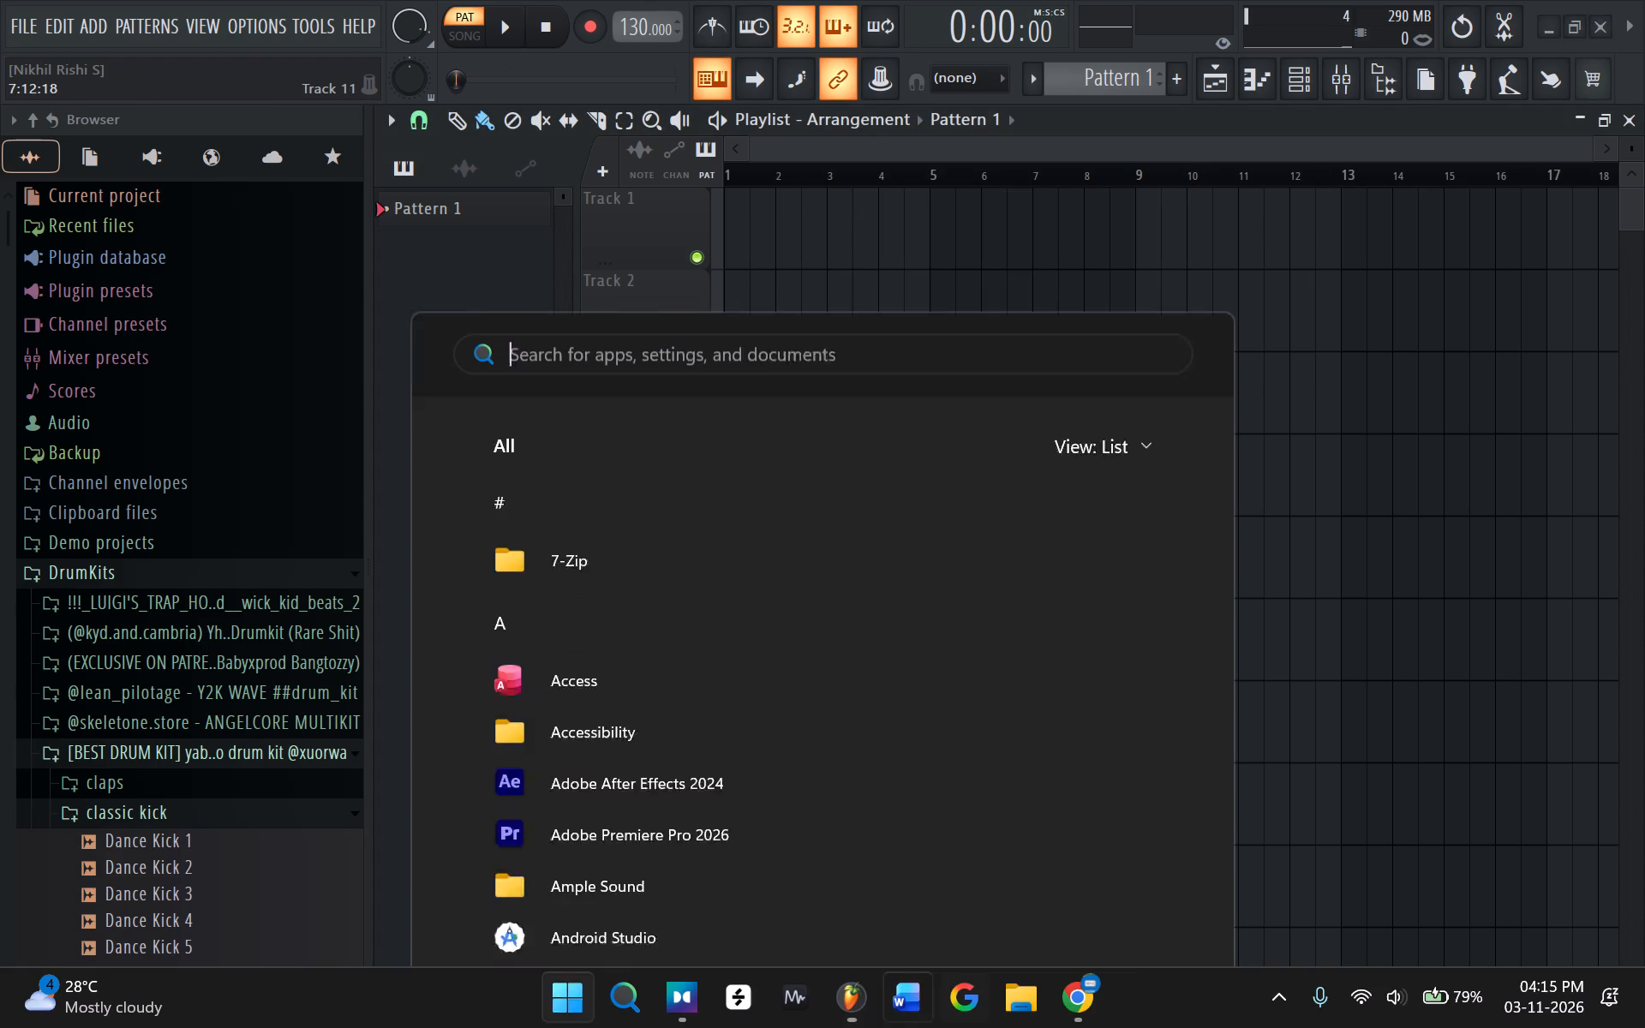
Import today's newest WAV file from the Downloads folder into the playlist as an audio clip starting at bar 1 of Track 1.
left_click(1029, 1025)
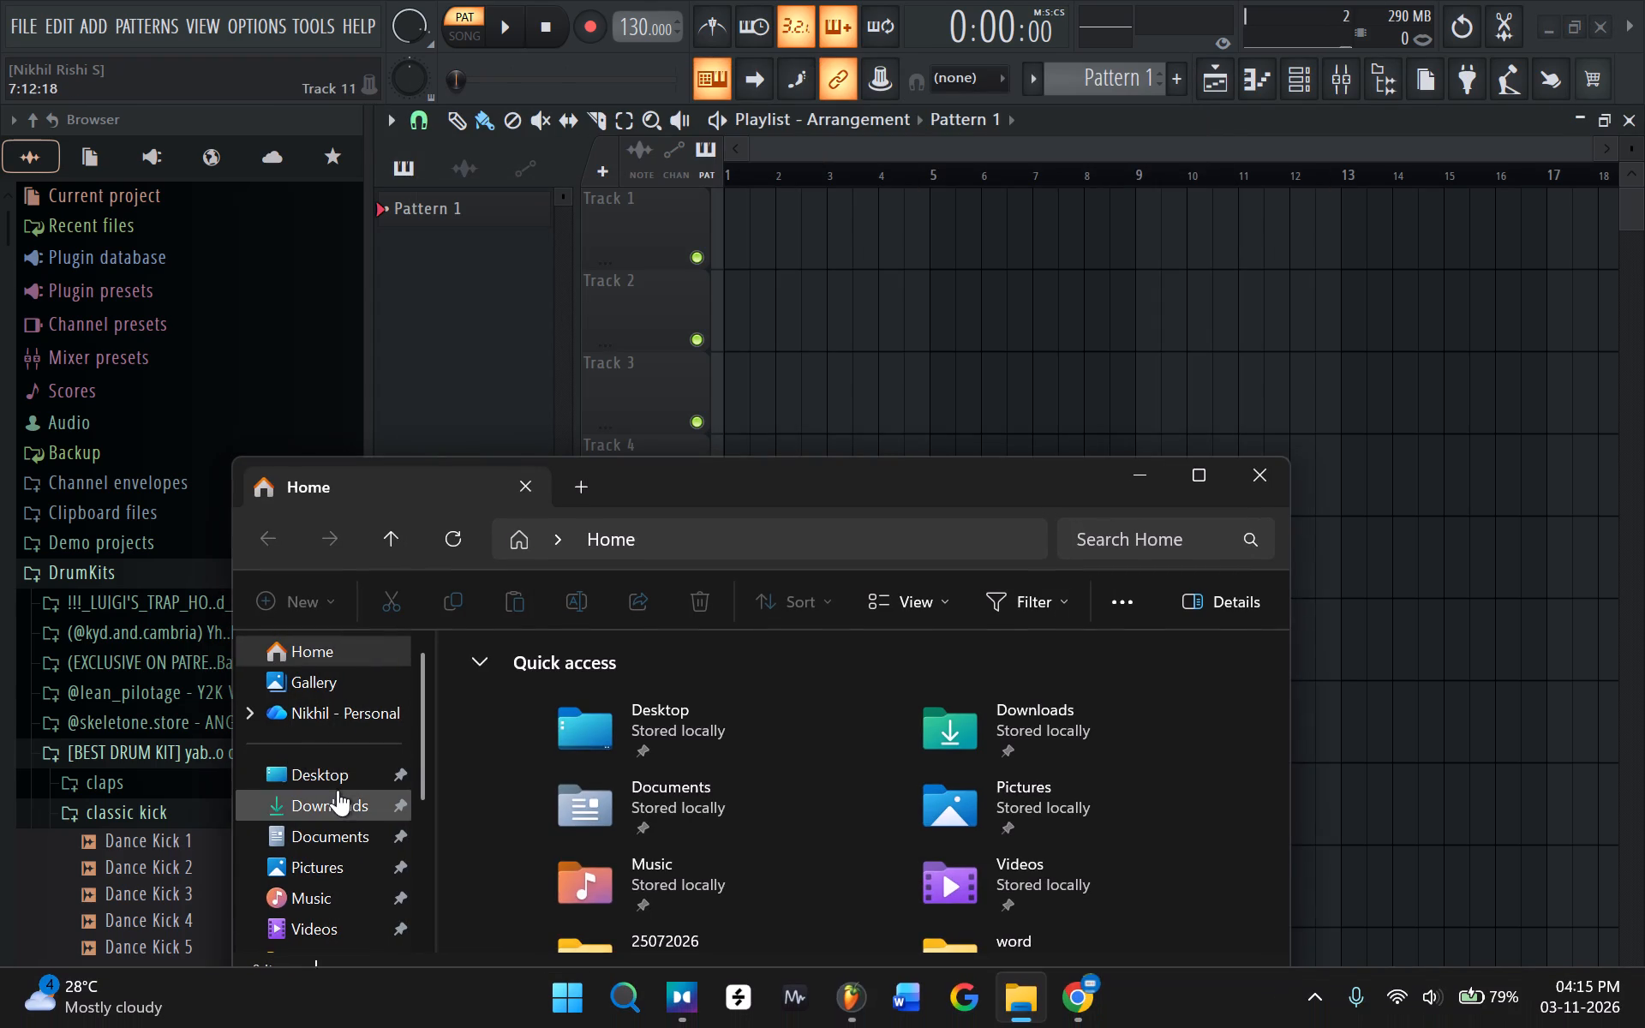
left_click(338, 790)
left_click(608, 720)
left_click_drag(550, 721, 942, 334)
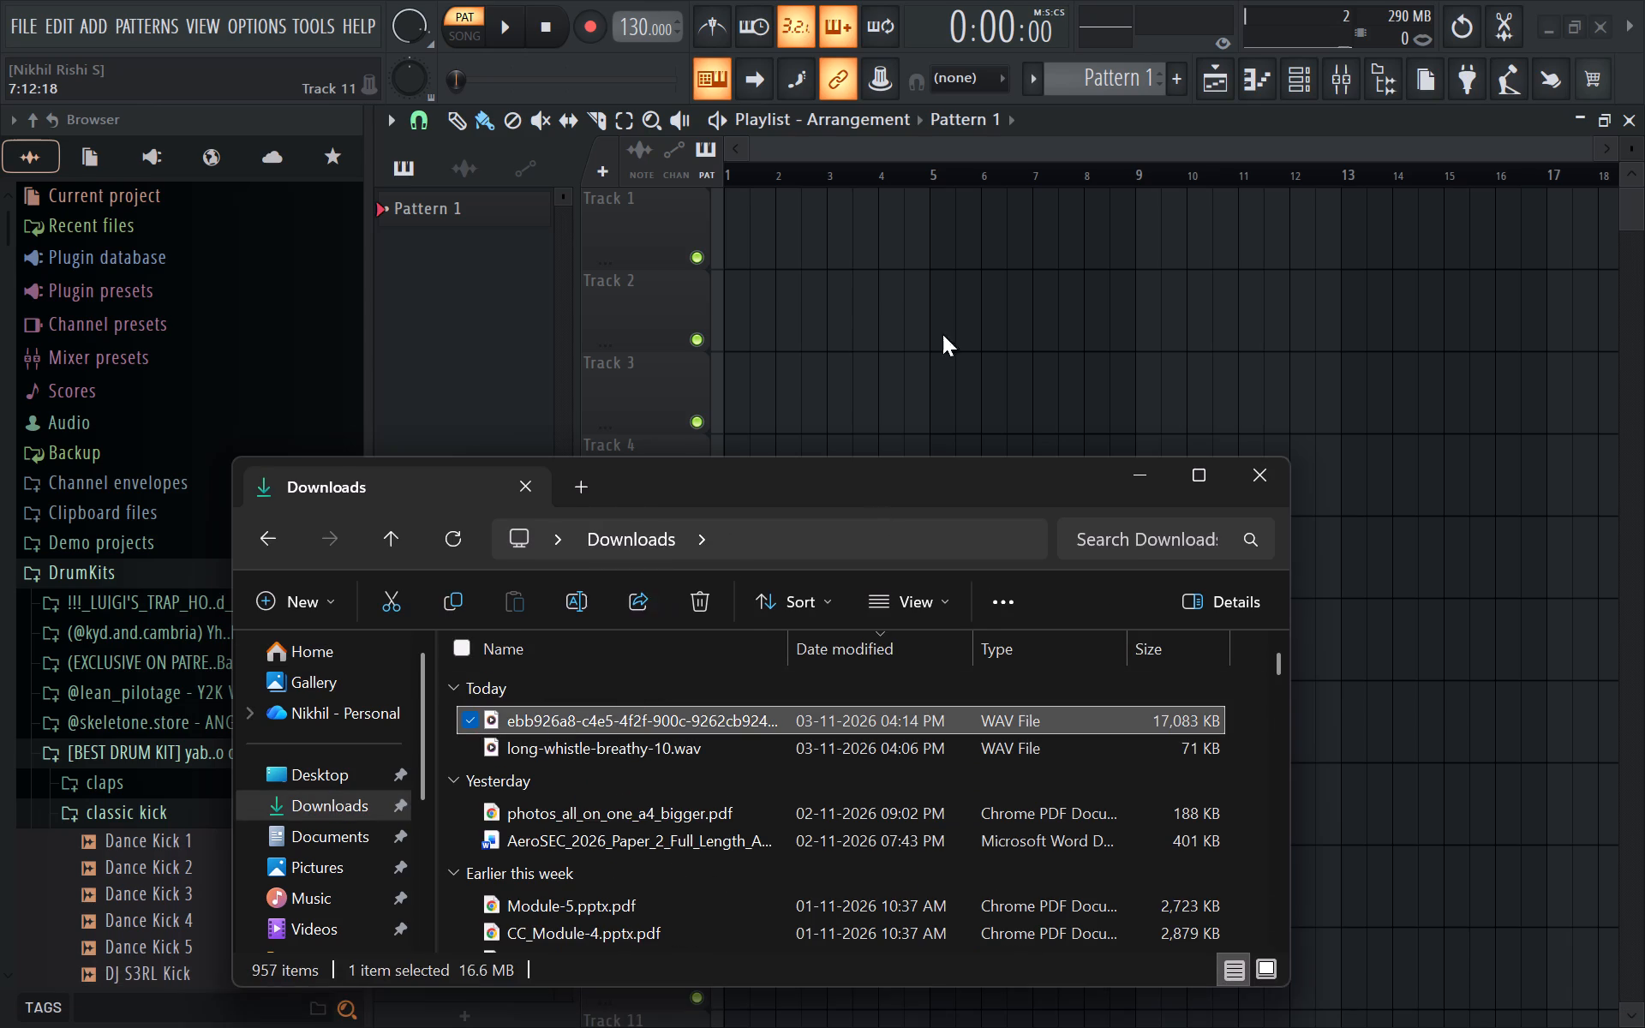
left_click_drag(942, 334, 933, 309)
scroll(1081, 415, "down", 15, "ctrl")
left_click_drag(1068, 338, 511, 81)
left_click_drag(763, 166, 697, 175)
Slice off the silent lead-in of the Track 1 audio clip, delete it, and move the remaining audio to the start of bar 1.
key("space")
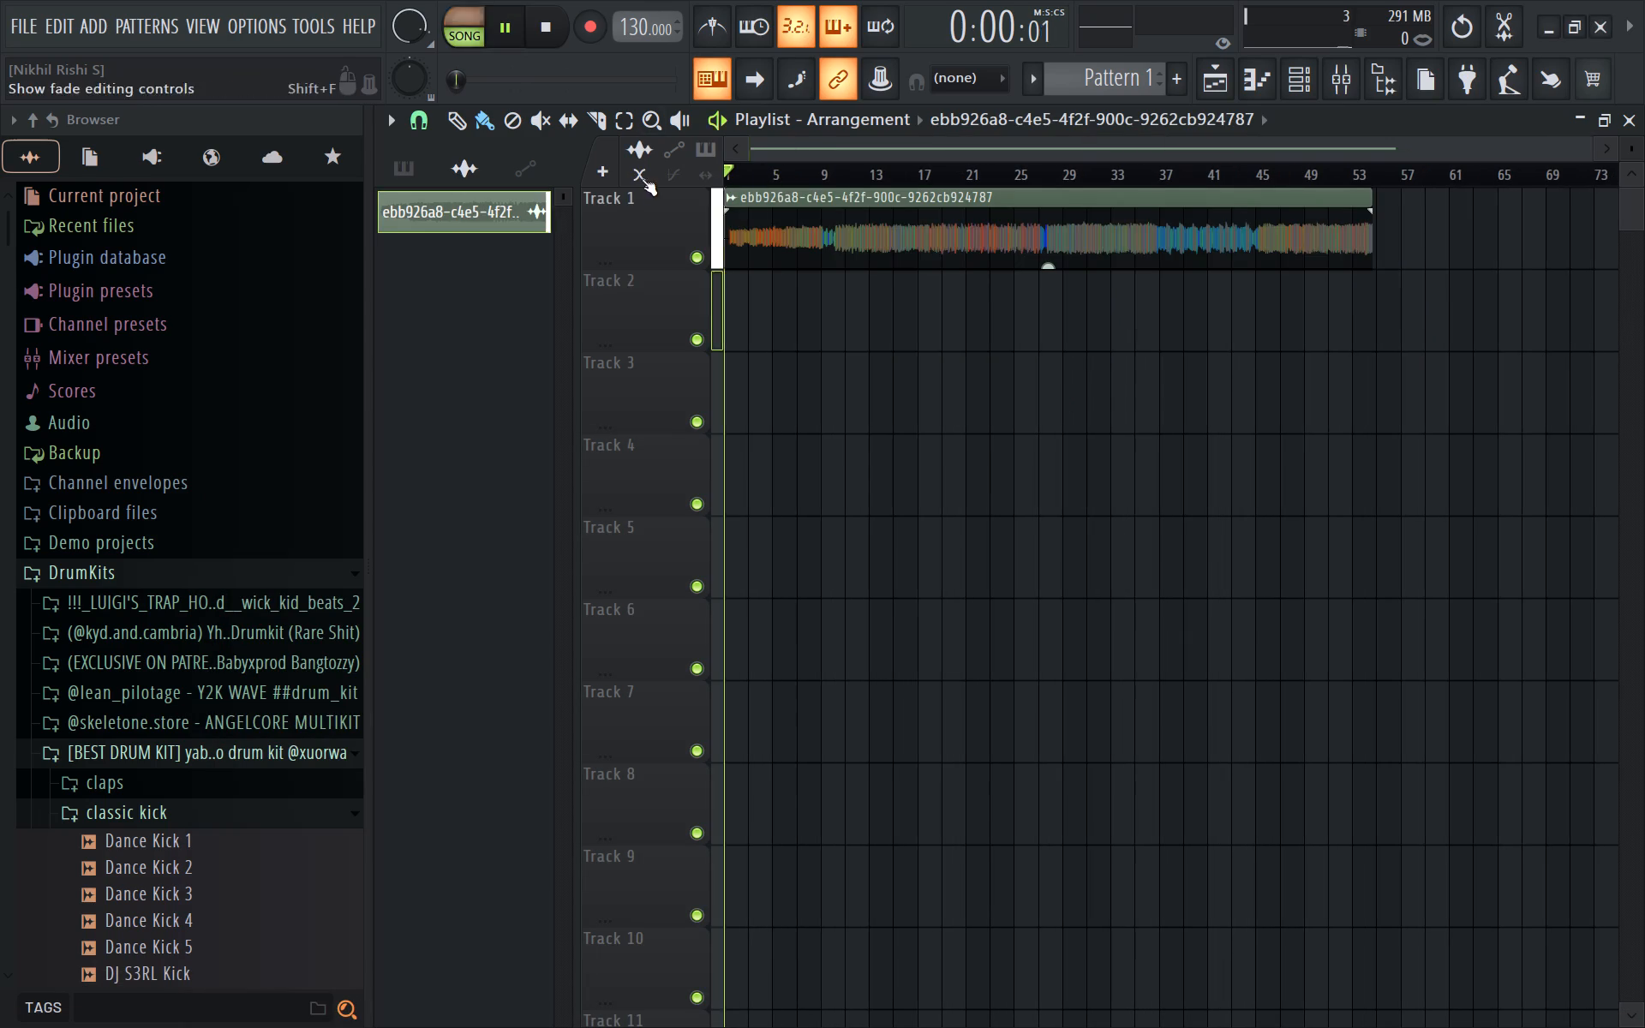
scroll(651, 265, "up", 20, "ctrl")
scroll(651, 265, "up", 11, "ctrl")
left_click(600, 111)
scroll(1131, 338, "down", 4, "ctrl")
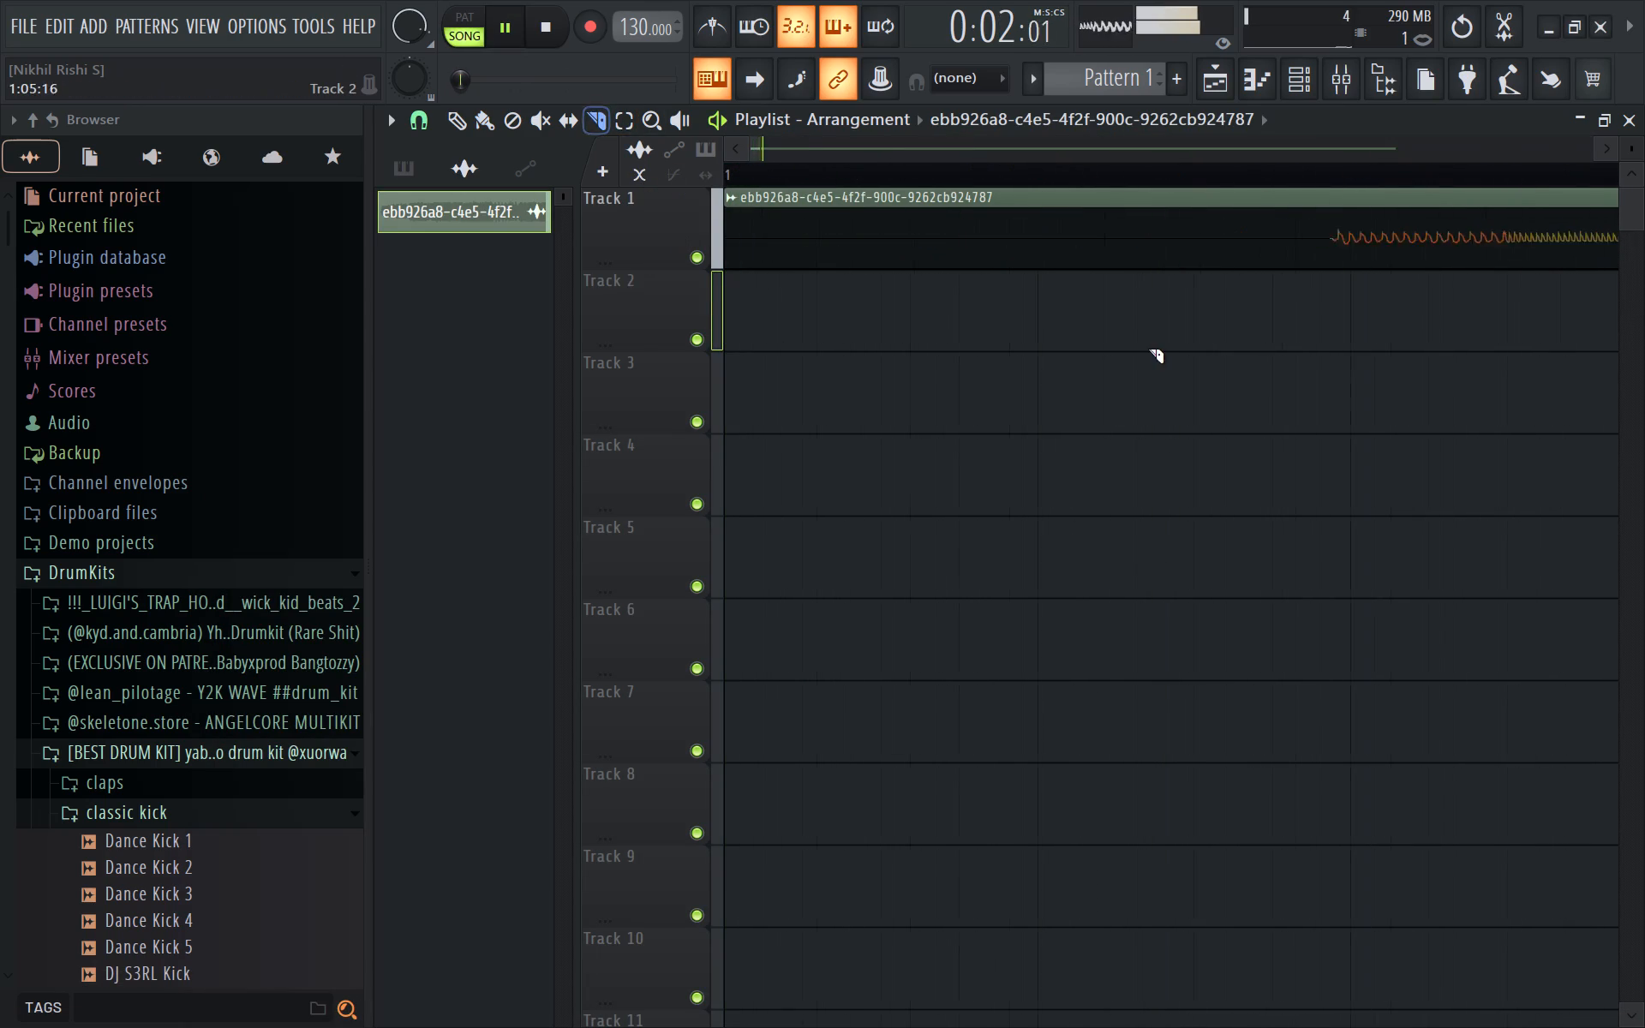
scroll(1148, 349, "down", 2, "ctrl")
scroll(1178, 326, "up", 19, "ctrl")
left_click_drag(1112, 254, 1125, 244)
left_click(482, 123)
left_click(465, 123)
right_click_drag(894, 261, 910, 261)
left_click_drag(1277, 242, 0, 136)
left_click_drag(1420, 236, 638, 275)
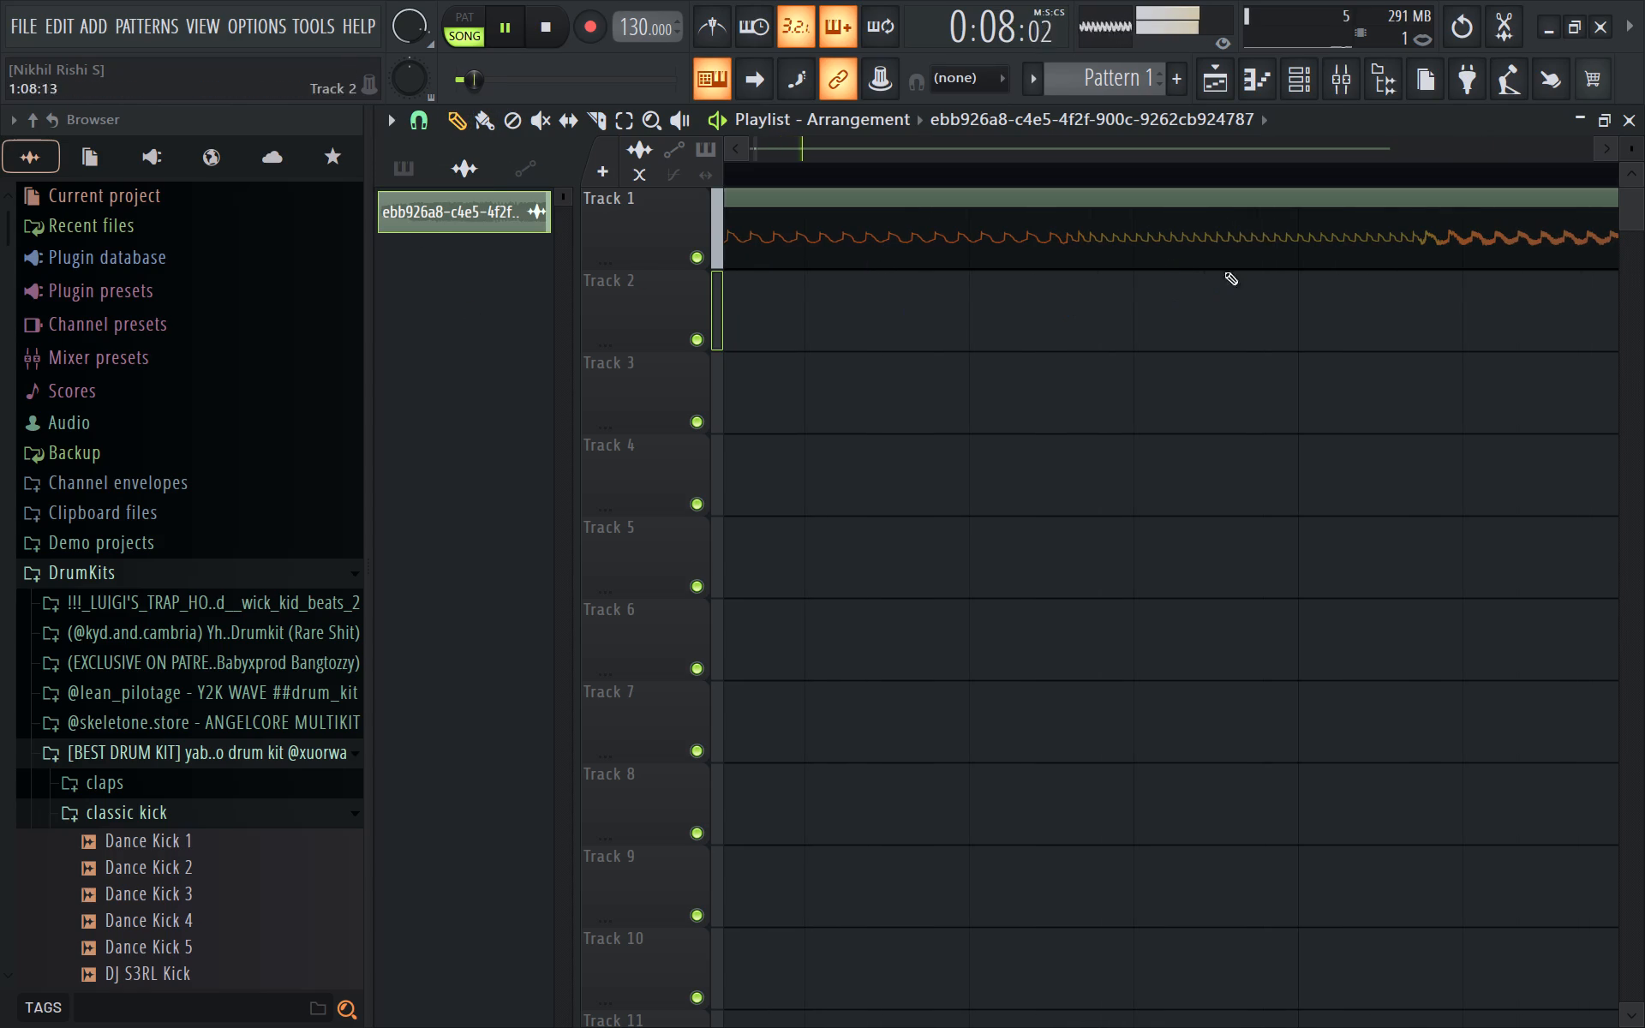
Play the trimmed clip from the start and examine how its waveform lines up with the bar grid.
key("space")
key("space")
double_click(1255, 235)
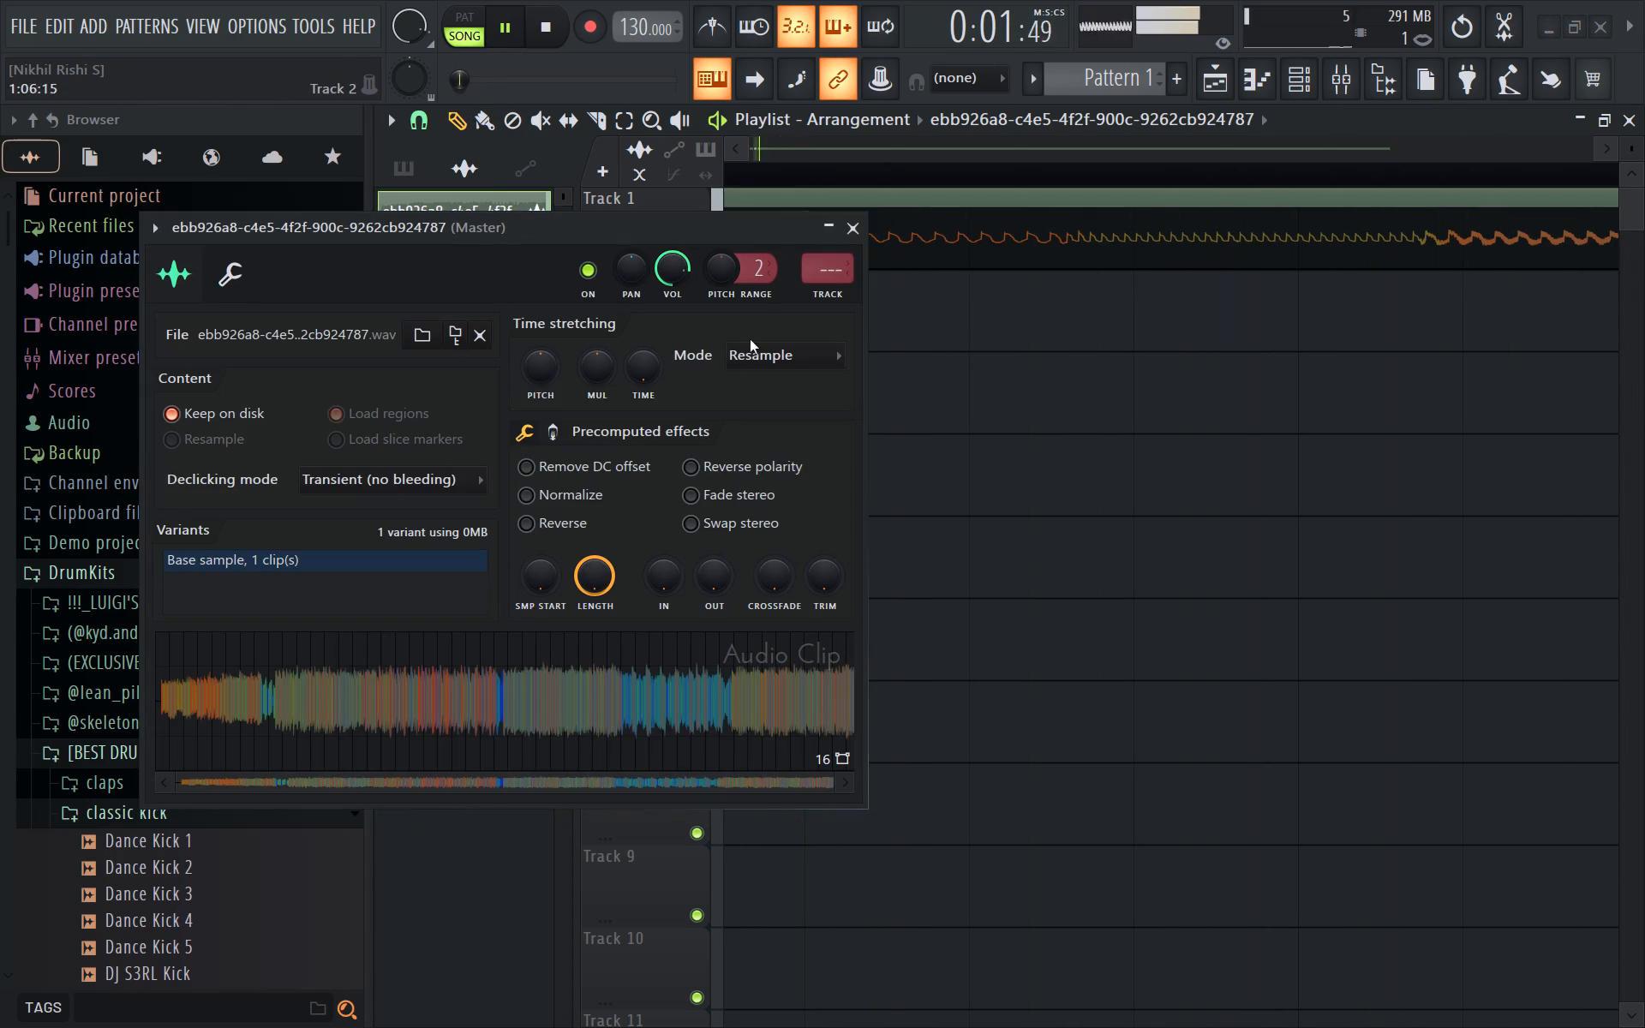
left_click(849, 236)
scroll(1331, 377, "down", 16, "ctrl")
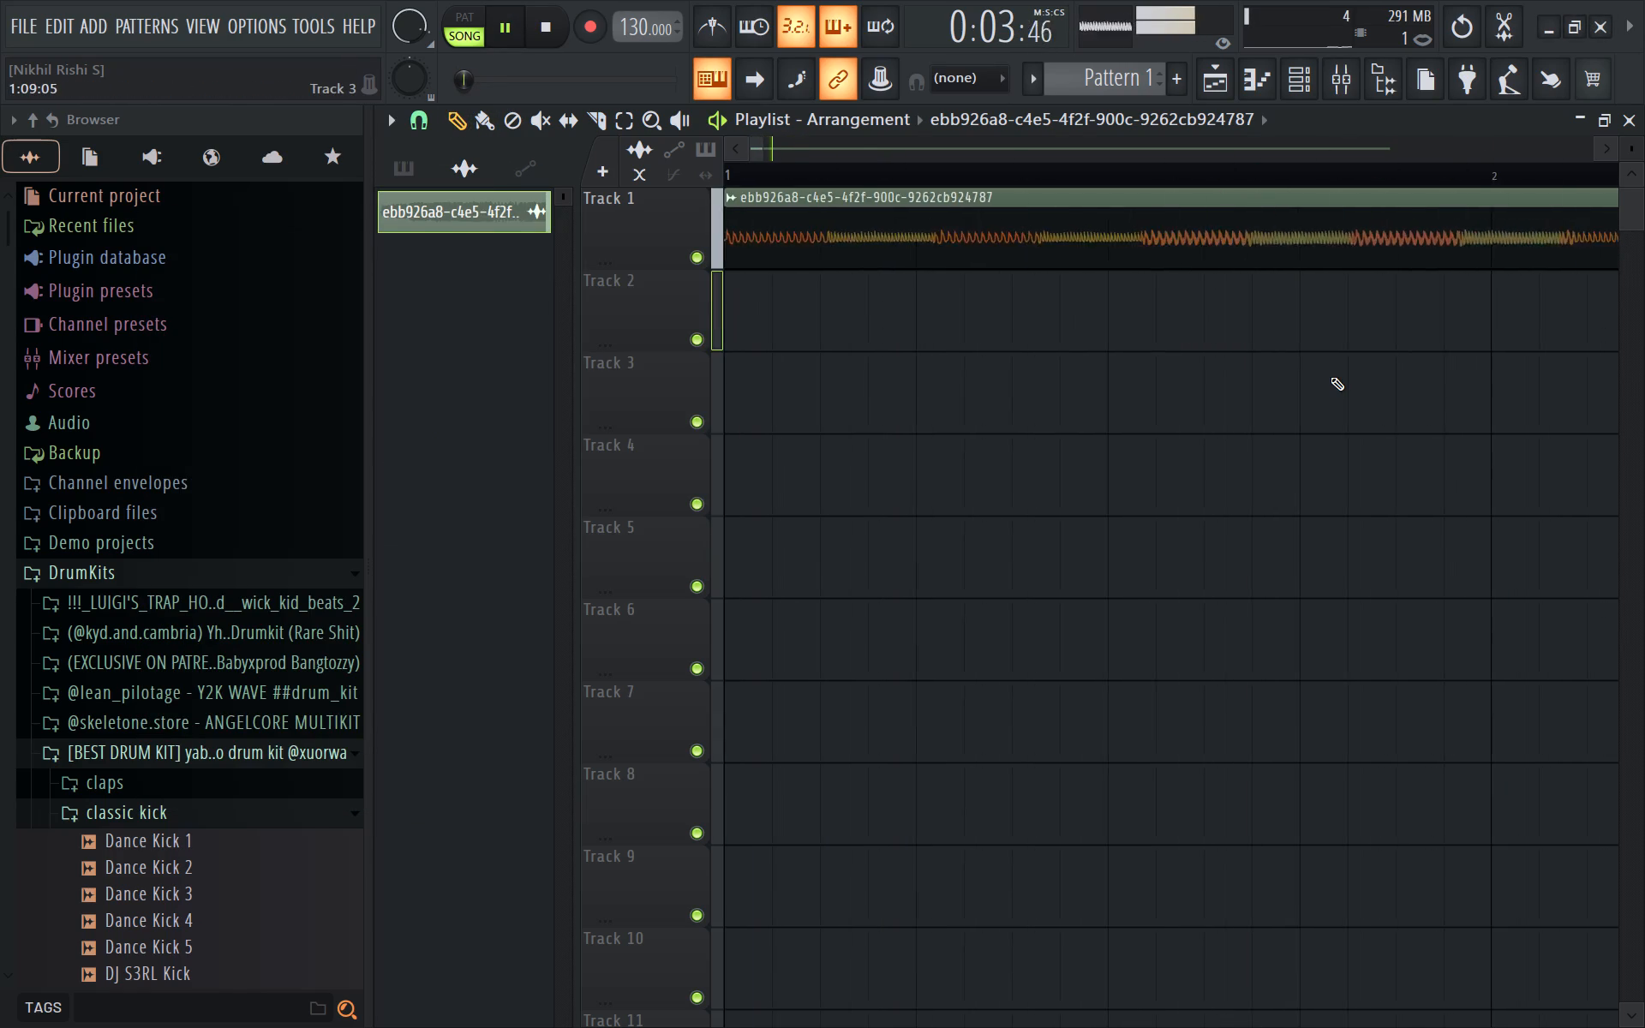
scroll(1331, 377, "down", 3, "ctrl")
scroll(1331, 377, "up", 8)
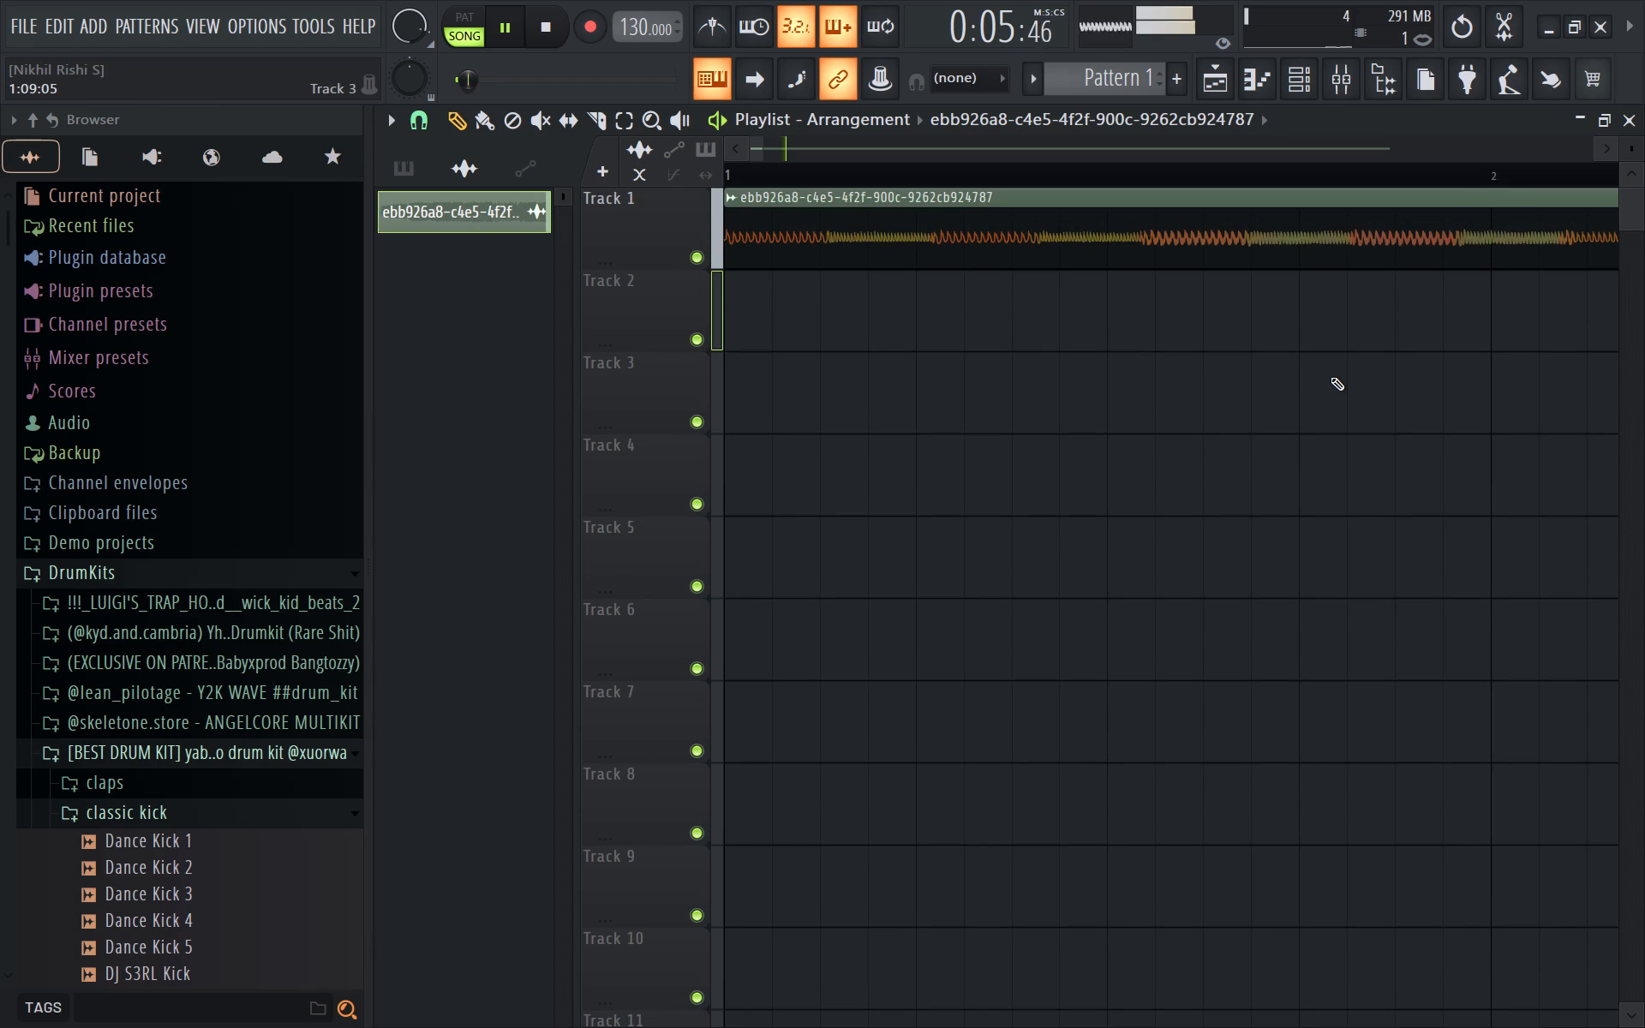
scroll(1331, 377, "down", 16, "ctrl")
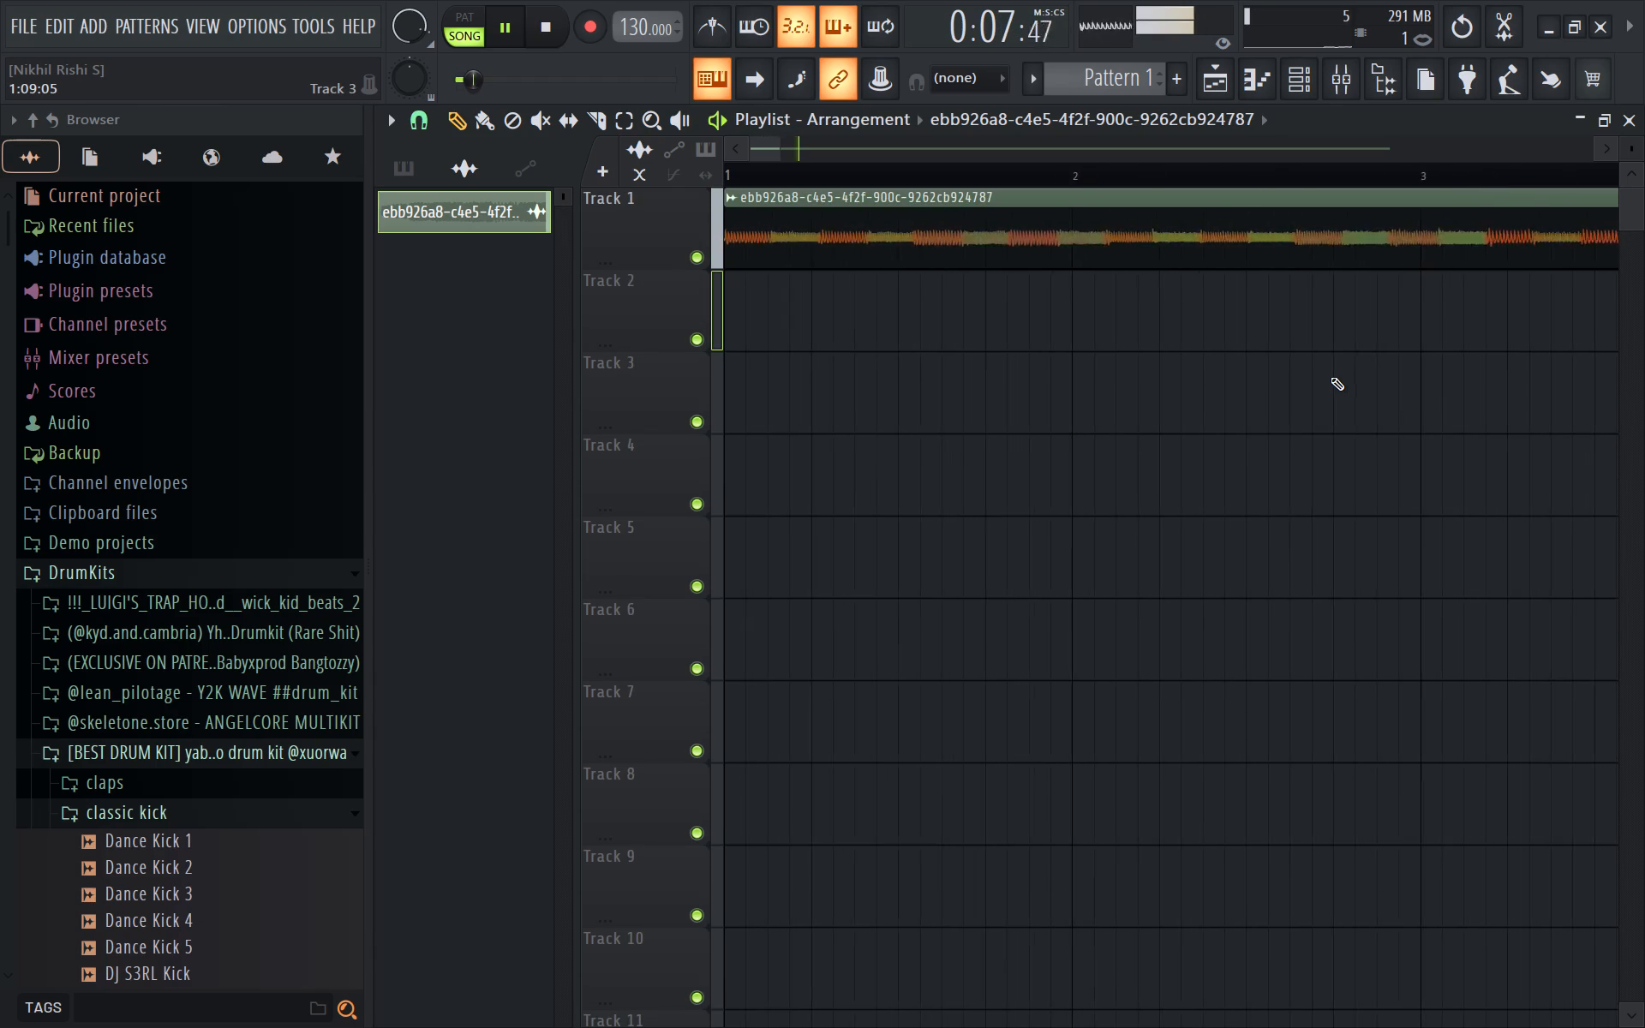
scroll(1331, 377, "down", 18, "ctrl")
scroll(1306, 315, "down", 6, "ctrl")
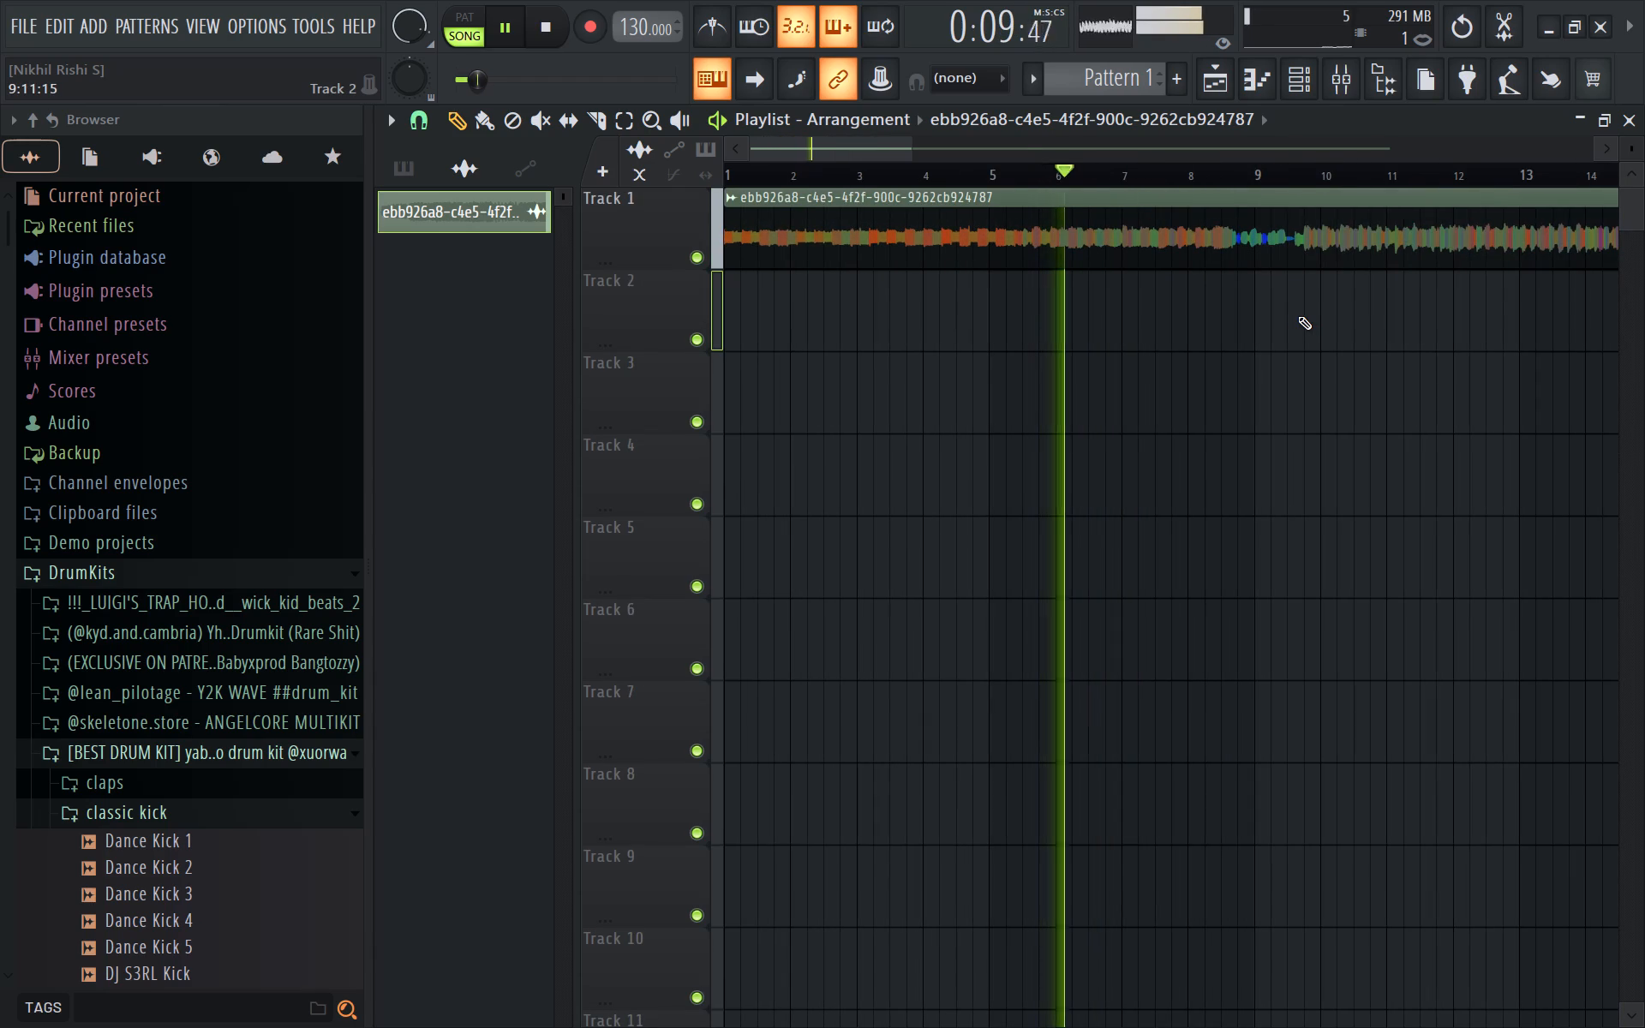
Replay the clip and tap its beat in the Tempo tapper to set the project tempo to 119 BPM.
key("space")
key("space")
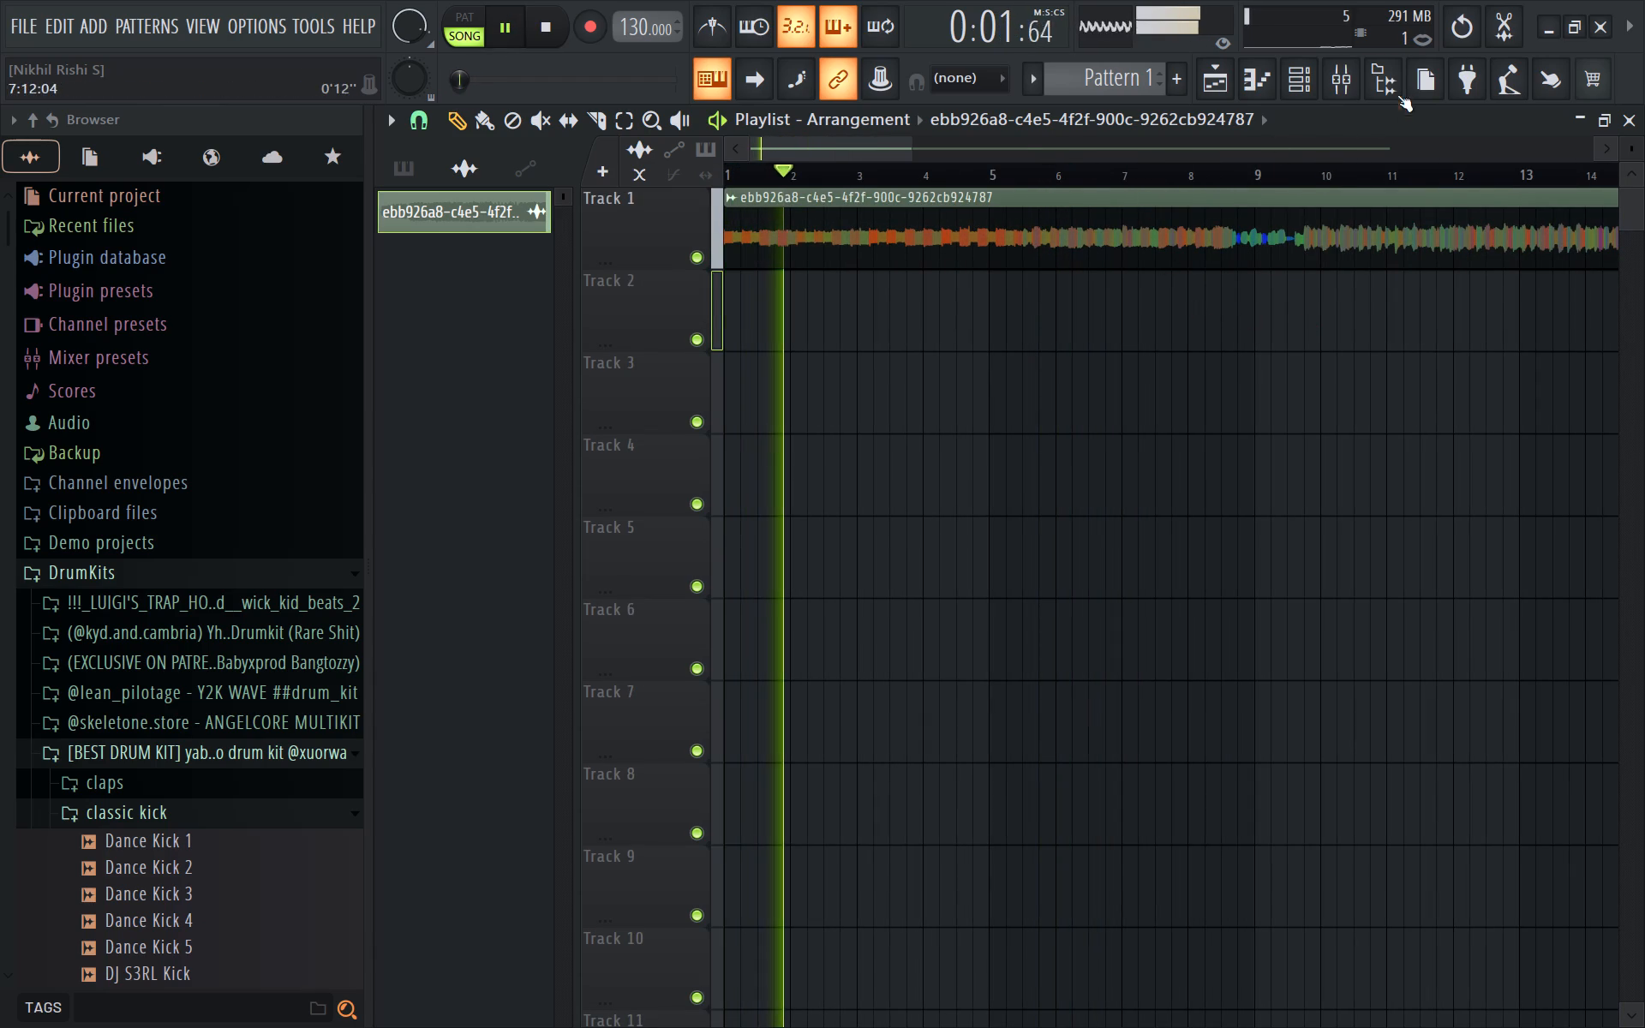
left_click(1502, 101)
left_click(1503, 94)
left_click(926, 551)
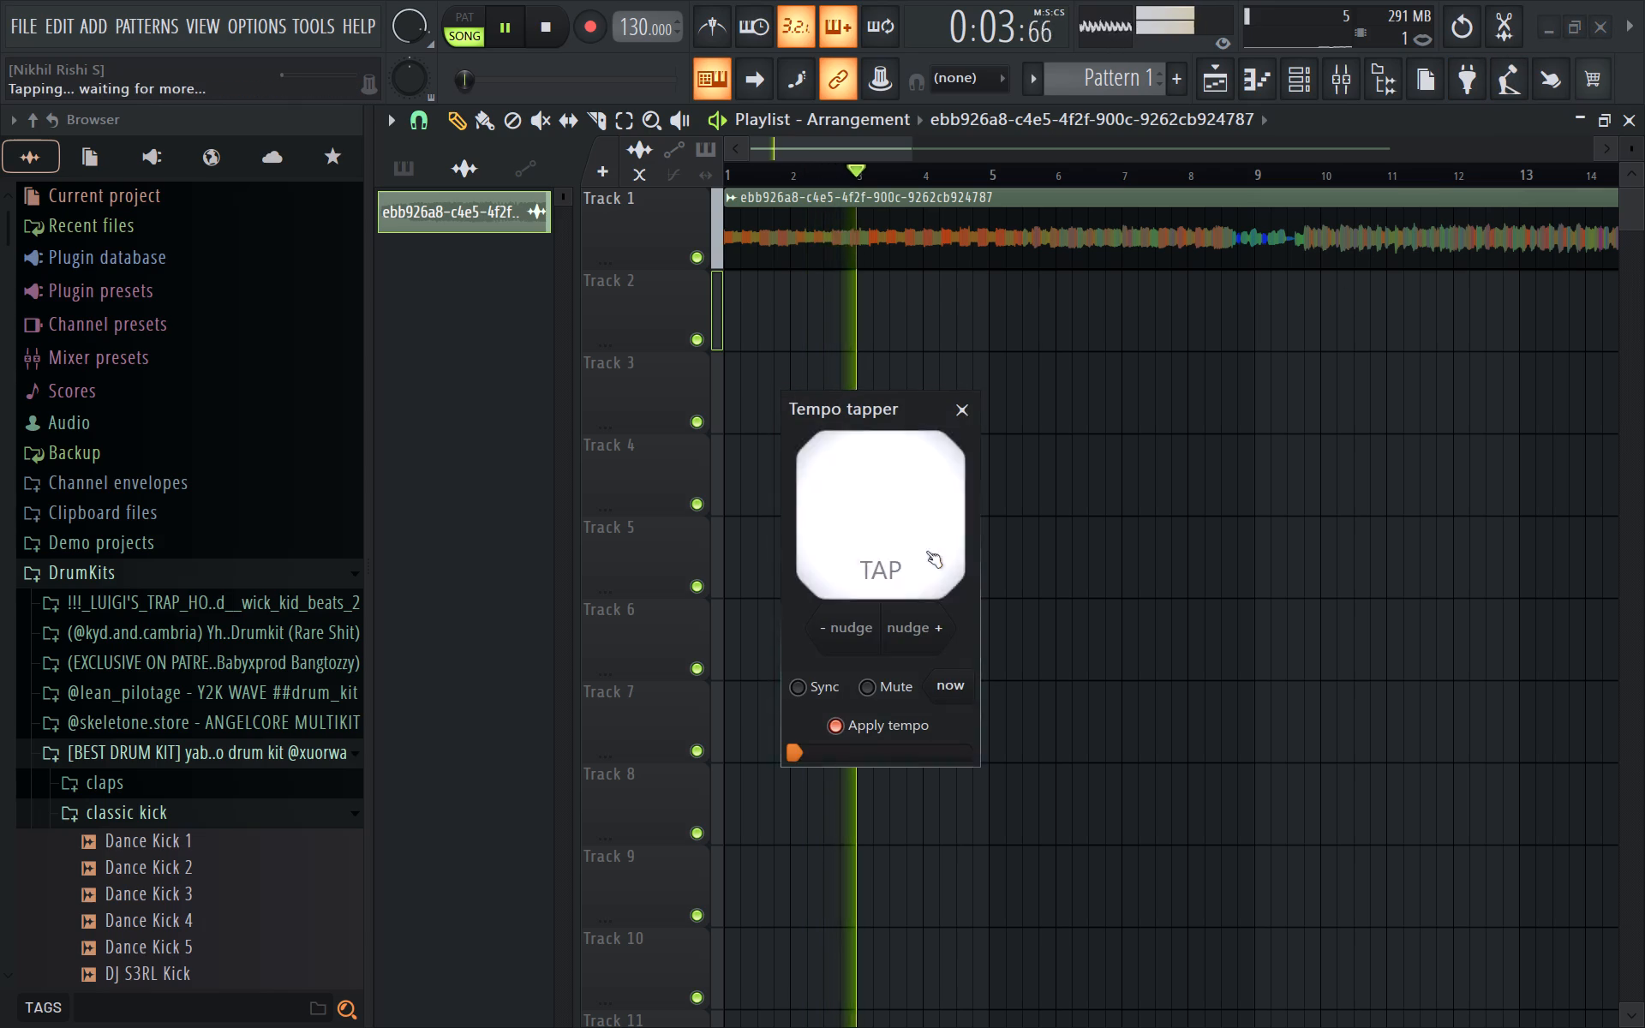
left_click(926, 551)
left_click(926, 551)
left_click(926, 551)
left_click(926, 551)
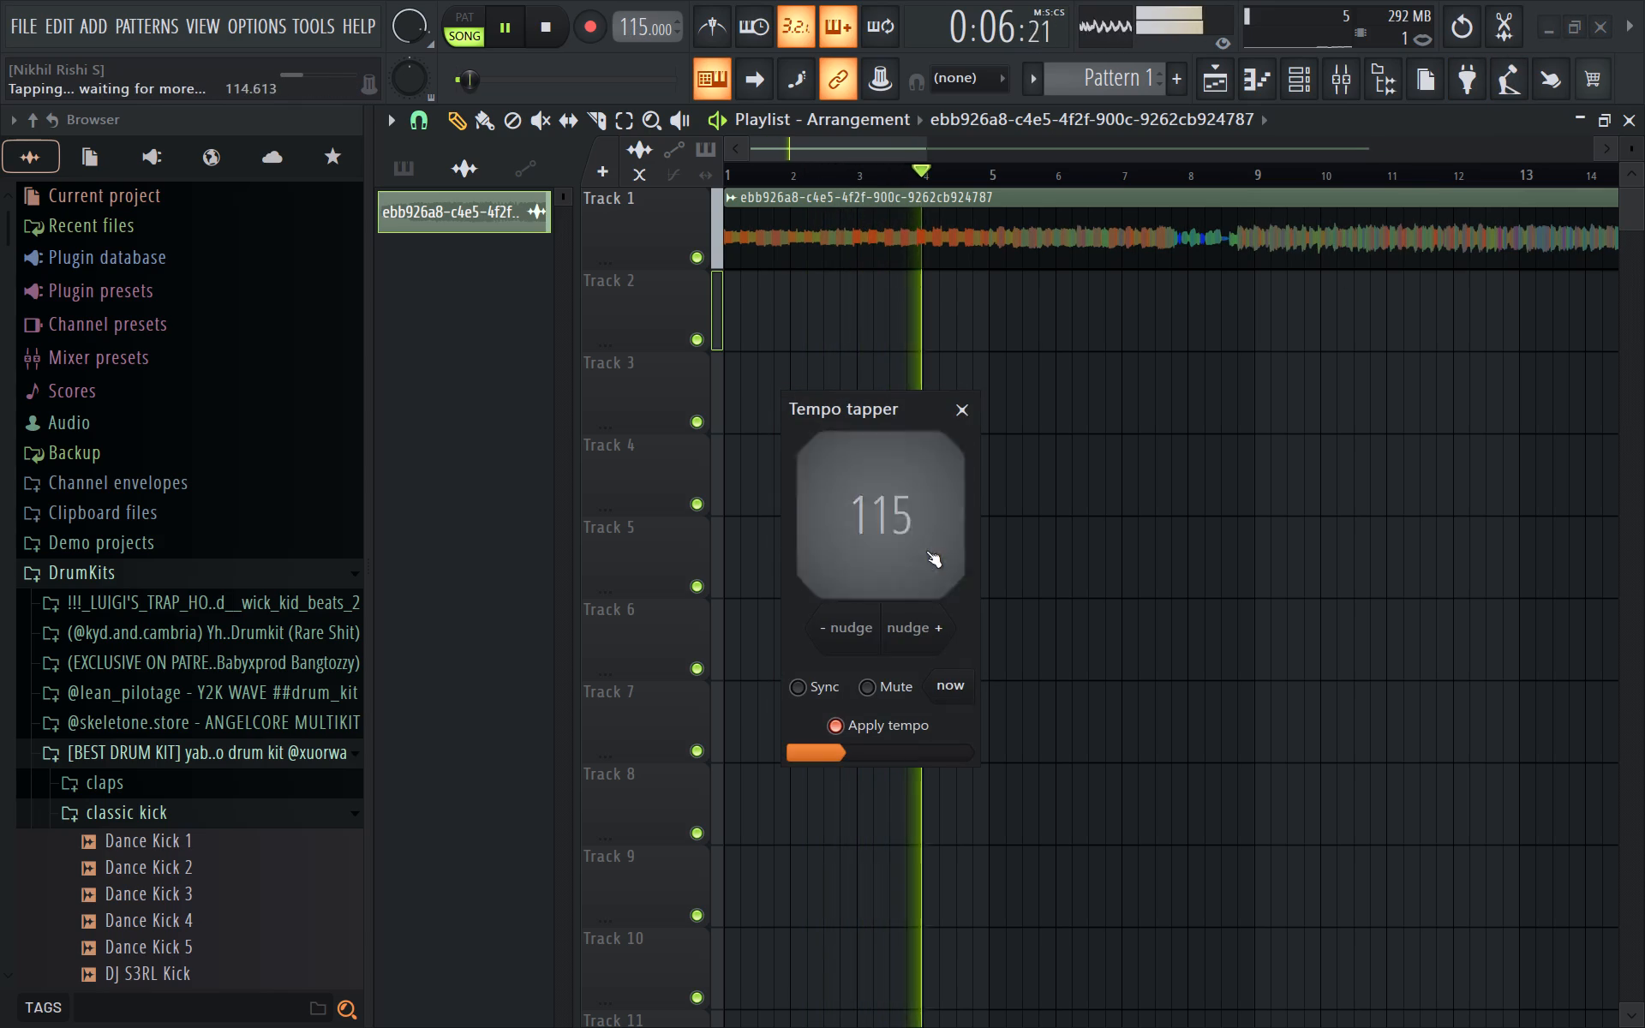
left_click(926, 551)
left_click(926, 551)
left_click(926, 551)
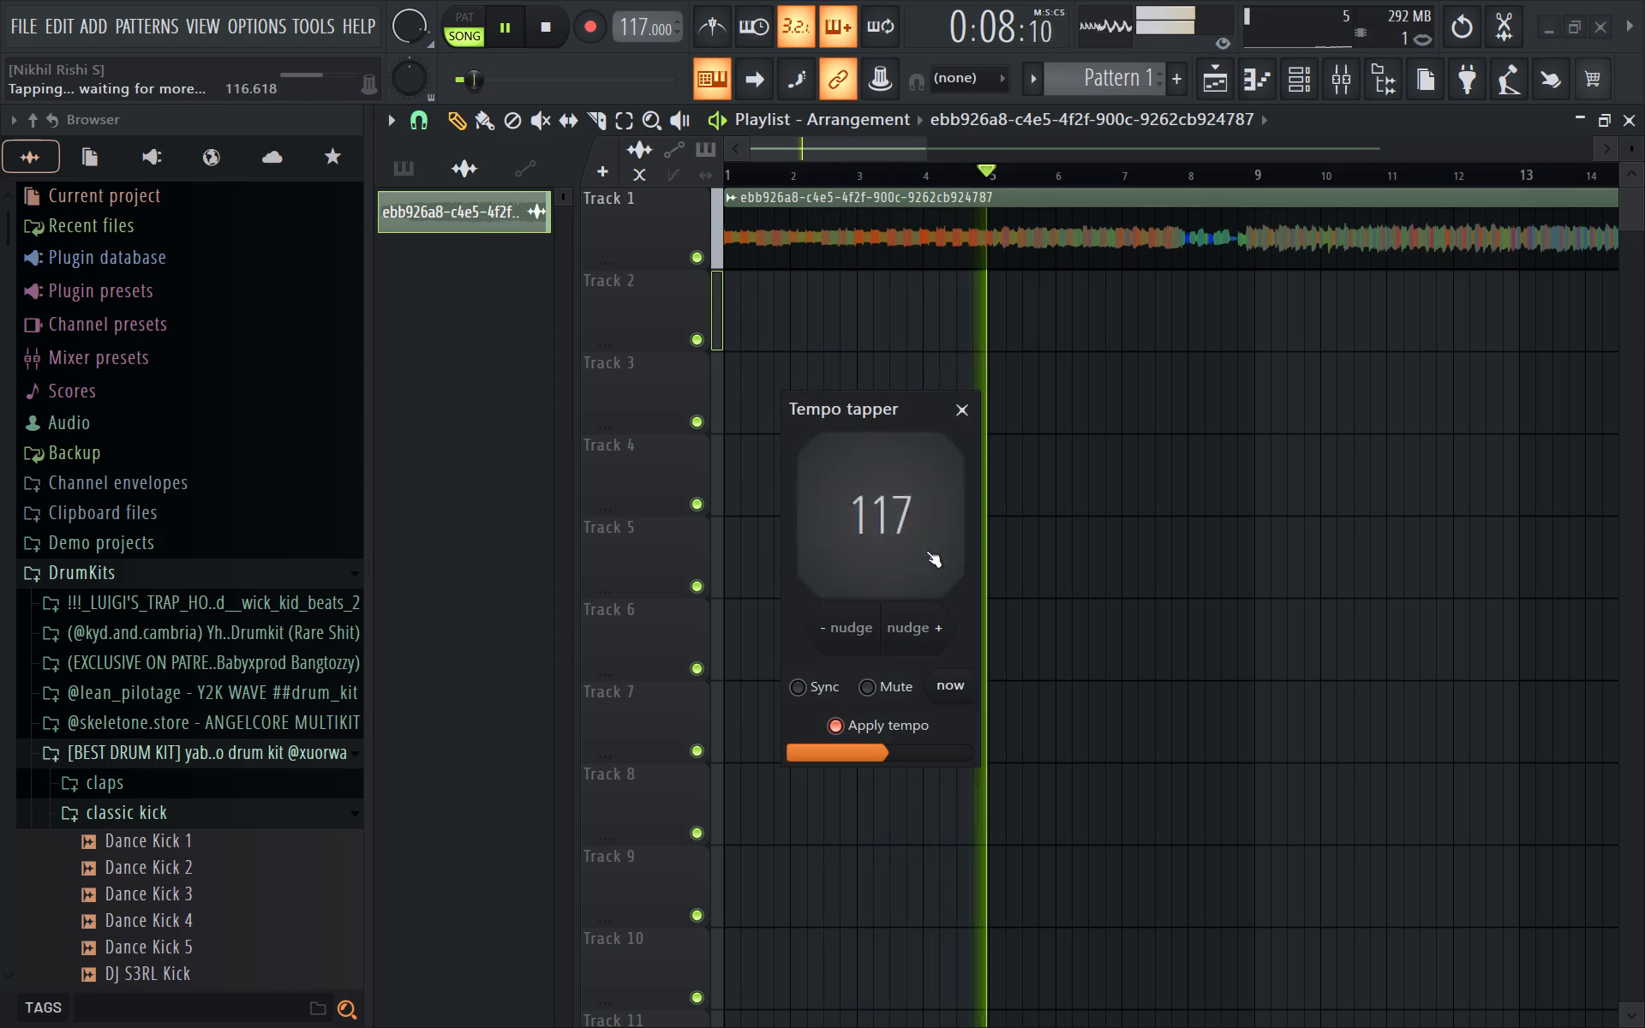
left_click(926, 551)
left_click(926, 551)
left_click(926, 551)
left_click(926, 551)
left_click(926, 551)
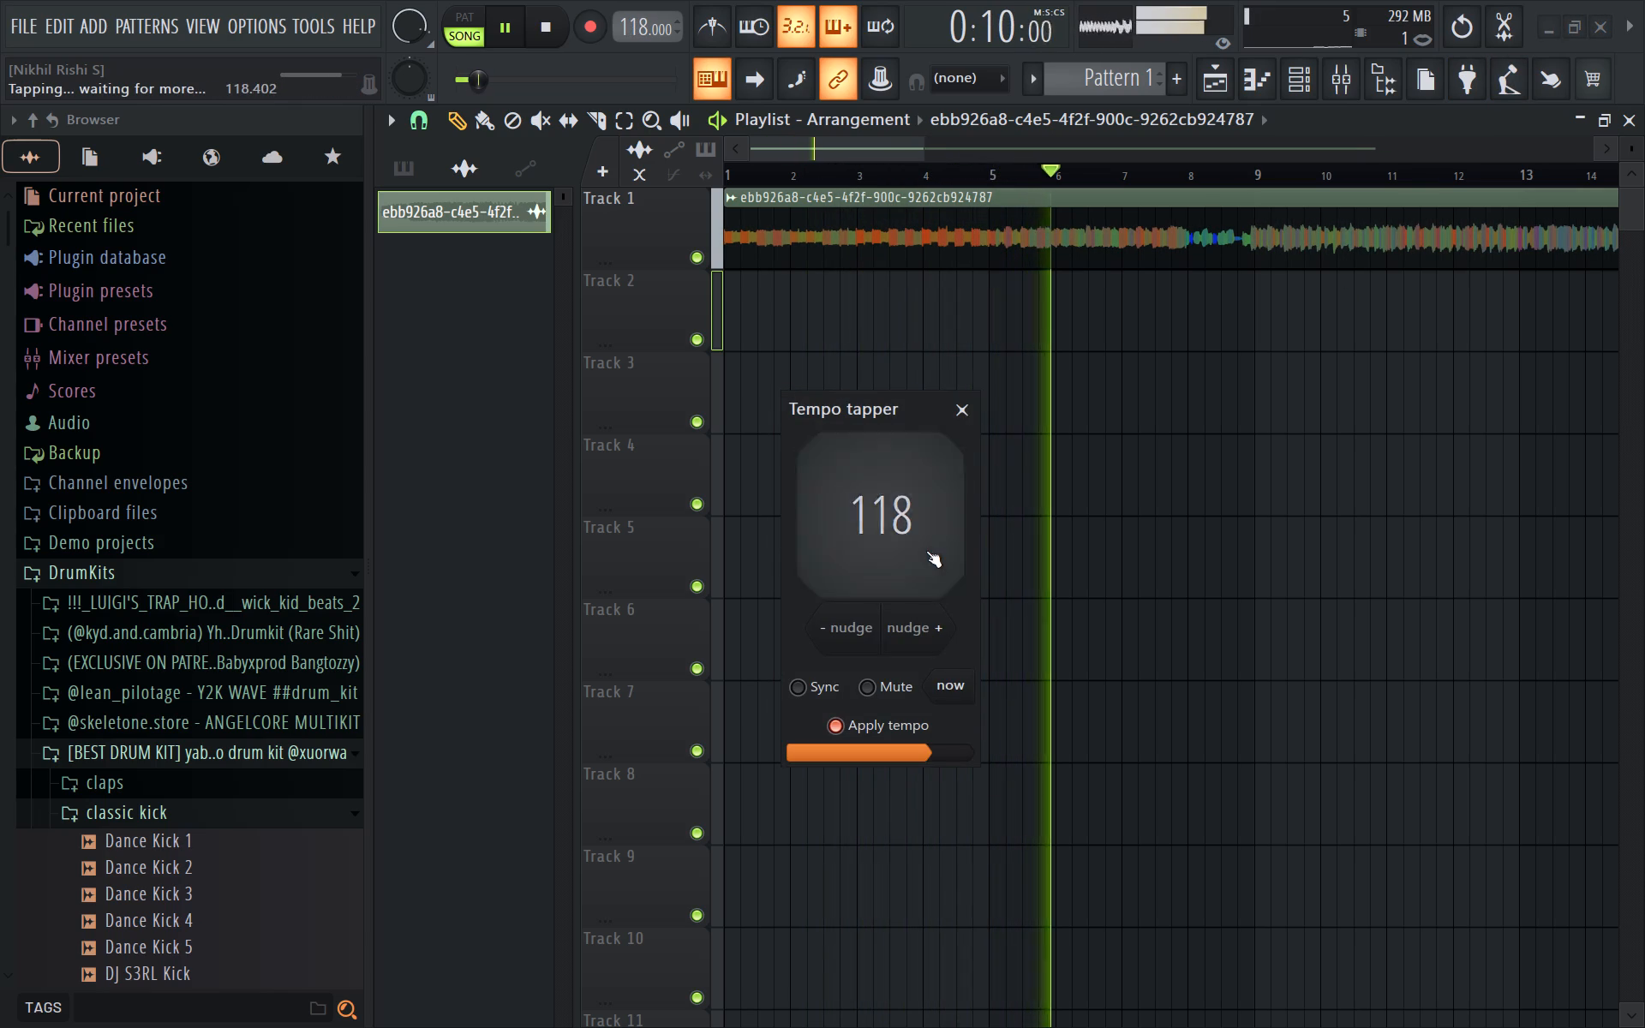
left_click(926, 551)
left_click(926, 551)
left_click(926, 551)
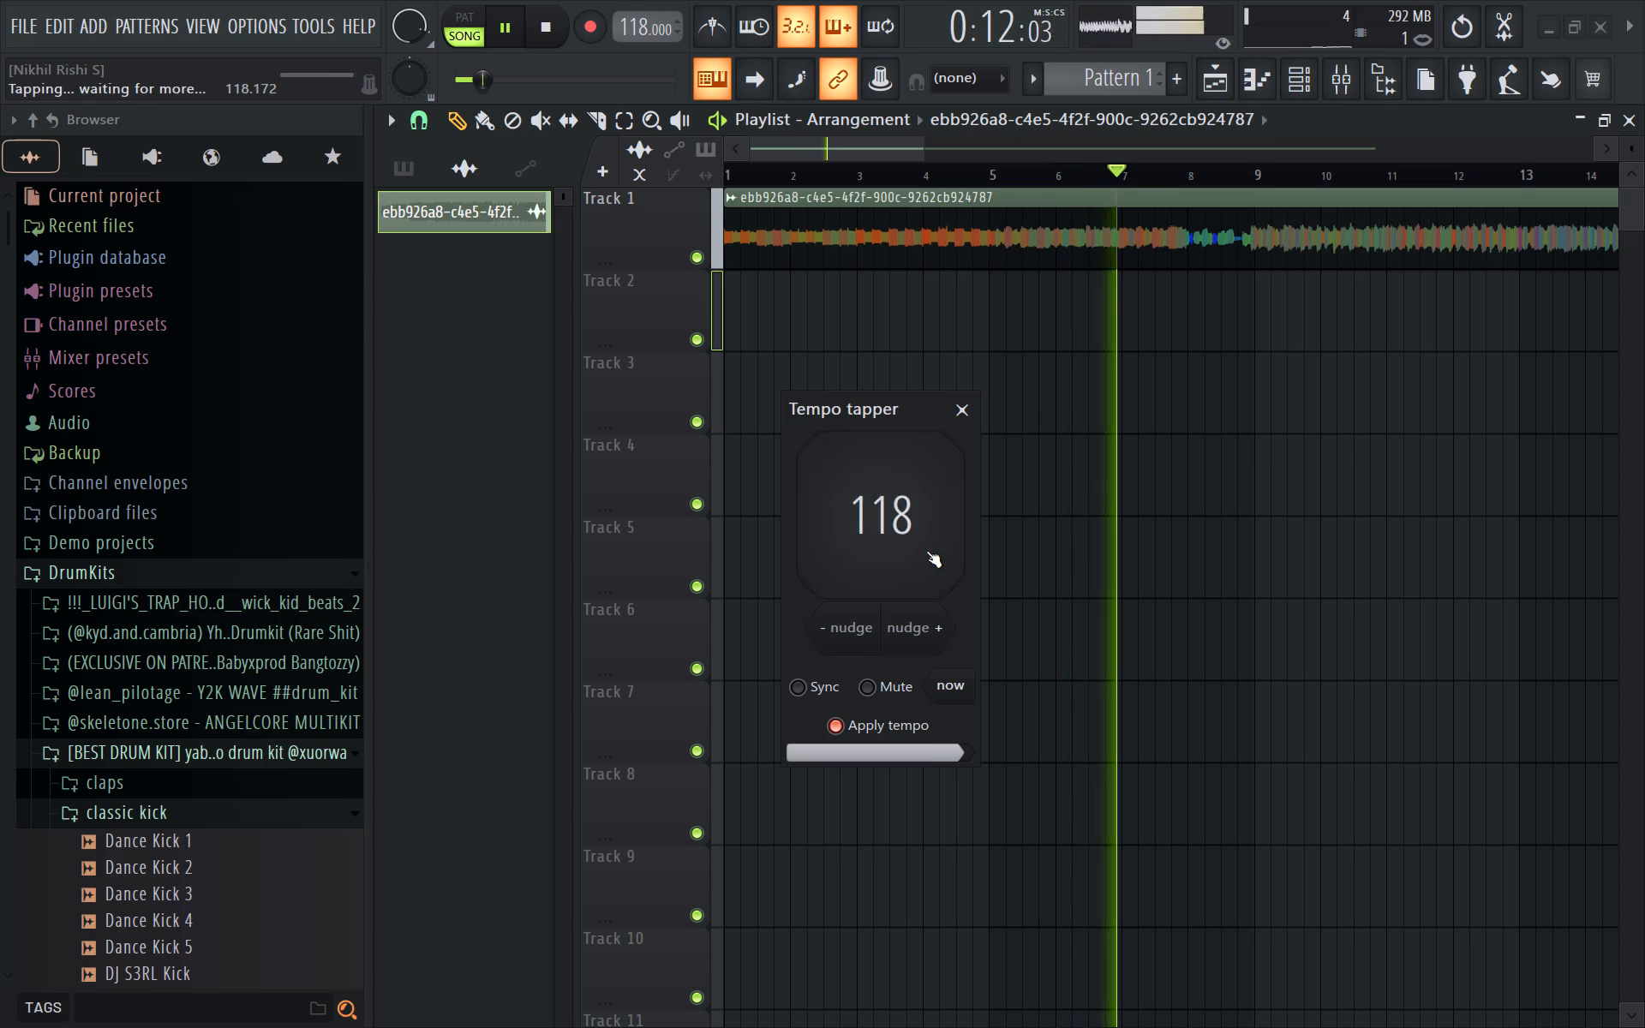
left_click(926, 551)
left_click(926, 551)
left_click(926, 551)
left_click(926, 551)
left_click(926, 551)
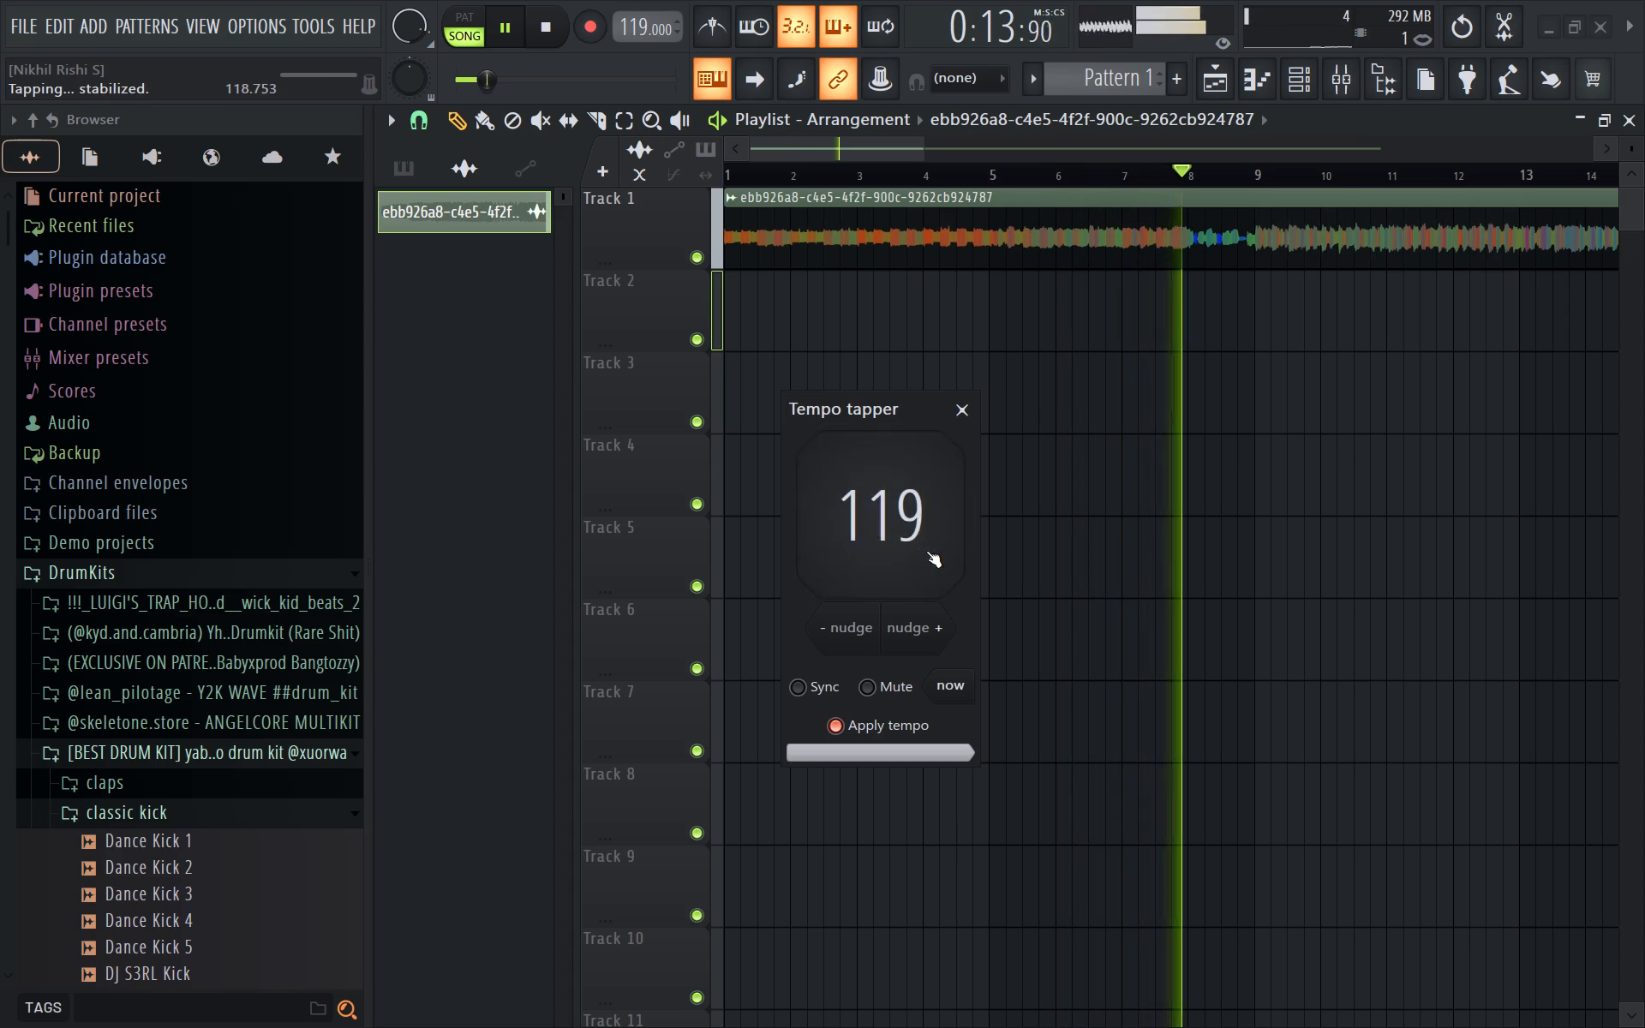
left_click(926, 551)
left_click(926, 551)
left_click(926, 551)
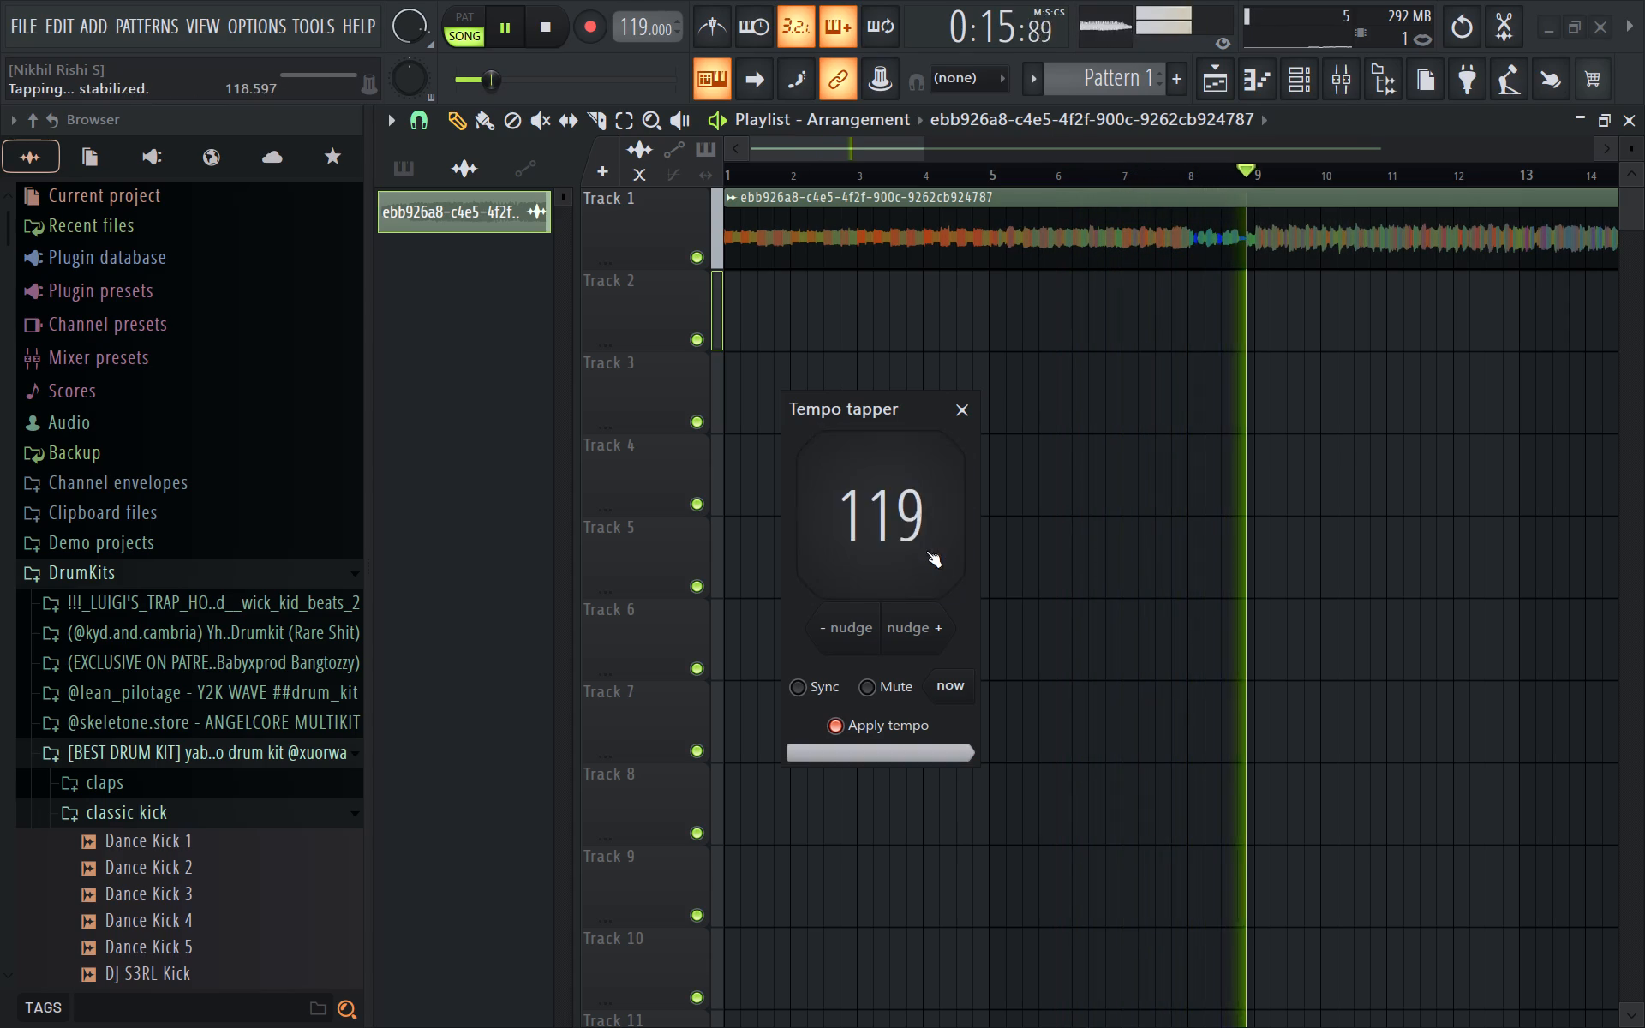
left_click(926, 551)
left_click(926, 551)
left_click(926, 551)
left_click(926, 551)
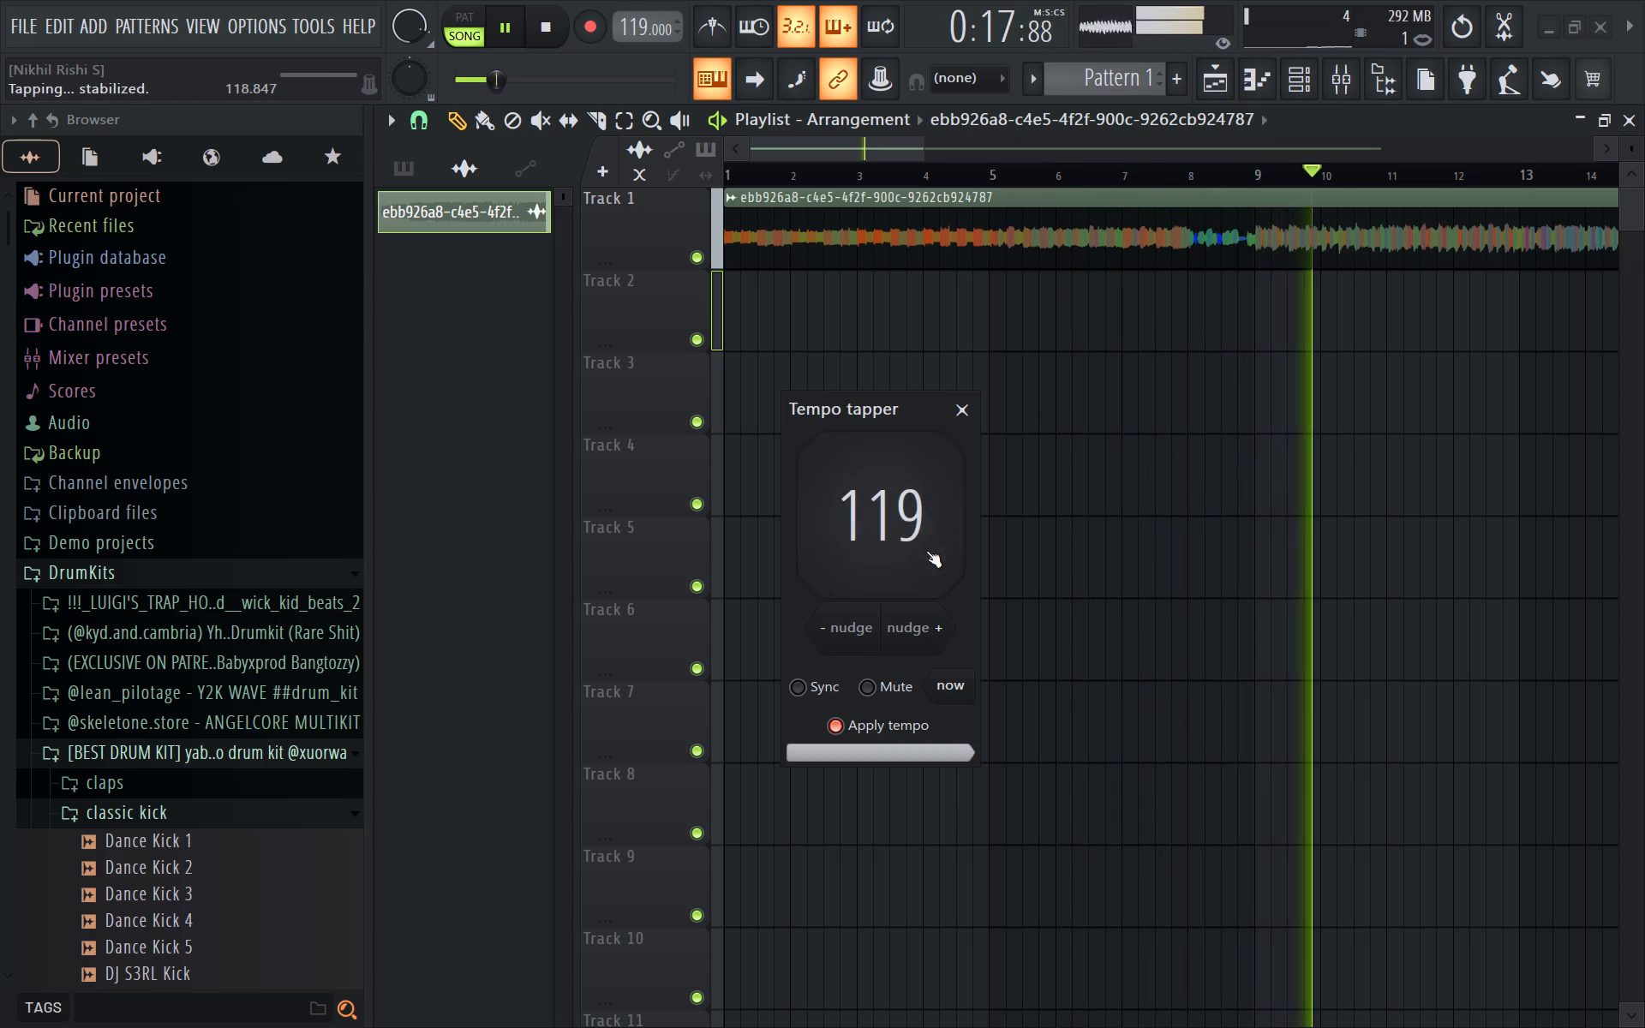
left_click(926, 551)
left_click(926, 551)
left_click(926, 551)
left_click(926, 551)
left_click(926, 551)
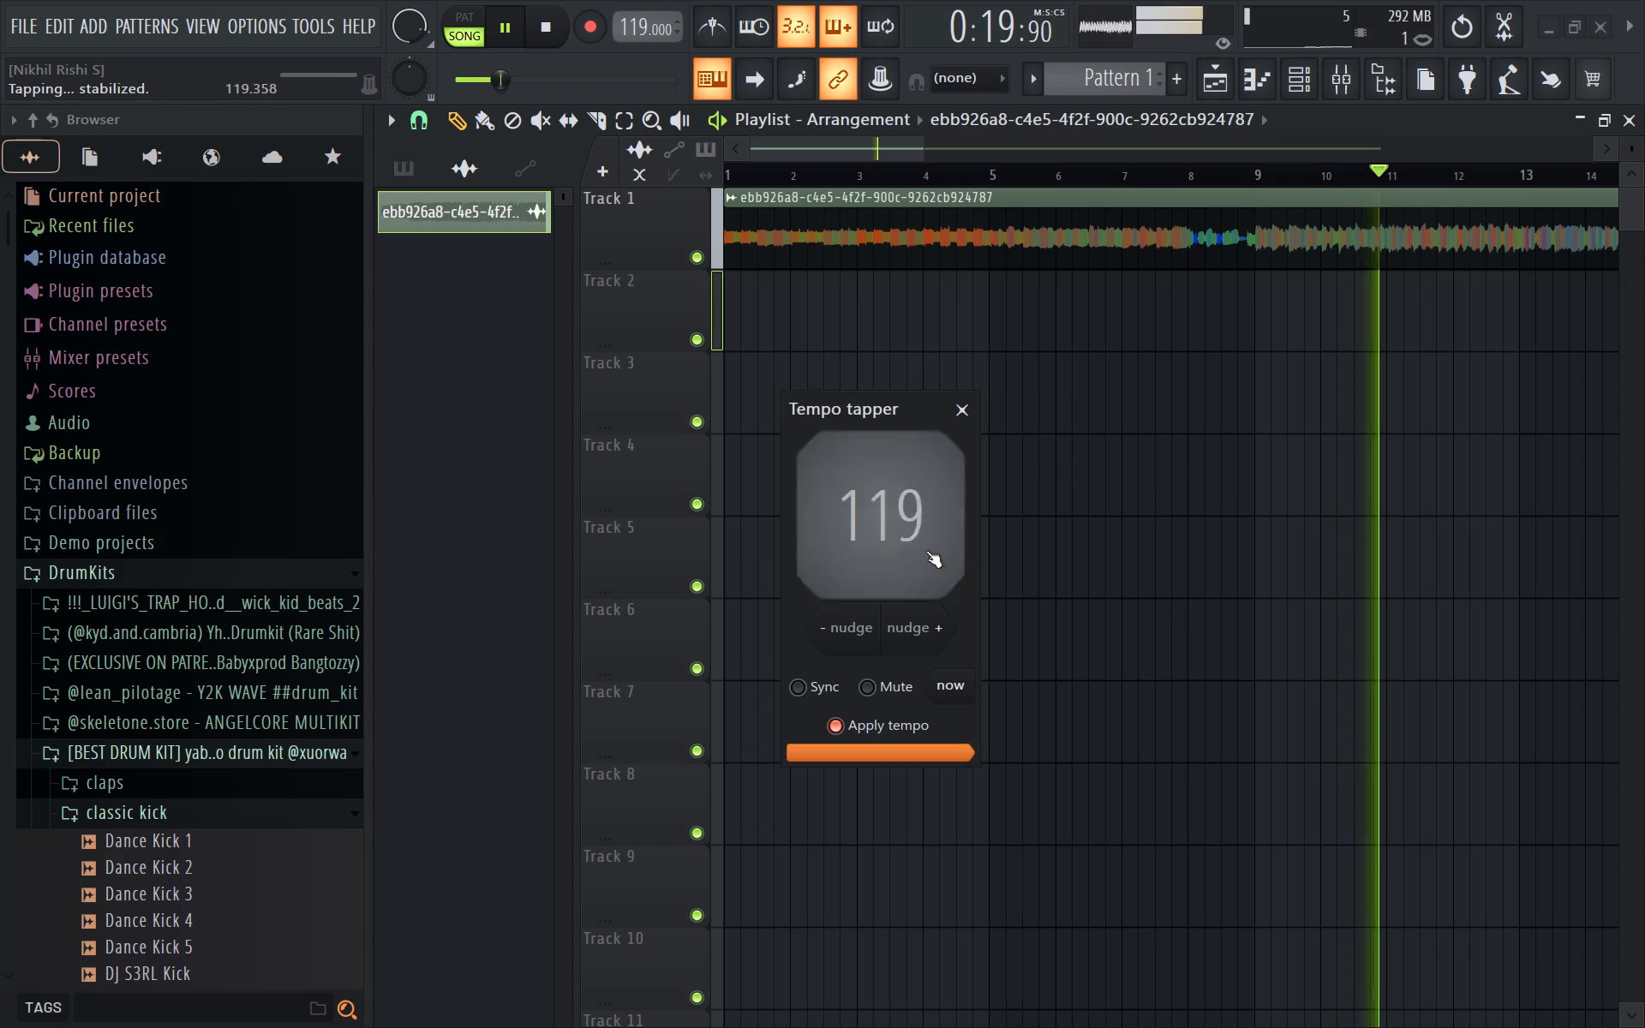
left_click(926, 551)
left_click(926, 551)
left_click(926, 551)
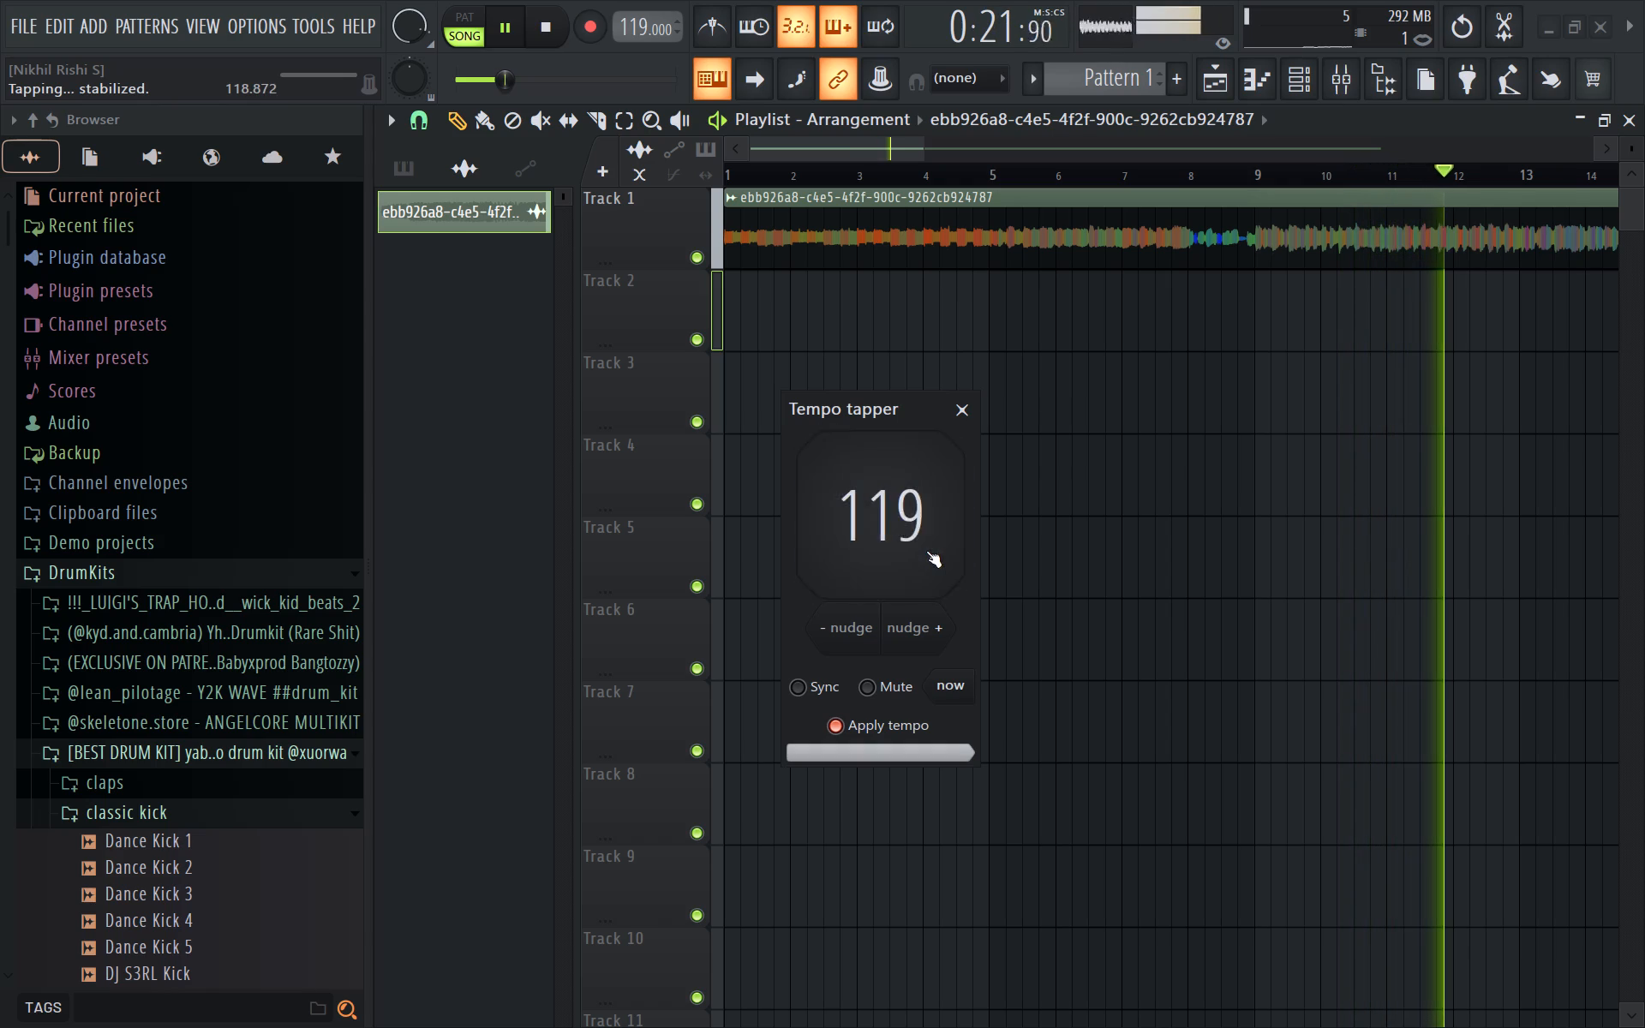
left_click(926, 551)
left_click(926, 551)
left_click(926, 551)
left_click(926, 551)
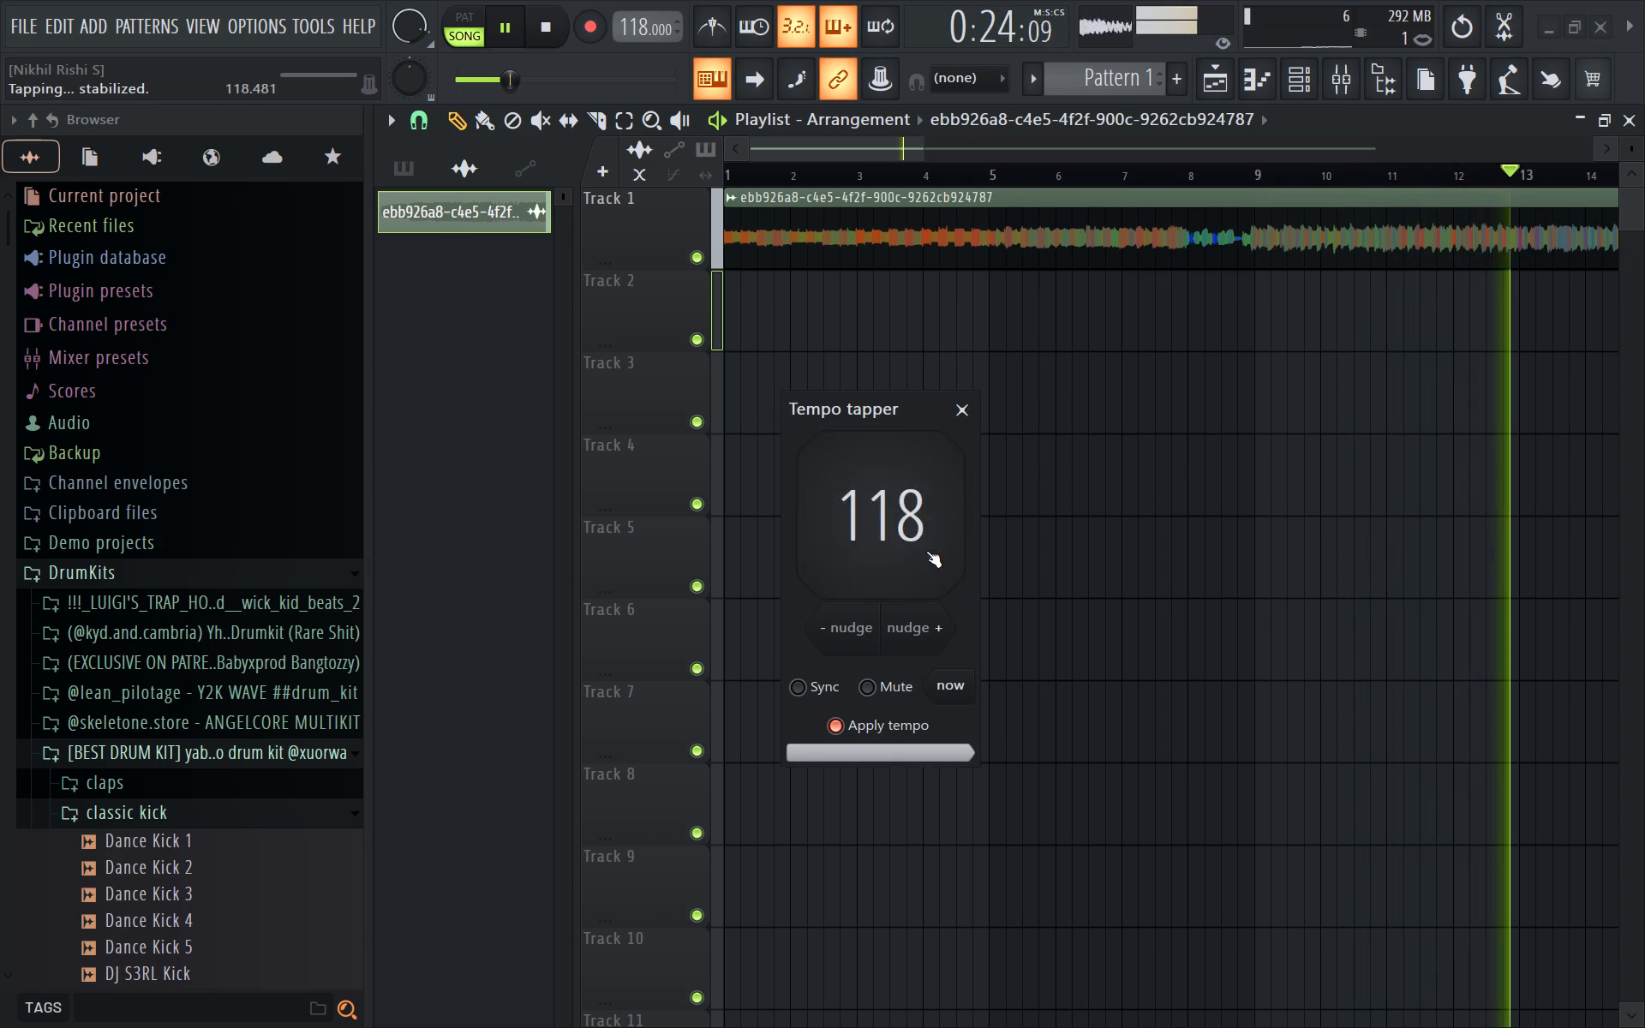
left_click(926, 551)
left_click(926, 551)
left_click(926, 551)
left_click(926, 551)
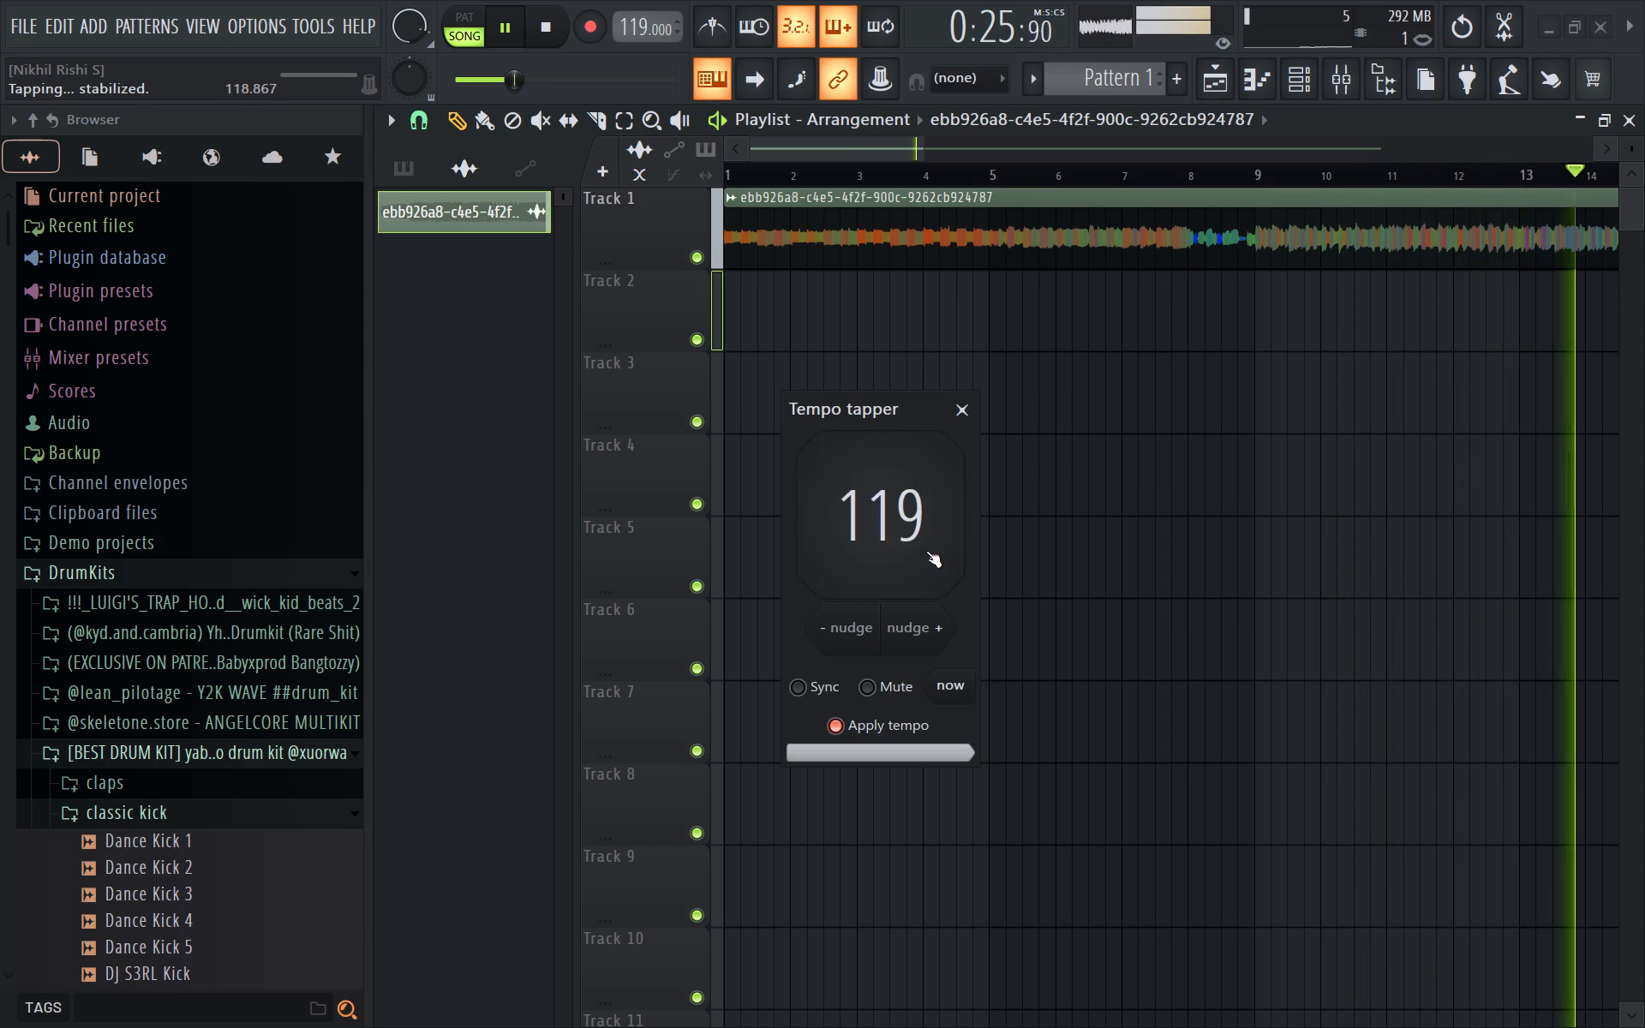
left_click(926, 551)
left_click(958, 403)
Enable the metronome and play the clip from the start to check its beat against the clicks.
key("space")
left_click(716, 24)
key("space")
scroll(534, 359, "up", 4, "ctrl")
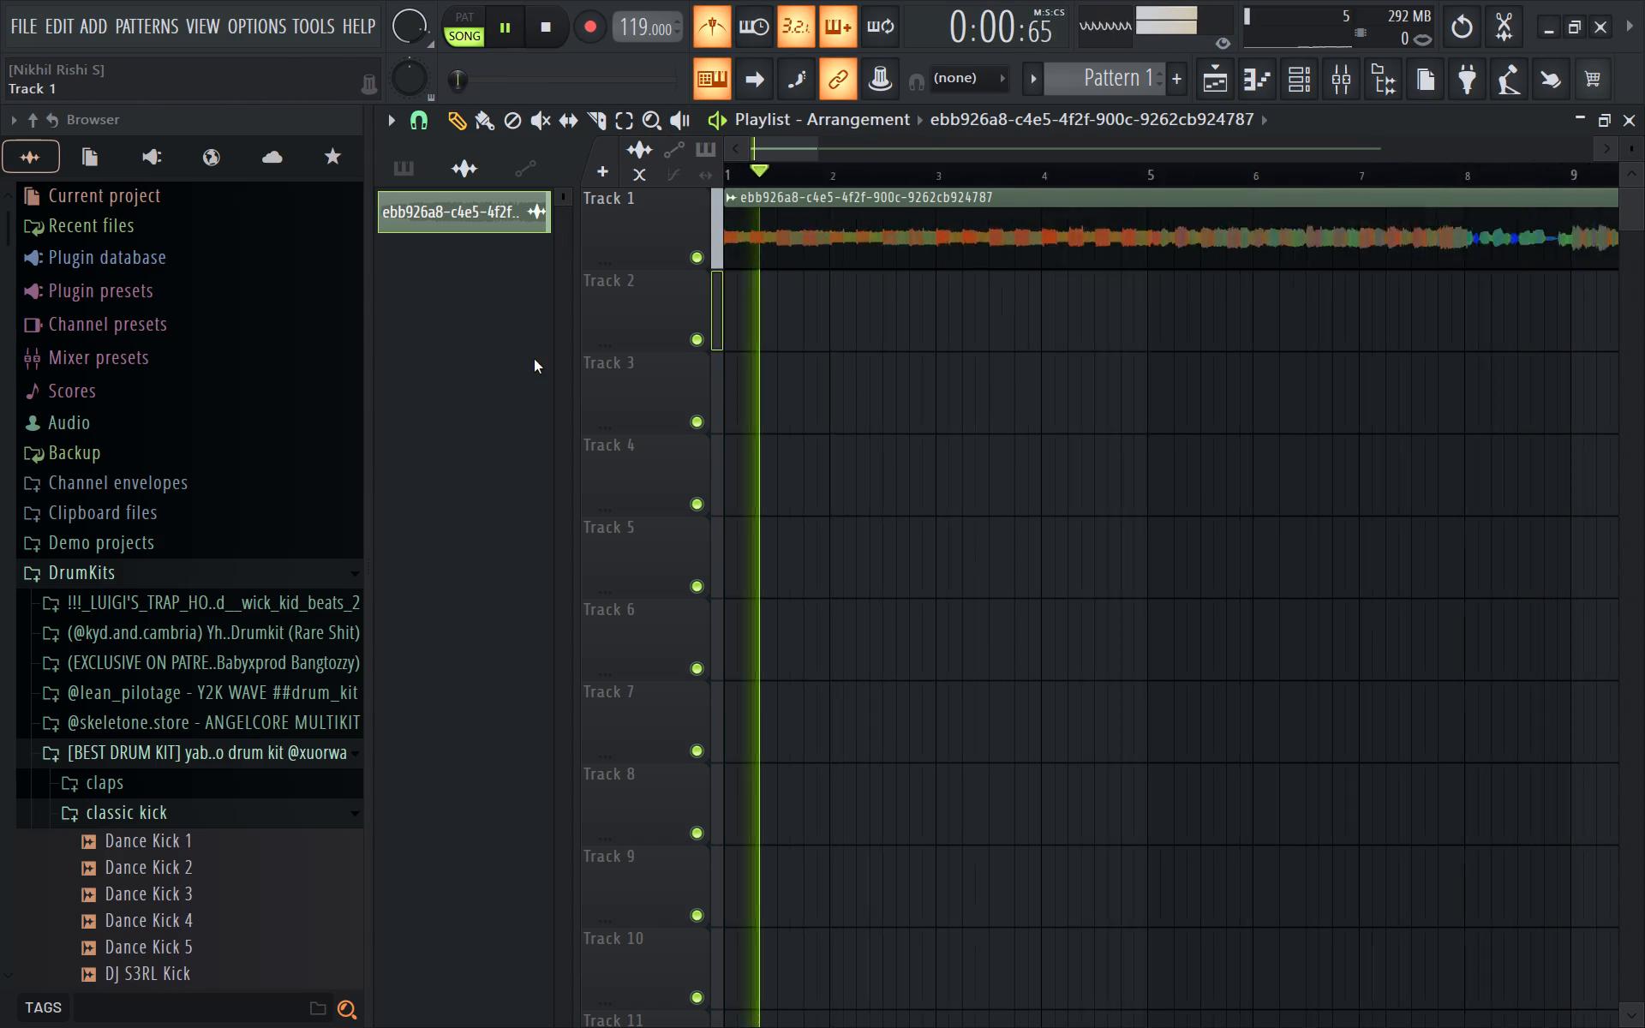
scroll(534, 359, "up", 9, "ctrl")
scroll(1351, 457, "down", 7, "ctrl")
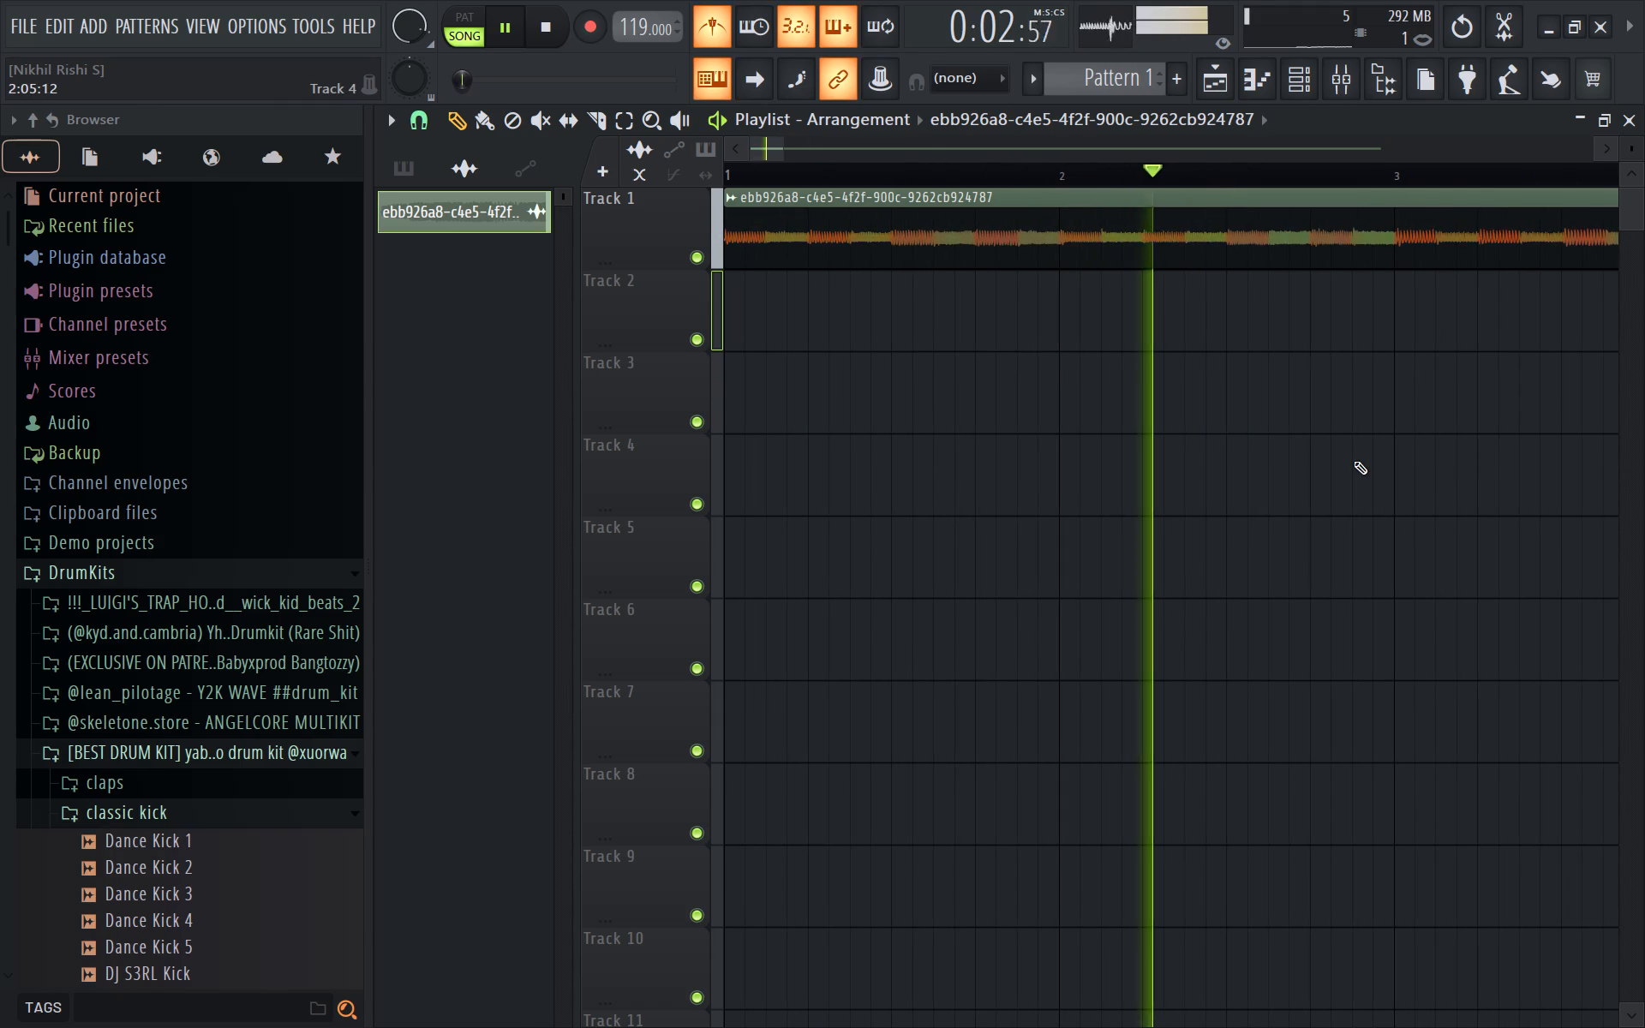
scroll(1354, 461, "down", 14, "ctrl")
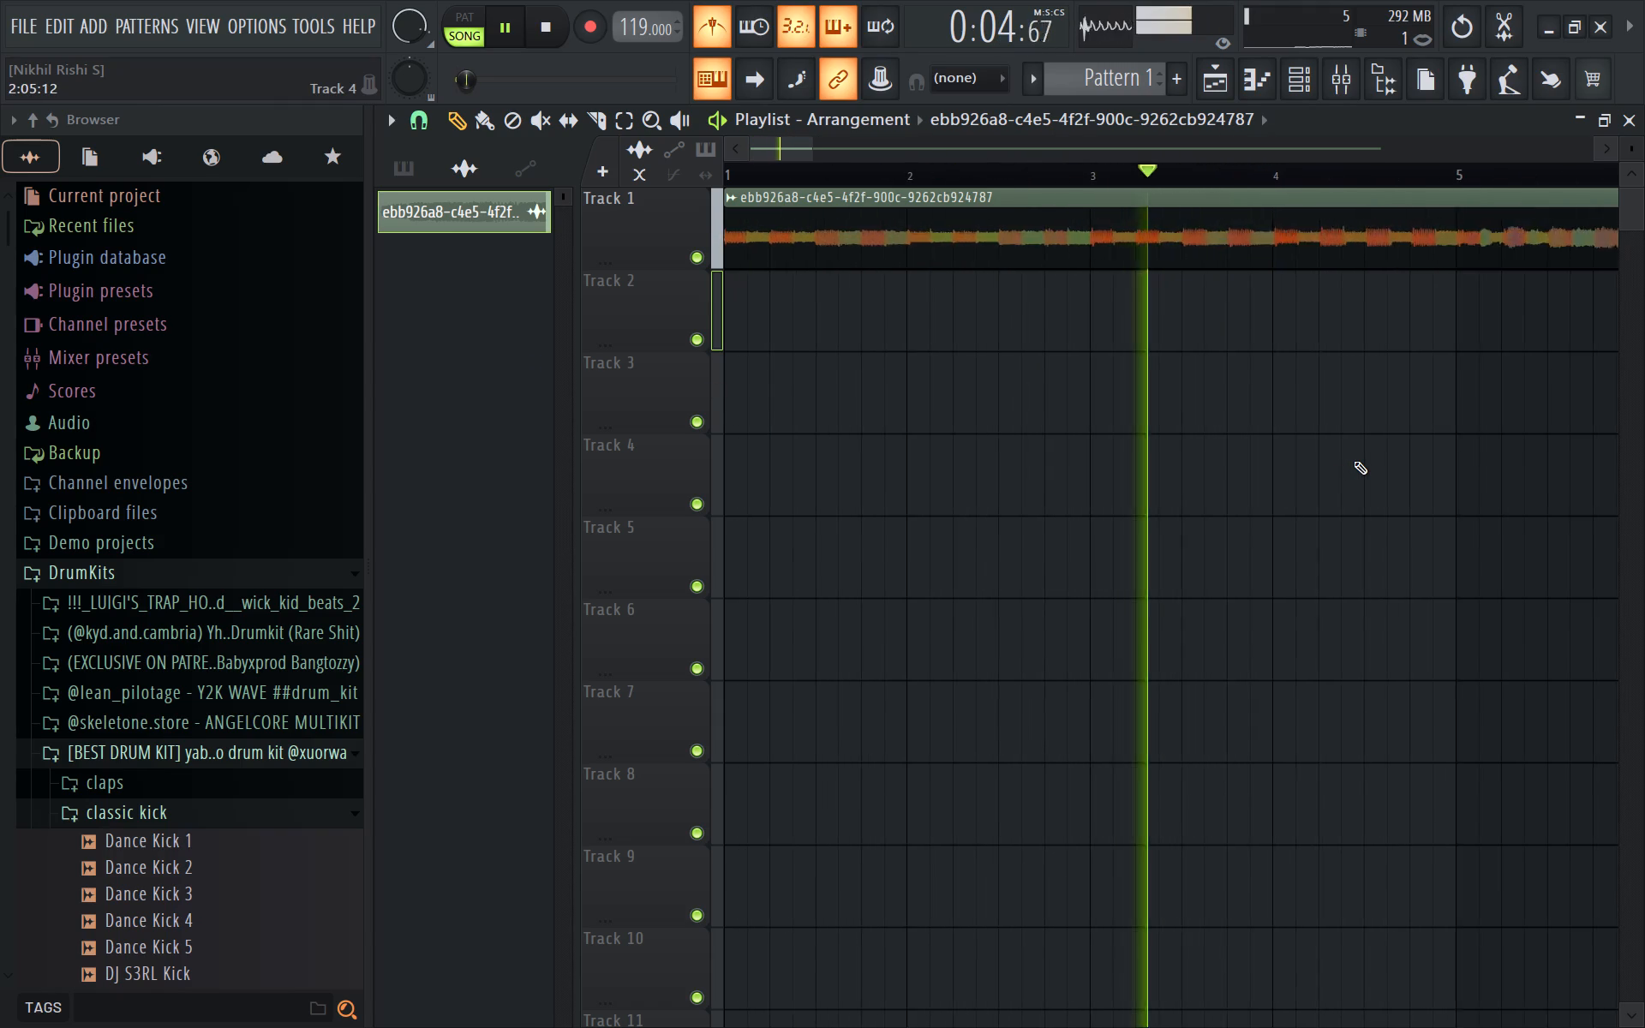
scroll(1354, 461, "down", 3, "ctrl")
scroll(1354, 461, "up", 14)
scroll(1354, 461, "down", 8, "ctrl")
scroll(1352, 461, "up", 5, "ctrl")
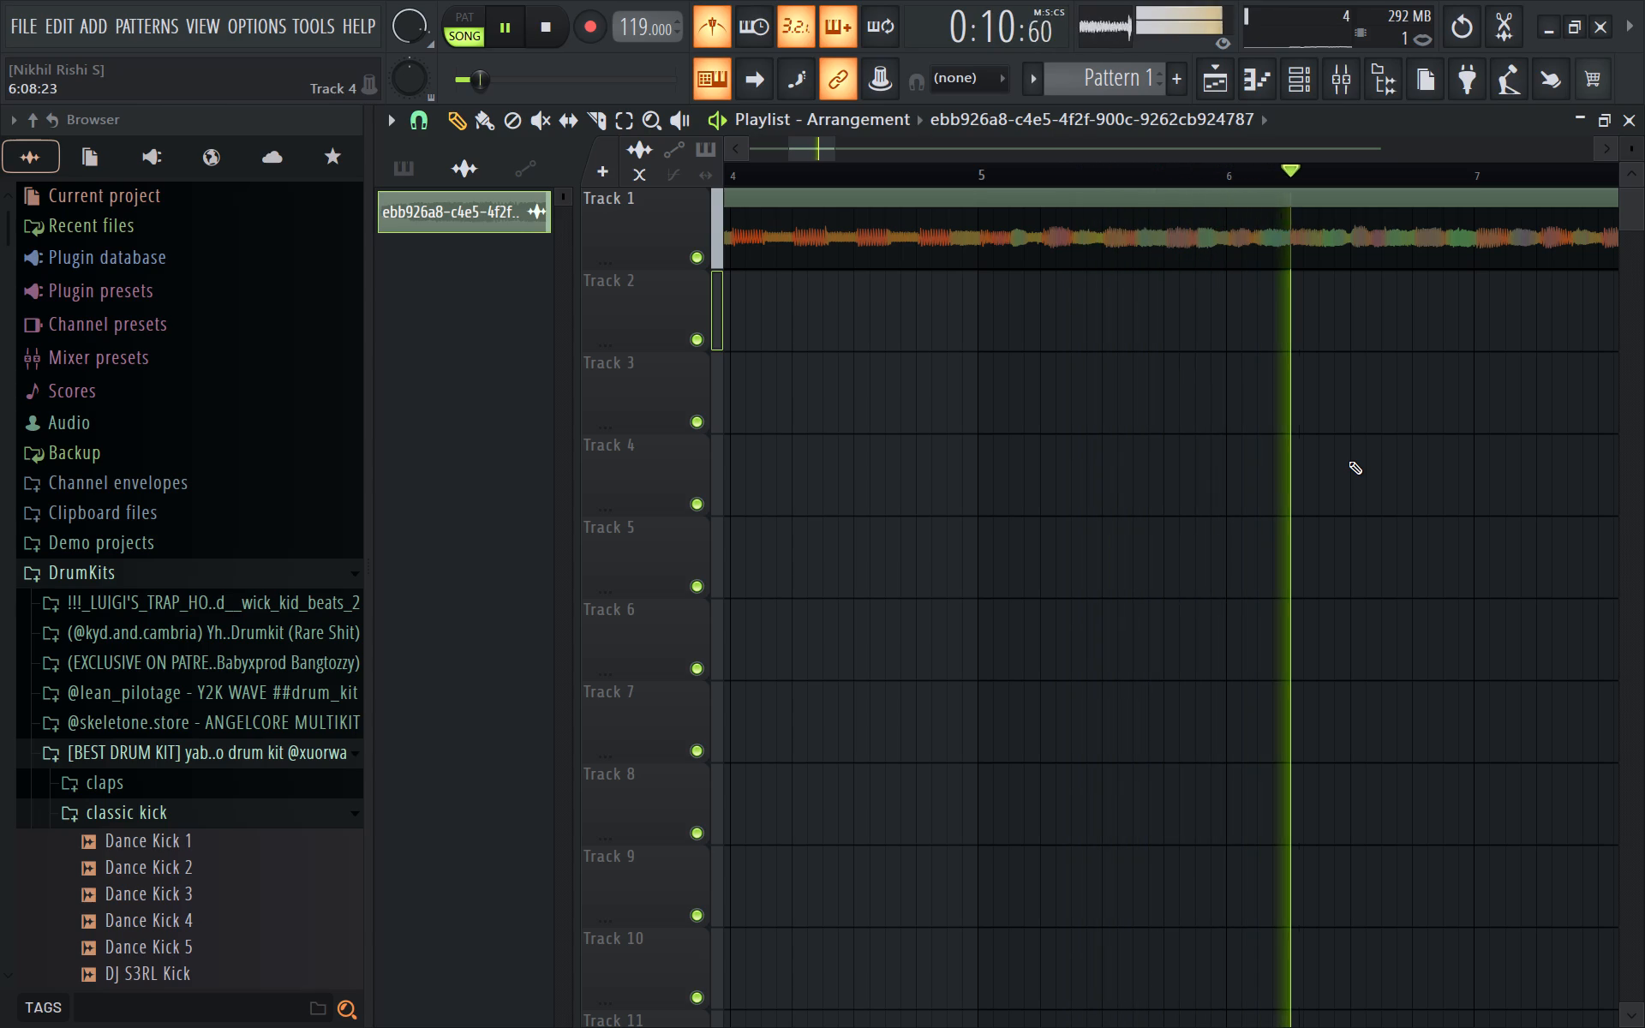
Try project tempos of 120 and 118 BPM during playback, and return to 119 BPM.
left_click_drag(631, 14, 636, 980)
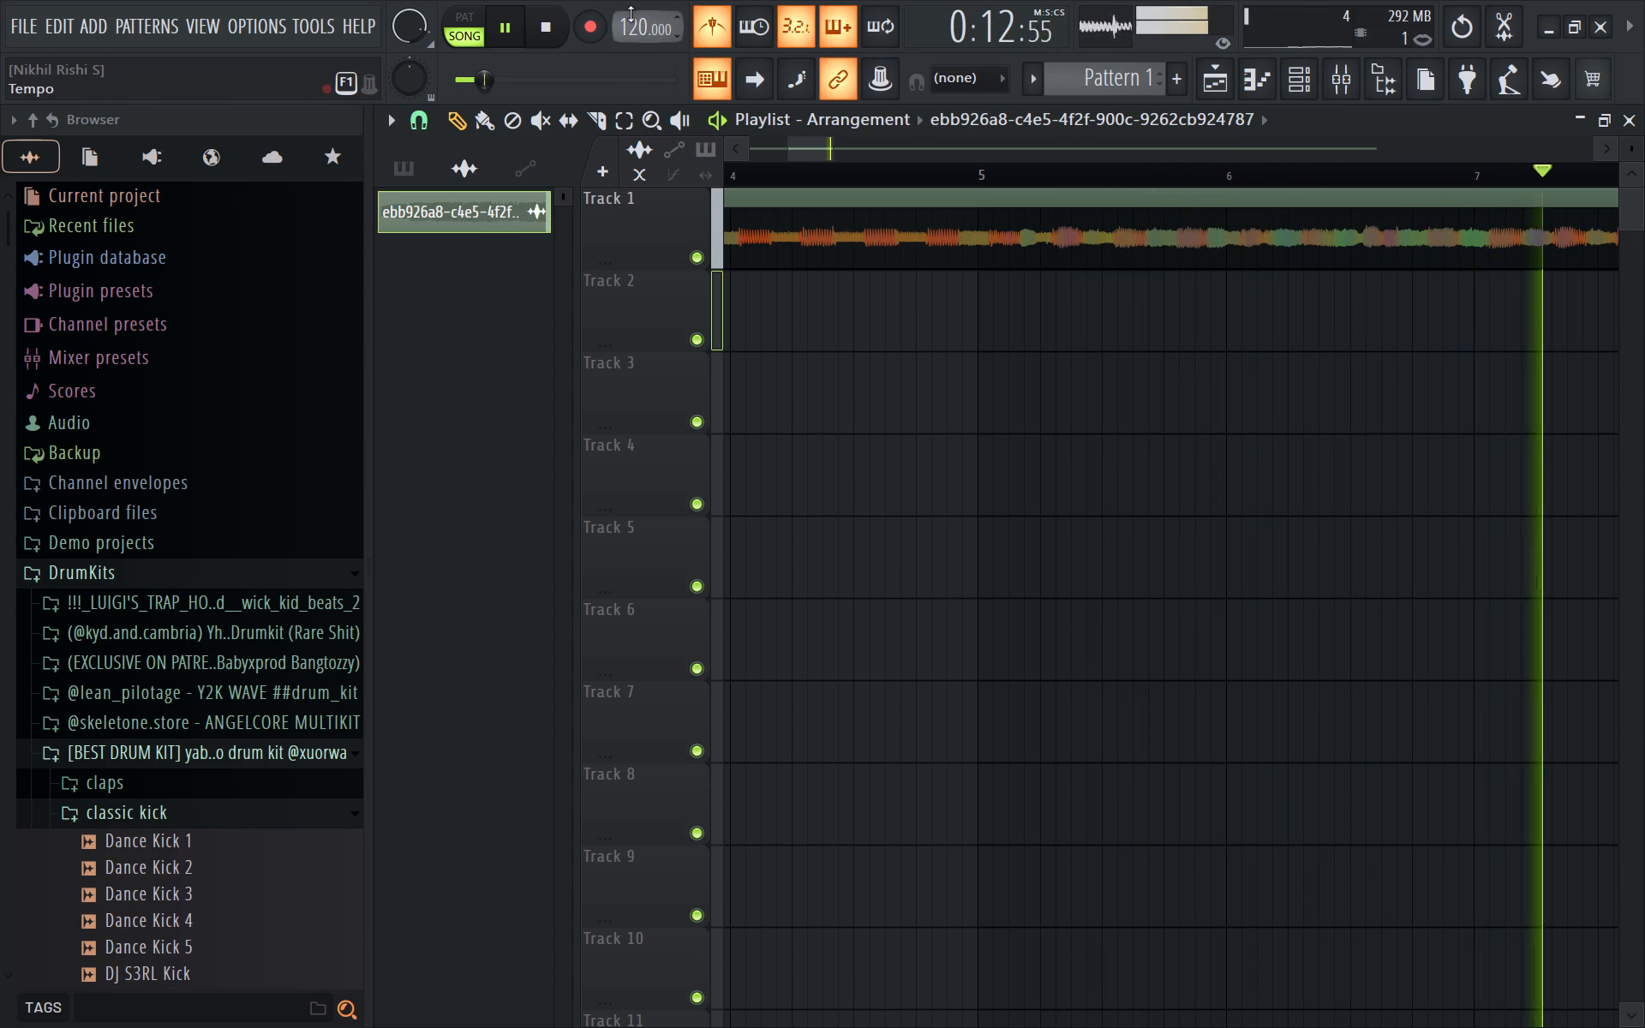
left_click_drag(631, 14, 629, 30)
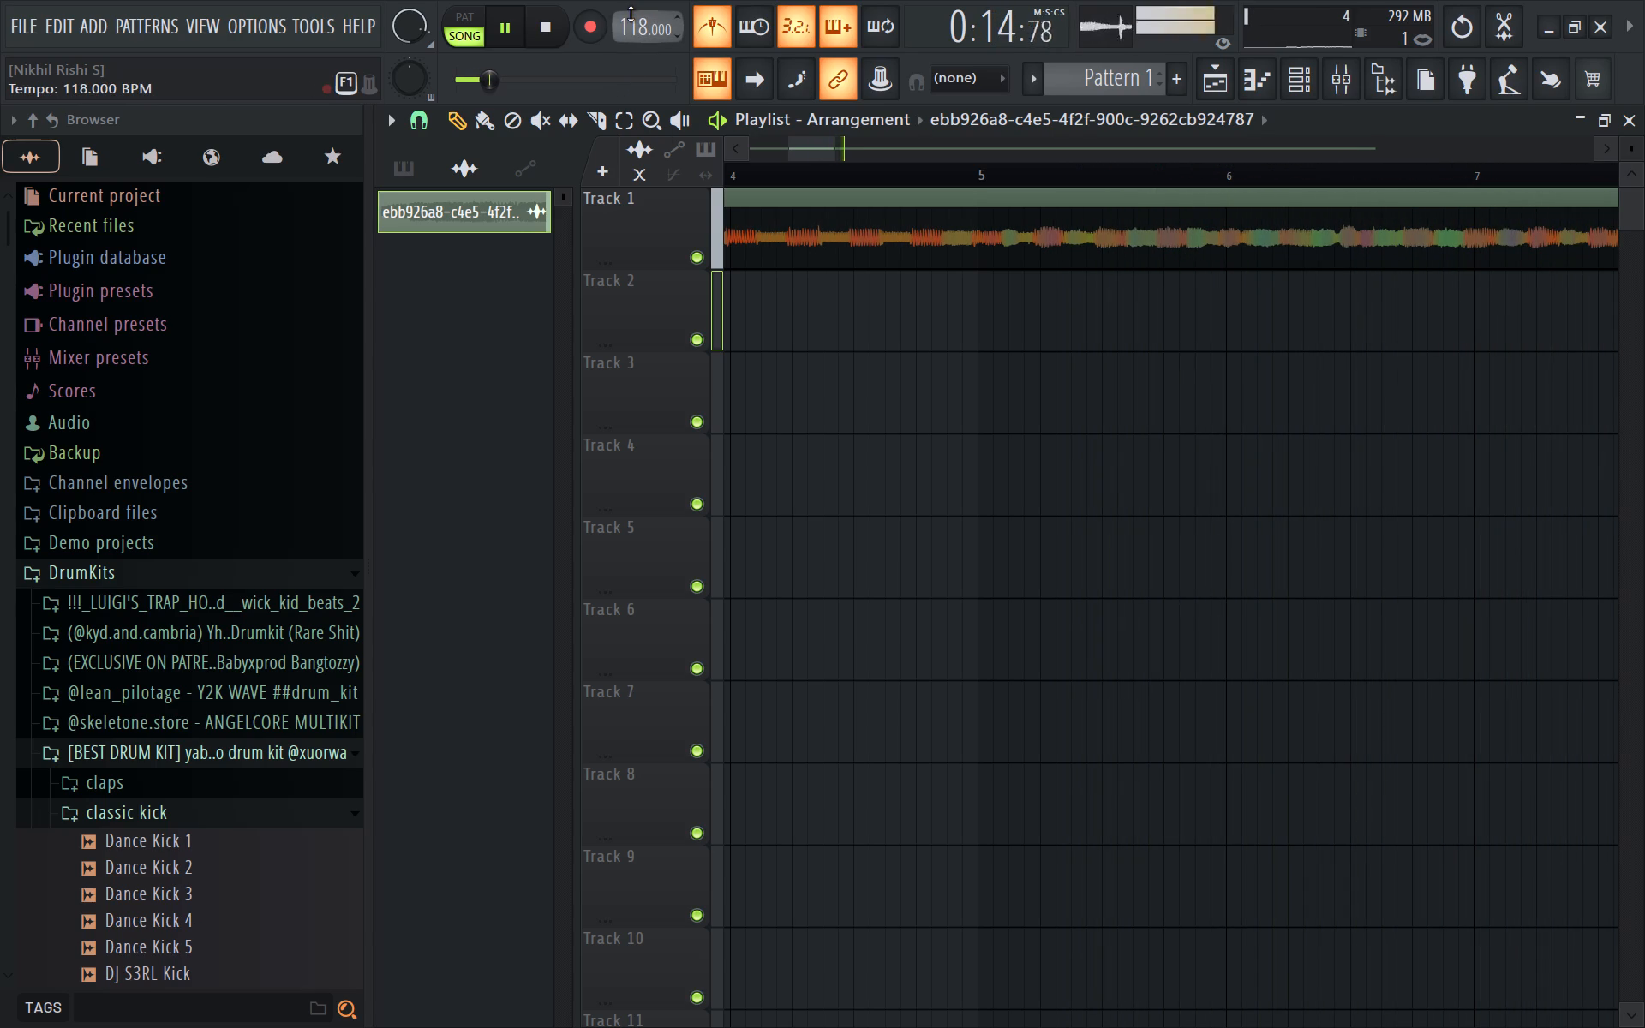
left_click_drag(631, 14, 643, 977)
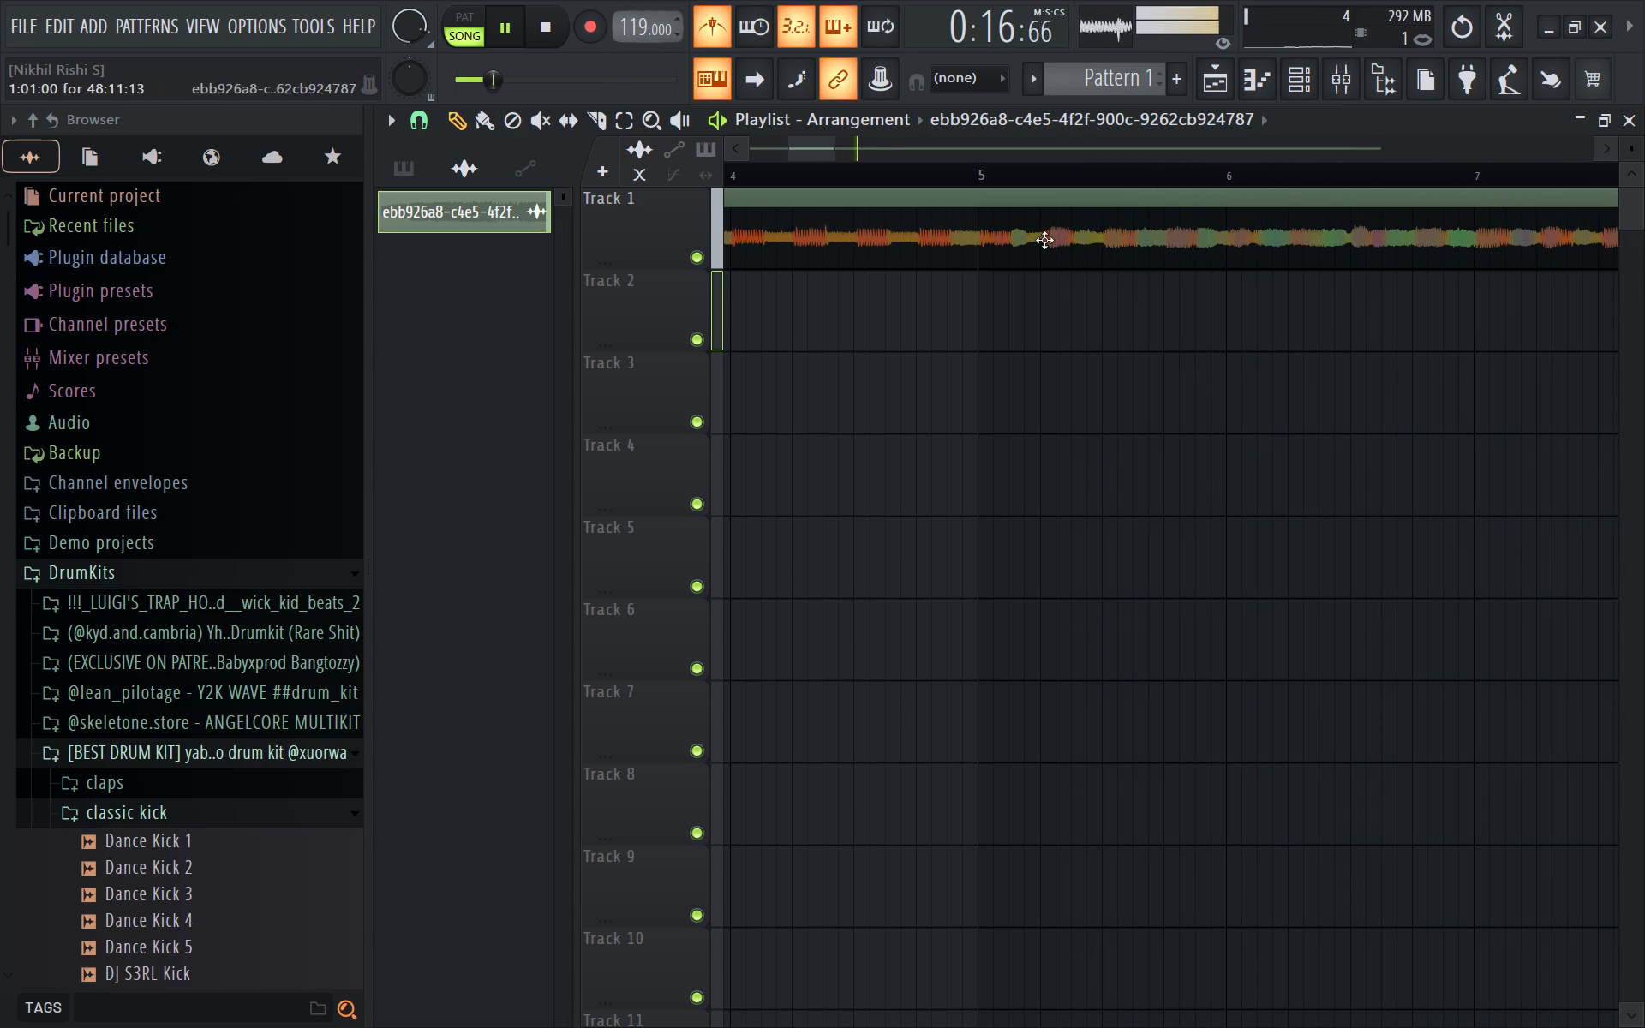
Play from bar 9 with the metronome to check the clip's beat against the grid there.
scroll(1046, 250, "down", 13, "ctrl")
scroll(1152, 277, "up", 20, "ctrl")
scroll(1152, 277, "up", 4, "ctrl")
key("space")
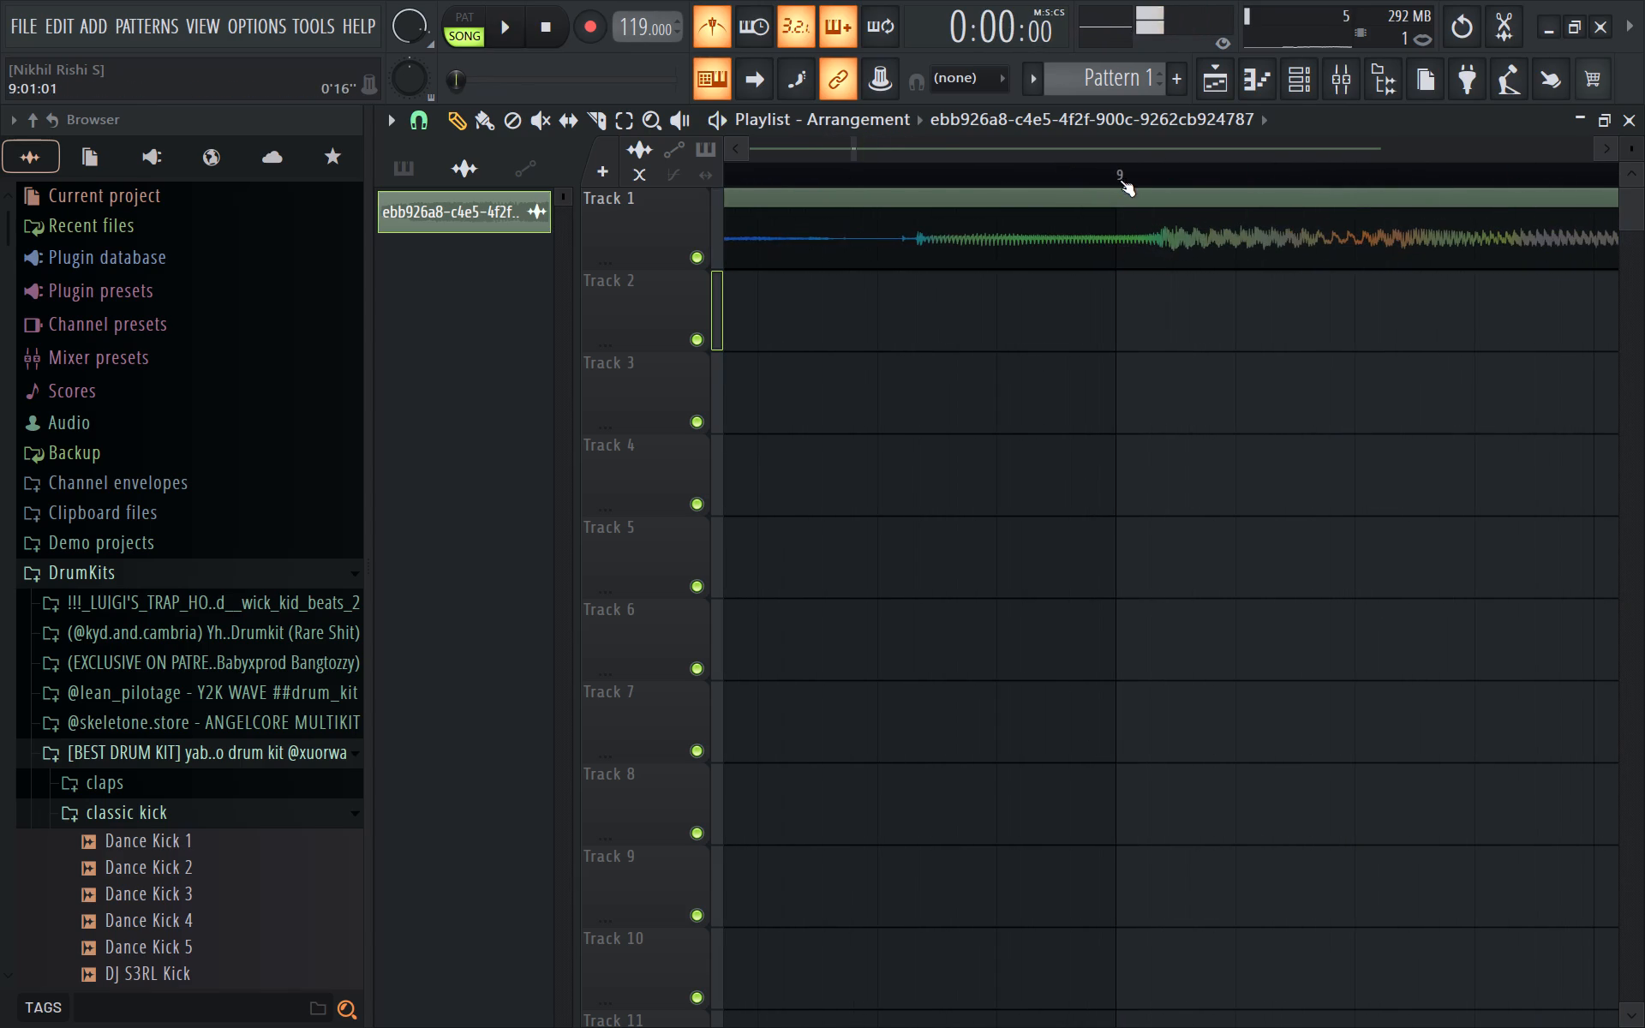
left_click(1116, 171)
key("space")
scroll(1096, 206, "down", 7, "ctrl")
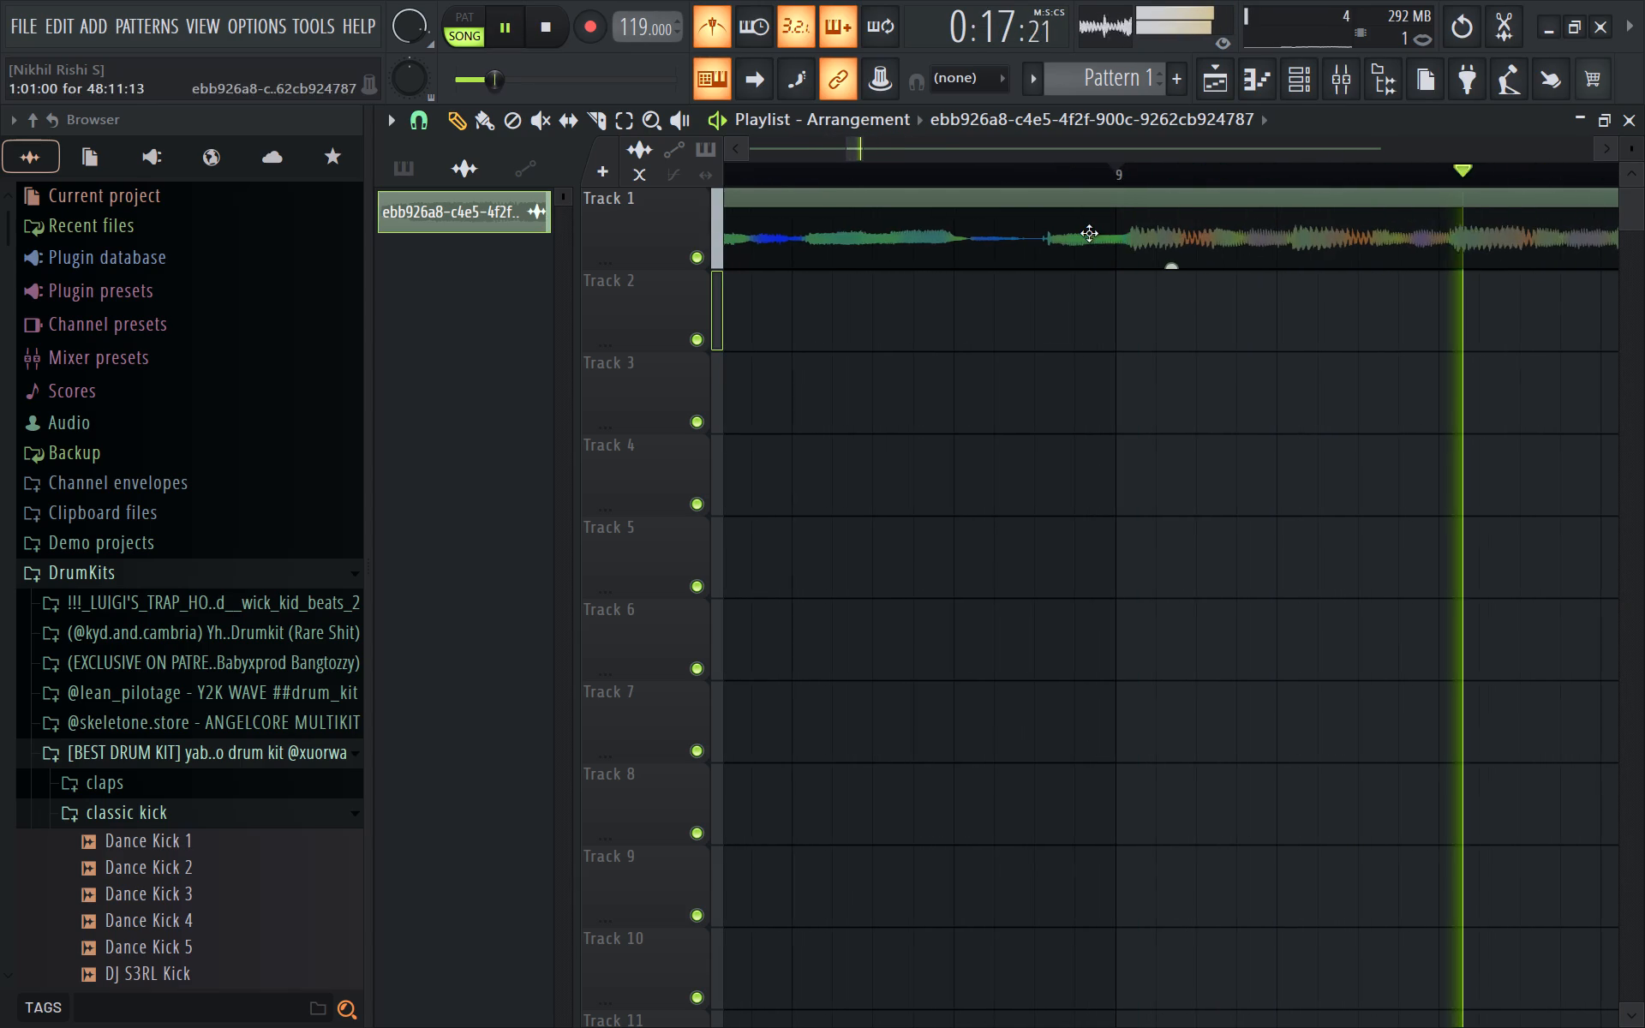
key("space")
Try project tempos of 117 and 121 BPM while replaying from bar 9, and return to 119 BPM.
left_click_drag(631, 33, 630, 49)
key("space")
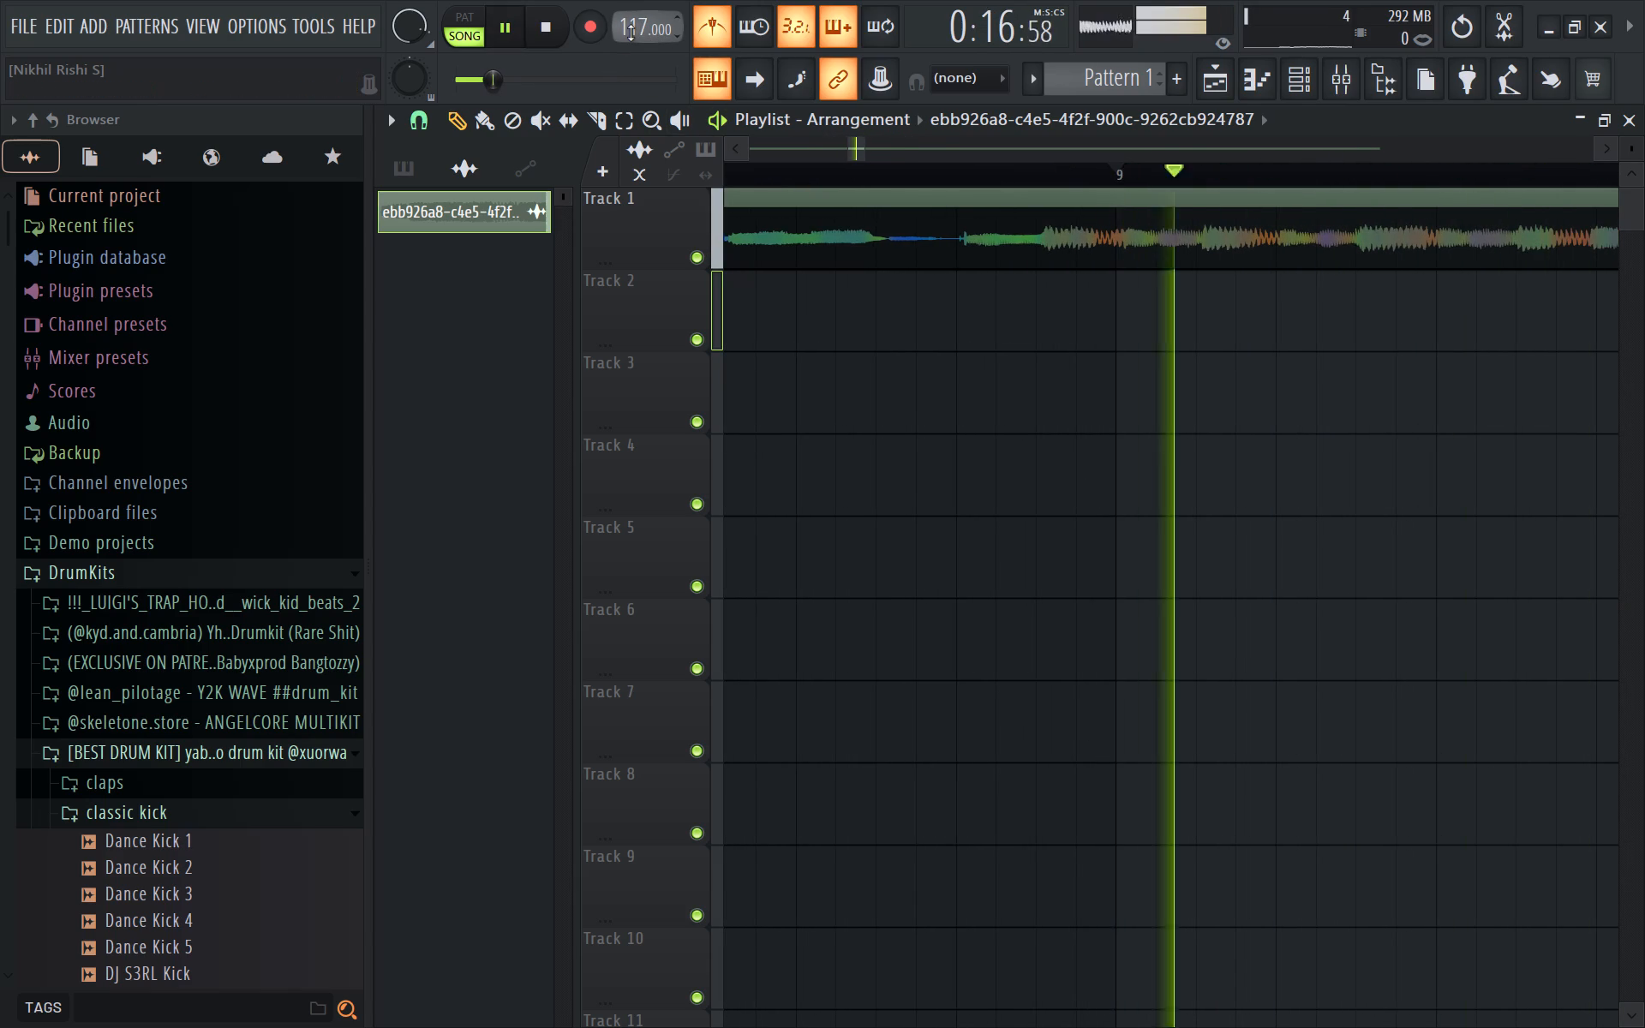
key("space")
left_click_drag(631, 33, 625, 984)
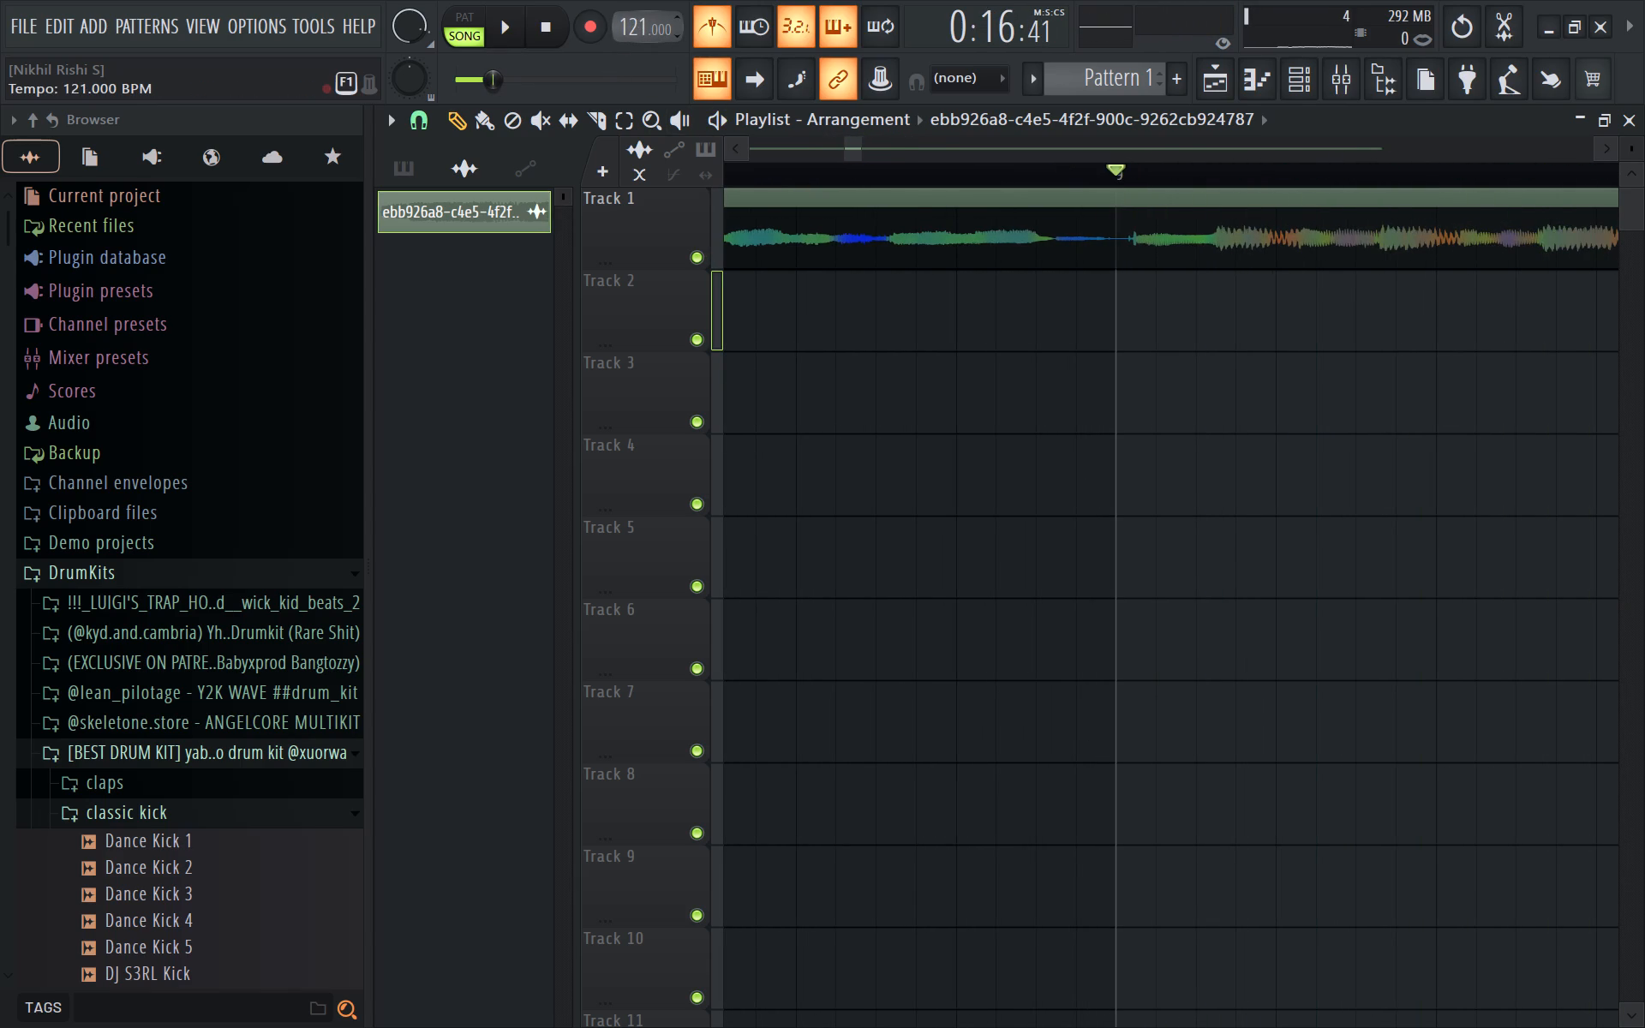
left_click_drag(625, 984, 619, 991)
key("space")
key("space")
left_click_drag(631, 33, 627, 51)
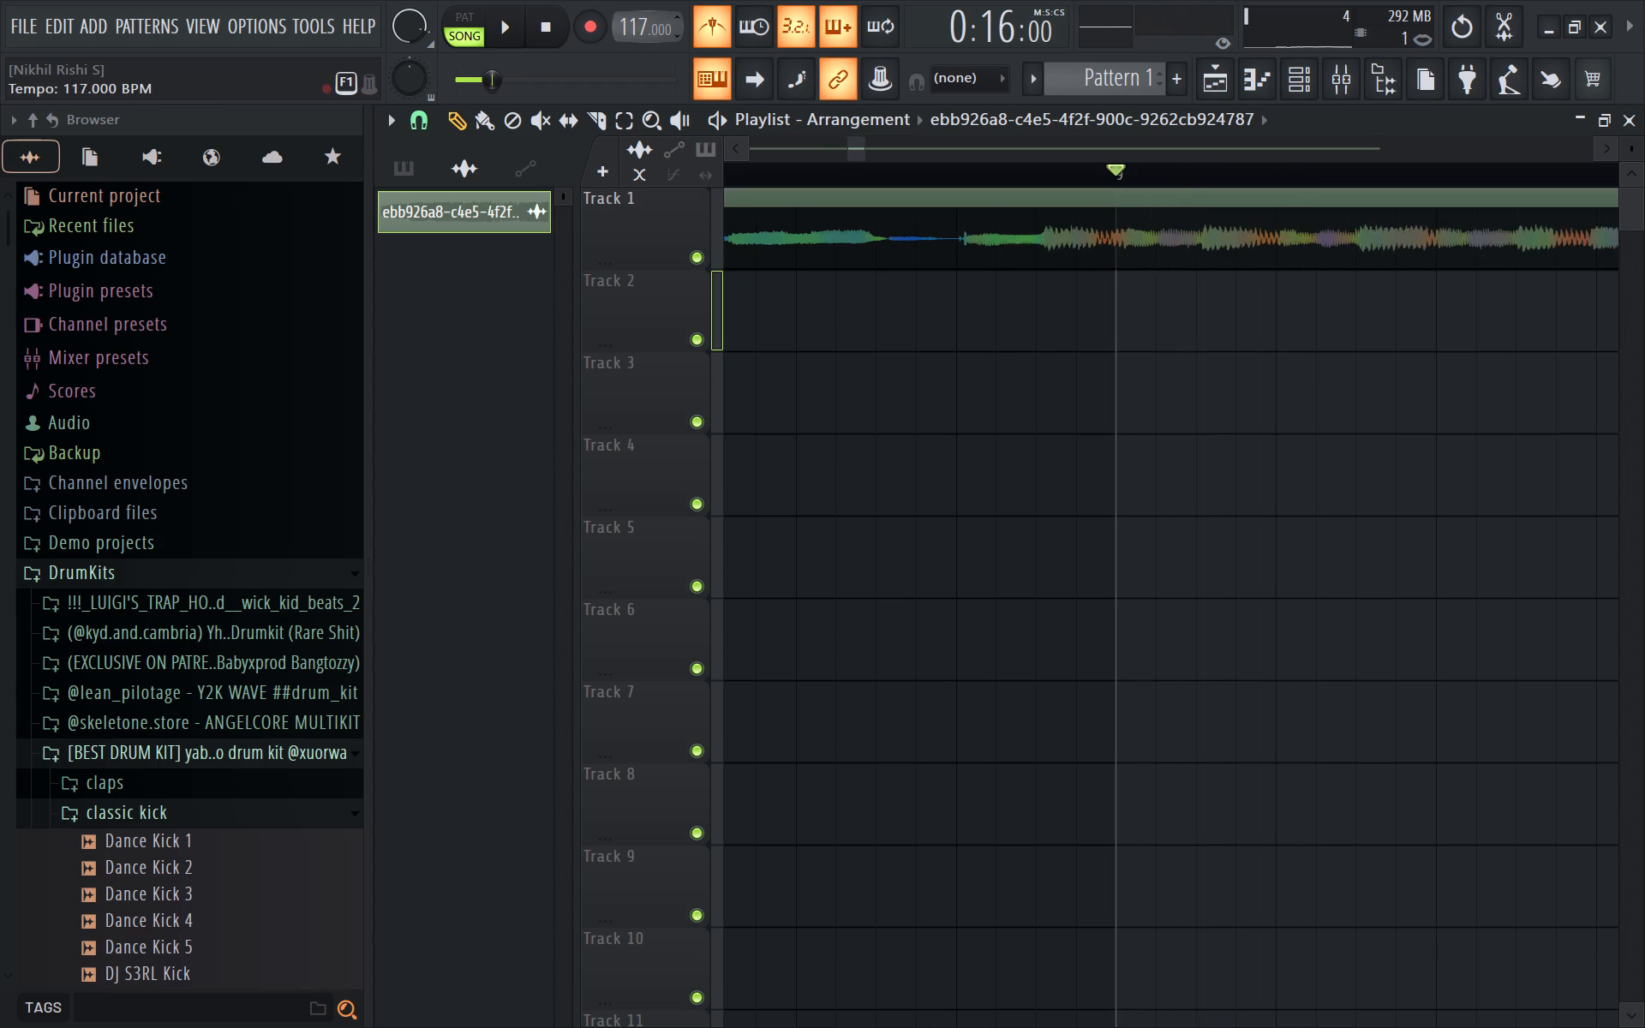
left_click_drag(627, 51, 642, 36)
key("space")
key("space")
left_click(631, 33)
Restart playback from bar 9 several times to compare the clip's first beat with the metronome.
key("space")
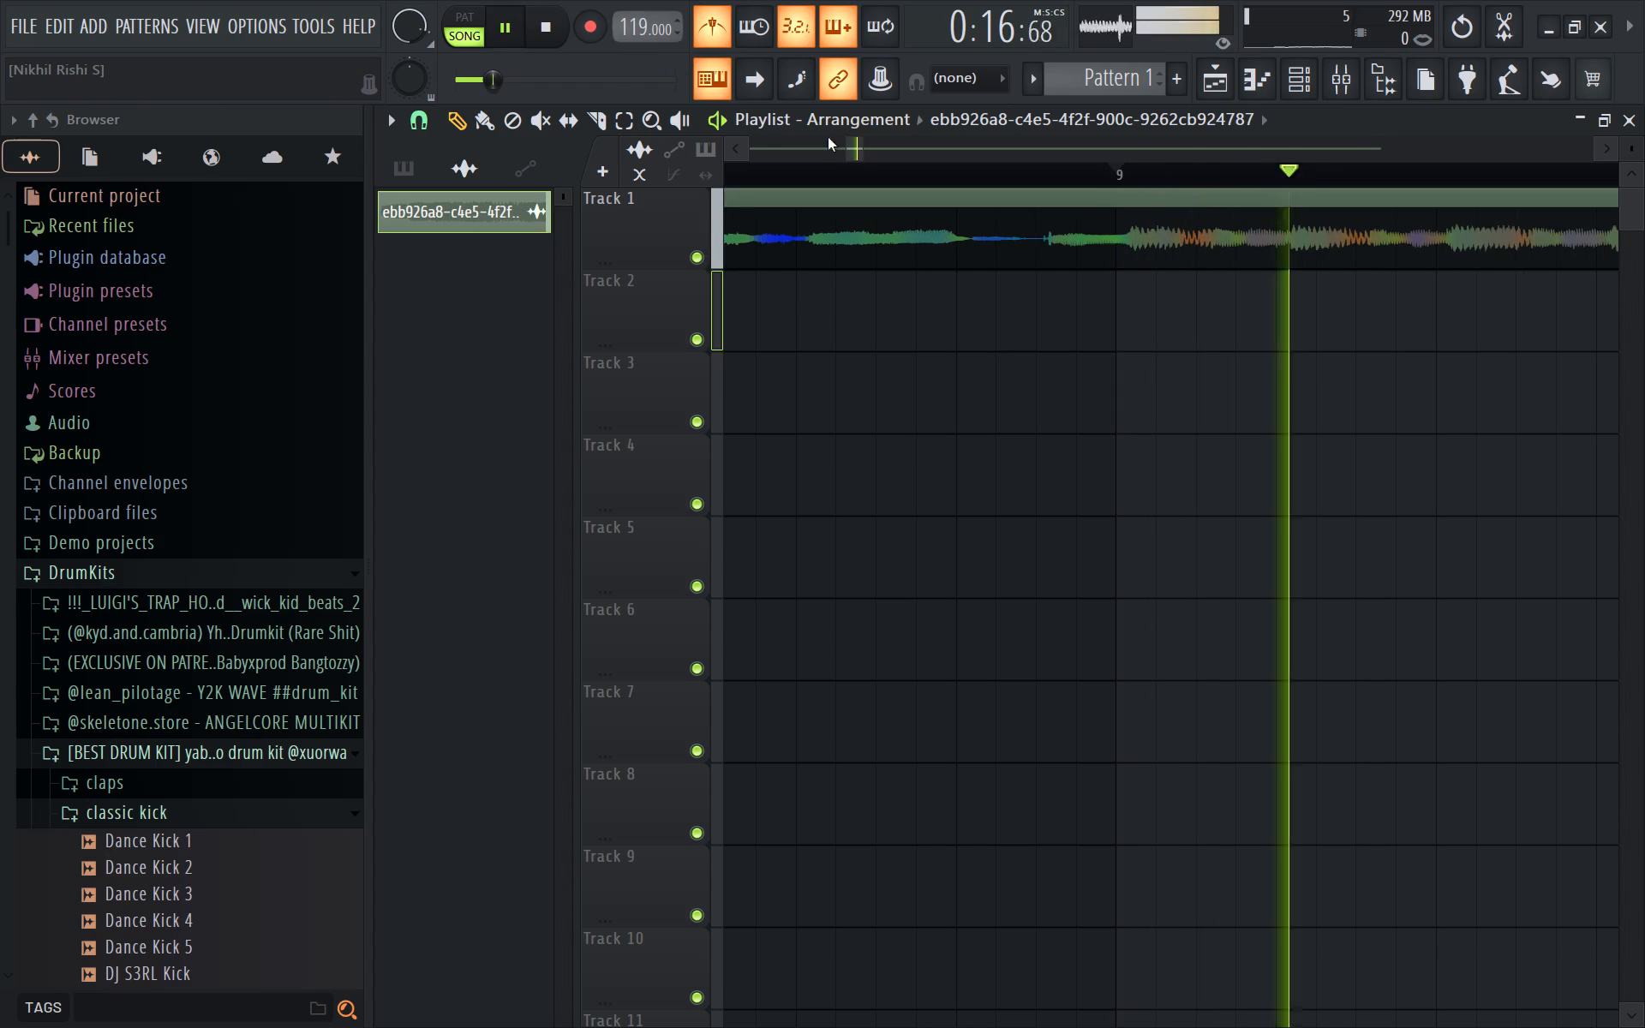
key("space")
key("space")
key("space")
key("space")
key("space")
key("space")
key("space")
key("space")
key("space")
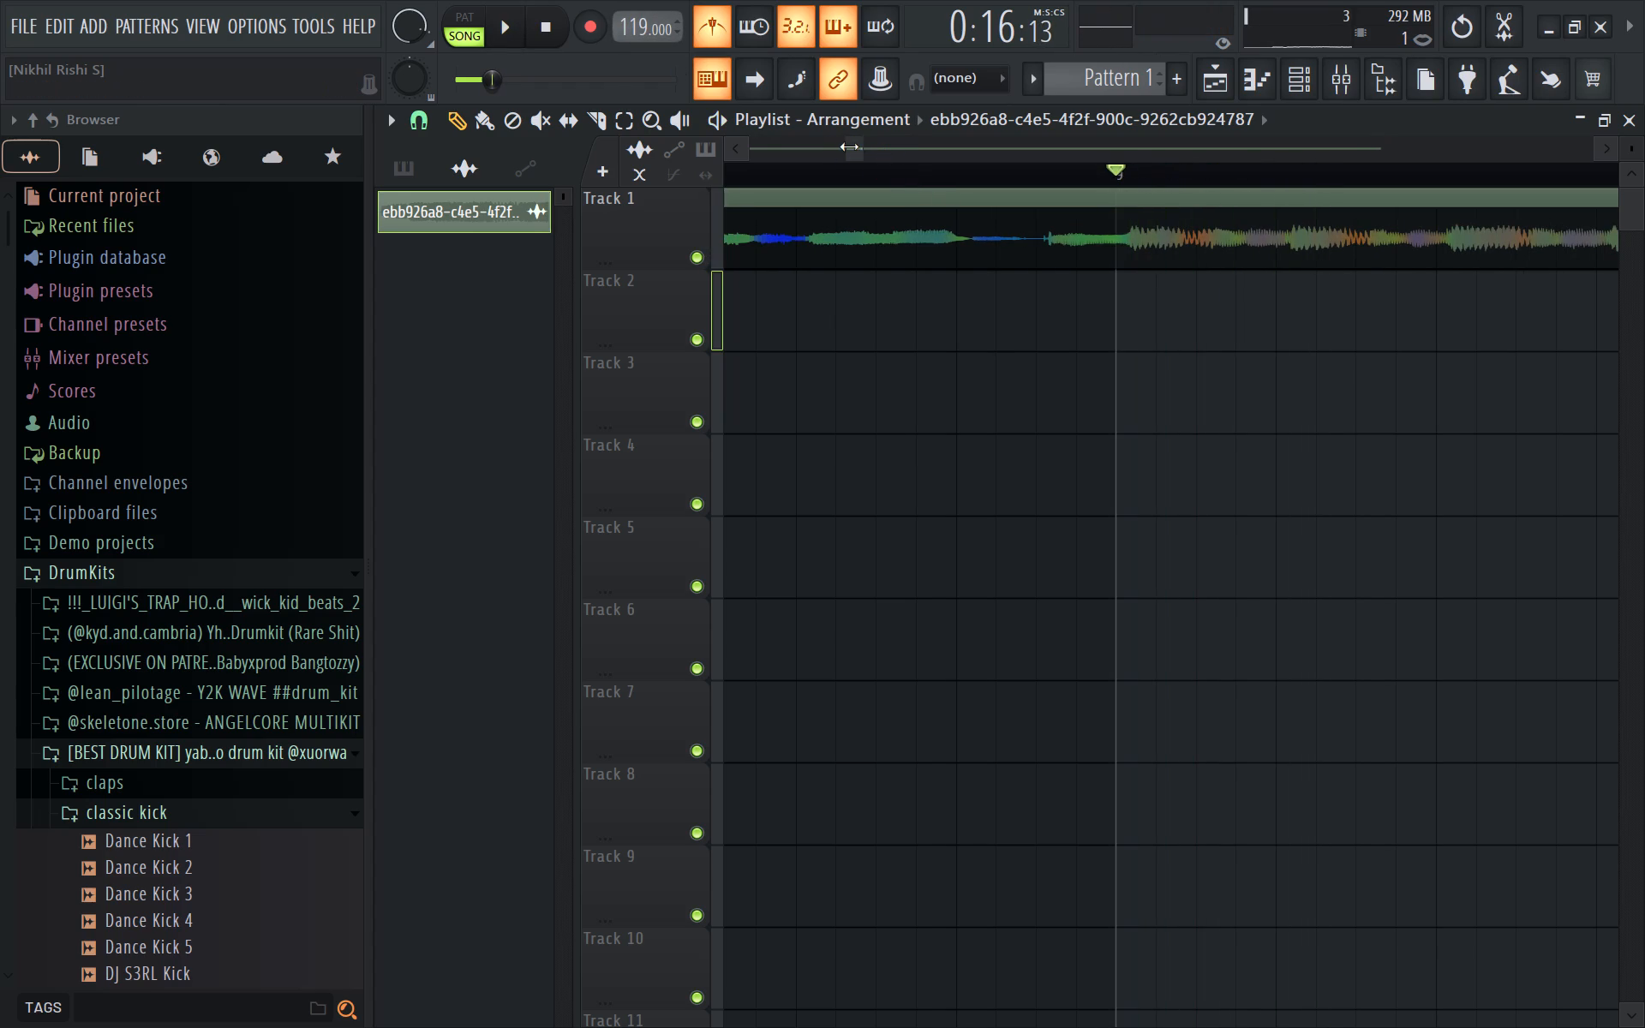
key("space")
With the Slip tool, shift the audio inside the Track 1 clip slightly later, replaying from bar 9 to check it.
left_click_drag(853, 146, 0, 200)
key("space")
key("space")
scroll(332, 268, "up", 6, "ctrl")
scroll(704, 325, "up", 5, "ctrl")
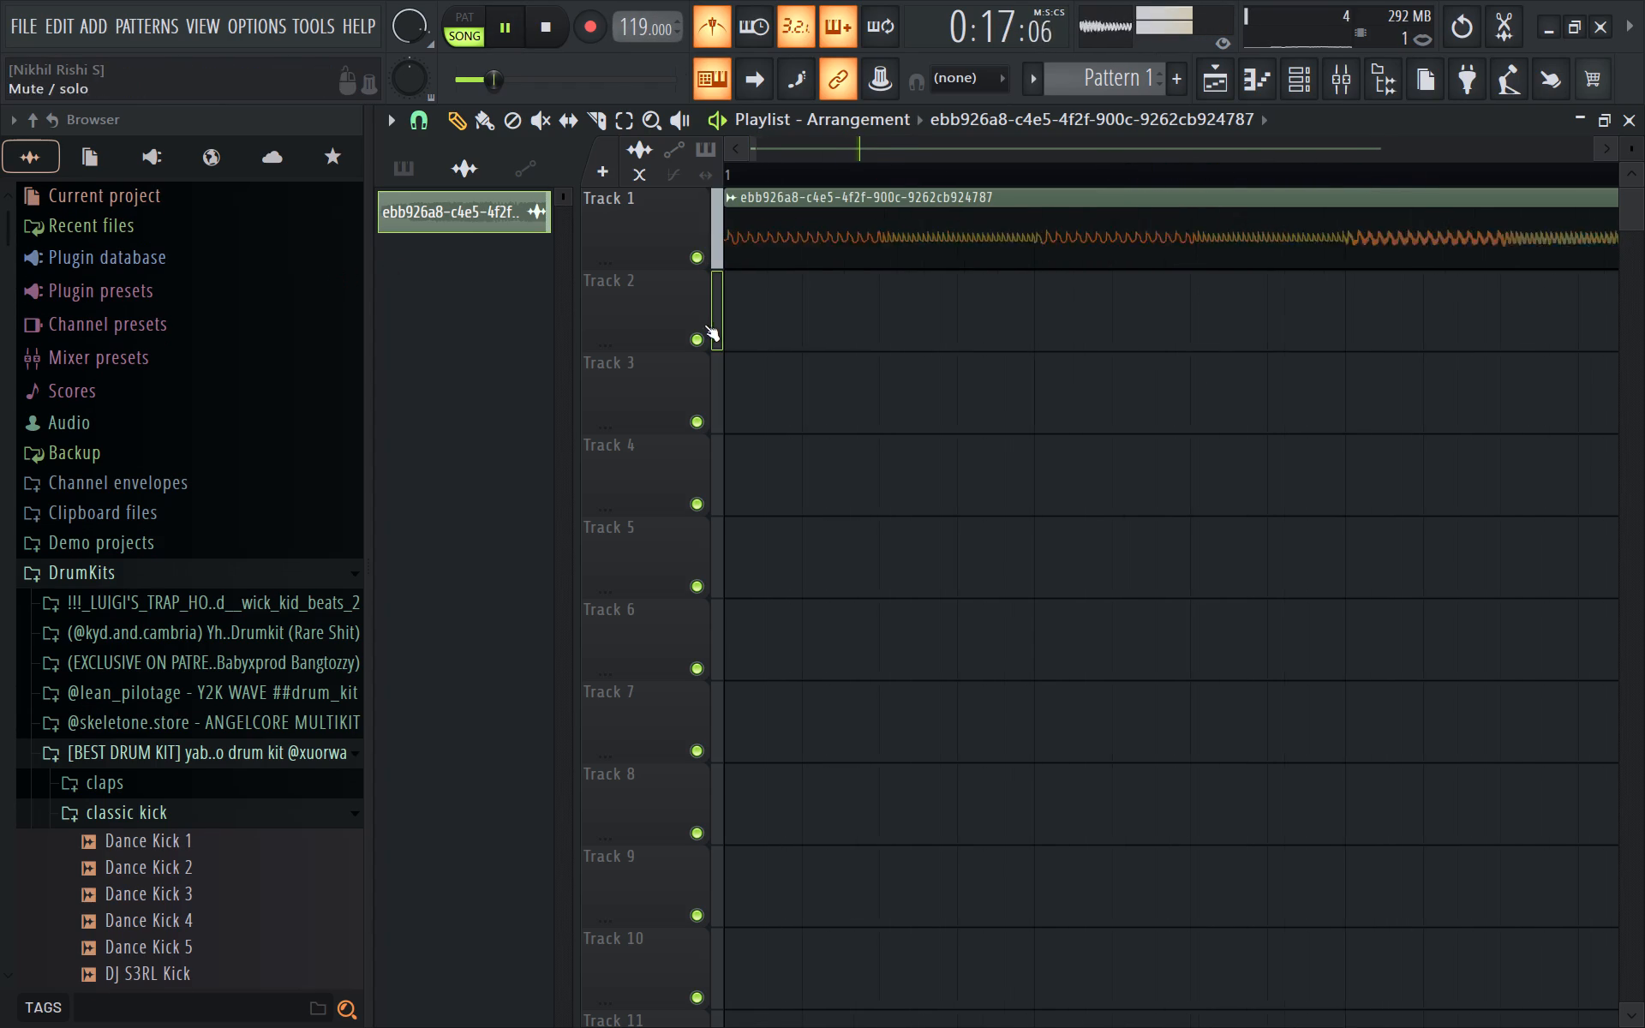
scroll(704, 325, "up", 15, "ctrl")
key("space")
key("space")
key("space")
key("space")
left_click(566, 122)
key("space")
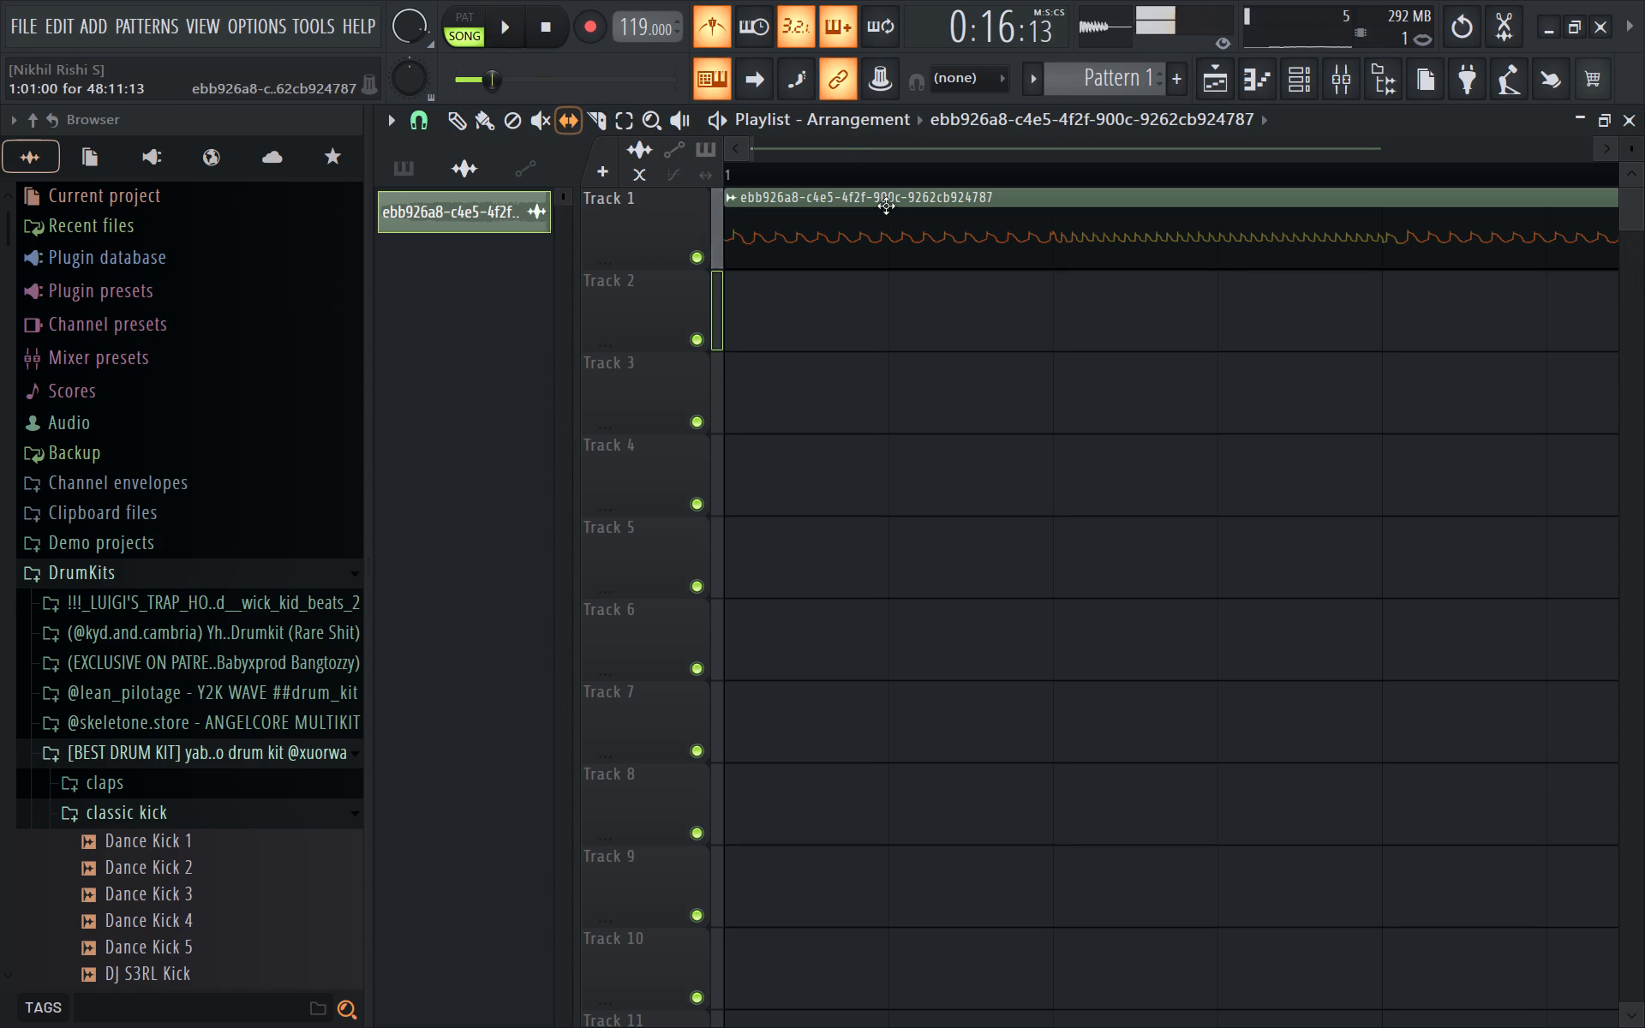
key("space")
left_click_drag(876, 225, 905, 220)
key("space")
key("space")
key("space")
key("space")
key("space")
key("space")
key("space")
Slip the clip's audio earlier, nudge it slightly back, and play from bar 9 to check it against the metronome.
left_click_drag(905, 220, 781, 226)
key("space")
key("space")
left_click_drag(877, 239, 894, 239)
key("space")
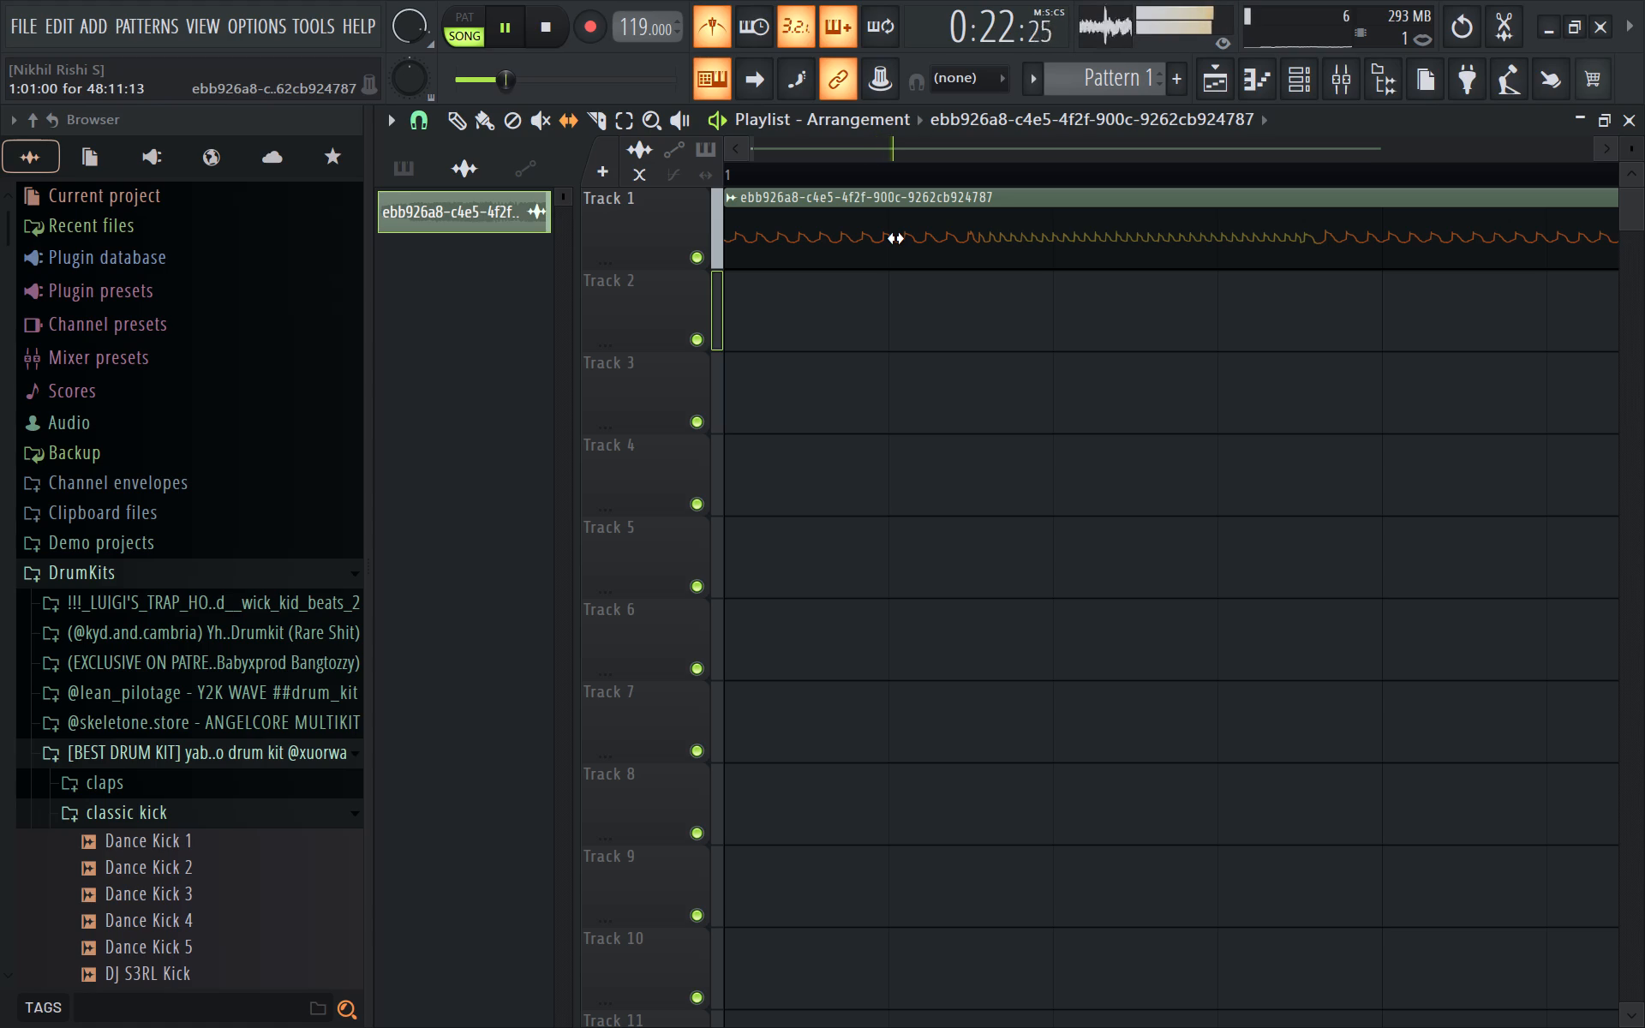
scroll(895, 238, "down", 20, "ctrl")
scroll(895, 238, "down", 6, "ctrl")
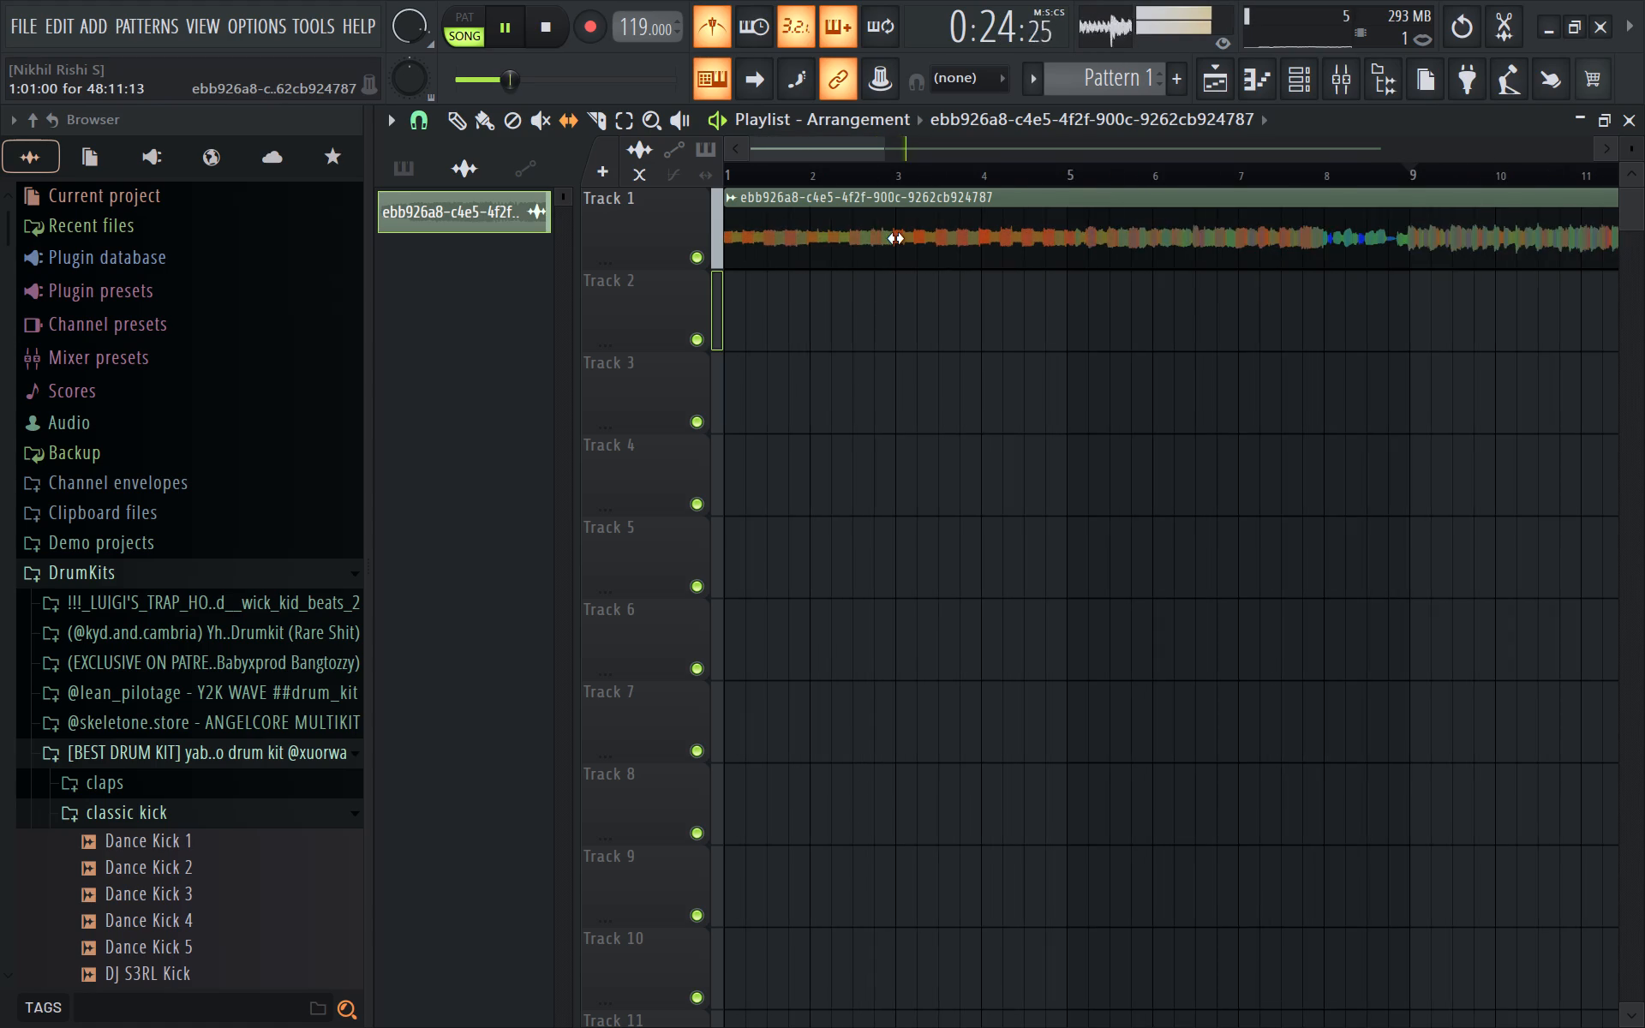
scroll(895, 238, "down", 6, "ctrl")
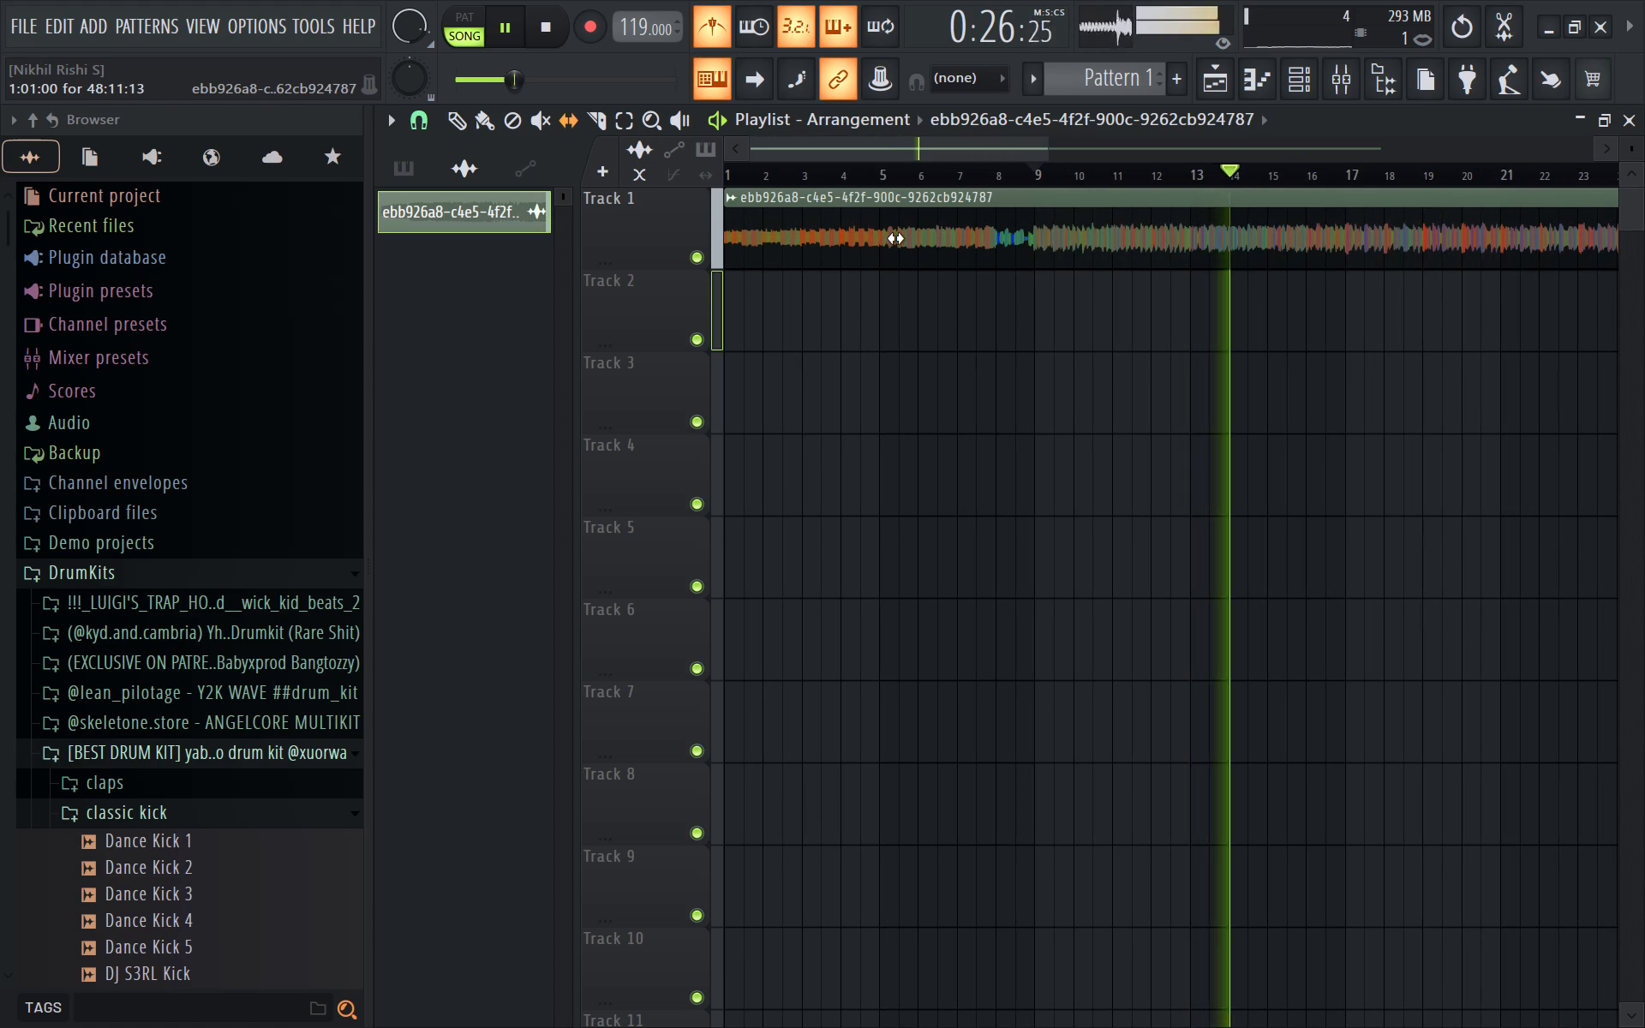
key("space")
Replay the clip from bar 1 with the metronome off and on to check its opening beat.
left_click_drag(843, 176, 200, 176)
key("space")
left_click(710, 23)
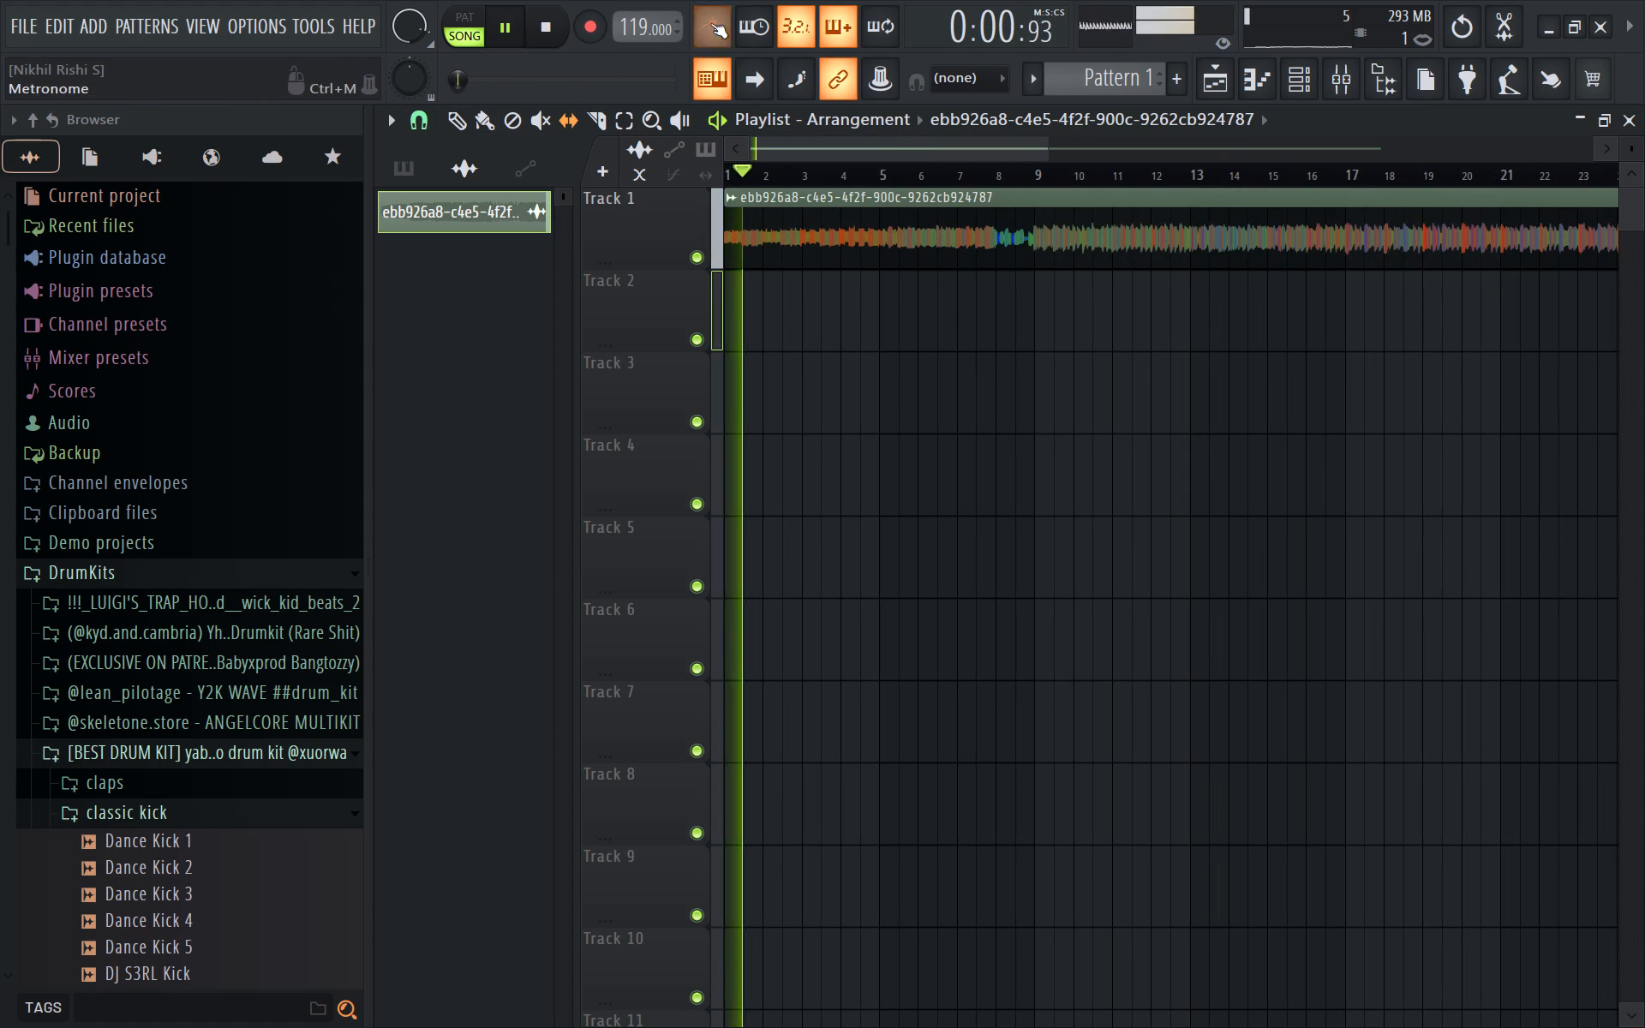
scroll(543, 341, "up", 6, "ctrl")
key("space")
left_click(721, 33)
key("space")
scroll(505, 309, "up", 19, "ctrl")
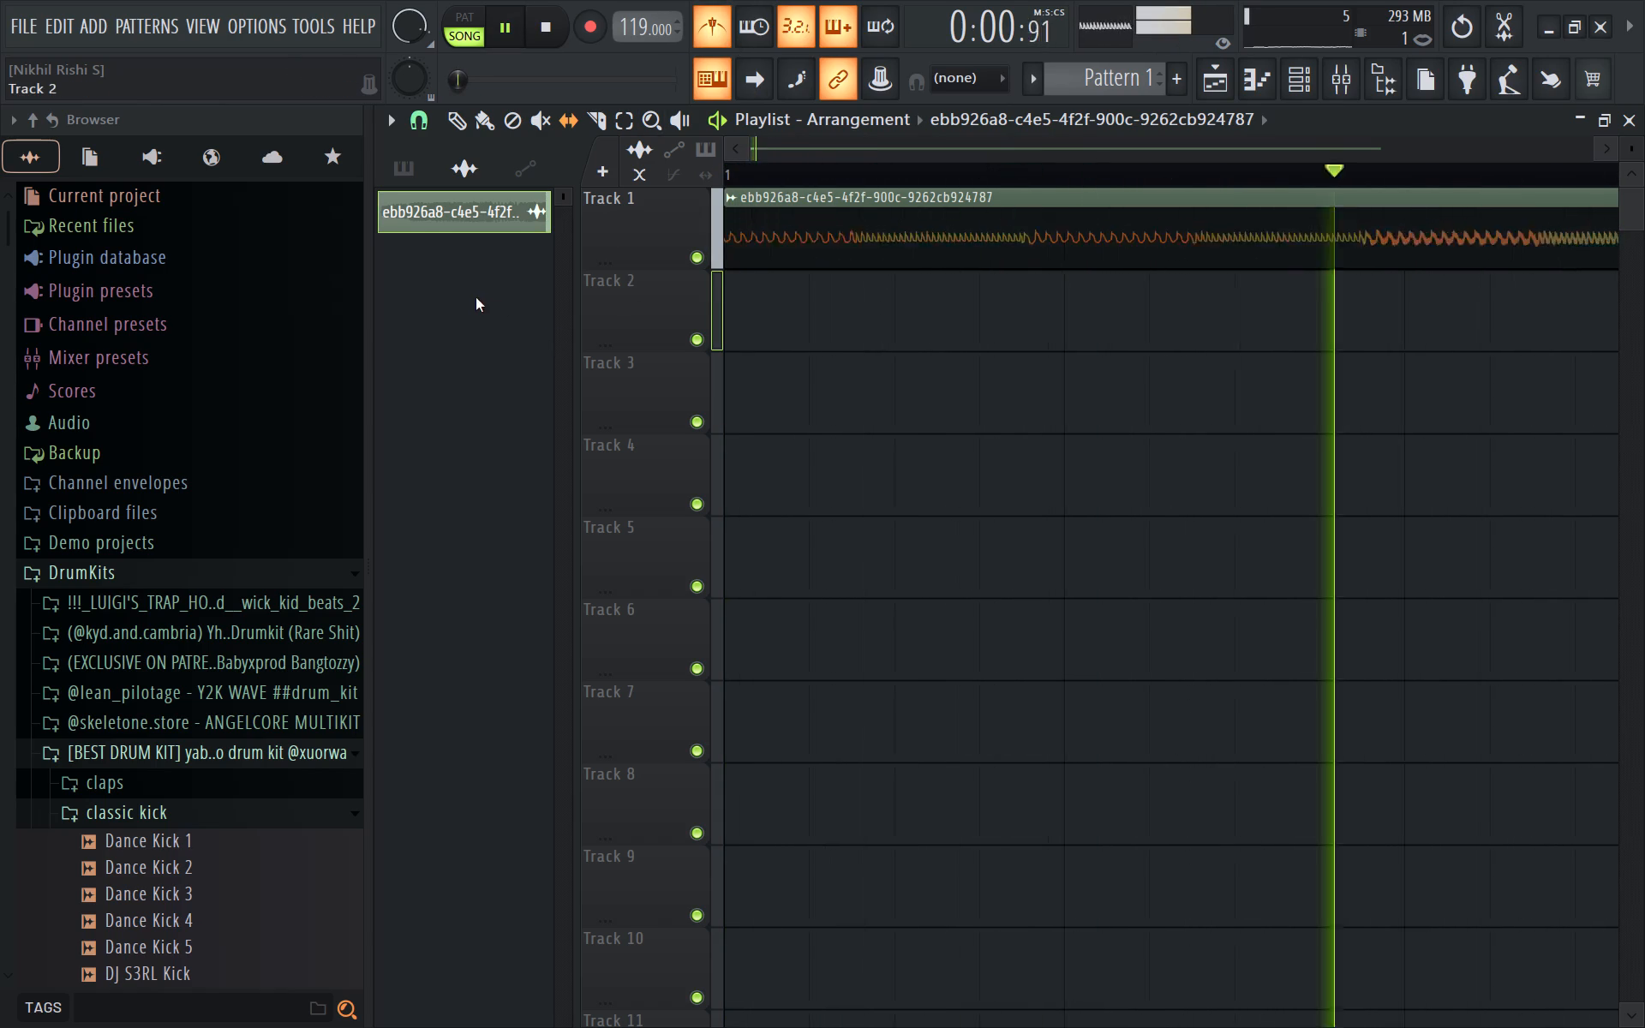
scroll(476, 297, "up", 15, "ctrl")
key("space")
Slip the clip's audio later within the clip and play it from bar 1 against the metronome.
left_click_drag(787, 247, 870, 268)
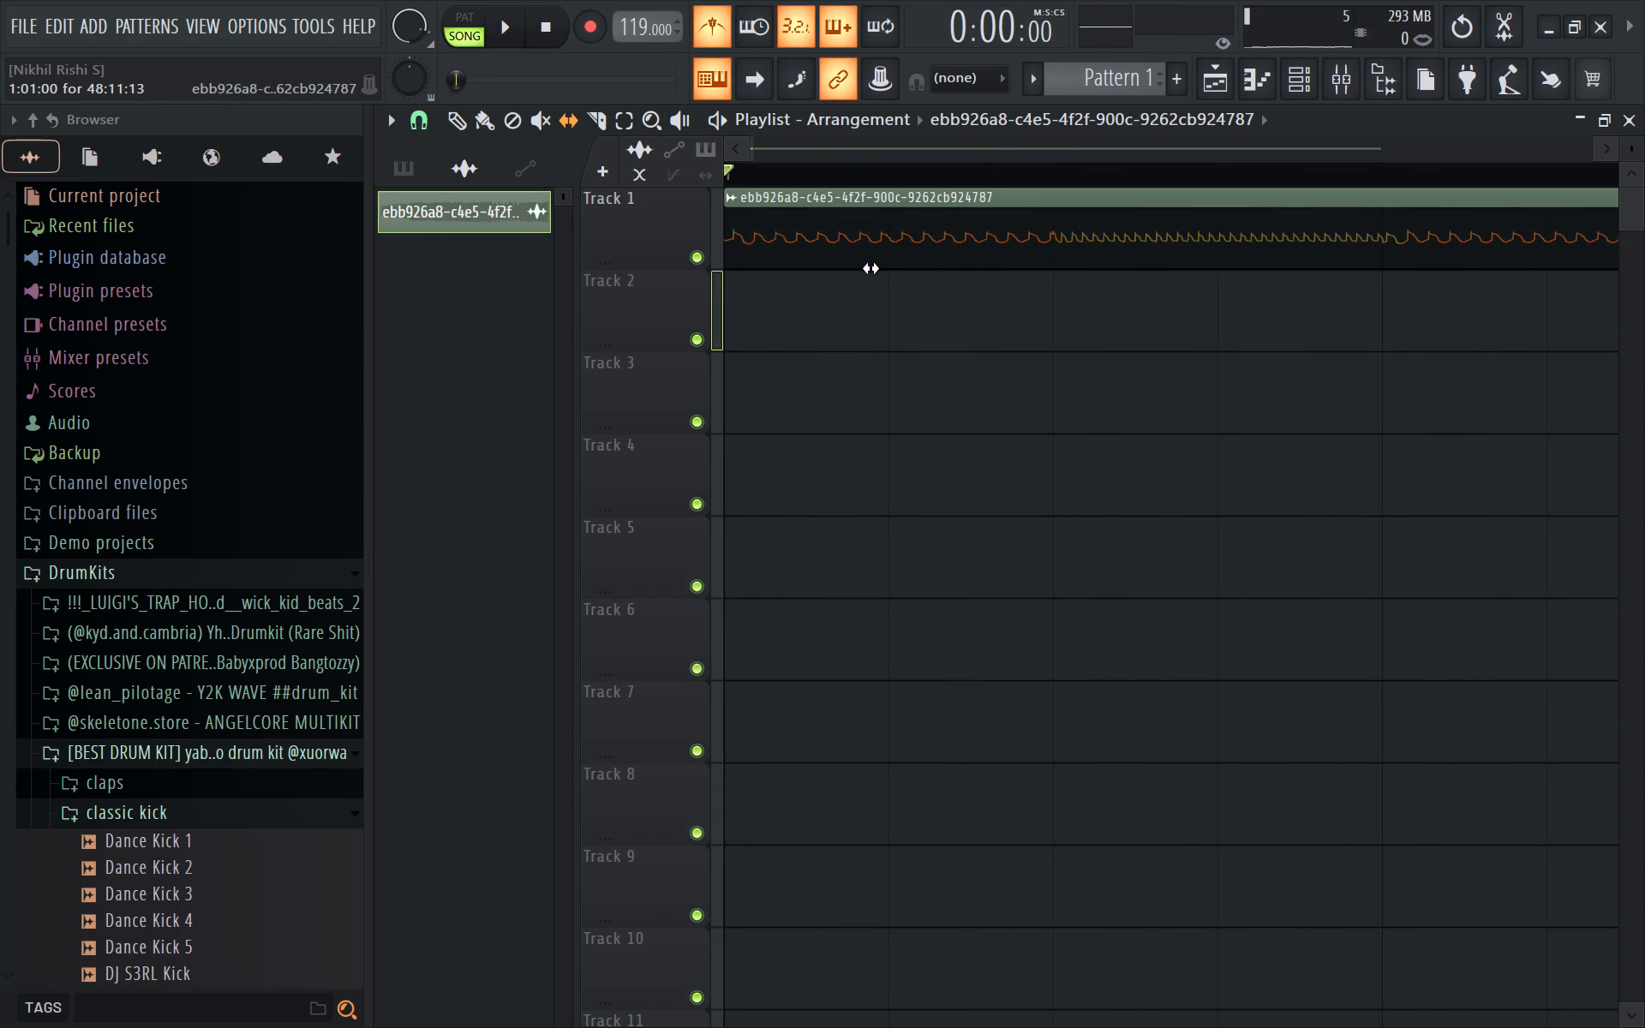
left_click_drag(870, 268, 877, 266)
key("space")
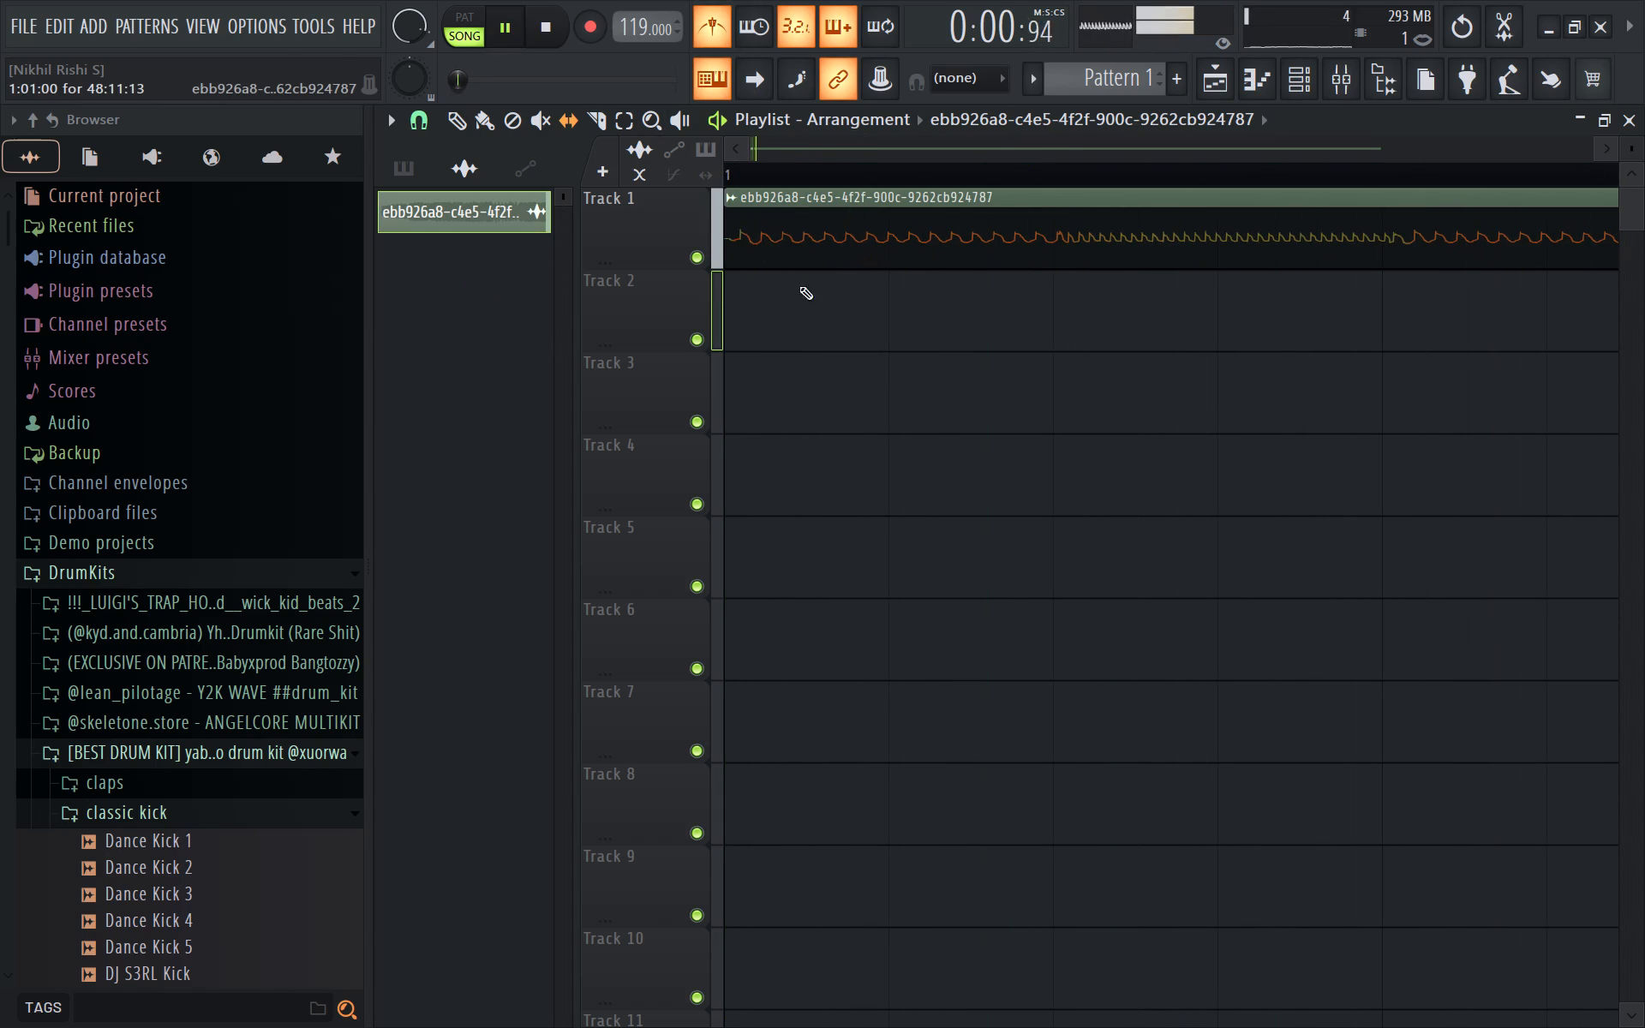
scroll(818, 324, "down", 20, "ctrl")
scroll(818, 324, "down", 11, "ctrl")
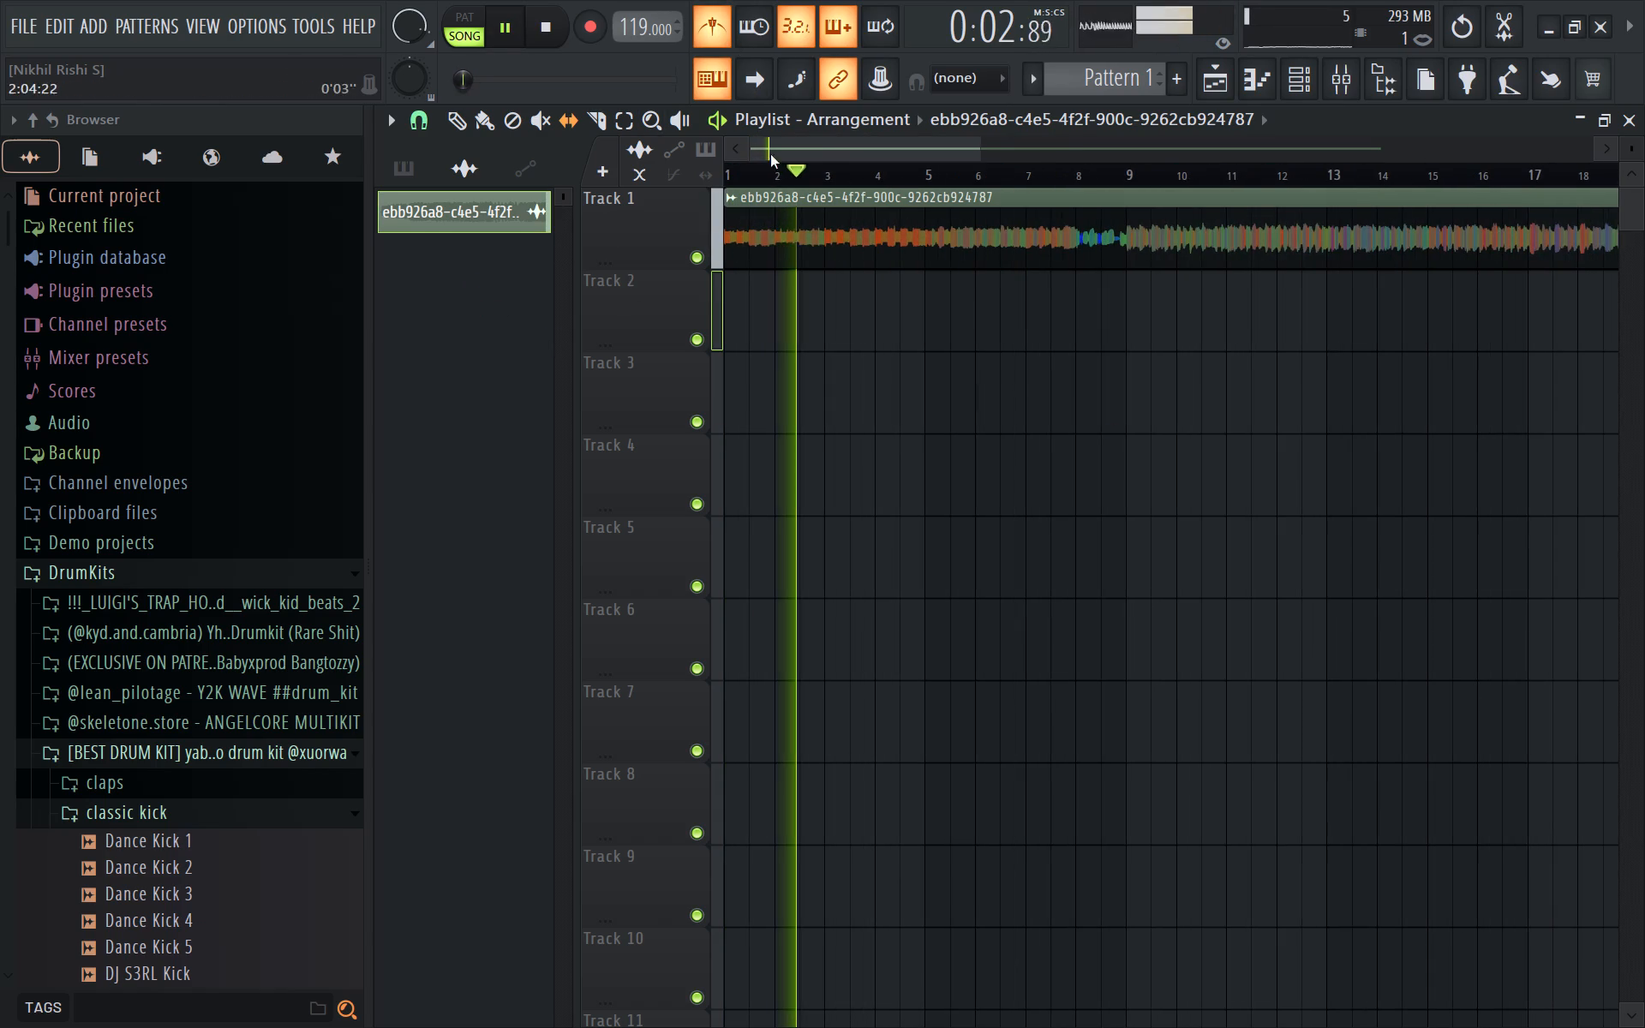
scroll(1114, 402, "down", 7, "ctrl")
key("space")
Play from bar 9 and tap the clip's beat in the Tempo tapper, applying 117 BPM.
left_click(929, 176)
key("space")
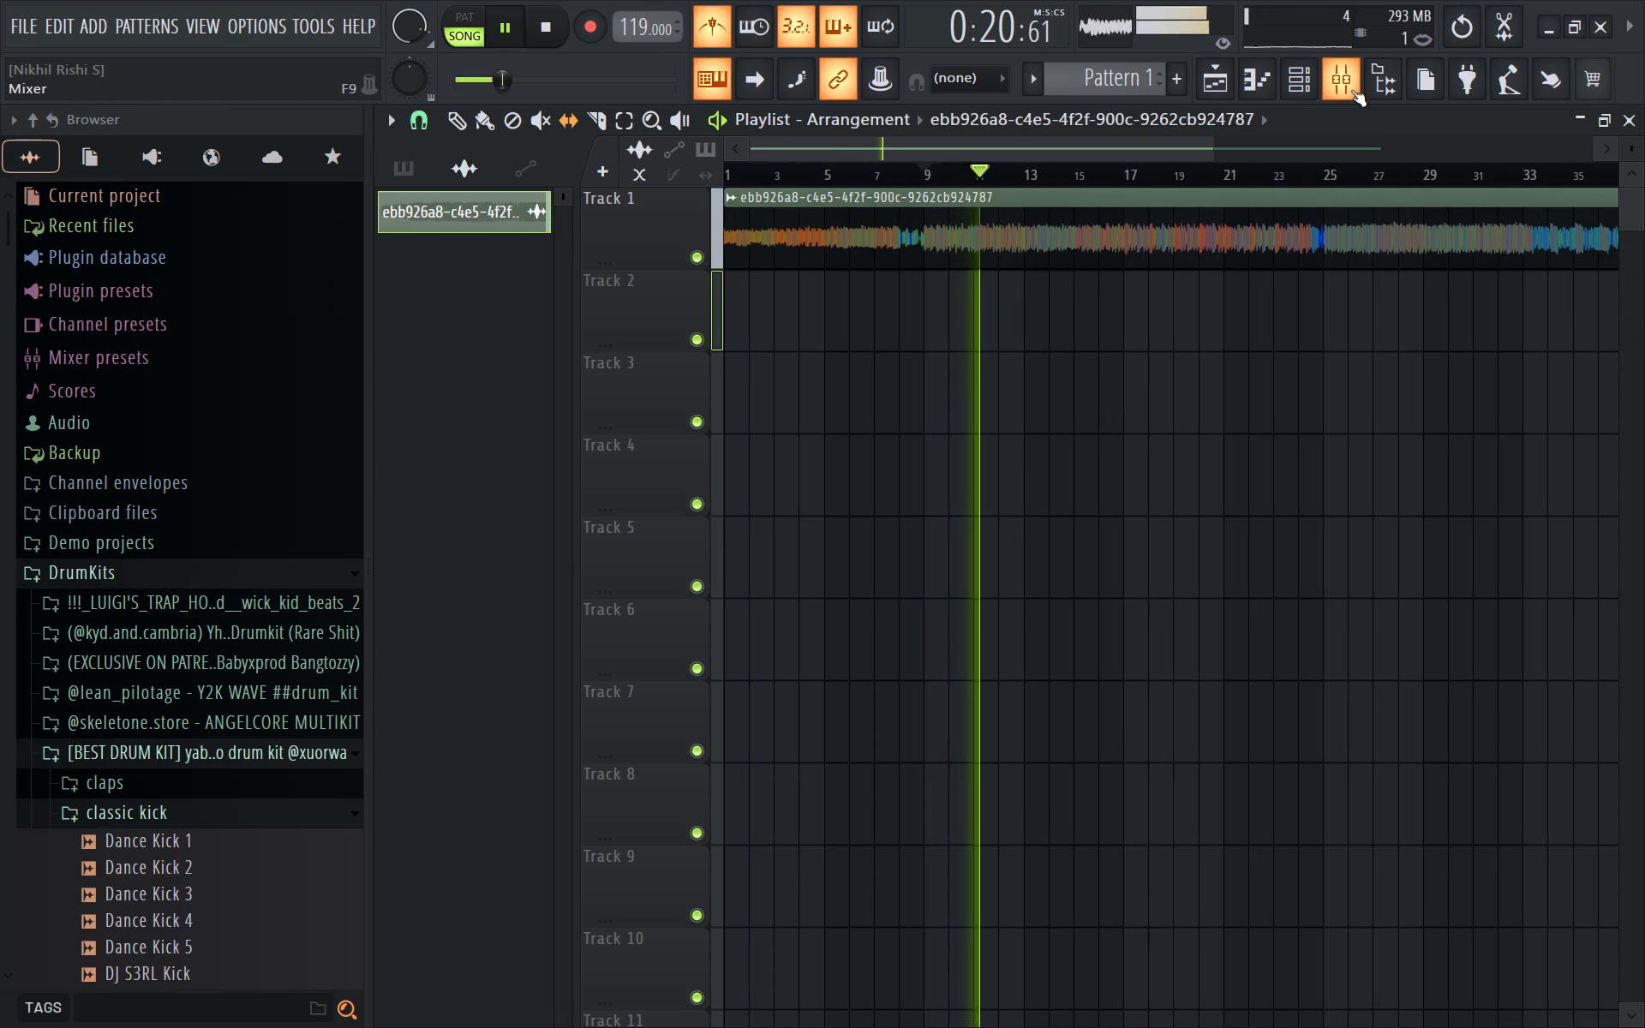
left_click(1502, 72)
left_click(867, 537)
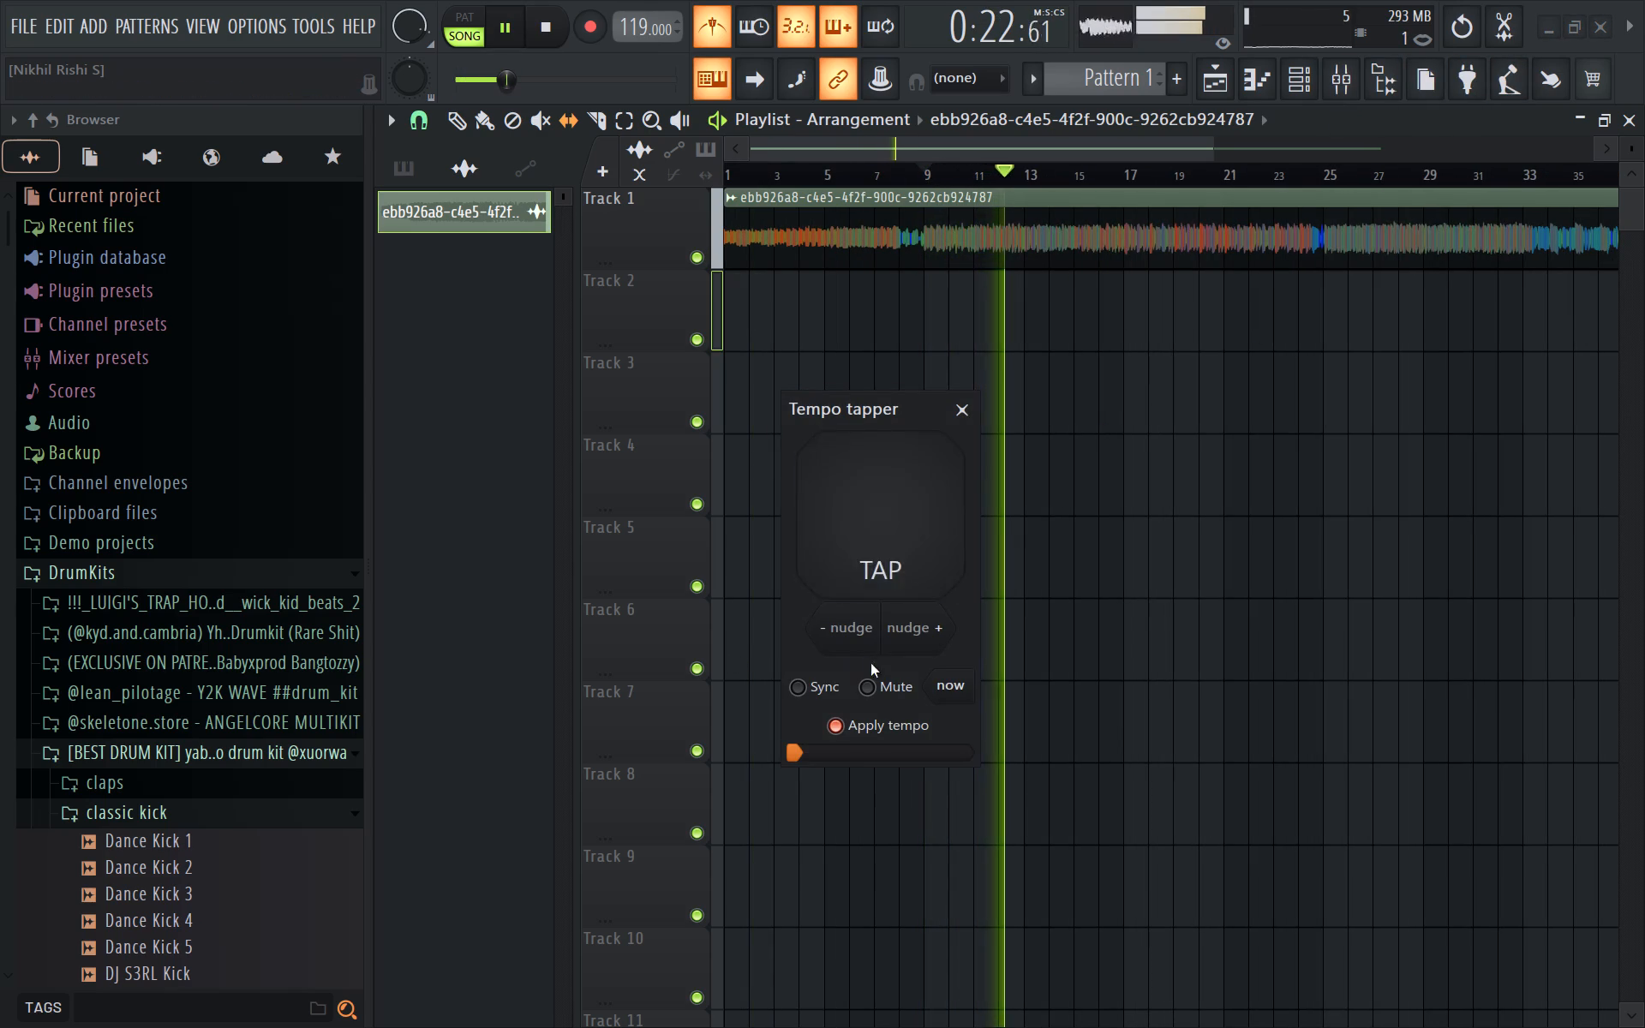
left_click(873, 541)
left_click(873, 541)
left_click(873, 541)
Turn the metronome off and tap the clip's beat in the Tempo tapper to set the project tempo to 119 BPM.
left_click(717, 17)
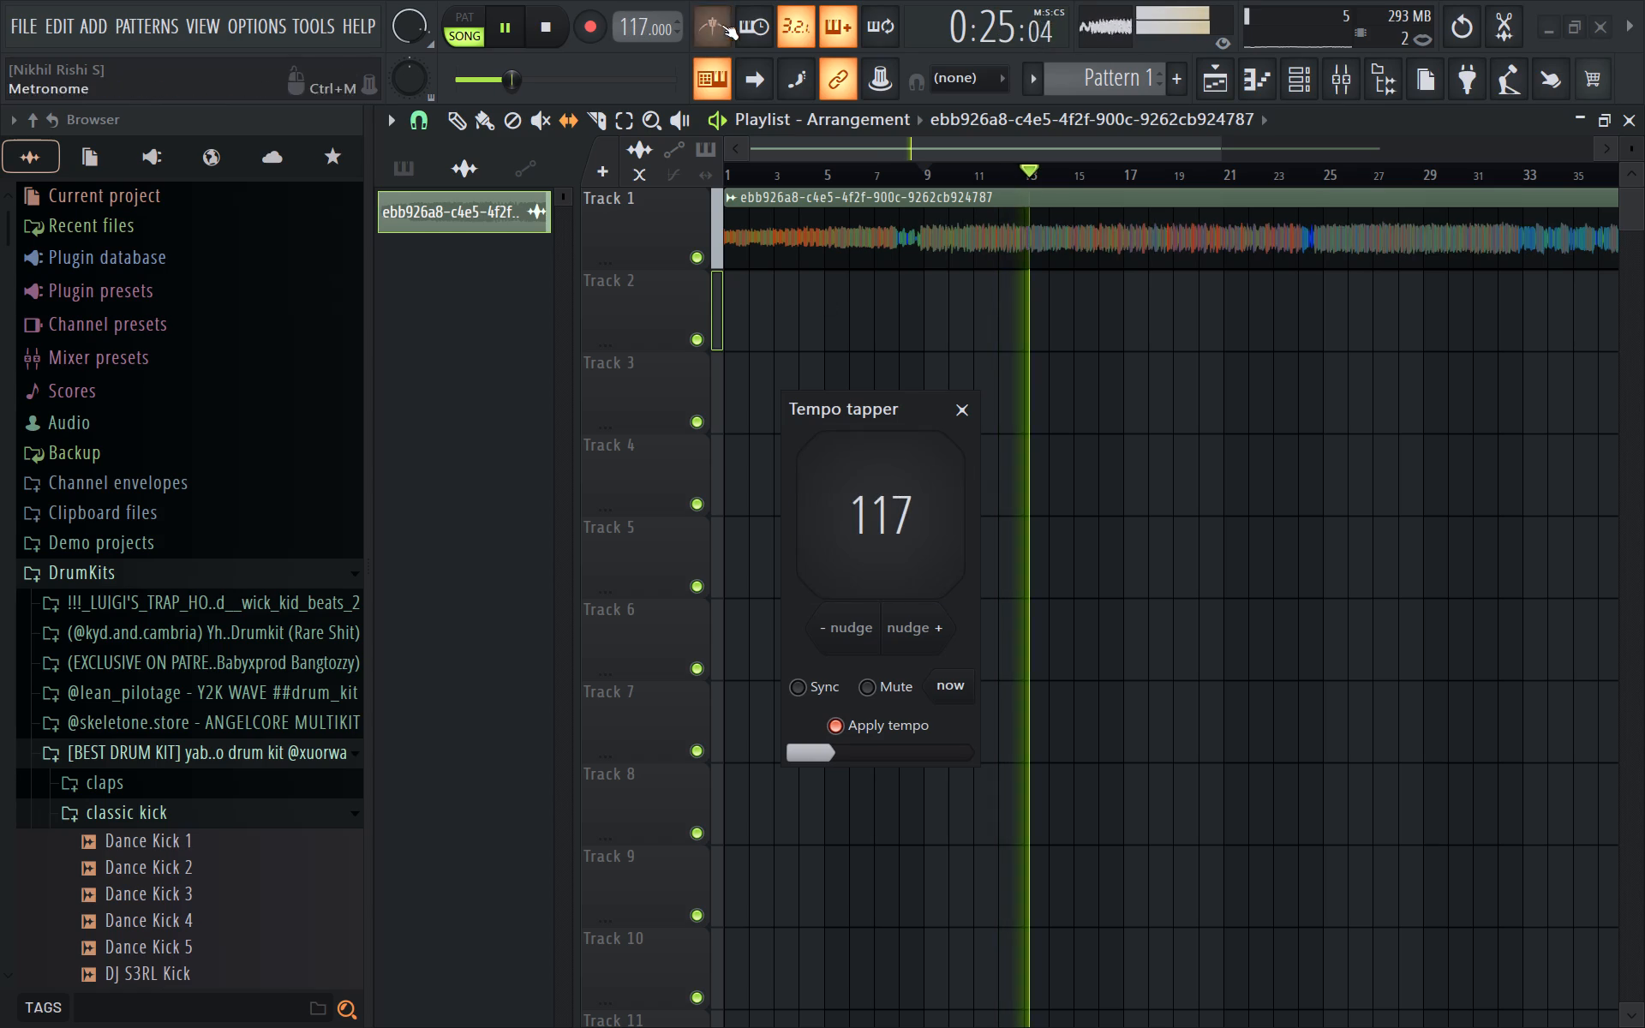
left_click(823, 568)
left_click(823, 568)
left_click(823, 568)
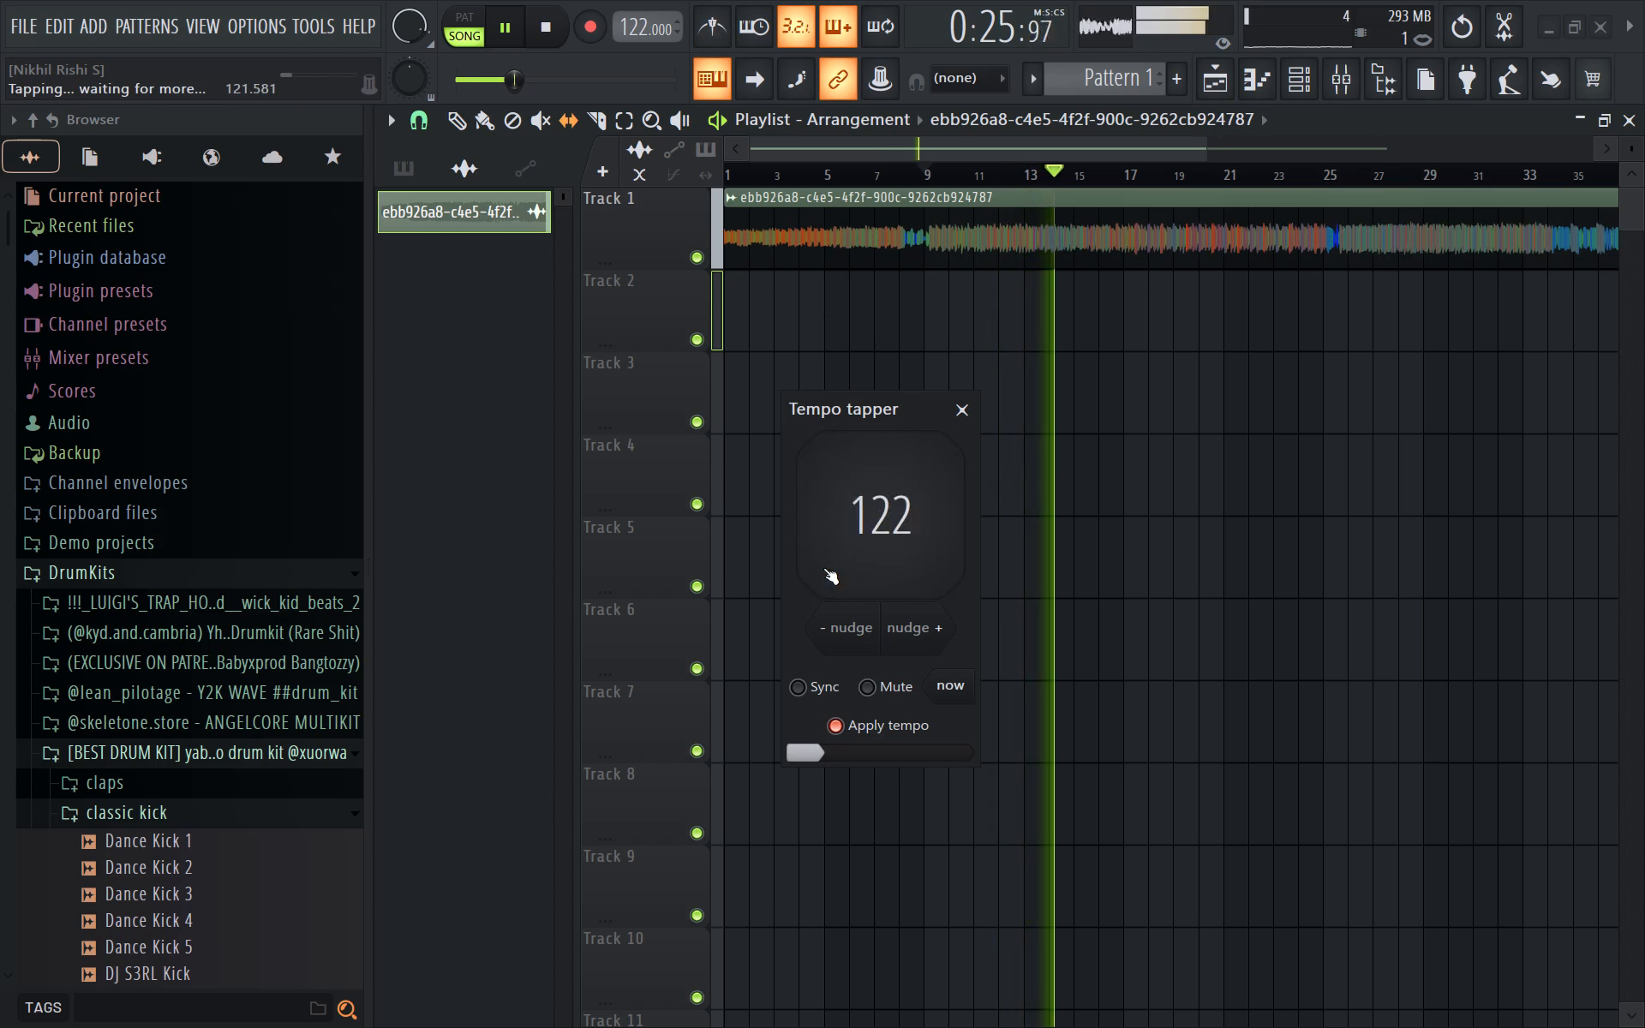
left_click(823, 568)
left_click(823, 568)
left_click(823, 568)
left_click(823, 568)
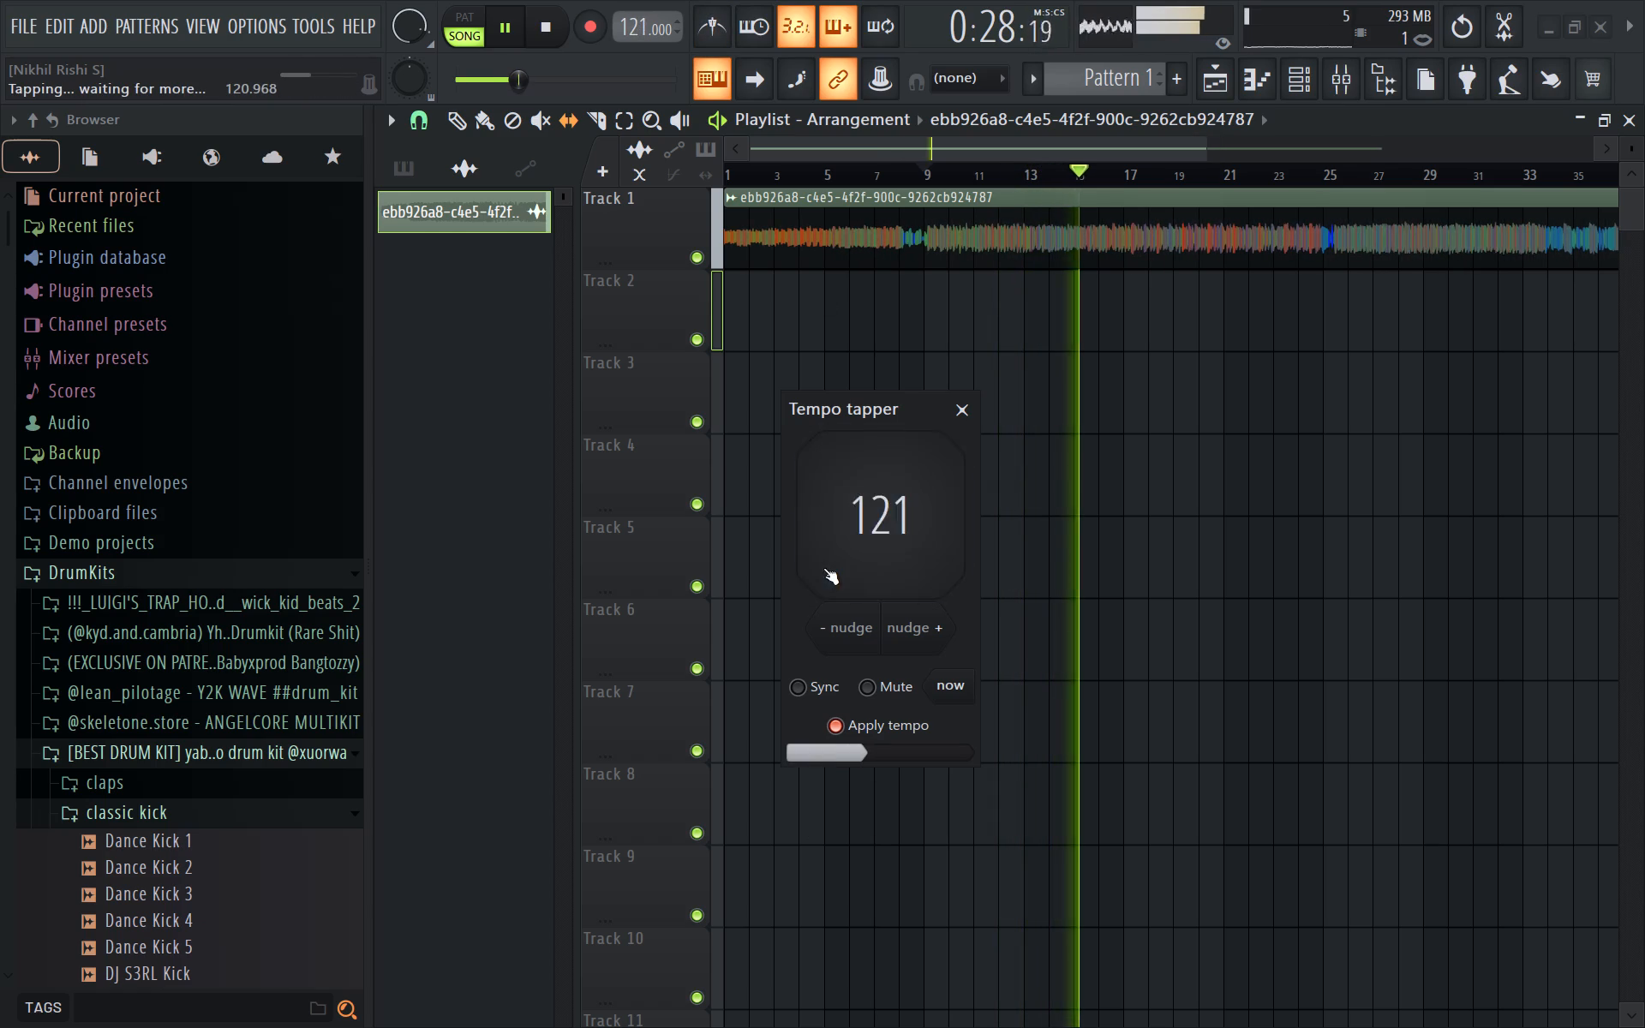
left_click(823, 568)
left_click(823, 568)
left_click(823, 568)
left_click(823, 568)
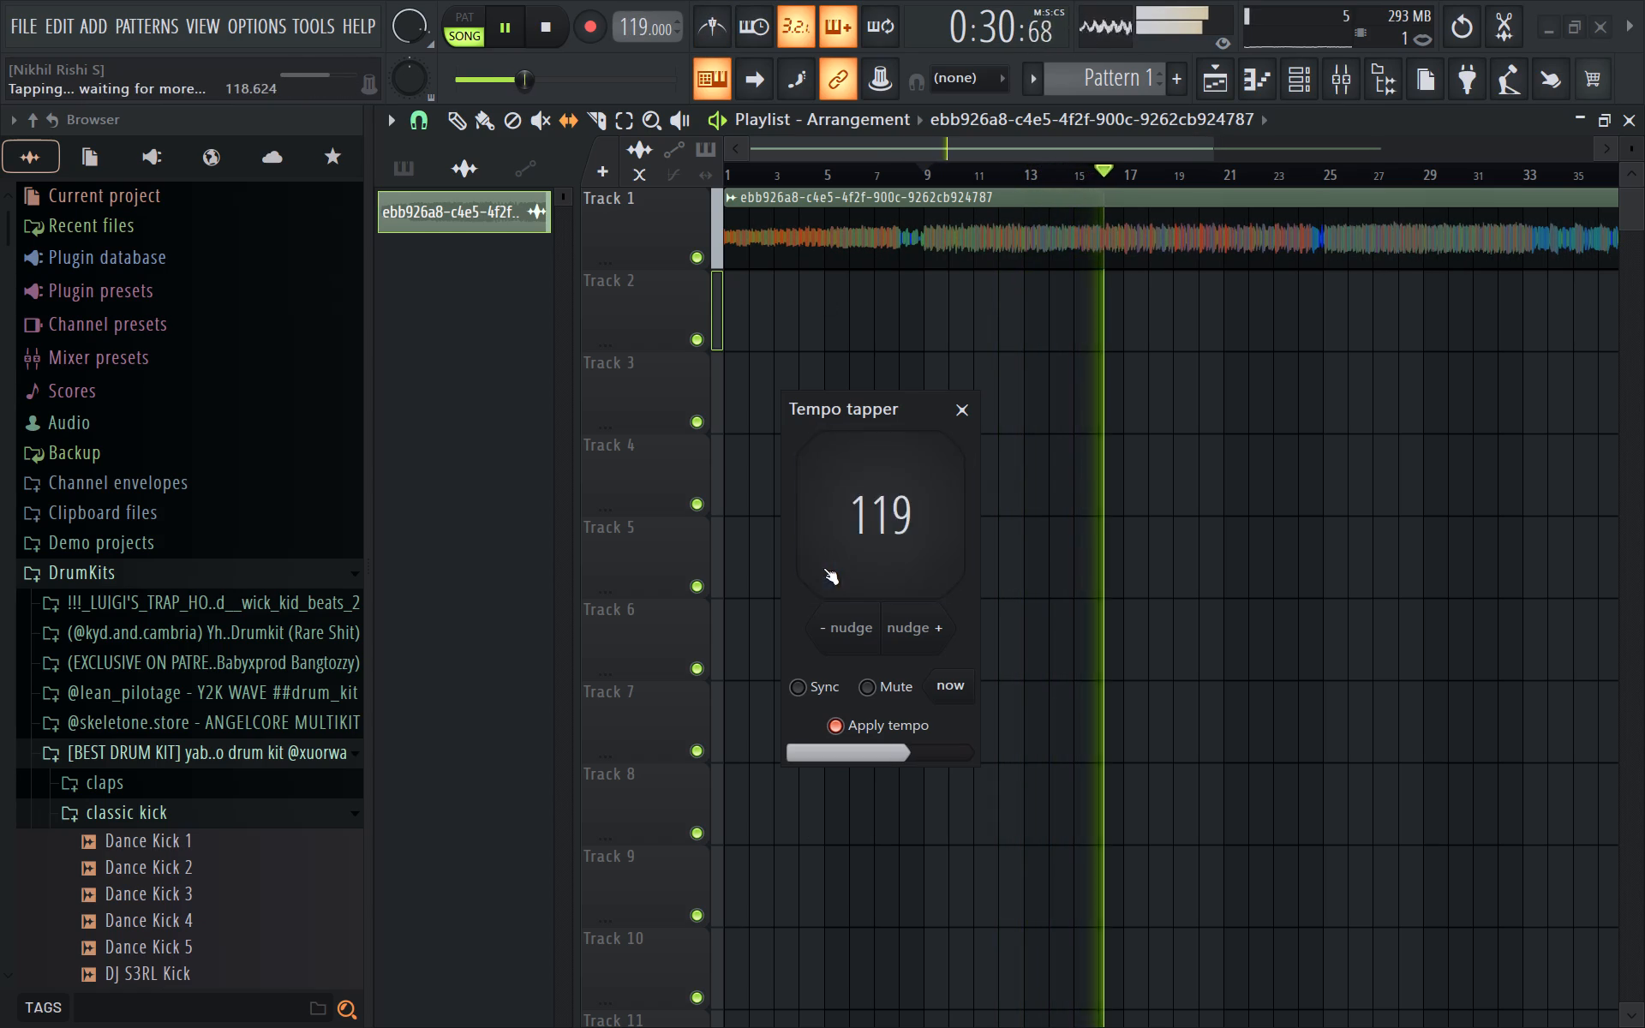
left_click(823, 568)
left_click(823, 568)
left_click(823, 568)
left_click(823, 568)
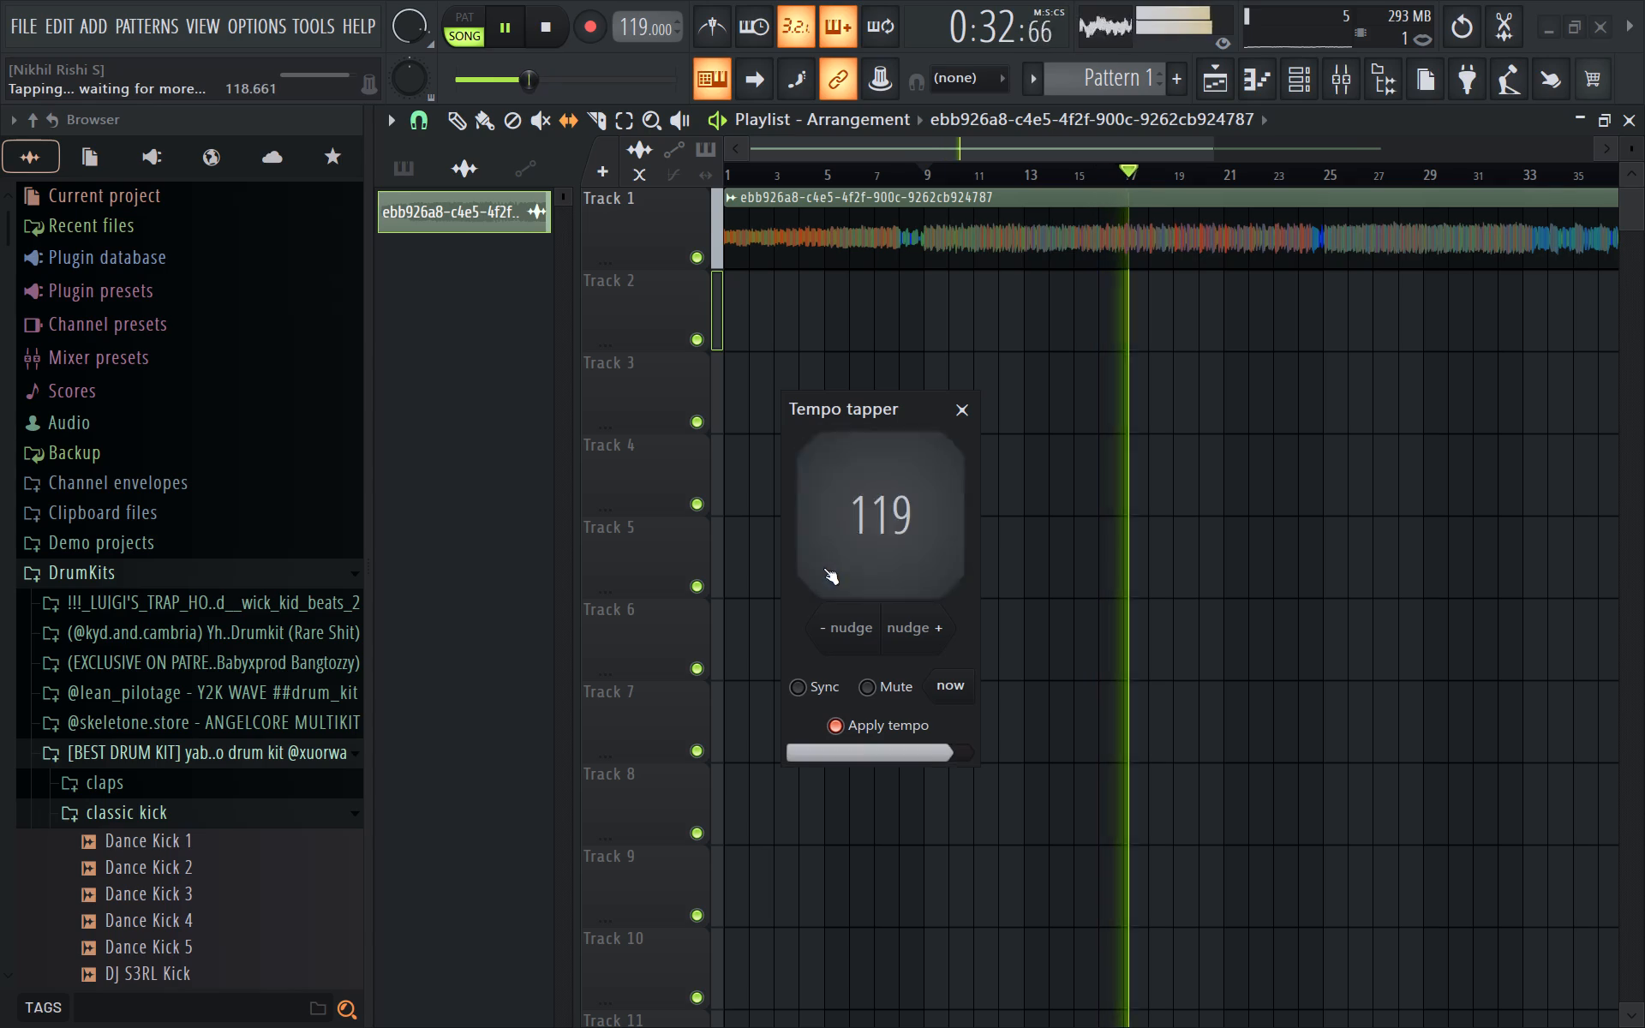
left_click(823, 568)
left_click(823, 568)
left_click(823, 568)
left_click(823, 568)
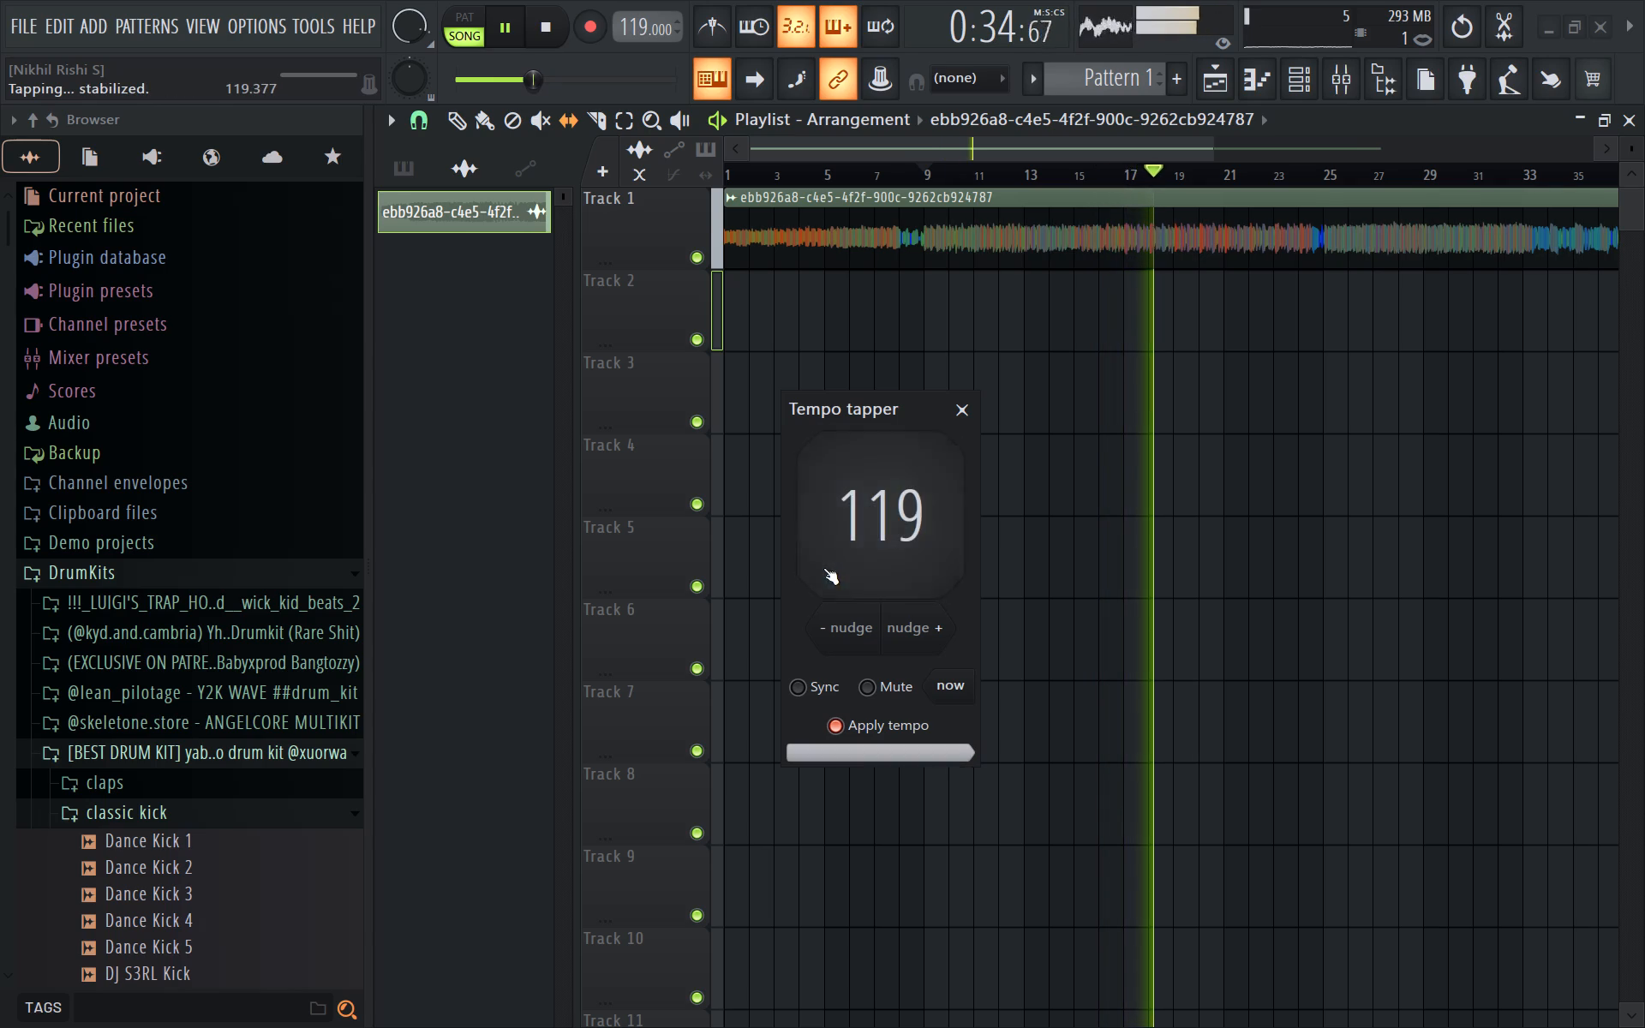
left_click(823, 568)
left_click(823, 568)
left_click(823, 568)
left_click(823, 568)
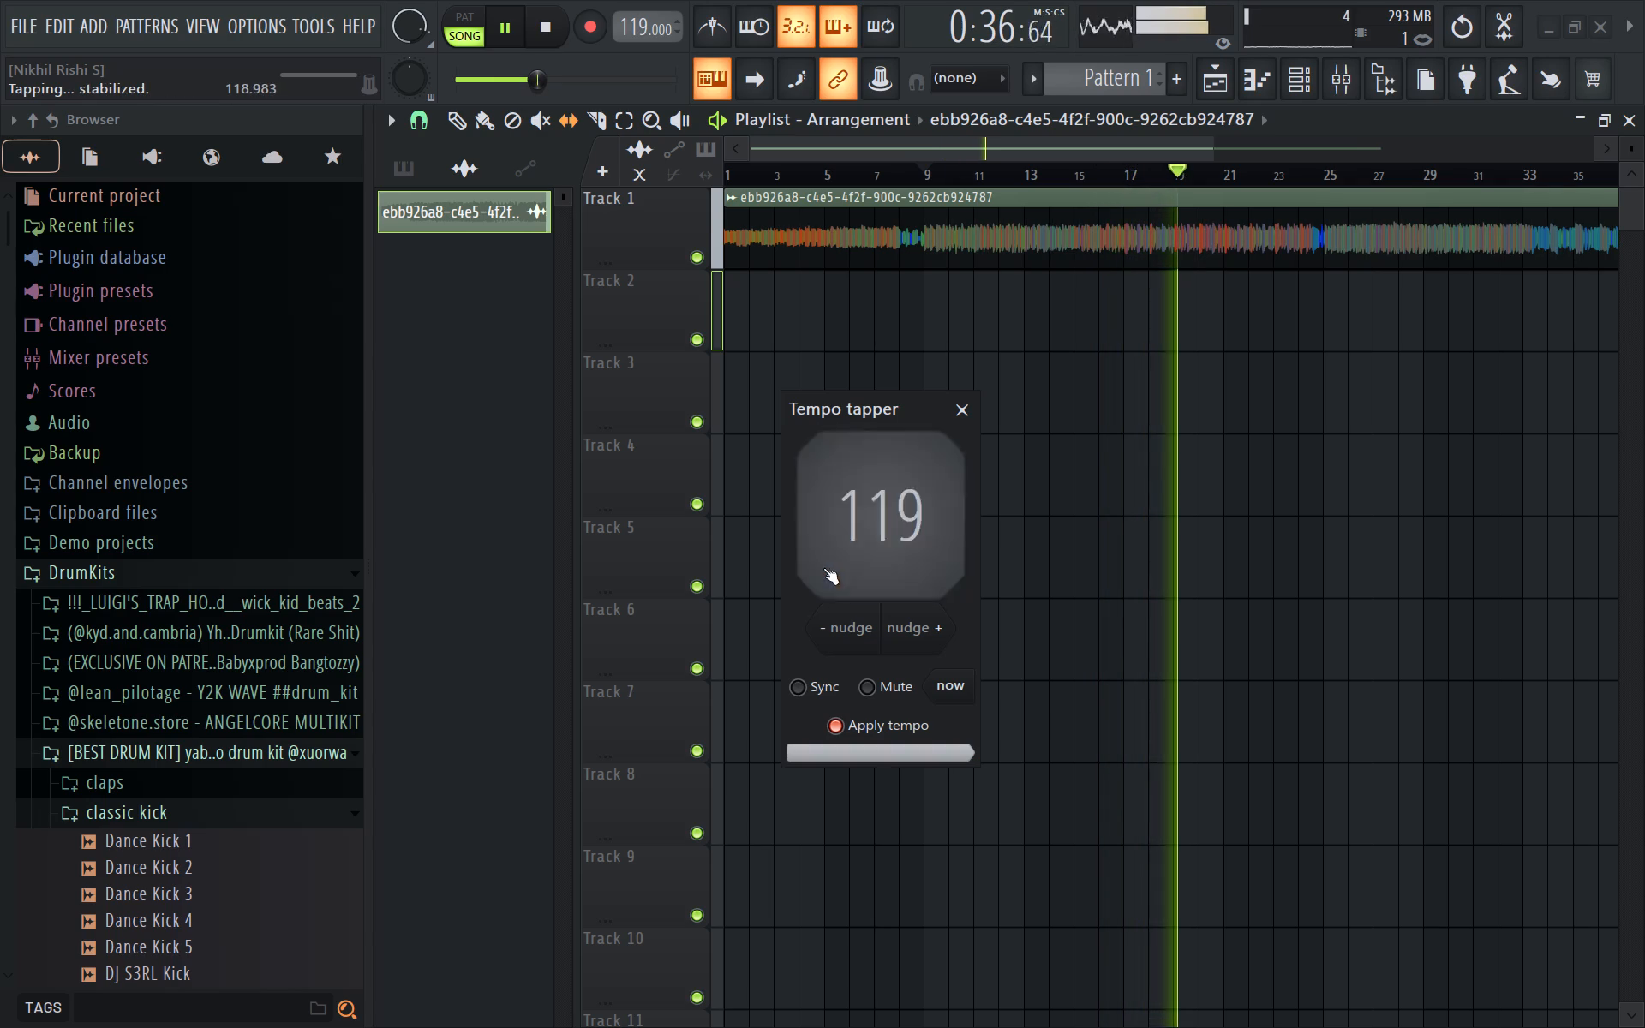
left_click(823, 568)
left_click(823, 568)
left_click(823, 568)
left_click(823, 568)
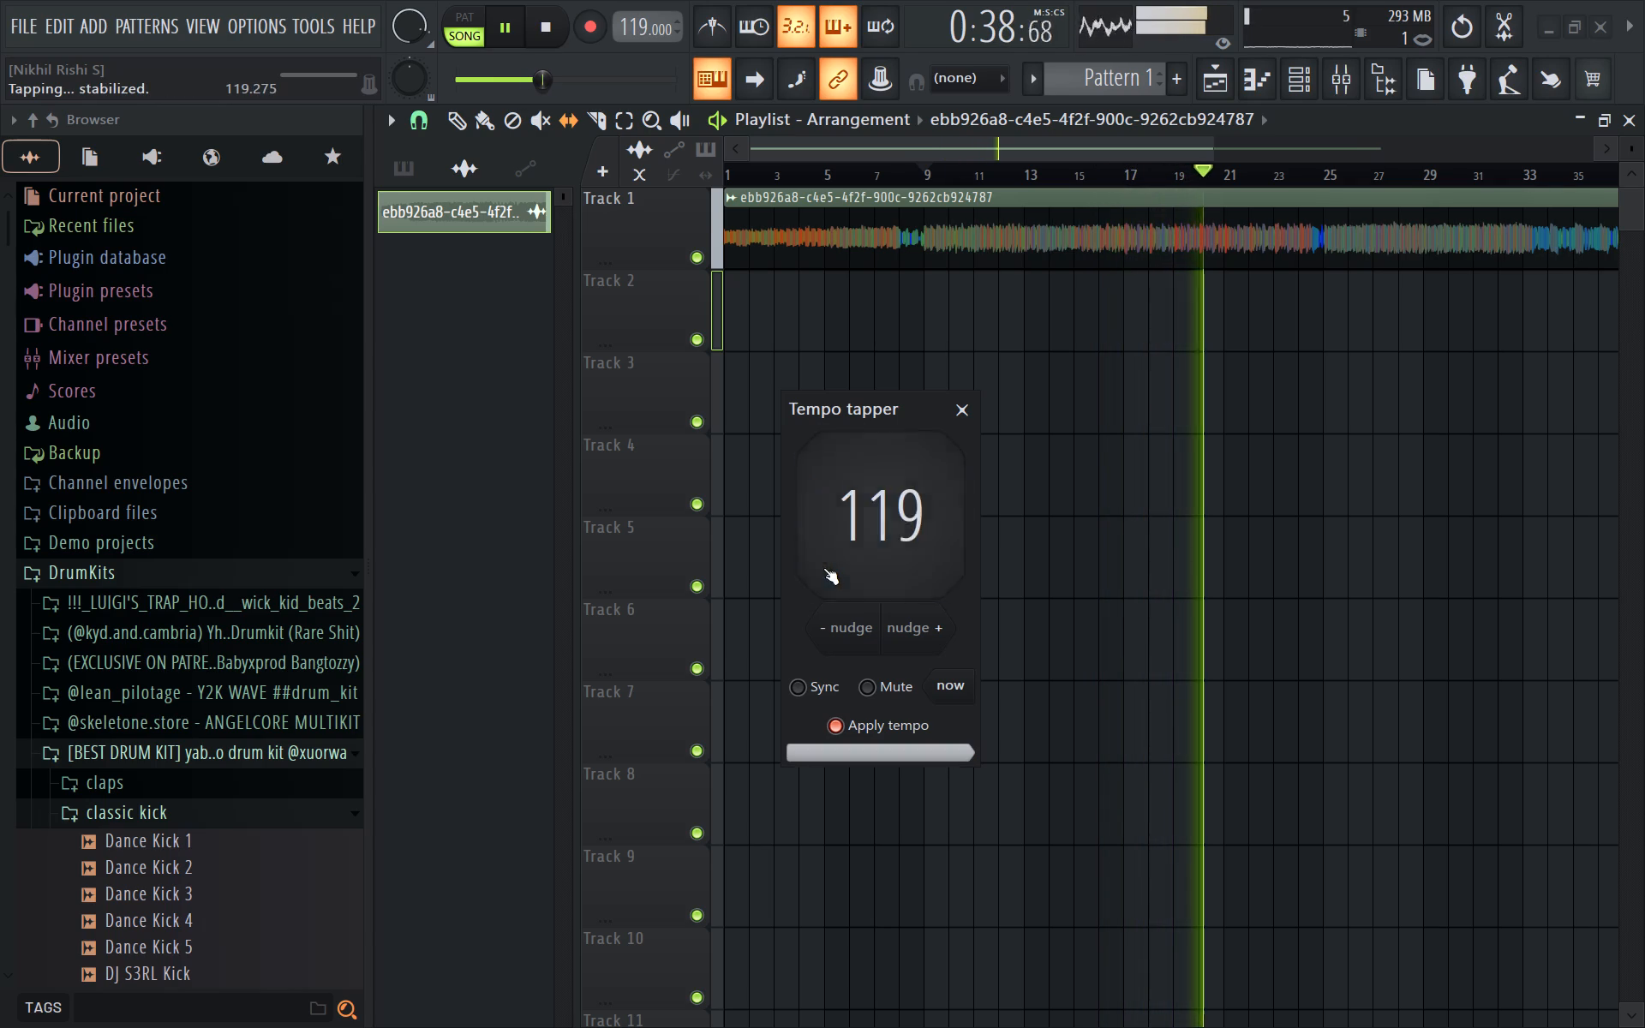
left_click(823, 568)
left_click(823, 568)
left_click(823, 568)
left_click(823, 568)
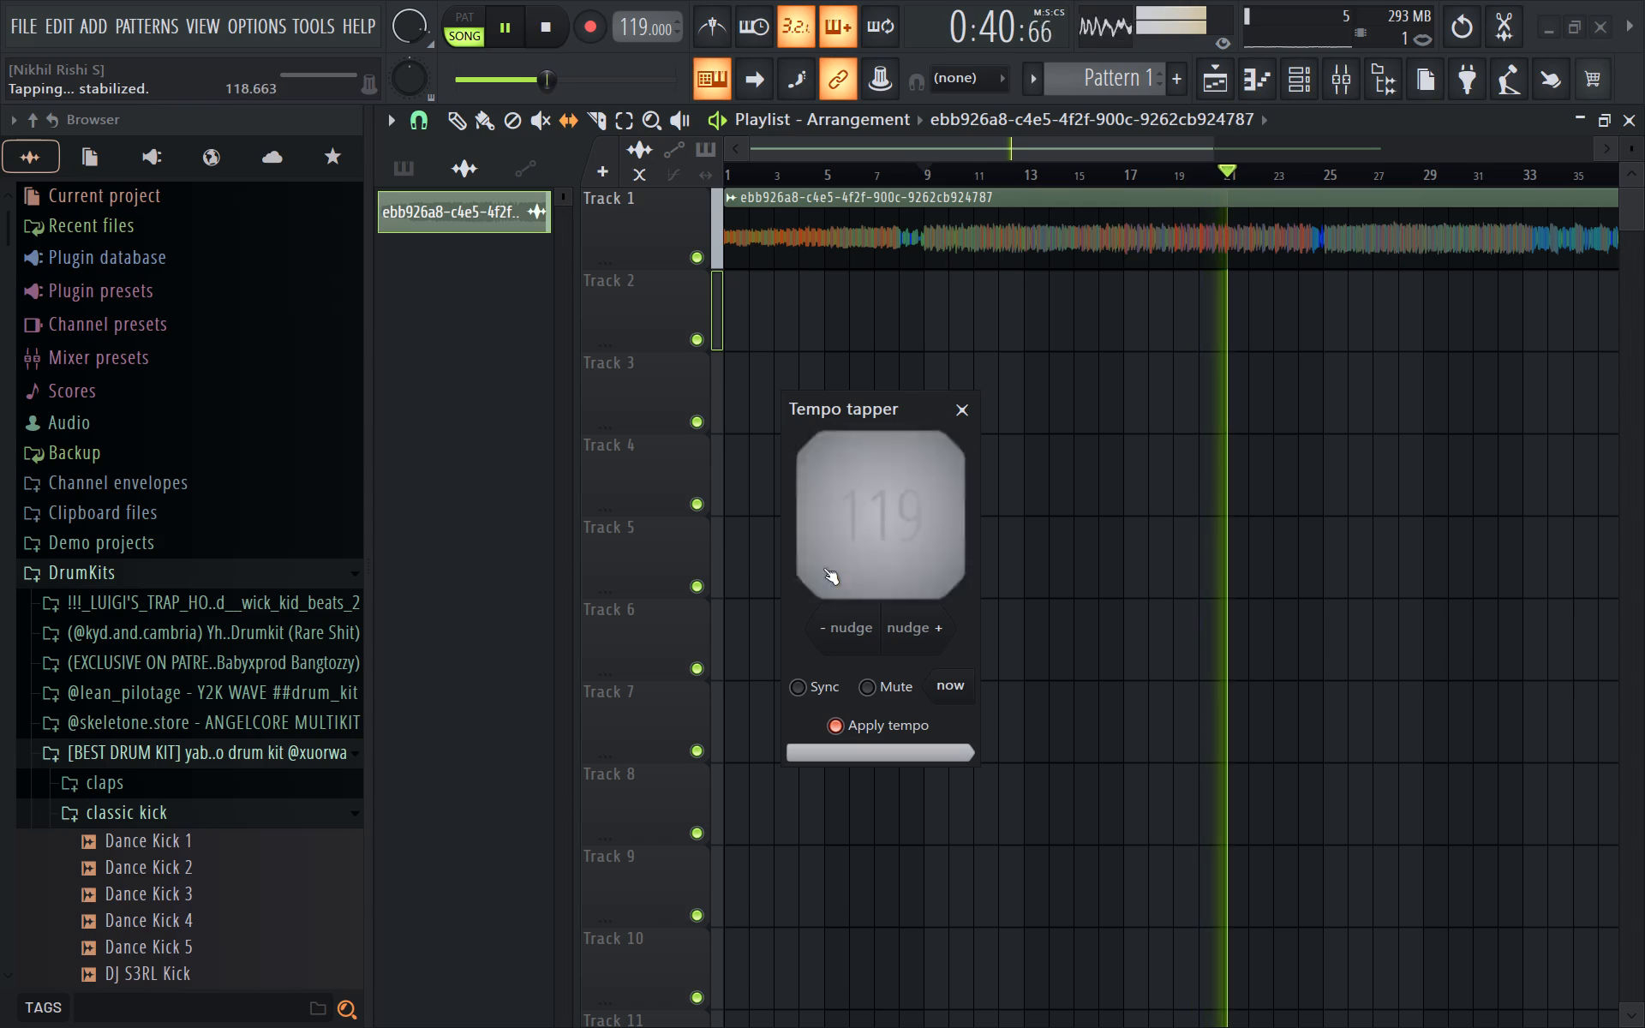
left_click(976, 407)
left_click(965, 408)
key("space")
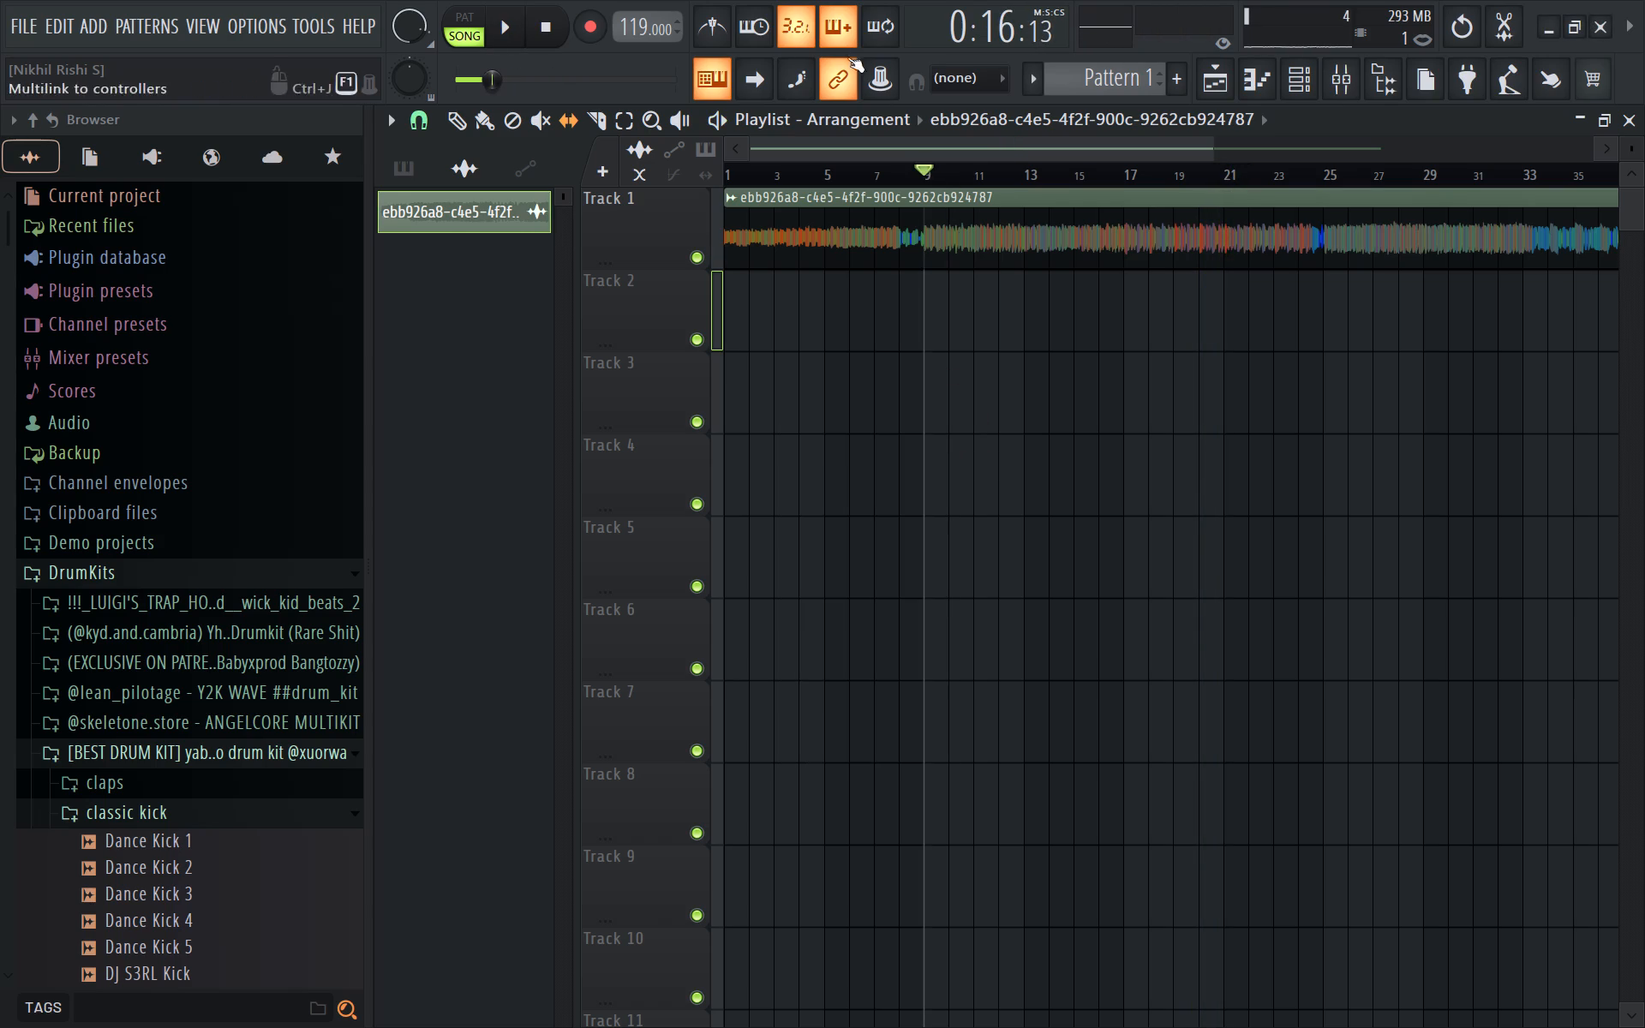
Turn the metronome back on and play from bar 9 to check the slipped audio against the beat grid.
left_click(704, 16)
key("space")
scroll(769, 260, "up", 20, "ctrl")
scroll(769, 260, "up", 6, "ctrl")
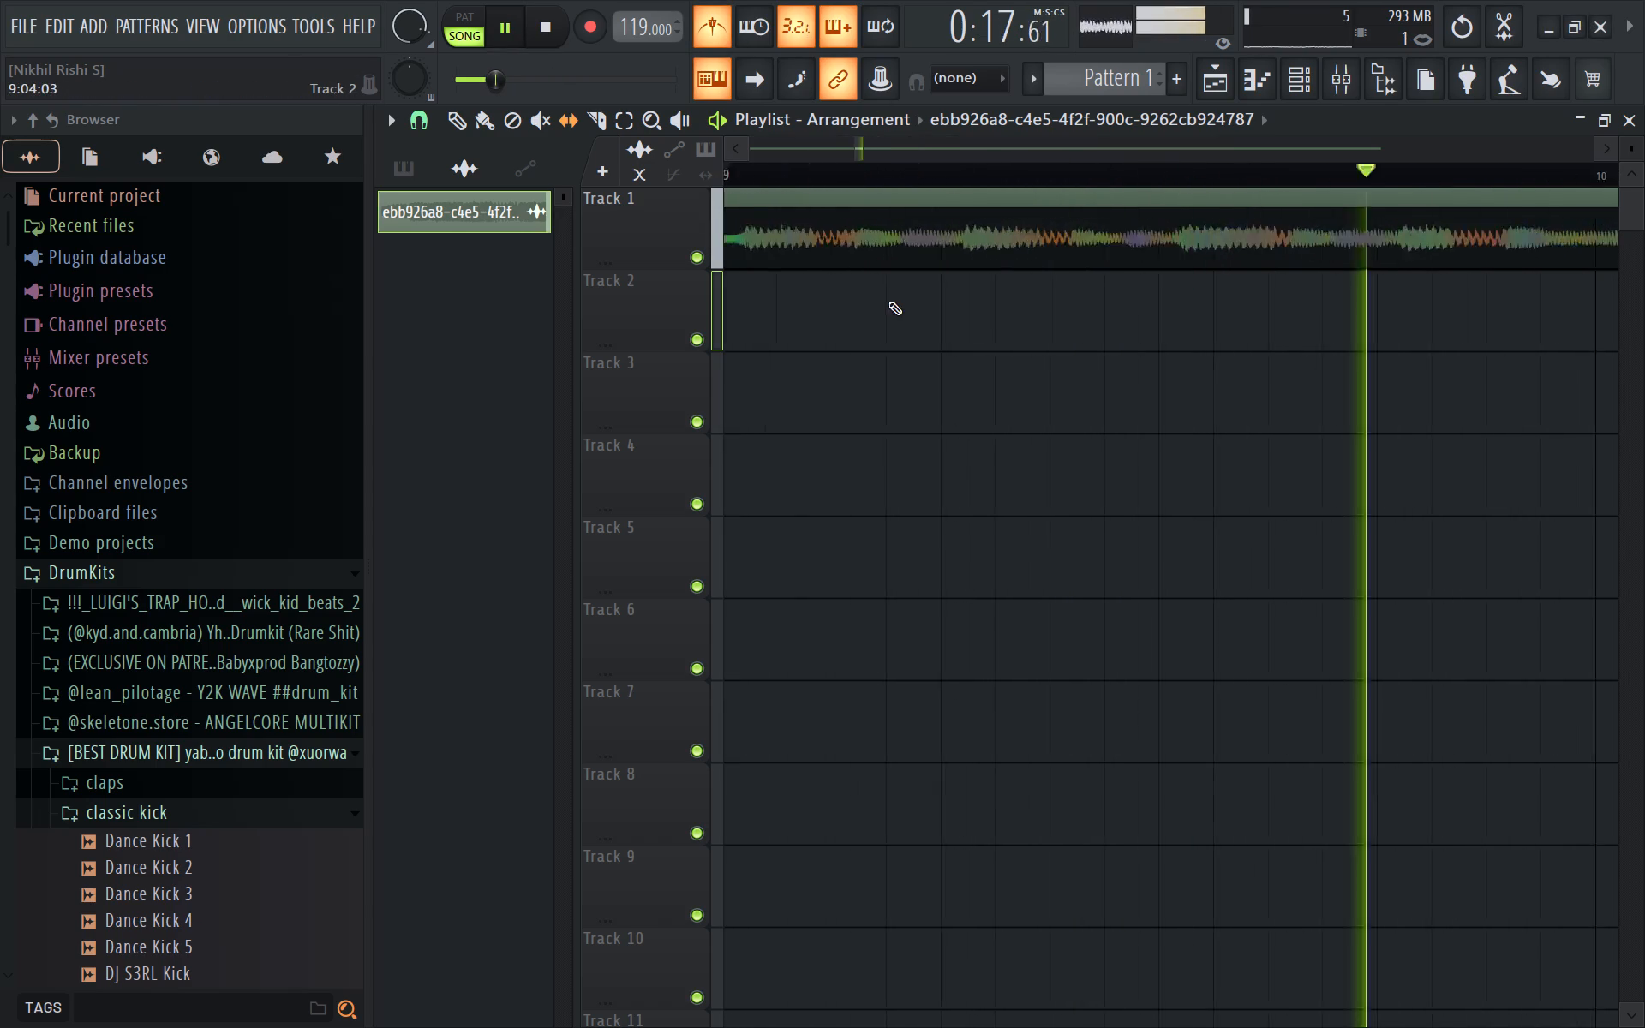
scroll(888, 302, "up", 20, "ctrl")
scroll(888, 302, "up", 2, "ctrl")
scroll(1428, 356, "down", 9, "ctrl")
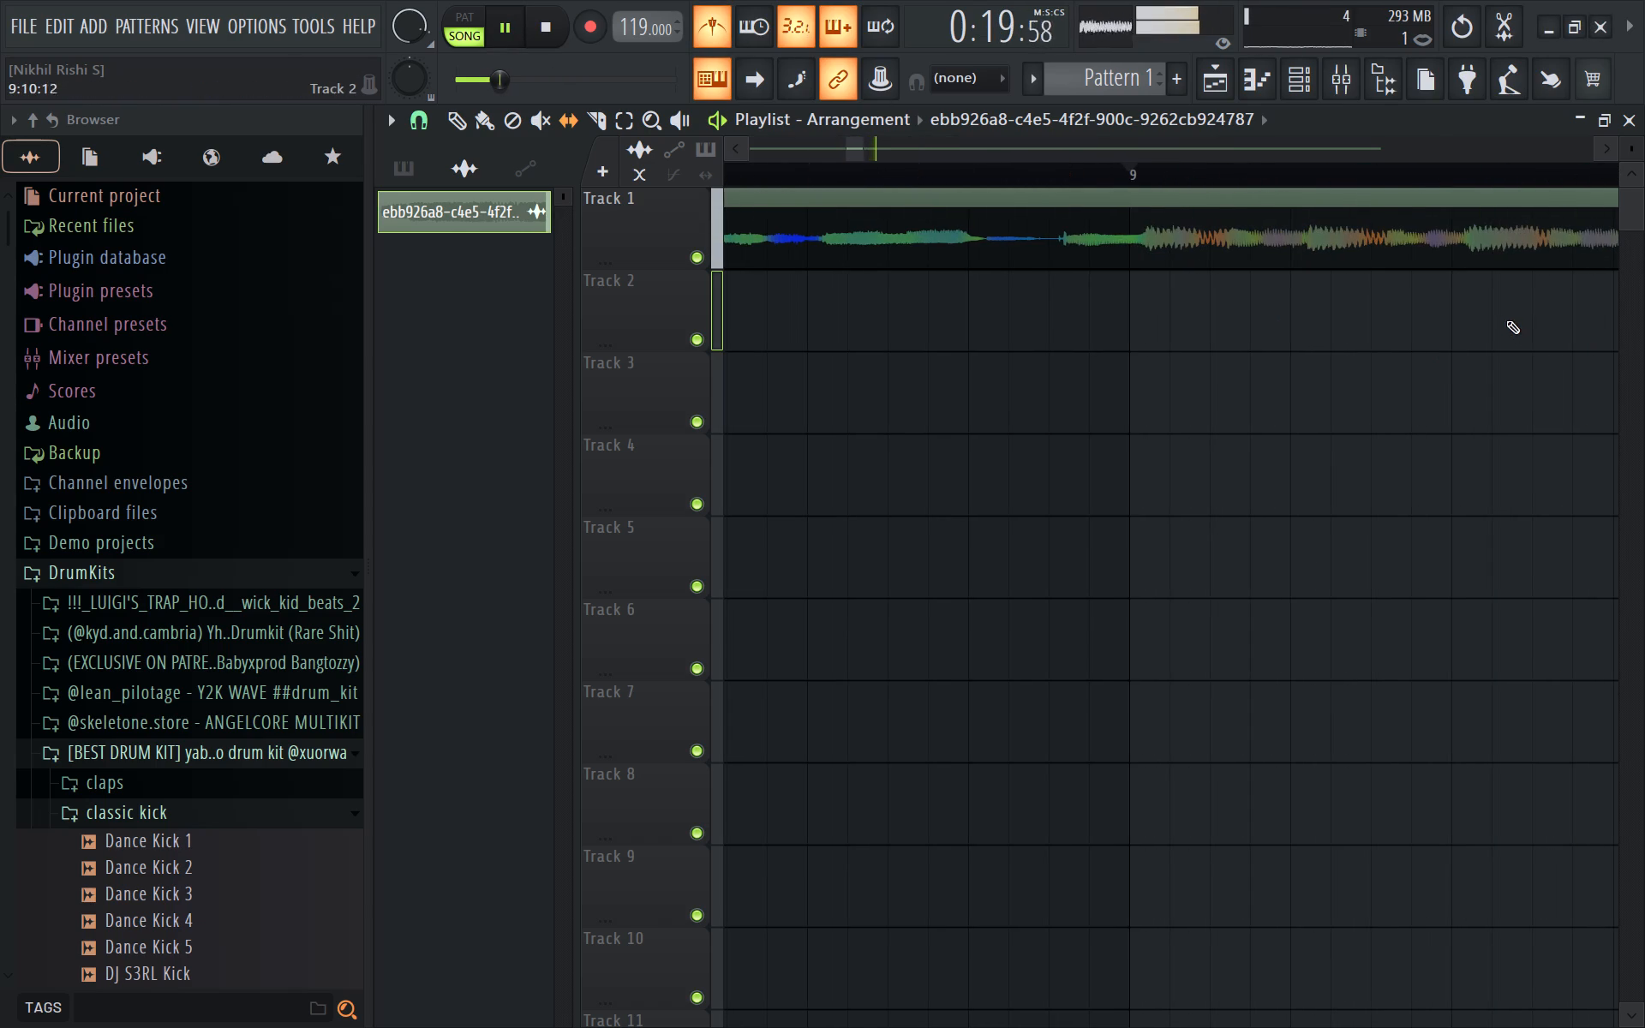
scroll(1504, 320, "down", 8, "ctrl")
key("space")
Play the clip from the start marker and examine how its waveform lines up with the grid up to bar 9 and beyond.
left_click_drag(1111, 175, 260, 171)
key("space")
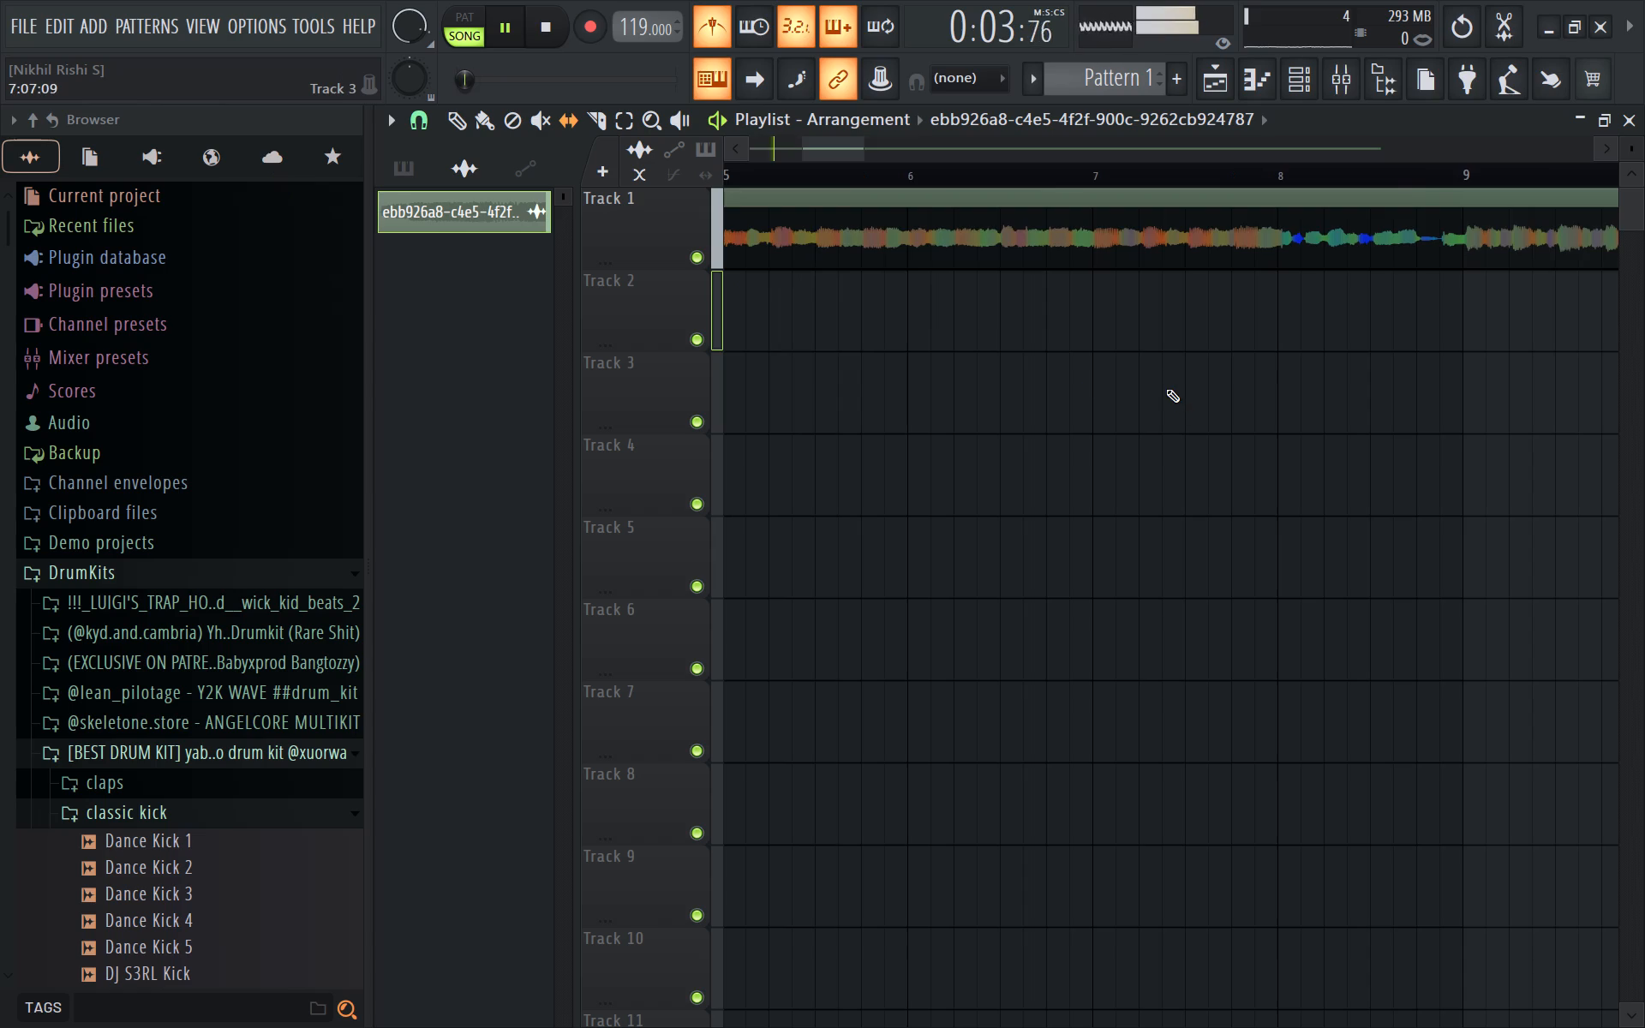
scroll(1166, 389, "down", 7, "ctrl")
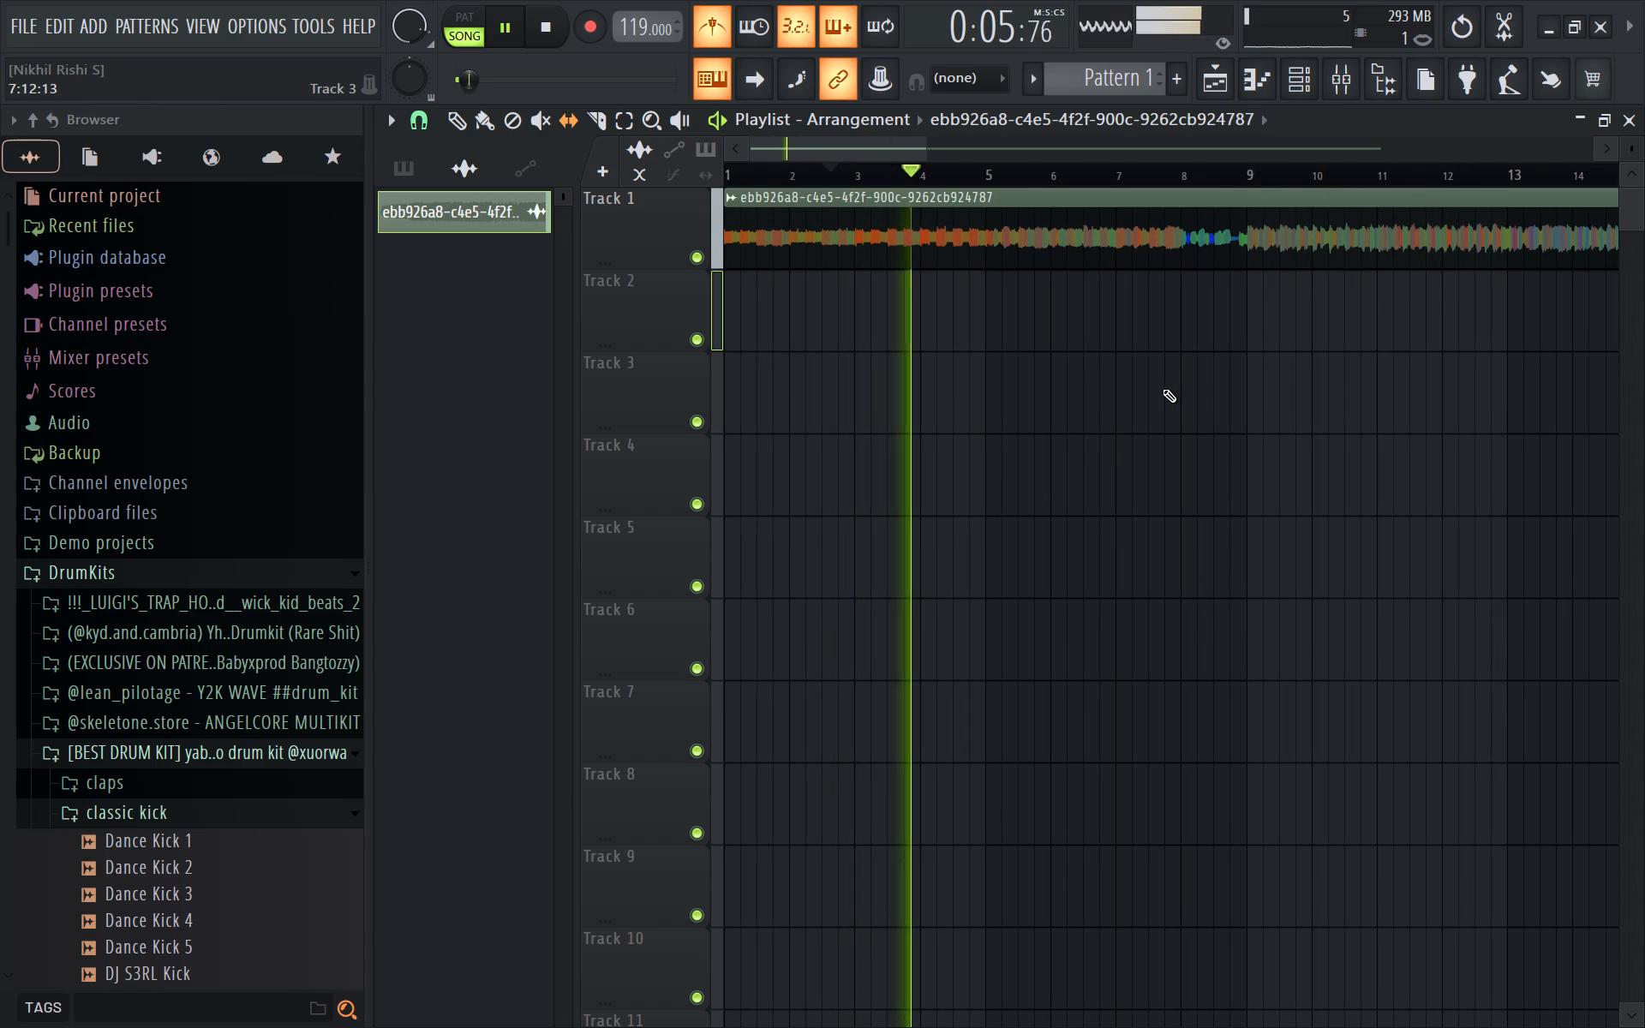
scroll(931, 386, "up", 6, "ctrl")
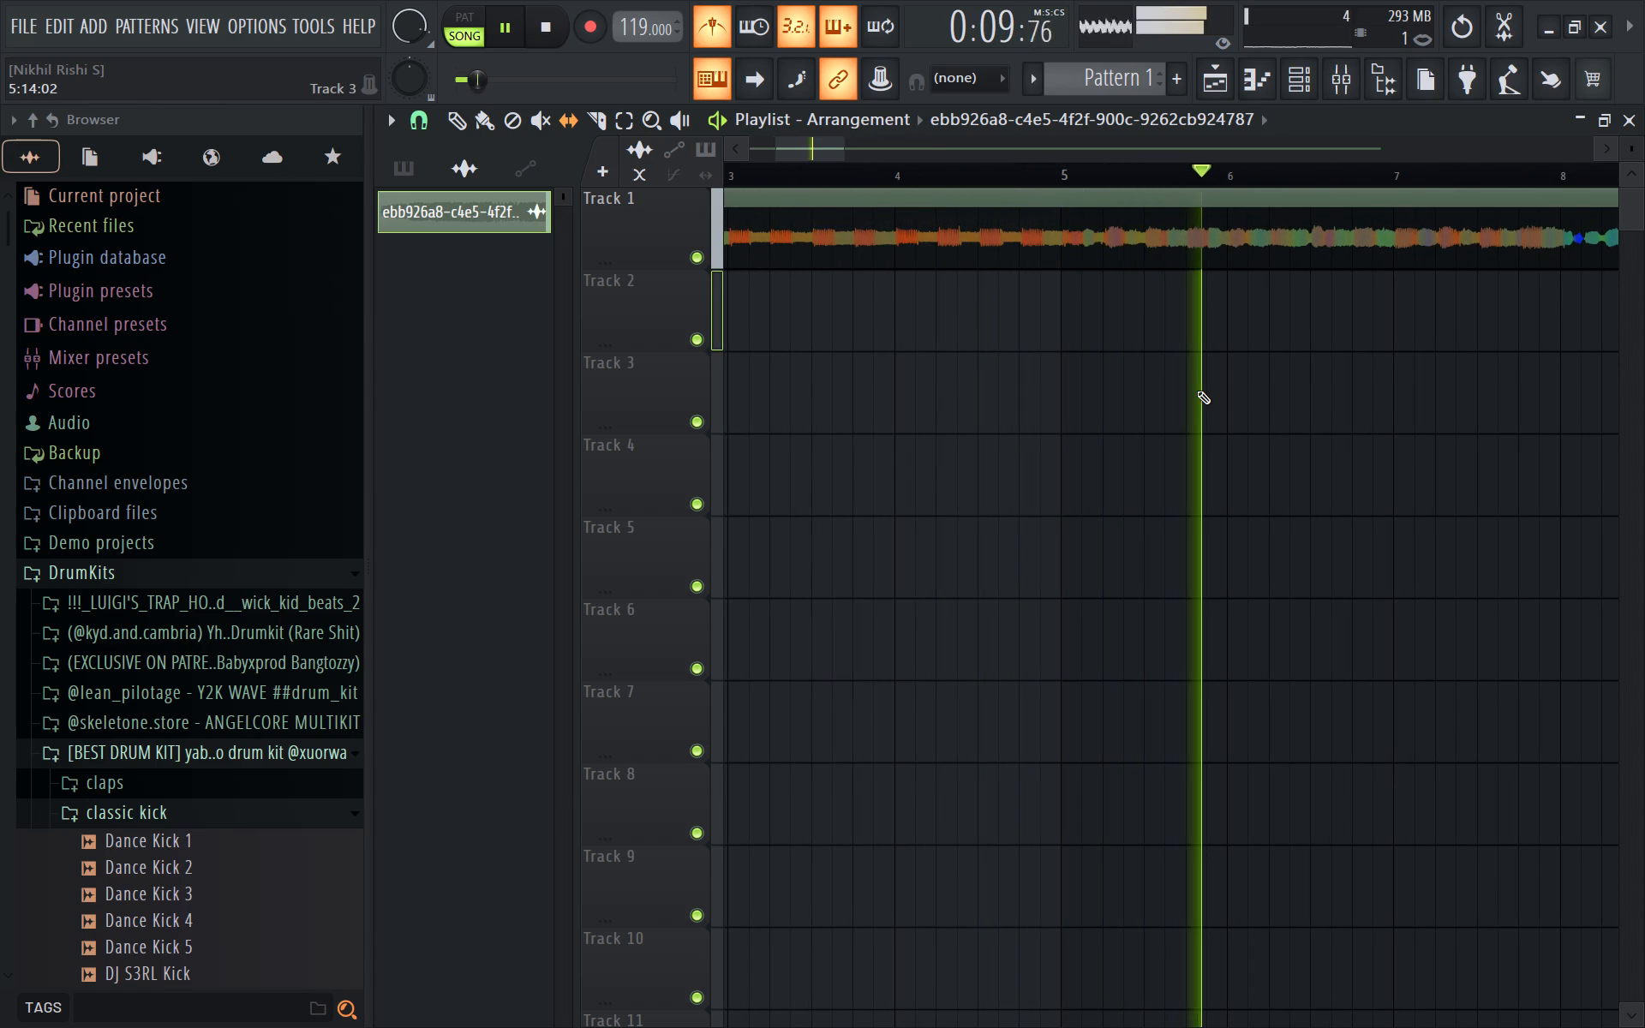
scroll(1196, 386, "down", 14, "ctrl")
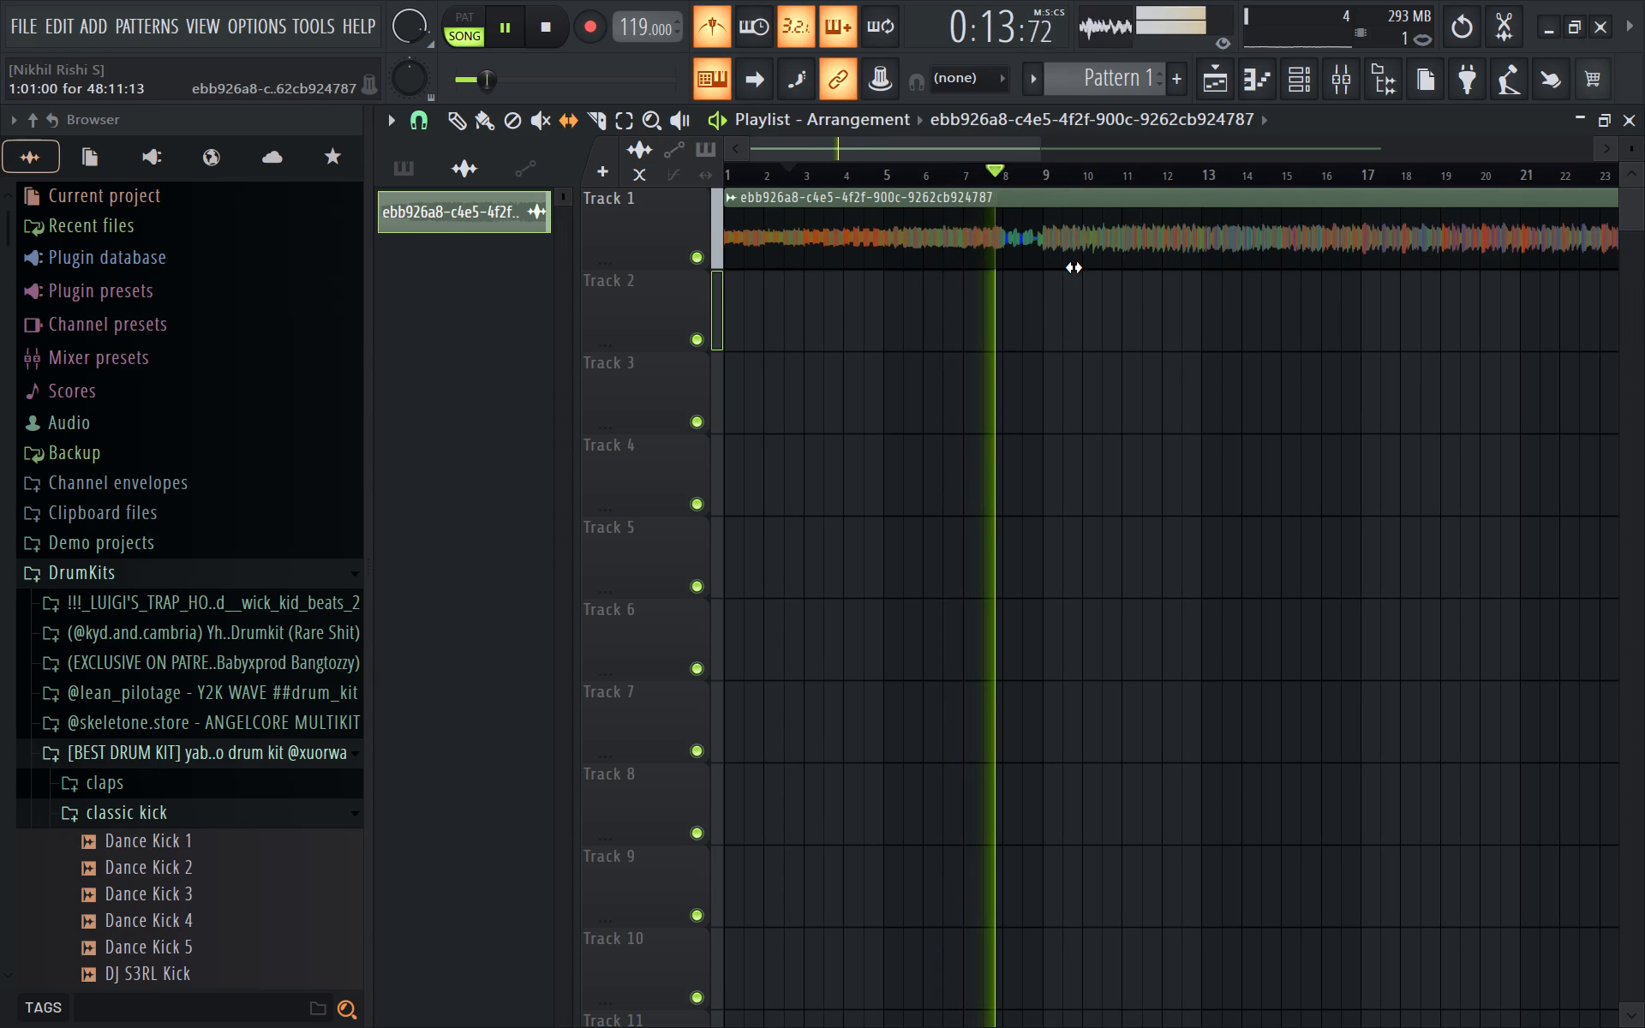
scroll(1075, 229, "up", 5, "ctrl")
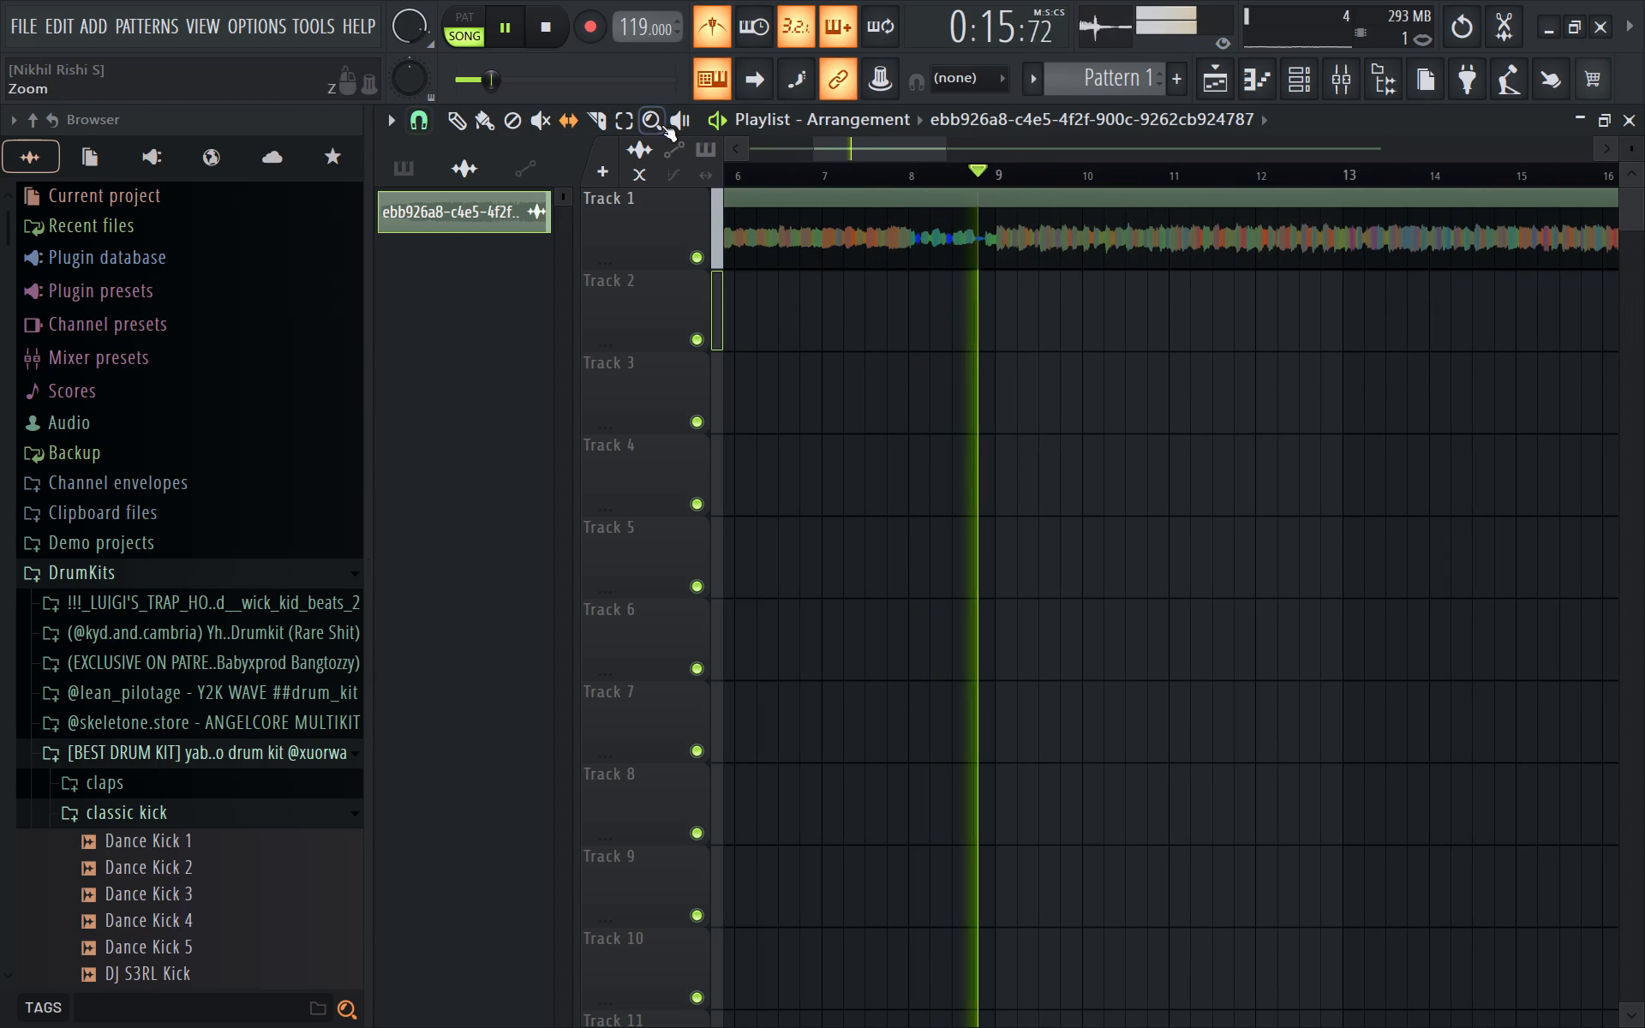
scroll(805, 206, "down", 3, "ctrl")
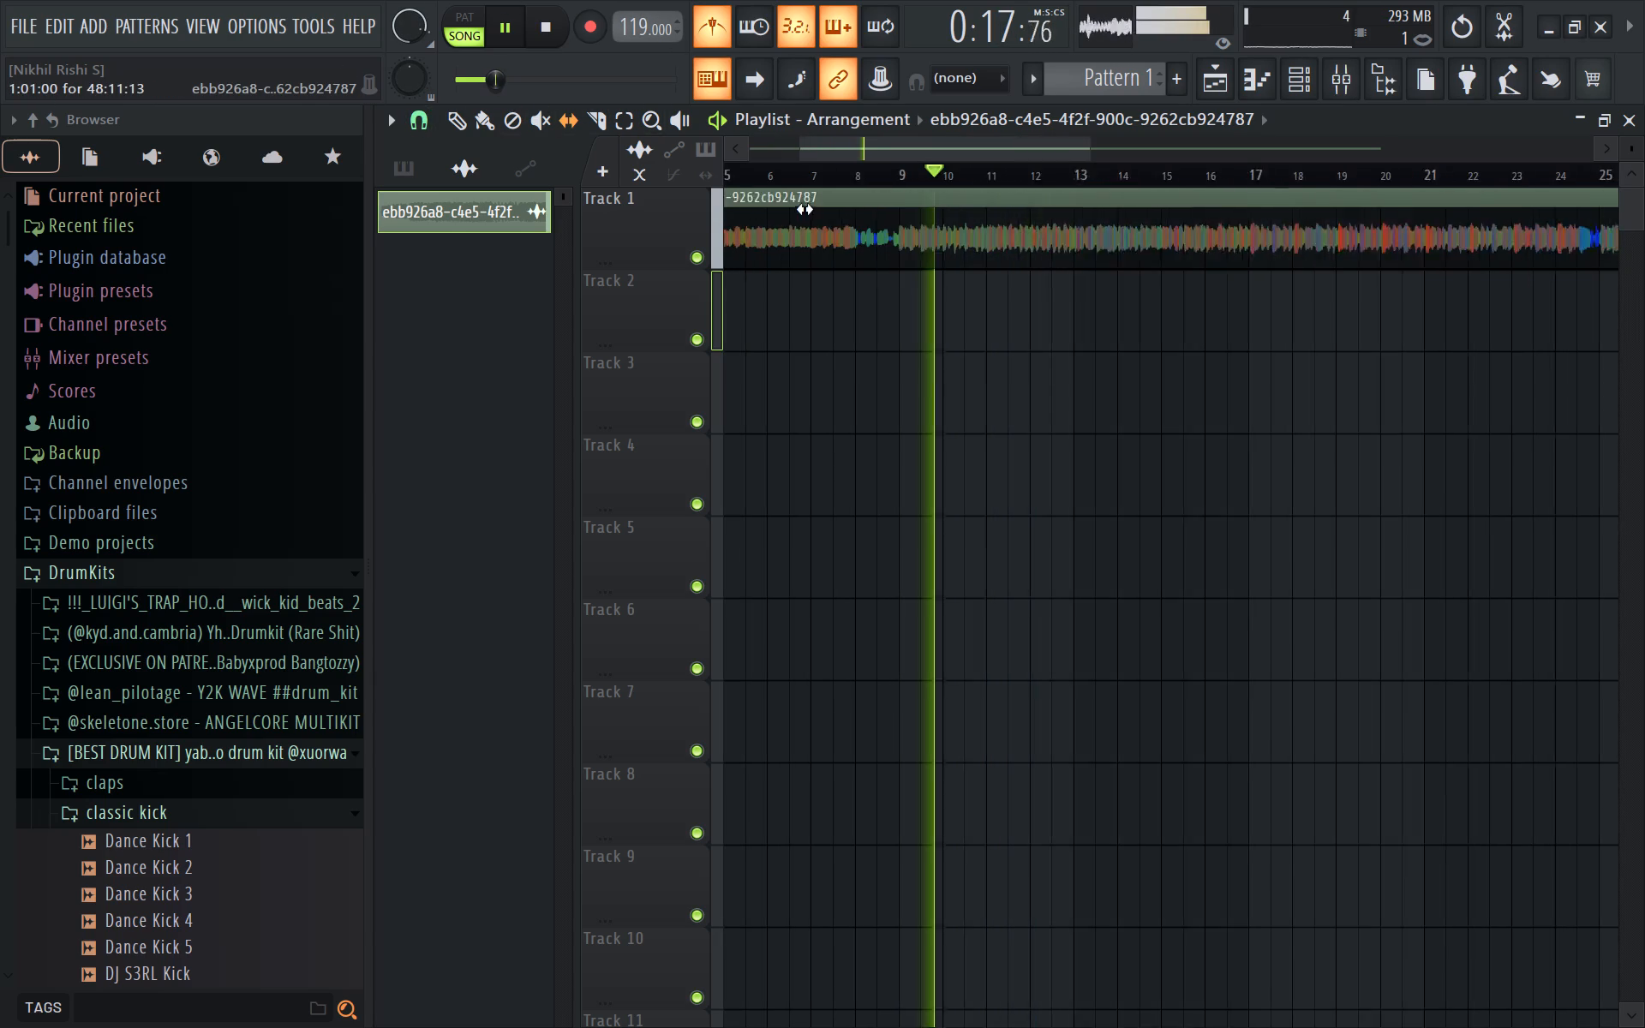
scroll(805, 209, "down", 4, "ctrl")
scroll(727, 218, "down", 6, "ctrl")
left_click(734, 194)
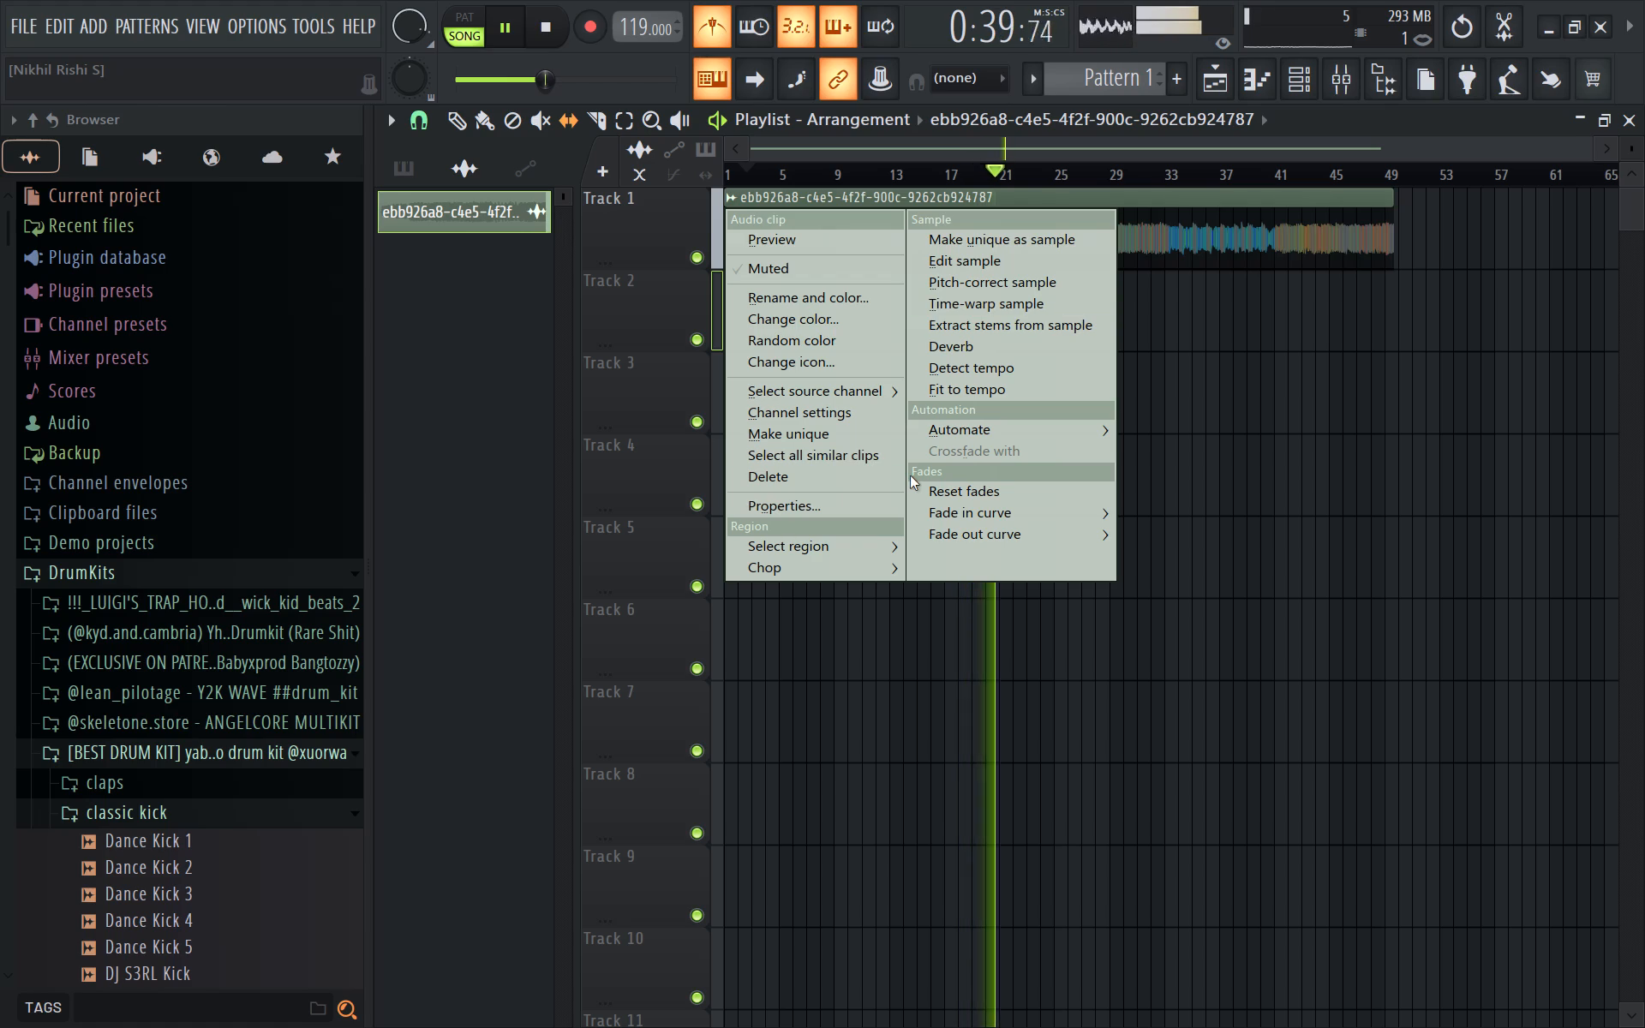
left_click(1410, 116)
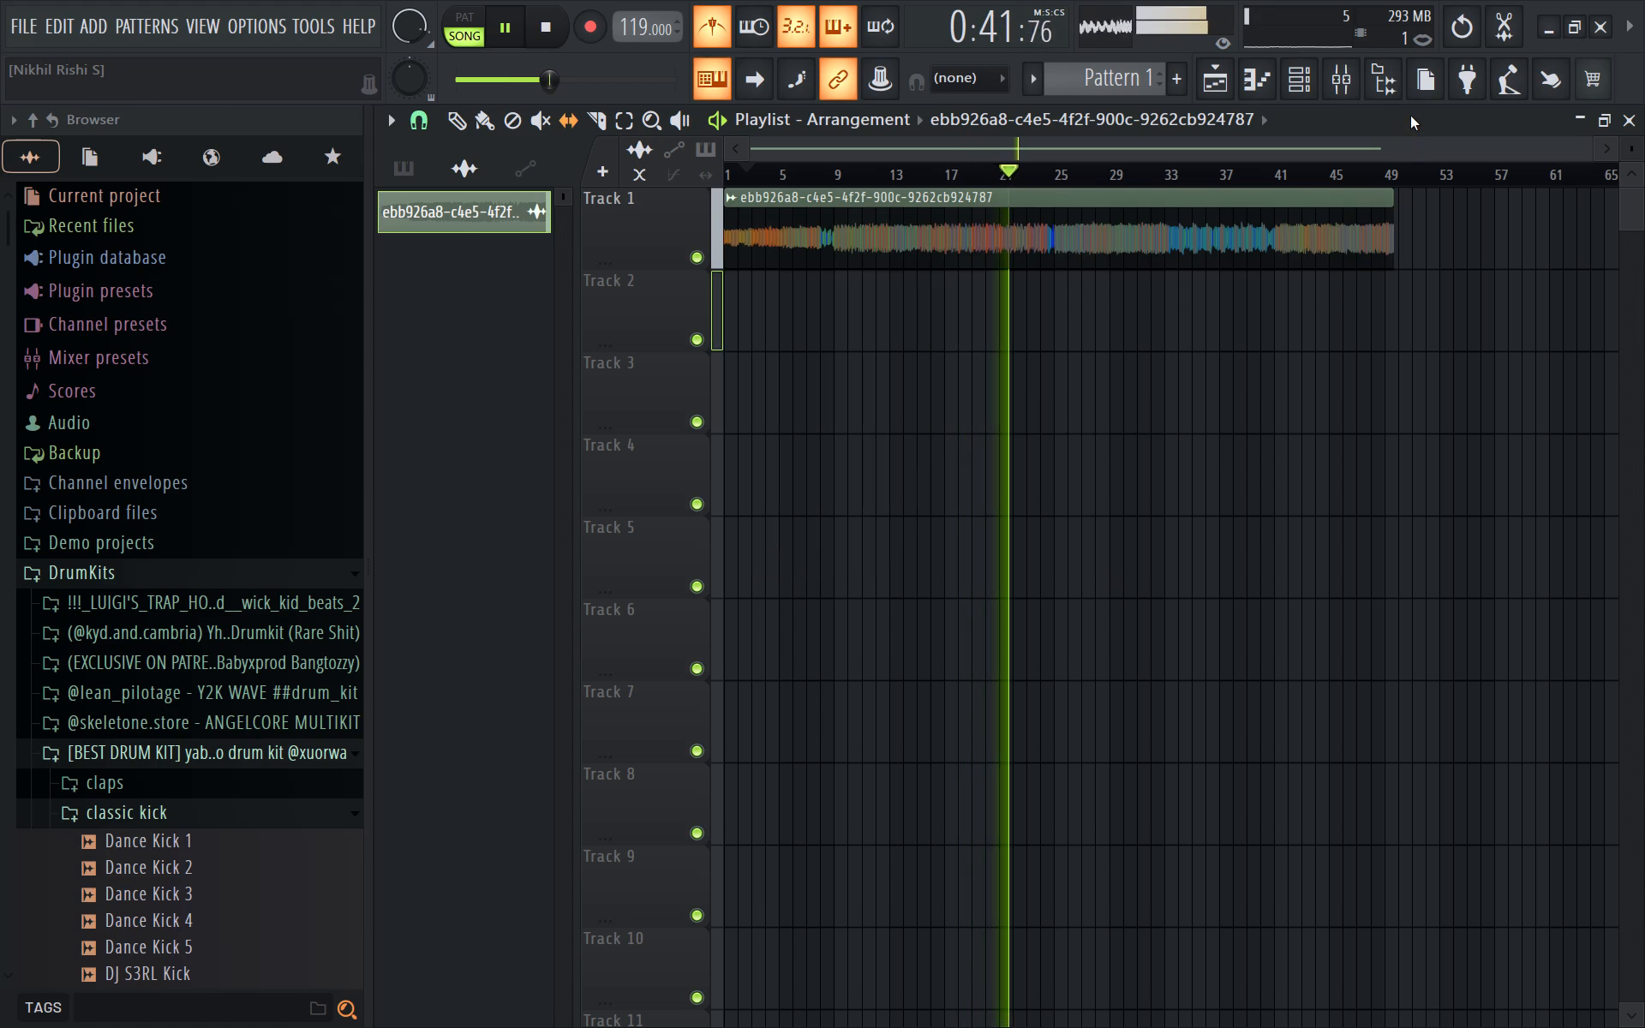
Switch from the Slip tool to the Draw tool and extend the clip's end slightly, to a length of 48:11:14.
scroll(1393, 260, "up", 20, "ctrl")
scroll(1393, 260, "up", 6, "ctrl")
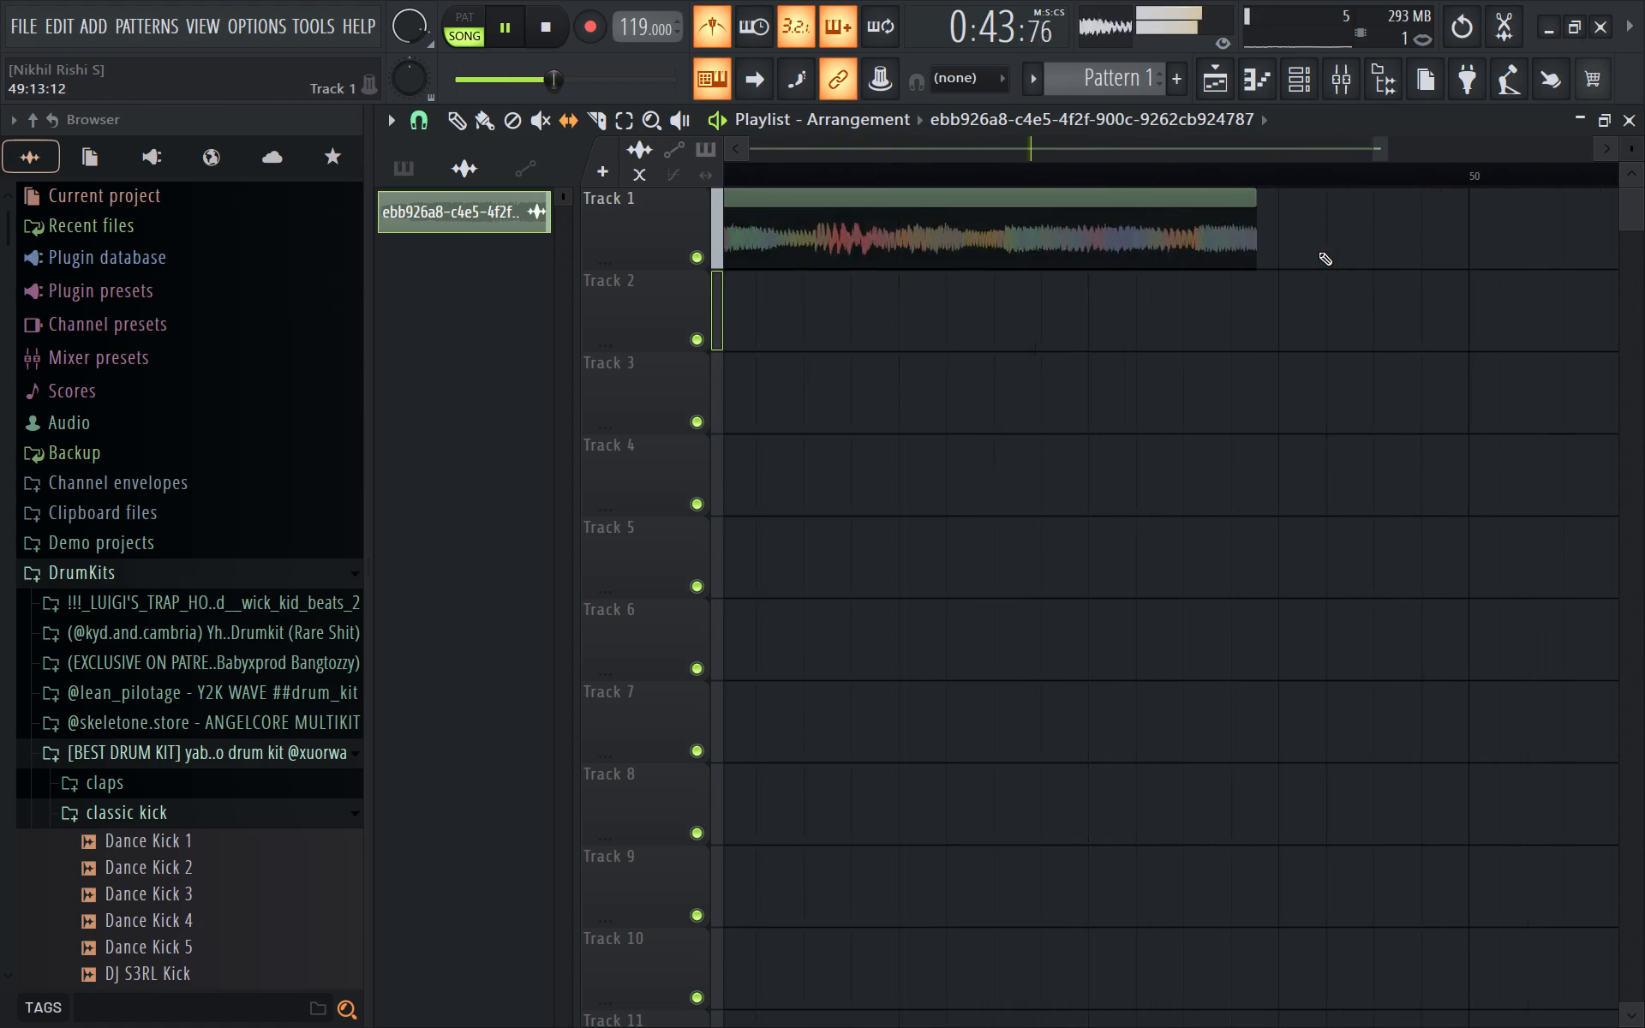
scroll(1319, 252, "up", 20, "ctrl")
scroll(1319, 252, "up", 1, "ctrl")
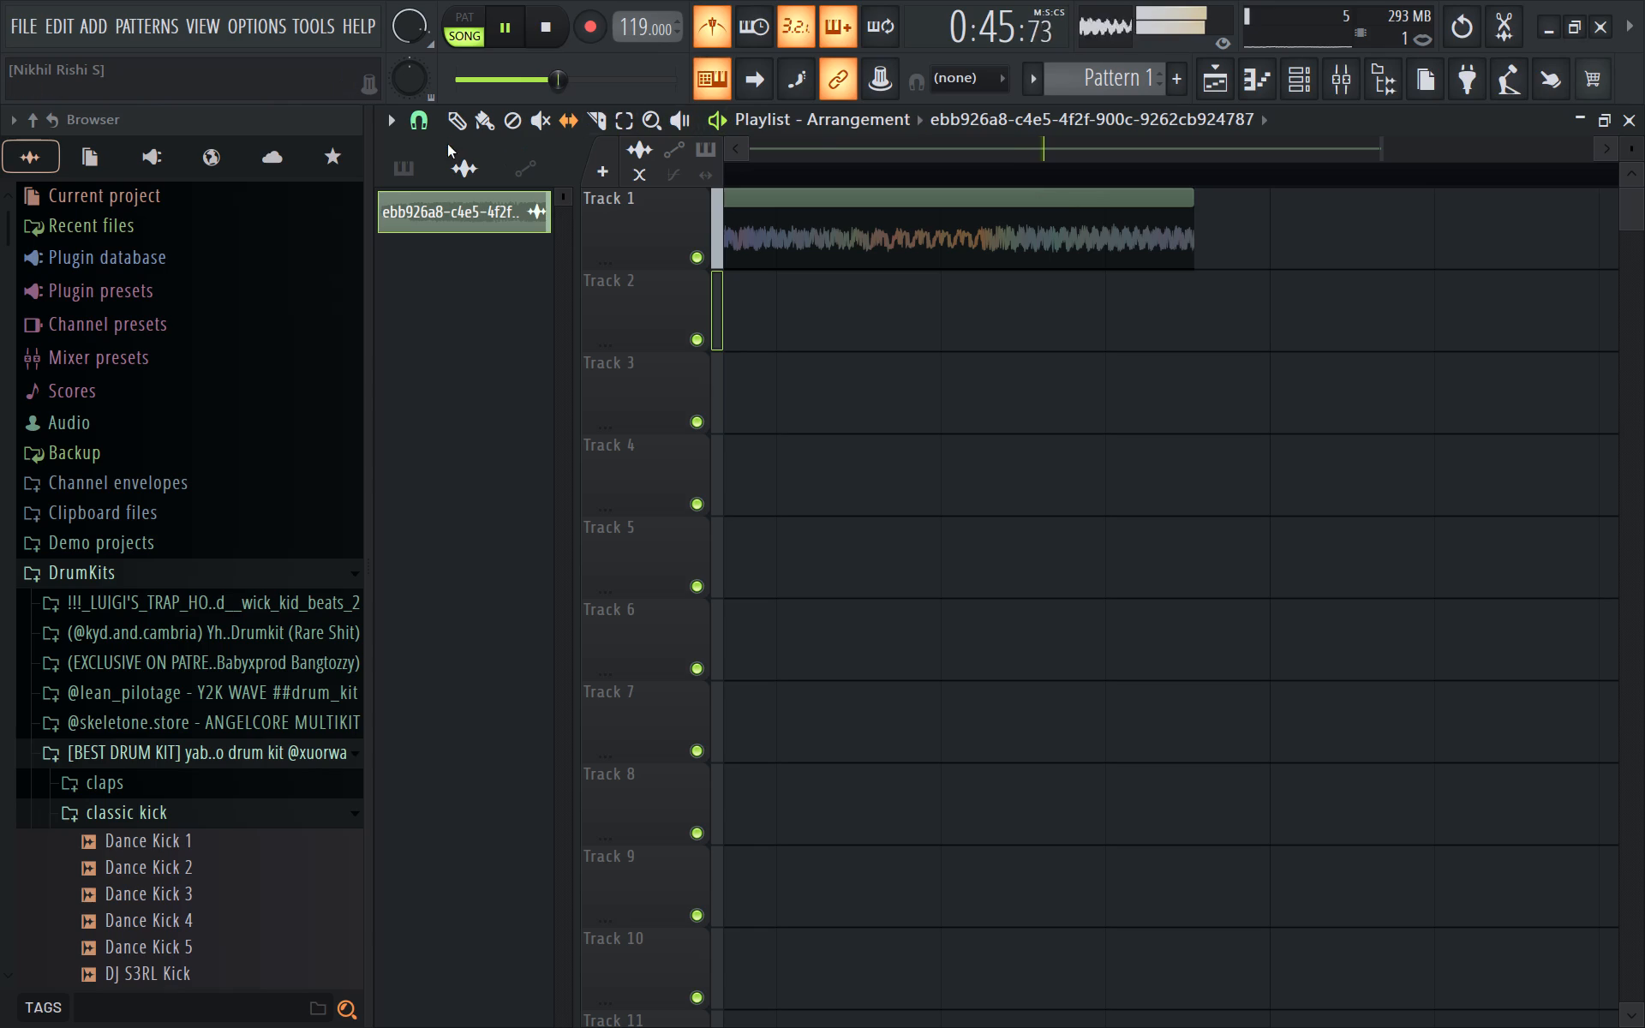
left_click(447, 123)
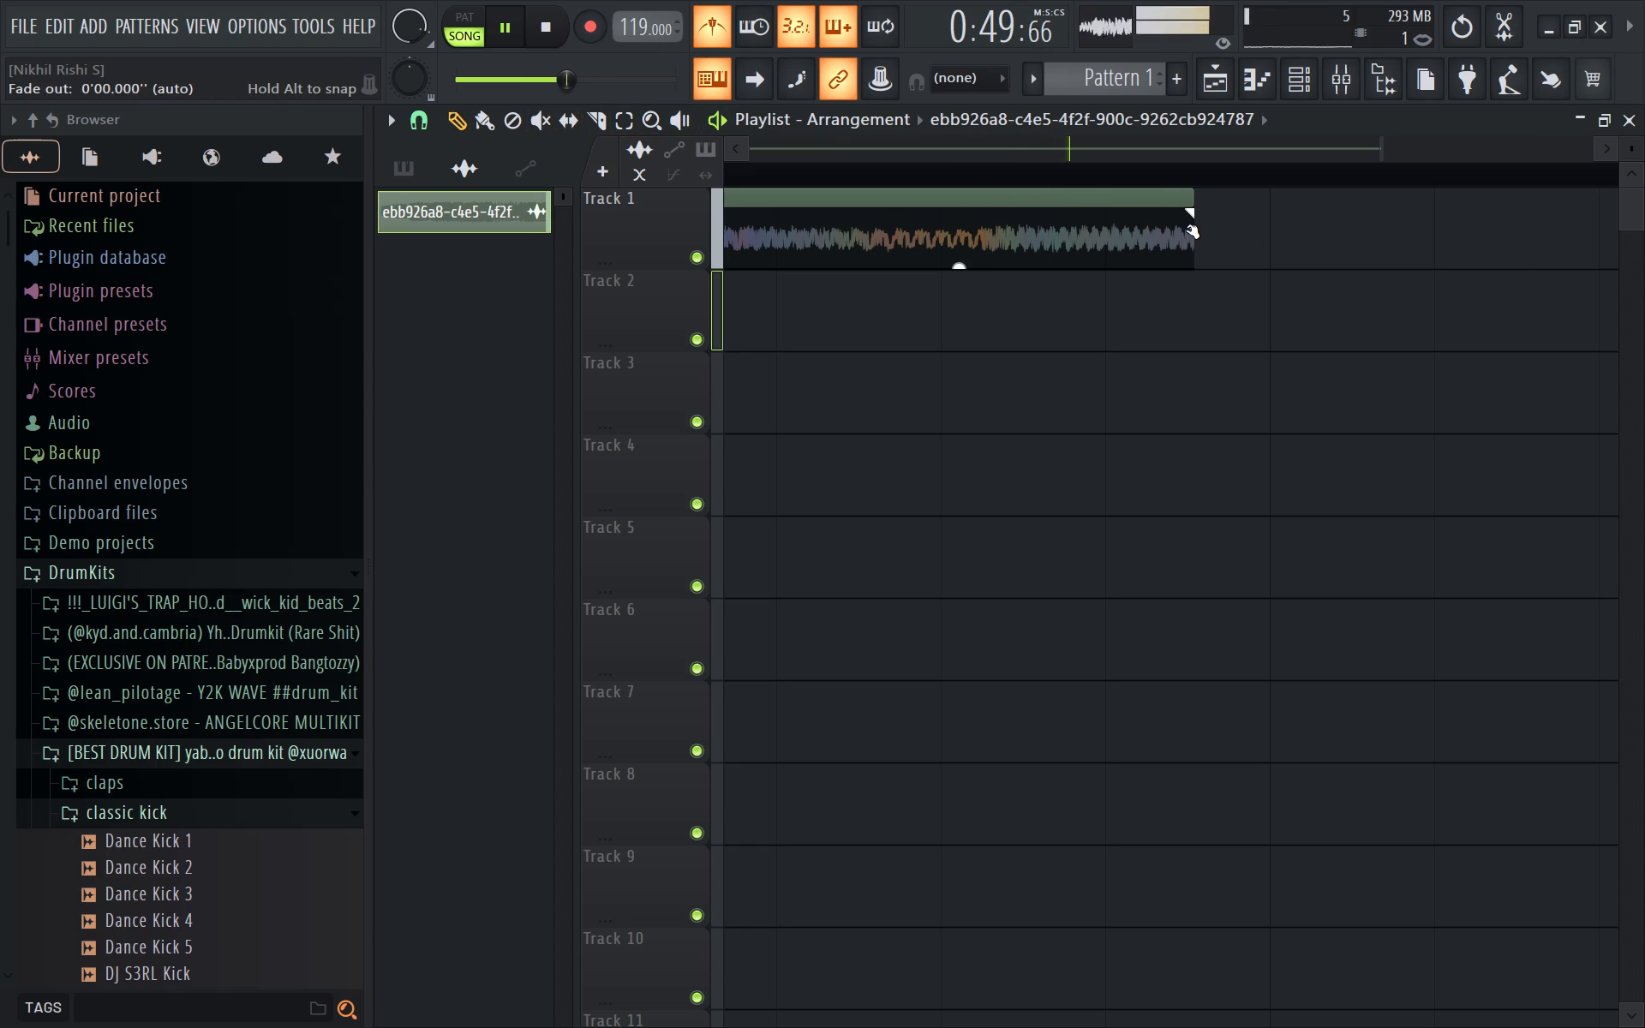
left_click_drag(1194, 246, 1202, 254)
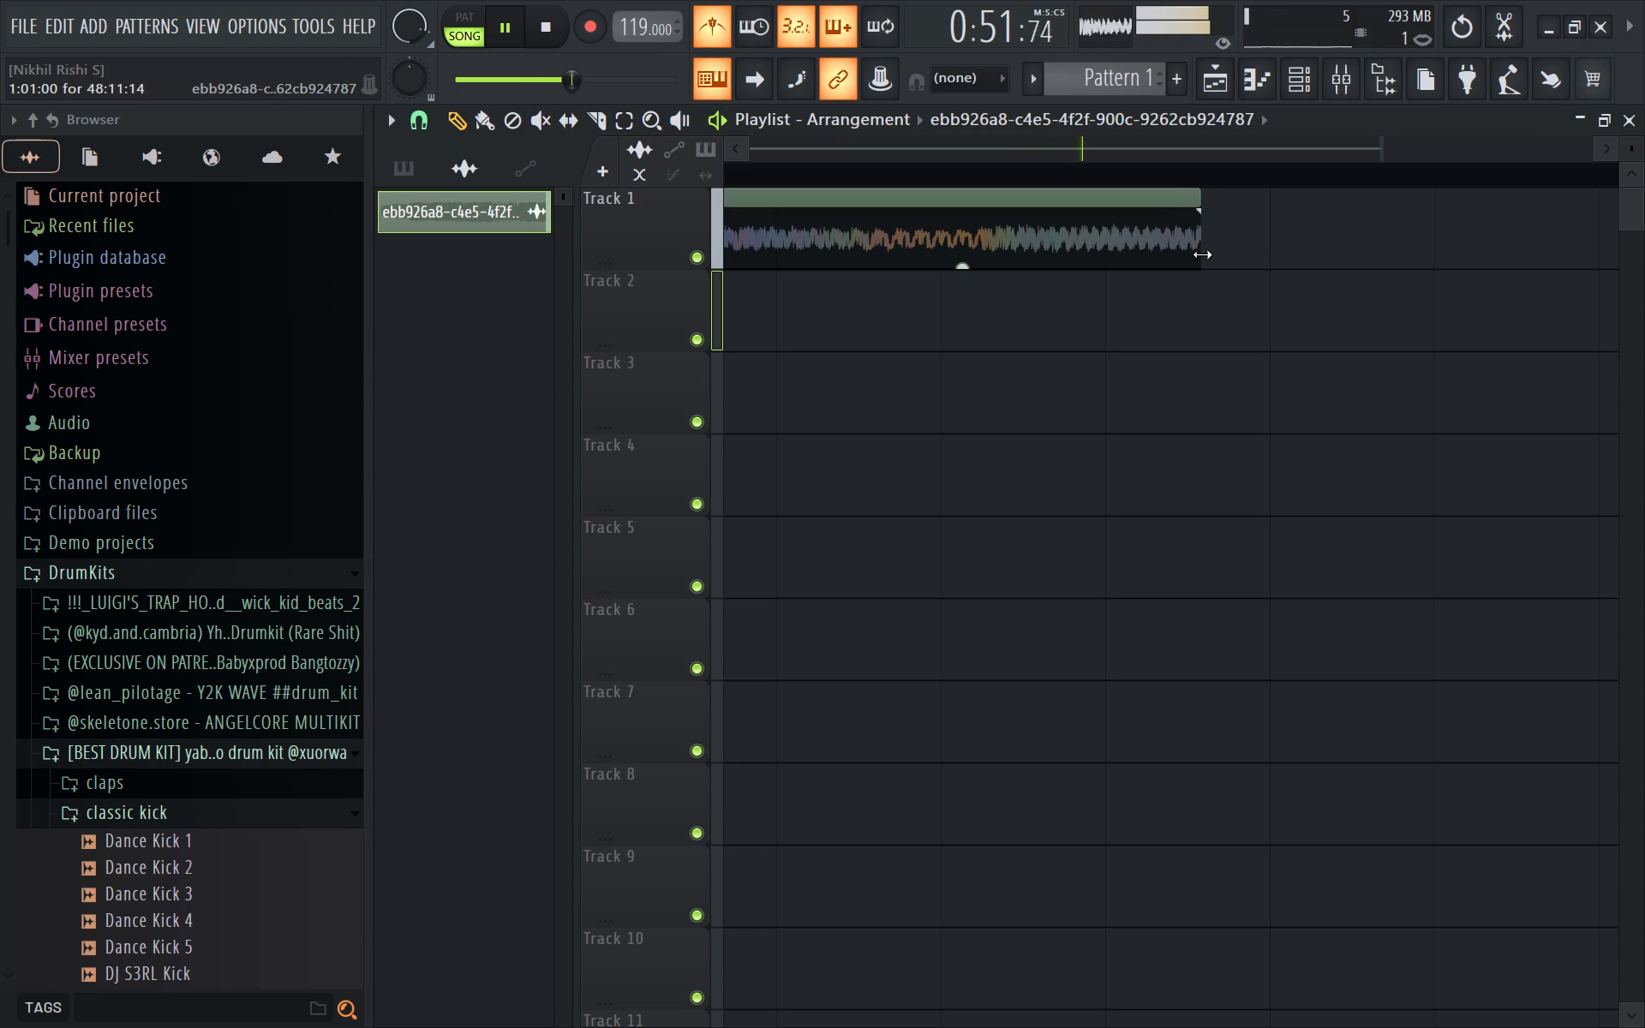
left_click_drag(1202, 254, 1204, 254)
Turn the metronome off and replay the clip from the start marker to hear it on its own.
key("space")
key("space")
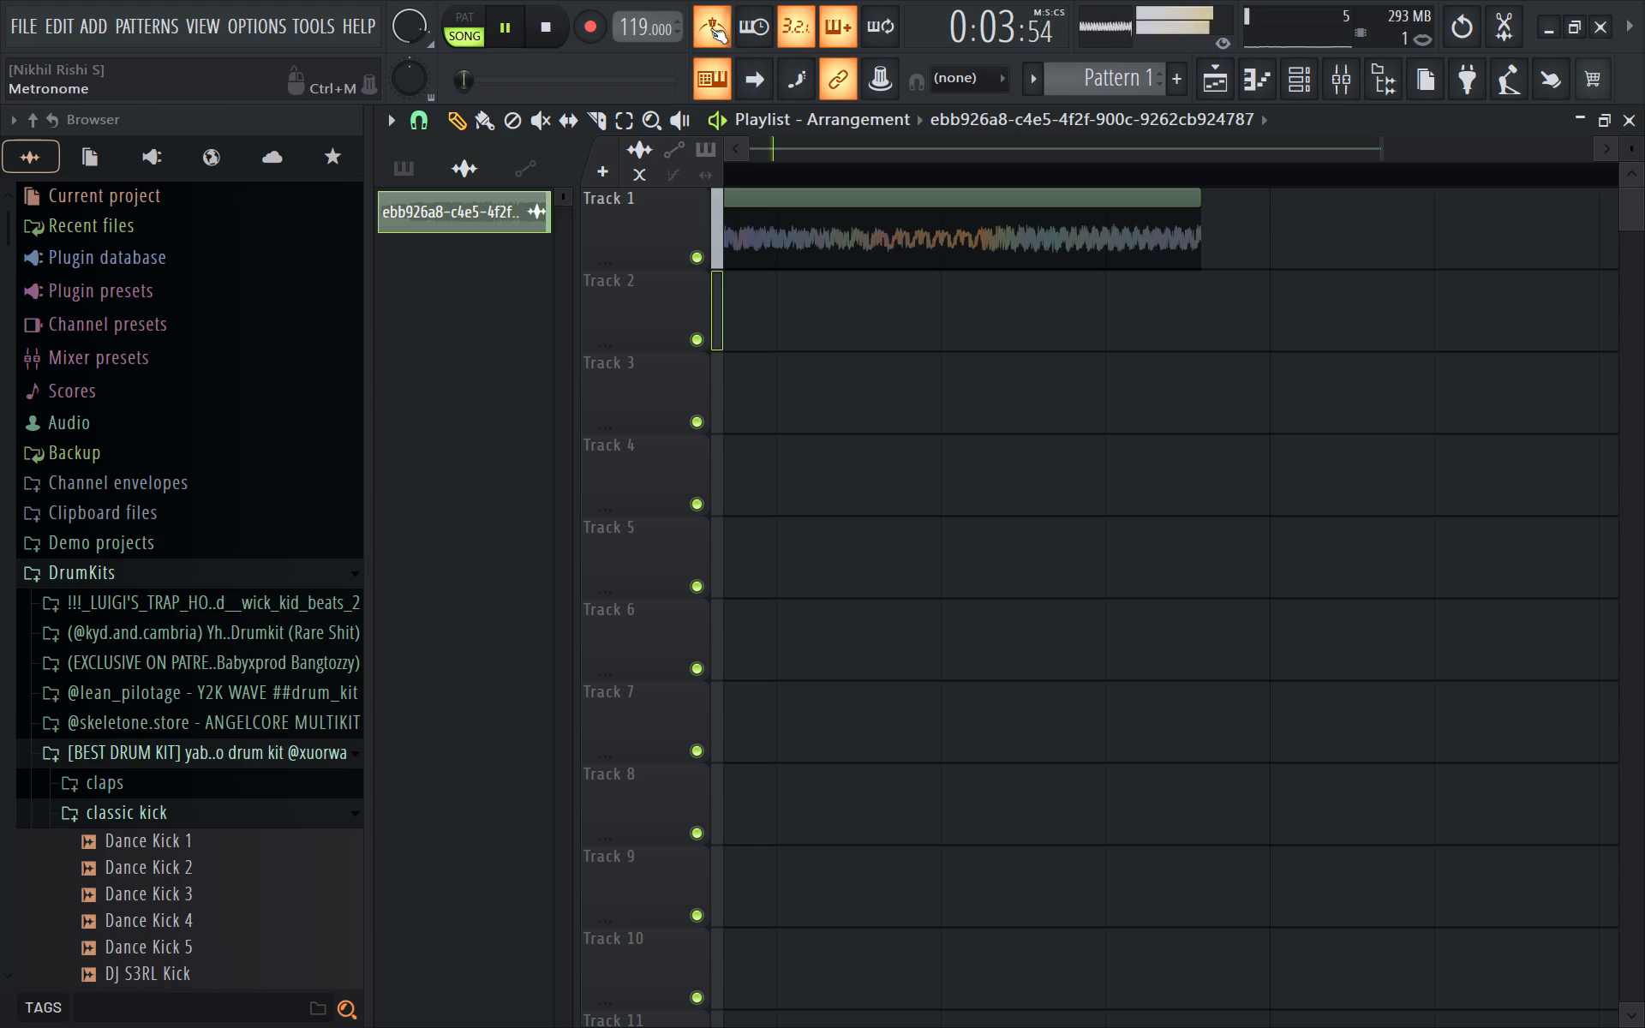
left_click(710, 28)
key("space")
key("space")
Enable clip stretching, turn the metronome back on and stretch the clip's end to a length of 48:12:00.
left_click(699, 169)
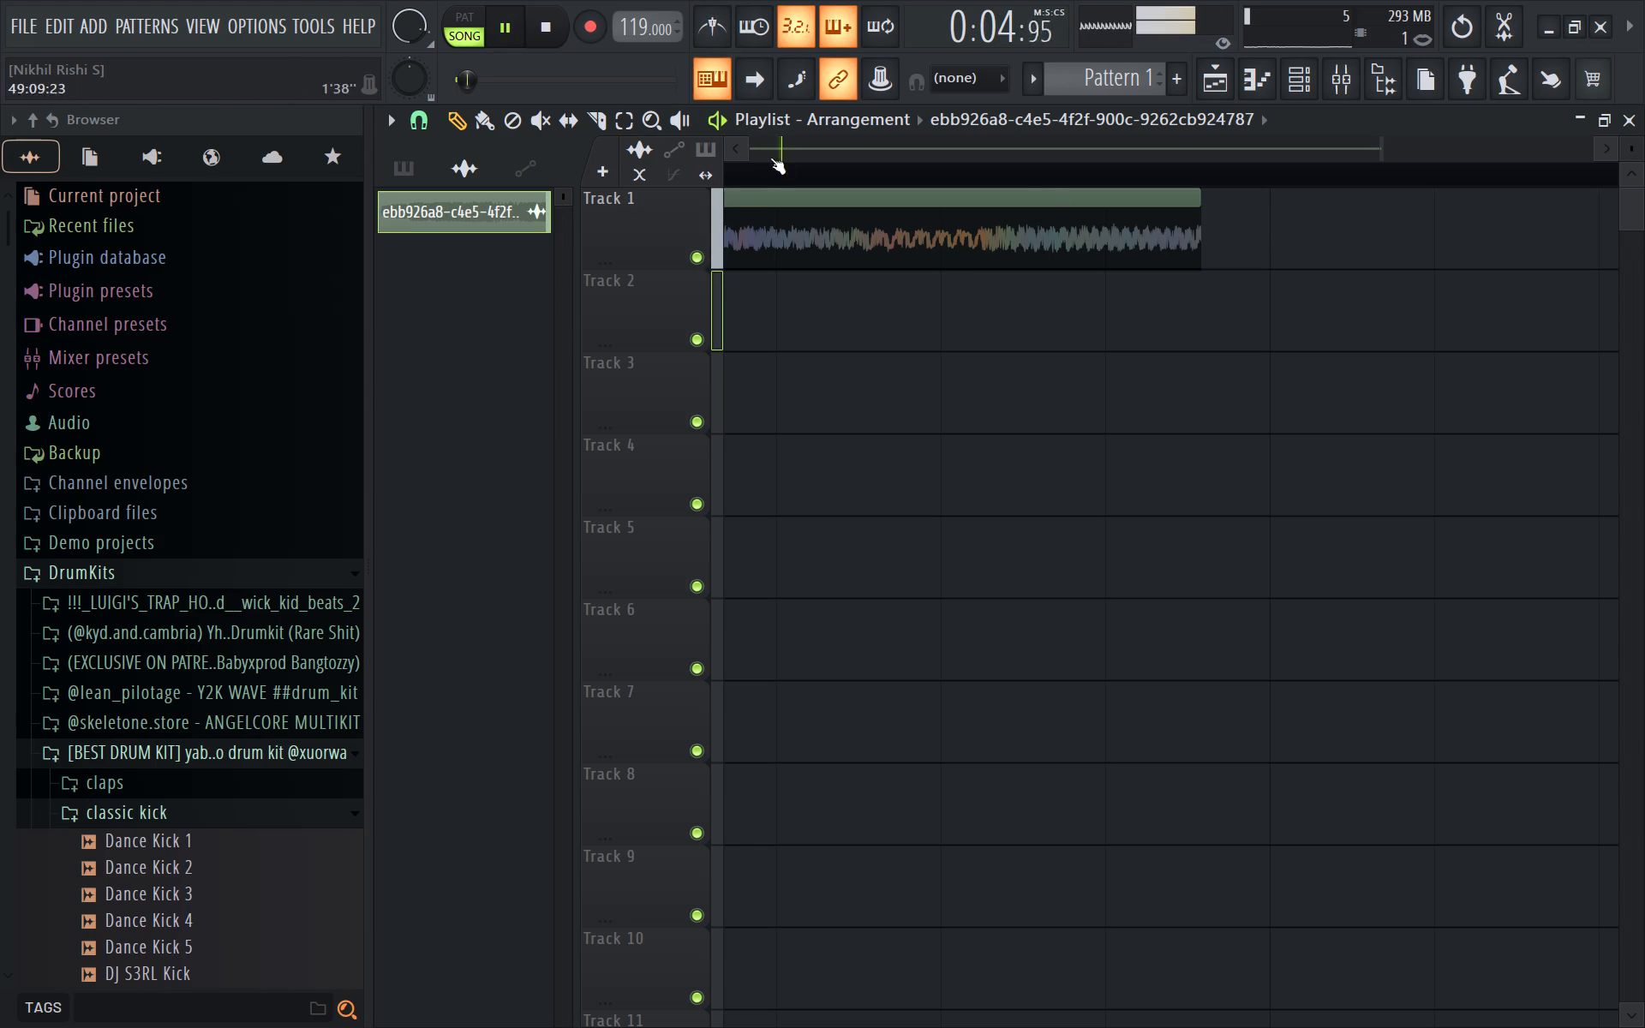
left_click_drag(709, 22, 719, 35)
key("space")
left_click_drag(1200, 245, 1243, 245)
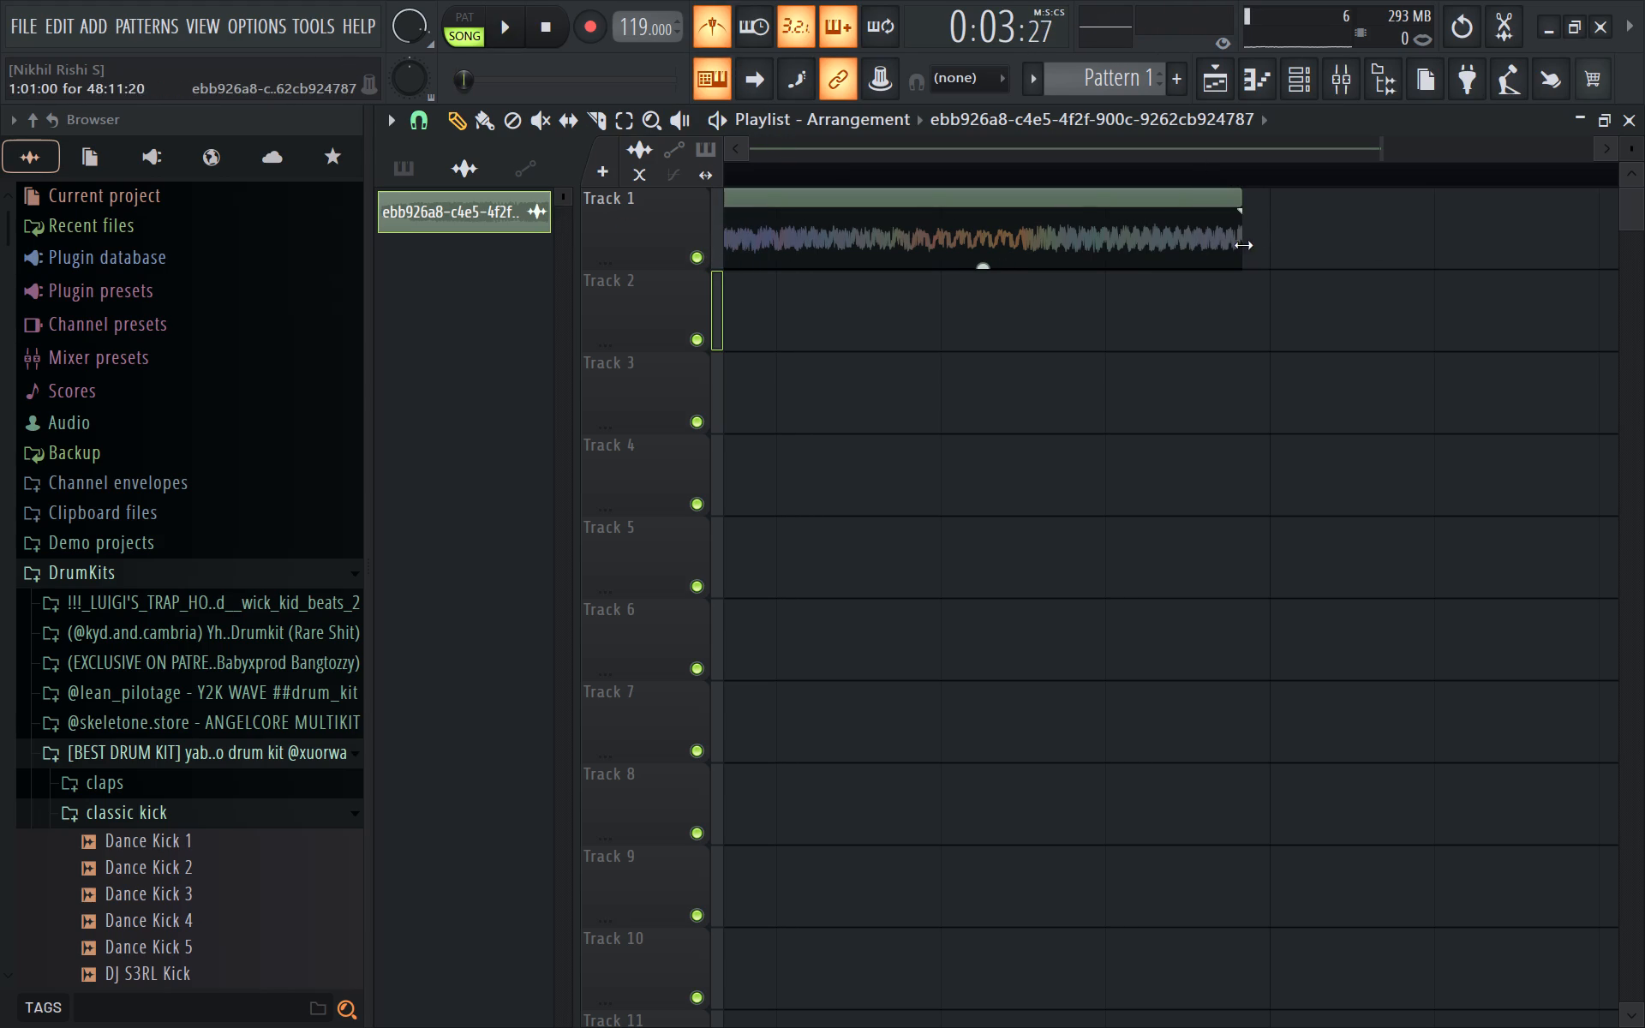
left_click_drag(1243, 245, 1270, 245)
Play the stretched clip against the metronome and examine how the beat at bar 9 lines up with the grid.
key("space")
scroll(1270, 245, "down", 20, "ctrl")
scroll(1270, 245, "down", 3, "ctrl")
left_click_drag(1360, 152, 814, 188)
scroll(1135, 487, "up", 8)
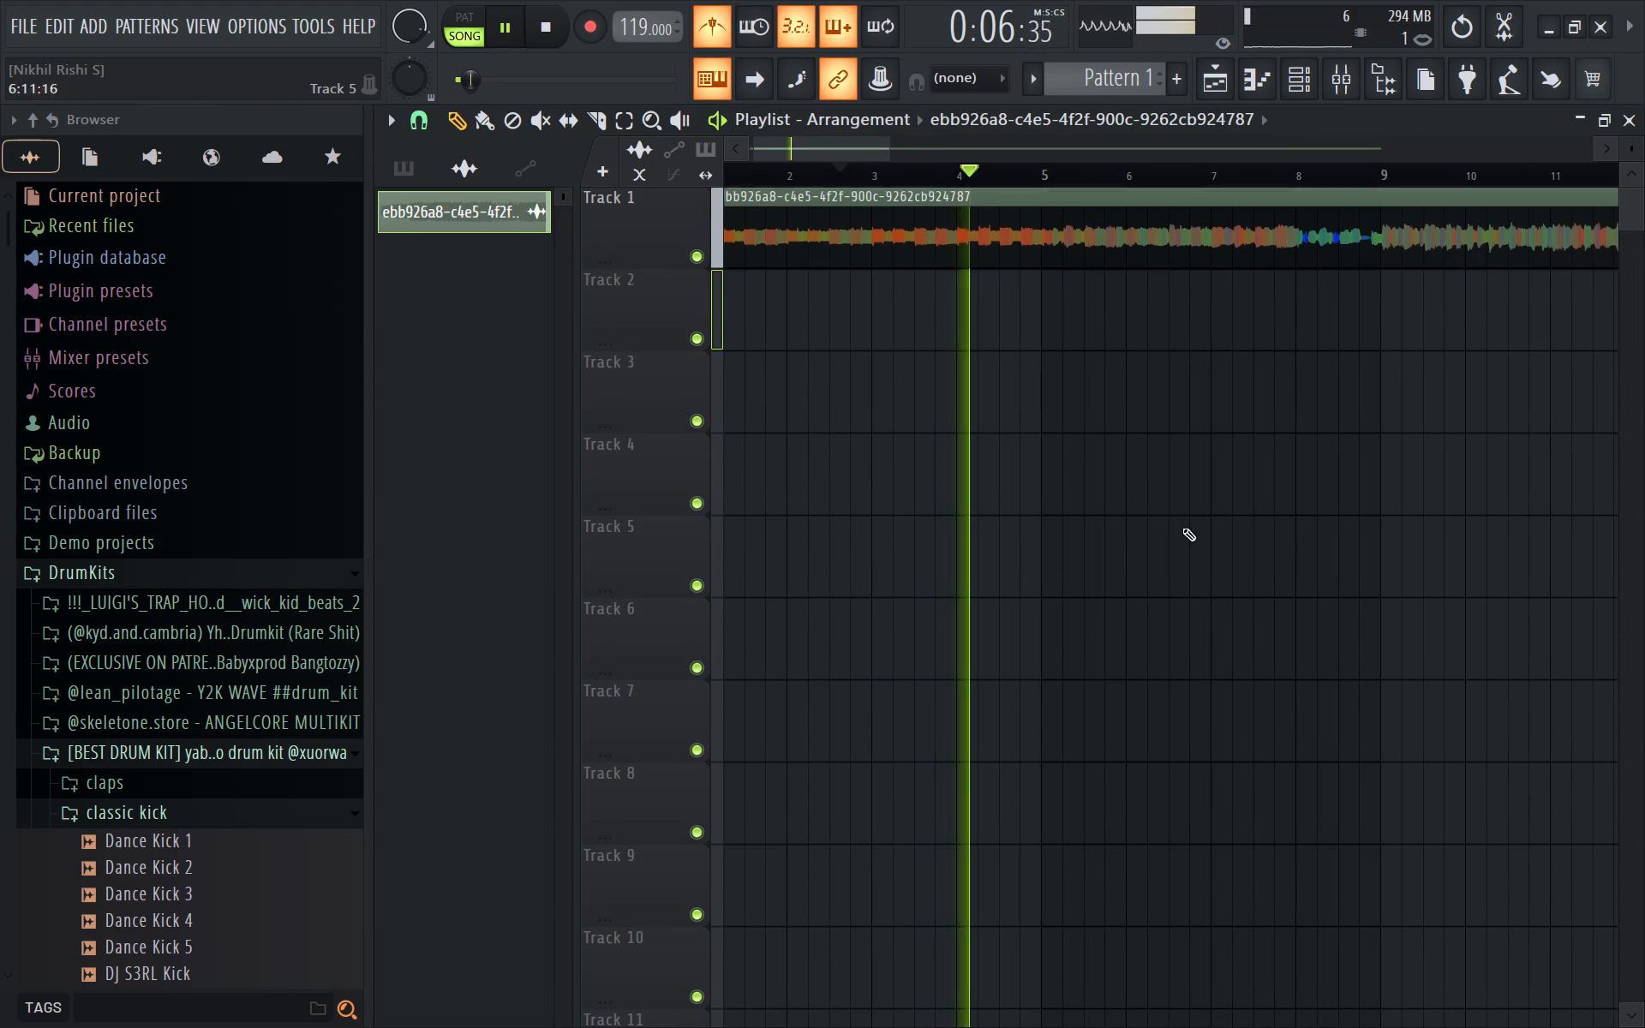
scroll(1260, 558, "up", 7, "ctrl")
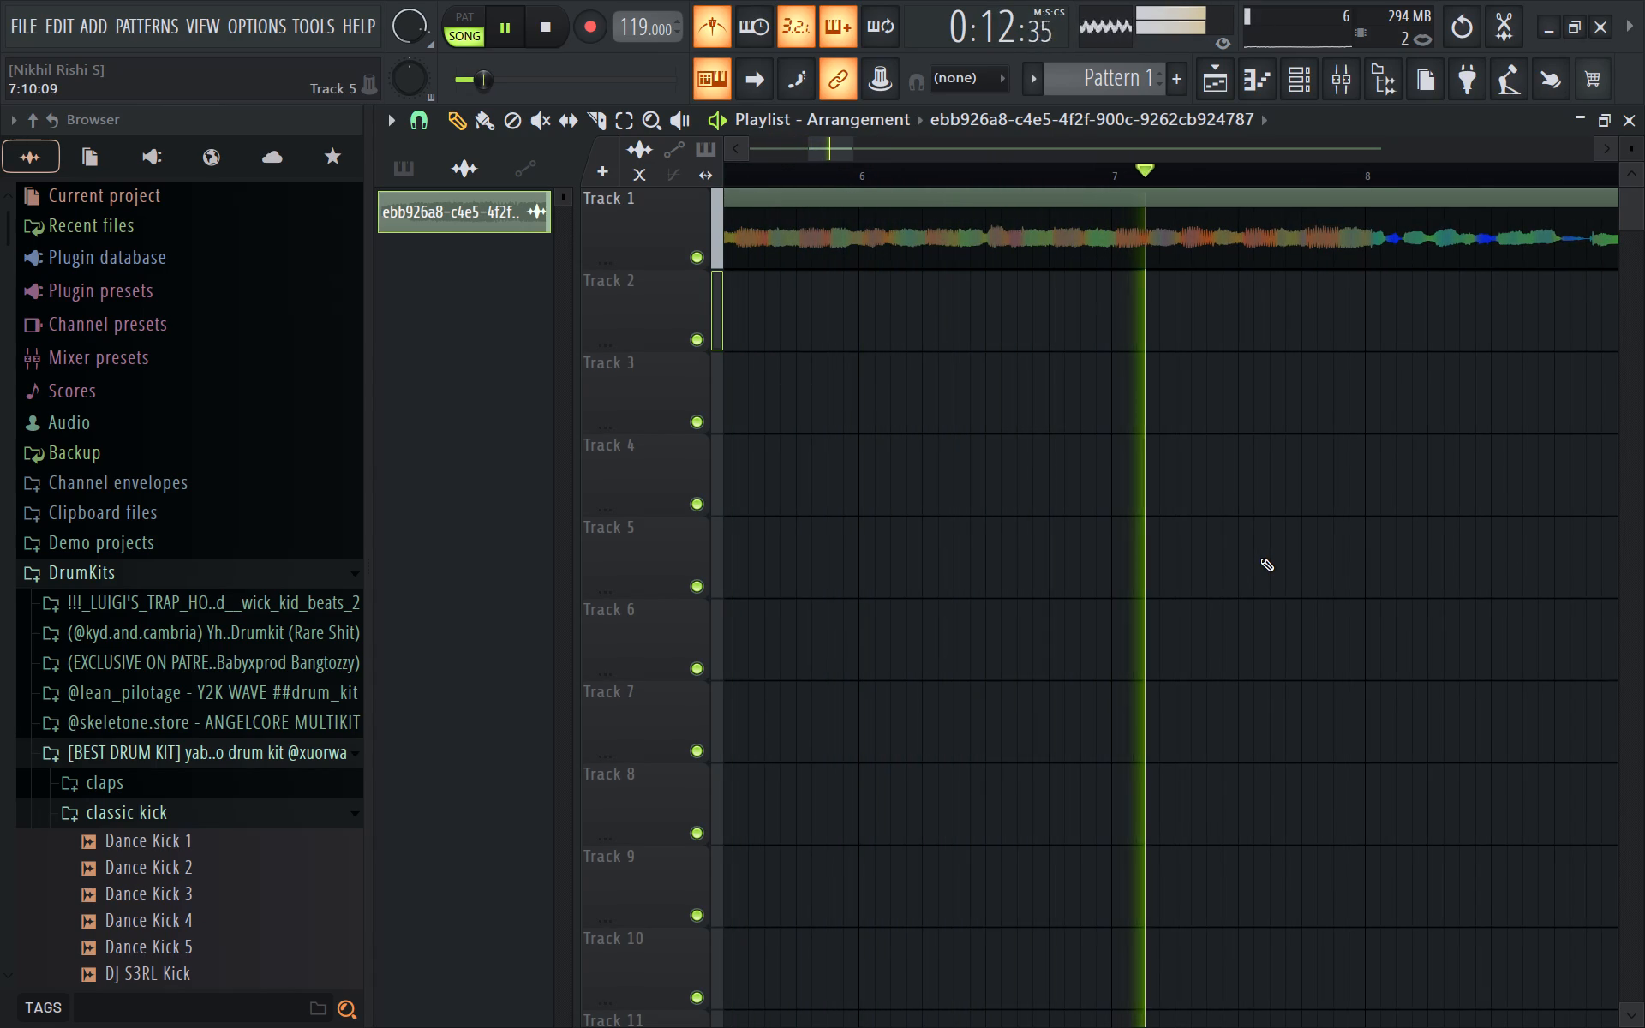
scroll(1260, 558, "down", 15, "ctrl")
scroll(1134, 263, "up", 5, "ctrl")
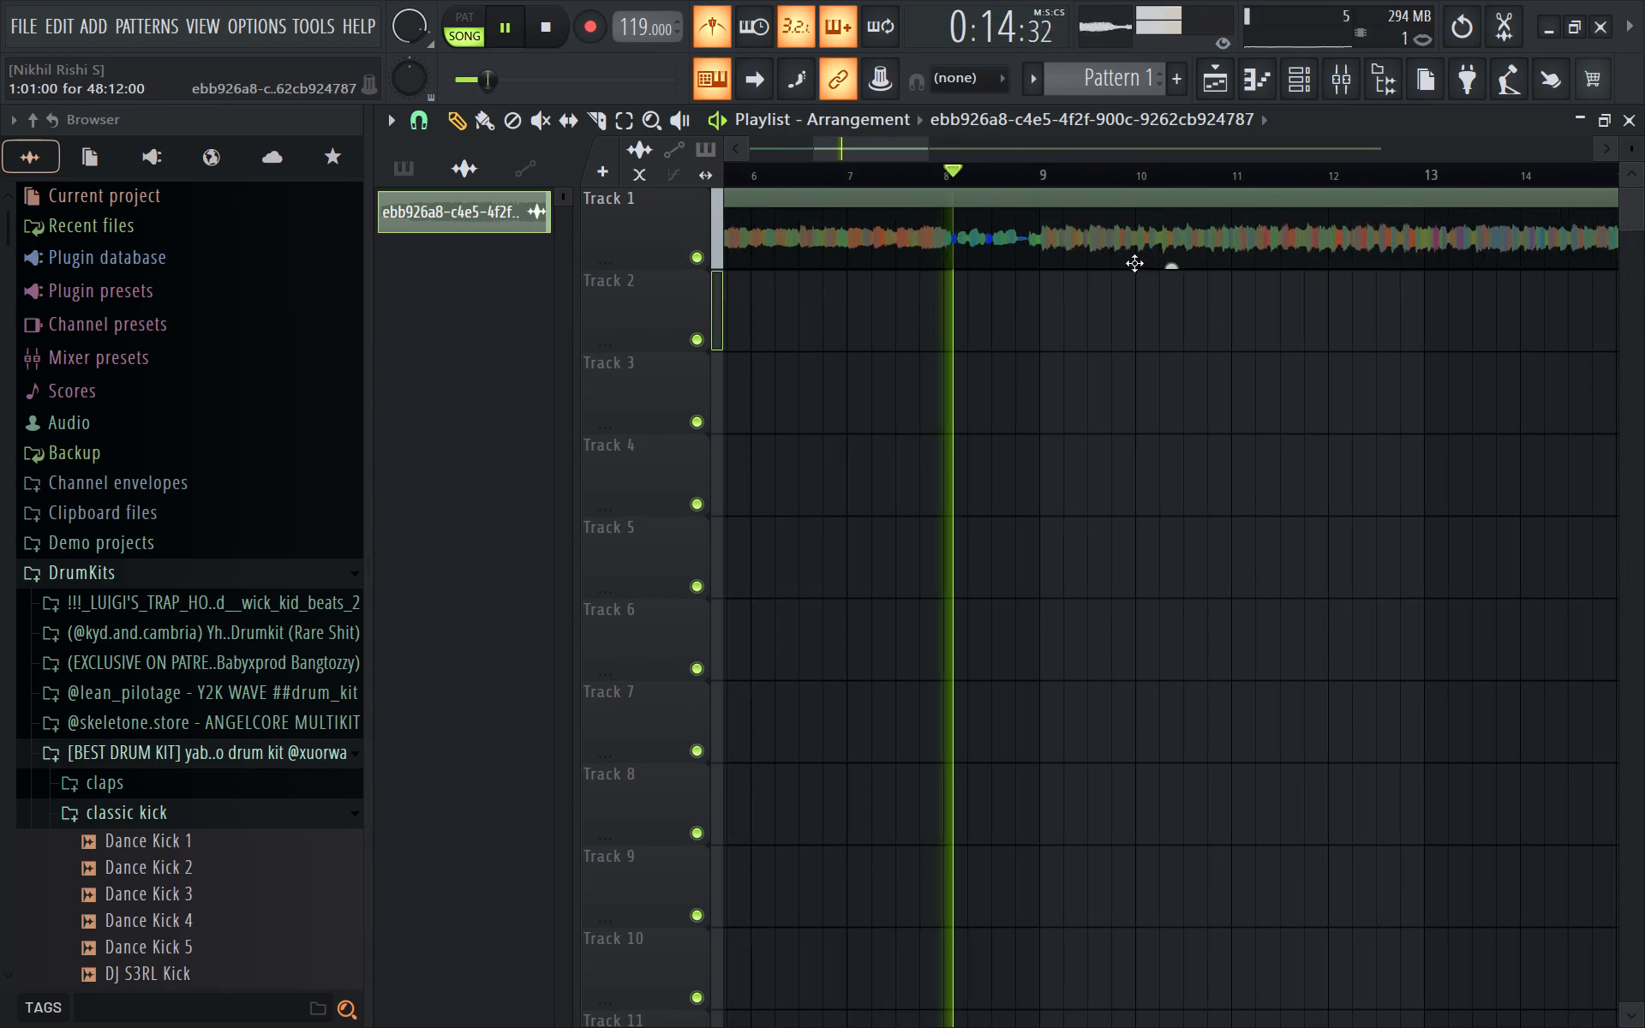
scroll(997, 348, "up", 7, "ctrl")
scroll(1159, 384, "up", 4, "ctrl")
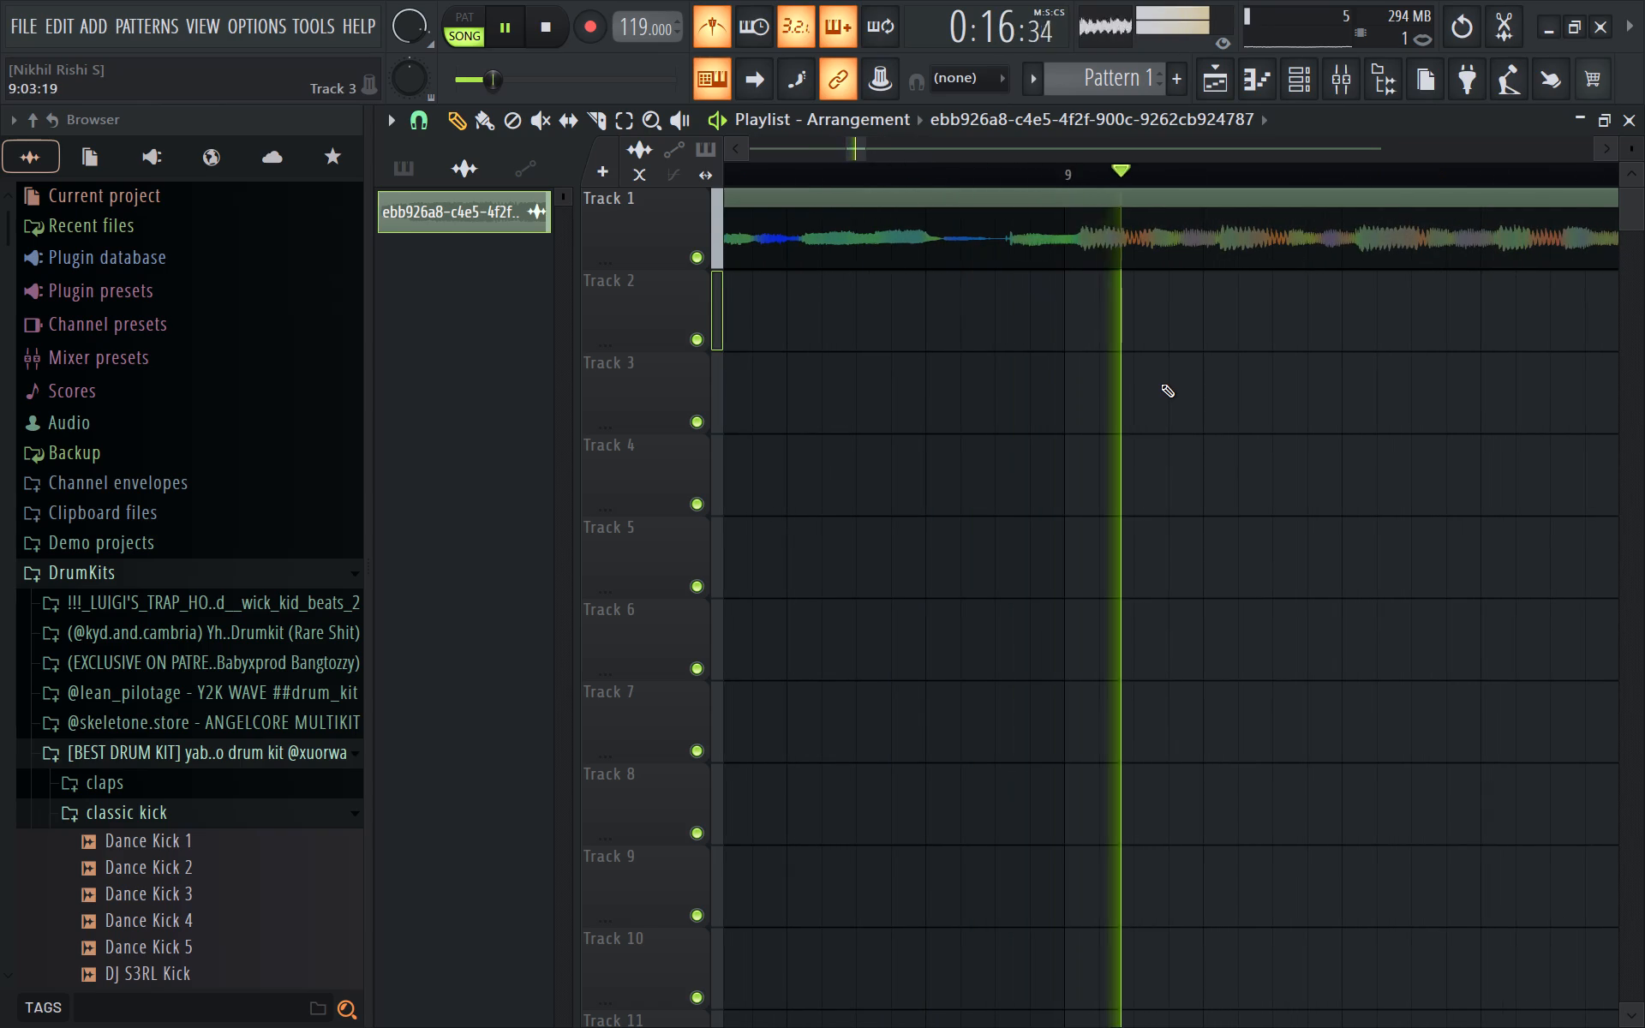
scroll(1161, 384, "down", 20, "ctrl")
scroll(1161, 384, "down", 5, "ctrl")
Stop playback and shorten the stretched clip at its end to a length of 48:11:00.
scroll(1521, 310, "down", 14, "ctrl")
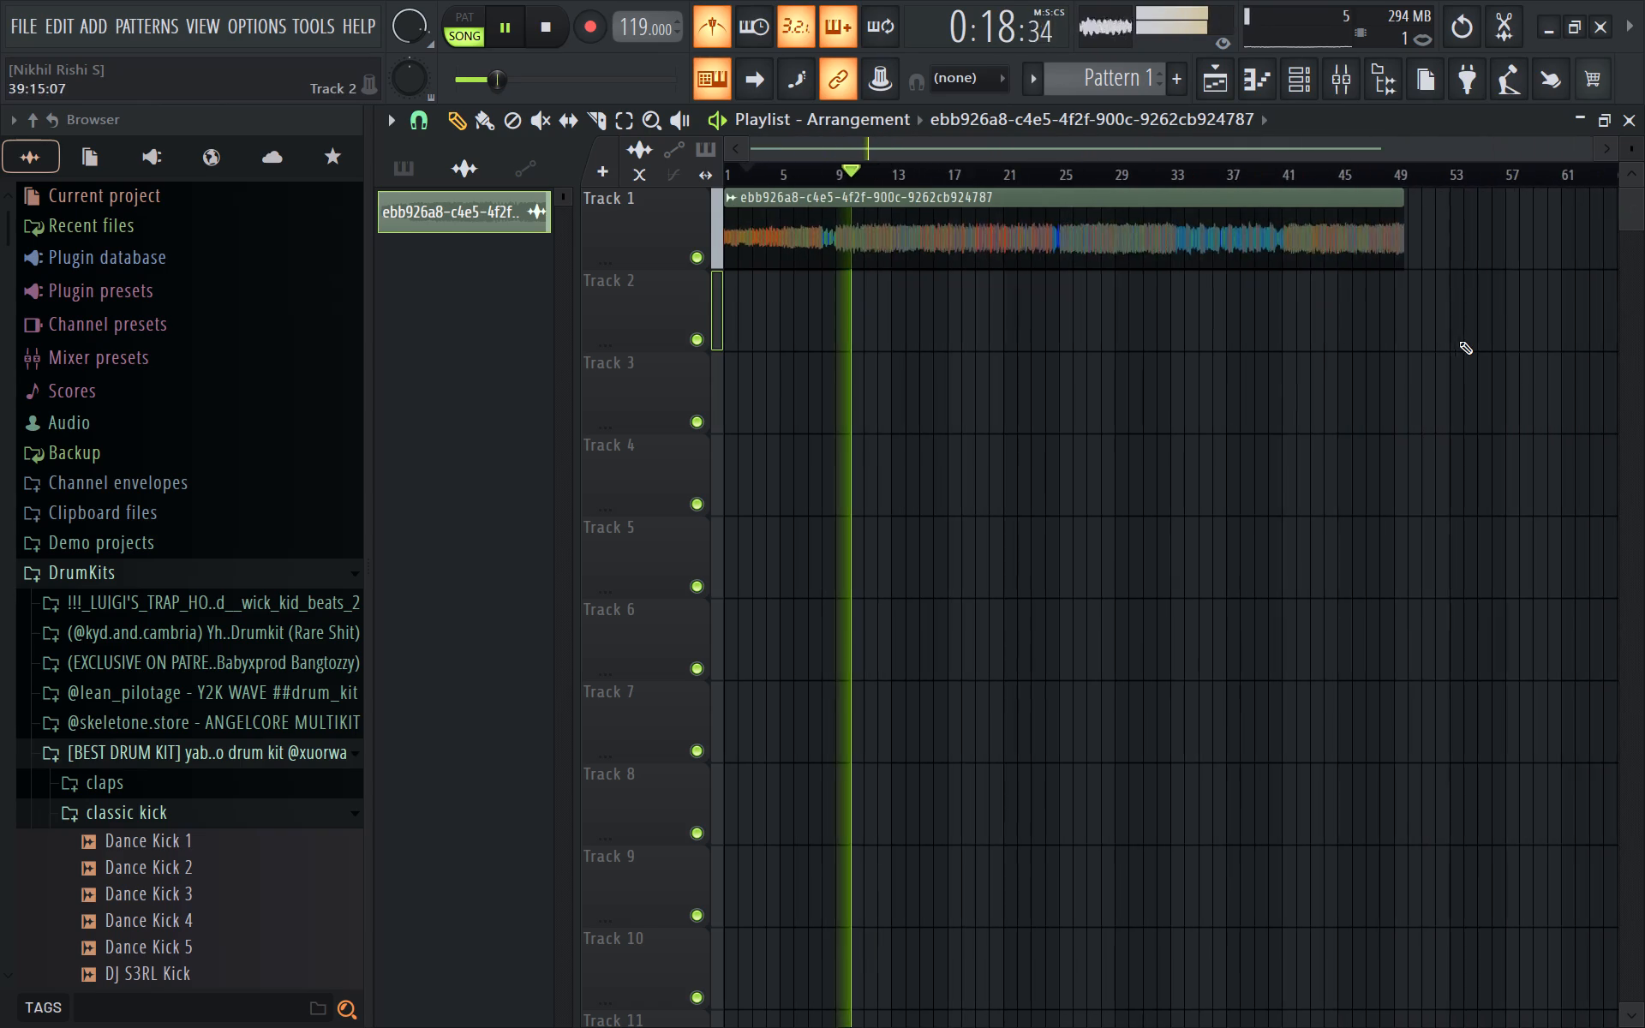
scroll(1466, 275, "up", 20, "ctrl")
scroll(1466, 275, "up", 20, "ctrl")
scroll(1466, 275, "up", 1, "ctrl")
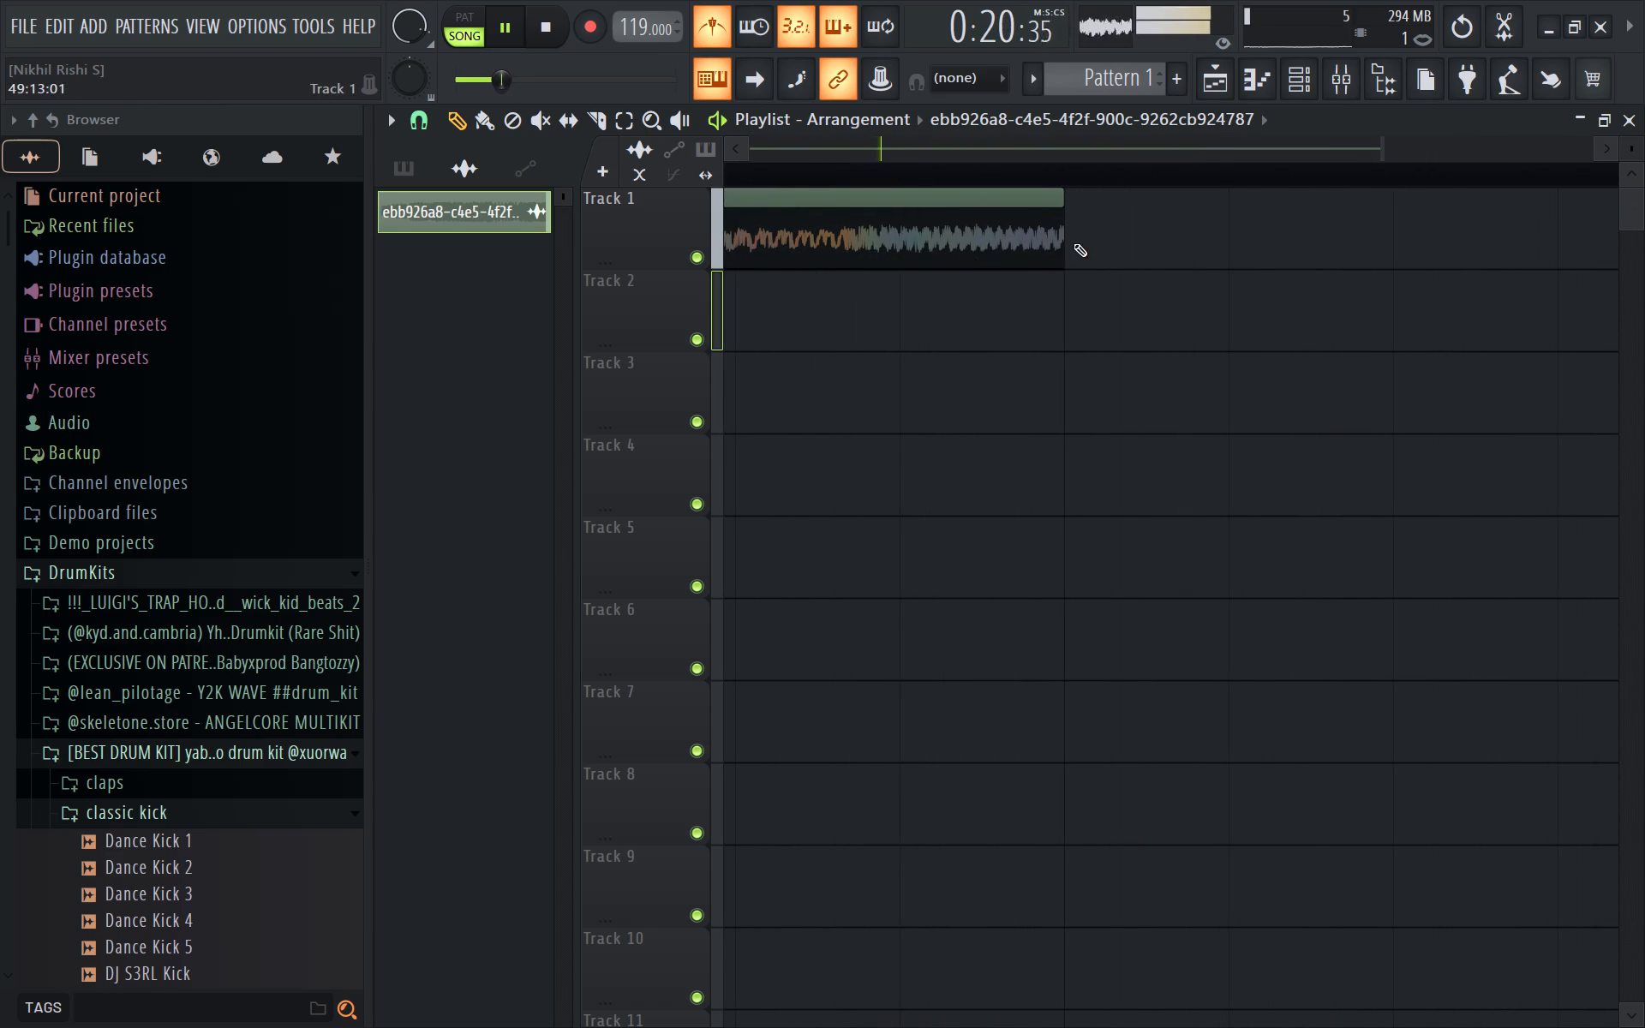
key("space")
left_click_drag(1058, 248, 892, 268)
Play the clip against the metronome and examine its end and the waveform at bar 9 for alignment with the grid.
scroll(886, 310, "down", 3, "ctrl")
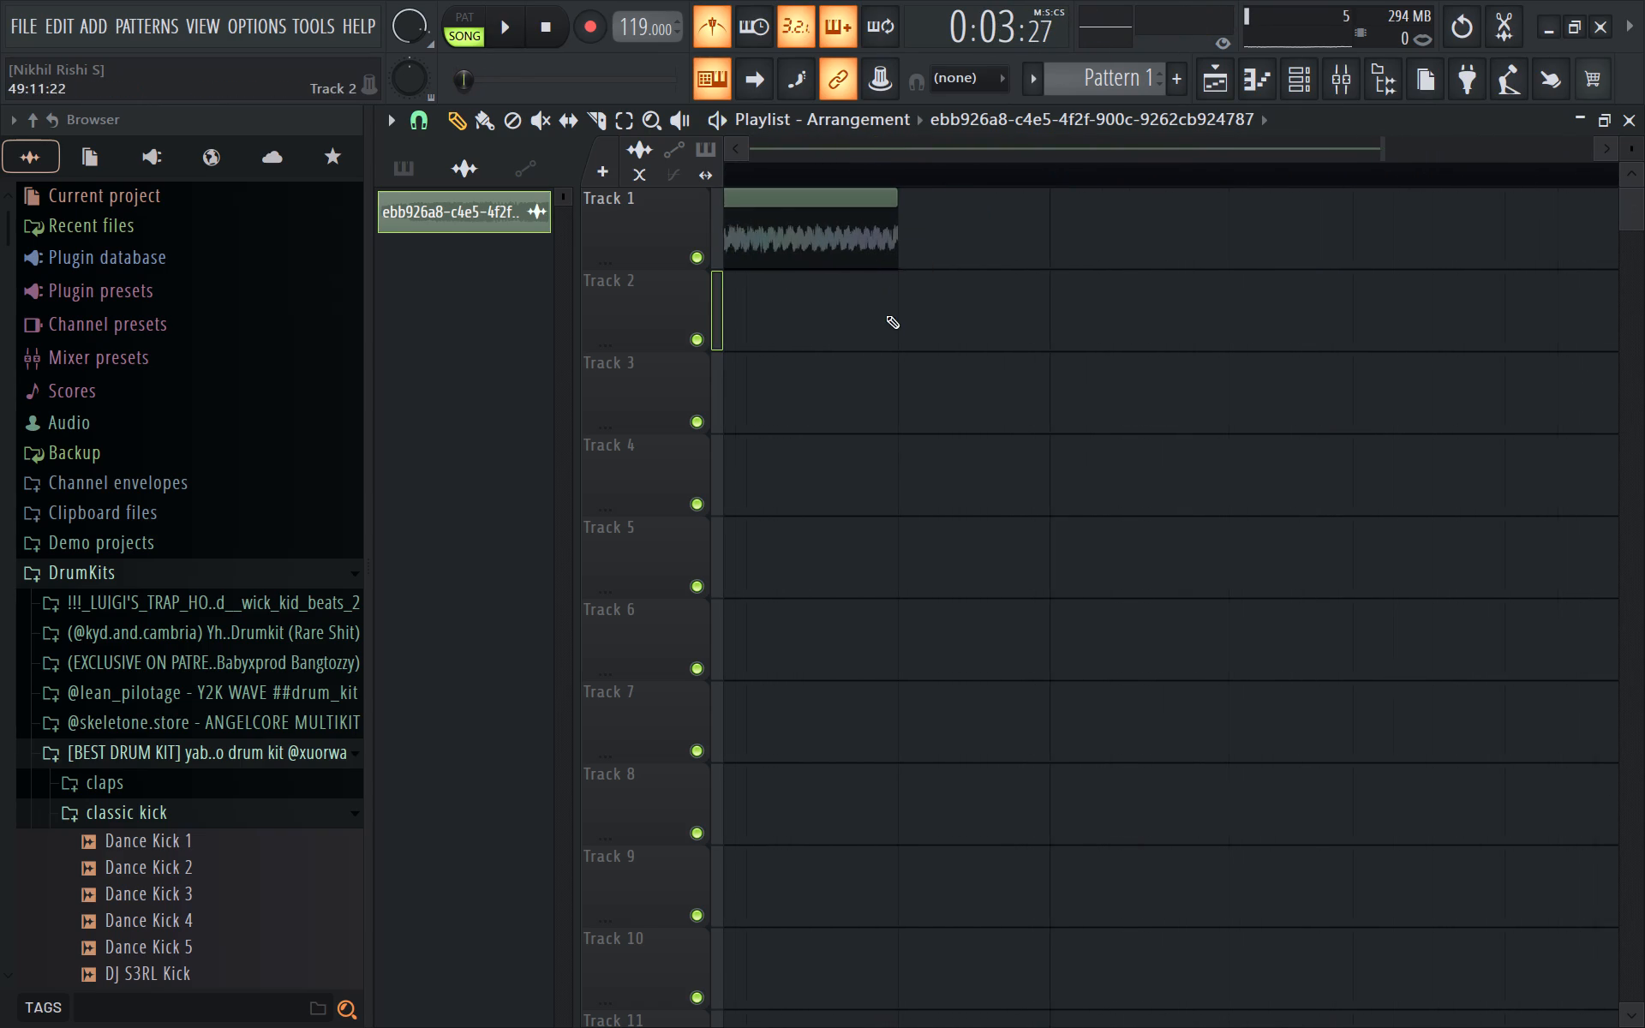
scroll(886, 315, "down", 4, "ctrl")
key("ctrl+space")
scroll(809, 309, "down", 16, "ctrl")
scroll(637, 316, "up", 20, "ctrl")
scroll(637, 316, "up", 9, "ctrl")
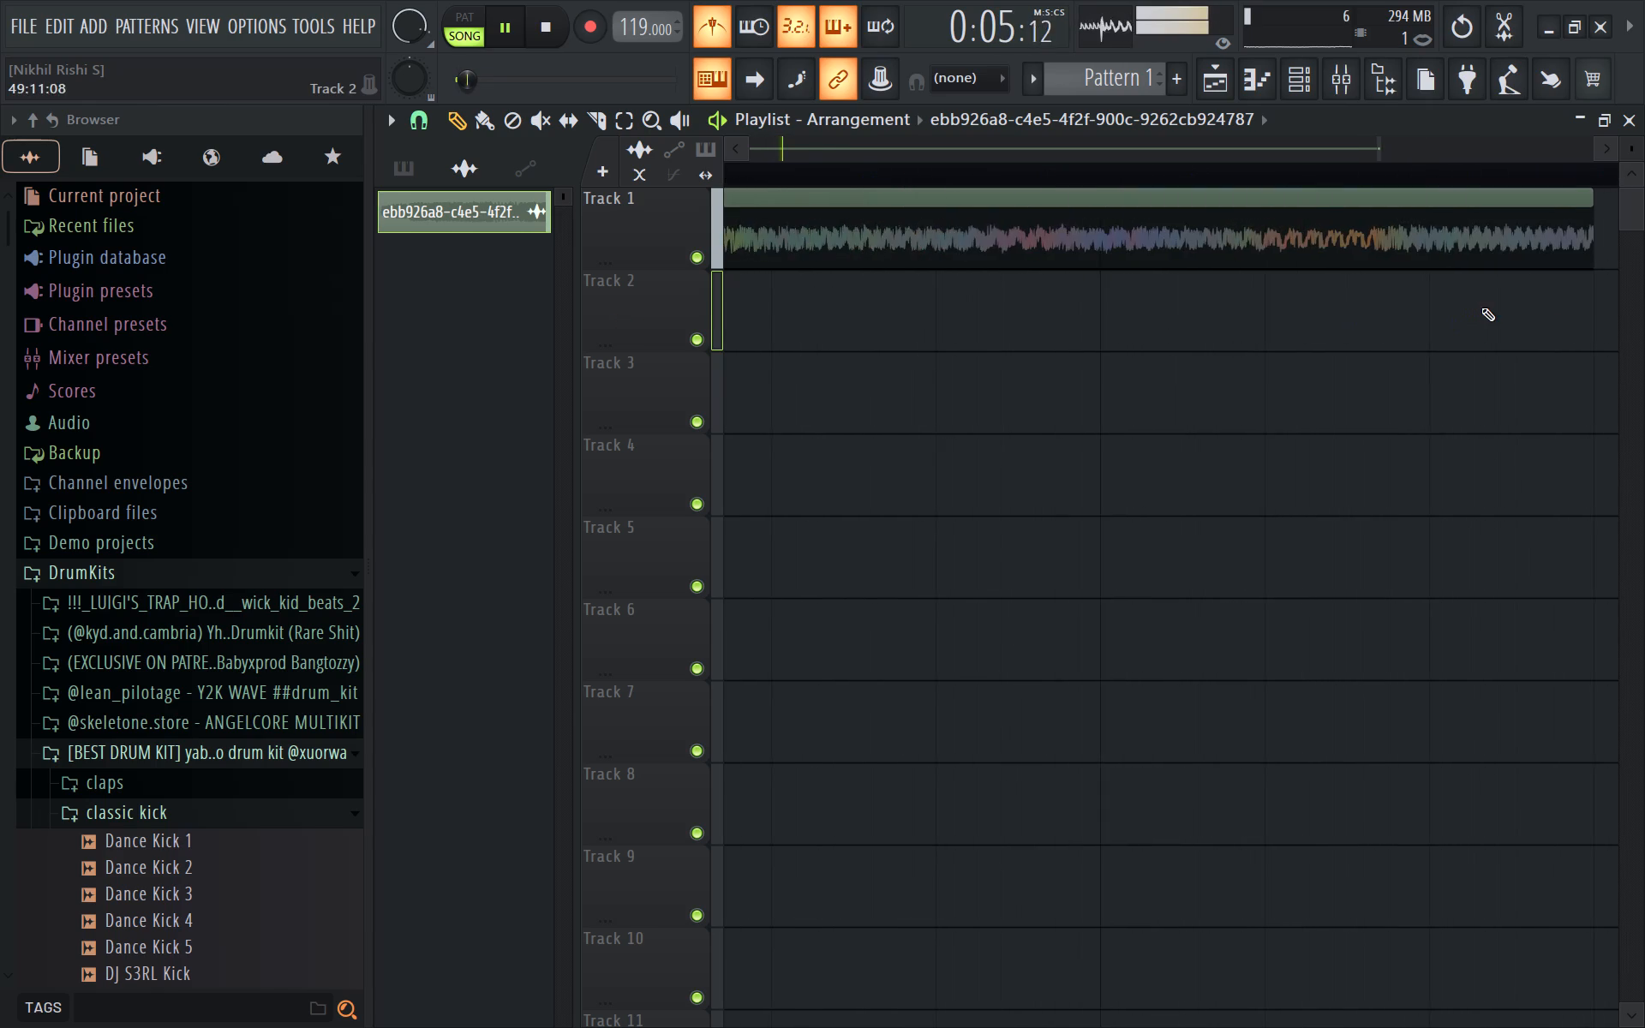
scroll(1481, 308, "up", 3, "ctrl")
scroll(1492, 302, "down", 6, "ctrl")
scroll(1505, 284, "up", 19, "ctrl")
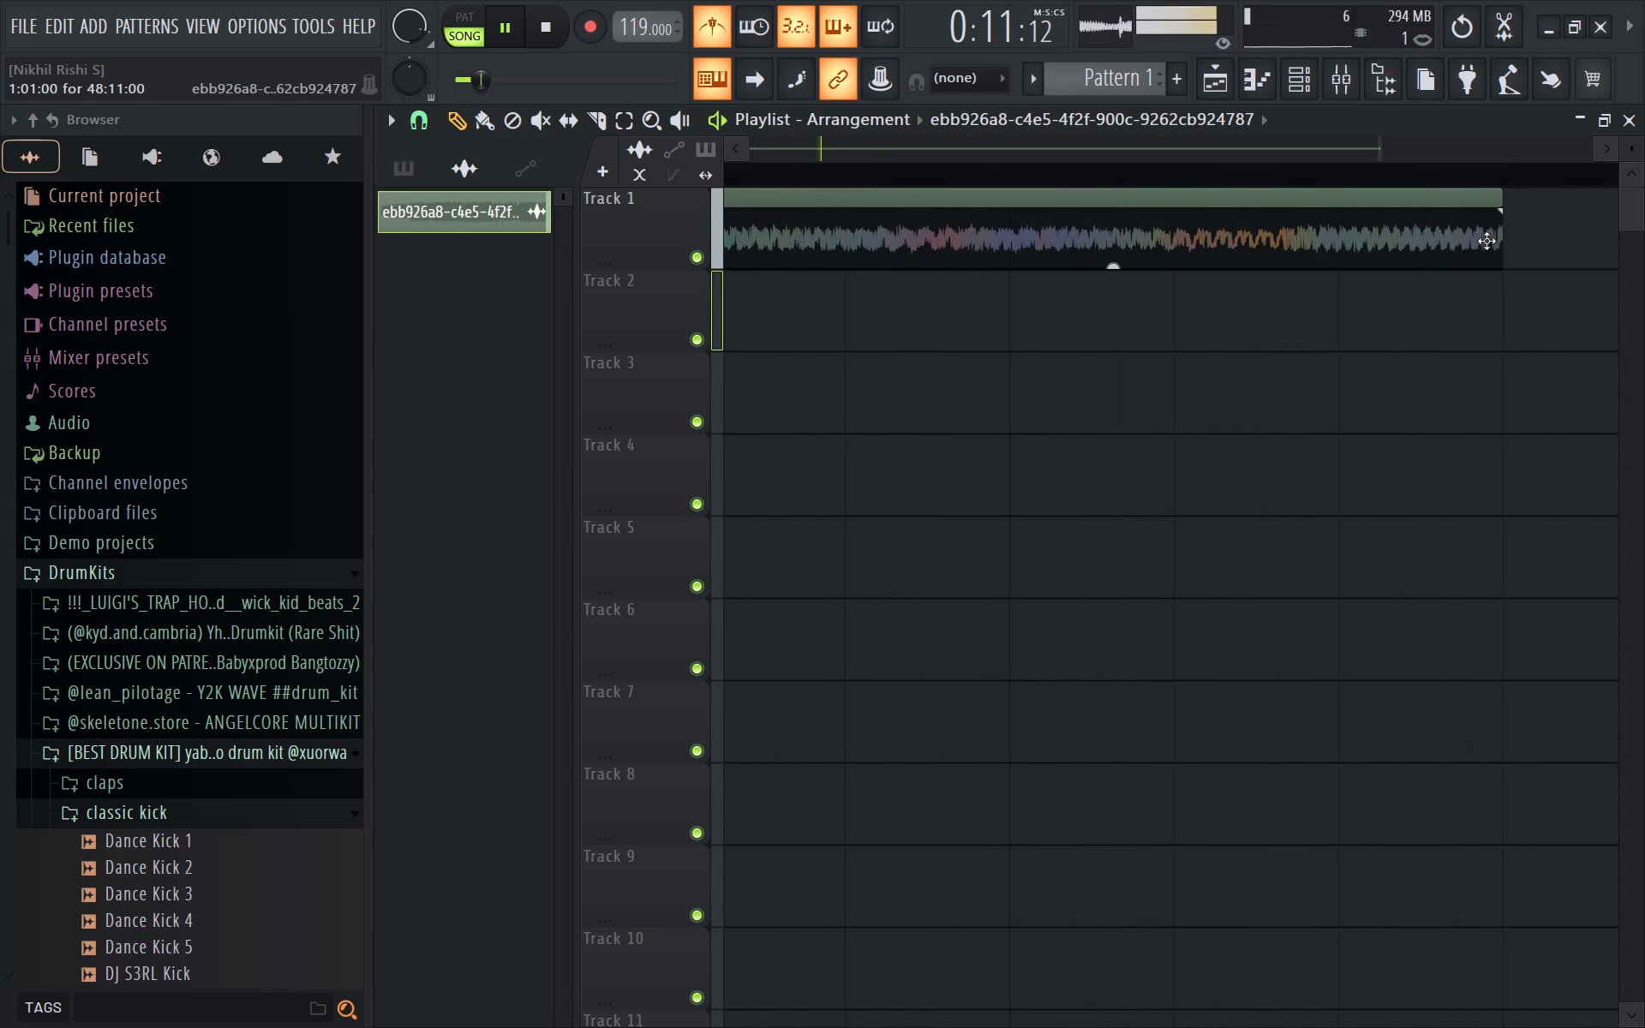
scroll(1480, 372, "down", 16, "ctrl")
scroll(1480, 373, "down", 7, "ctrl")
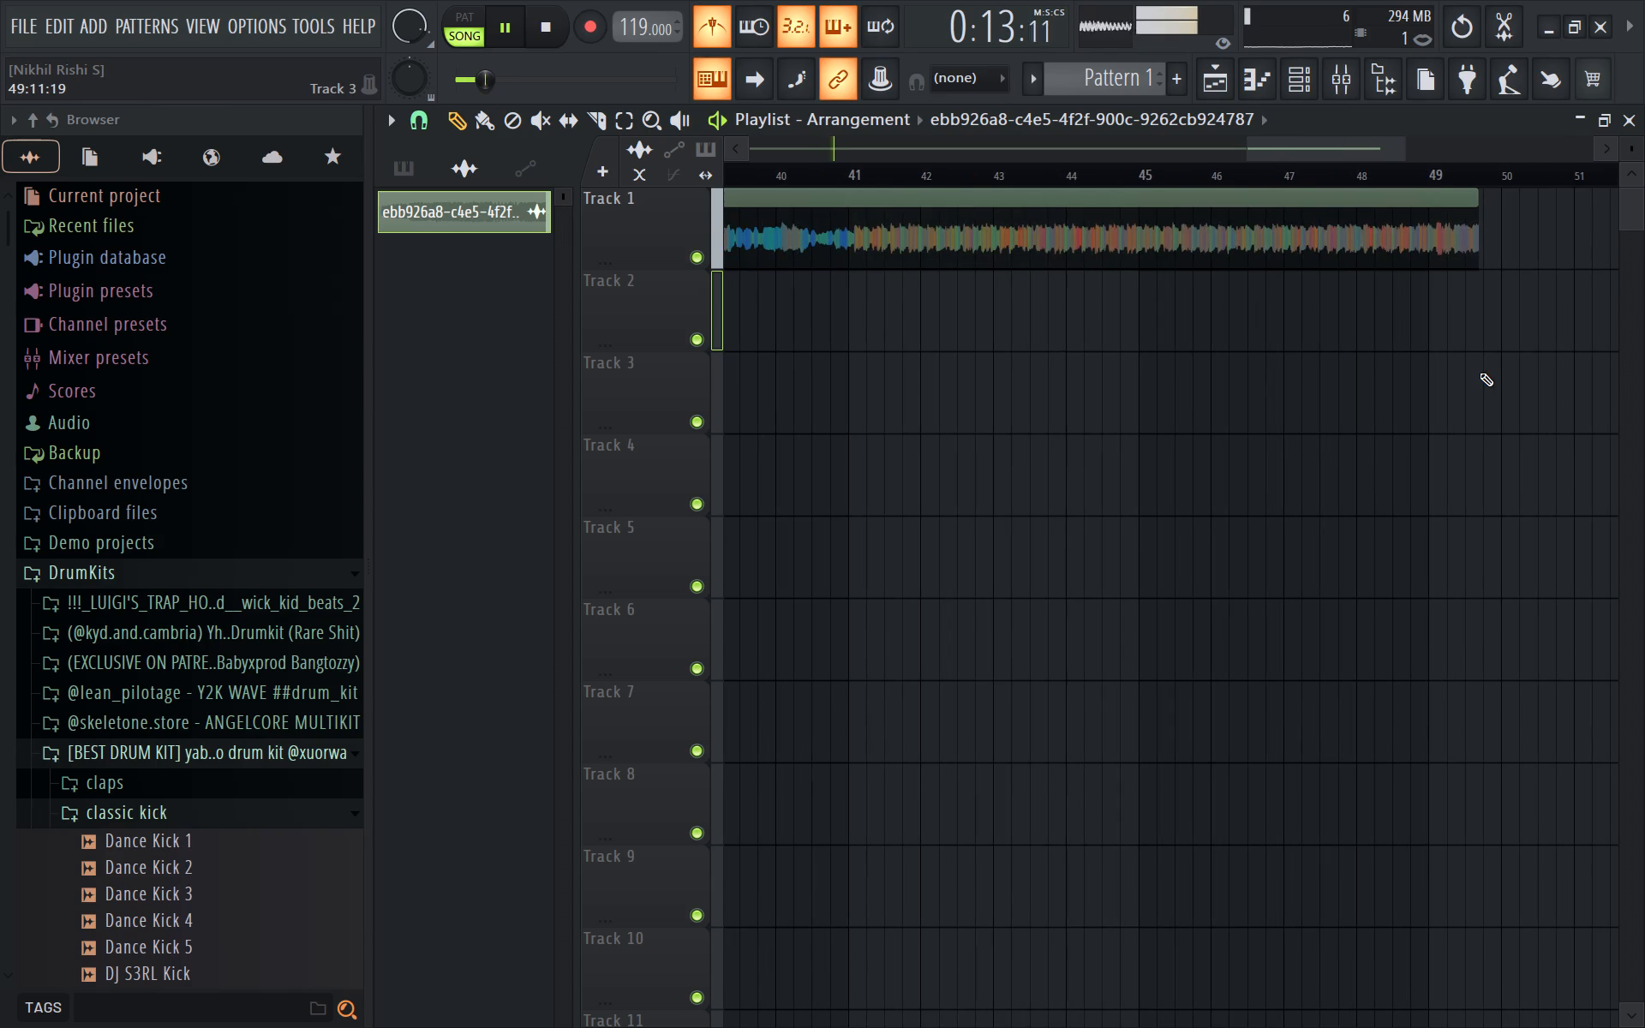
scroll(1480, 373, "down", 5, "ctrl")
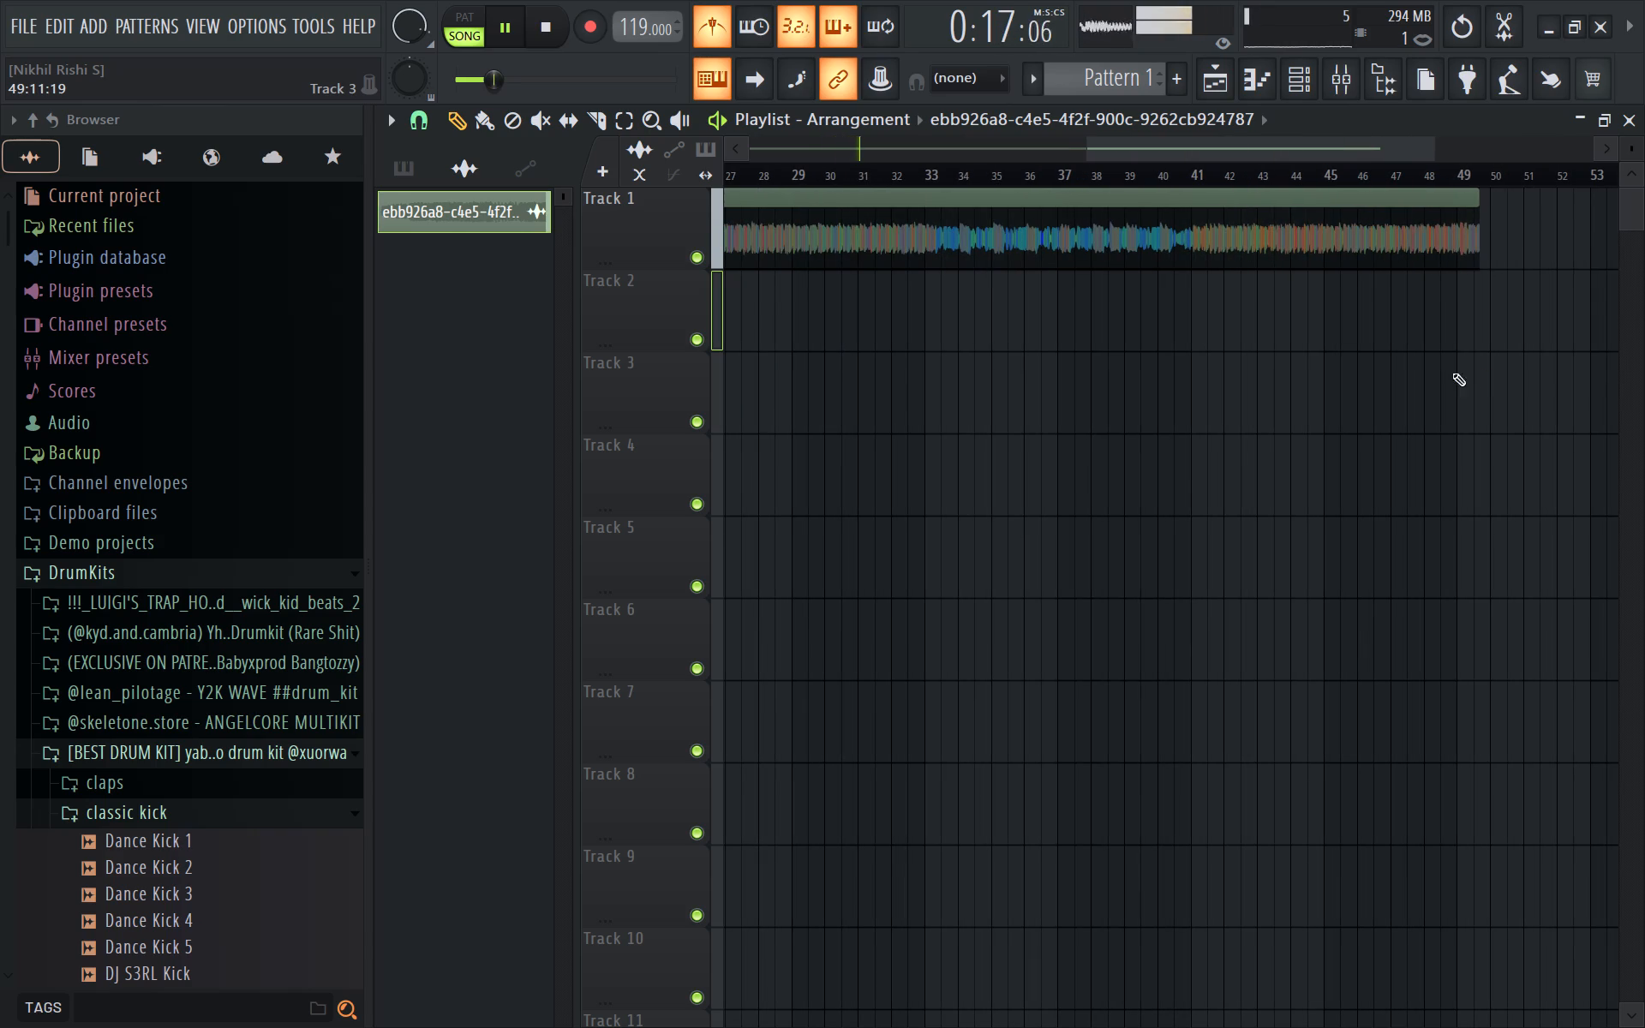
scroll(1300, 390, "down", 5, "ctrl")
scroll(712, 228, "up", 12, "ctrl")
scroll(804, 218, "up", 8, "ctrl")
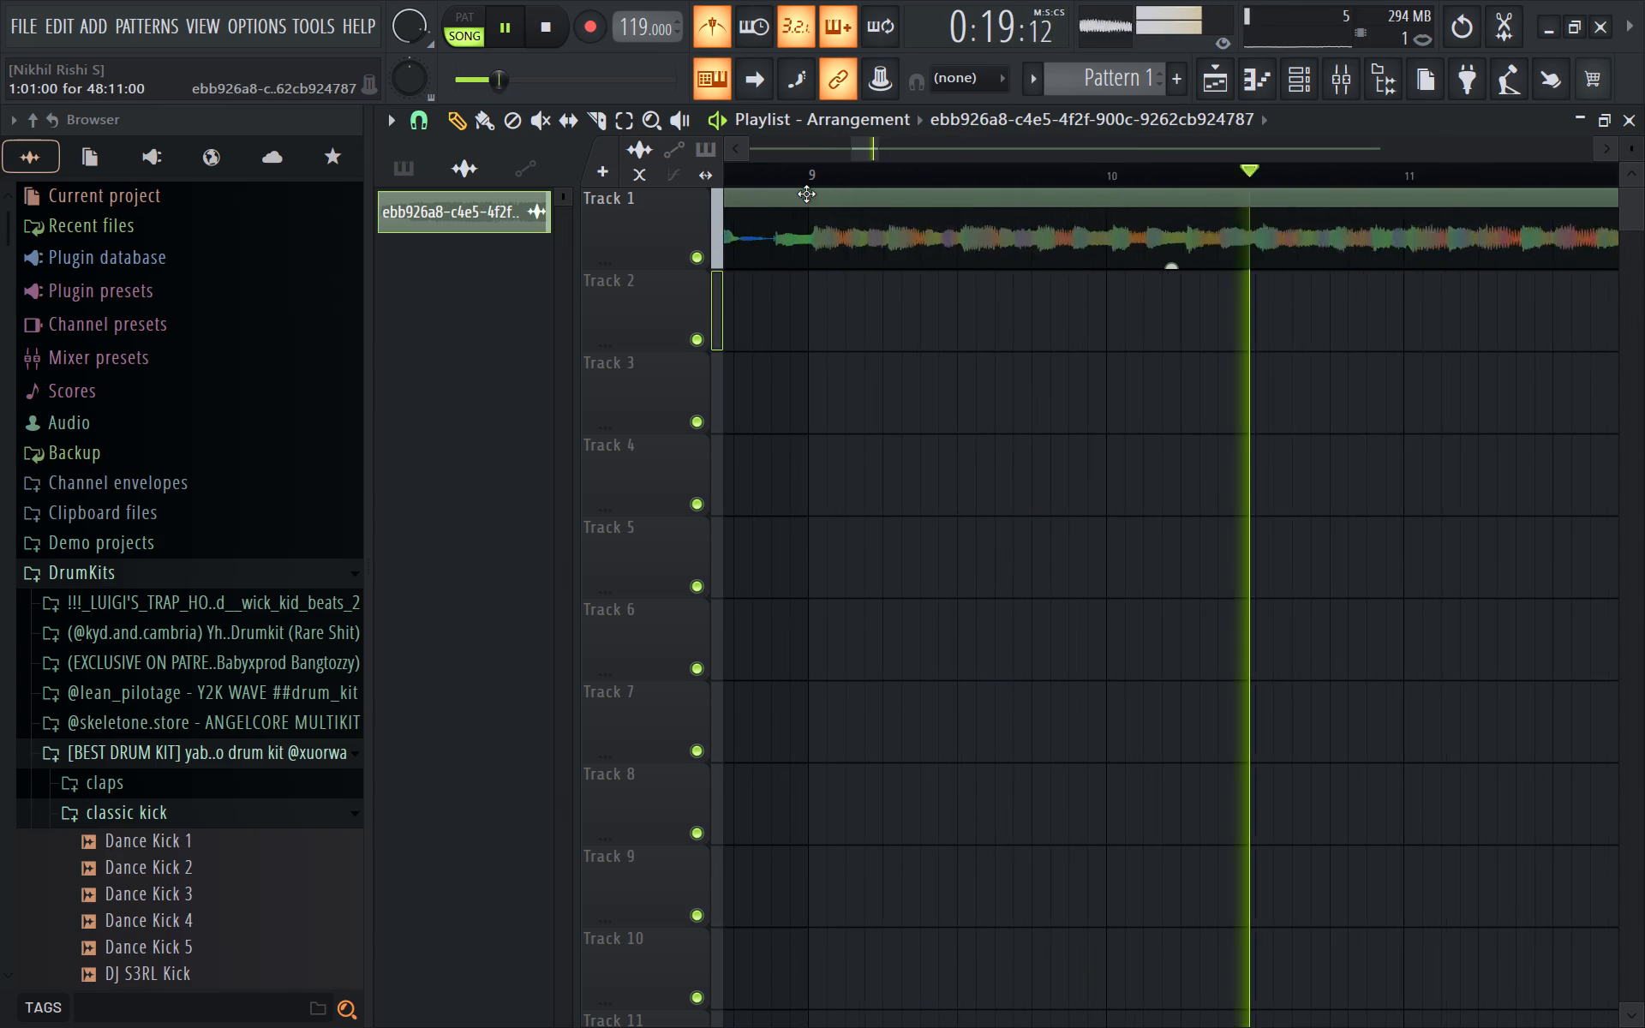
scroll(806, 194, "up", 7, "ctrl")
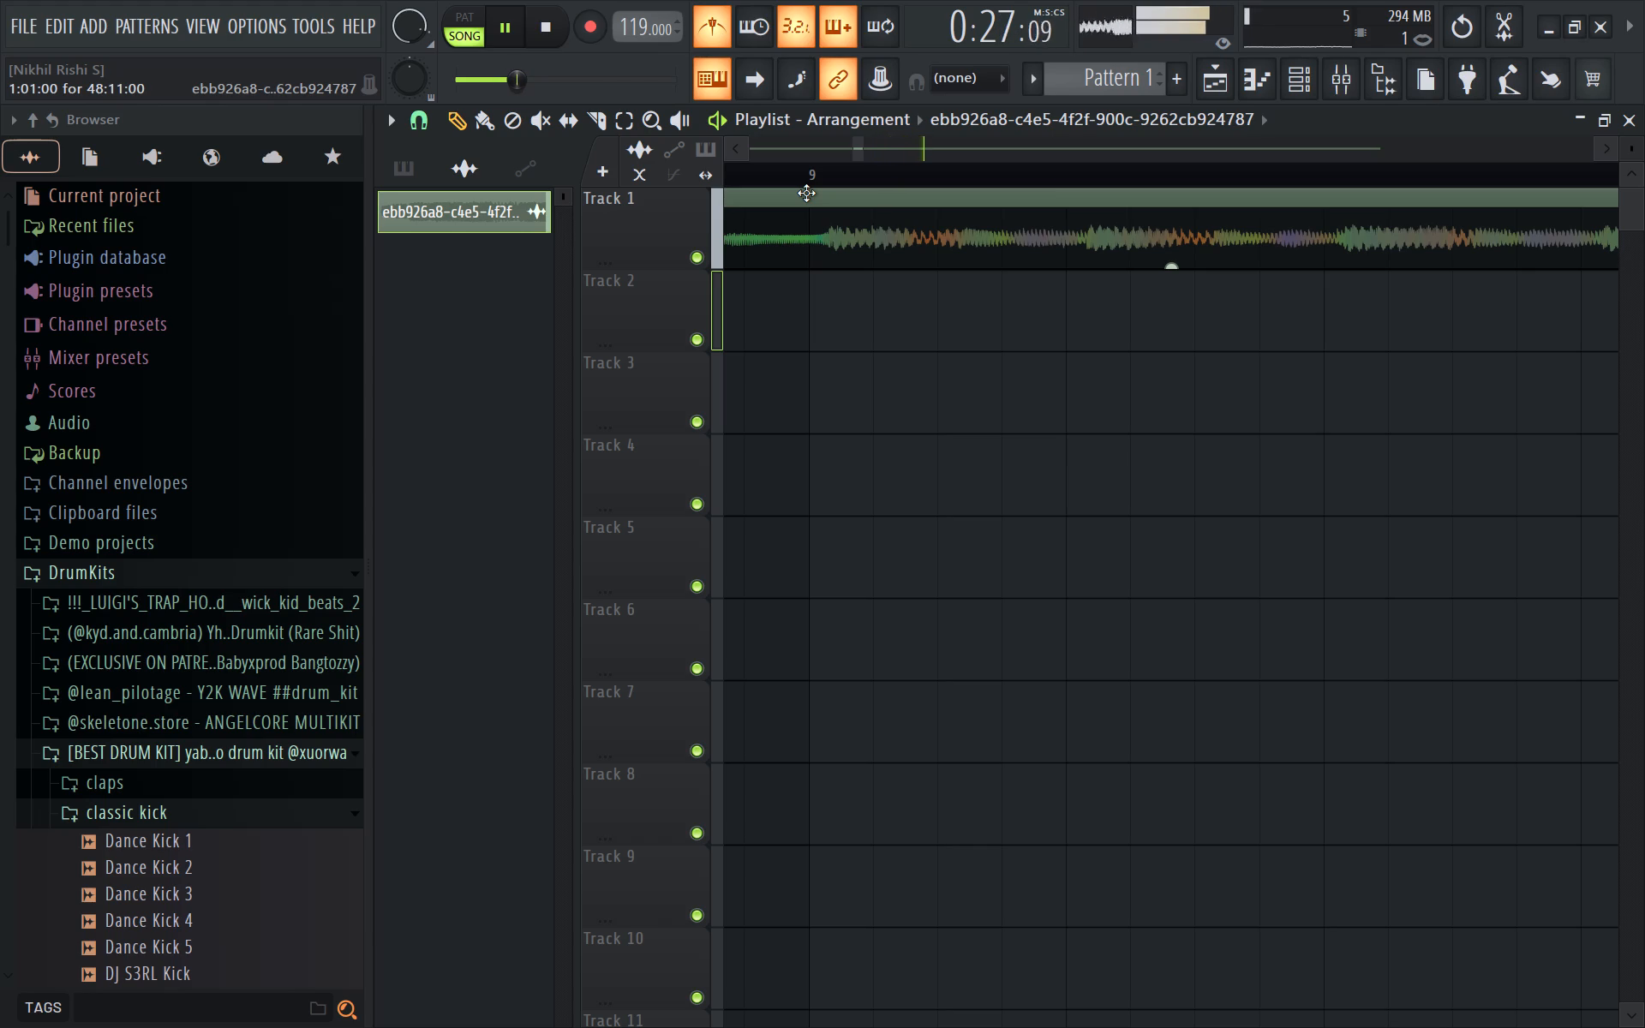
Stop playback and stretch the clip's end inward to a length of 48:10:00.
key("space")
scroll(826, 180, "down", 6, "ctrl")
scroll(826, 180, "up", 1, "ctrl")
scroll(826, 180, "down", 20, "ctrl")
scroll(826, 180, "down", 9, "ctrl")
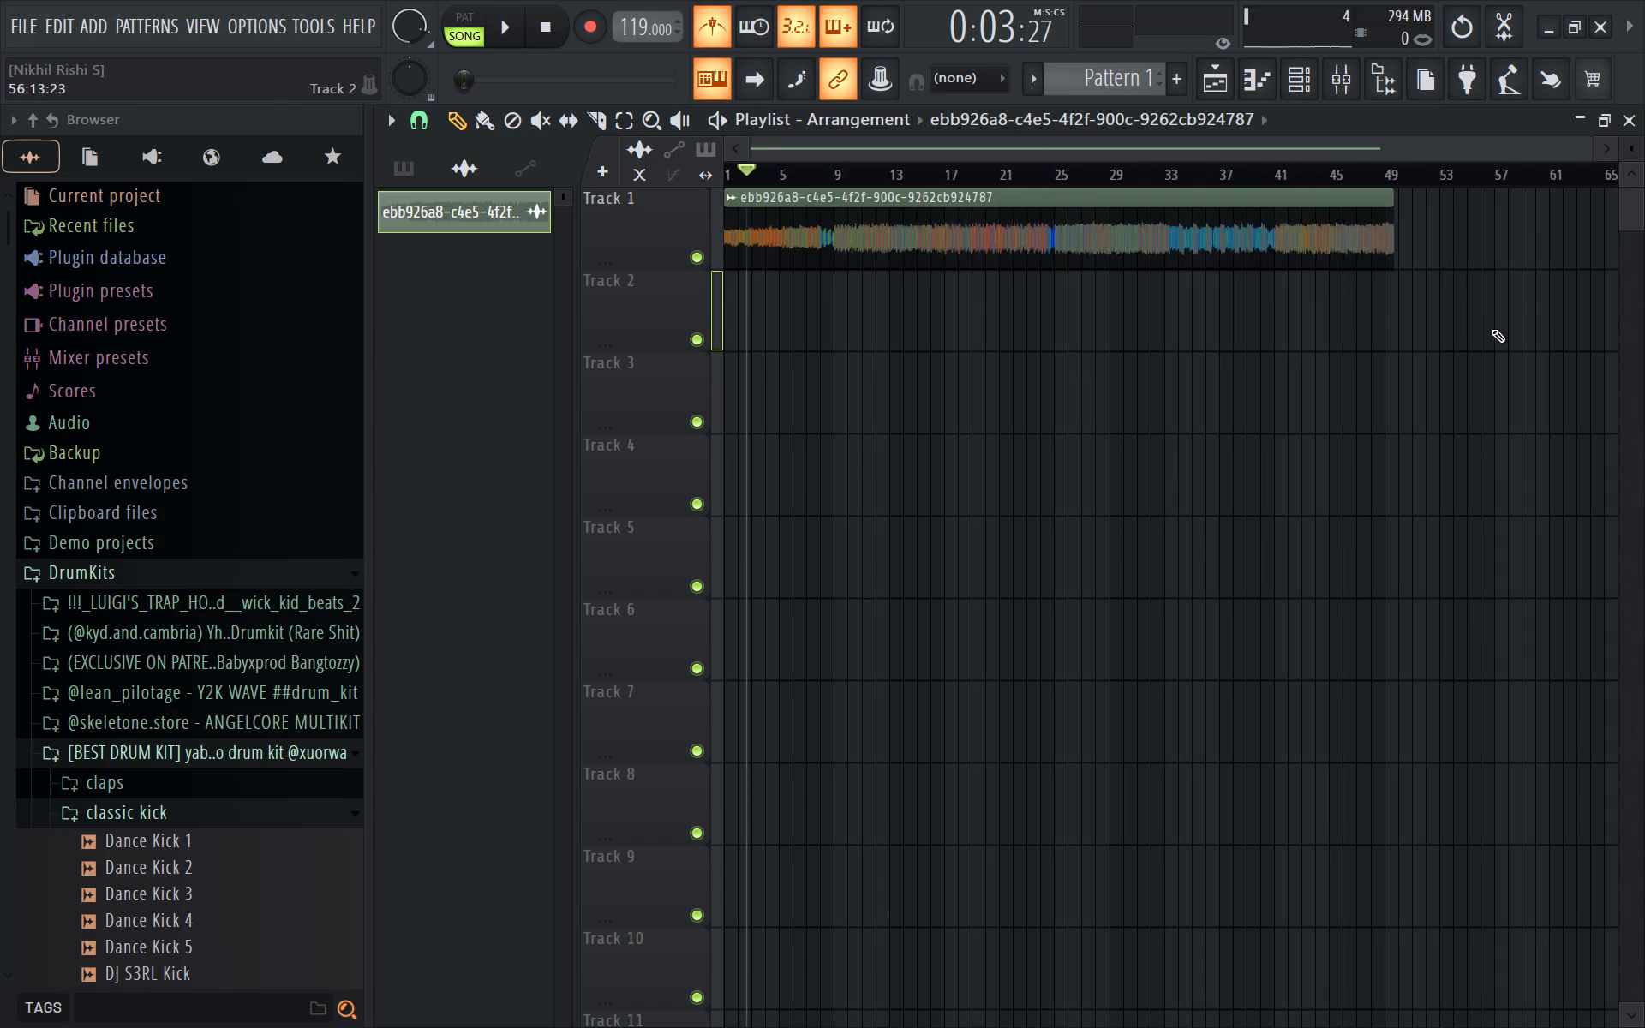
scroll(1492, 330, "up", 20, "ctrl")
scroll(1492, 330, "up", 19, "ctrl")
scroll(1588, 260, "down", 8, "ctrl")
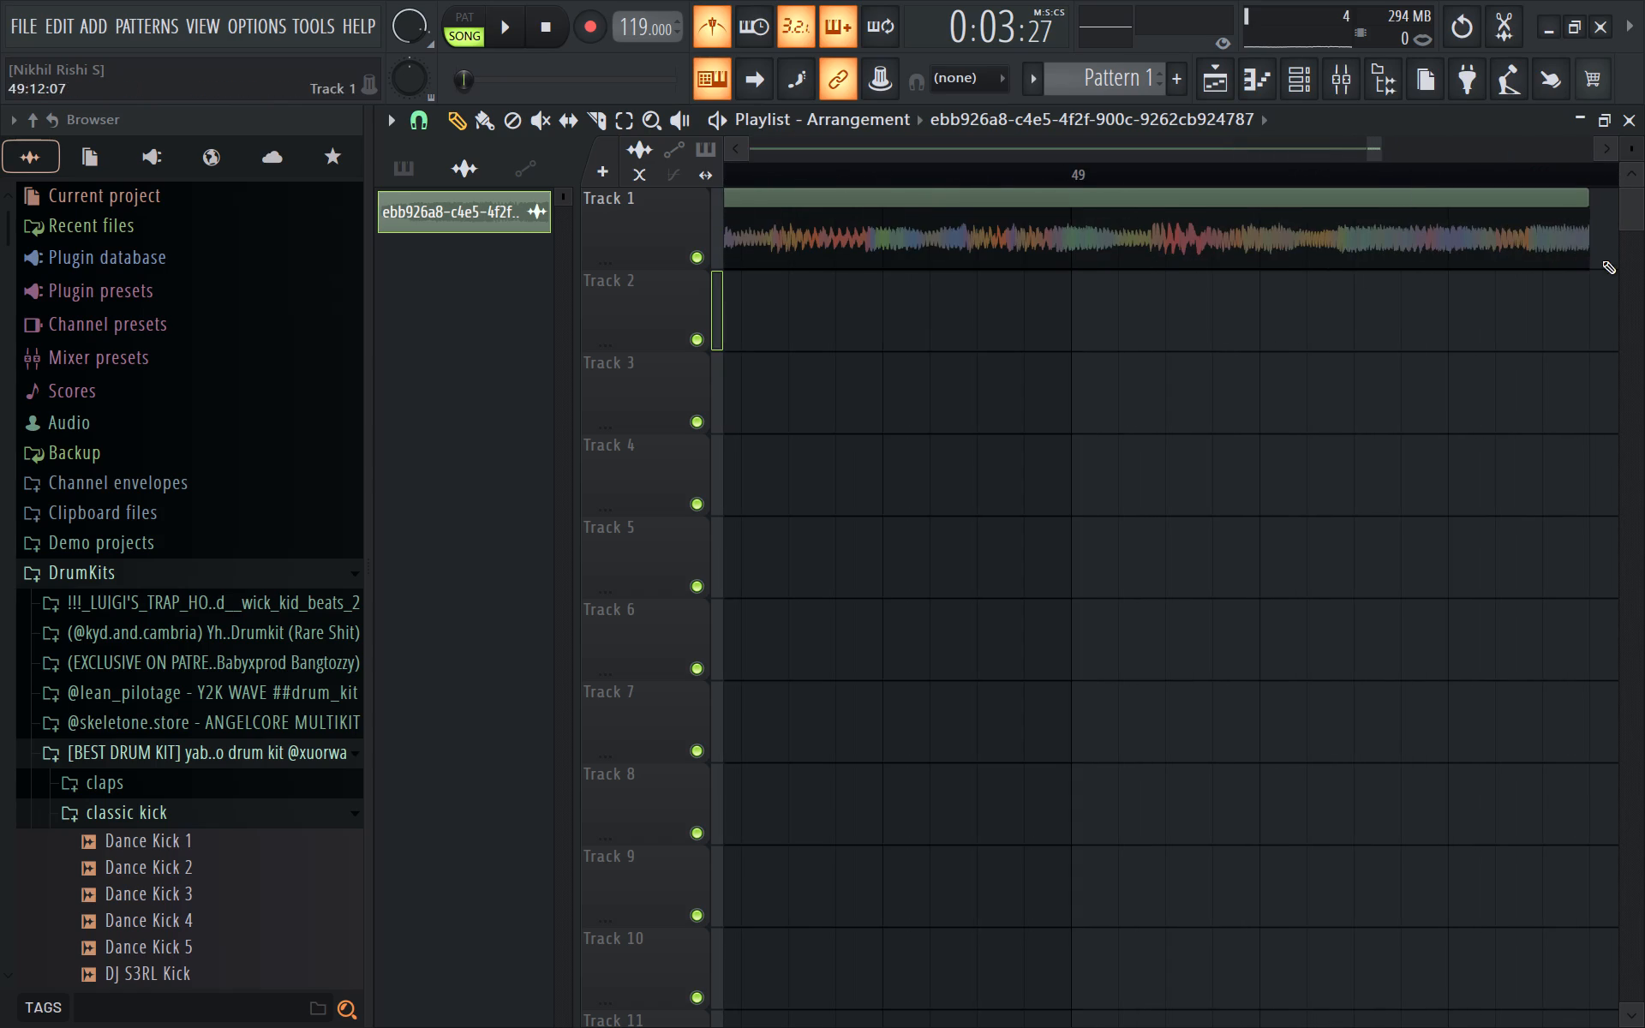
left_click_drag(1582, 249, 1543, 254)
Play the restretched clip against the metronome and examine the waveform's alignment with the grid at bar 9.
key("space")
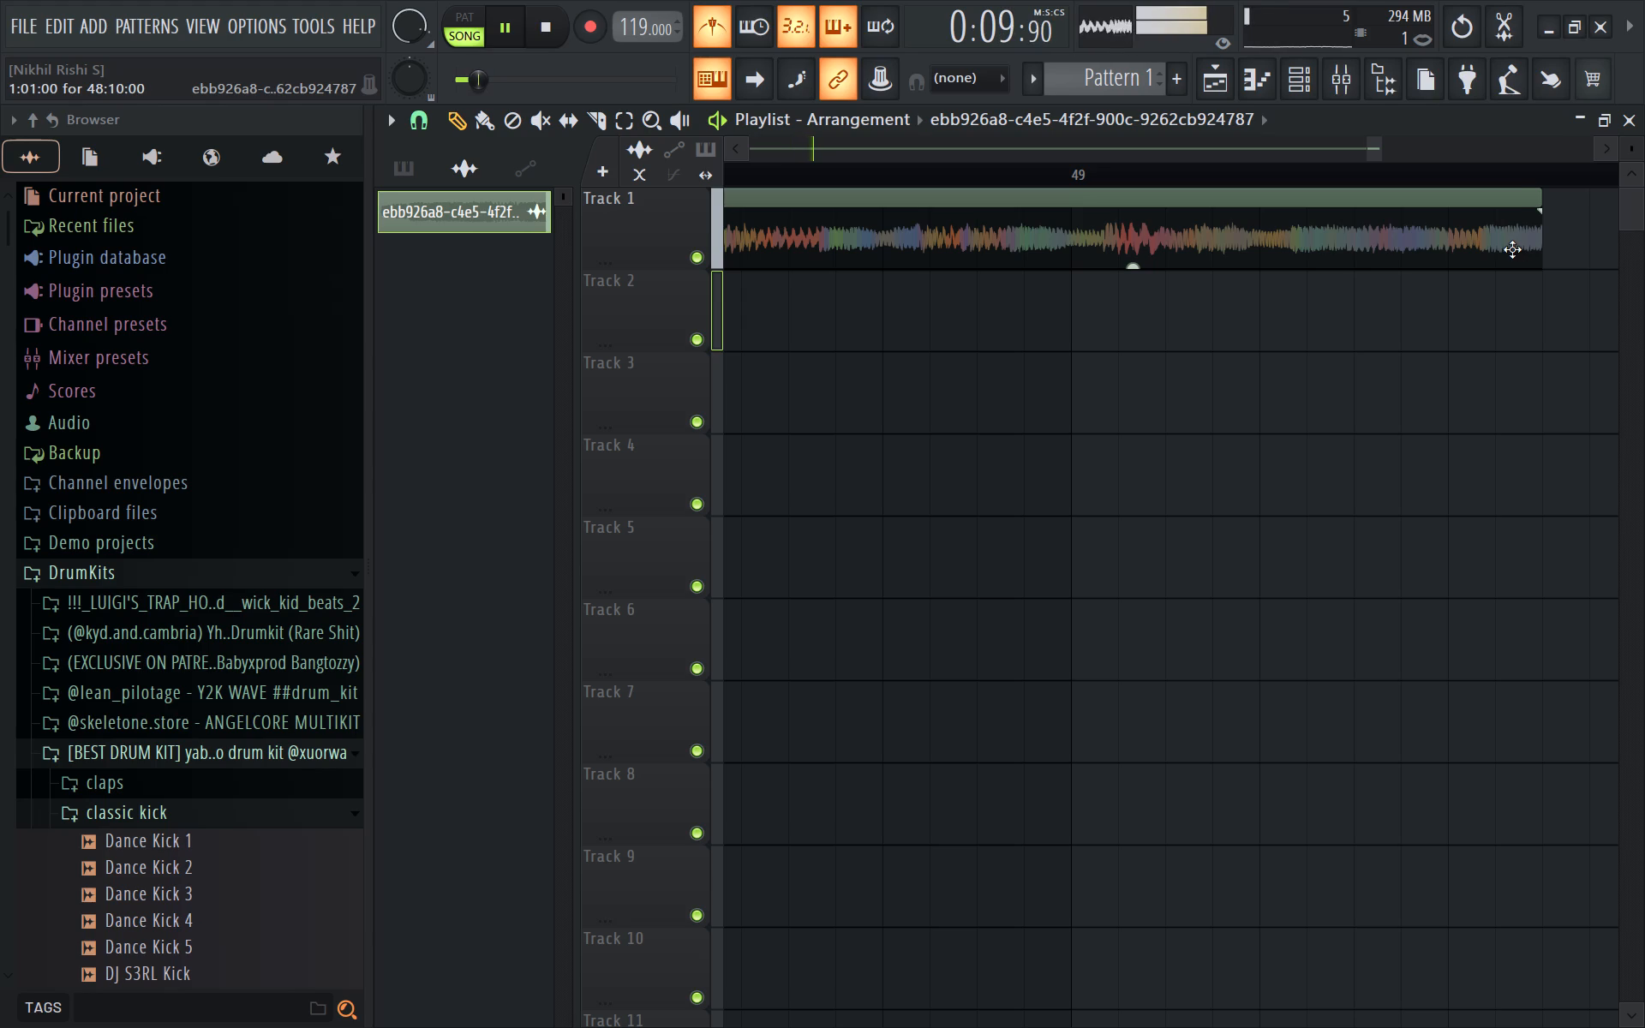
scroll(1512, 249, "down", 18, "ctrl")
scroll(756, 189, "down", 7, "ctrl")
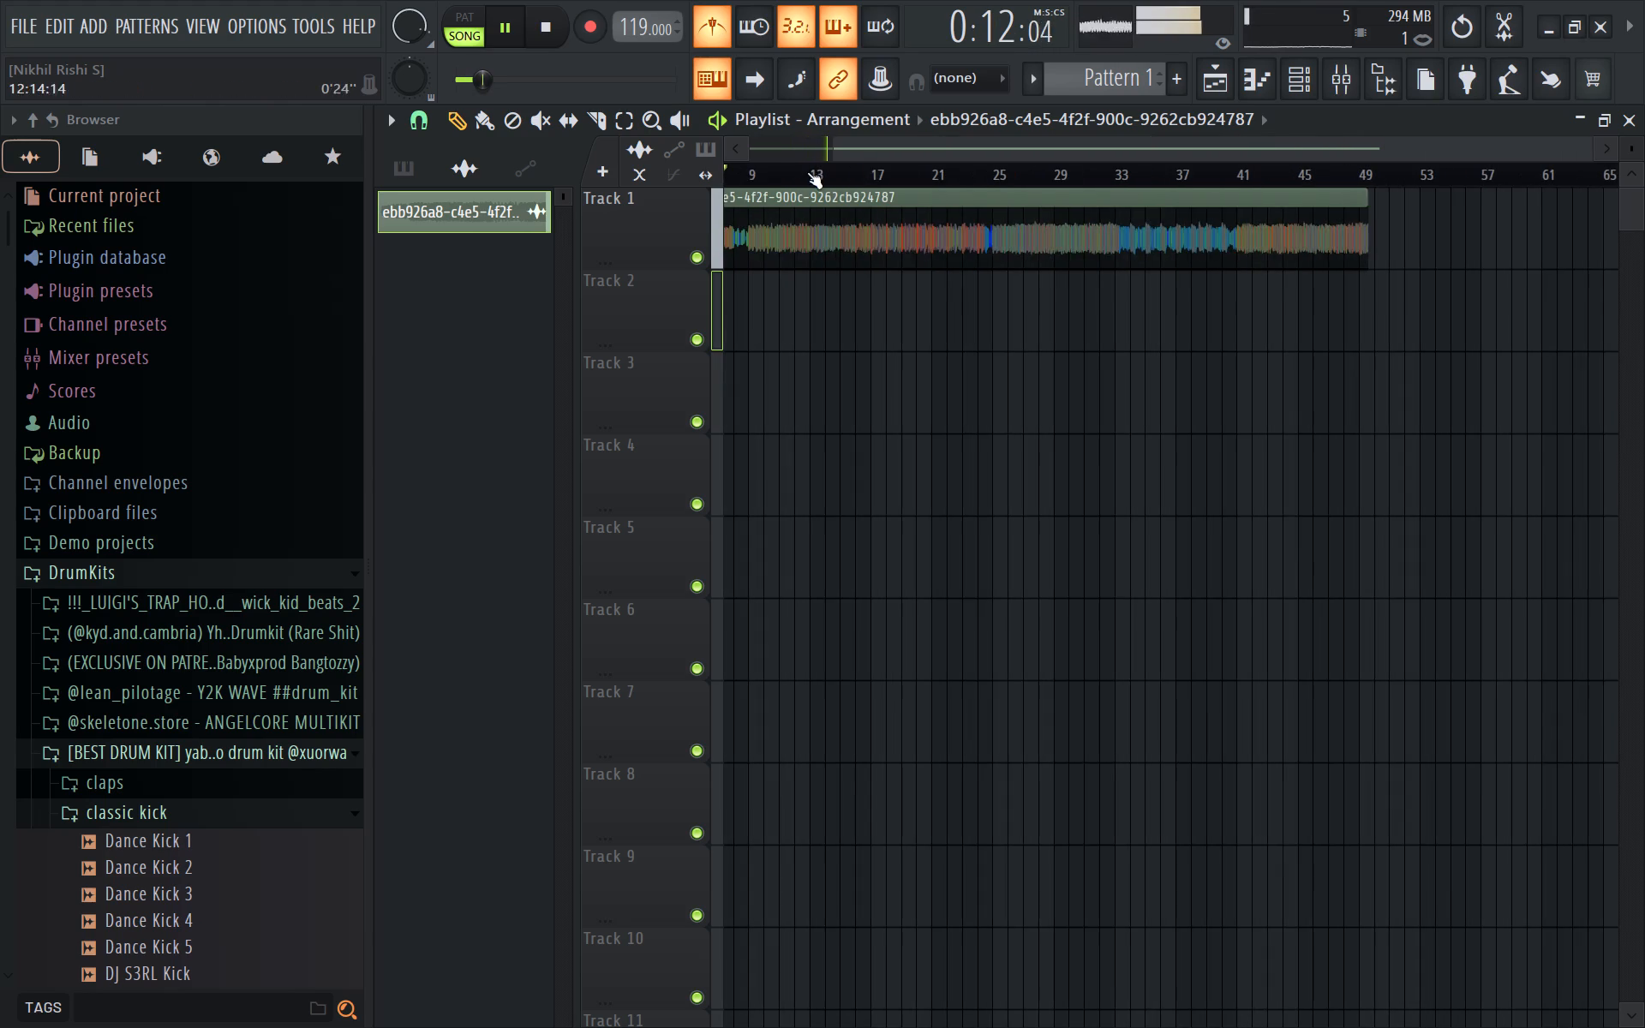
left_click_drag(866, 158, 753, 160)
scroll(788, 238, "up", 11, "ctrl")
scroll(1020, 241, "up", 7, "ctrl")
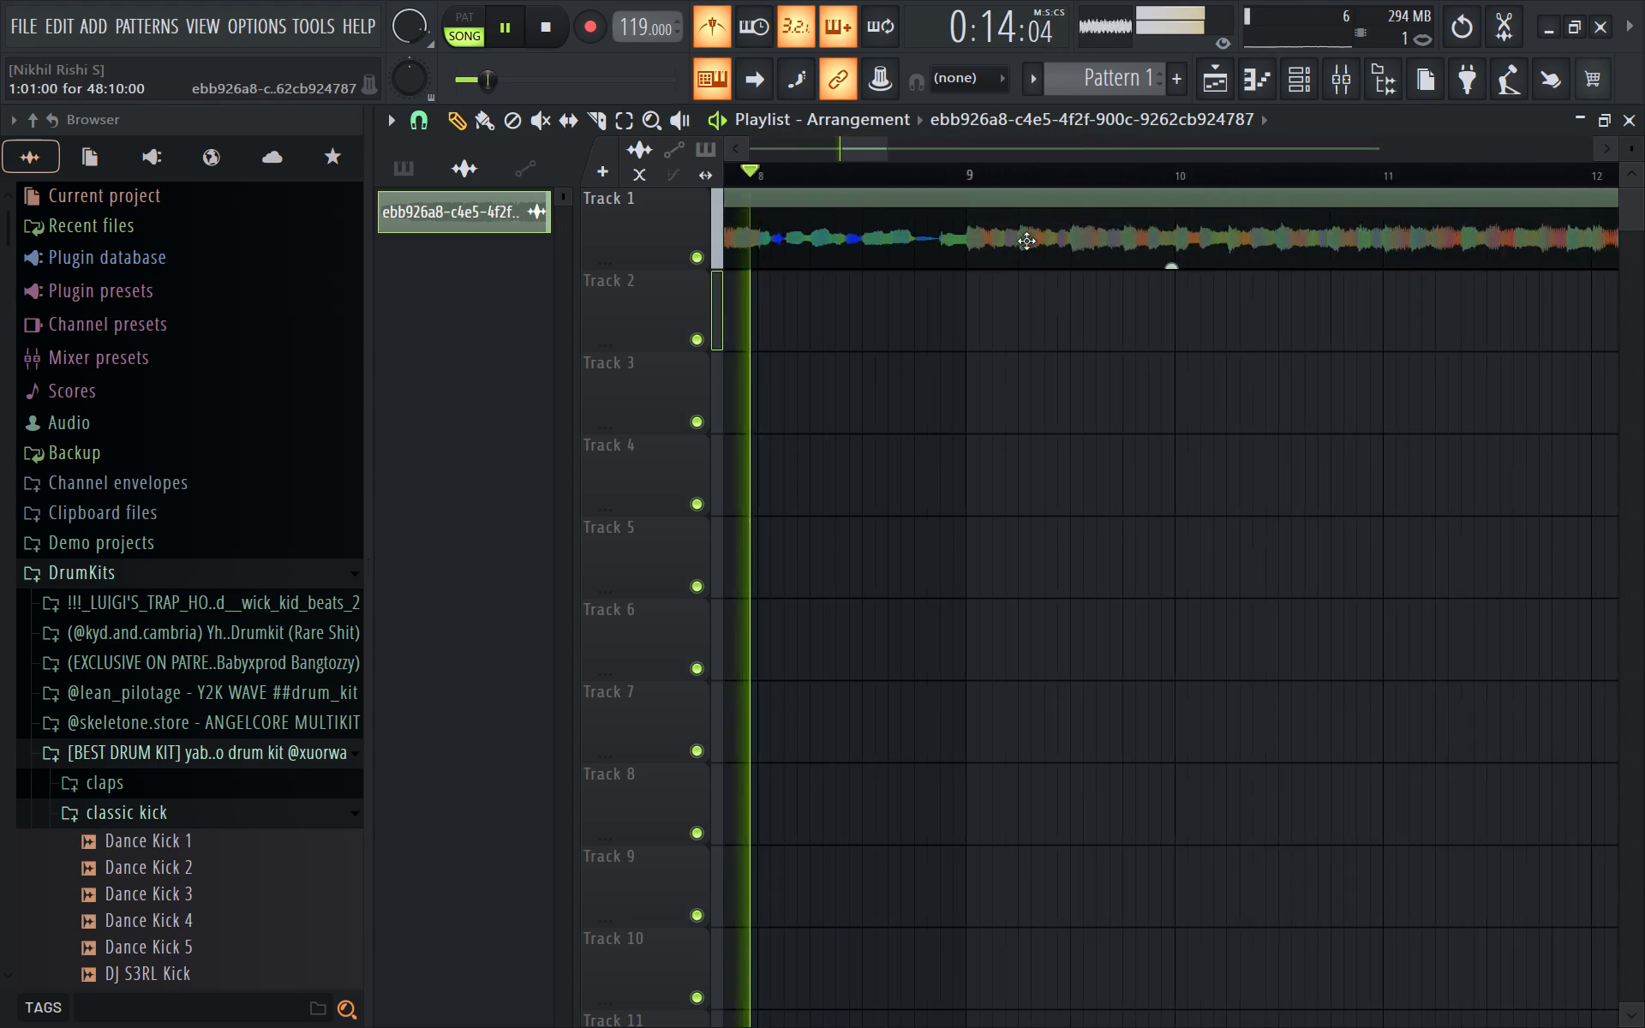
scroll(1003, 247, "up", 11, "ctrl")
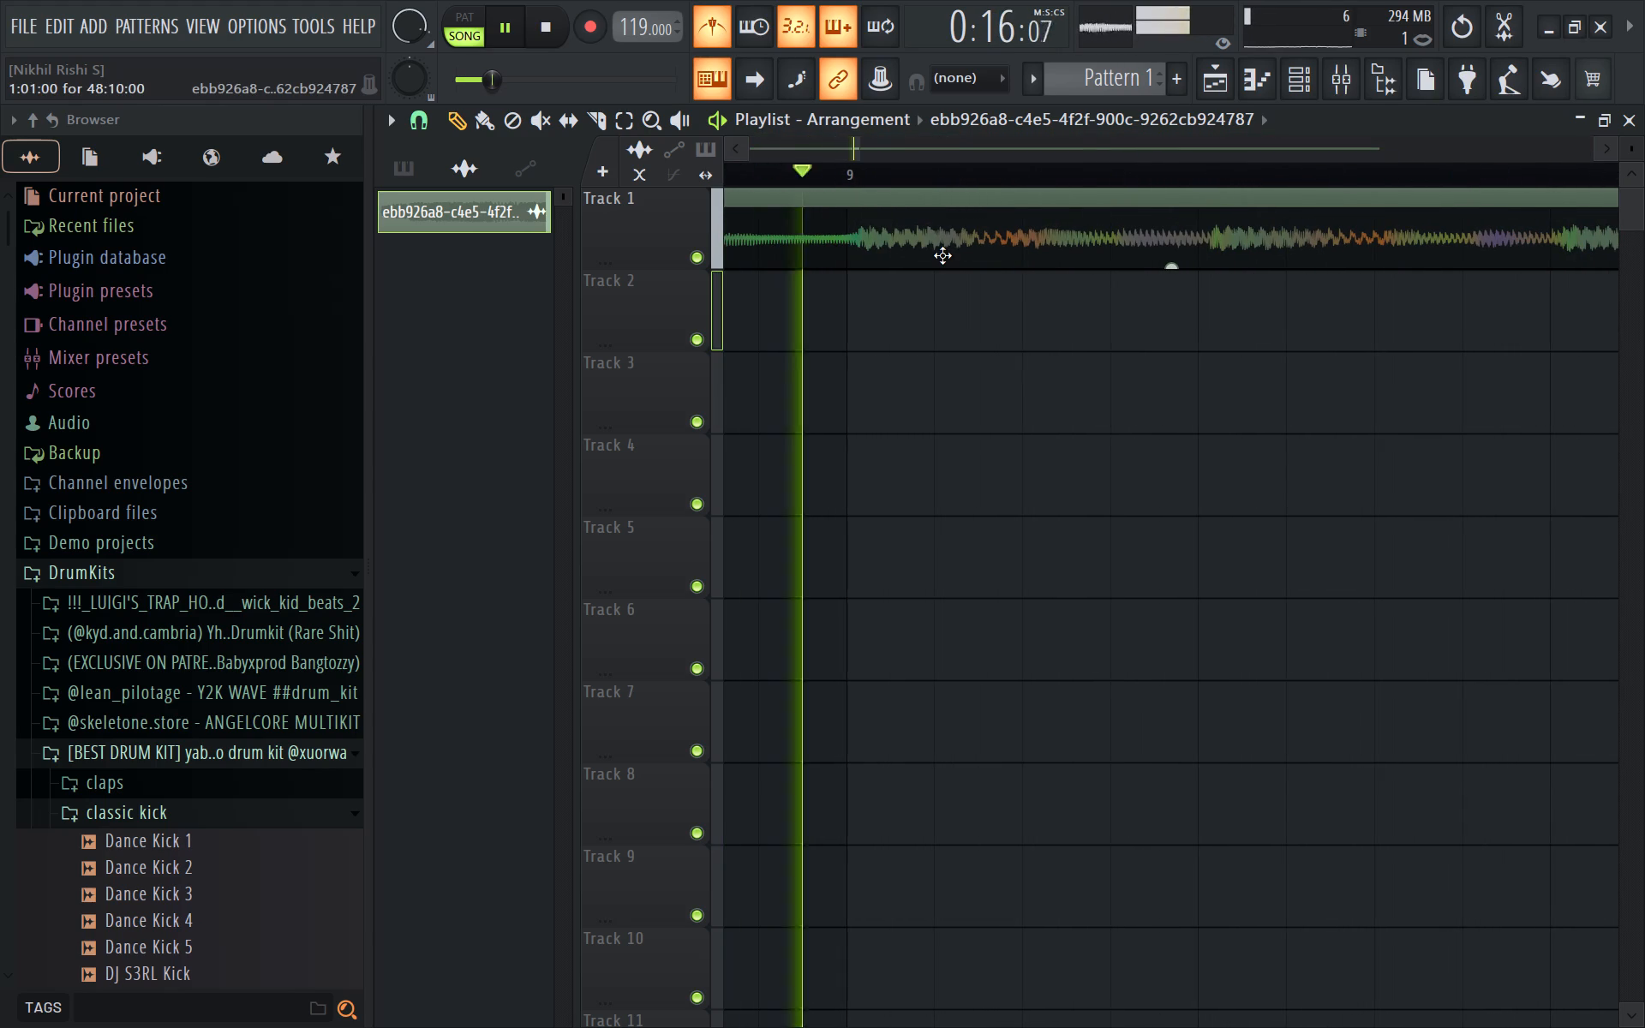
Turn the metronome off while the clip keeps playing.
left_click(717, 30)
scroll(821, 457, "down", 13, "ctrl")
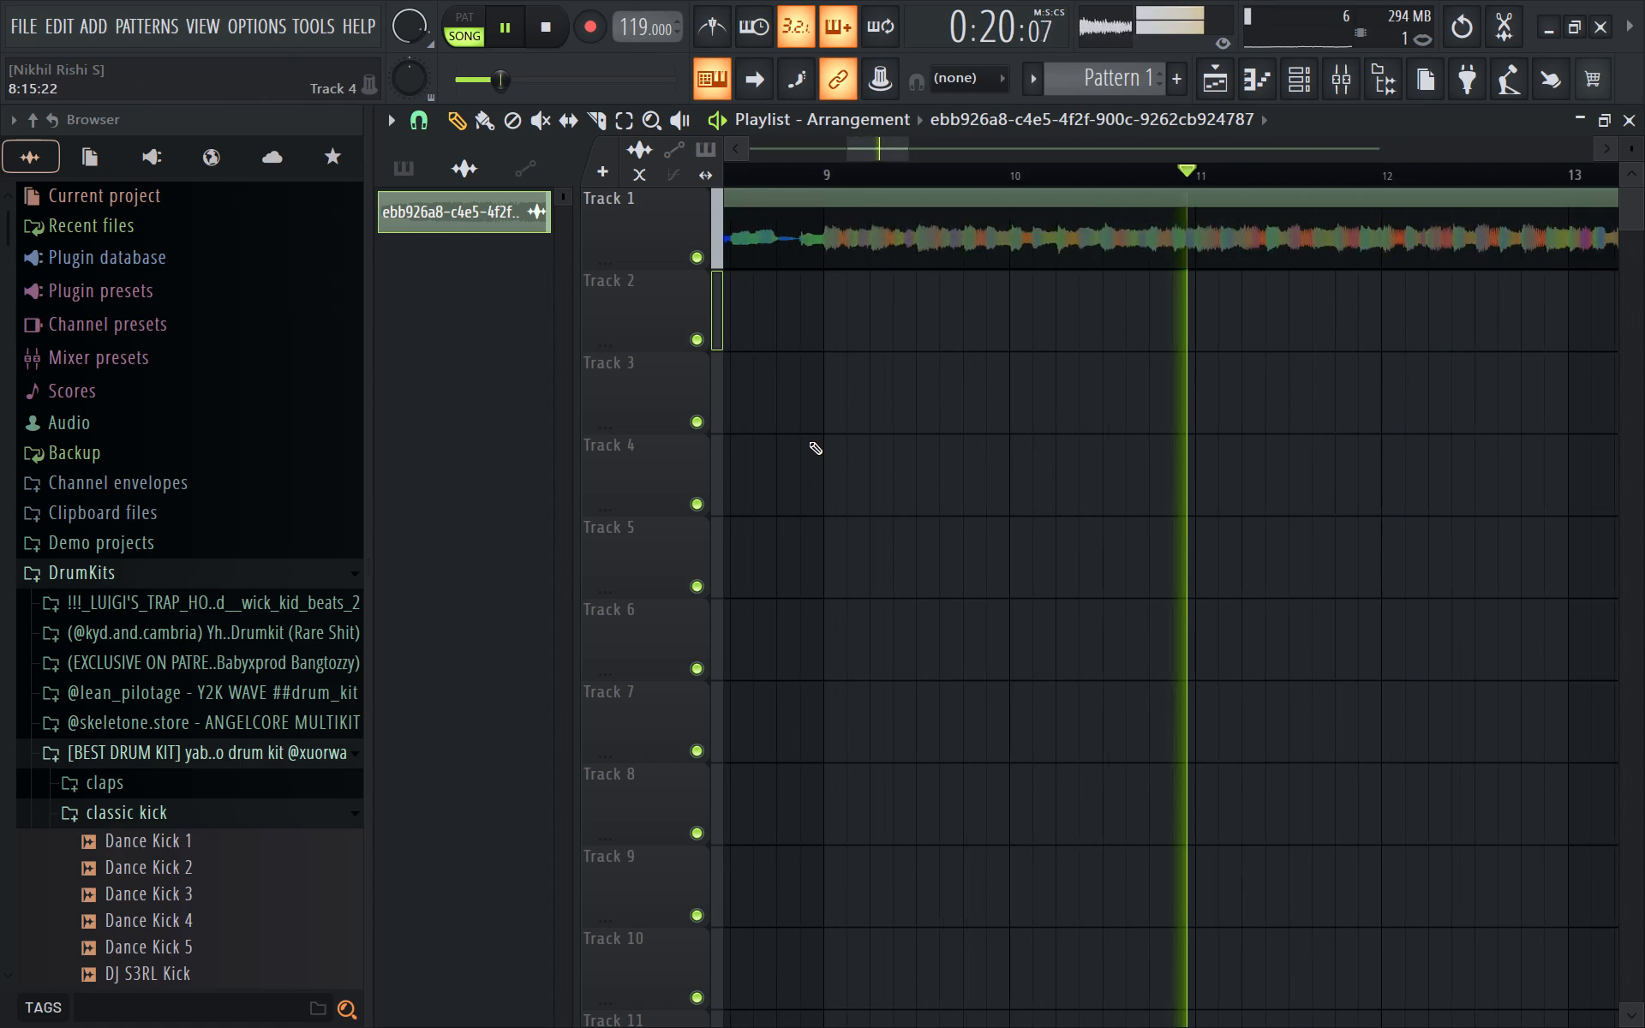
Stop playback and check the audio clip's time stretching and sample settings.
scroll(809, 441, "down", 6, "ctrl")
key("space")
double_click(828, 241)
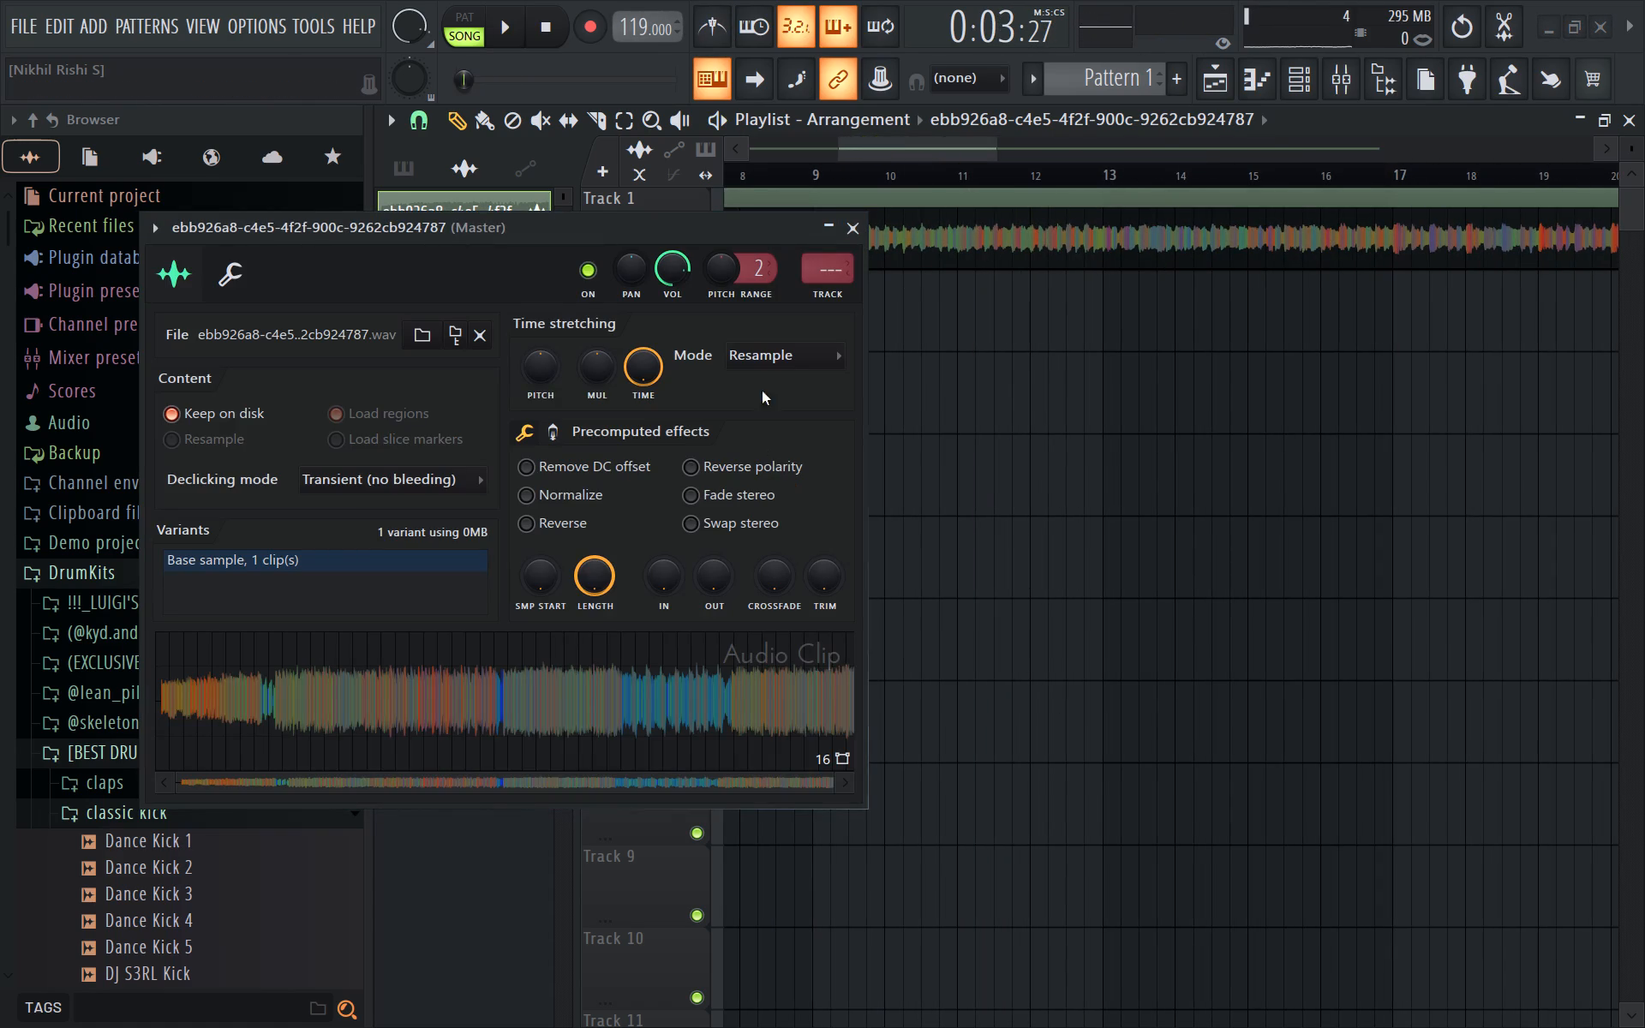
left_click(853, 214)
Play the audio clip briefly from the start of the song and stop playback.
scroll(848, 236, "down", 15, "ctrl")
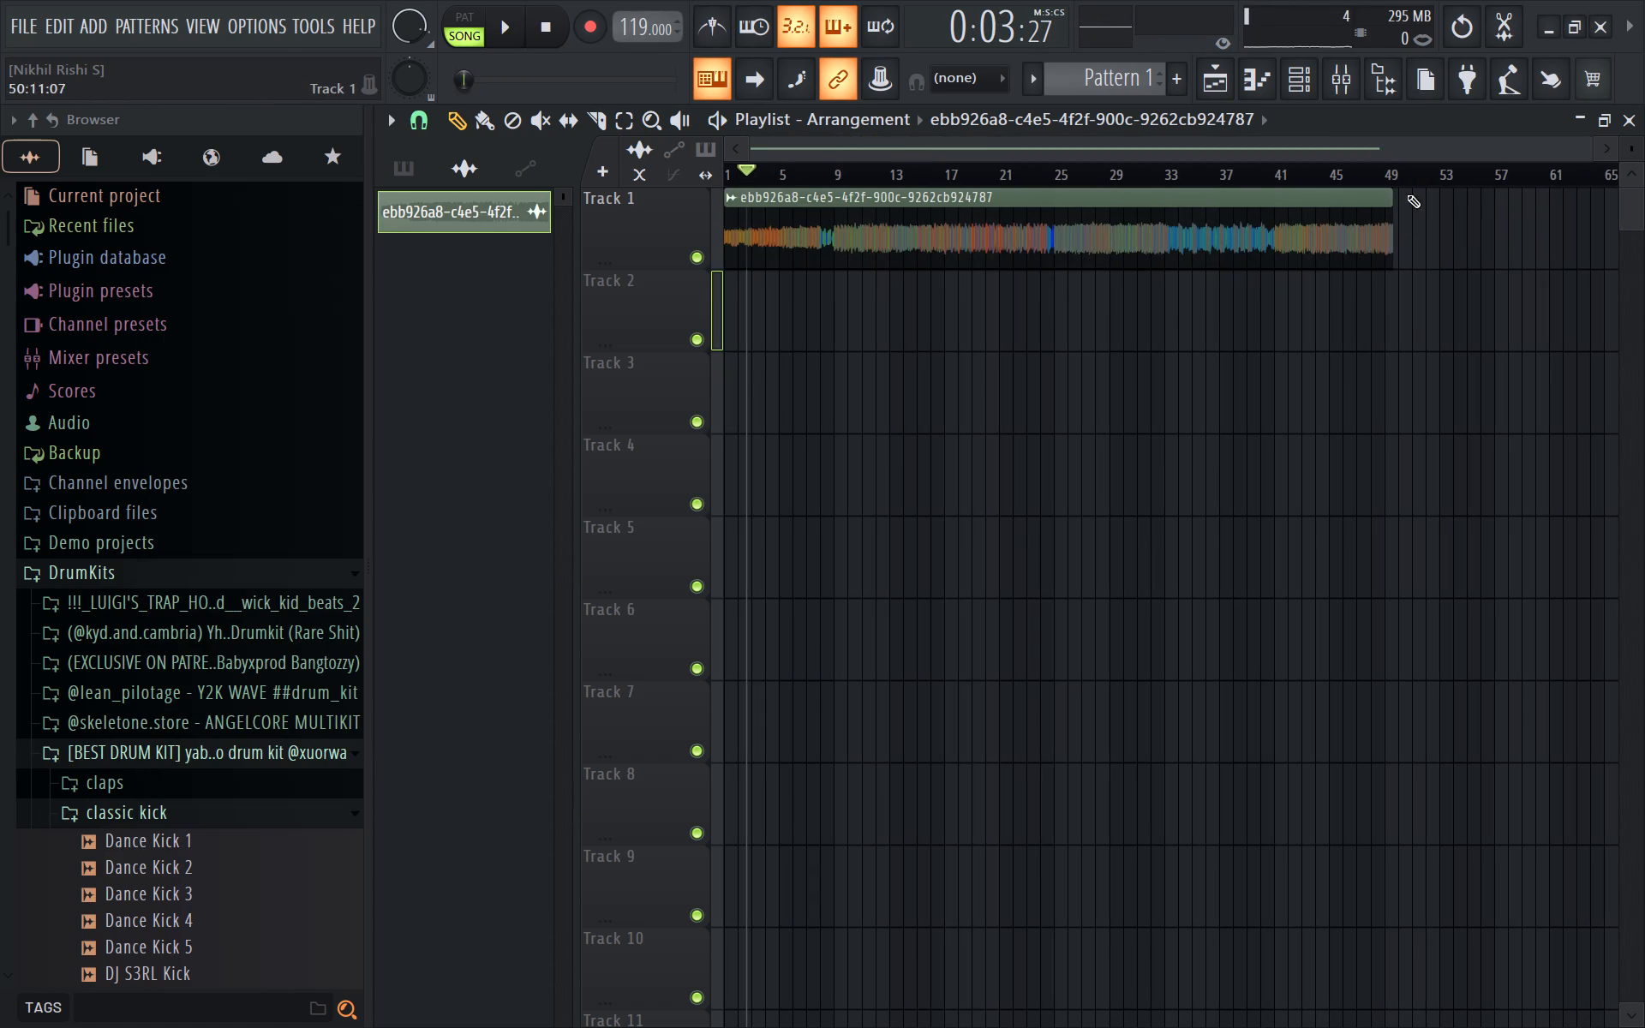
left_click_drag(776, 151, 718, 160)
scroll(676, 196, "up", 2, "ctrl")
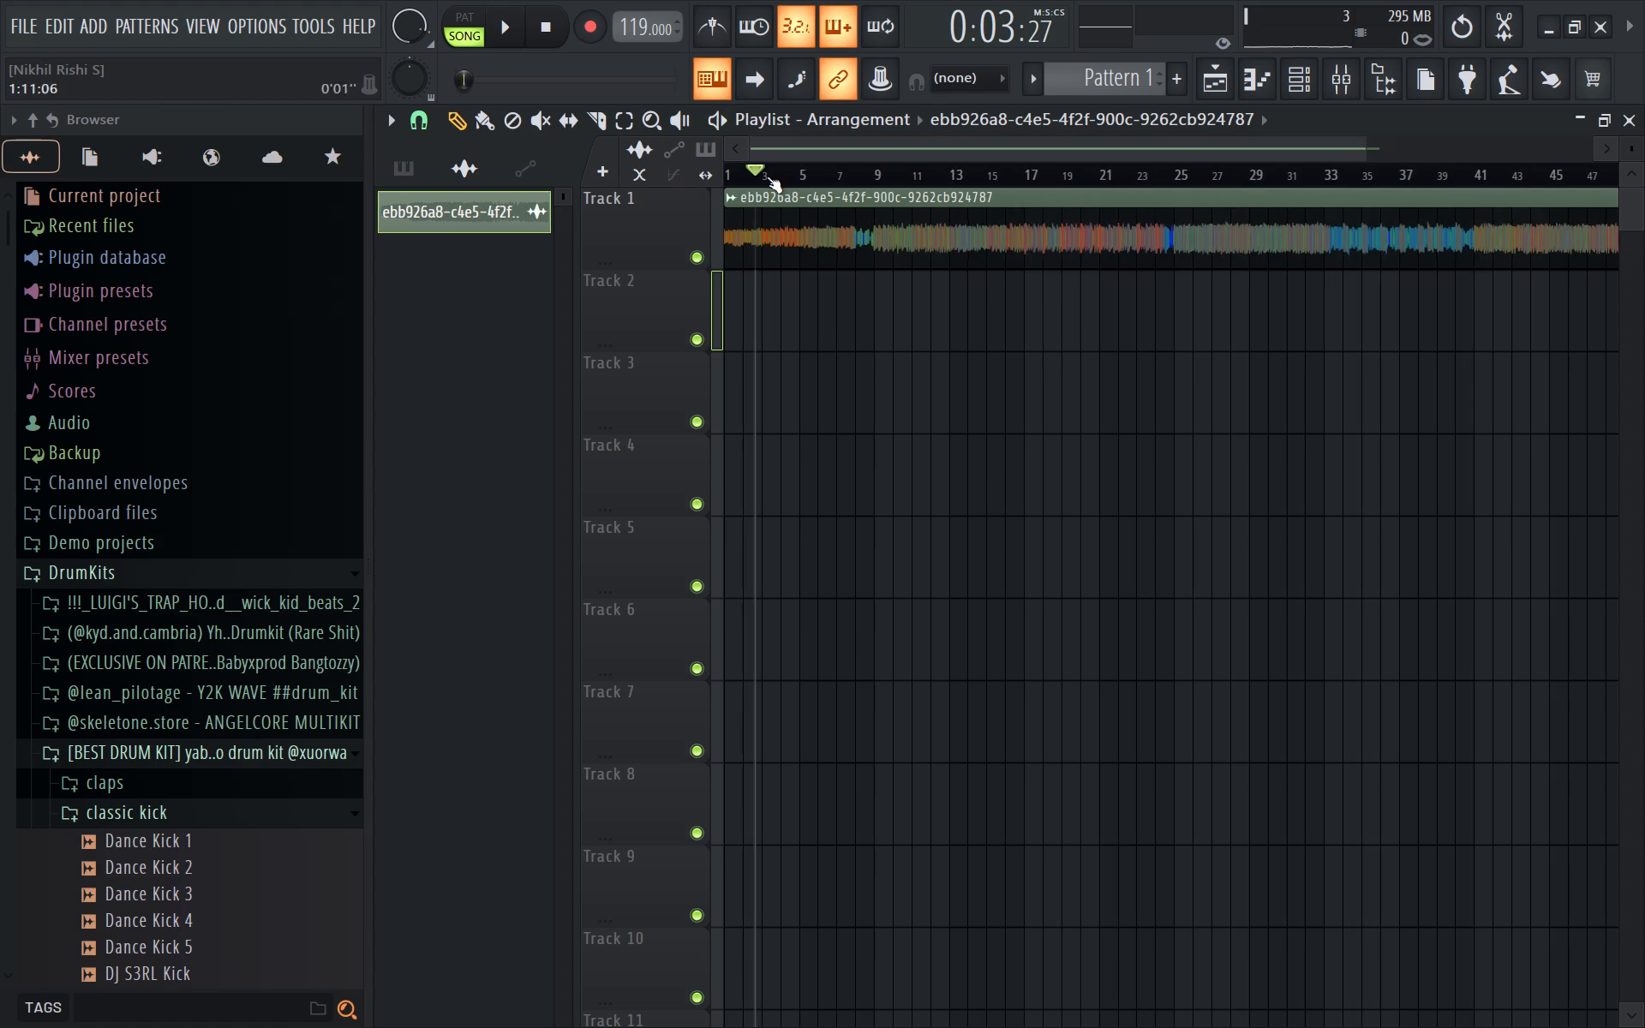
left_click_drag(769, 176, 581, 176)
key("space")
scroll(646, 245, "up", 9, "ctrl")
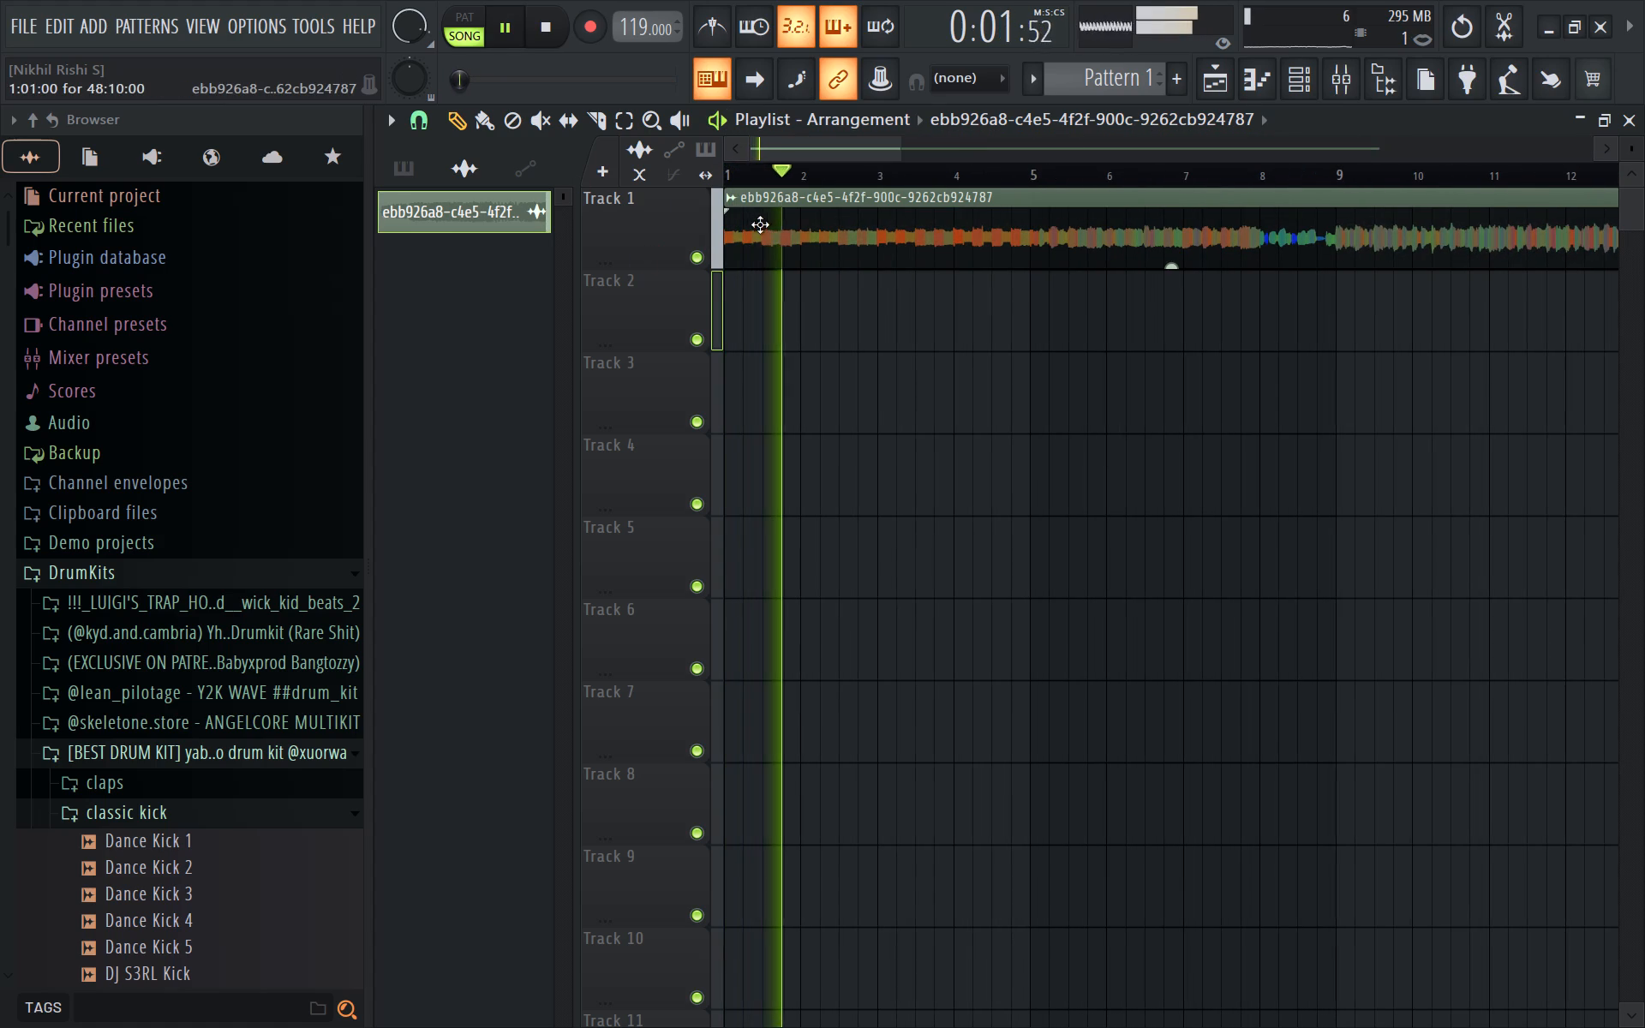
key("space")
Select bar 1 in the playlist, copy the current tempo value, and create a tempo automation clip over the selection.
left_click_drag(725, 176, 799, 179, "ctrl+shift")
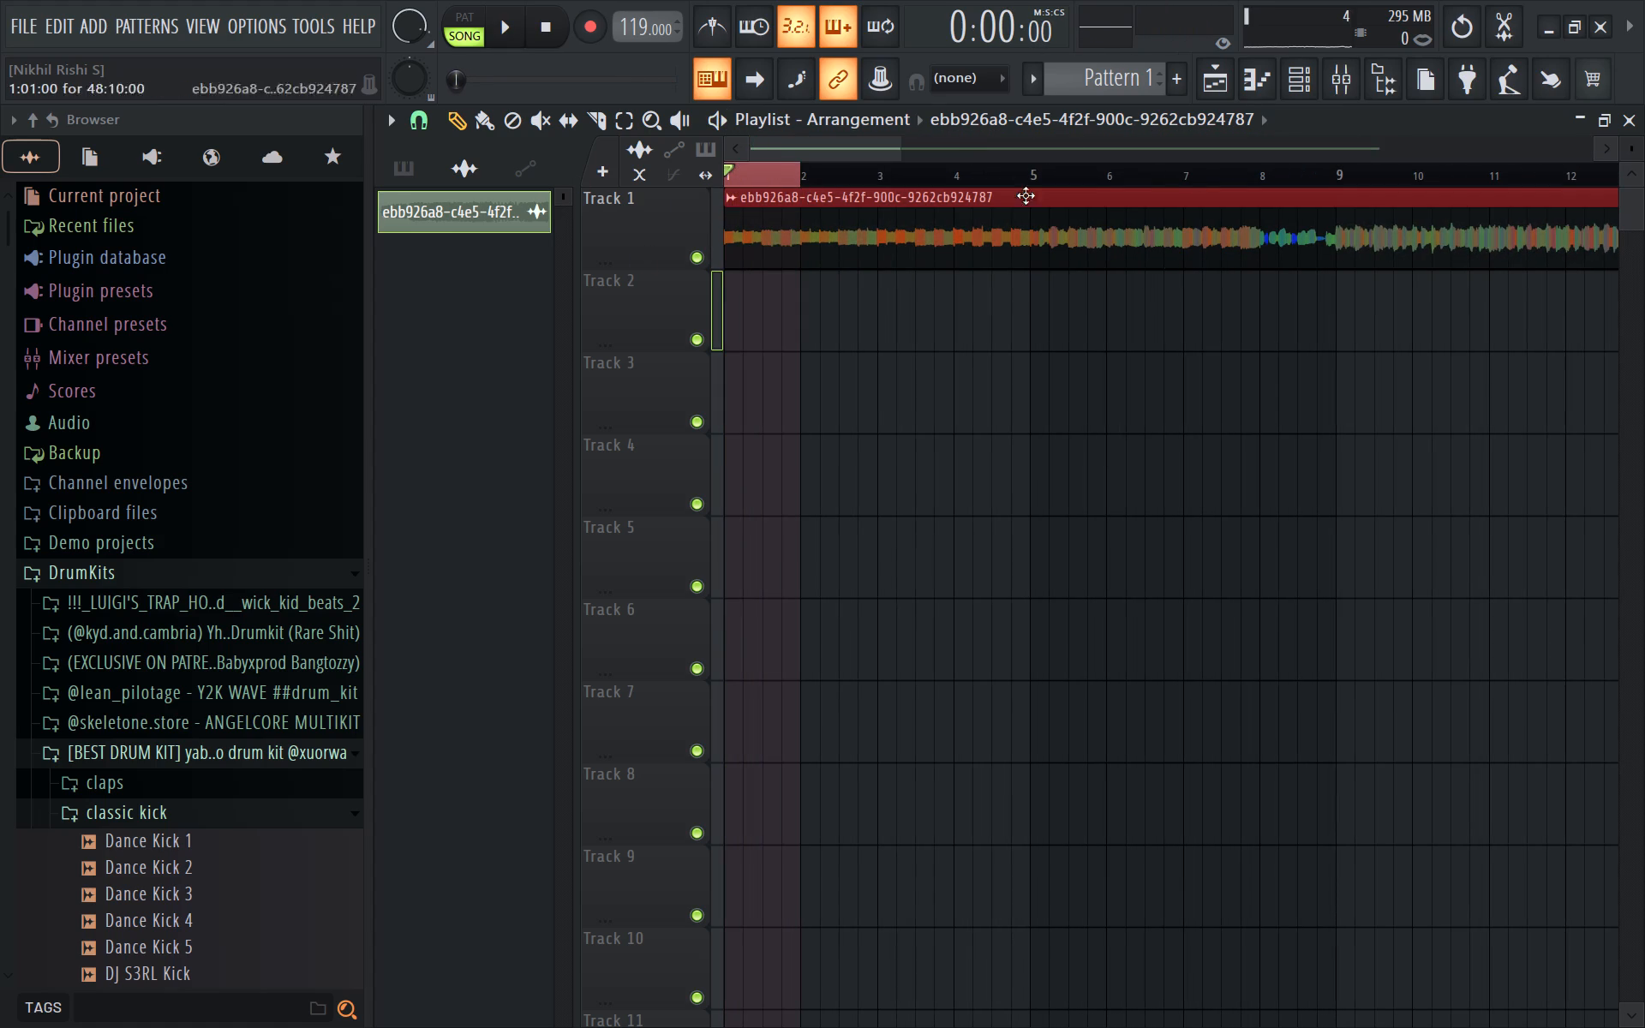
right_click(642, 31)
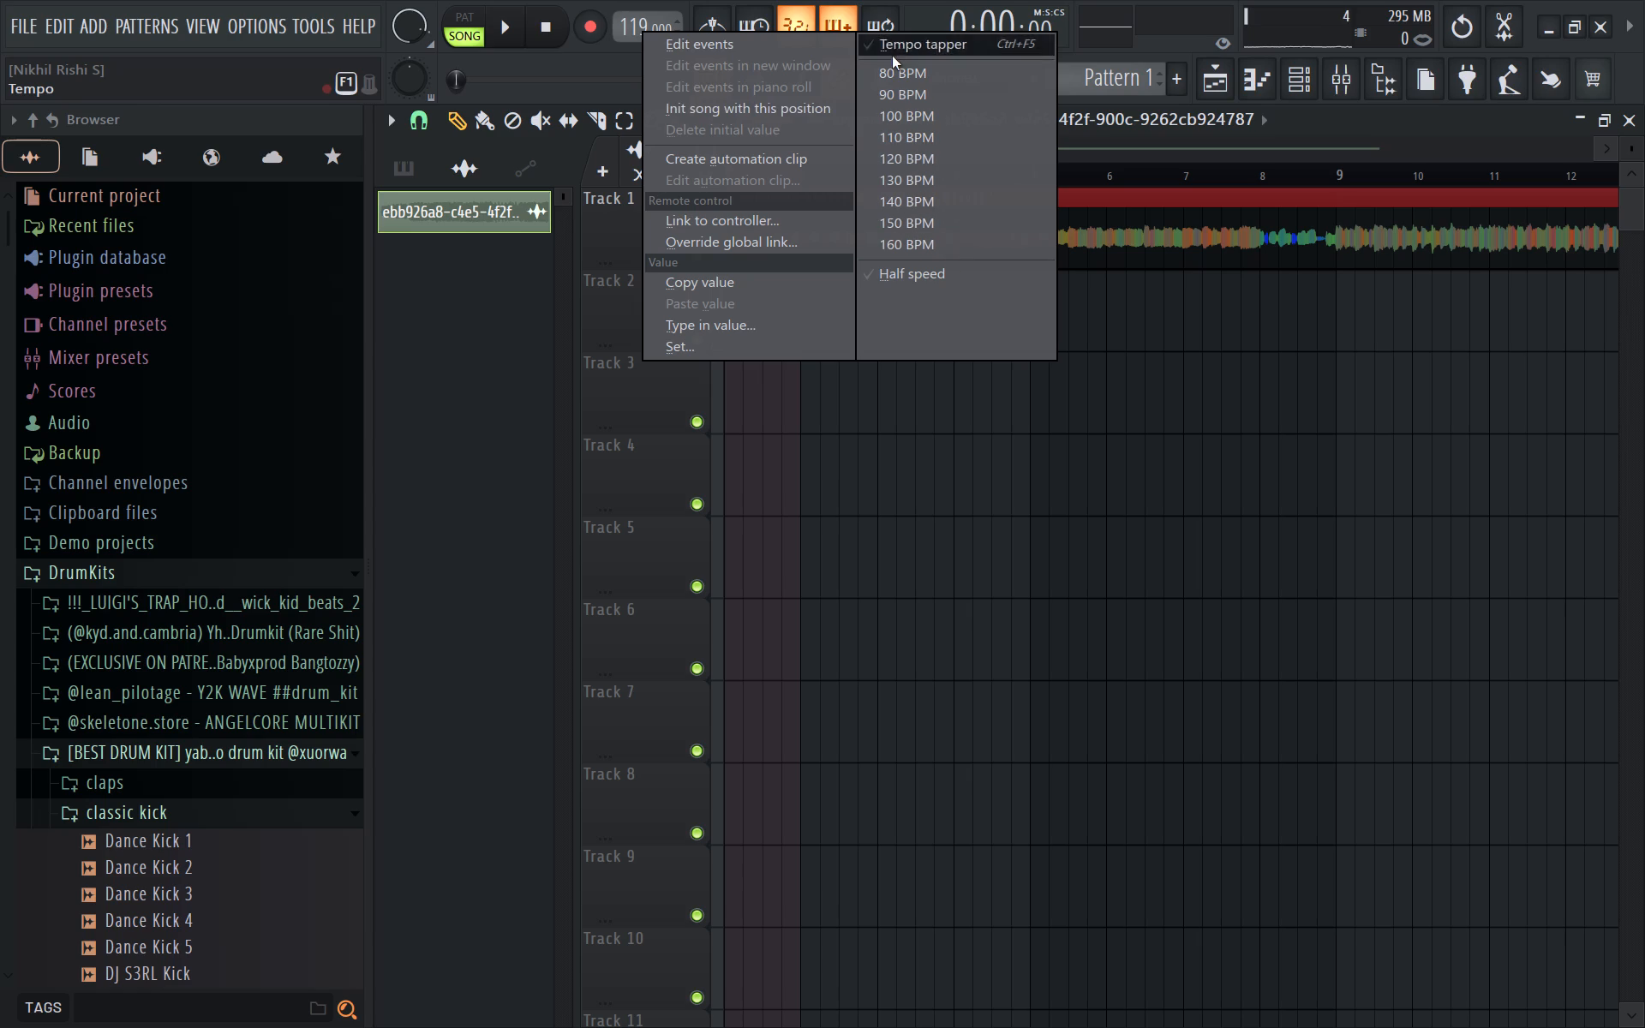
left_click(796, 283)
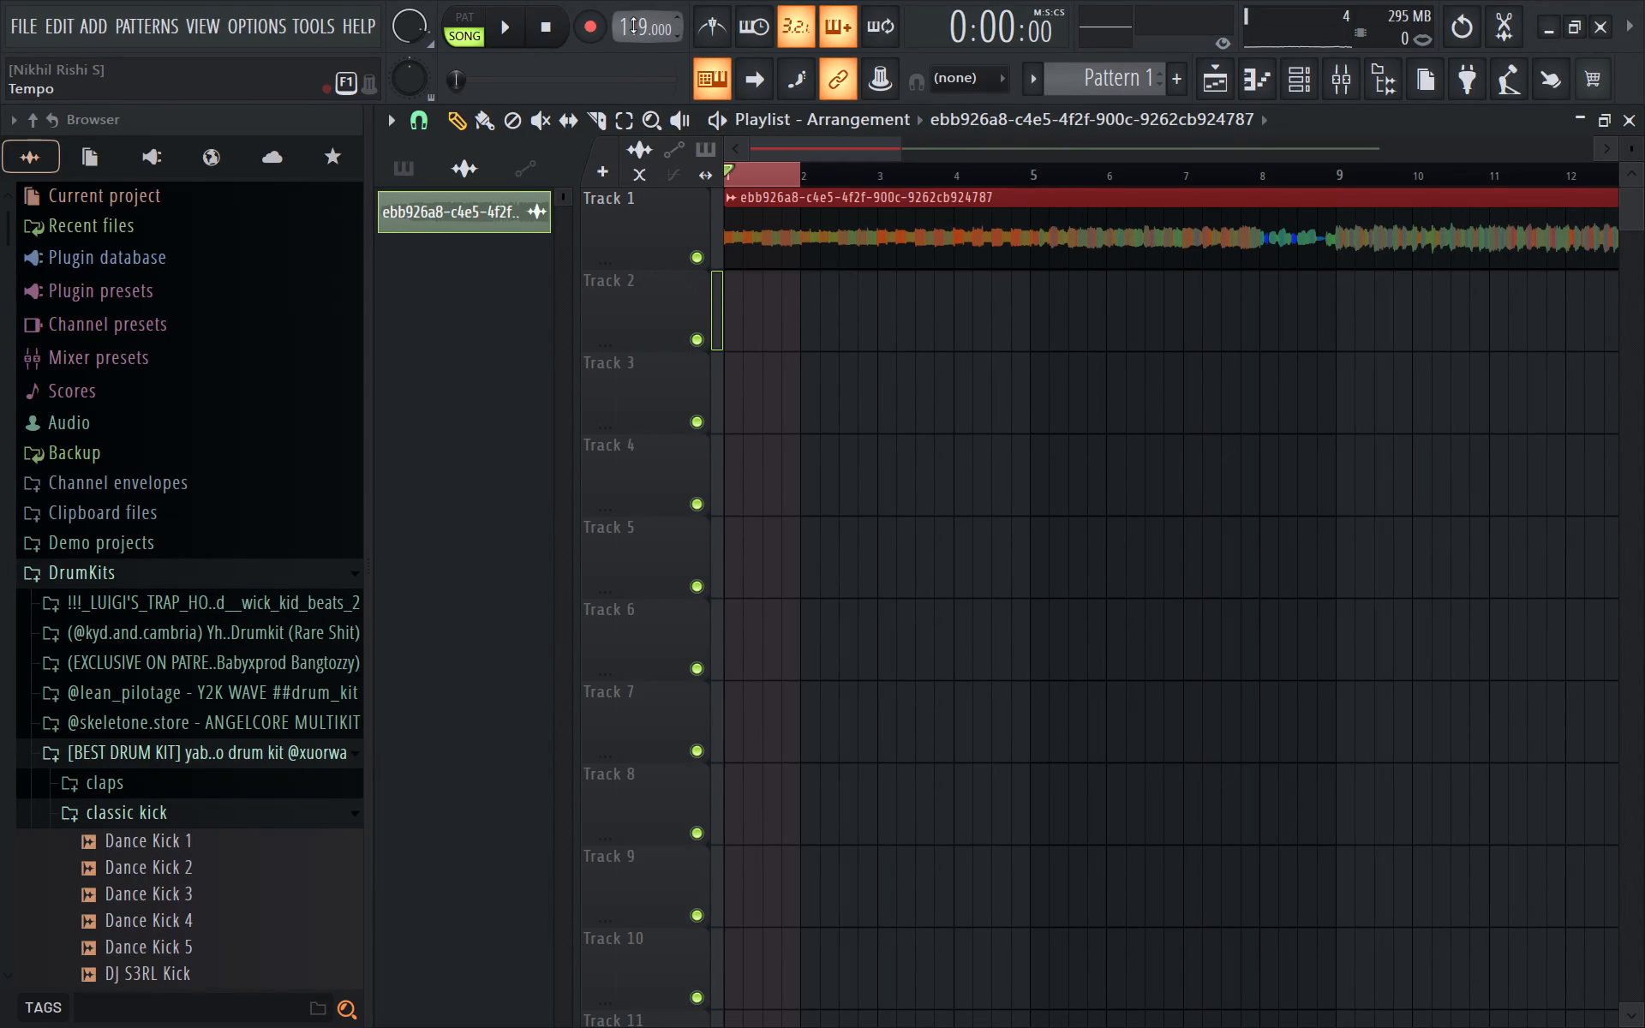
right_click(633, 25)
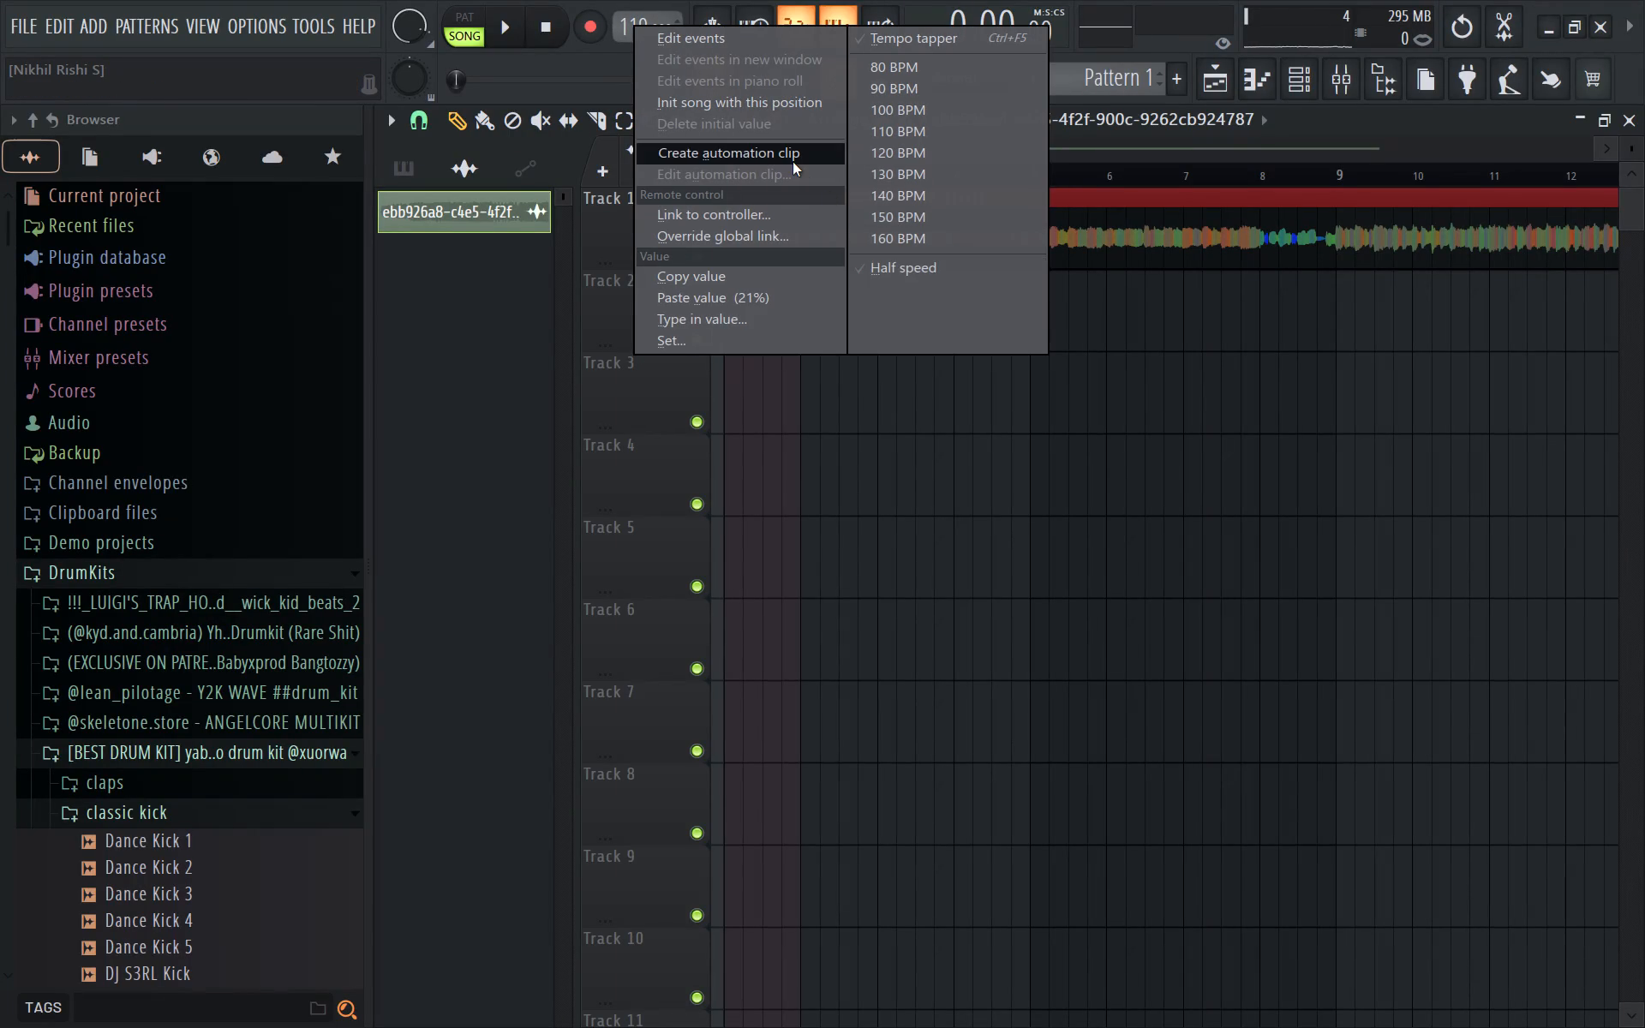
left_click(793, 162)
Open the Tempo automation clip on Track 2 and enable its LFO.
scroll(704, 343, "up", 4, "ctrl")
double_click(736, 270)
double_click(736, 270)
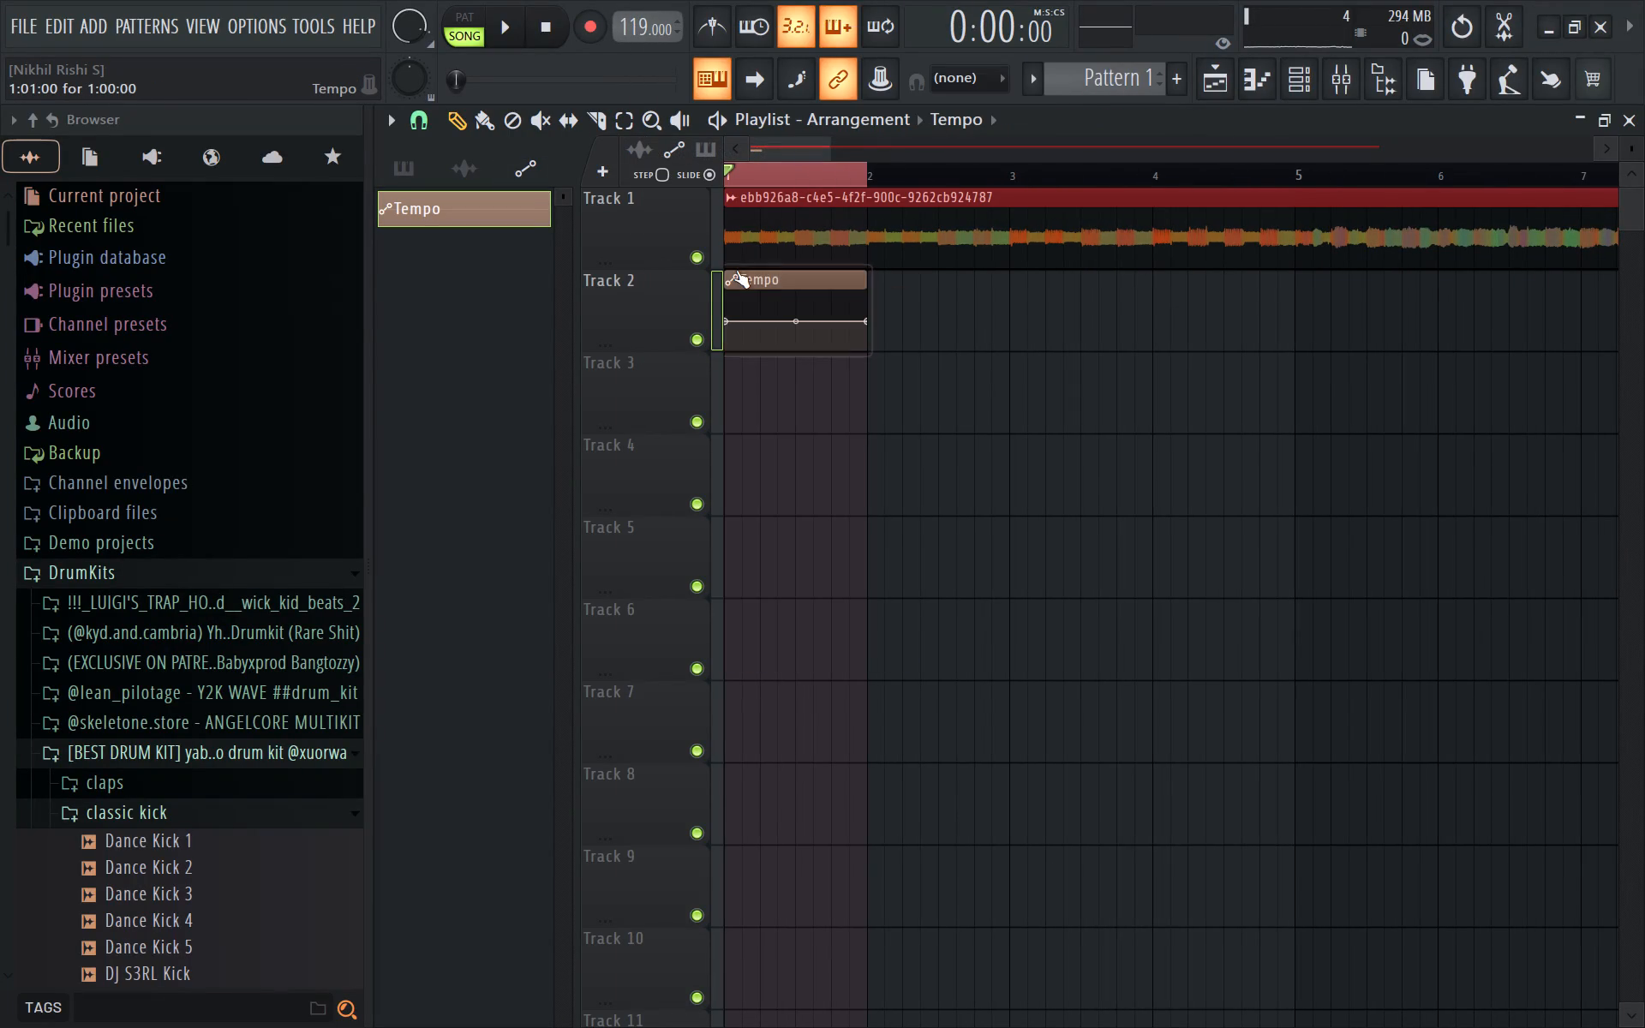
double_click(779, 280)
left_click(367, 357)
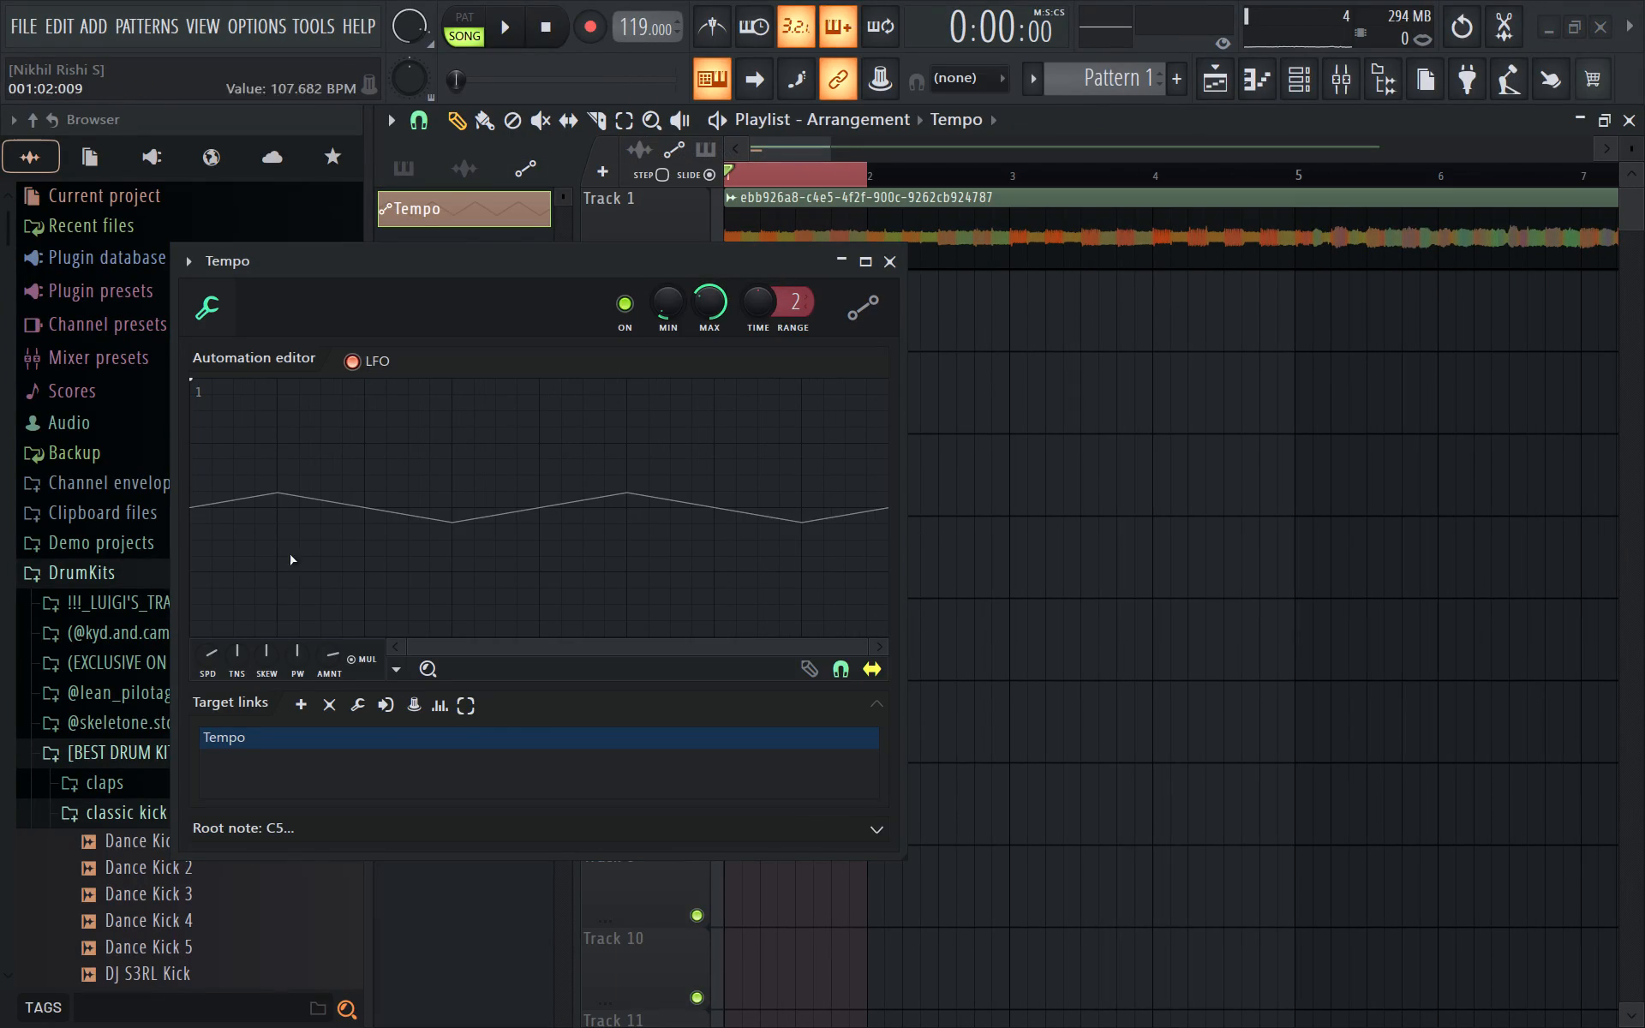
Play bar 1 several times to hear how the LFO modulates the tempo.
key("space")
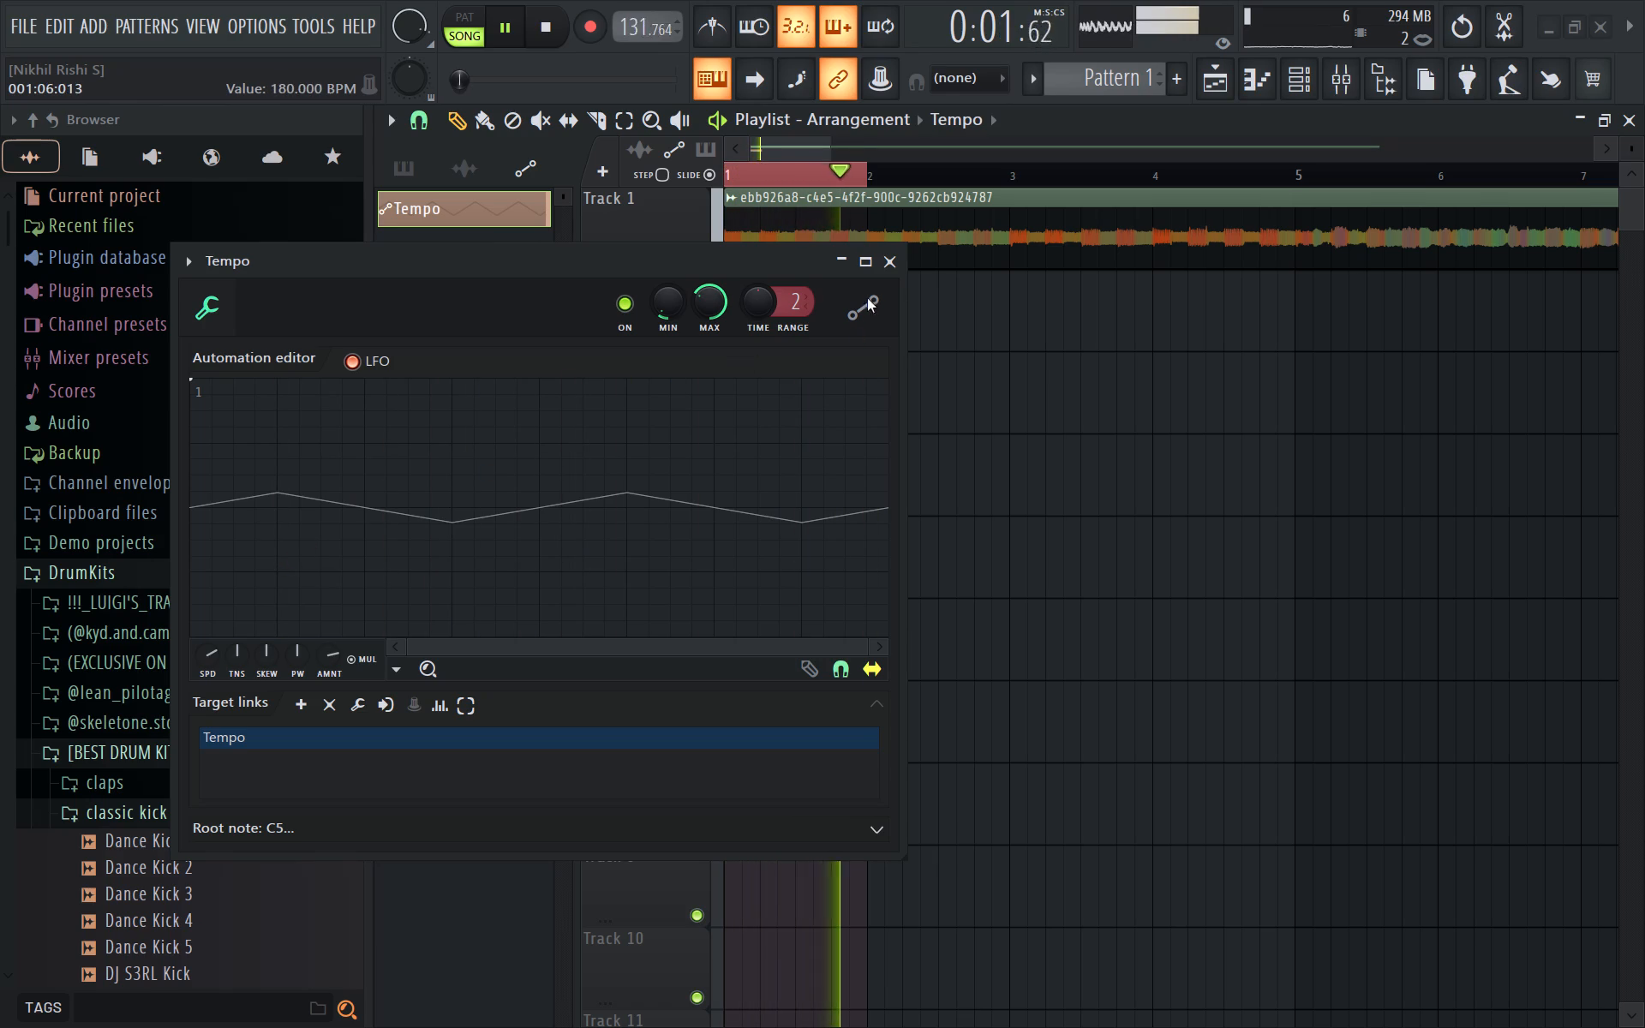
key("space")
key("space")
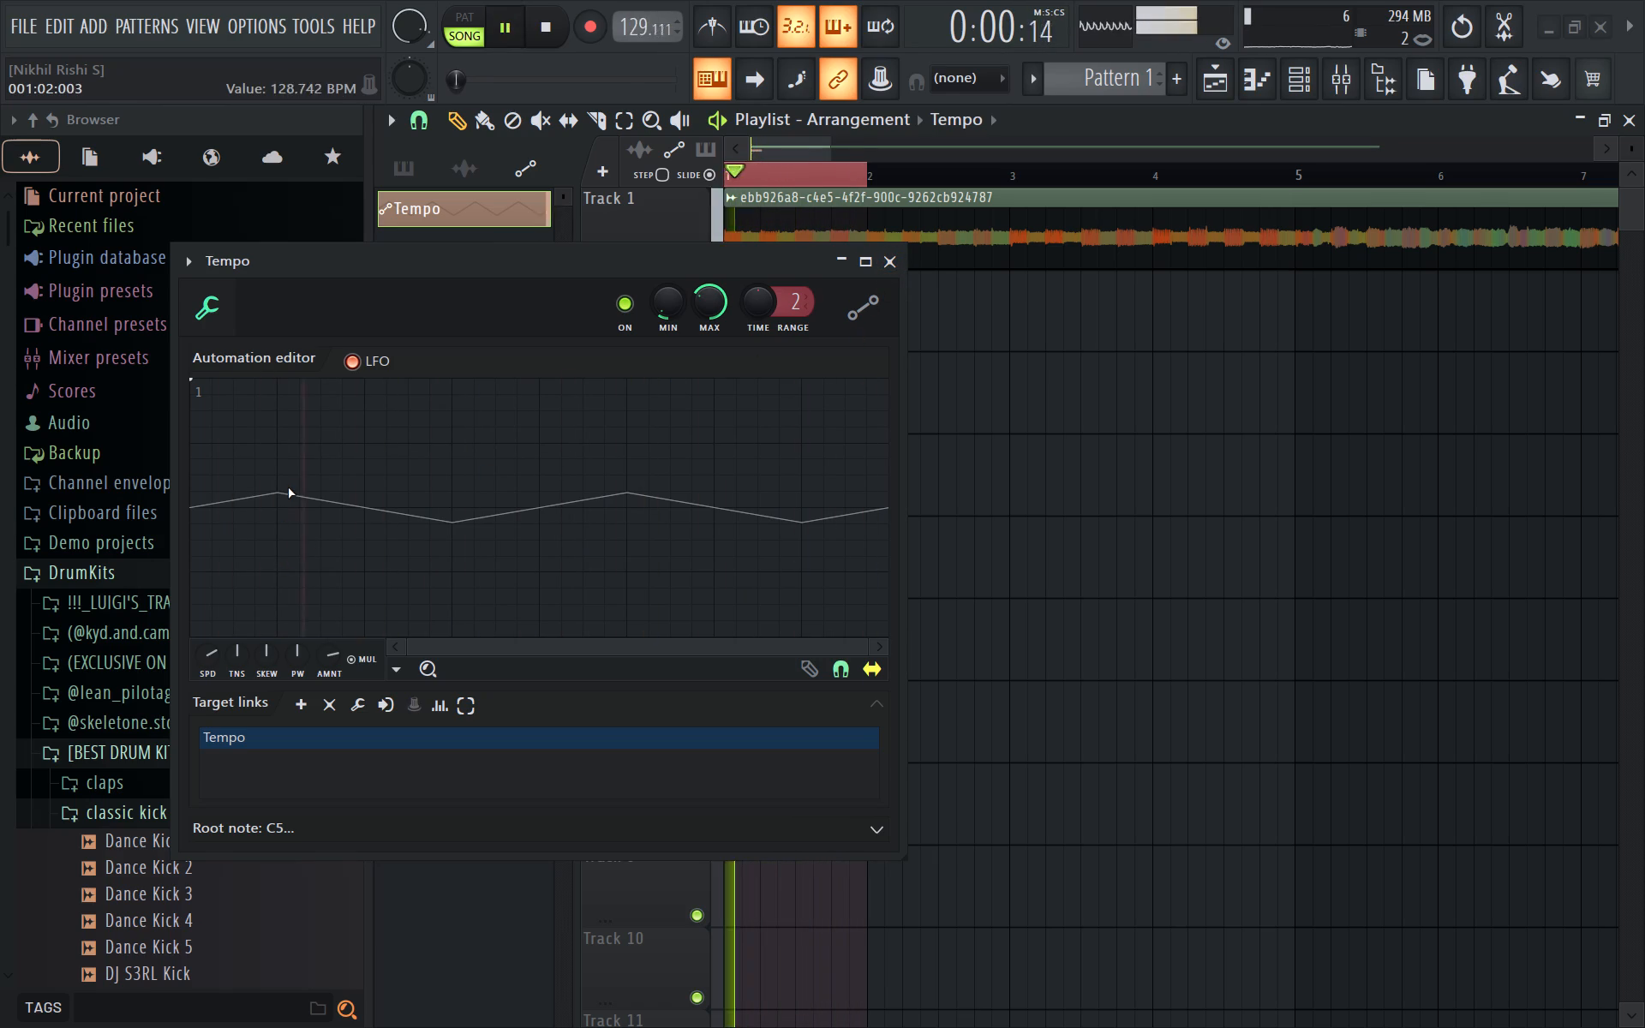
key("space")
key("space")
key("space")
key("space")
key("space")
key("space")
Raise the Tempo clip's LFO tension to round the wave, auditioning it over bar 1.
left_click_drag(243, 663, 254, 625)
key("space")
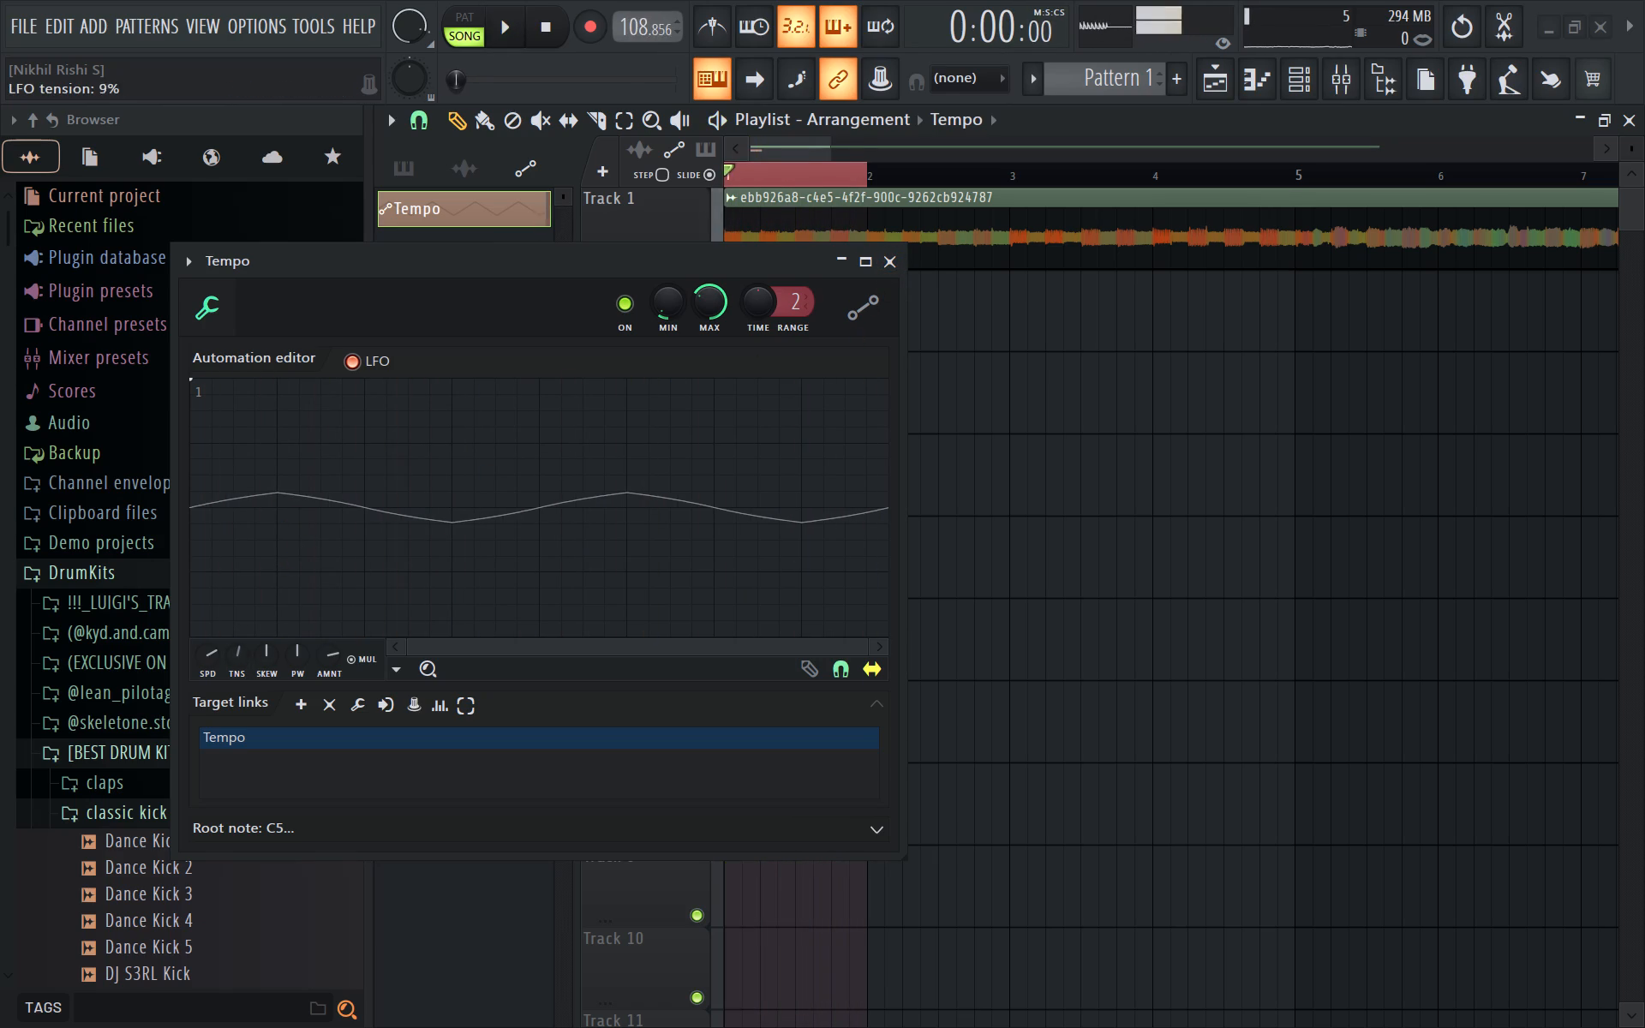
left_click_drag(254, 625, 312, 538)
key("space")
key("space")
key("space")
key("space")
key("space")
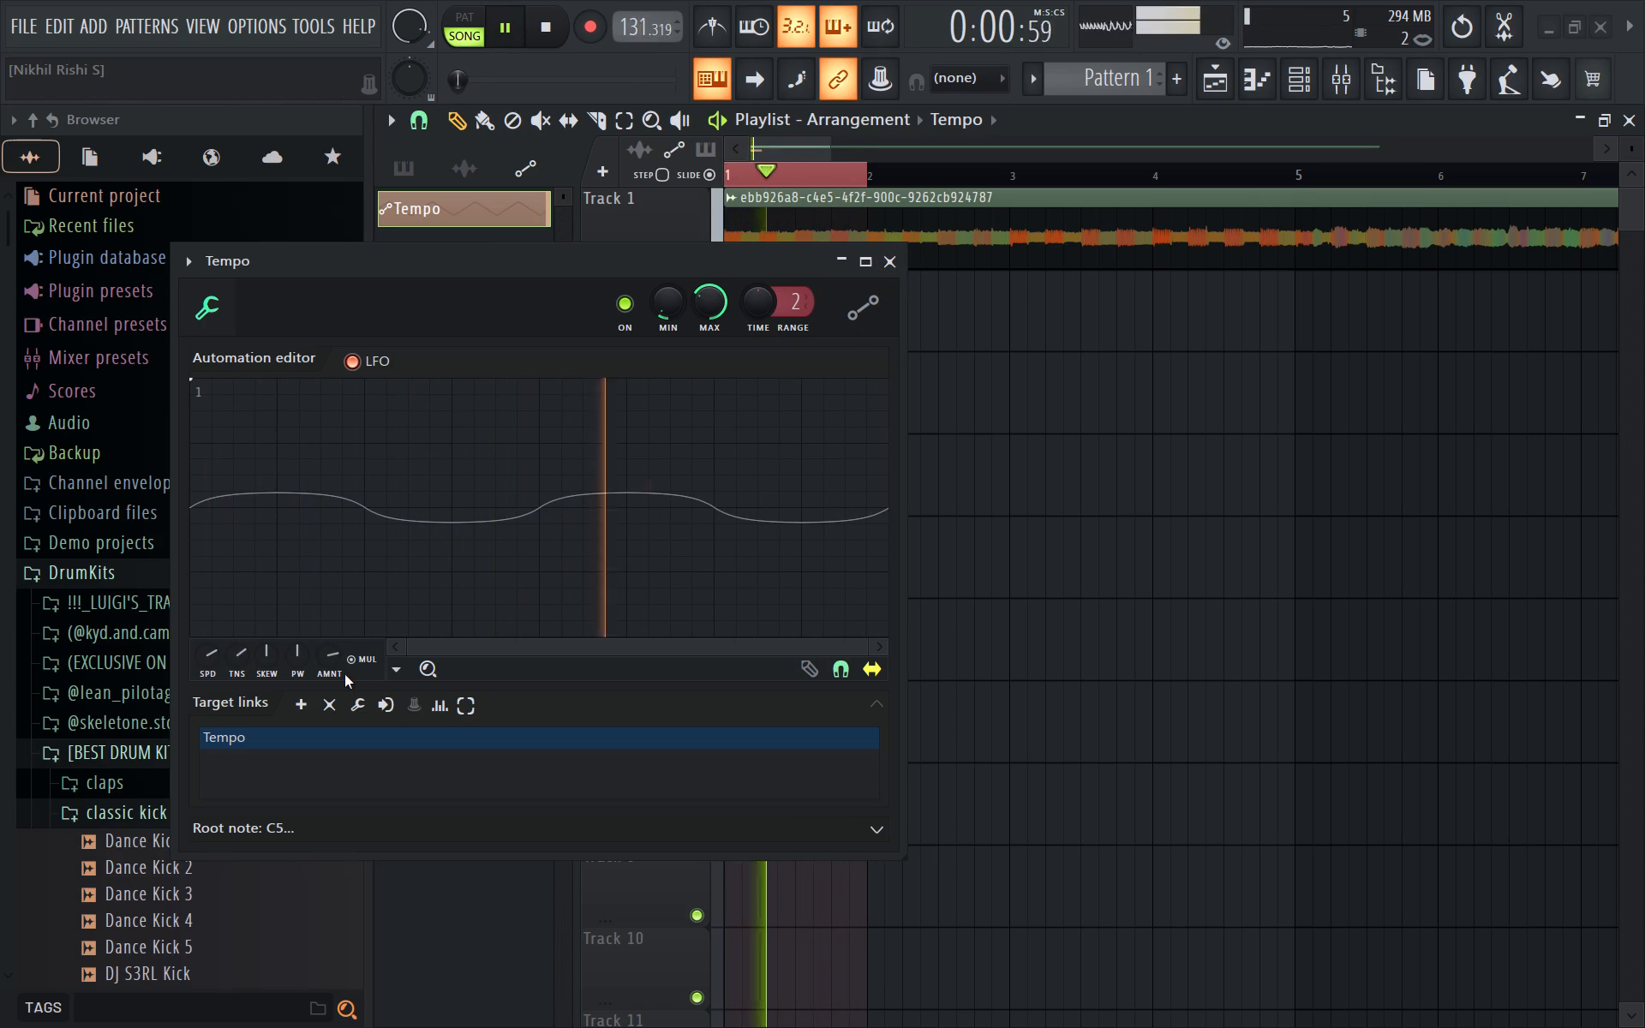
key("space")
key("space")
Increase the Tempo clip's LFO amount until the wave is about twice as tall, auditioning it over bar 1.
left_click_drag(327, 656, 807, 136)
key("space")
key("space")
key("space")
key("space")
key("space")
key("space")
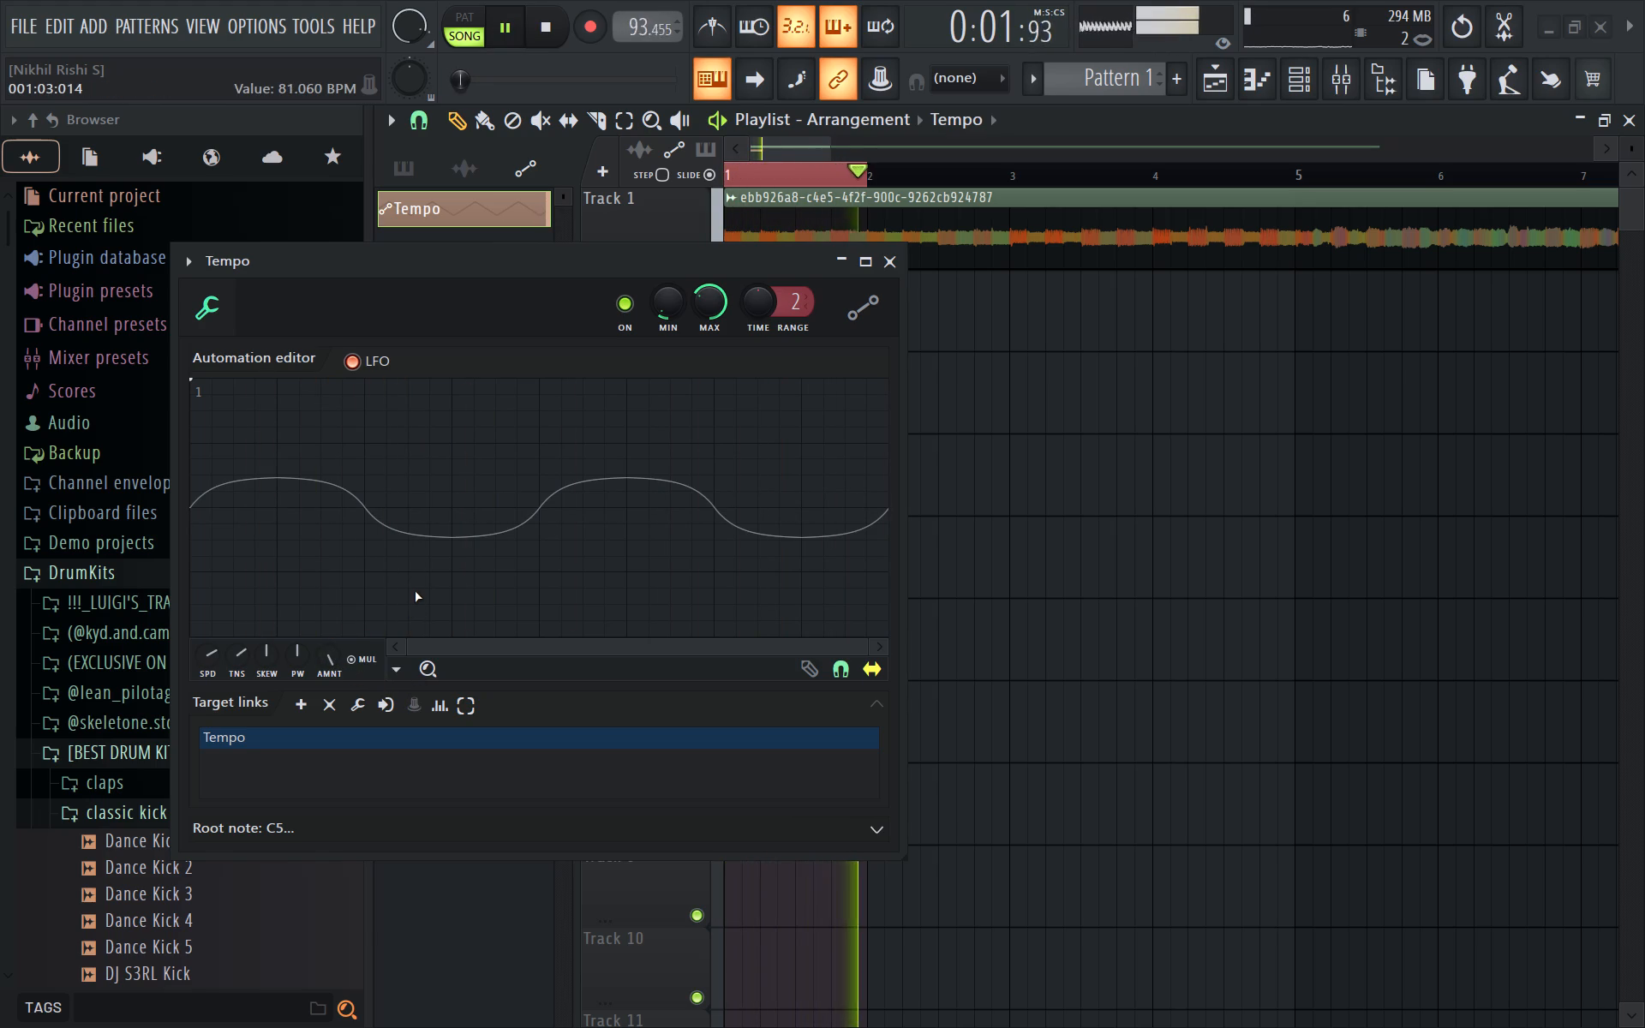
key("space")
key("space")
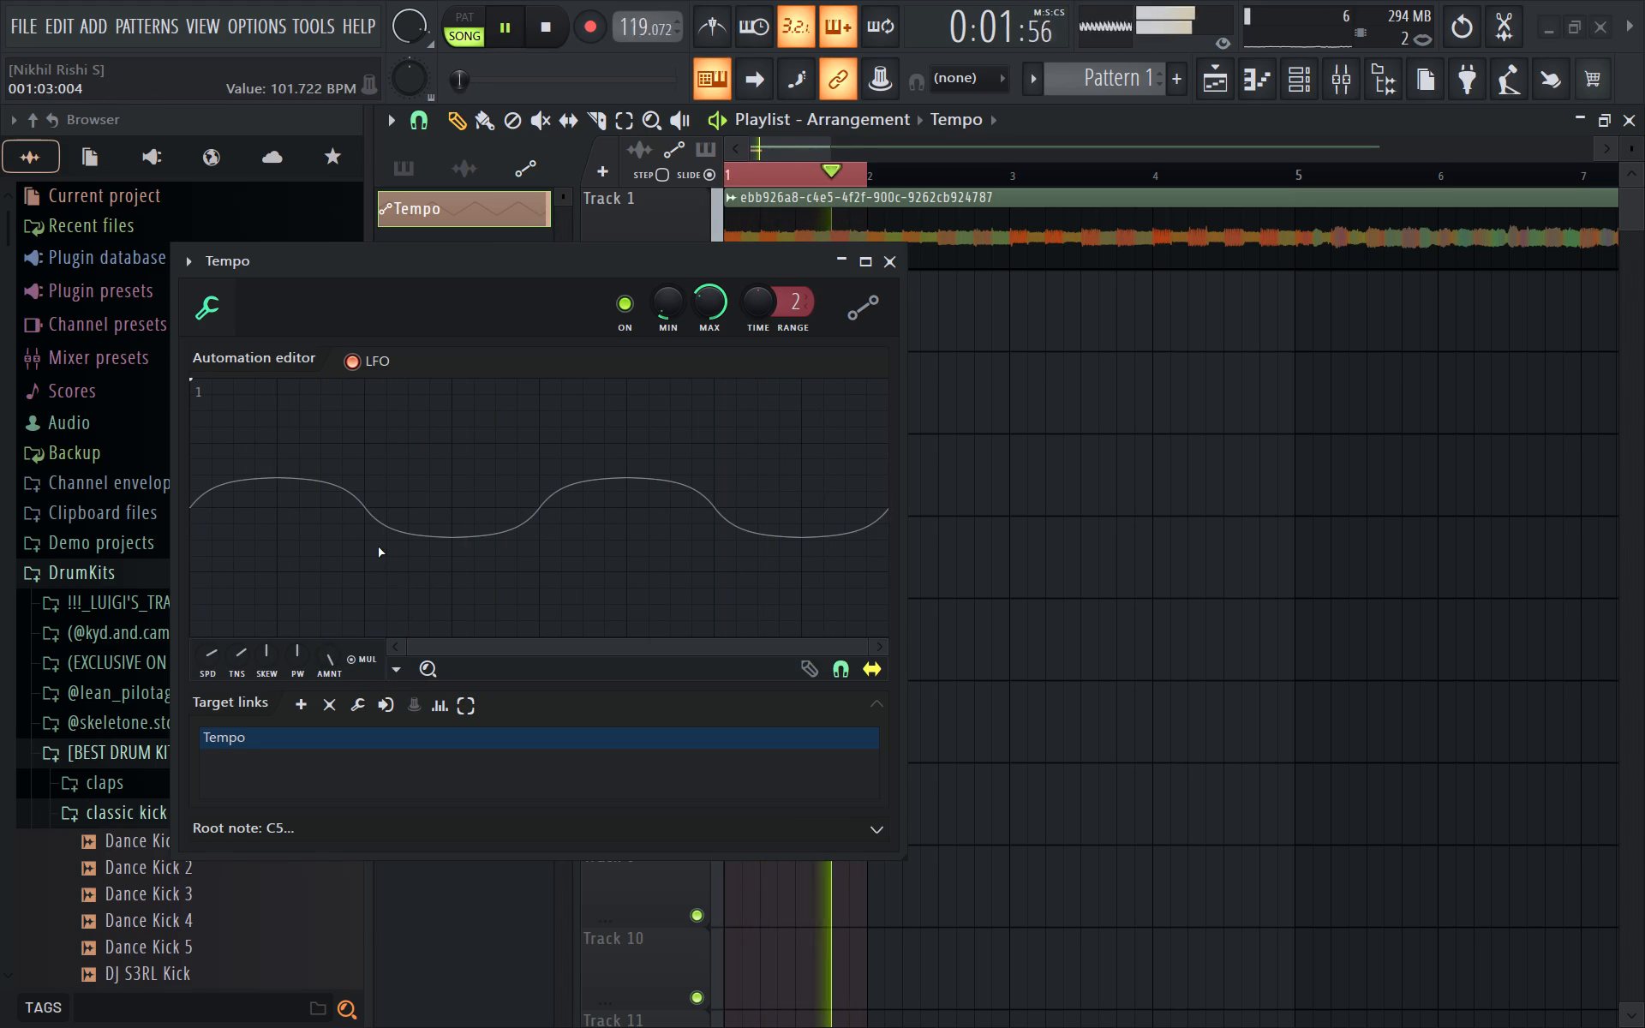
key("space")
key("space")
key("space")
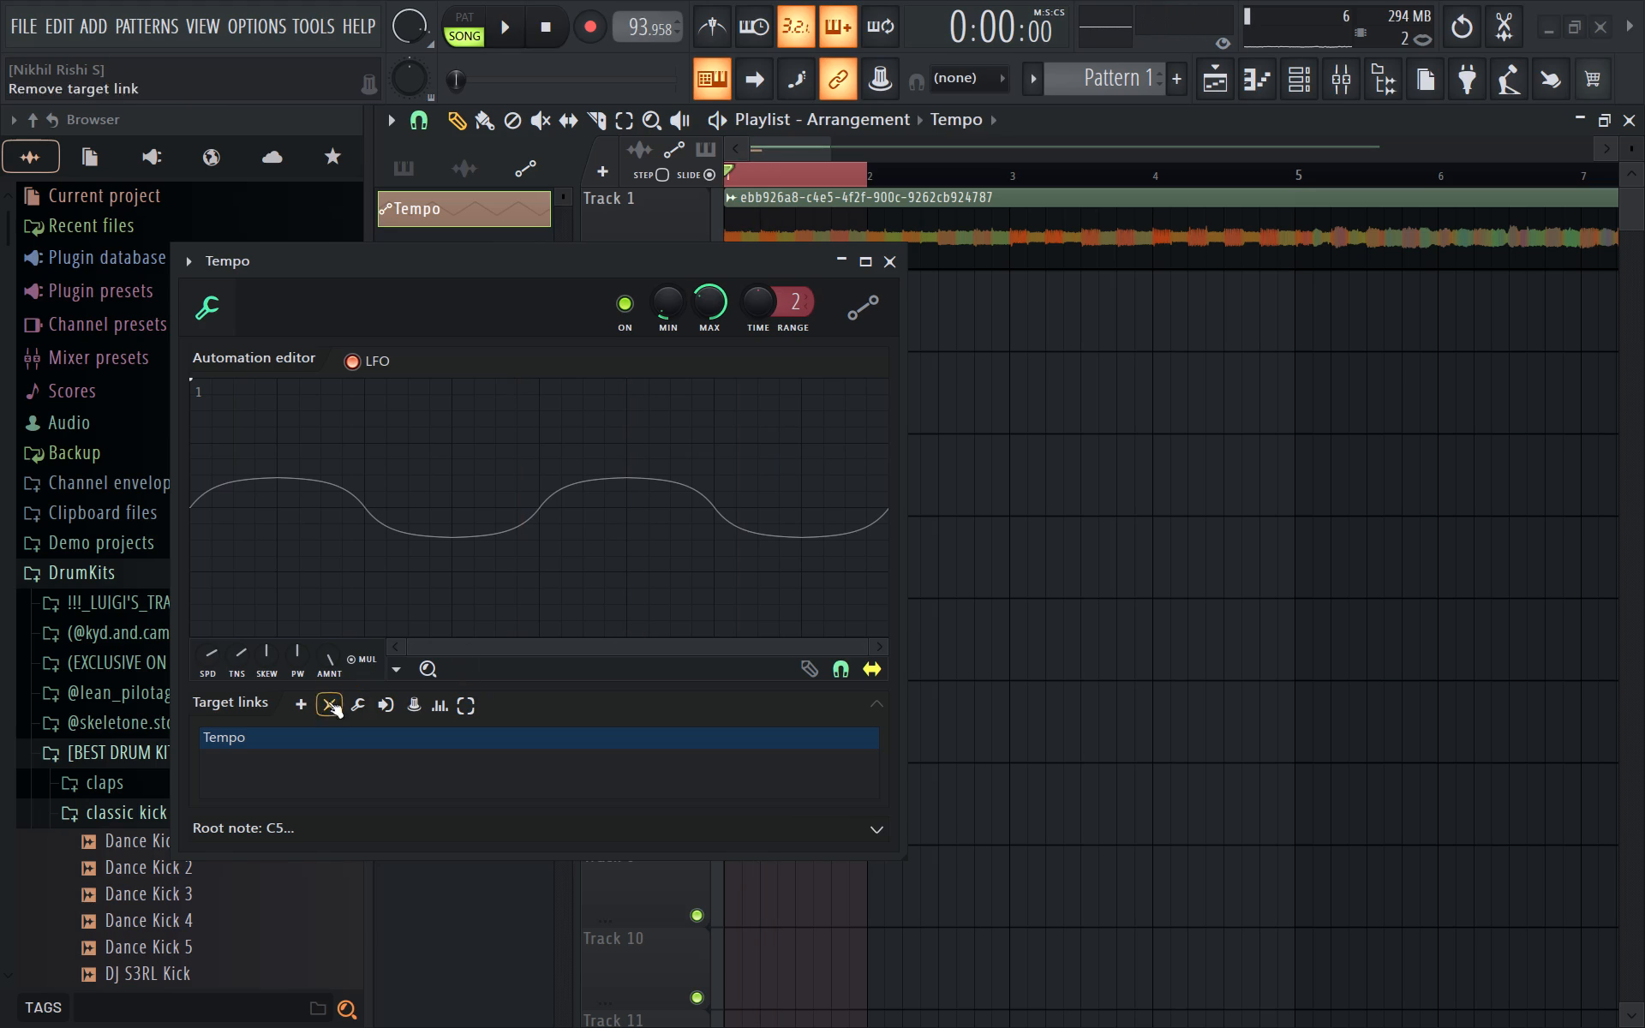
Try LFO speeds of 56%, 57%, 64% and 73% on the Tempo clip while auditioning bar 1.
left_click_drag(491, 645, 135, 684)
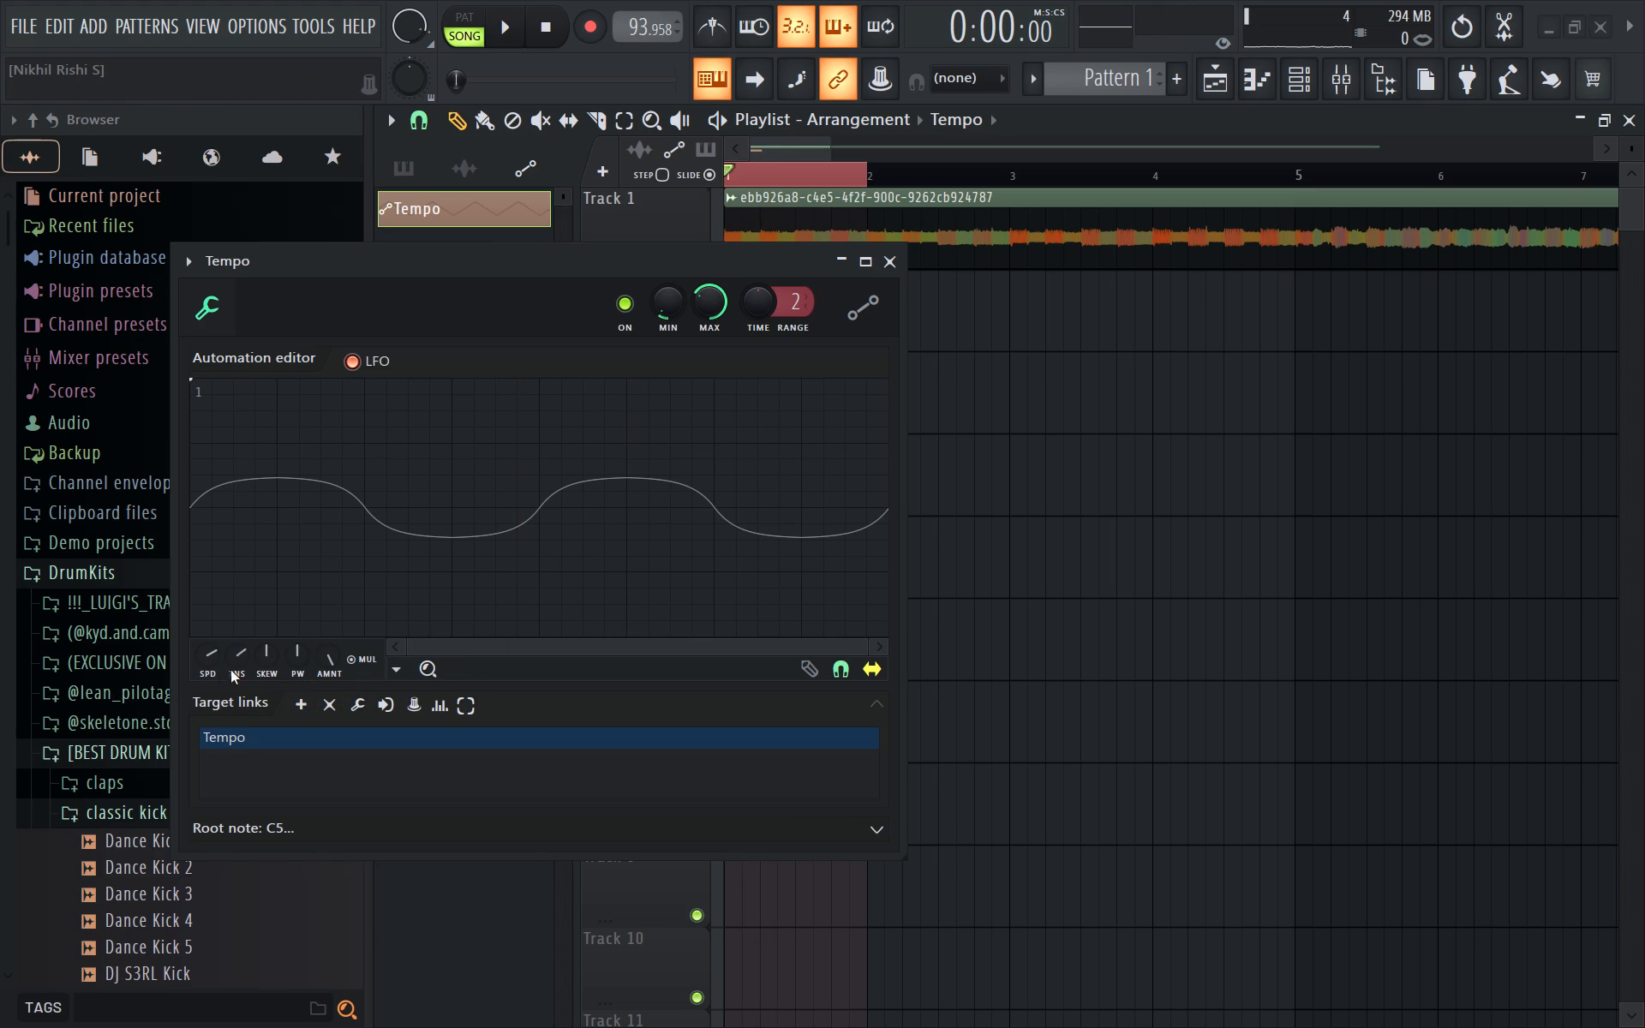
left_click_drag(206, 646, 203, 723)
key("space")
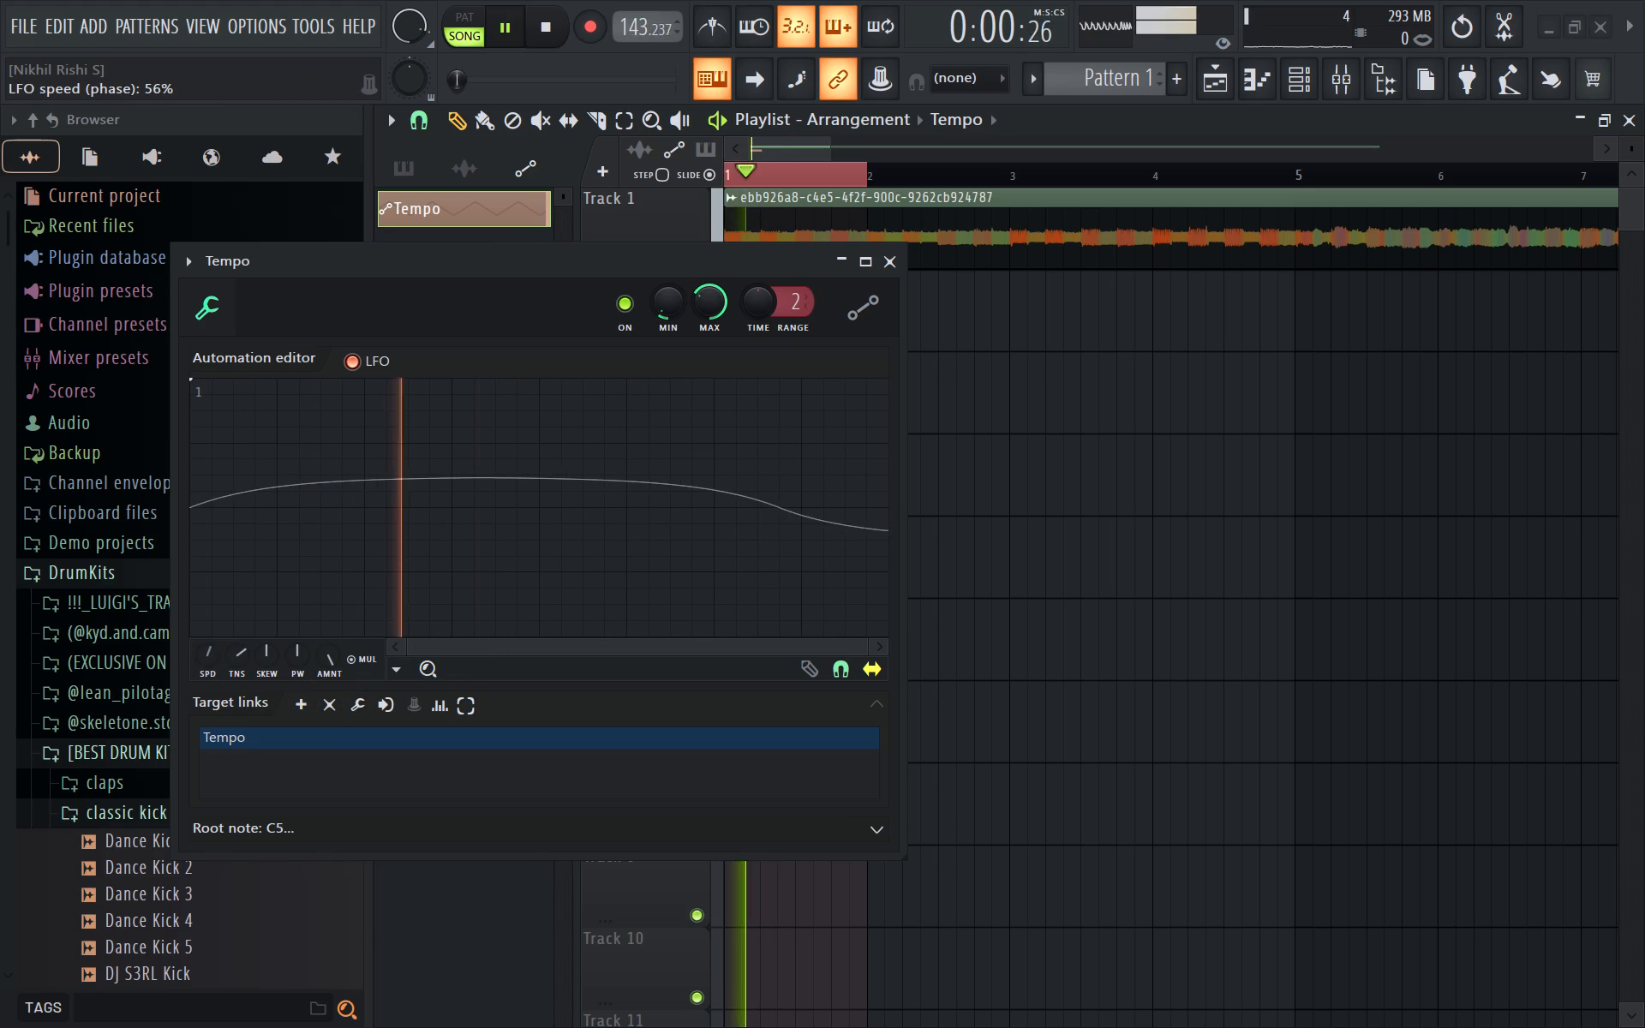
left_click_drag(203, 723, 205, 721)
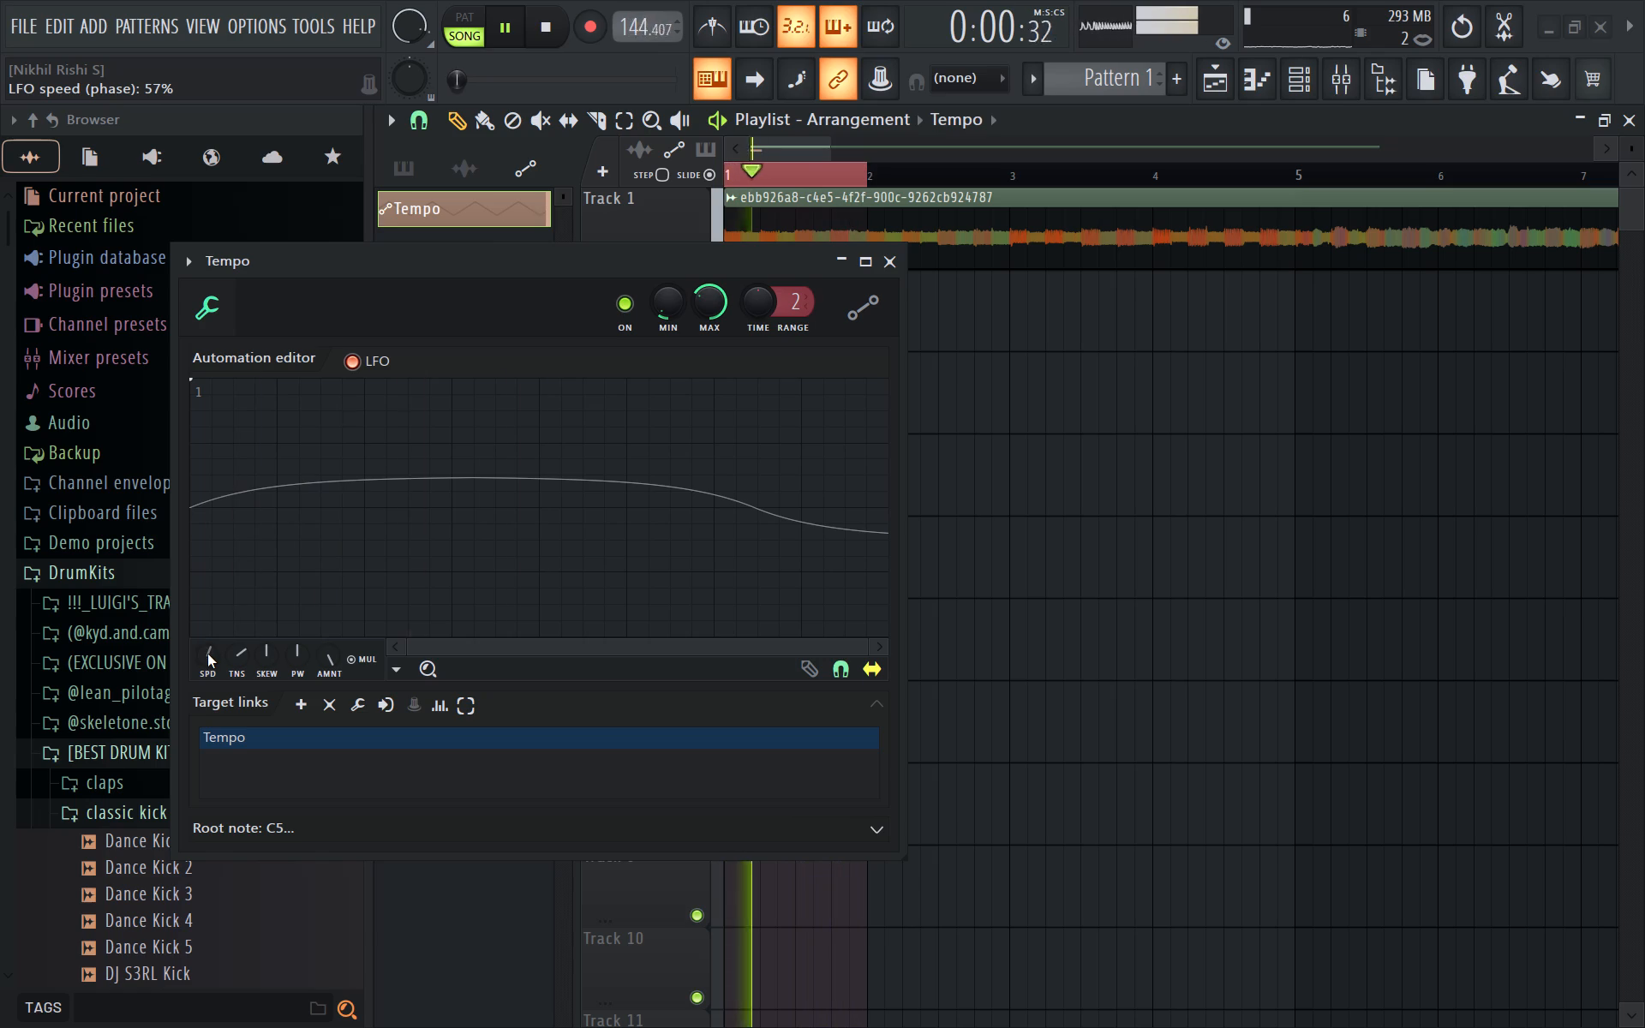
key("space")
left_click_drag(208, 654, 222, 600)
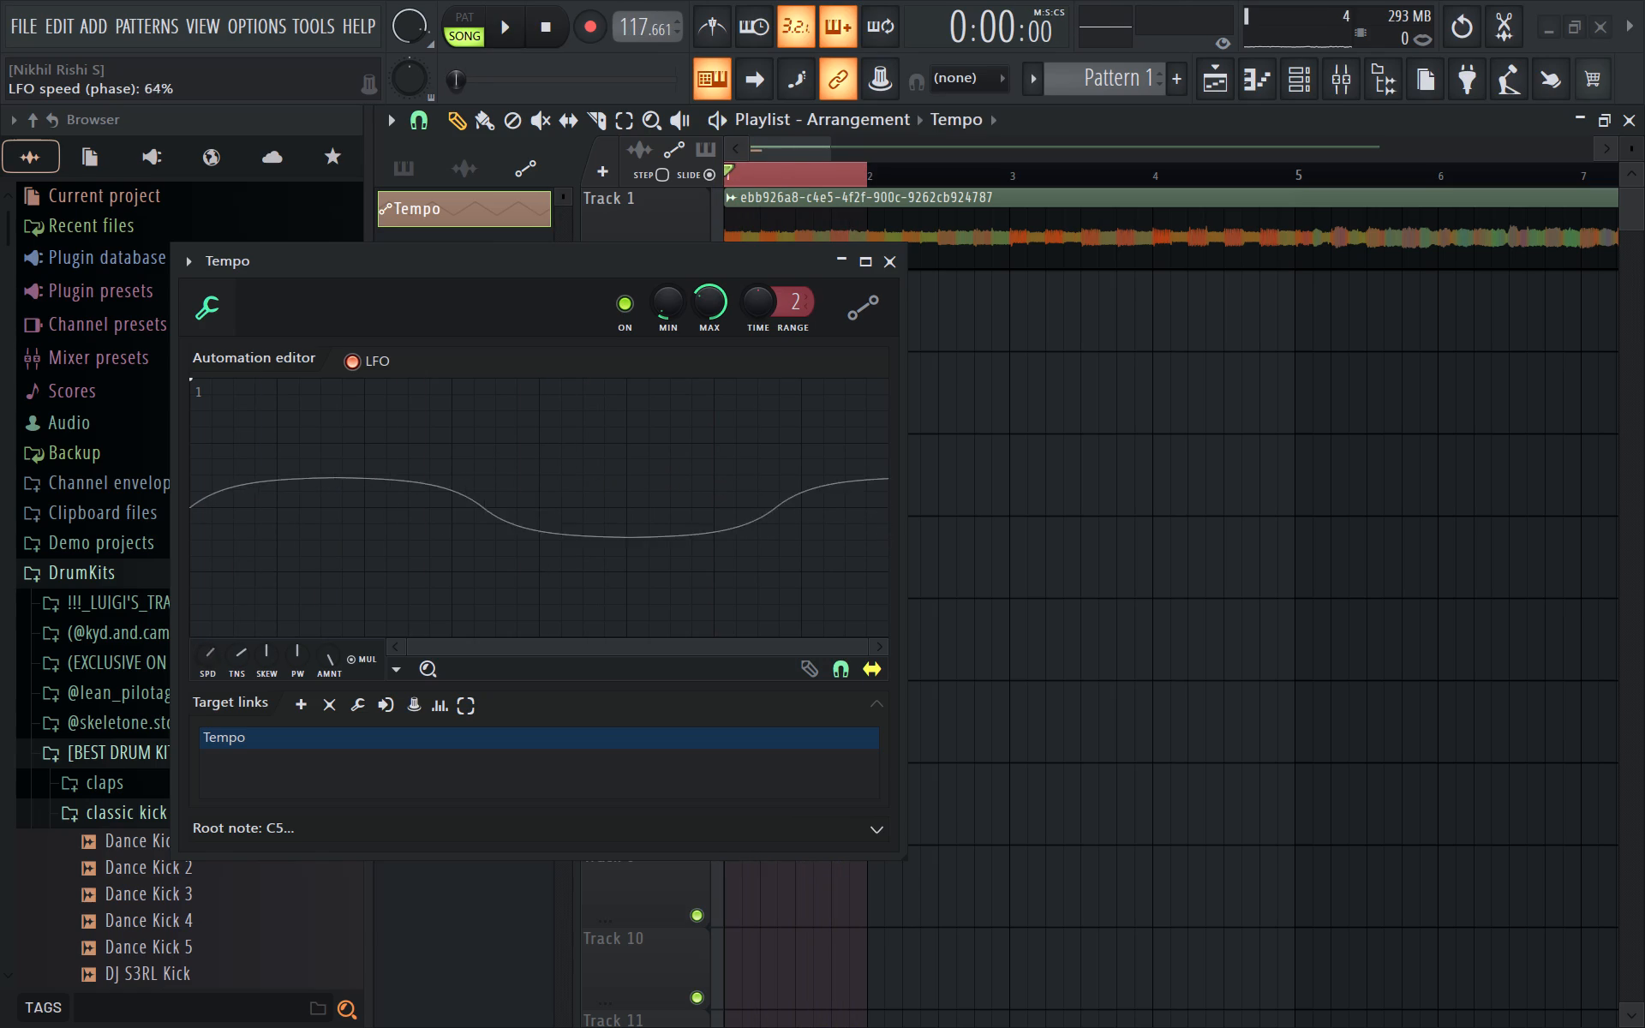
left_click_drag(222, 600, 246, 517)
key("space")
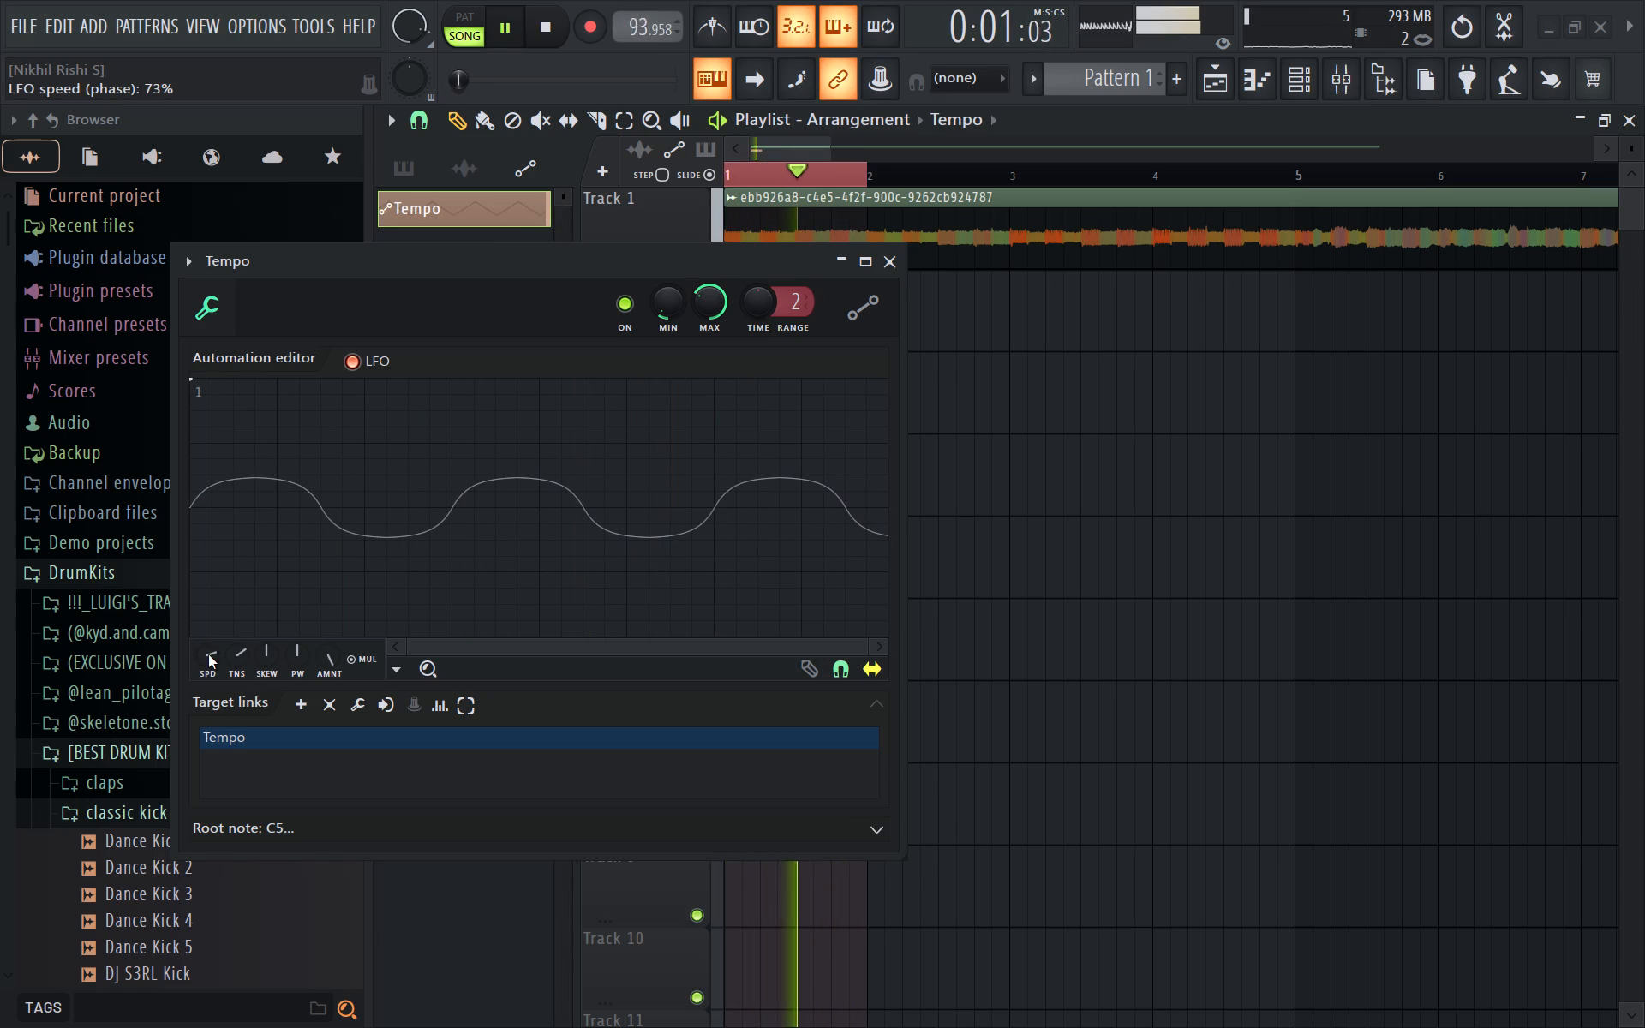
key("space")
Slow the Tempo clip's LFO to about one cycle per four bars, audition it, and close the clip's editor.
left_click_drag(208, 654, 211, 839)
key("space")
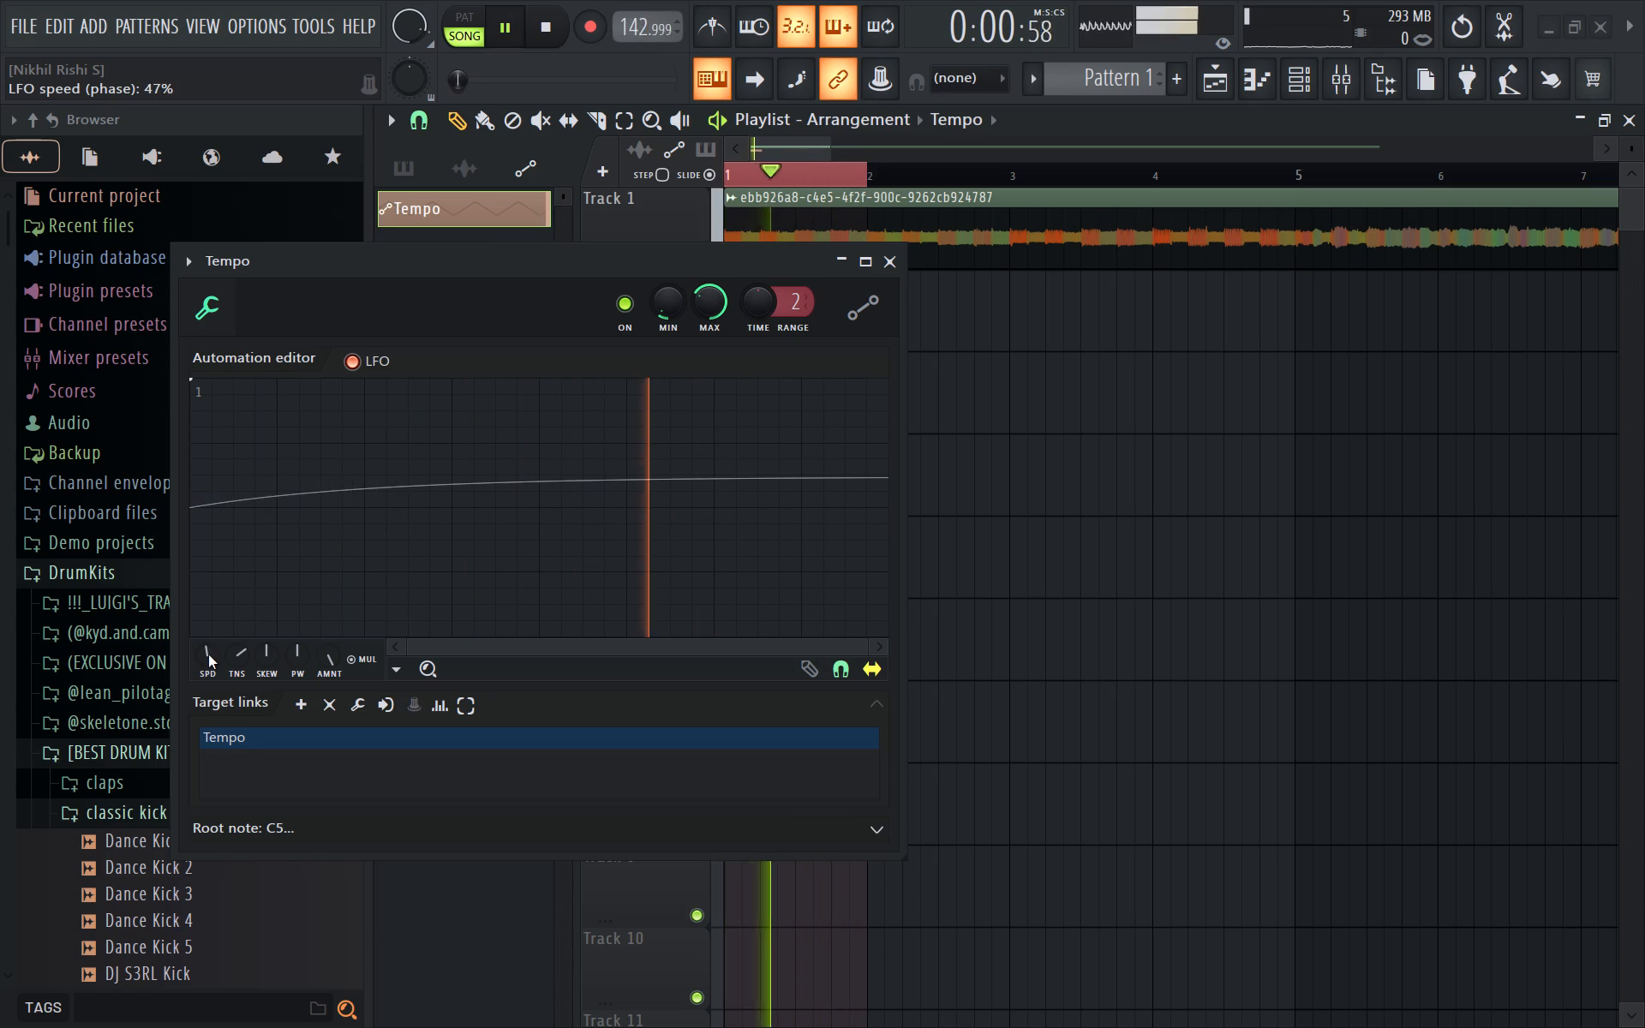
left_click_drag(208, 654, 205, 673)
key("space")
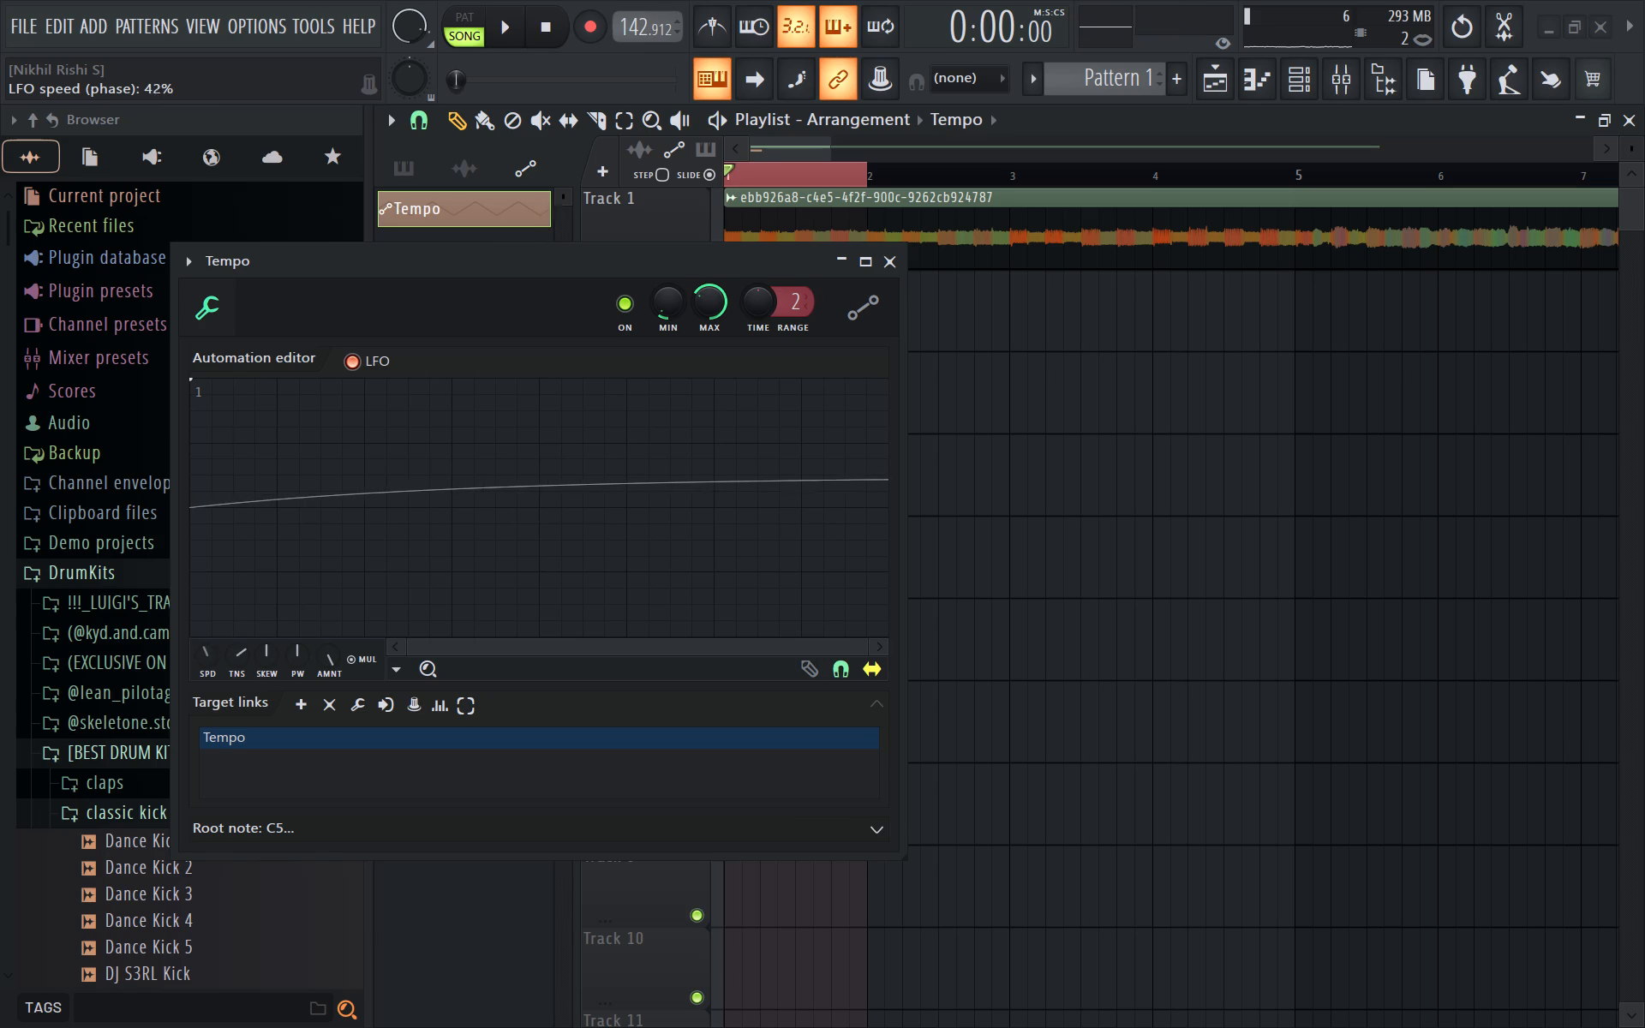
key("space")
left_click_drag(205, 673, 202, 692)
left_click(882, 260)
key("space")
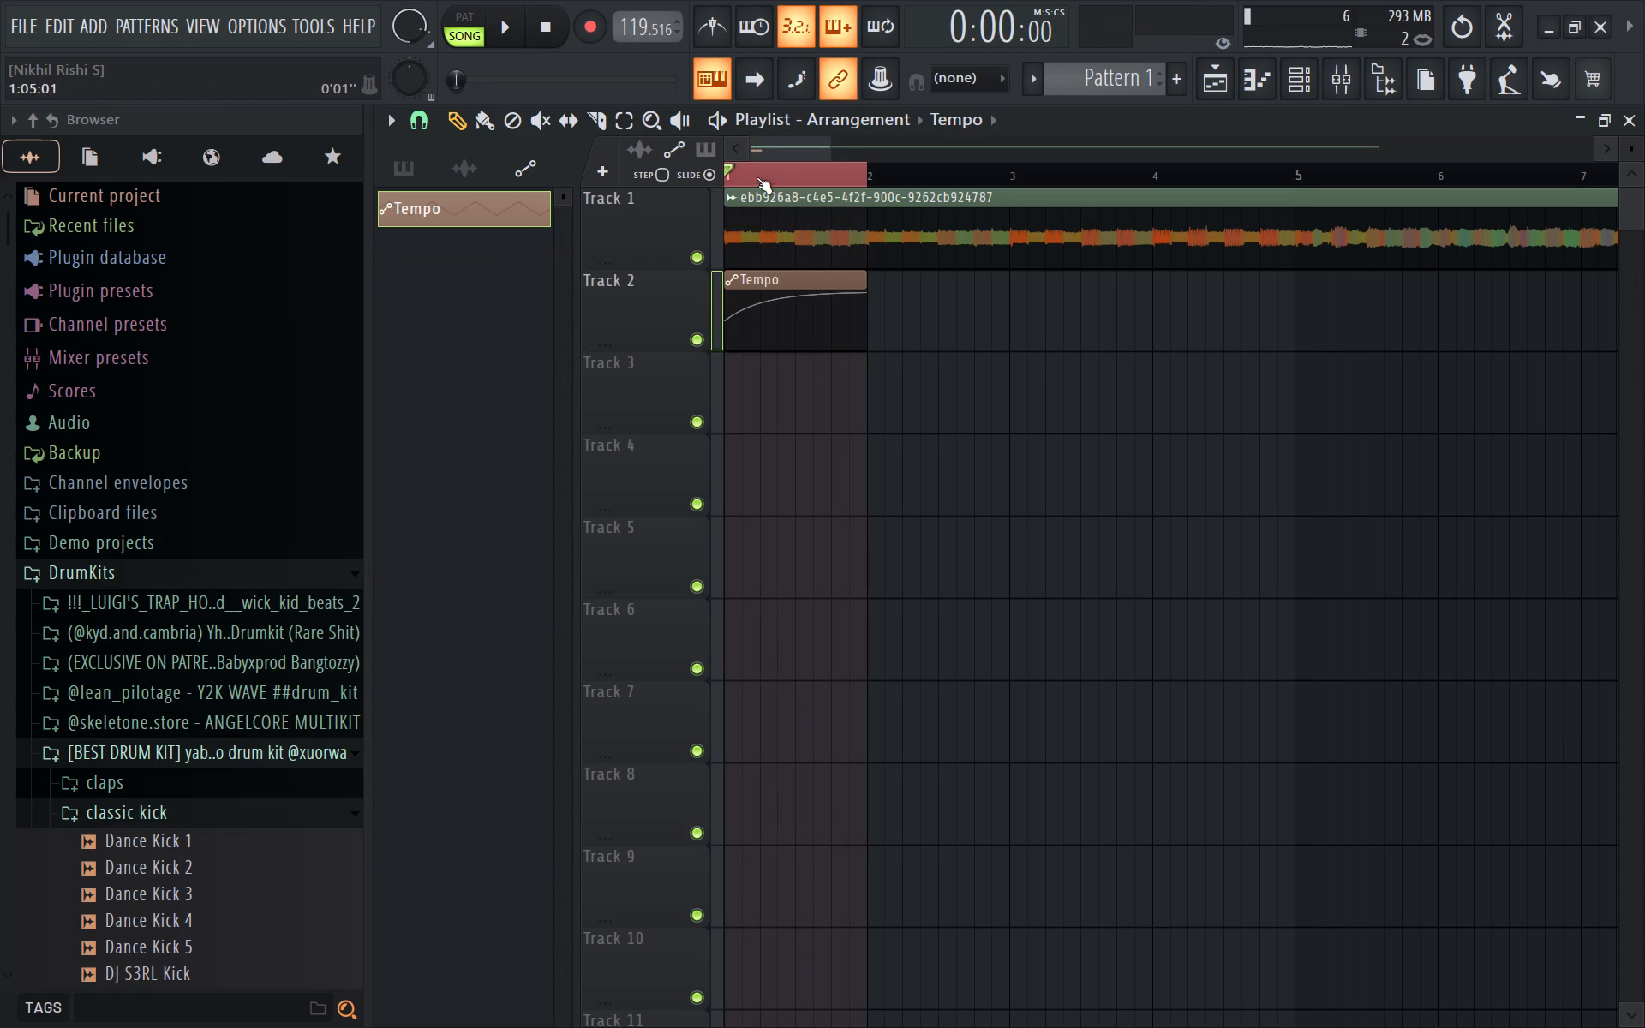
Clear the bar 1 time selection and briefly test playback from the song's start.
left_click_drag(750, 175, 732, 175)
left_click_drag(719, 175, 710, 176)
double_click(729, 176)
key("space")
key("space")
Extend the Tempo clip on Track 2 to a length of 8:04:00 while playing the song.
left_click_drag(869, 286, 1186, 296)
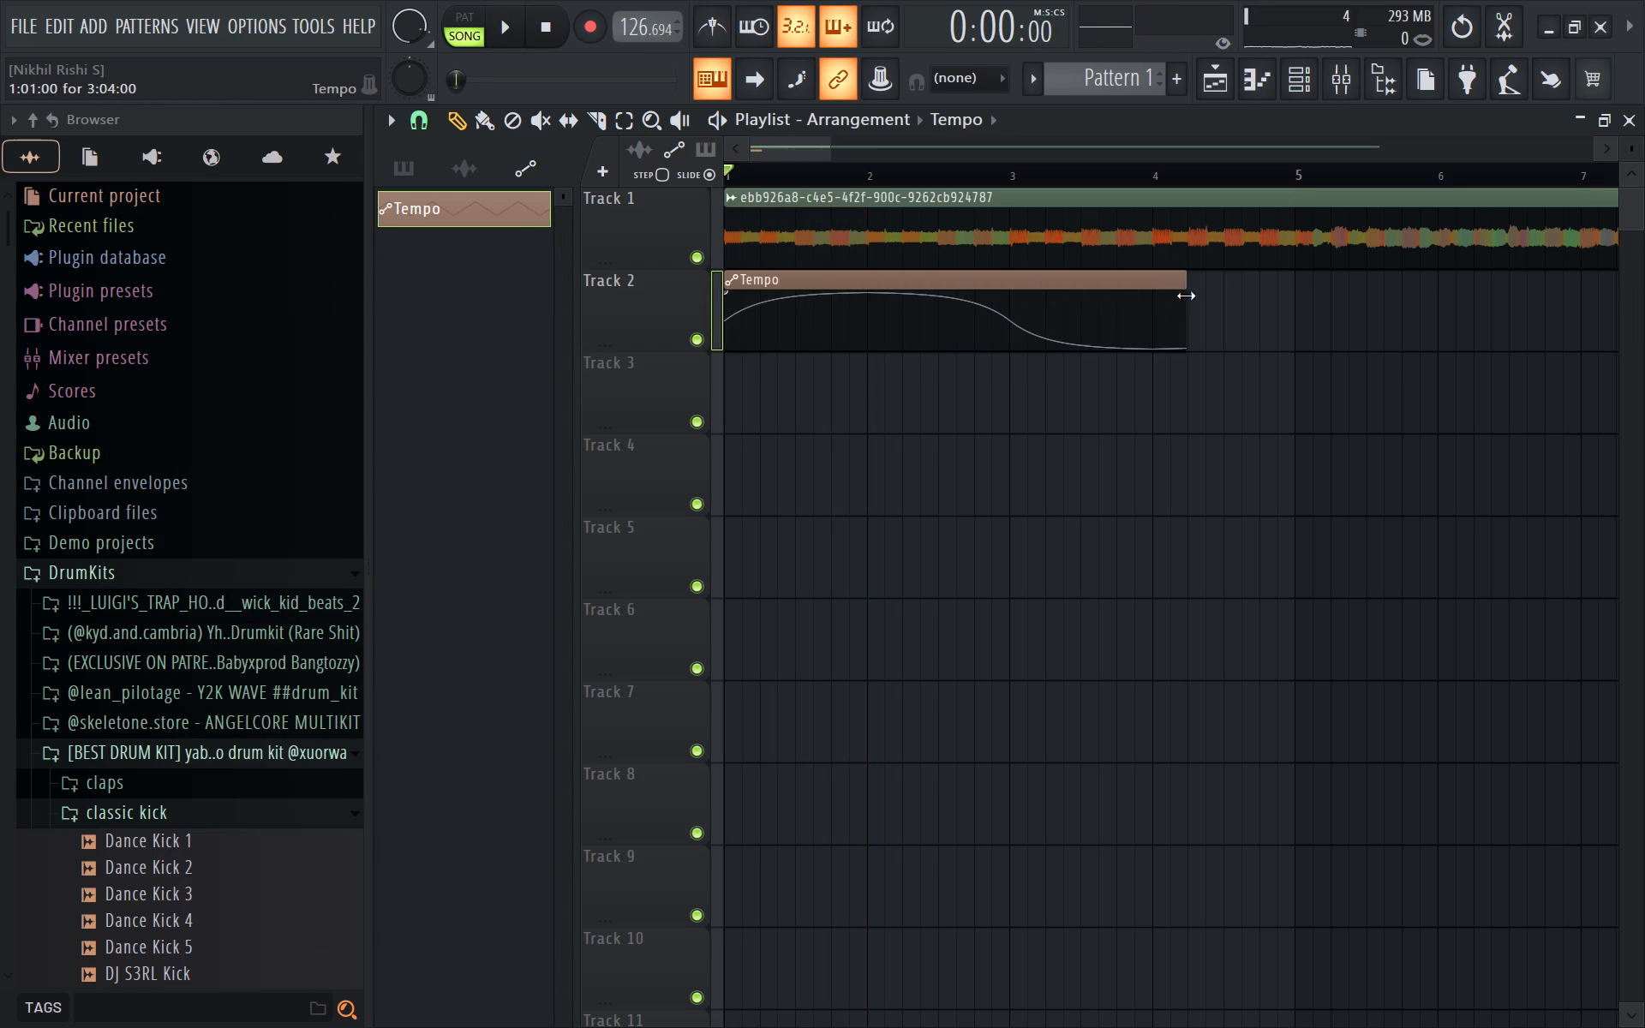
left_click_drag(1186, 296, 1300, 310)
key("space")
scroll(1294, 327, "down", 5, "ctrl")
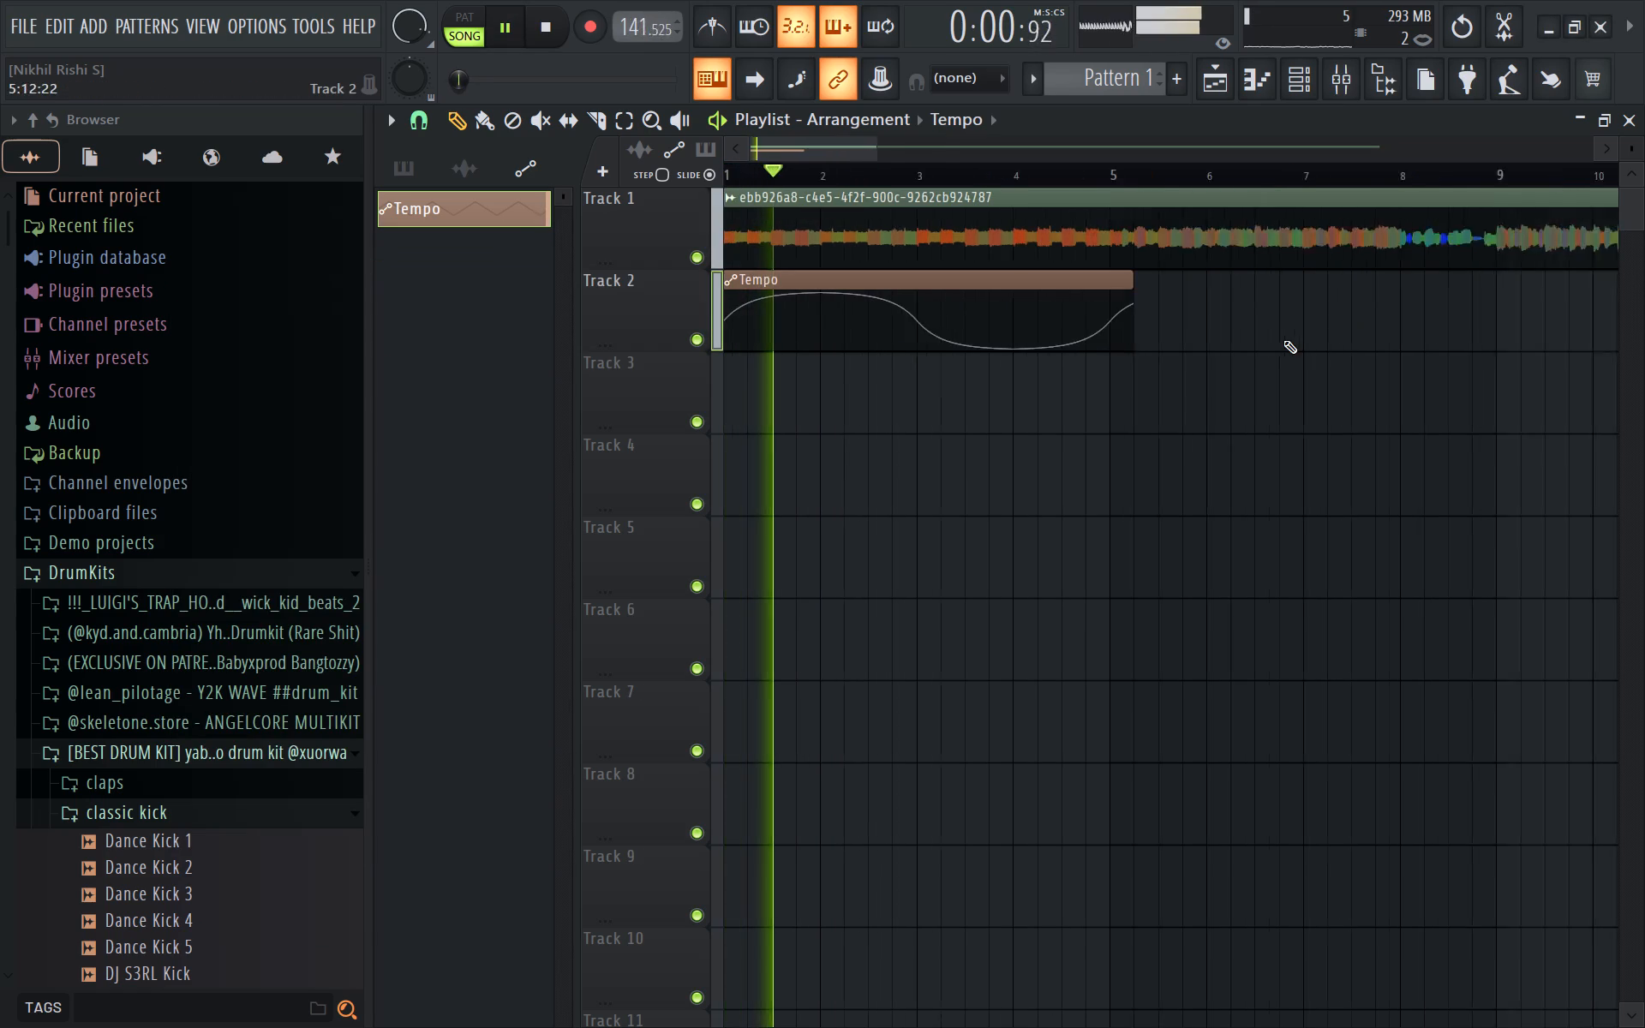
scroll(1283, 340, "down", 7, "ctrl")
left_click_drag(976, 276, 1214, 276)
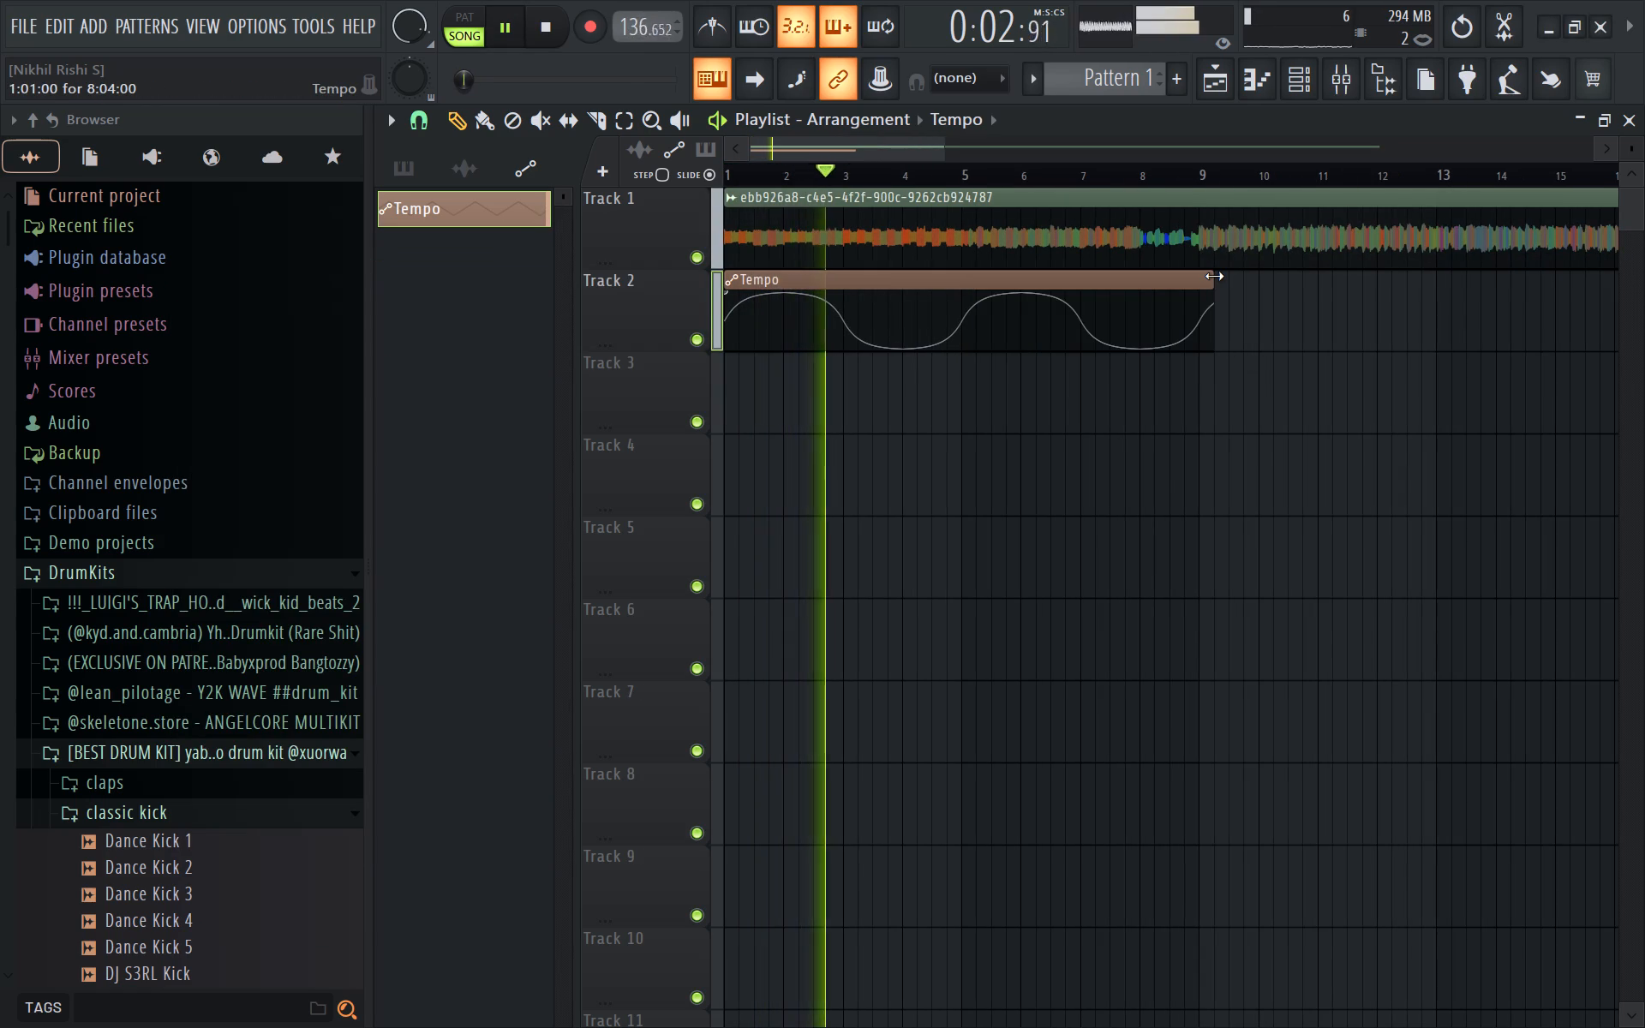
Extend the Tempo clip to about 48 bars, up to the end of the audio clip, and return the view to bar 1.
double_click(1087, 278)
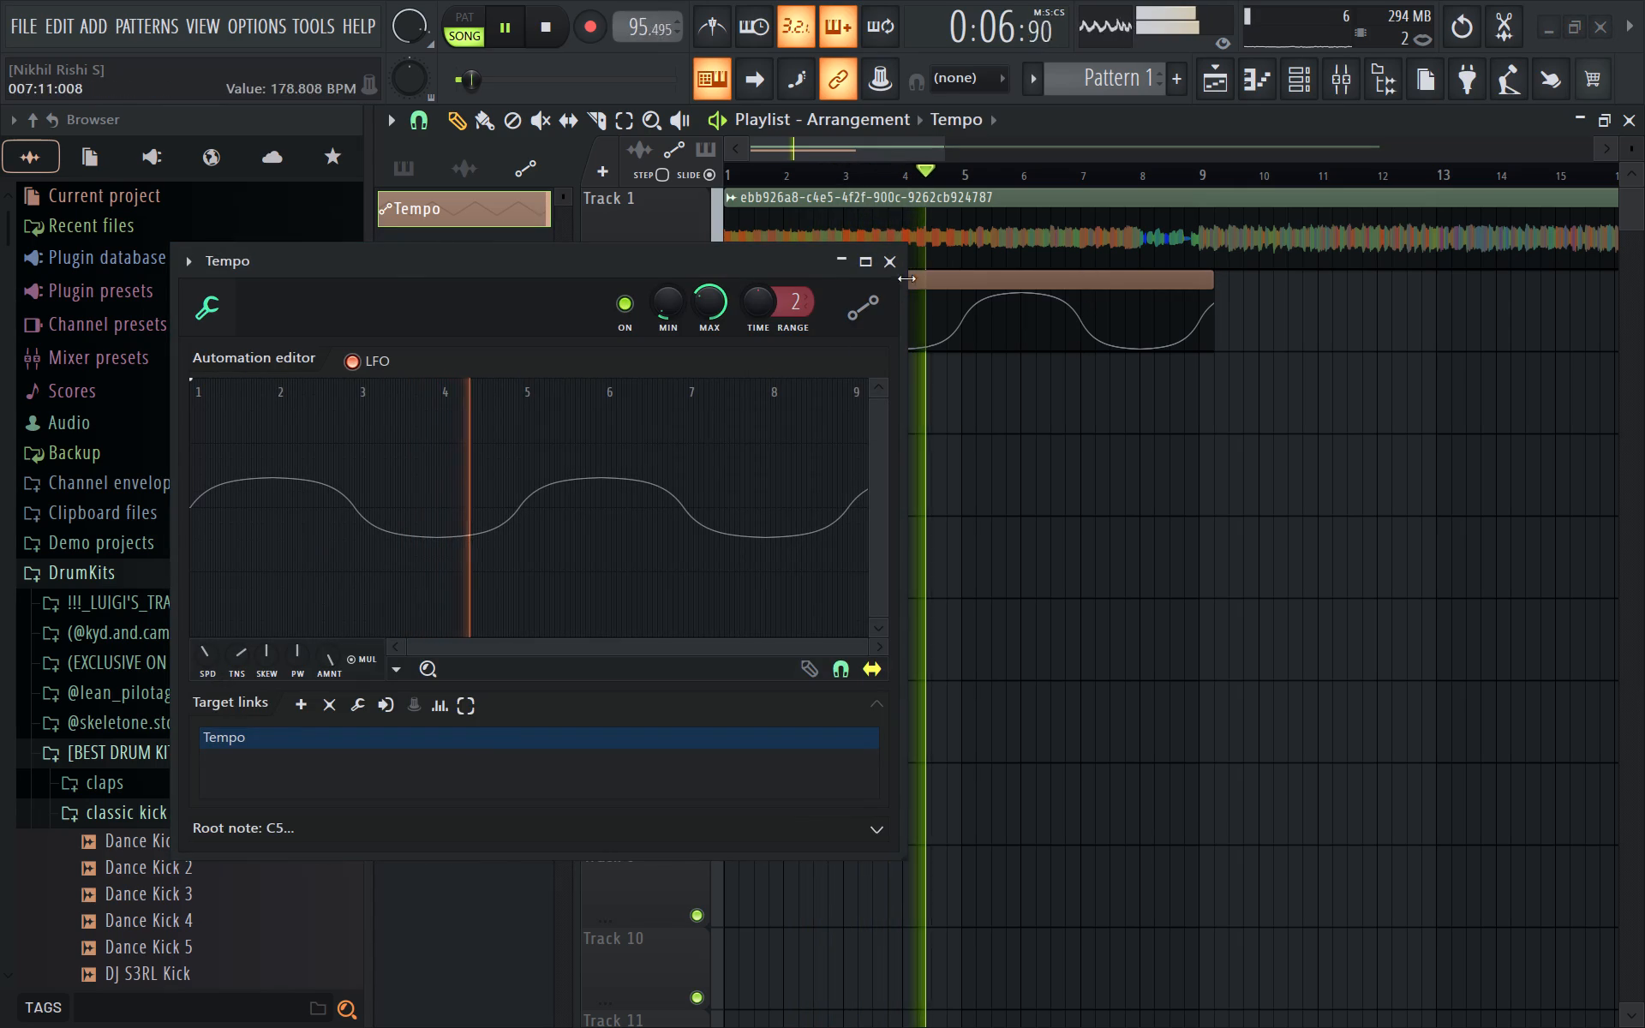
left_click(896, 263)
left_click_drag(1213, 284, 1570, 275)
scroll(1565, 292, "down", 7, "ctrl")
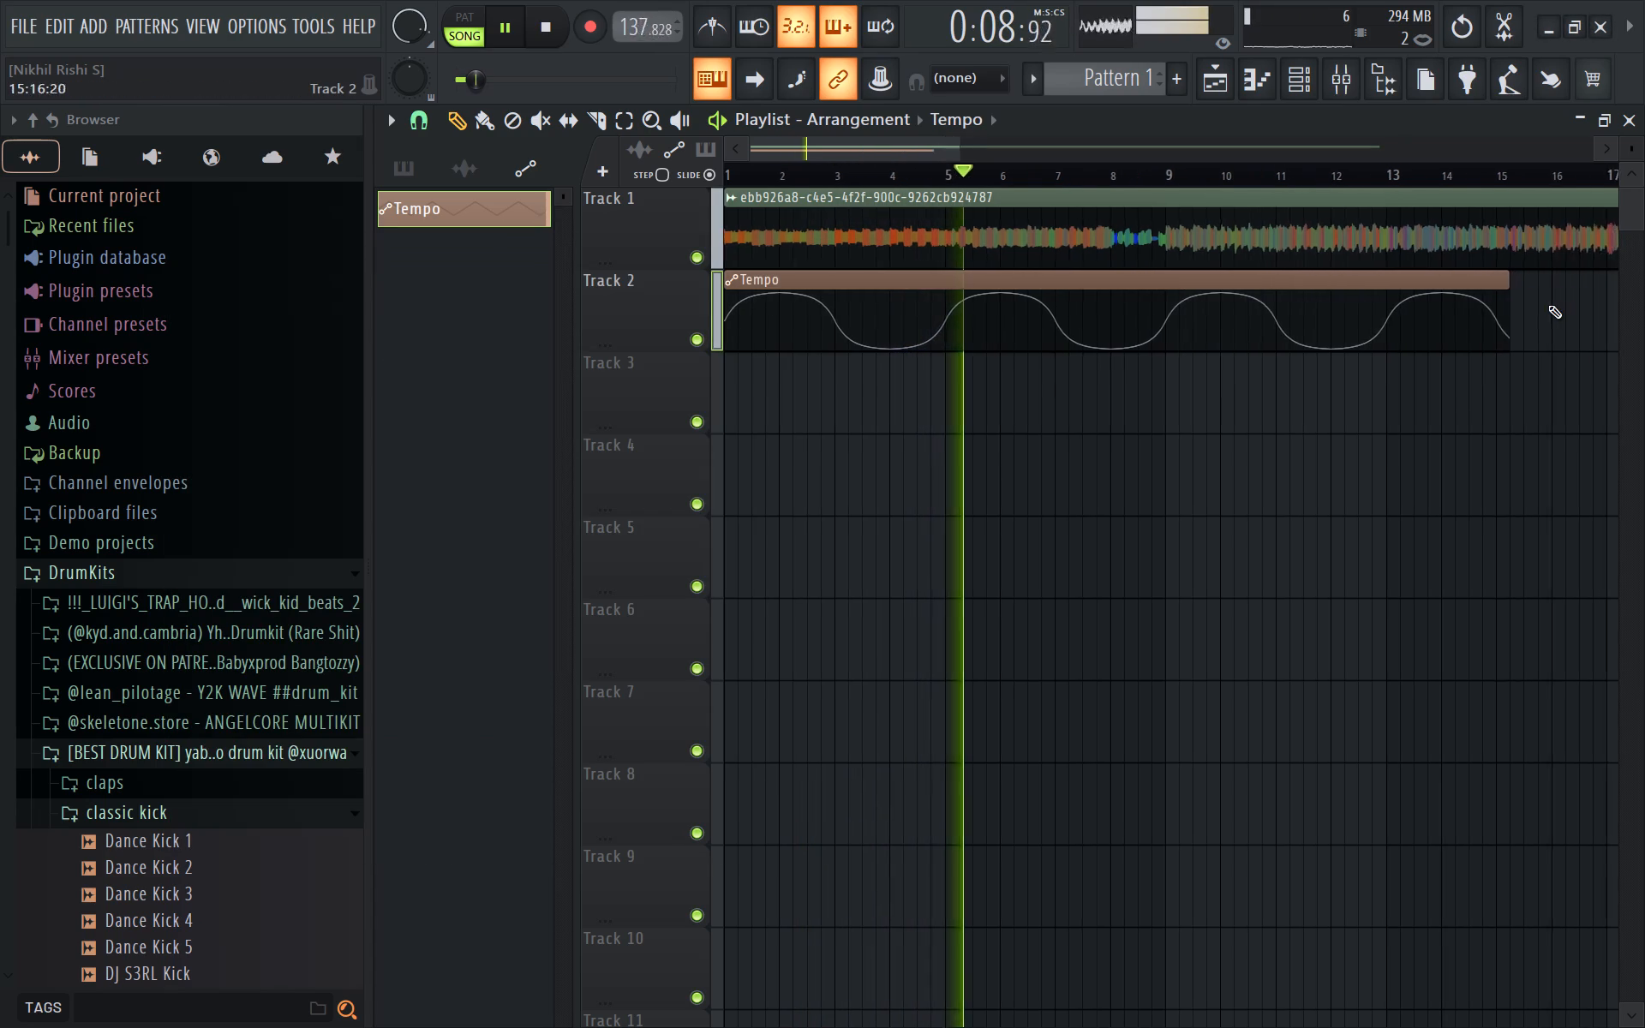
scroll(1548, 305, "down", 20, "ctrl")
left_click_drag(1101, 284, 1296, 293)
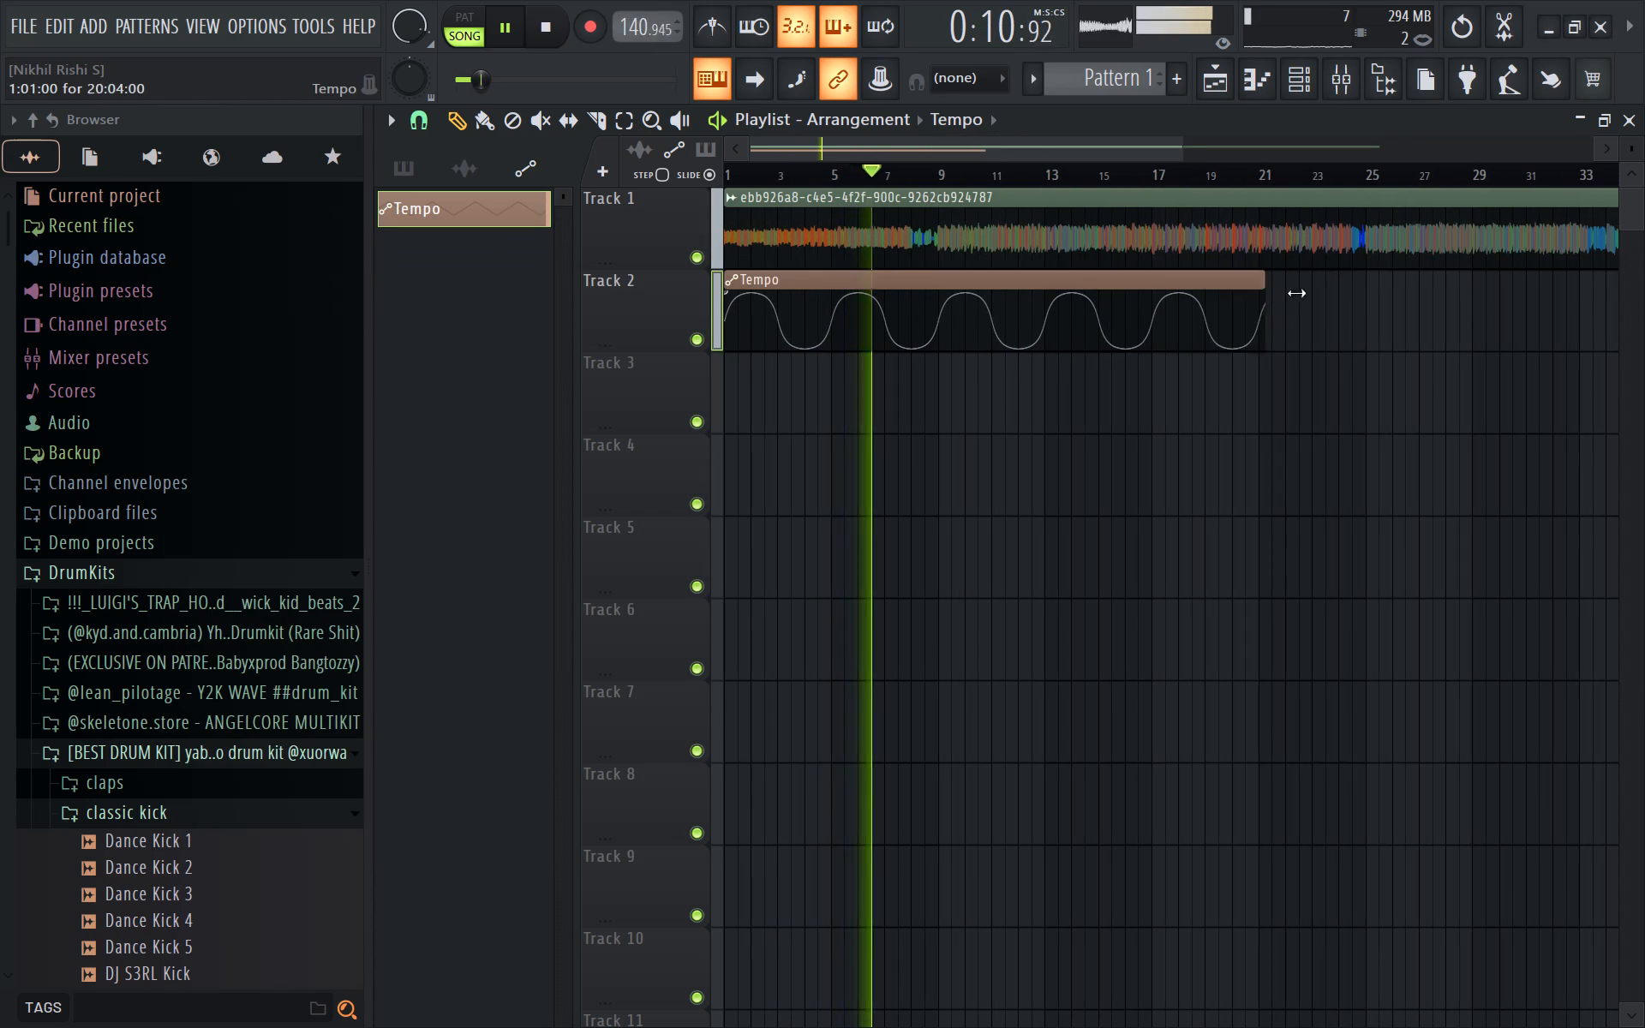
left_click_drag(1296, 293, 1460, 271)
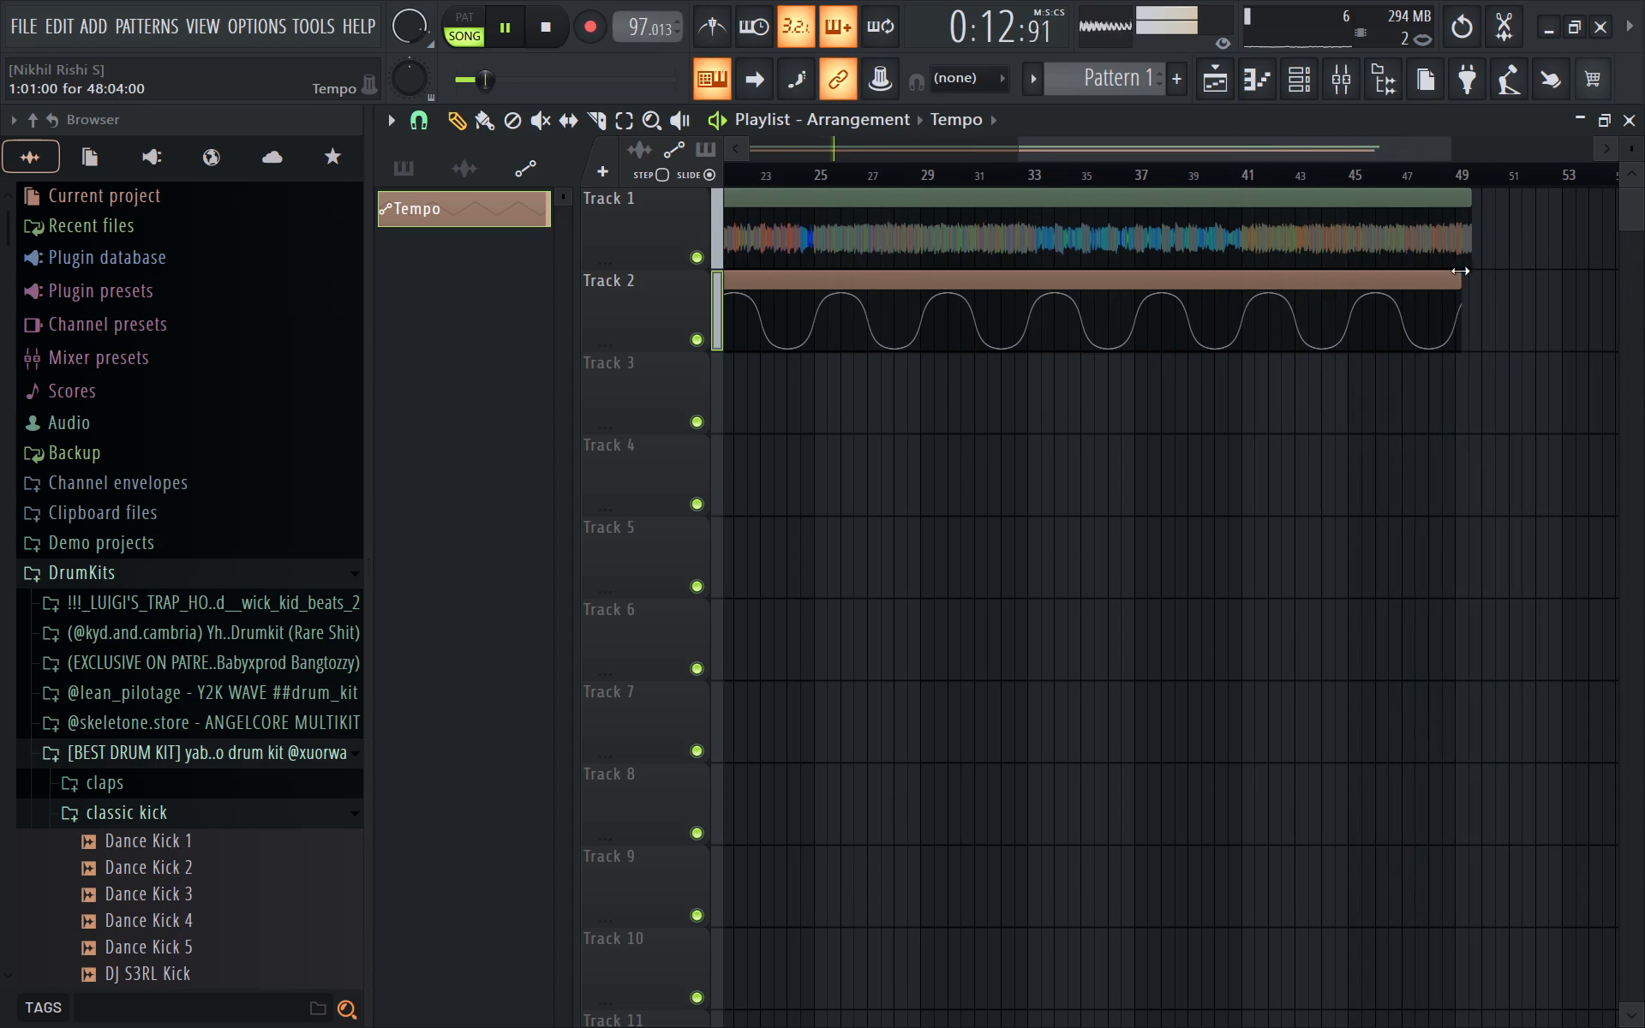
left_click_drag(1460, 271, 1467, 269)
left_click_drag(1289, 144, 248, 312)
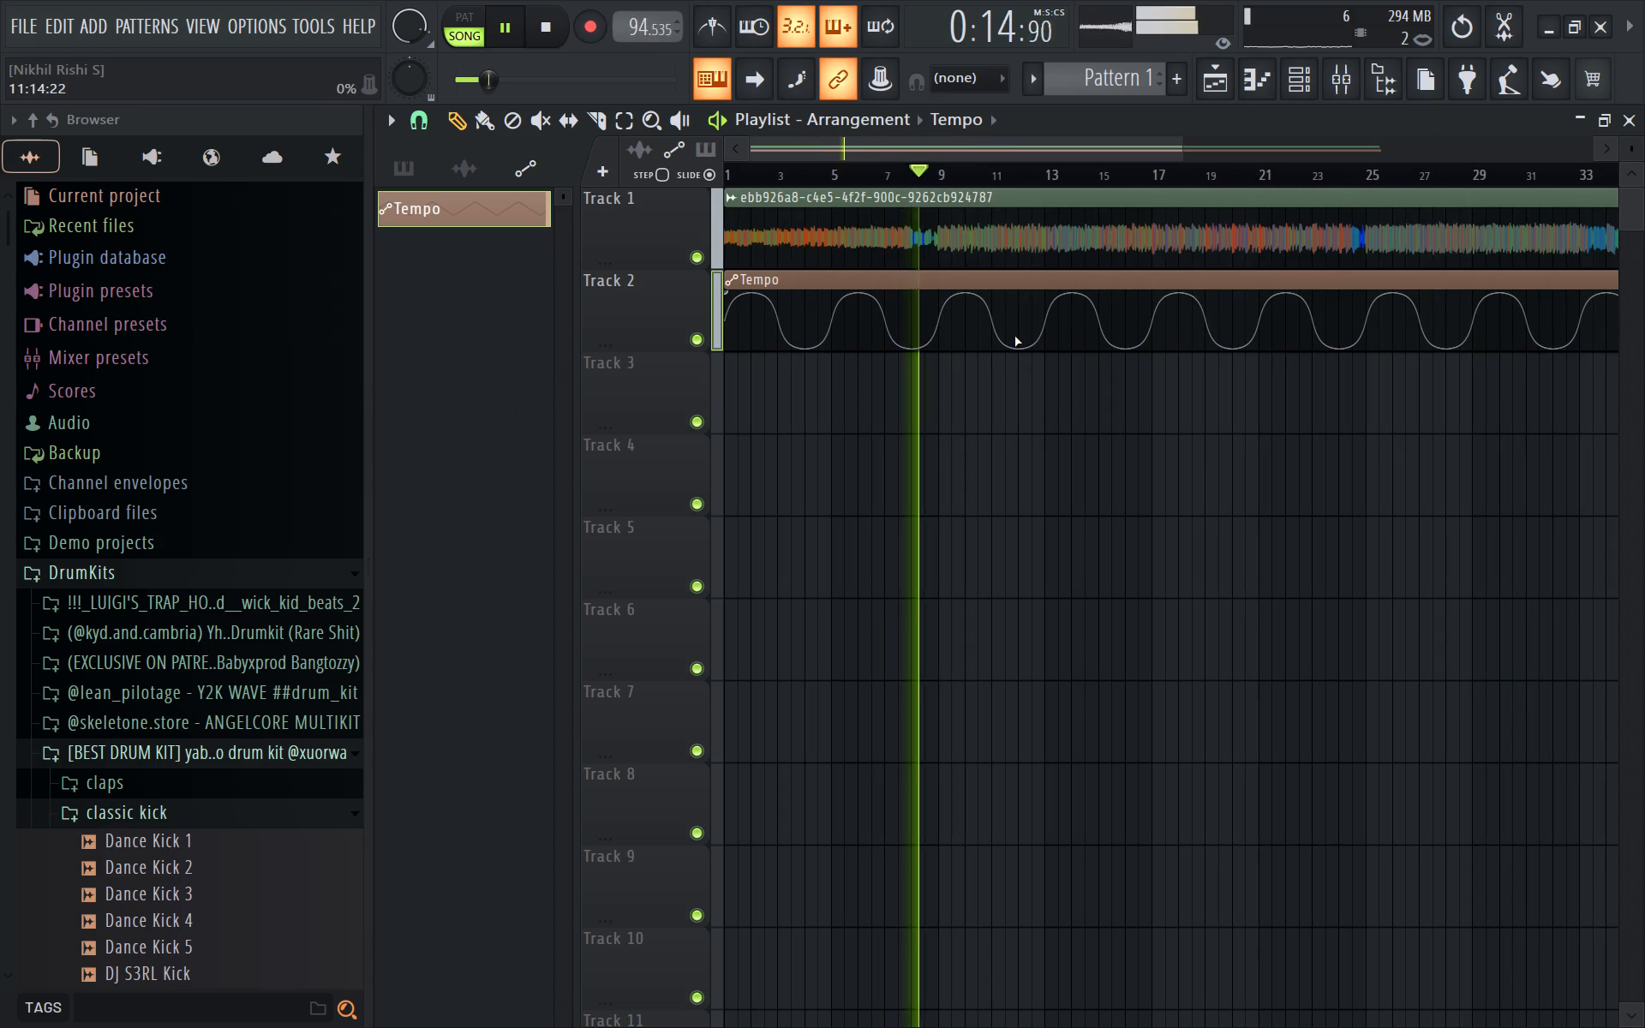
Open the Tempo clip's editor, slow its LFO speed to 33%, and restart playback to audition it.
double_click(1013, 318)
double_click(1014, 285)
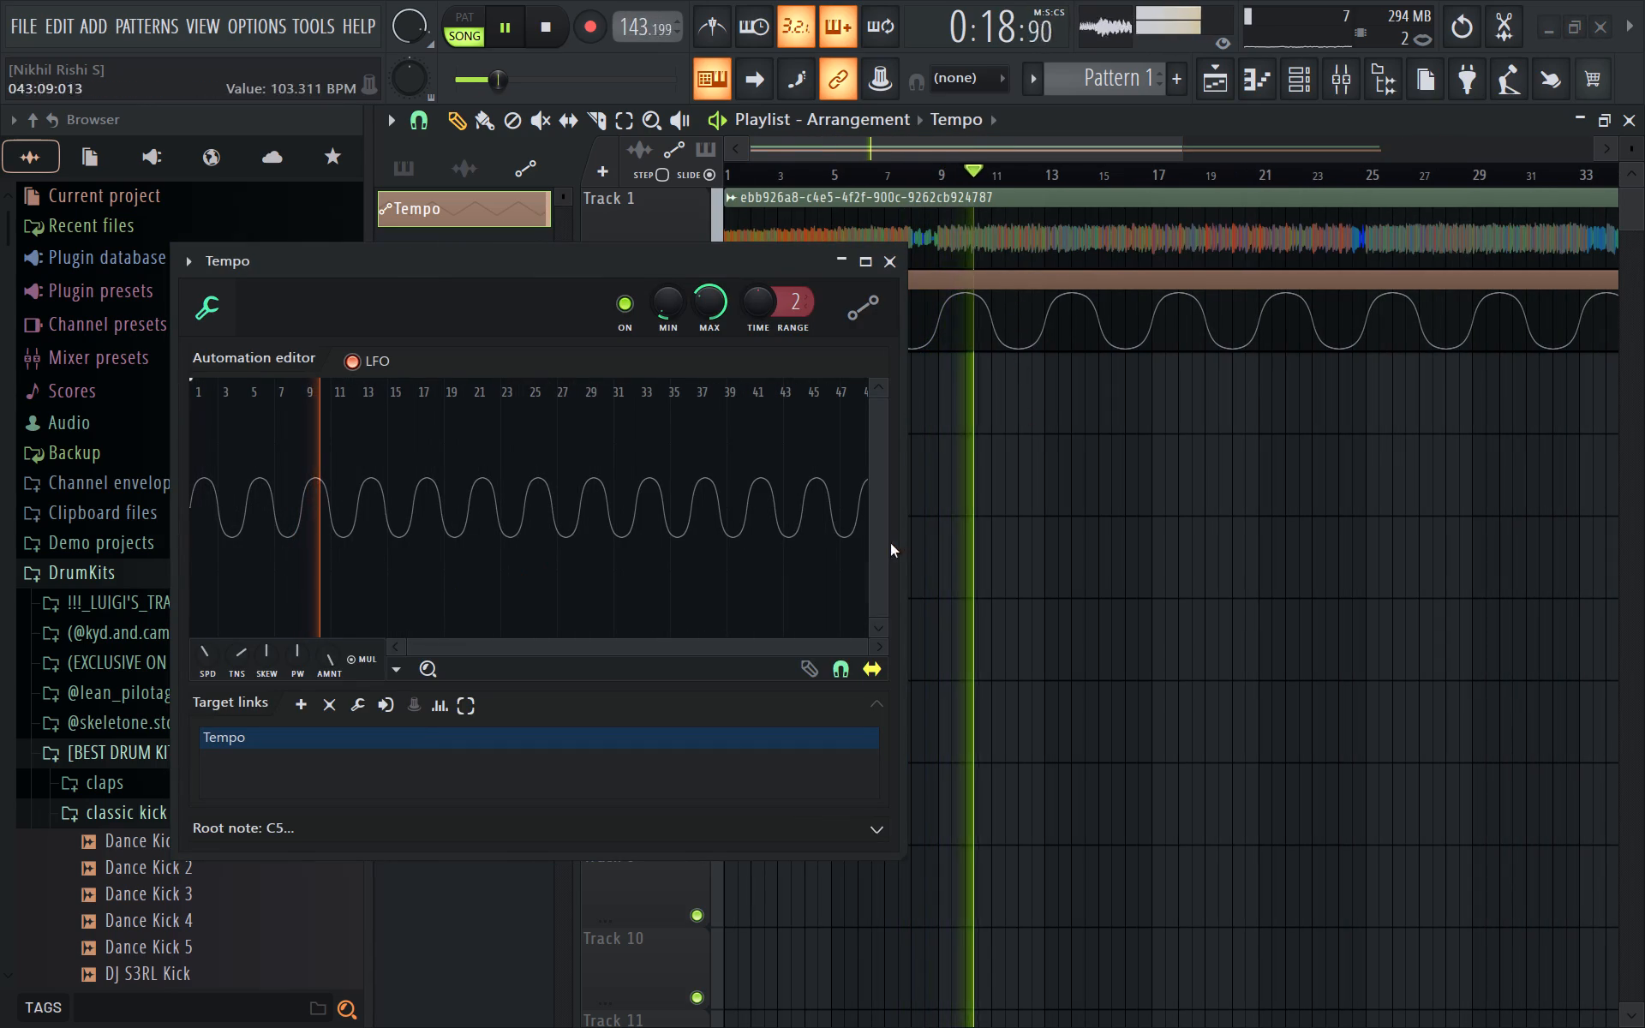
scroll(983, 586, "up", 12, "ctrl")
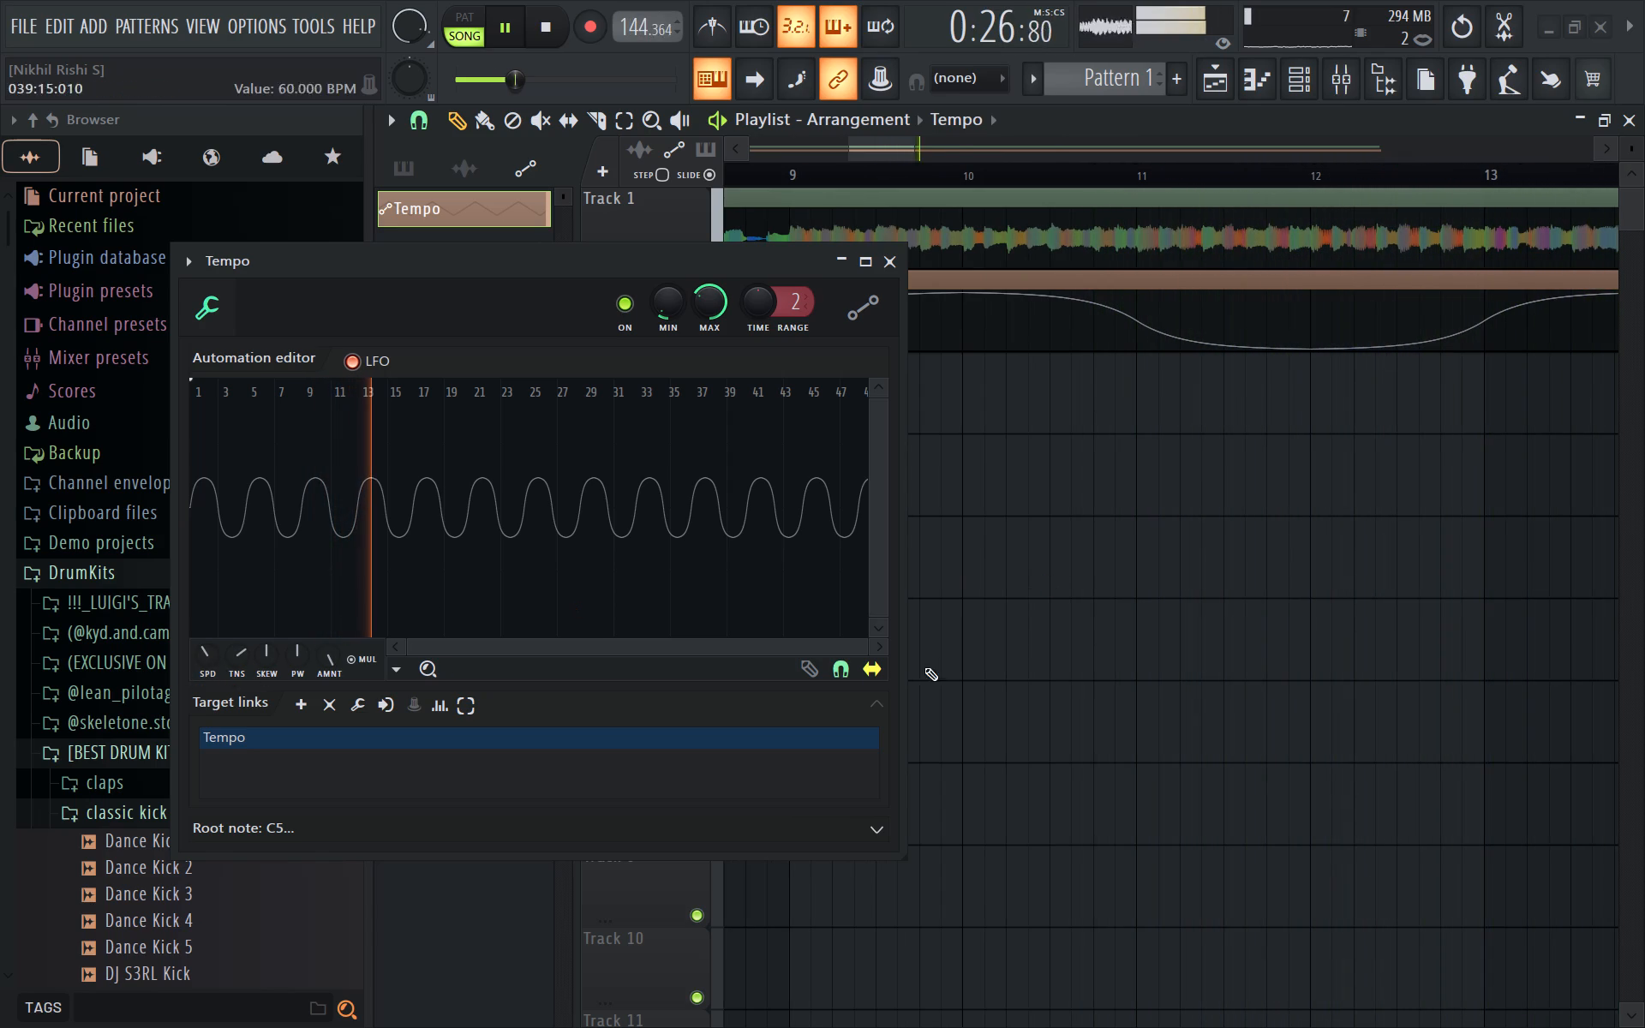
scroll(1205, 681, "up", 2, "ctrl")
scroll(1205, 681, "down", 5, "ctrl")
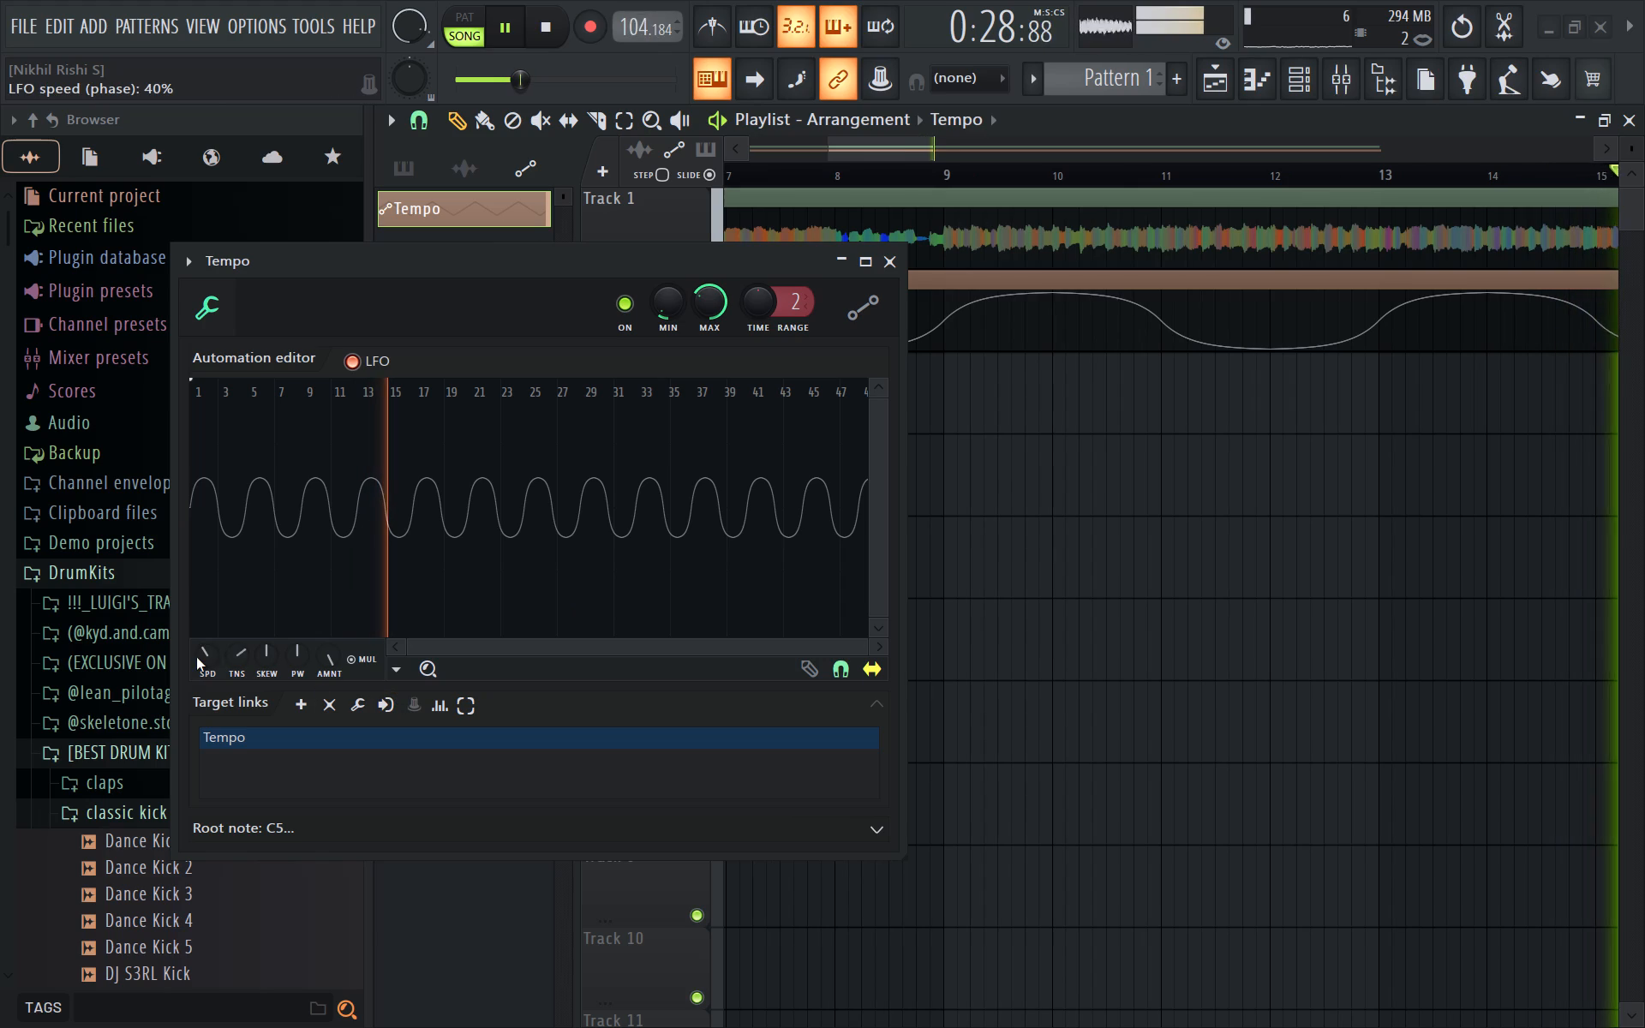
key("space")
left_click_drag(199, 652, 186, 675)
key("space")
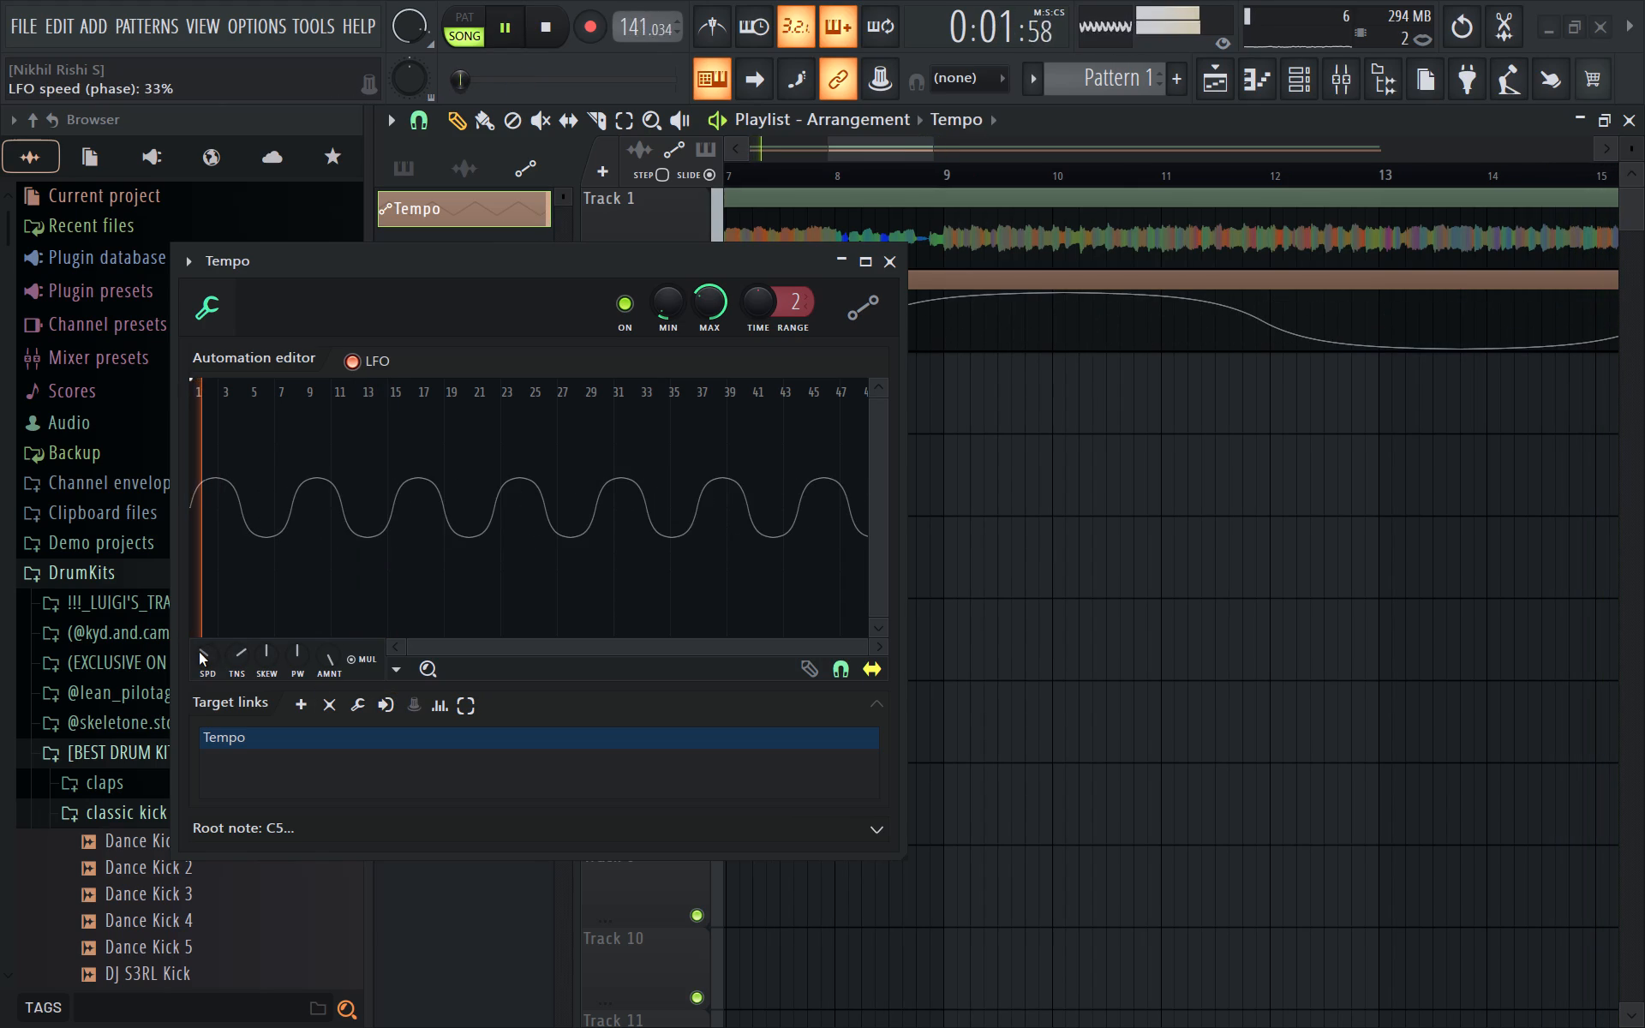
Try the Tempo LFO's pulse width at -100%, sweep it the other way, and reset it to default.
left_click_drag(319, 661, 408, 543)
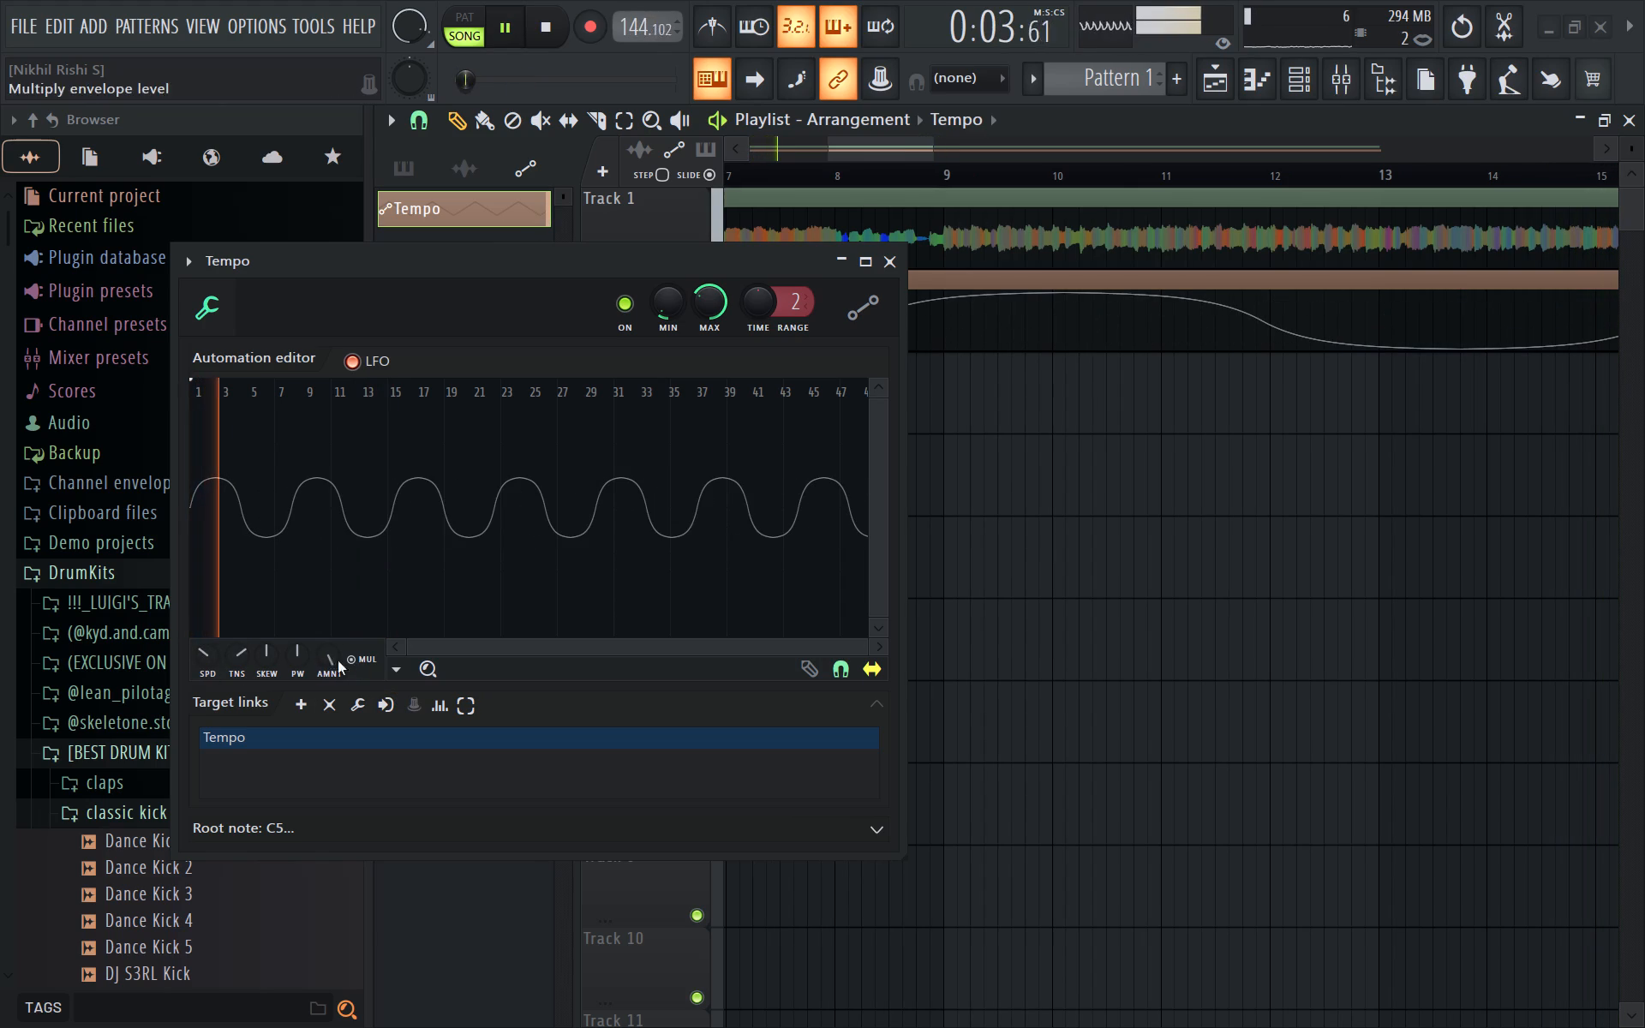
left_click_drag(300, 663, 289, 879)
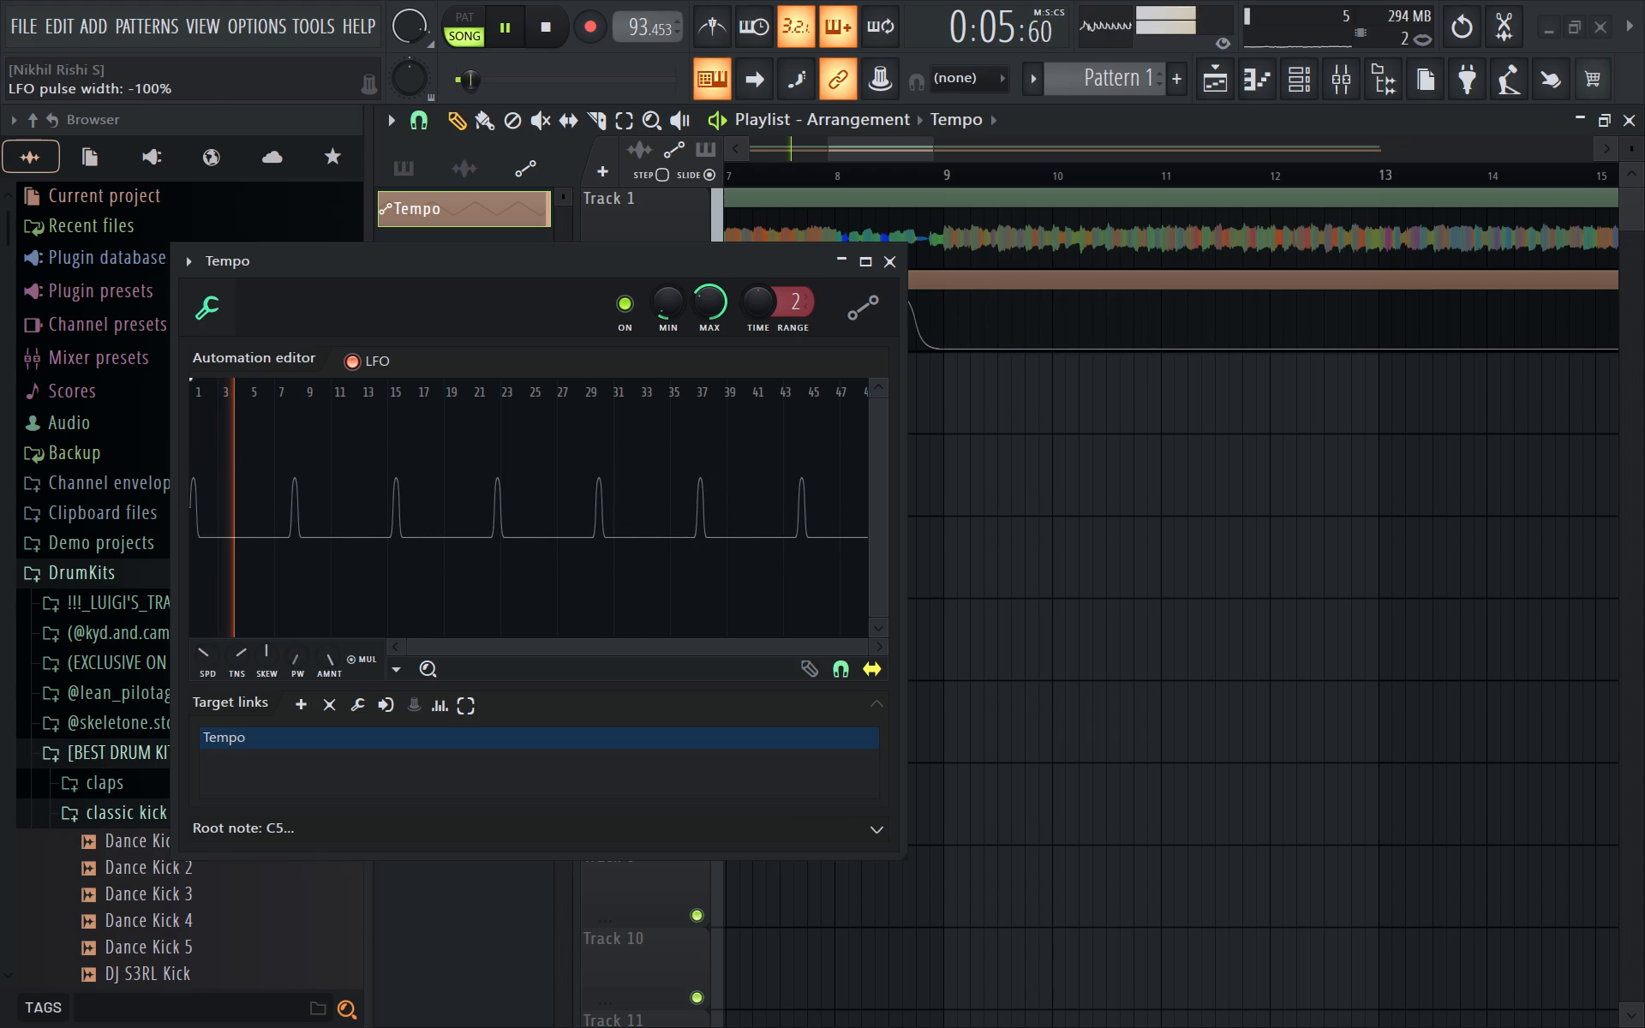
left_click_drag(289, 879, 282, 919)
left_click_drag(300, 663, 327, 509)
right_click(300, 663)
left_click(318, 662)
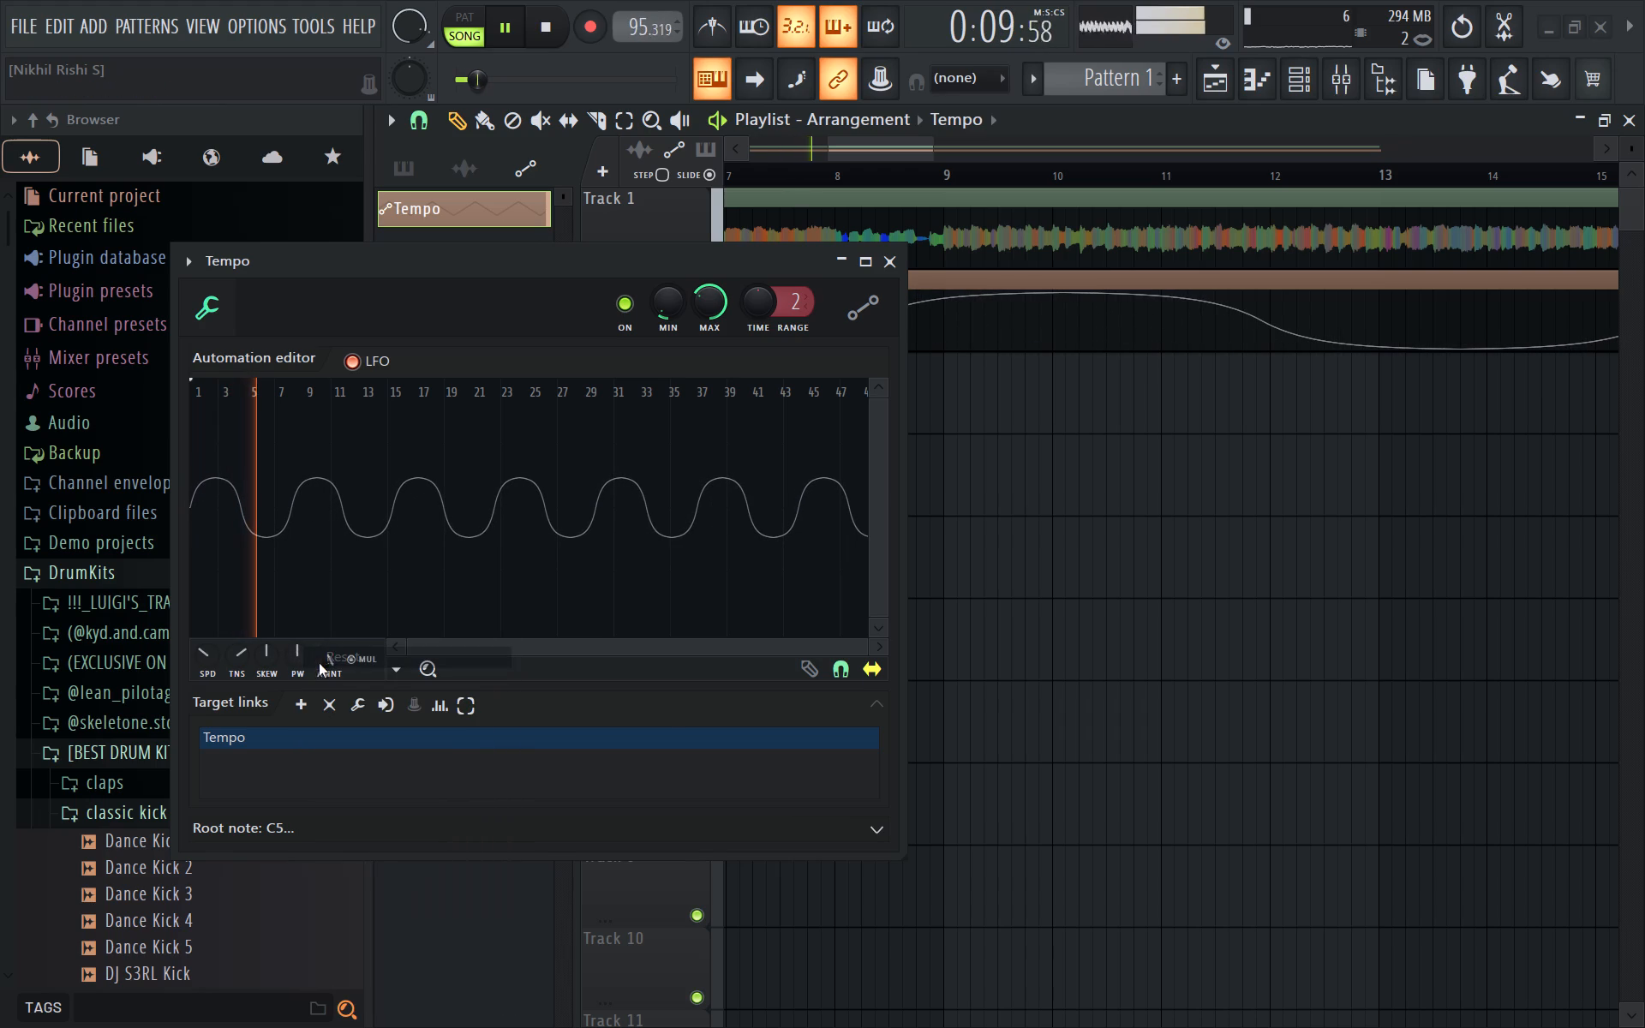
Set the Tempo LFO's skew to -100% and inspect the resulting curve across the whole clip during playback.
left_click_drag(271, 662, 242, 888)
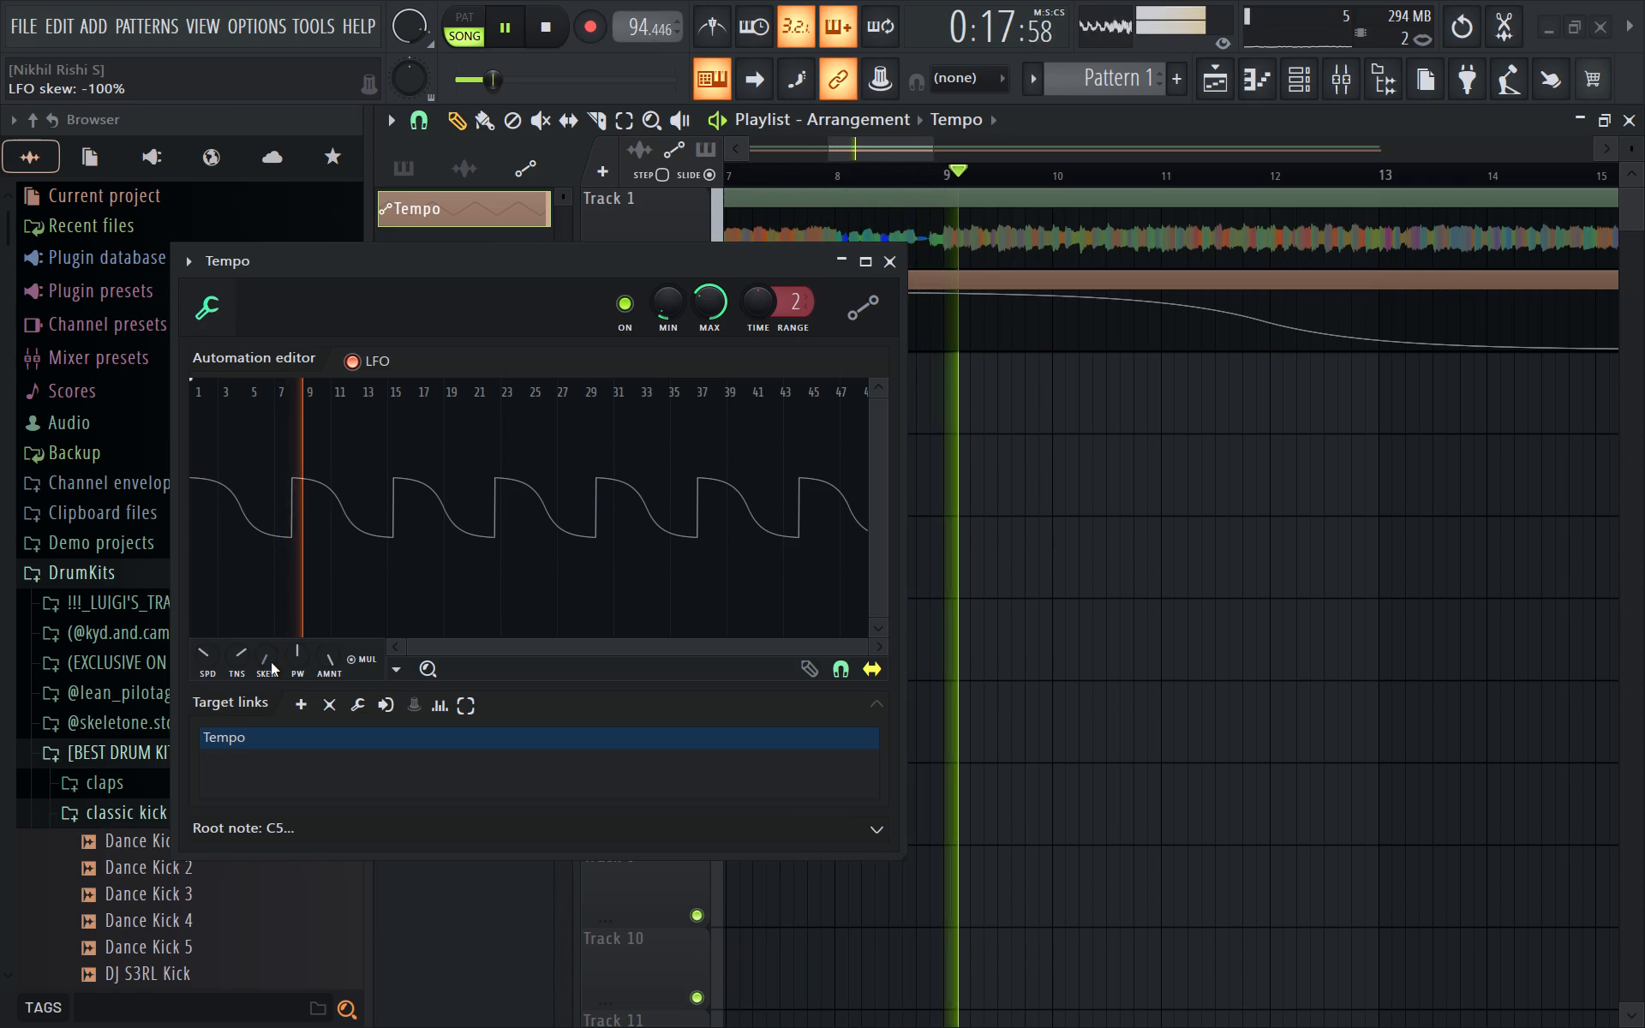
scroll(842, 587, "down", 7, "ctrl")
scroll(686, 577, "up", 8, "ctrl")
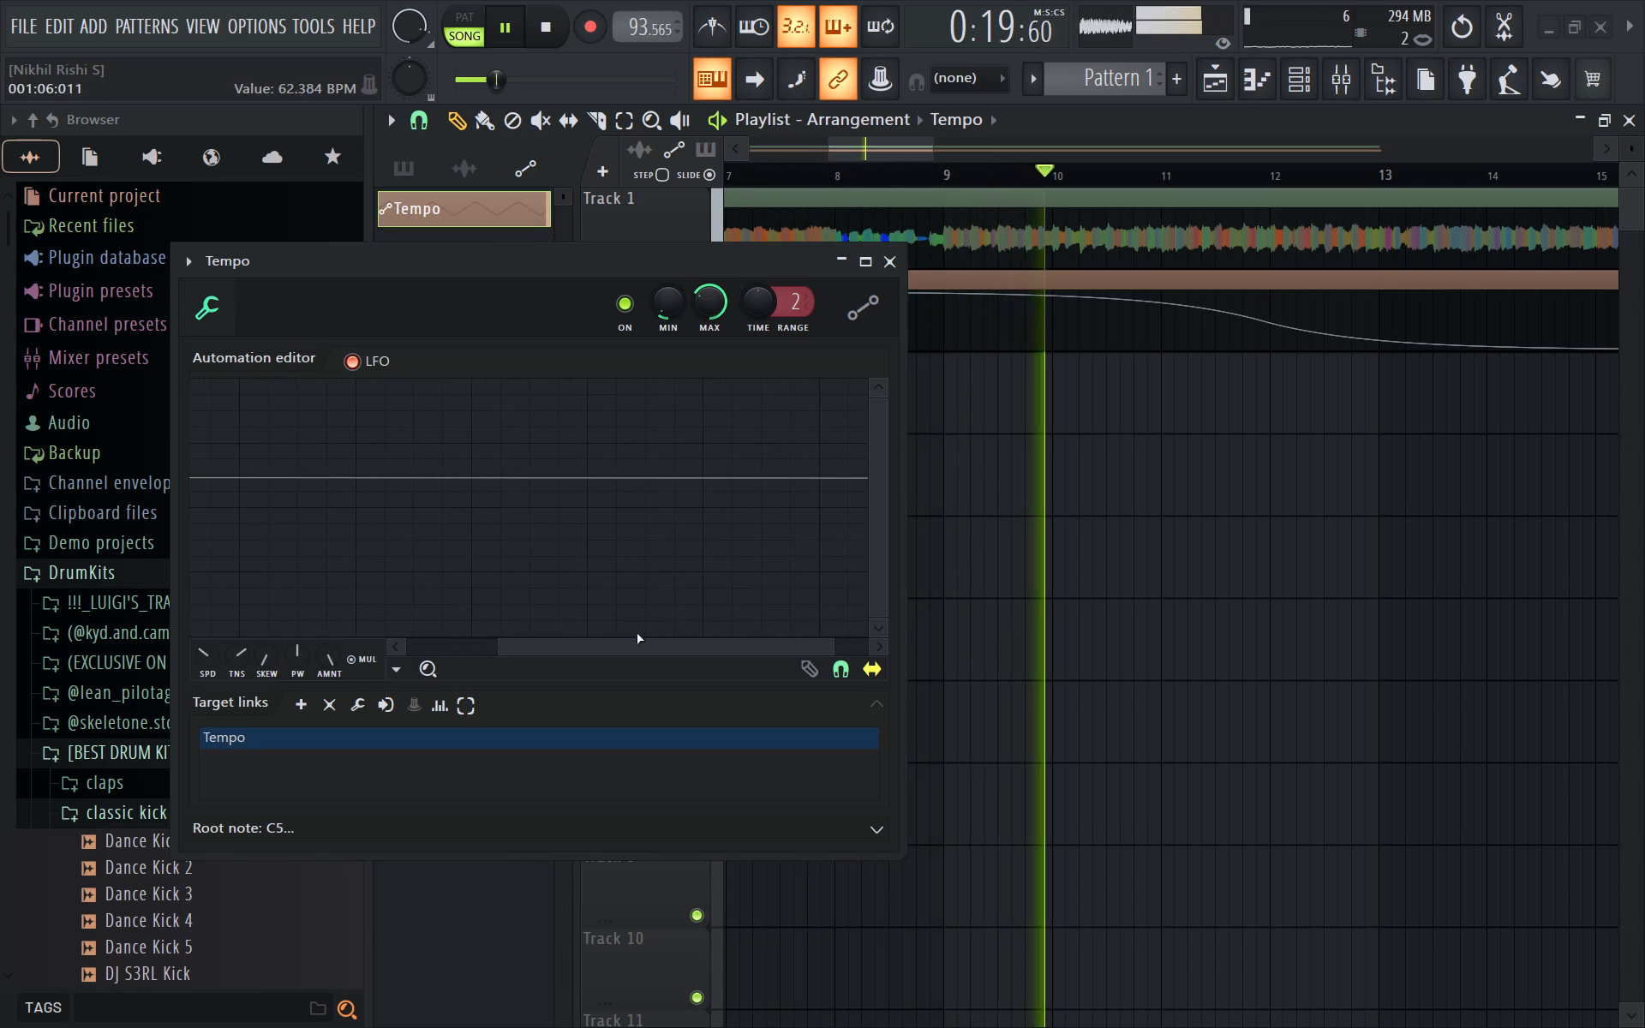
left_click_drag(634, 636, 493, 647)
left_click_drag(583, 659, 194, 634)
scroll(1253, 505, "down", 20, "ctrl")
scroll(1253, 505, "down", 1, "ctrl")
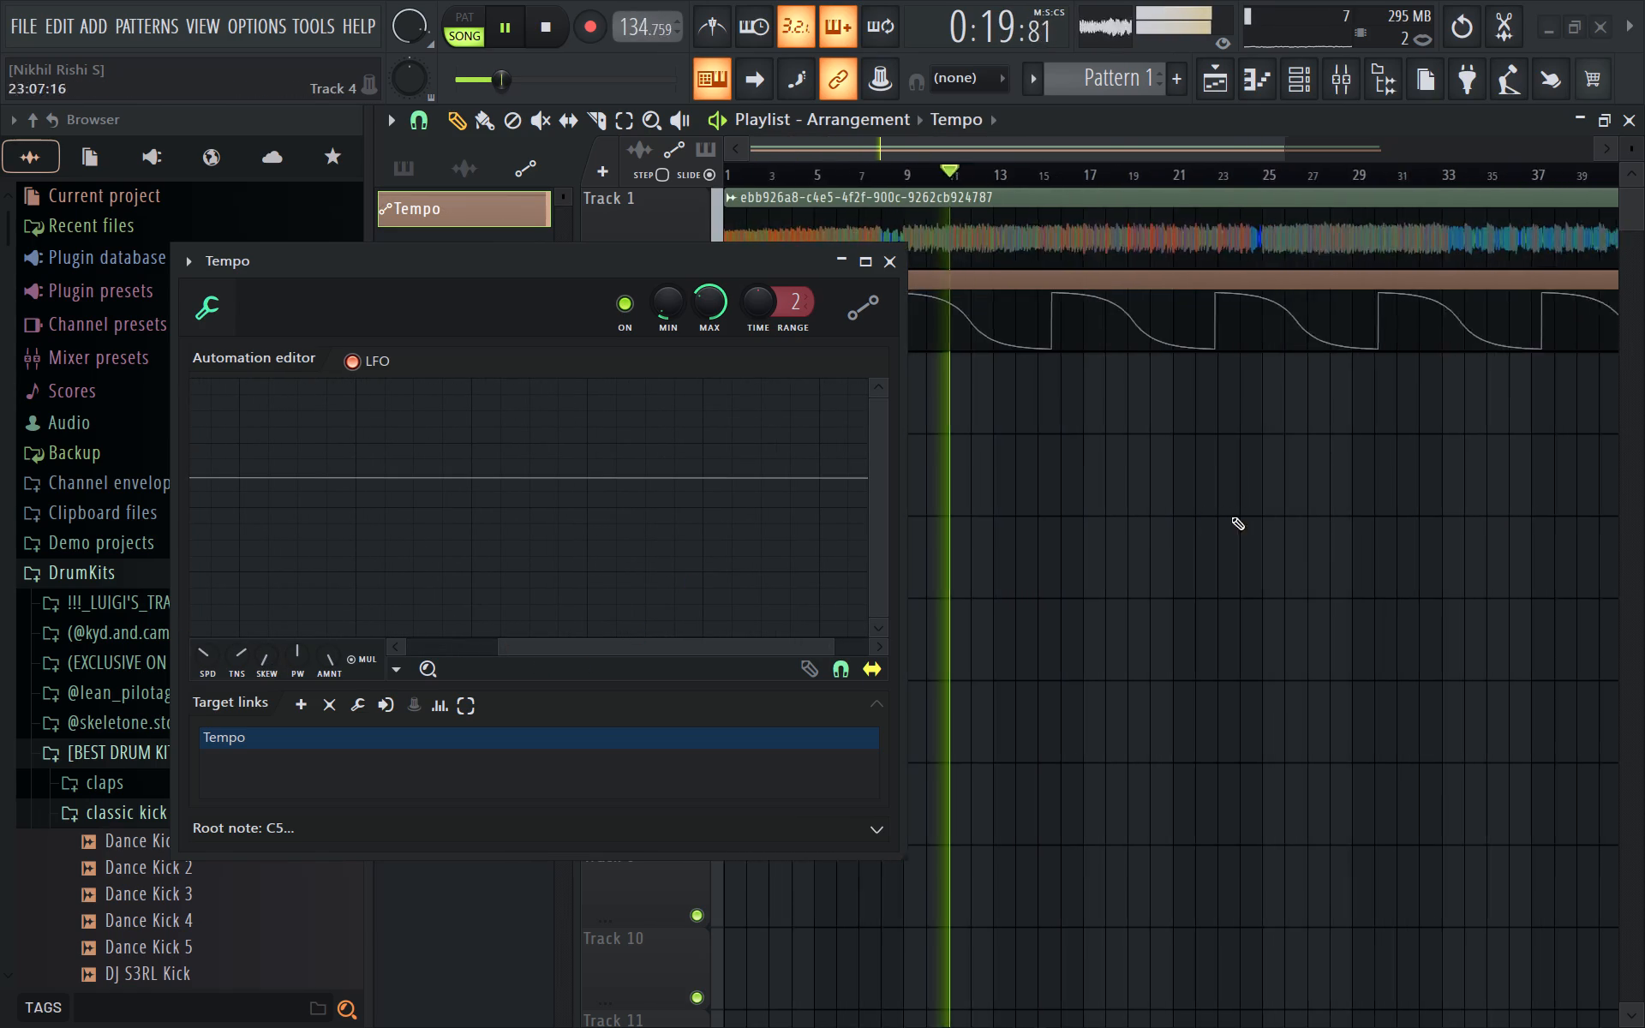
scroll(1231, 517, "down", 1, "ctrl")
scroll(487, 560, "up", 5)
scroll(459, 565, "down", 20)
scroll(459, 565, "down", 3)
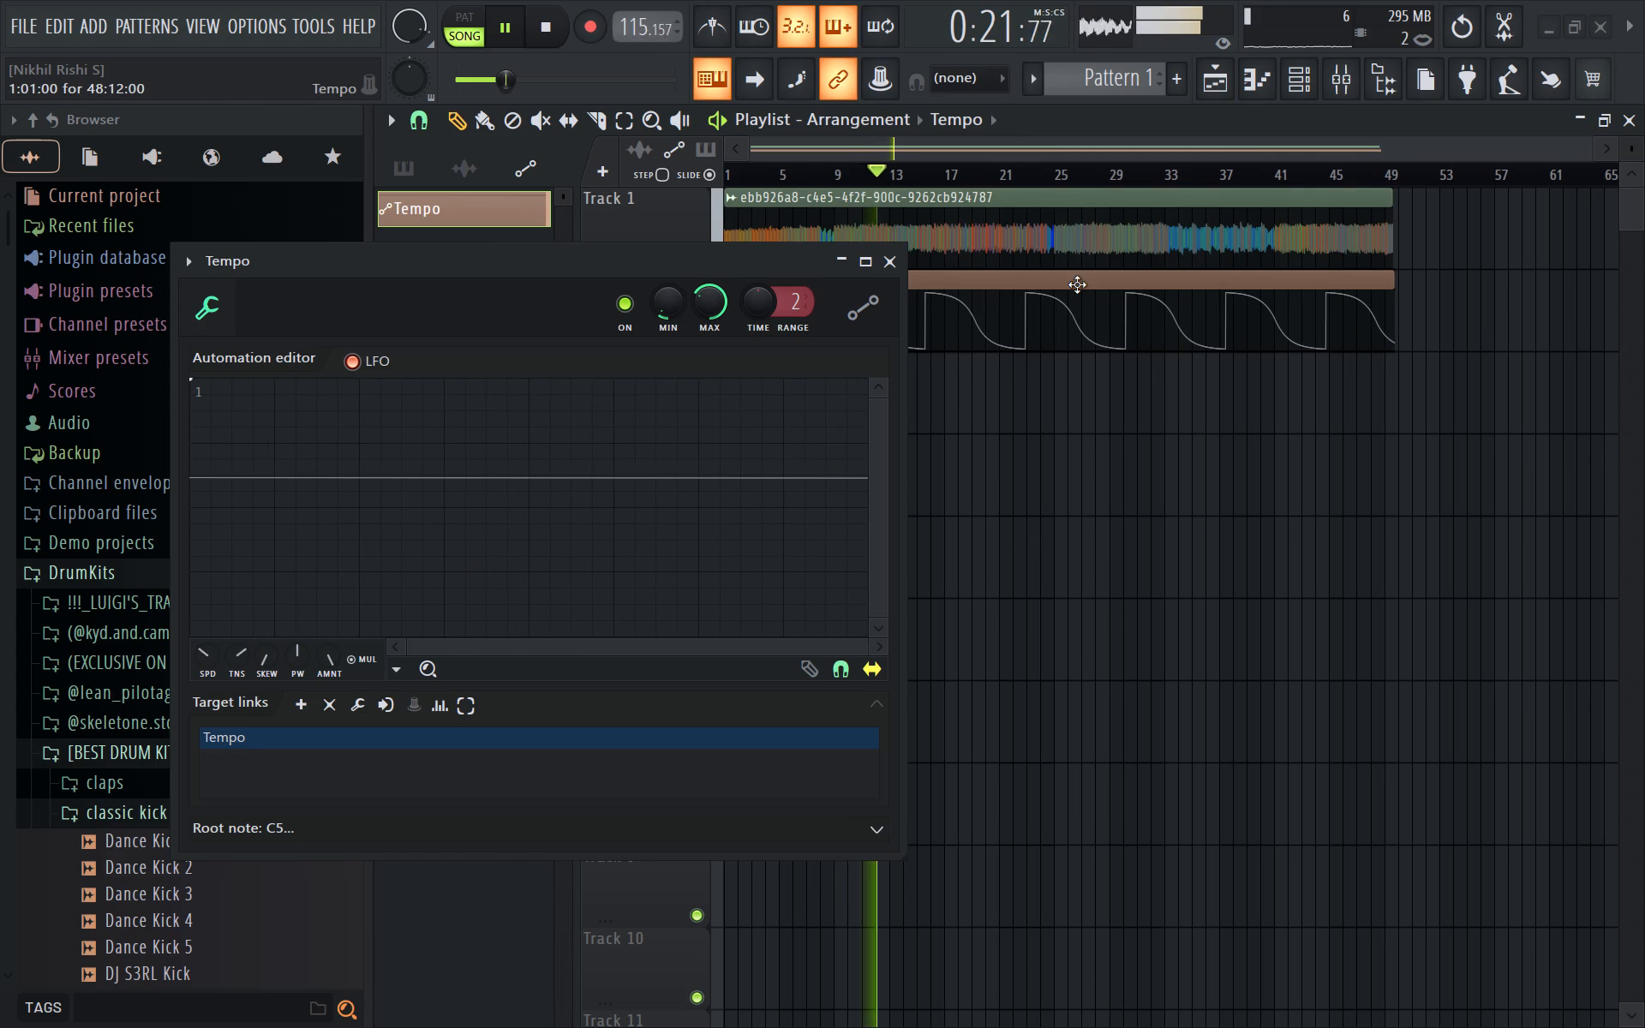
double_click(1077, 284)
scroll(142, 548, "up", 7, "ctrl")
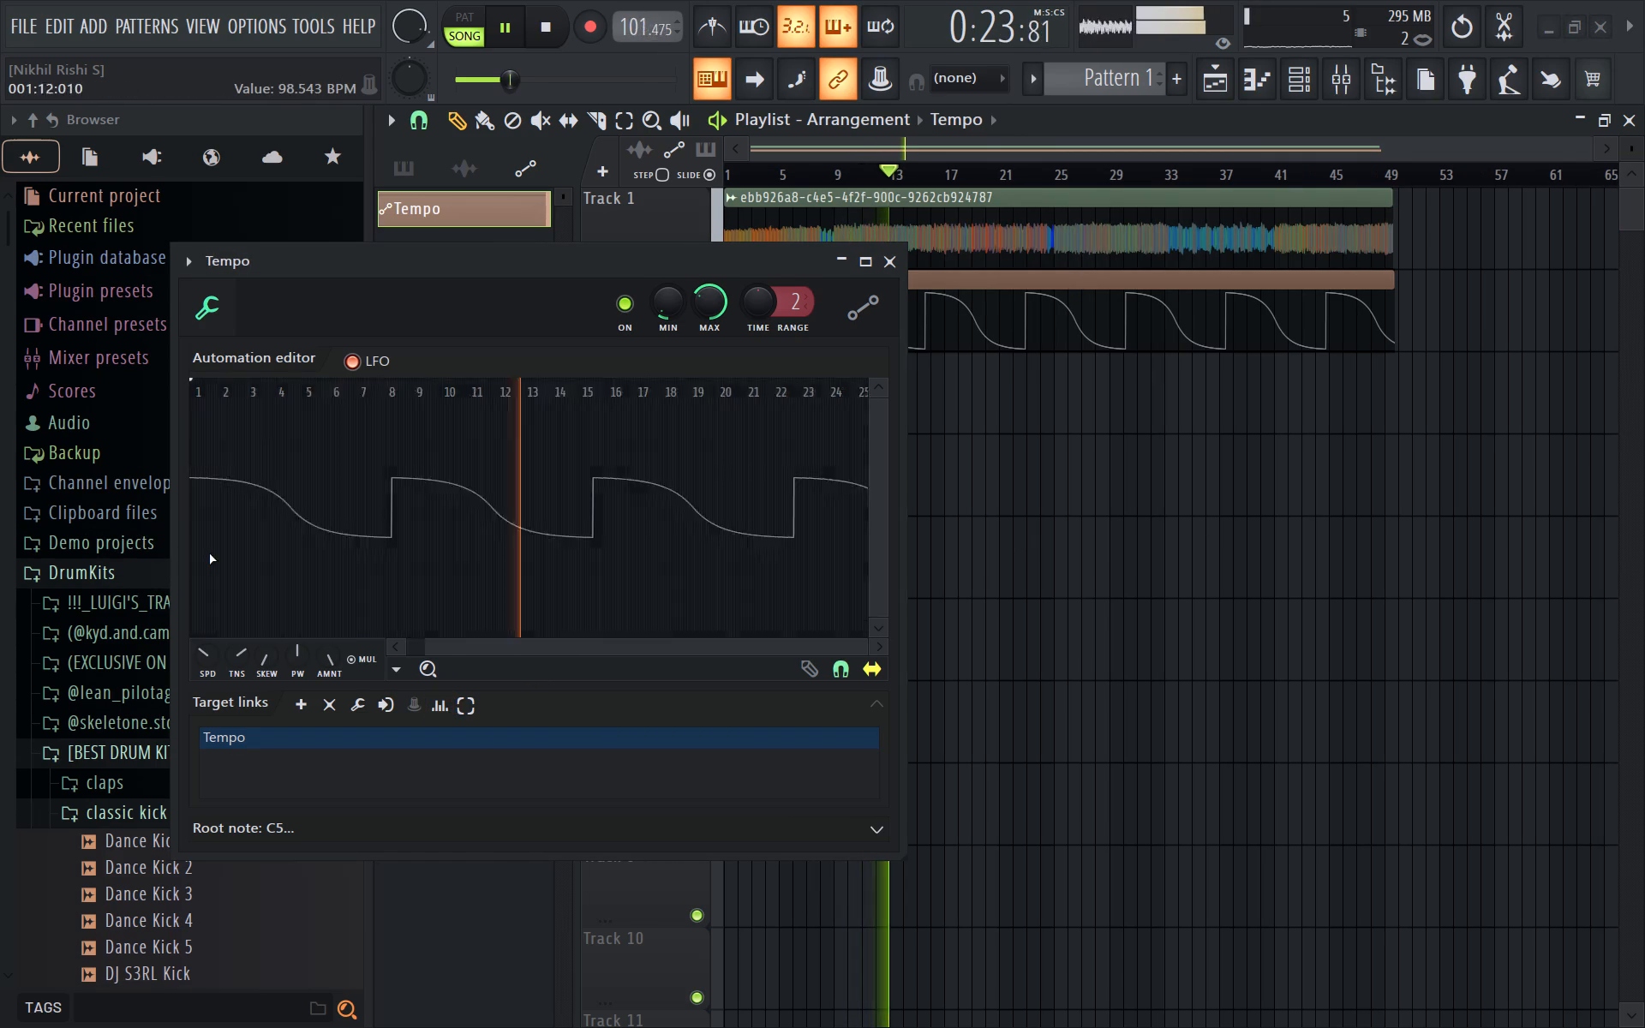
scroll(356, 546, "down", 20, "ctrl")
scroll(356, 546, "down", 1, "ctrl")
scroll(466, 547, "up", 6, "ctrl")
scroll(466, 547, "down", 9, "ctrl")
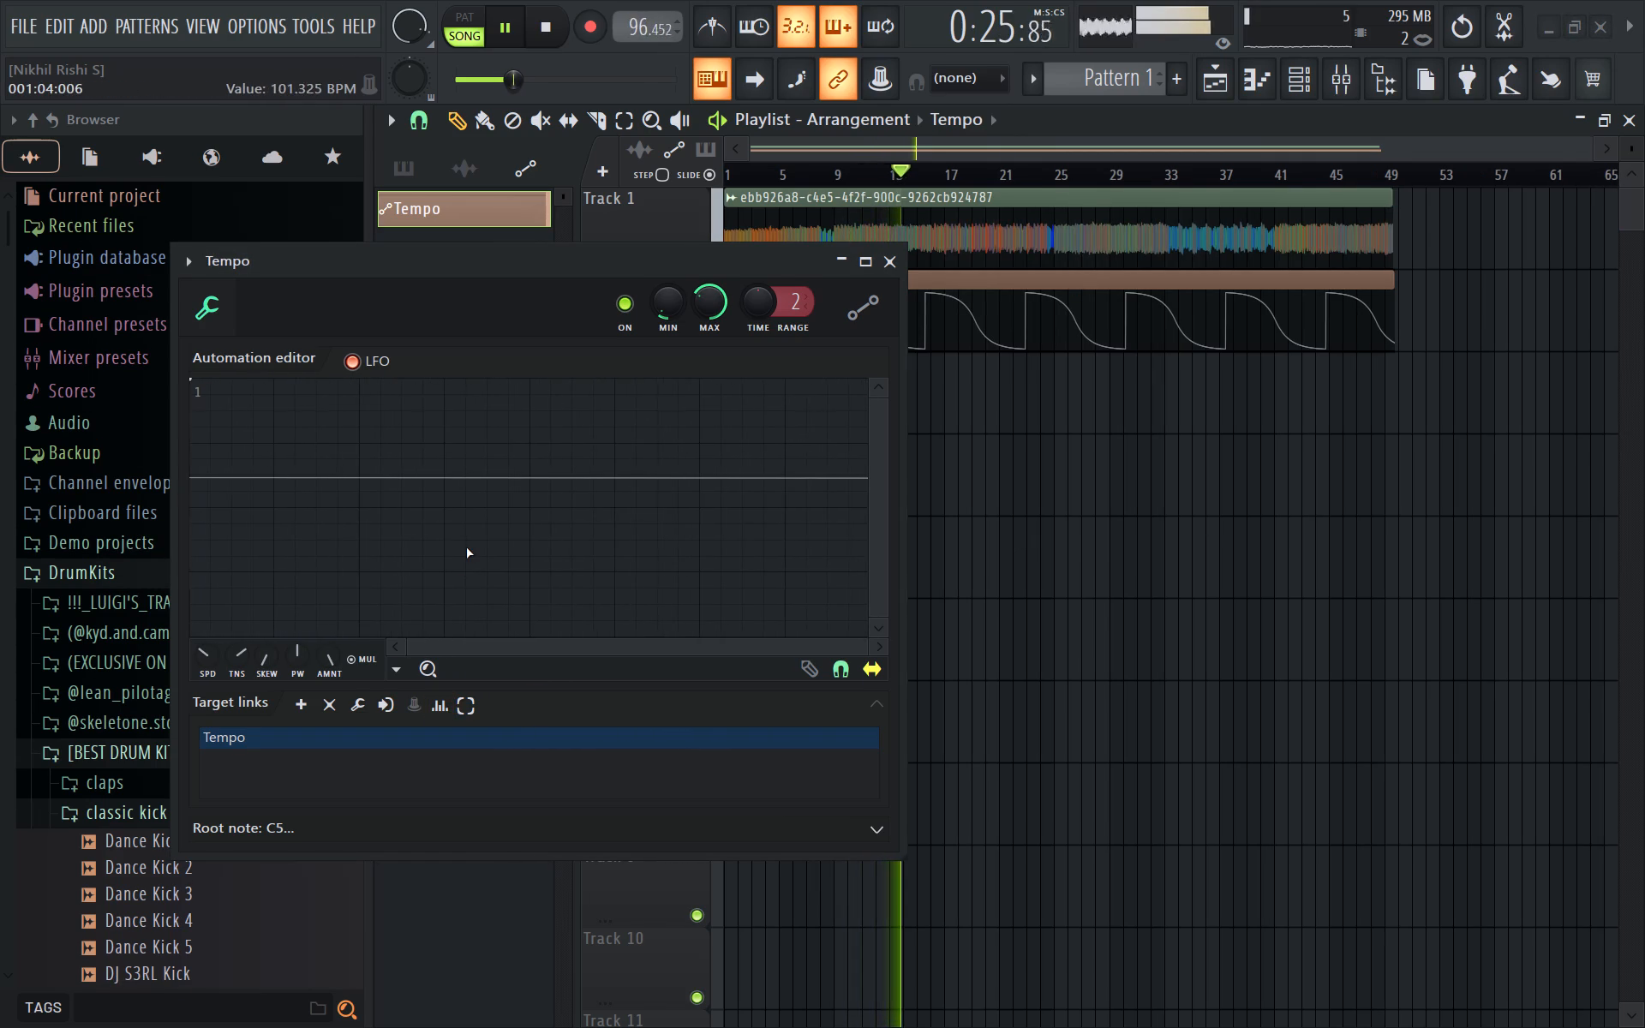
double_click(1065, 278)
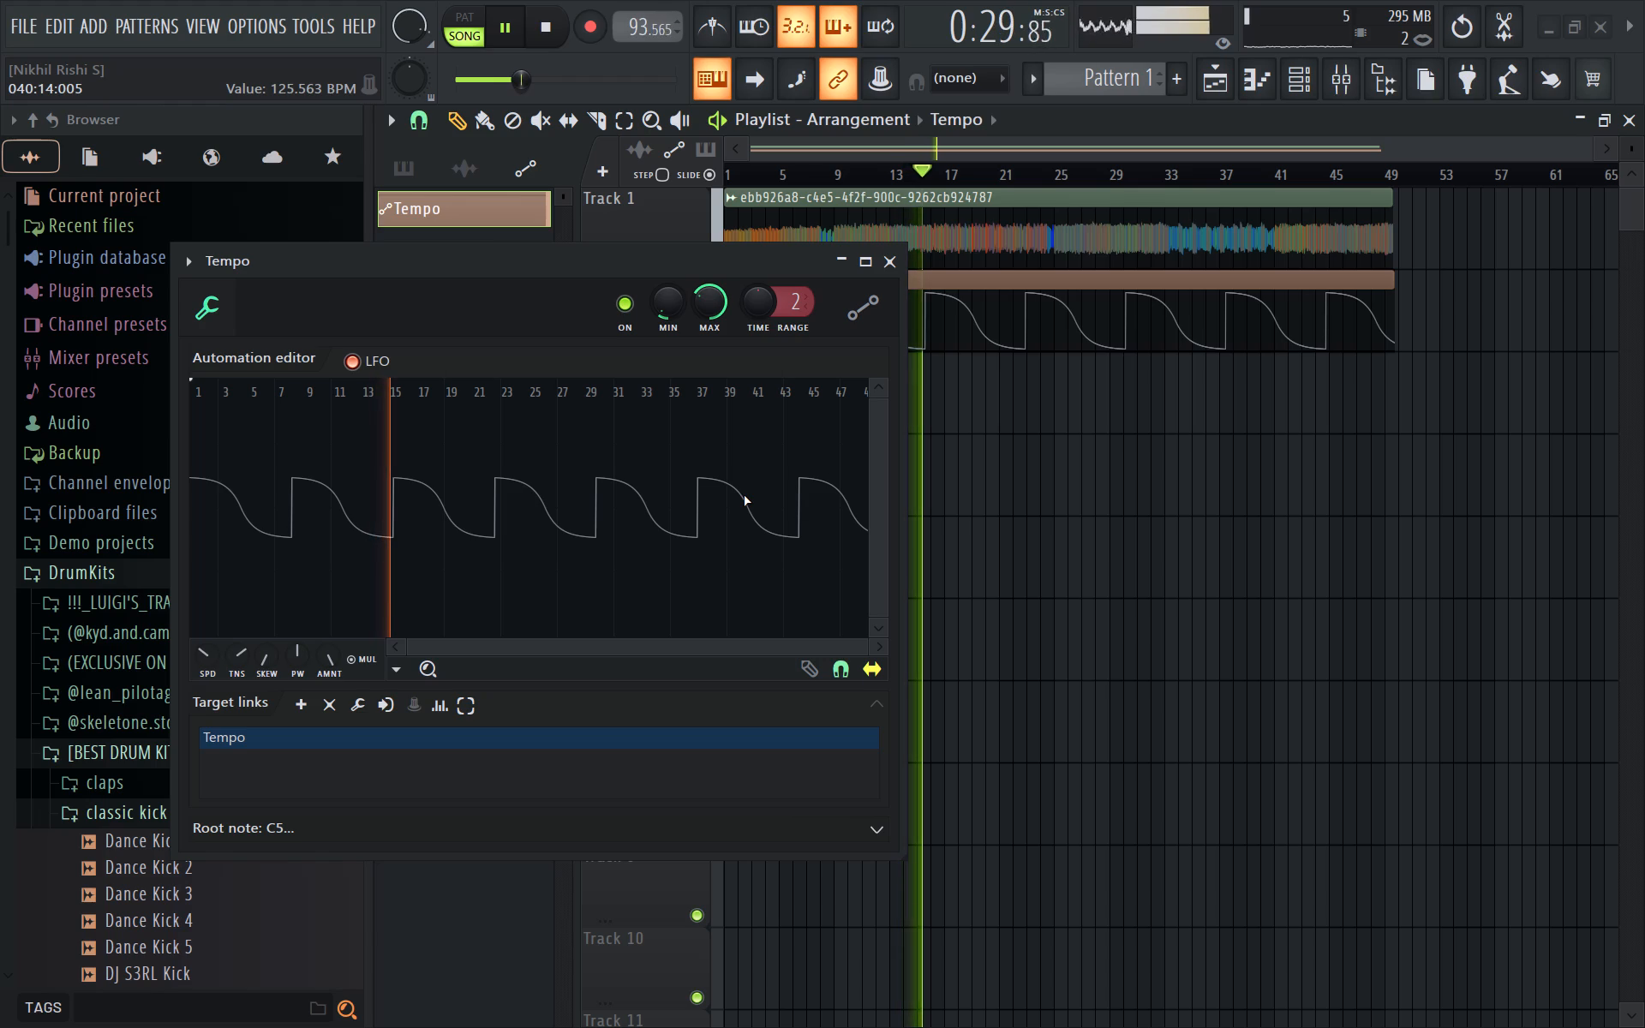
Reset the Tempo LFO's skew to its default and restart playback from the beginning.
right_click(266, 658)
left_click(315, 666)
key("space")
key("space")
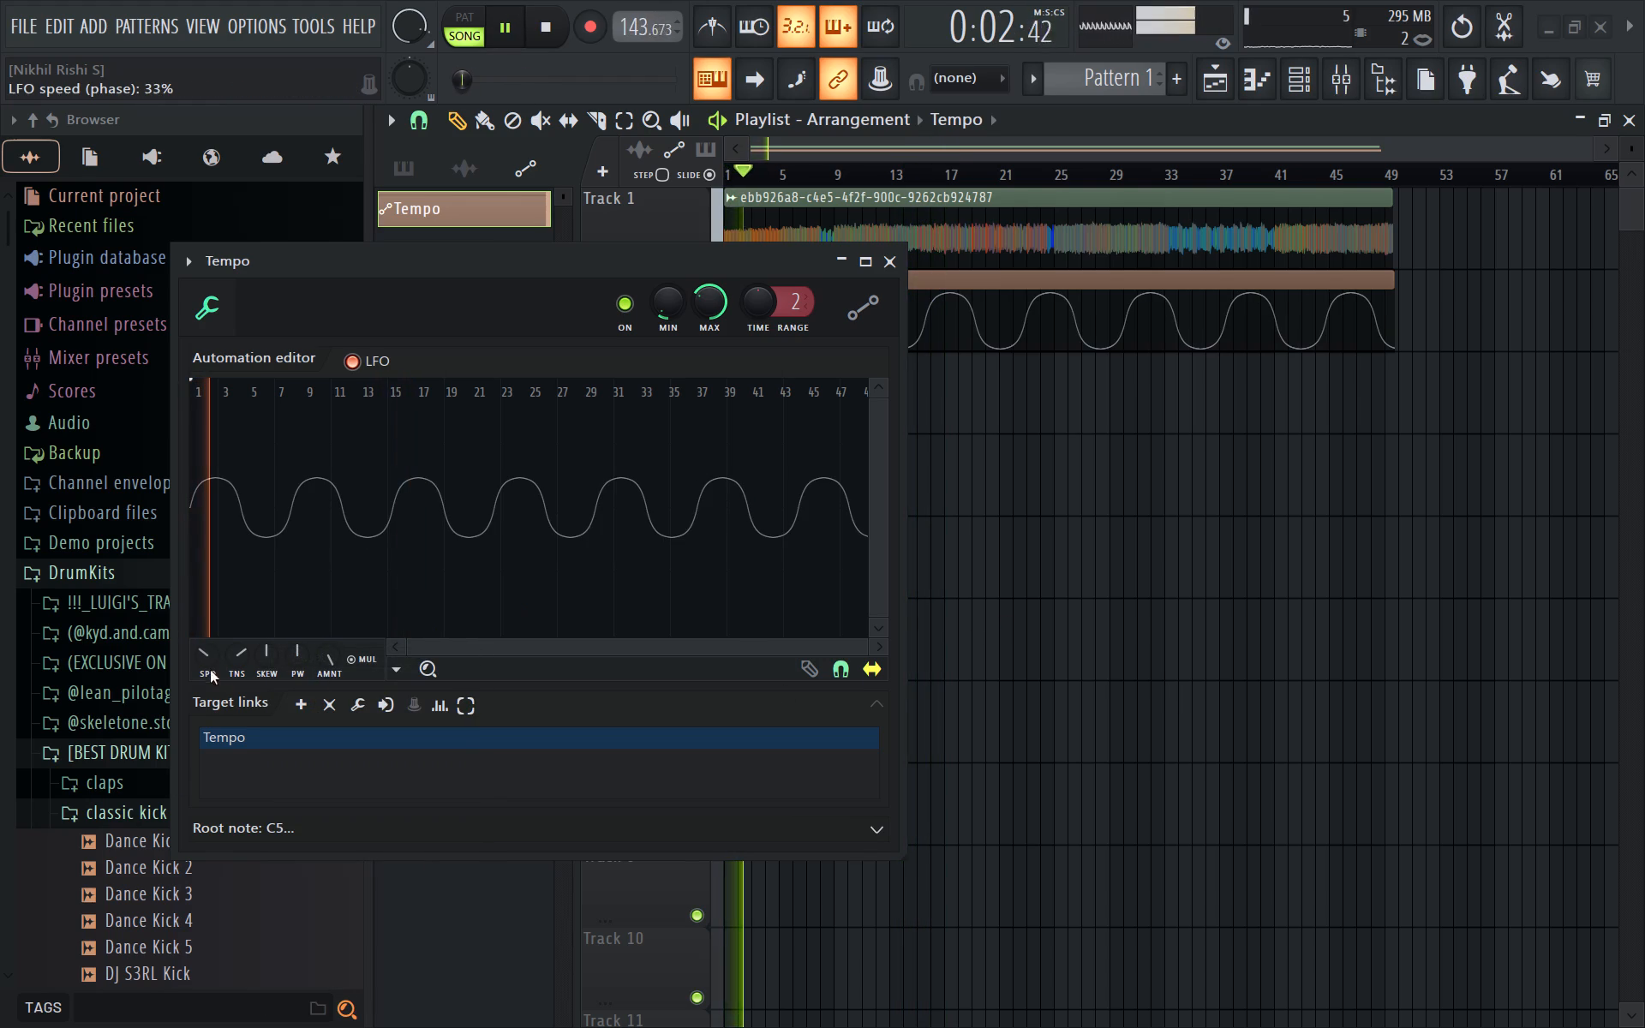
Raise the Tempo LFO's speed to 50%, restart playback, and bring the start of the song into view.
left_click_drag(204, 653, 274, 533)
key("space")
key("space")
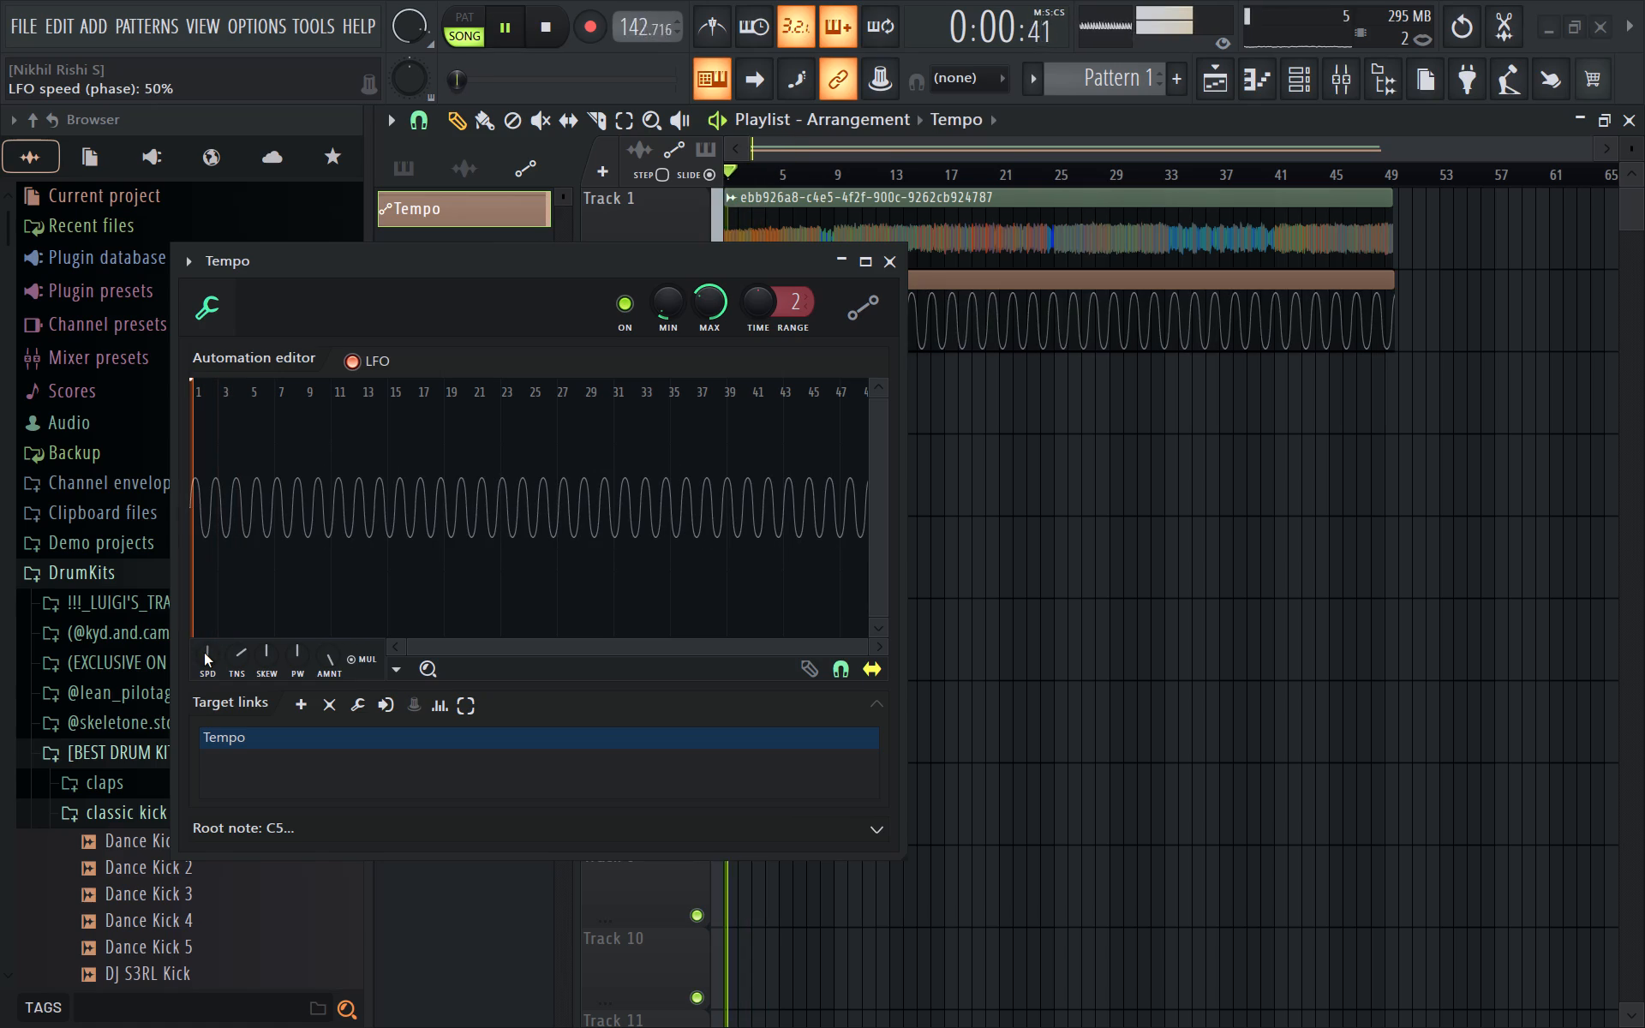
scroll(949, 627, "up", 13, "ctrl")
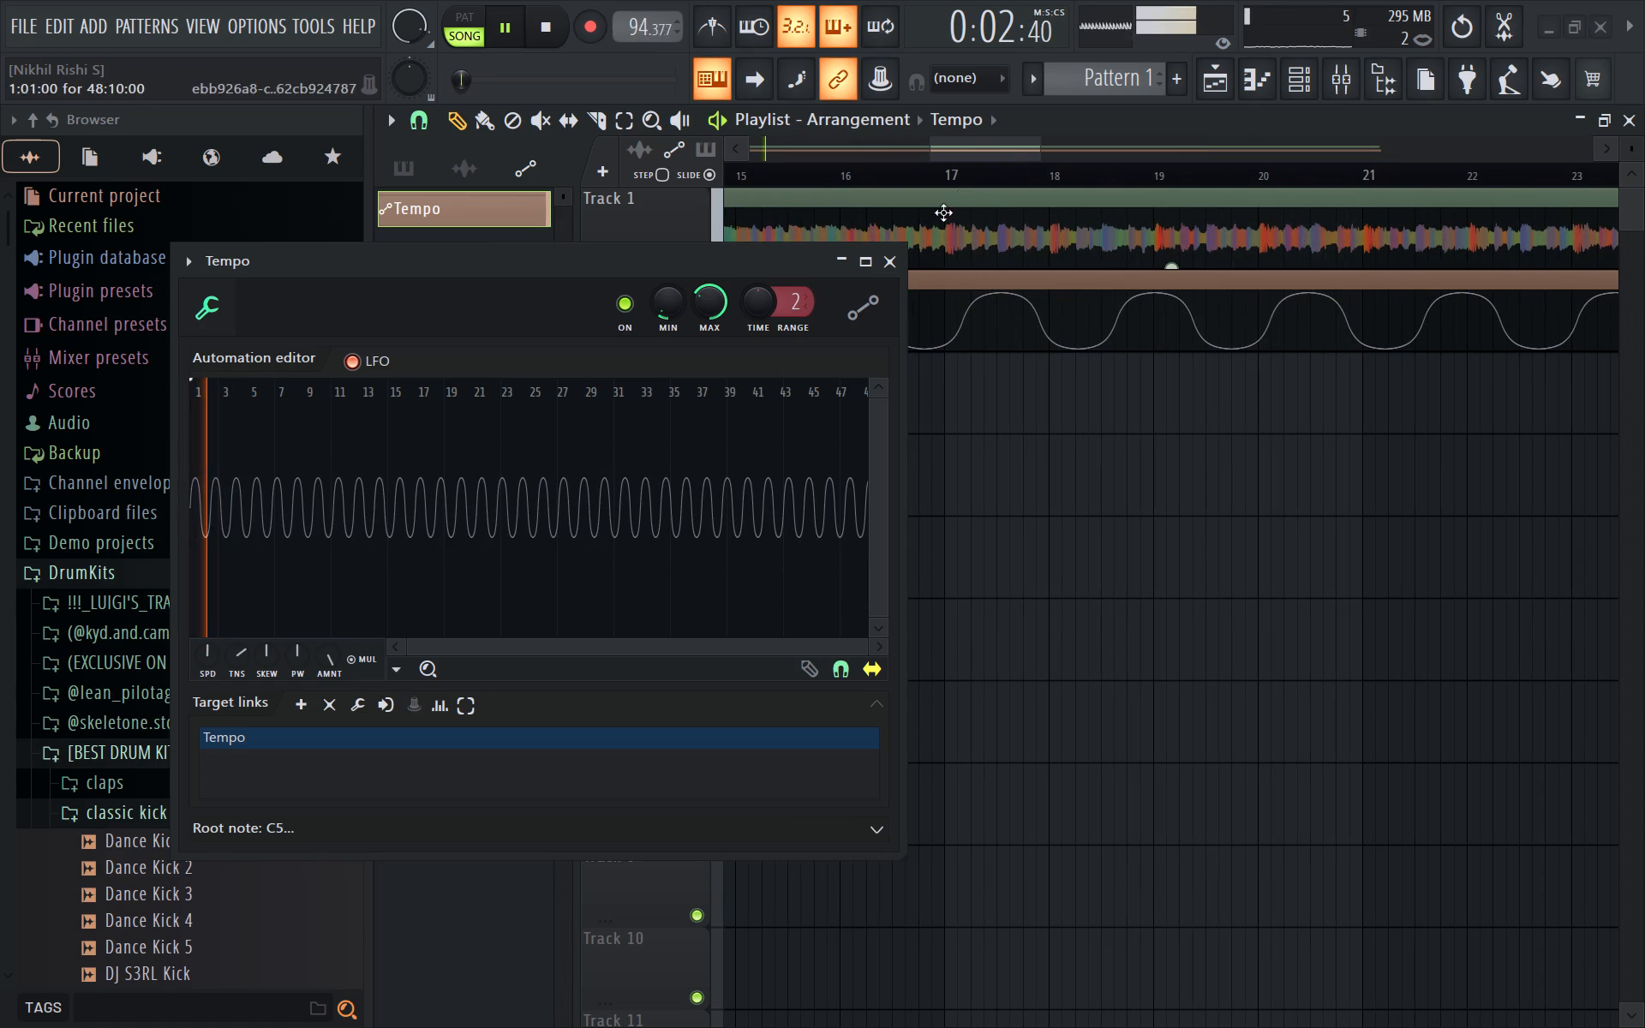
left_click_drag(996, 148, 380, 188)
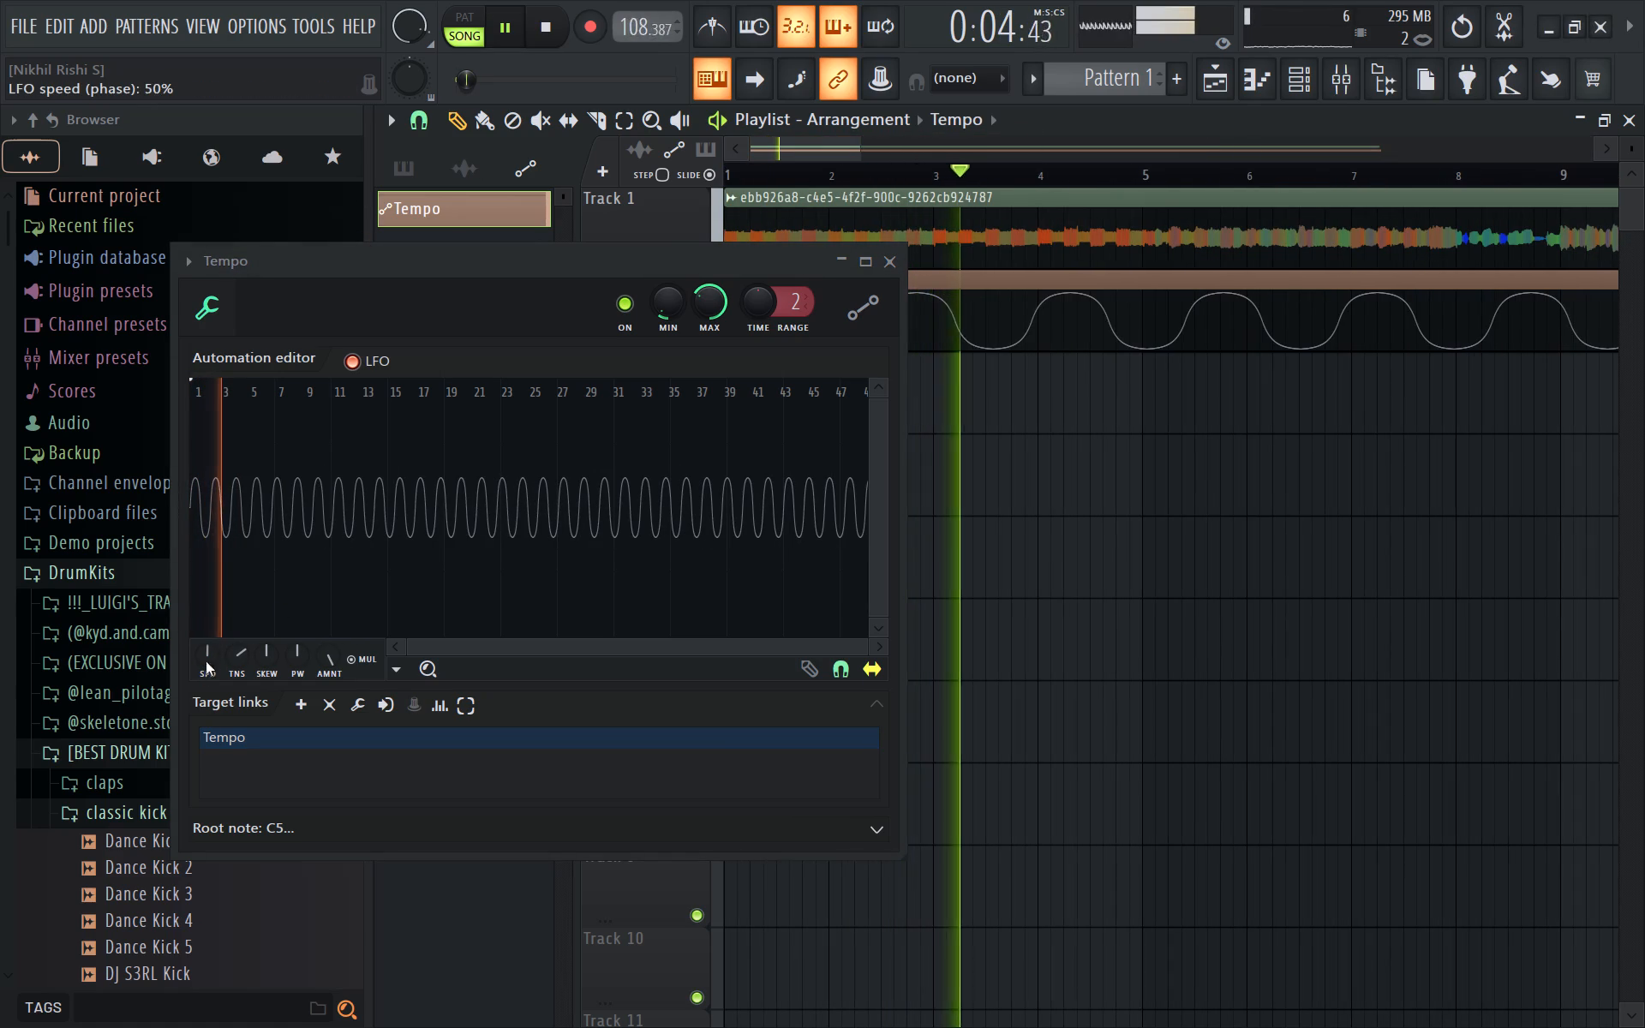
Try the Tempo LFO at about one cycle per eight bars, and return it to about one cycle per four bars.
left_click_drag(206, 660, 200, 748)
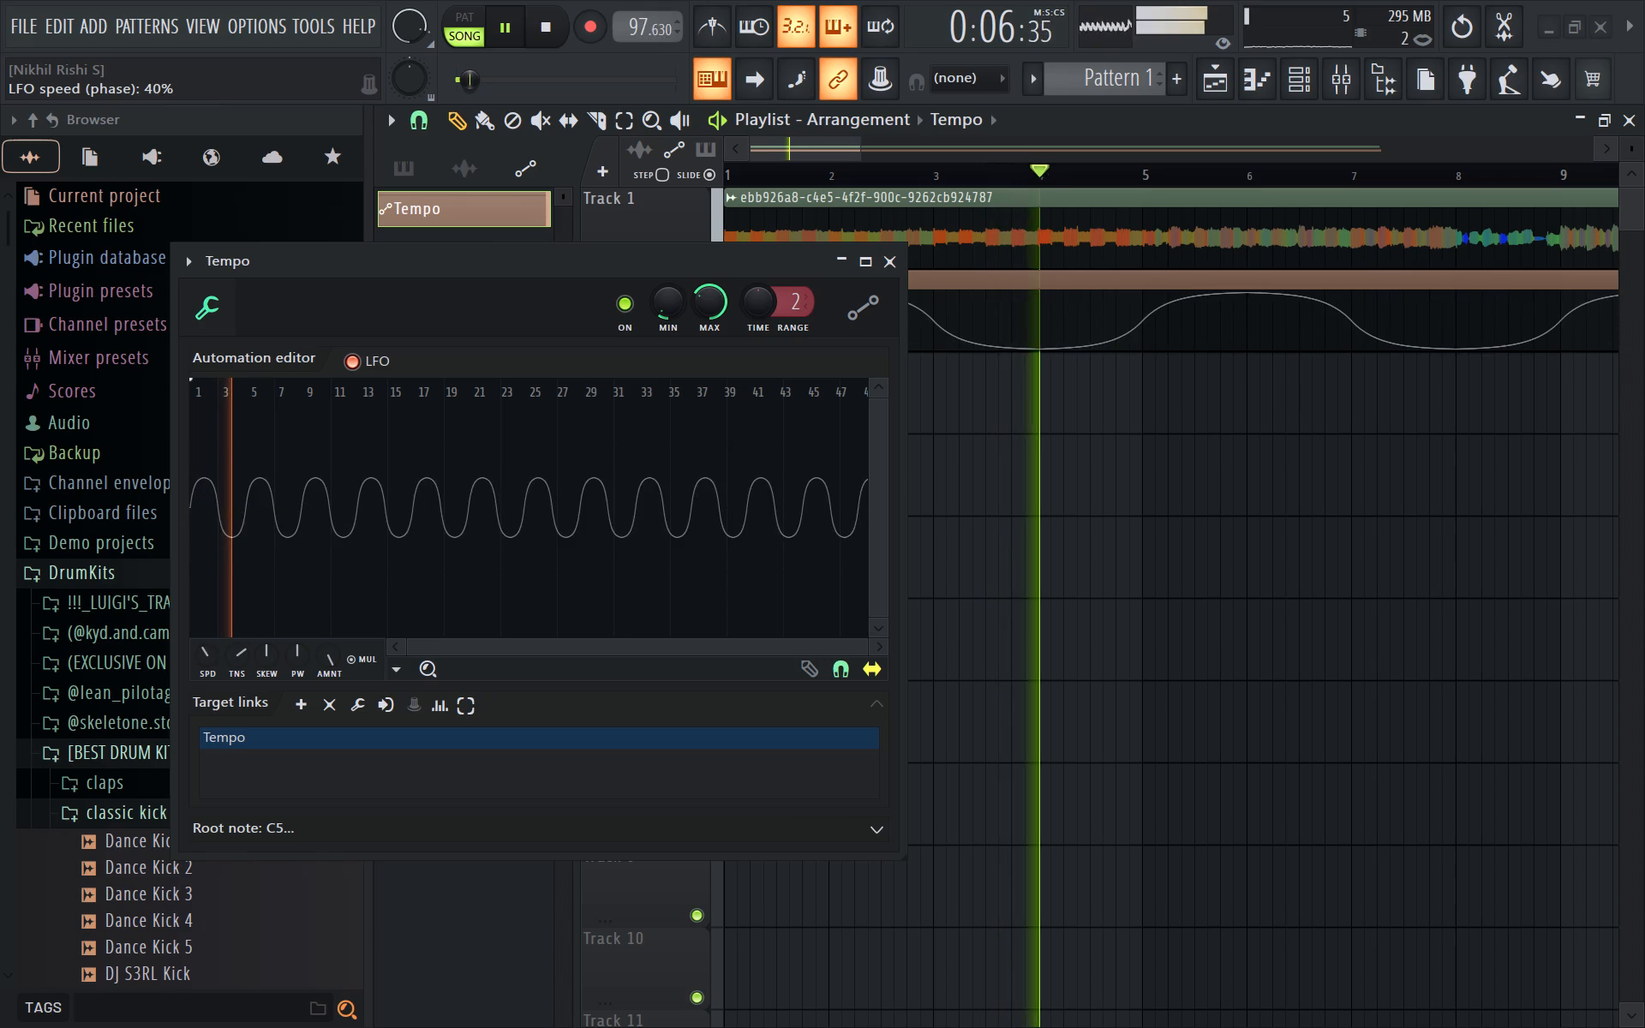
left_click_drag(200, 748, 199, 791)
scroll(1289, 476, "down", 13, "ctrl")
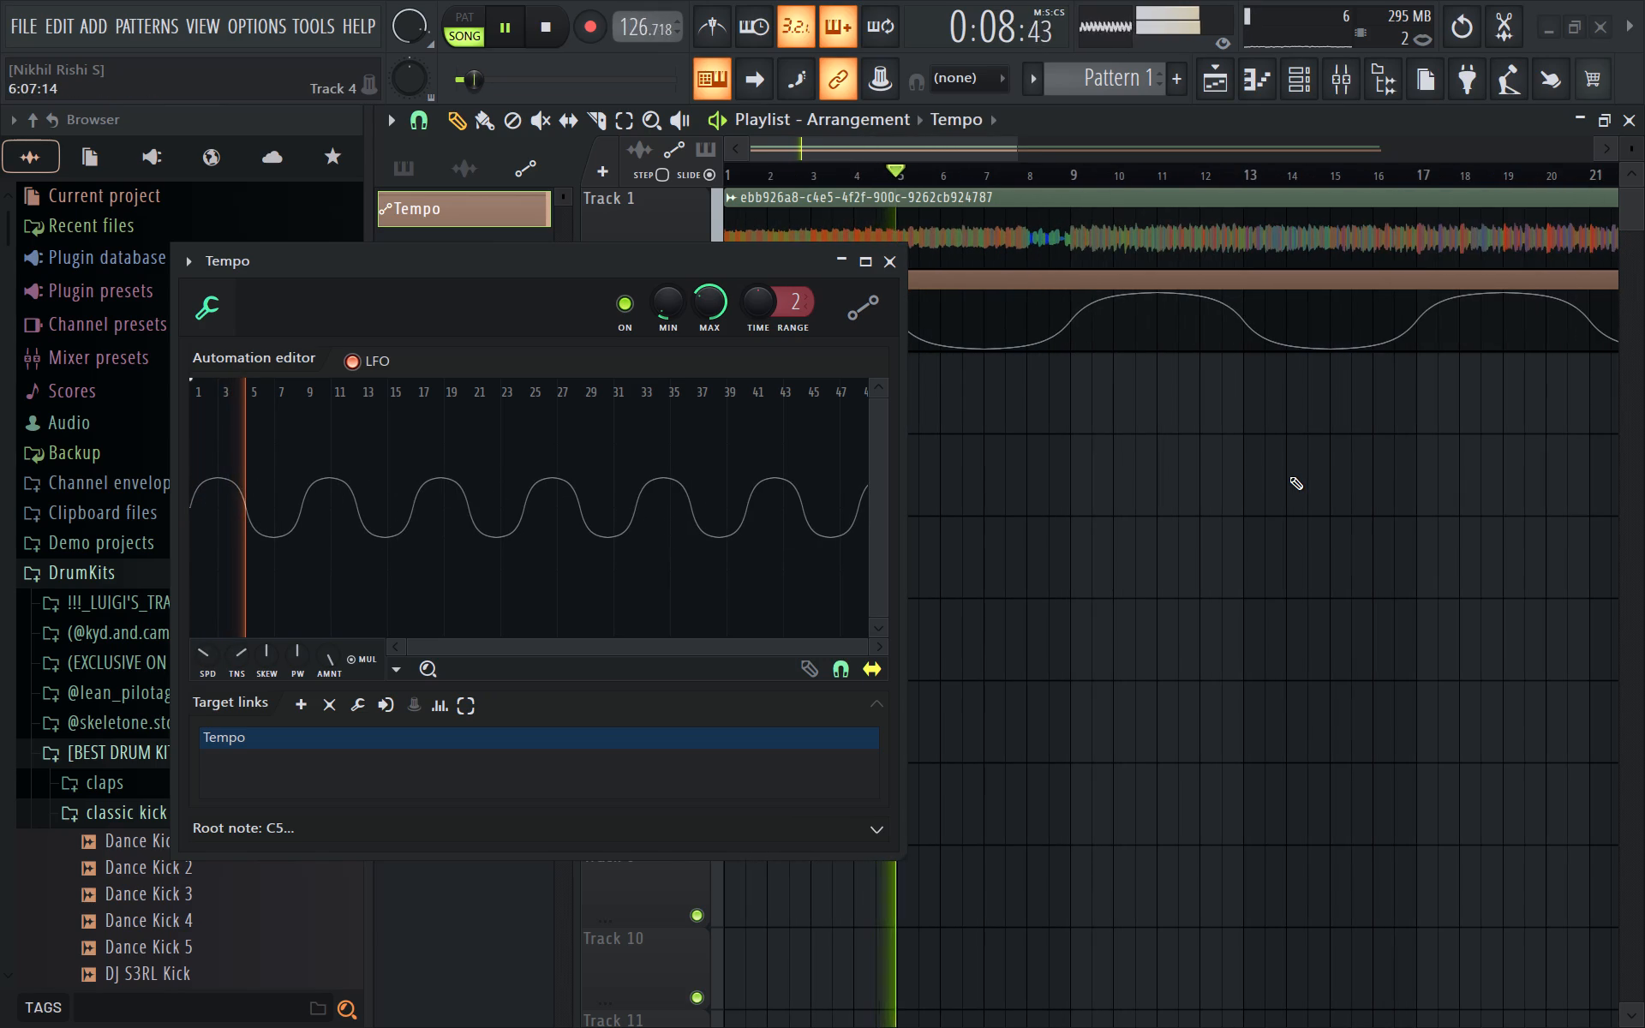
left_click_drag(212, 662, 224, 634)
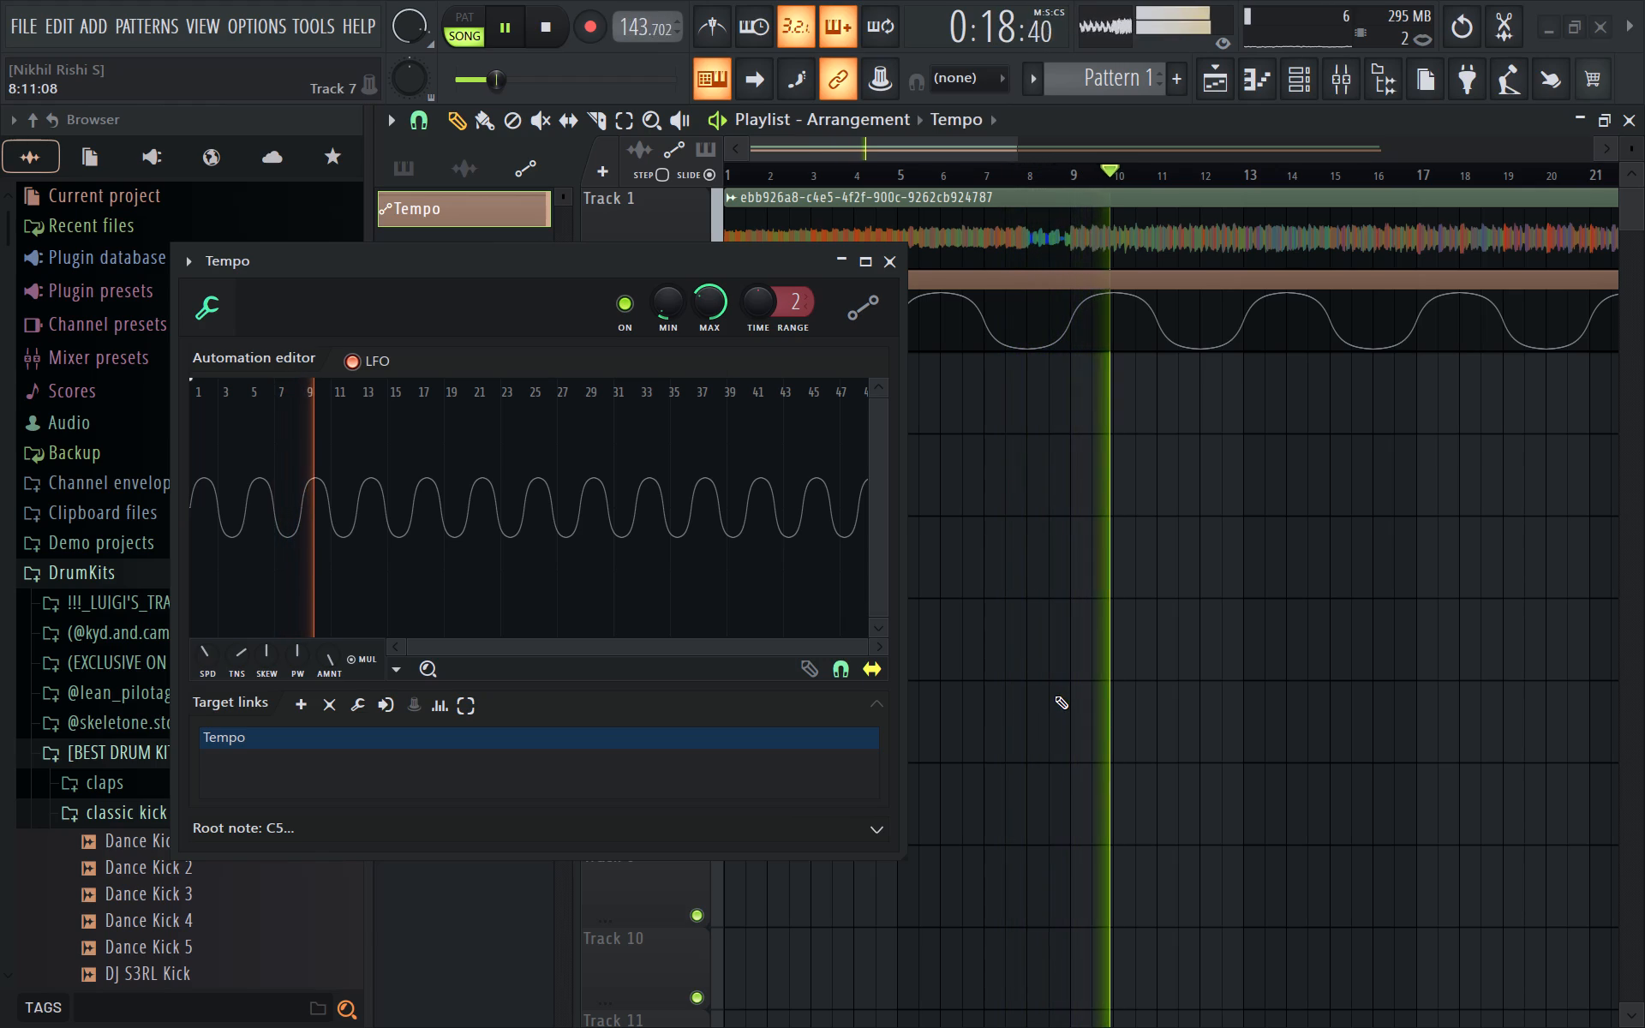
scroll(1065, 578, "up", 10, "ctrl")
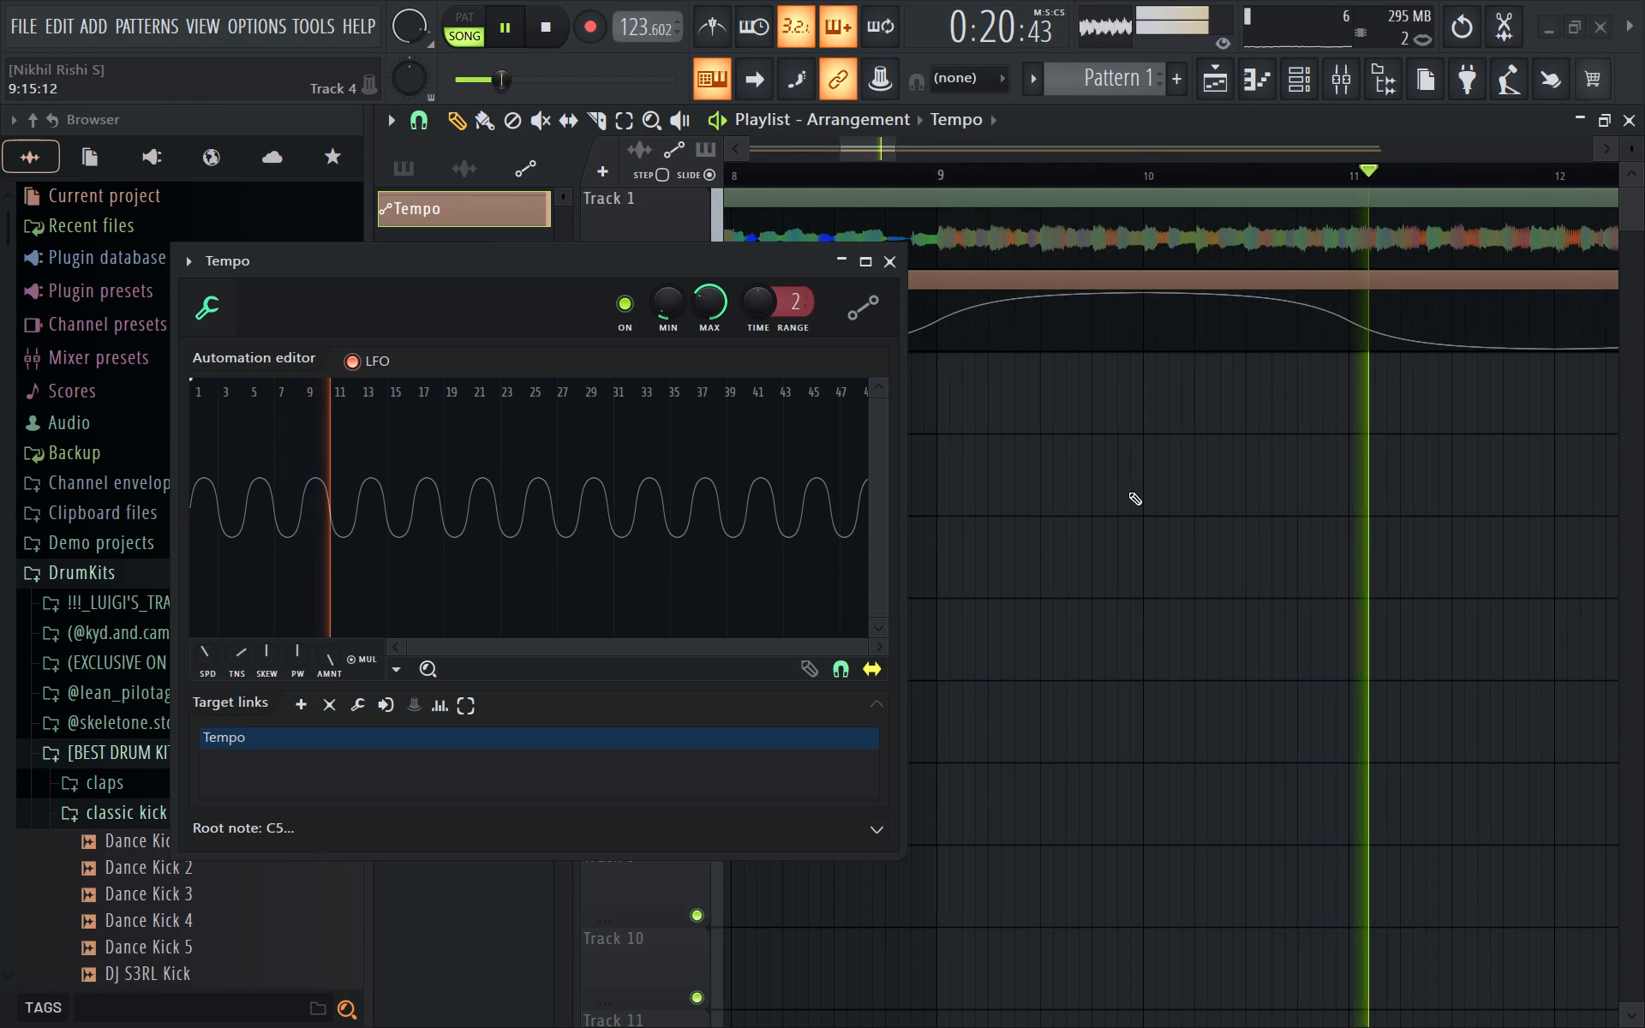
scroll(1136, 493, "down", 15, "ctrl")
Load Fruity Parametric EQ 2 into the Master track's first effect slot and raise band 1 for a low-end boost.
left_click(1324, 73)
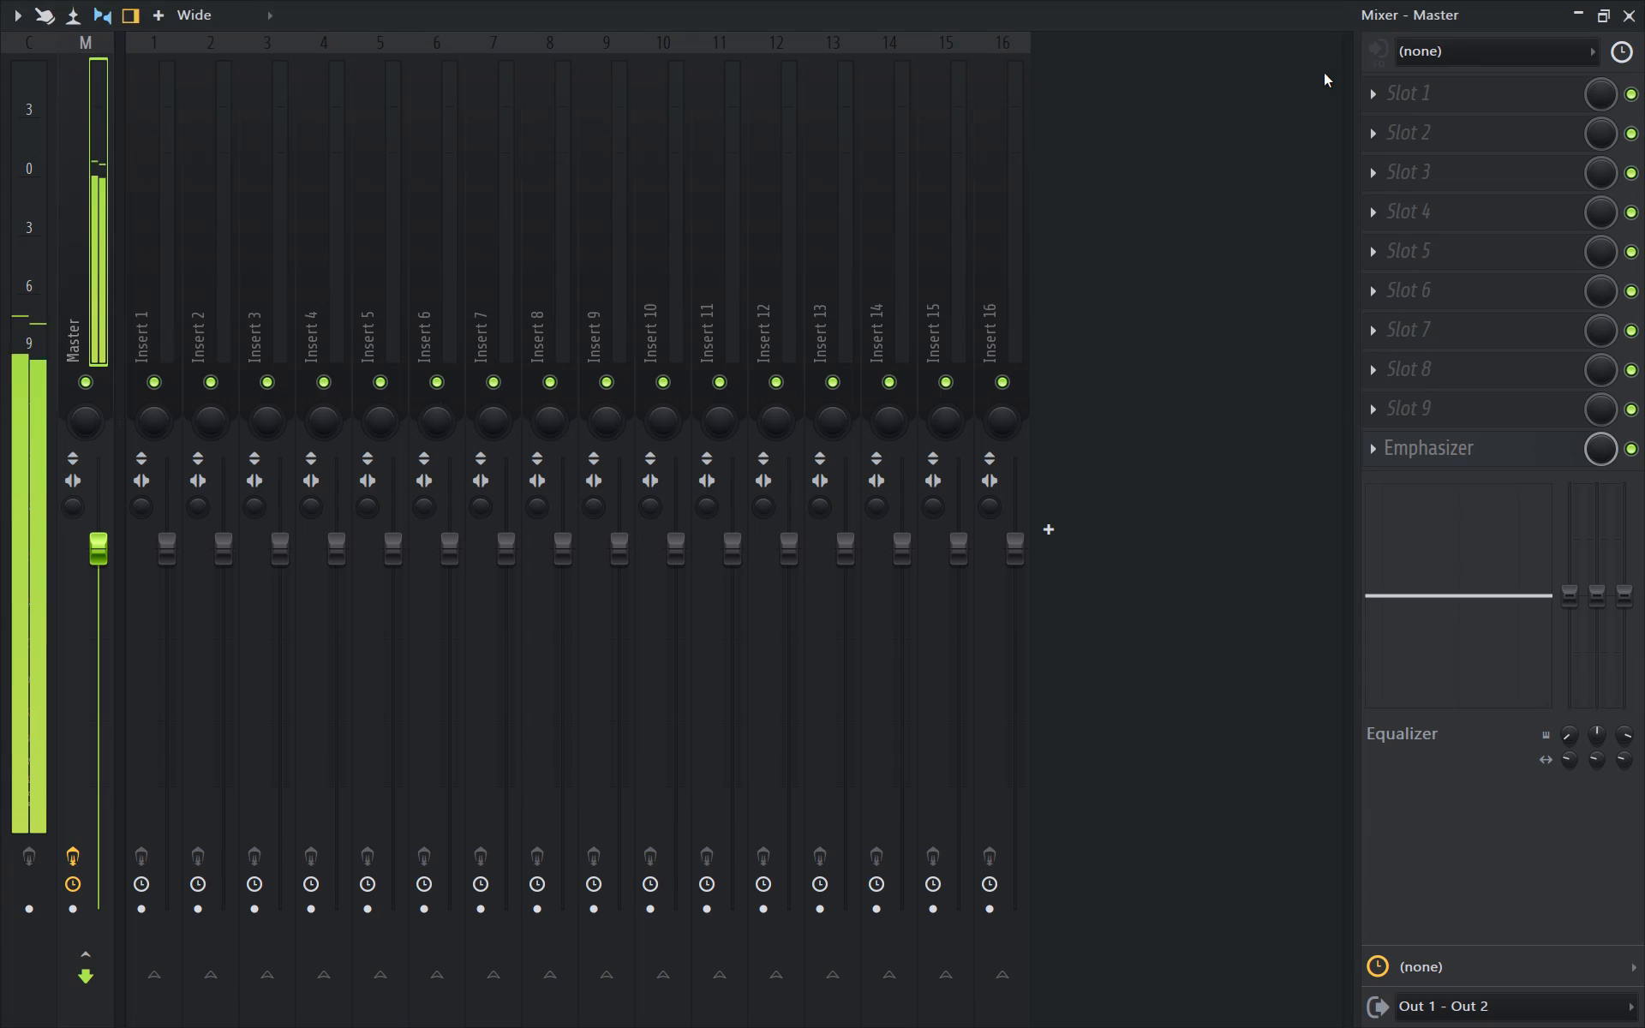
left_click(1400, 105)
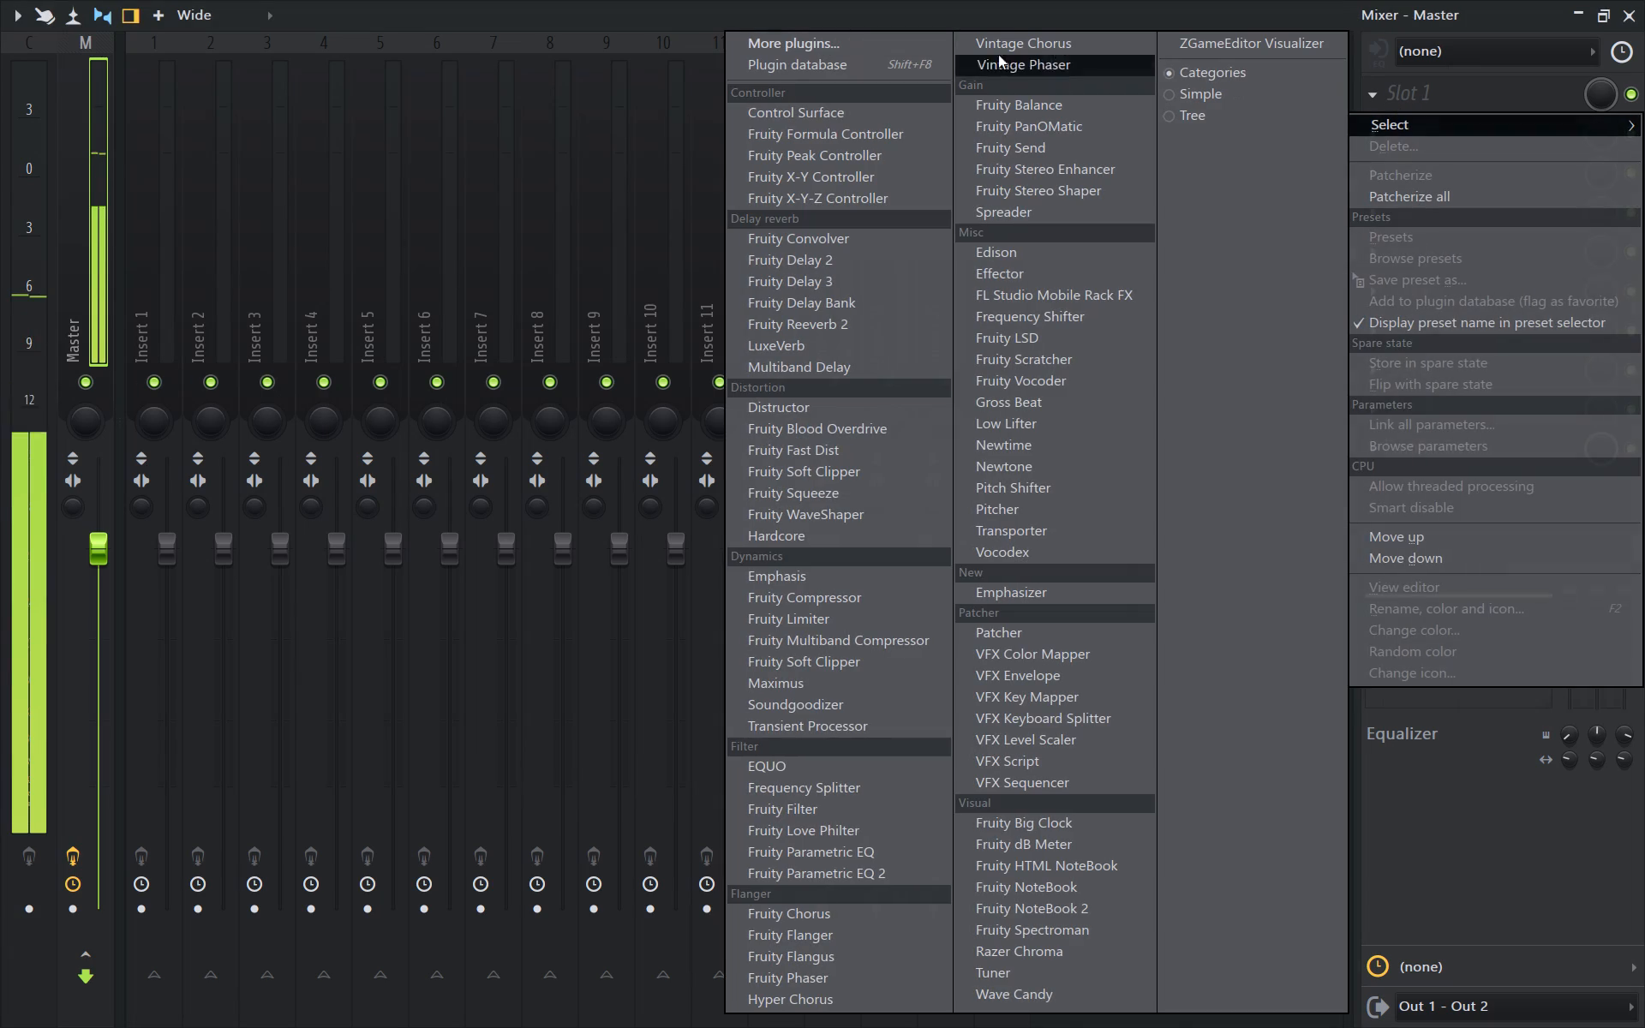
double_click(1466, 87)
left_click(892, 36)
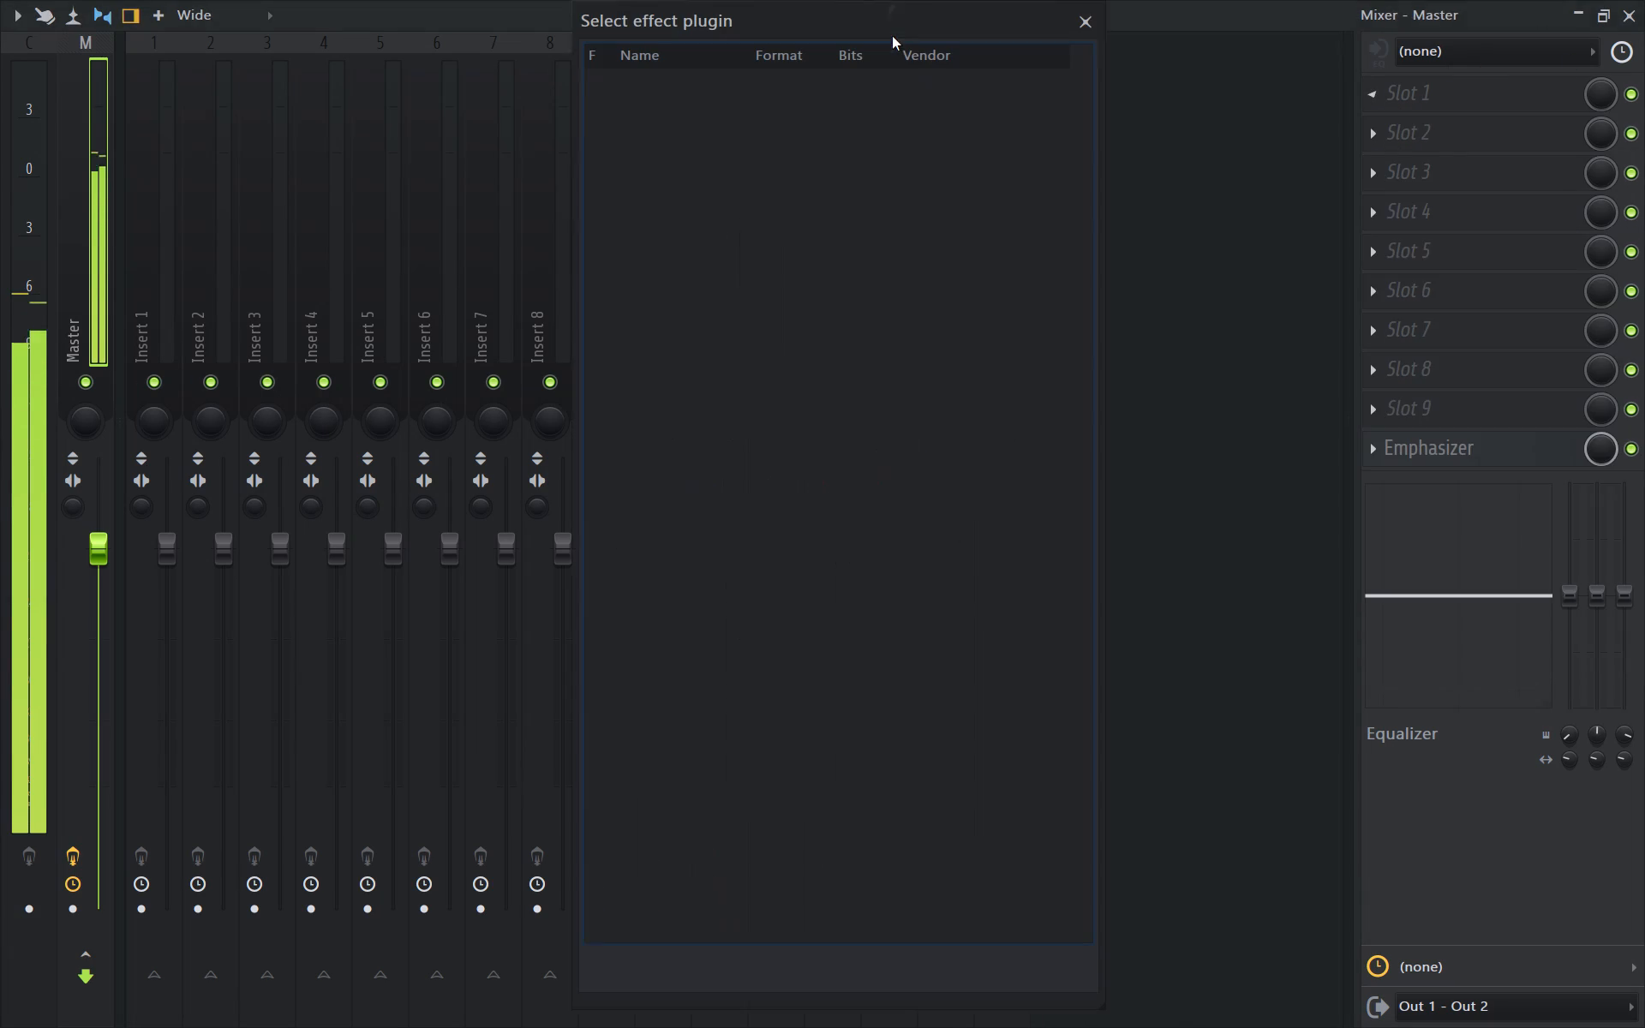
key("e")
key("q")
double_click(755, 200)
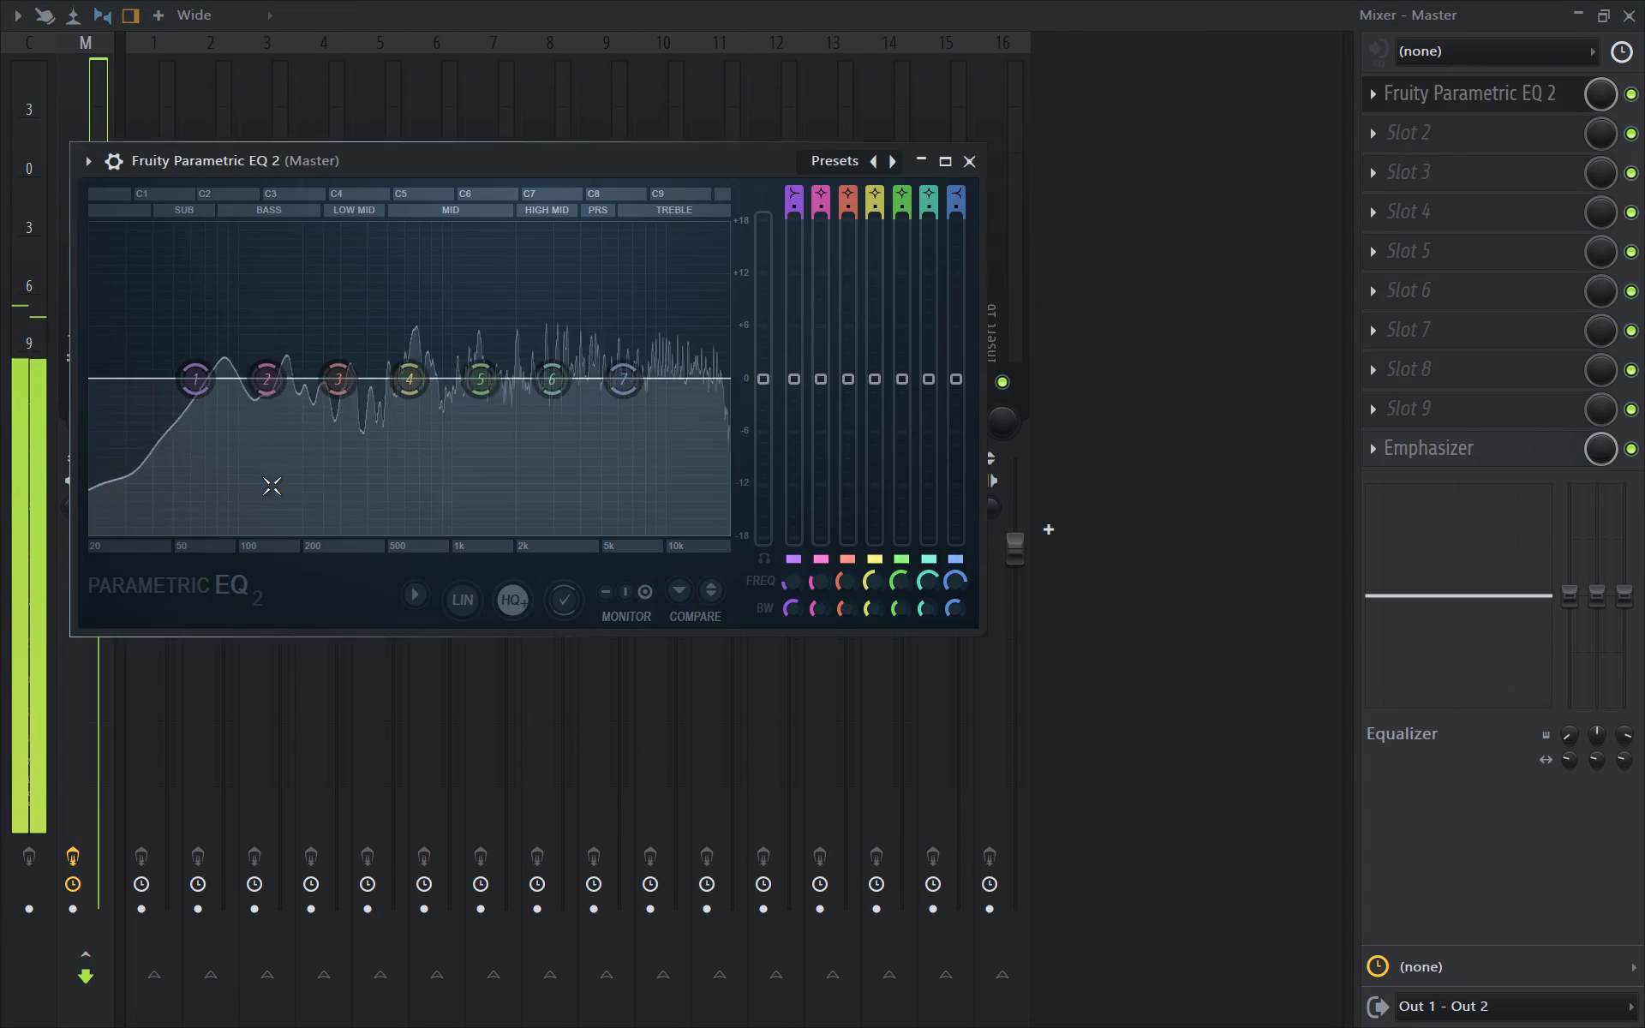
left_click_drag(203, 384, 236, 50)
Load Fruity WaveShaper into the Master's second effect slot, switch to its next preset, close it, and restart playback.
left_click(1366, 123)
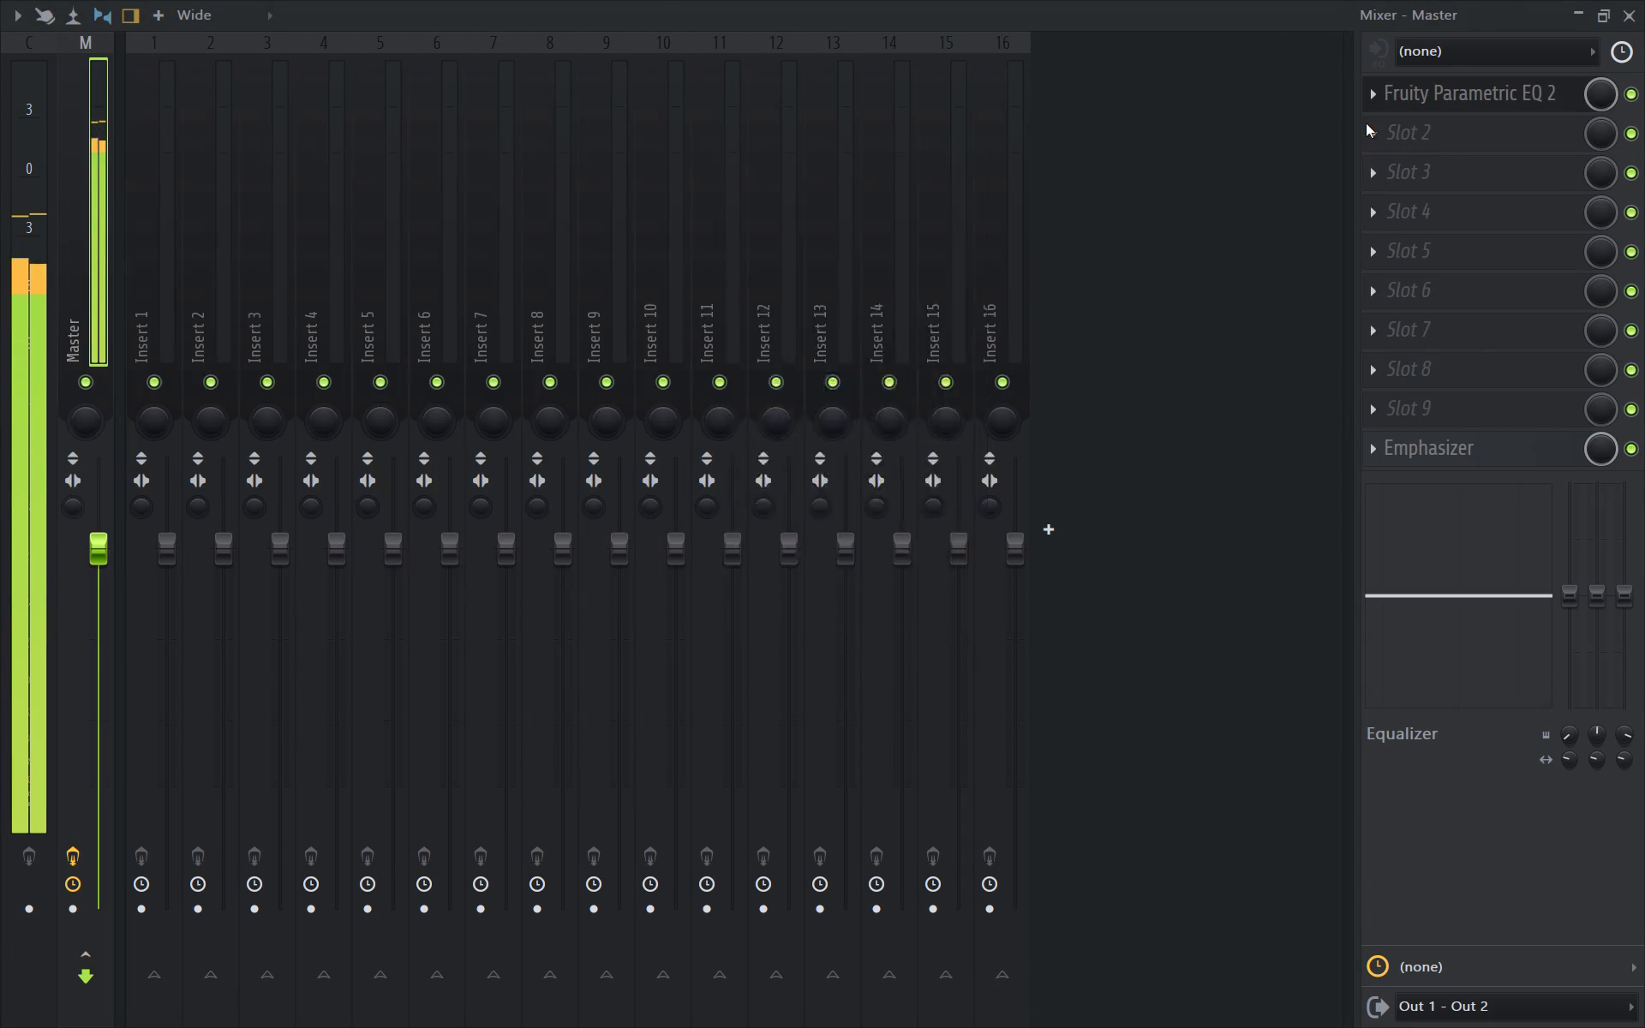
left_click(773, 42)
key("w")
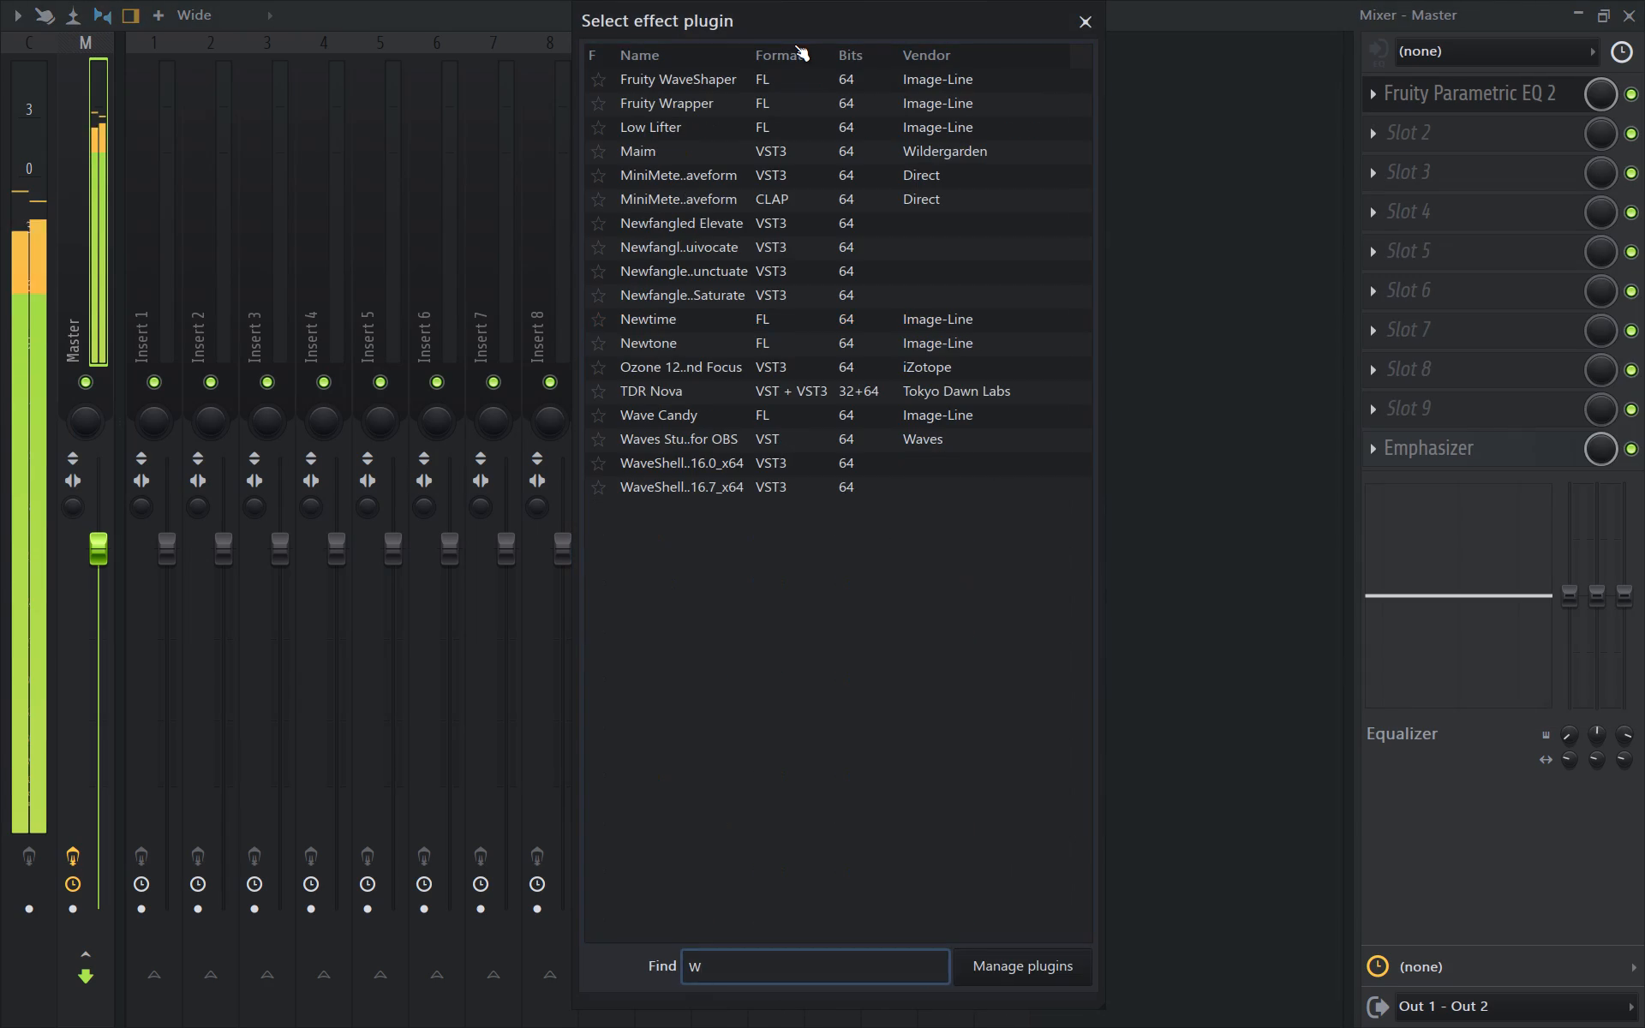
key("BackSpace")
type("wave")
double_click(749, 87)
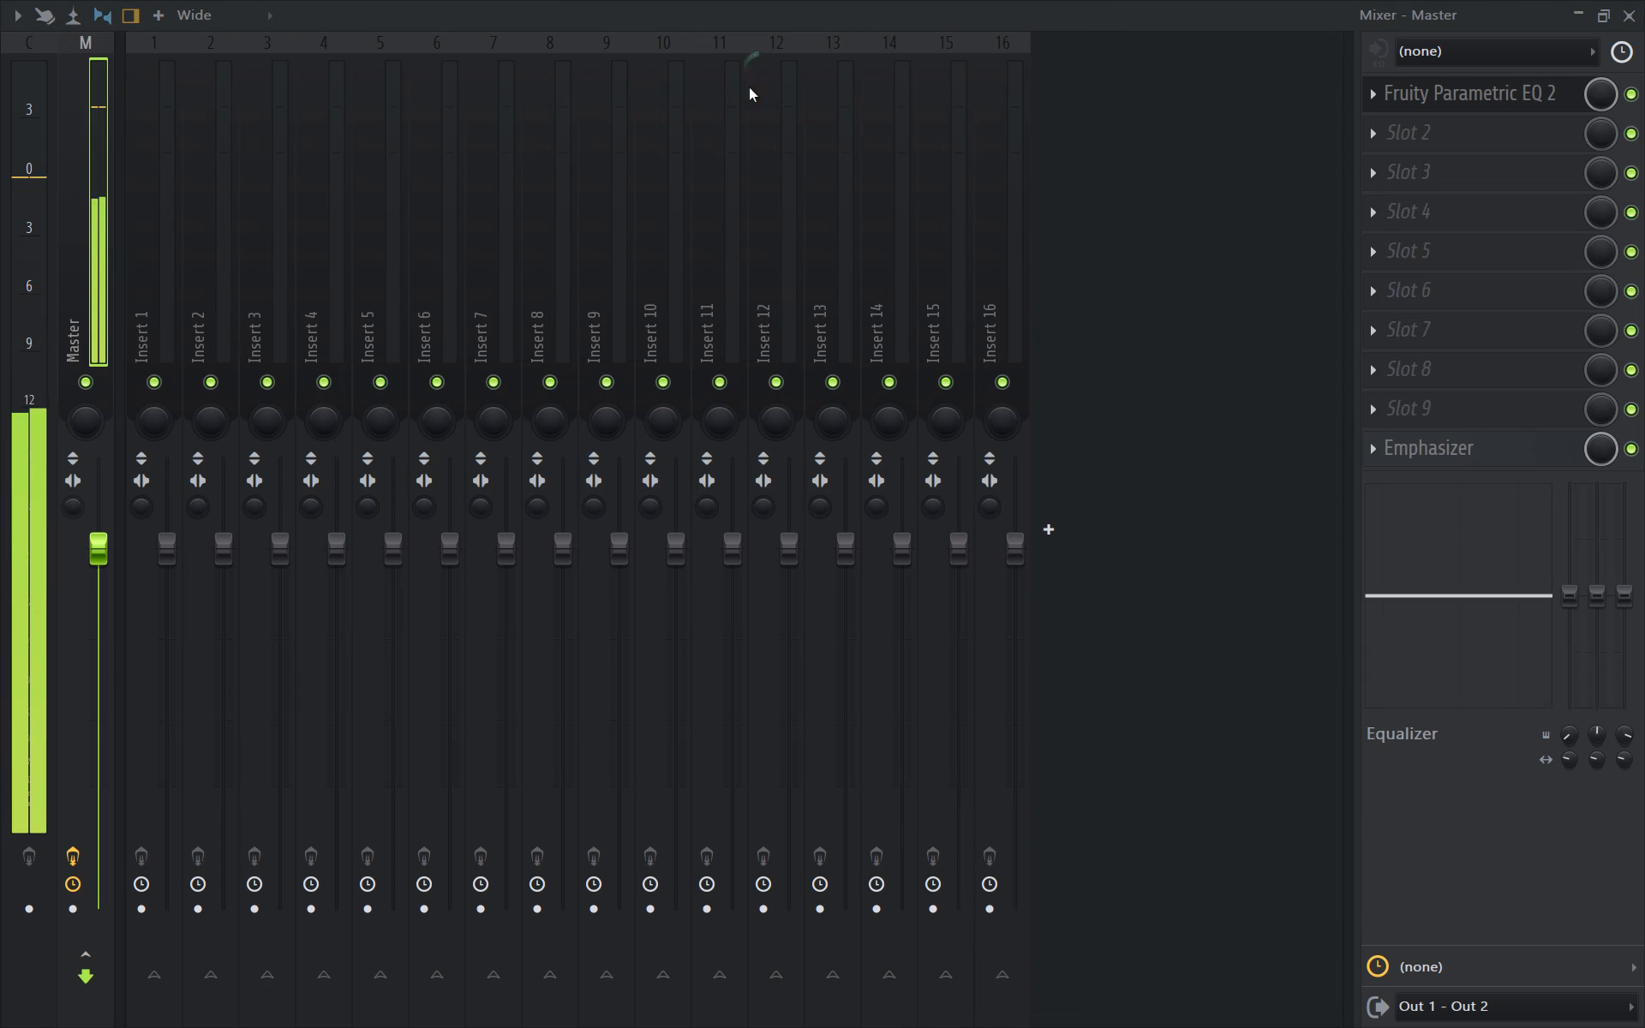
left_click(372, 194)
left_click(449, 206)
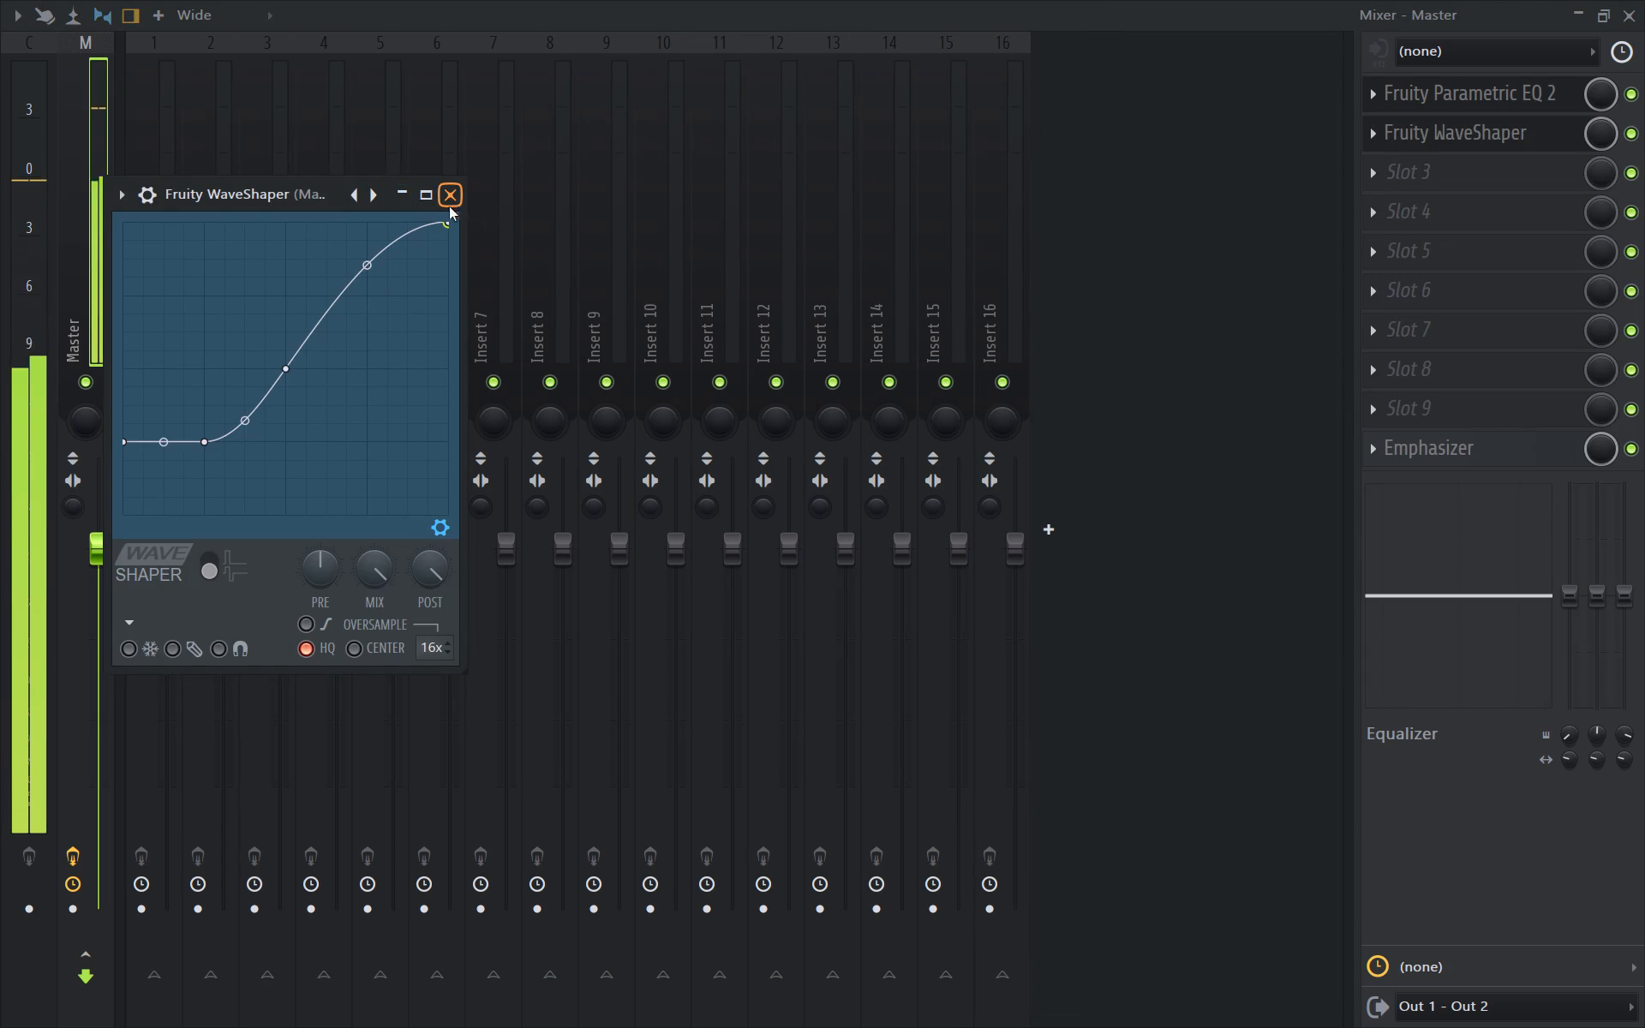
key("space")
key("space")
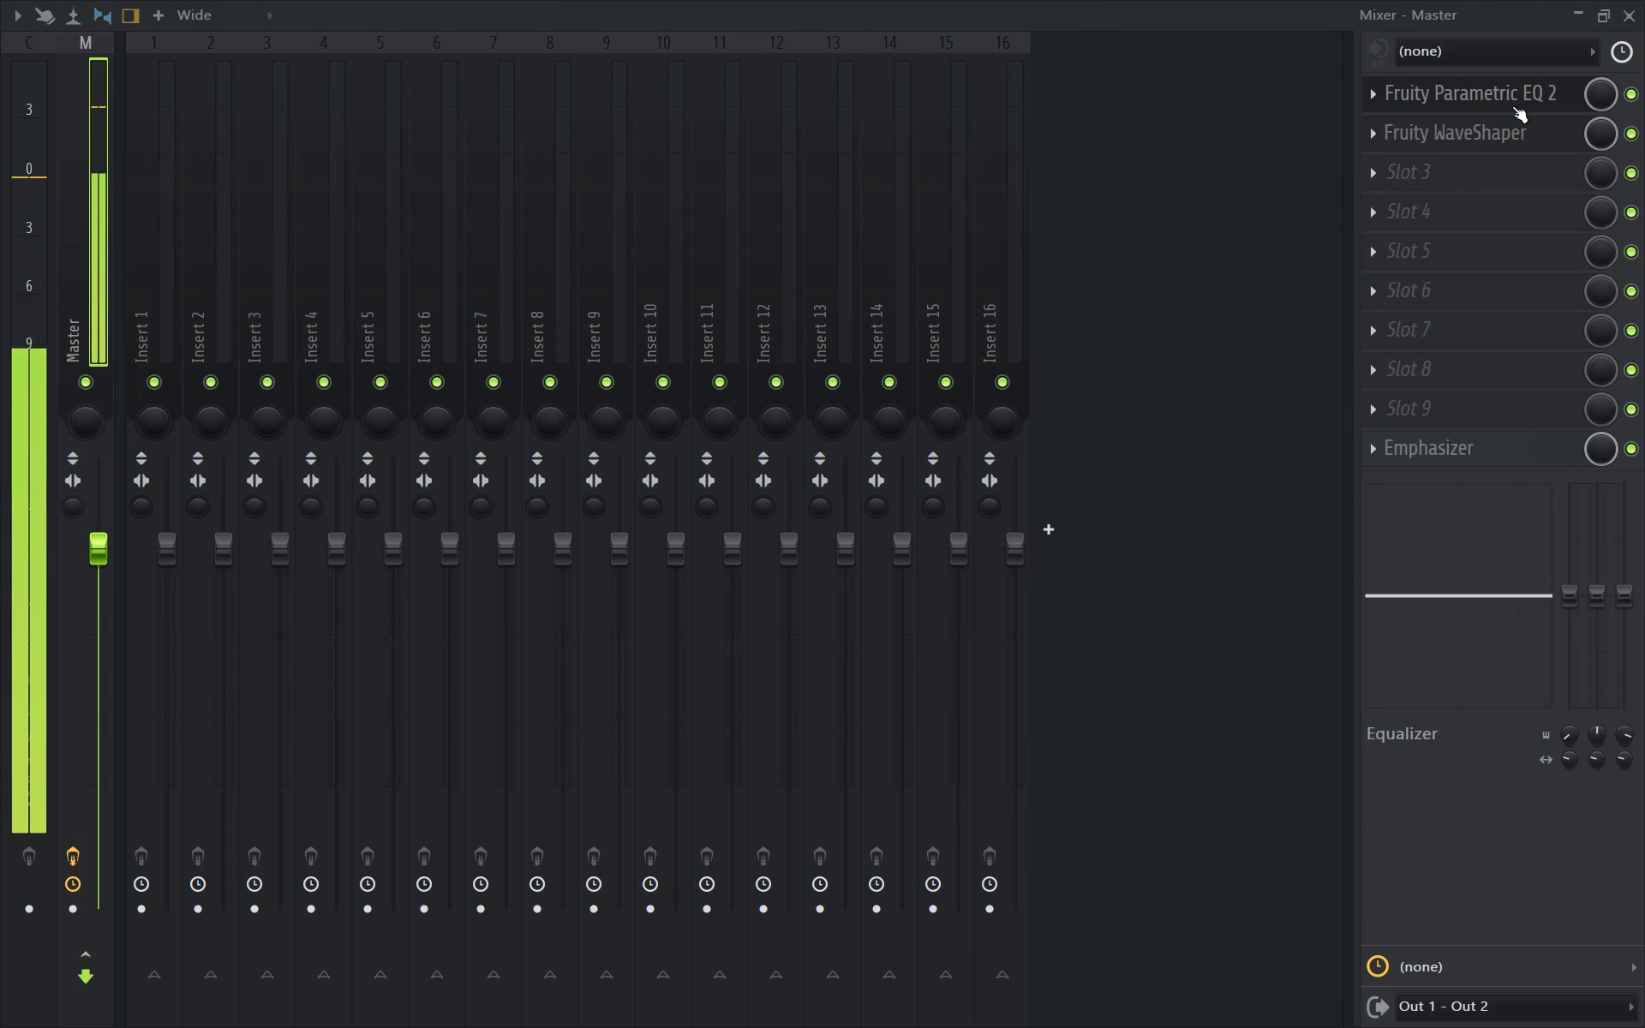
Reopen the Master's Fruity Parametric EQ 2 and adjust band 1 to a boost of about 10 dB near 89 Hz.
double_click(1512, 106)
left_click_drag(233, 300, 271, 276)
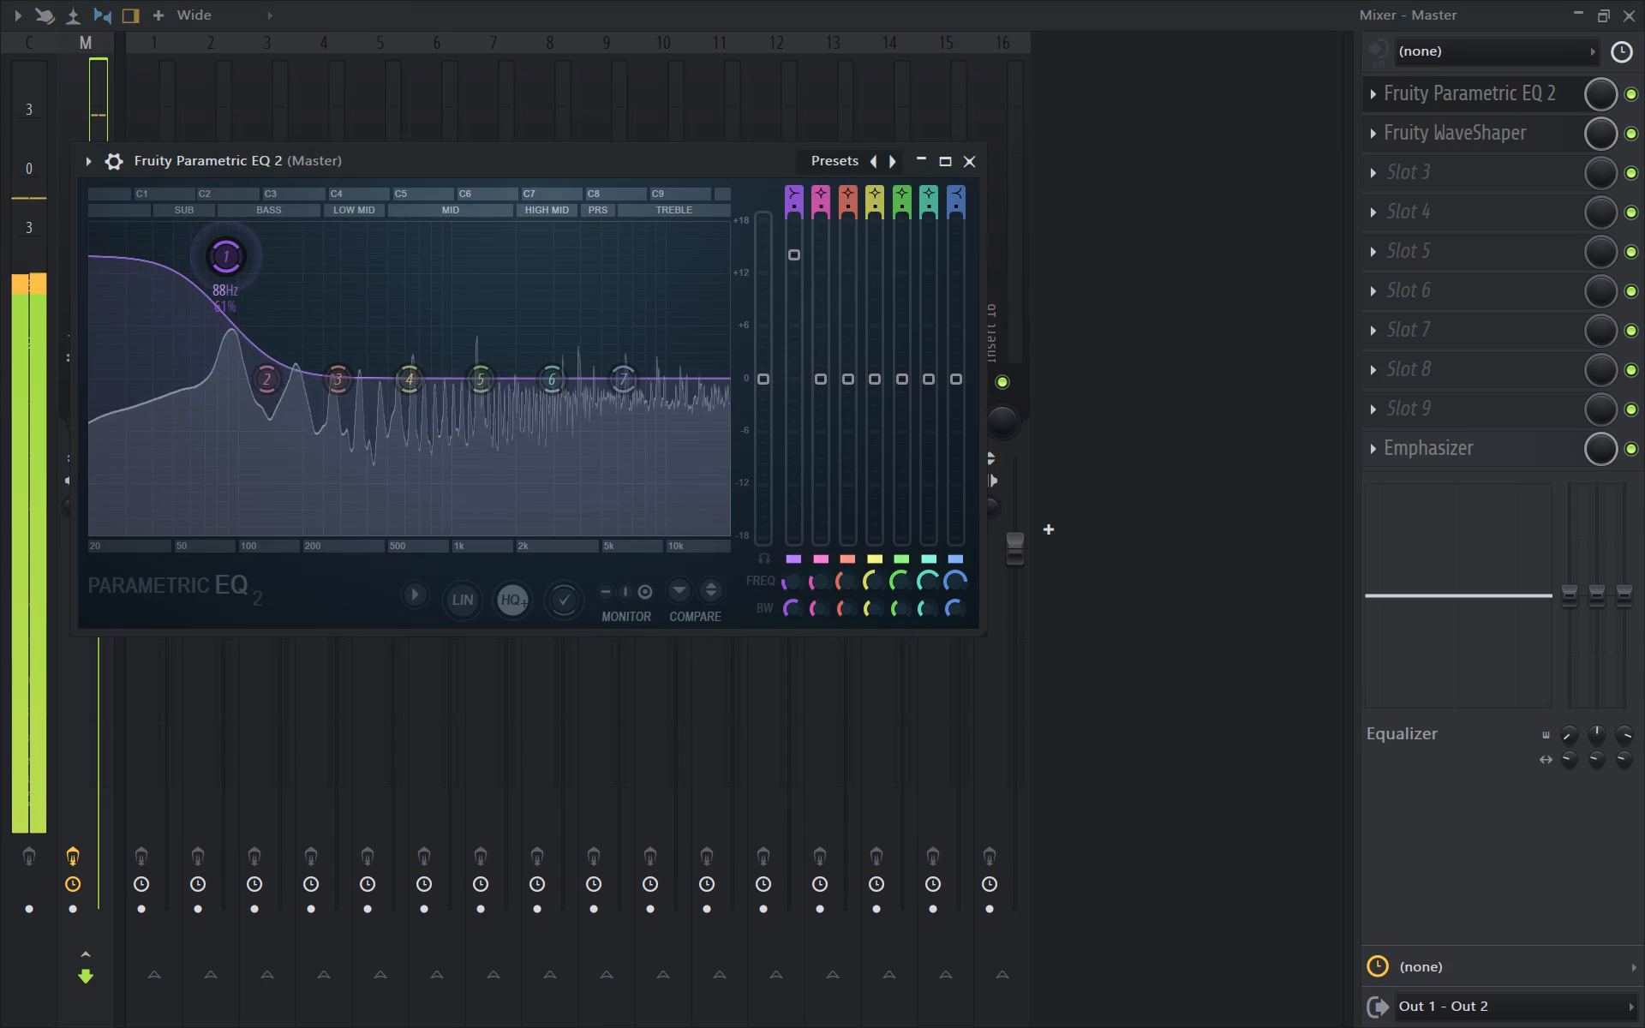
left_click_drag(271, 276, 272, 276)
left_click_drag(225, 249, 225, 298)
left_click_drag(226, 272, 226, 284)
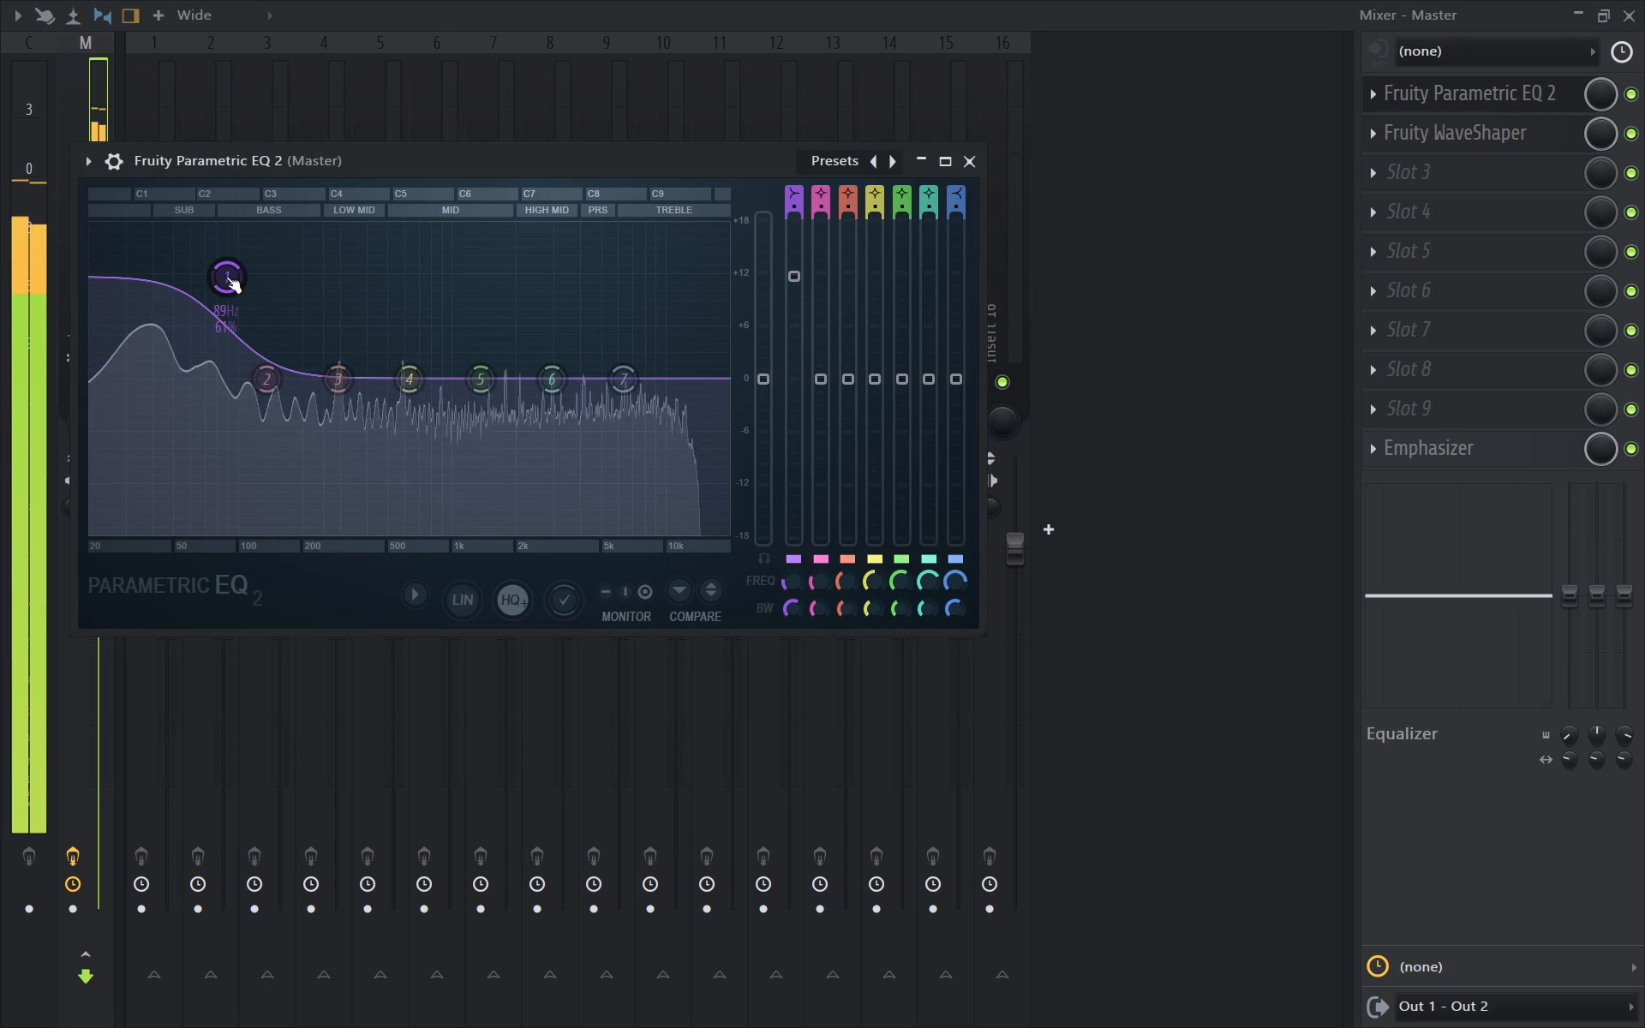
left_click_drag(226, 277, 229, 302)
left_click_drag(228, 285, 226, 297)
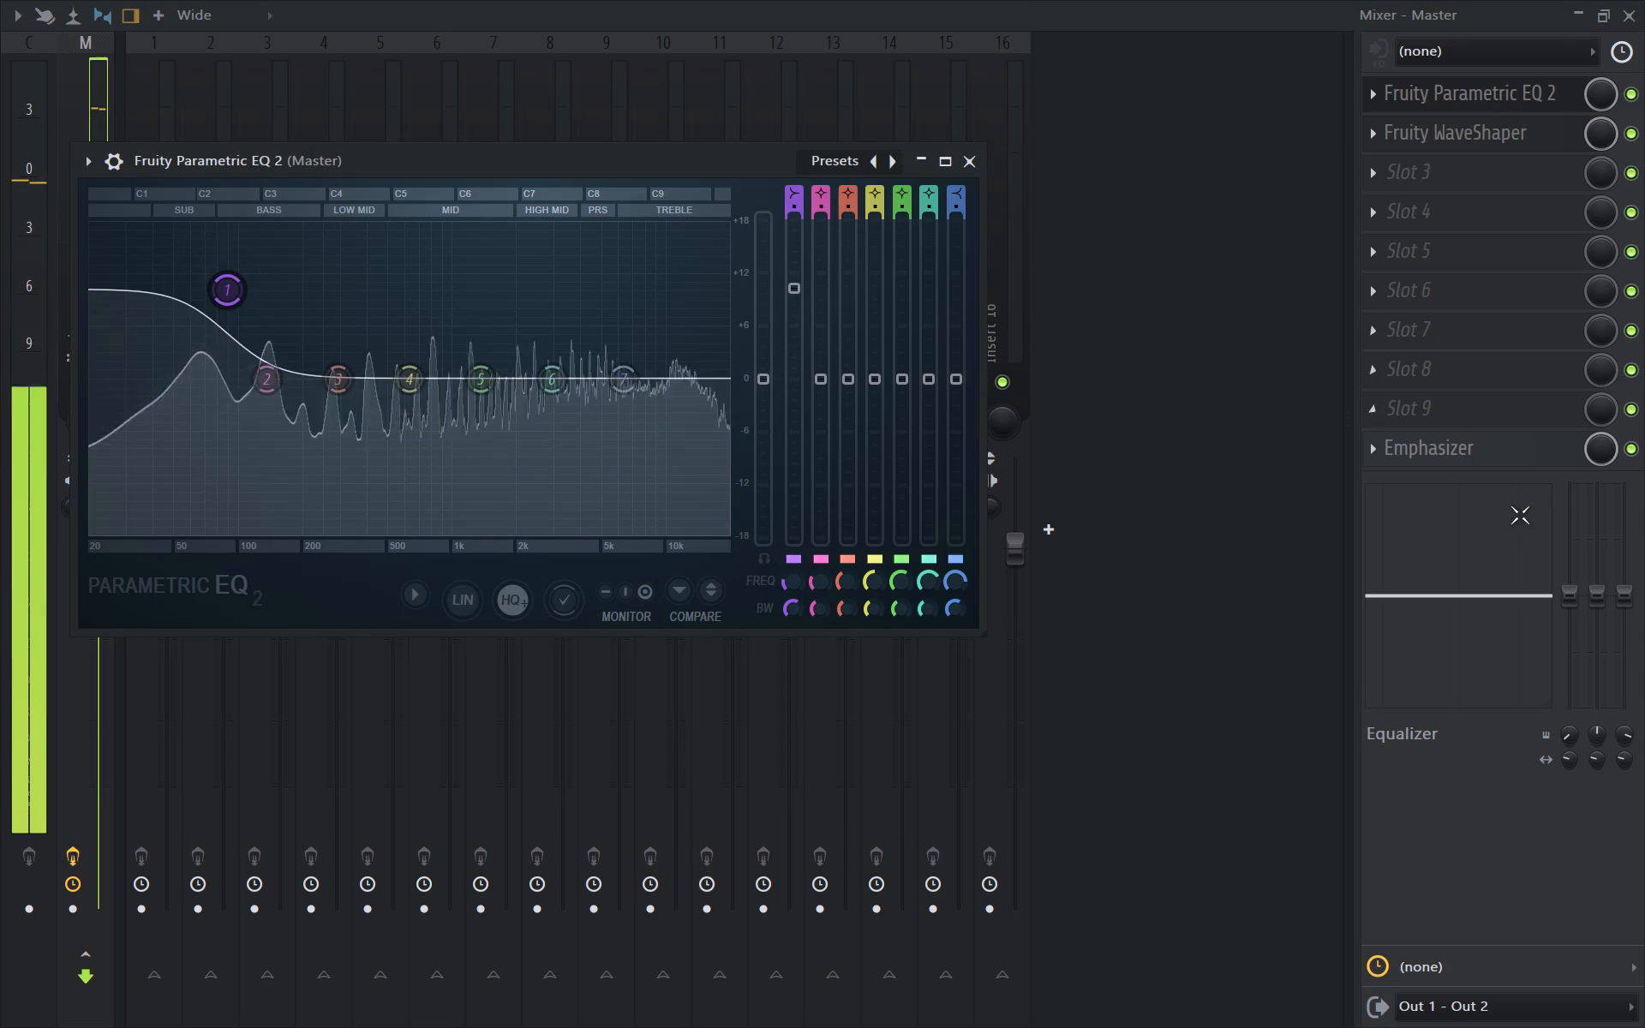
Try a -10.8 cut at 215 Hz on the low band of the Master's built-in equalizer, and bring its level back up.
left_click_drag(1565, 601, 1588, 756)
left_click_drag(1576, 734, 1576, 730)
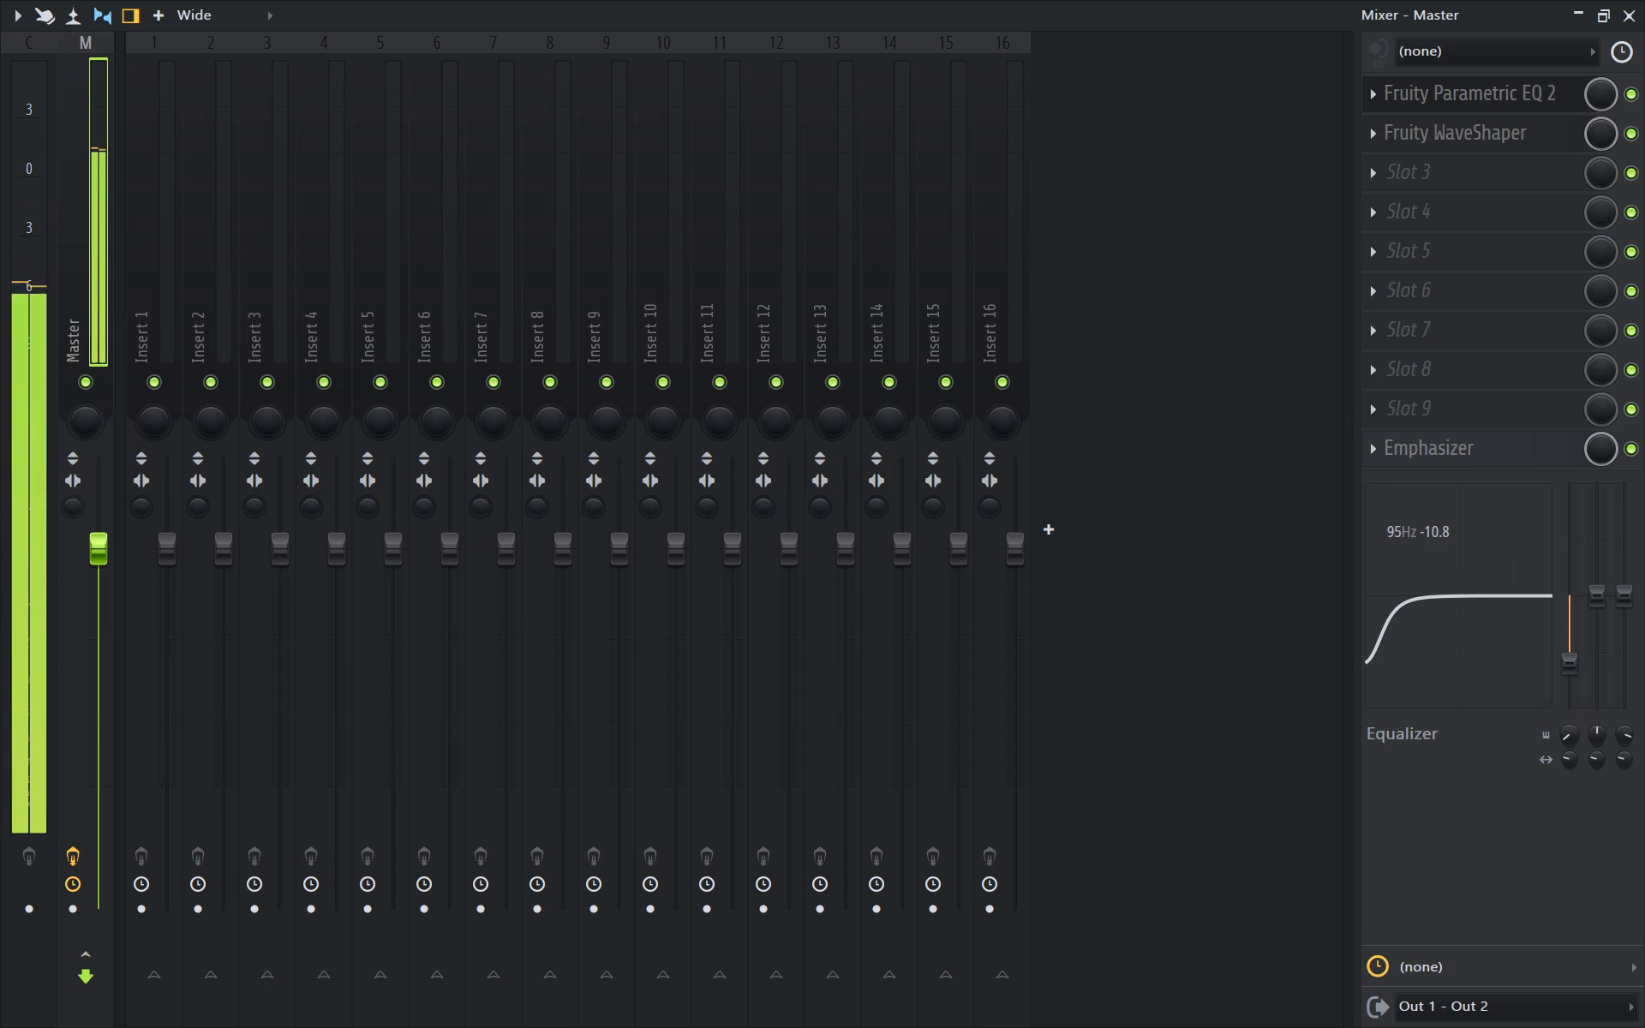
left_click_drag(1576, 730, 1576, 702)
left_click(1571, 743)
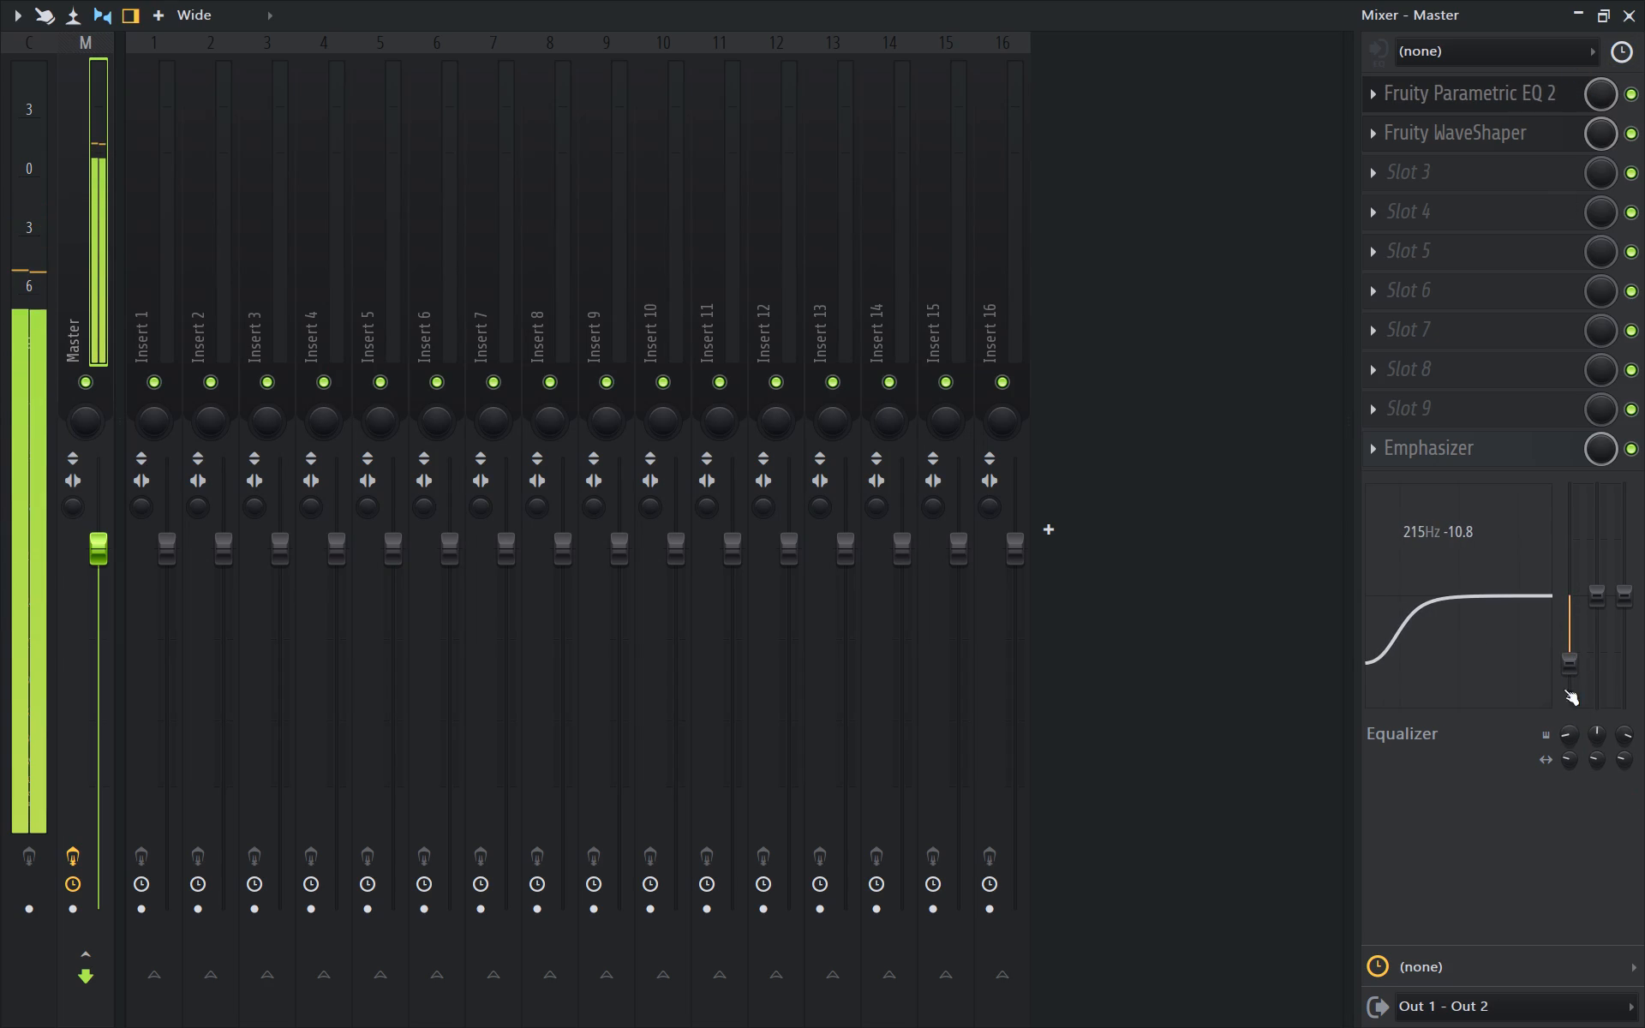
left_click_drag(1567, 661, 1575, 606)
Close the mixer, the Fruity Parametric EQ 2 window and the Tempo clip's editor to return to the playlist.
left_click(1630, 21)
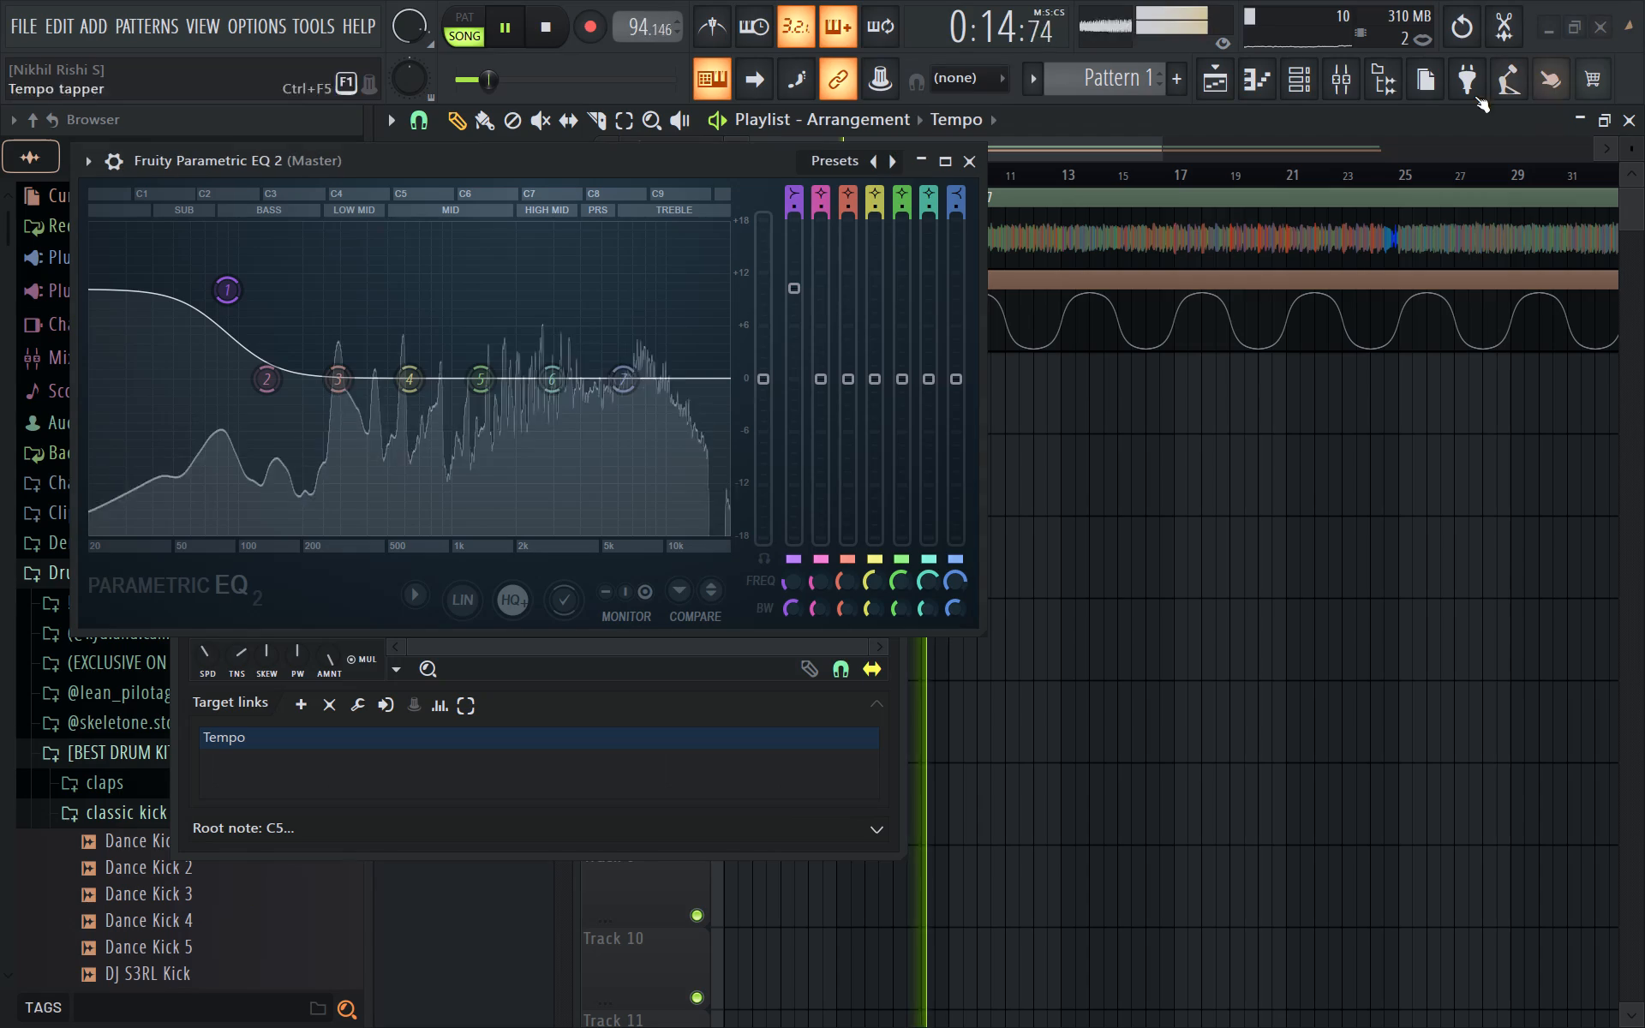
left_click(966, 172)
left_click(898, 262)
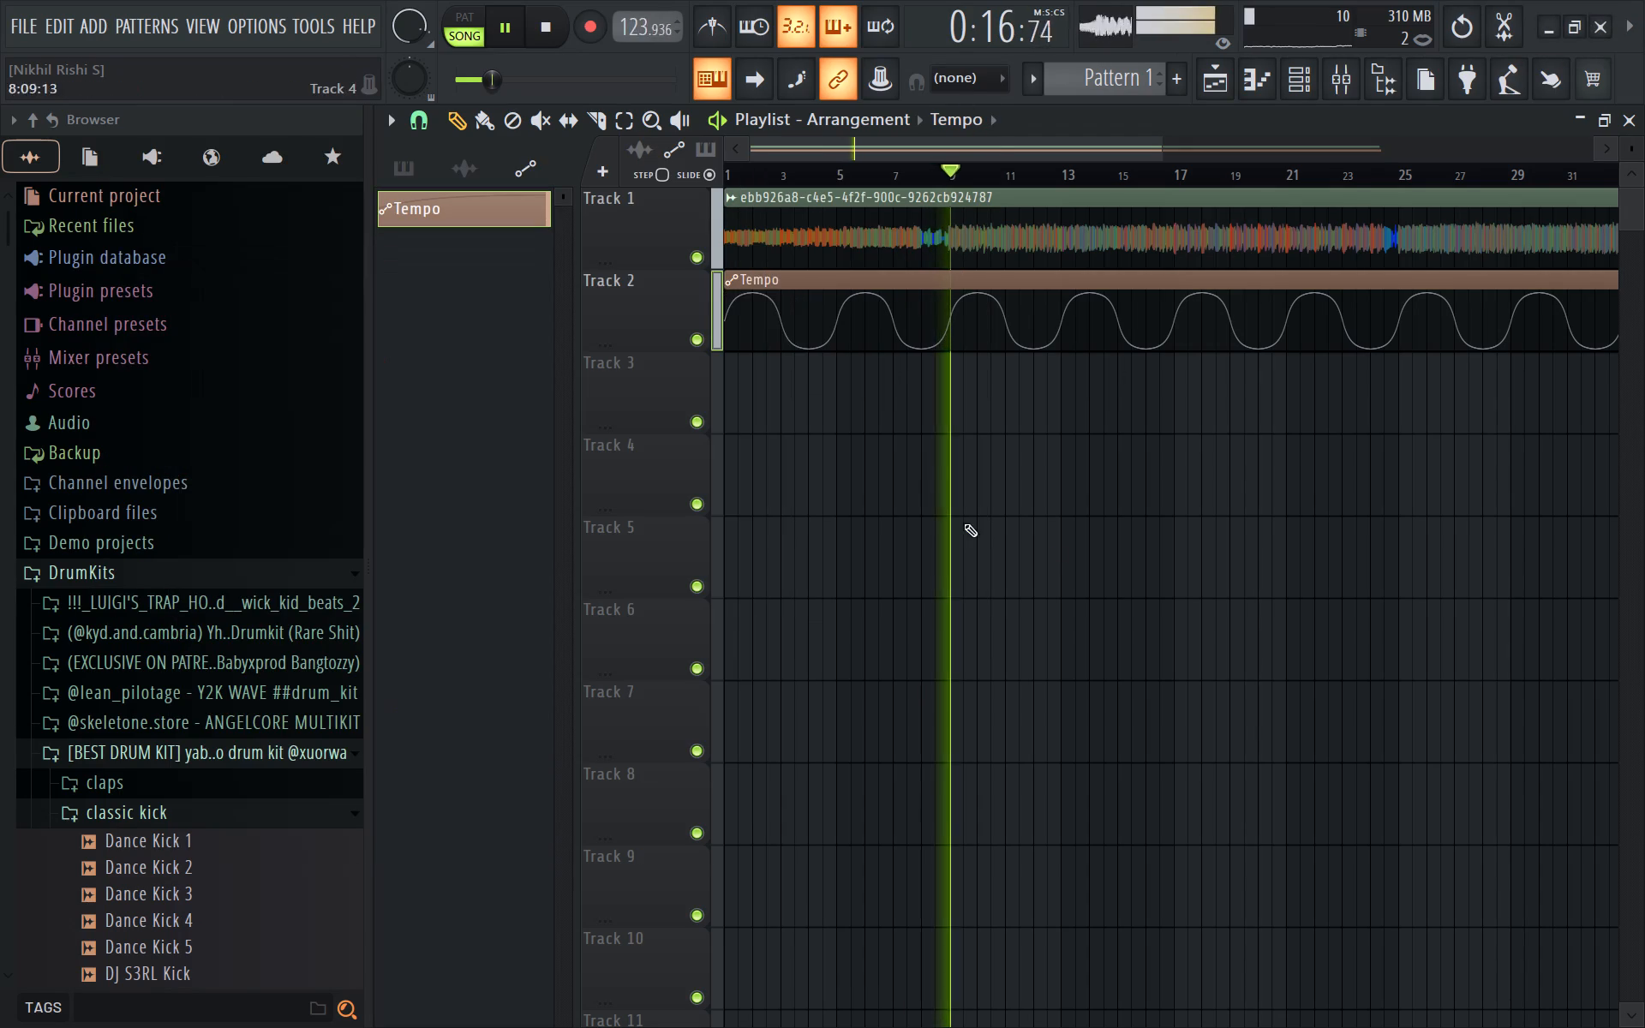
scroll(1164, 578, "up", 3)
scroll(949, 560, "up", 3, "ctrl")
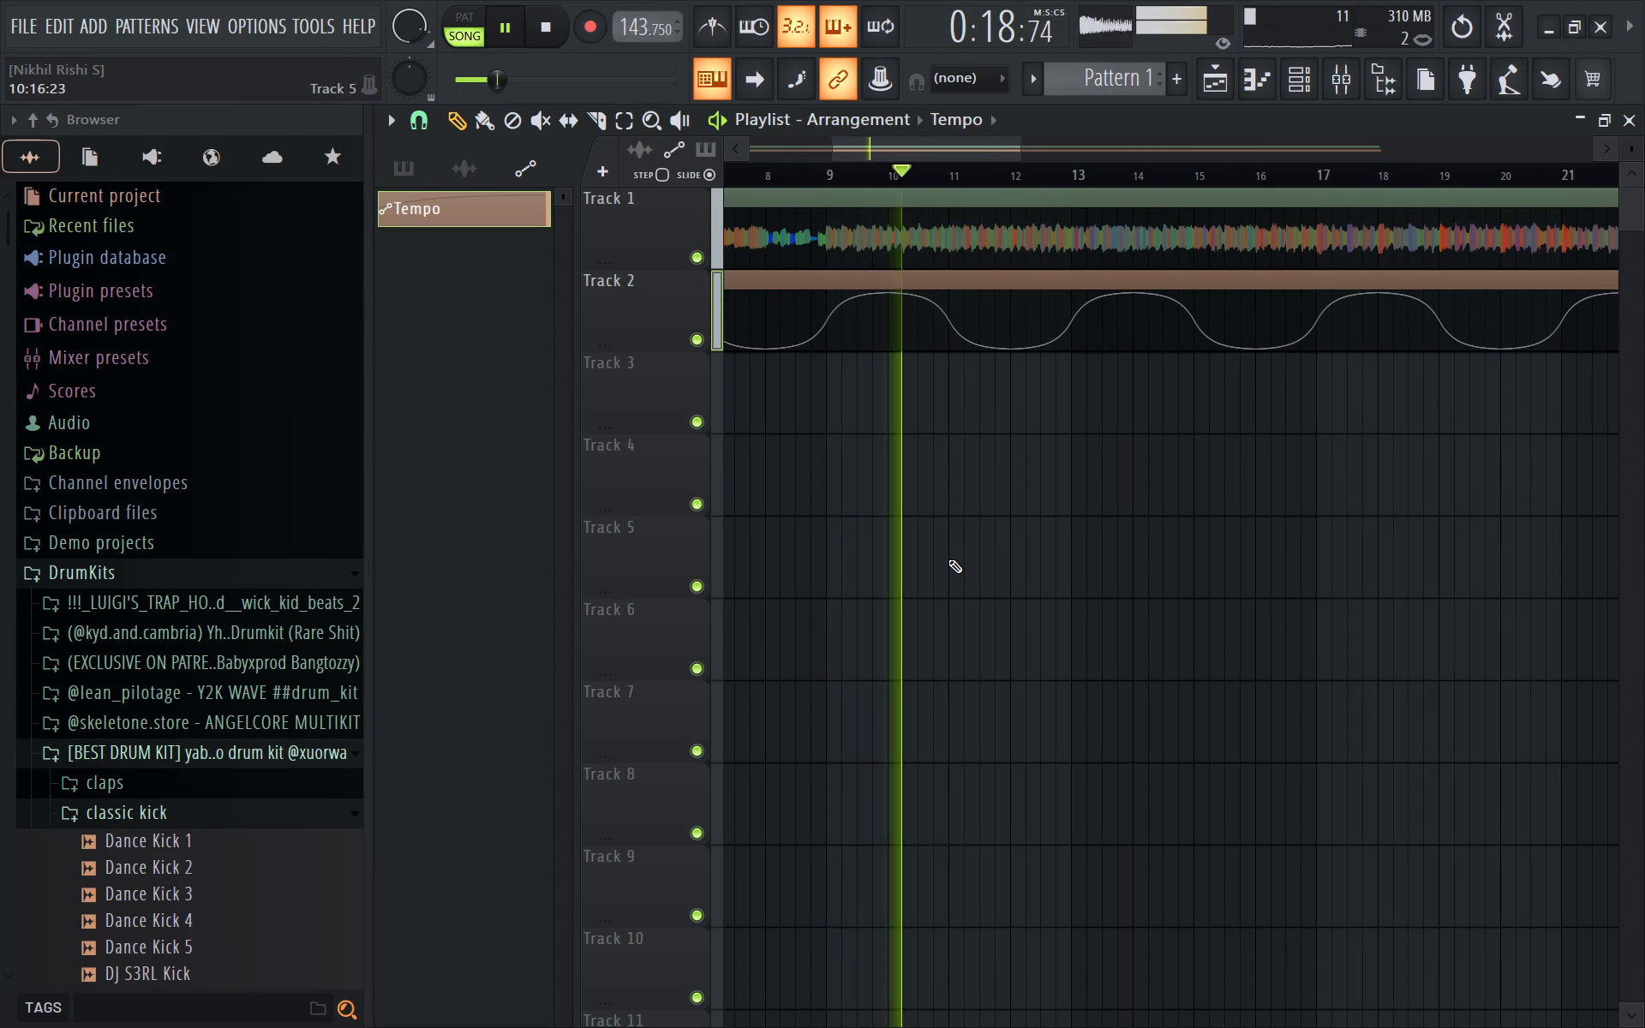
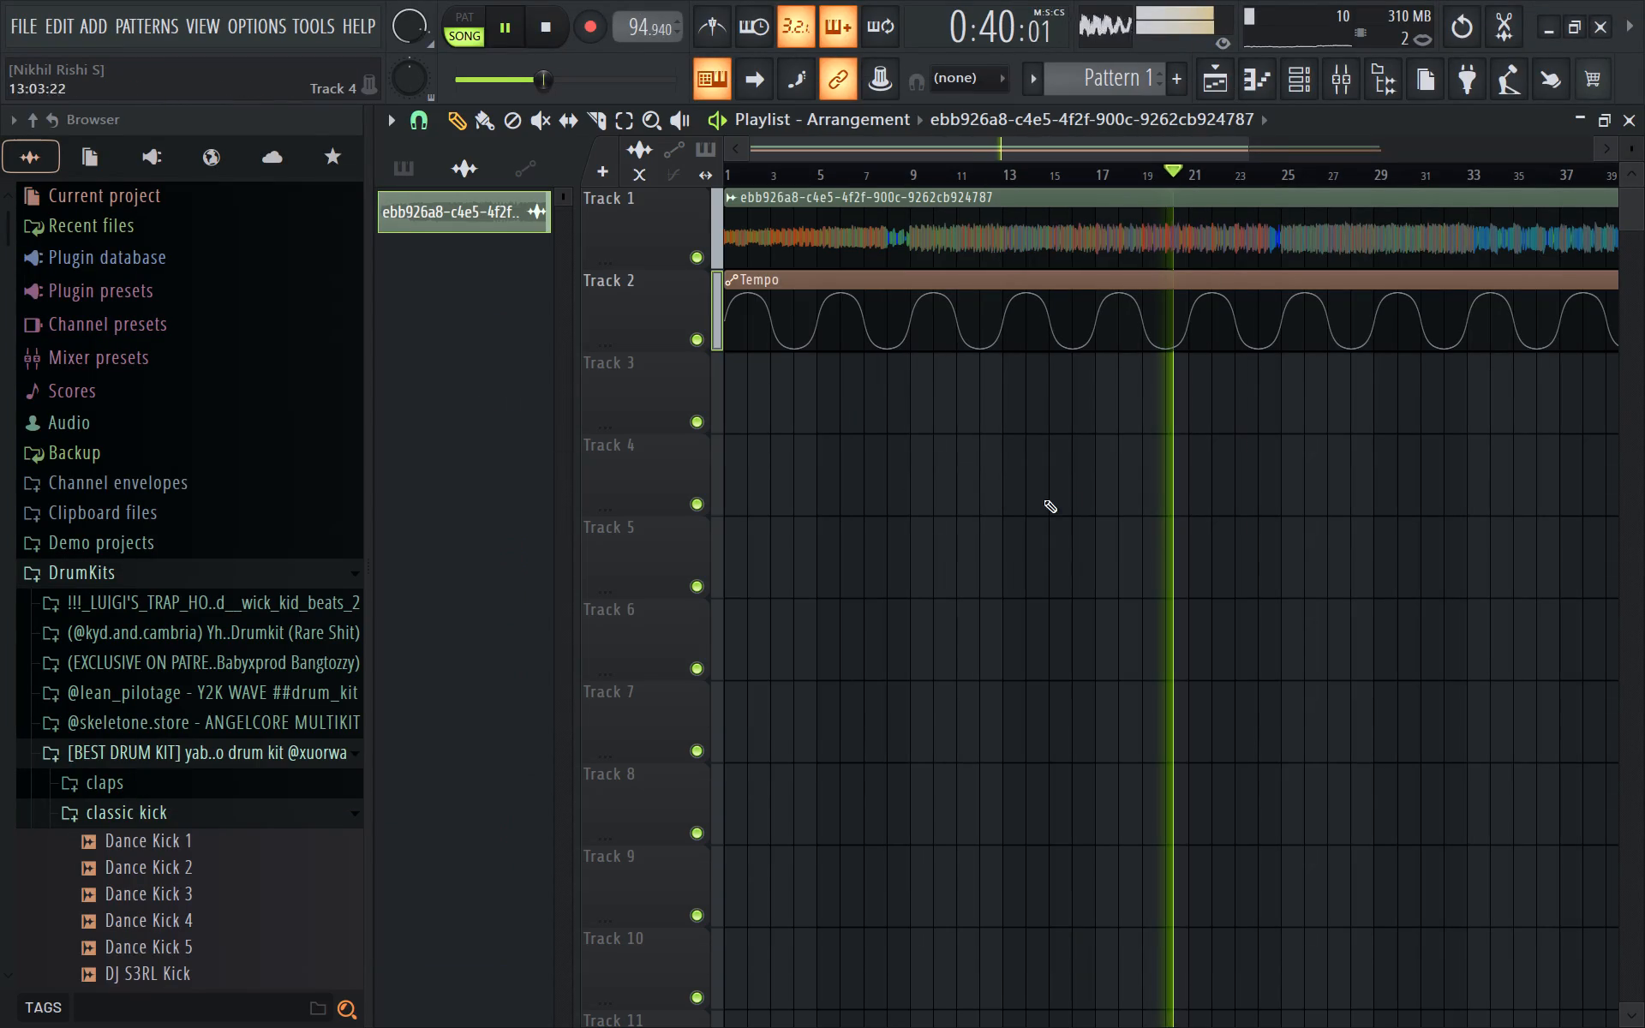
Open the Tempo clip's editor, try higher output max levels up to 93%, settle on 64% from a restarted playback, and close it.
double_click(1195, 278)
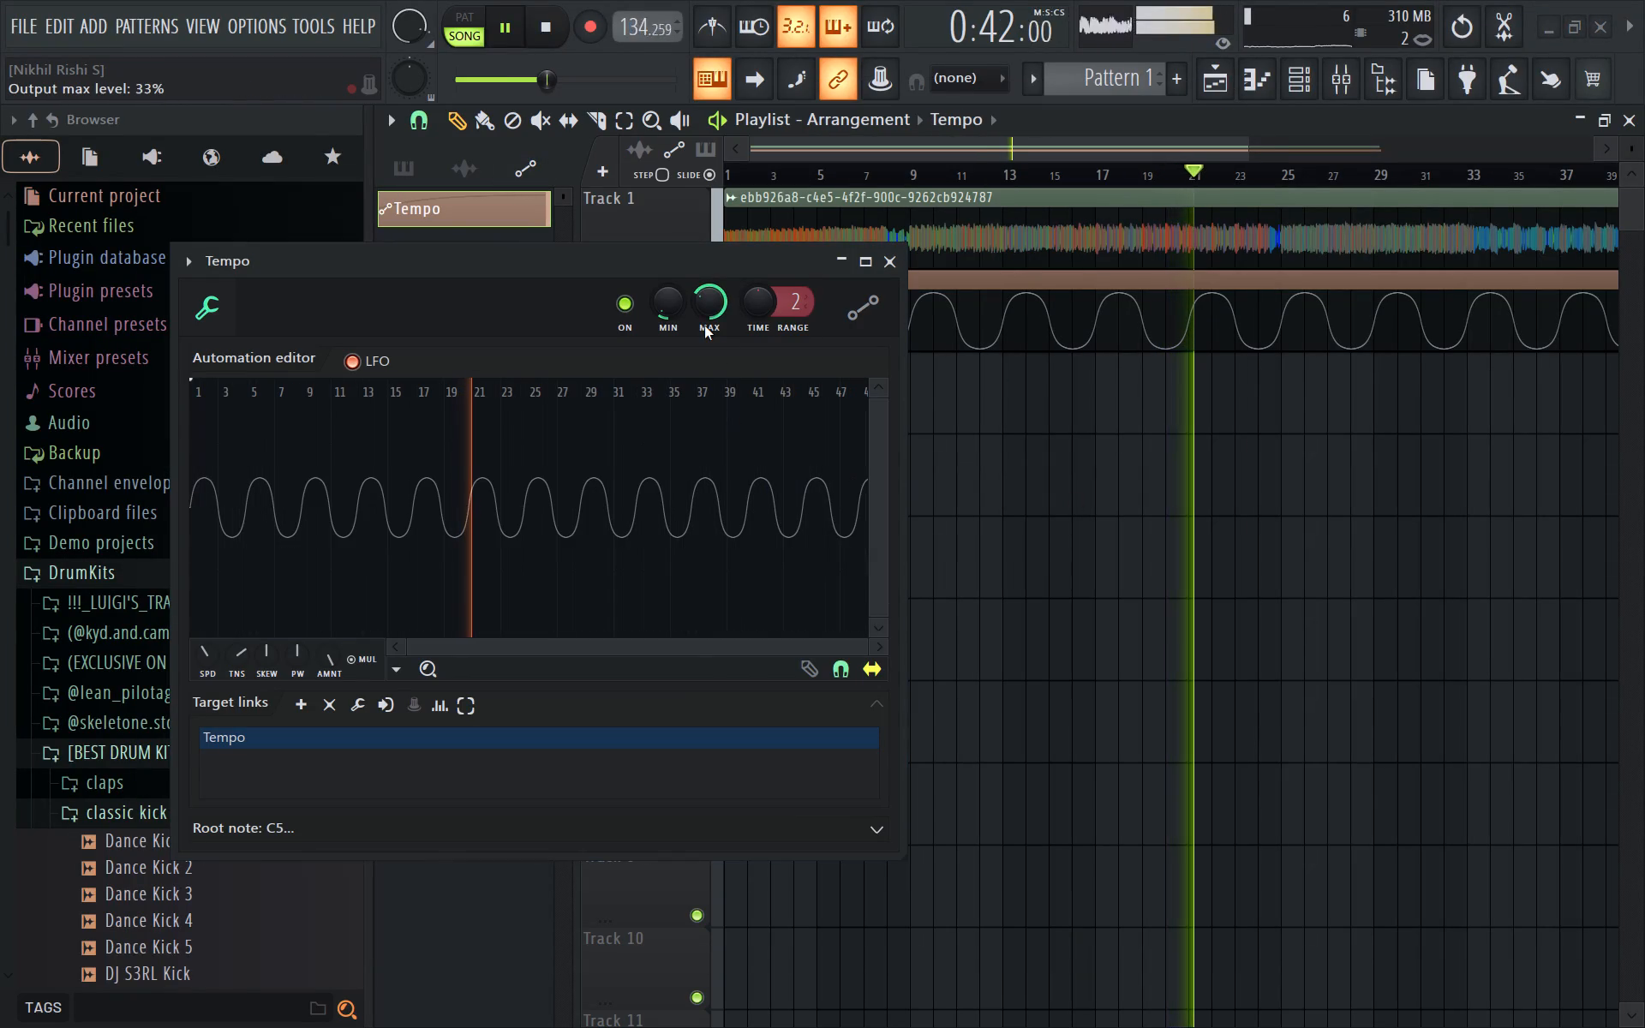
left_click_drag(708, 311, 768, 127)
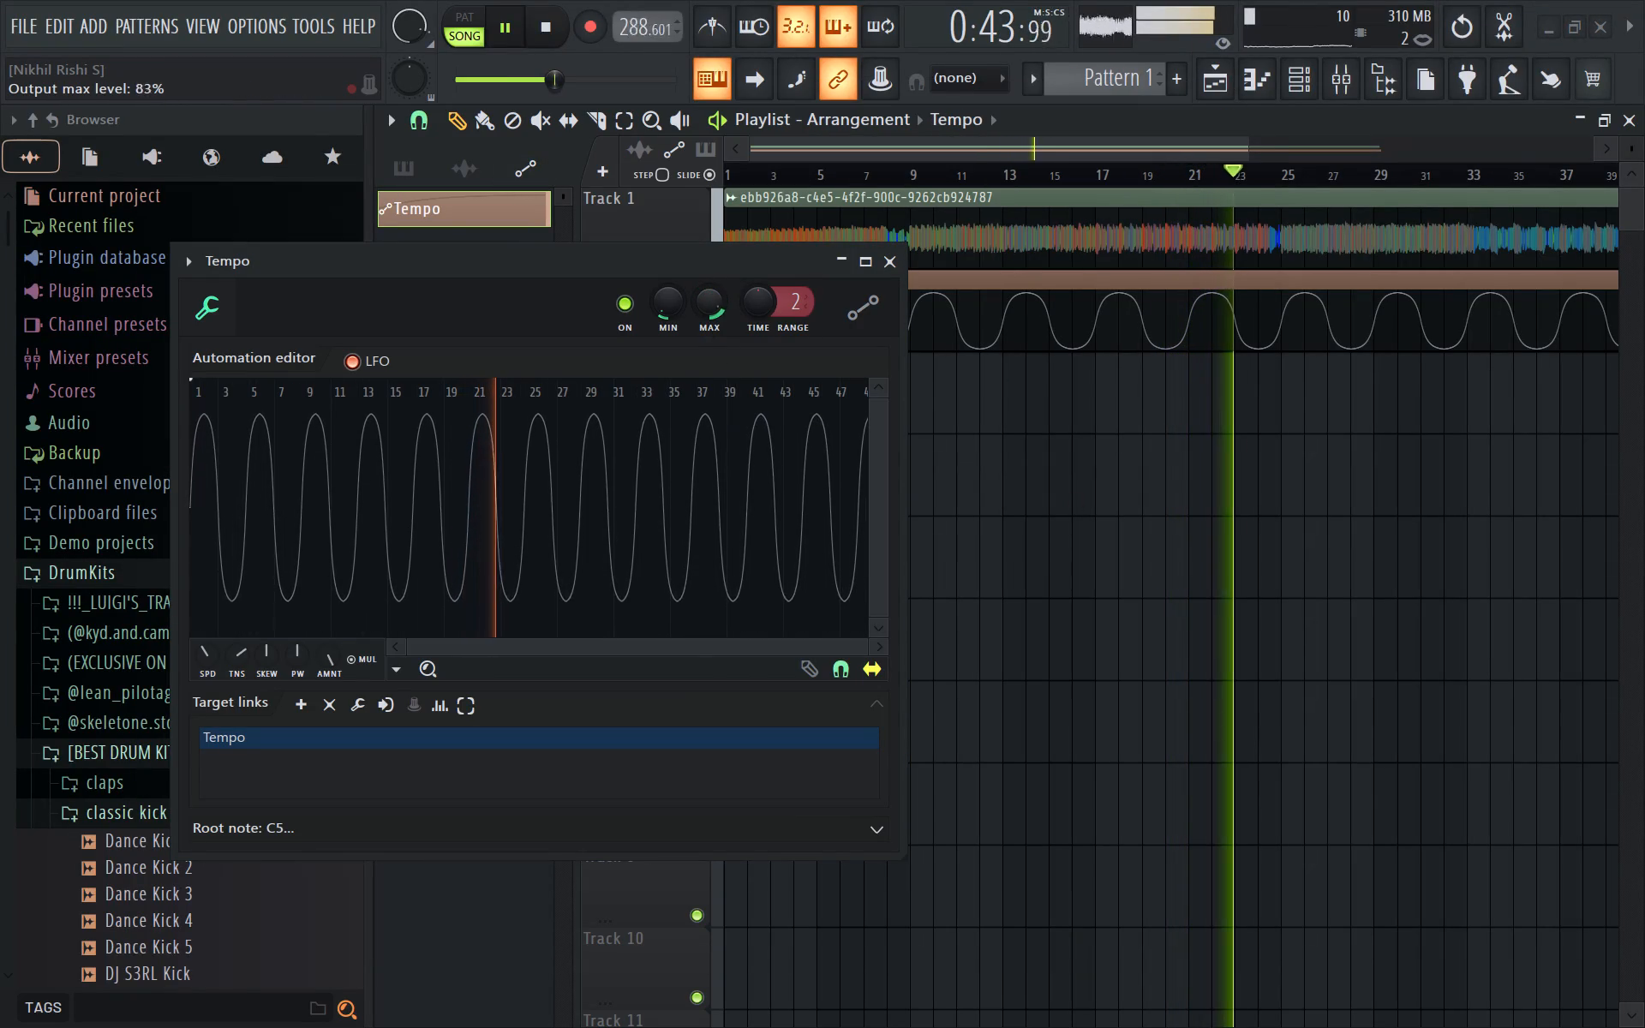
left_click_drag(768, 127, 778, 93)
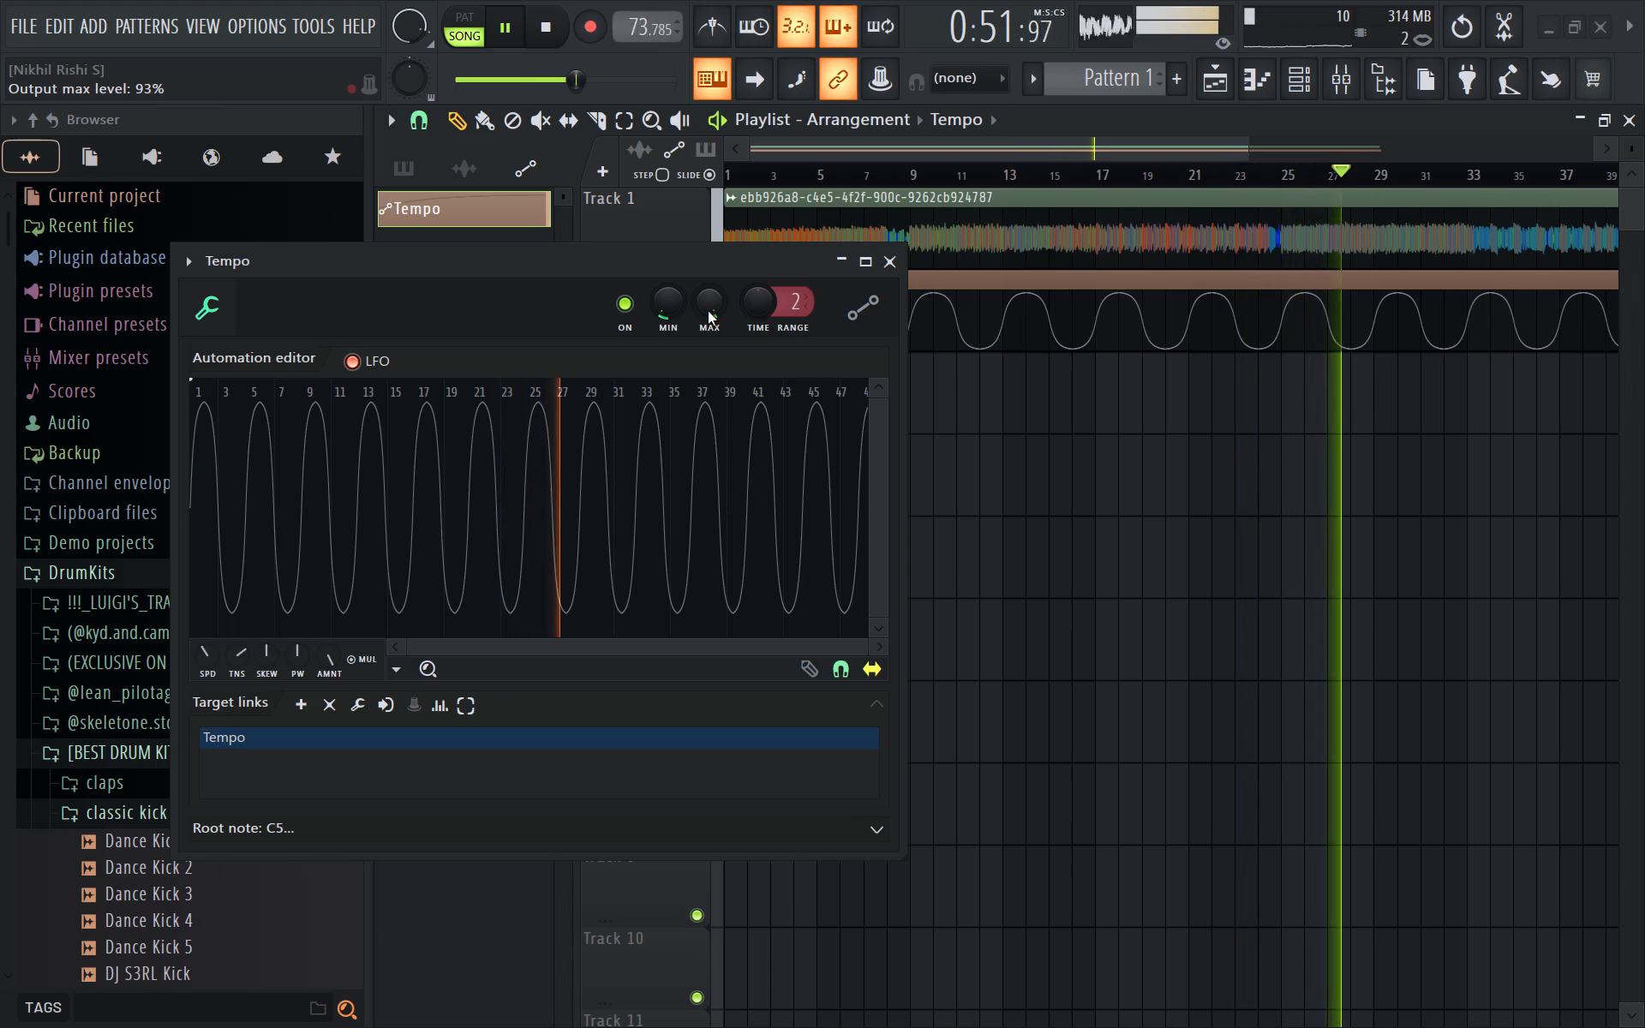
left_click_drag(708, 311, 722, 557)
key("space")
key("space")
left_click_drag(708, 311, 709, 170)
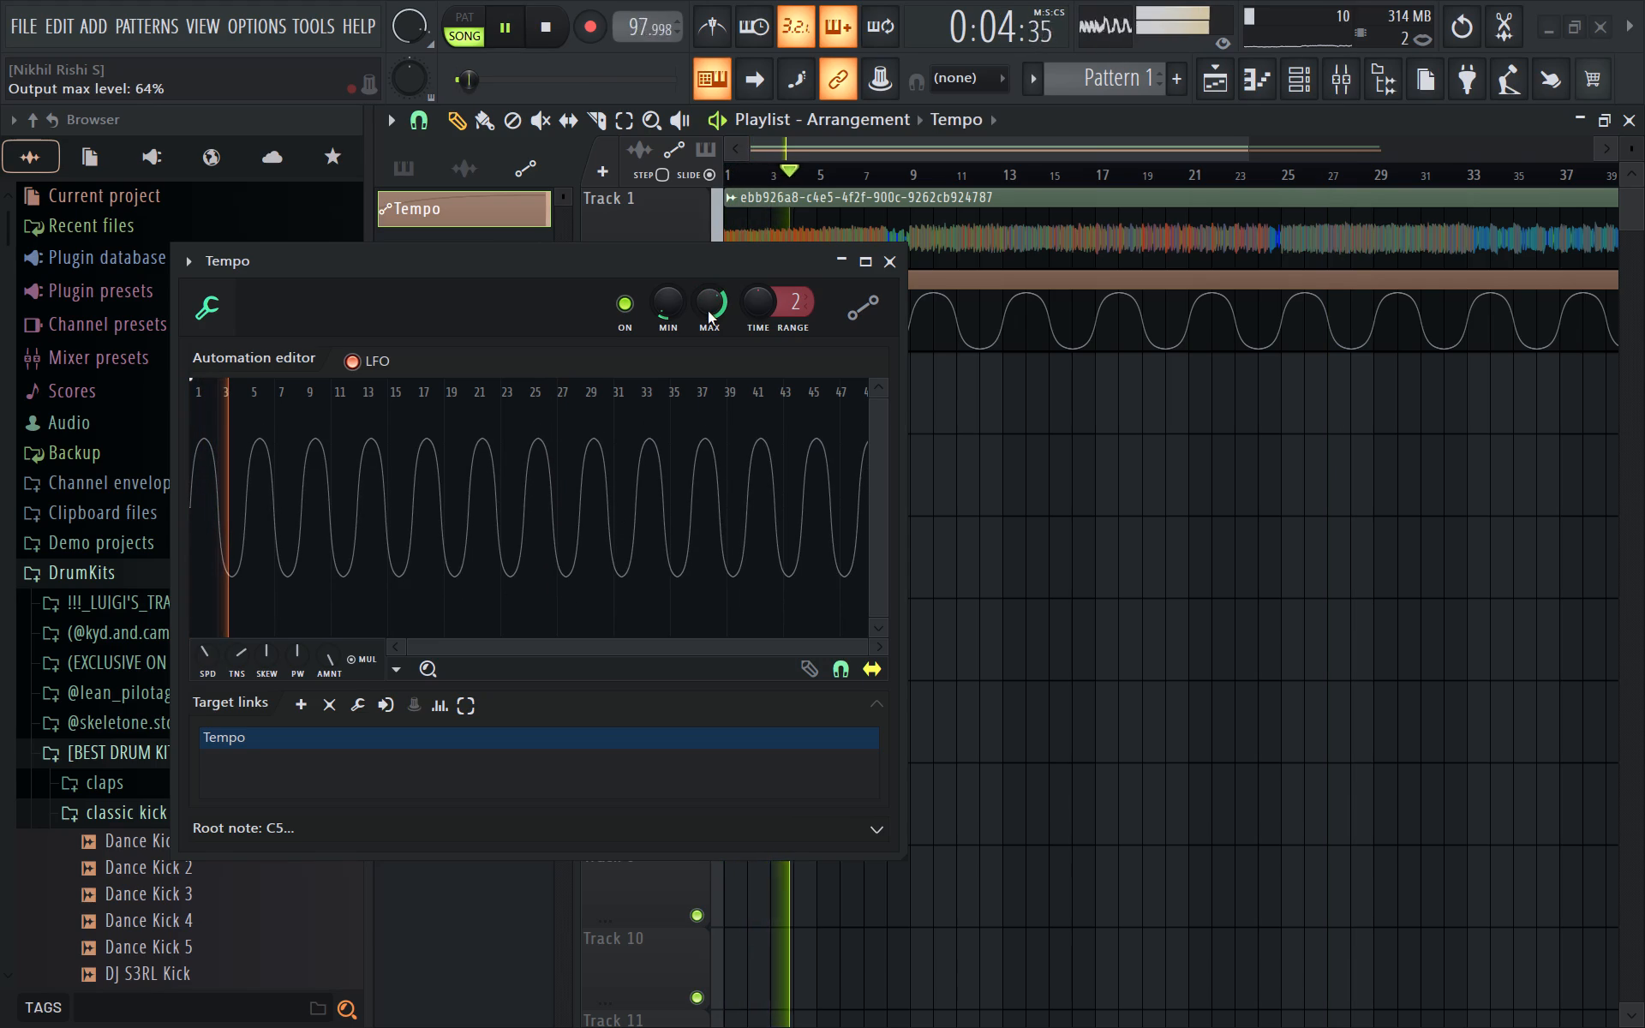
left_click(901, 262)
Turn on playlist auto-scroll and audition the song with the playlist zoomed in on a few bars.
scroll(850, 308, "up", 9, "ctrl")
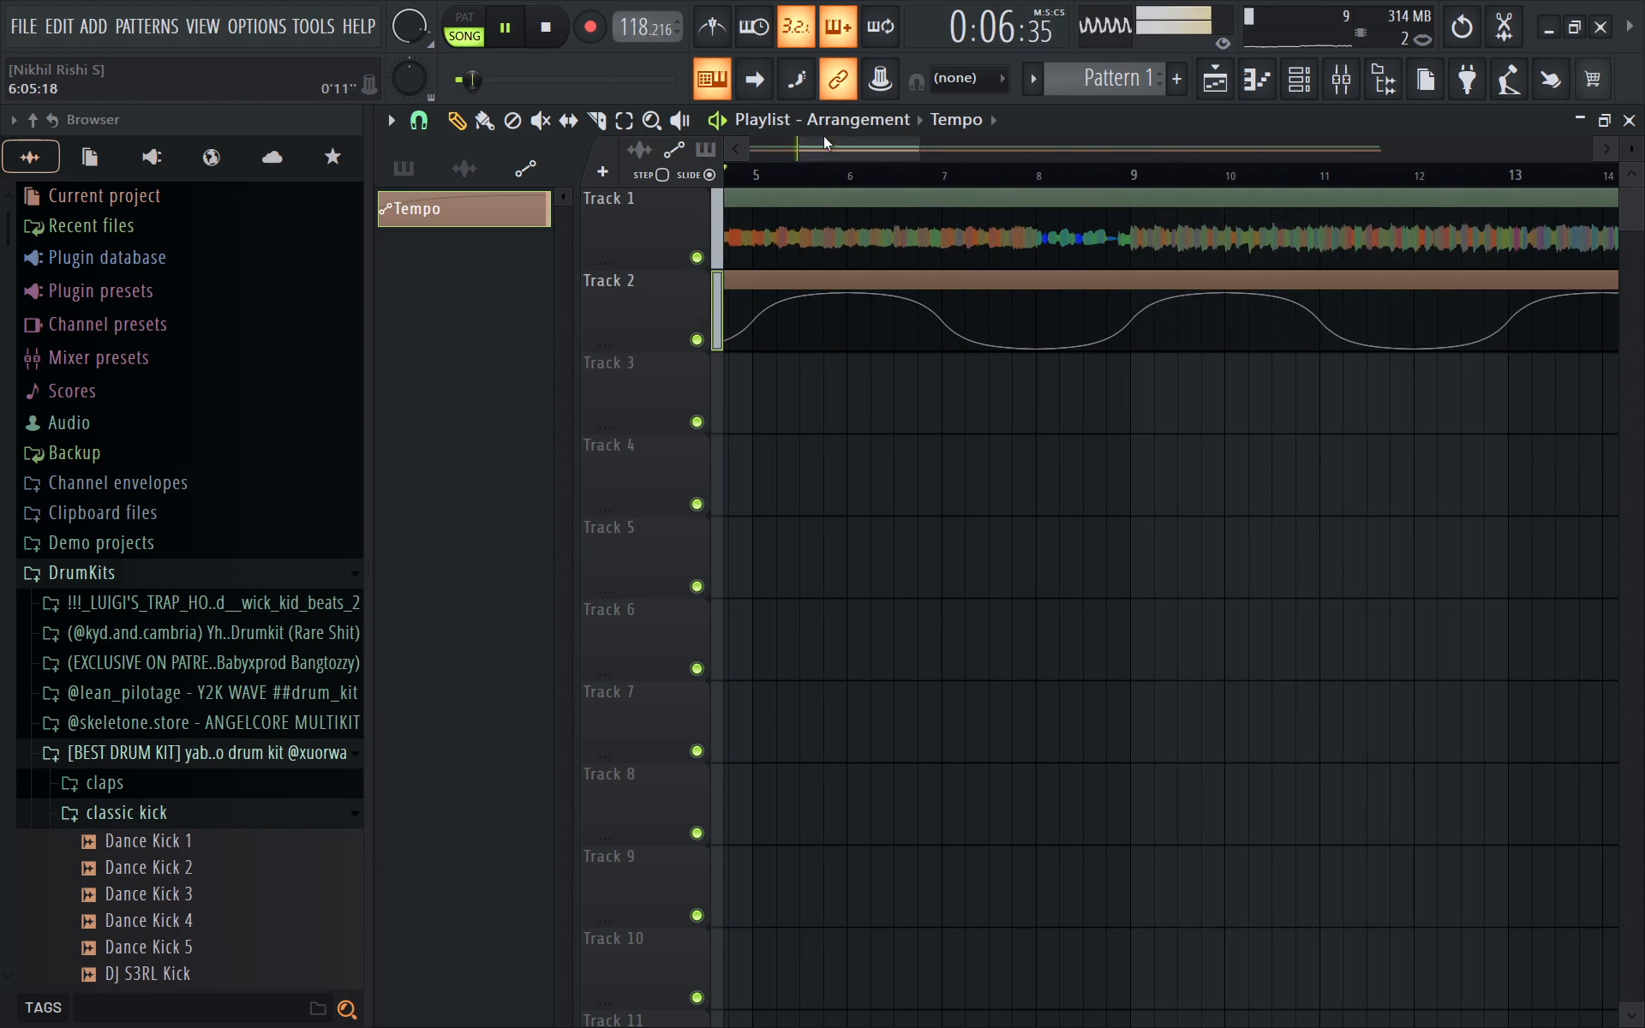
left_click(752, 87)
scroll(866, 294, "up", 10, "ctrl")
scroll(924, 365, "down", 4, "ctrl")
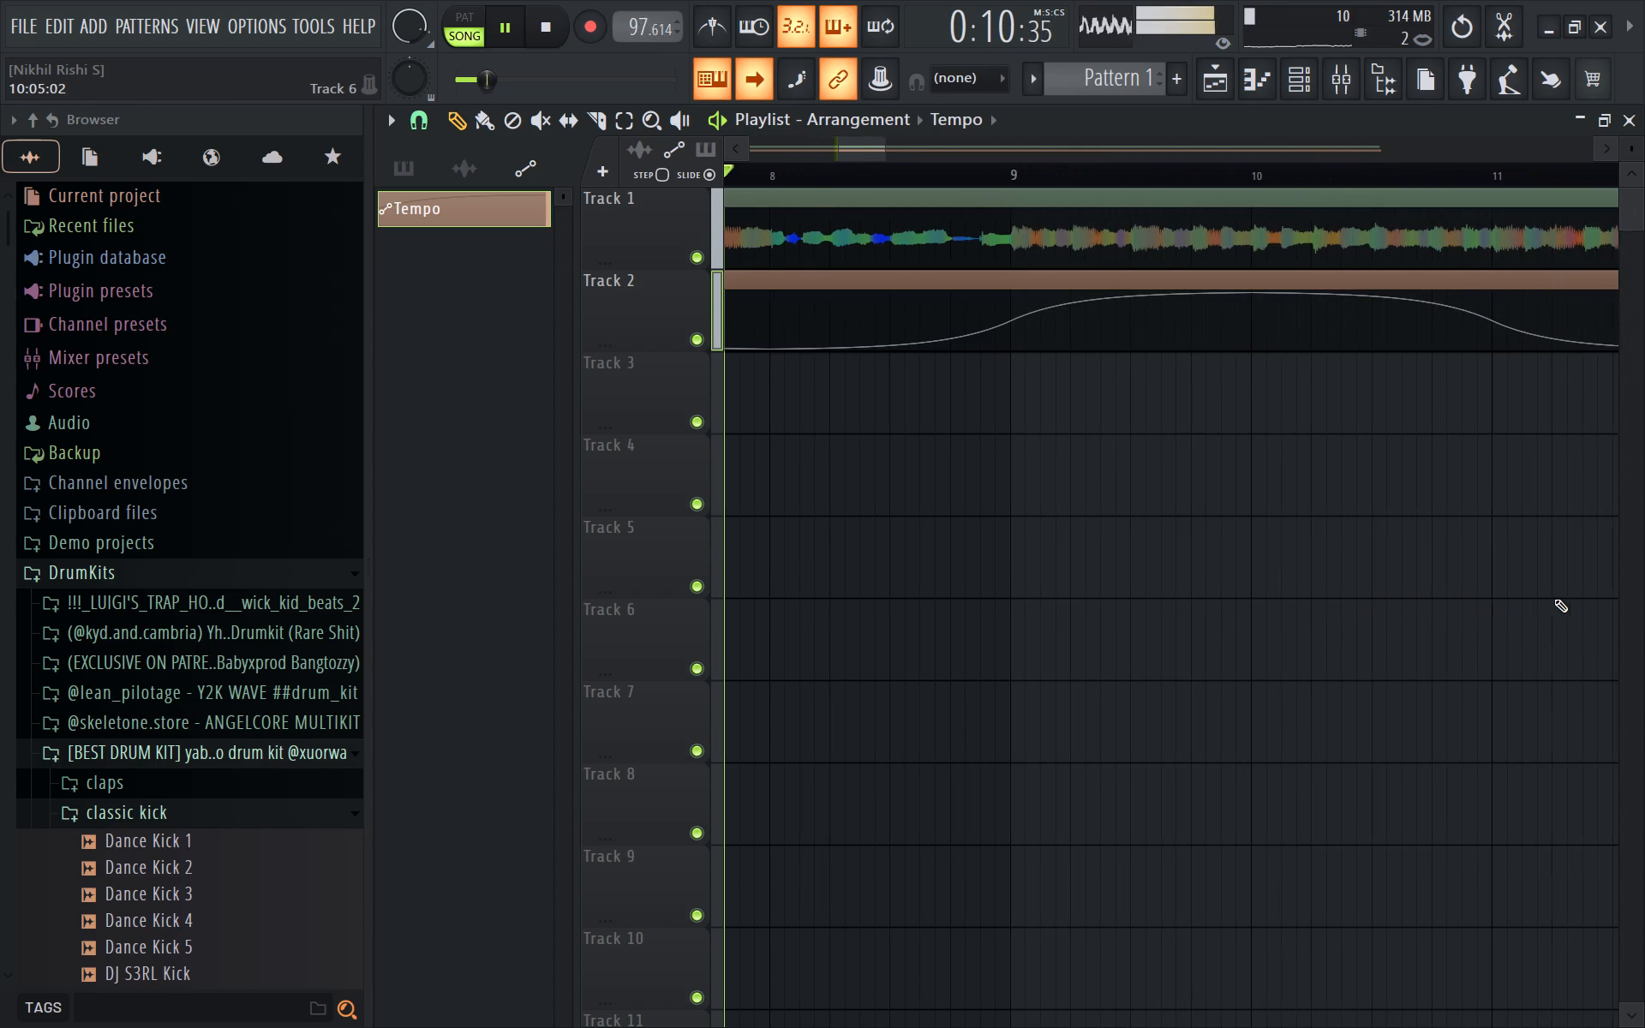
scroll(1118, 589, "up", 1, "ctrl")
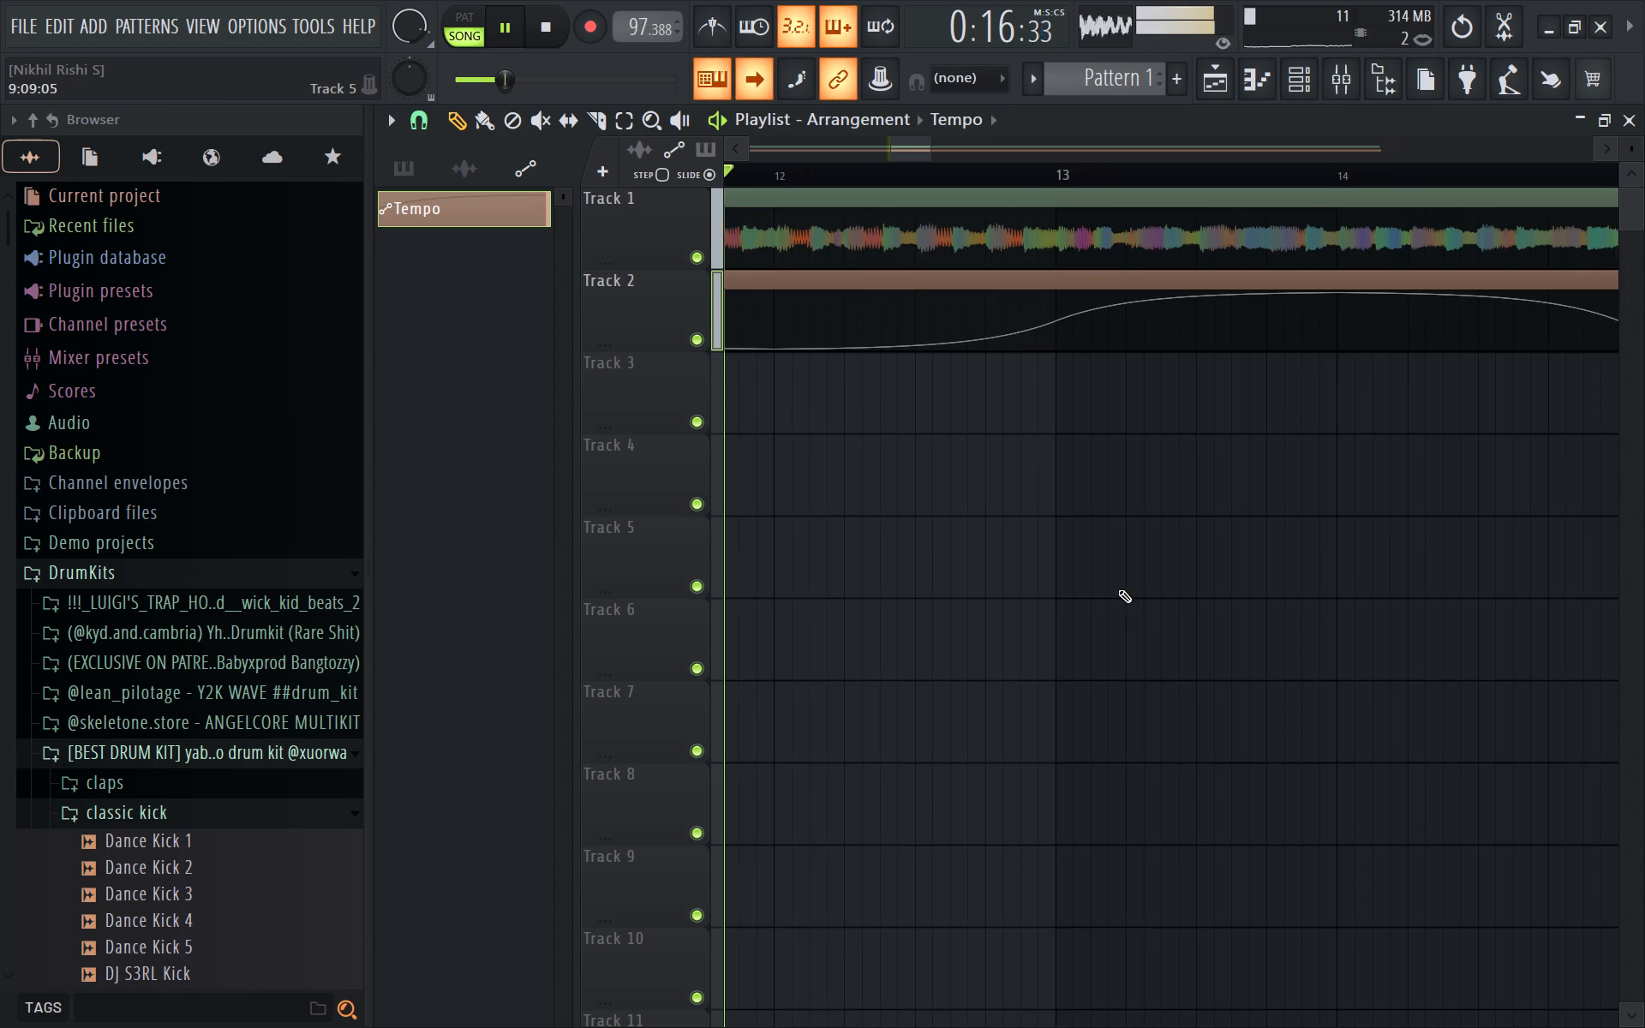
scroll(1118, 589, "up", 4, "ctrl")
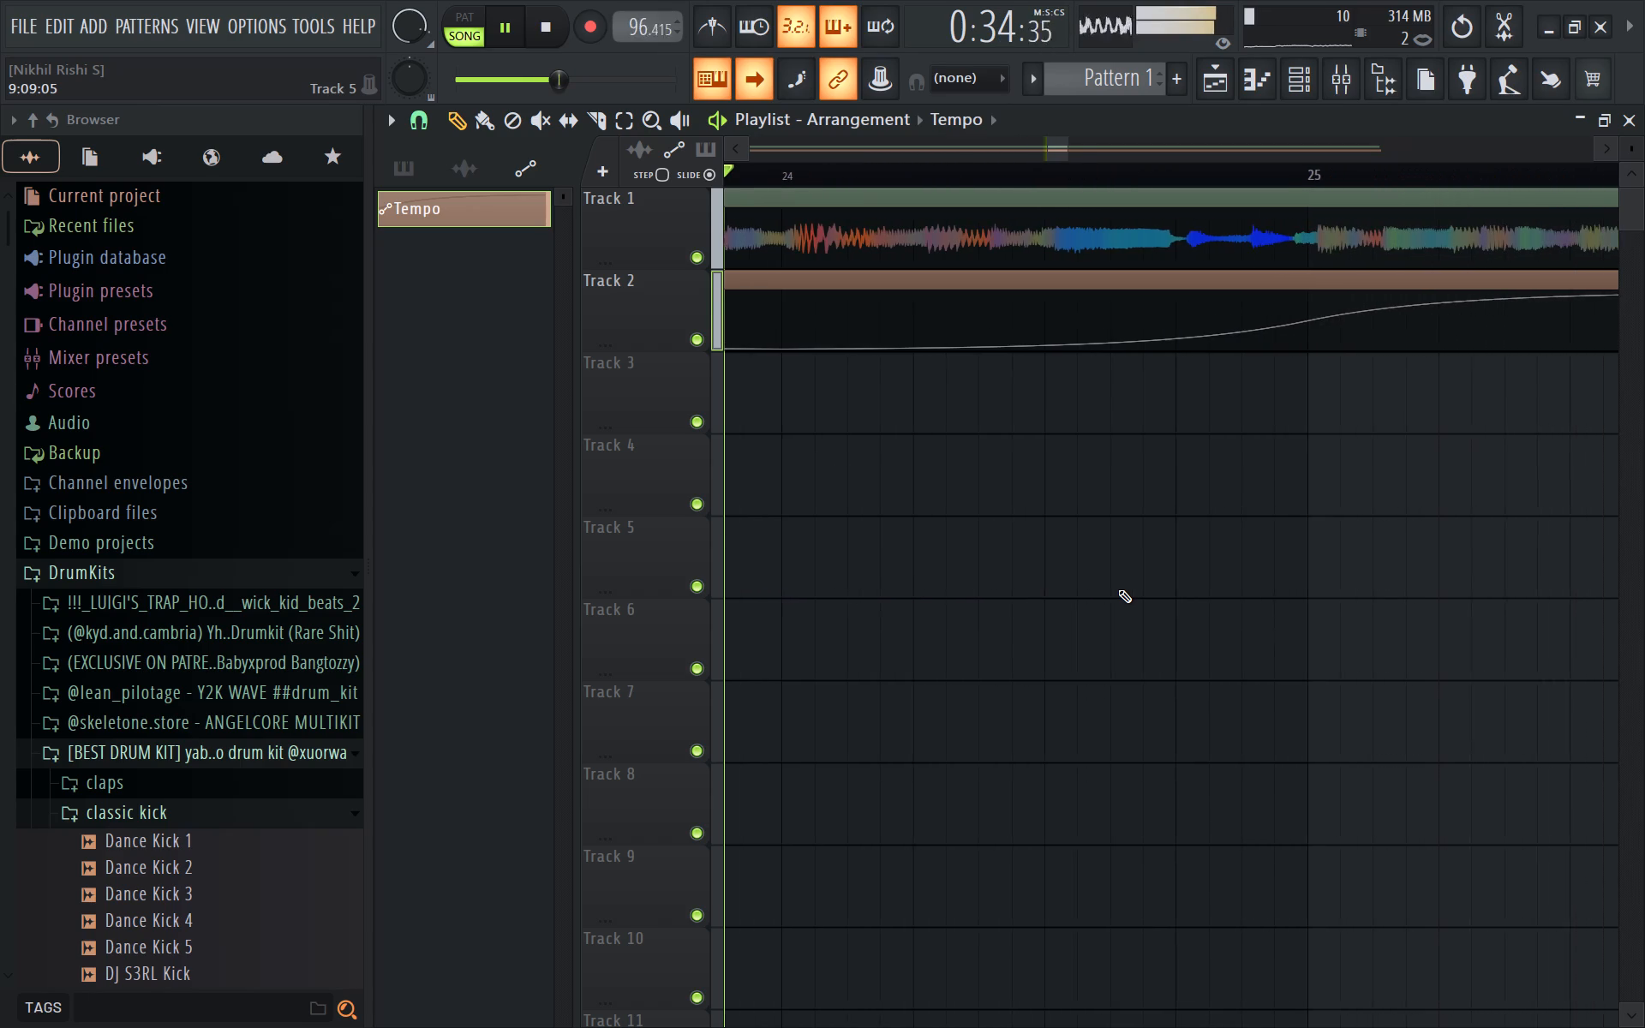
key("space")
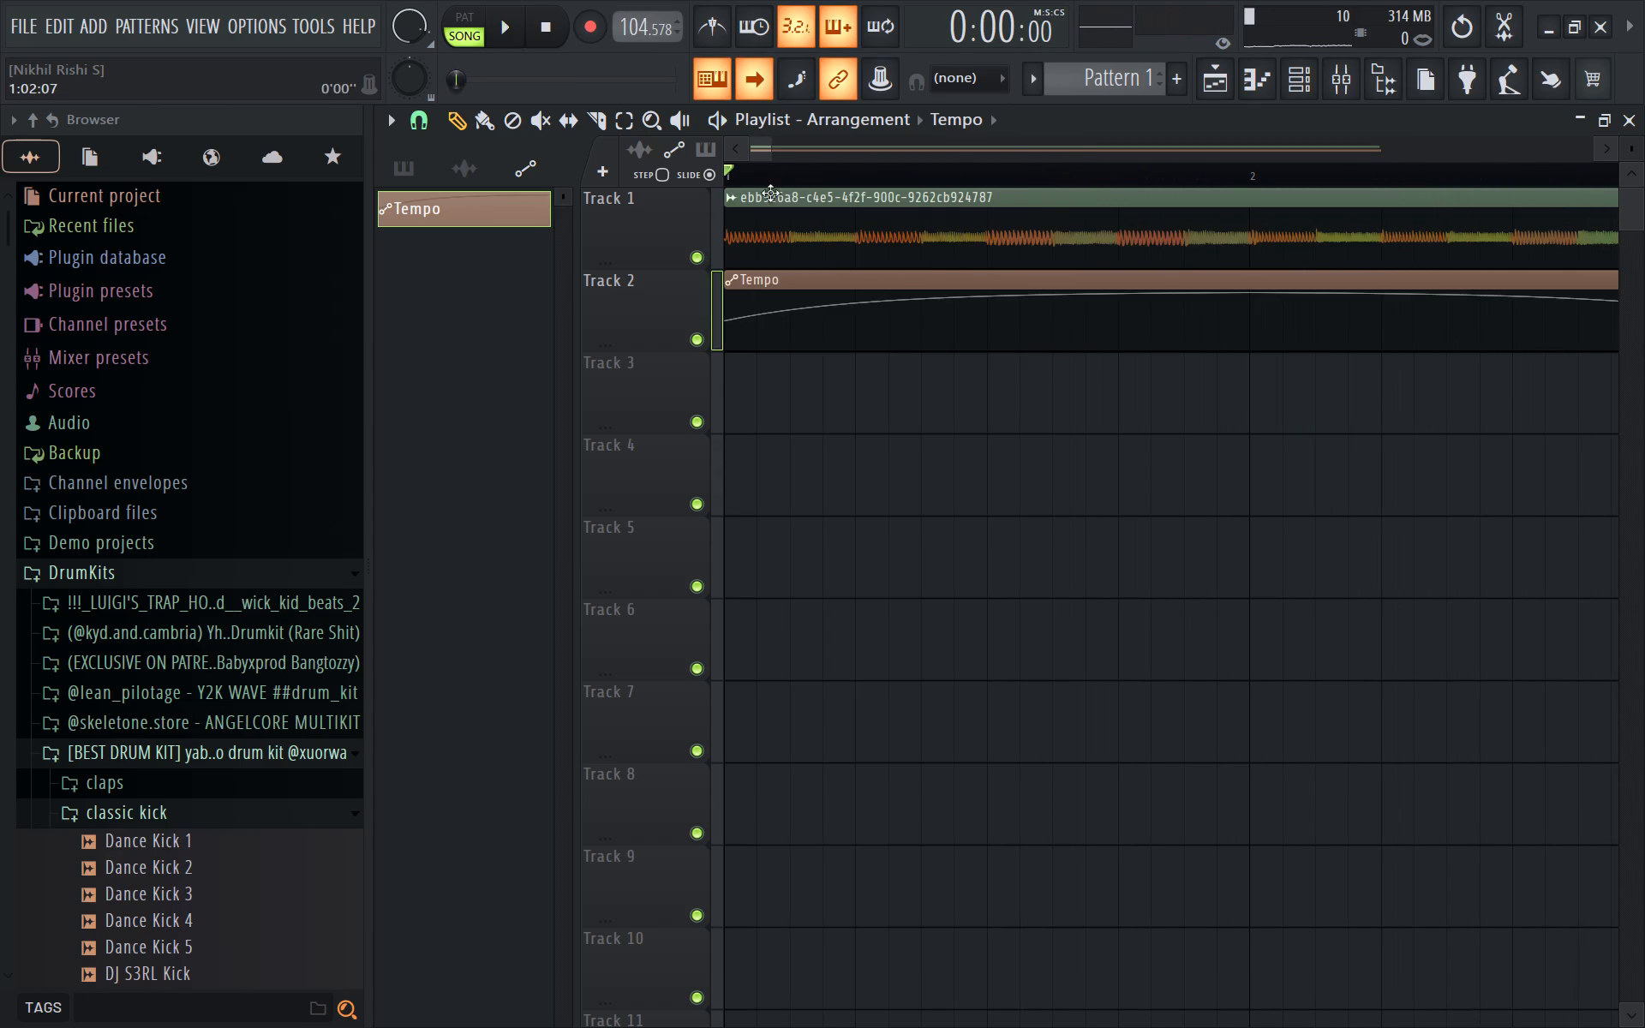
key("space")
key("space")
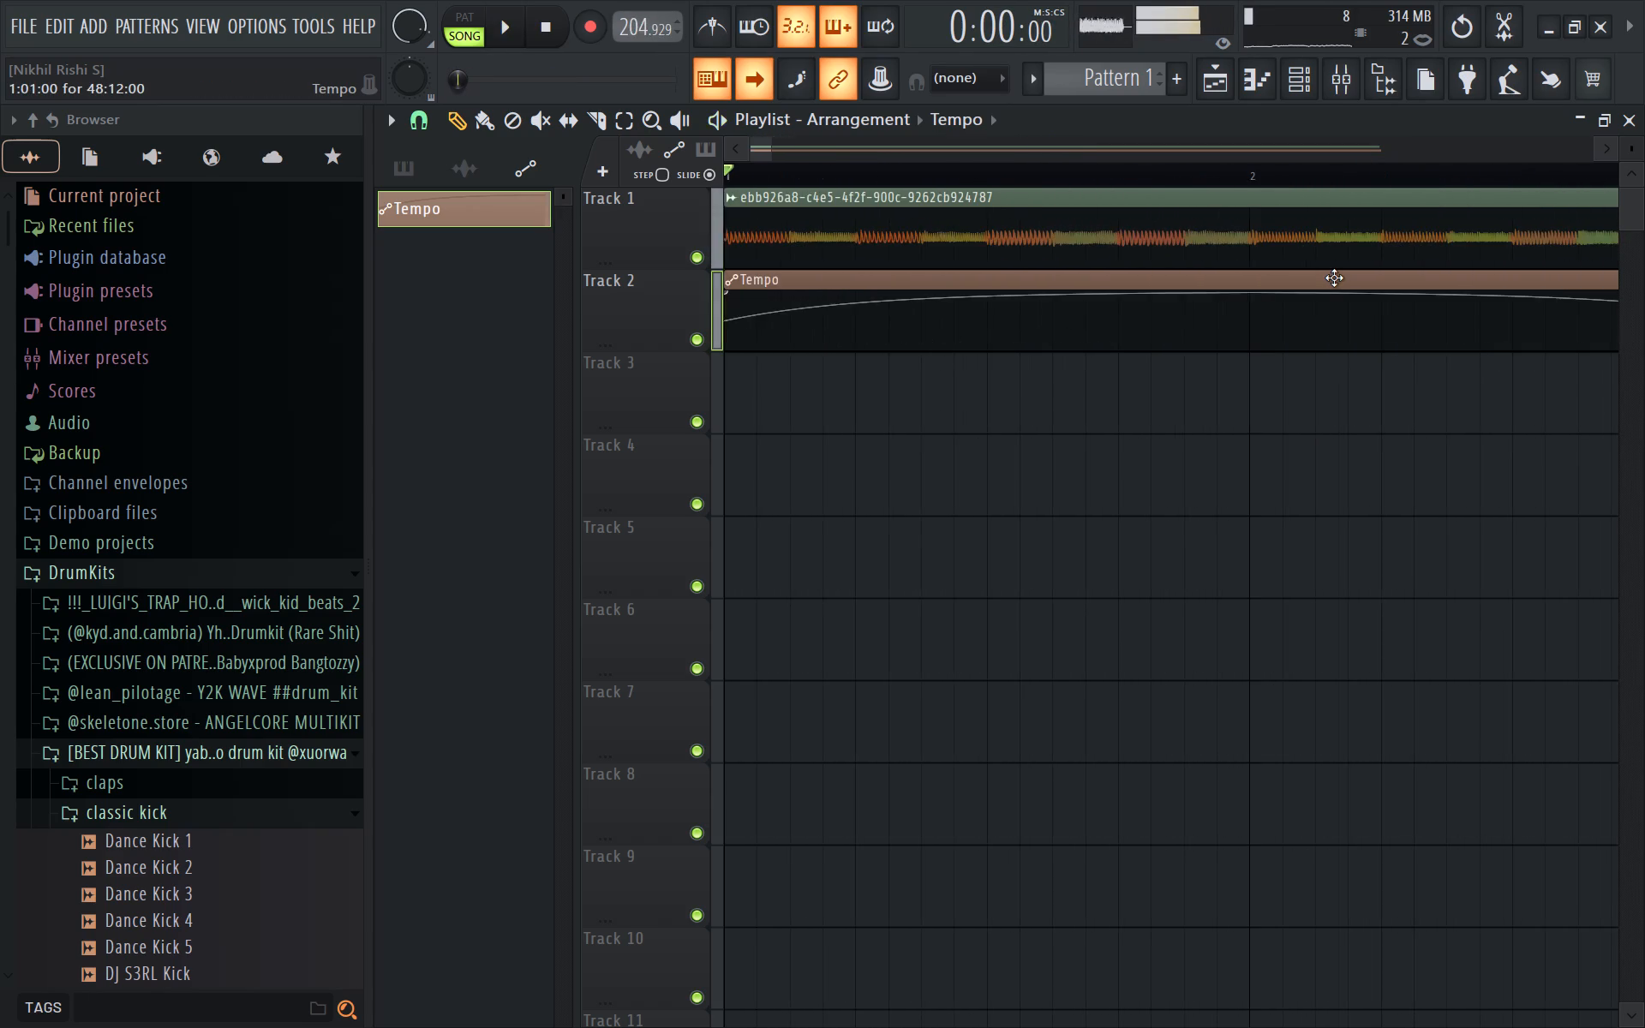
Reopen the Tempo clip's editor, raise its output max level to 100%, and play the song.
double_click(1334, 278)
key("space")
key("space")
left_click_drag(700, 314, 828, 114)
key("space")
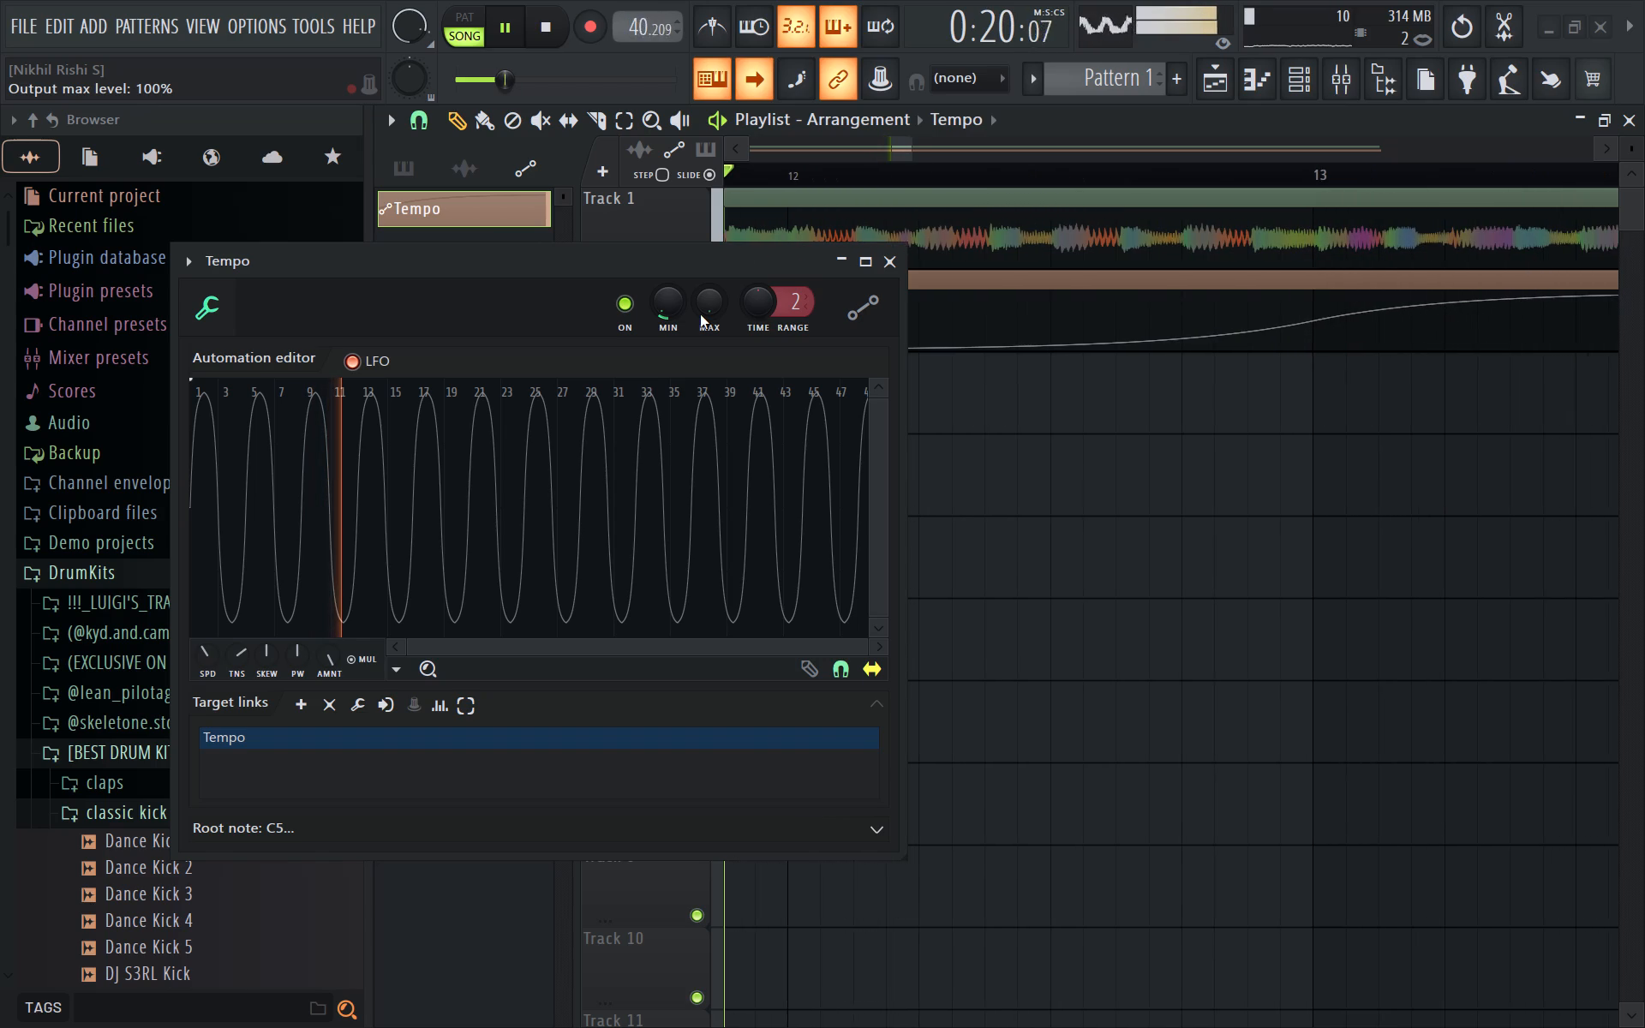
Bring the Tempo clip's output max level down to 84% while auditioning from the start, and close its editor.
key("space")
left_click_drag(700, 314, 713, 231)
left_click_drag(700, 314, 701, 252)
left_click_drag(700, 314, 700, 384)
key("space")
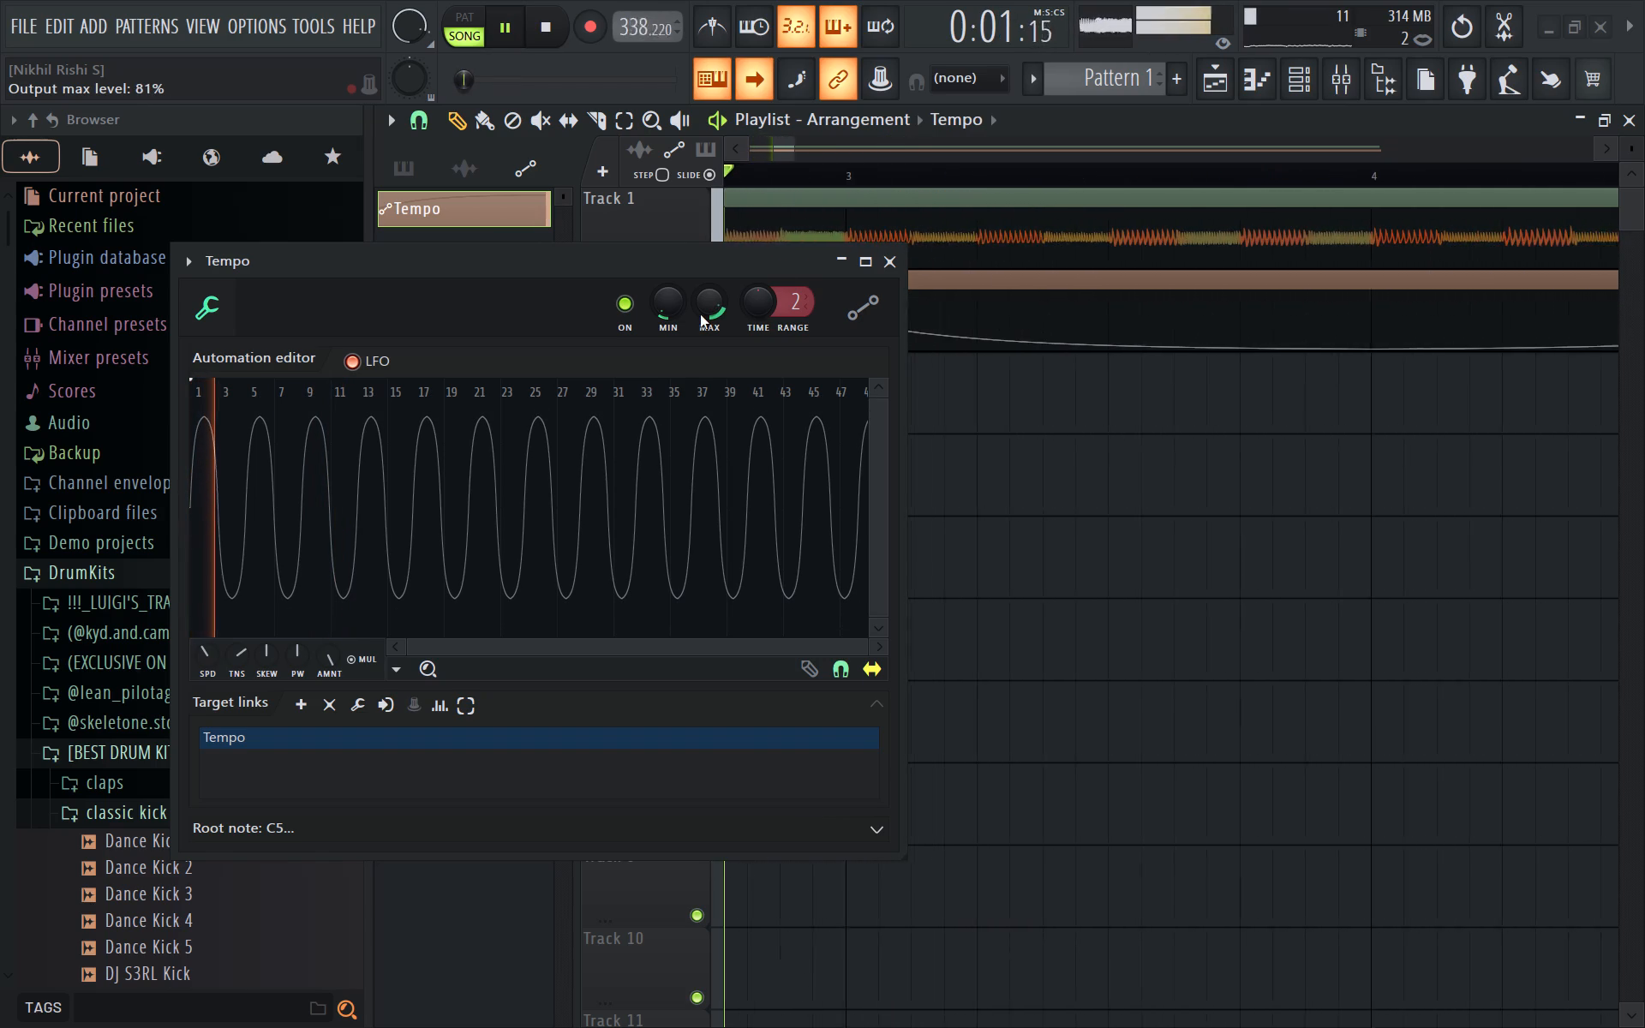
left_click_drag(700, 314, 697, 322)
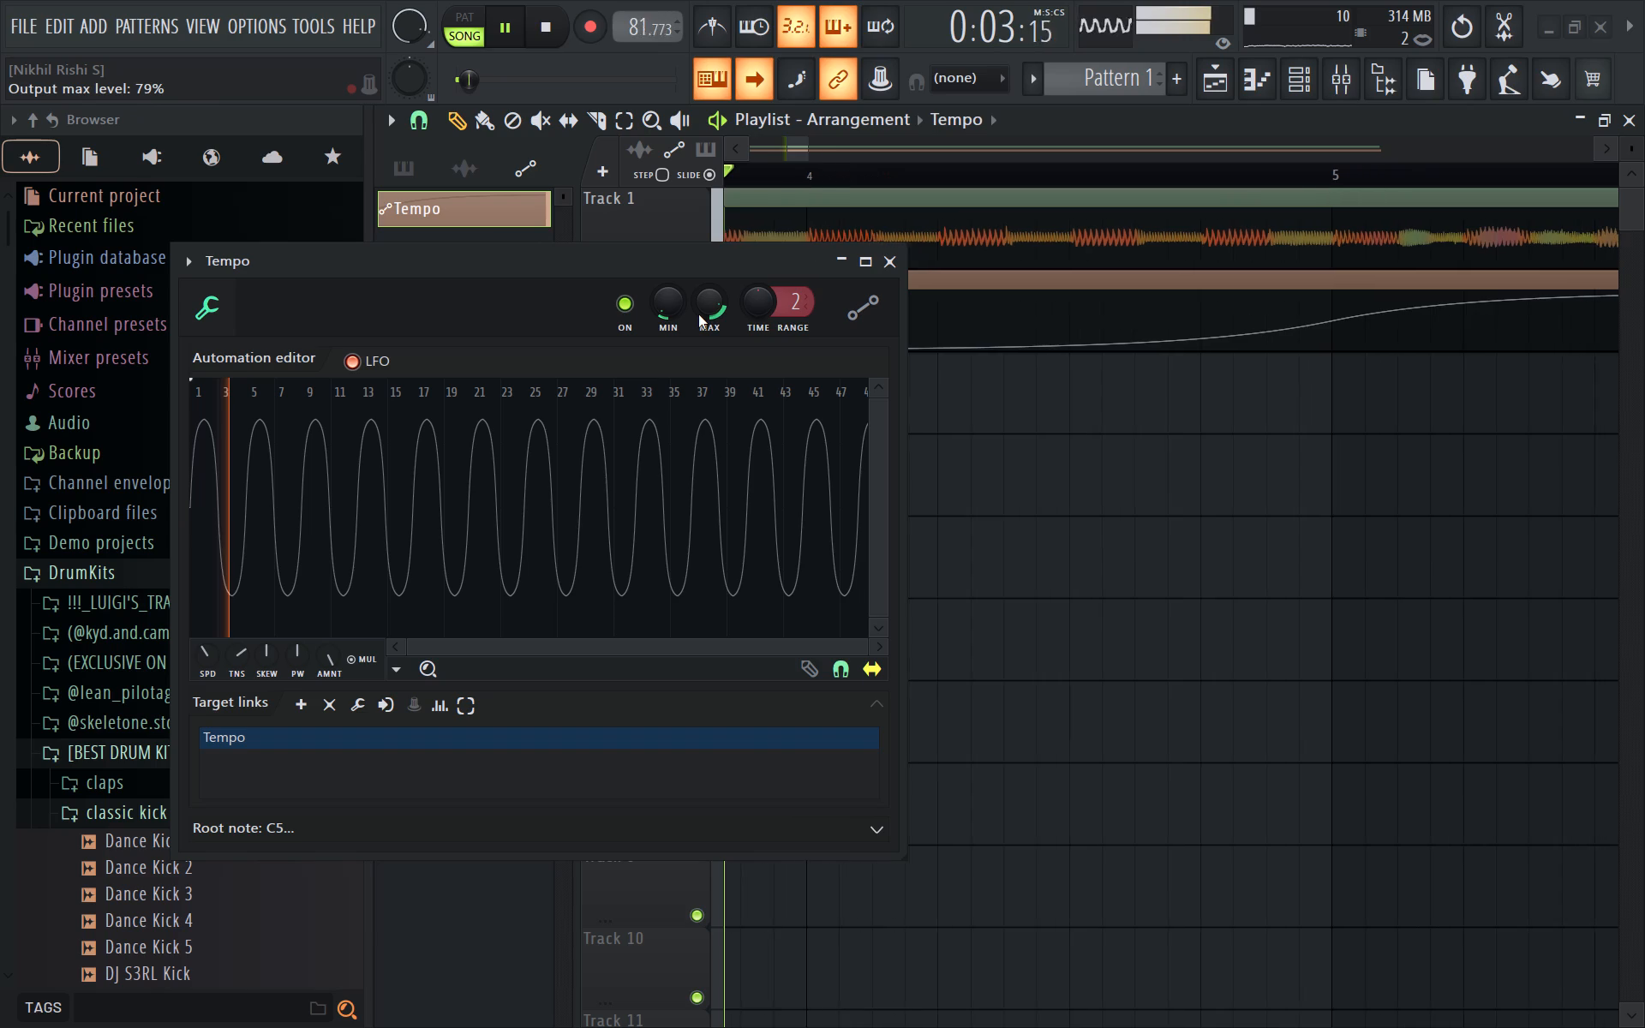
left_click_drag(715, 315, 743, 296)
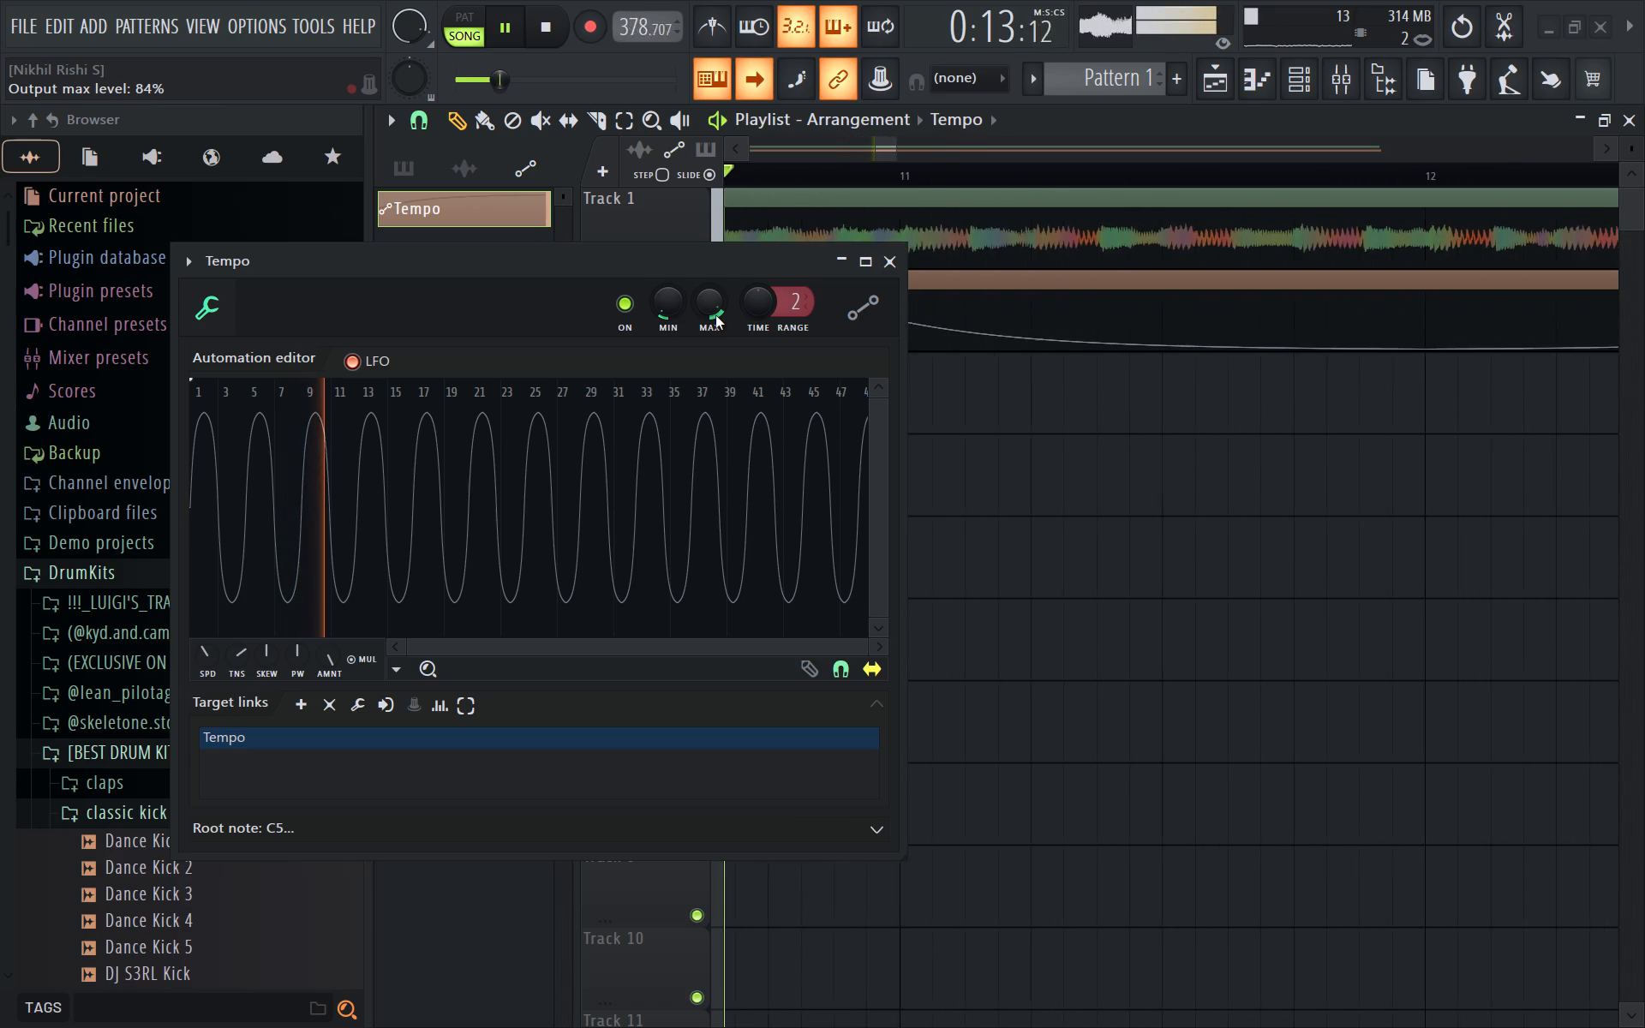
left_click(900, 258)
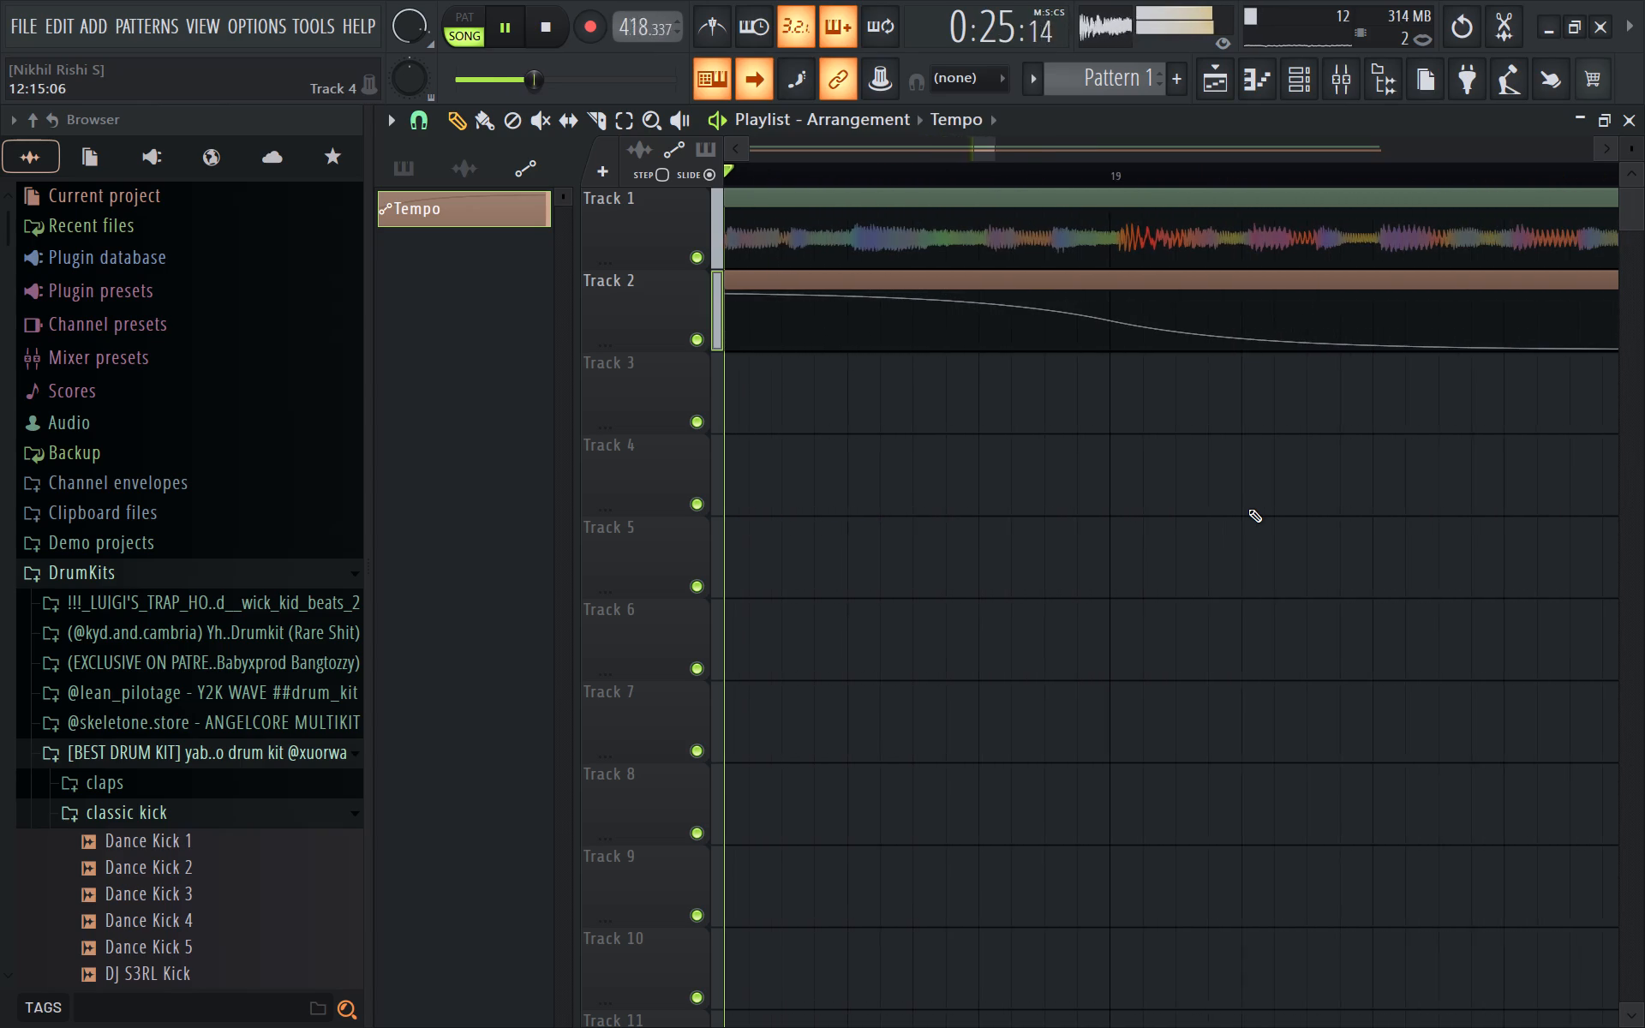
Raise the PRE amount of the Master's Fruity WaveShaper moderately above its centre, and close the plugin and the mixer.
left_click(1331, 92)
left_click(1447, 145)
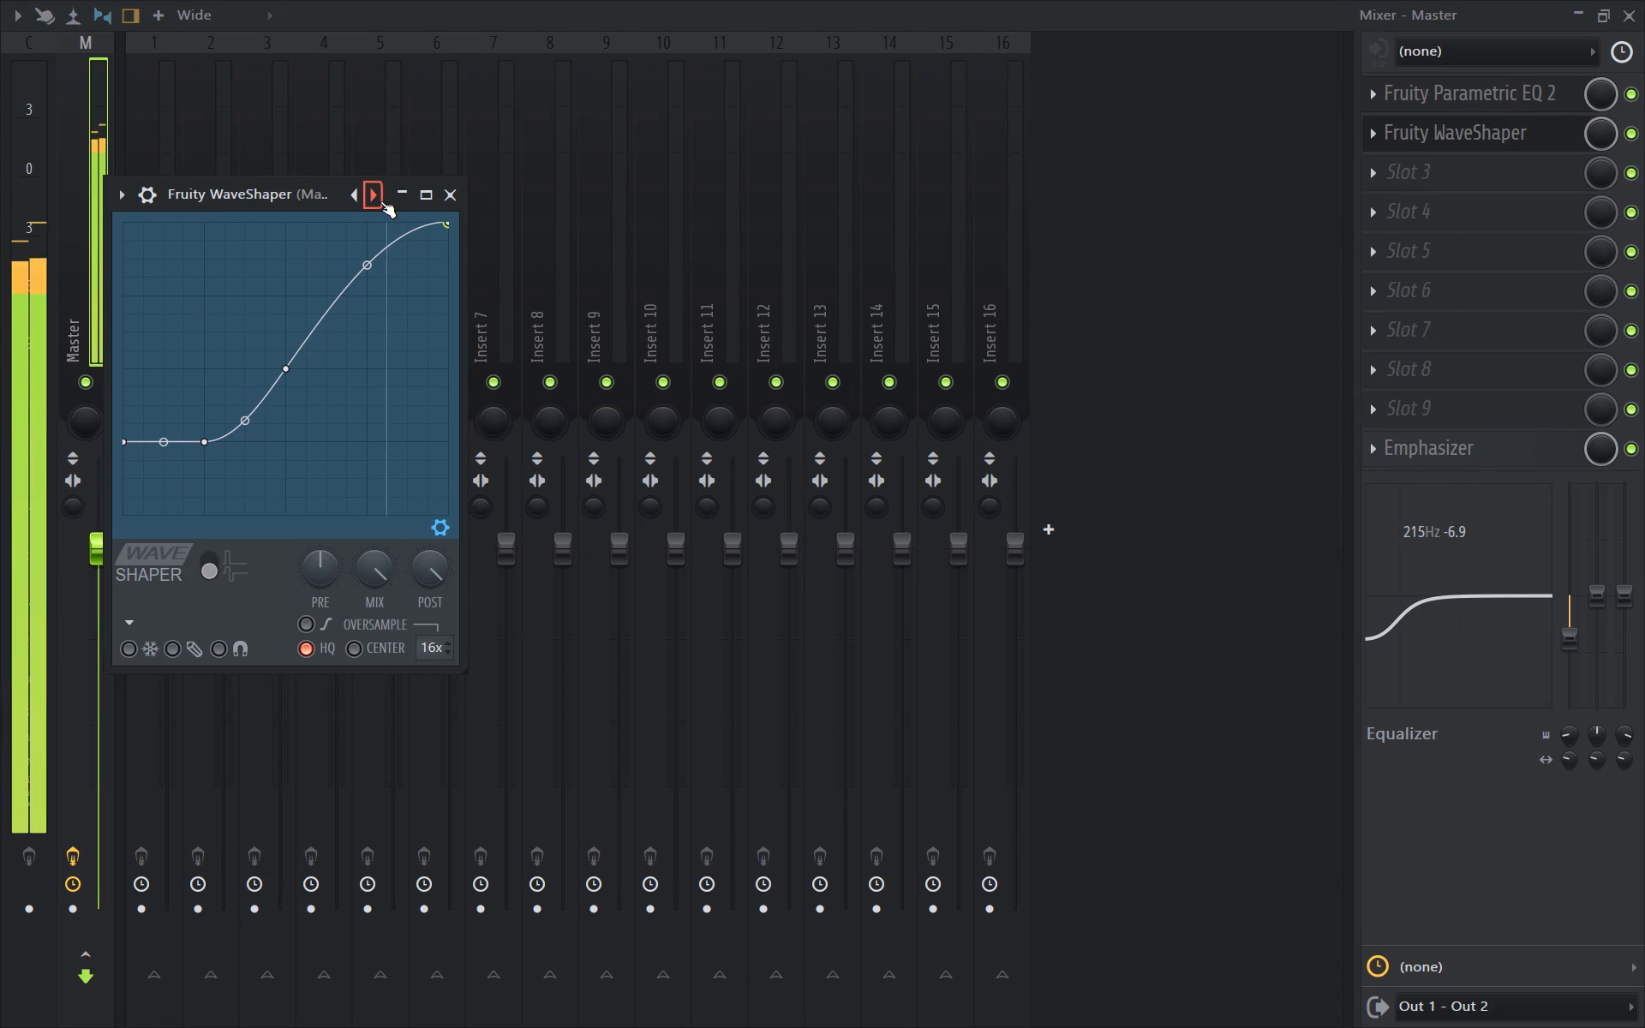
left_click_drag(324, 553, 398, 445)
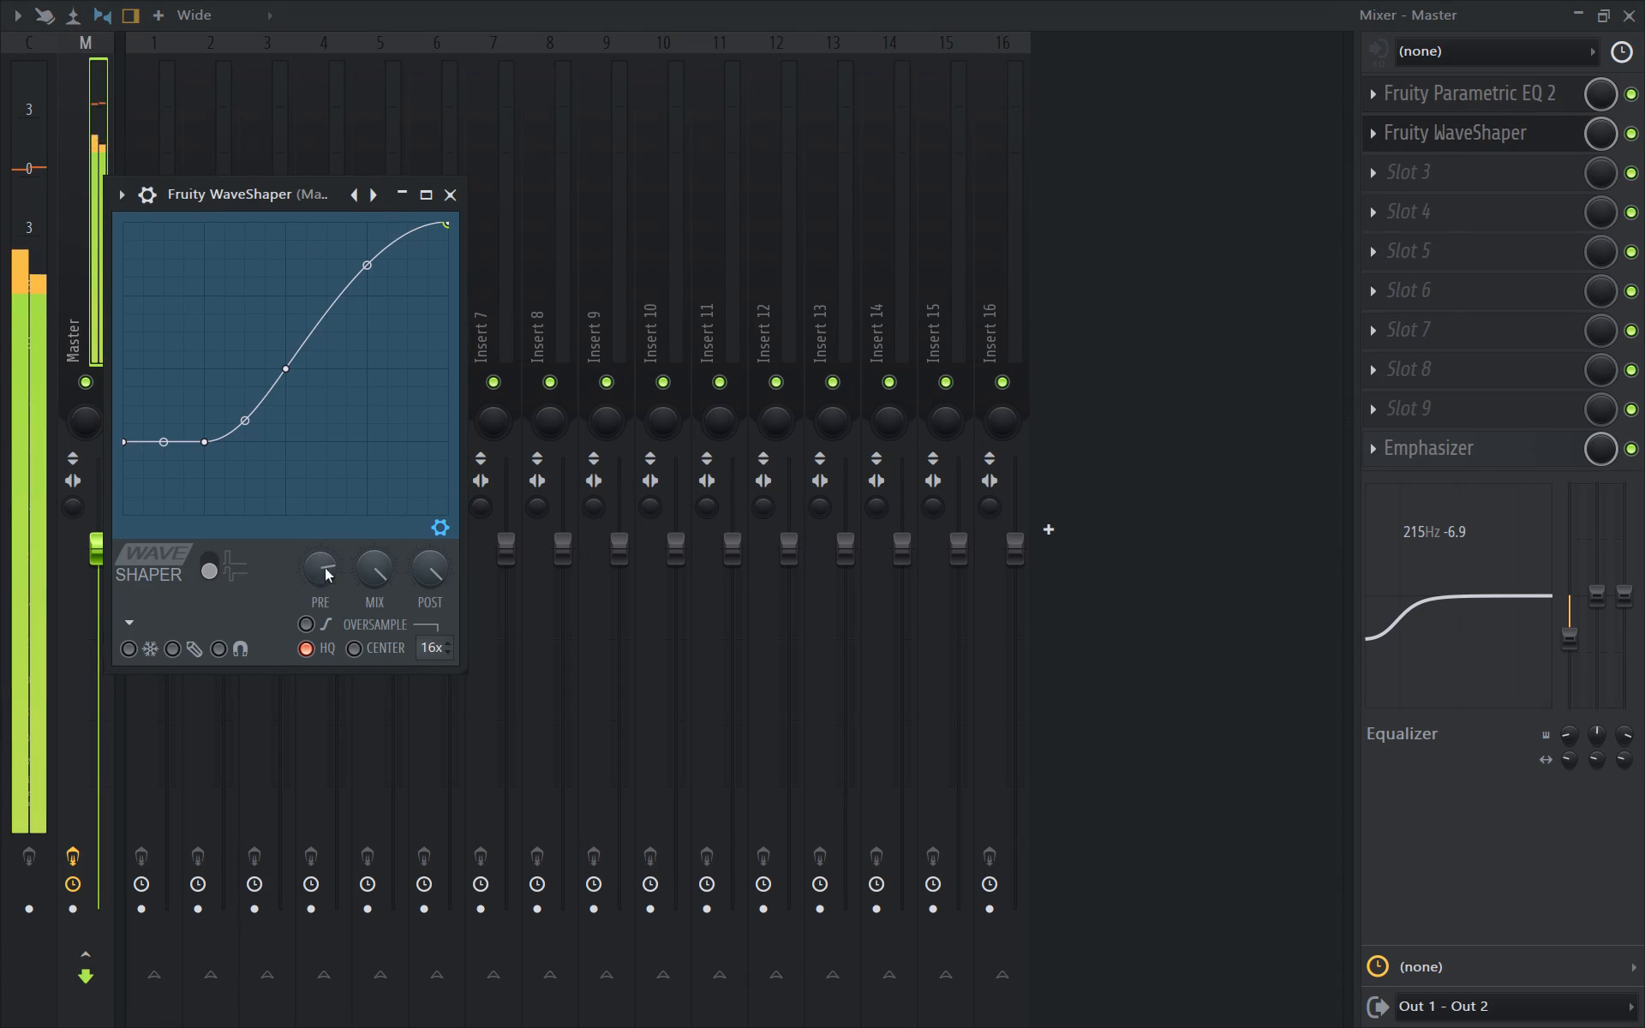
left_click_drag(318, 582, 316, 594)
left_click_drag(318, 582, 318, 592)
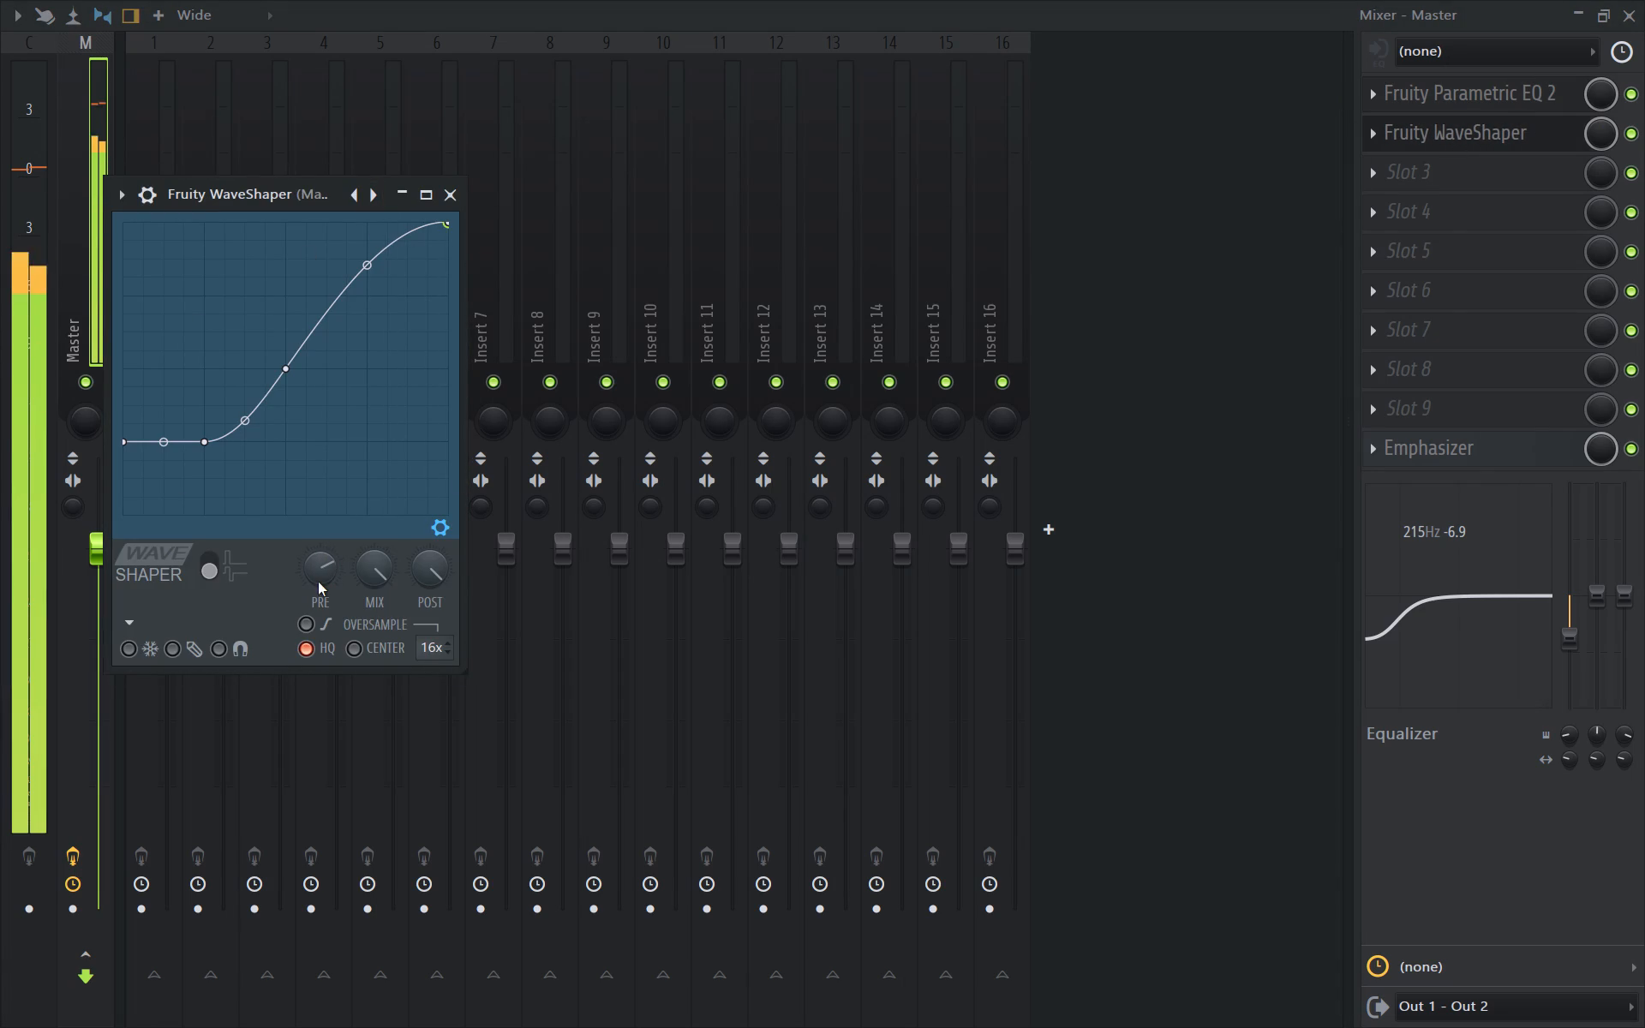
left_click(318, 582)
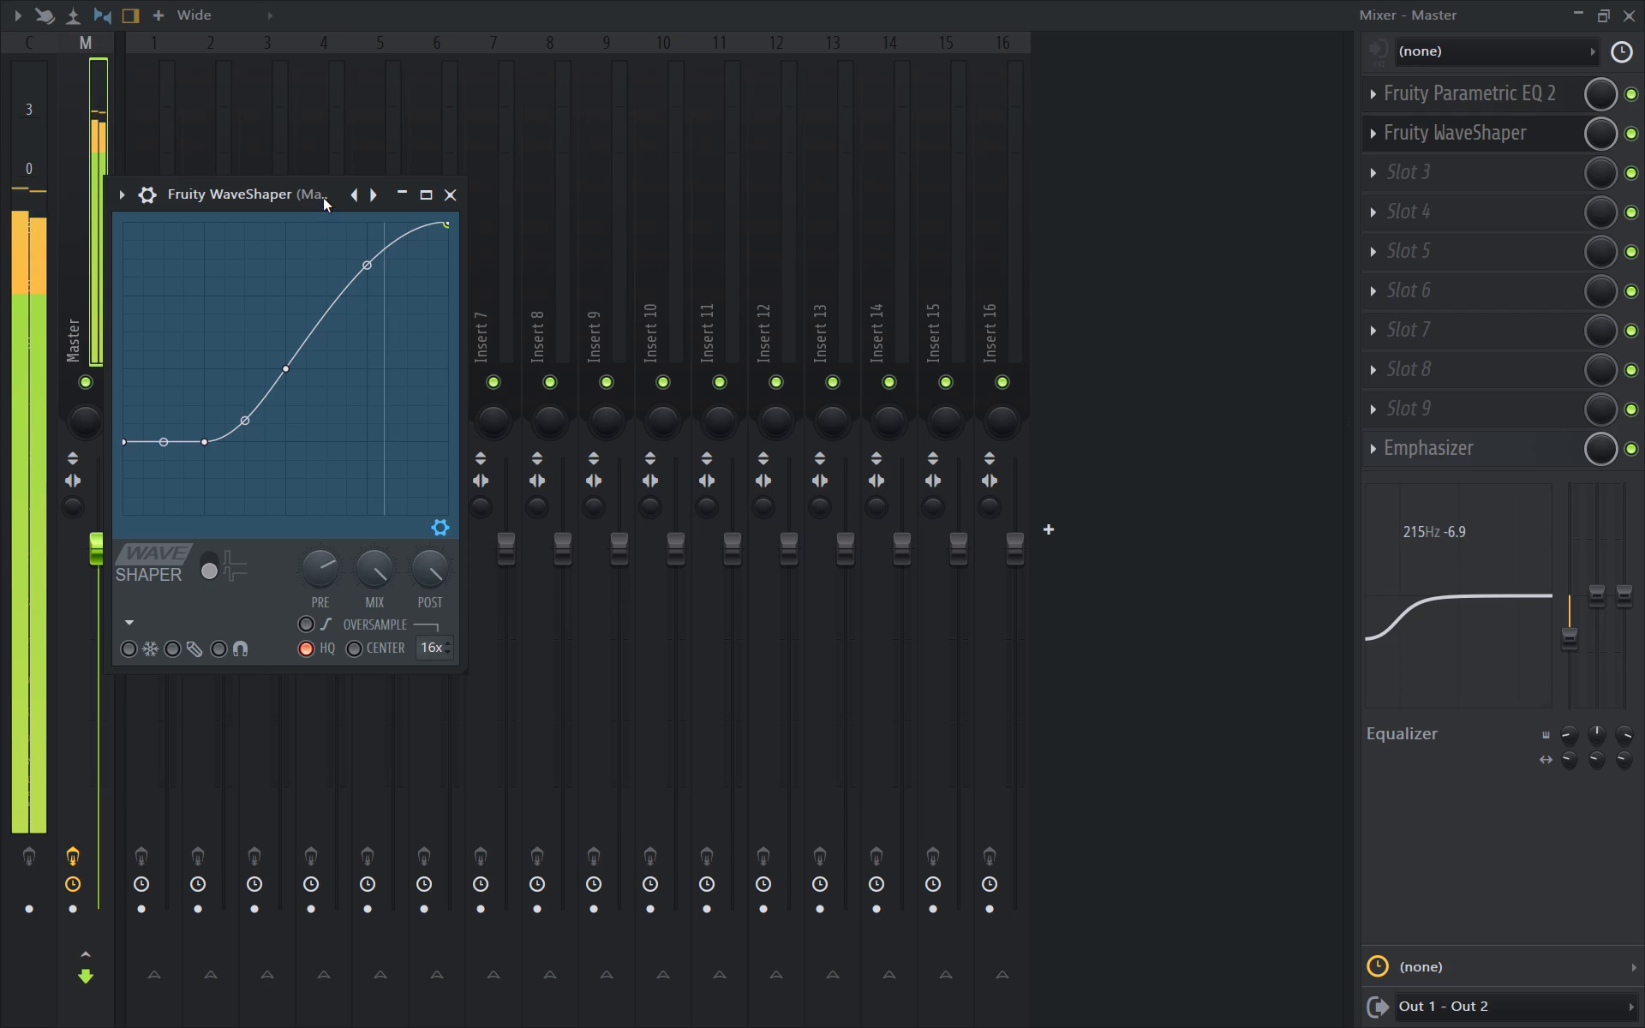
left_click(323, 198)
left_click(452, 202)
left_click(1635, 26)
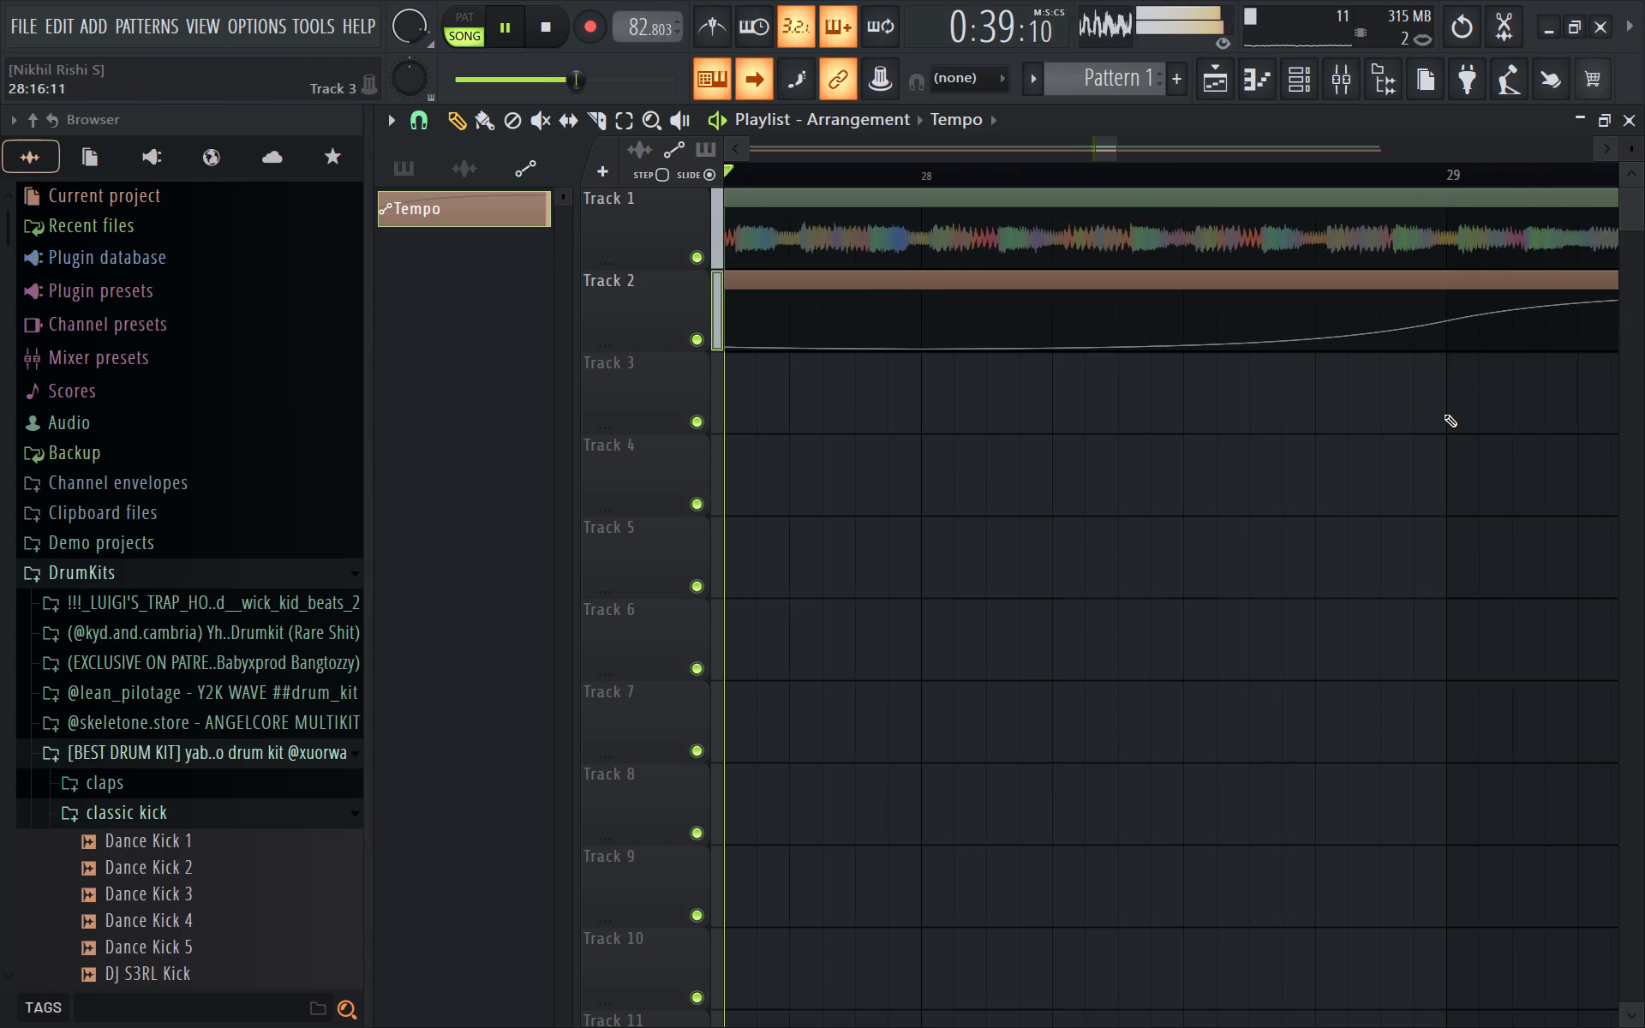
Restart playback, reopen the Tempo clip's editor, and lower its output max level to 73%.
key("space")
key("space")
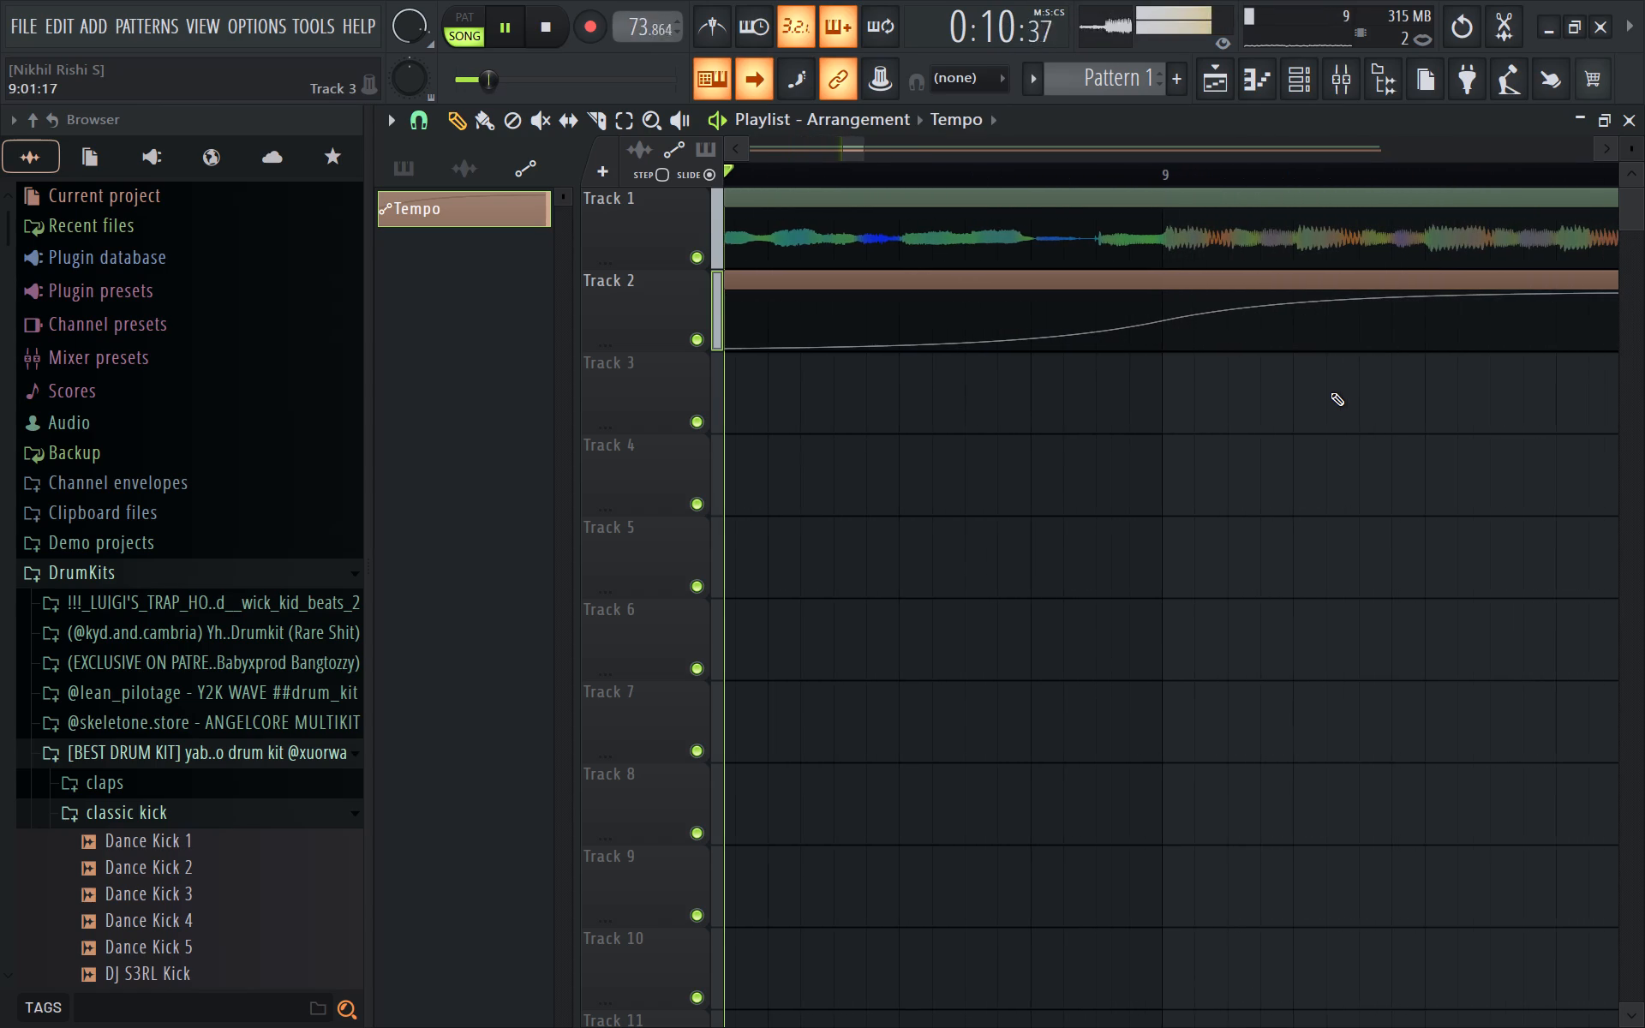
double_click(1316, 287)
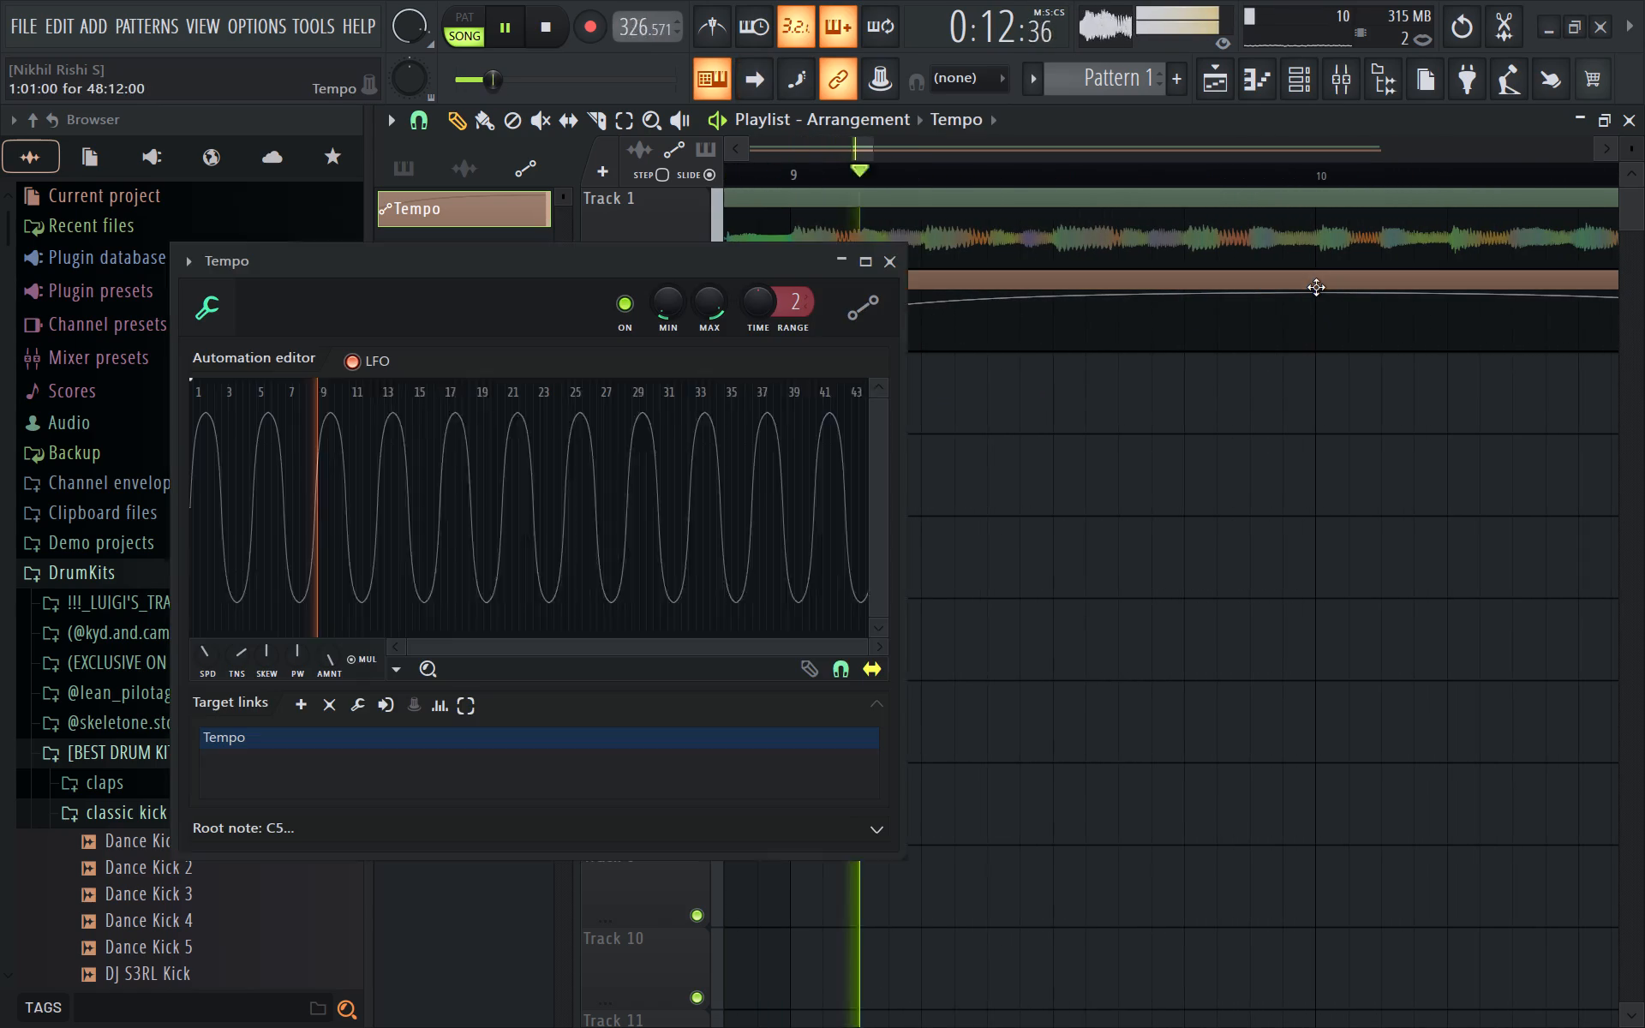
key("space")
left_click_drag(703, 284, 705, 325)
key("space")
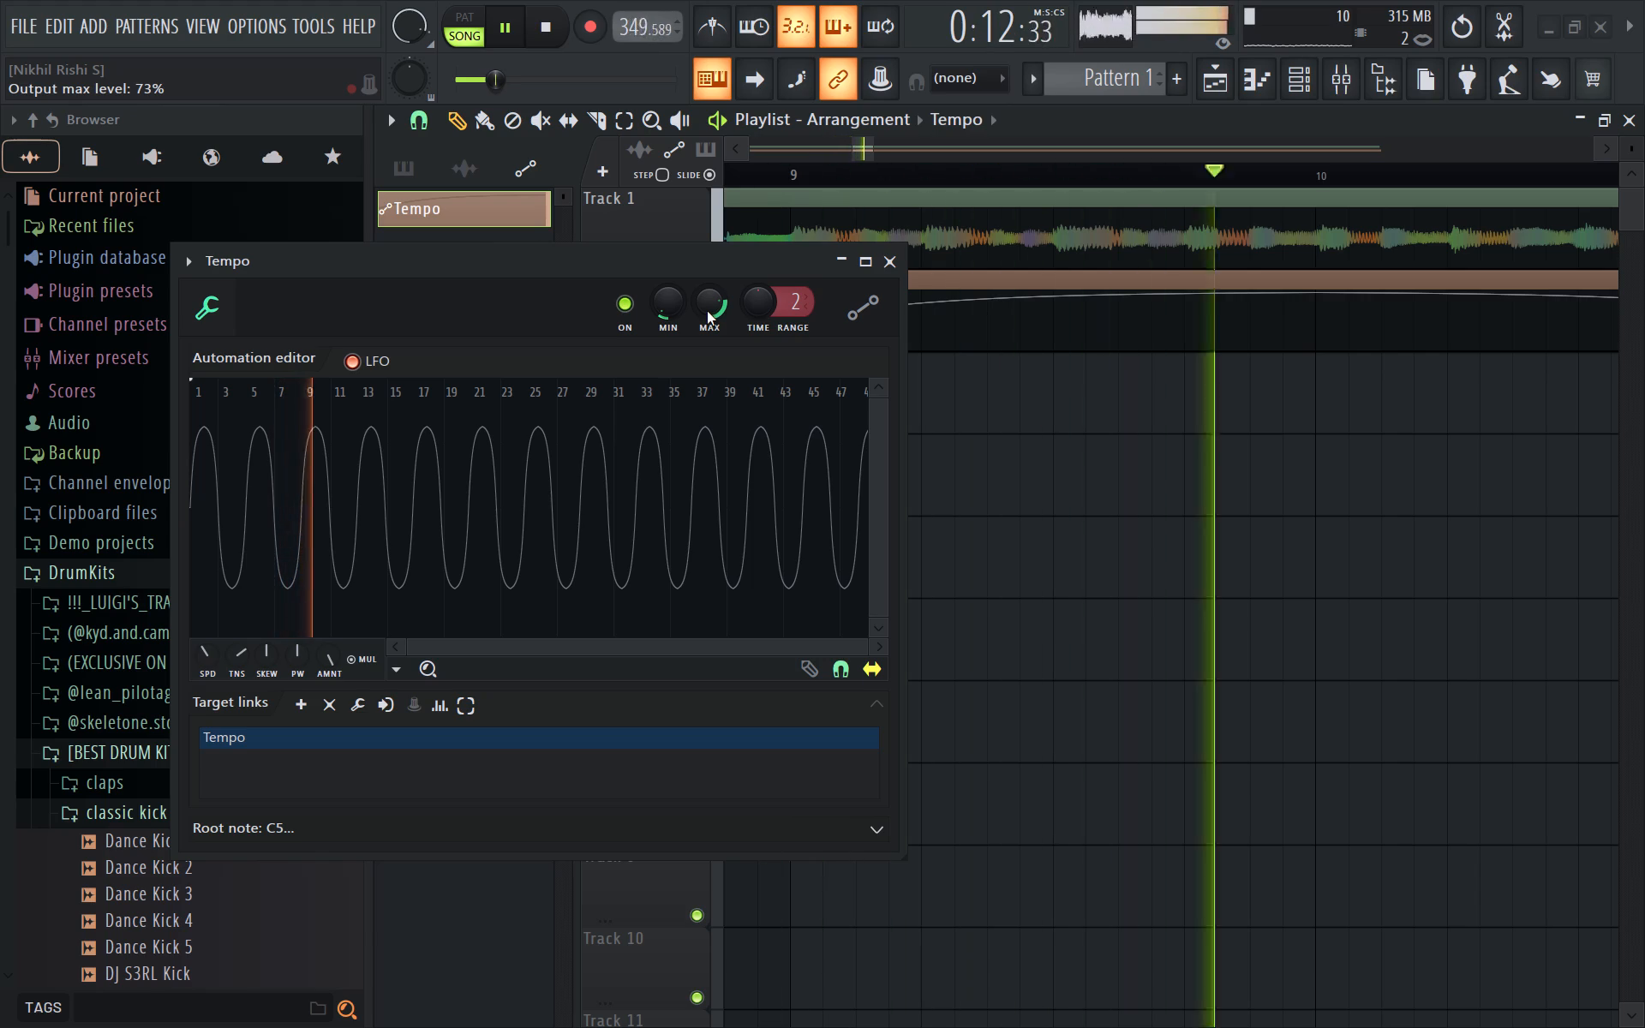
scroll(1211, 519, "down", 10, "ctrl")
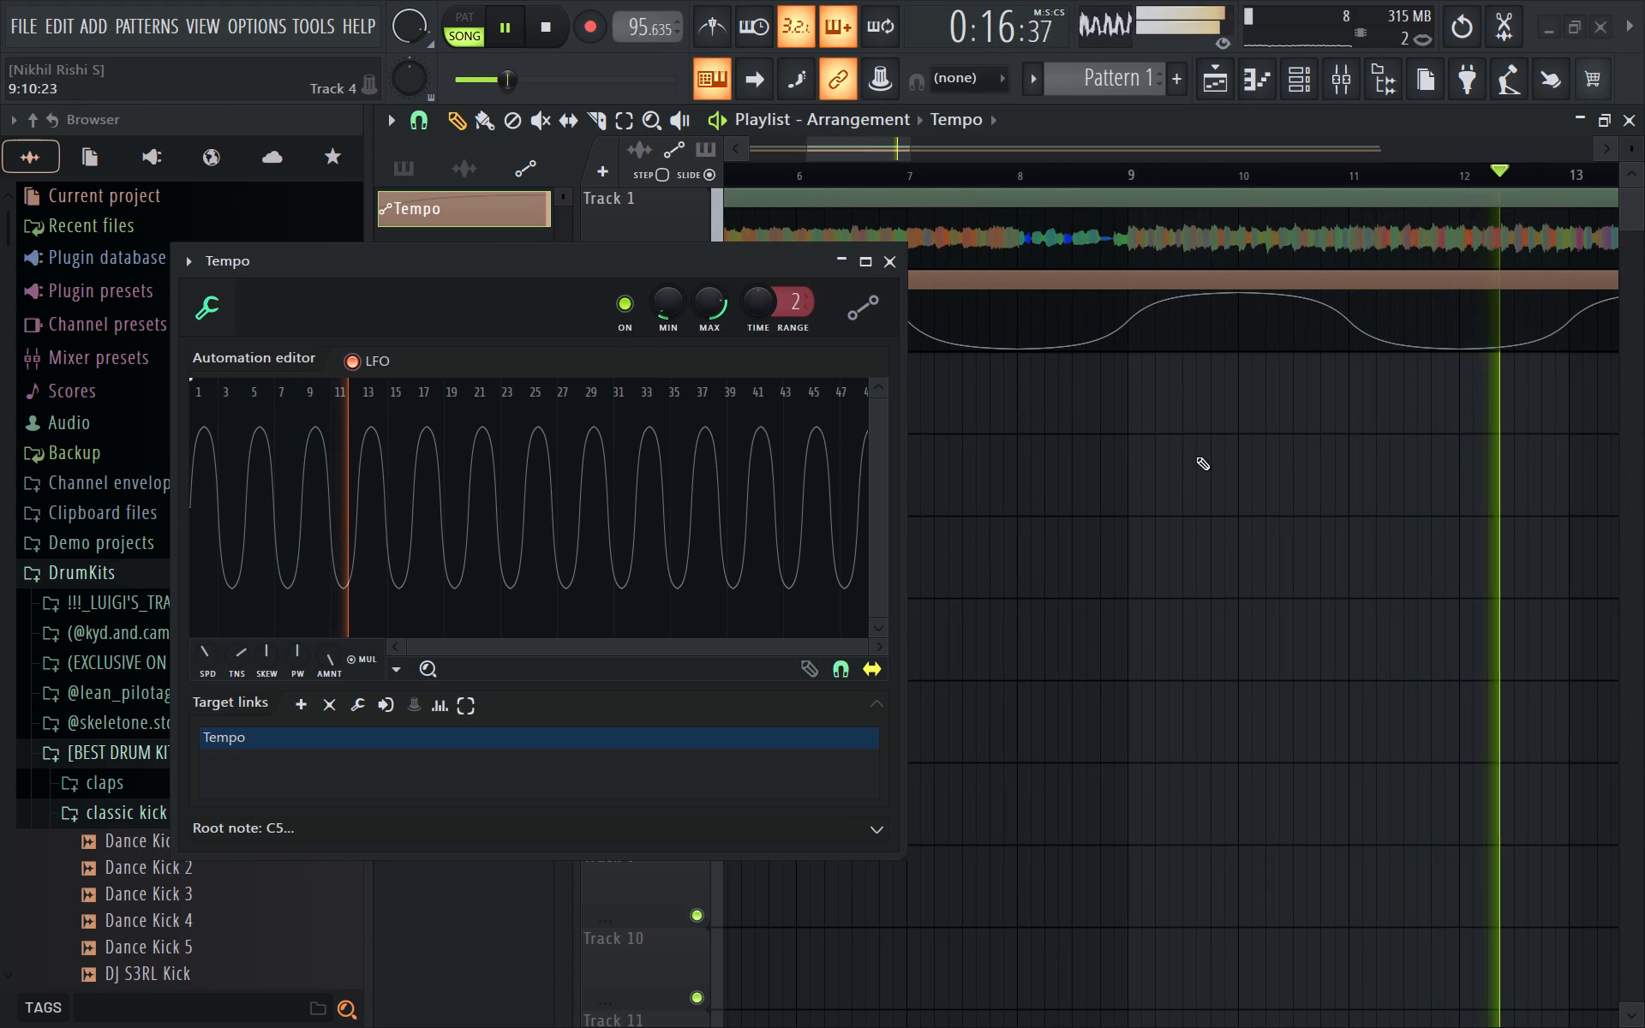
Lower the Tempo clip's output max level further, to below 67%, audition the result, and close the editor.
key("space")
left_click_drag(698, 300, 698, 323)
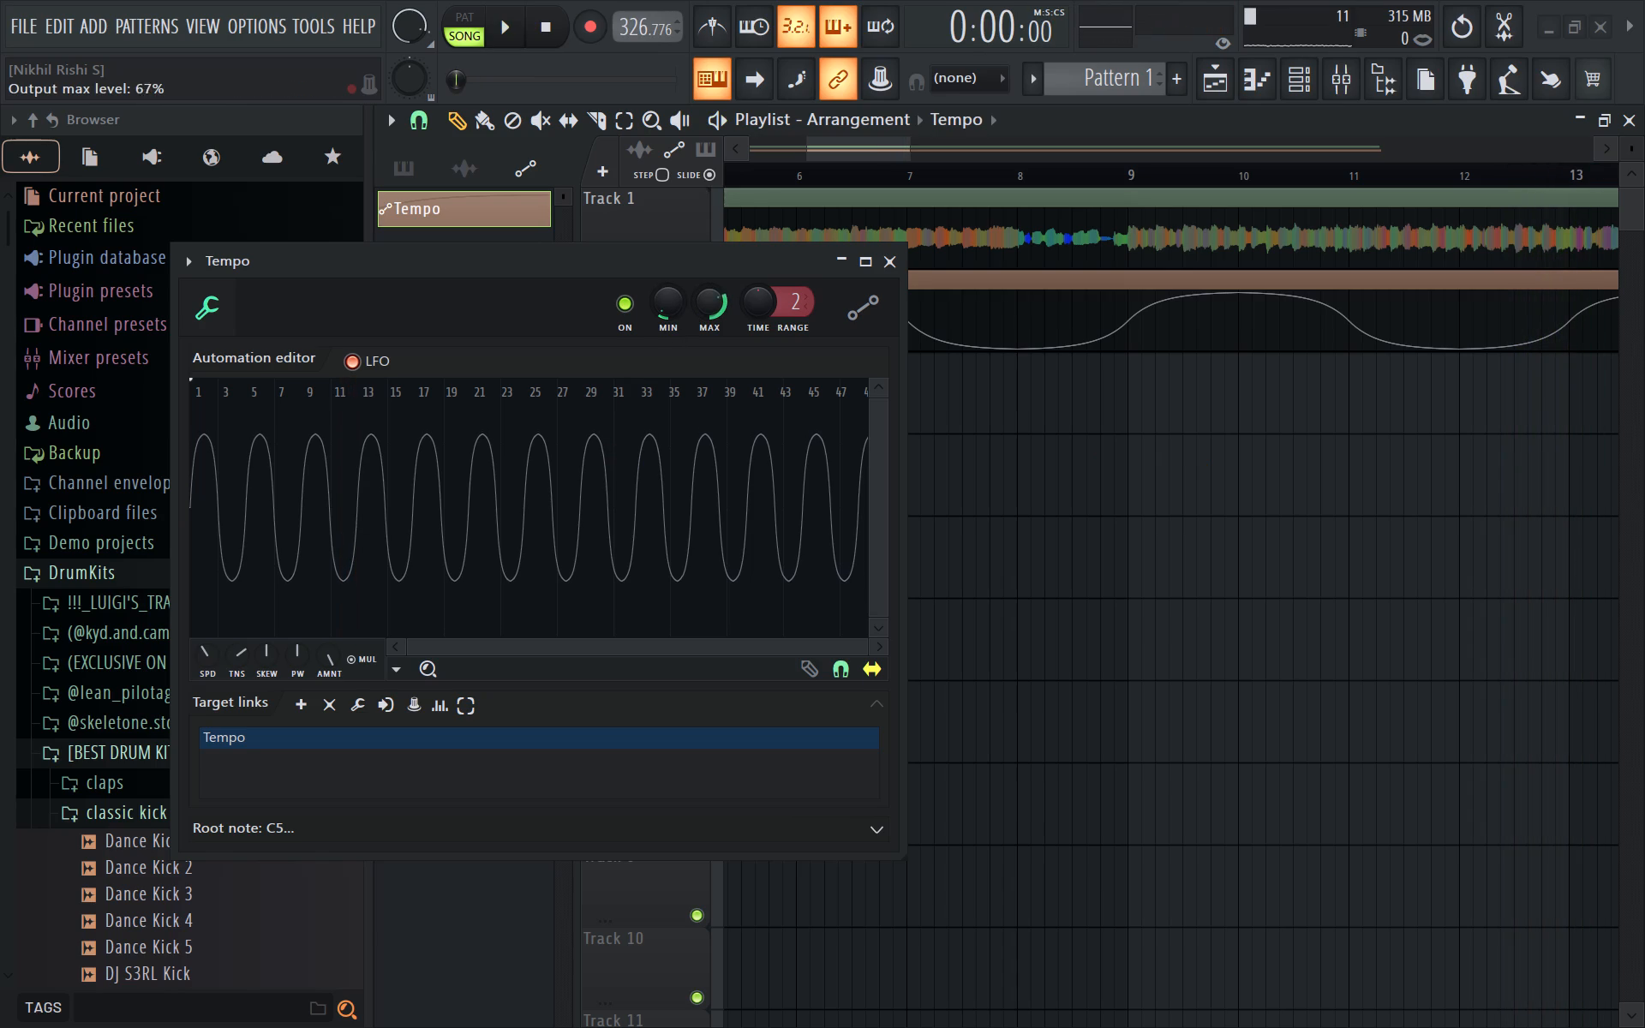
left_click_drag(698, 323, 693, 360)
key("space")
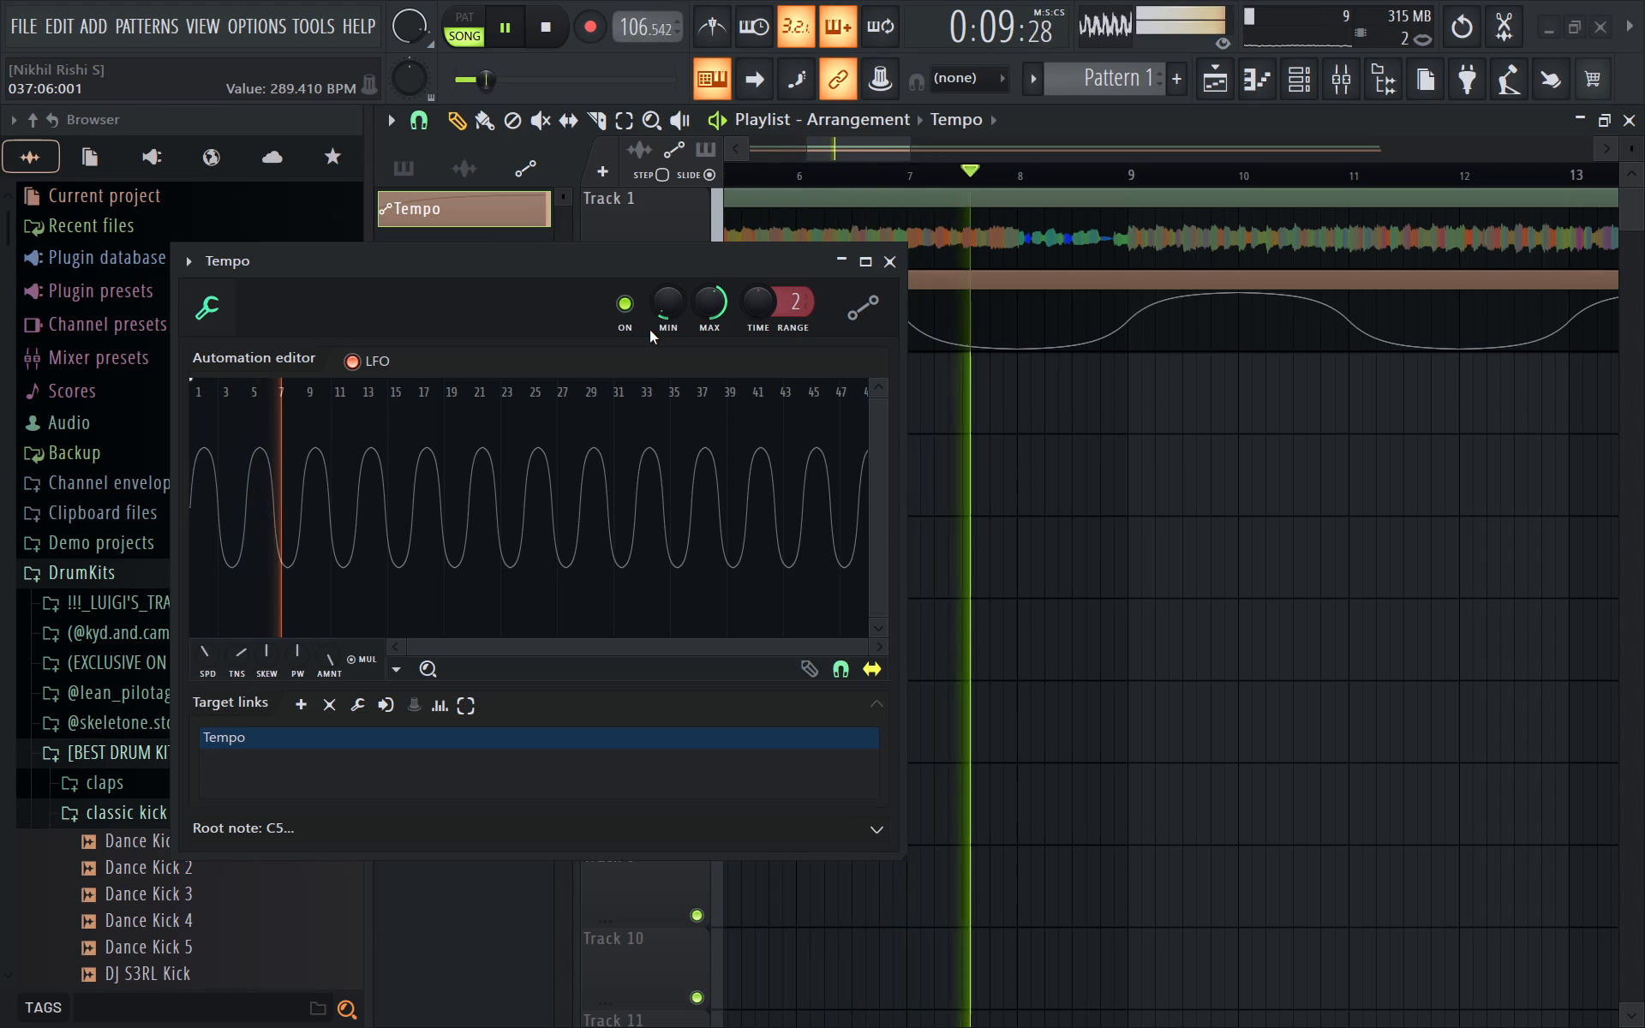
left_click(706, 305)
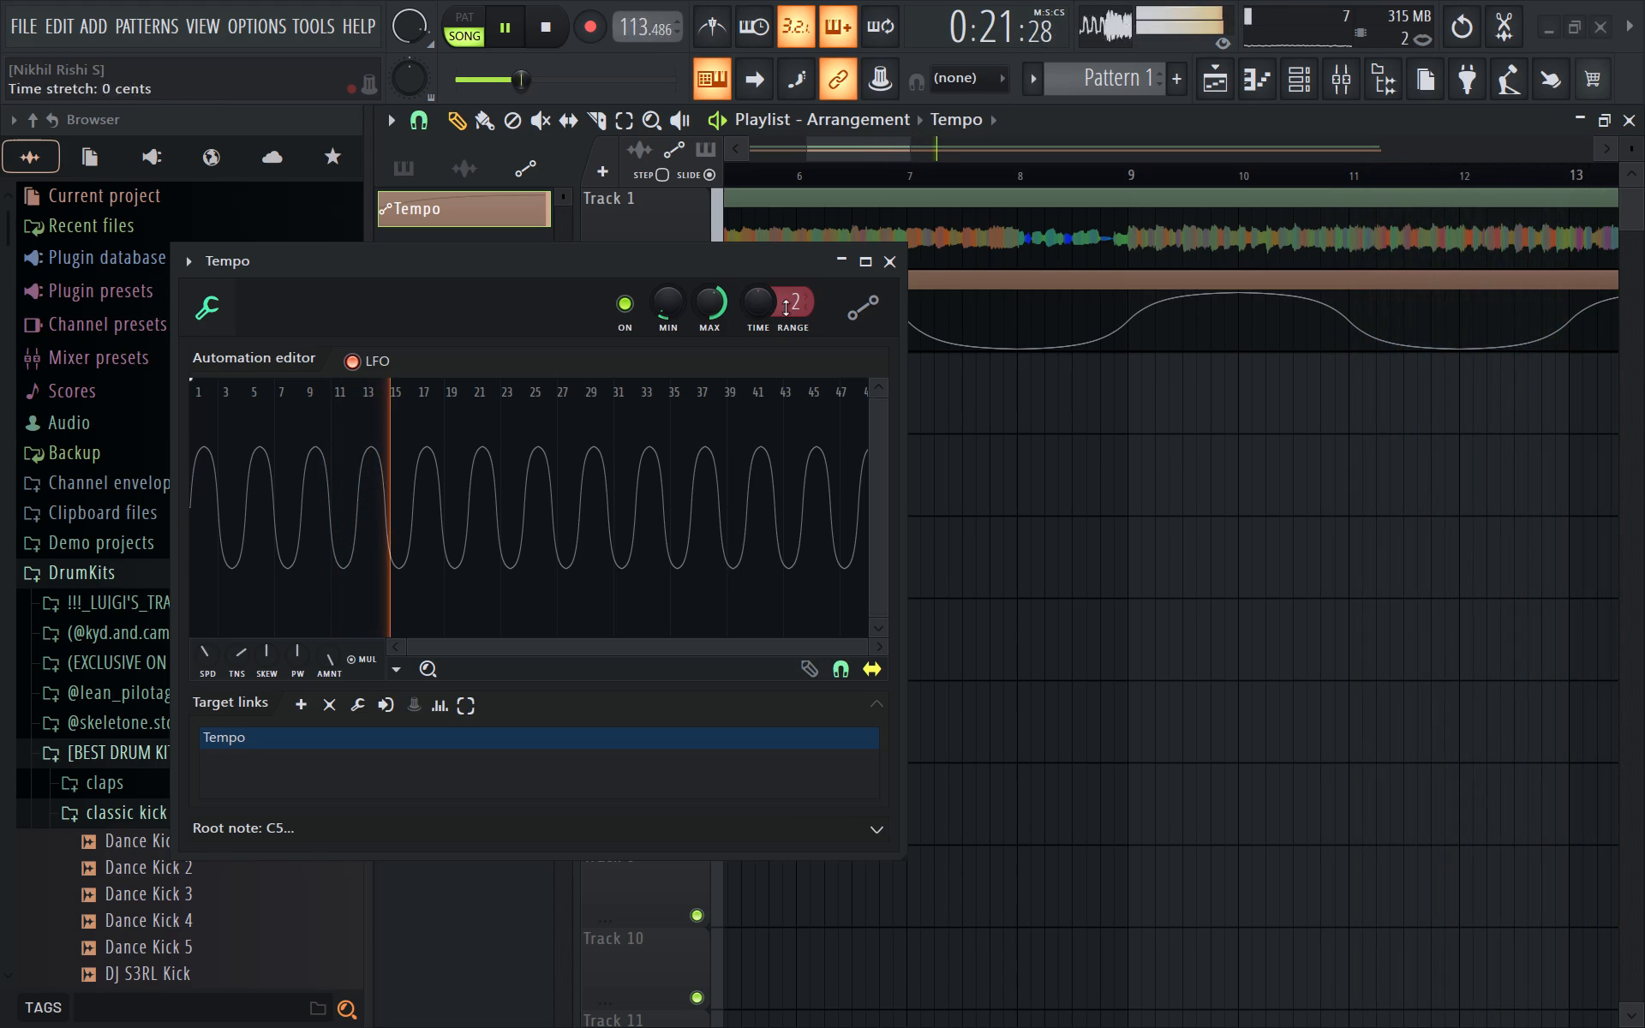
key("space")
left_click(880, 259)
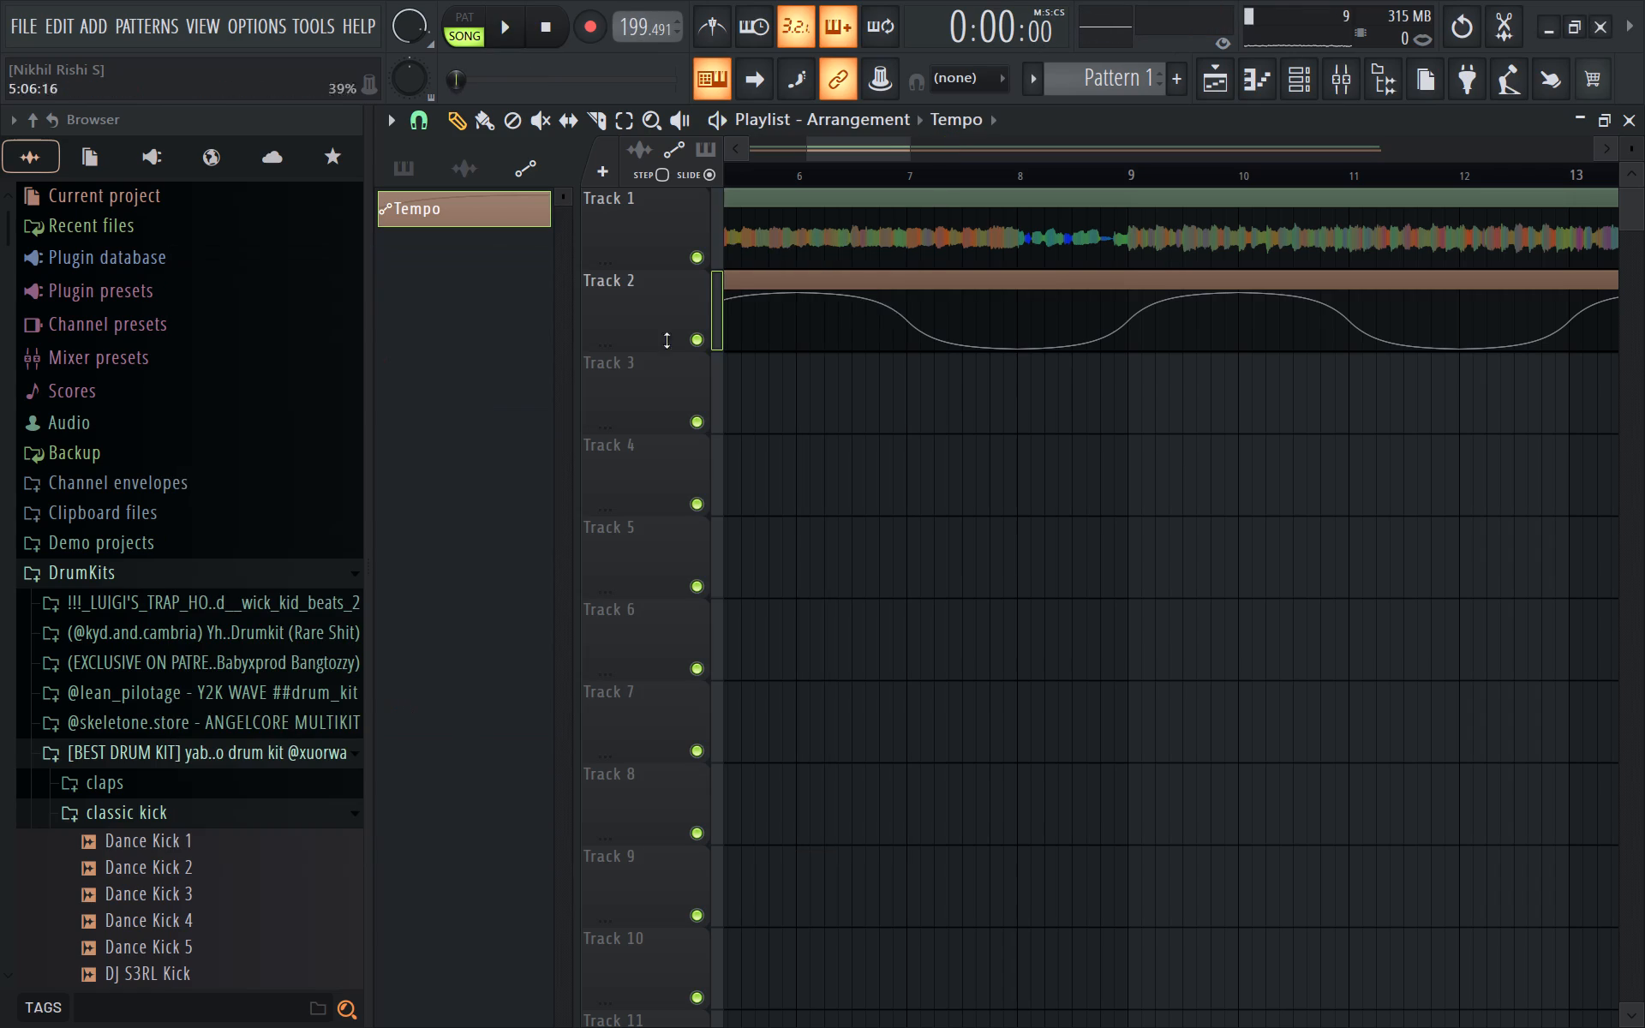
Turn playlist auto-scroll back on with the view zoomed in, and audition the song from the start.
scroll(626, 334, "up", 10, "ctrl")
left_click(762, 89)
key("space")
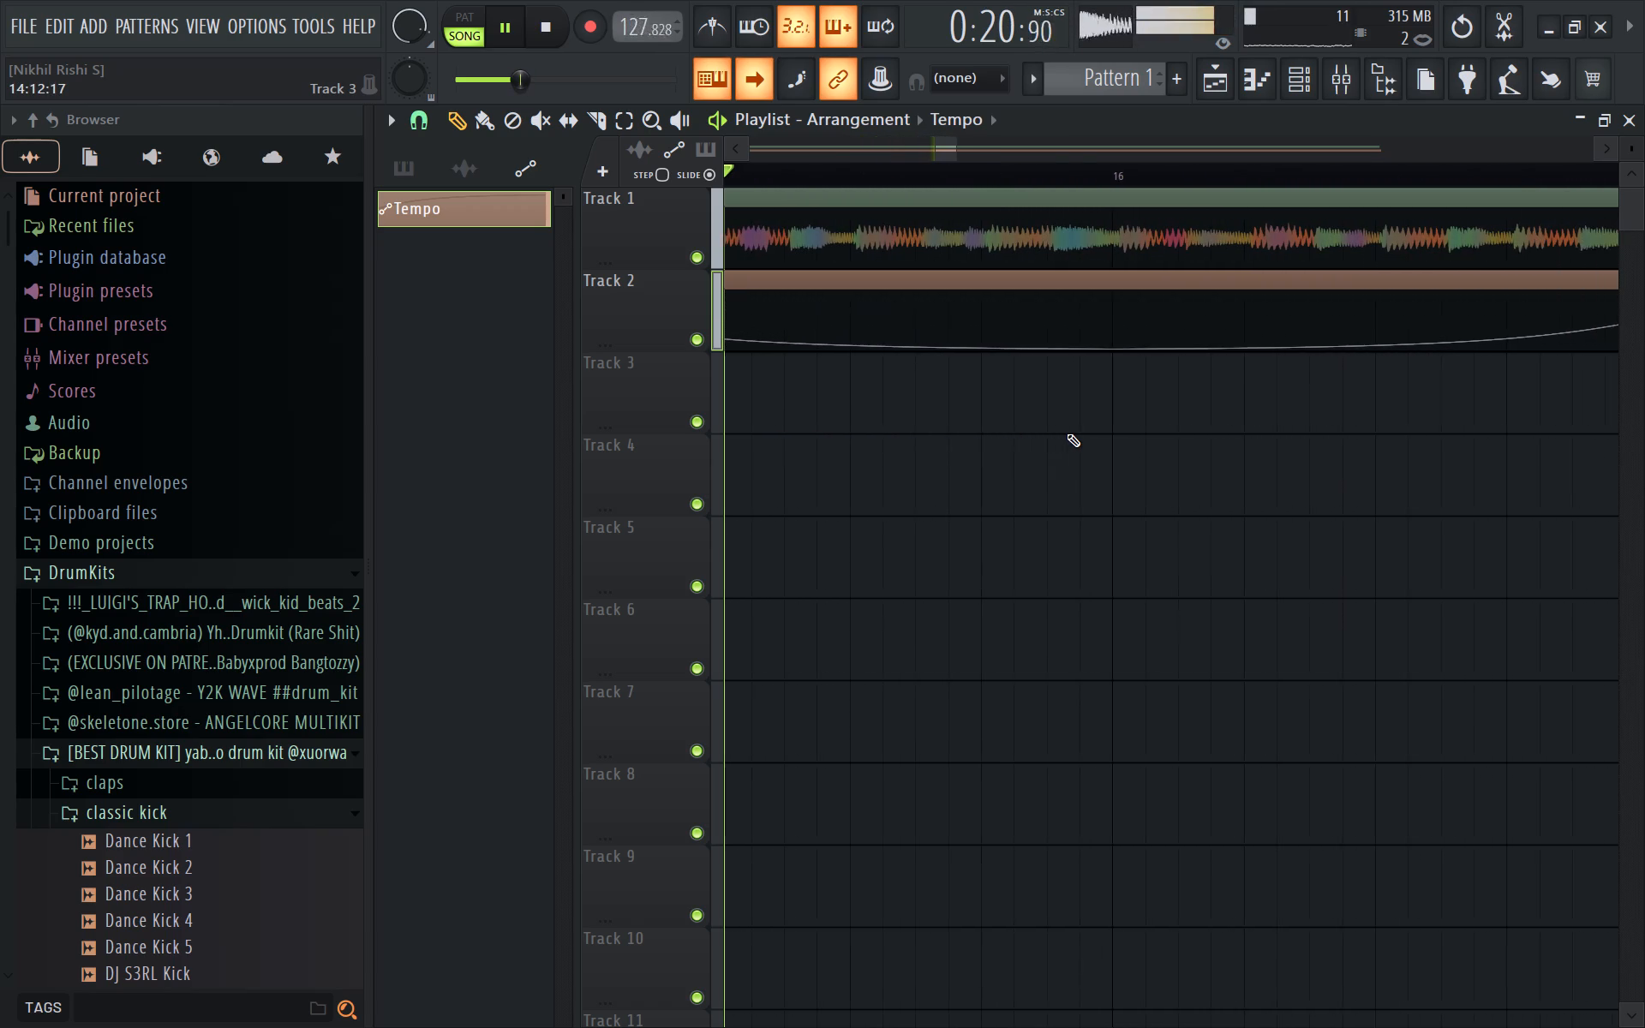
key("space")
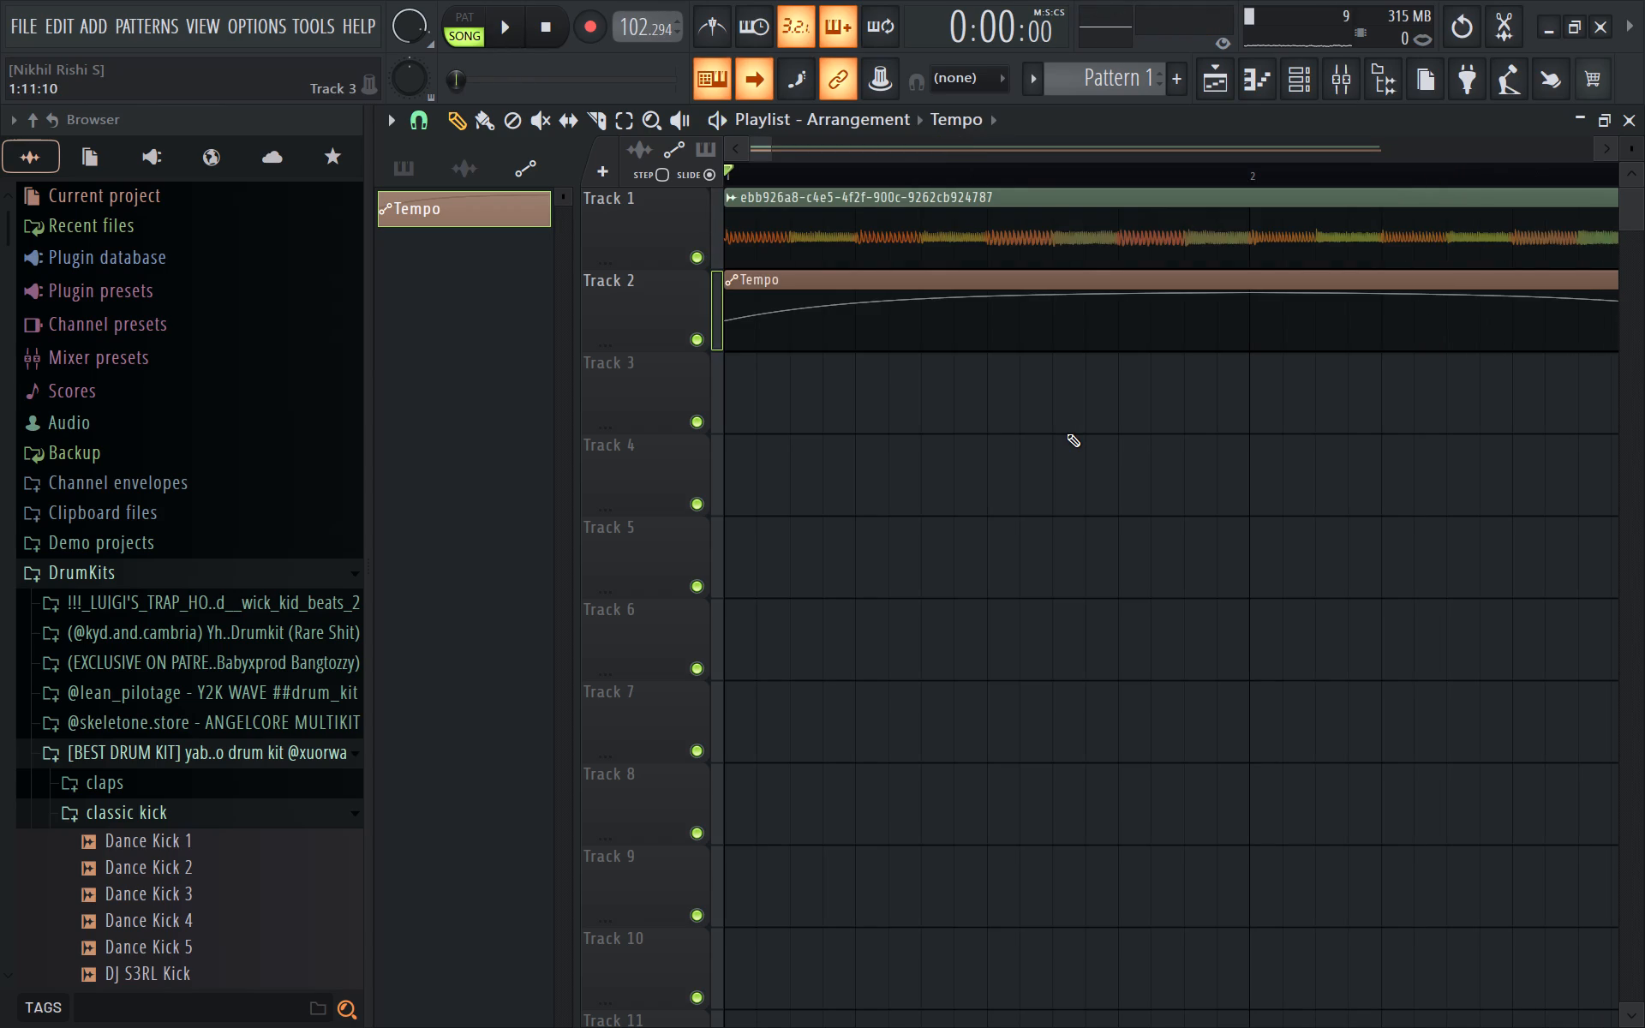
Switch to Snipping Tool and start a video recording of the playlist area from its title bar down to Track 4.
key("shift+super+s")
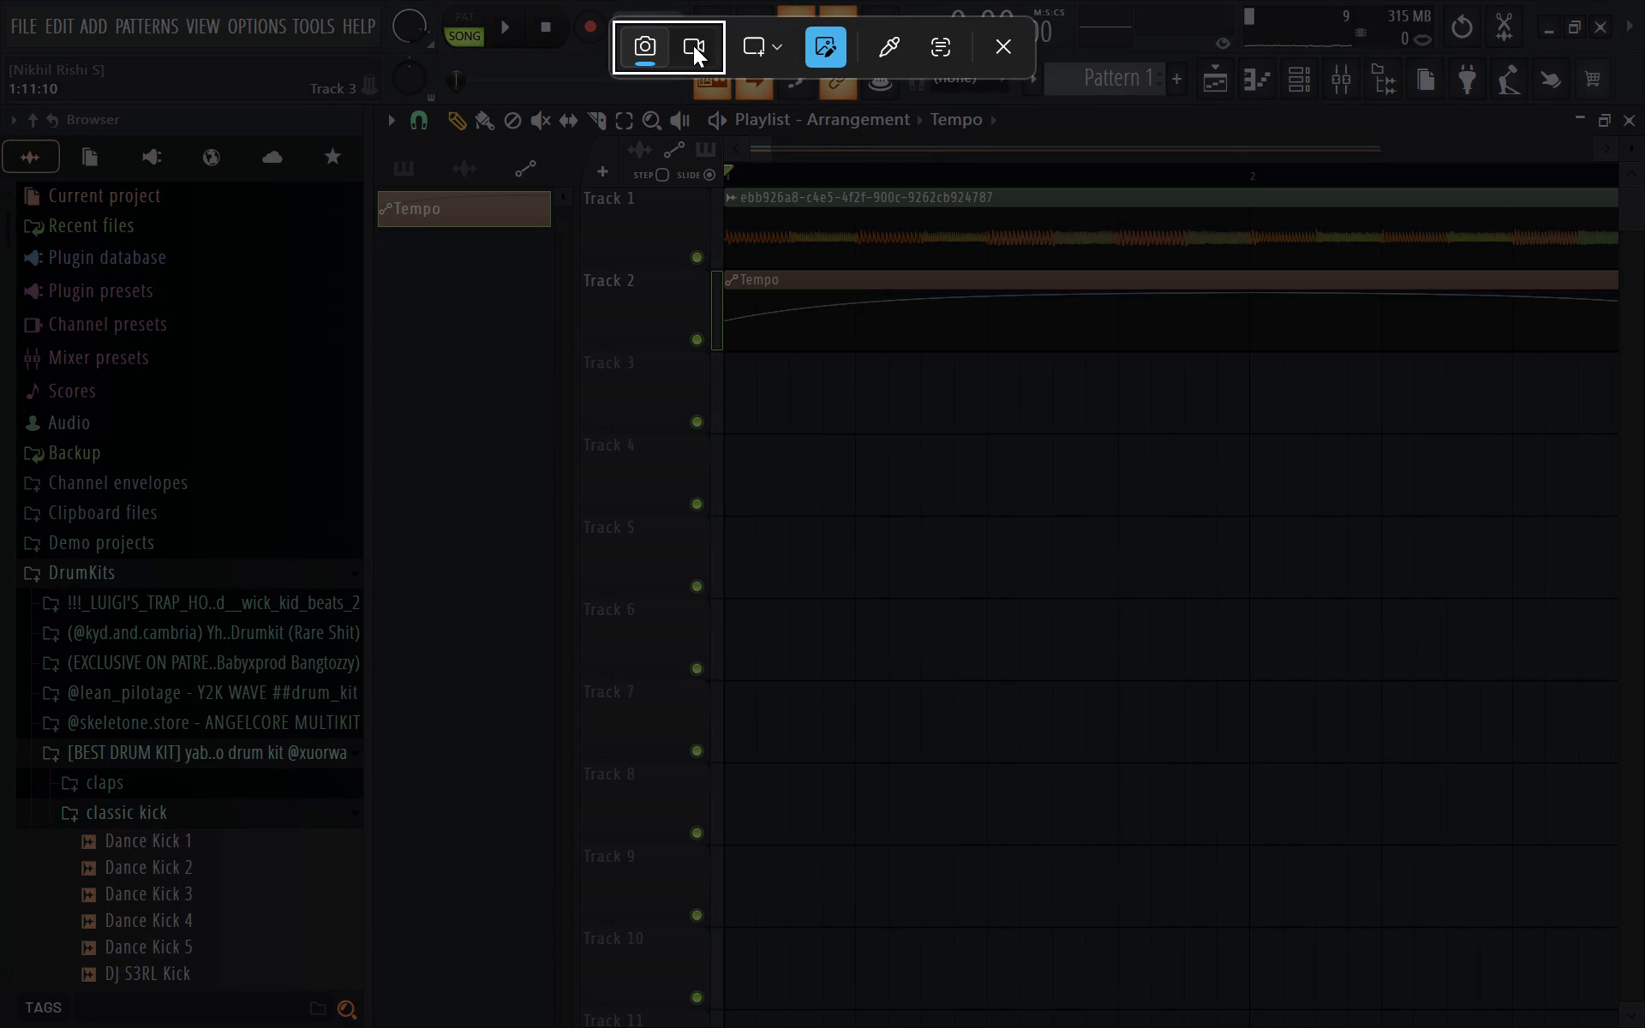
left_click(693, 45)
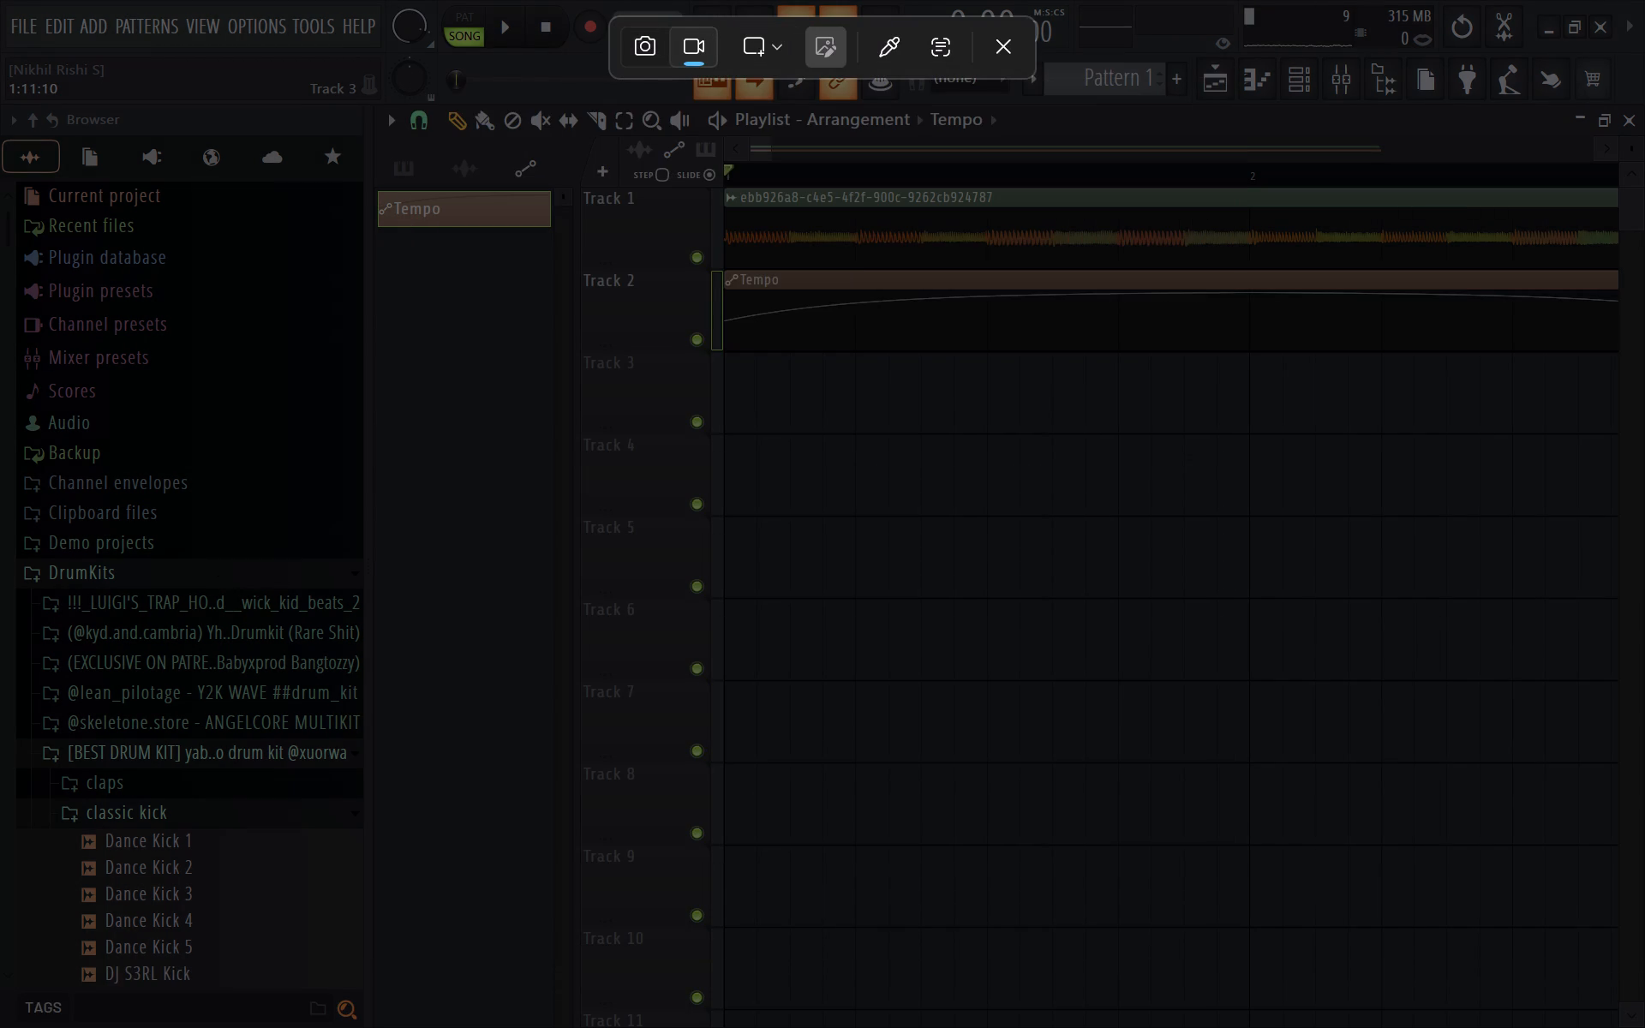
left_click_drag(381, 104, 1644, 370)
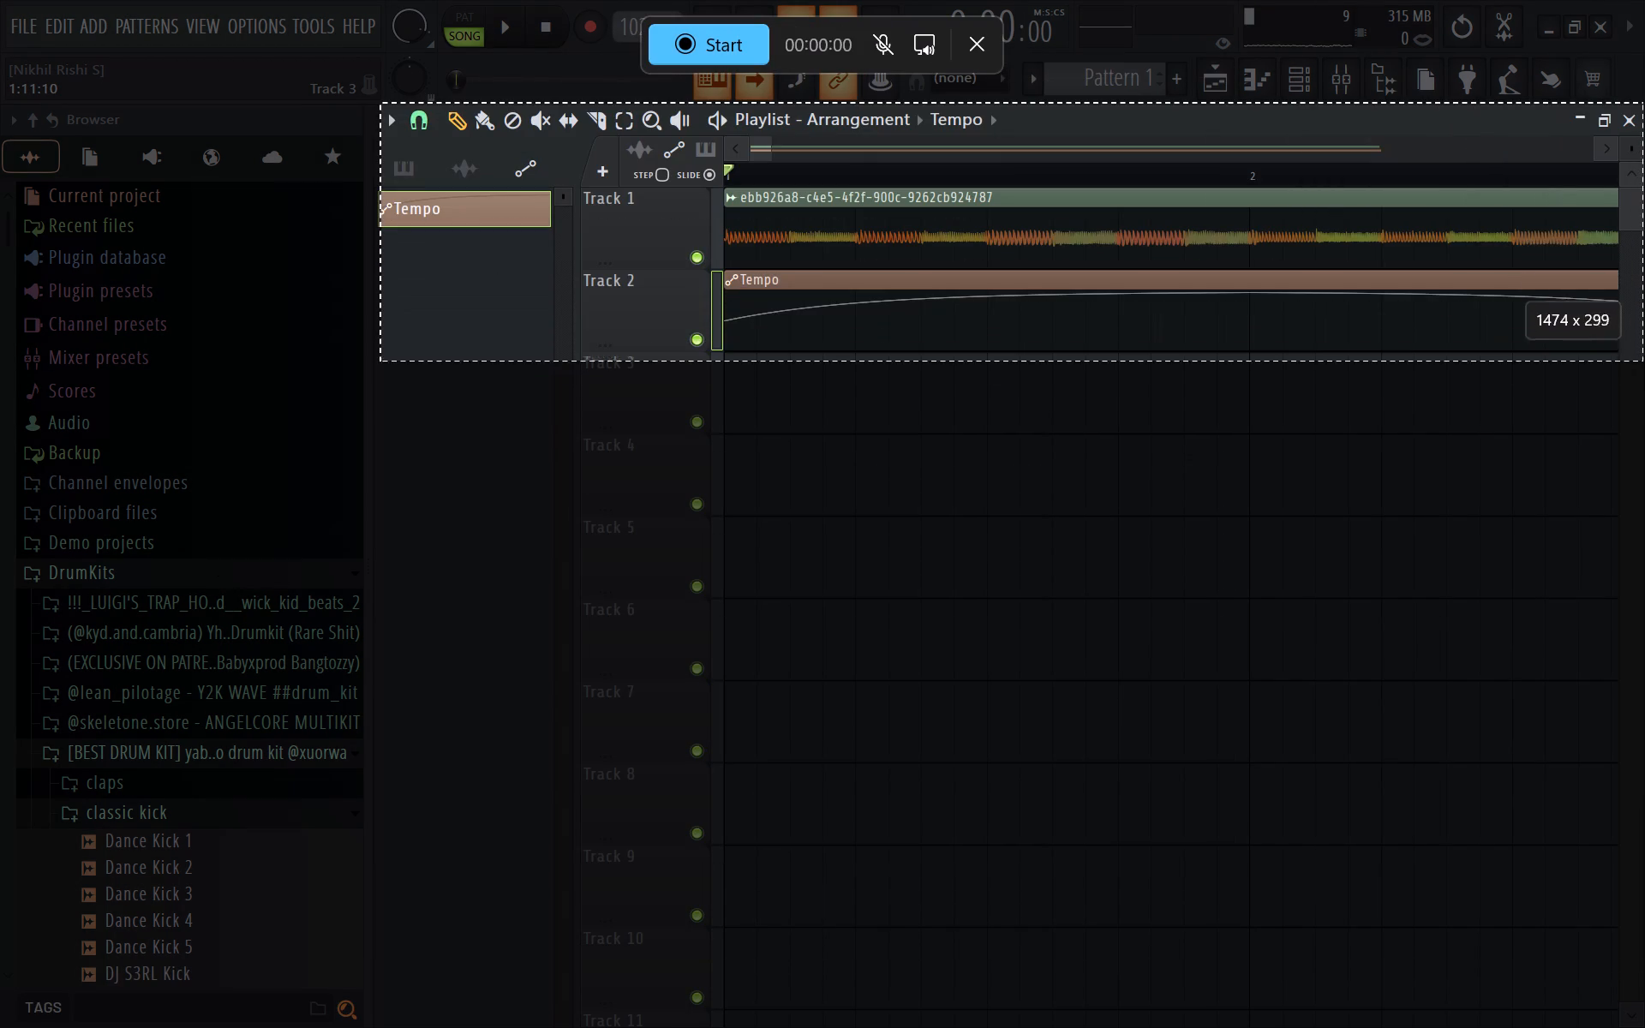
left_click_drag(1644, 370, 1644, 481)
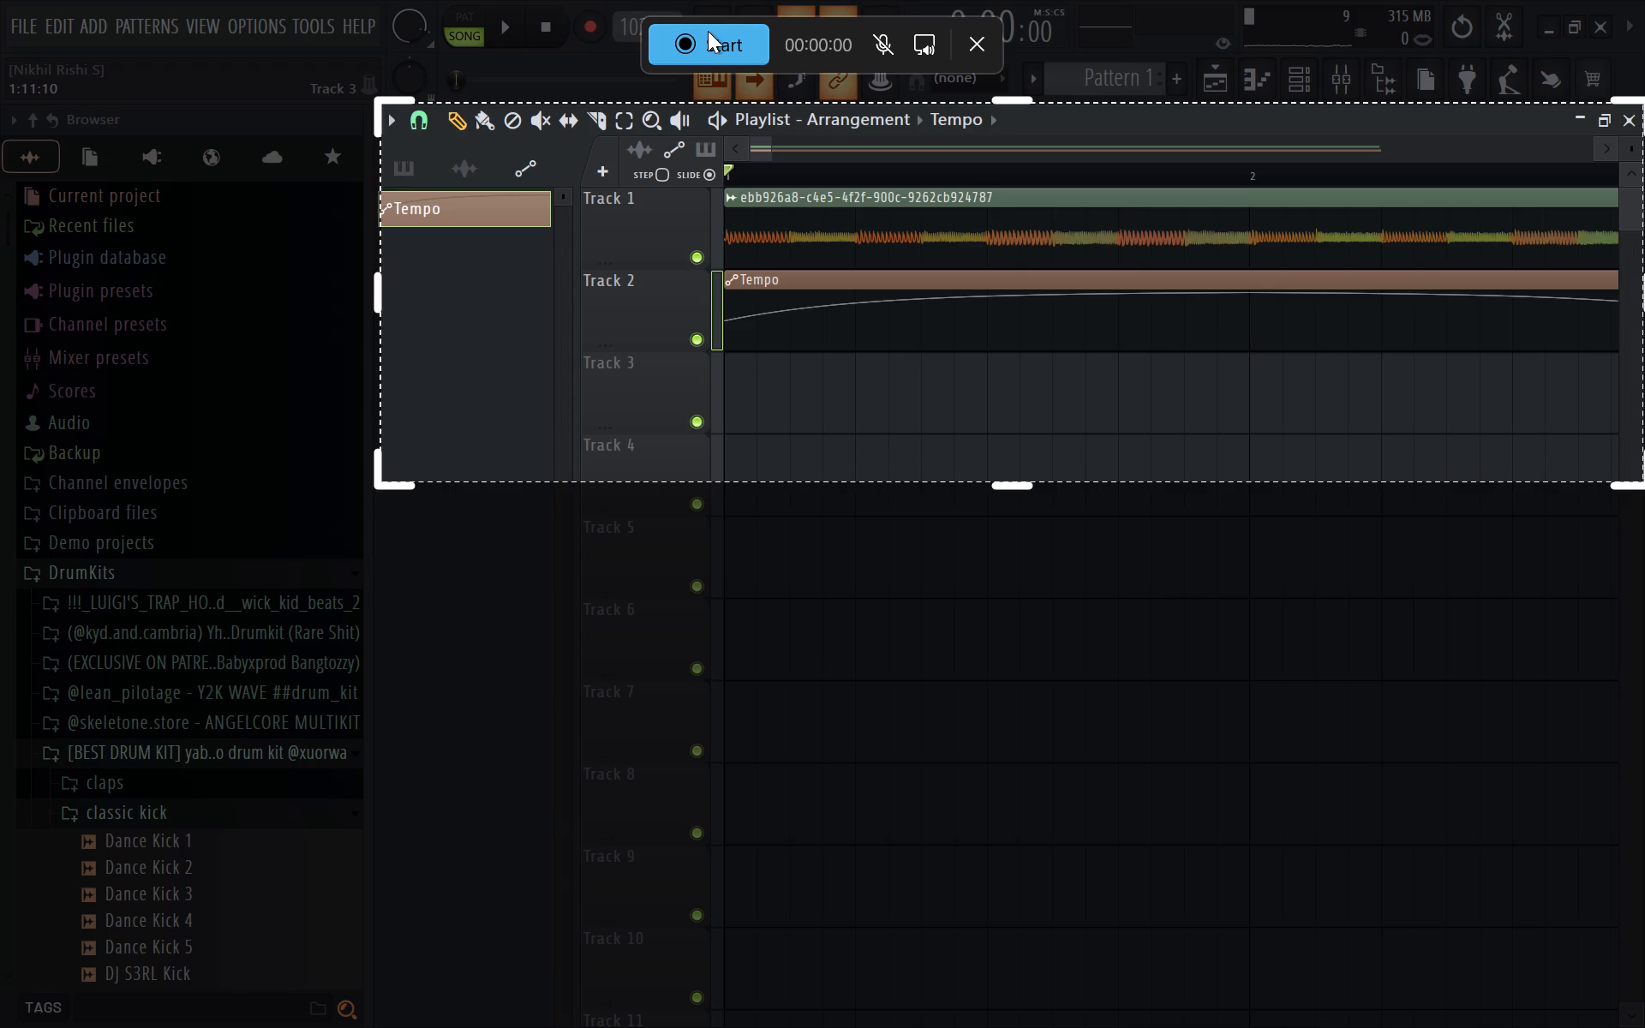
left_click(708, 31)
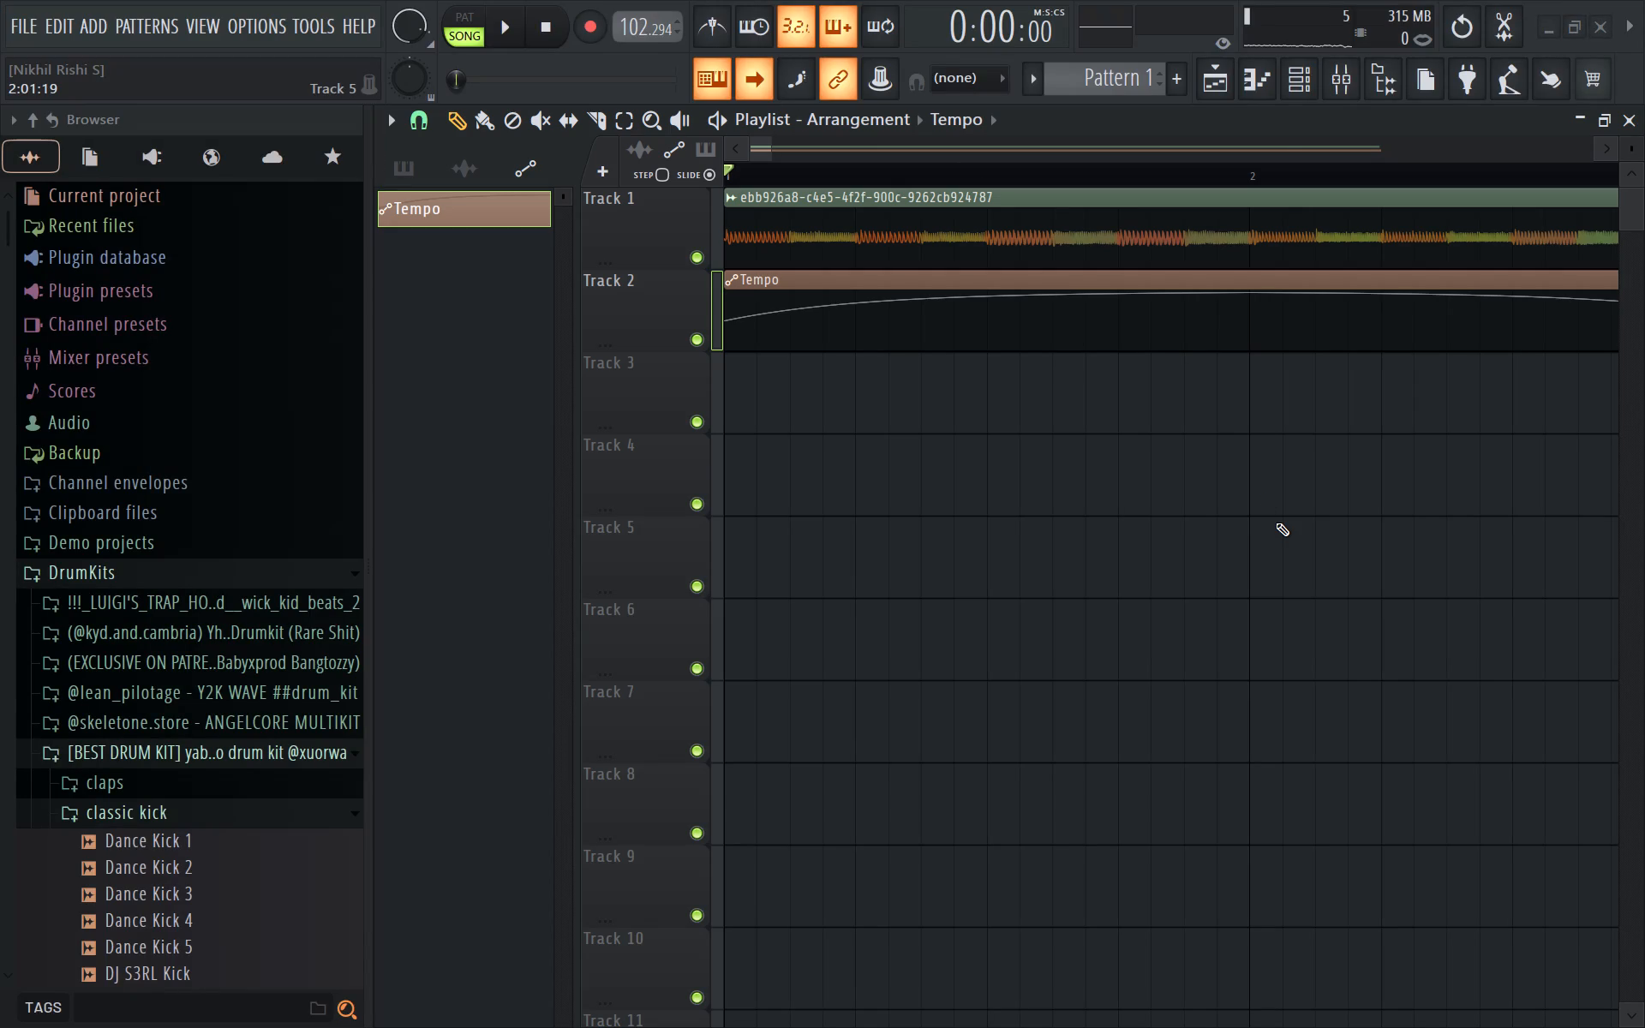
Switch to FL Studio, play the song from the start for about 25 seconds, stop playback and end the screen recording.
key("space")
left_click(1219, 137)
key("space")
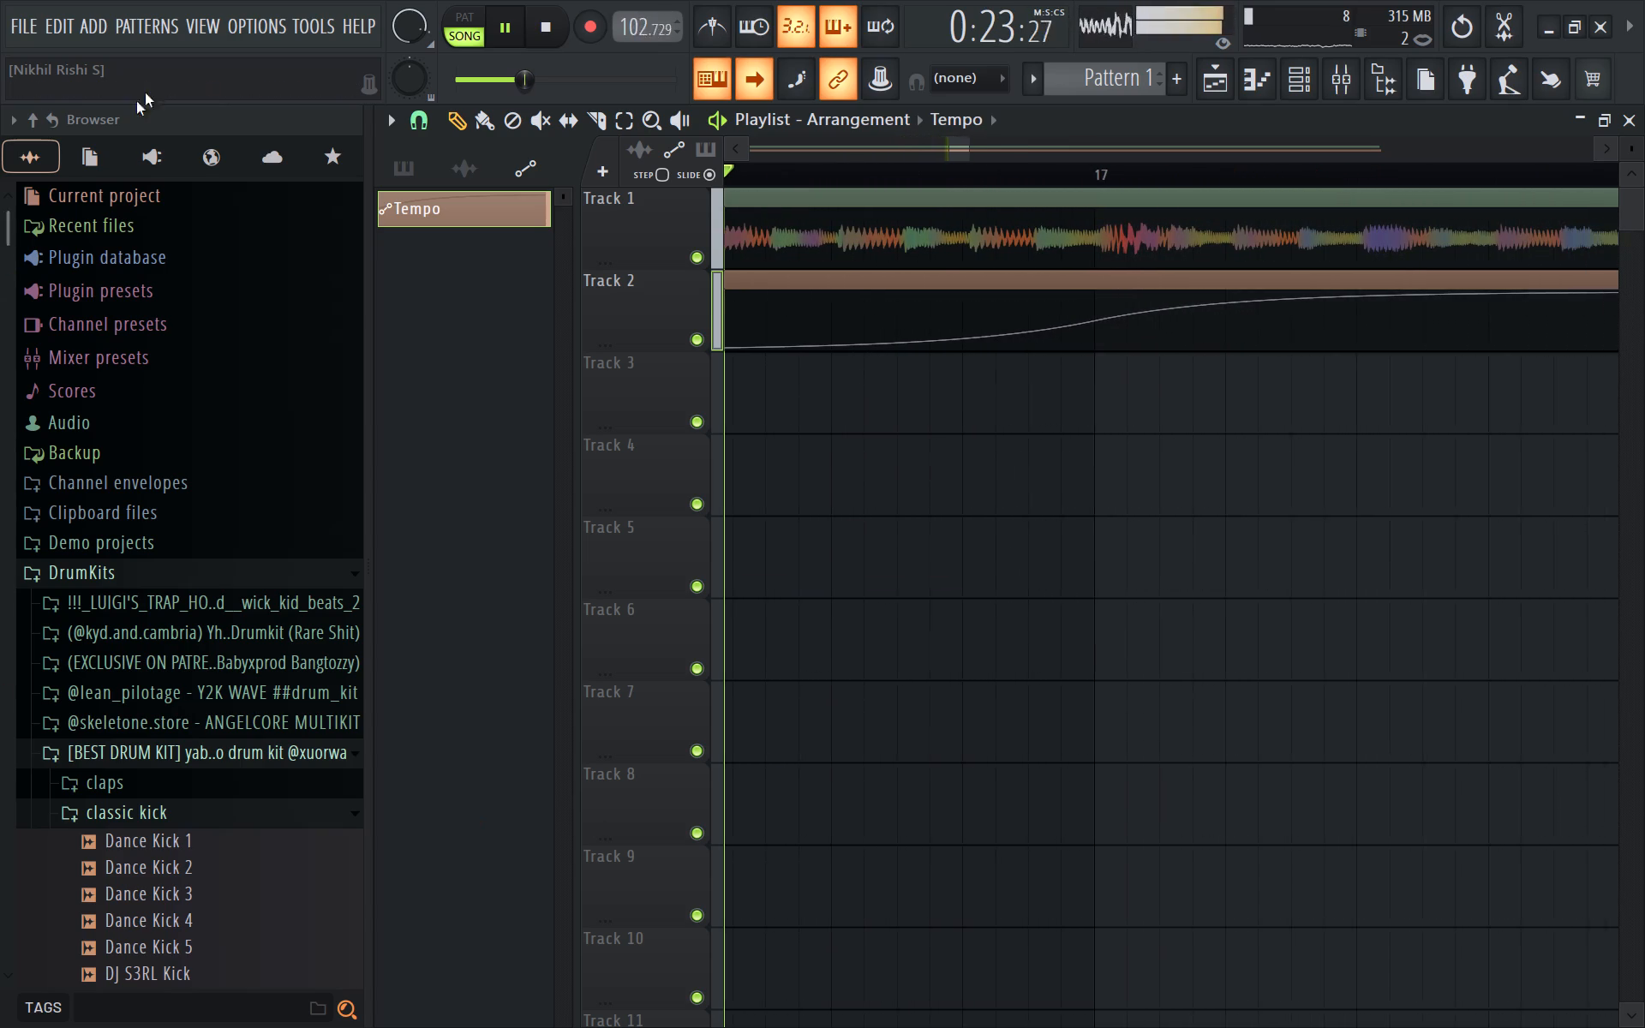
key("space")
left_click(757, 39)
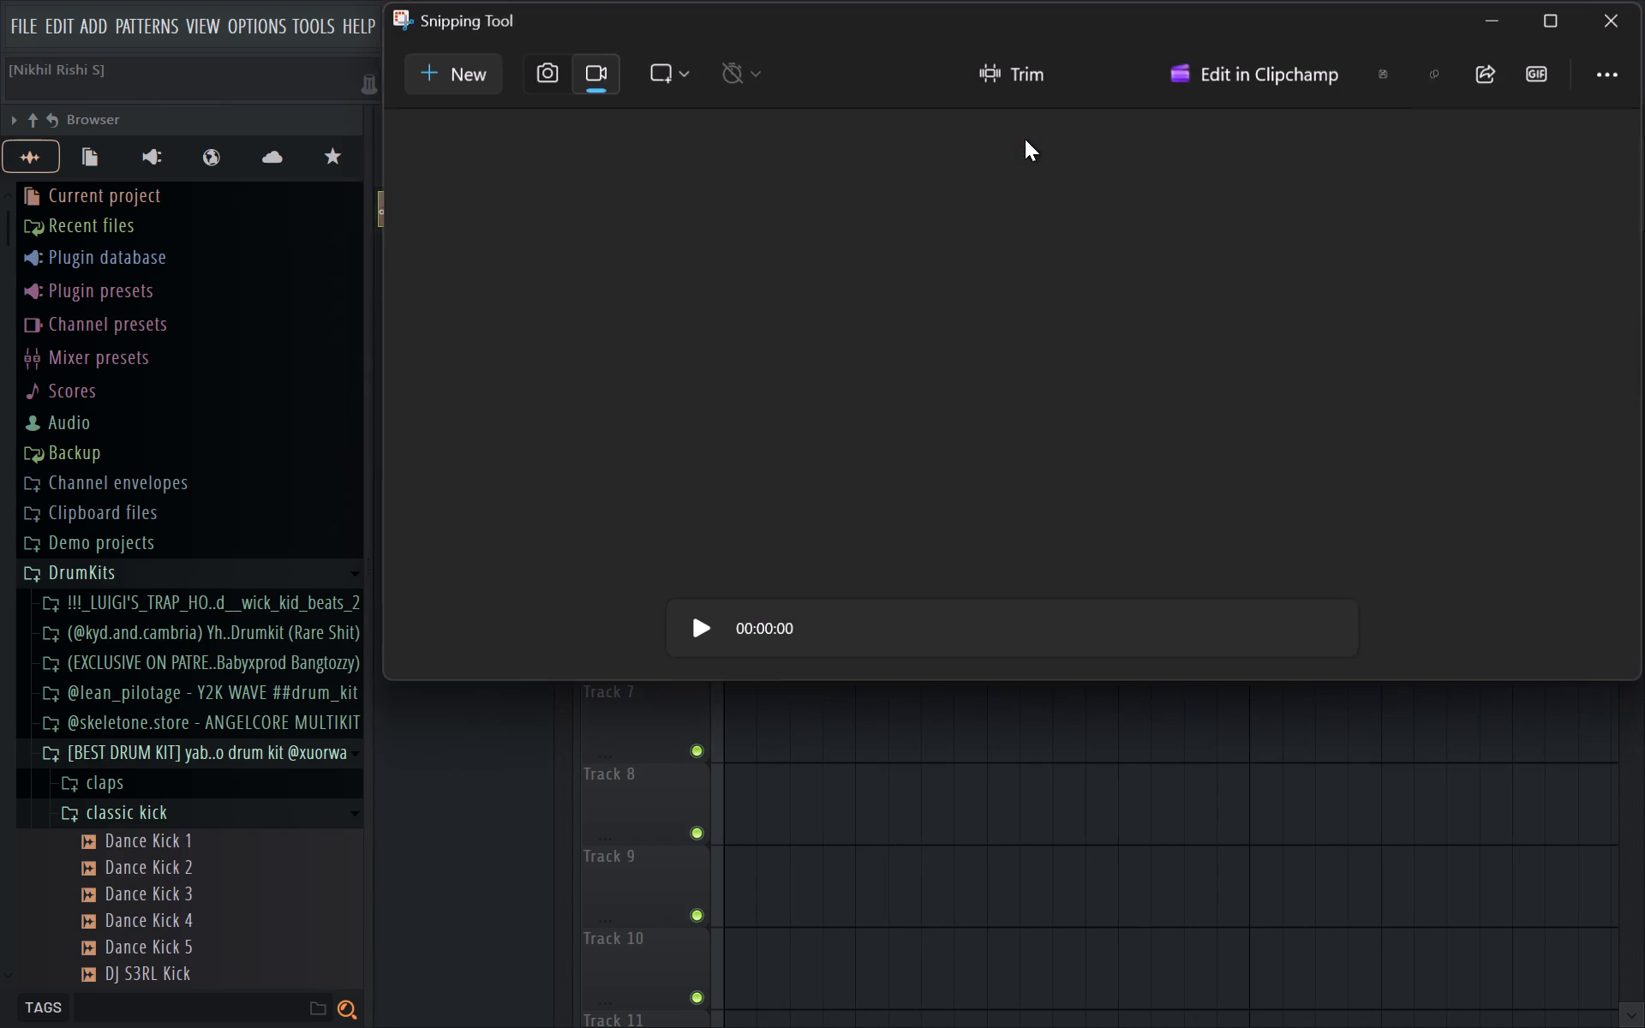
Play back the recording in Snipping Tool, checking its sound and replaying the opening seconds several times.
left_click(718, 628)
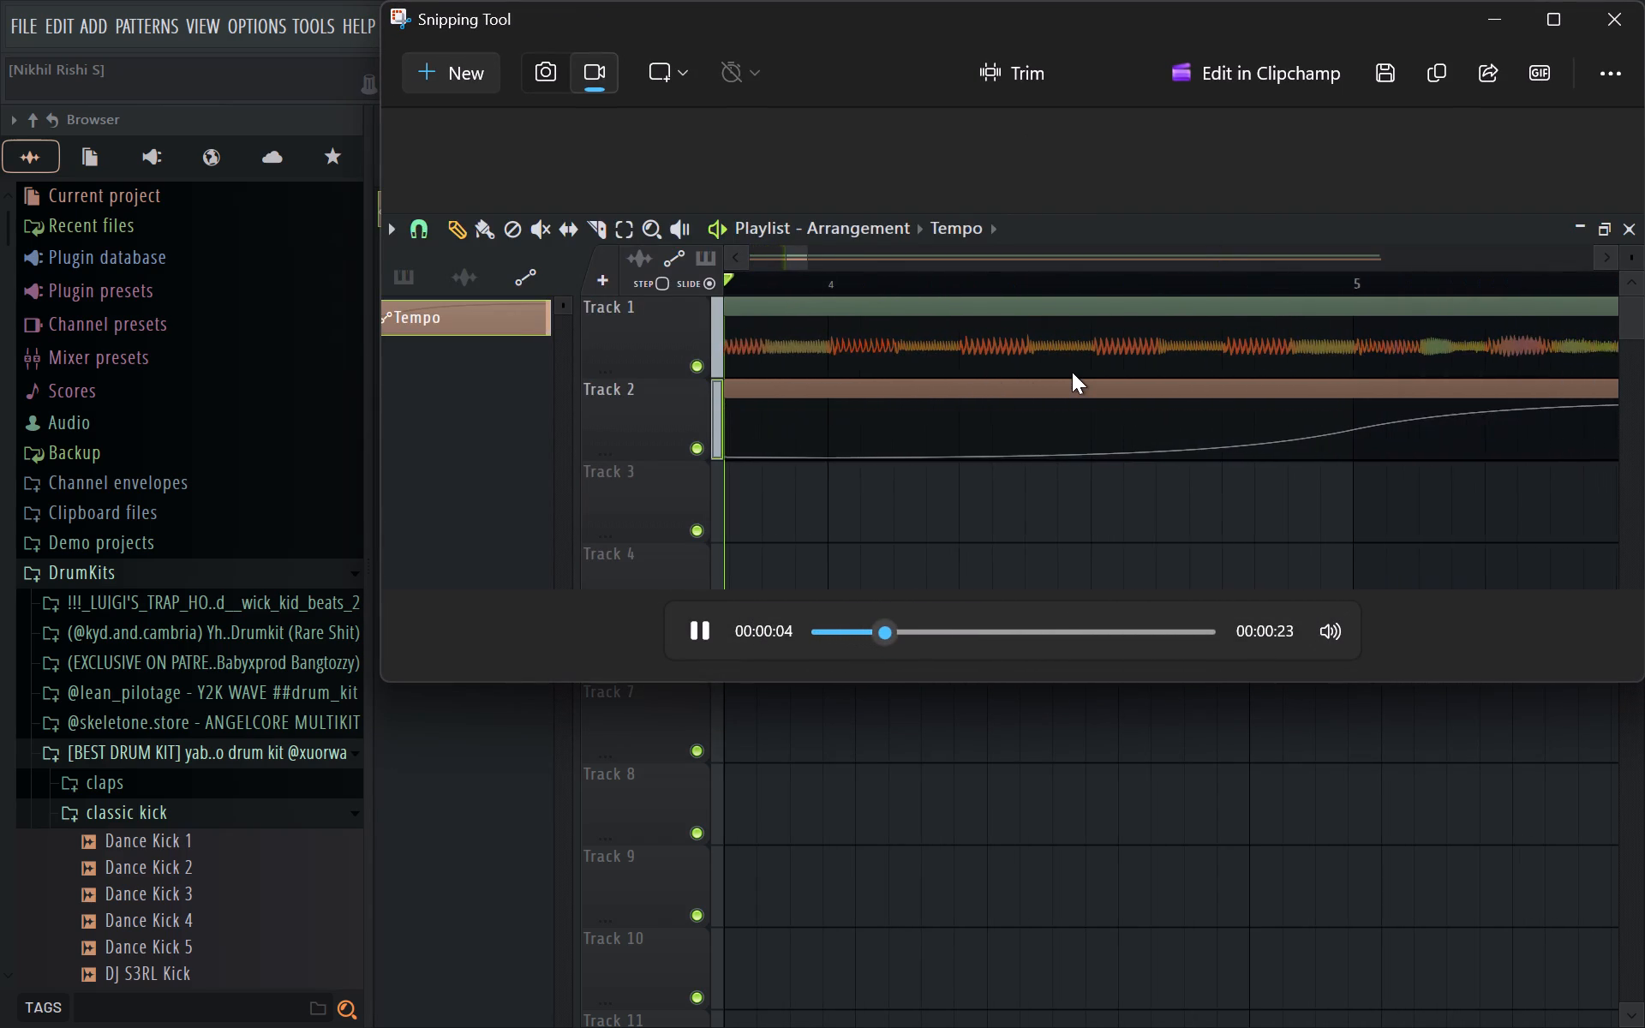
left_click_drag(908, 637, 685, 637)
left_click(850, 637)
left_click_drag(850, 637, 746, 634)
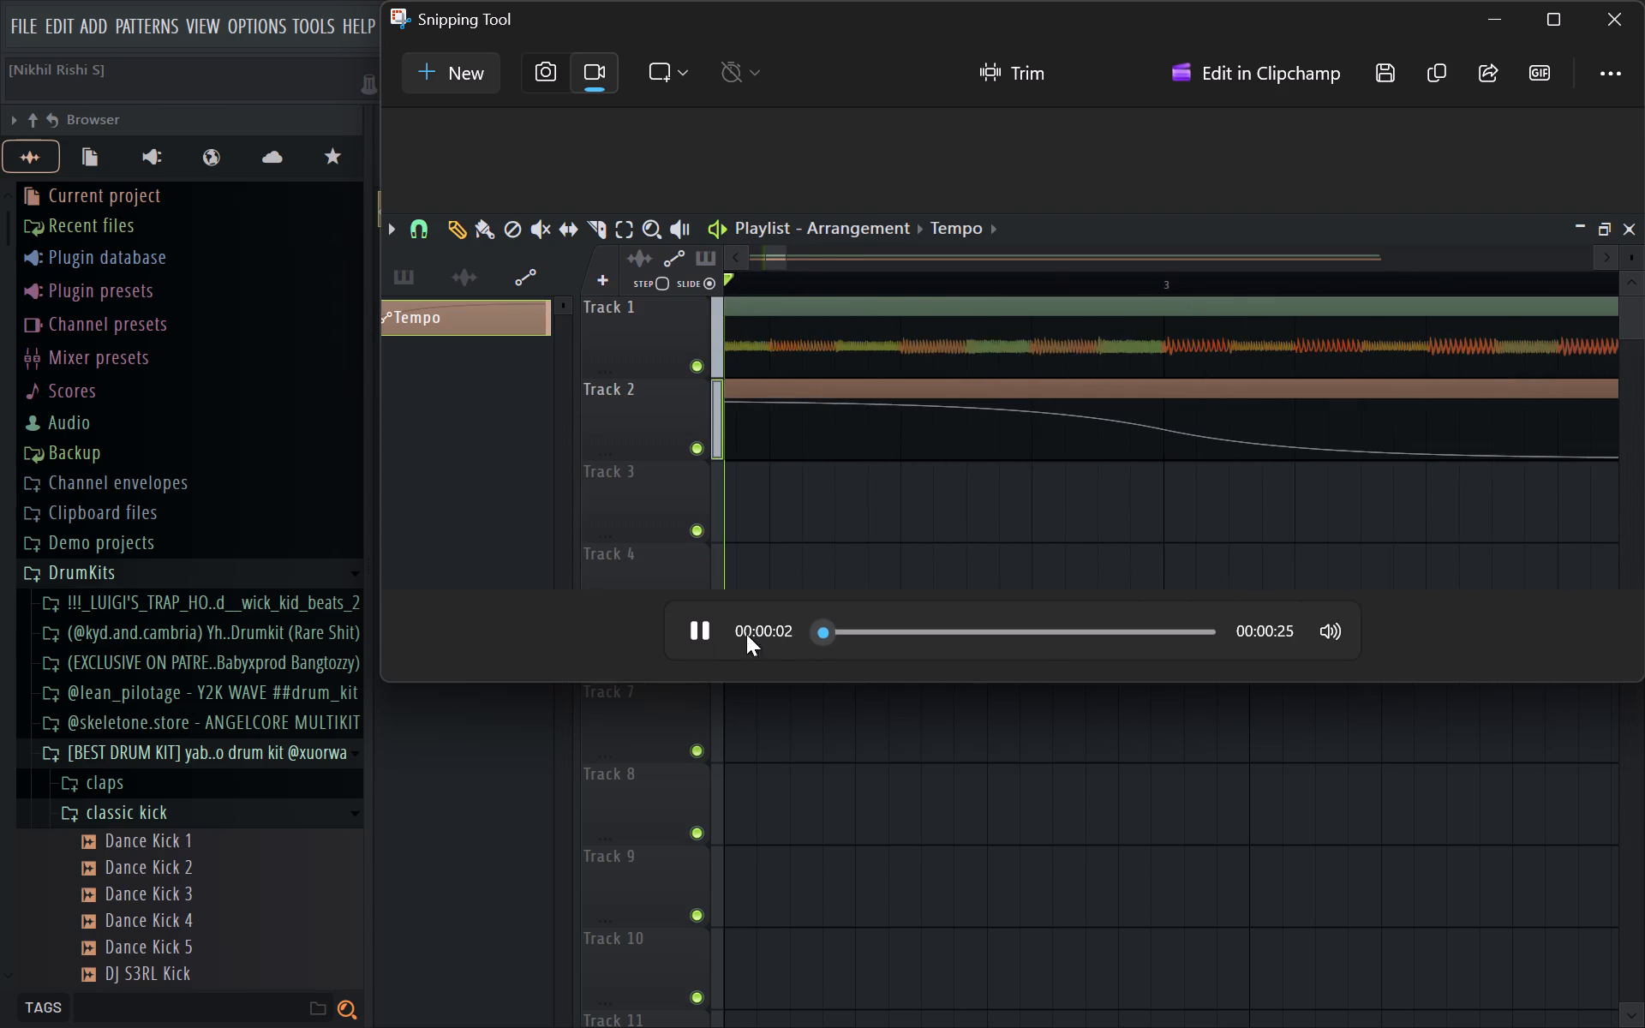
double_click(1341, 632)
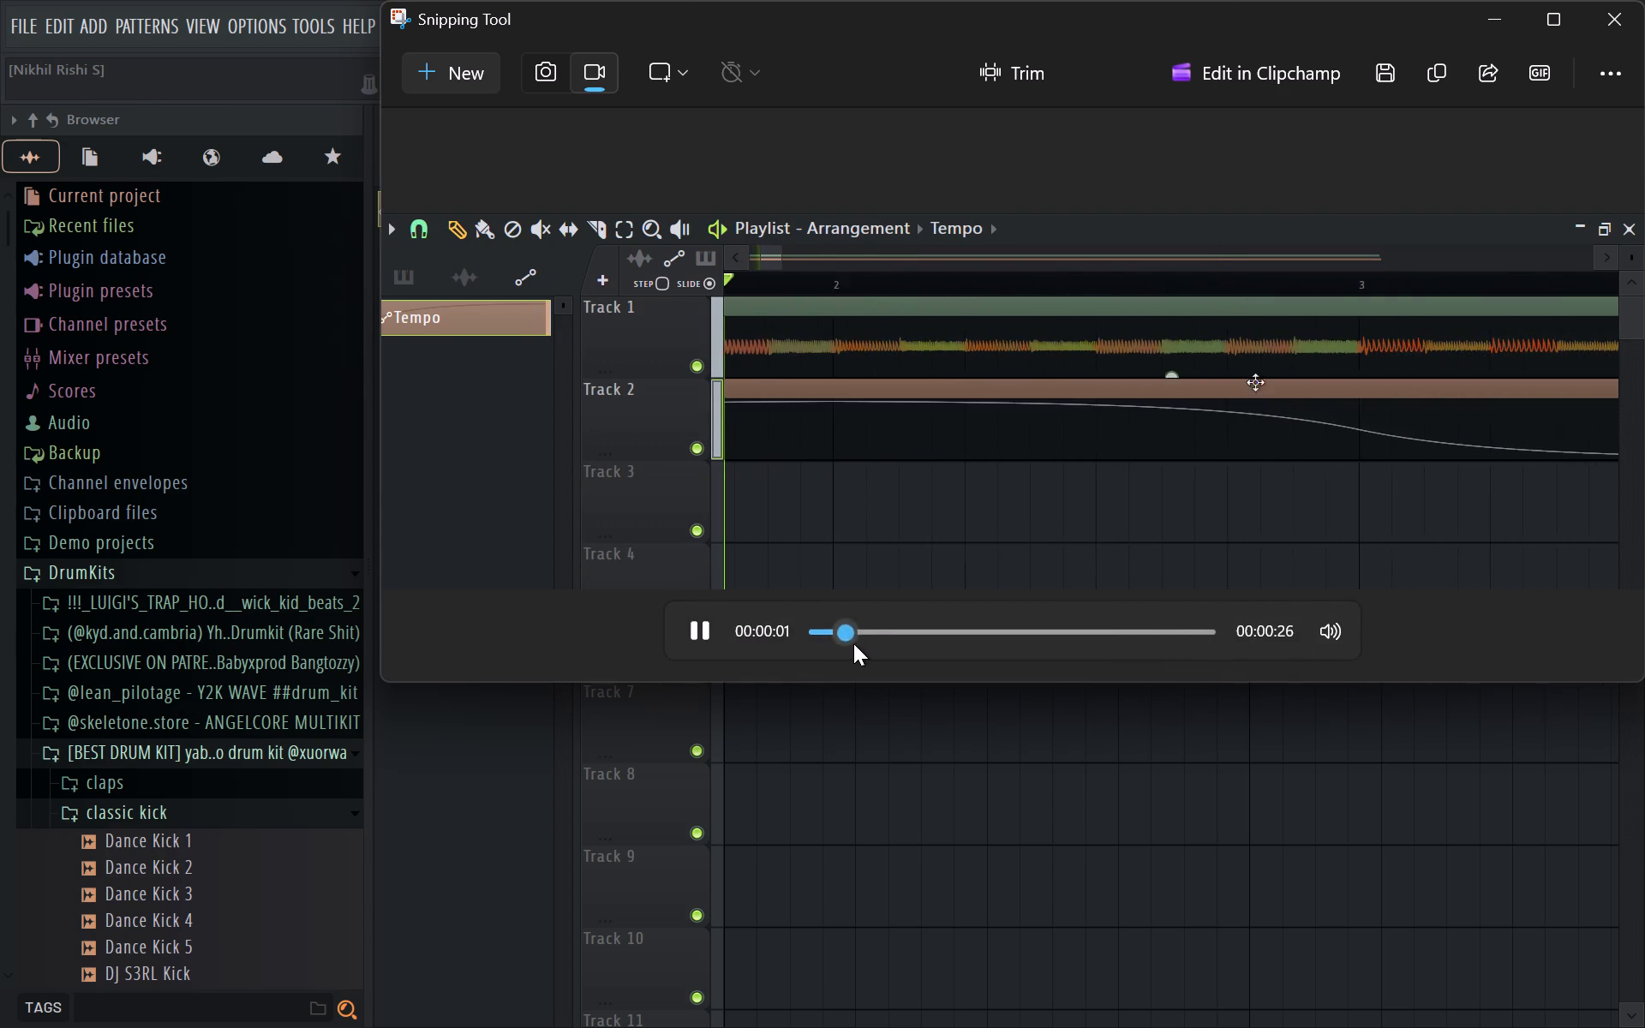
left_click_drag(855, 638, 775, 640)
right_click(846, 445)
left_click(898, 383)
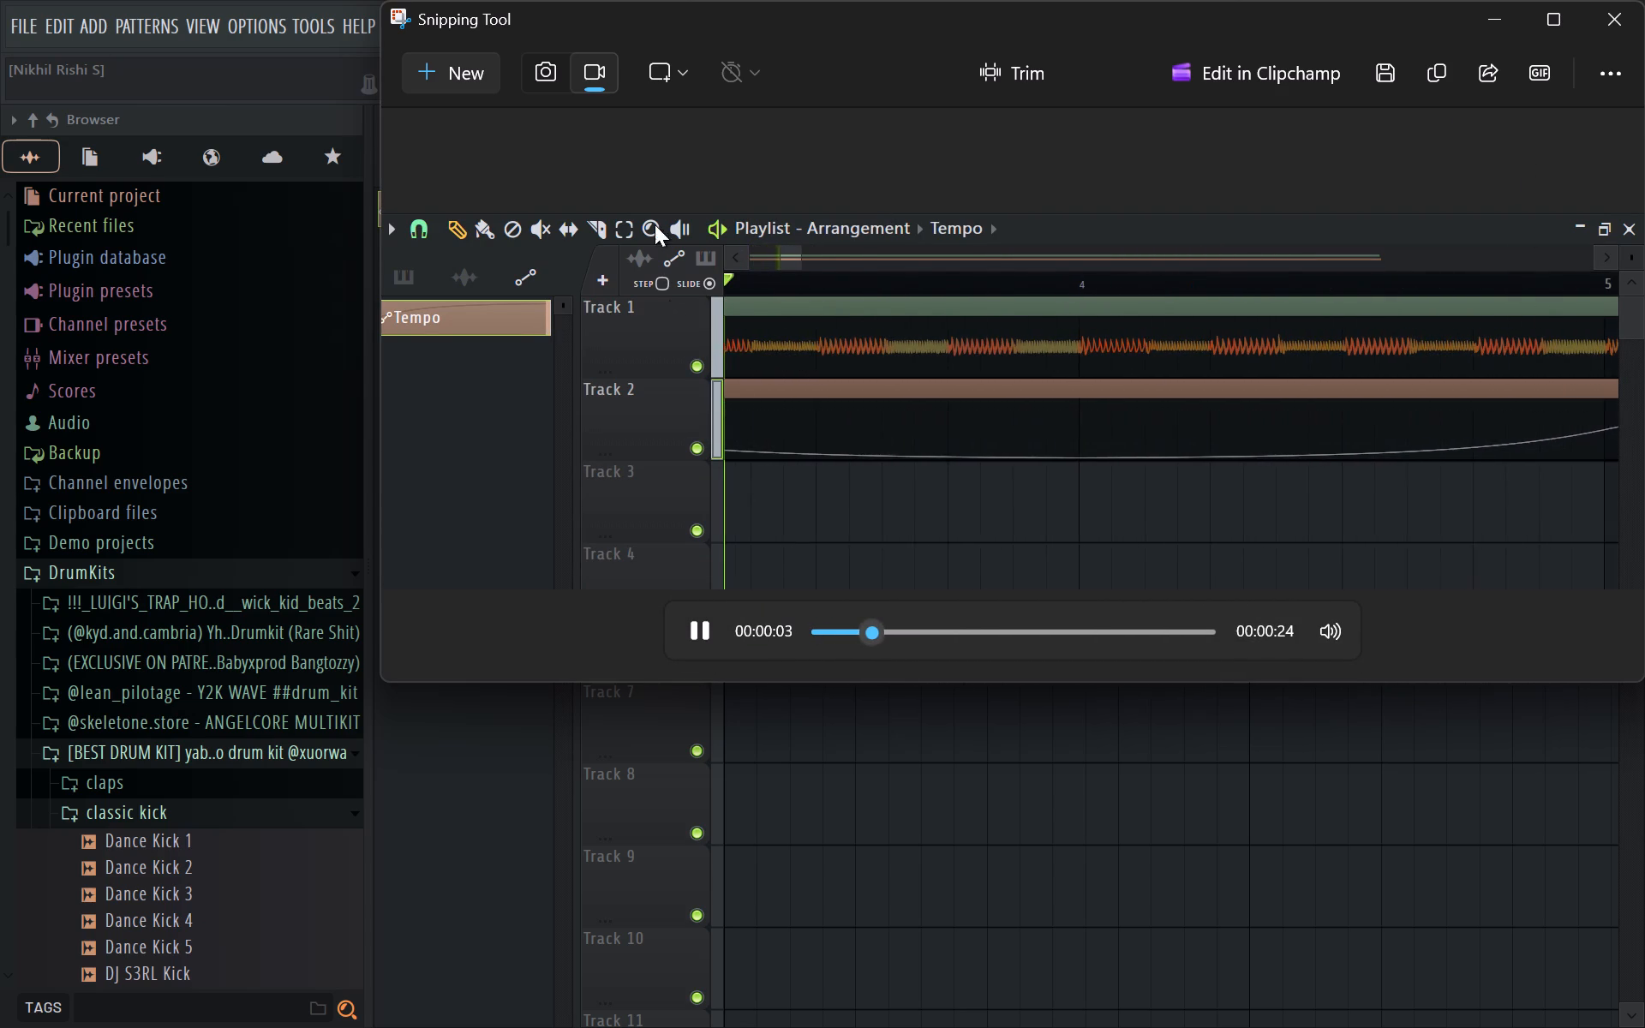
left_click(604, 74)
left_click(592, 72)
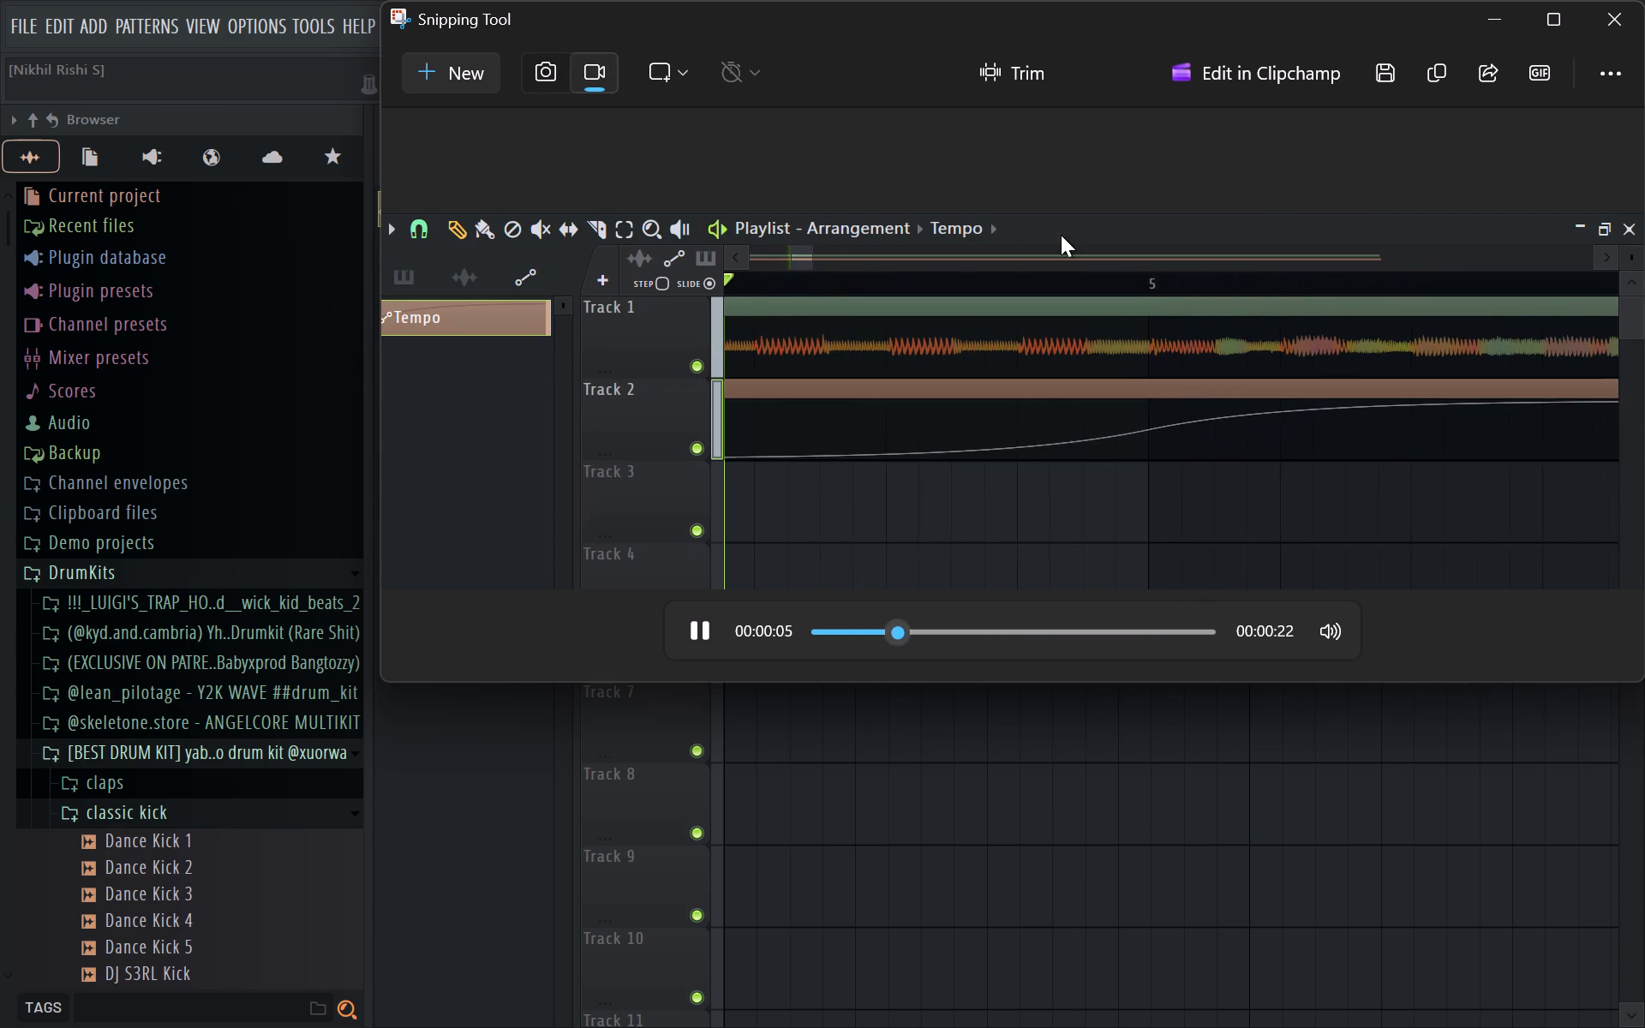
Open the screen recordings folder, play Screen Recording 2026-11-03 162701.mp4 in VLC, and close Snipping Tool and VLC.
left_click(1612, 87)
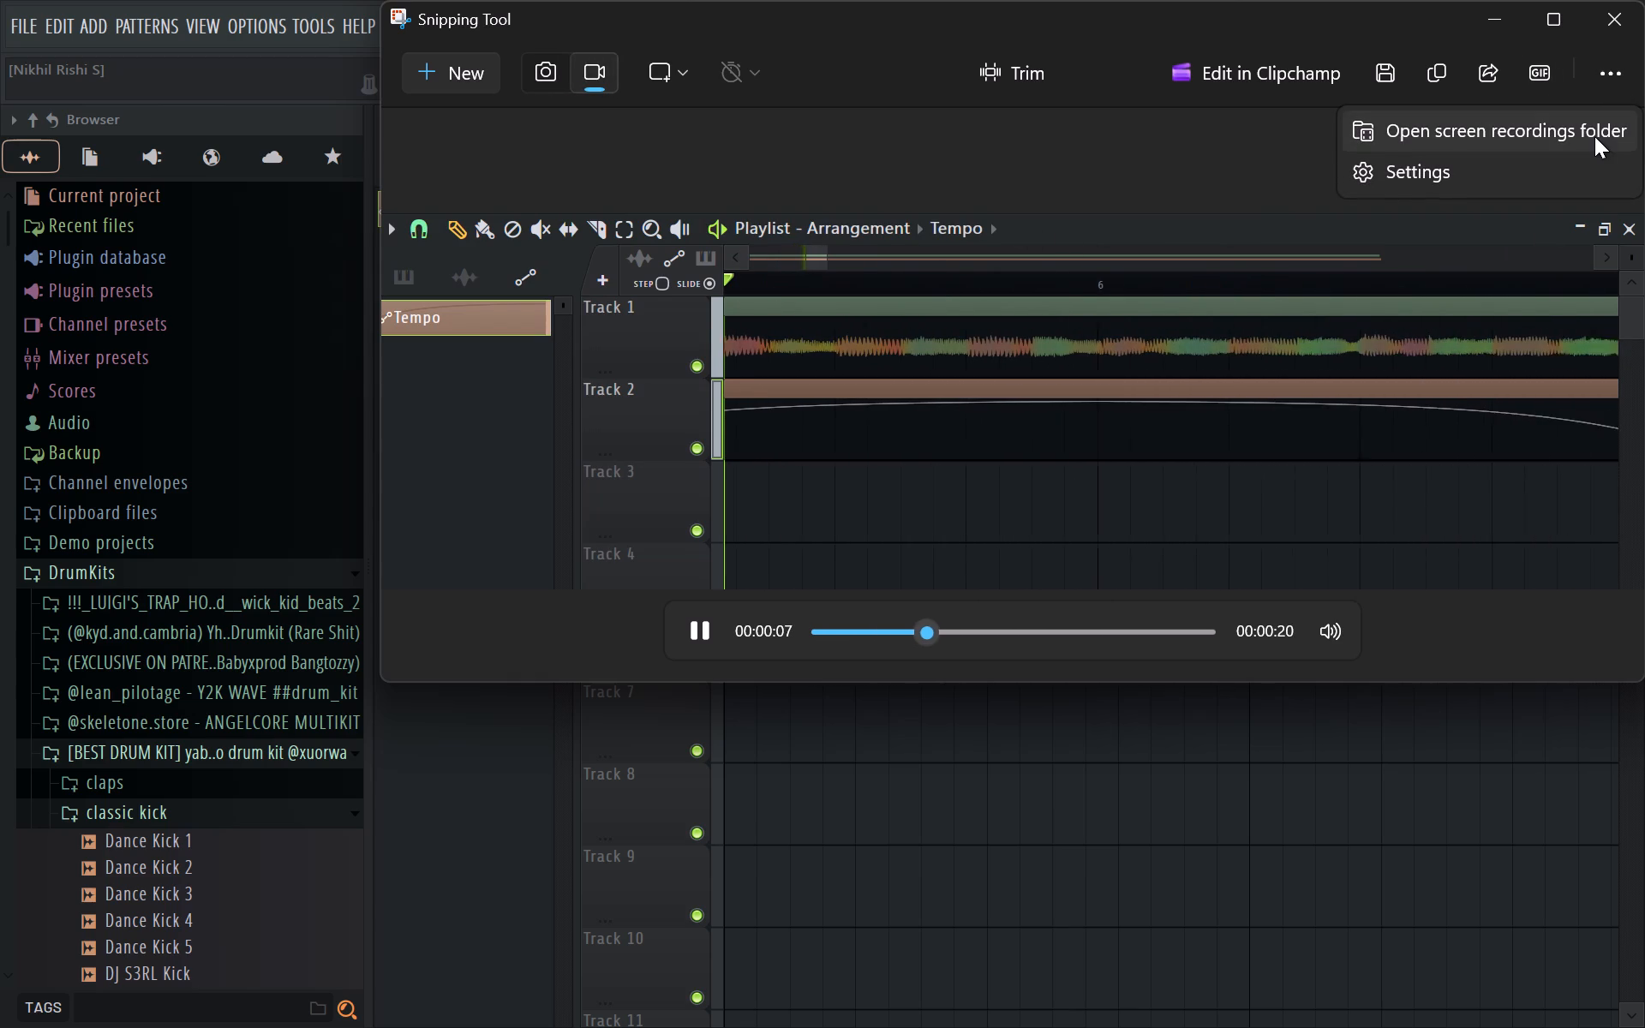
left_click(1593, 139)
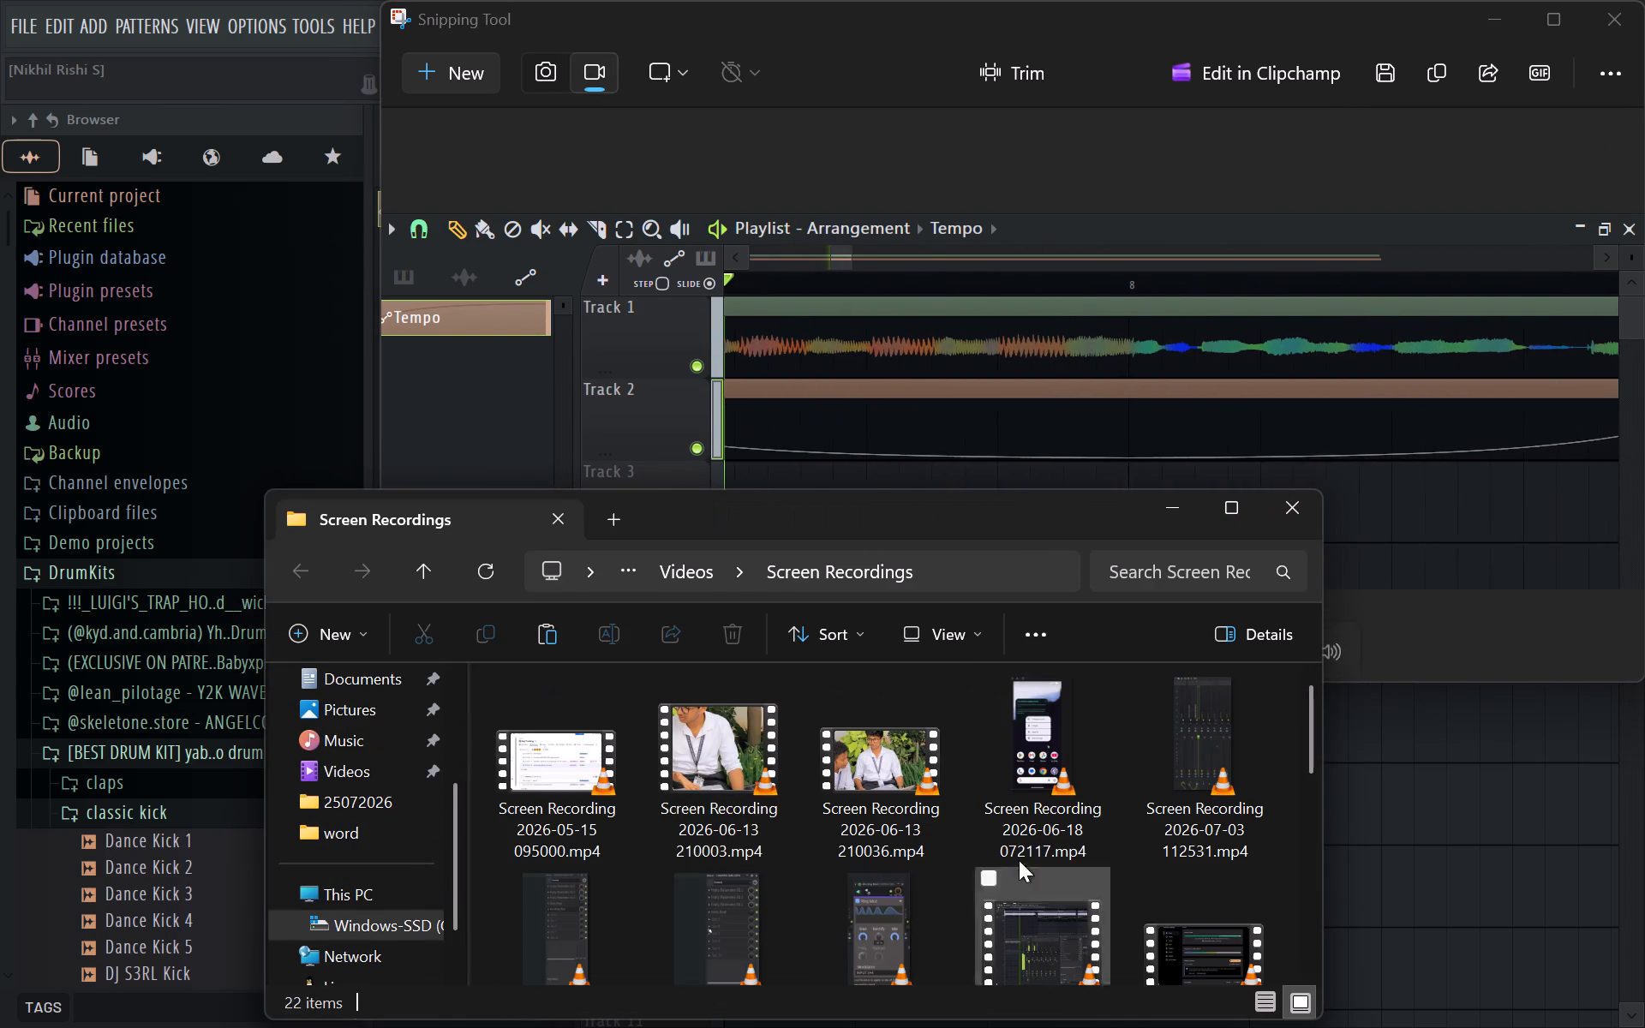
scroll(1115, 852, "down", 9)
double_click(749, 883)
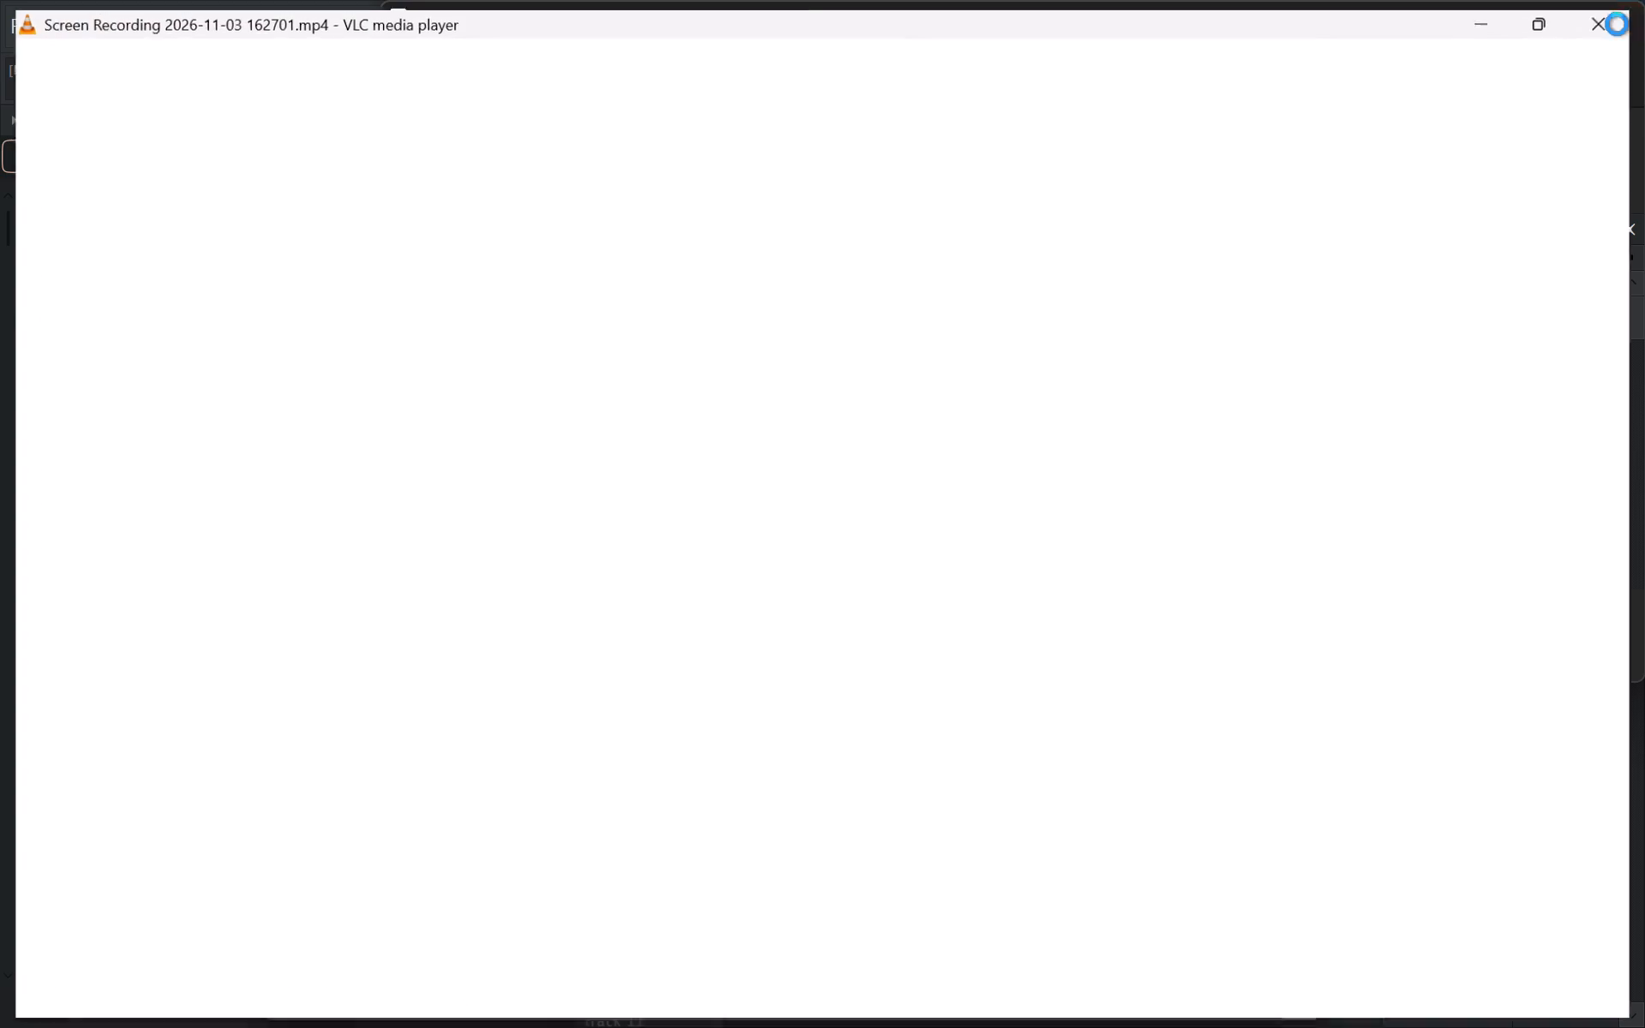
left_click_drag(1361, 0, 1106, 114)
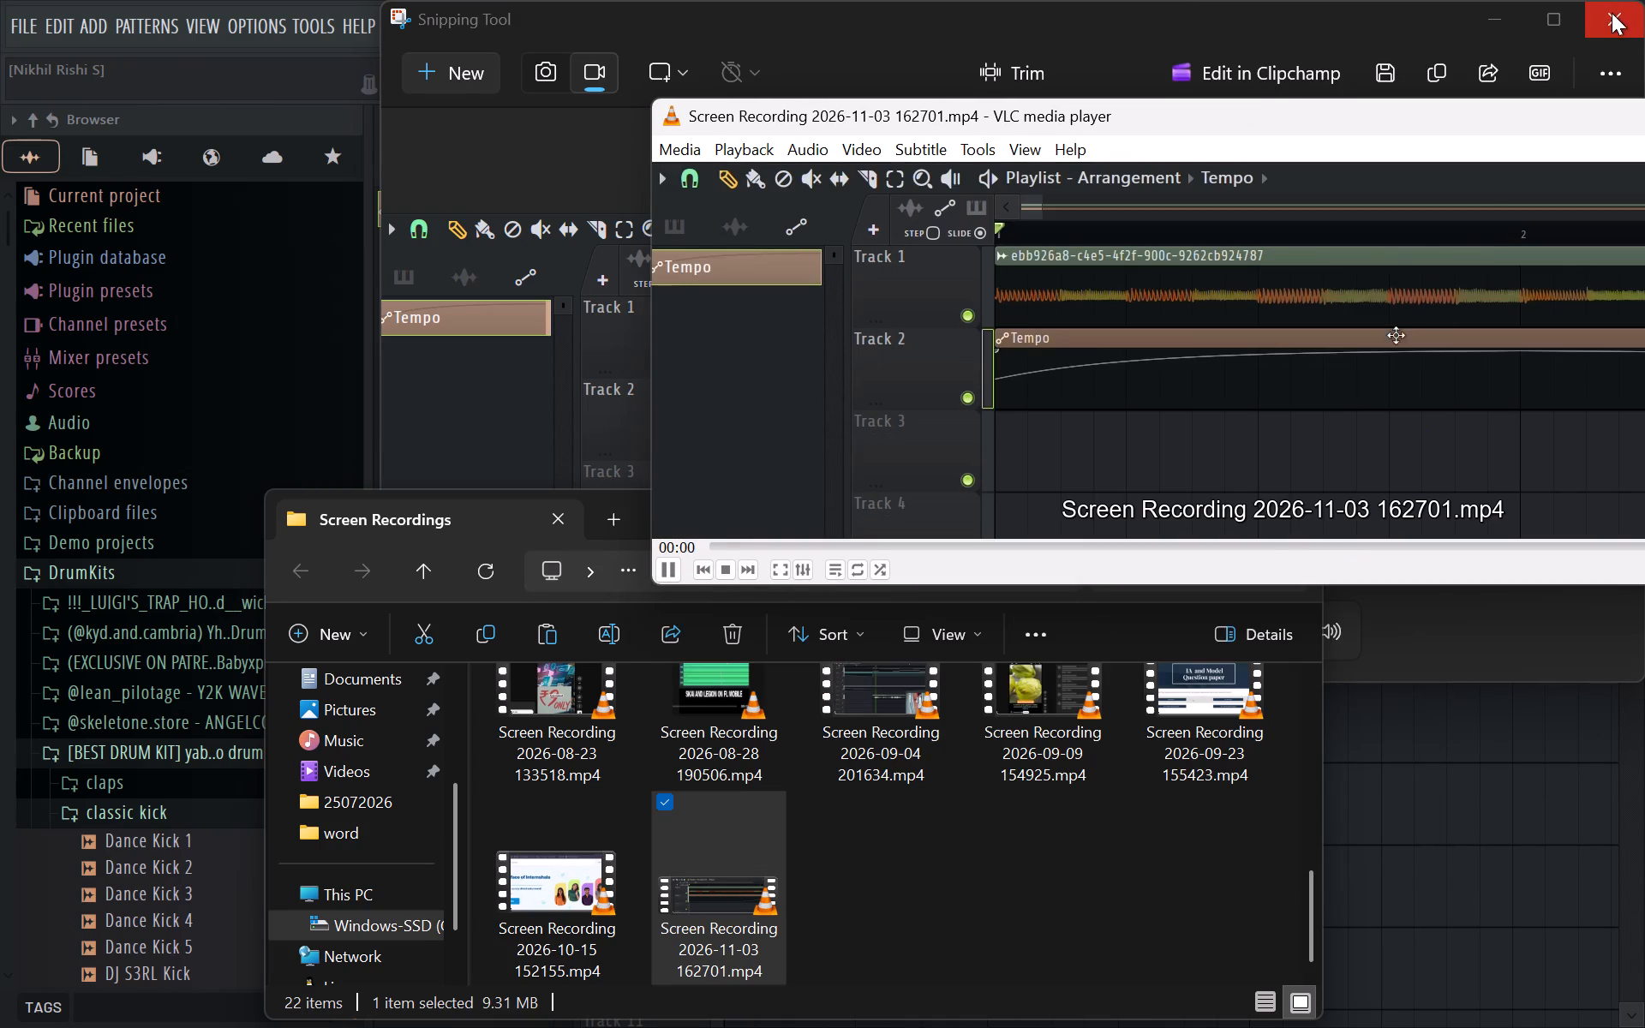
left_click(1615, 21)
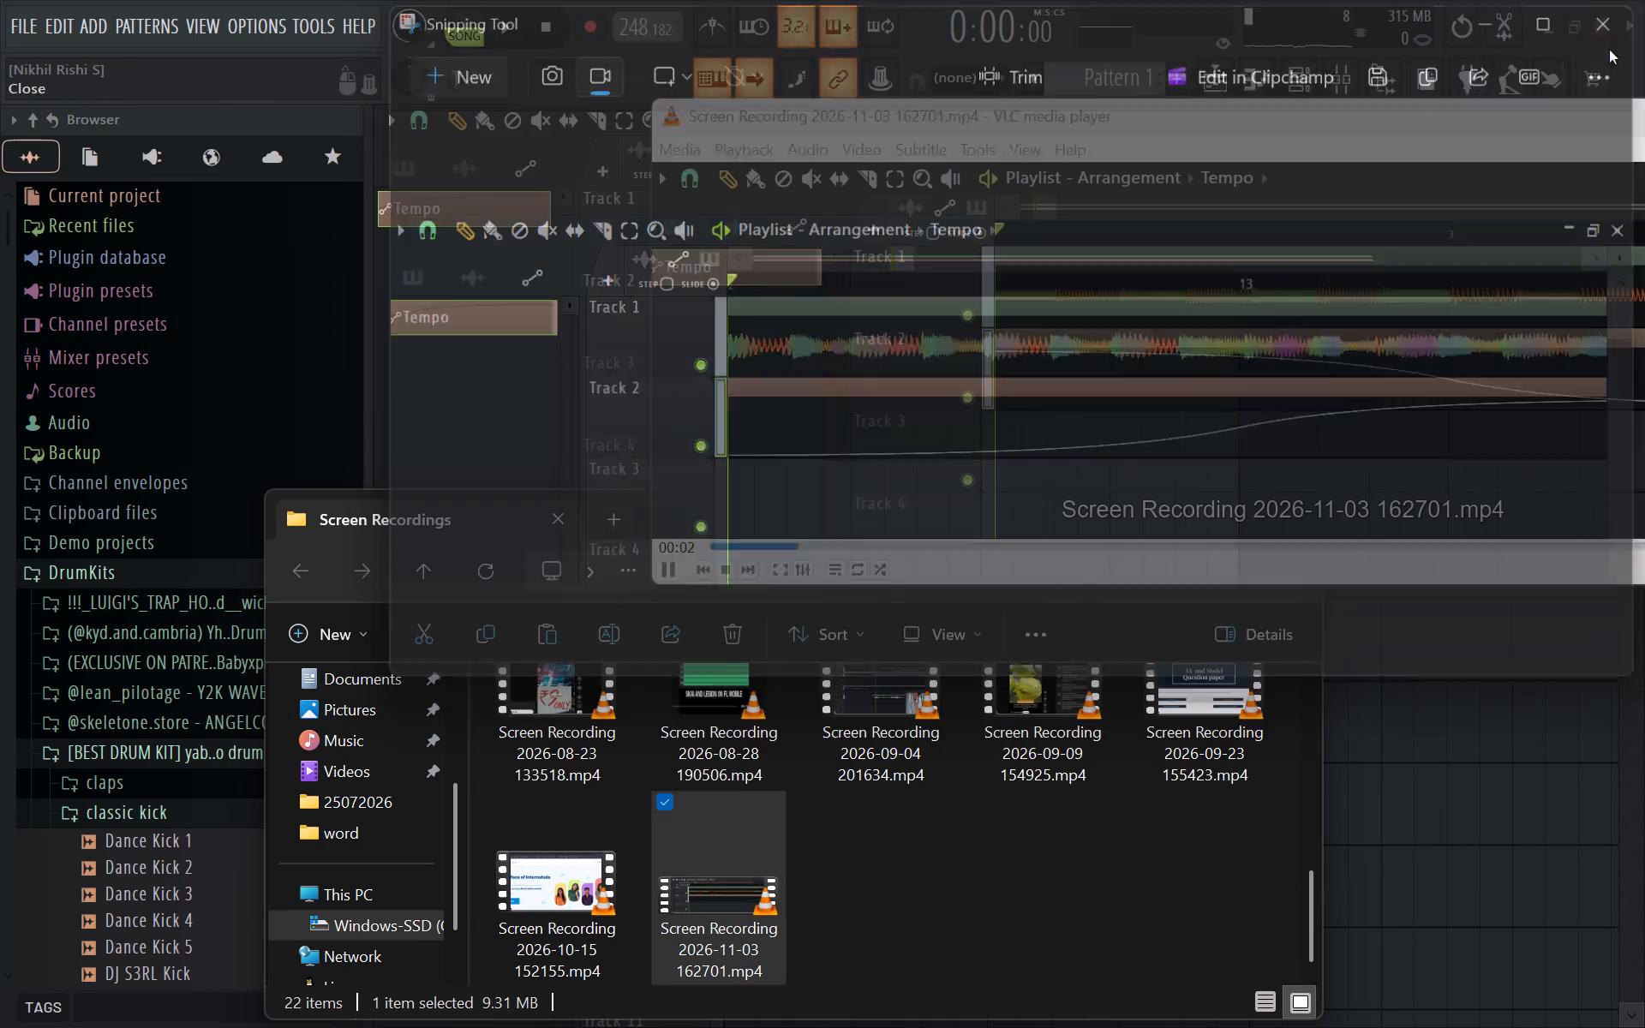
left_click_drag(1564, 110, 1039, 163)
left_click(1356, 171)
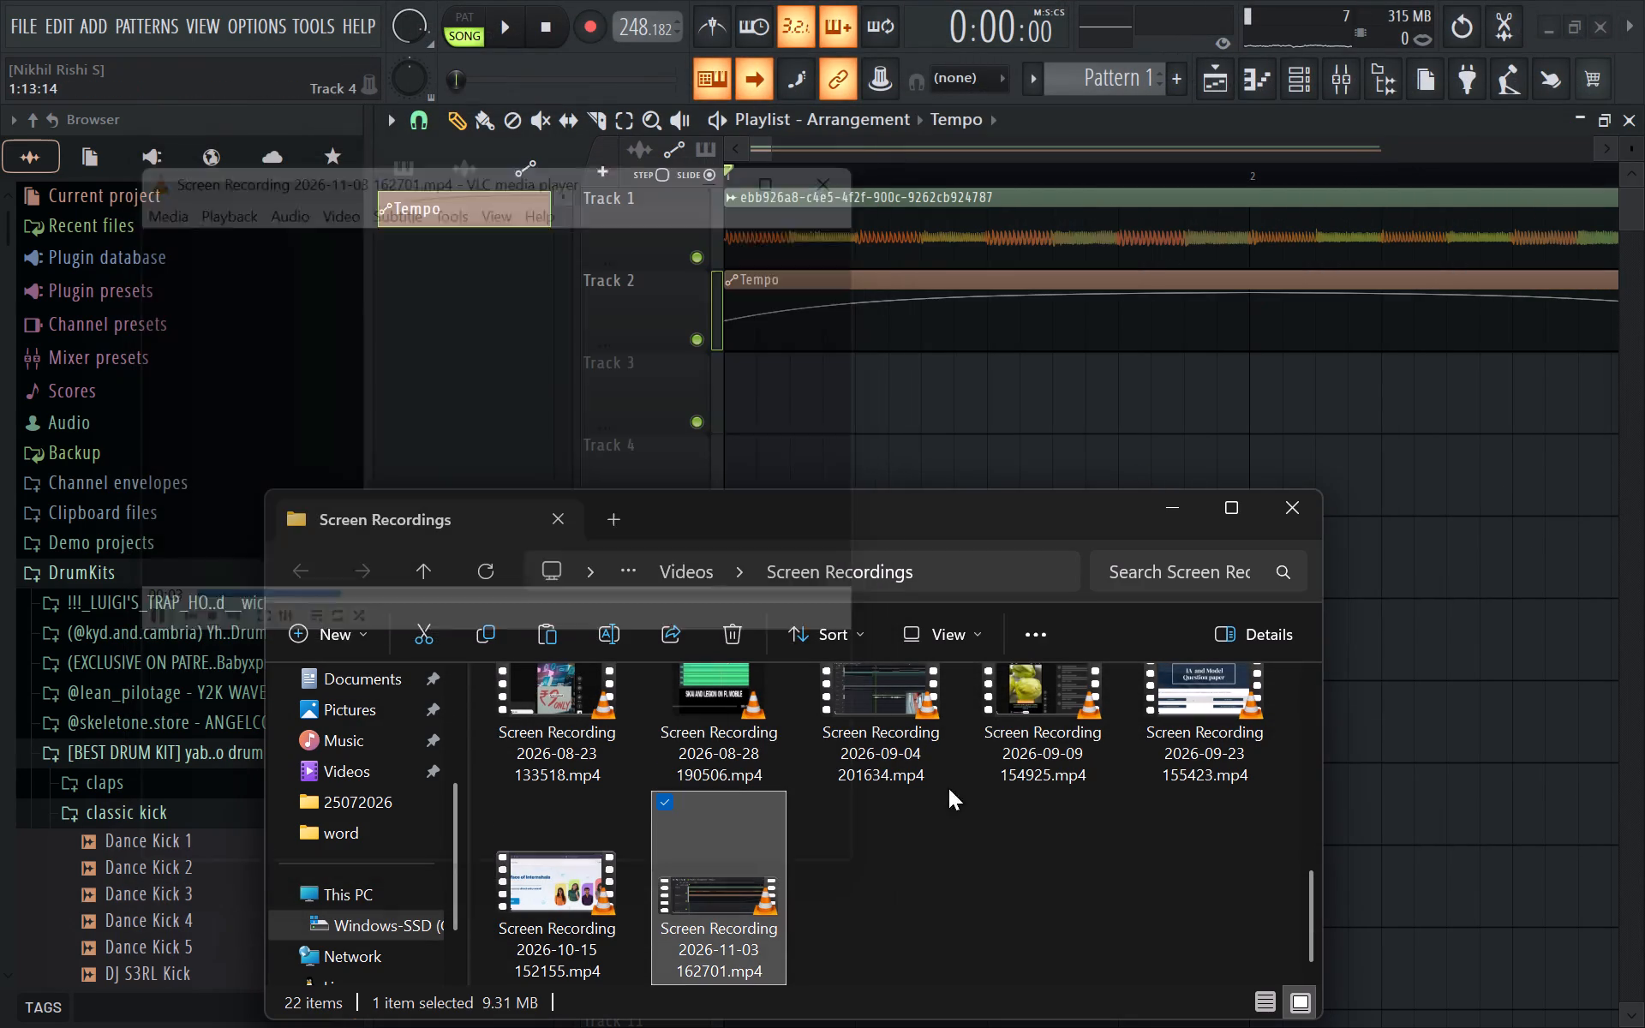
Delete Screen Recording 2026-11-03 162701.mp4 from the Screen Recordings folder.
key("Delete")
Switch to FL Studio and briefly audition the song from the start.
left_click(1250, 128)
key("space")
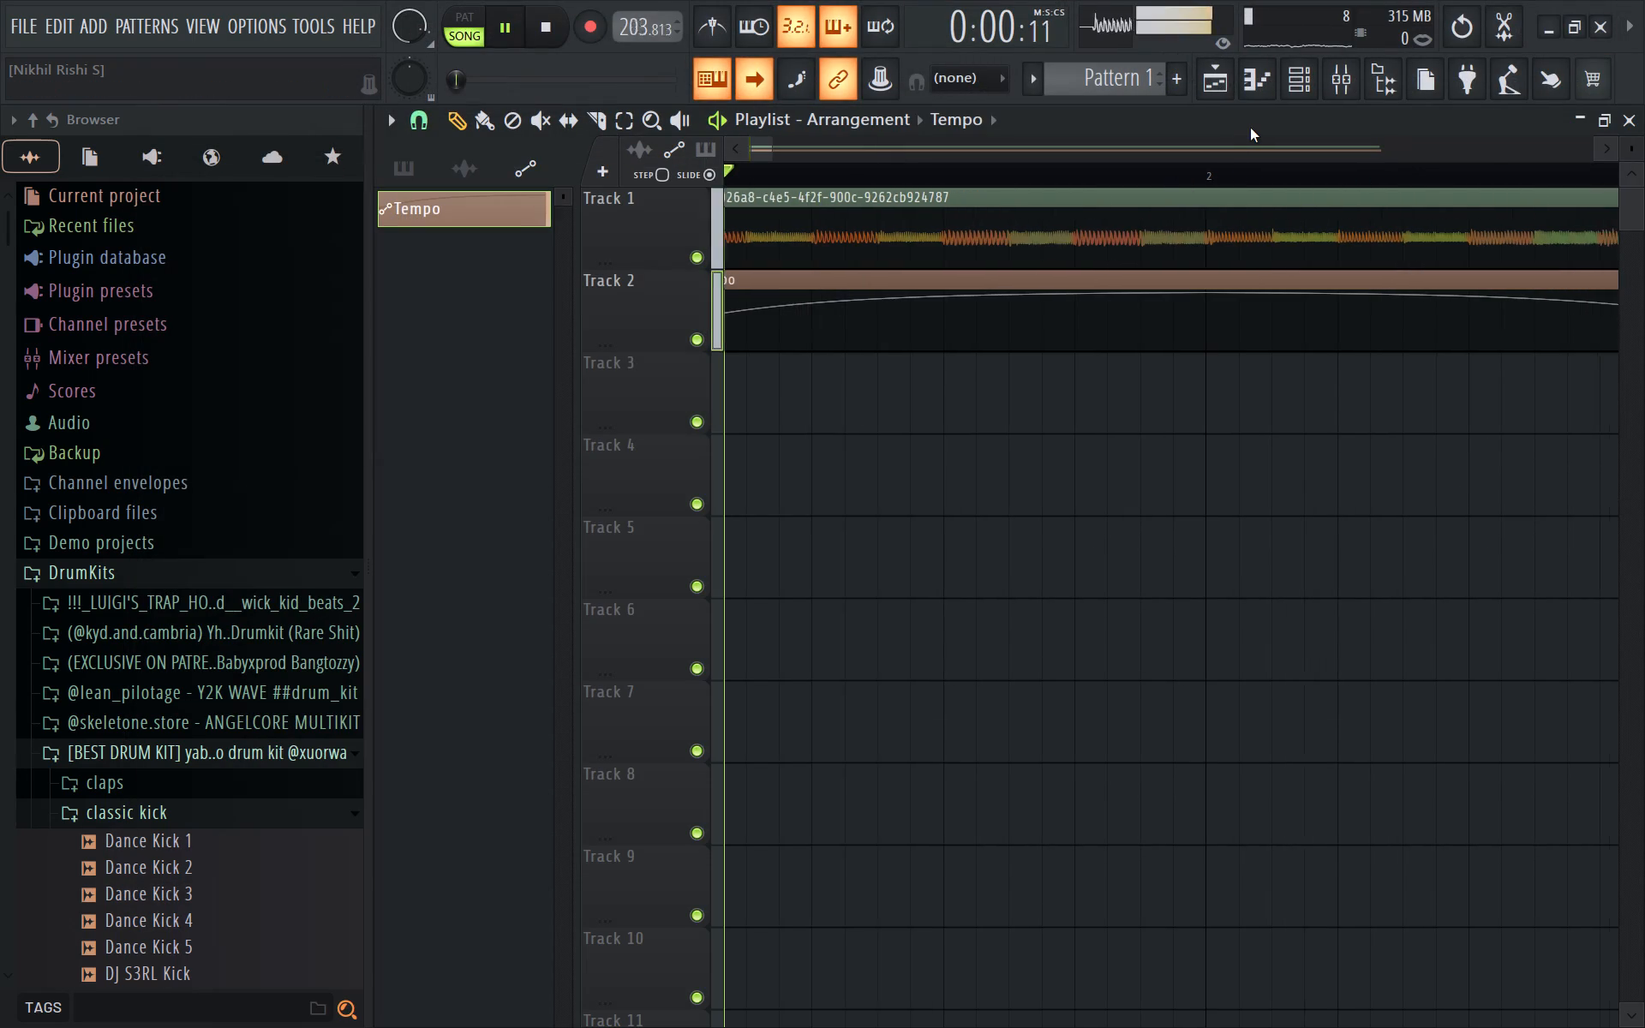
key("space")
Start a Snipping Tool video recording of the playlist from its title bar down to Track 3, toggling system audio beforehand.
key("shift+super+s")
left_click(685, 53)
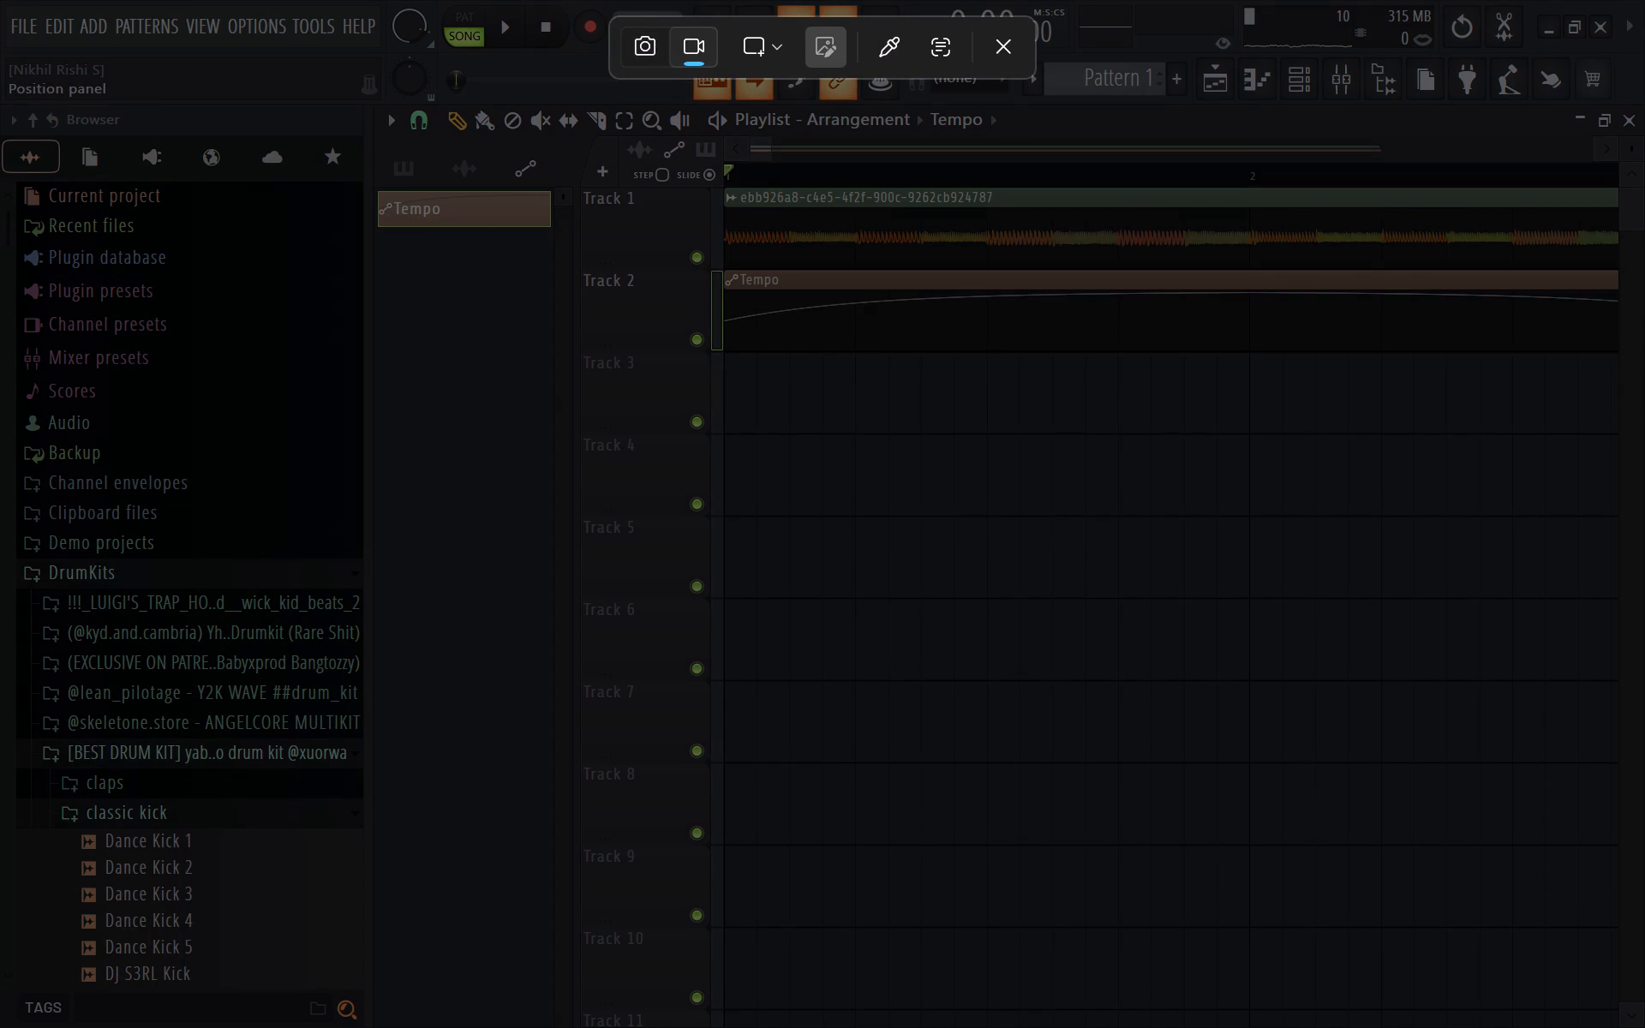
left_click_drag(375, 107, 1644, 409)
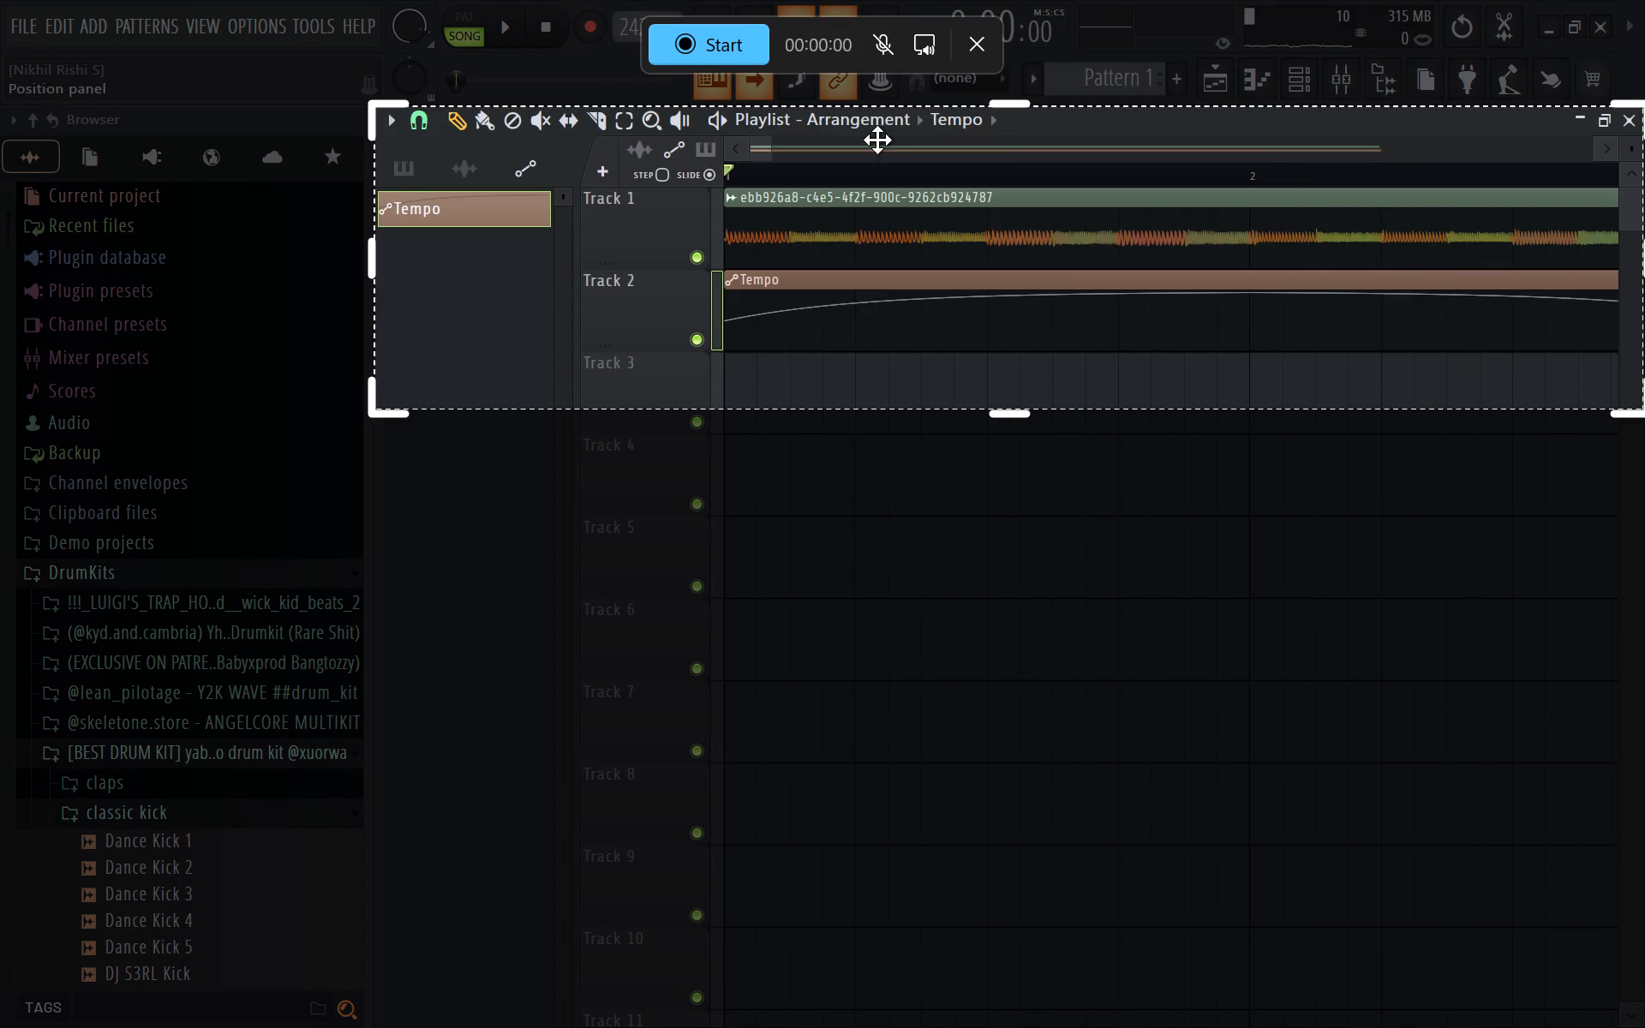
left_click(917, 46)
left_click(917, 46)
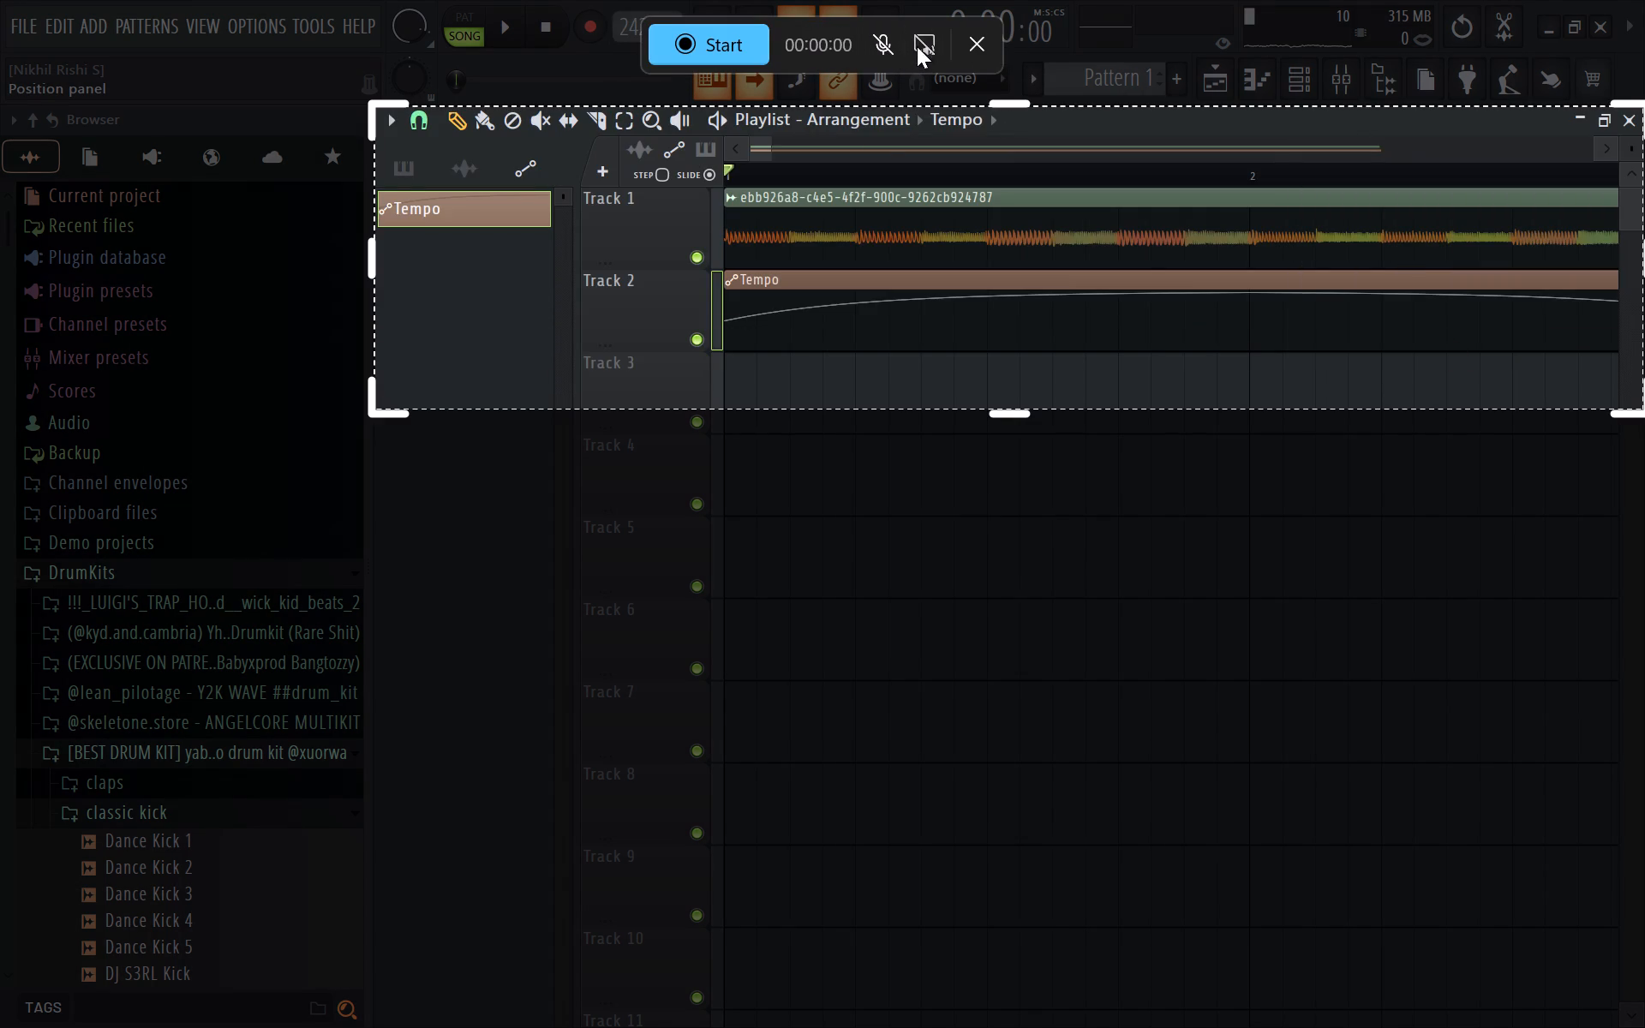
right_click(919, 47)
left_click(725, 33)
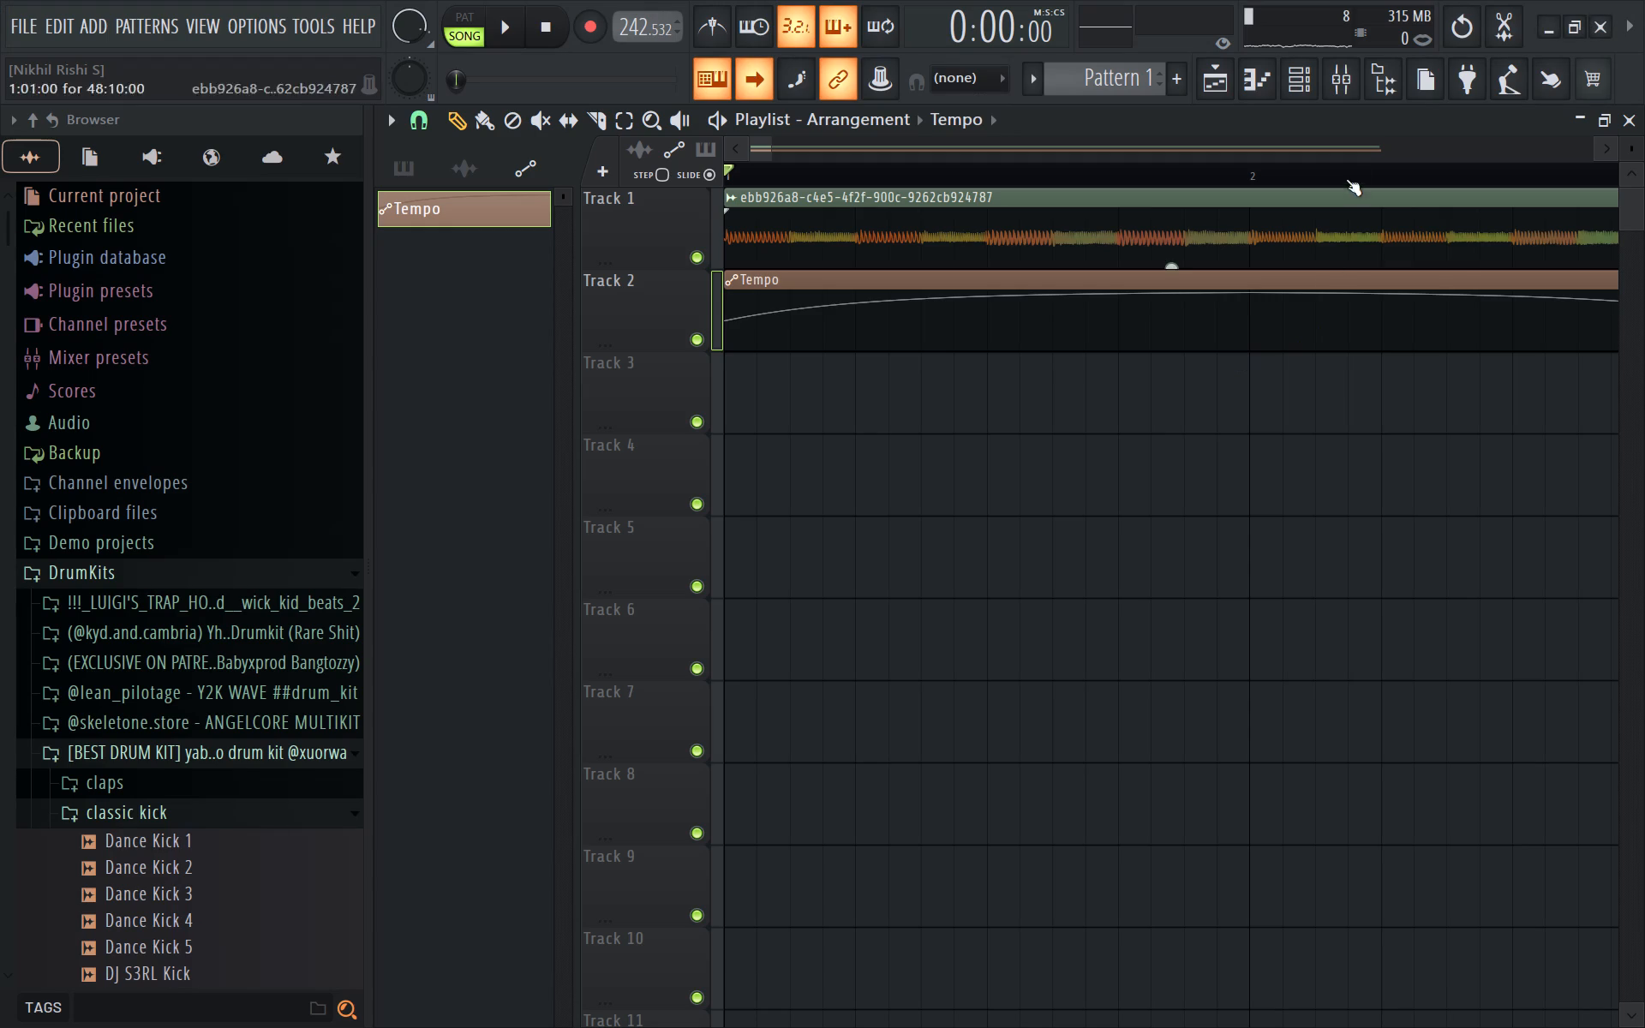
Play the song for a second or two in FL Studio, stop playback and end the test recording.
left_click(417, 596)
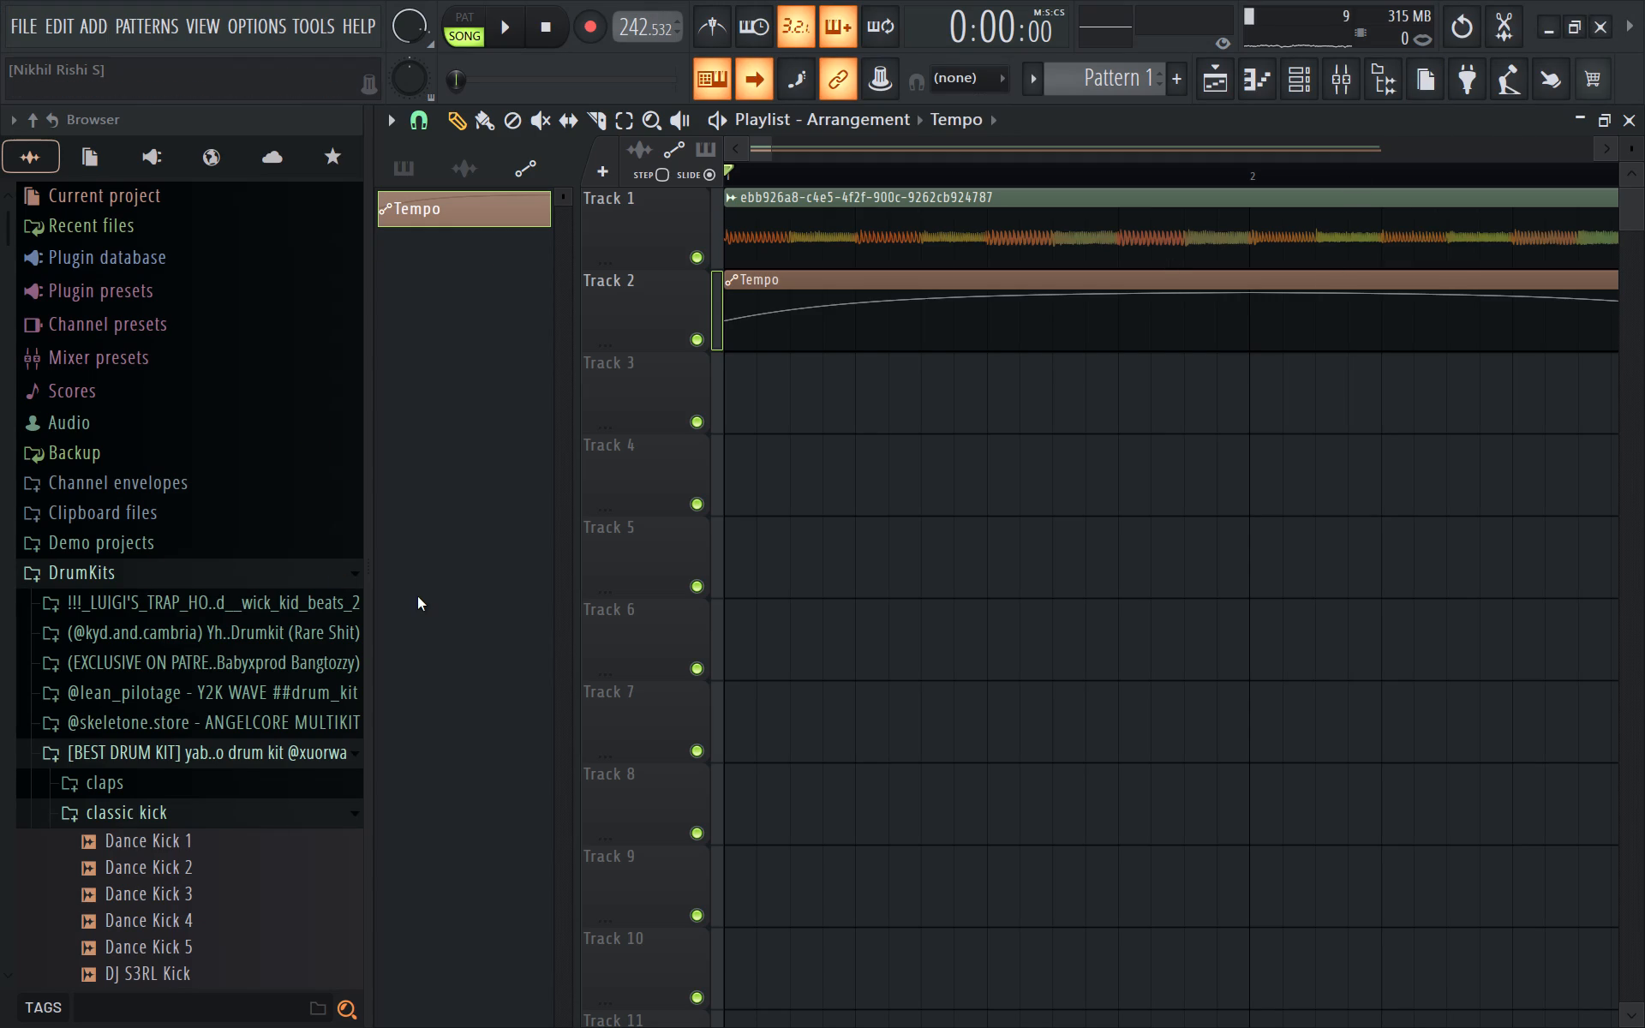
key("space")
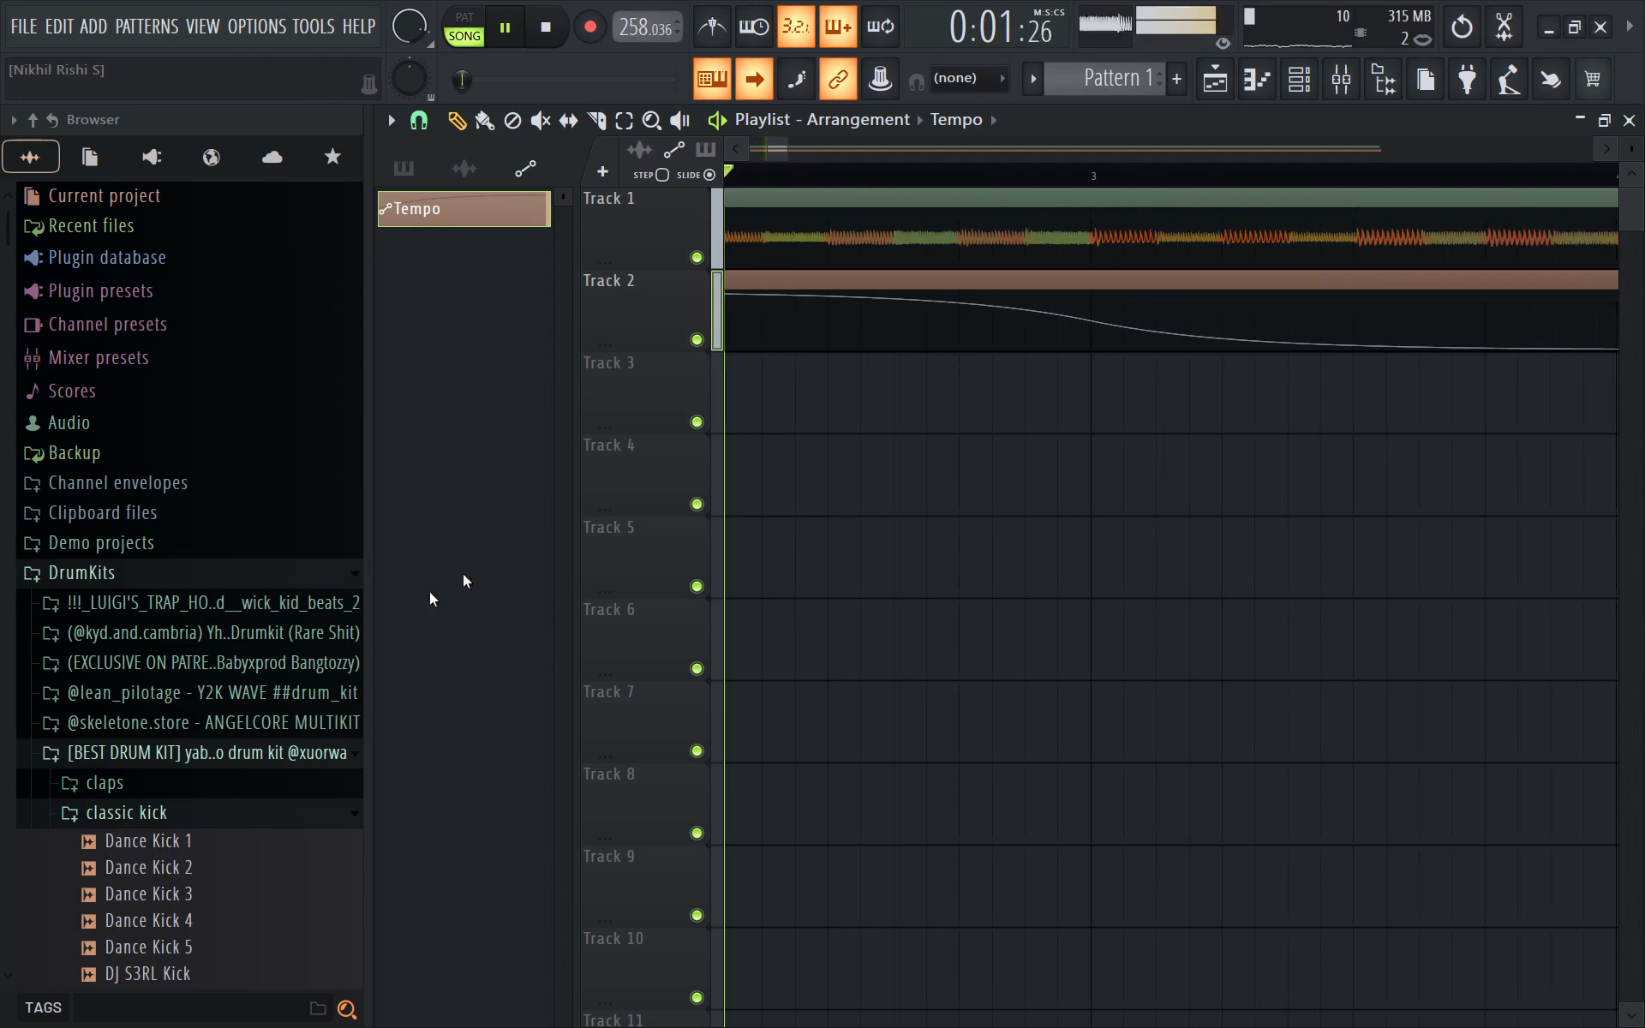
key("space")
left_click(748, 53)
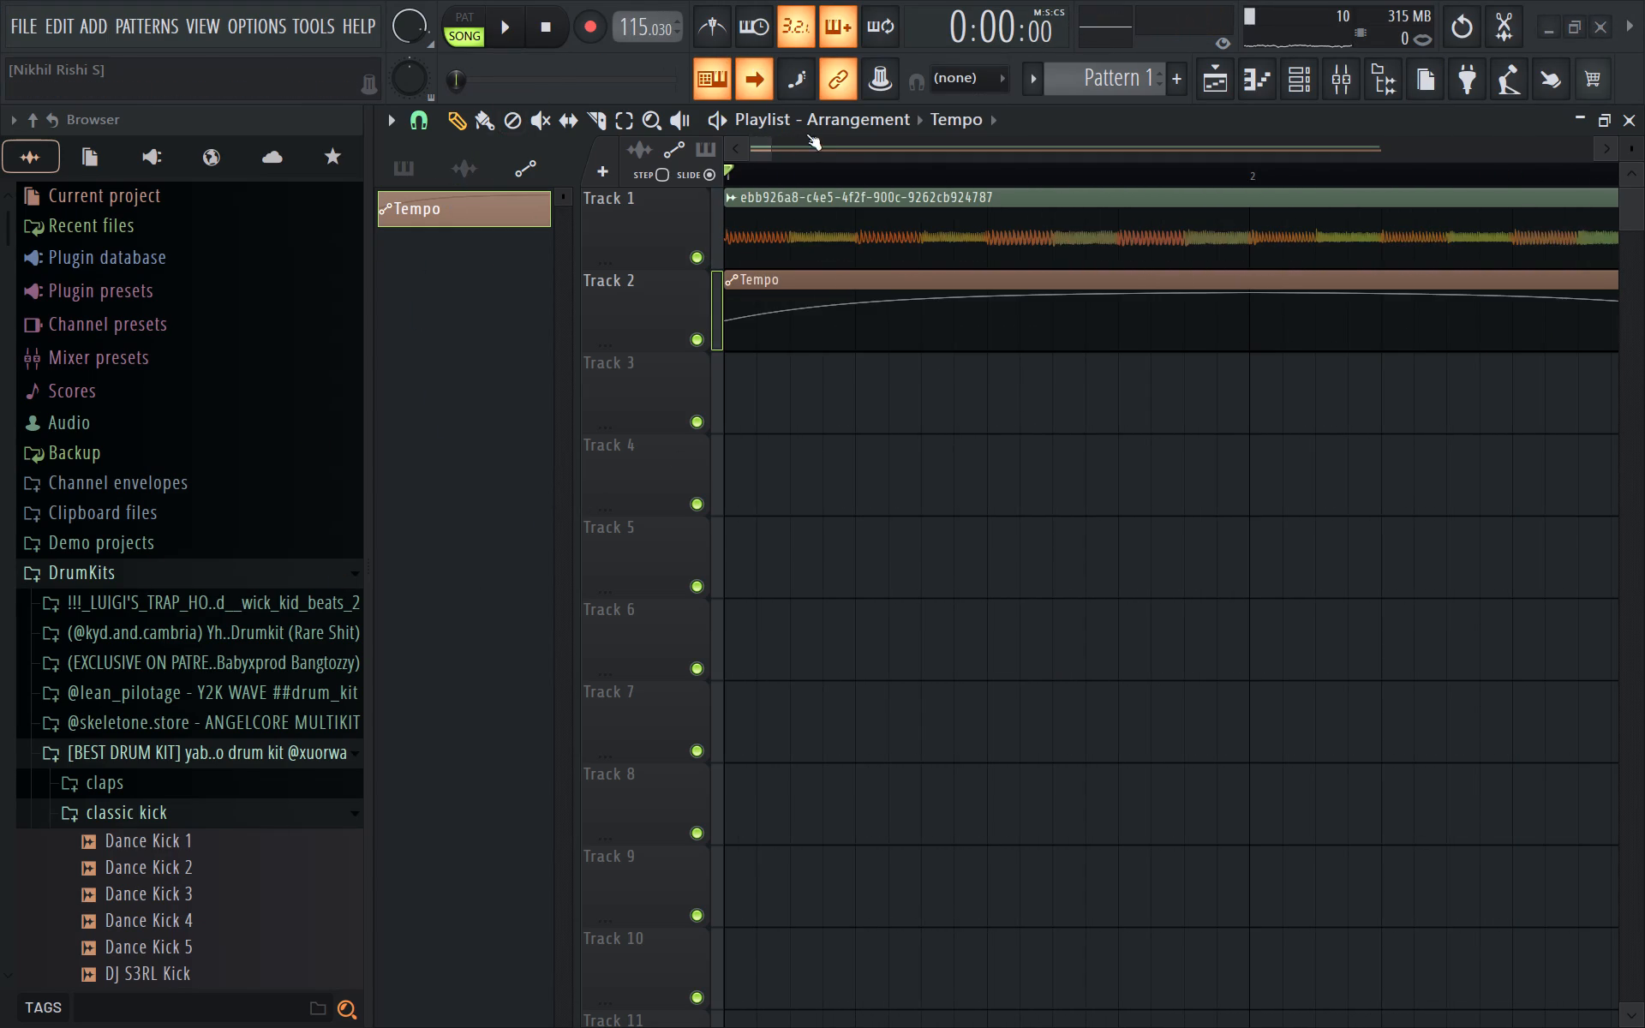
Play back the short test recording and close Snipping Tool.
left_click(705, 628)
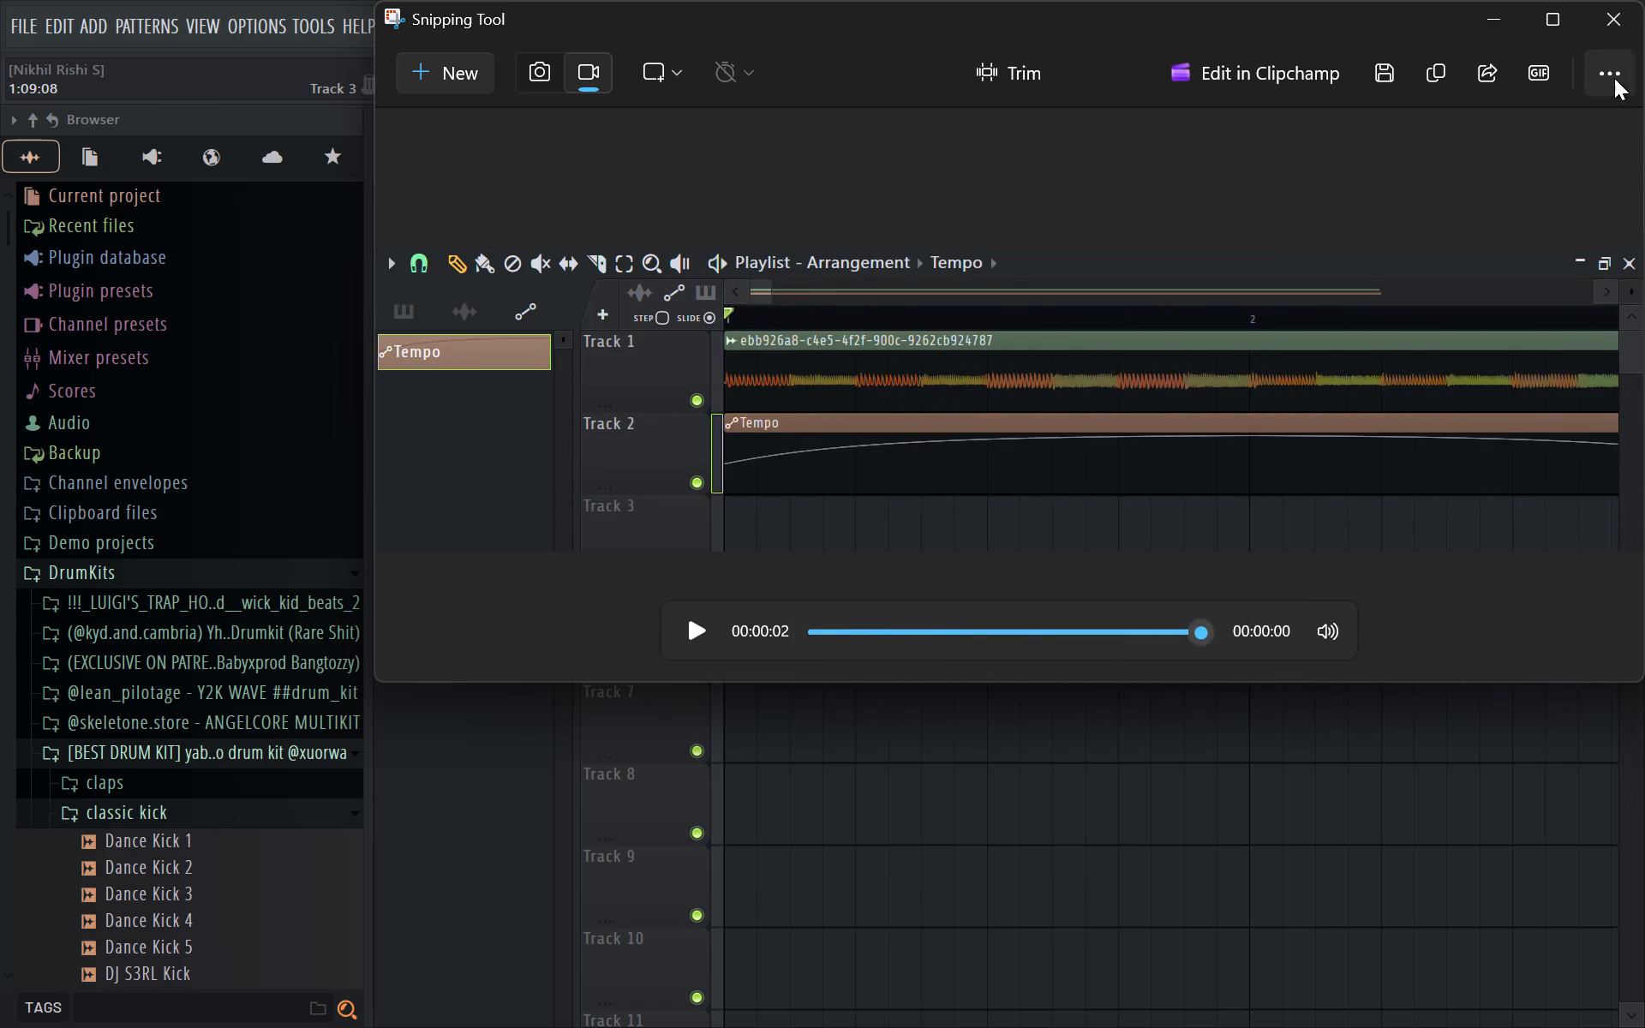
left_click(1617, 33)
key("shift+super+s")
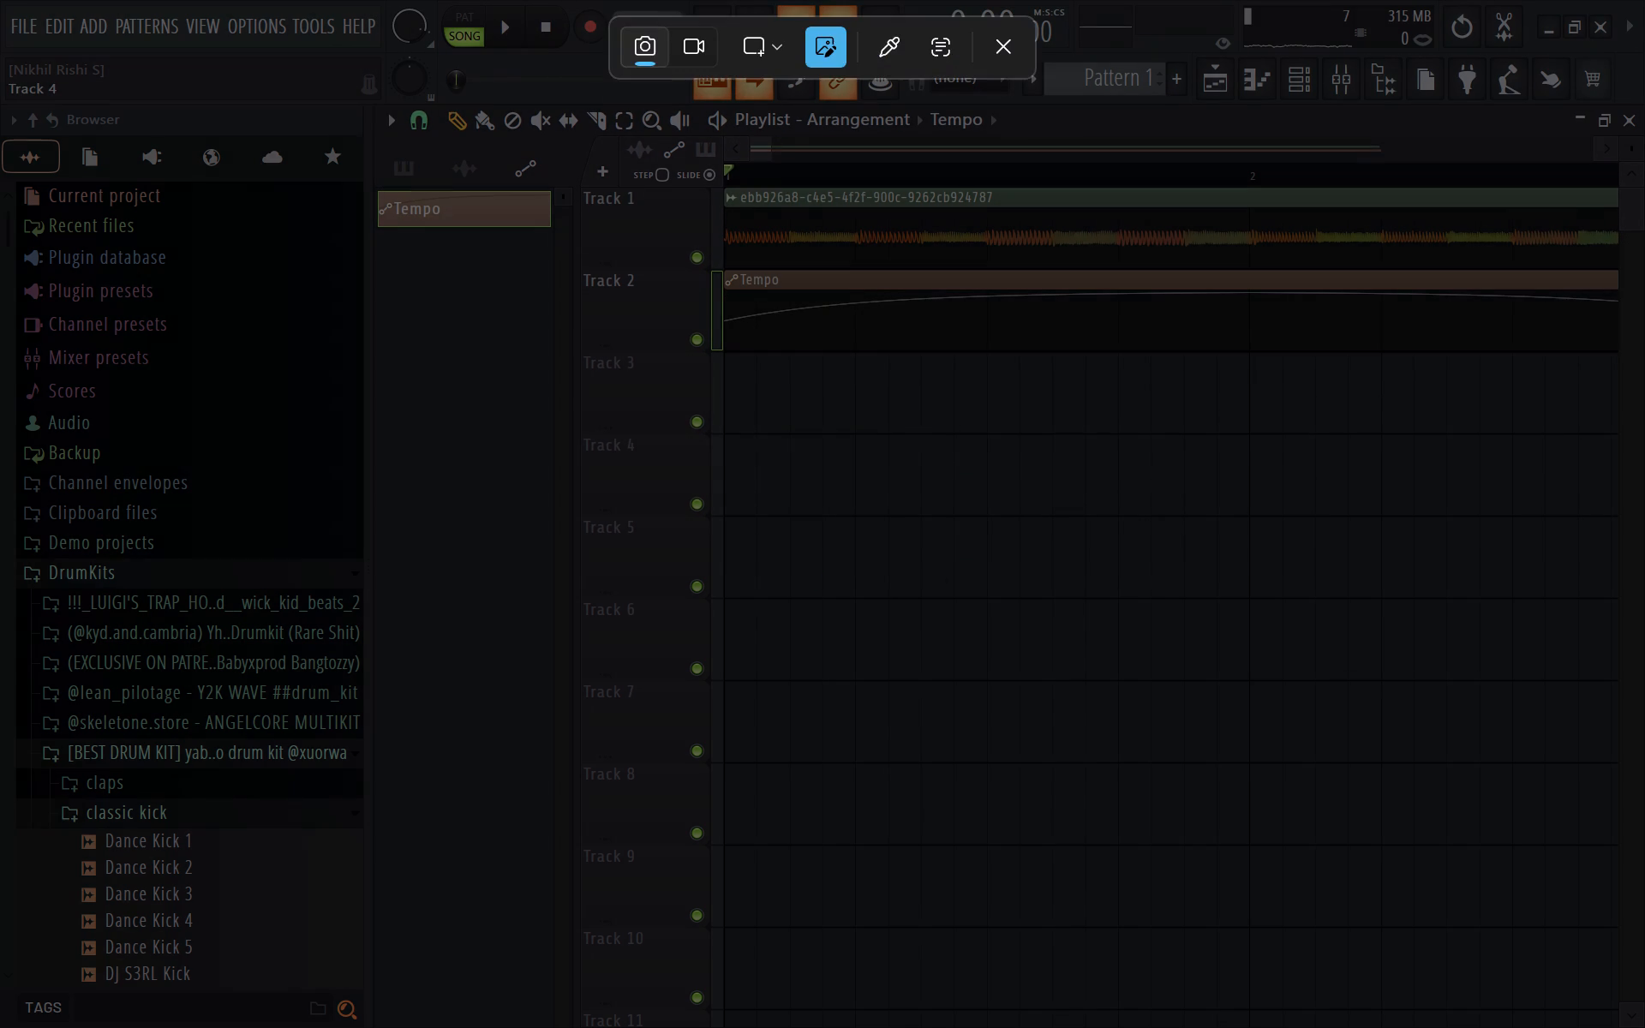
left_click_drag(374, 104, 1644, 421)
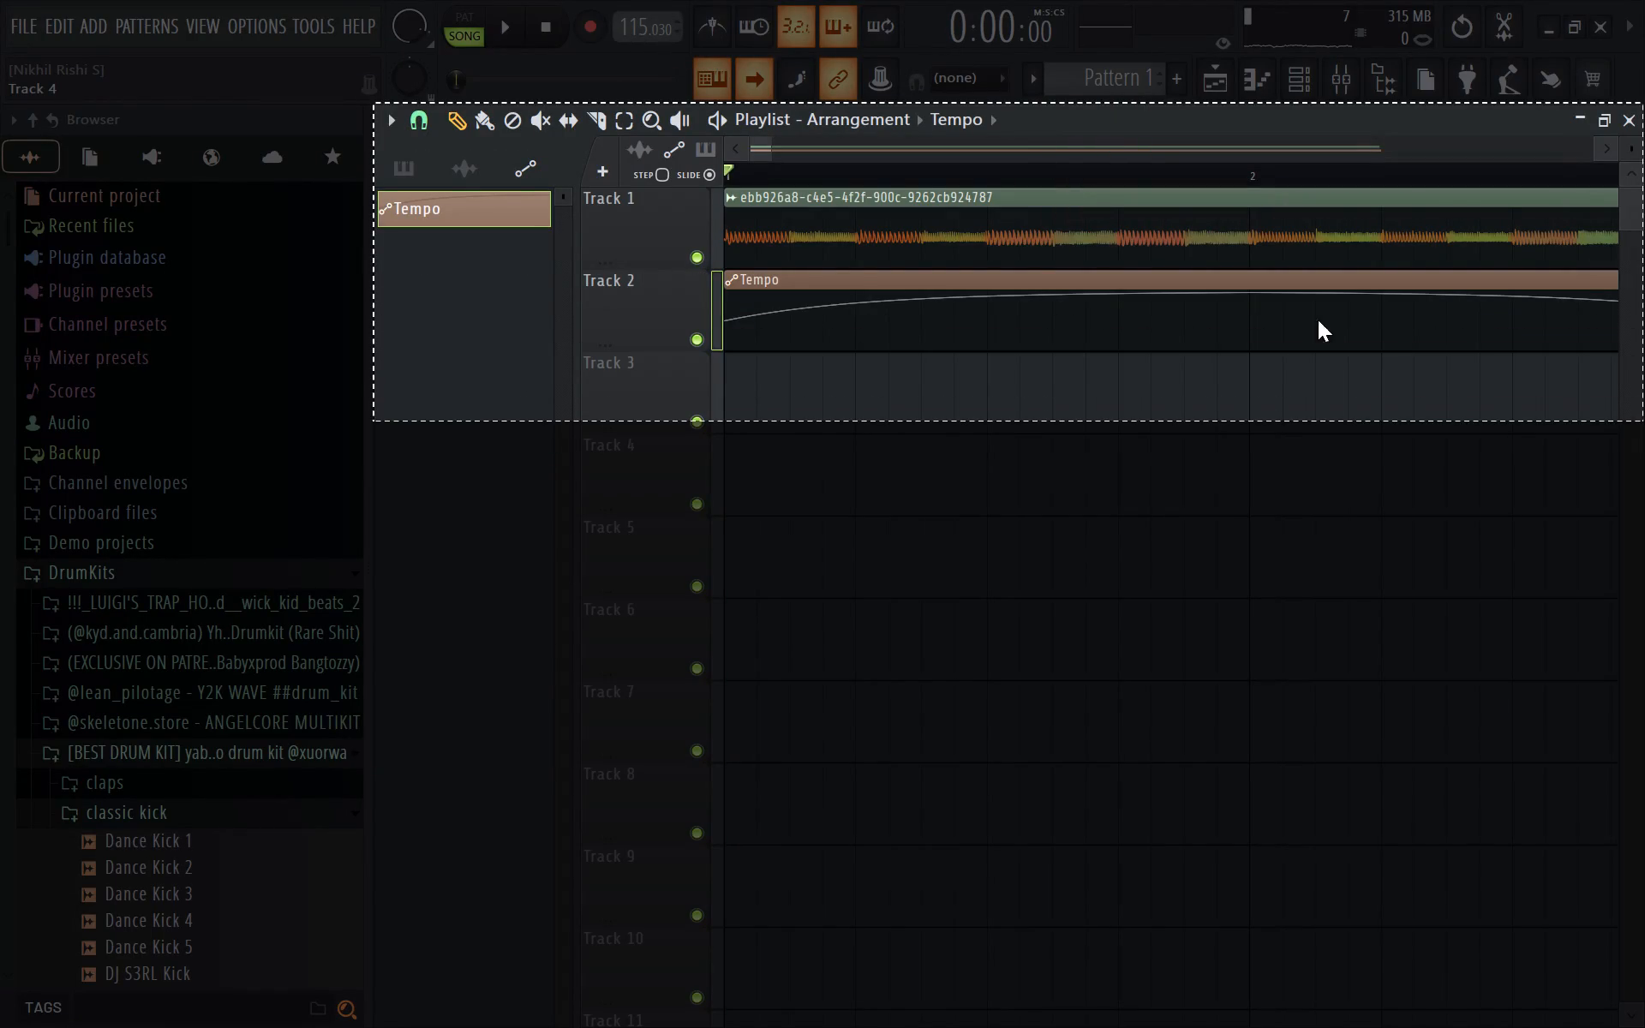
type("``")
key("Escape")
Start a new Snipping Tool video recording of the playlist area from its title bar down to Track 3.
key("shift+super+s")
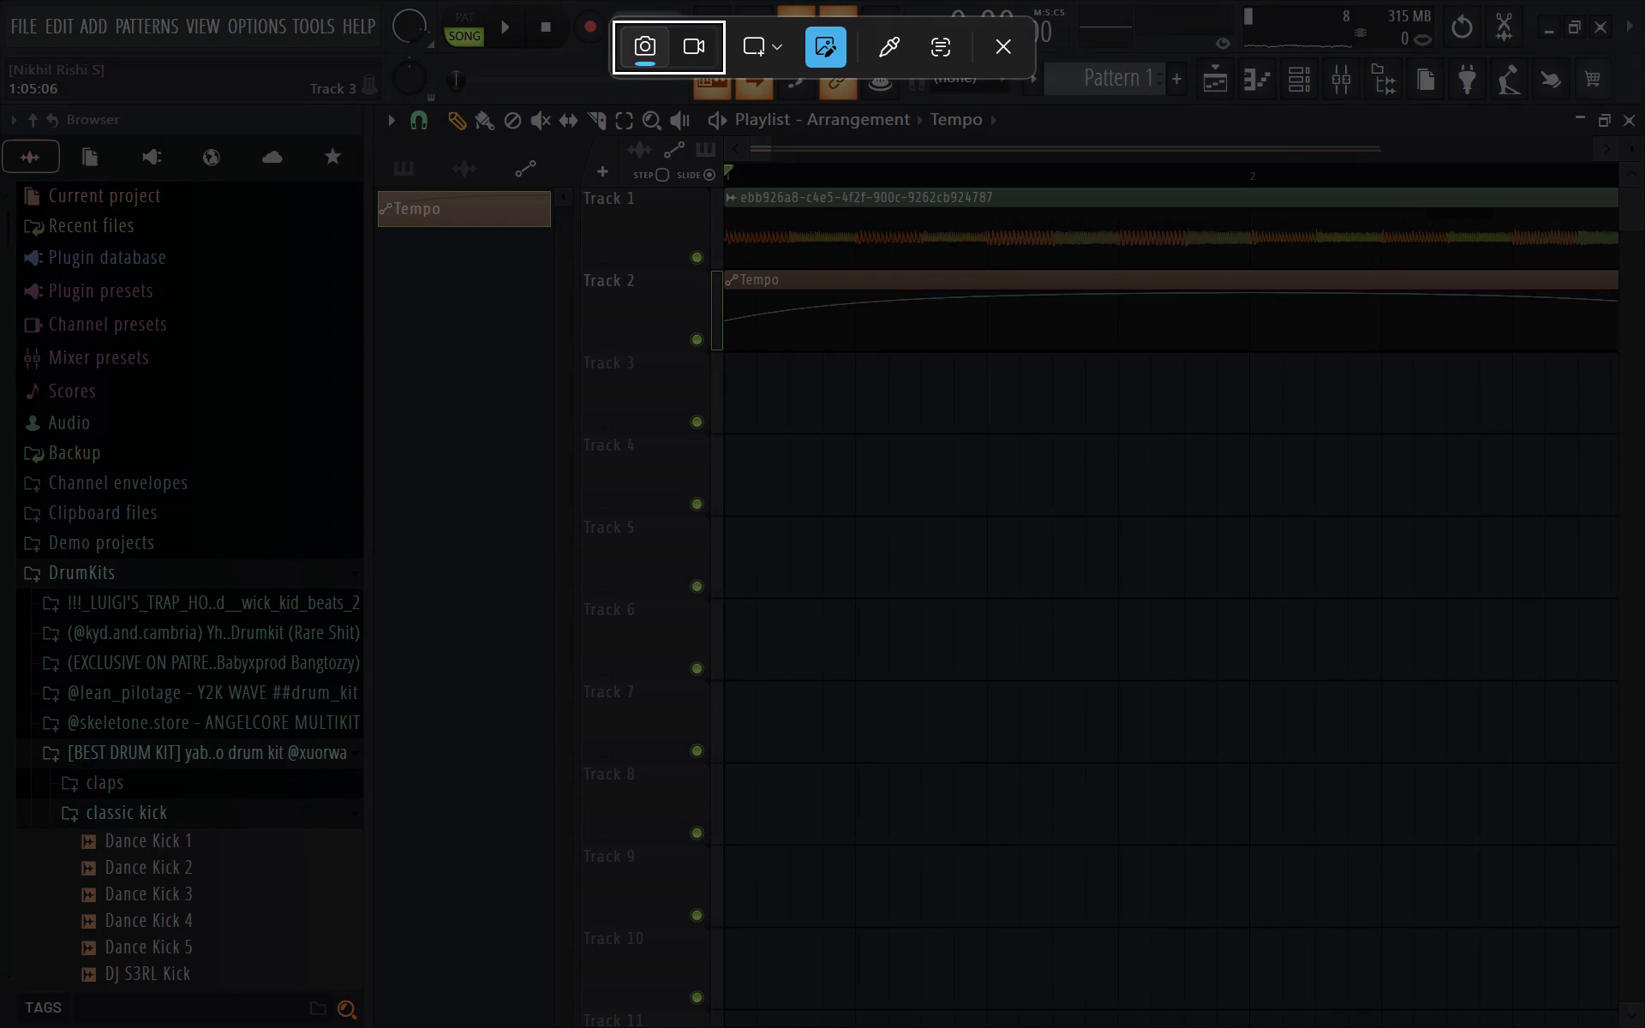
left_click(688, 35)
left_click_drag(379, 106, 433, 146)
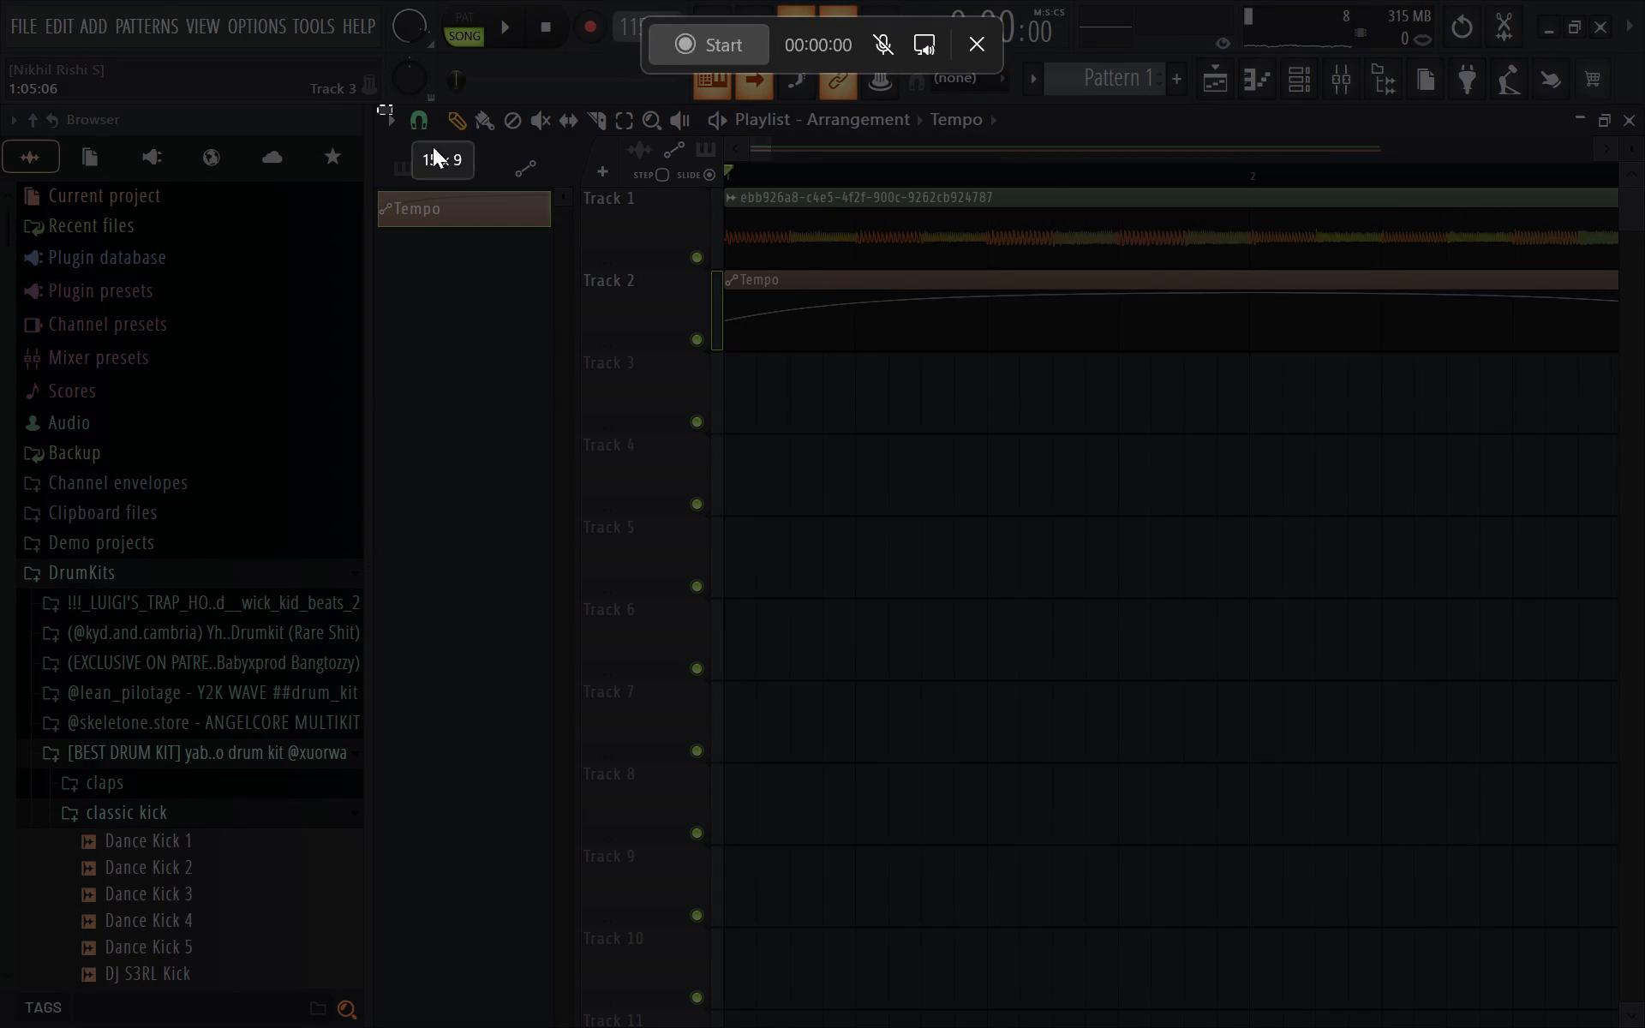
left_click_drag(433, 146, 1644, 416)
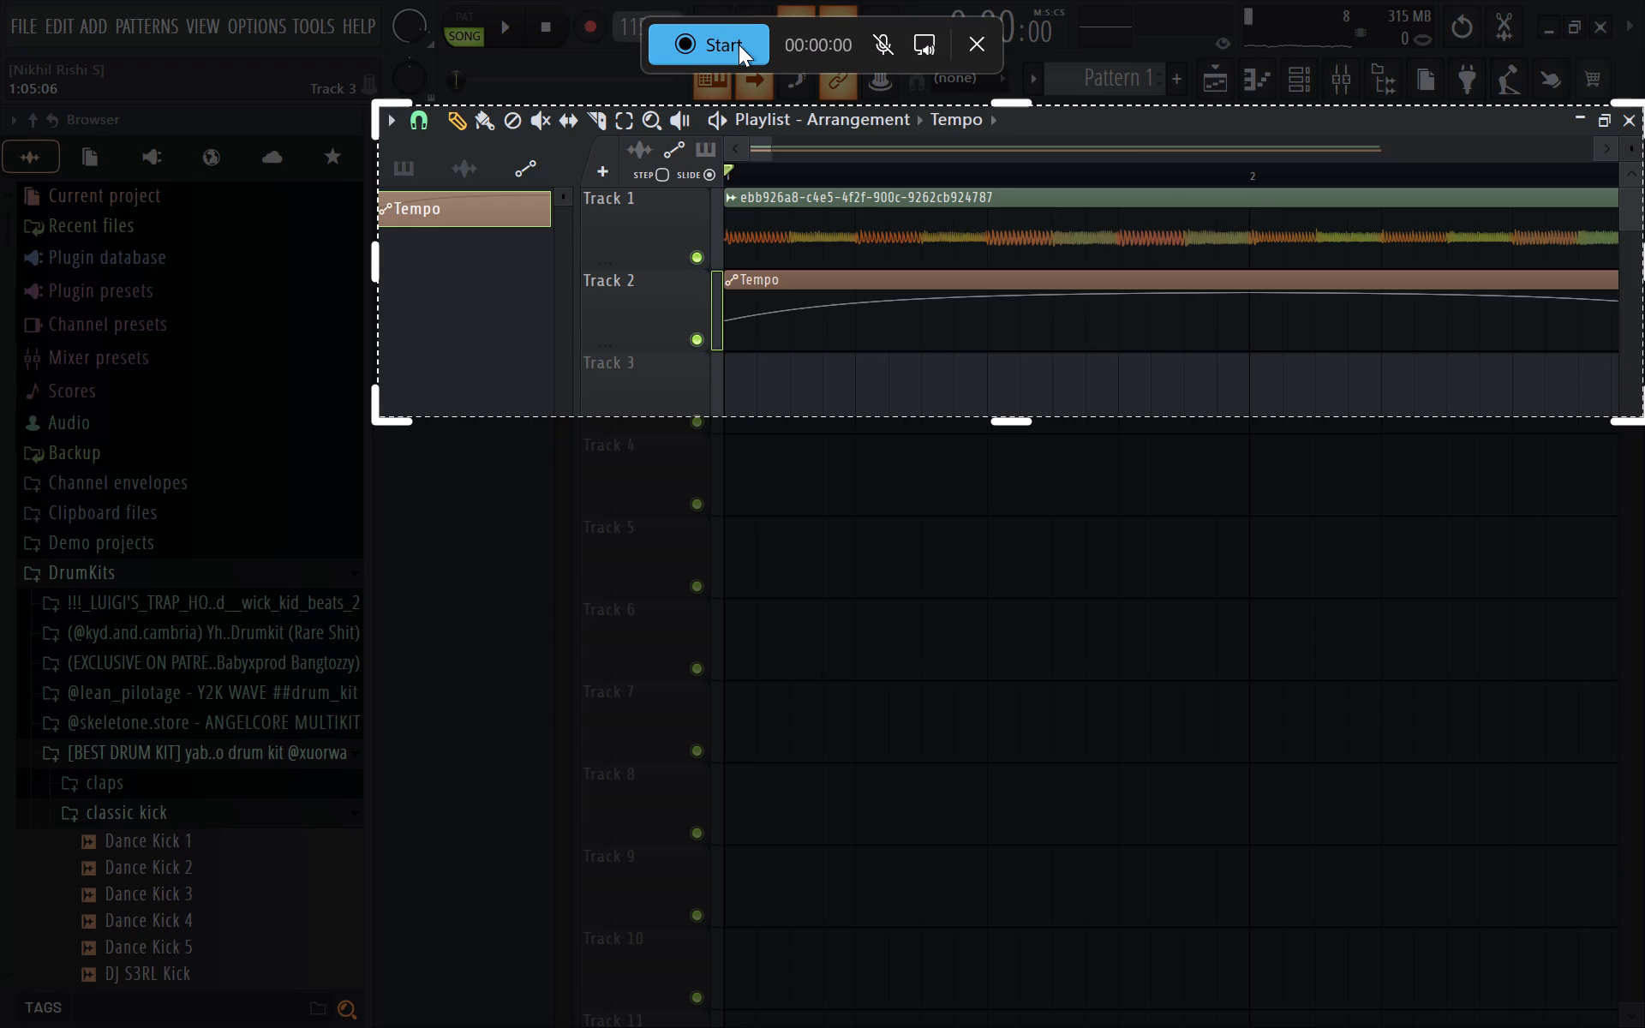
left_click(739, 45)
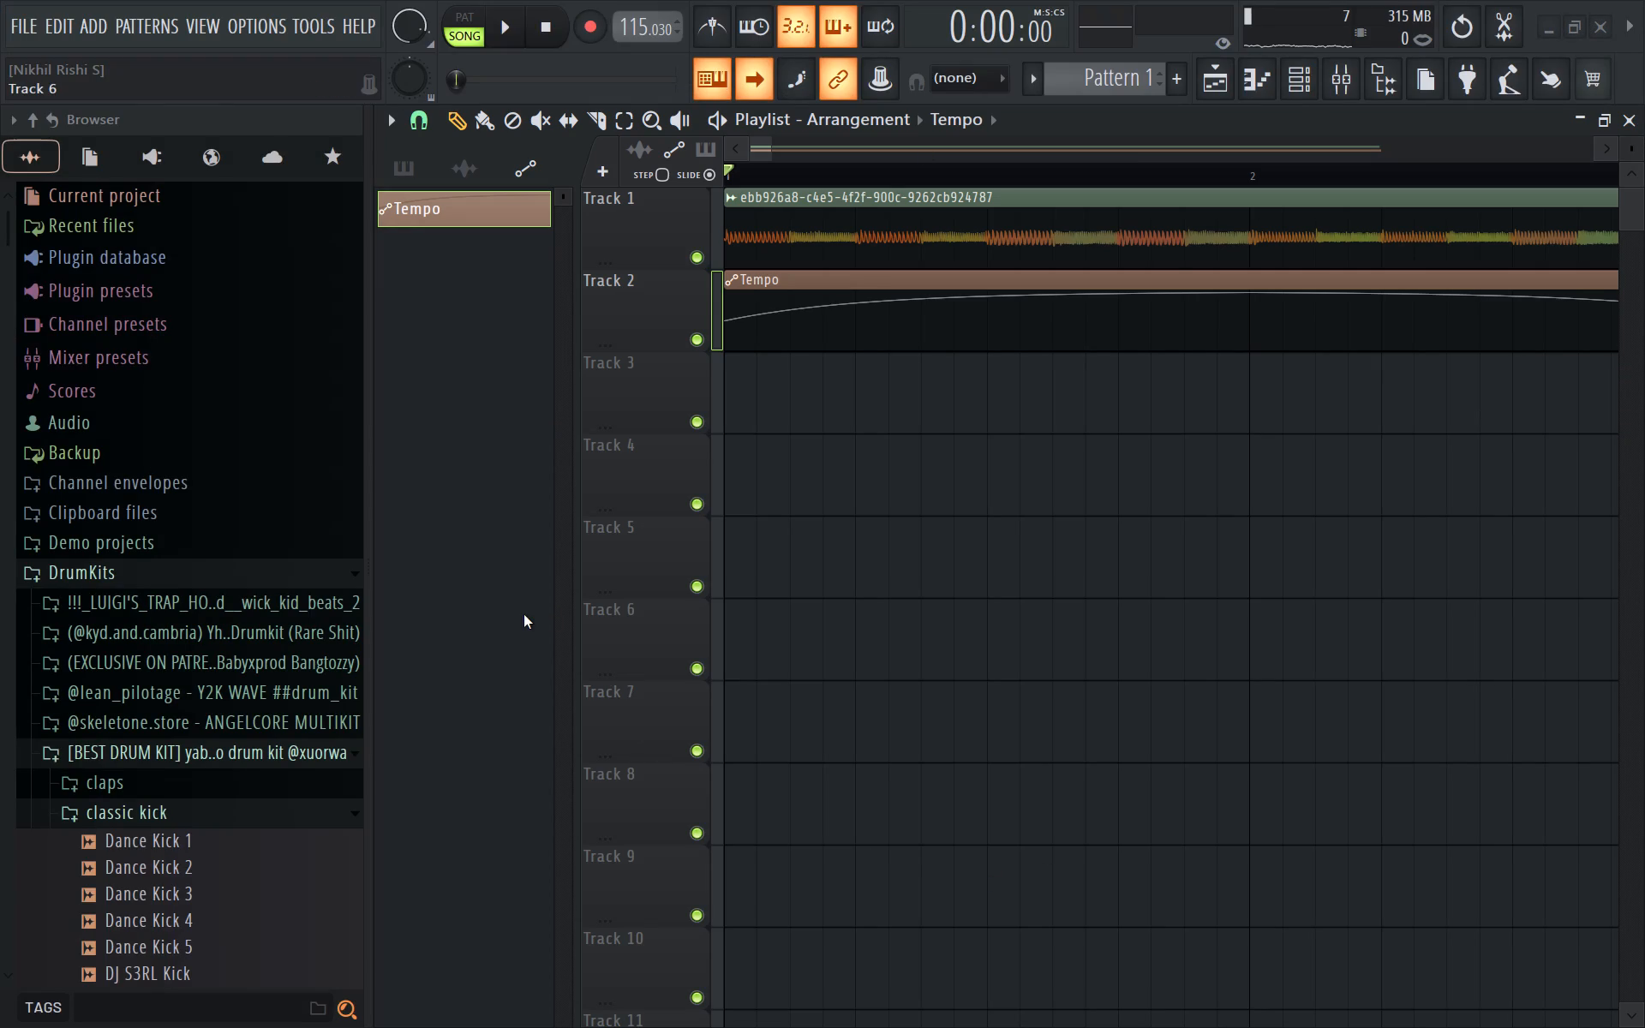
Switch to FL Studio, play the song from the start for about 24 seconds, stop playback and end the screen recording.
key("space")
left_click(1473, 123)
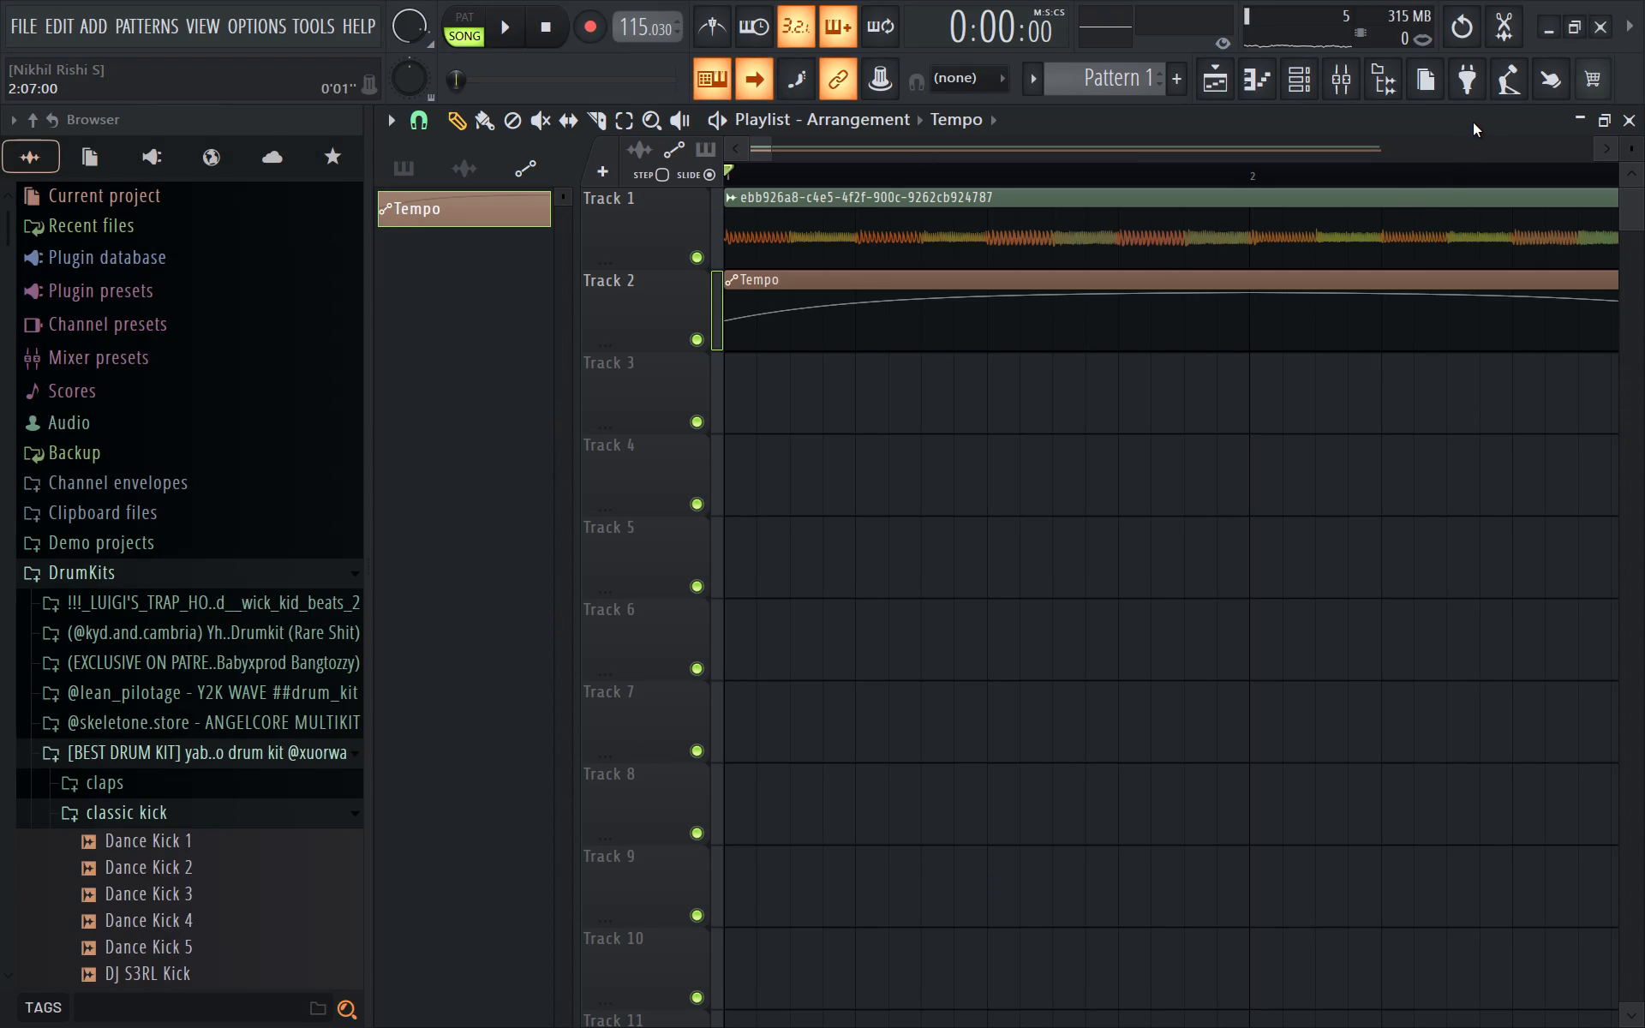
key("space")
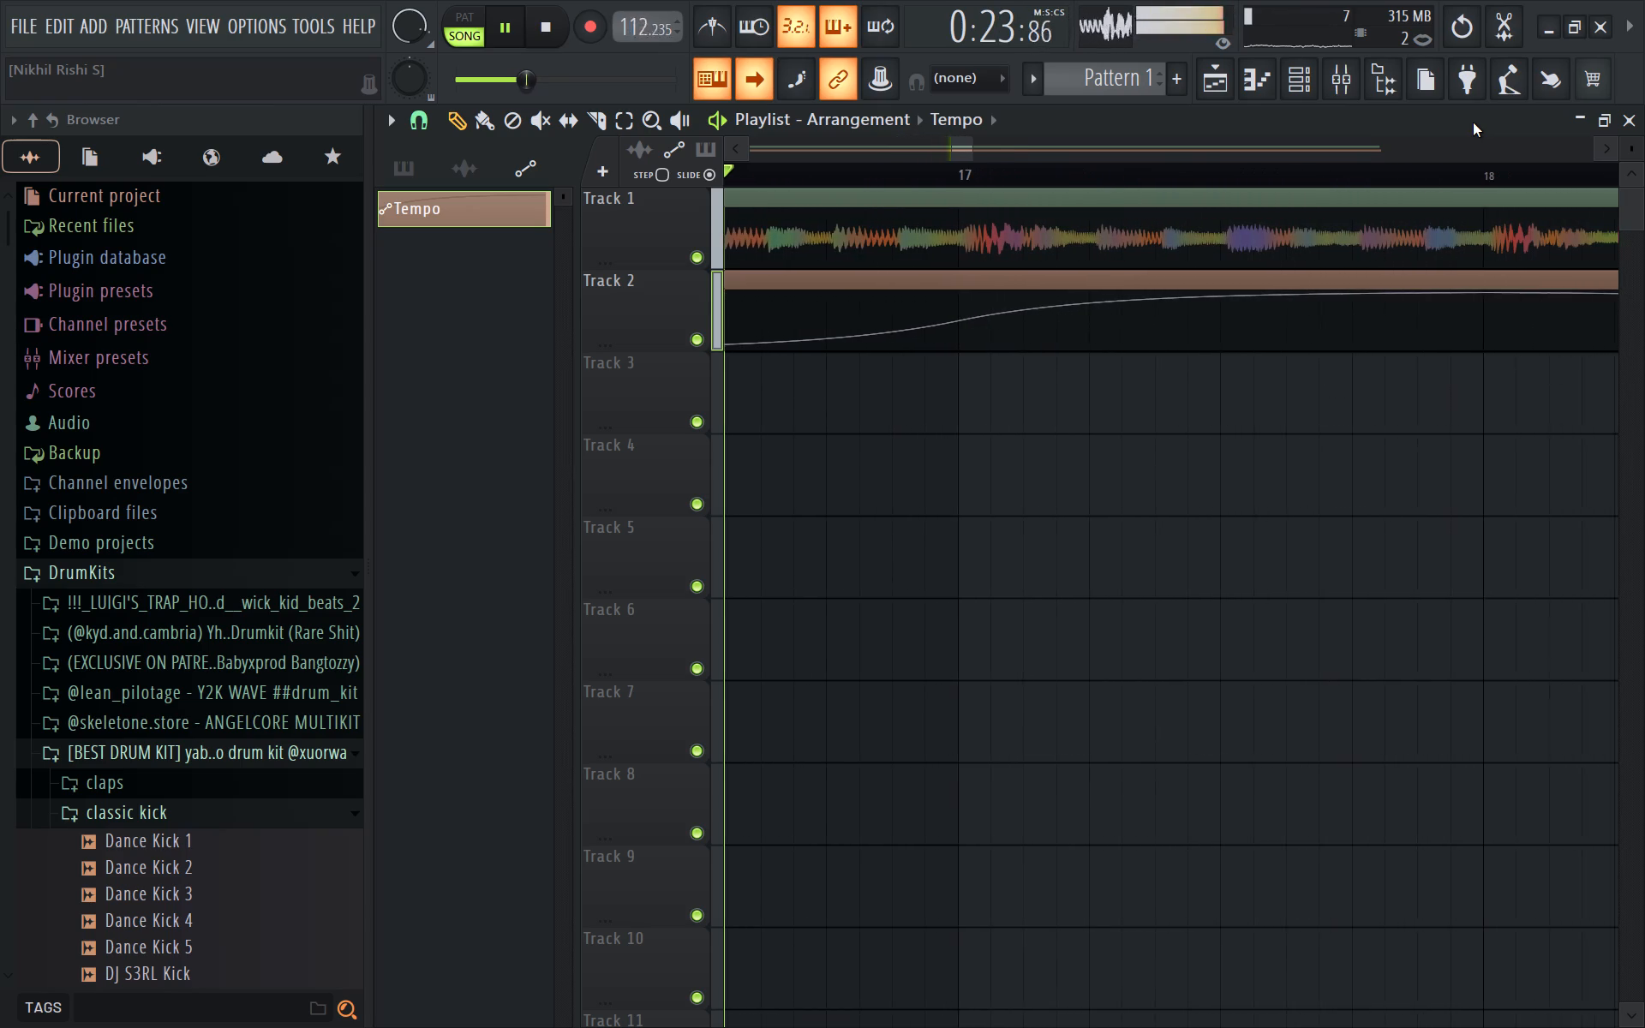
key("space")
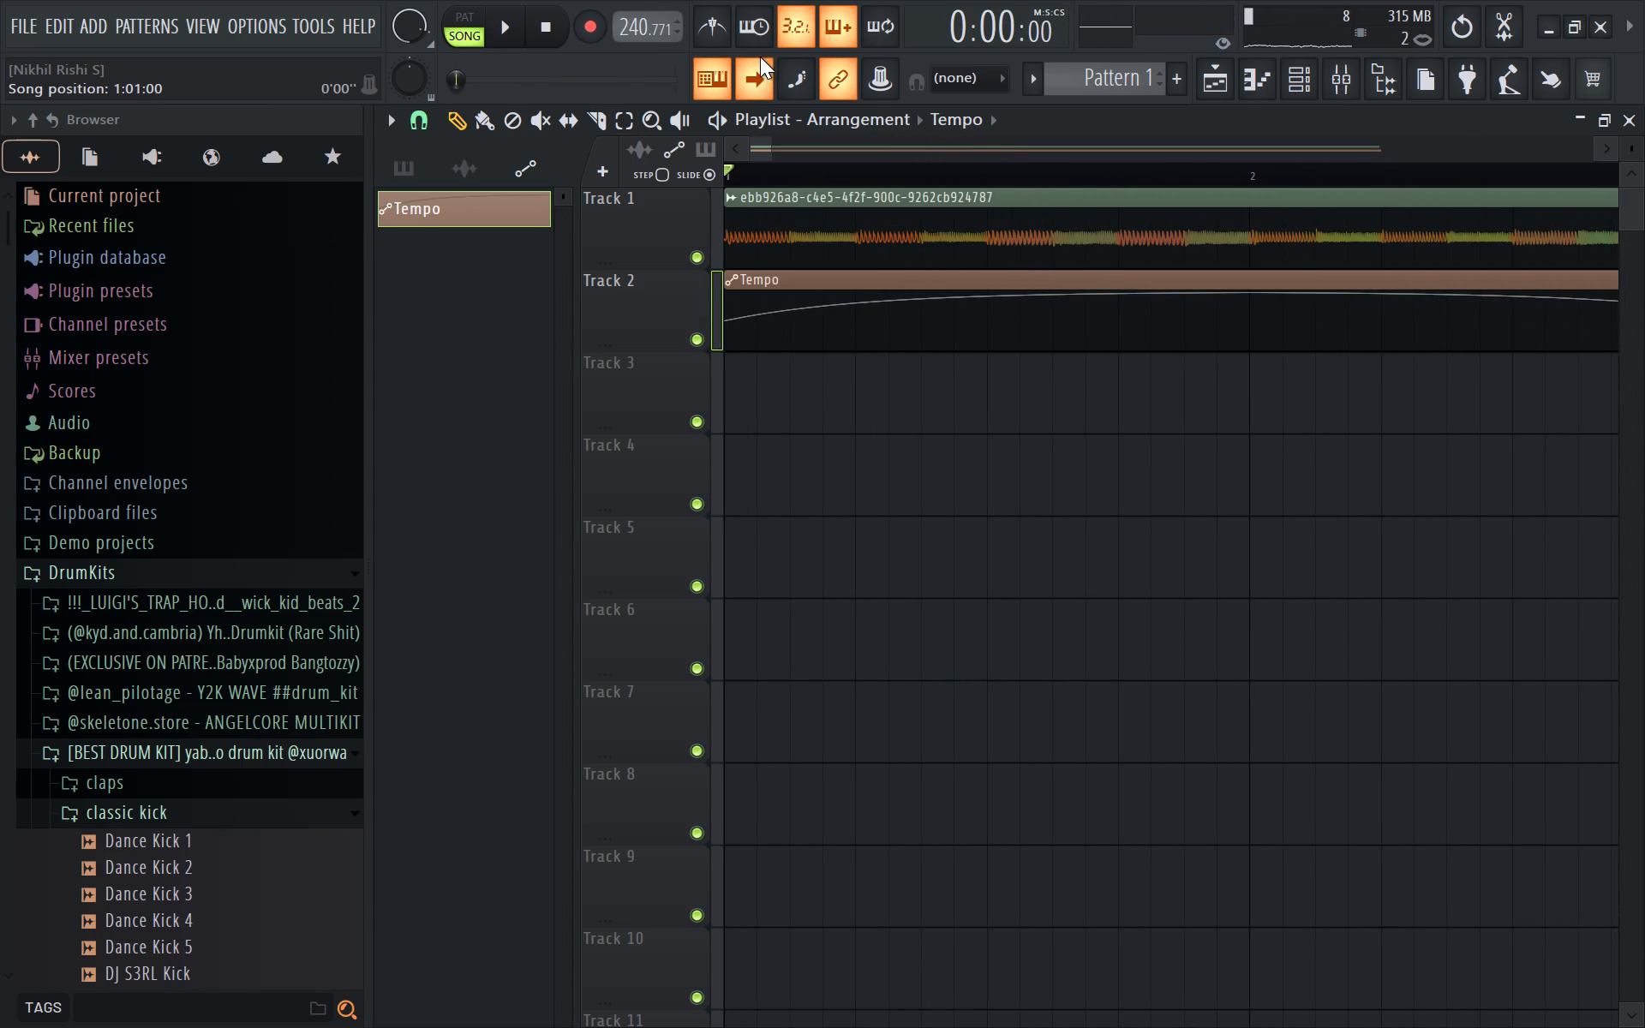
left_click(743, 51)
Play back the new recording, check the player's volume setting, and close Snipping Tool.
left_click(694, 632)
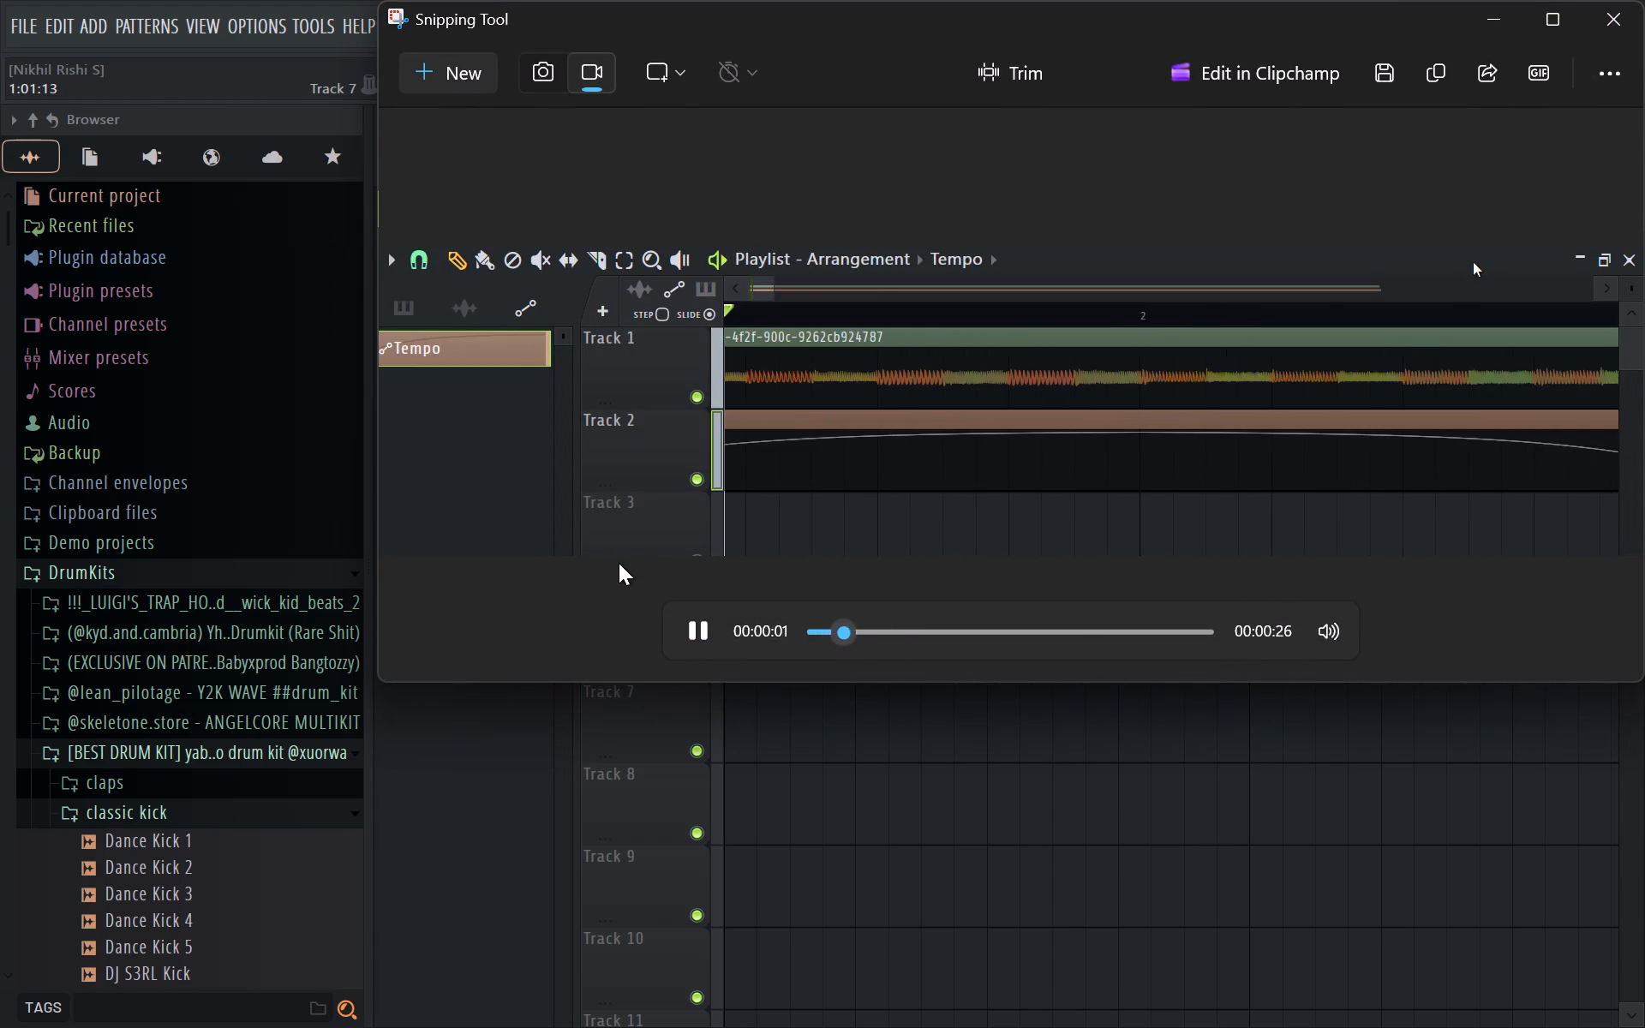
left_click(1331, 636)
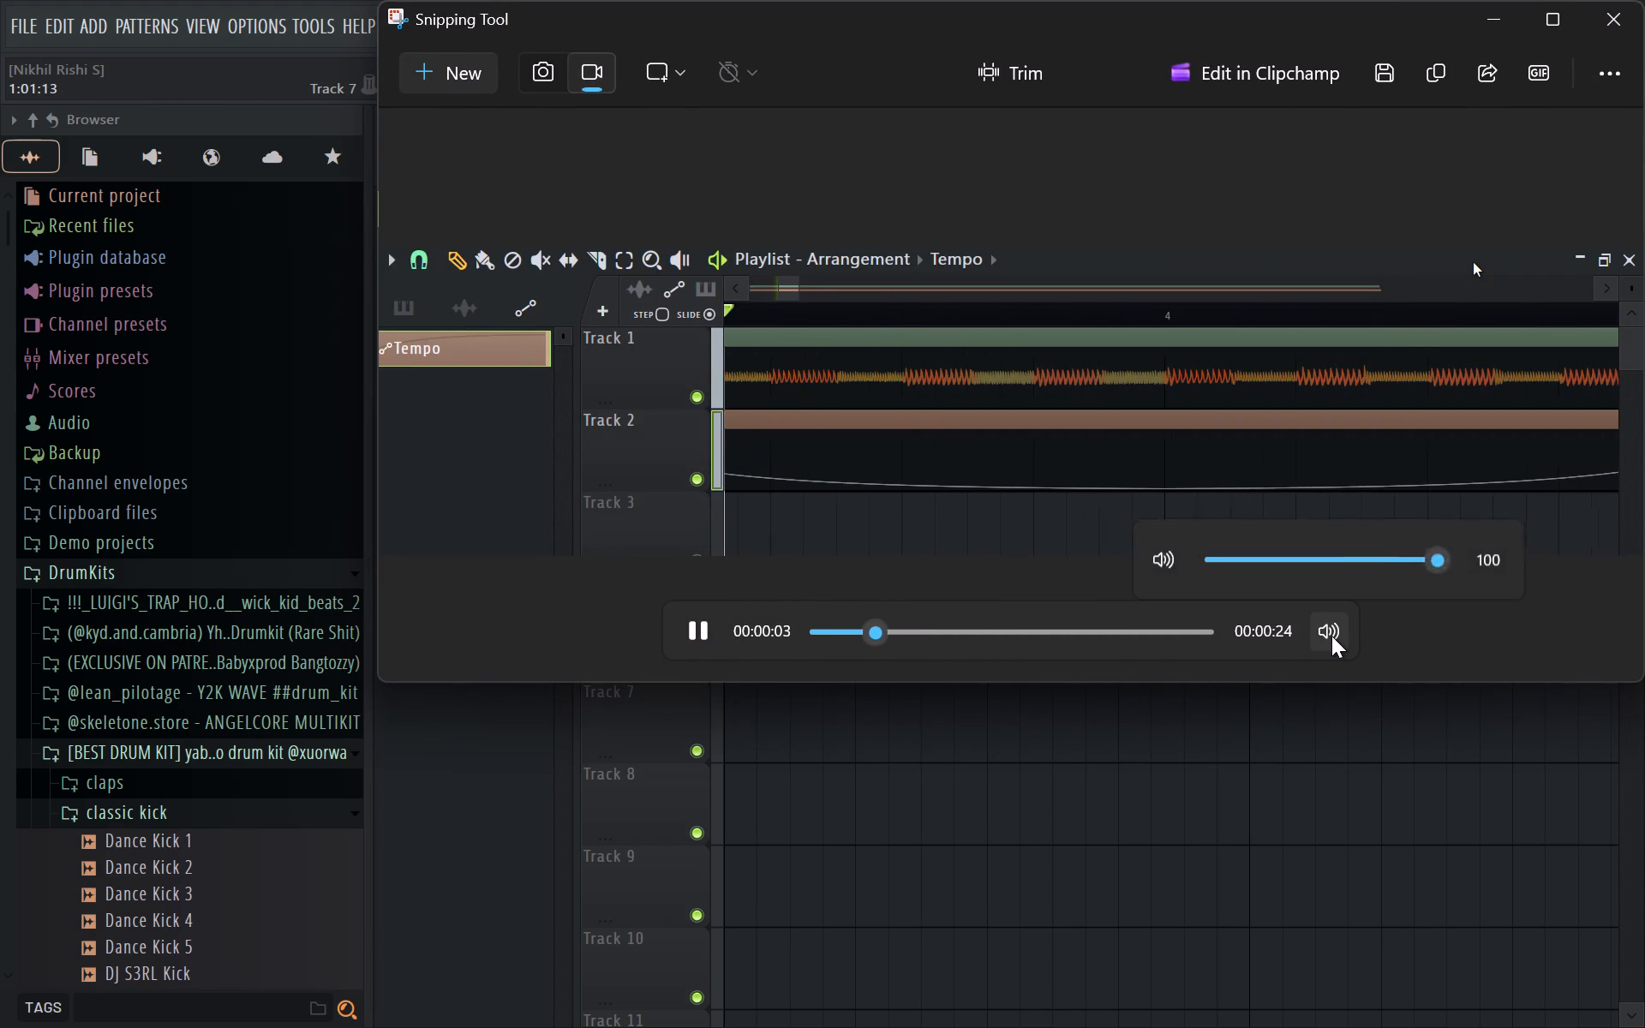
left_click(1331, 636)
left_click(1603, 24)
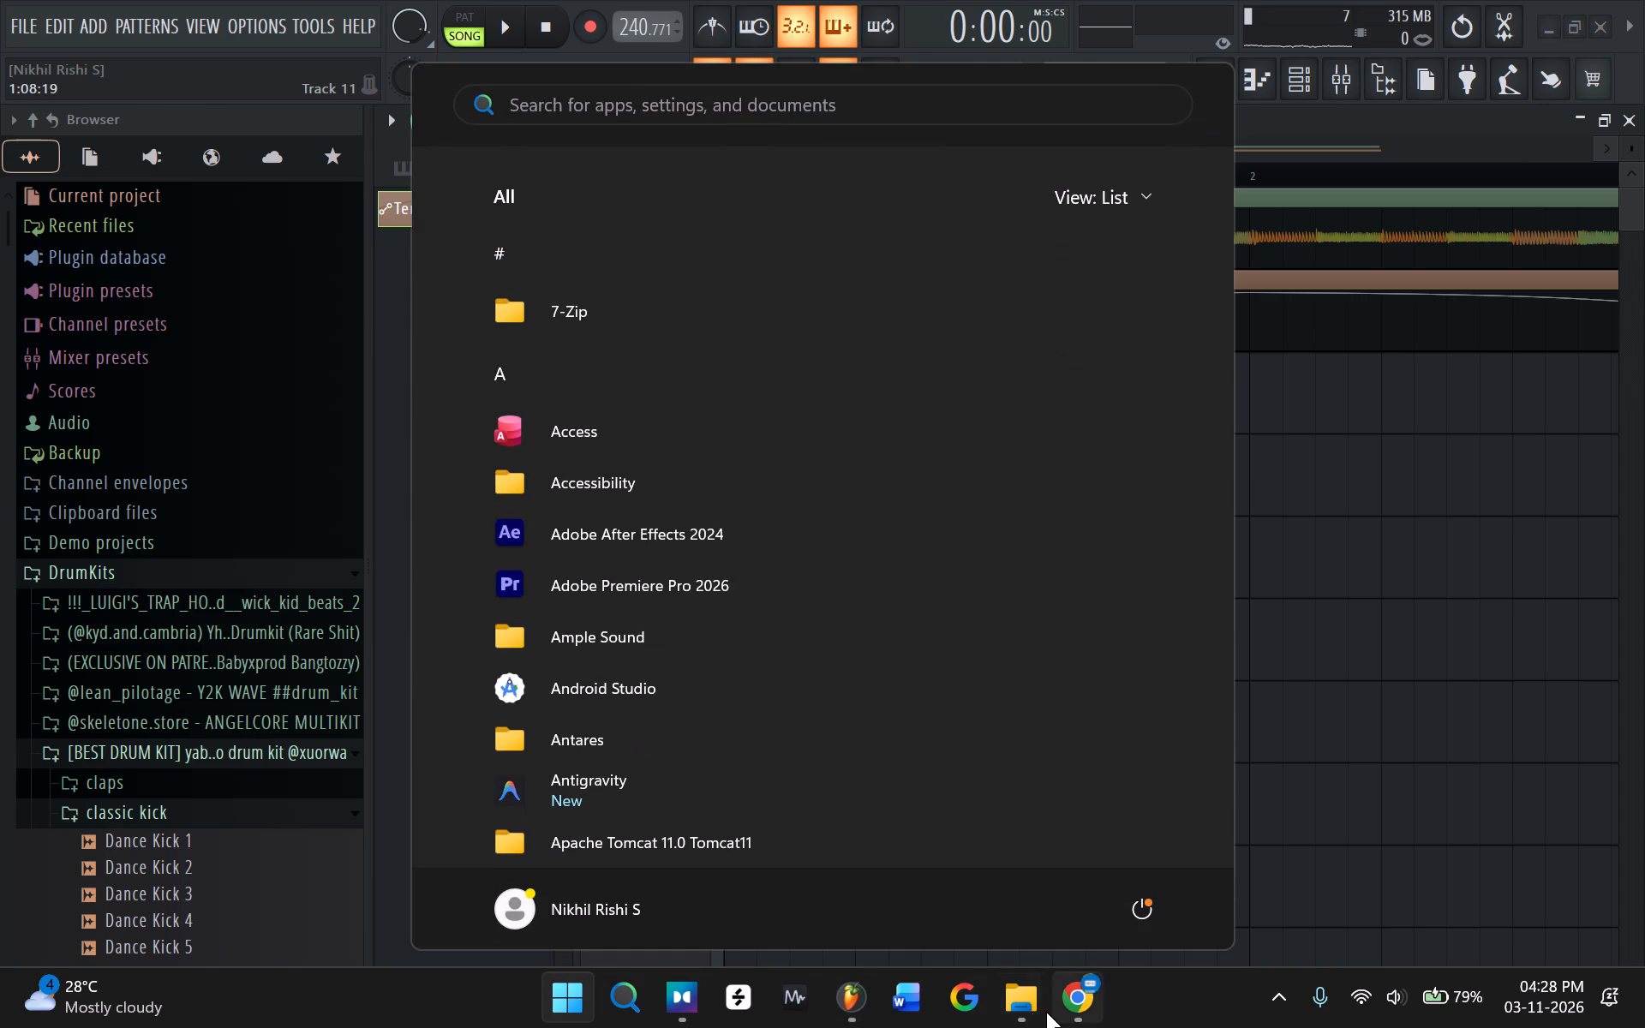
Play back Screen Recording 2026-11-03 162750.mp4 from the Screen Recordings folder, and close the player and the folder window.
left_click(1020, 1022)
right_click(1036, 1019)
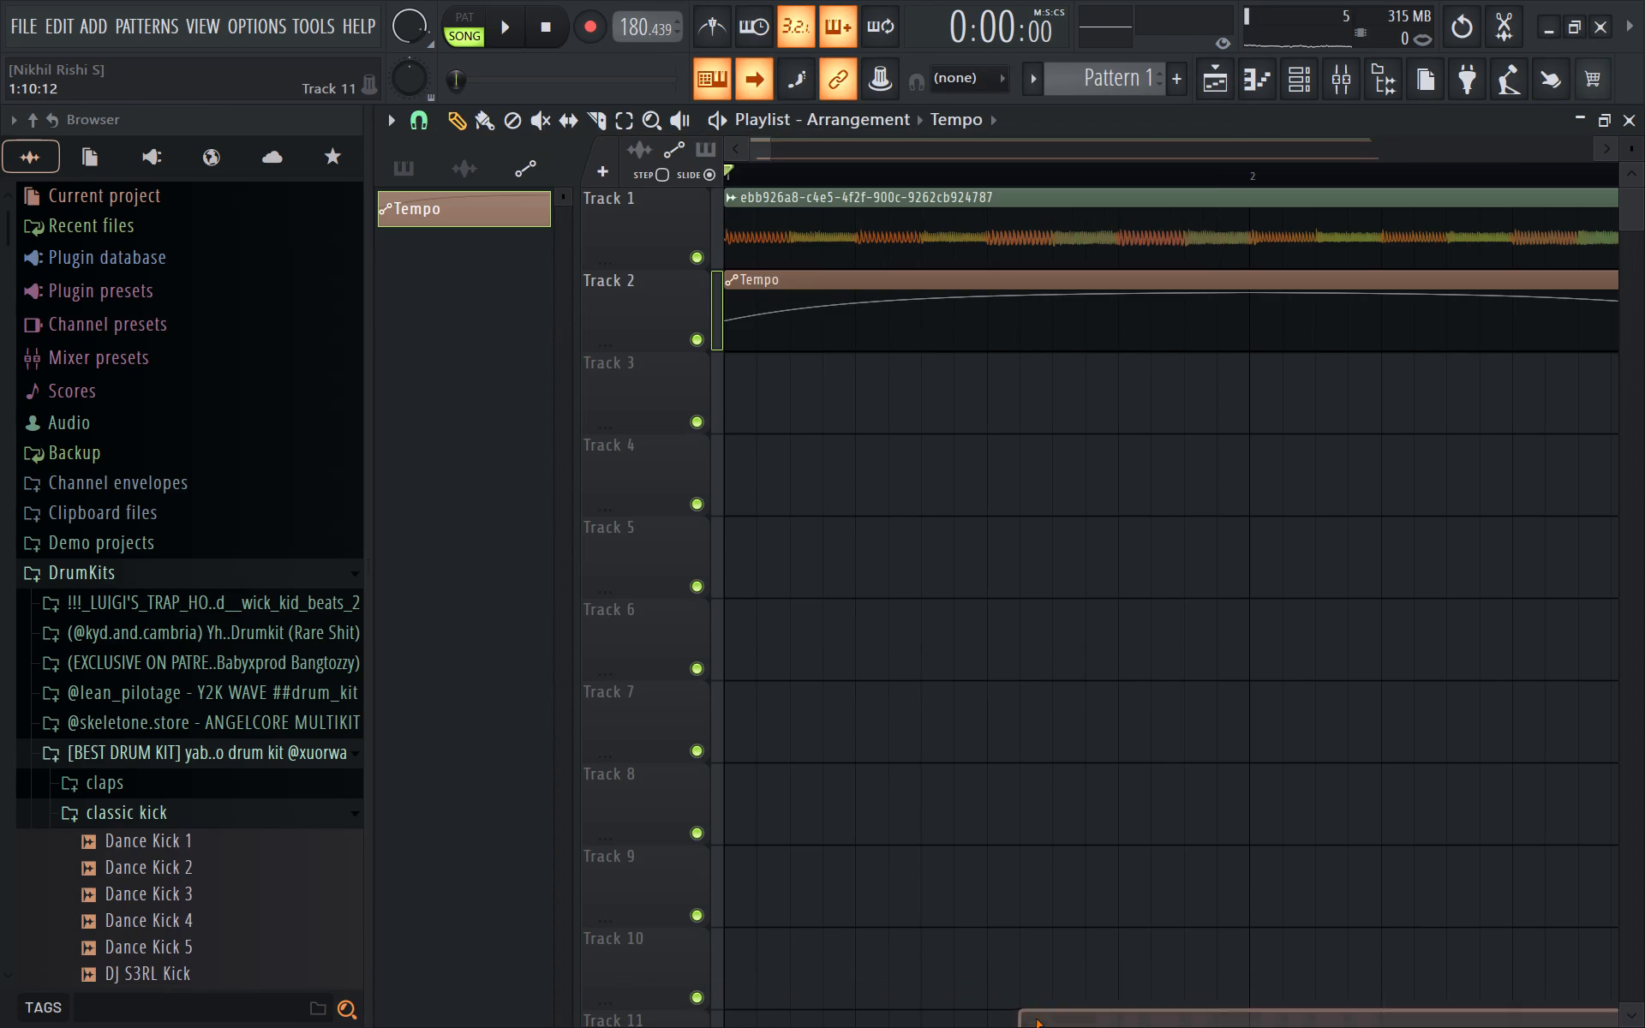
left_click(1032, 1025)
left_click(1248, 812)
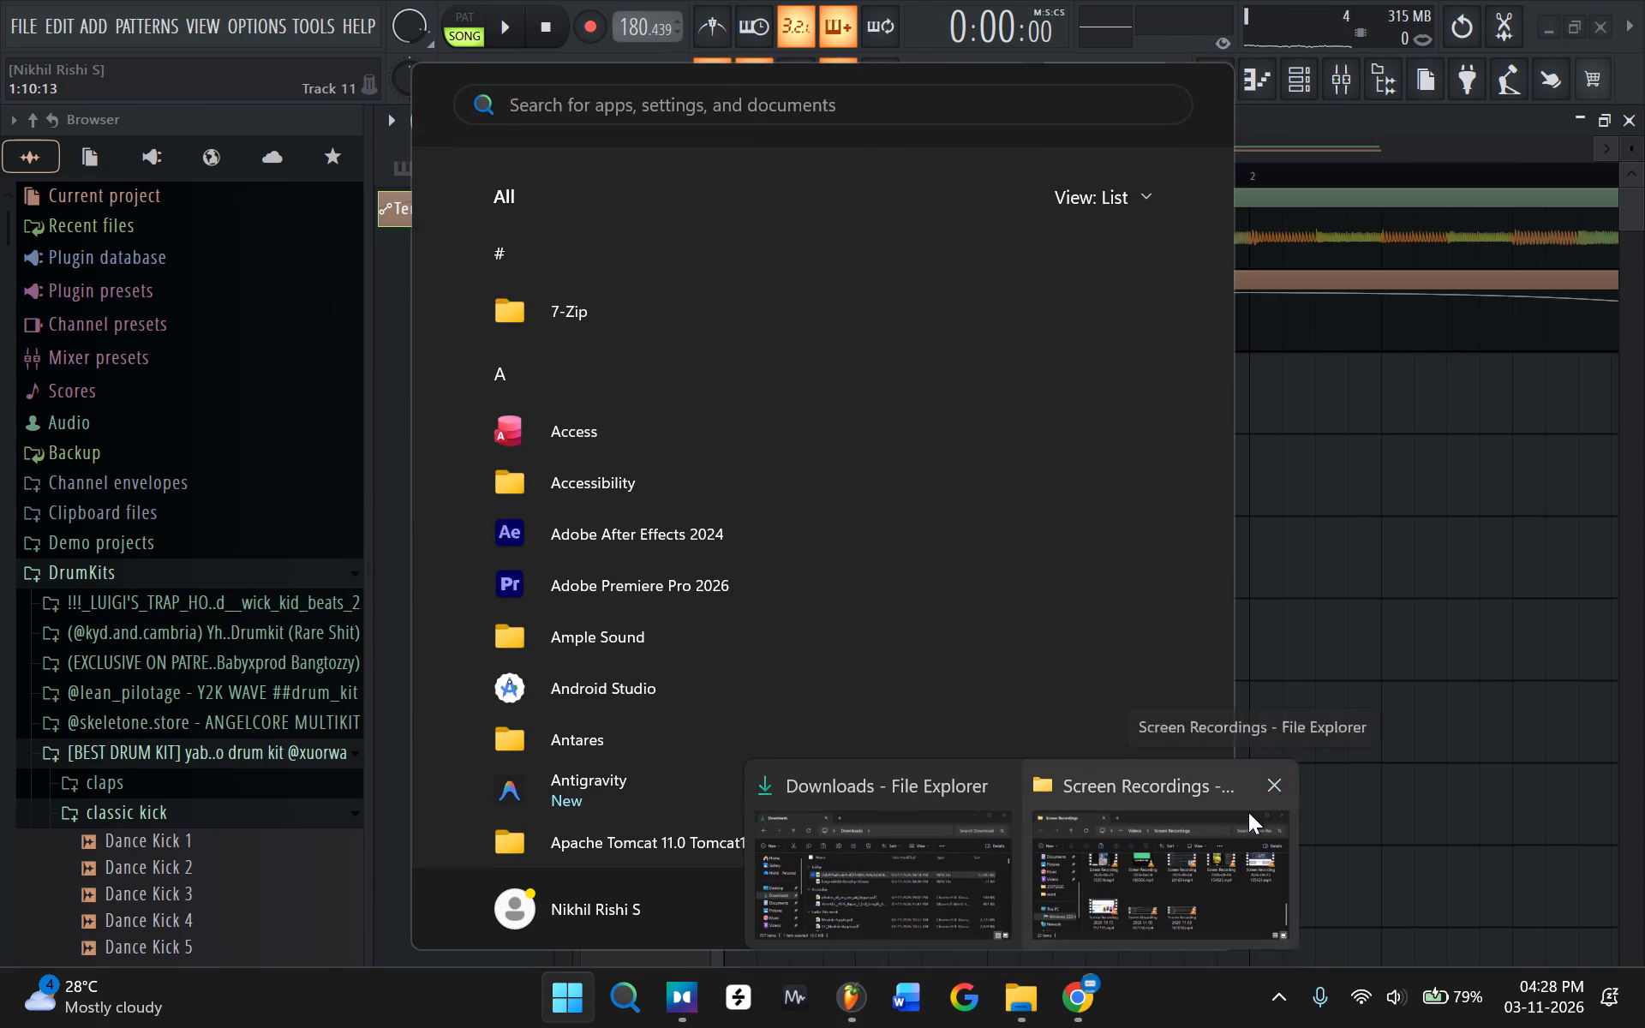
double_click(751, 929)
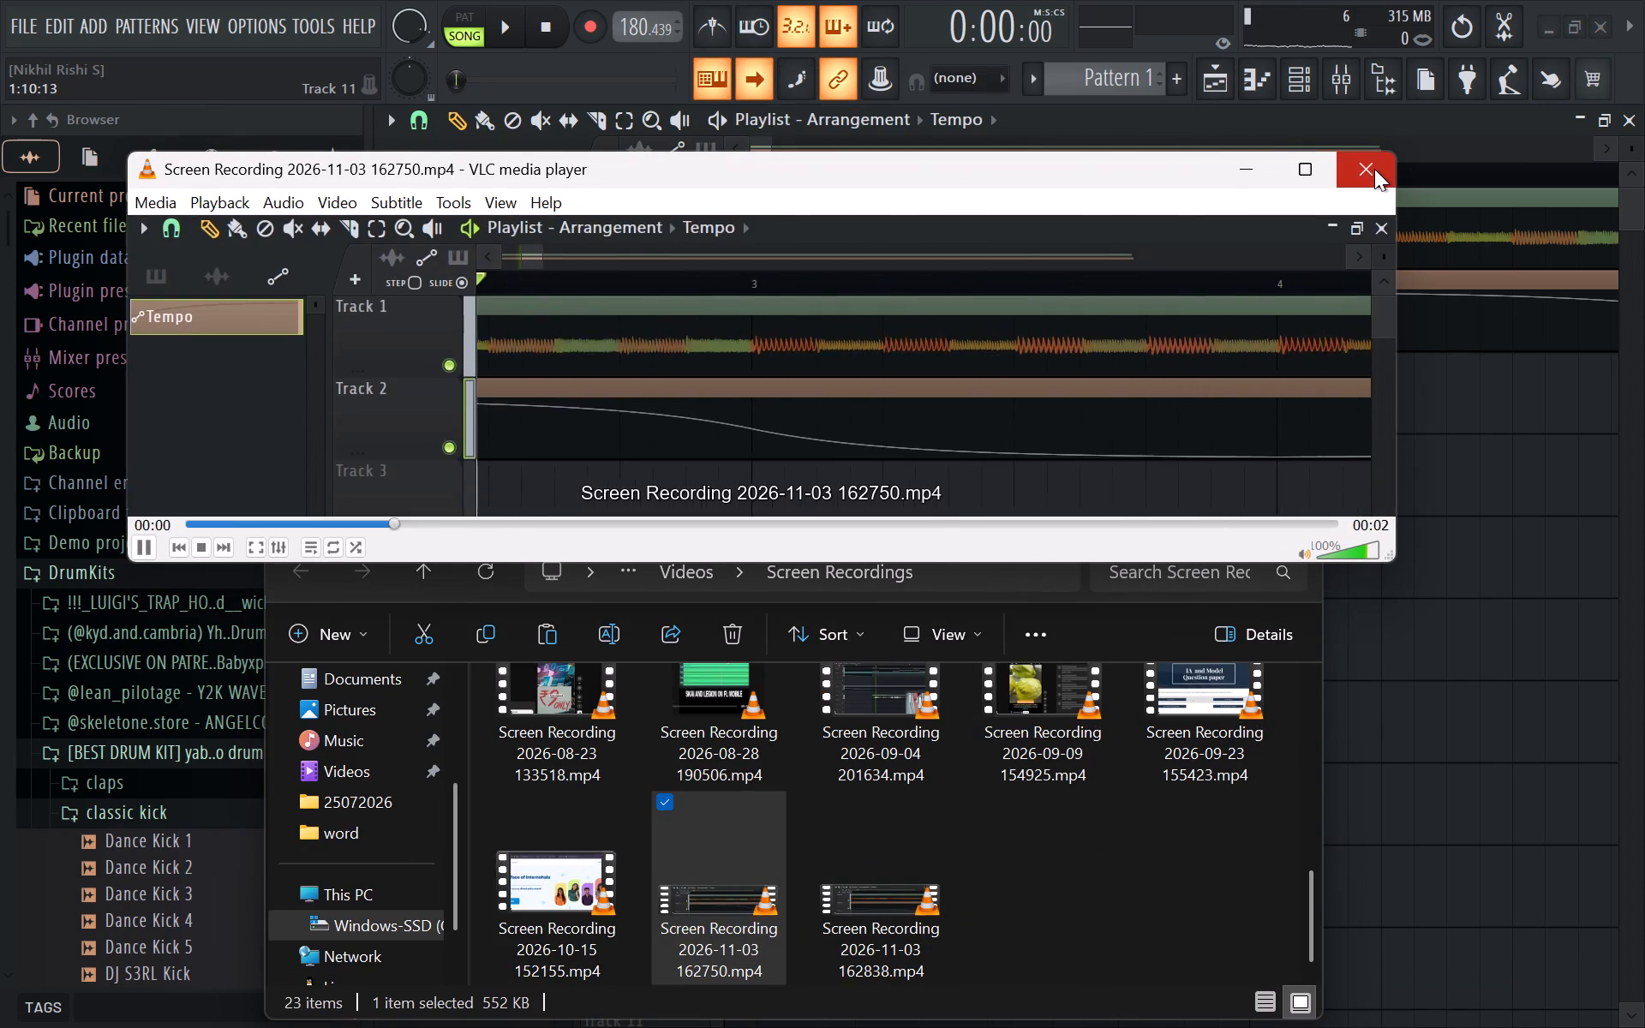
left_click(1374, 169)
left_click(1306, 502)
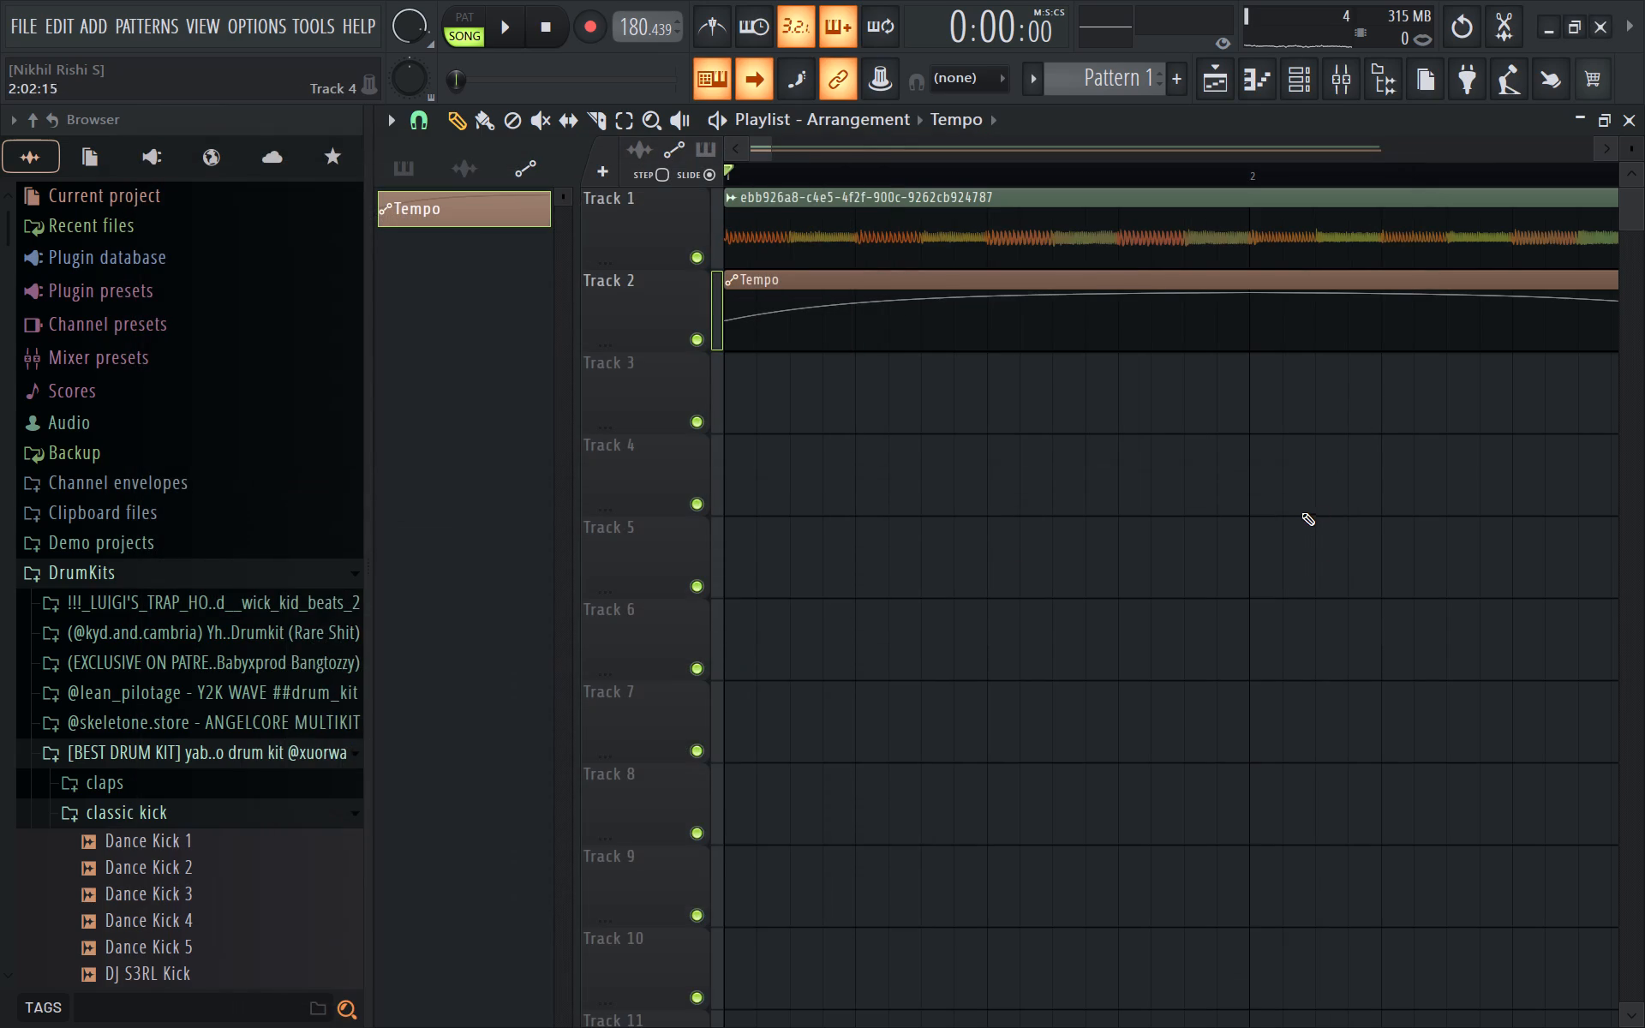
Start a new Snipping Tool video recording of the playlist area down to Track 3, with system audio on and the microphone muted.
key("shift+super+s")
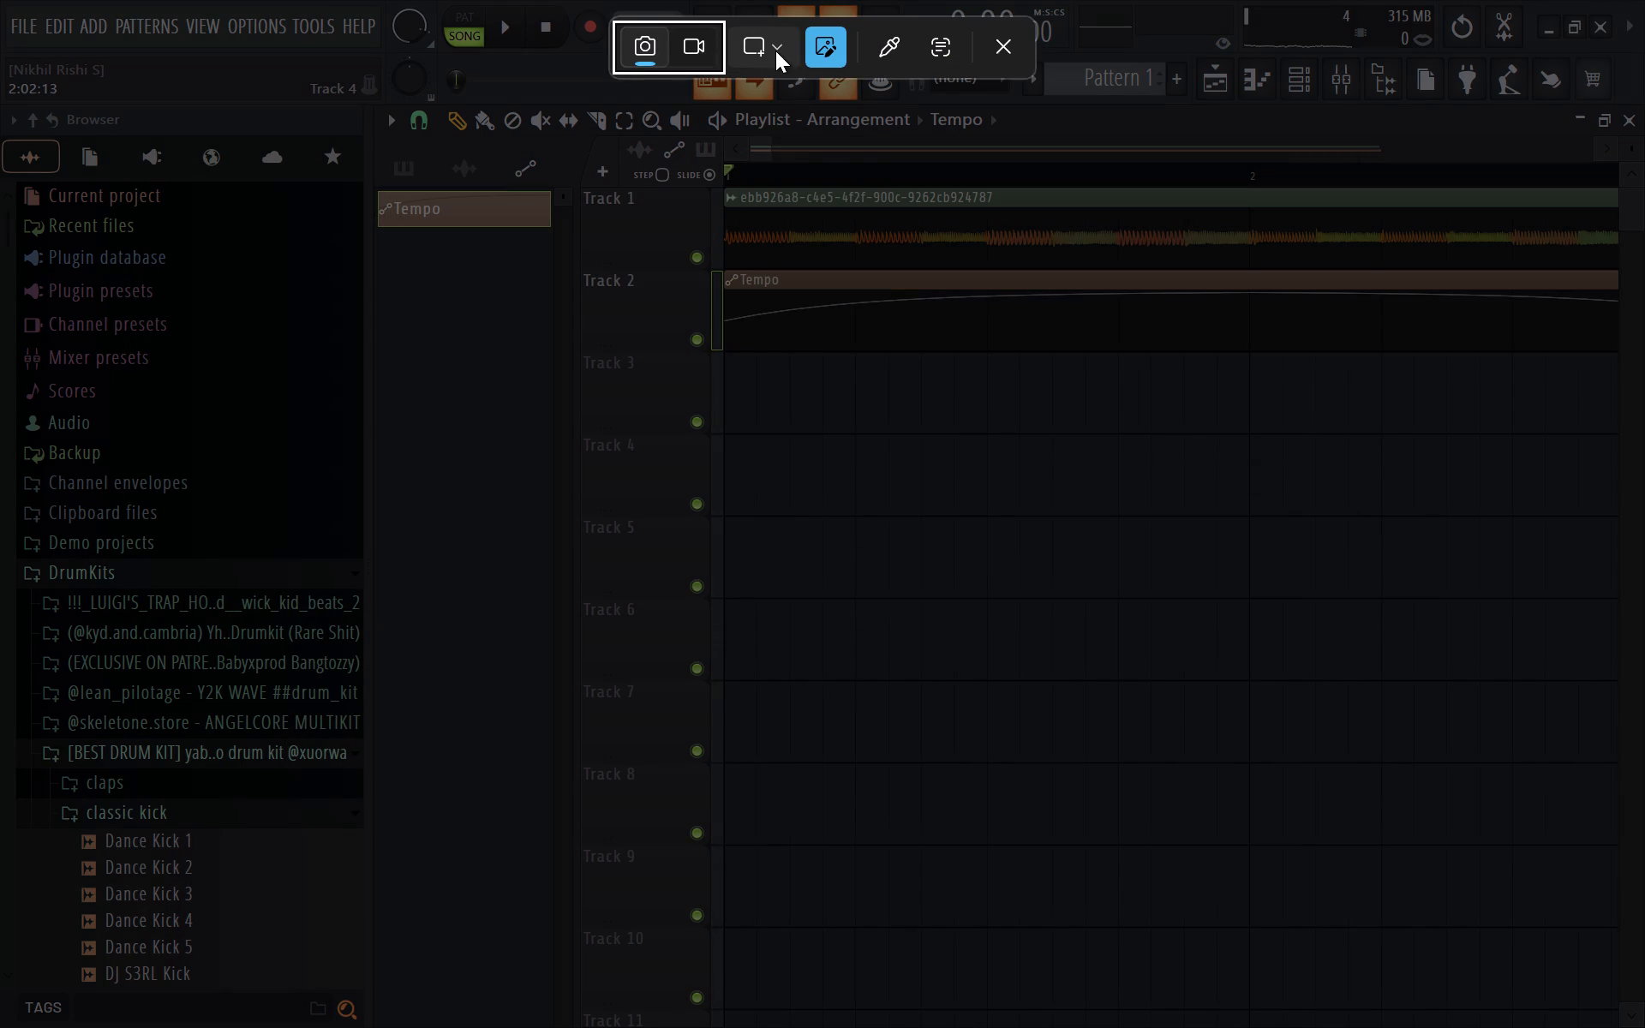
left_click(702, 54)
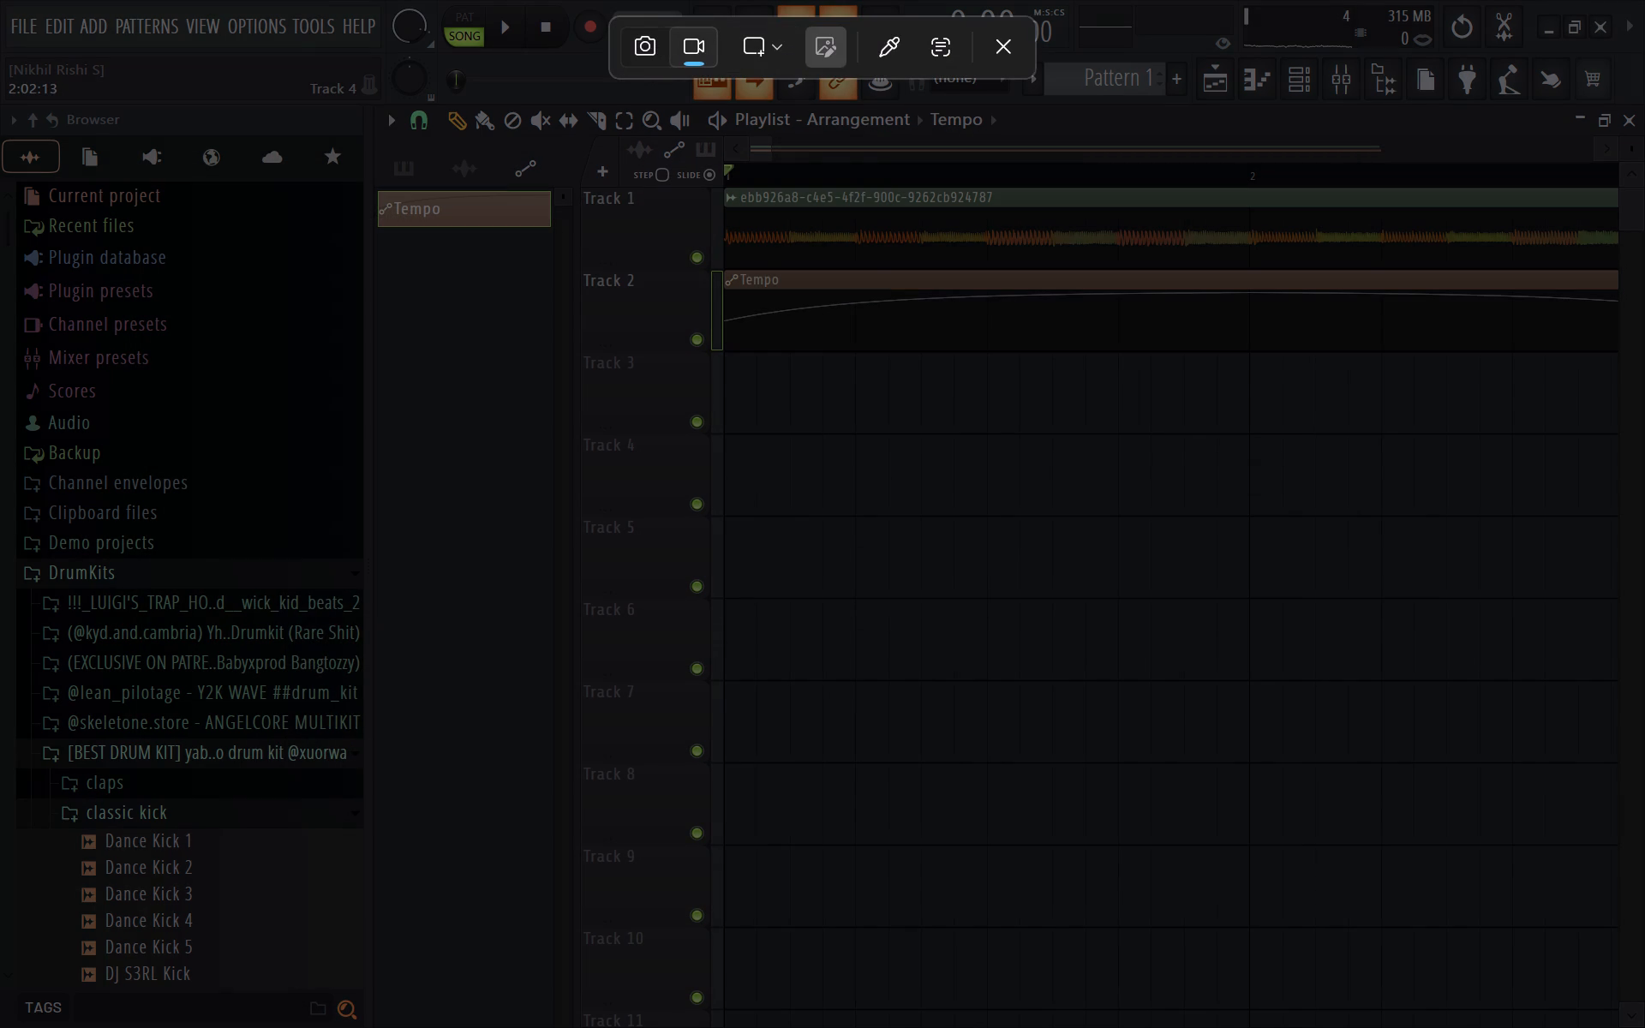
left_click_drag(383, 108, 1644, 382)
double_click(931, 41)
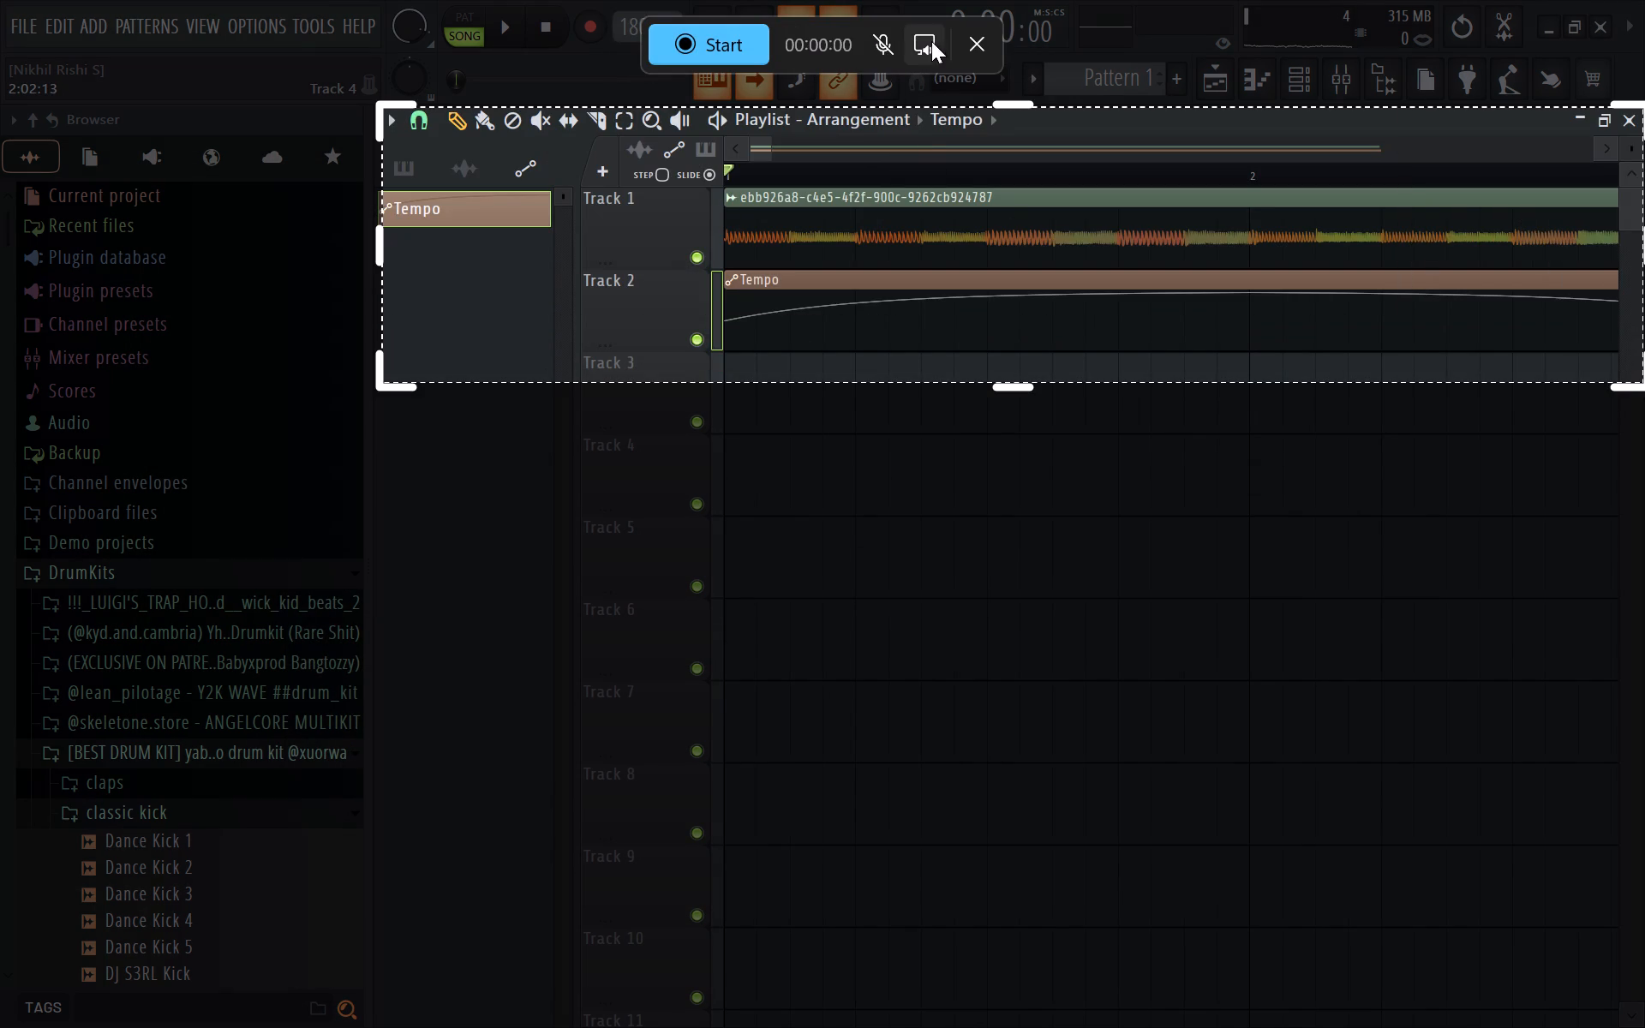
left_click(927, 50)
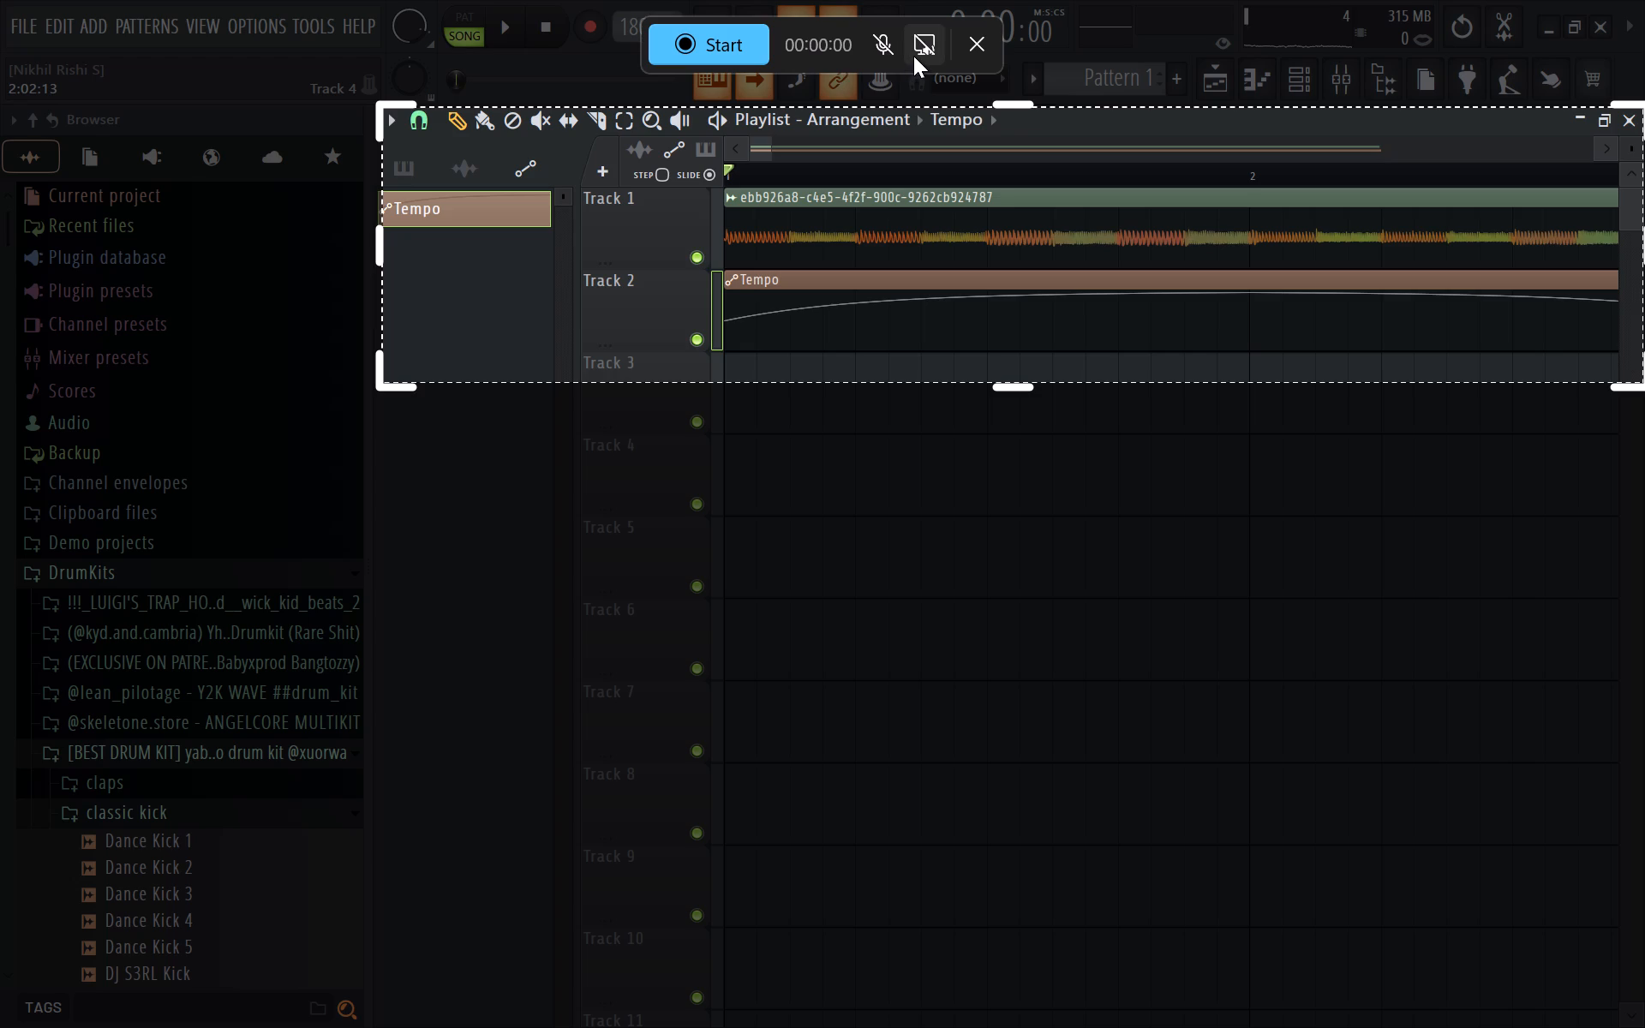
right_click(913, 56)
left_click(915, 55)
left_click(743, 48)
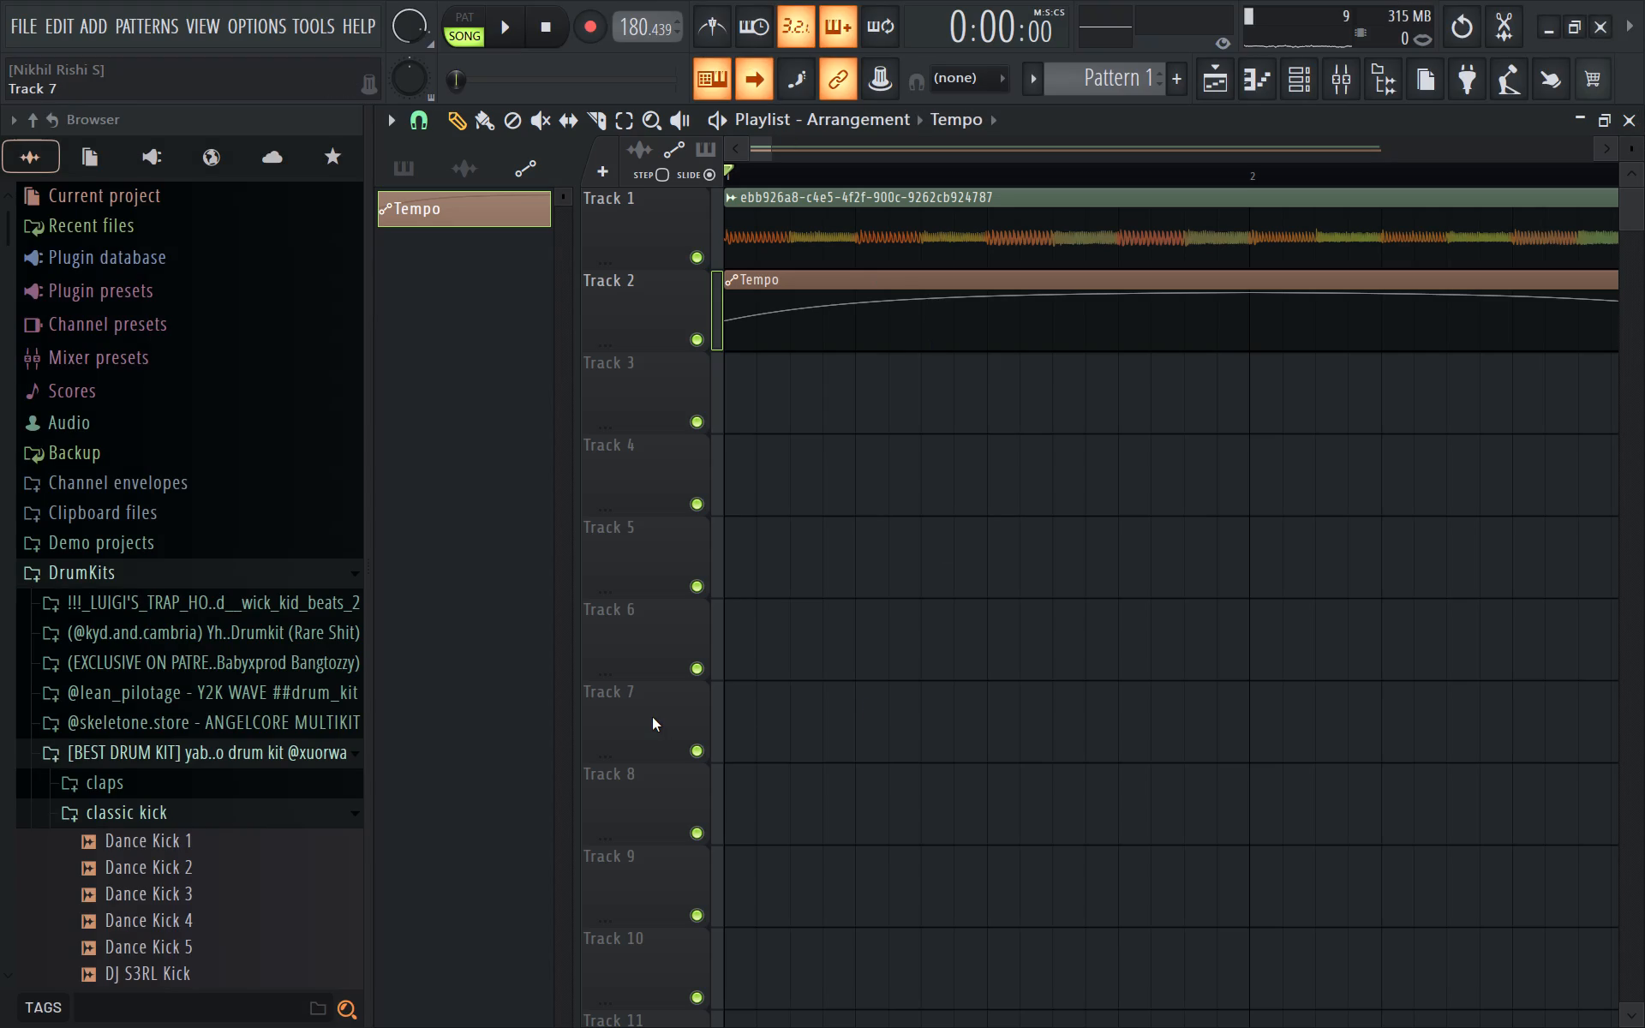
Play the song from the start in FL Studio while the screen recording runs.
key("space")
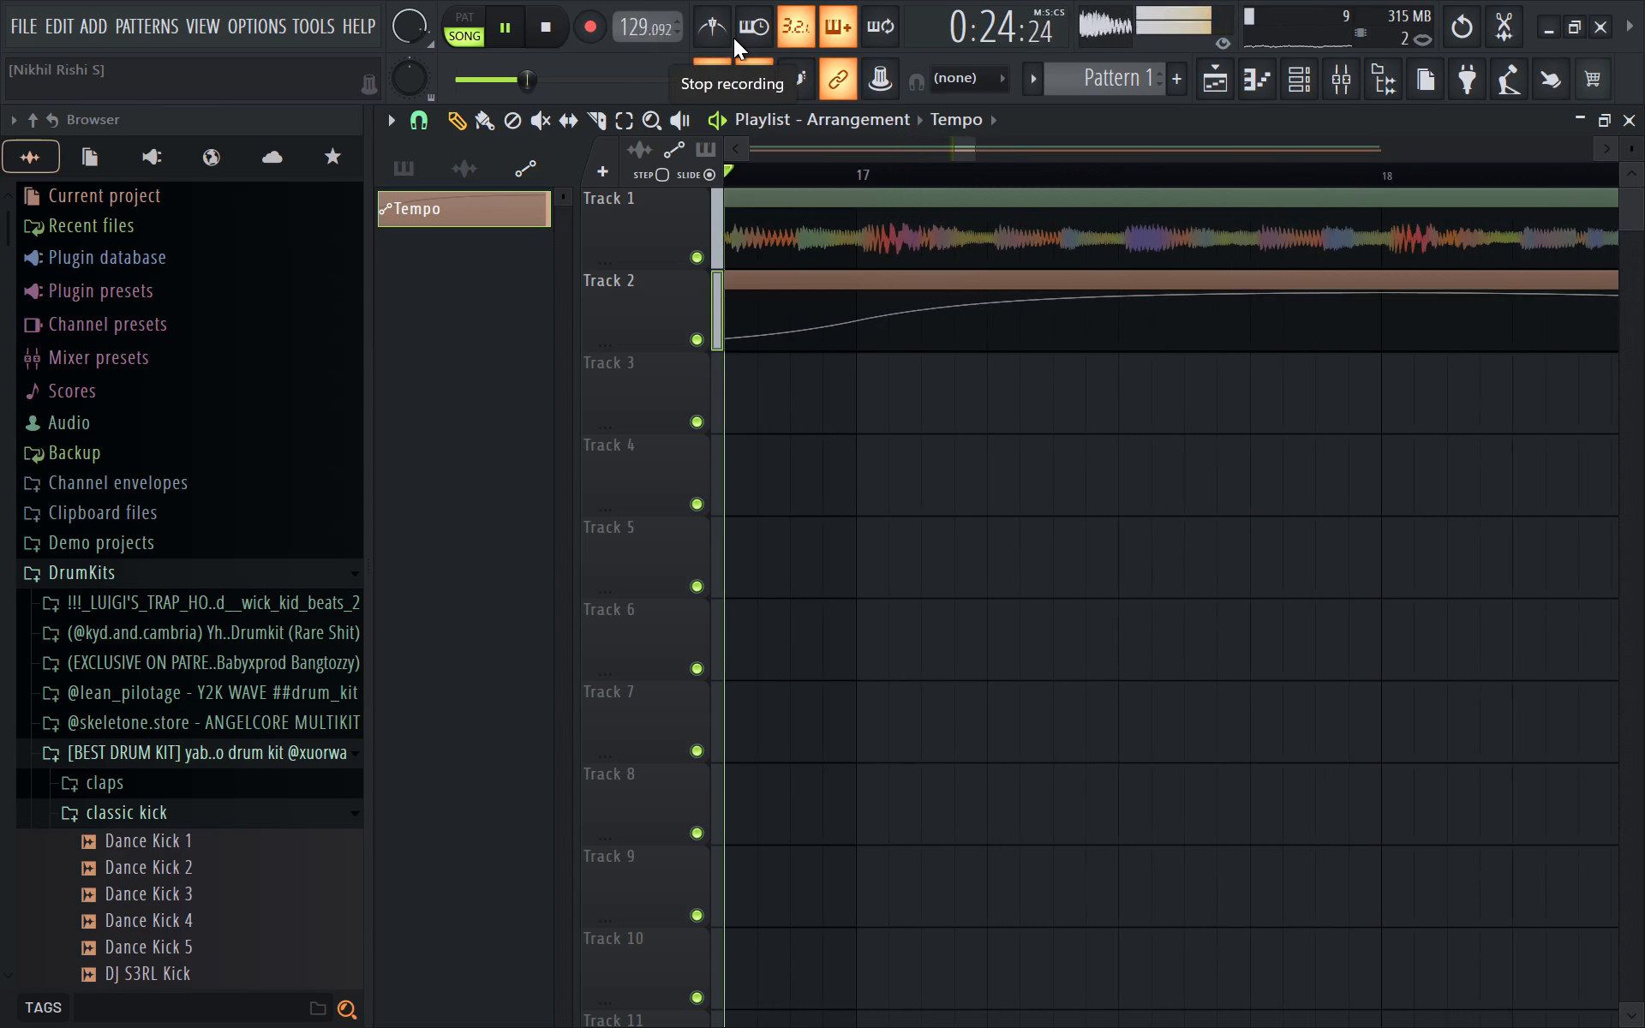
Stop the screen recording of the playlist, and stop the song playback in FL Studio.
left_click(733, 38)
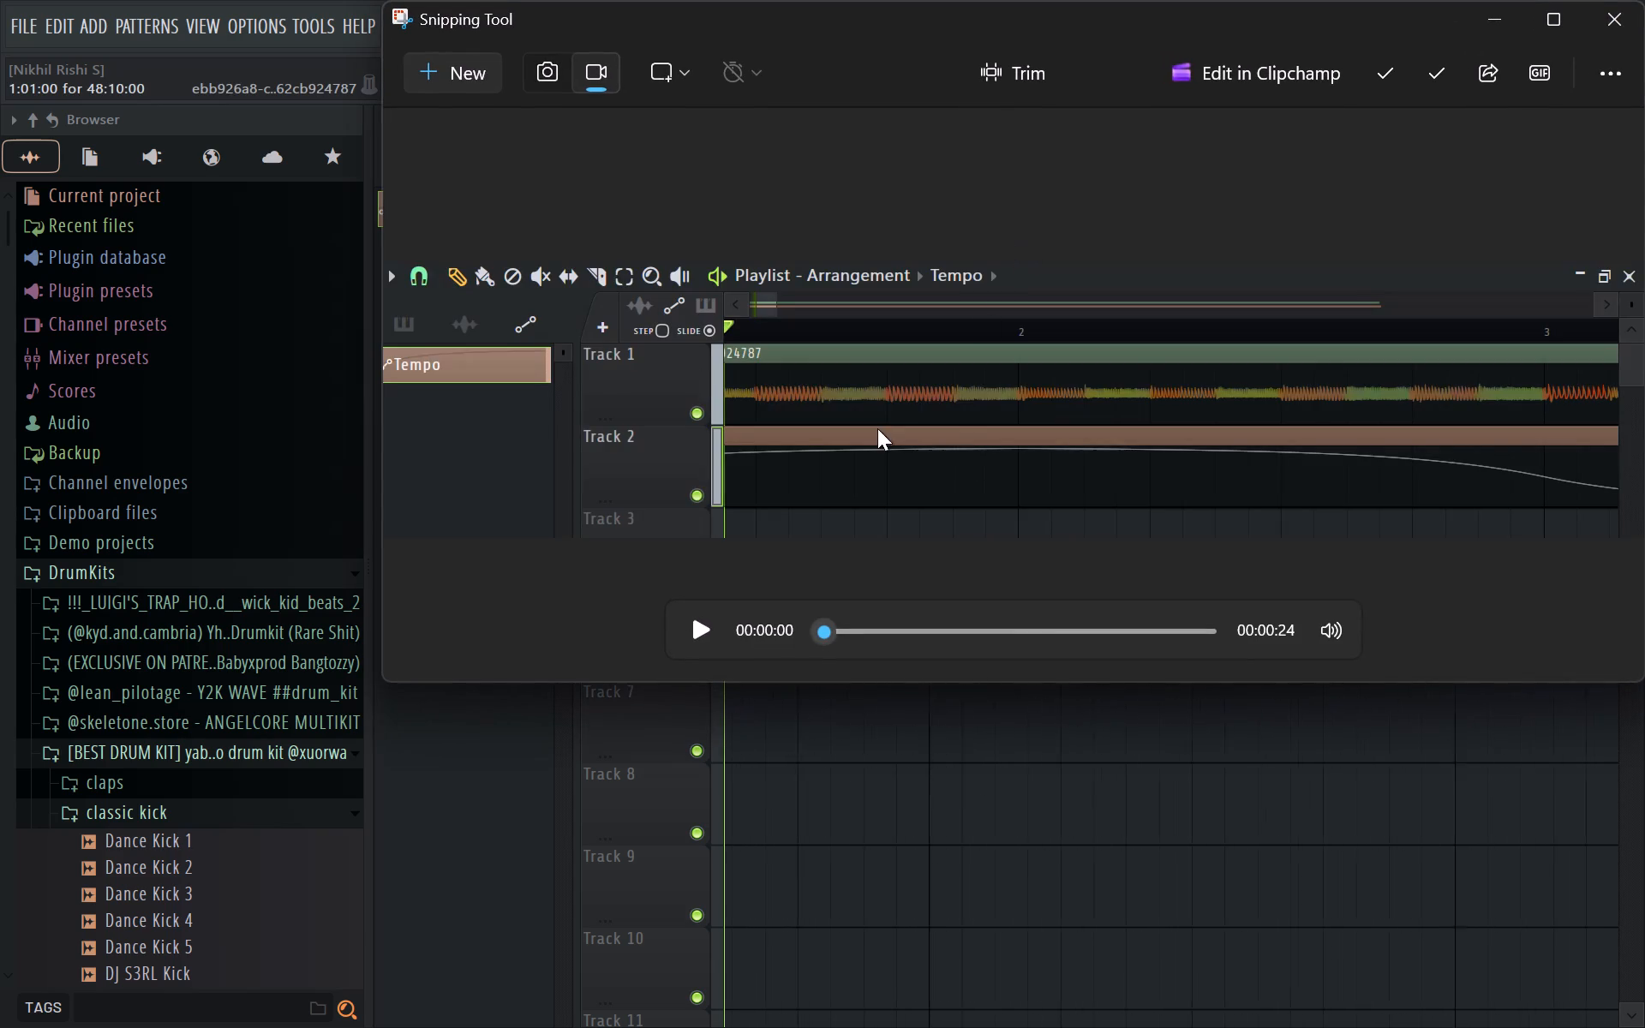
left_click(320, 58)
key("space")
Switch back to Snipping Tool, play the new recording through, rewind it to the start and replay it.
key("alt+Tab")
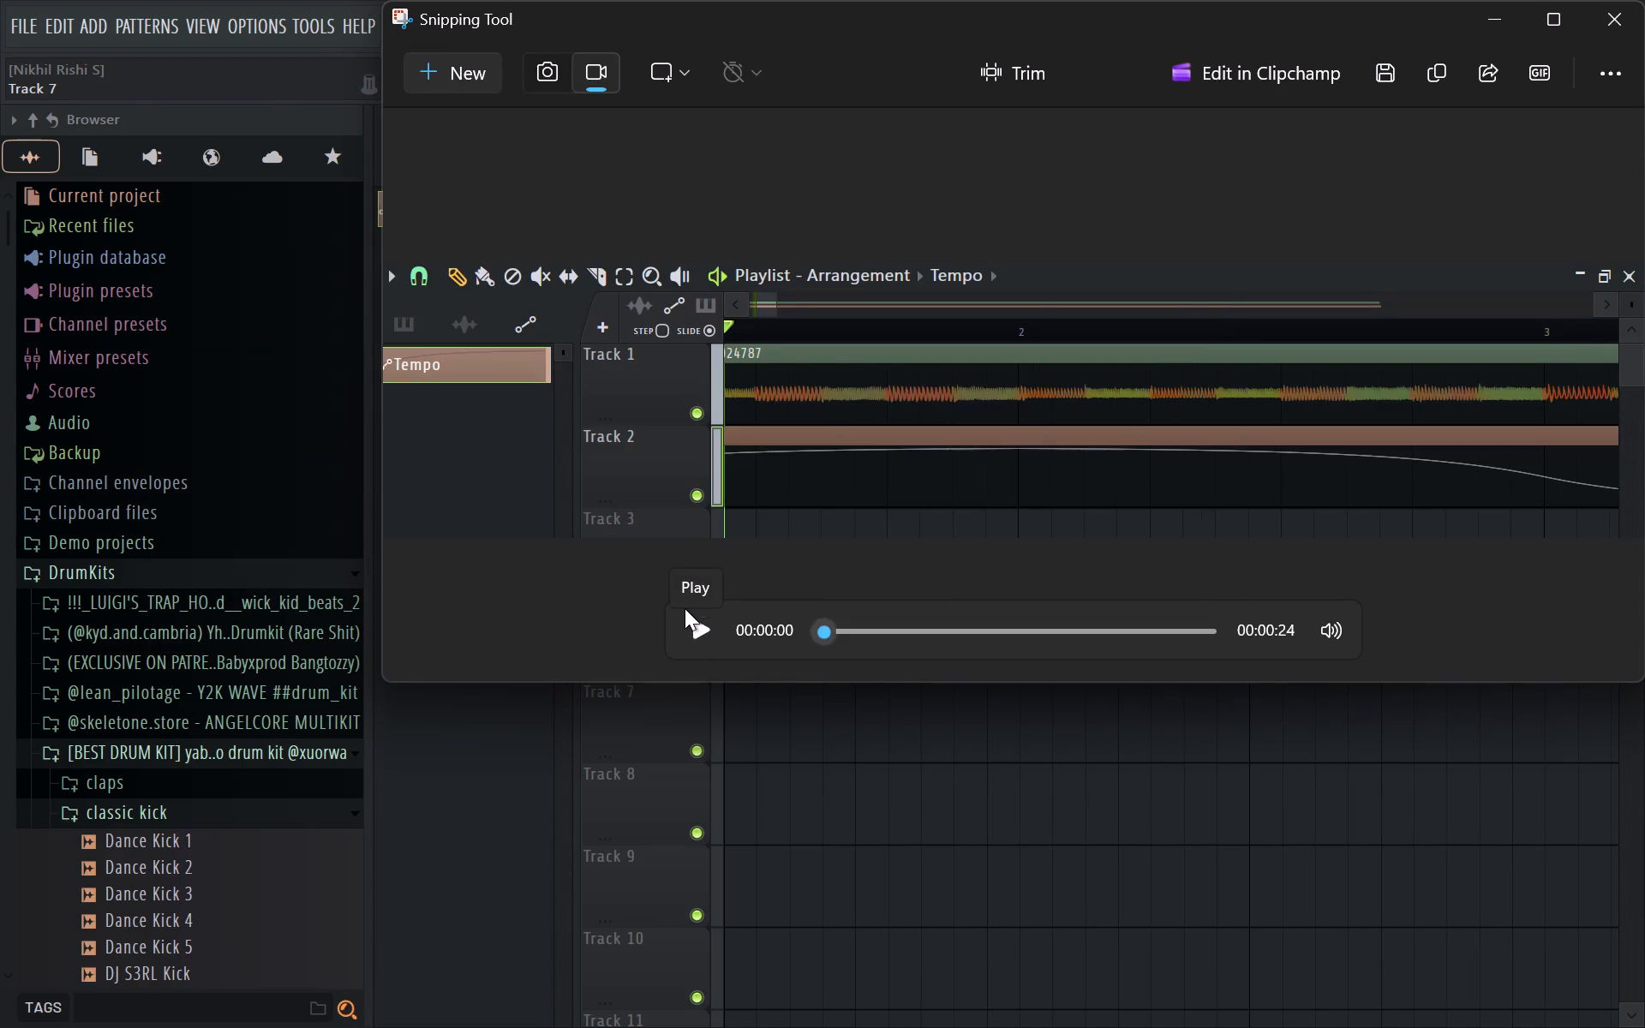
left_click(685, 608)
left_click(686, 628)
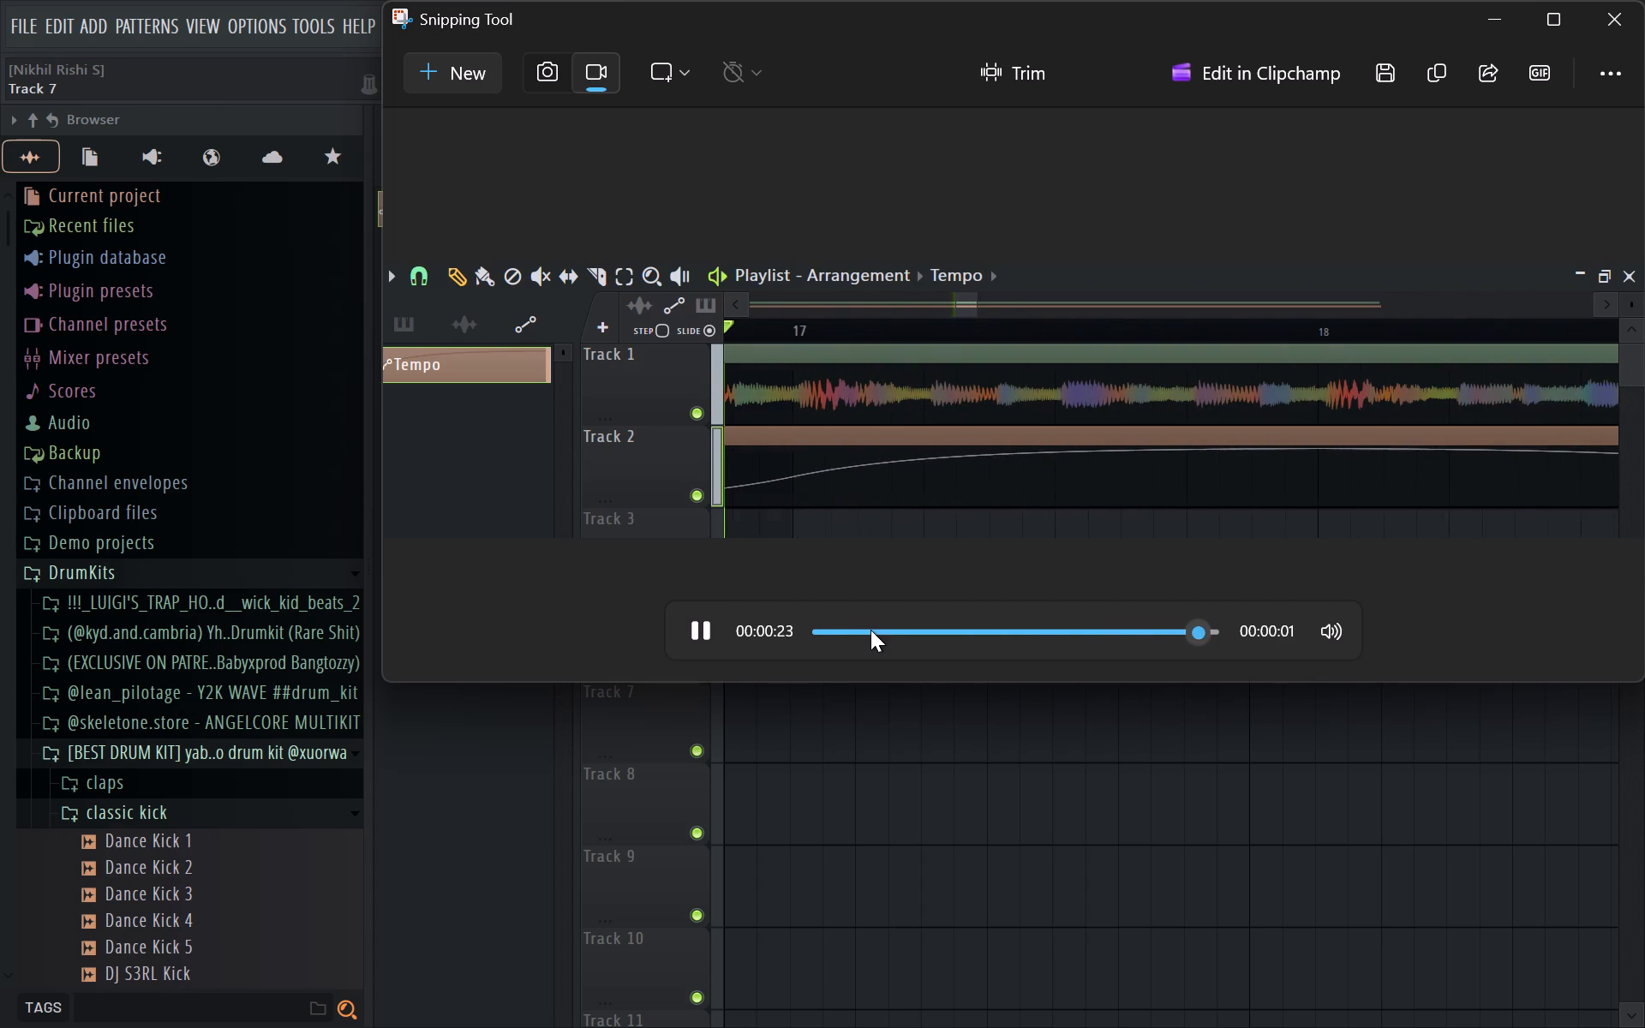
left_click_drag(870, 630, 422, 692)
left_click(689, 631)
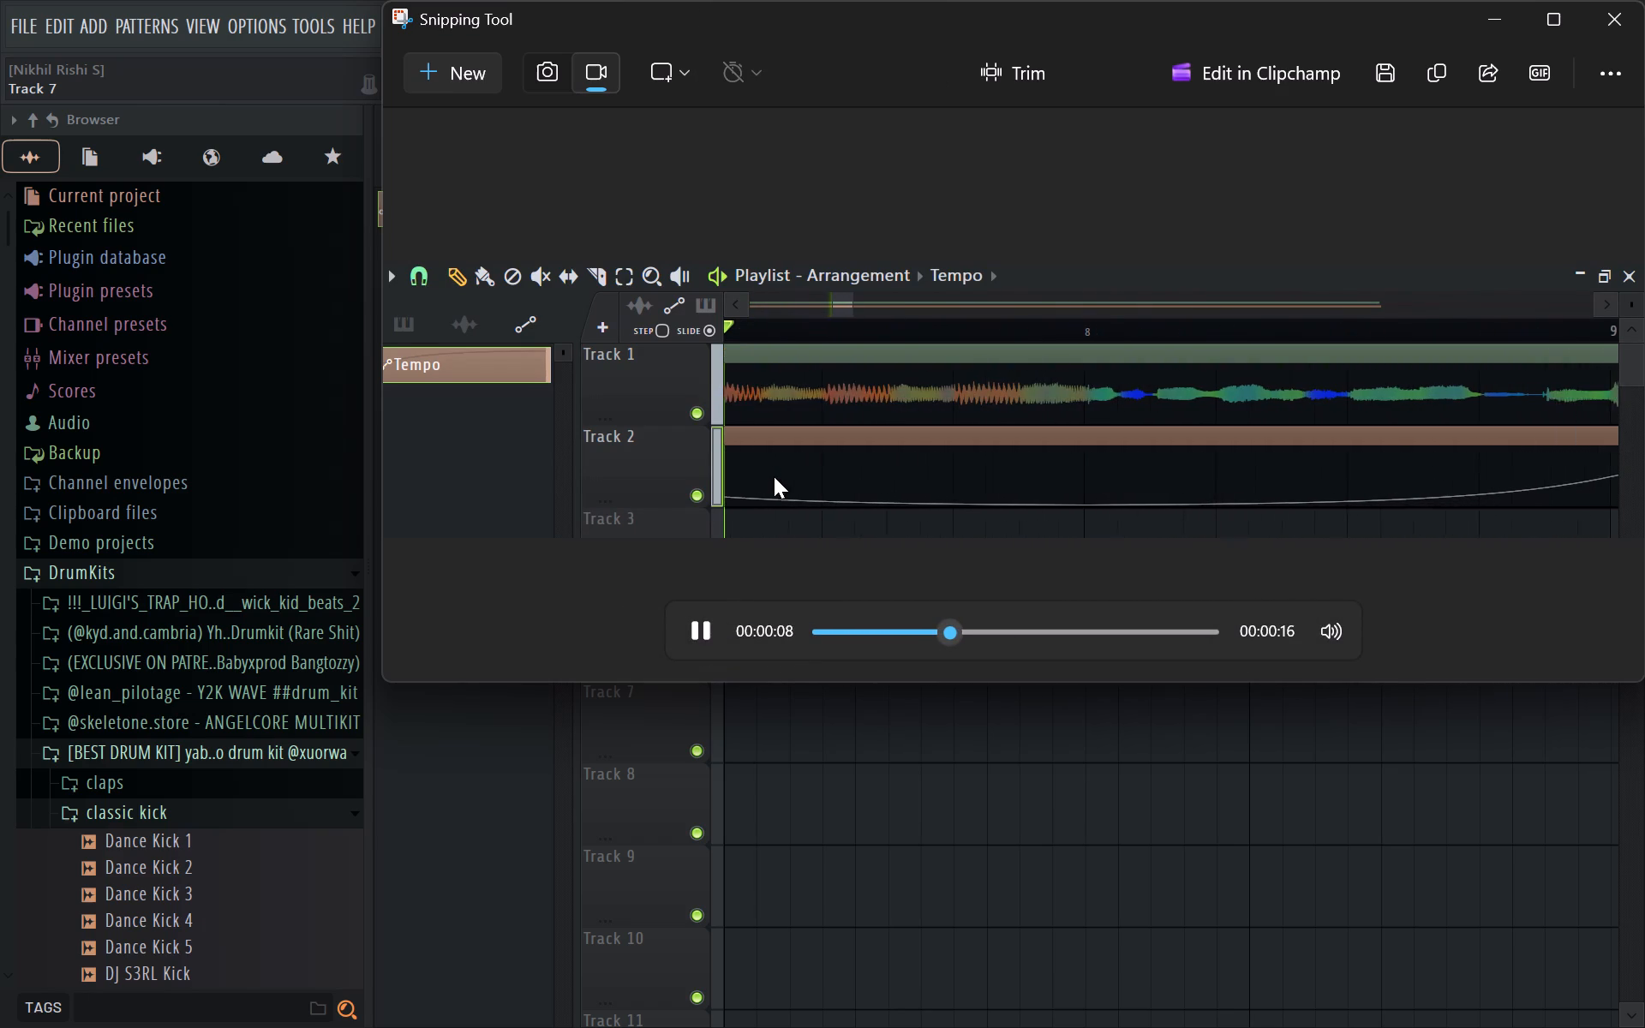
Copy the new playlist recording to the clipboard.
left_click(1451, 62)
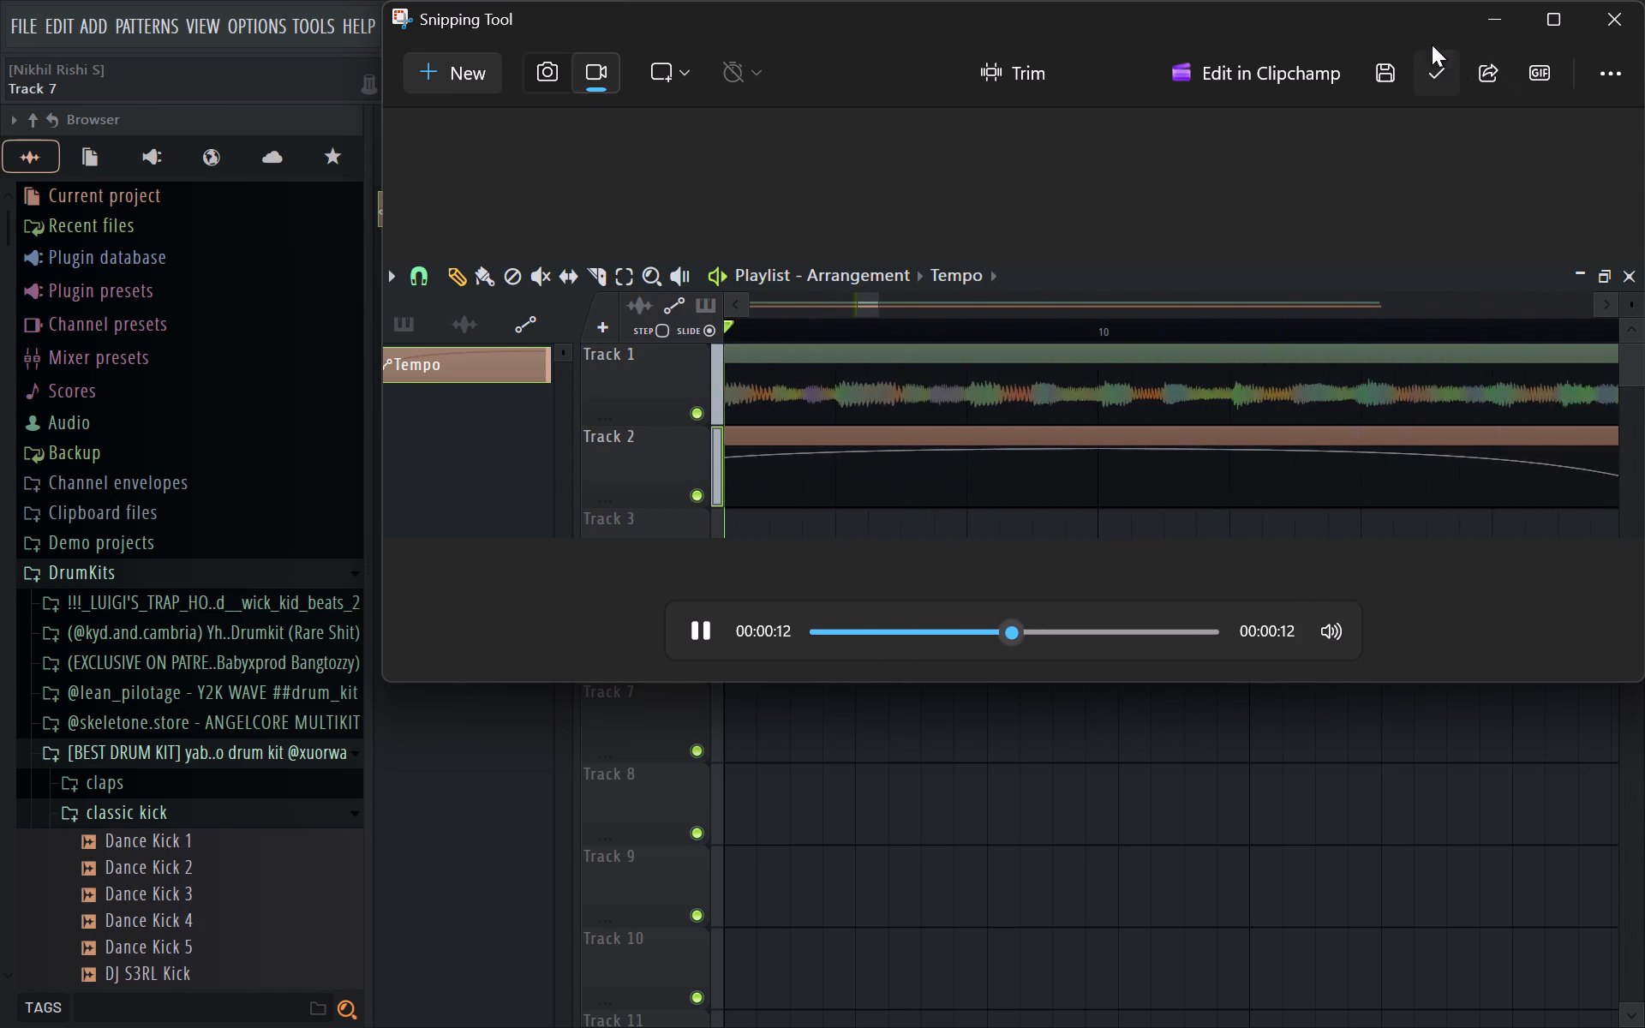
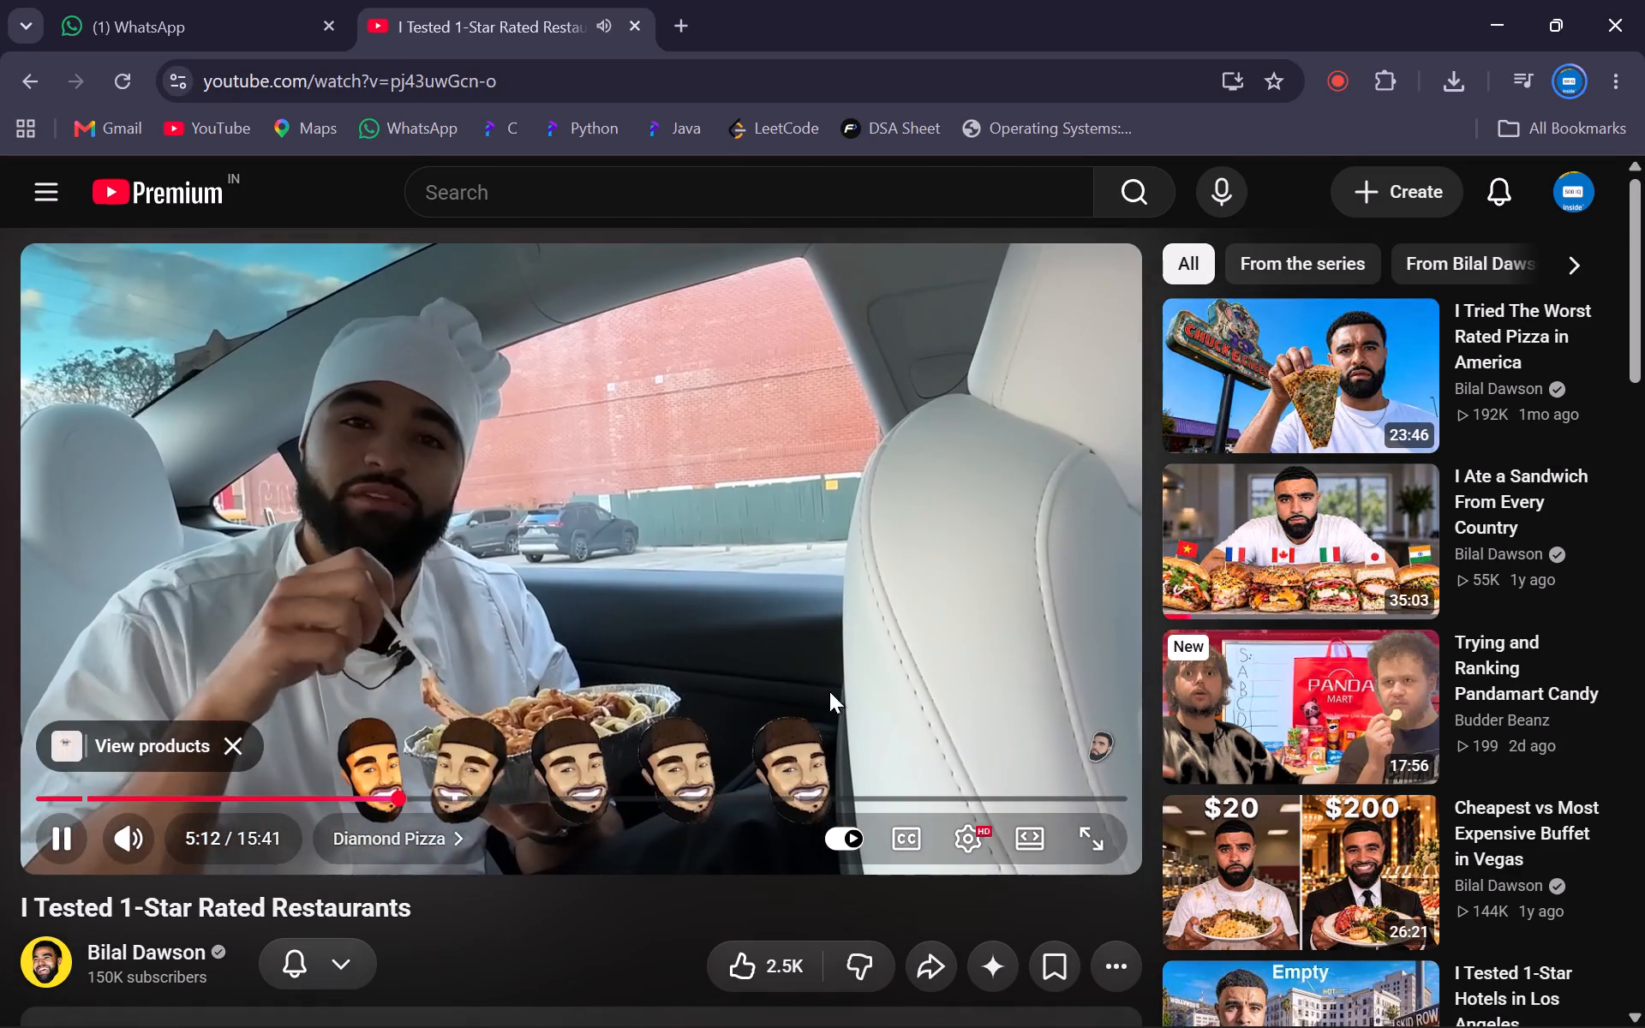
Open the recommended YouTube video "Trying and Ranking Pandamart Candy" in Google Chrome.
left_click(1286, 684)
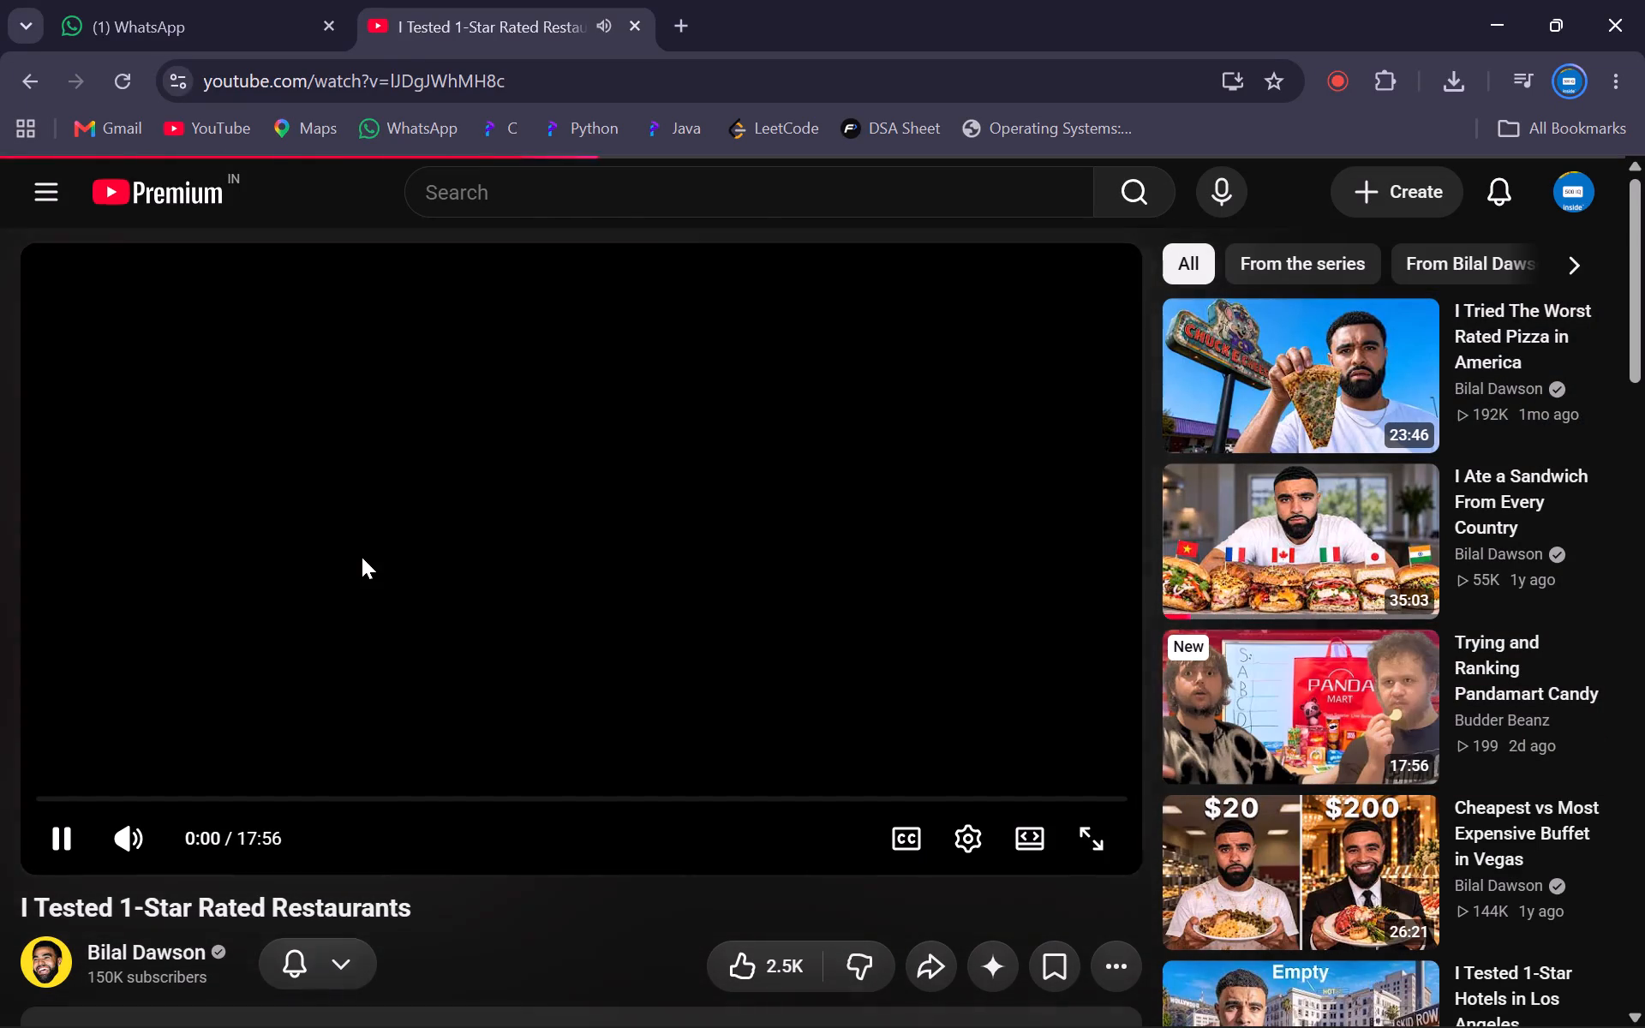
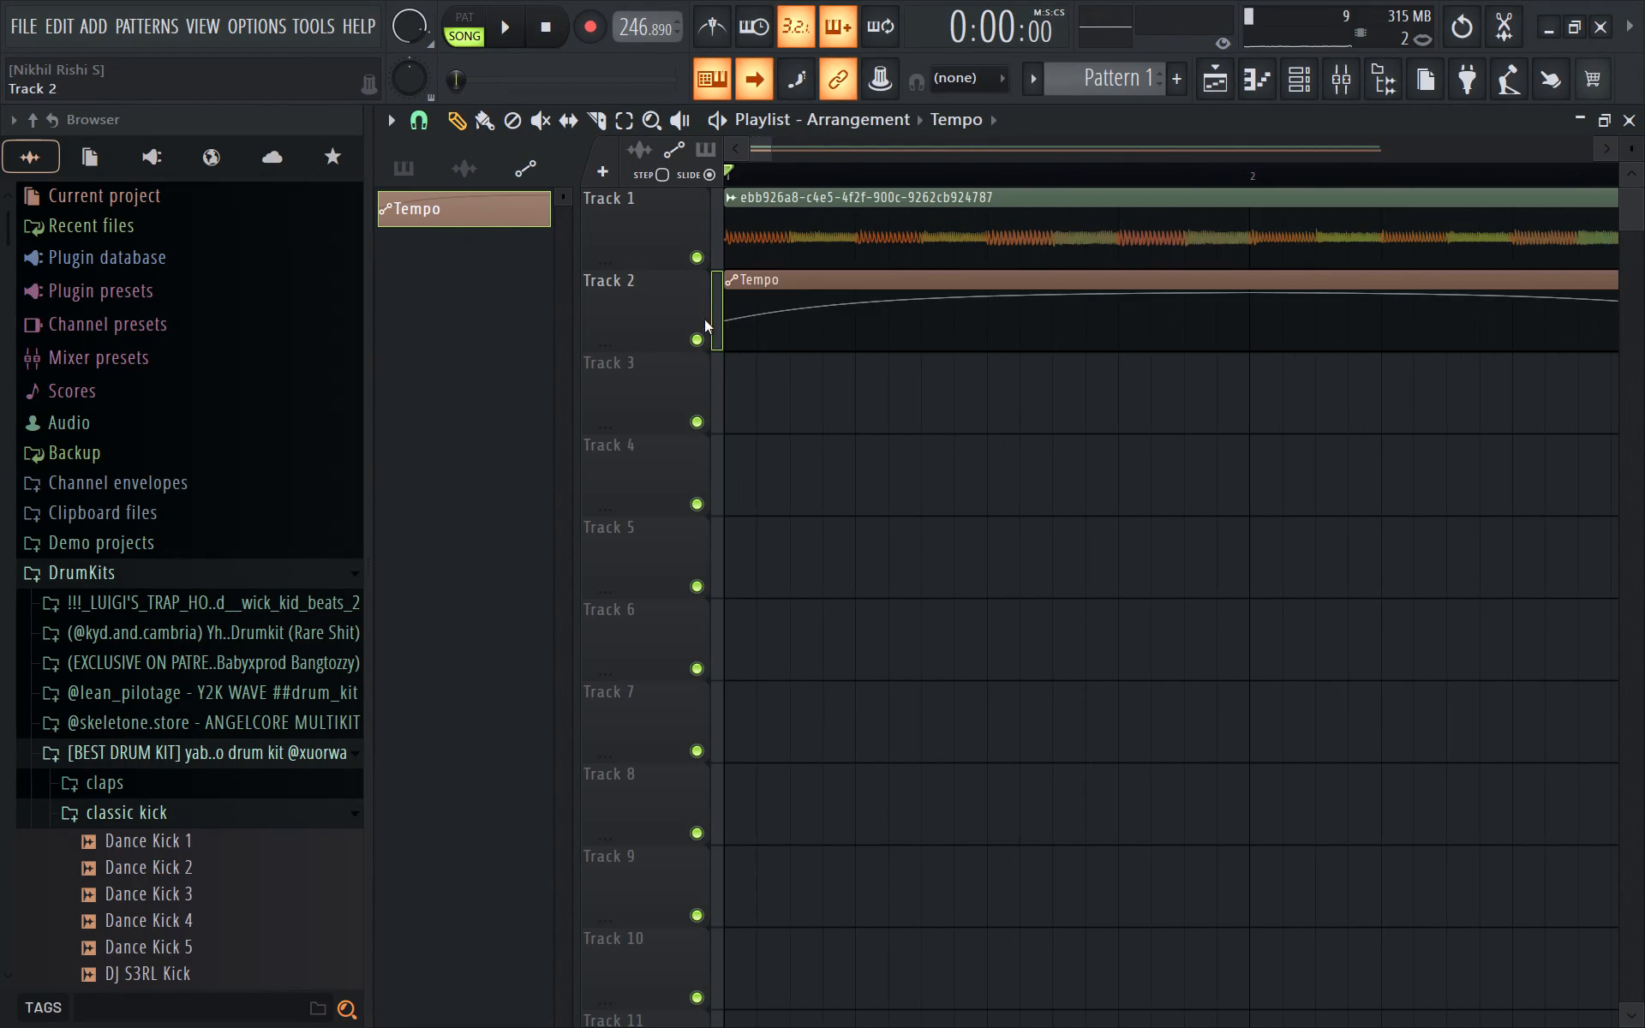
Mute Track 2, which holds the Tempo automation clip, and play the song from the start without it.
left_click(702, 342)
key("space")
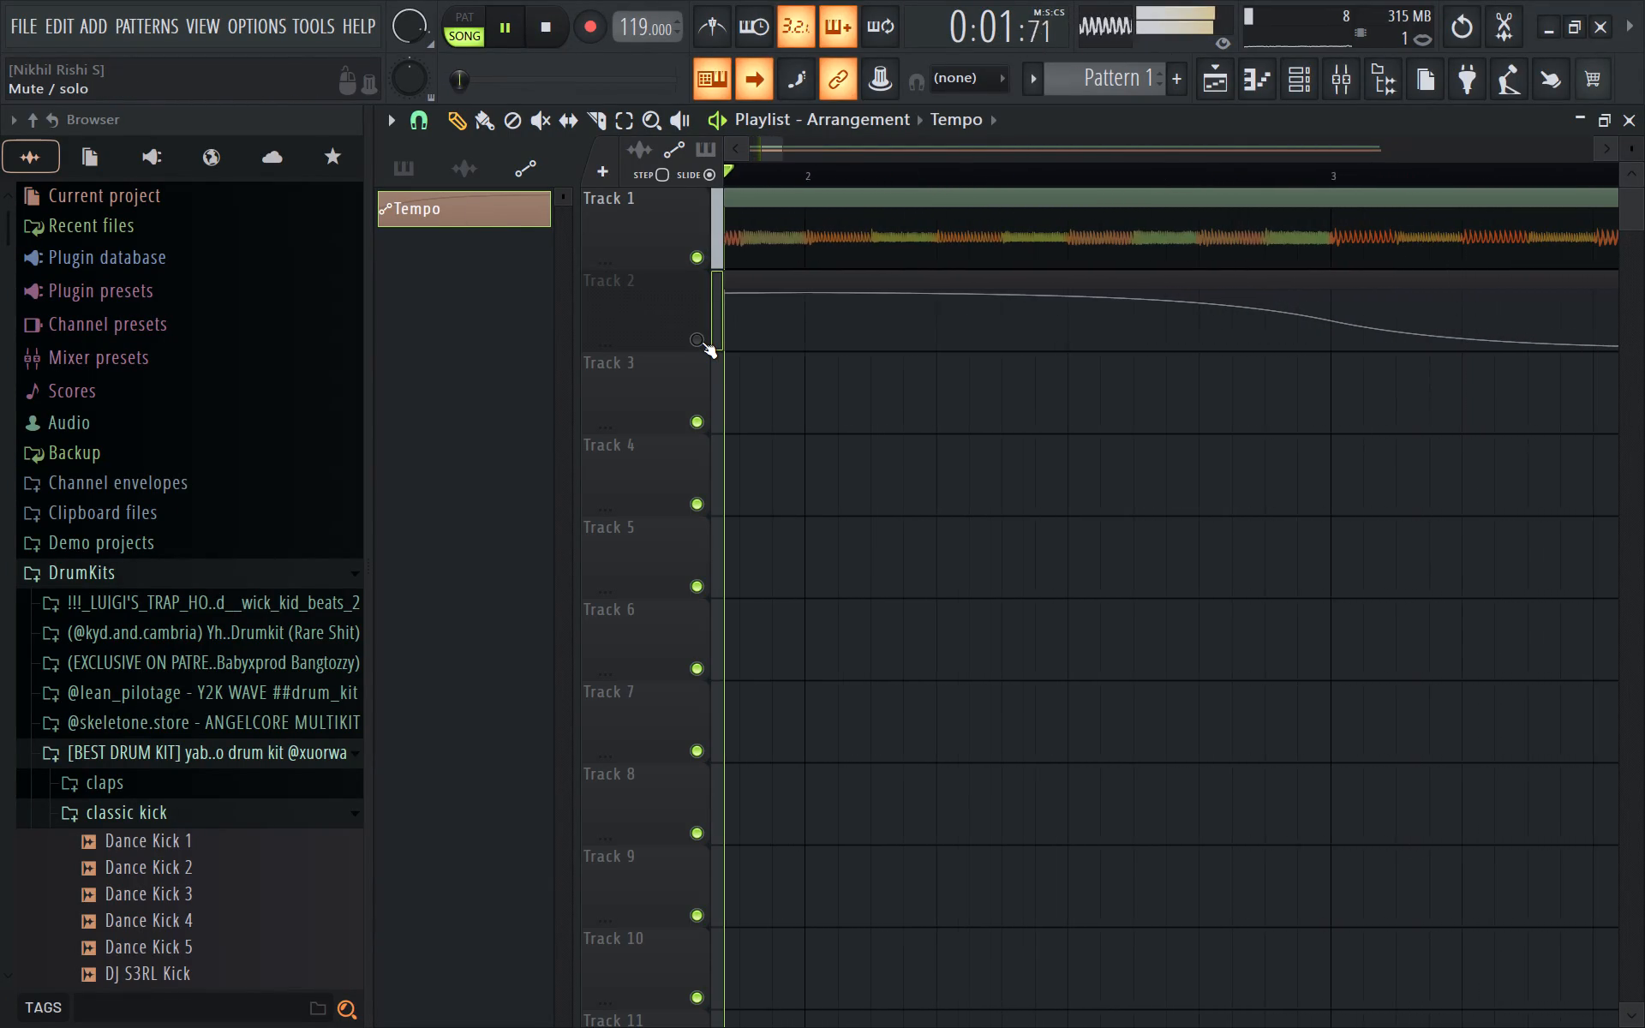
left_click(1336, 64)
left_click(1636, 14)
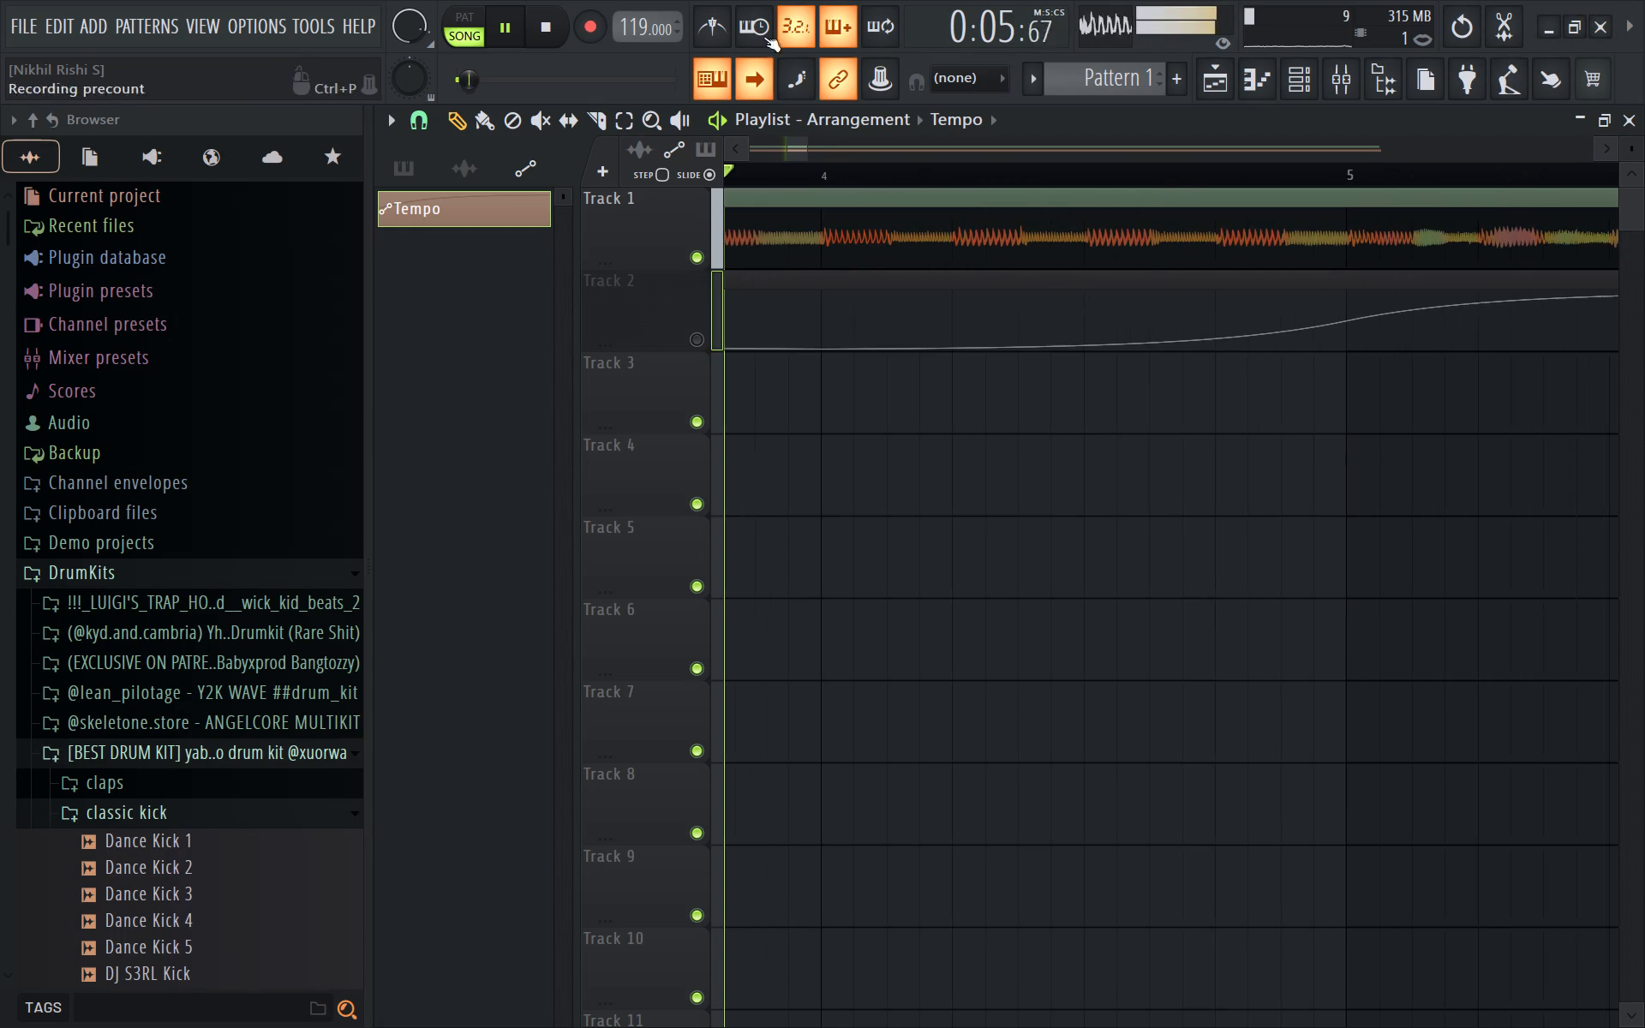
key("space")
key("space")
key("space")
Raise the Track 1 audio clip's time-stretching pitch to +200 cents and play the song.
double_click(909, 218)
key("space")
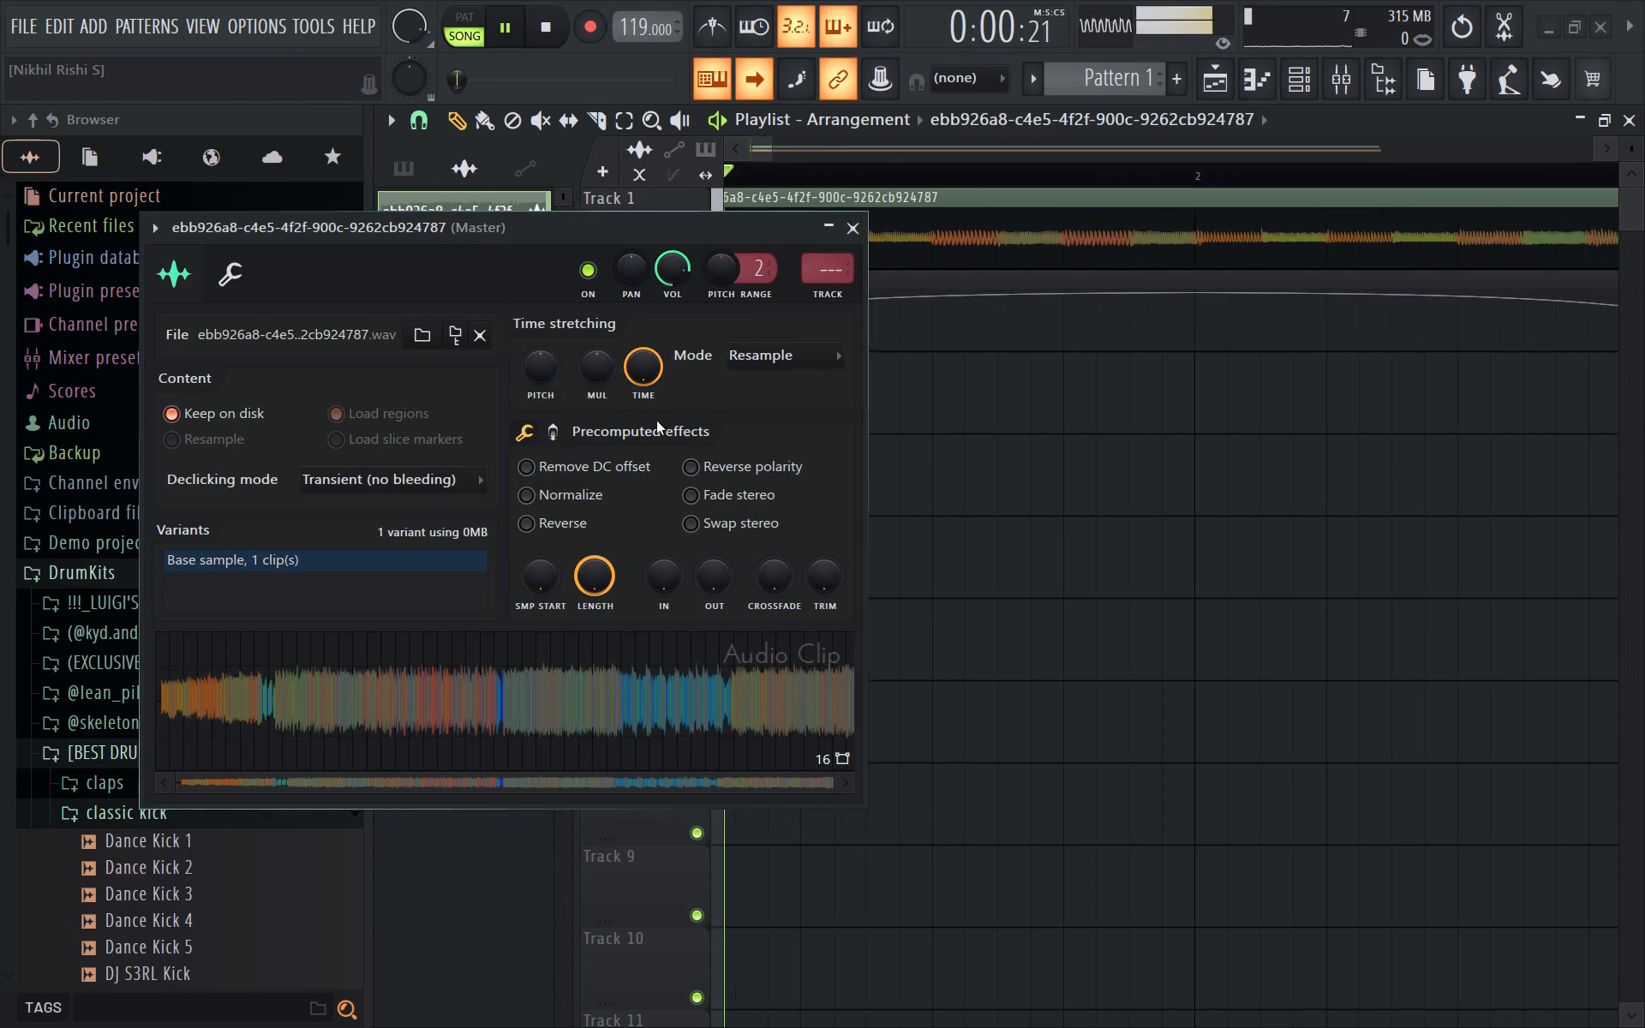
key("space")
left_click_drag(541, 374, 554, 290)
key("space")
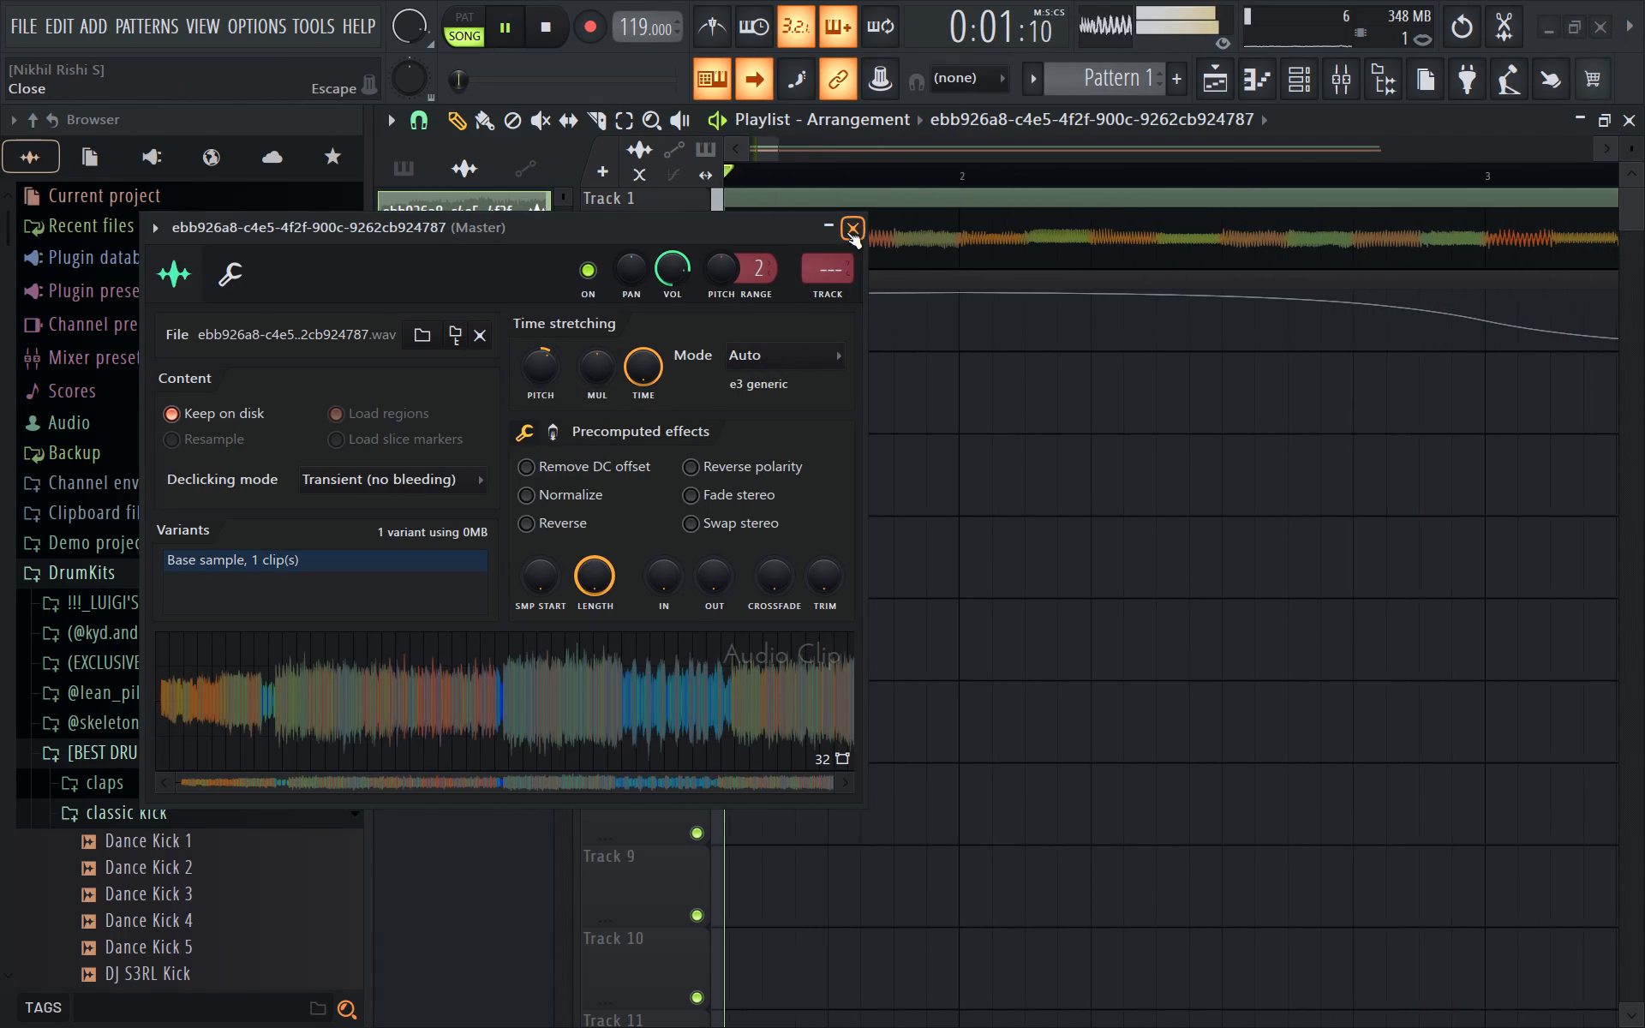
Compare the e3 generic and Resample stretch modes on the audio clip, settle on e3 generic, and close its settings.
left_click(787, 355)
left_click(789, 493)
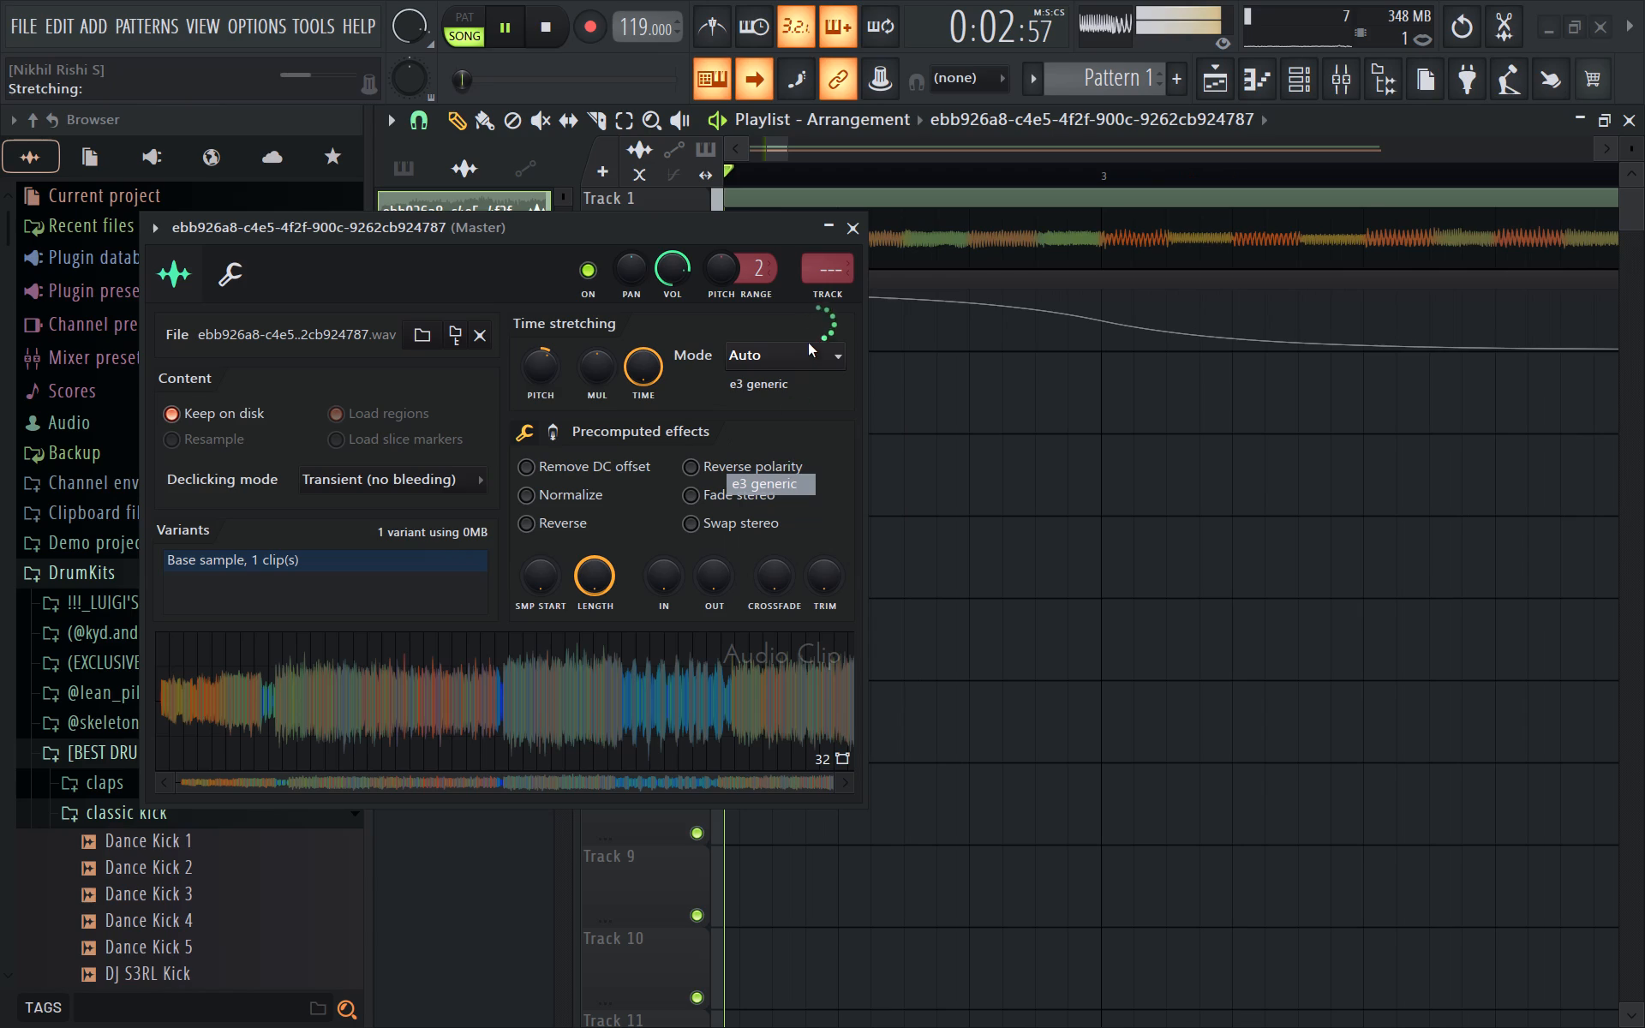
left_click(805, 366)
left_click(805, 400)
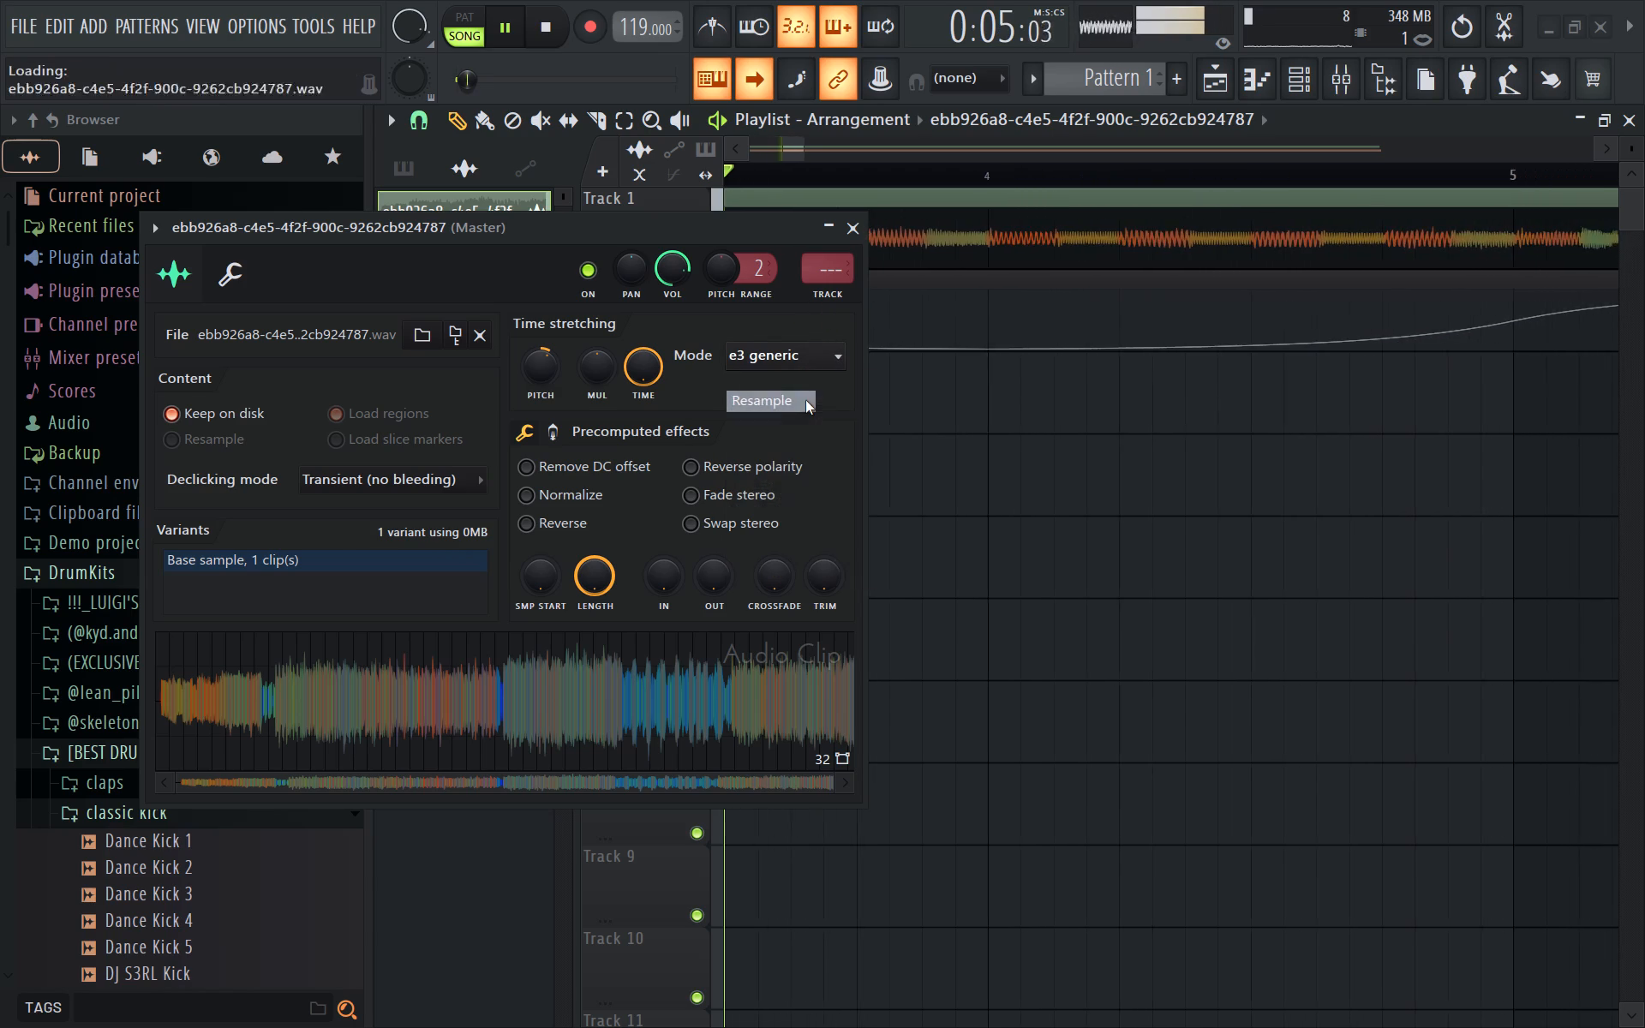
left_click(555, 368)
left_click(745, 350)
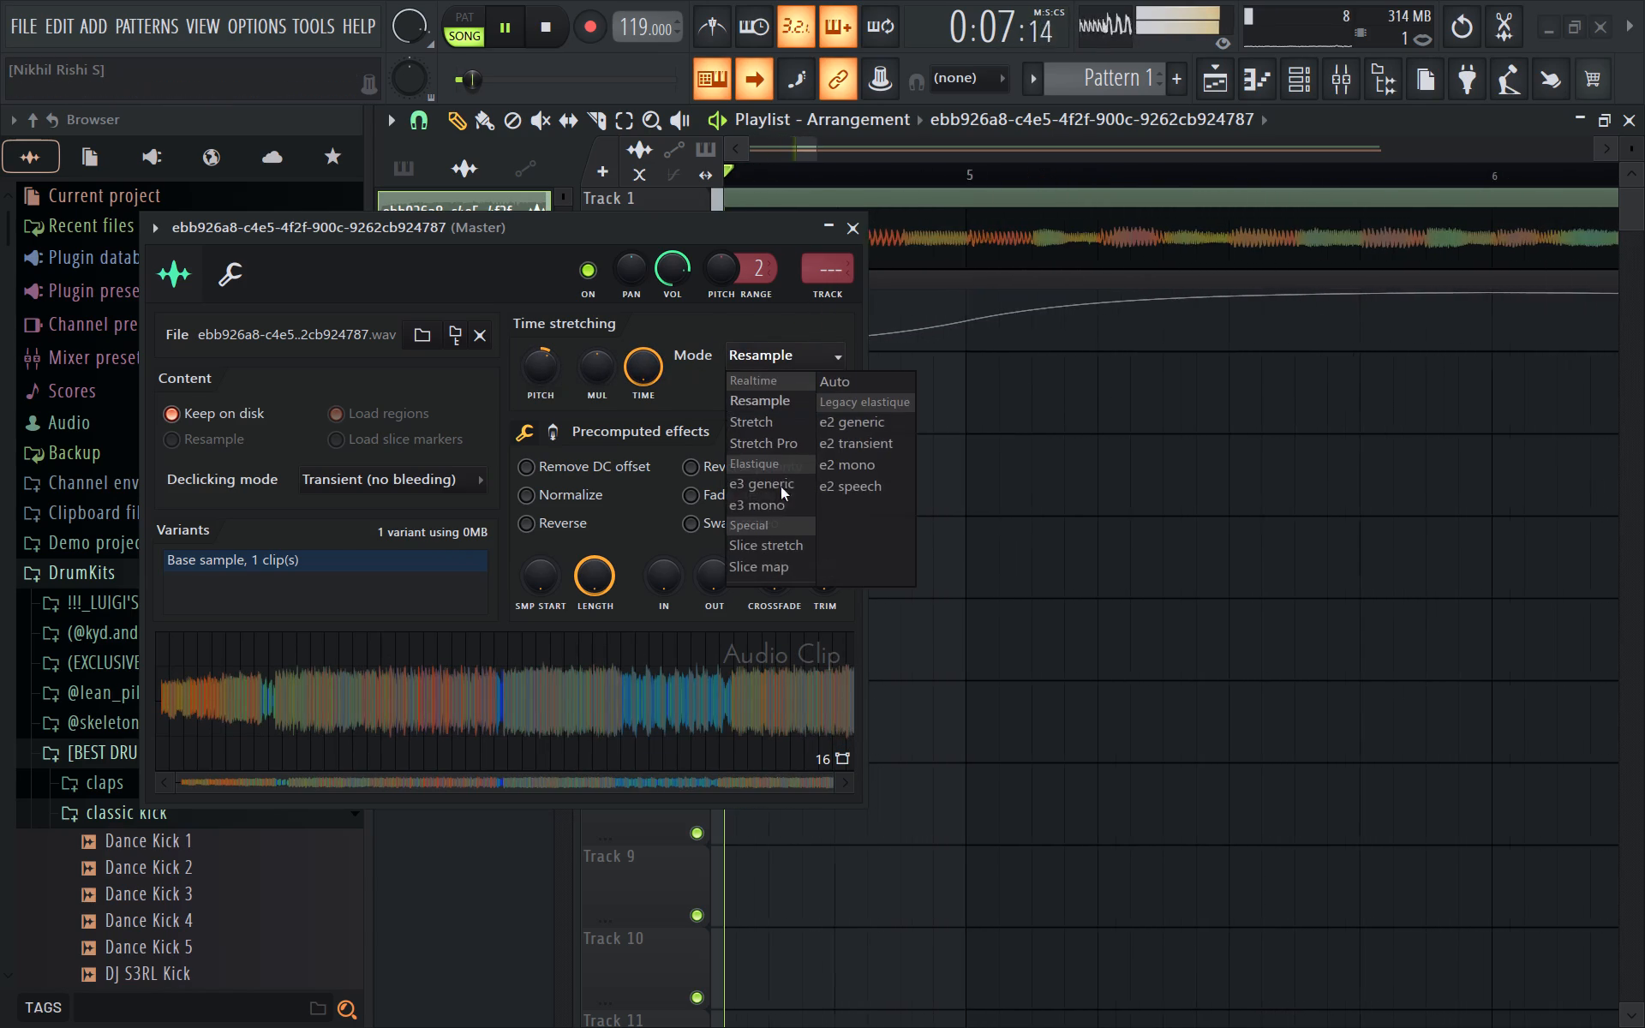
left_click(778, 486)
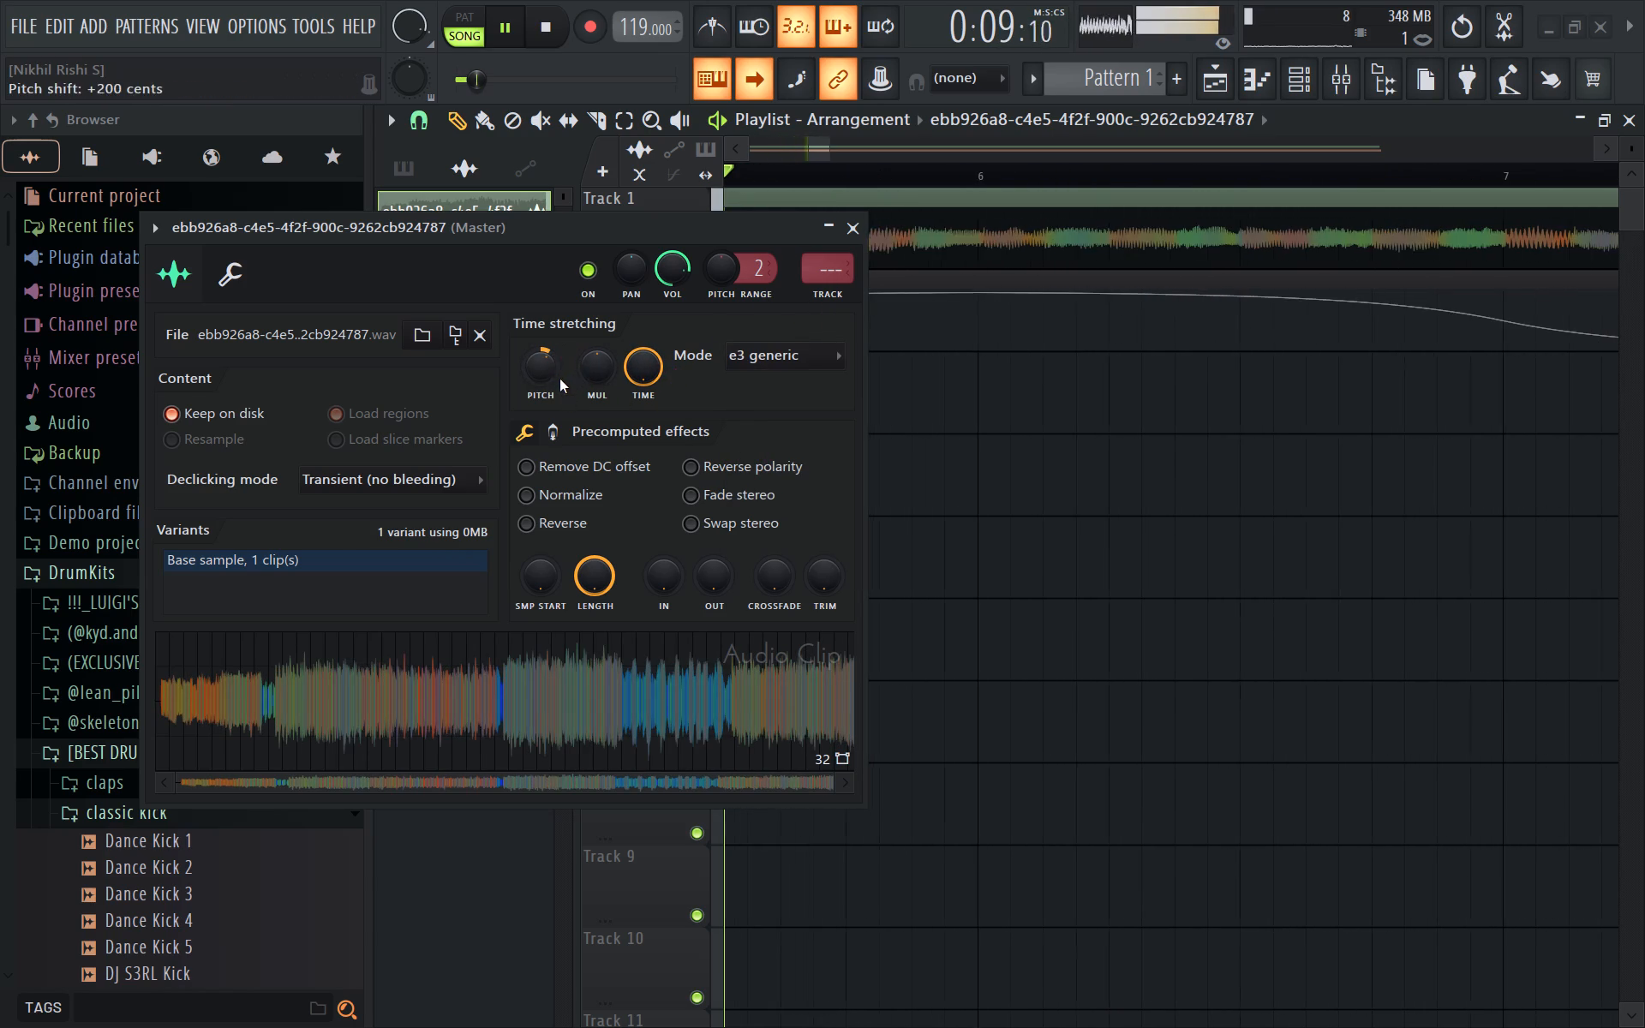
left_click(851, 230)
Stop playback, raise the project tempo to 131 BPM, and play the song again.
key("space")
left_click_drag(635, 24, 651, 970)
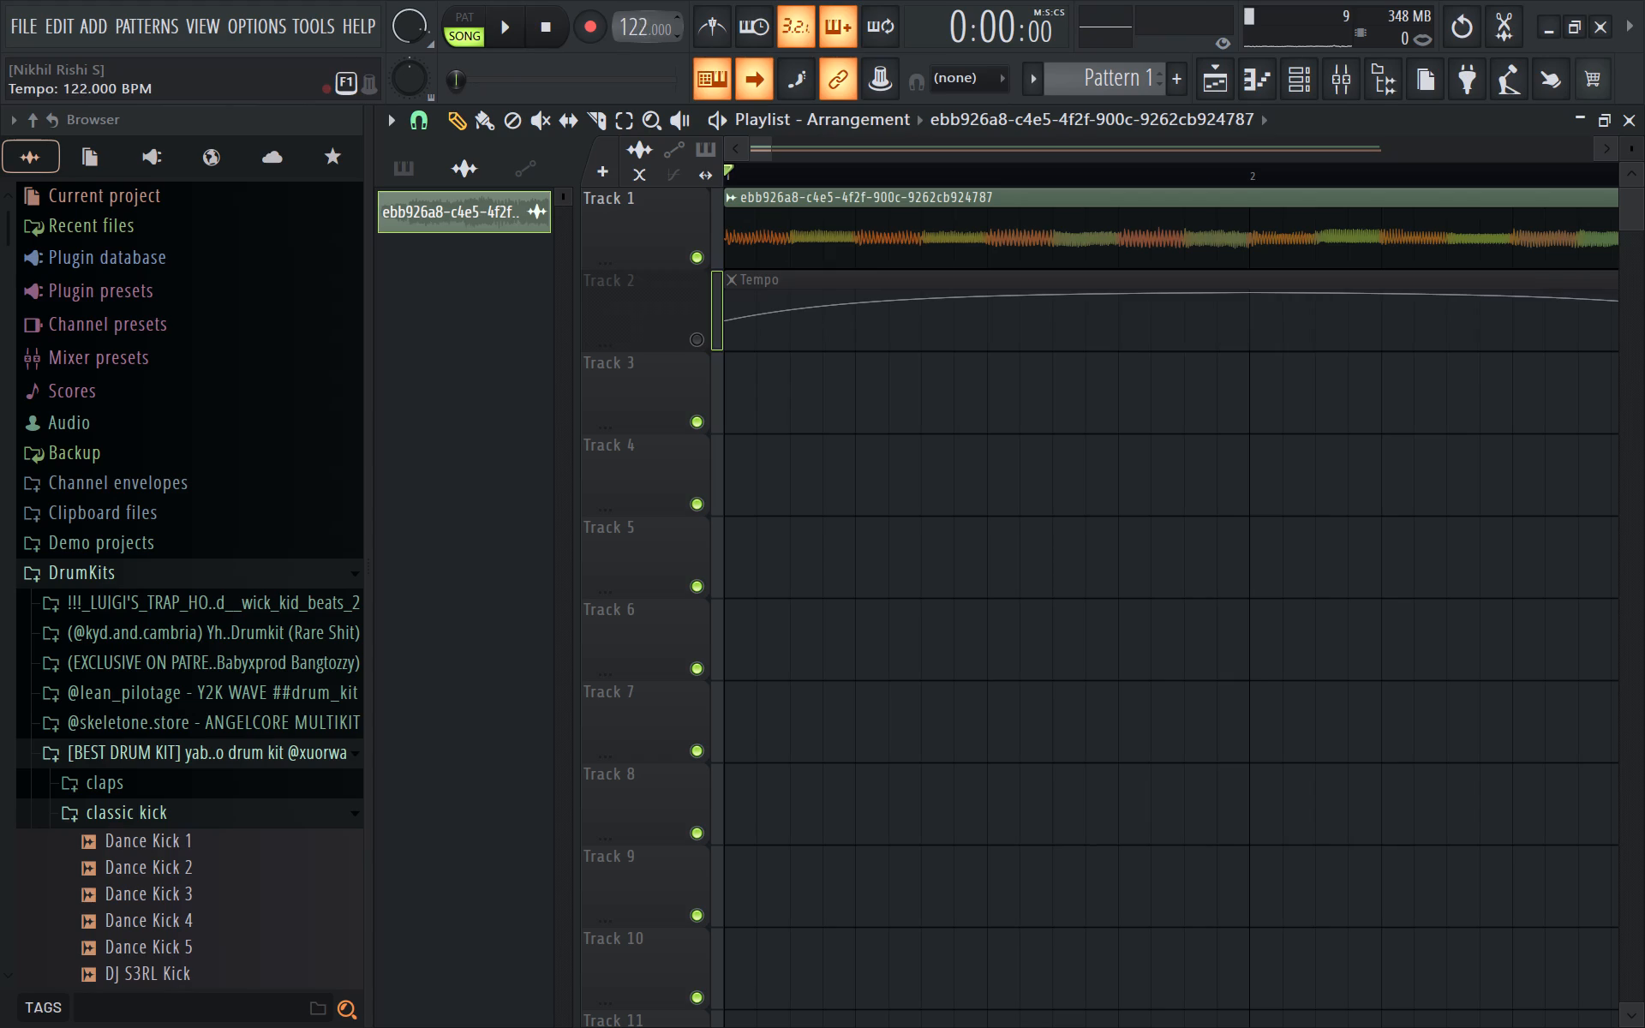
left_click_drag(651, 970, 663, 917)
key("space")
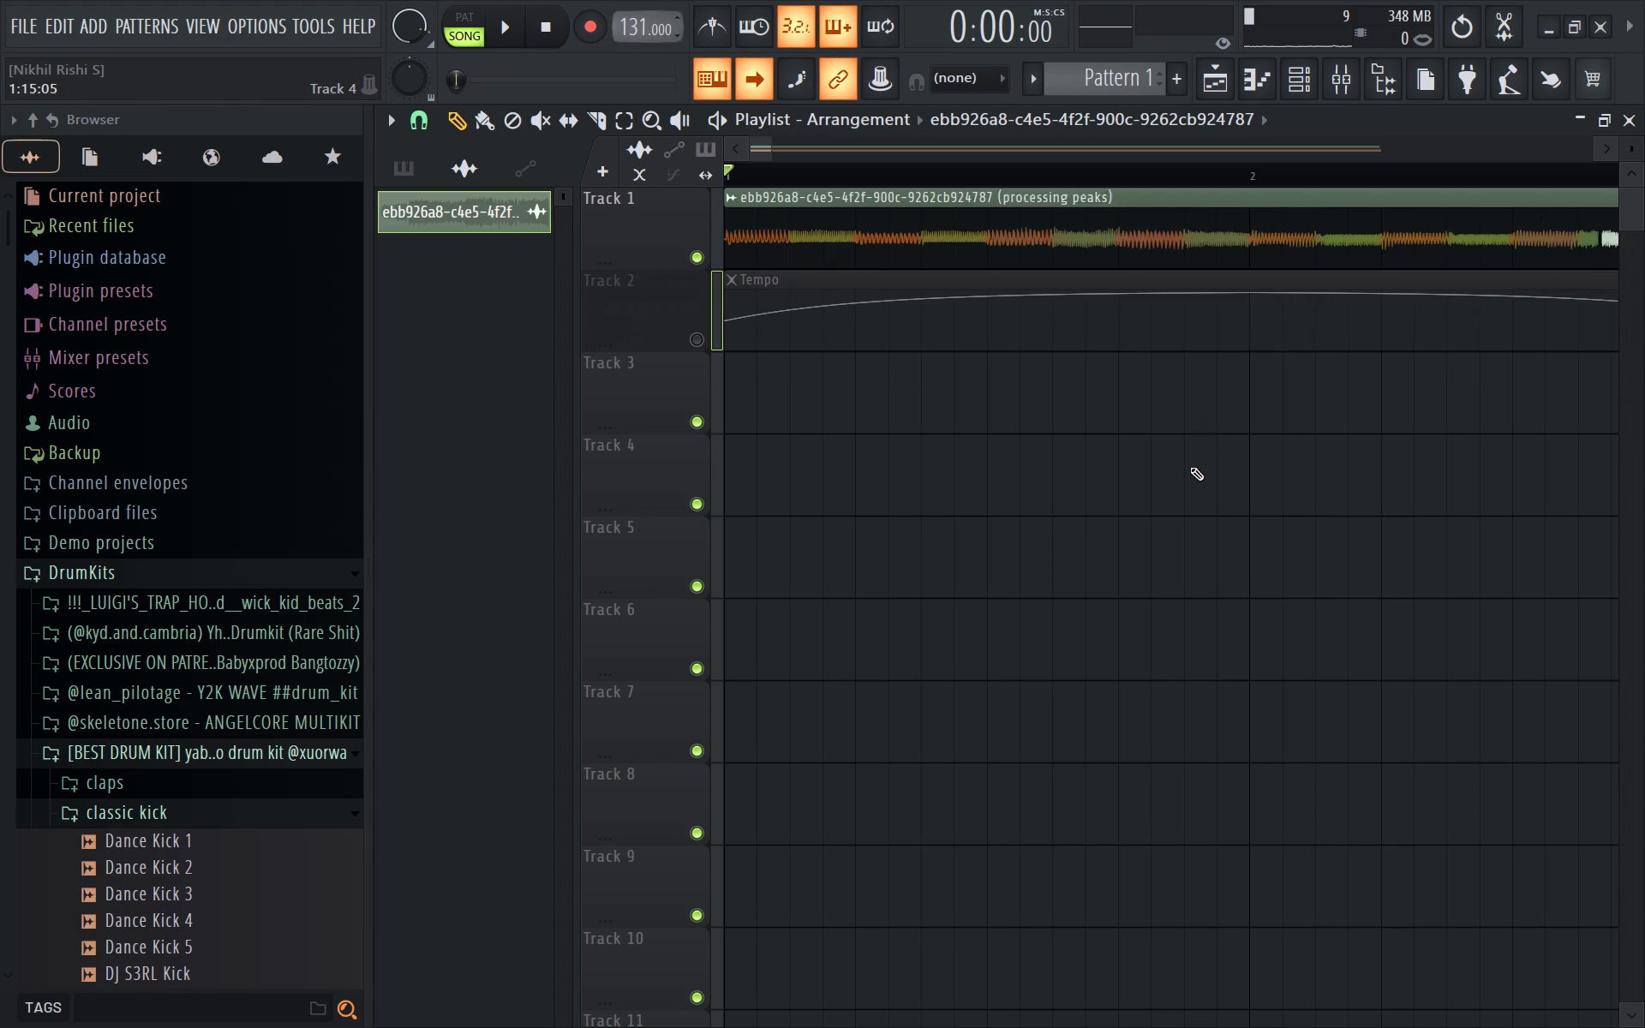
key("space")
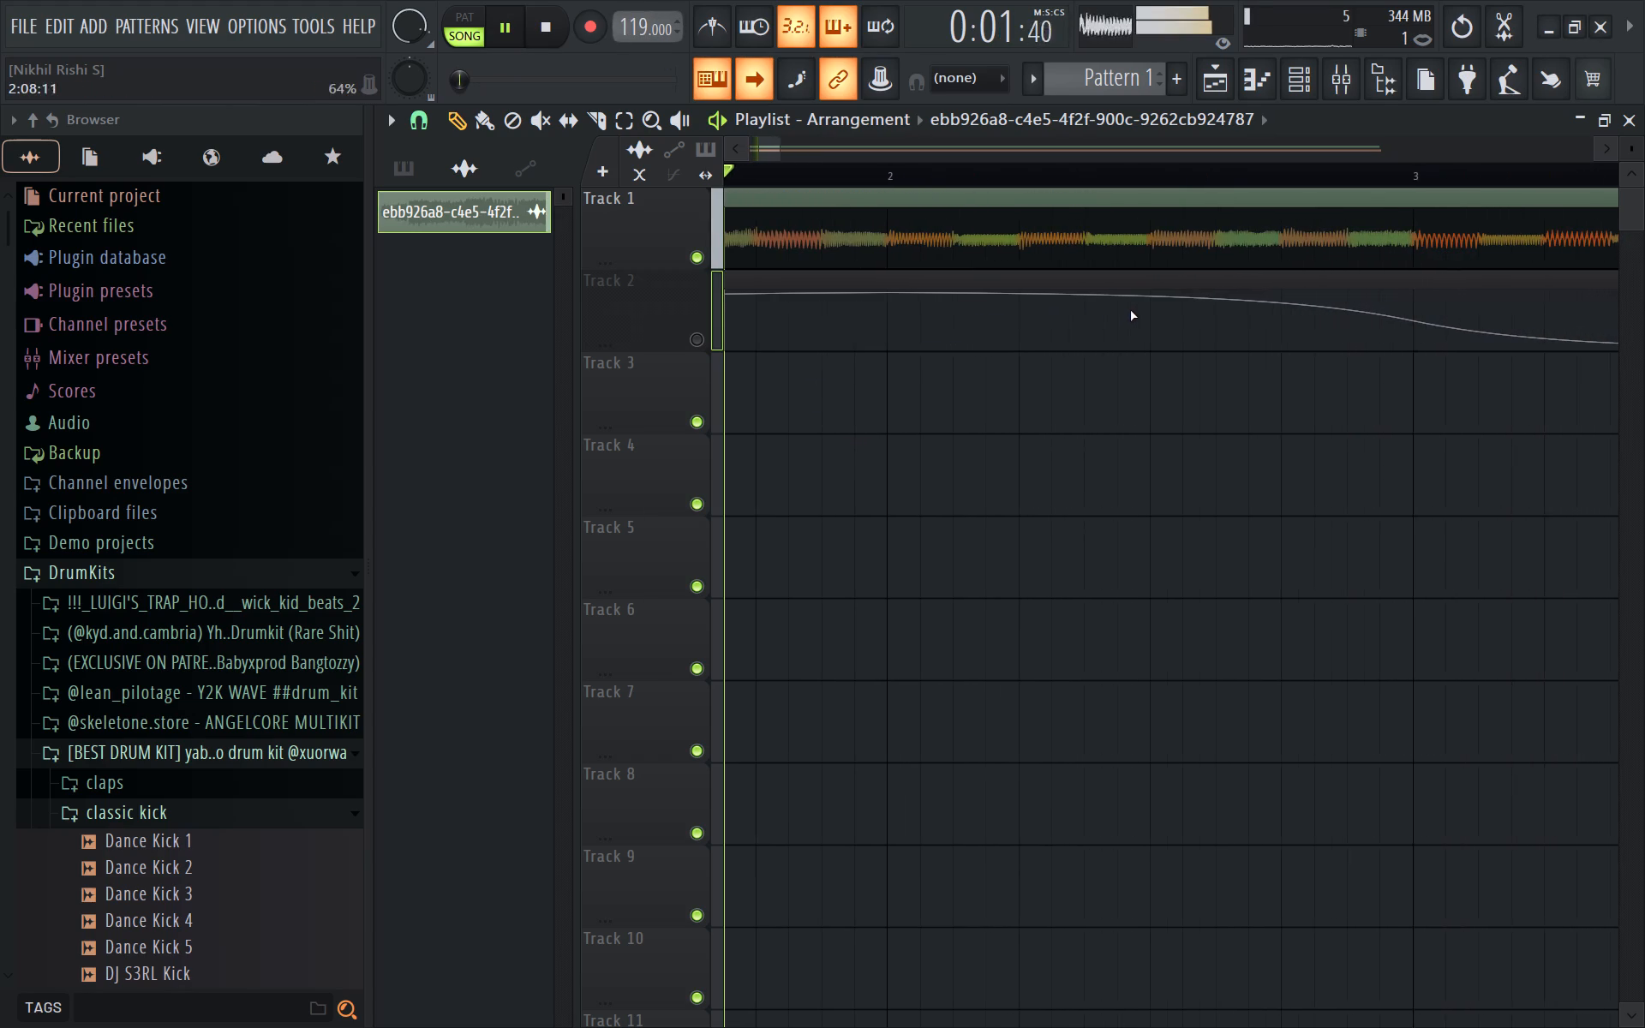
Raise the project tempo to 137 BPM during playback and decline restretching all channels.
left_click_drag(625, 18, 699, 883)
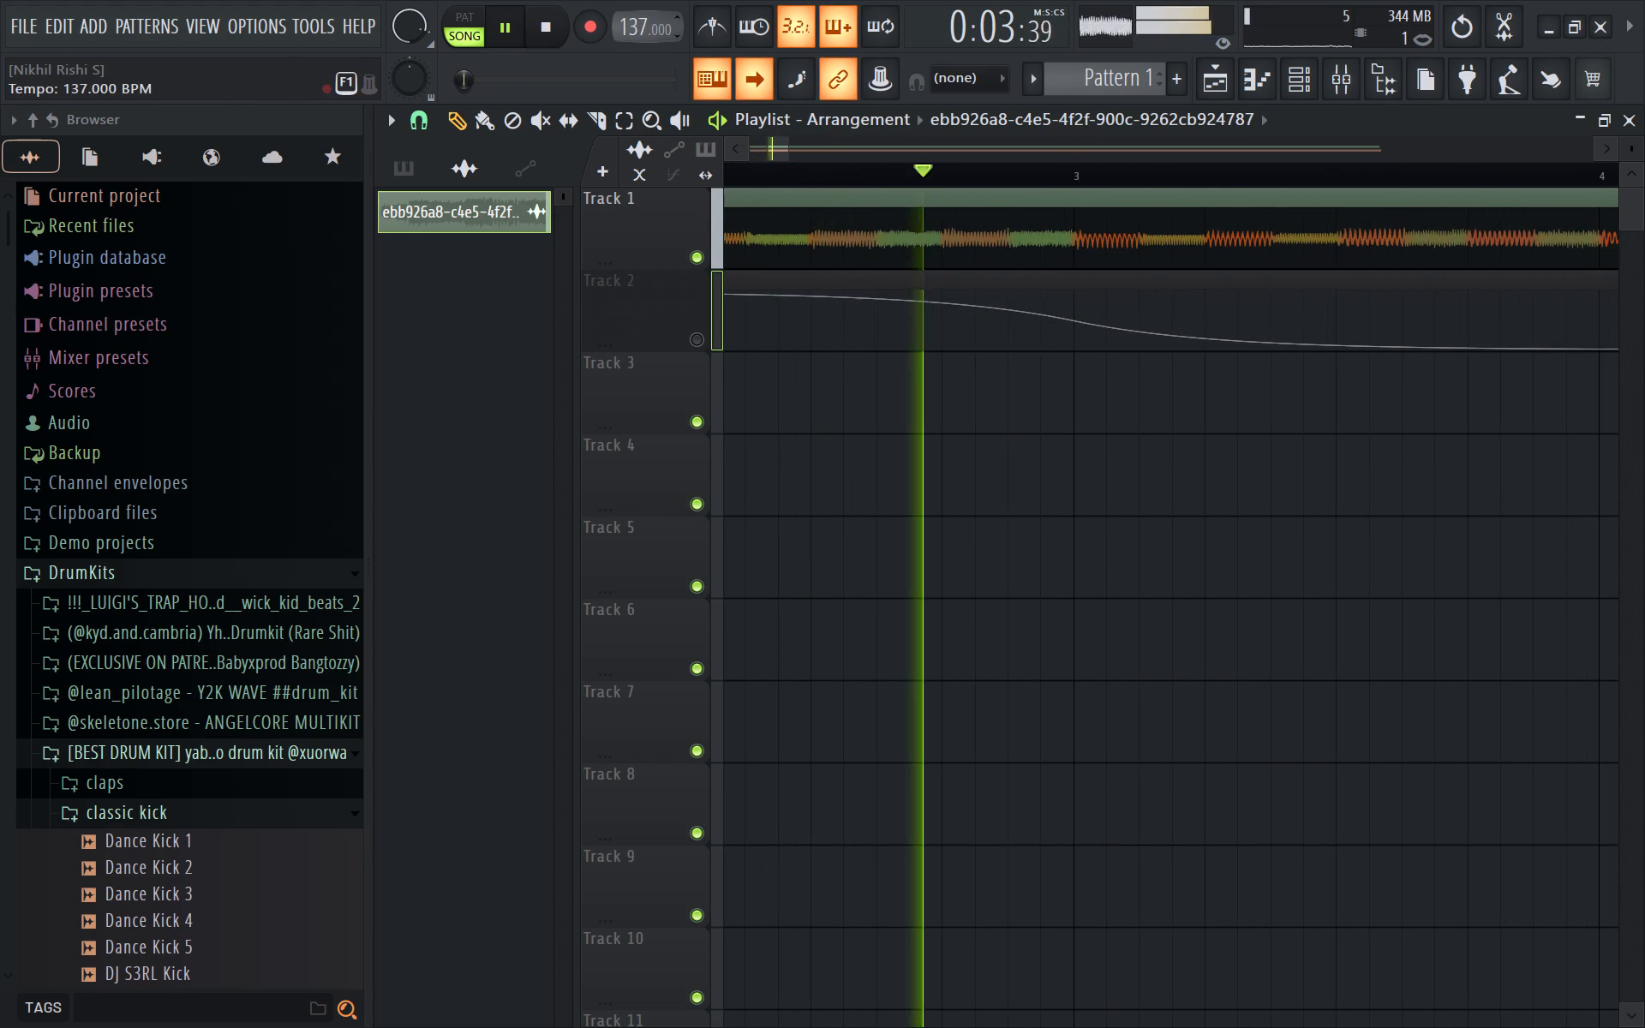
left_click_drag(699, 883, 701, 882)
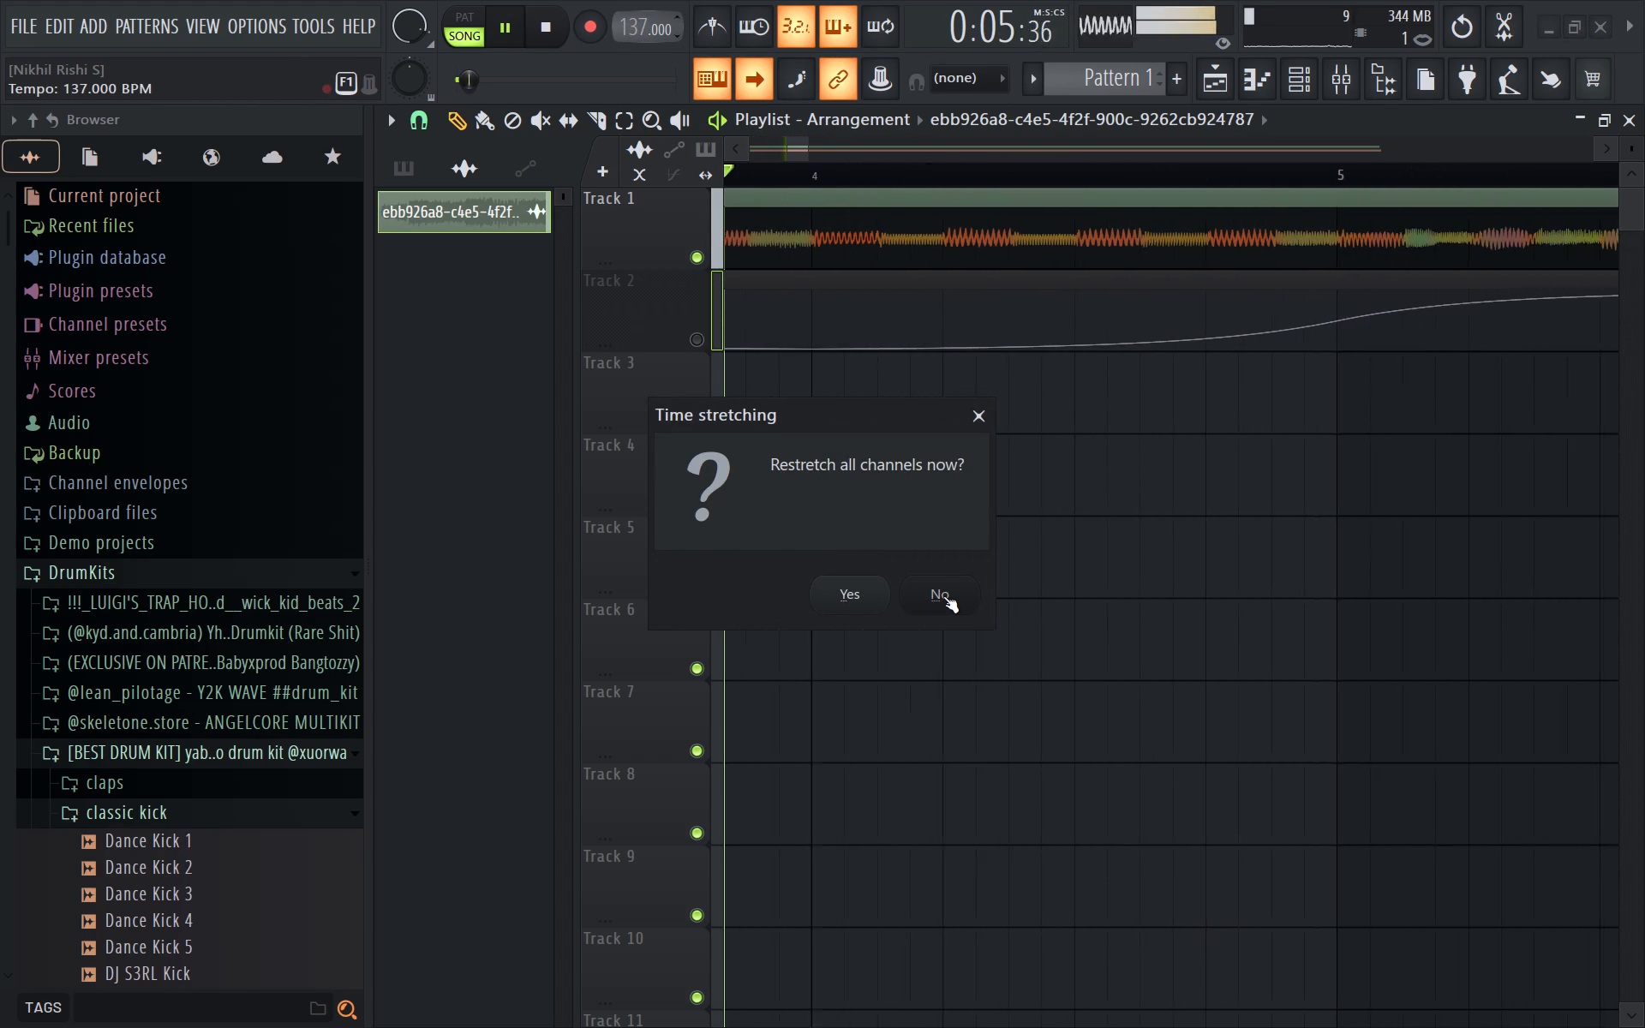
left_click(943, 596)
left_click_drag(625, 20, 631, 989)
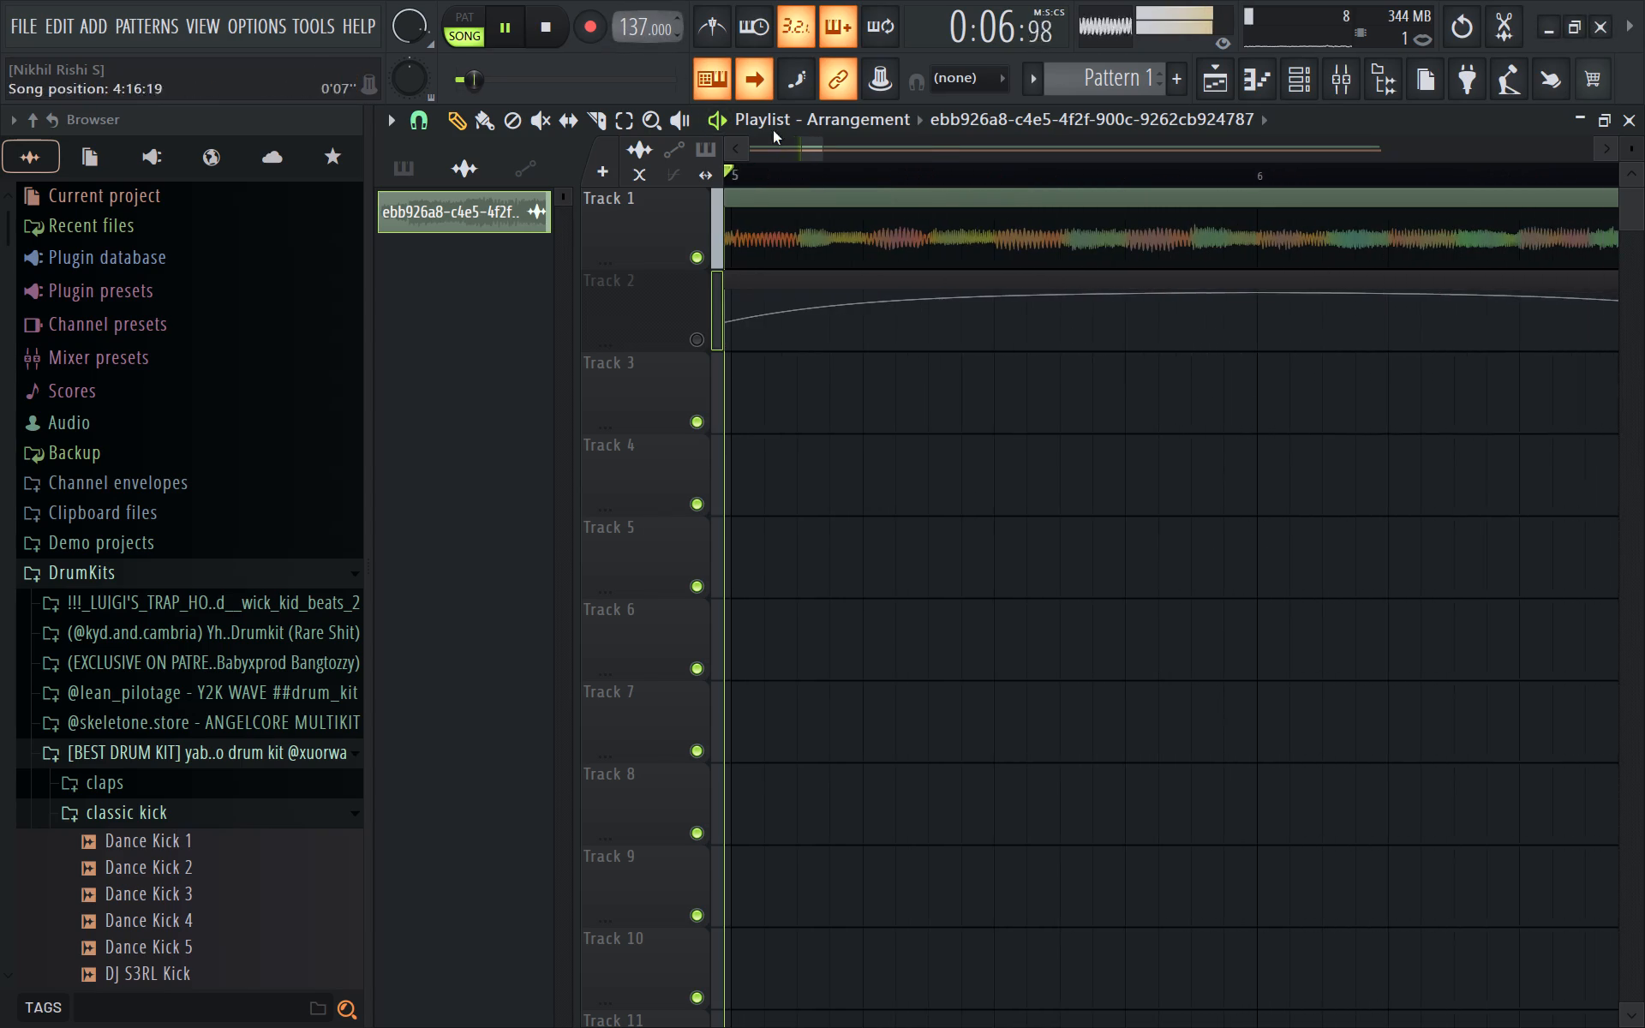
Compare the Master with Fruity WaveShaper bypassed and enabled, close the mixer, and stop playback.
left_click(1343, 88)
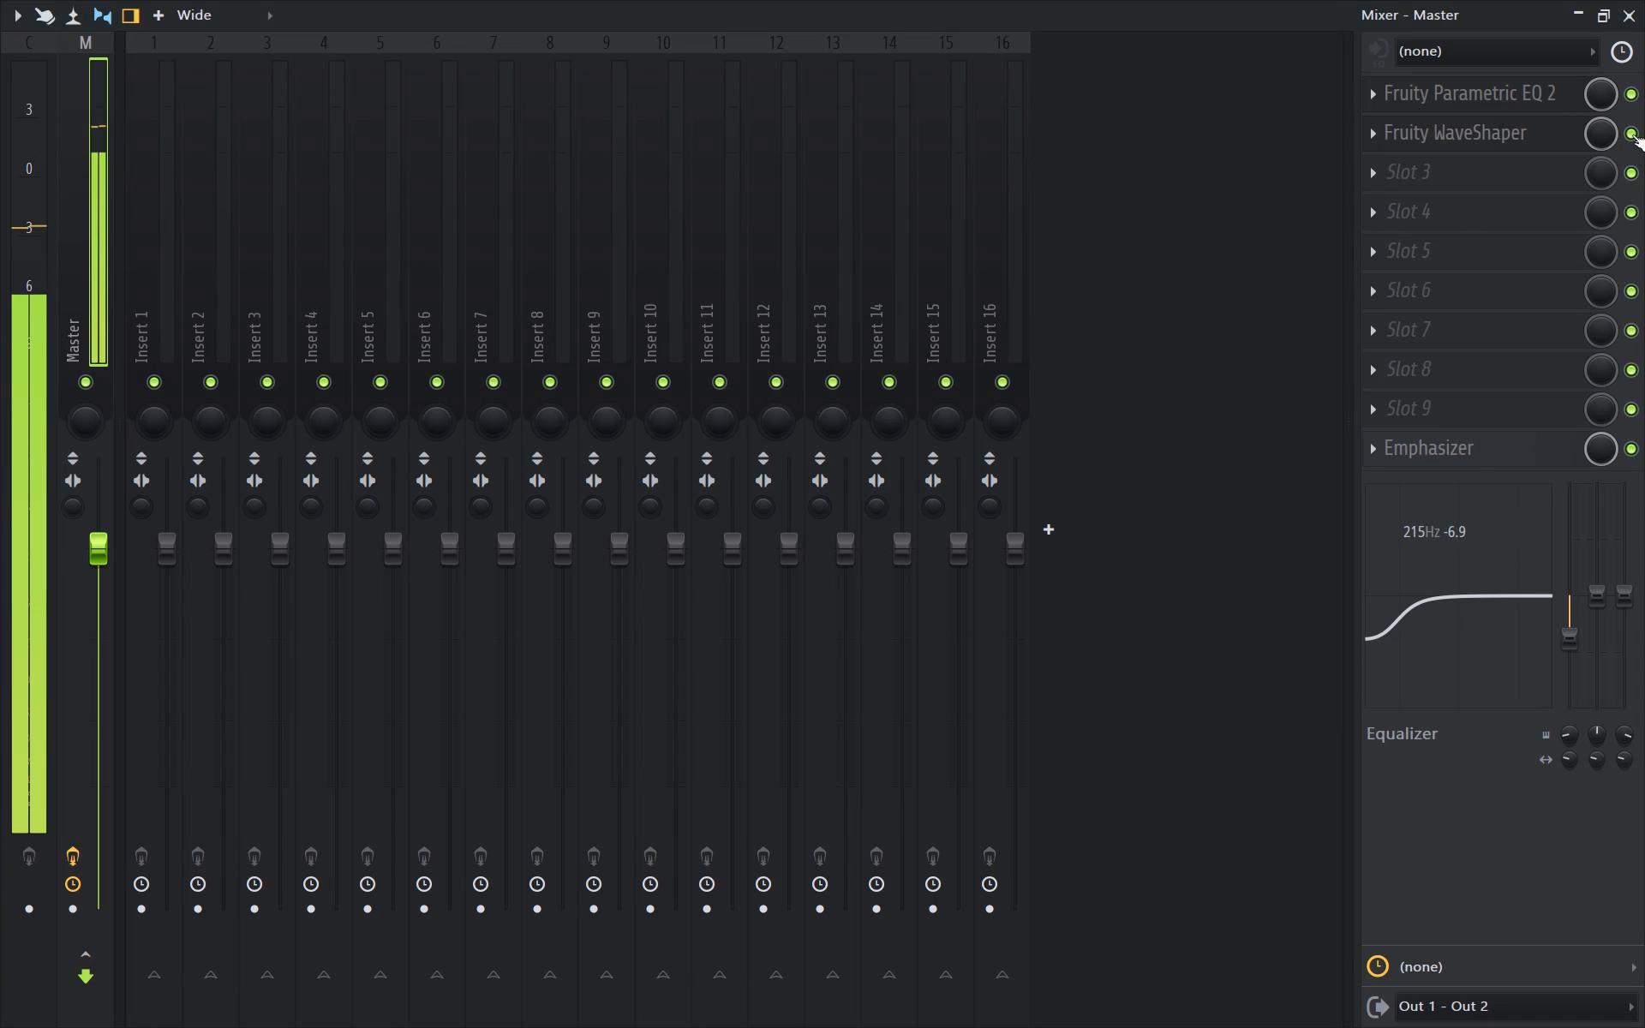
left_click(1633, 134)
left_click(1633, 134)
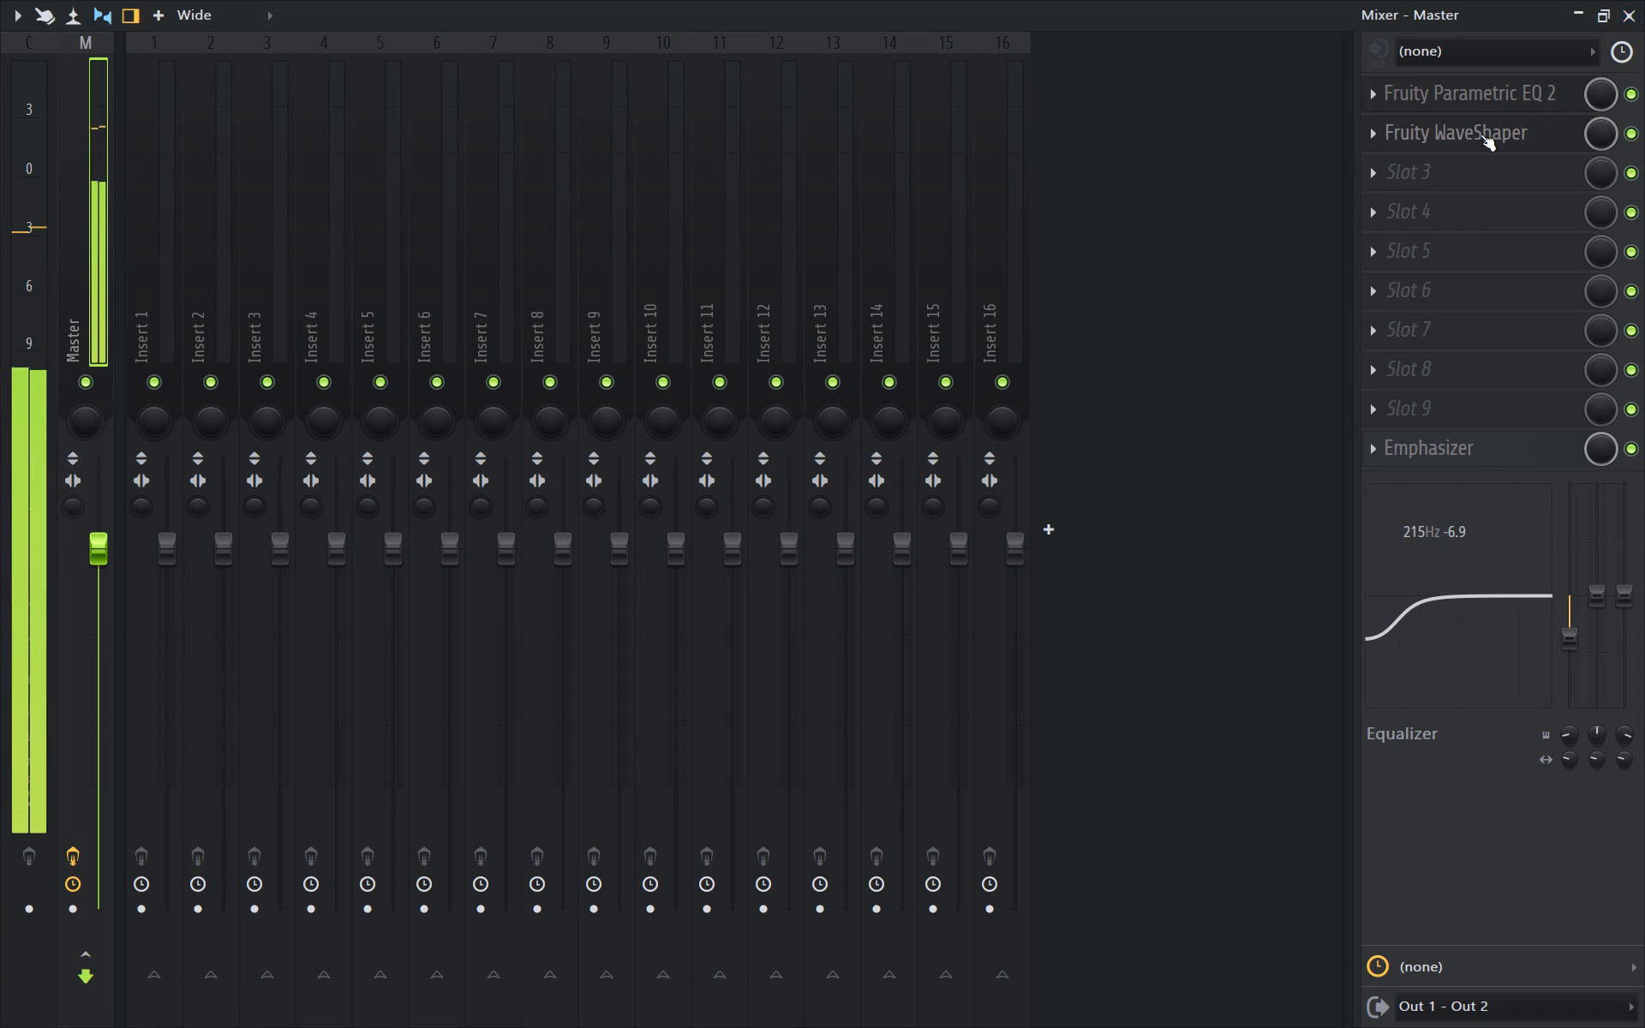
left_click(1633, 15)
key("space")
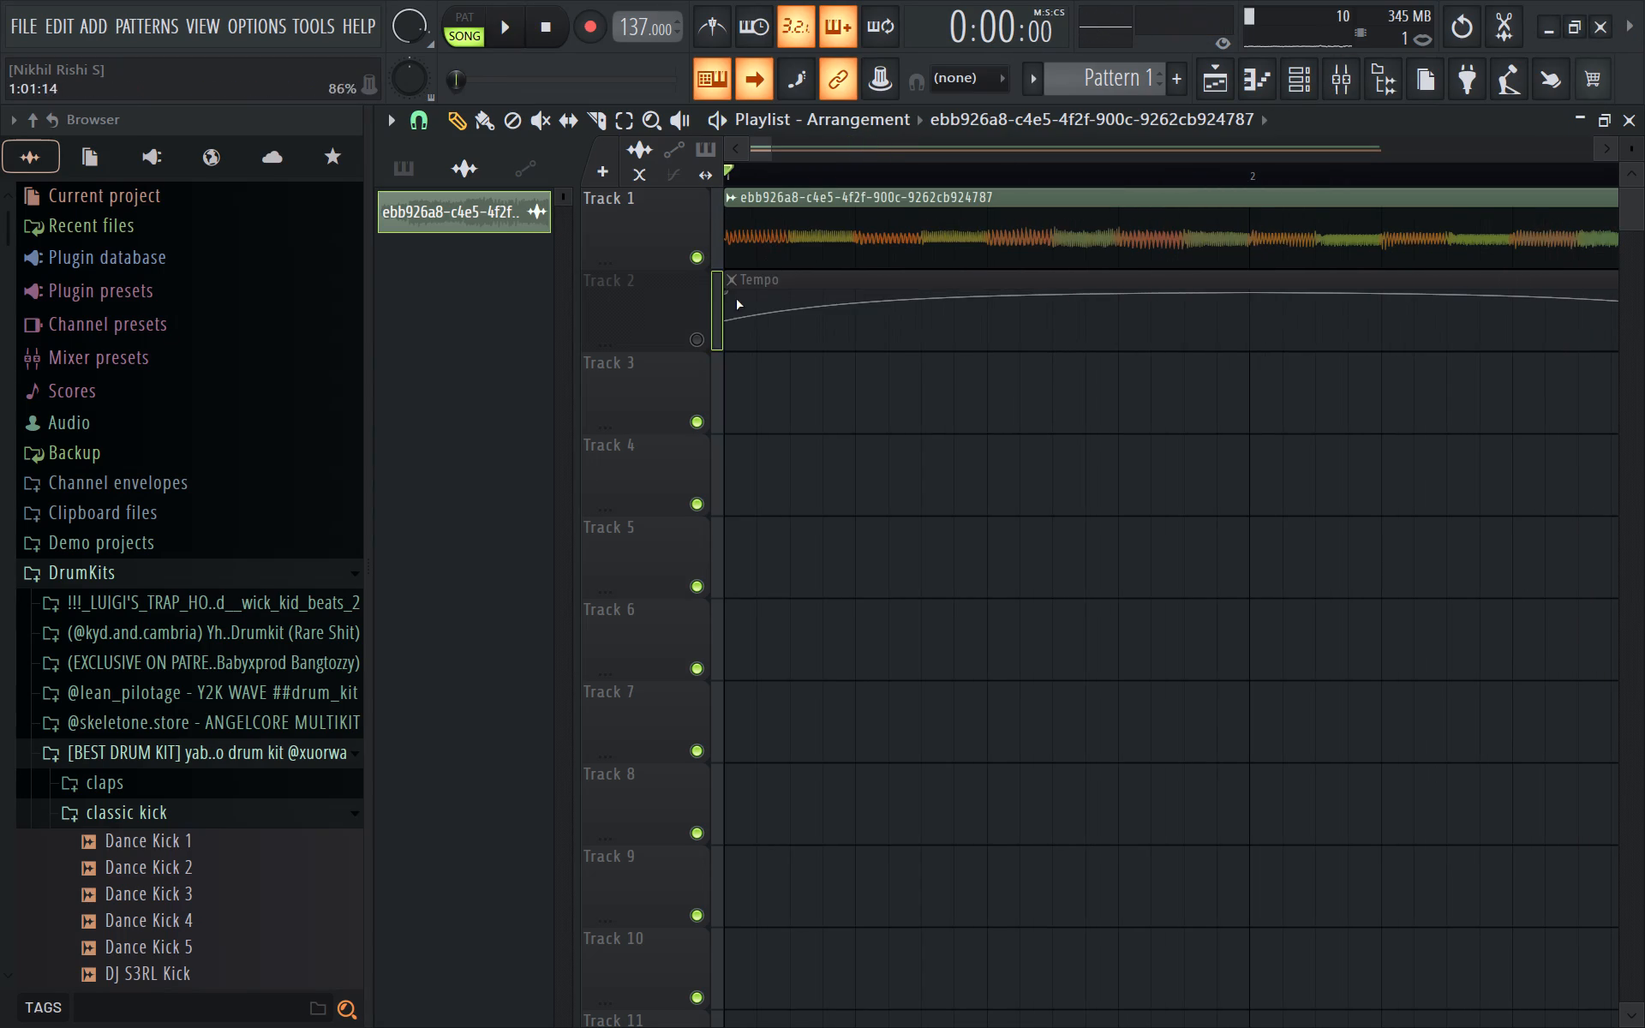
Unmute Track 2 holding the Tempo automation clip and play the song with it.
scroll(745, 278, "down", 6)
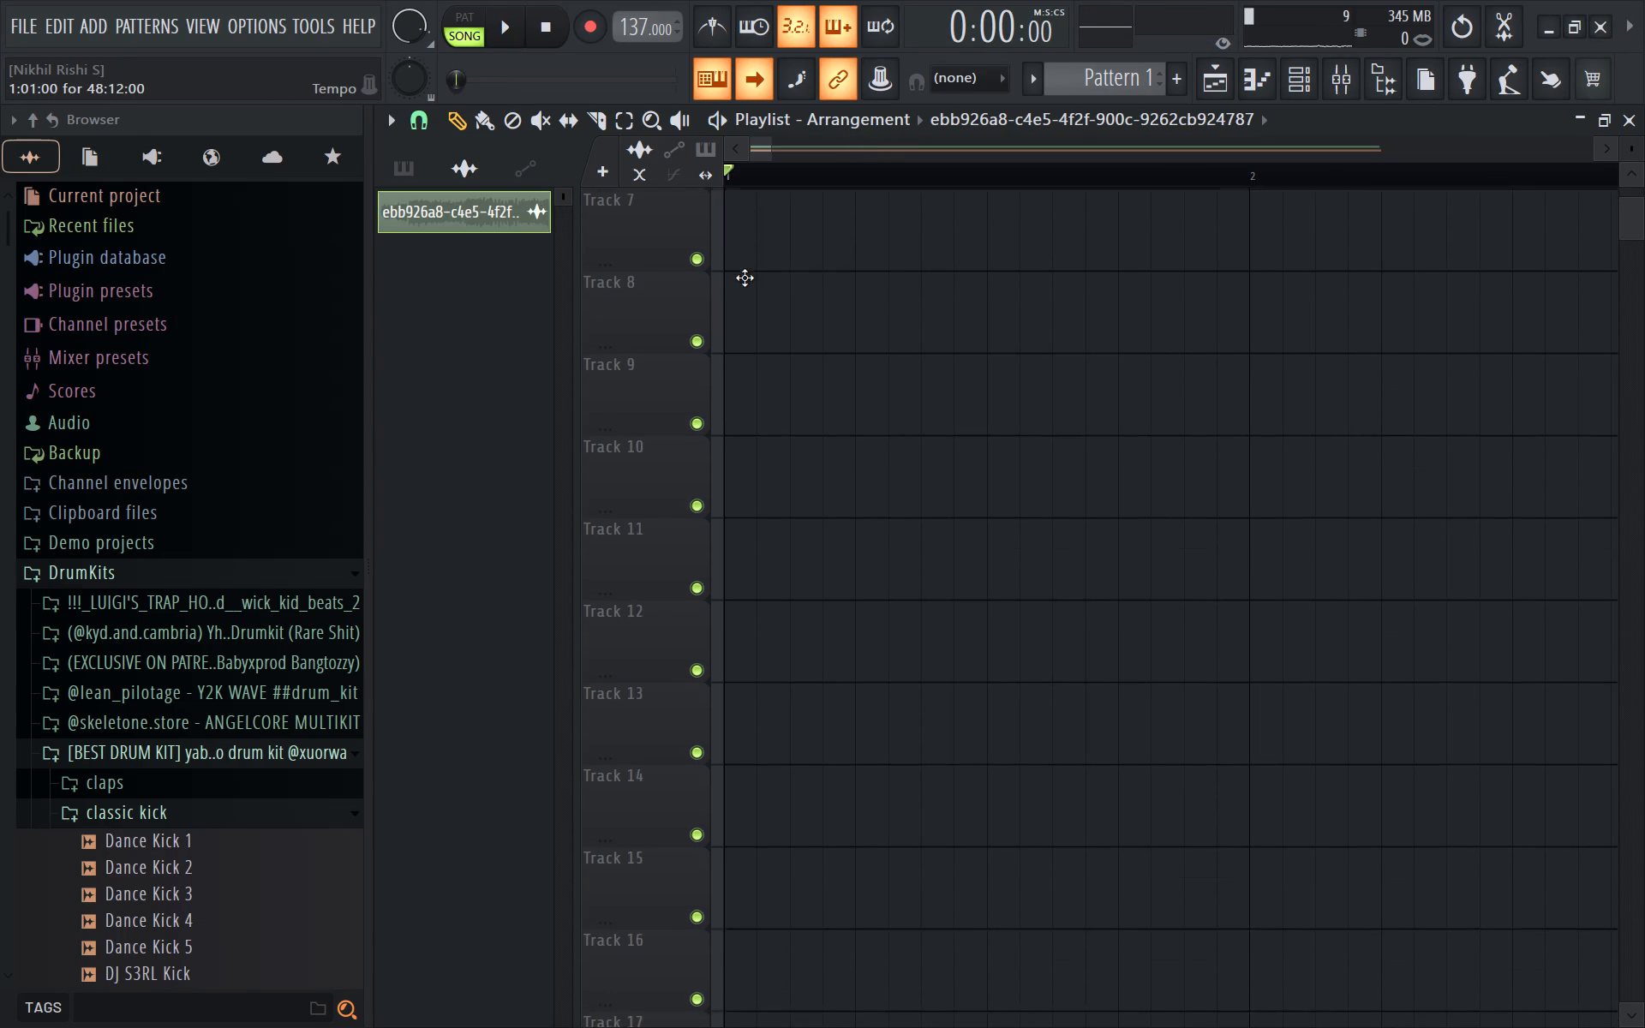
scroll(745, 278, "up", 6)
left_click(699, 331)
key("space")
key("space")
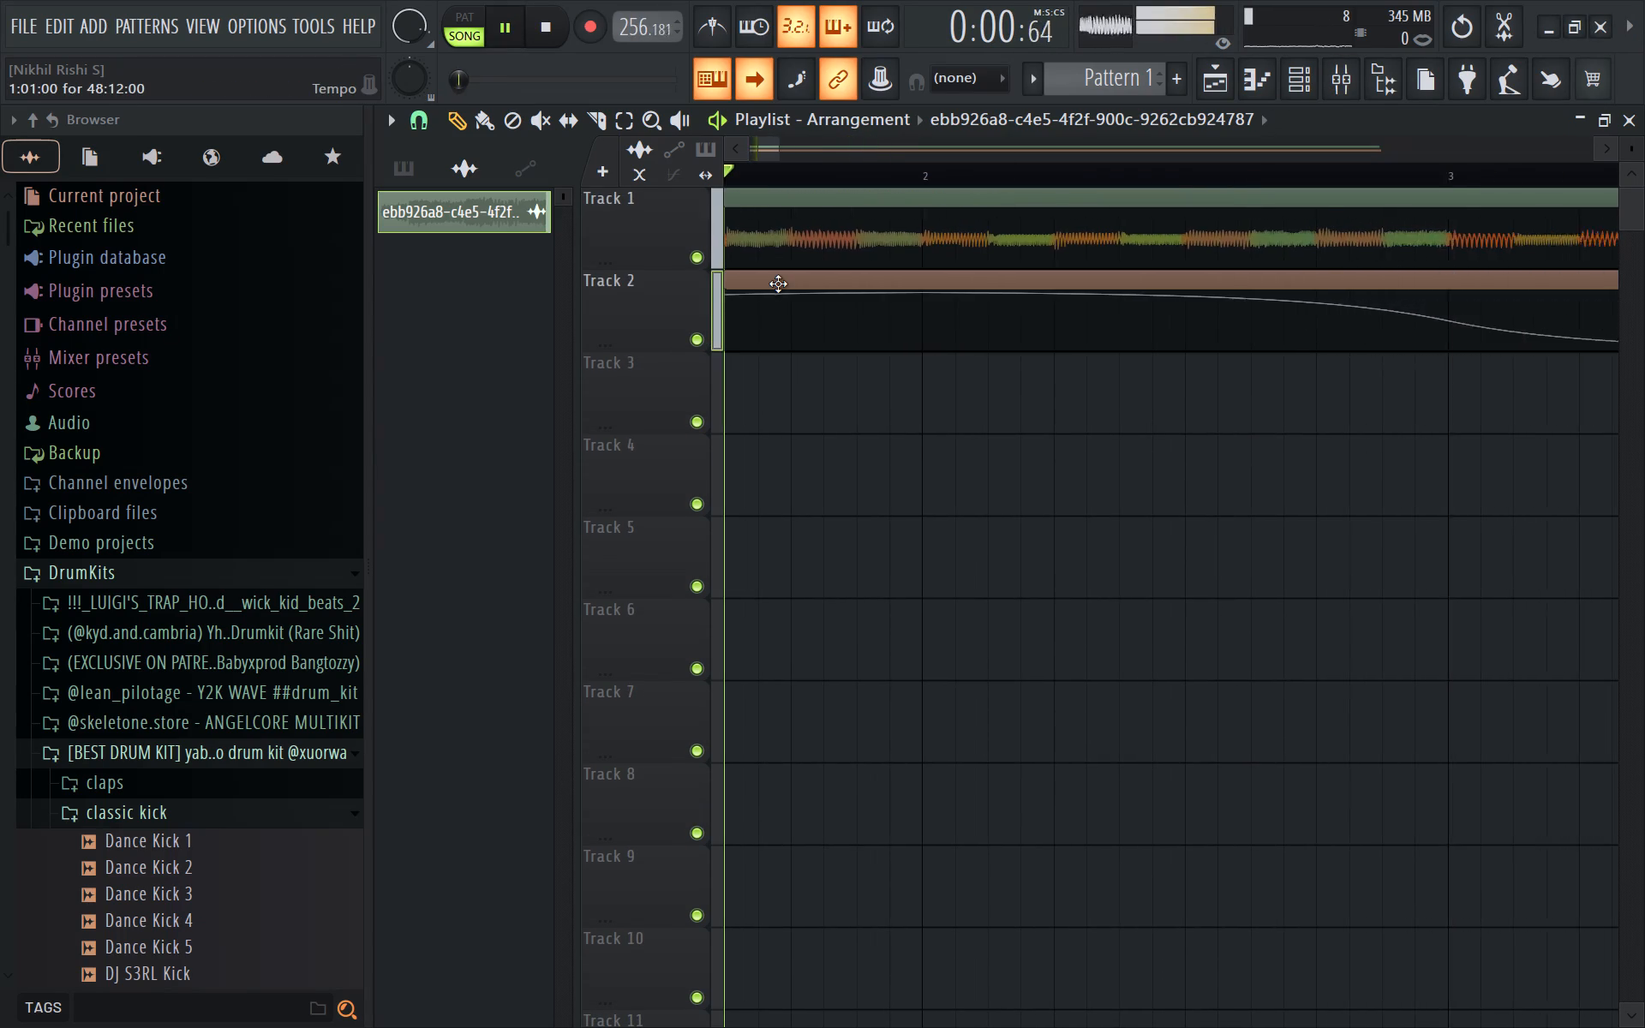
Move the Tempo automation clip from Track 2 to Track 12, mute Track 12, and play the song briefly.
left_click_drag(758, 279, 520, 1027)
scroll(687, 872, "down", 1)
left_click(701, 916)
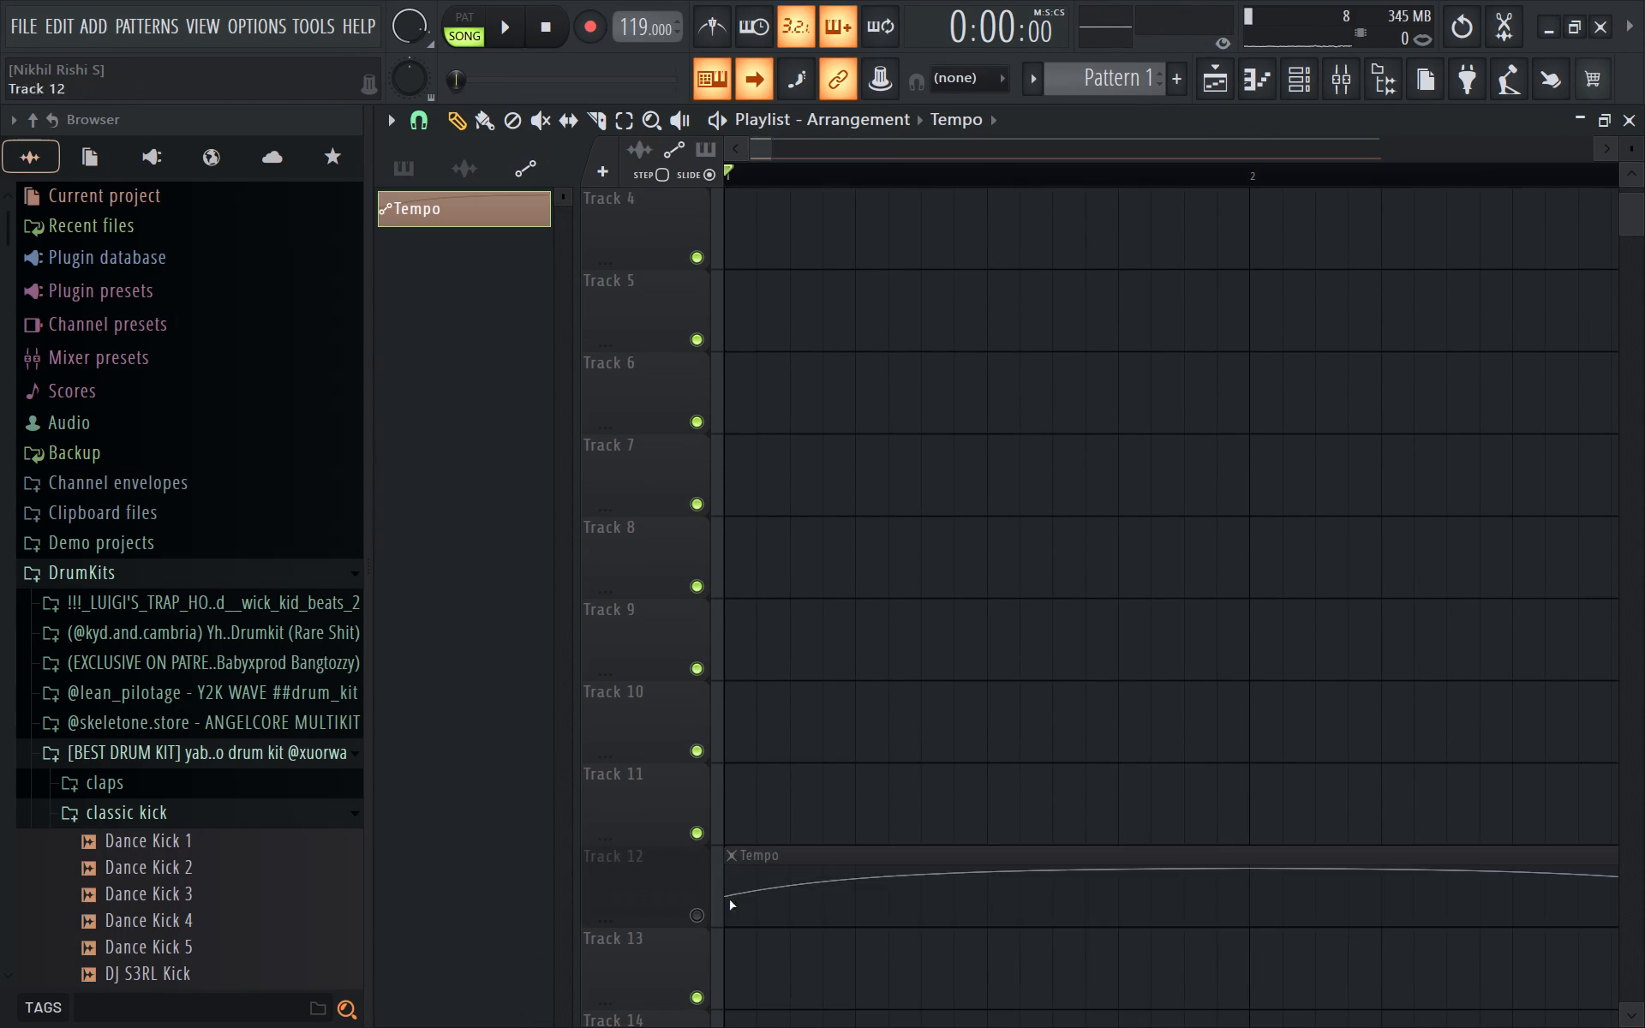
key("space")
scroll(924, 426, "up", 9)
key("space")
Extract drums, bass, instruments and vocals stems from the Track 1 audio clip, with grouped playlist tracks and new mixer tracks.
left_click(731, 194)
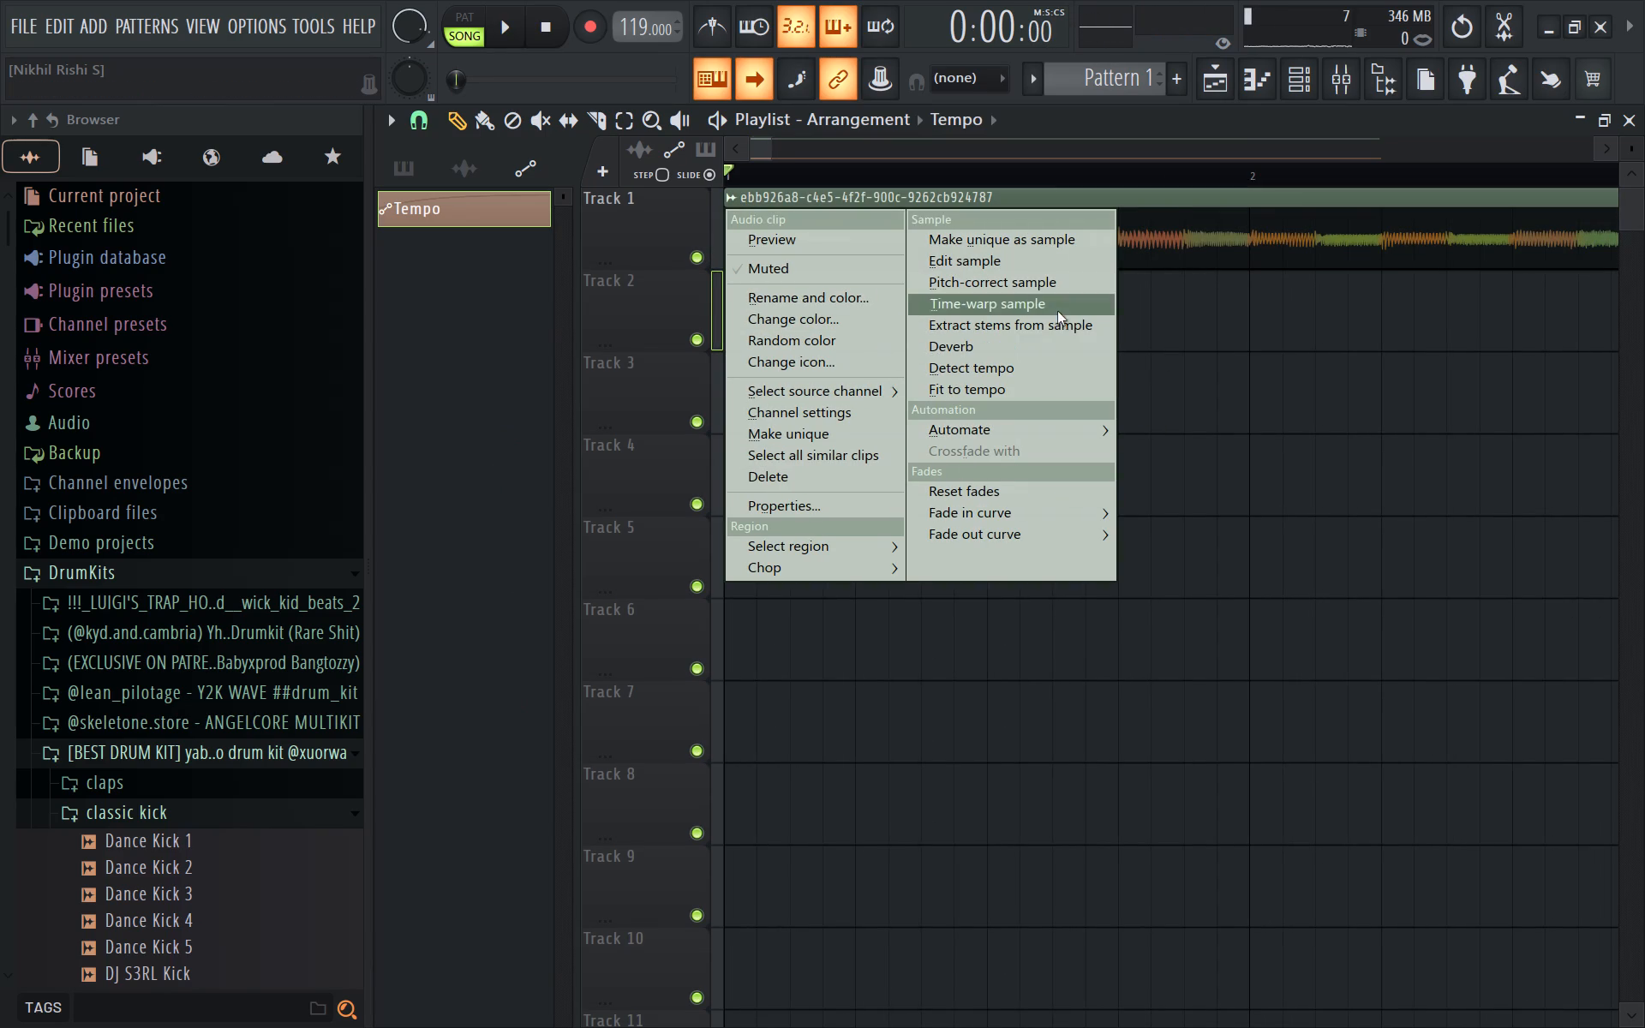
left_click(1080, 318)
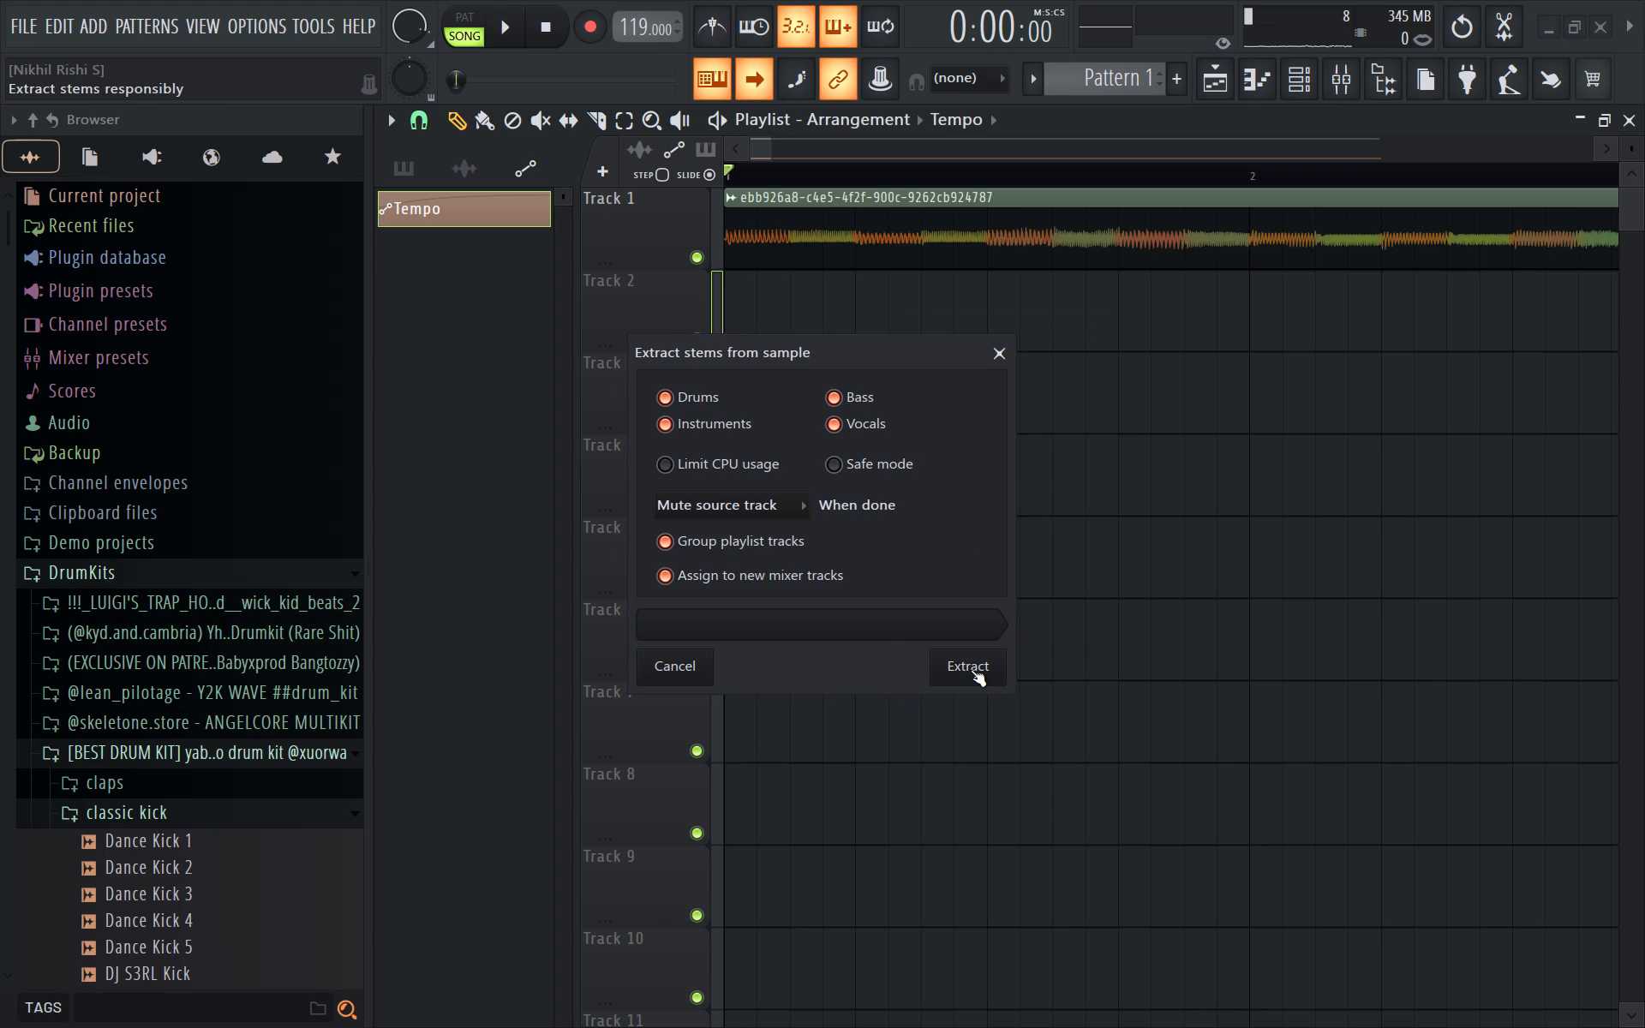
left_click(981, 679)
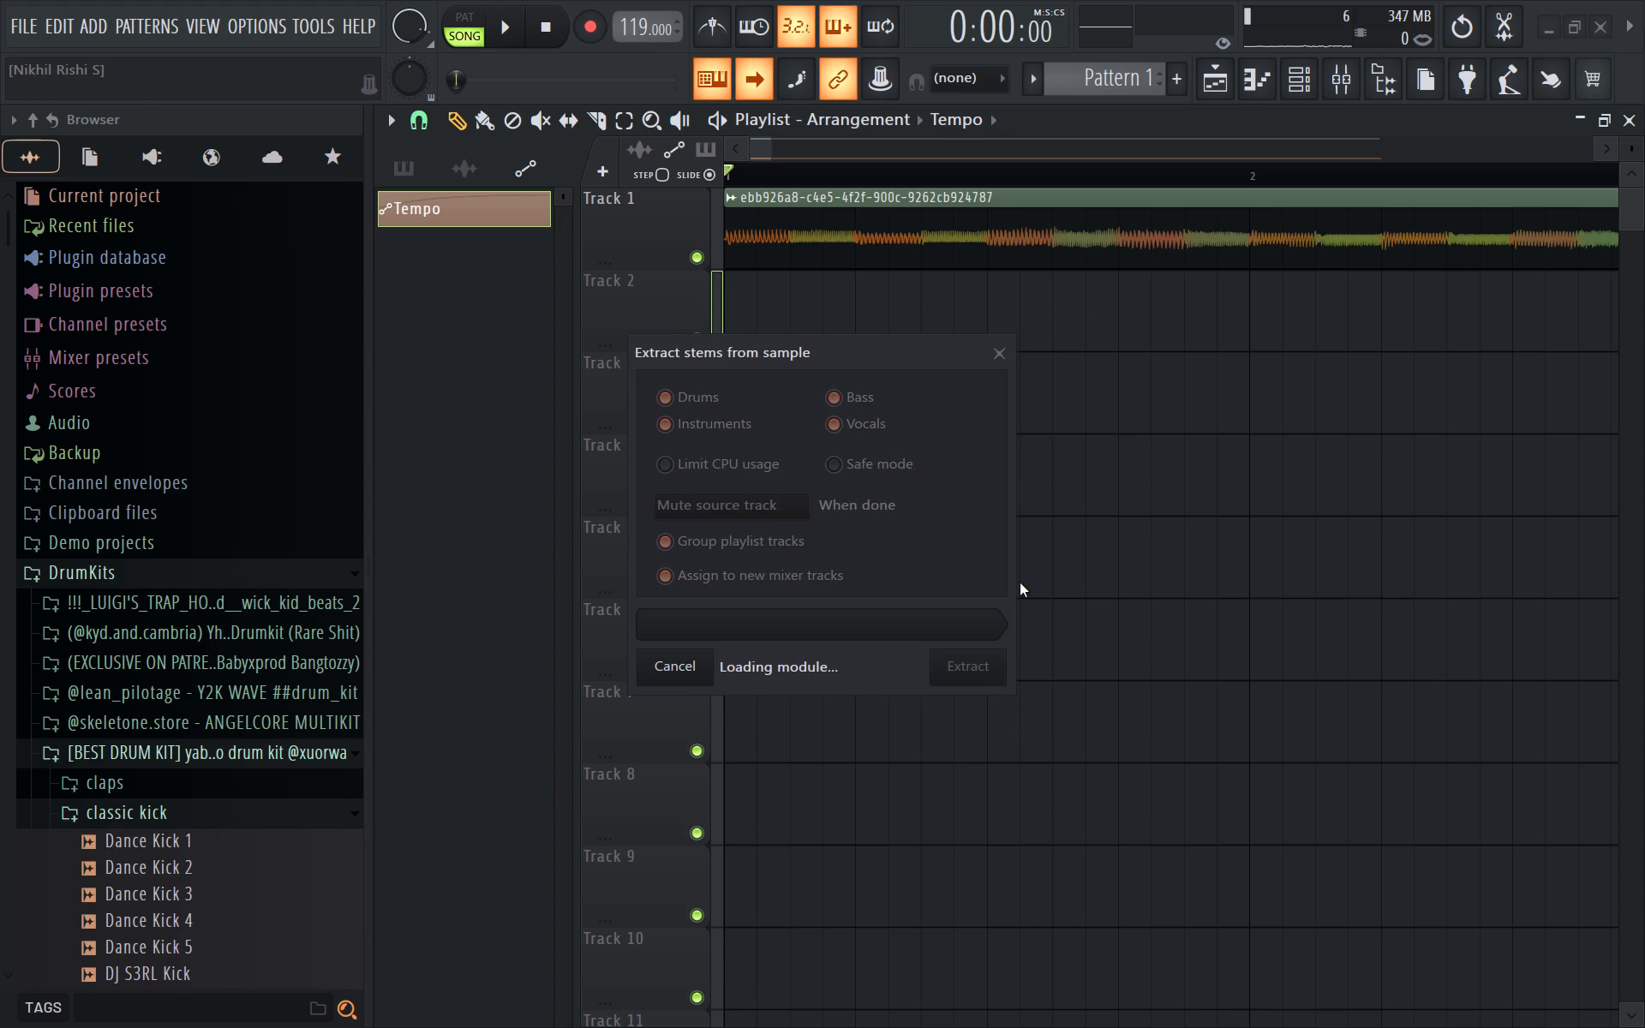
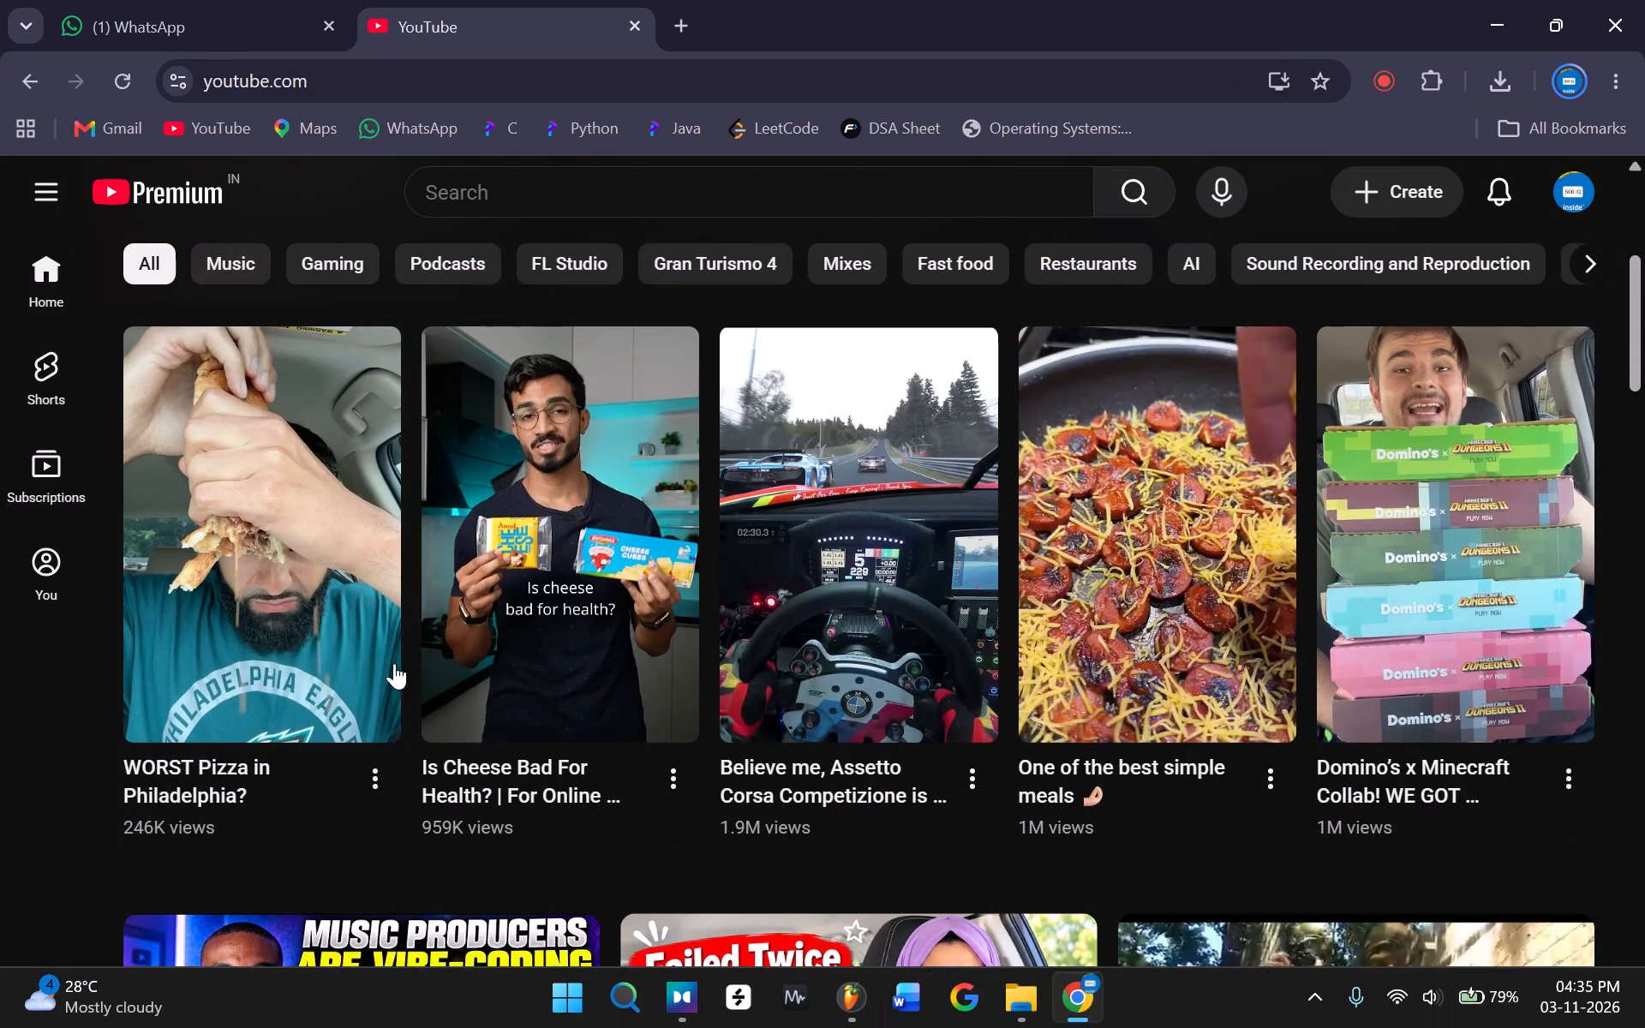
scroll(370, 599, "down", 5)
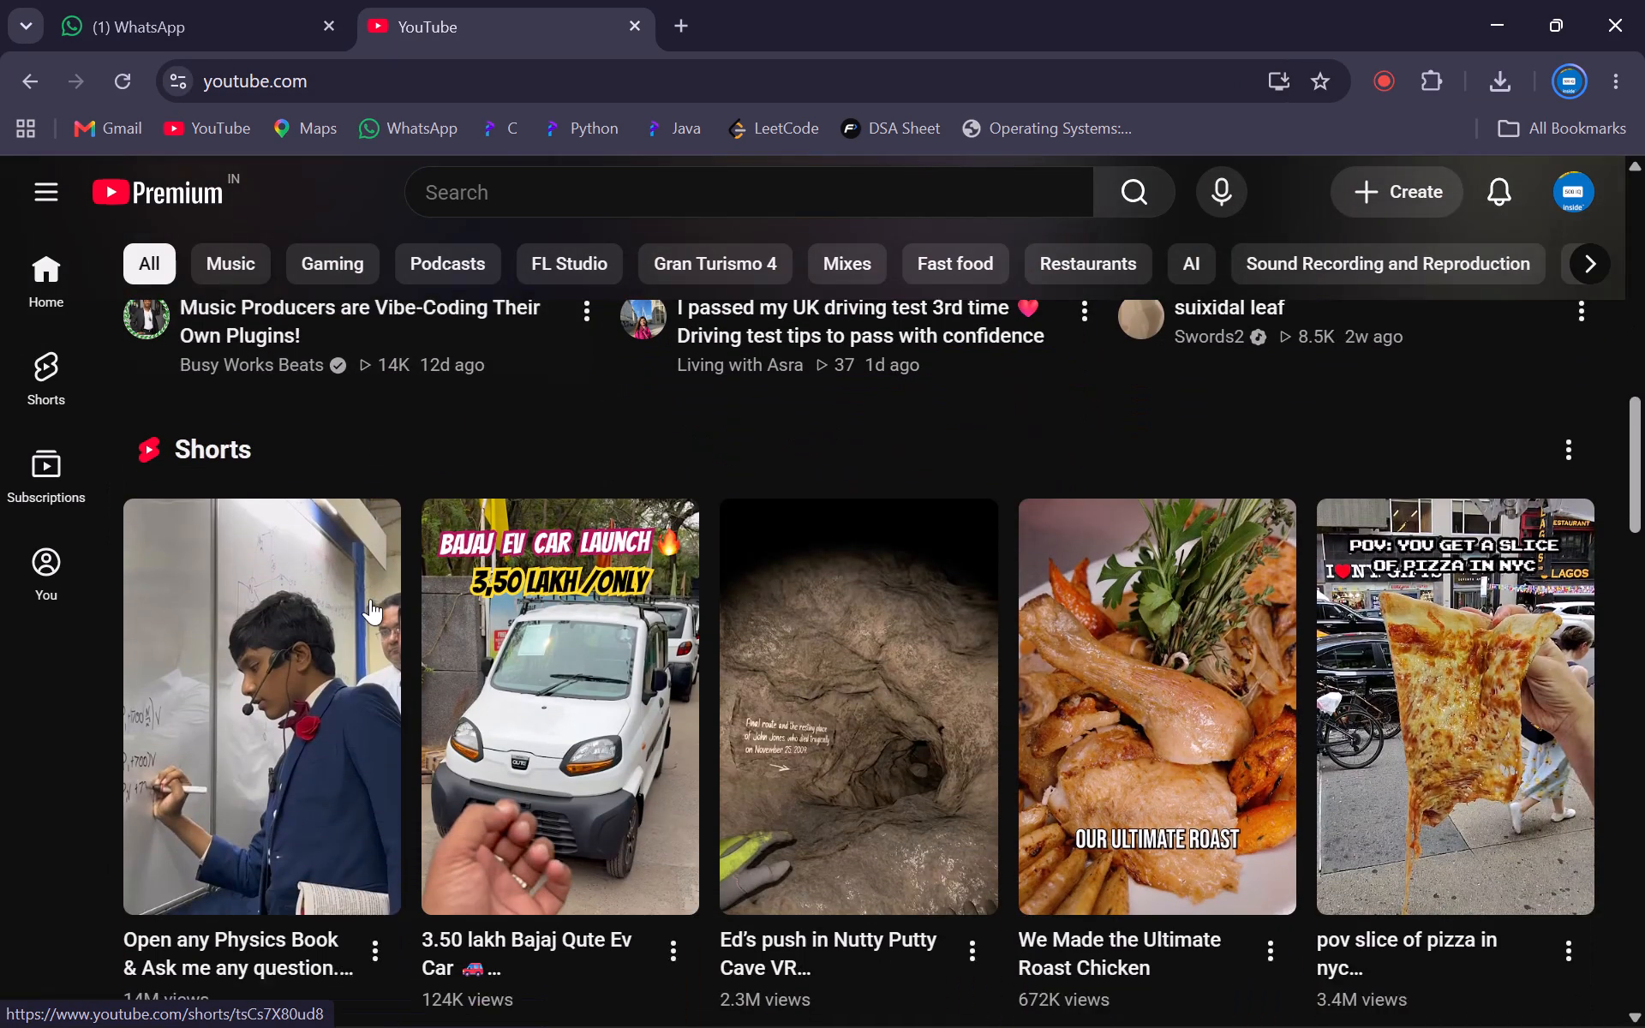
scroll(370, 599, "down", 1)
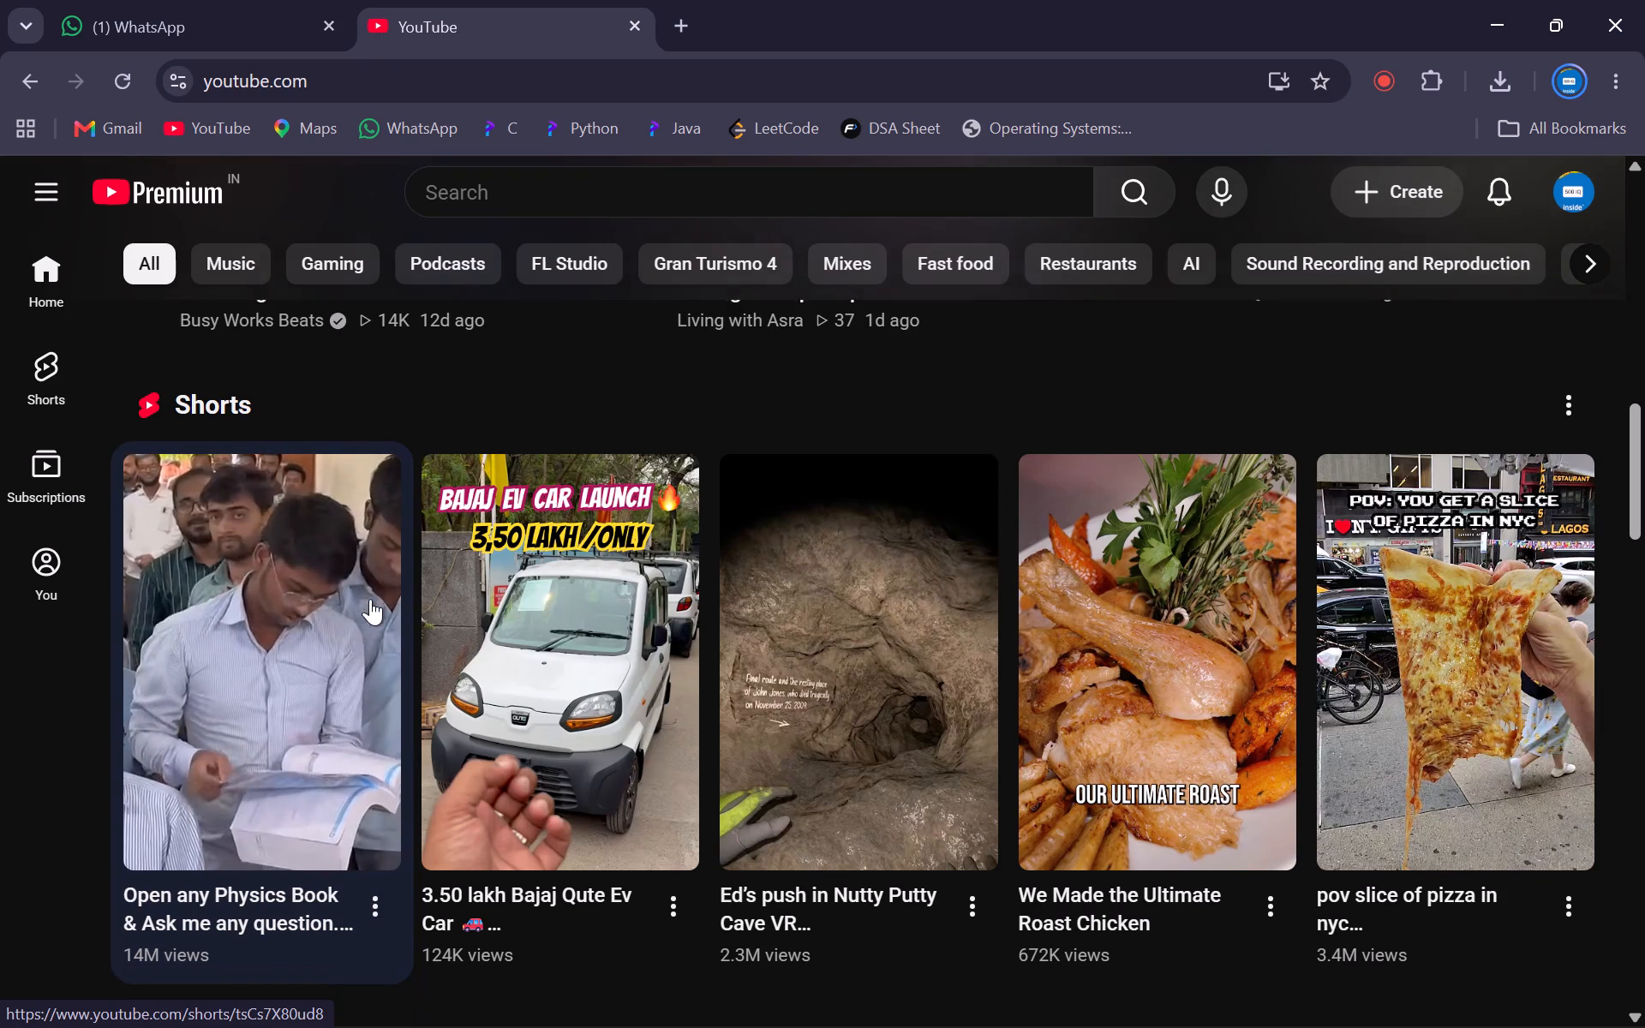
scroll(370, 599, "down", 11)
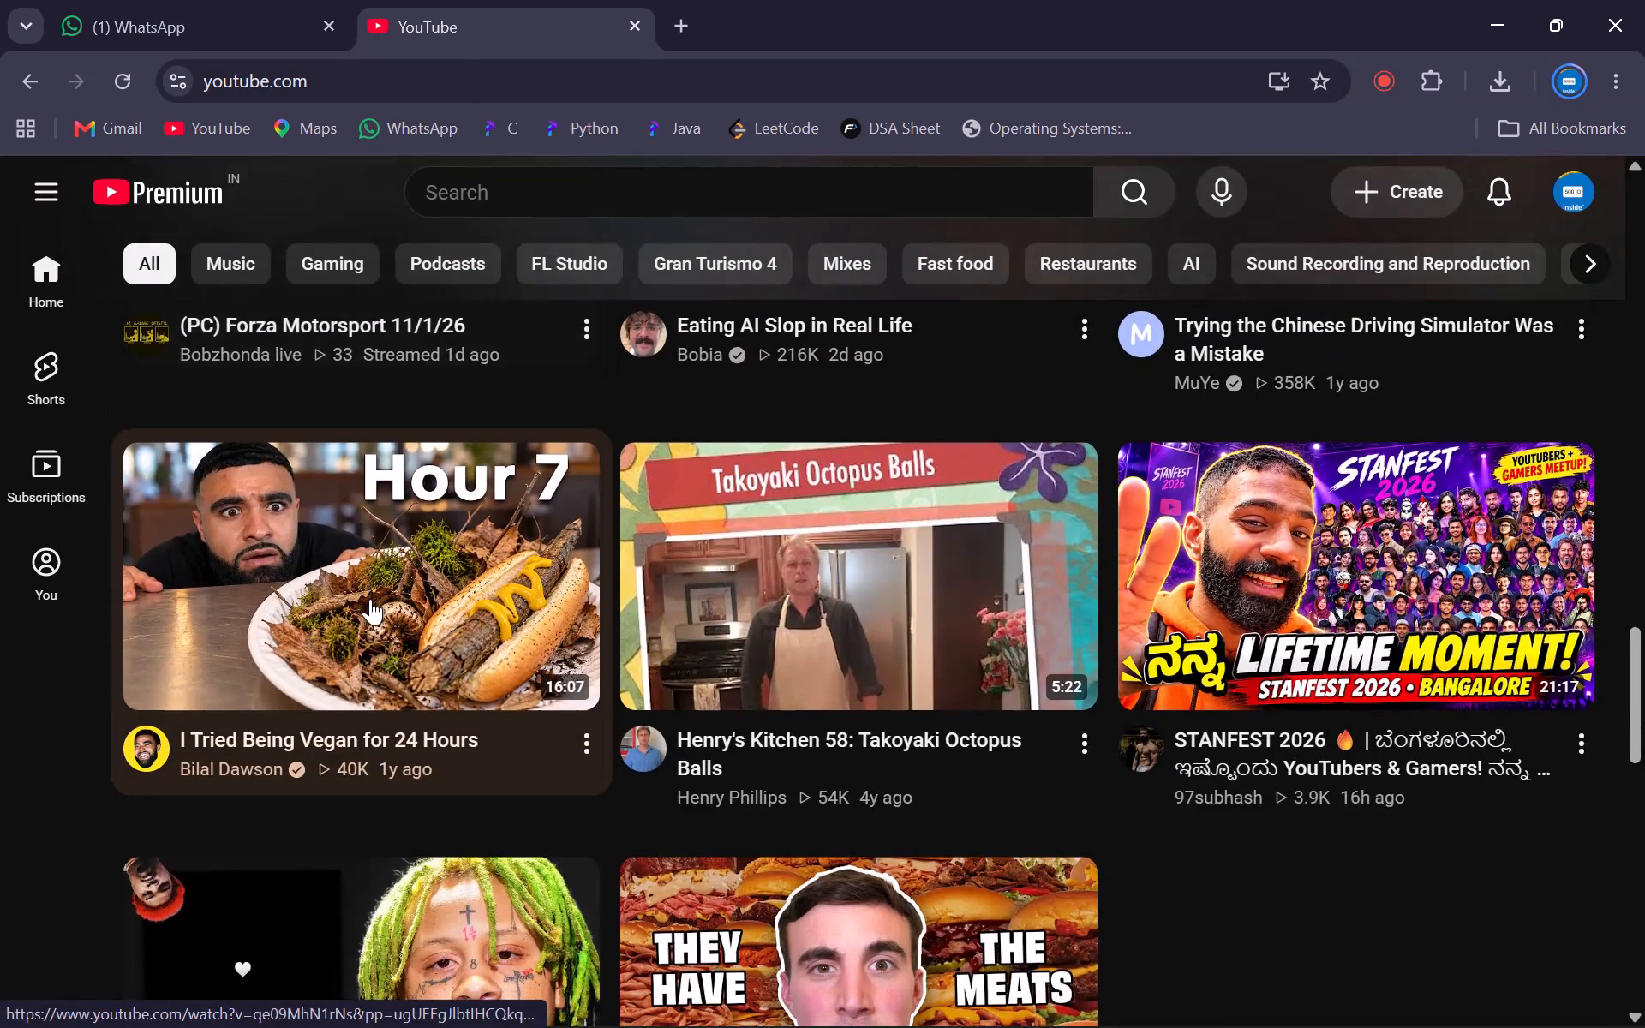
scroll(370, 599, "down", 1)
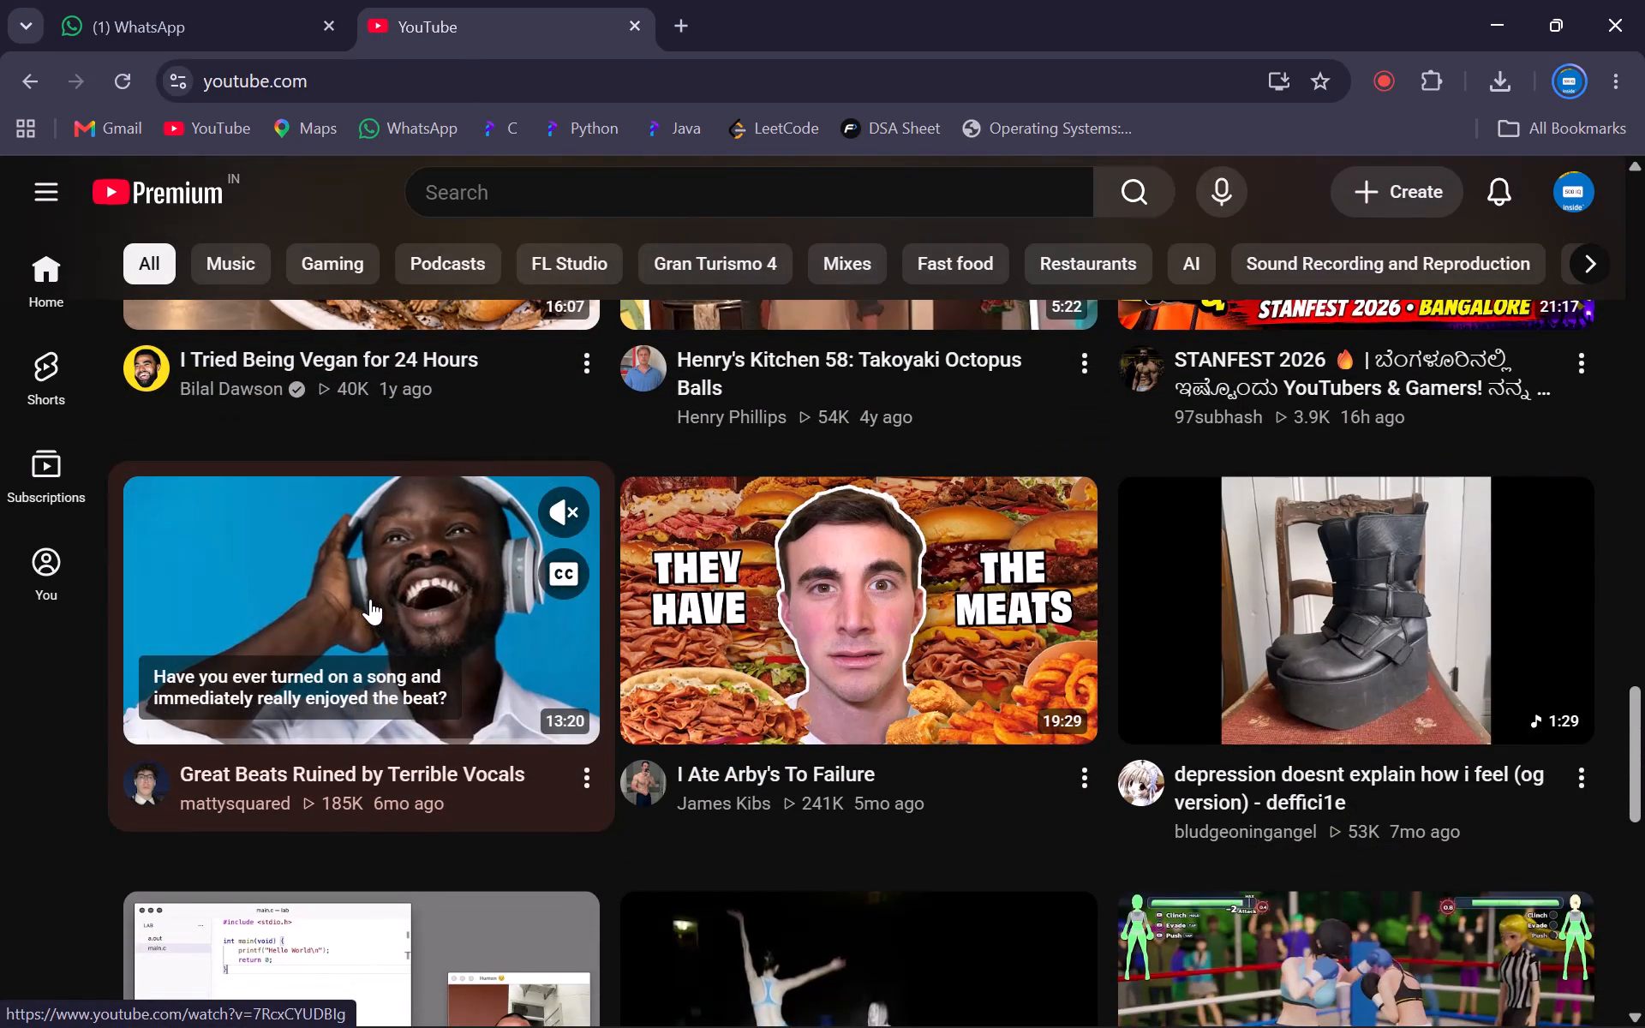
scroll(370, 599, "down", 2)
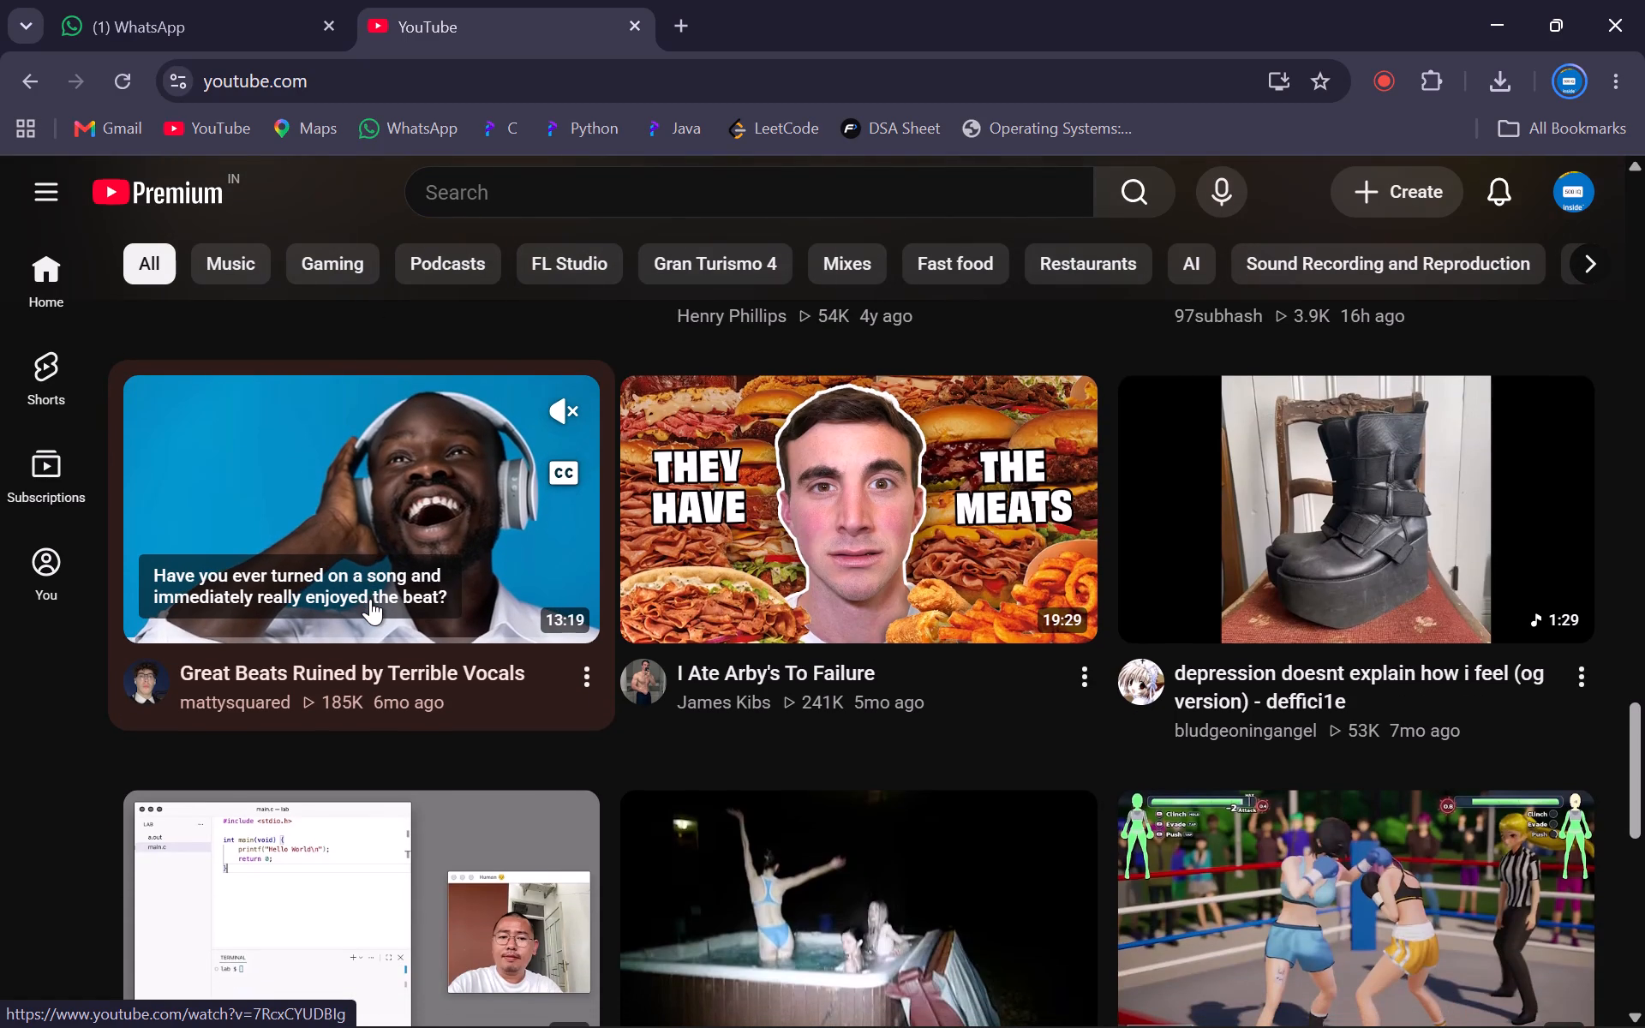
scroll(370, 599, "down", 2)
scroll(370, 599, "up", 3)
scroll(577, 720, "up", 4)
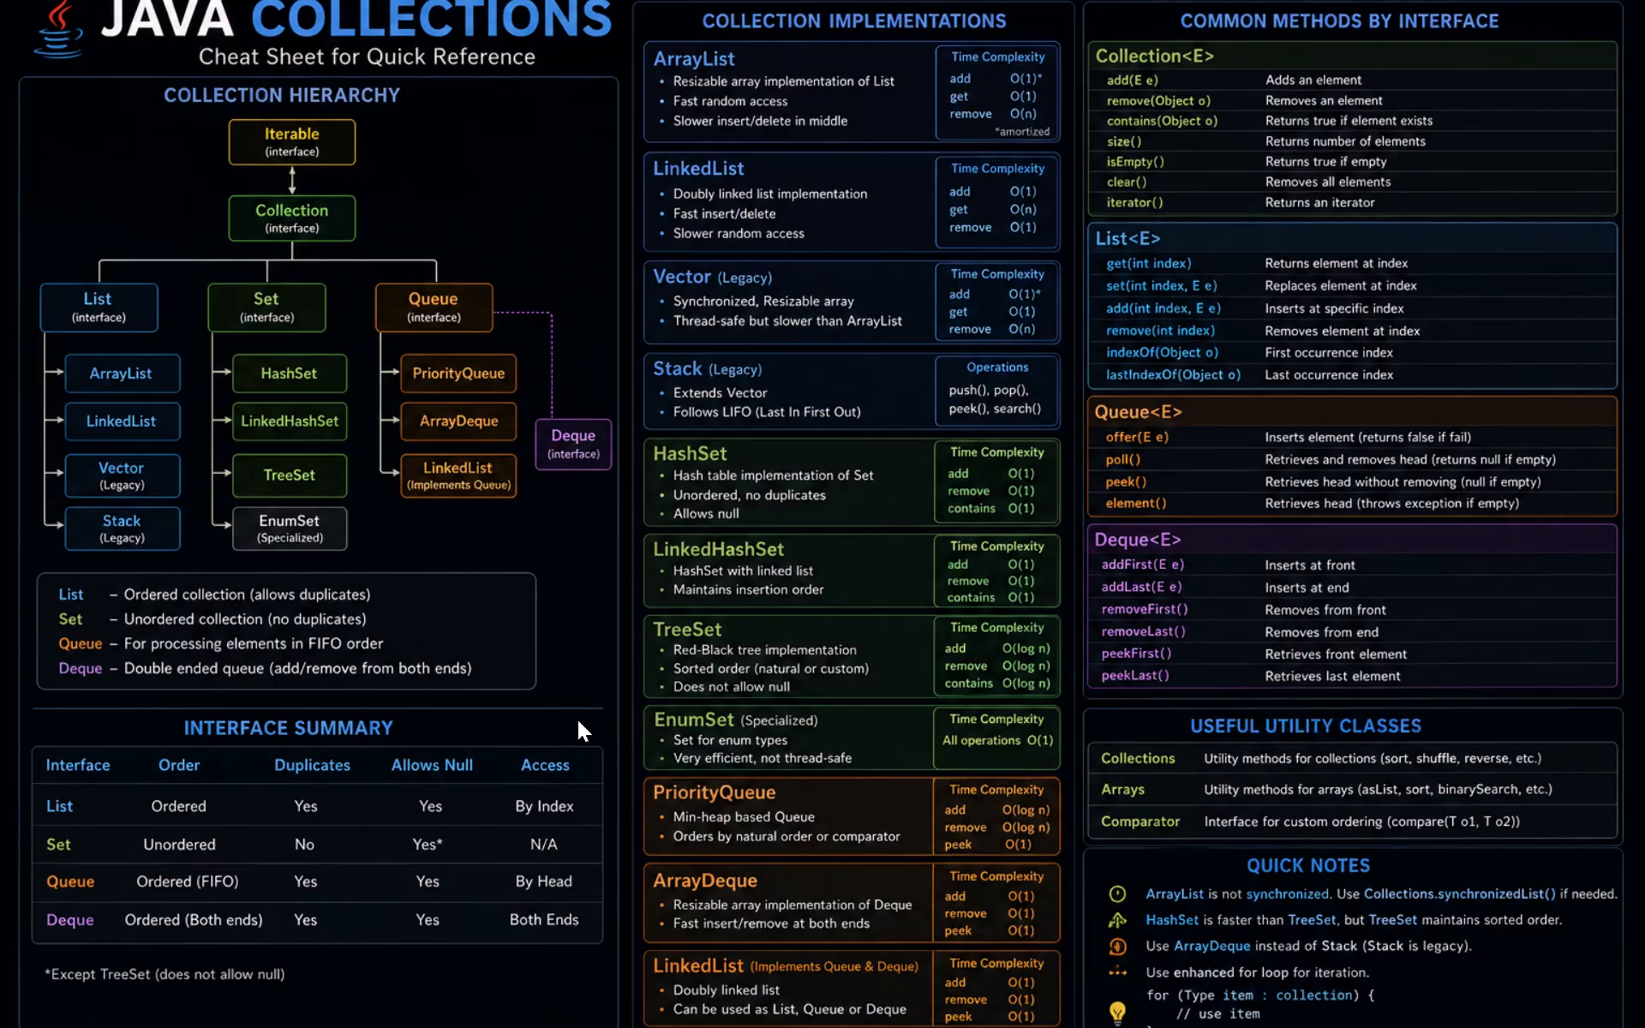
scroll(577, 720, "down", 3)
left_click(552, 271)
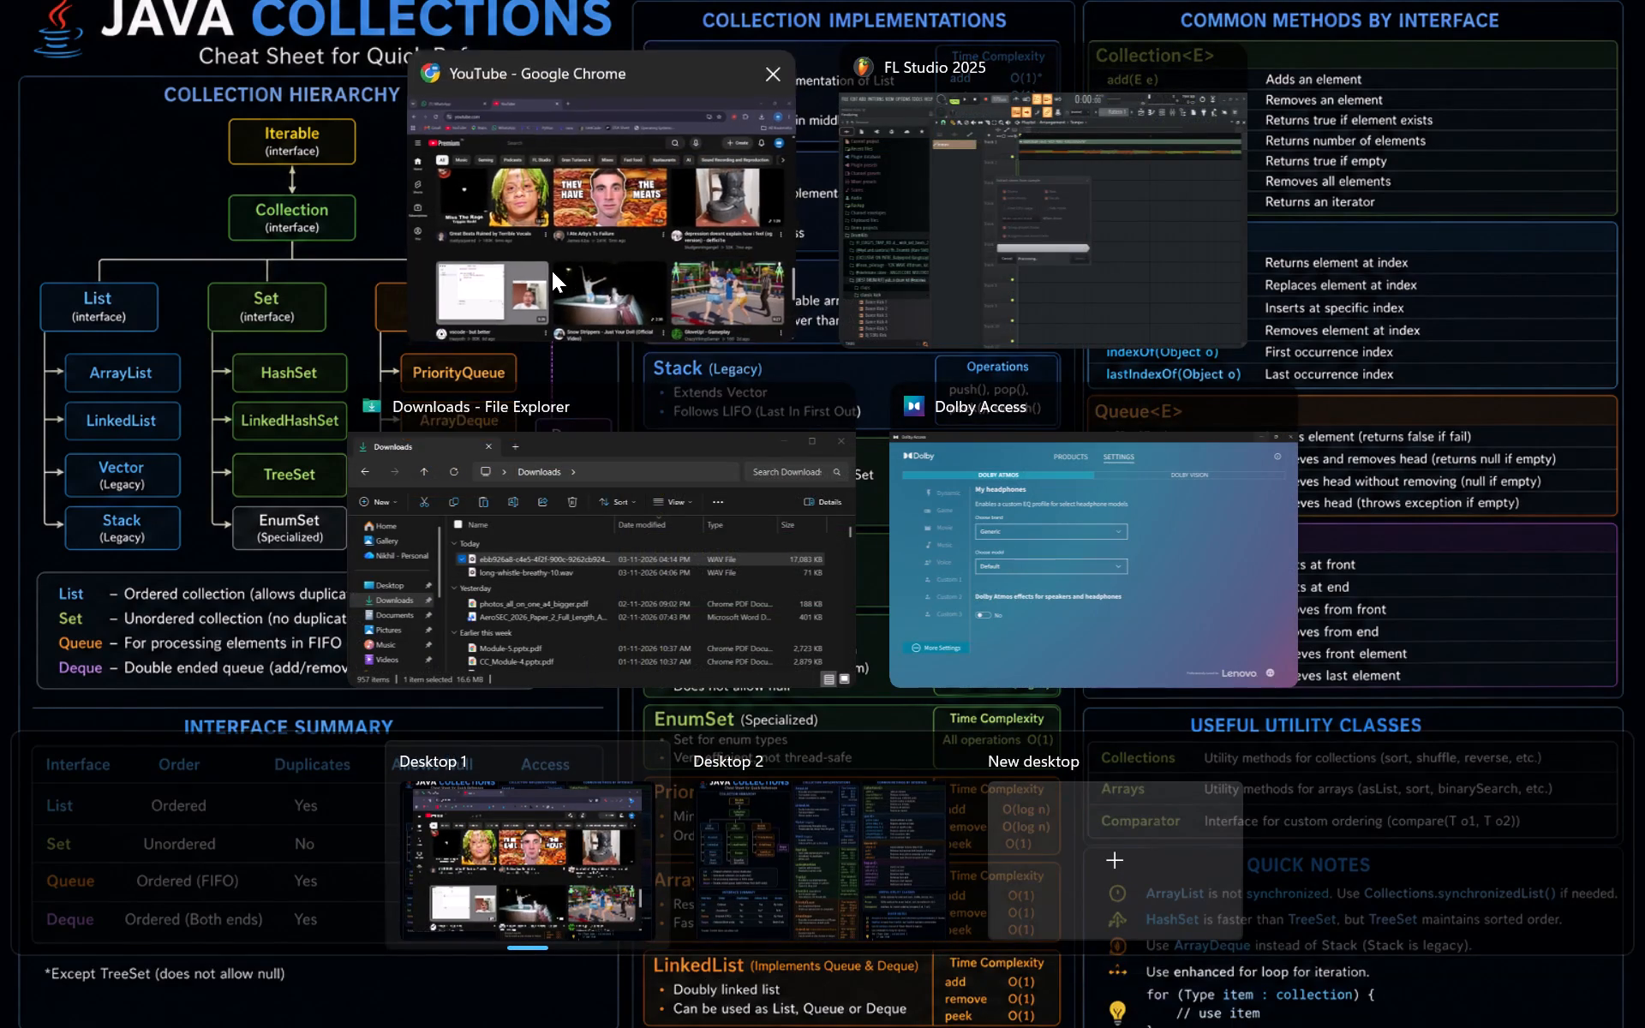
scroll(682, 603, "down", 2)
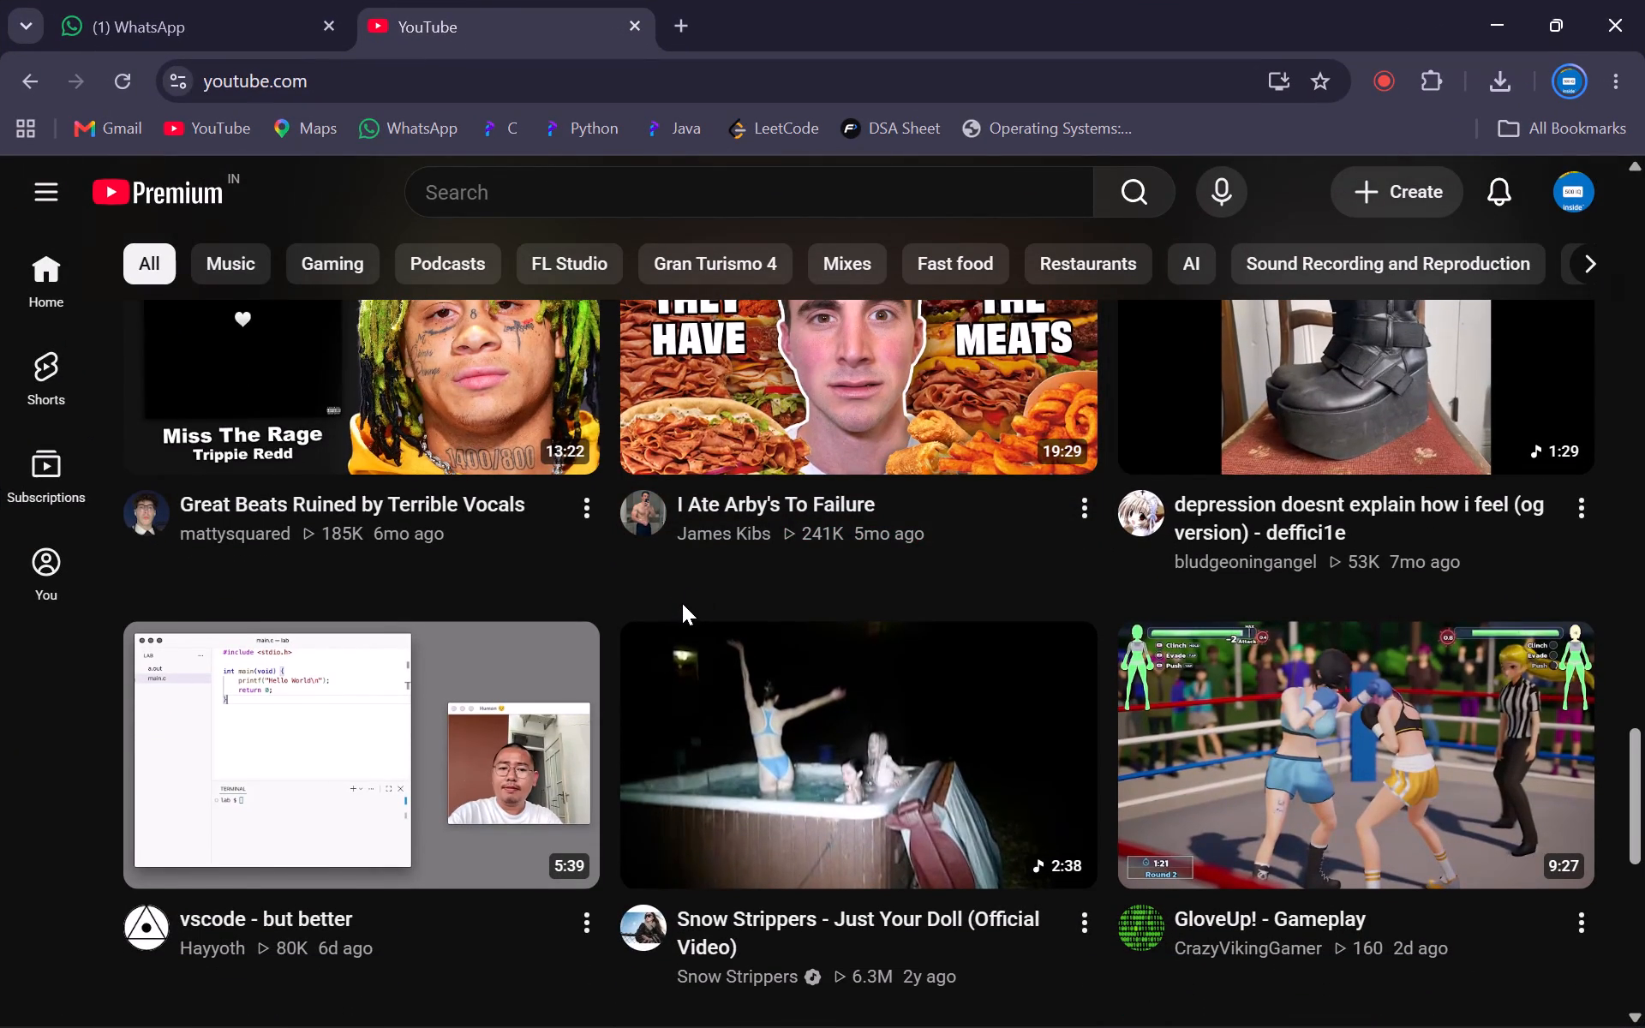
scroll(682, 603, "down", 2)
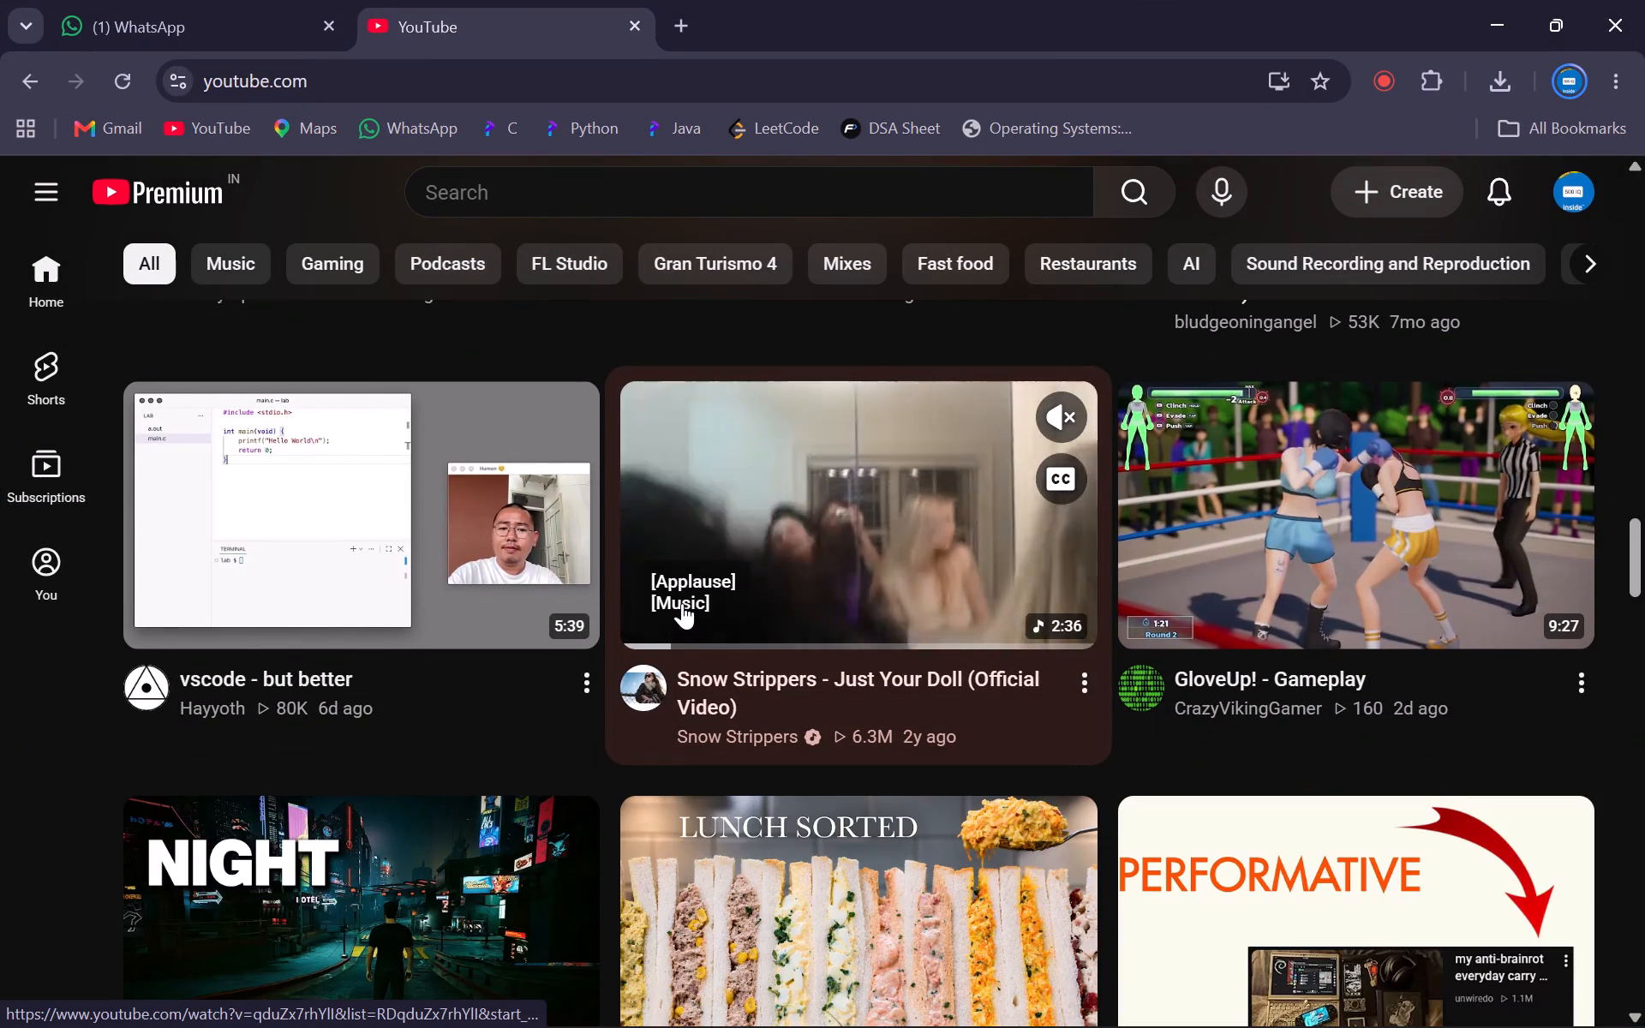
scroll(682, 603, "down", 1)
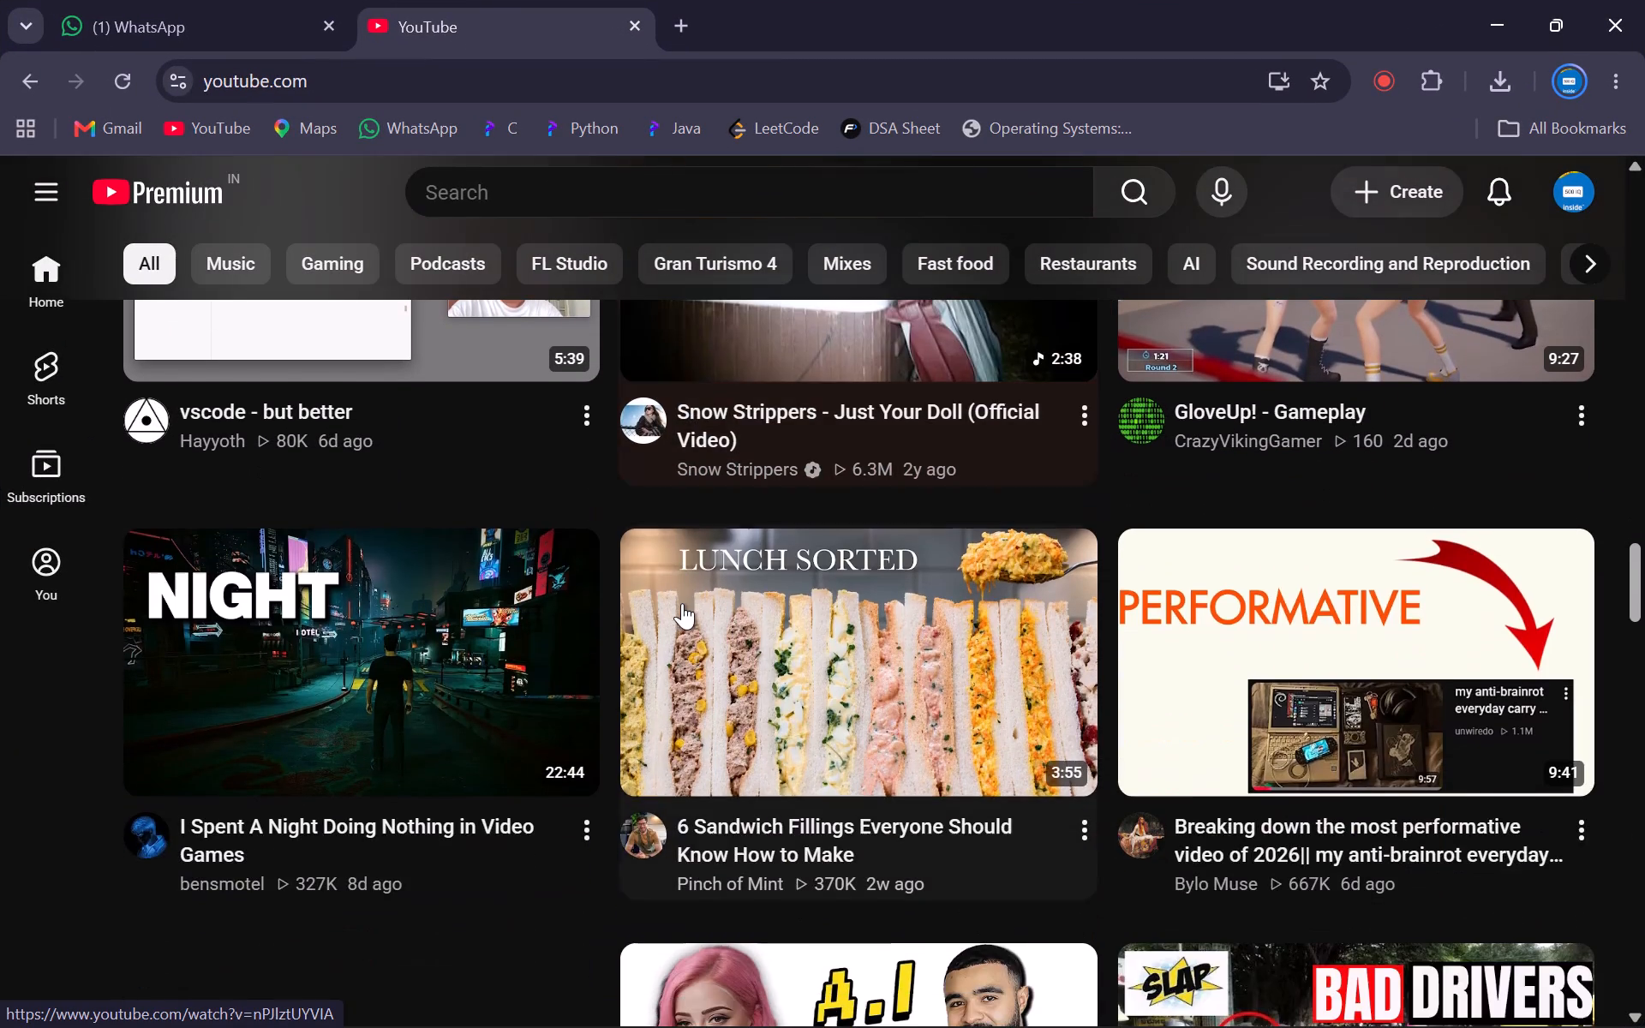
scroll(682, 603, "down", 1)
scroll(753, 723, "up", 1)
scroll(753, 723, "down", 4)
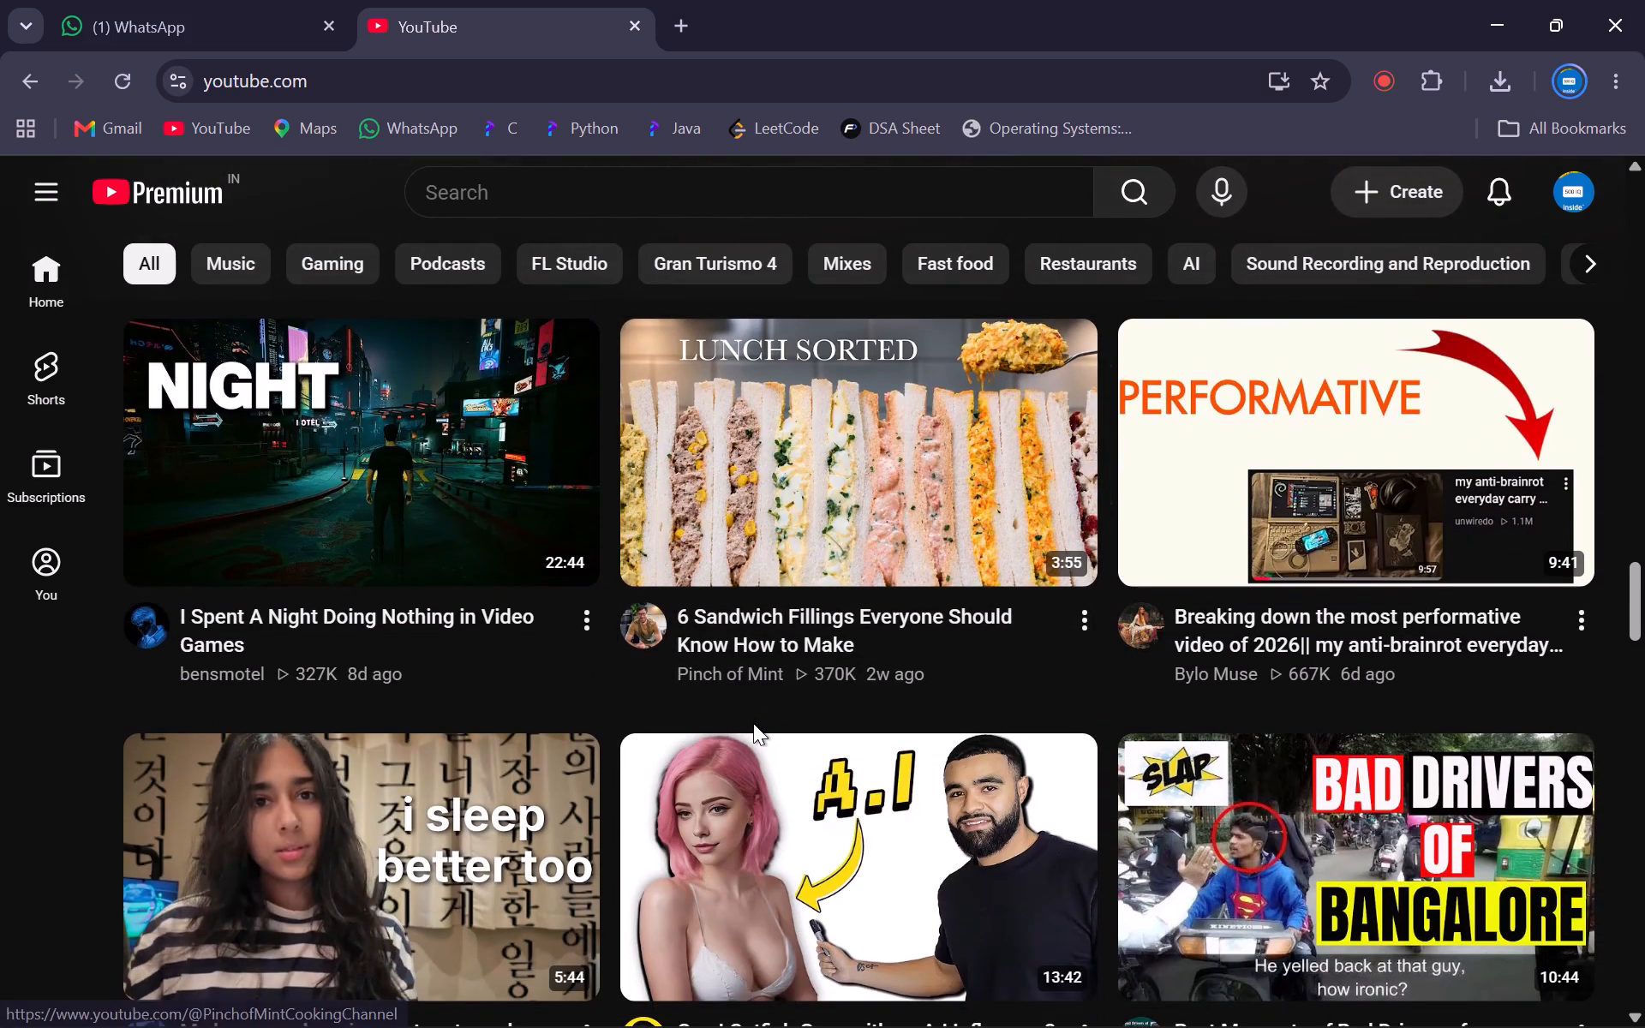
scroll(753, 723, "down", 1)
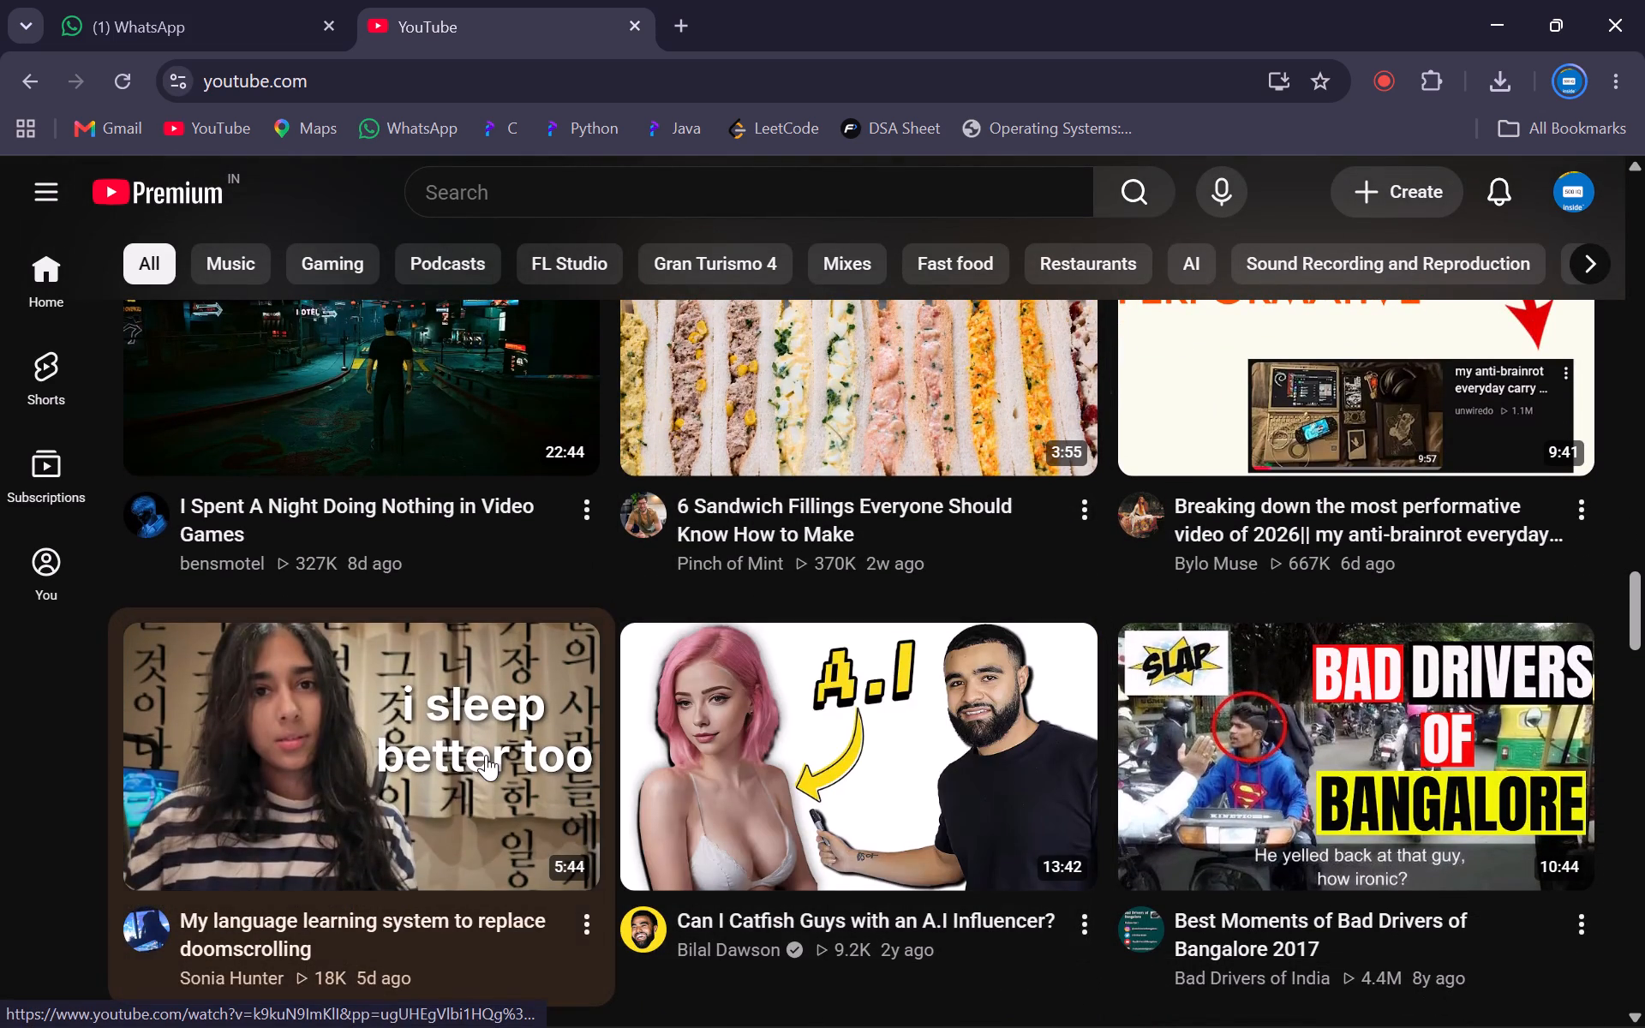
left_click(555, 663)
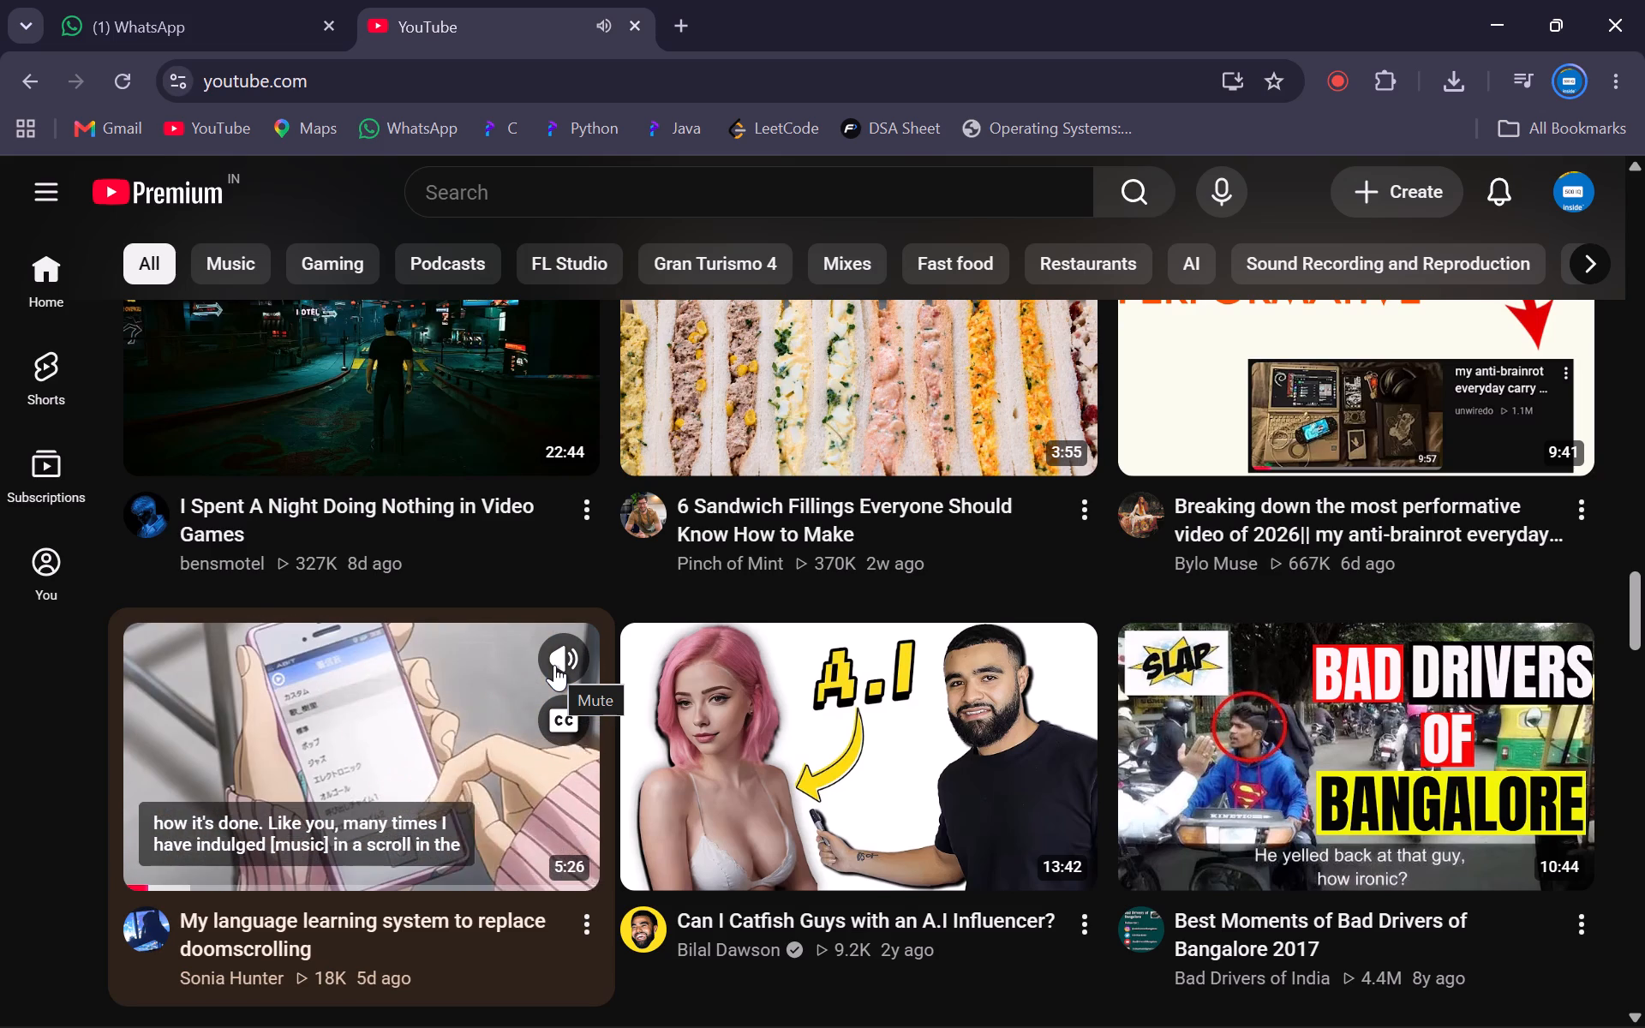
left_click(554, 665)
Switch to FL Studio and close the mixer to get back to the playlist of stem tracks.
key("alt+Tab")
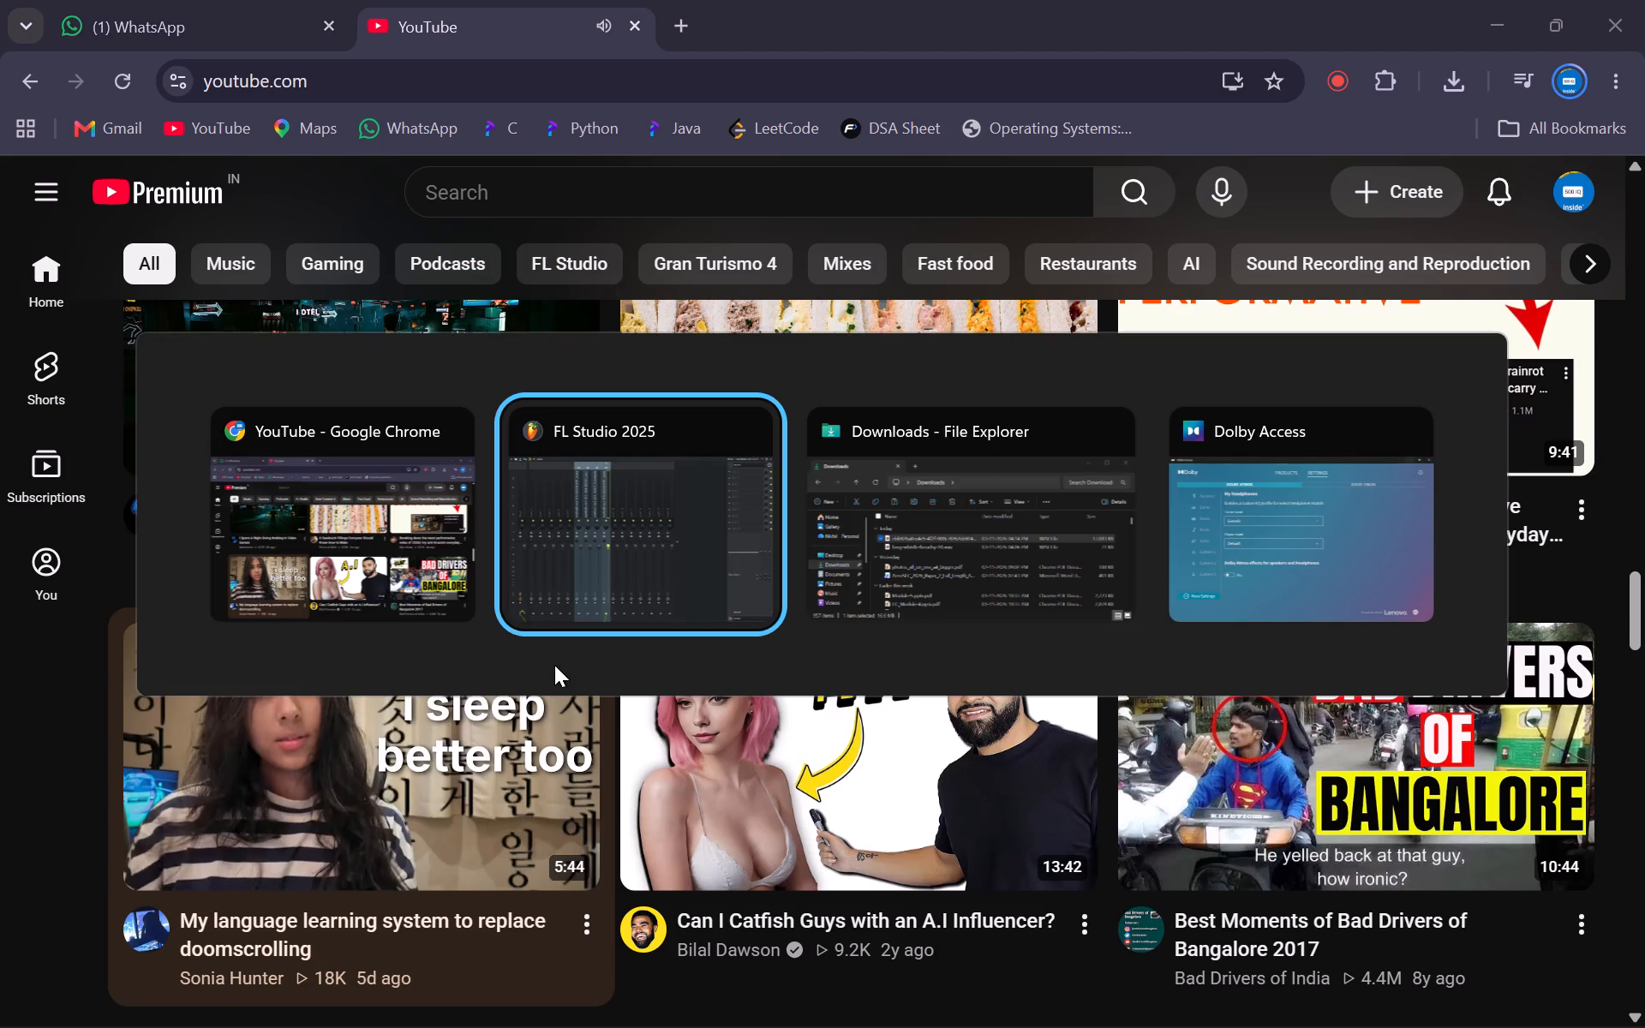
key("e")
left_click(1626, 3)
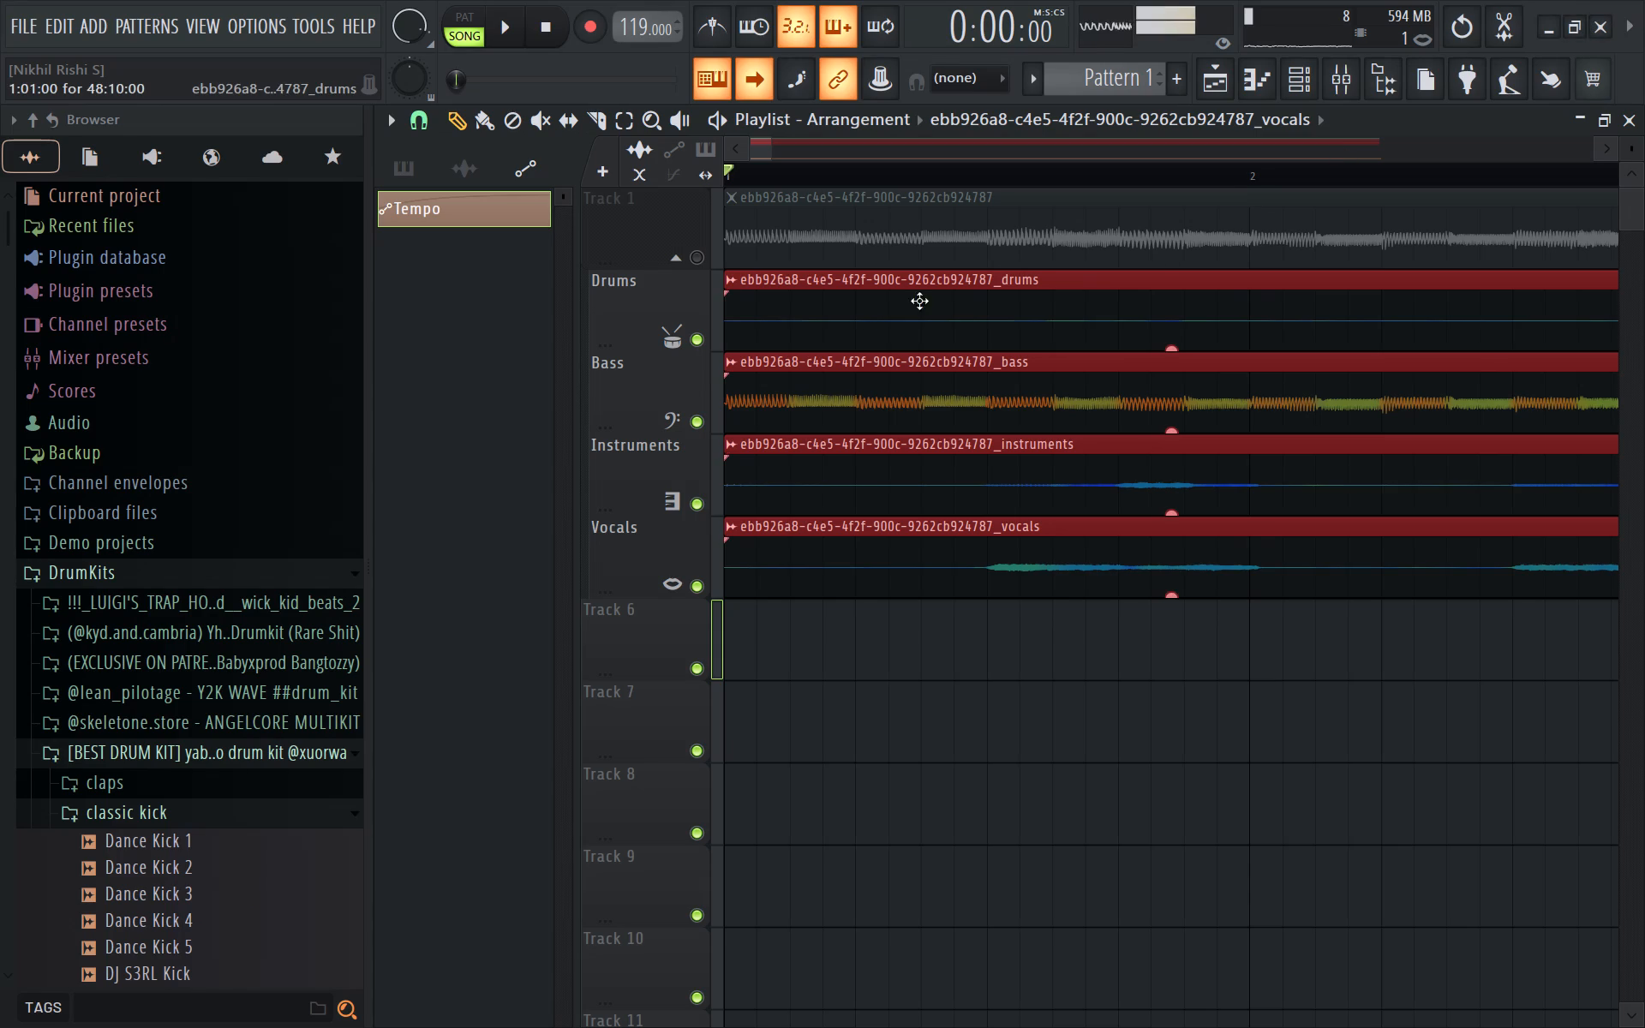
key("space")
key("space")
Solo the Drums, Bass, Instruments and Vocals tracks one after another and play each from the start of the song.
left_click(698, 336, "ctrl")
key("ctrl+space")
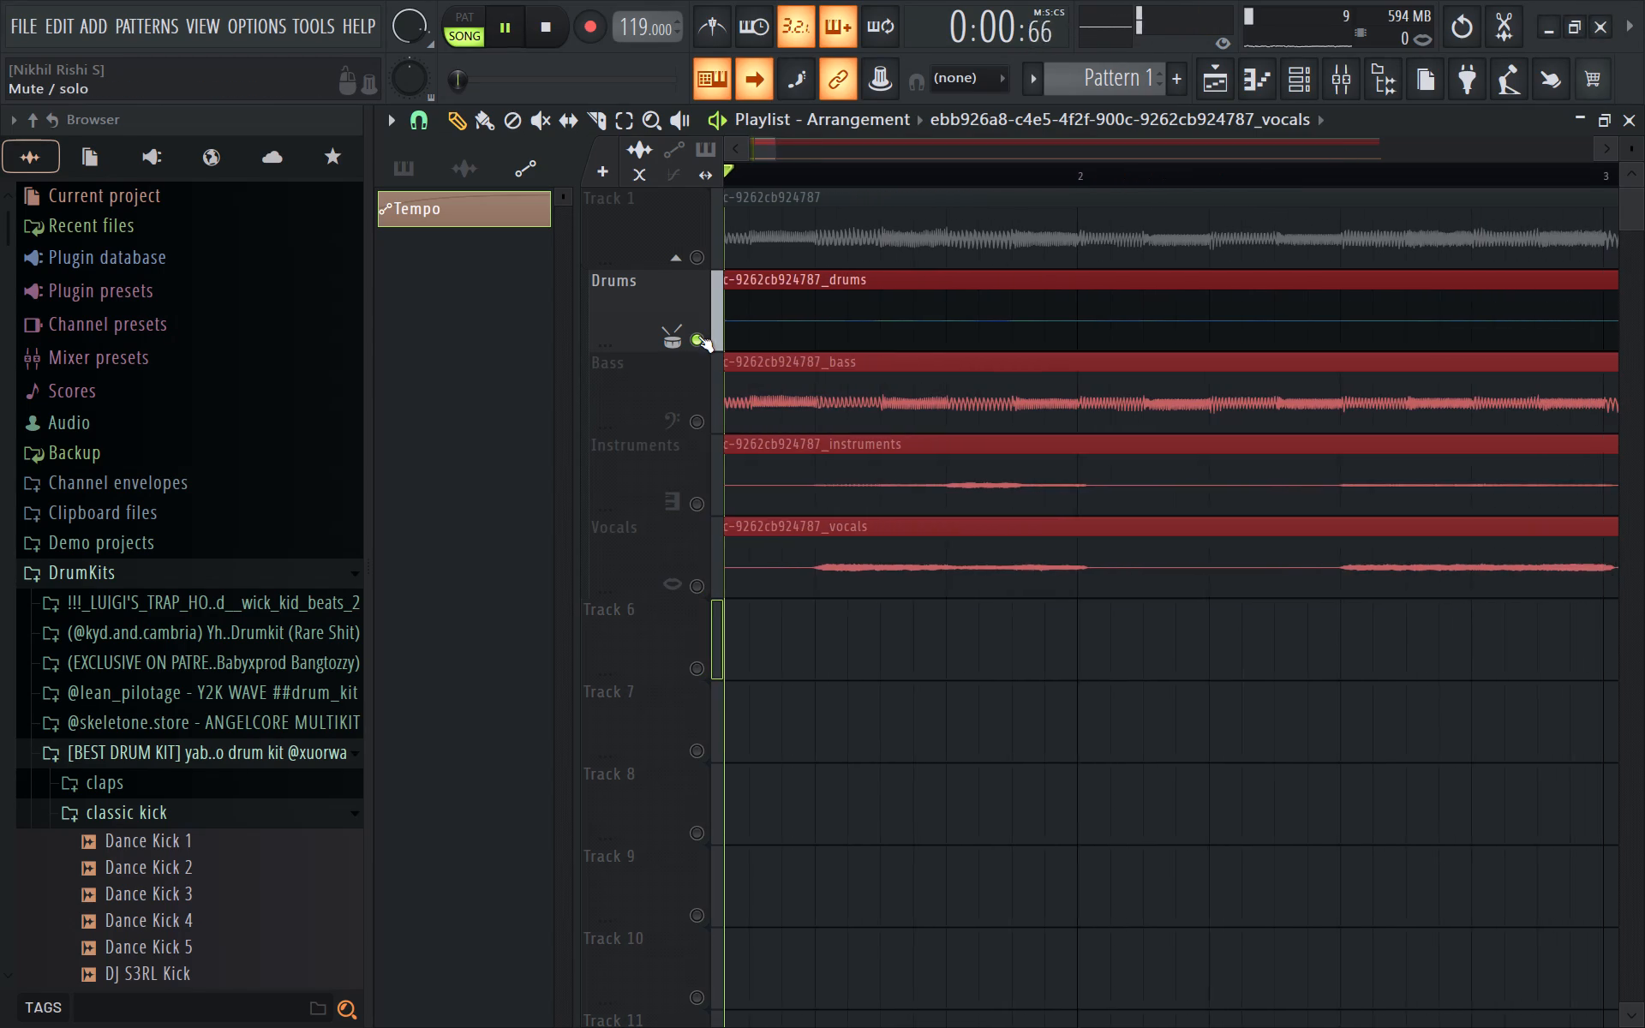
key("space")
left_click(699, 438, "ctrl")
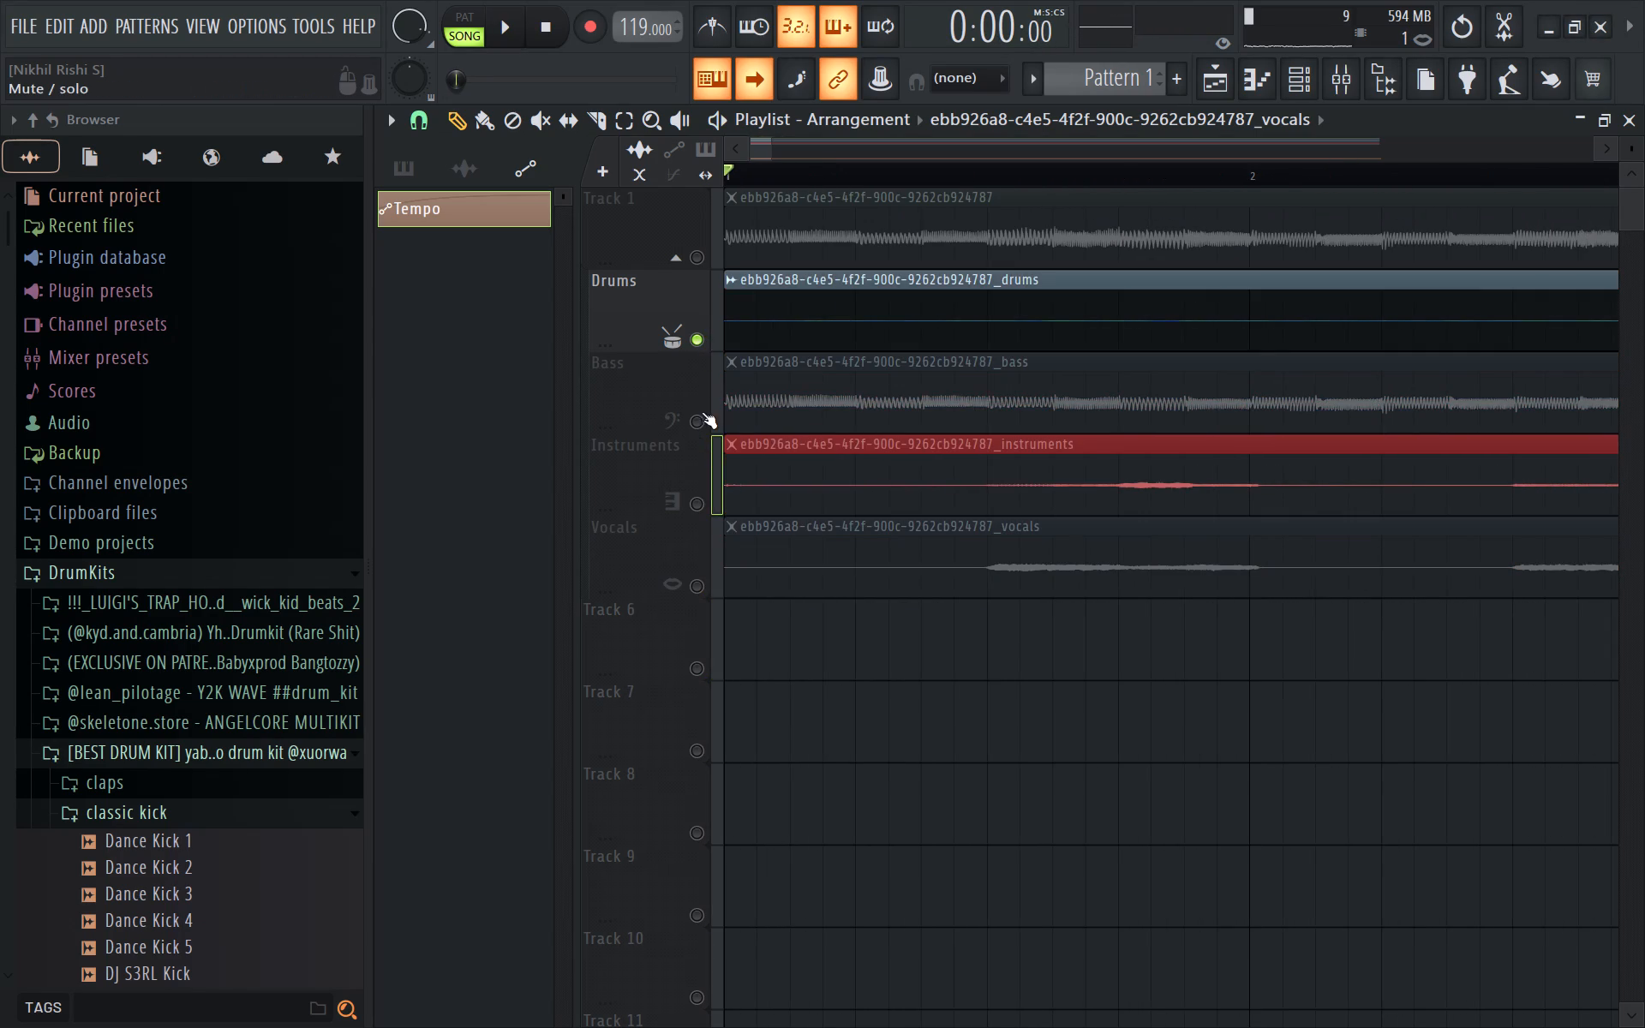
left_click(702, 422, "ctrl")
key("ctrl+space")
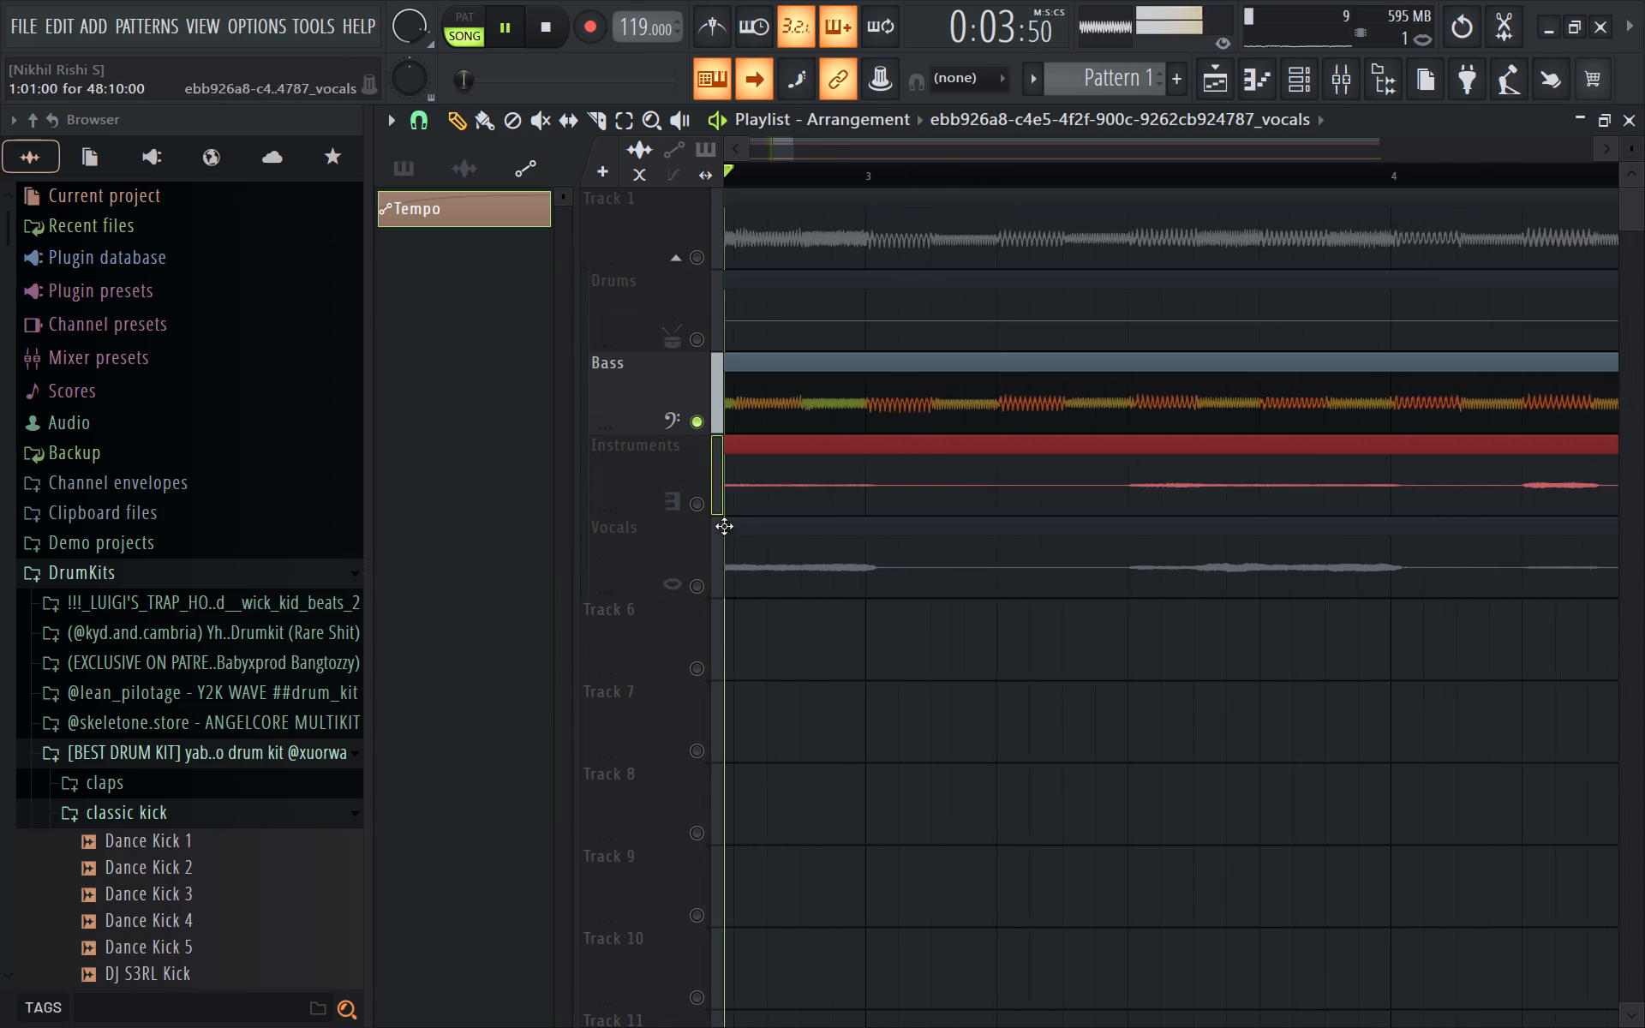
key("space")
left_click(704, 505, "ctrl")
key("ctrl+space")
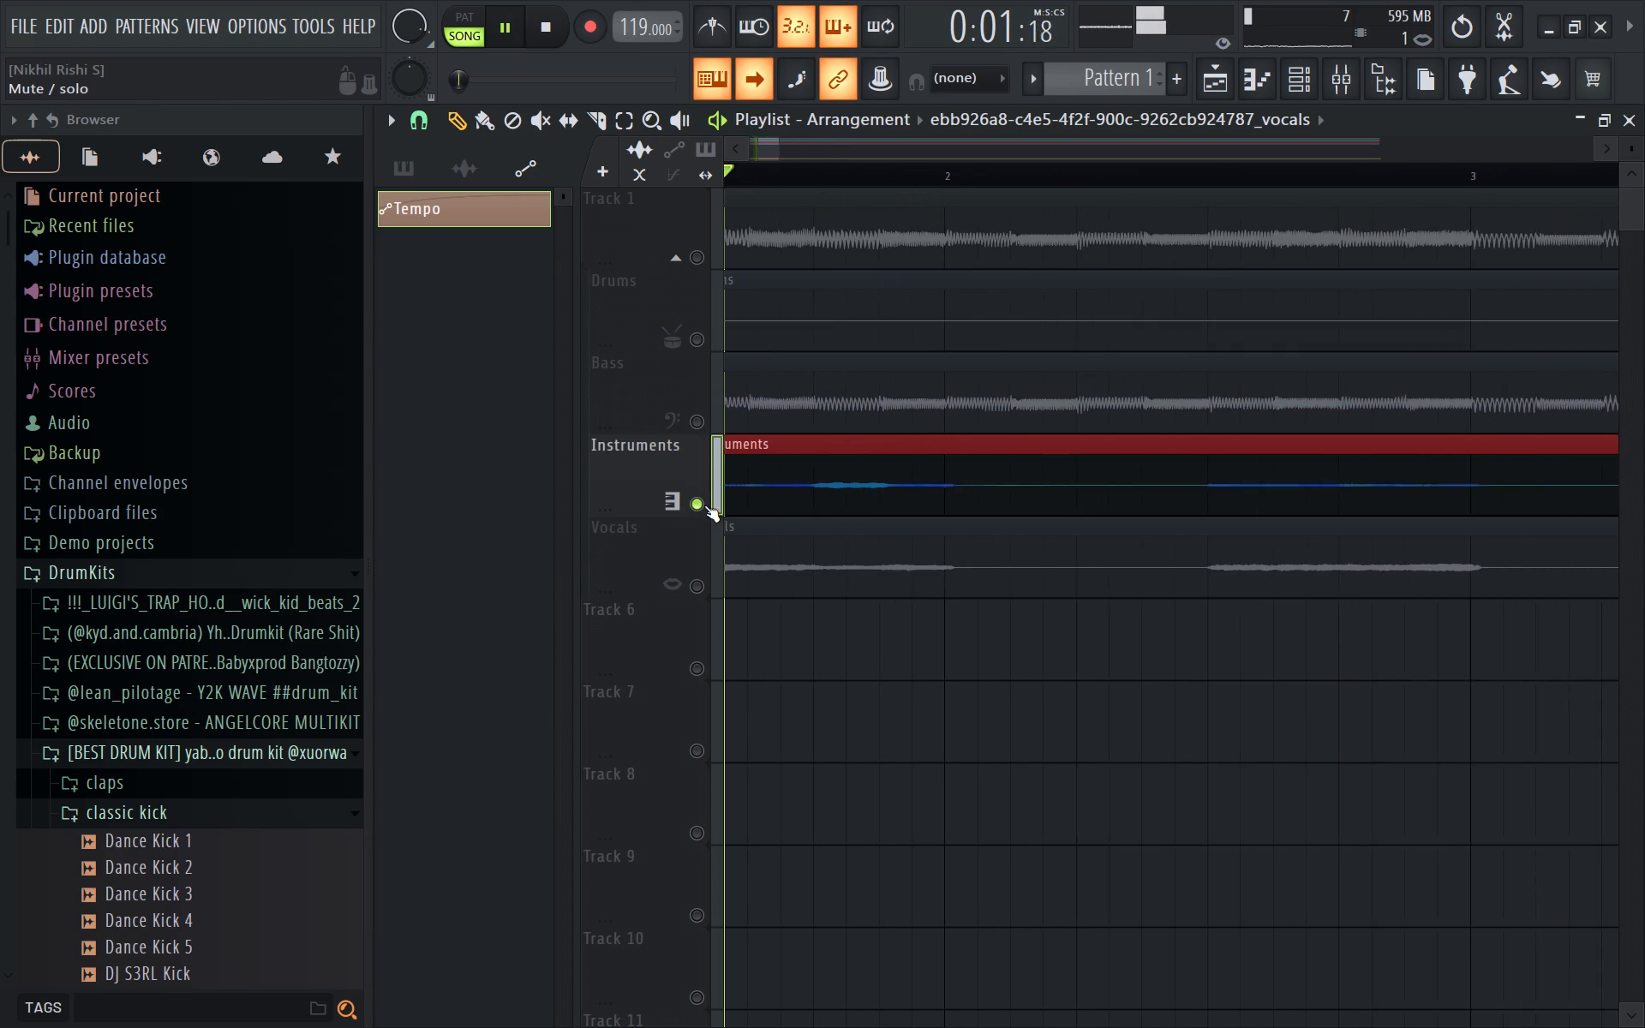
key("space")
left_click(708, 581, "ctrl")
key("ctrl+space")
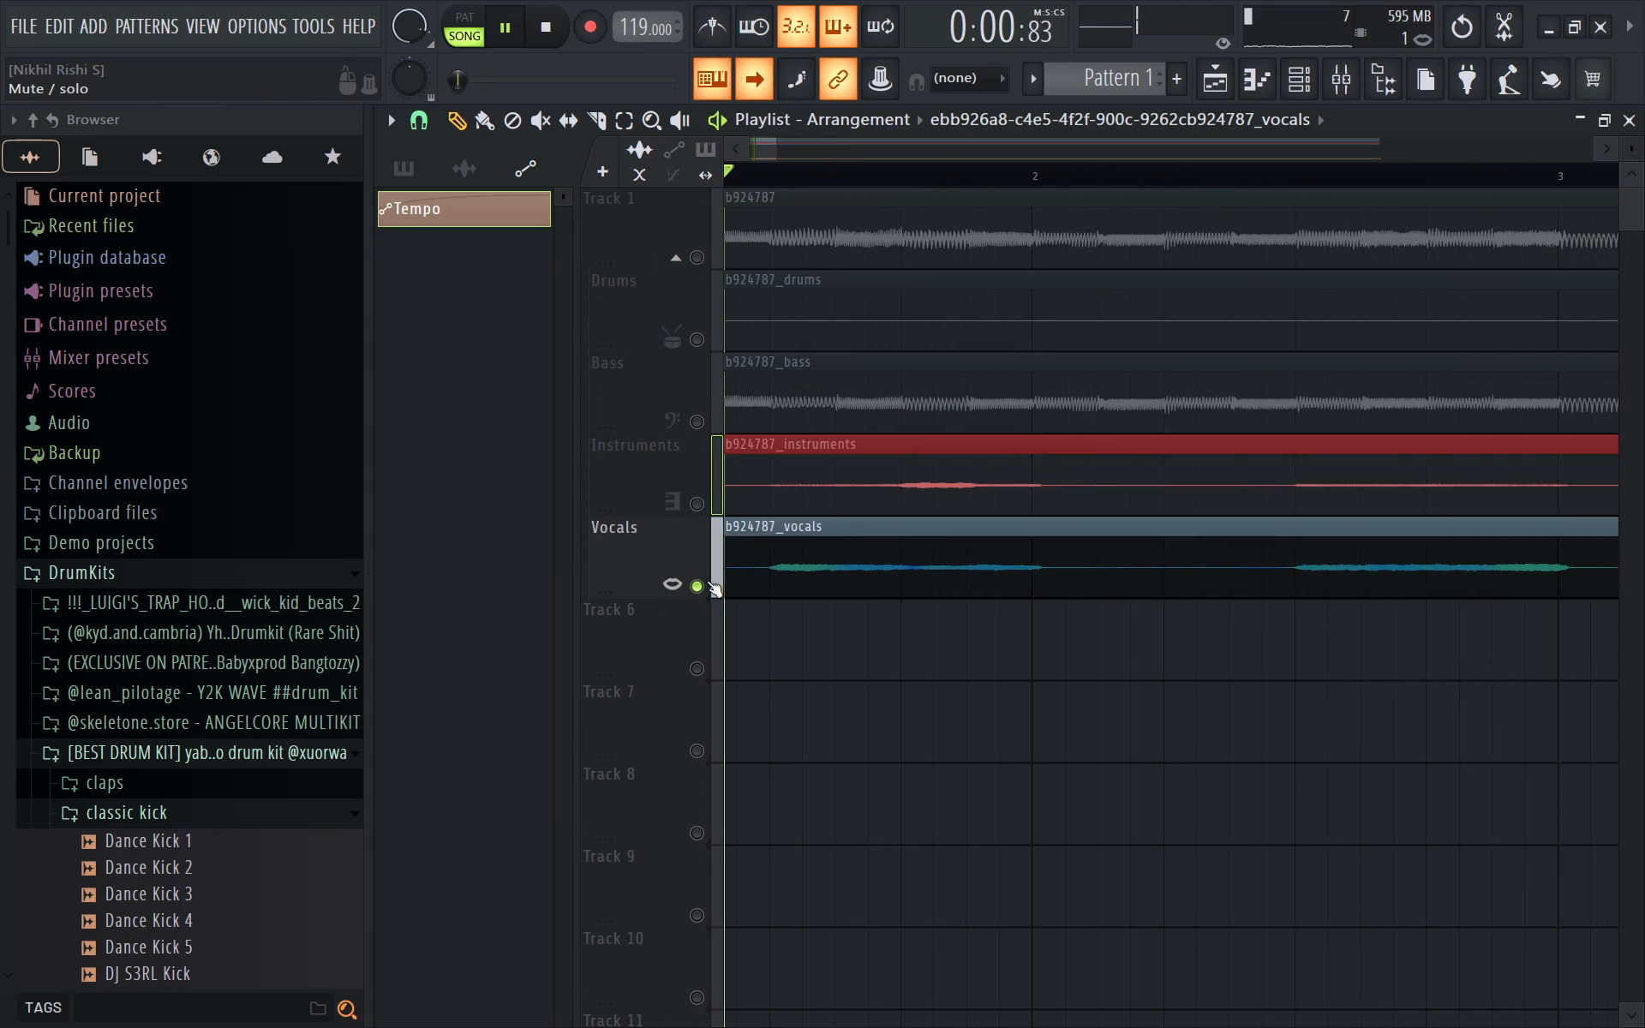
Play the soloed Vocals track from bar 5.
scroll(894, 485, "down", 10, "ctrl")
key("space")
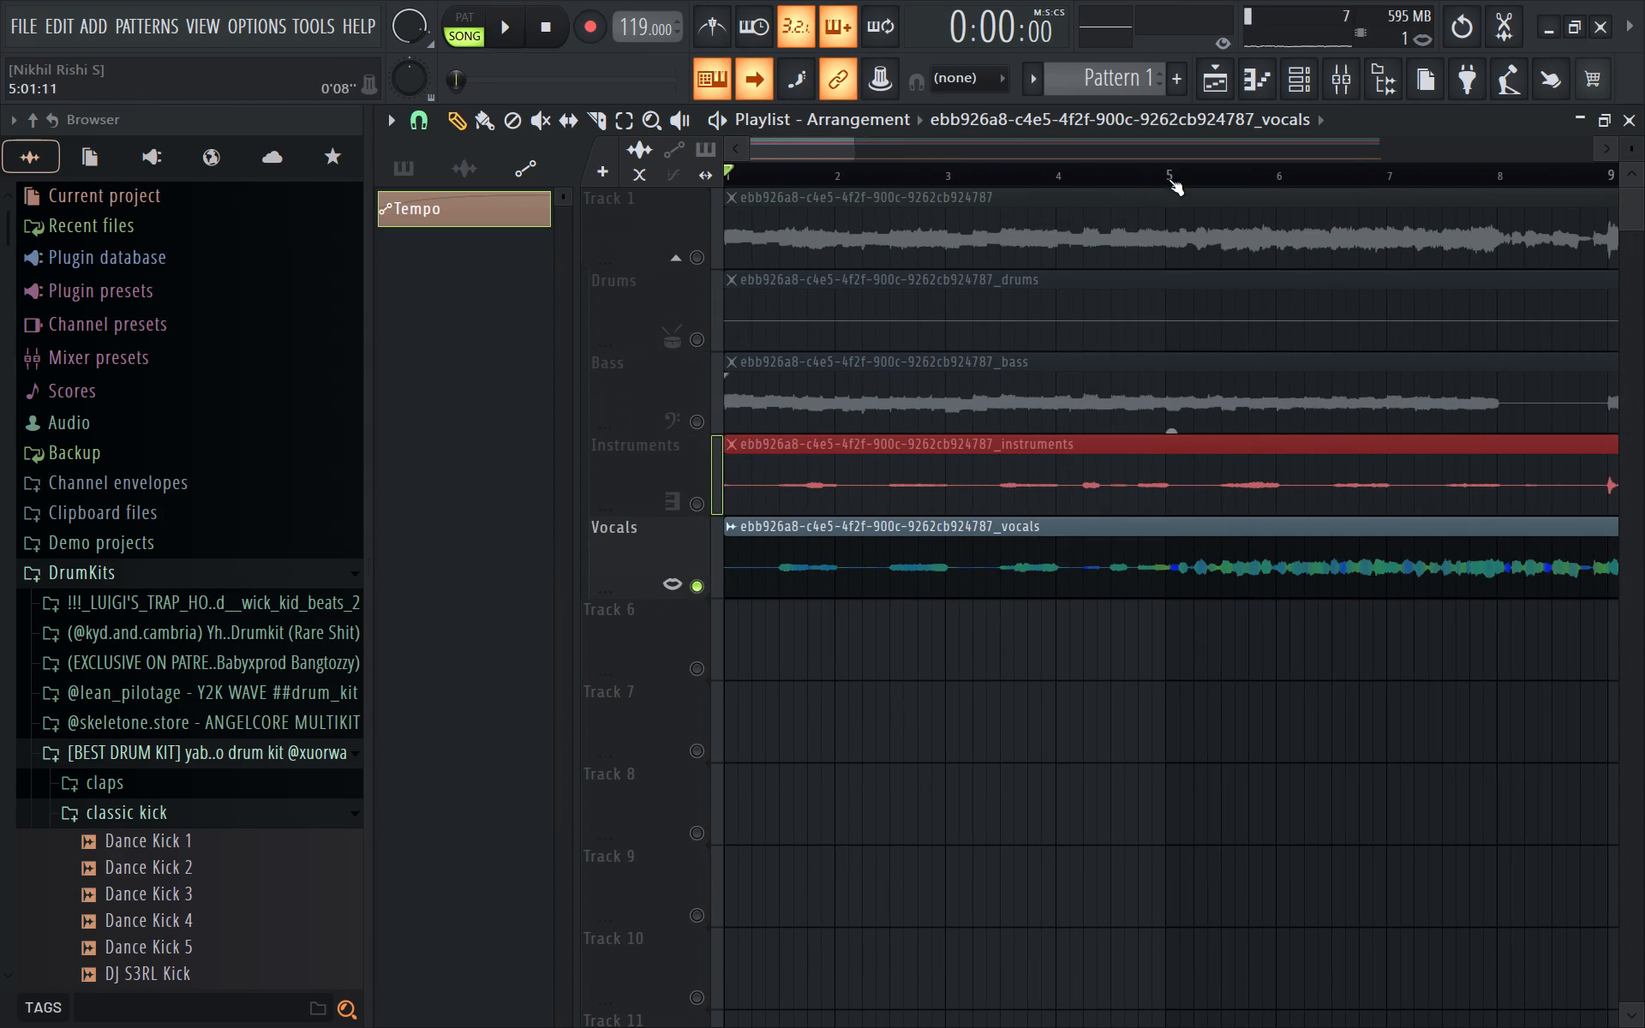
left_click(1169, 176)
key("space")
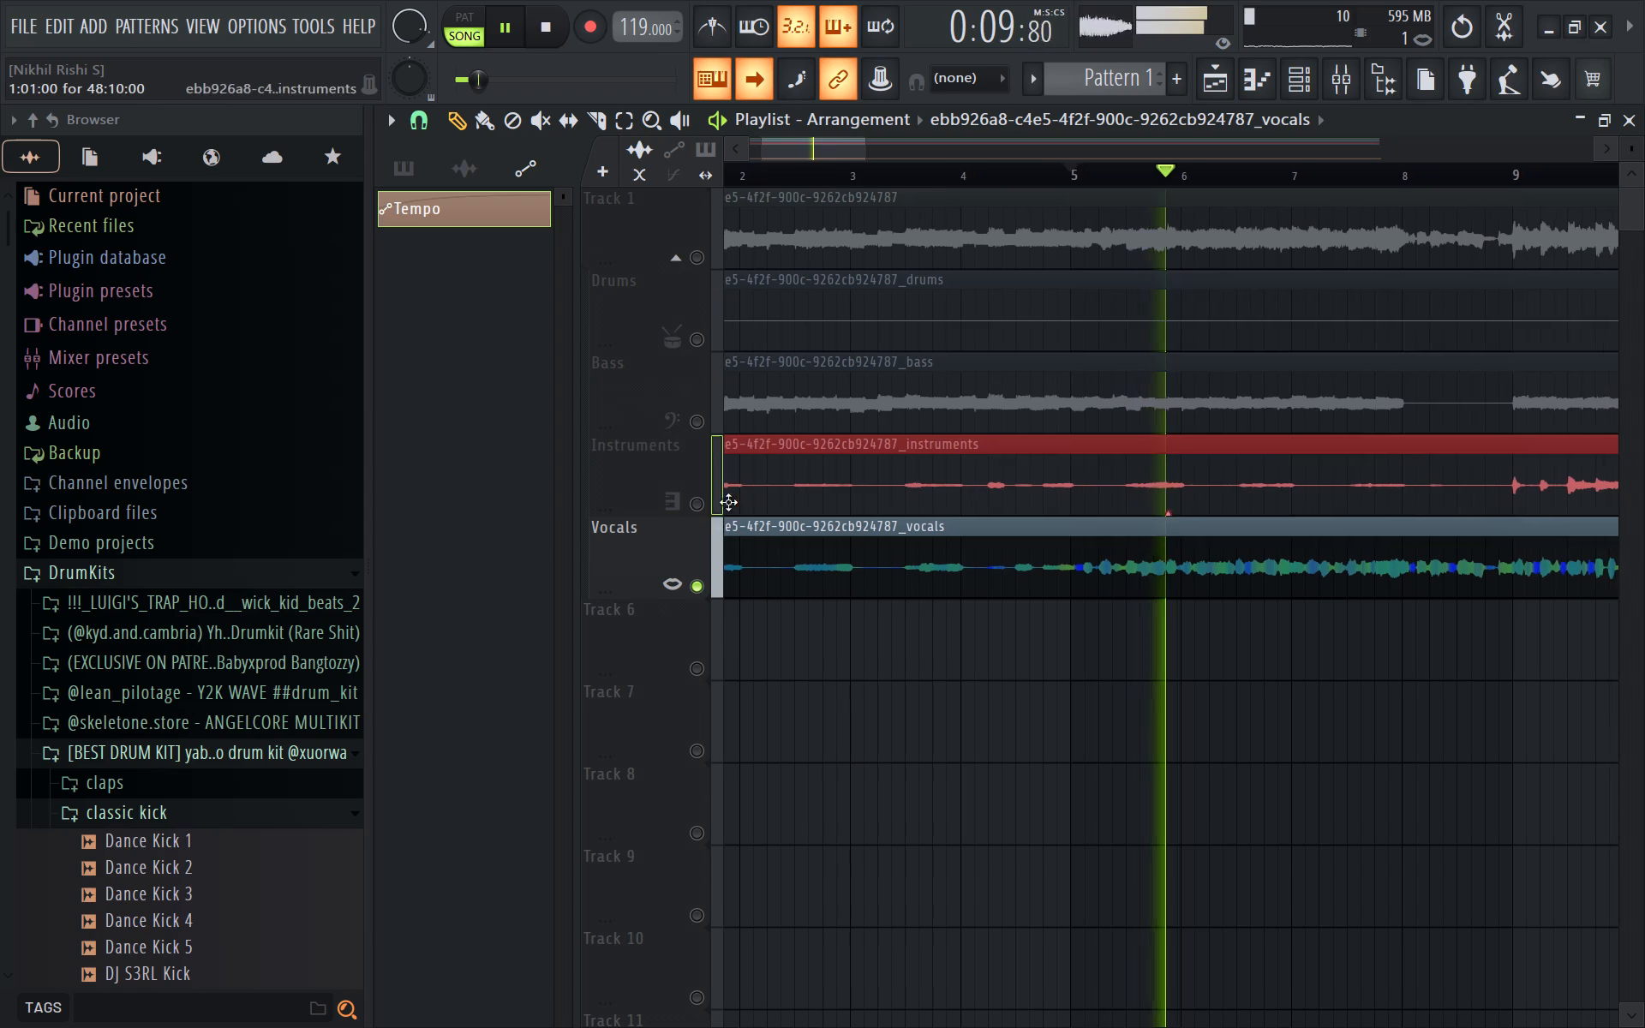
Unmute the Instruments, Bass and Drums tracks during playback to hear all four stems together.
left_click(687, 505)
left_click(706, 427)
left_click(703, 355)
left_click(703, 347)
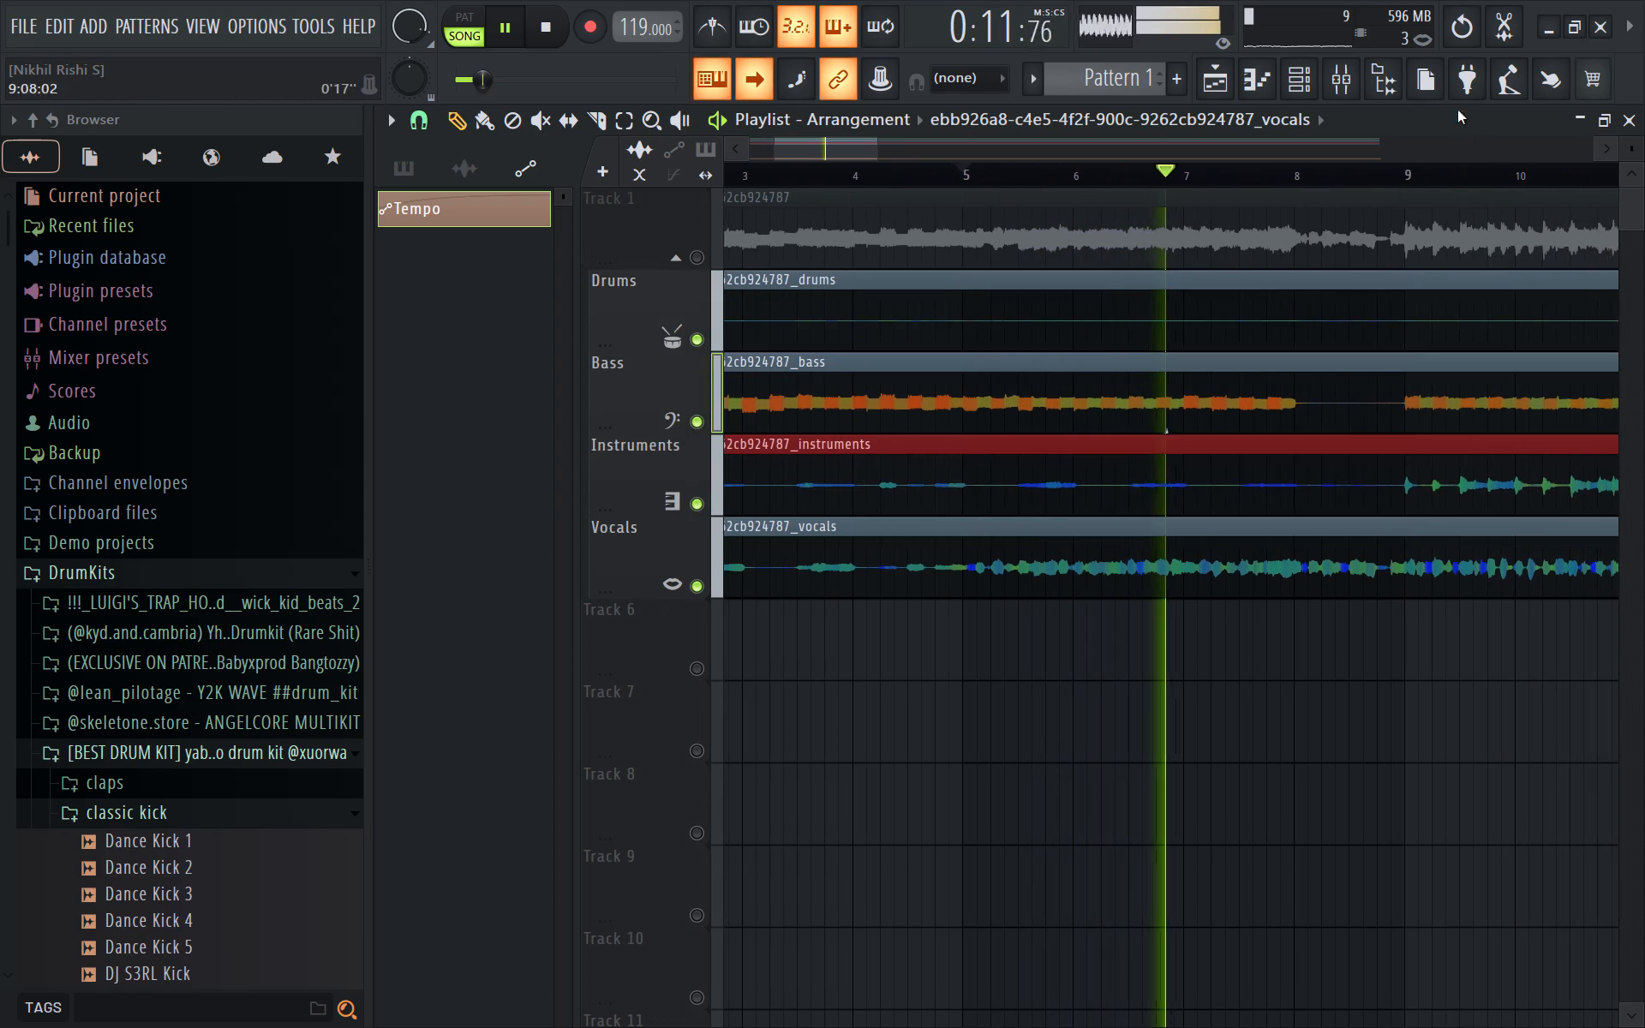
Bypass Fruity WaveShaper on the Master, restart playback to hear it, and close the mixer.
left_click(1355, 70)
left_click(105, 221)
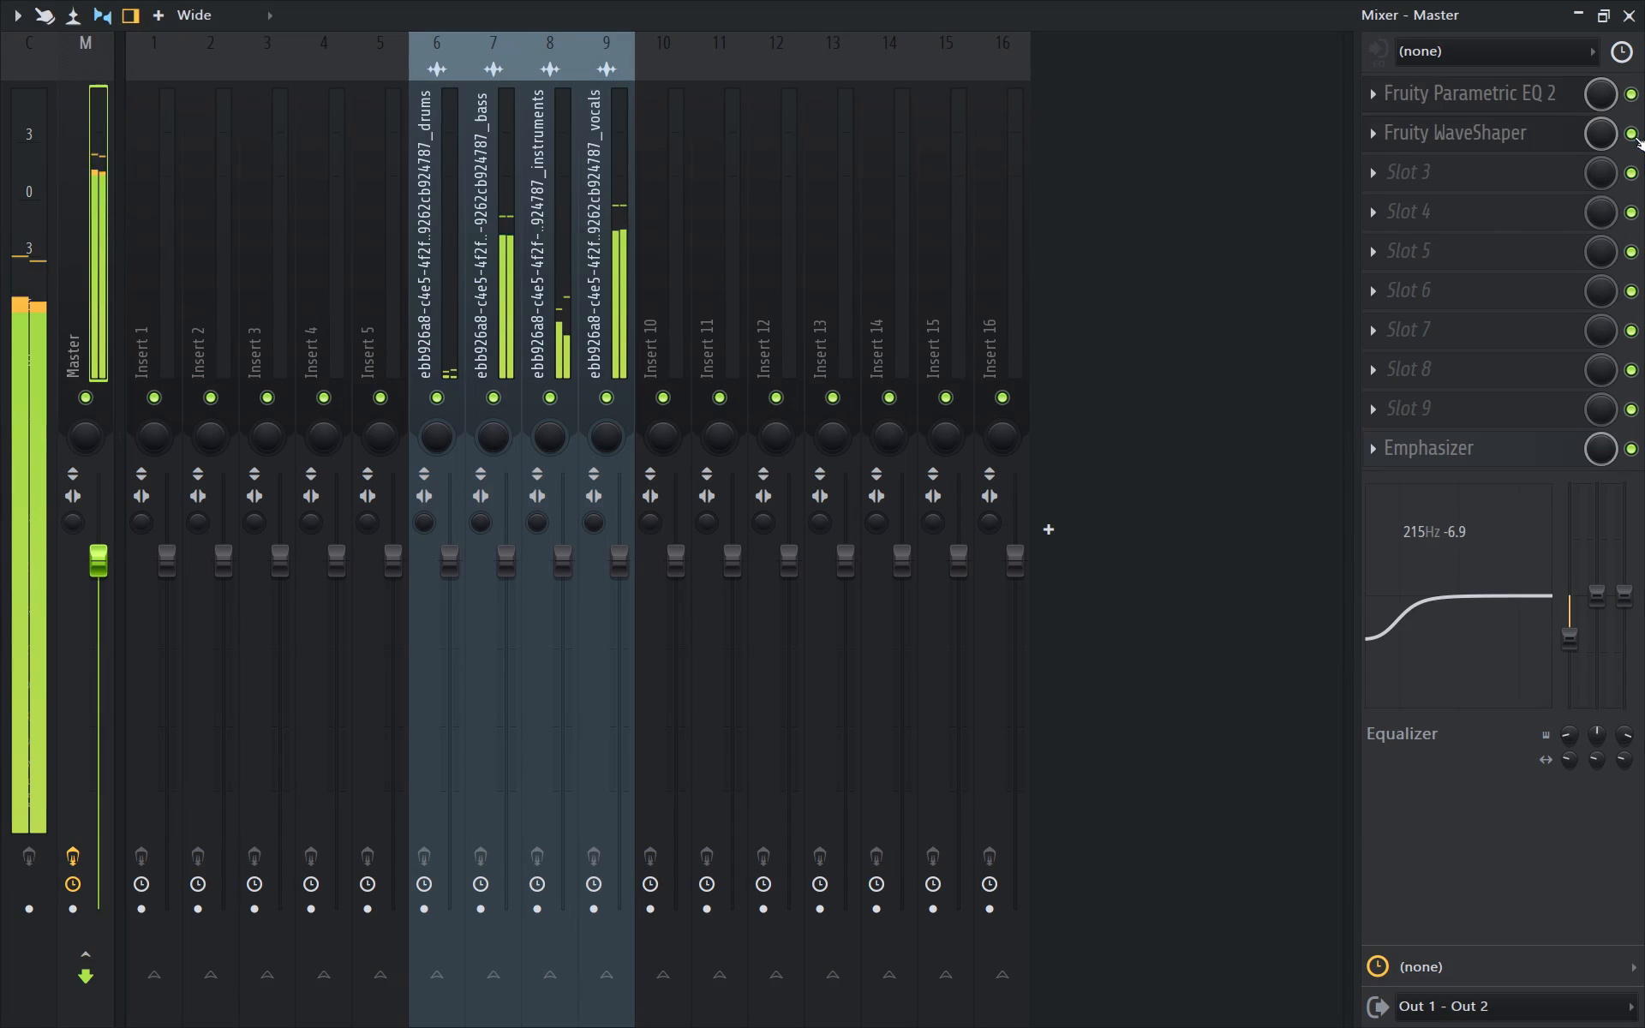
left_click(1628, 131)
key("space")
key("space")
left_click(1644, 8)
left_click(1624, 19)
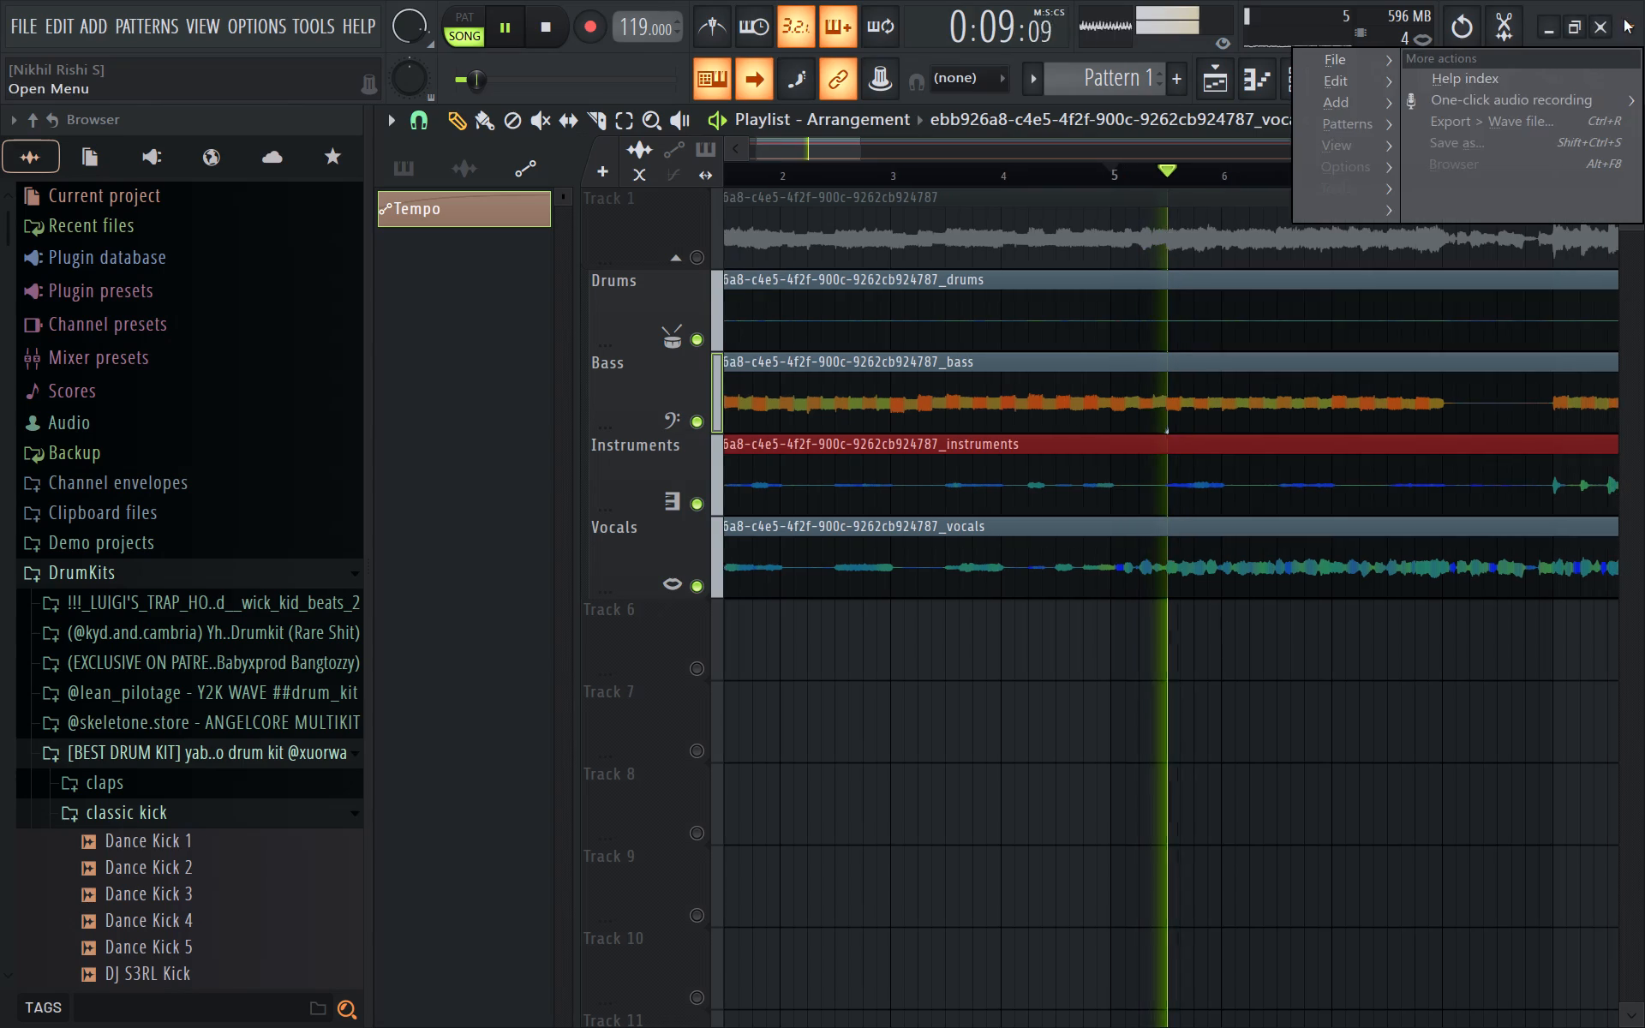
left_click(1610, 0)
key("space")
Solo the Bass, Instruments and Vocals tracks in turn and play each from bar 5.
left_click(691, 421, "ctrl")
key("ctrl+space")
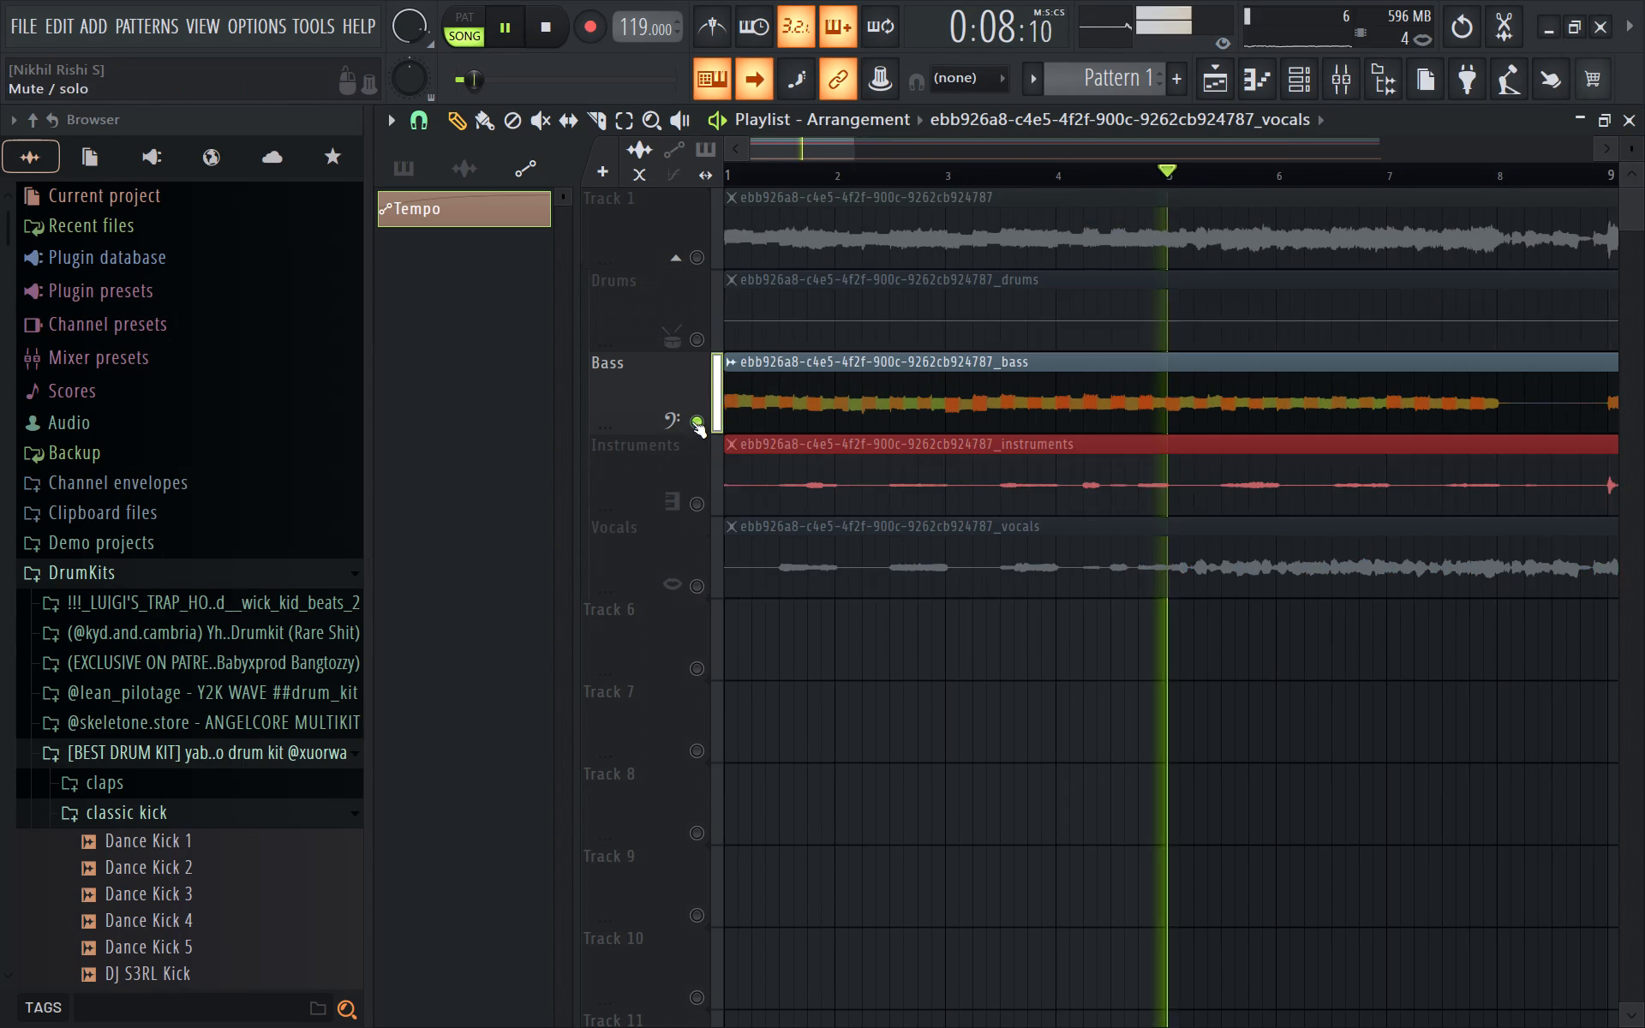
double_click(685, 502, "ctrl")
key("ctrl+space")
key("space")
left_click(698, 584, "ctrl")
key("ctrl+space")
key("space")
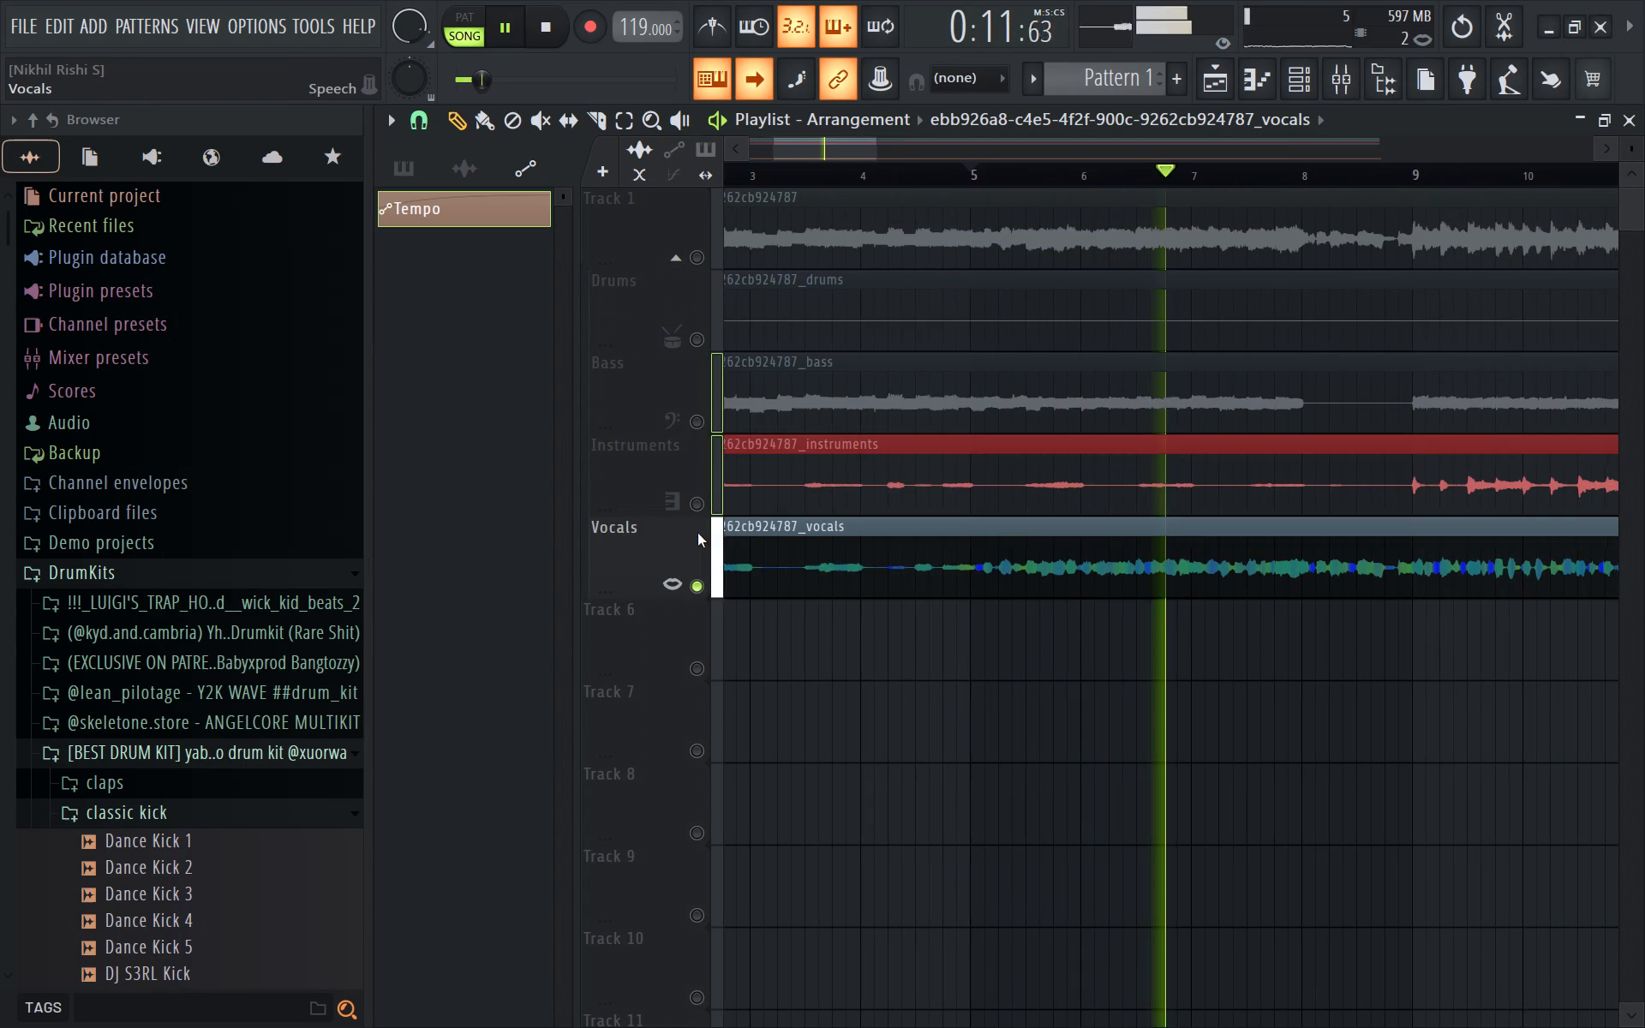
scroll(1128, 544, "up", 7, "ctrl")
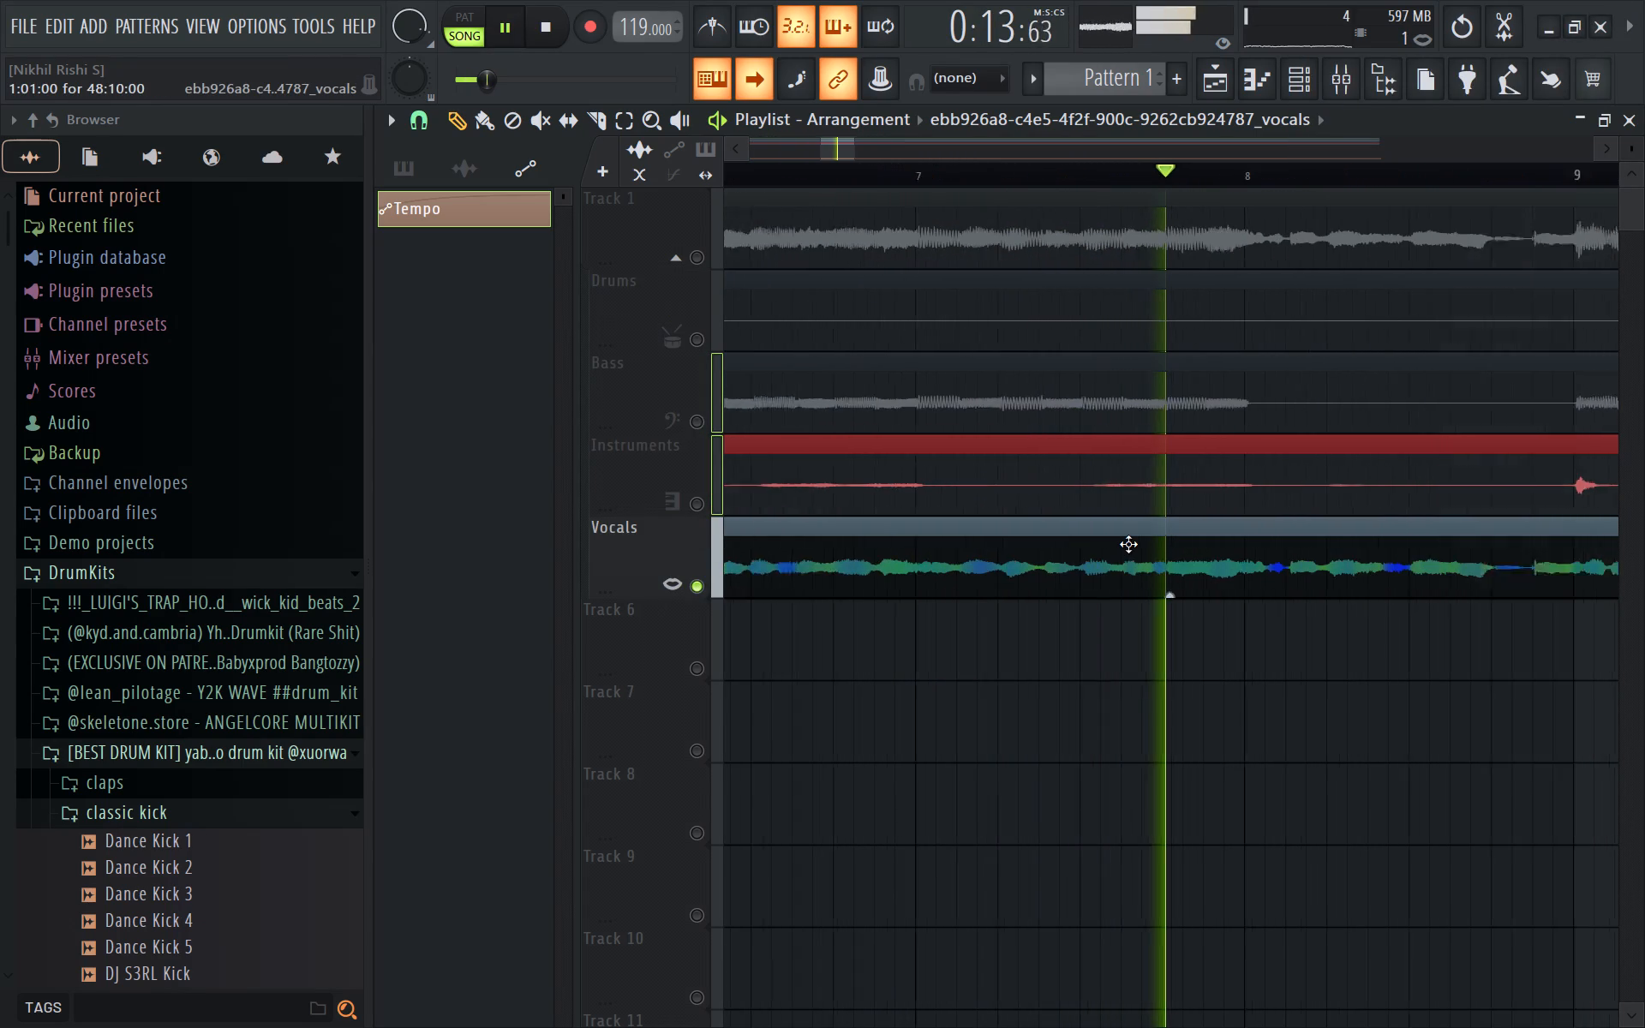
scroll(1128, 544, "up", 1, "ctrl")
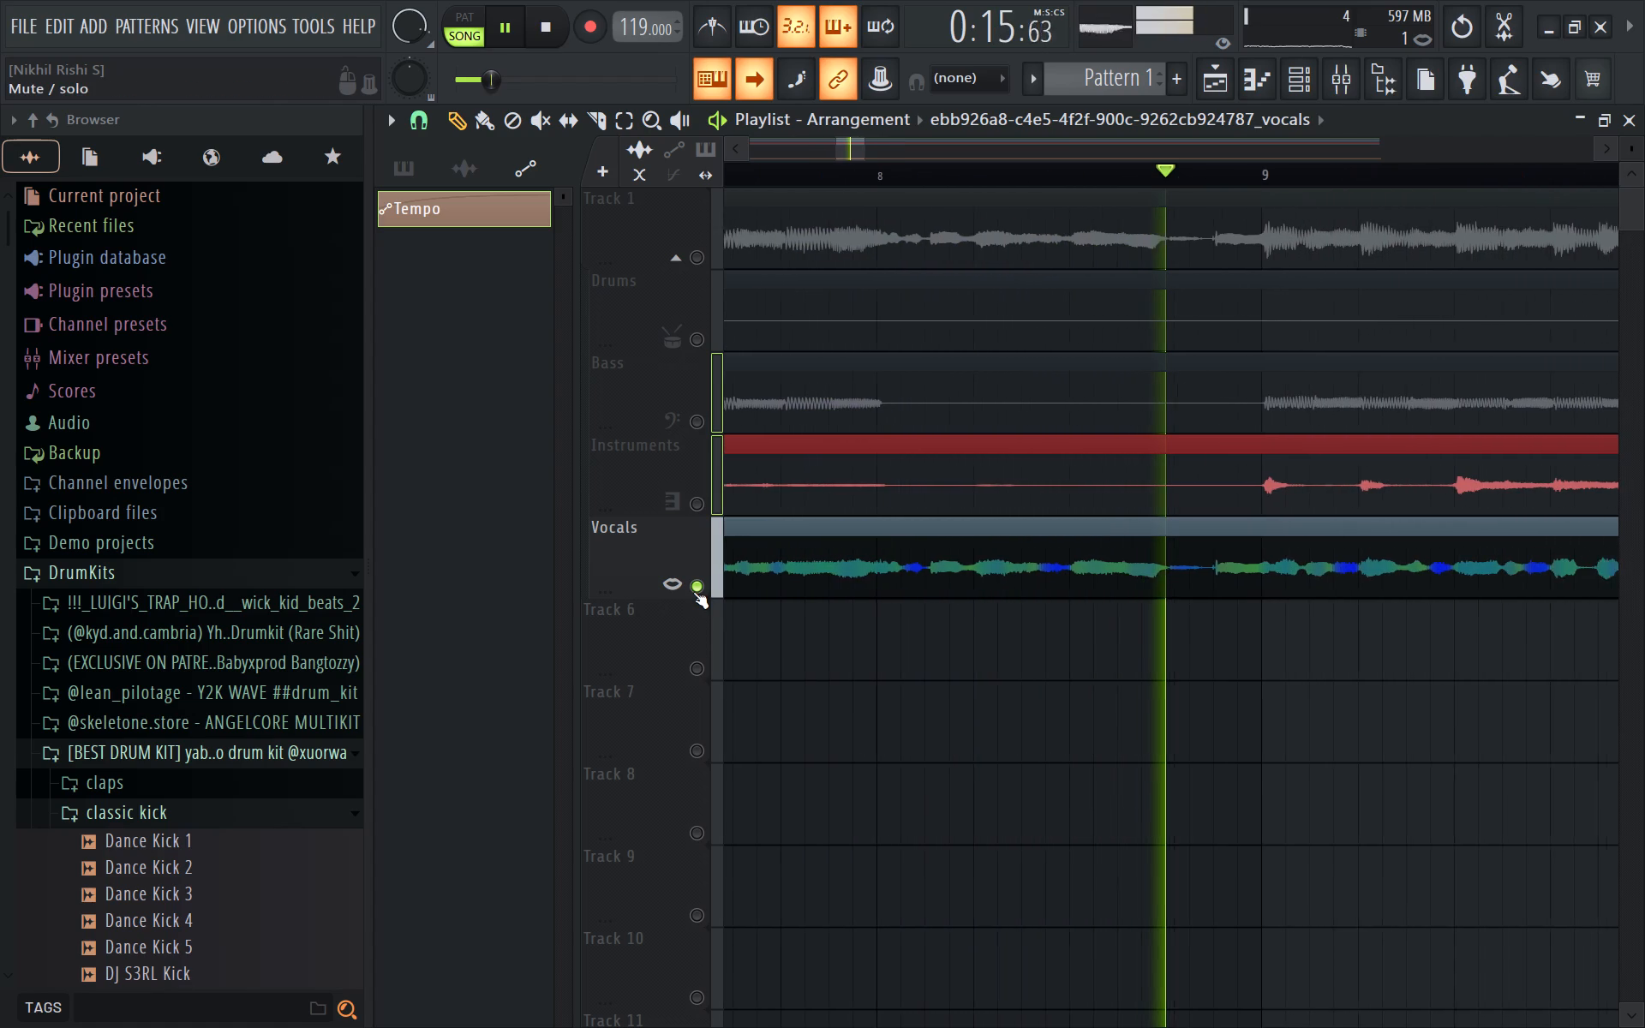
End the Vocals solo so that all playlist tracks are unmuted.
left_click(693, 592, "ctrl")
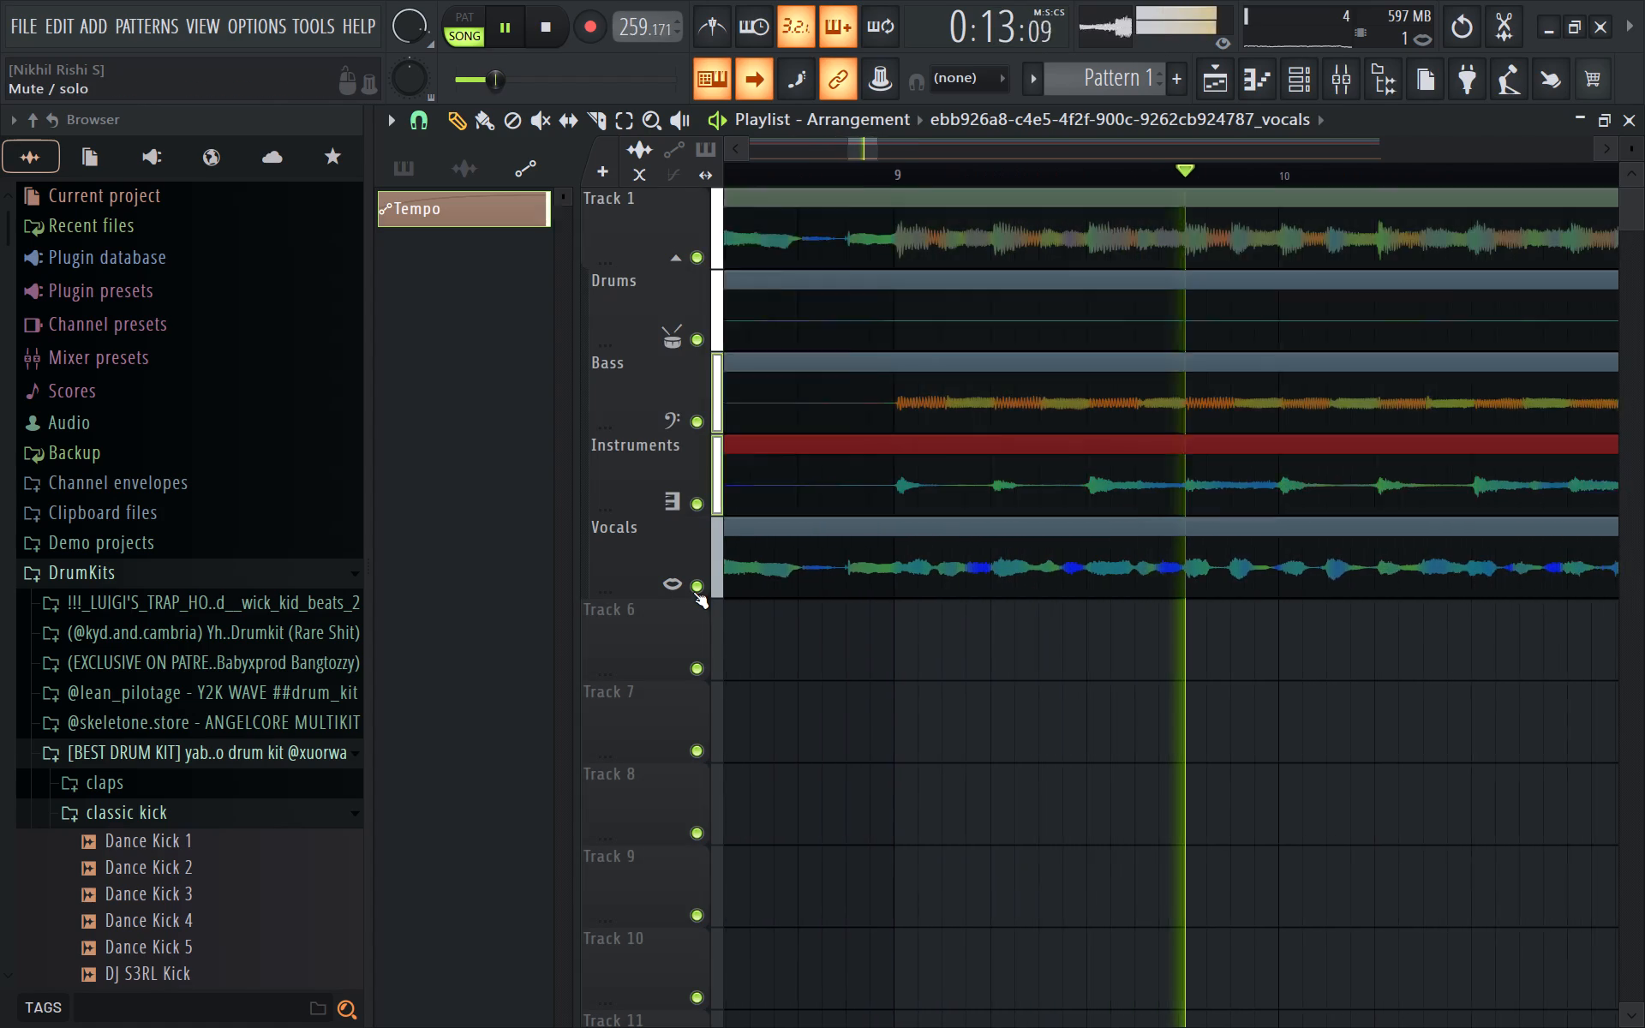
Mute Track 16, which holds the Tempo automation clip.
scroll(693, 592, "down", 9)
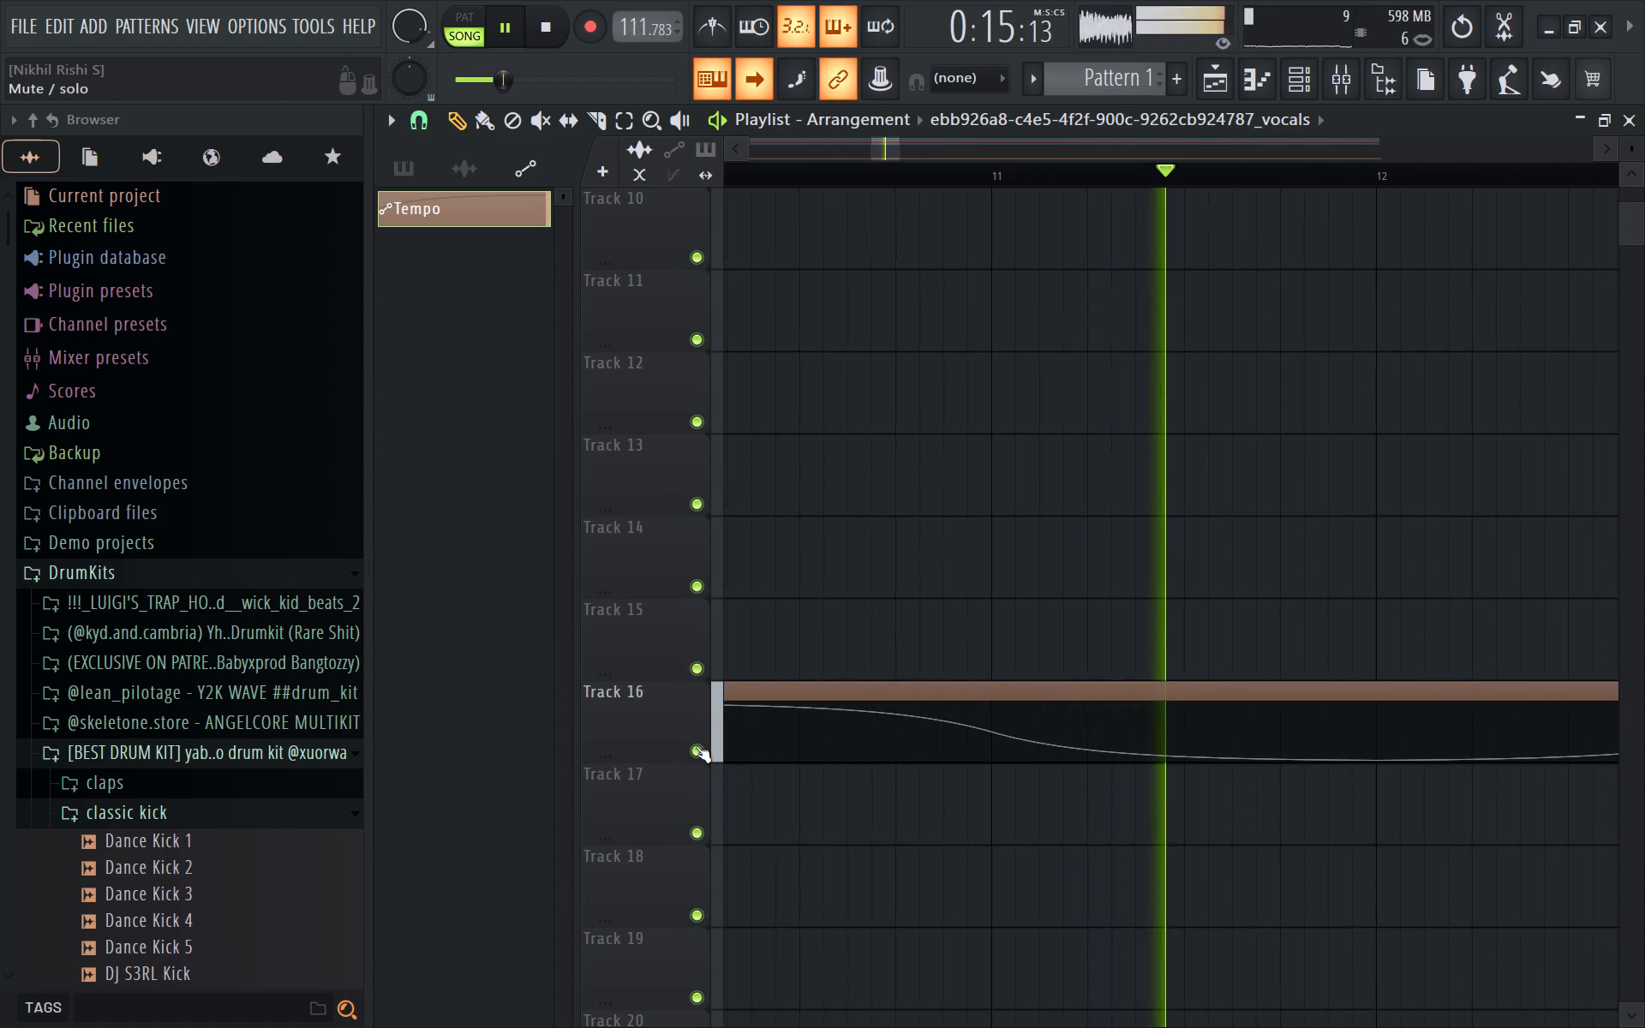
left_click(696, 746, "shift")
left_click(696, 746)
scroll(781, 569, "up", 20, "ctrl")
scroll(781, 569, "up", 1, "ctrl")
scroll(781, 568, "down", 8, "ctrl")
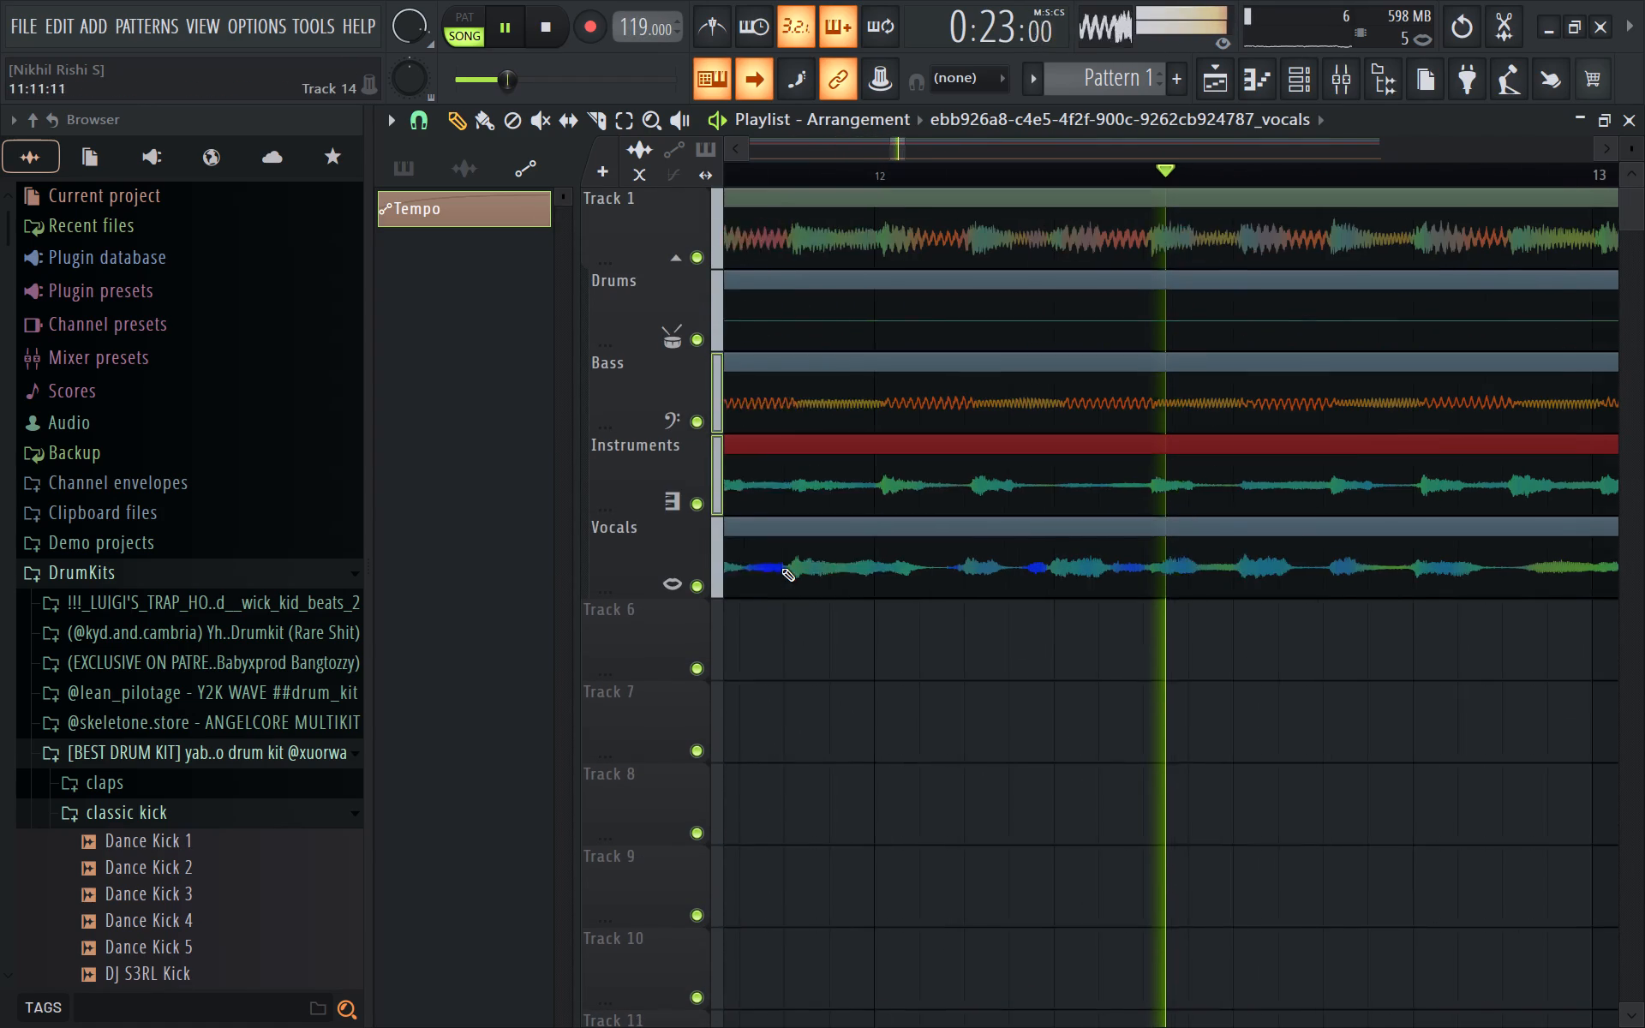
Mute the Drums, Bass, Instruments and Vocals tracks, leaving the Track 1 original audio playing.
scroll(781, 568, "up", 5)
left_click(703, 345)
left_click(695, 435)
left_click(695, 426)
left_click(694, 498)
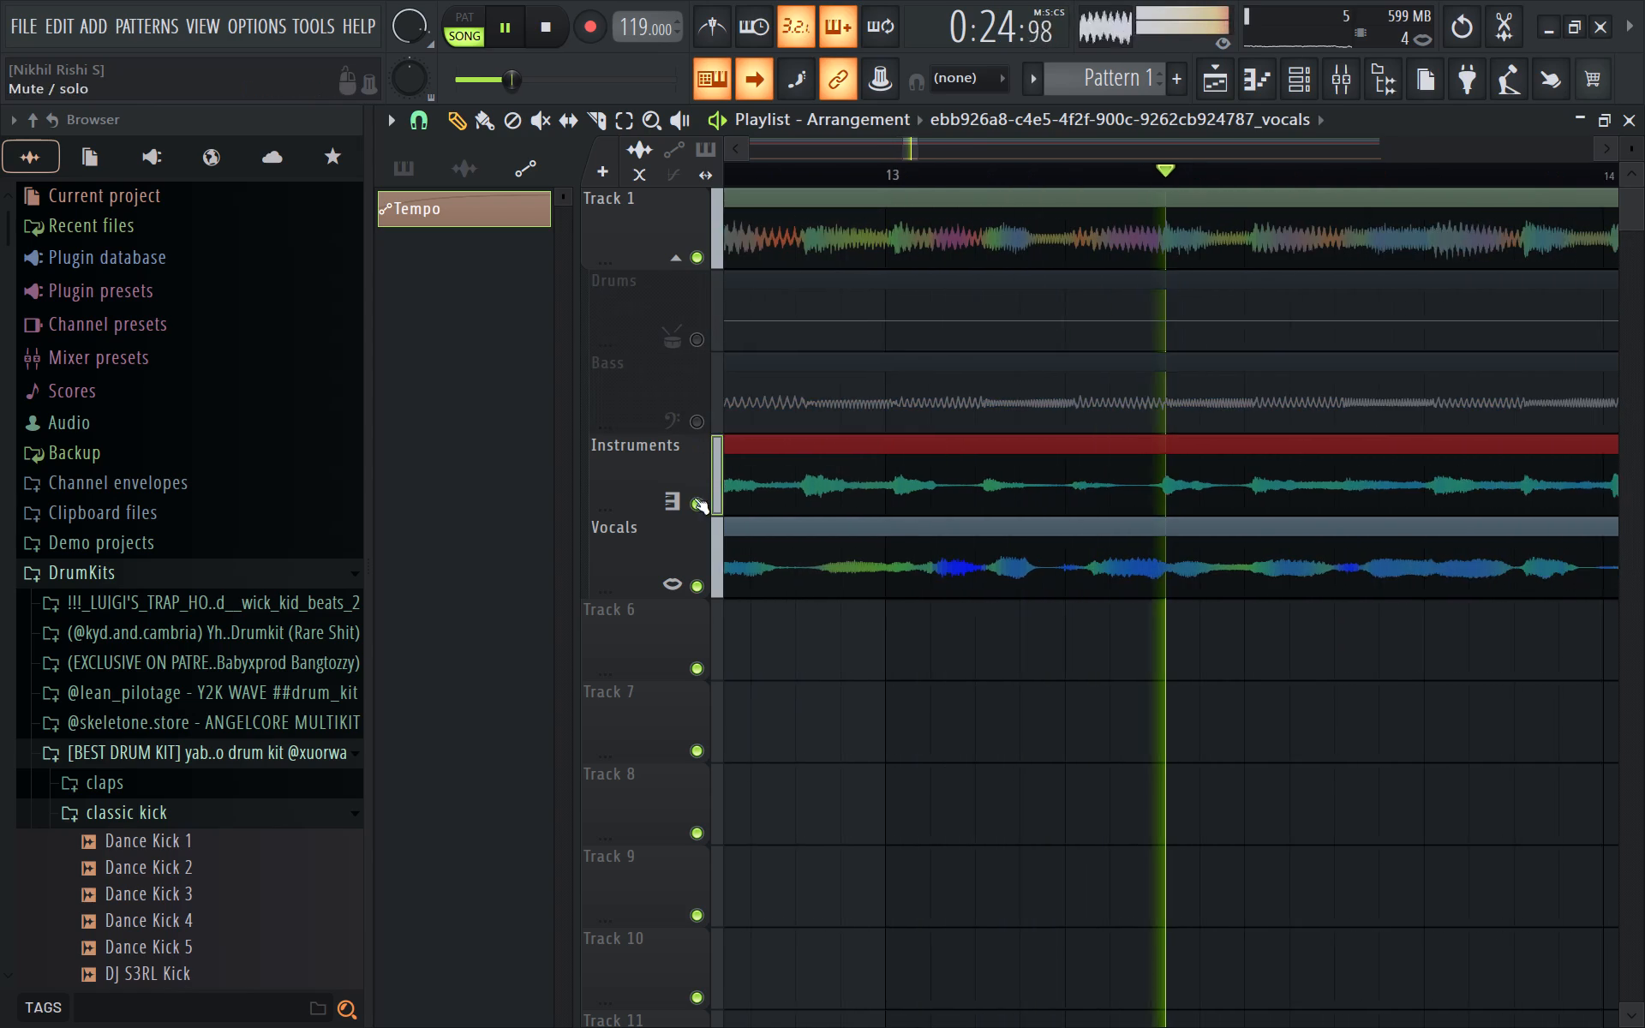
left_click(713, 592)
left_click(702, 590)
Lock the Drums, Bass and Vocals playlist tracks in their muted state.
left_click(702, 336, "shift")
left_click(694, 443, "shift")
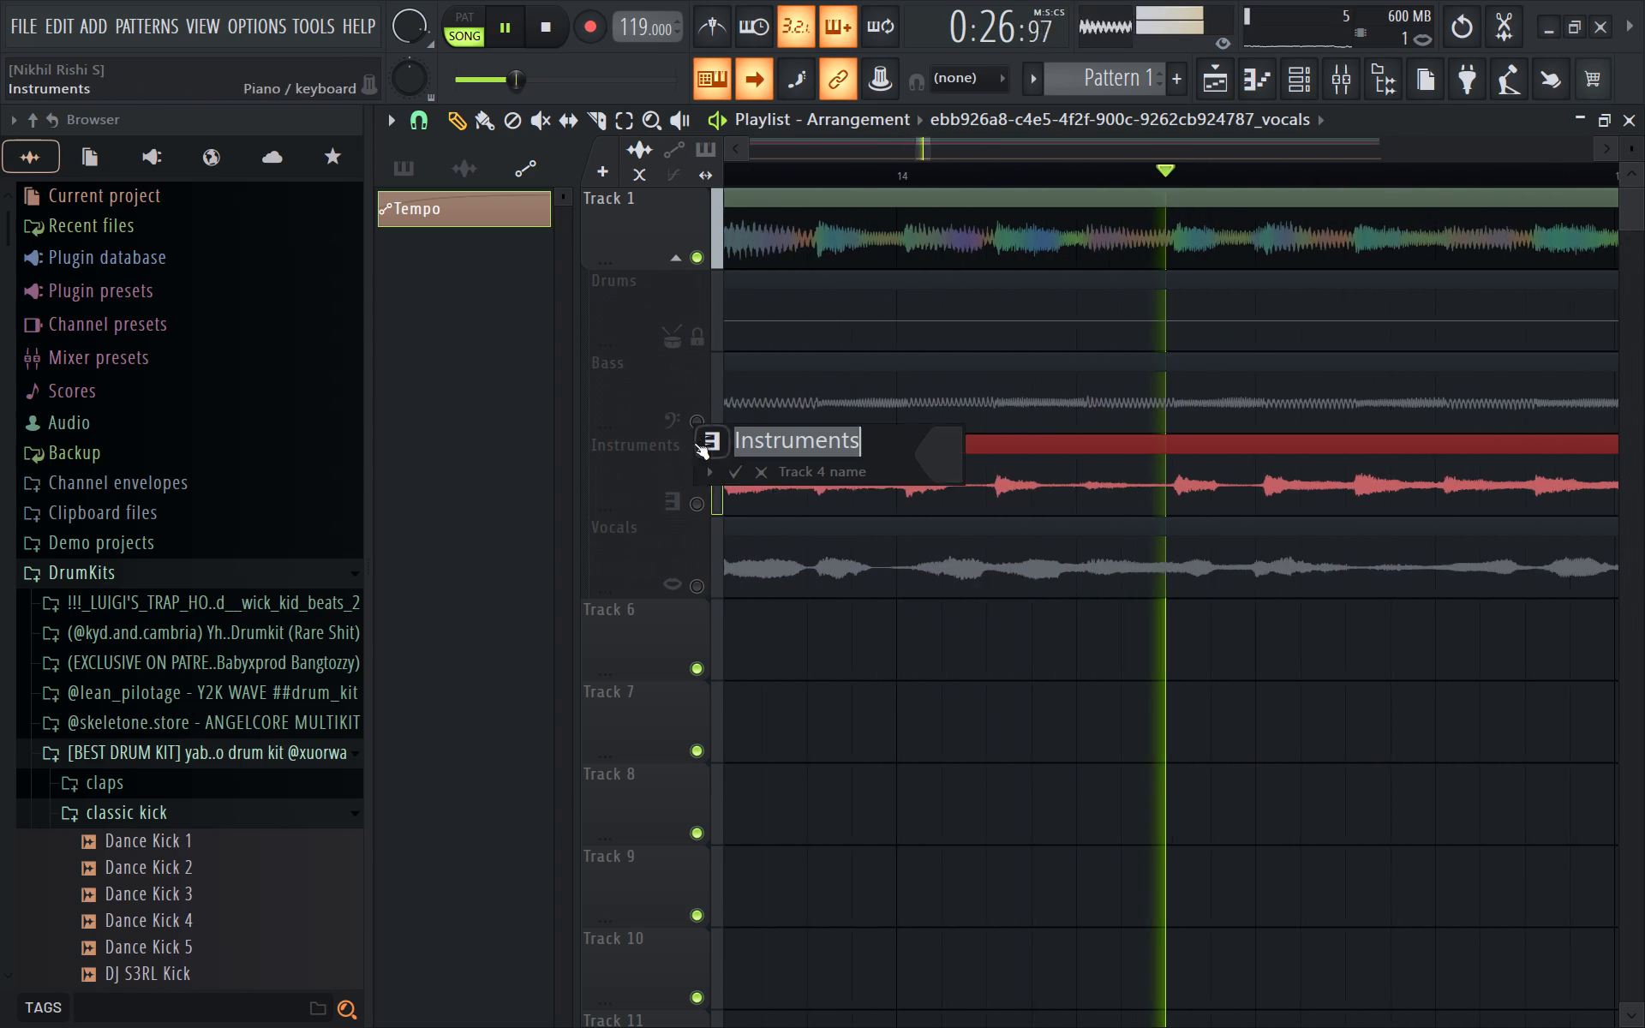
left_click(693, 428, "shift")
key("Escape")
triple_click(693, 417)
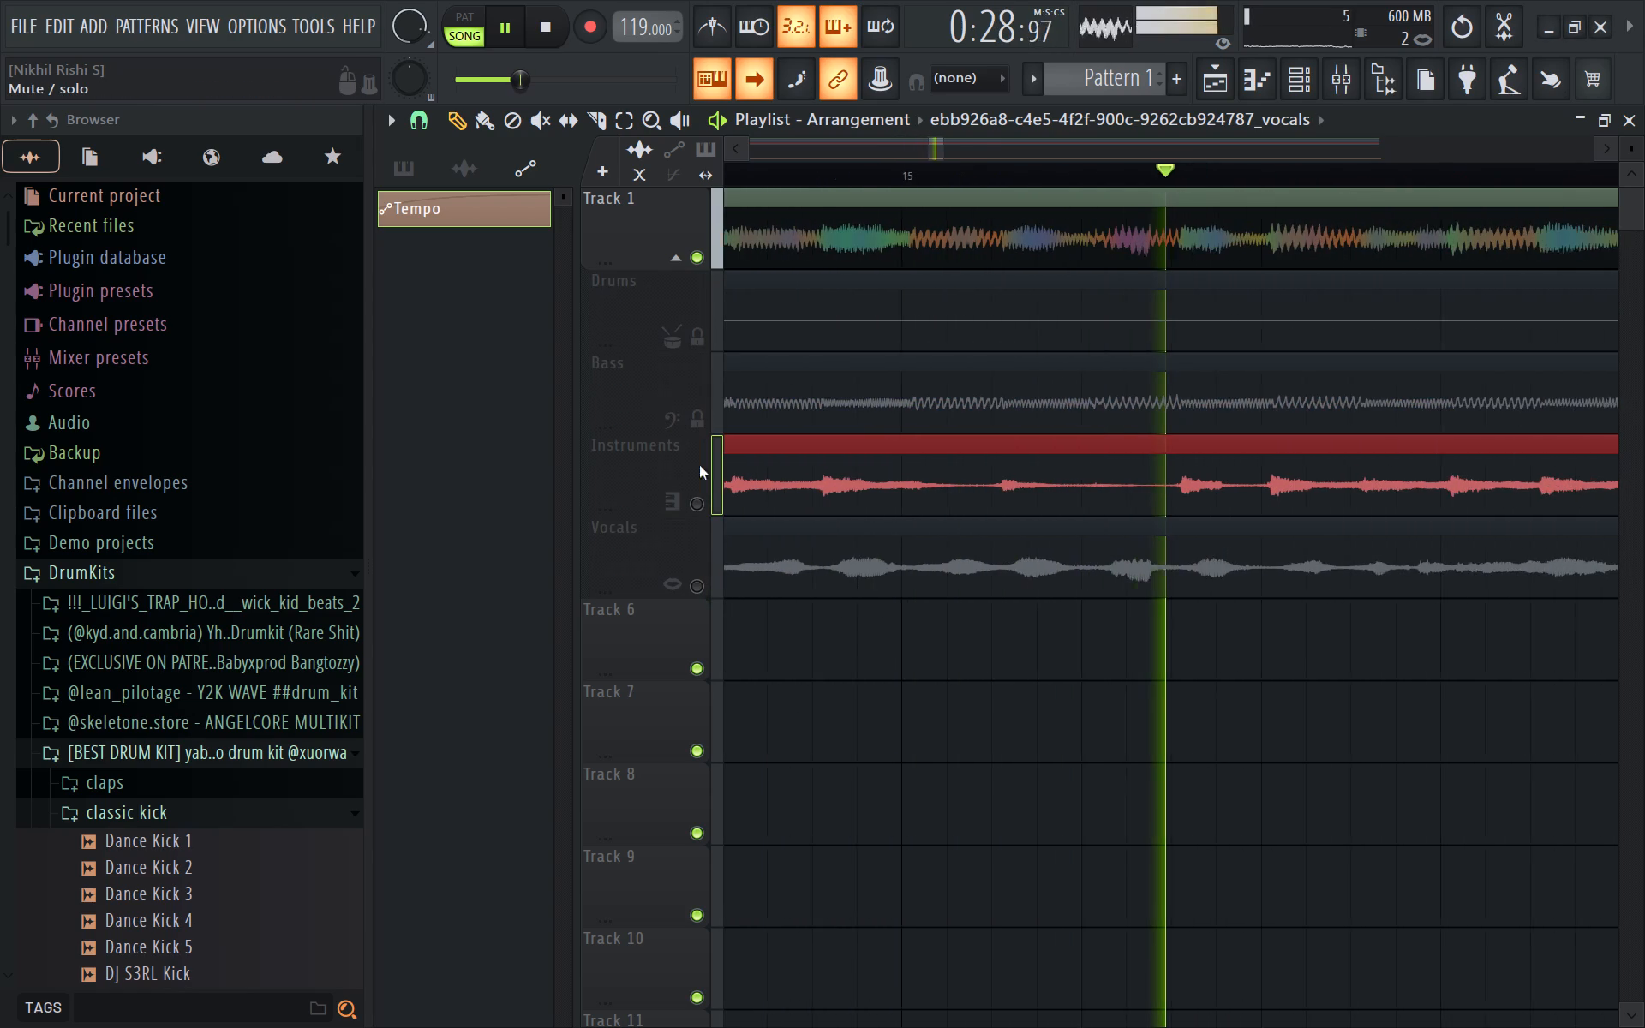
left_click(695, 576, "shift")
Play the Track 1 original audio from the start and check it in the mixer.
key("space")
key("space")
key("space")
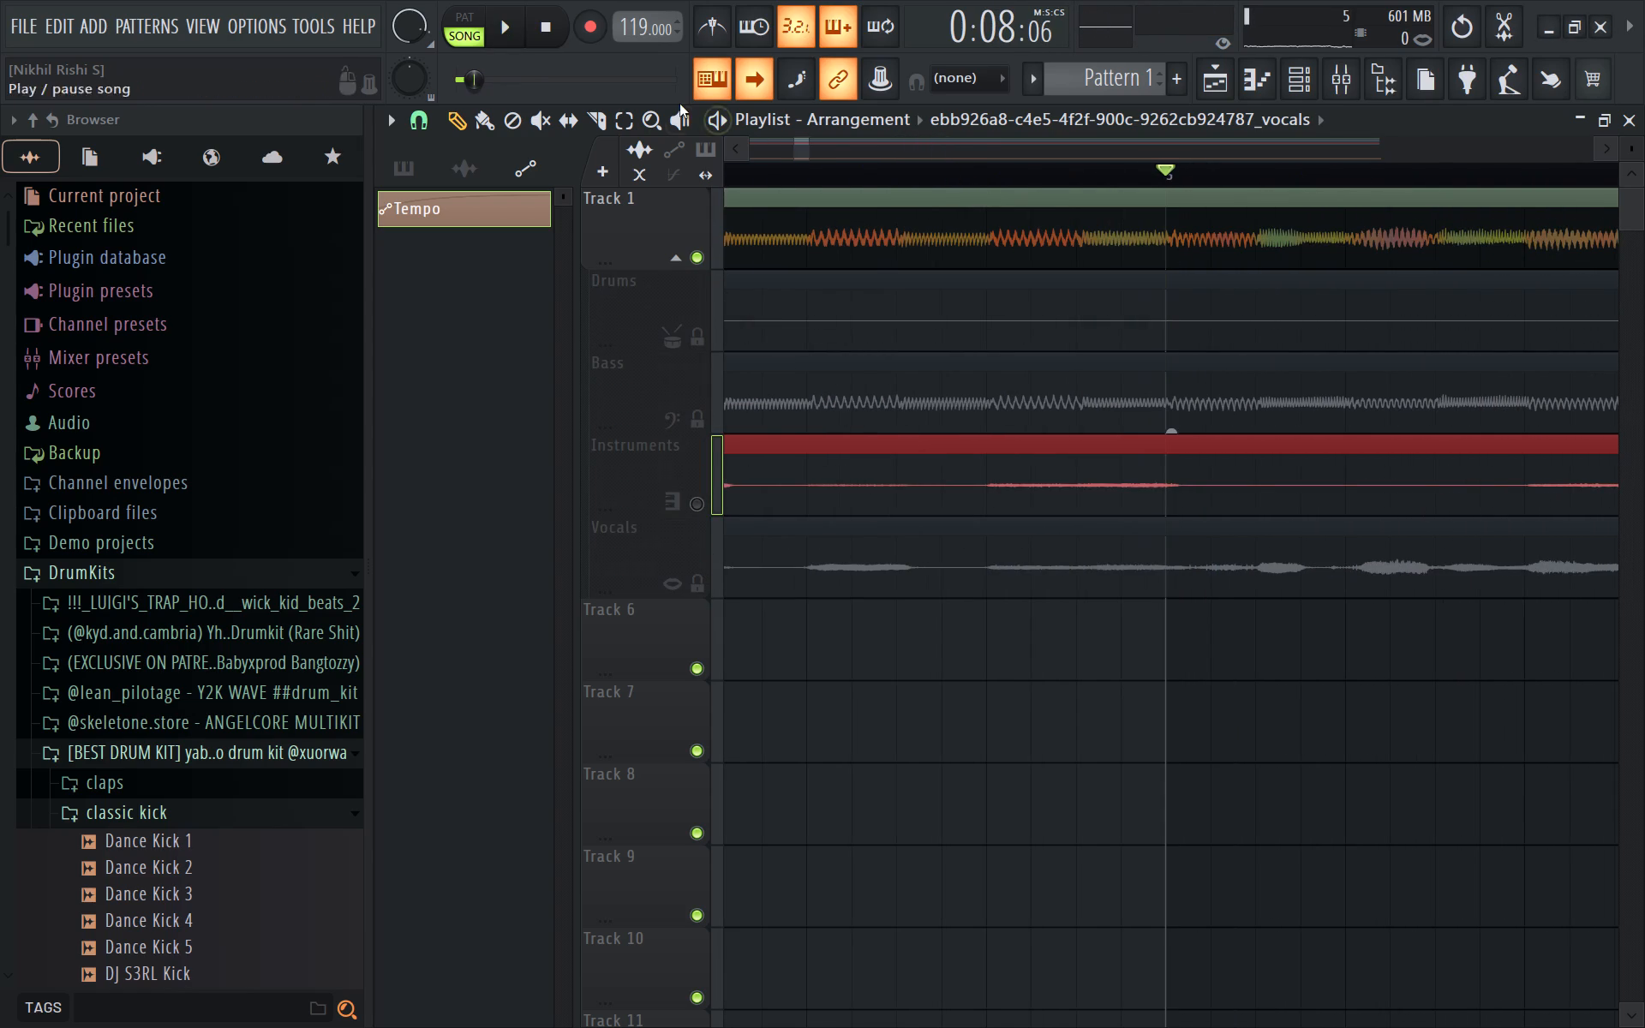
left_click_drag(479, 81, 92, 126)
key("space")
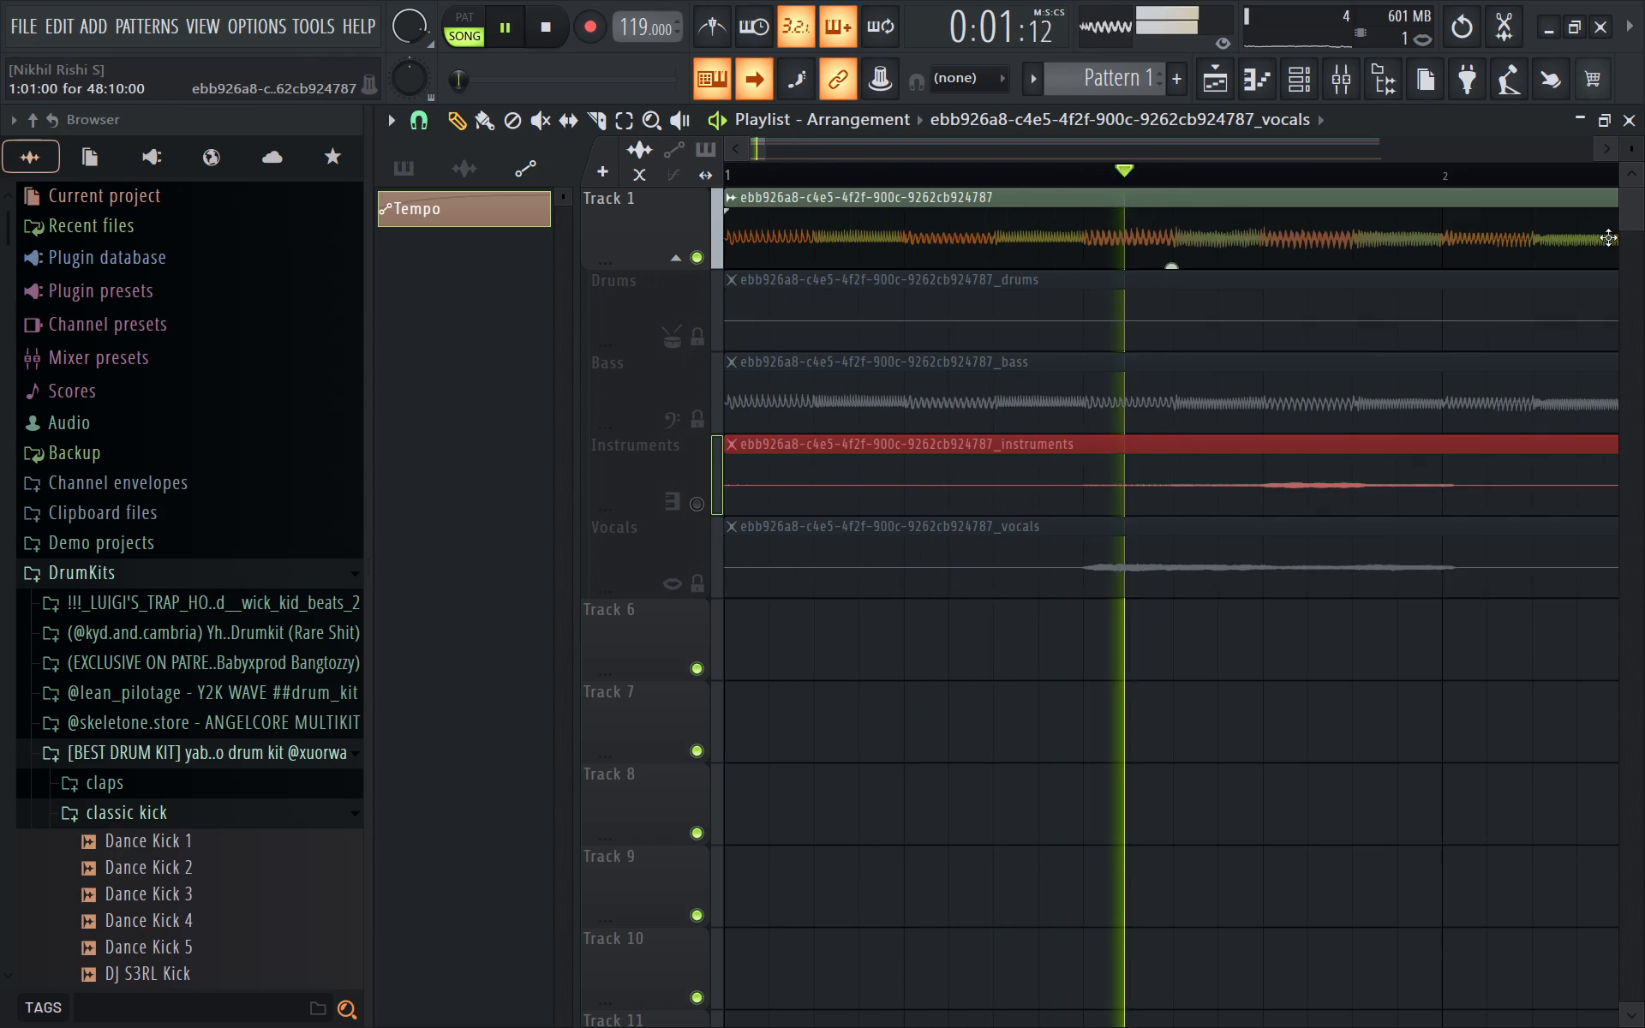
left_click(1348, 91)
left_click(1630, 19)
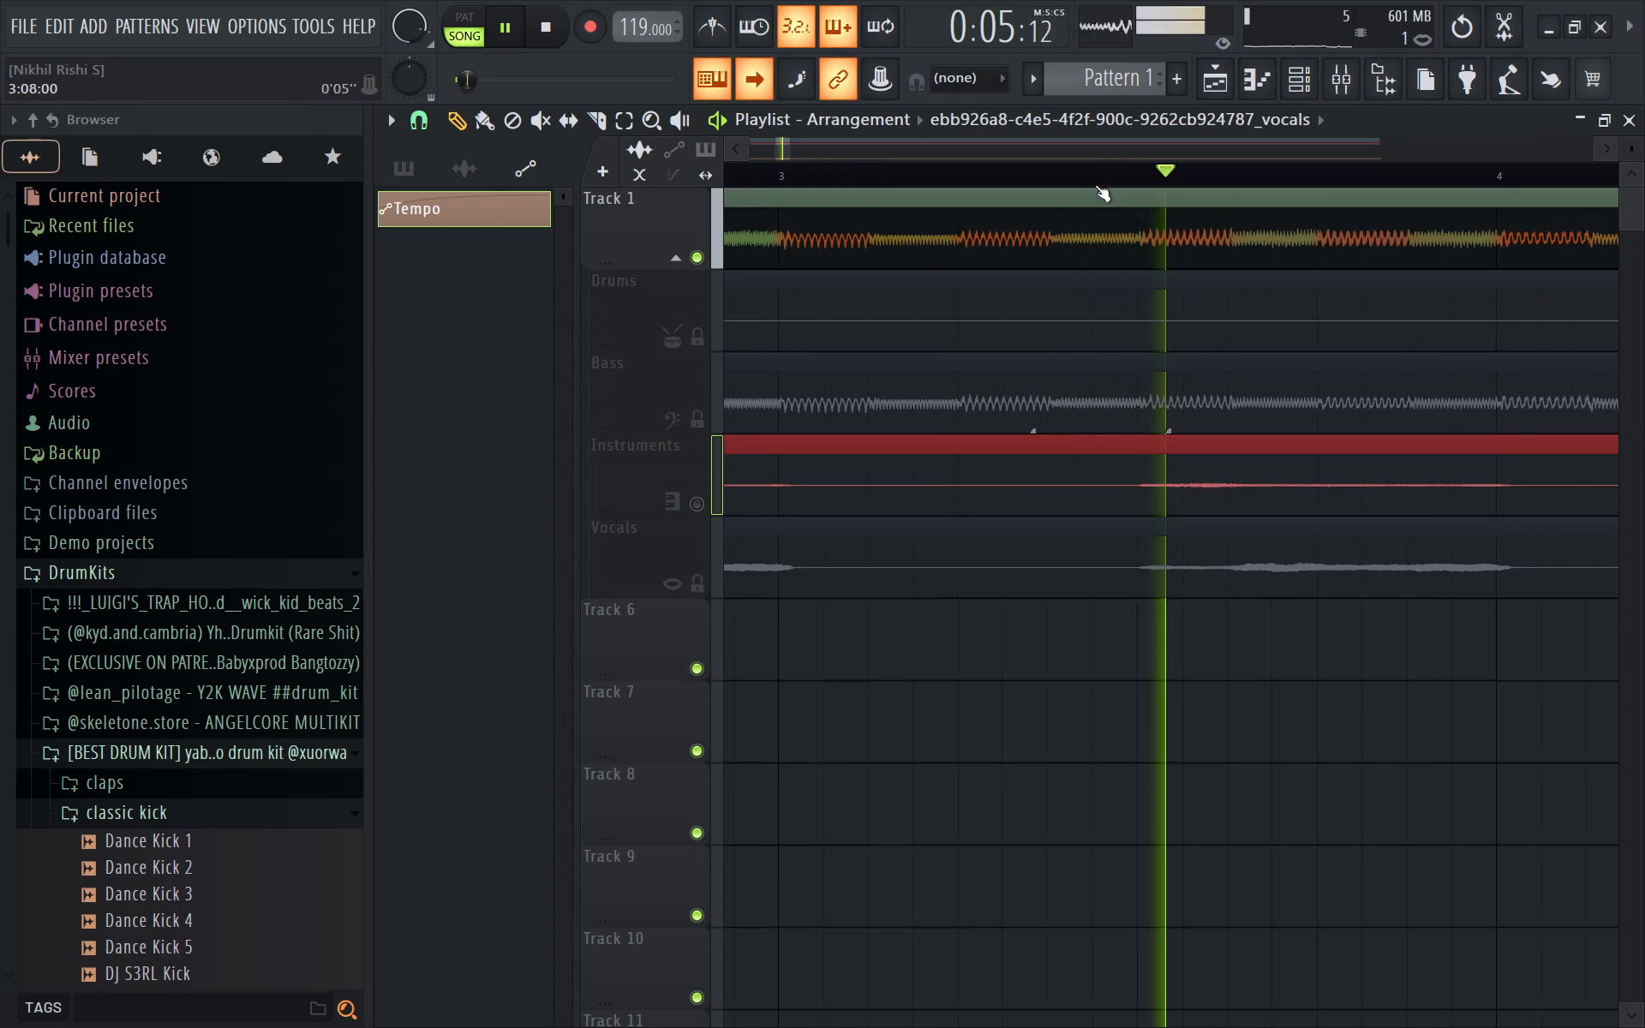
Route Track 1's original audio clip to mixer Insert 1.
left_click(1092, 215)
left_click_drag(1086, 221, 1057, 218)
double_click(889, 237)
left_click_drag(822, 283, 832, 273)
left_click_drag(832, 273, 856, 262)
left_click(860, 230)
key("space")
key("space")
Load FabFilter Pro-Q 4 into Slot 1 of mixer Insert 1.
left_click(1340, 72)
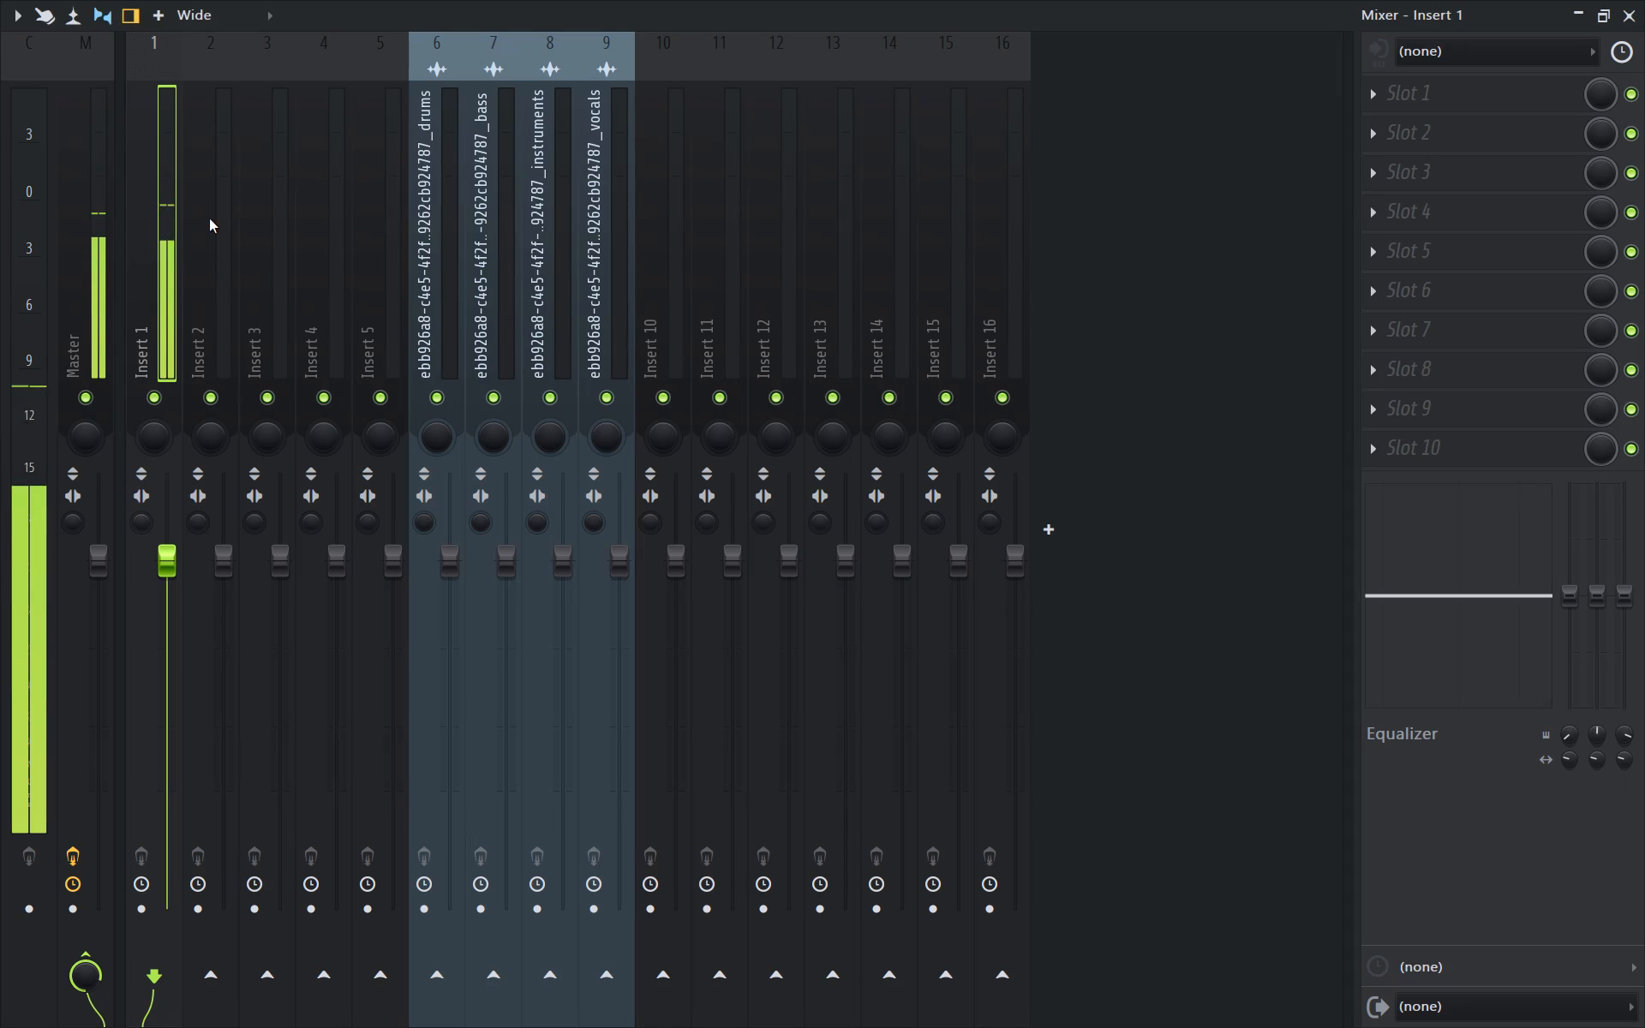
key("space")
key("space")
key("space")
key("space")
left_click(1471, 105)
left_click(783, 49)
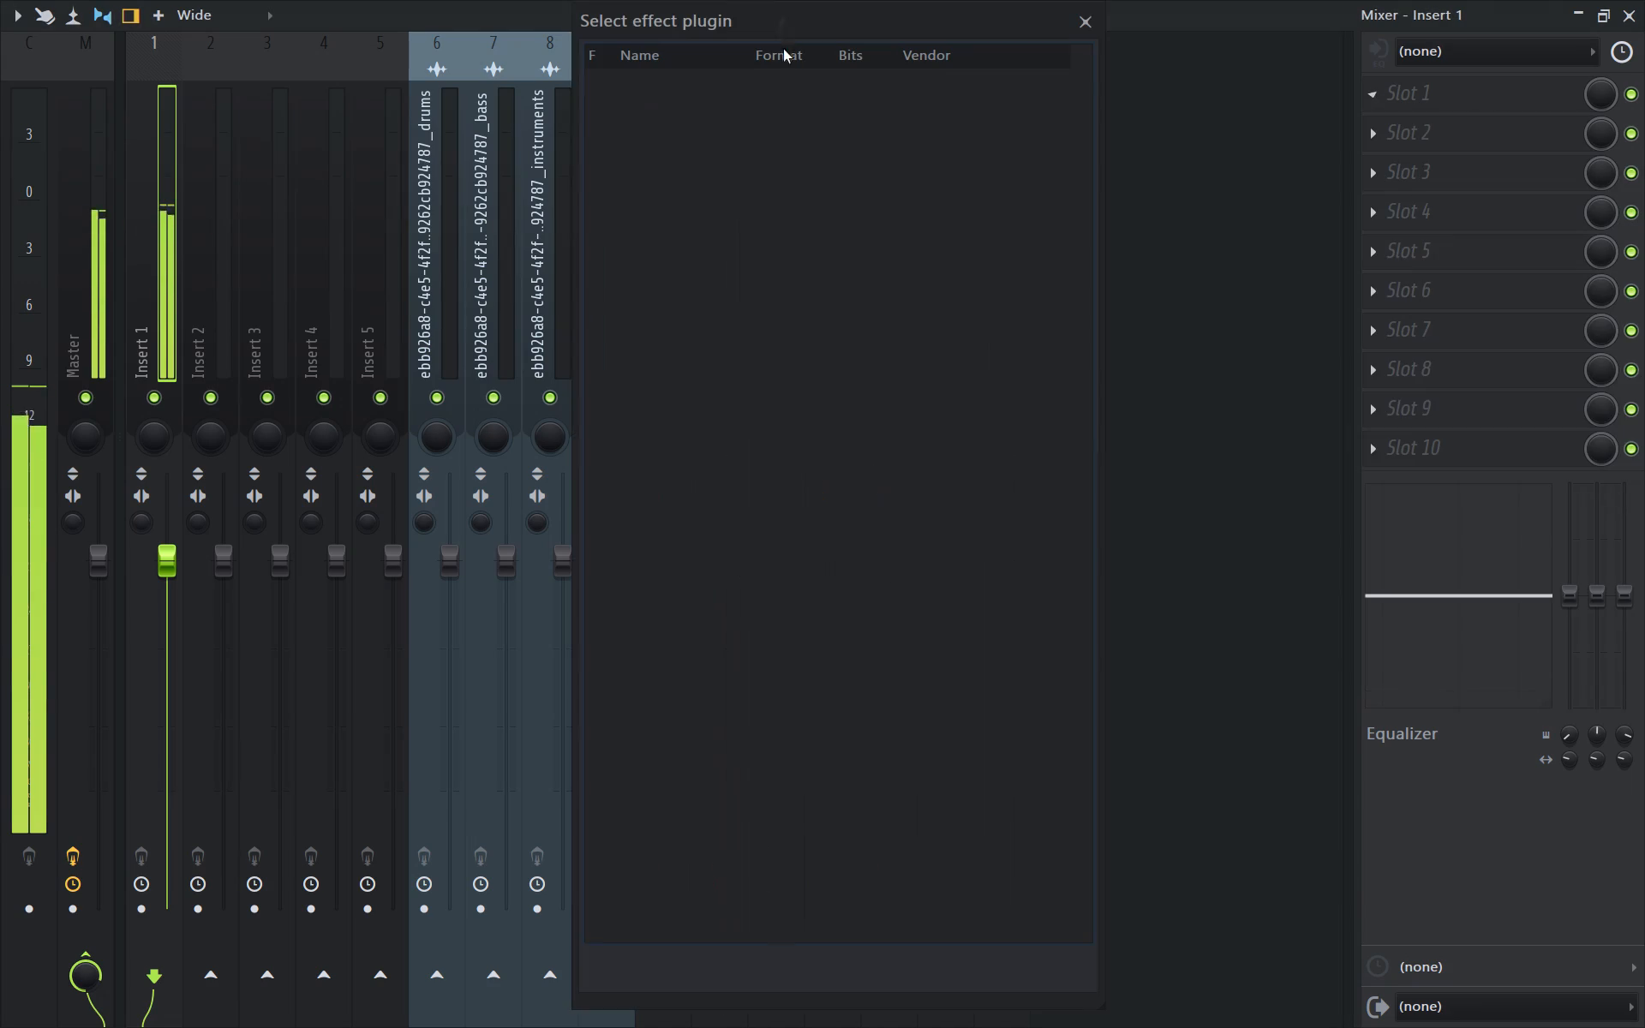
type("eq")
key("BackSpace")
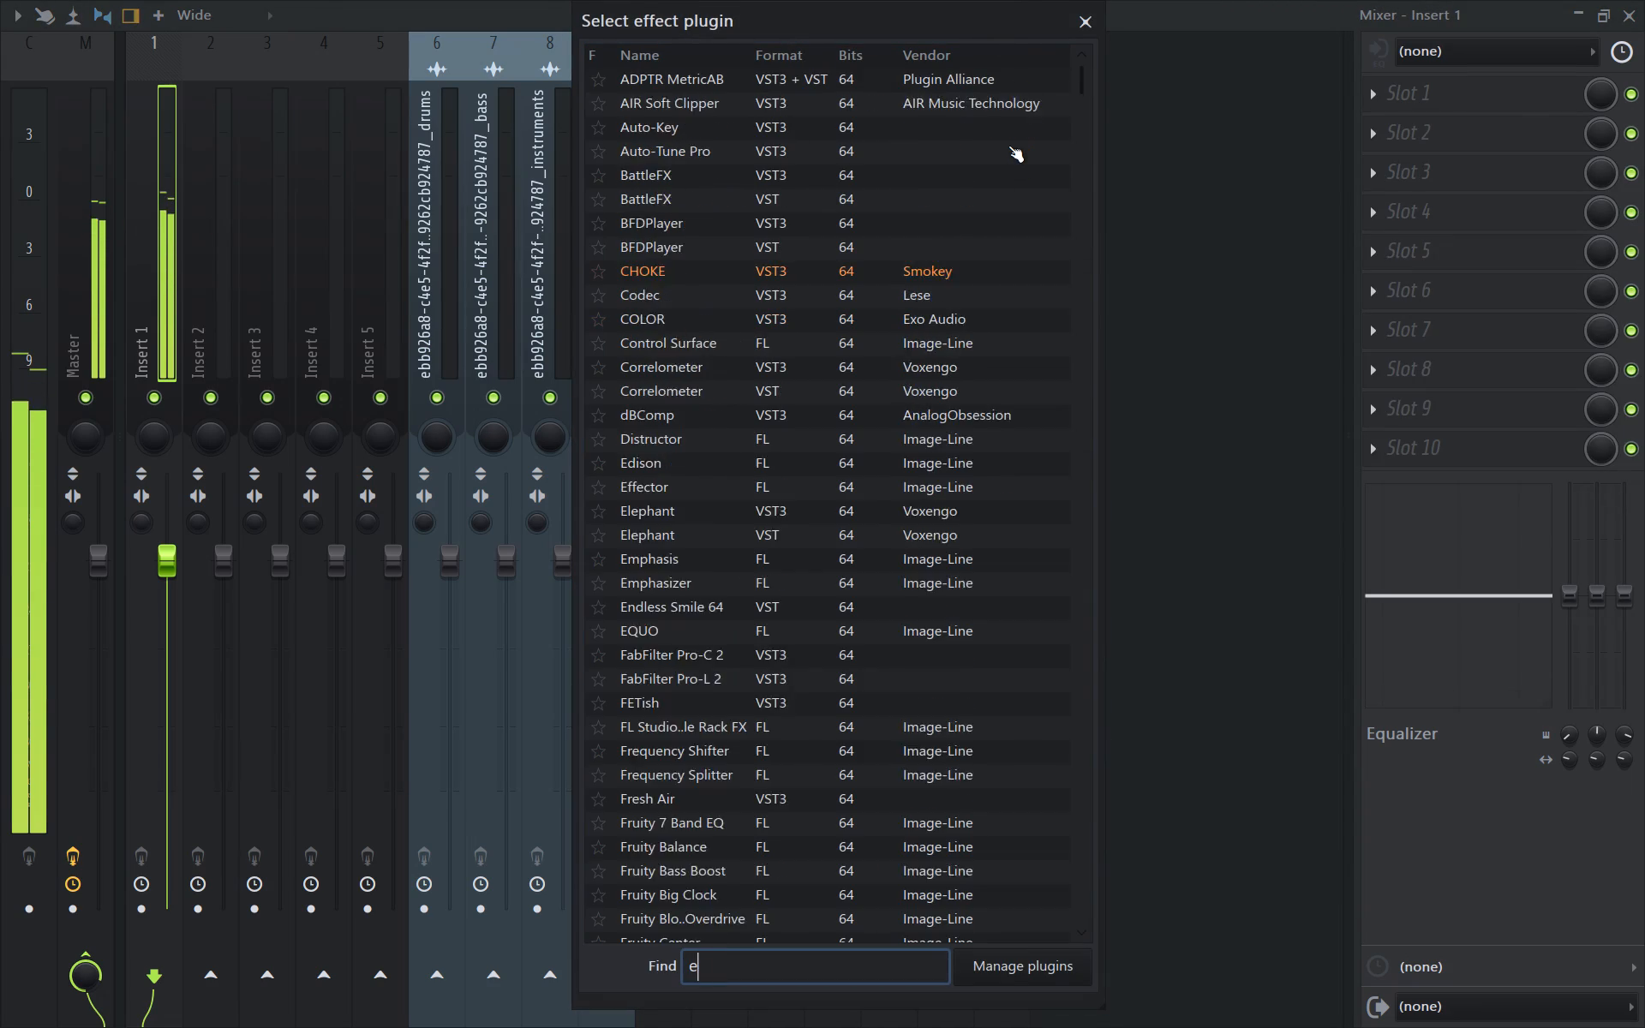
key("BackSpace")
key("BackSpace")
key("p")
key("r")
key("o")
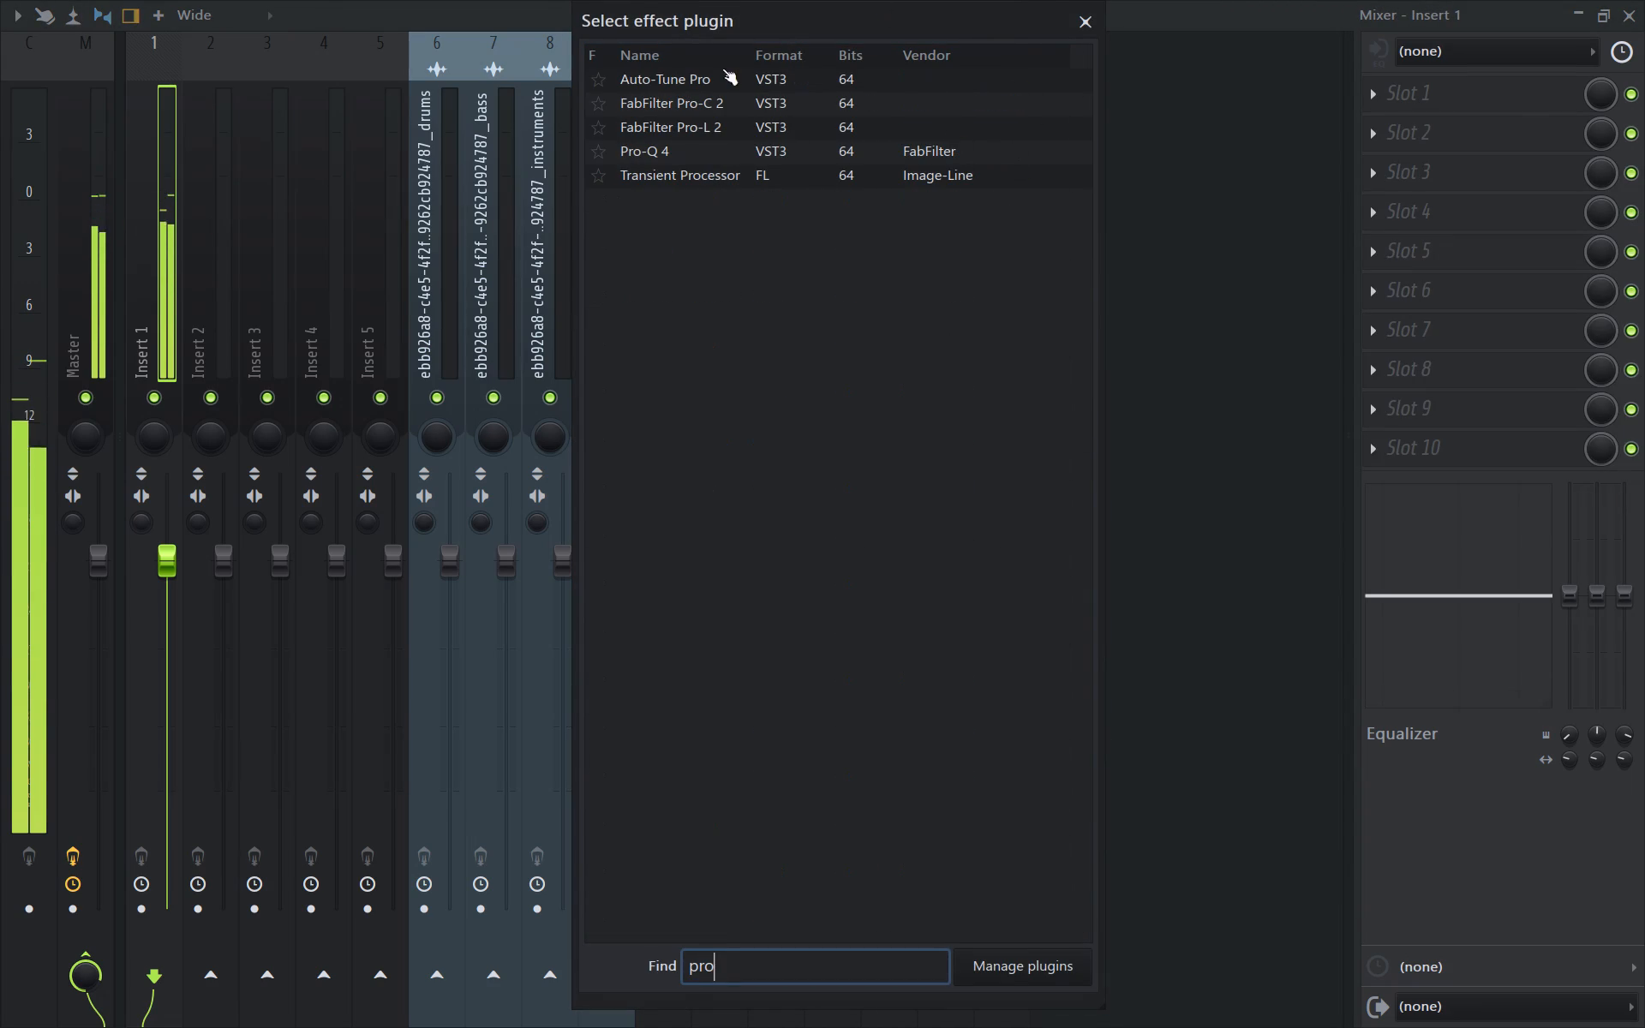
double_click(672, 153)
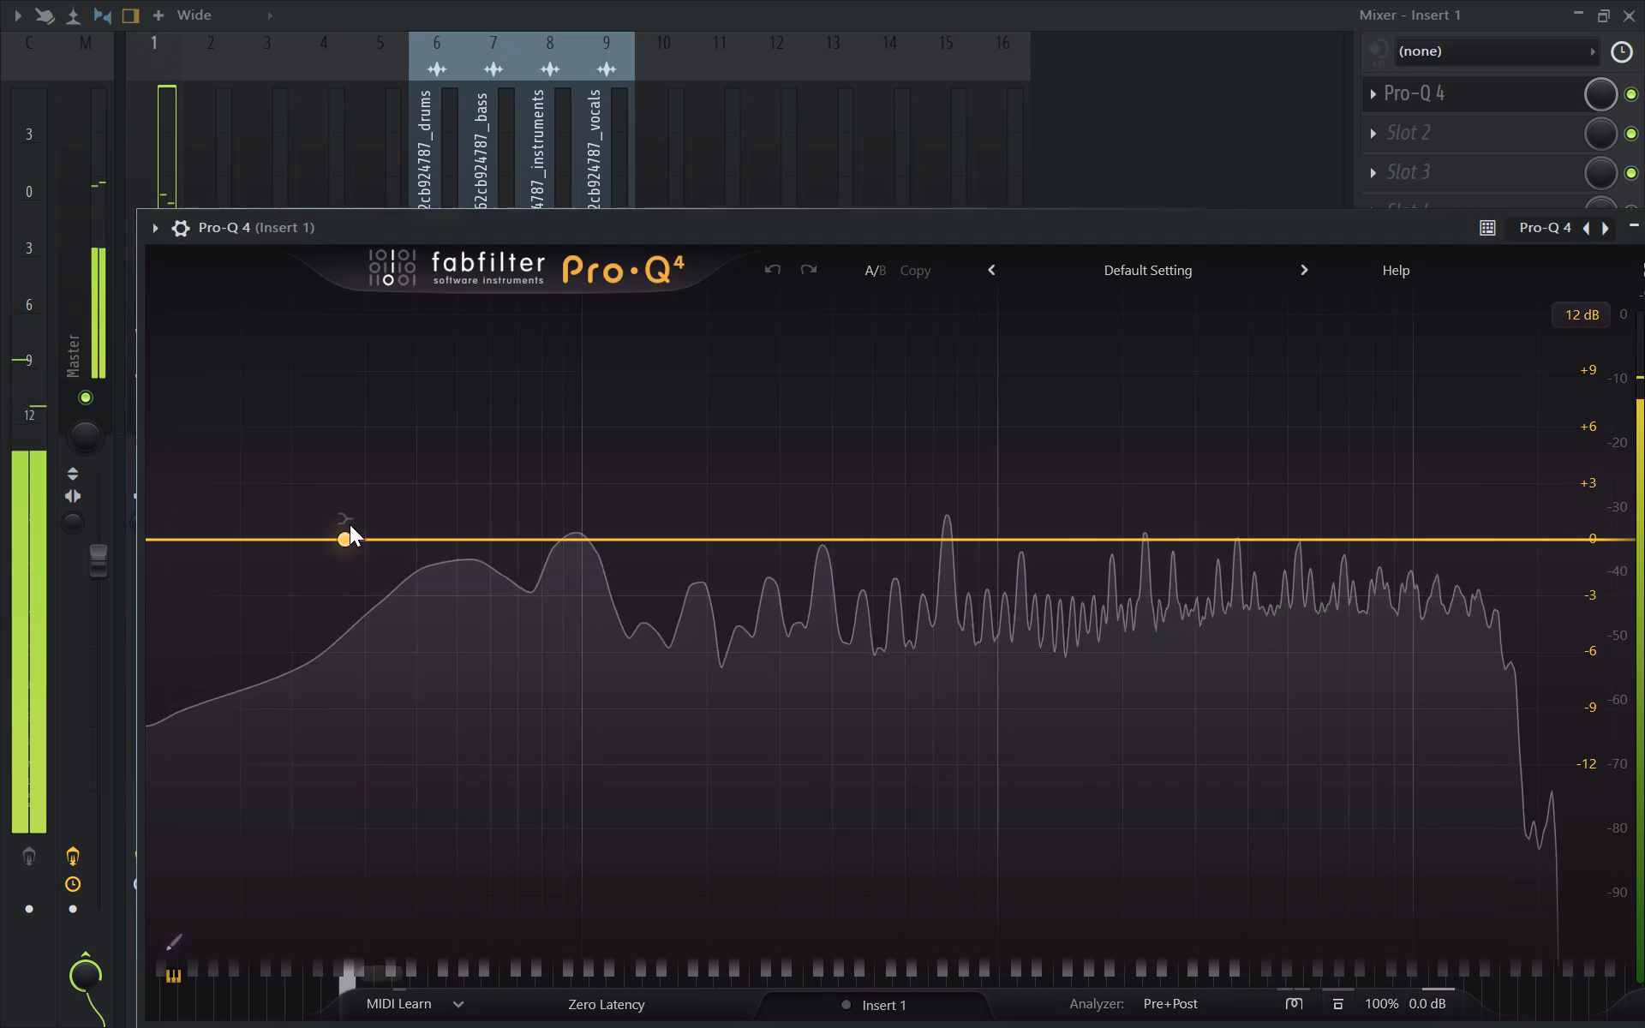
Add a Low Cut band at about 28 Hz in Pro-Q 4 and set its slope to Brickwall.
double_click(350, 531)
left_click(301, 504)
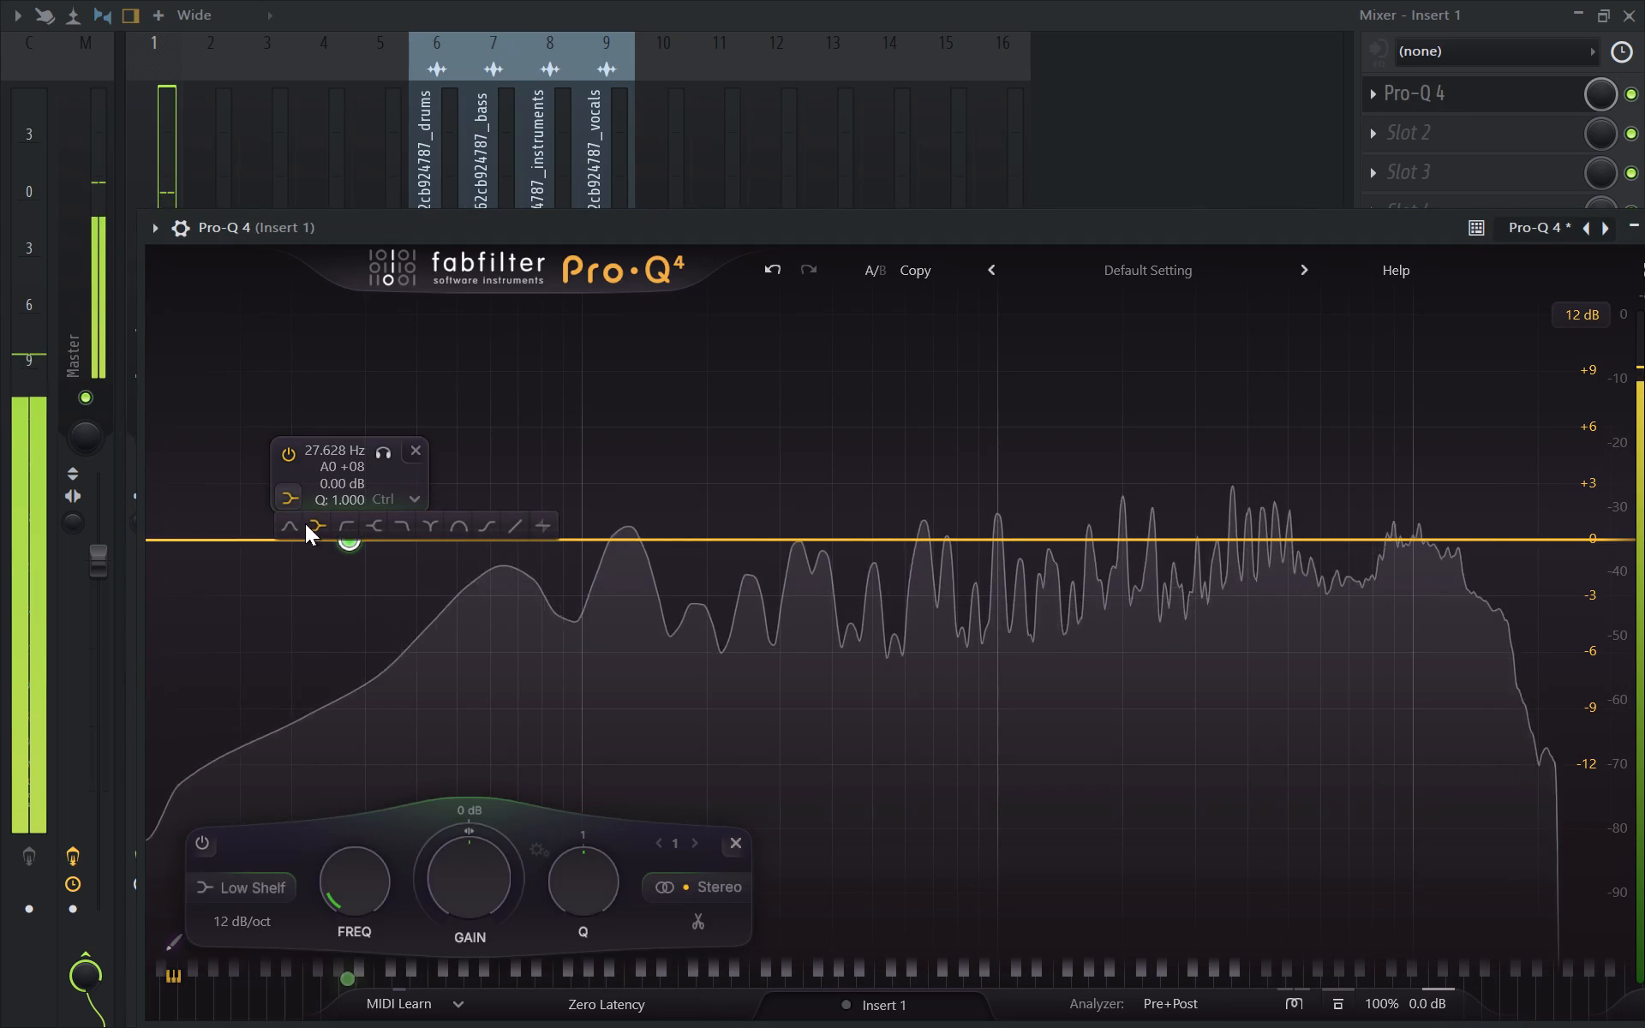
left_click(347, 529)
double_click(338, 497)
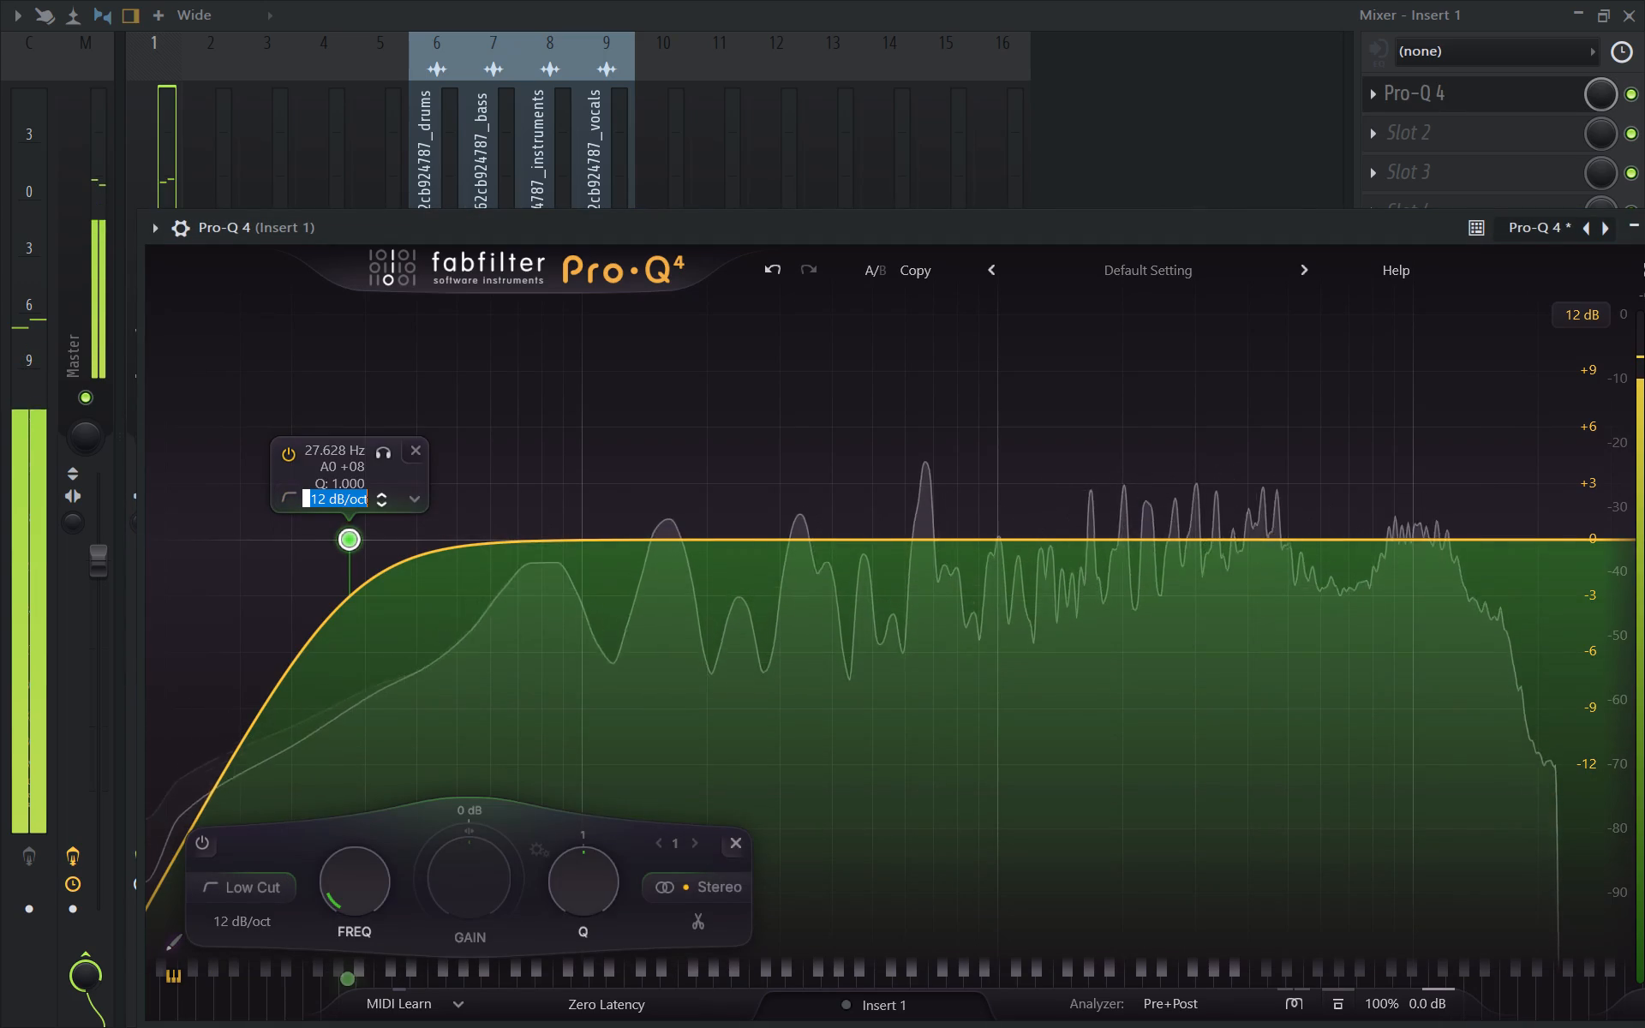
key("9")
type("9999")
key("Return")
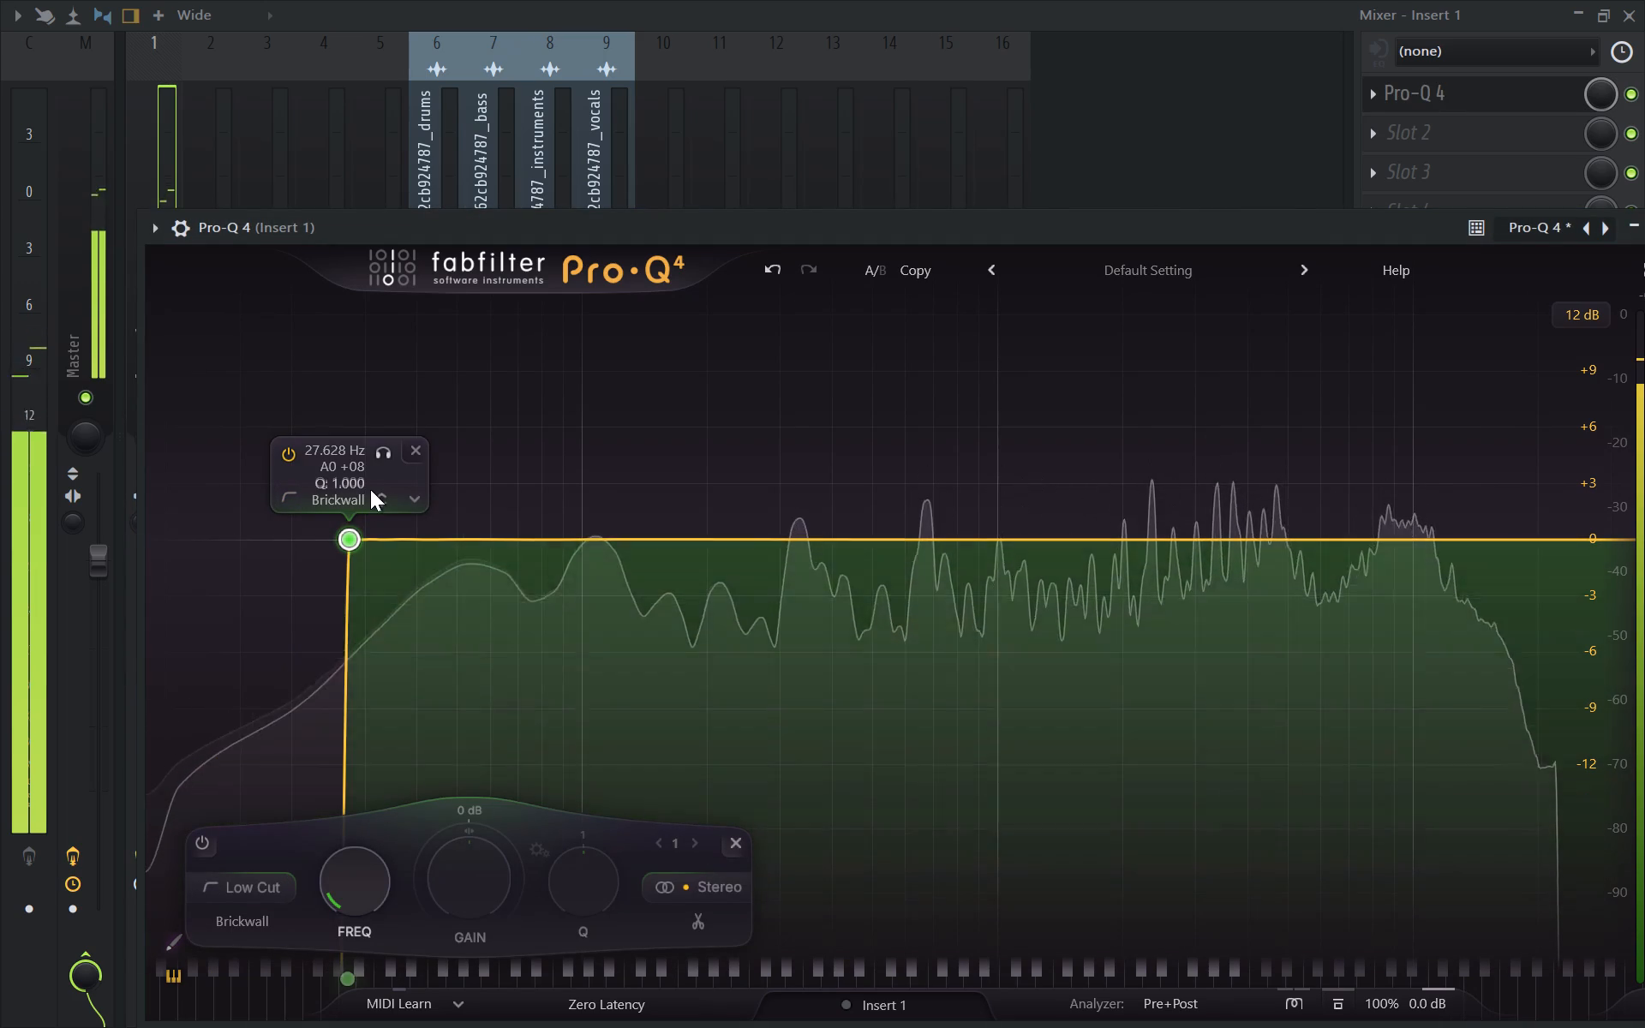
Raise the low cut frequency to about 209 Hz, and close Pro-Q 4 and the mixer.
left_click_drag(372, 877, 398, 798)
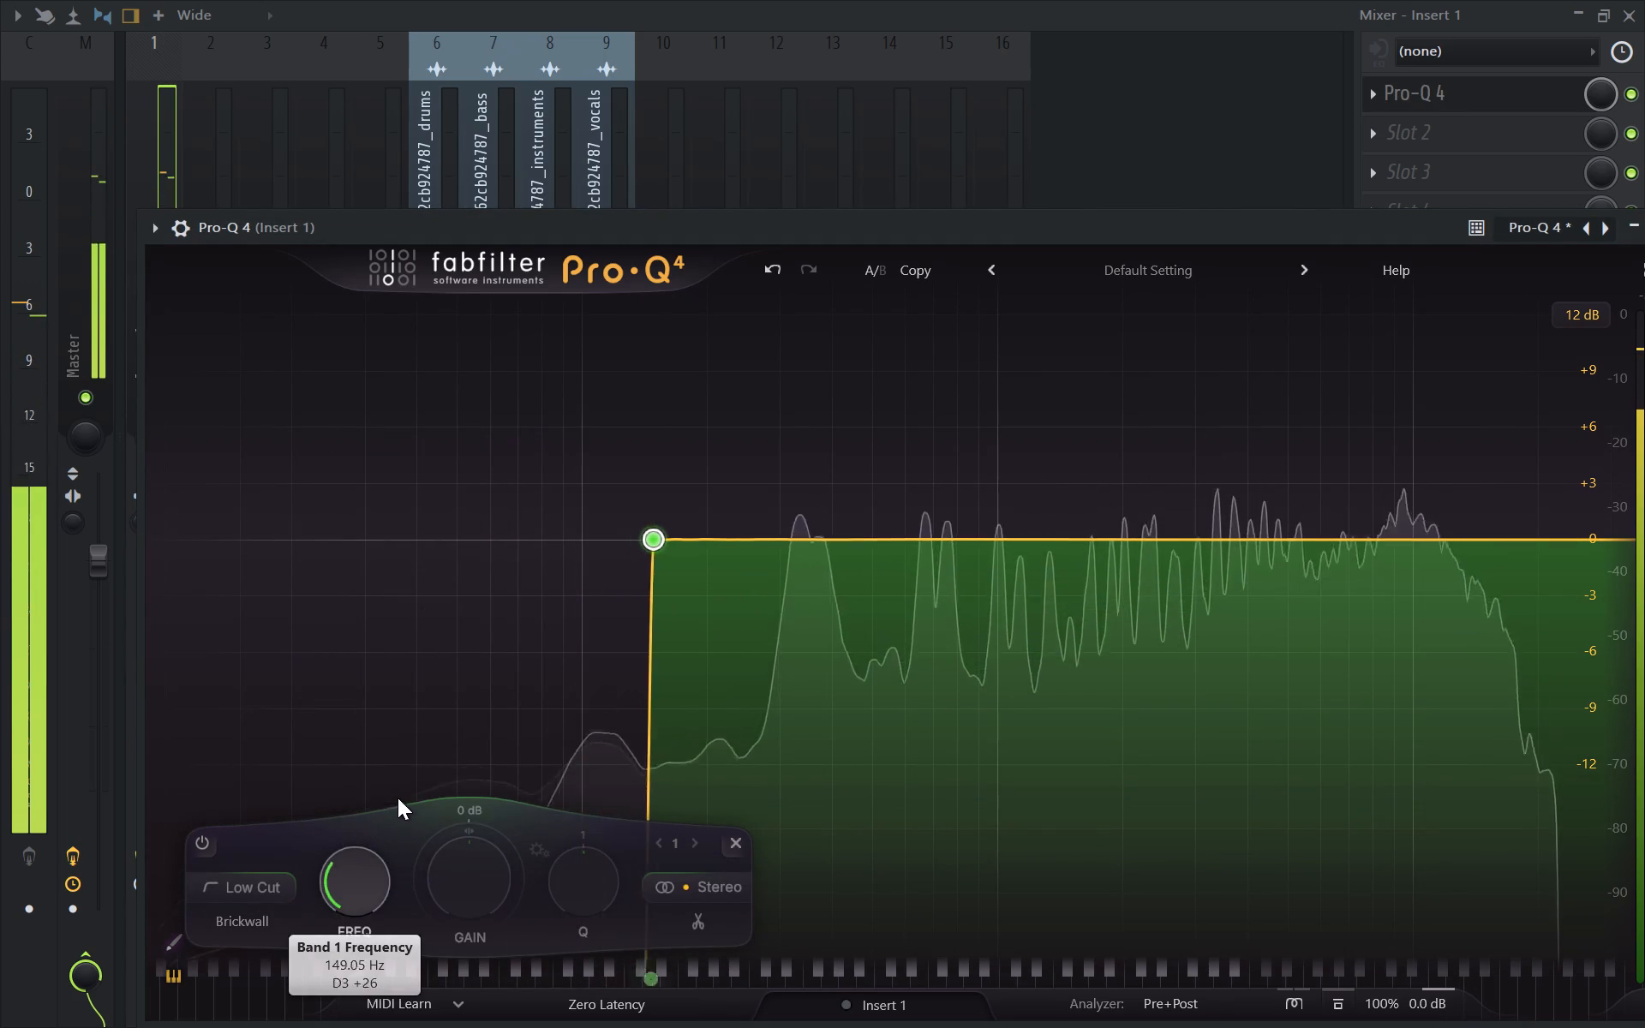
left_click_drag(398, 798, 429, 783)
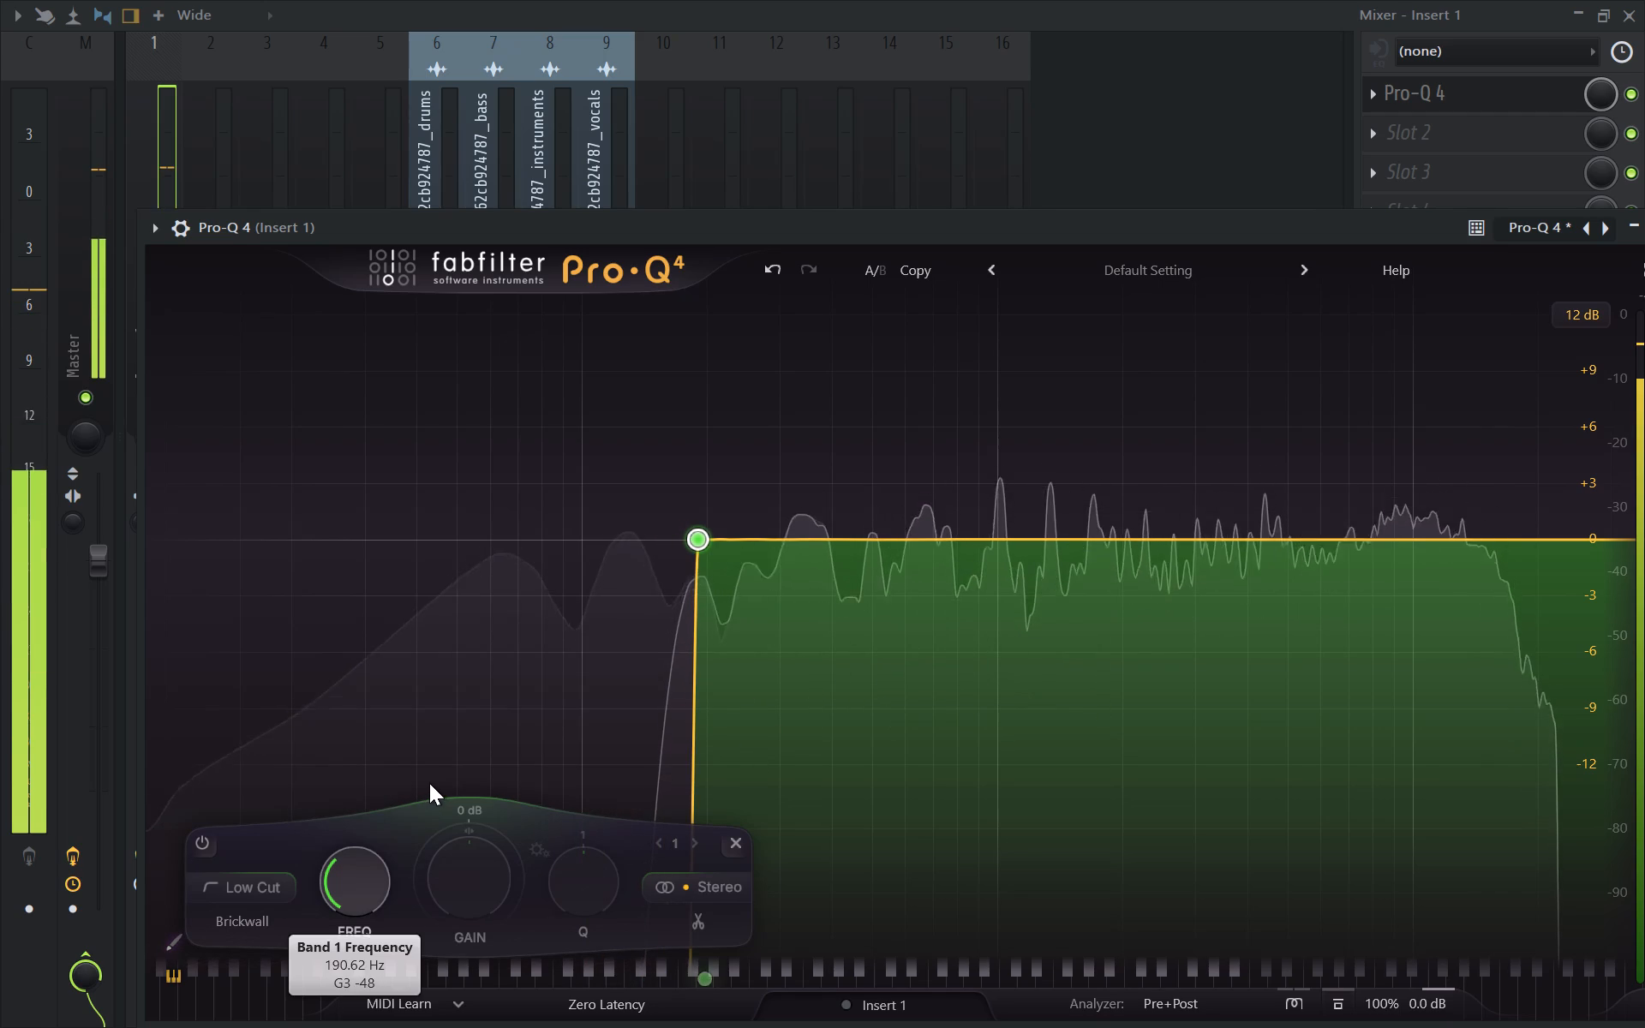
left_click_drag(429, 783, 446, 774)
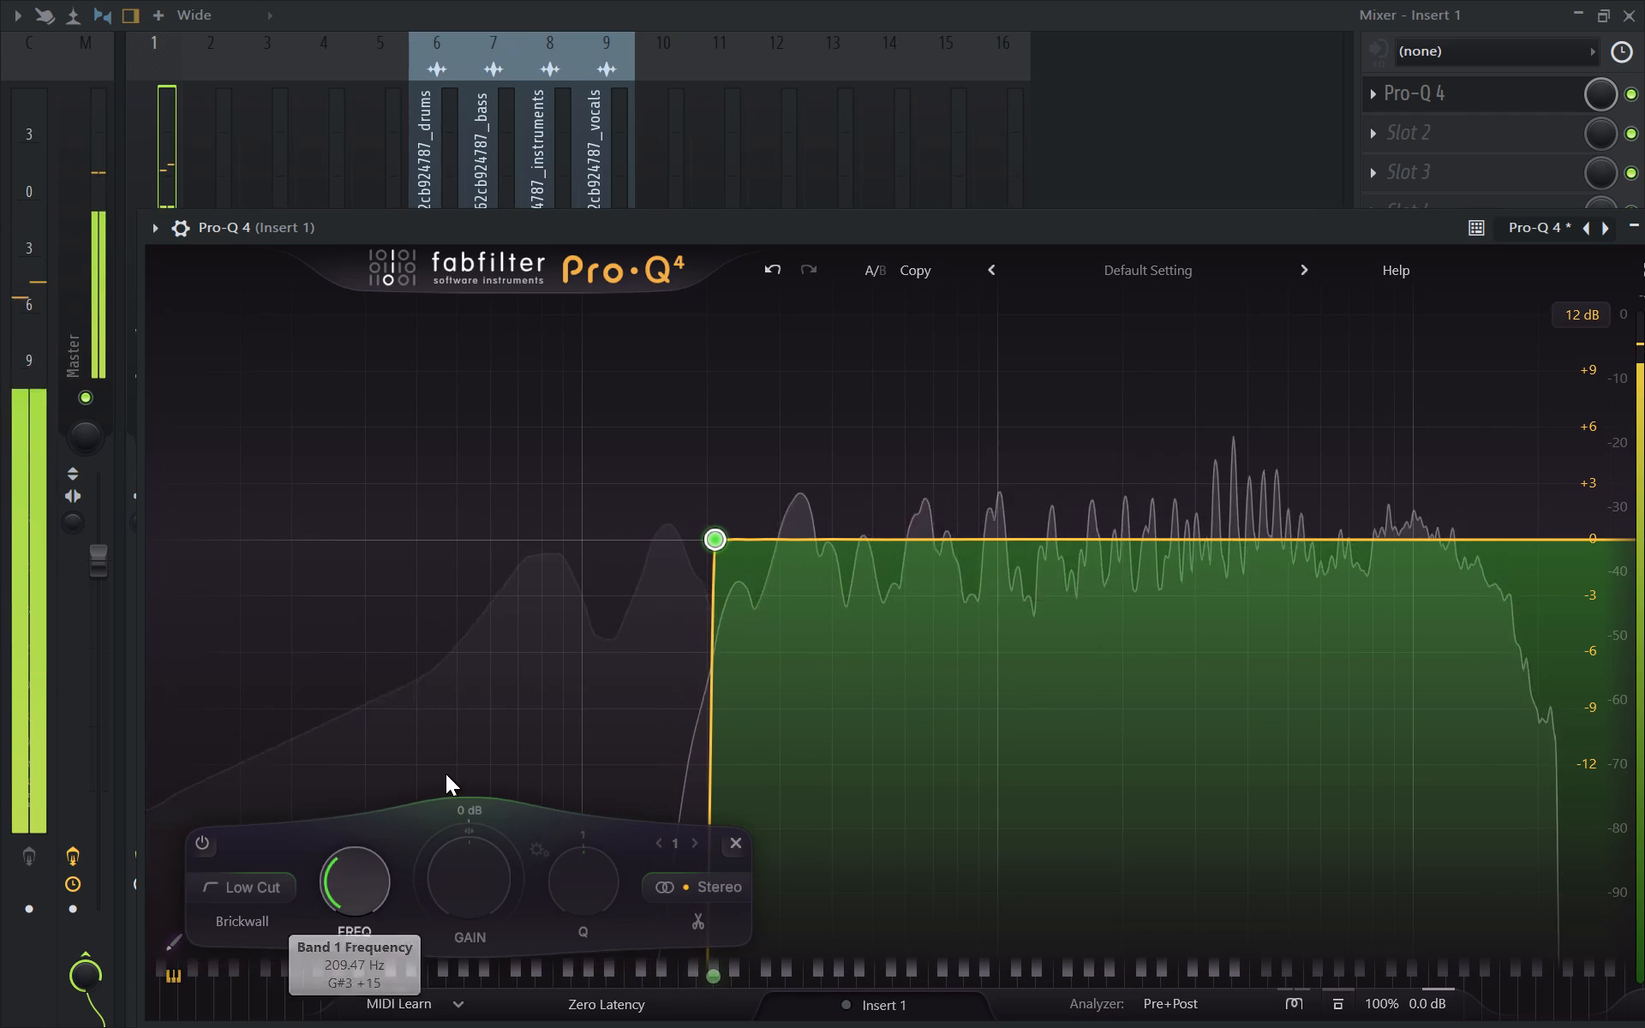
left_click_drag(1446, 230, 1141, 233)
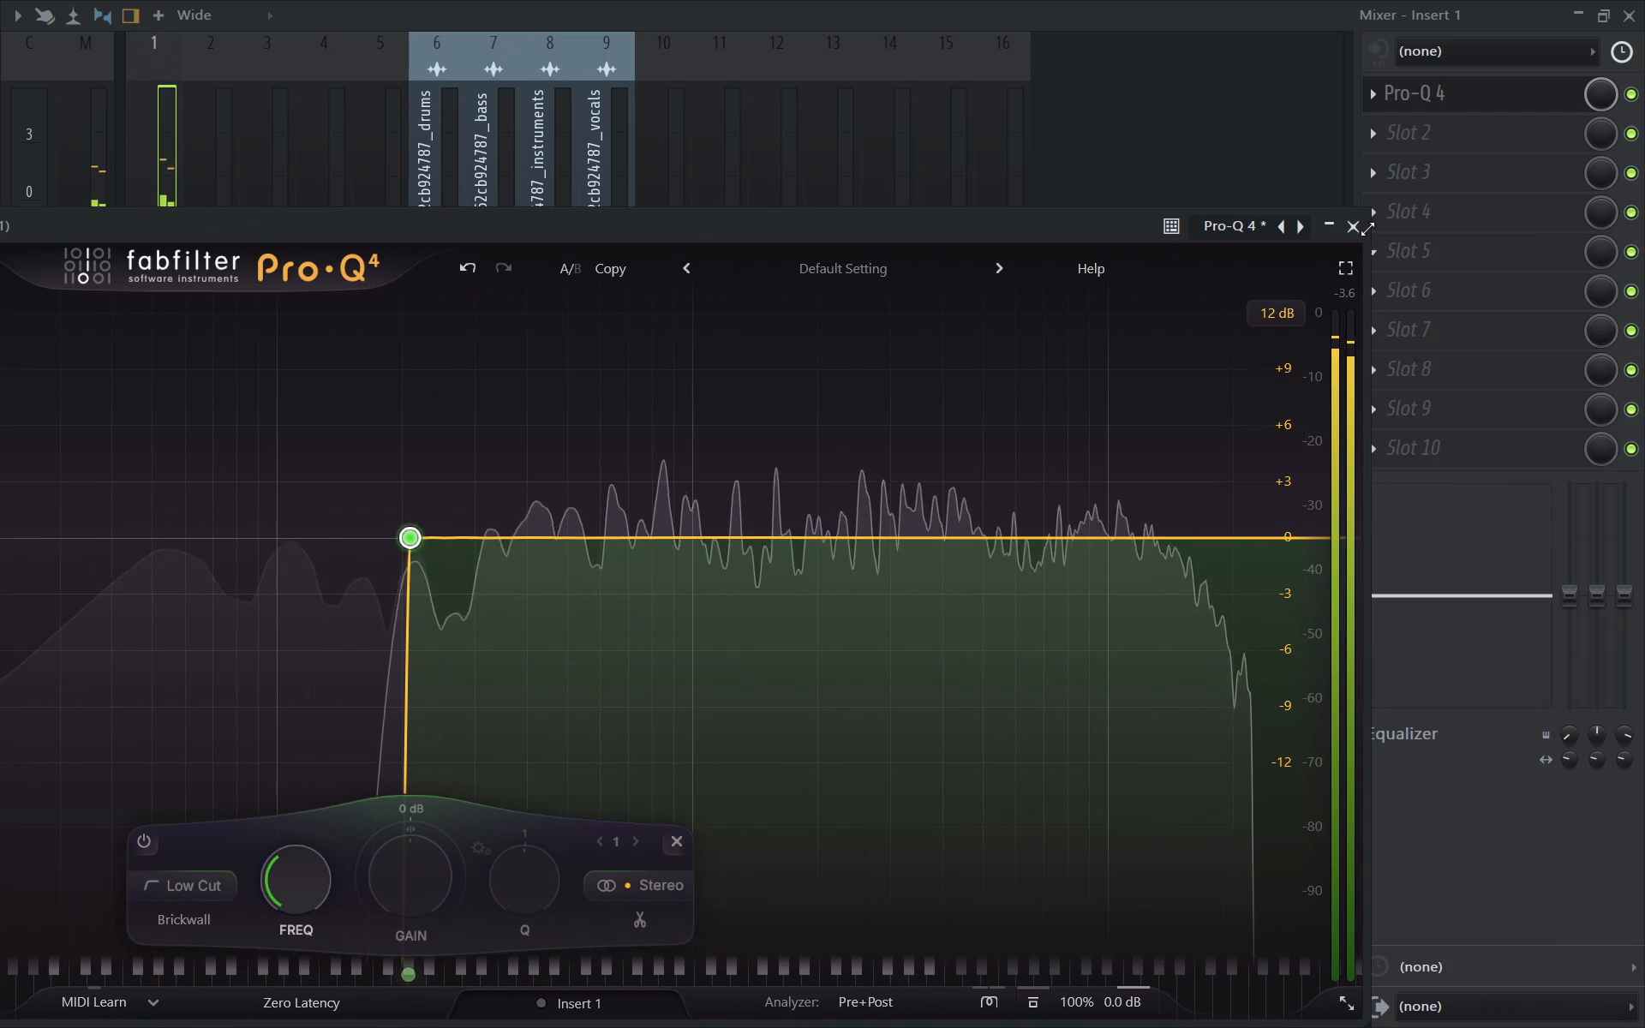
left_click(1355, 224)
left_click(1630, 9)
Play the filtered Track 1 audio from the start of the arrangement.
key("space")
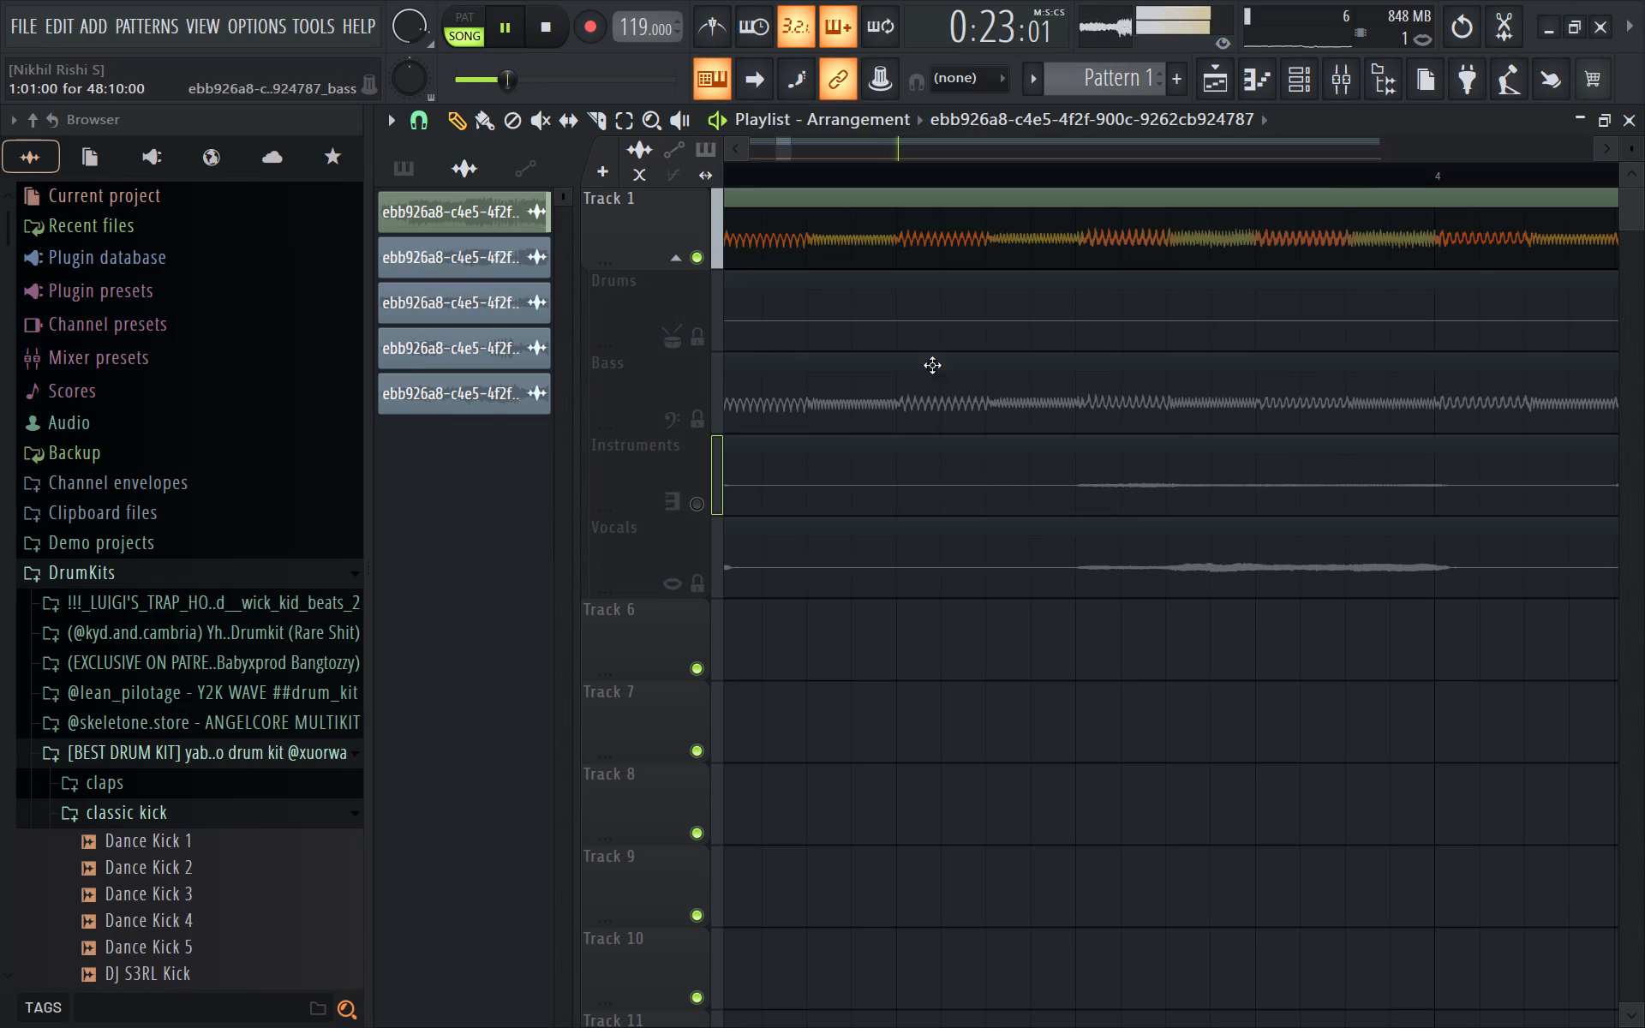
key("space")
scroll(828, 391, "down", 4, "ctrl")
scroll(653, 425, "up", 6, "ctrl")
scroll(855, 254, "down", 5, "ctrl")
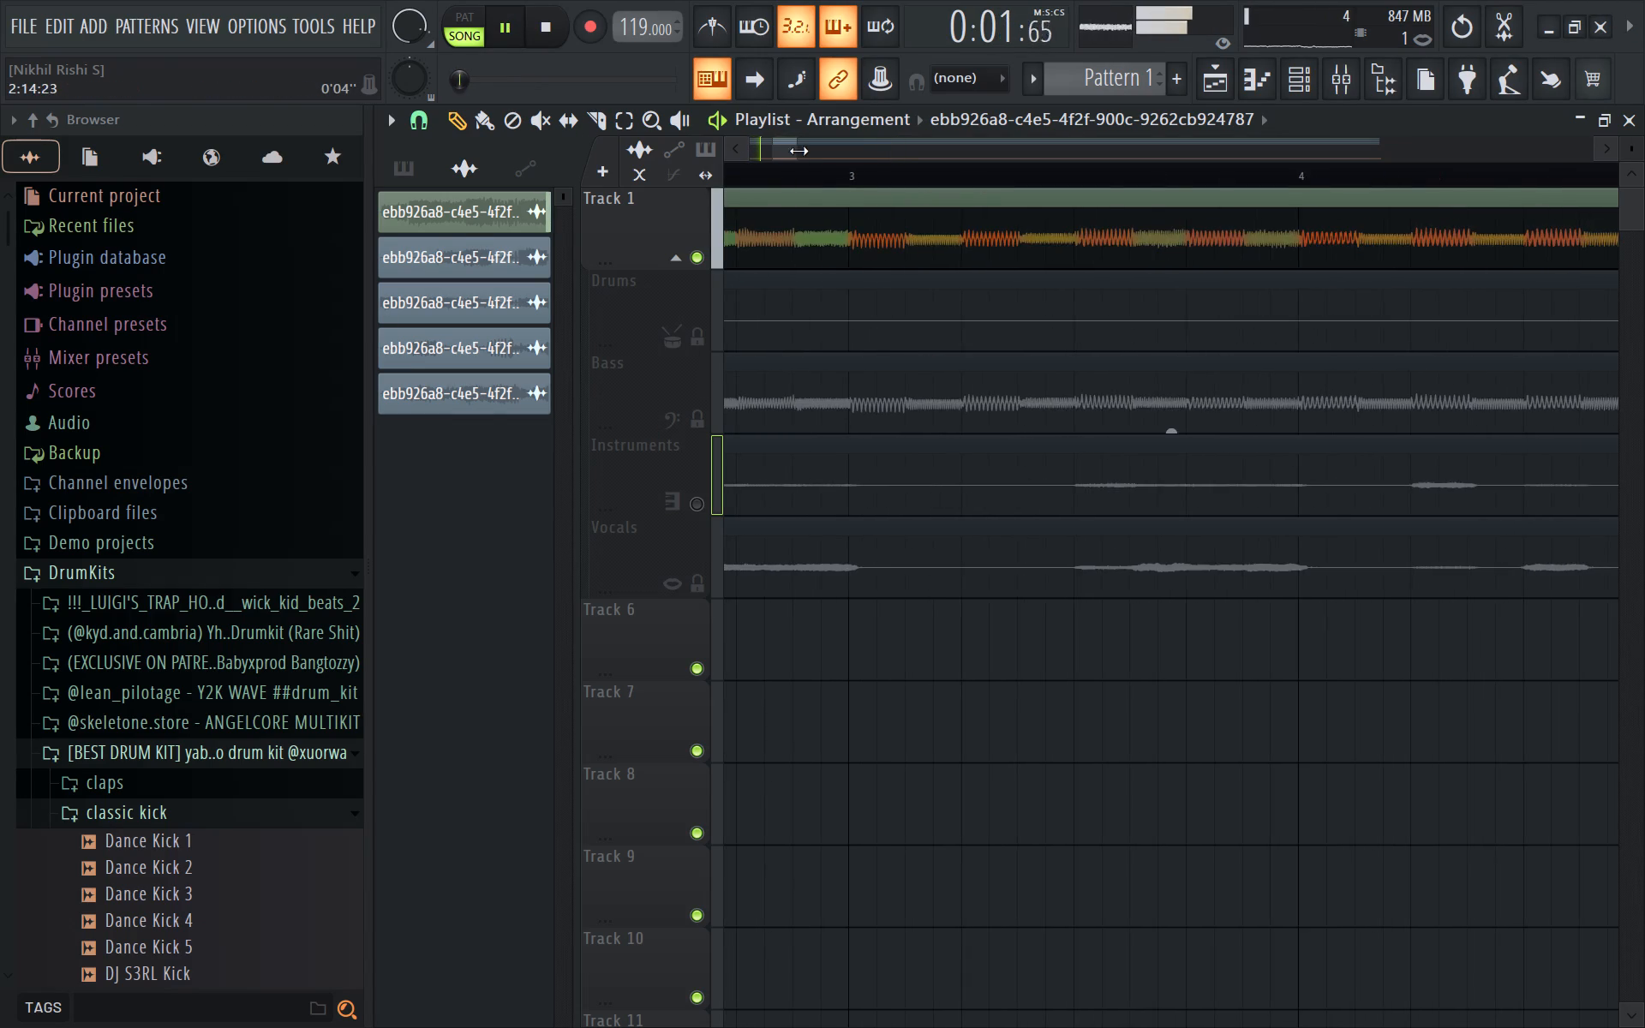
left_click_drag(796, 148, 767, 155)
left_click_drag(793, 152, 855, 152)
scroll(804, 197, "down", 15, "ctrl")
key("space")
left_click_drag(809, 149, 753, 162)
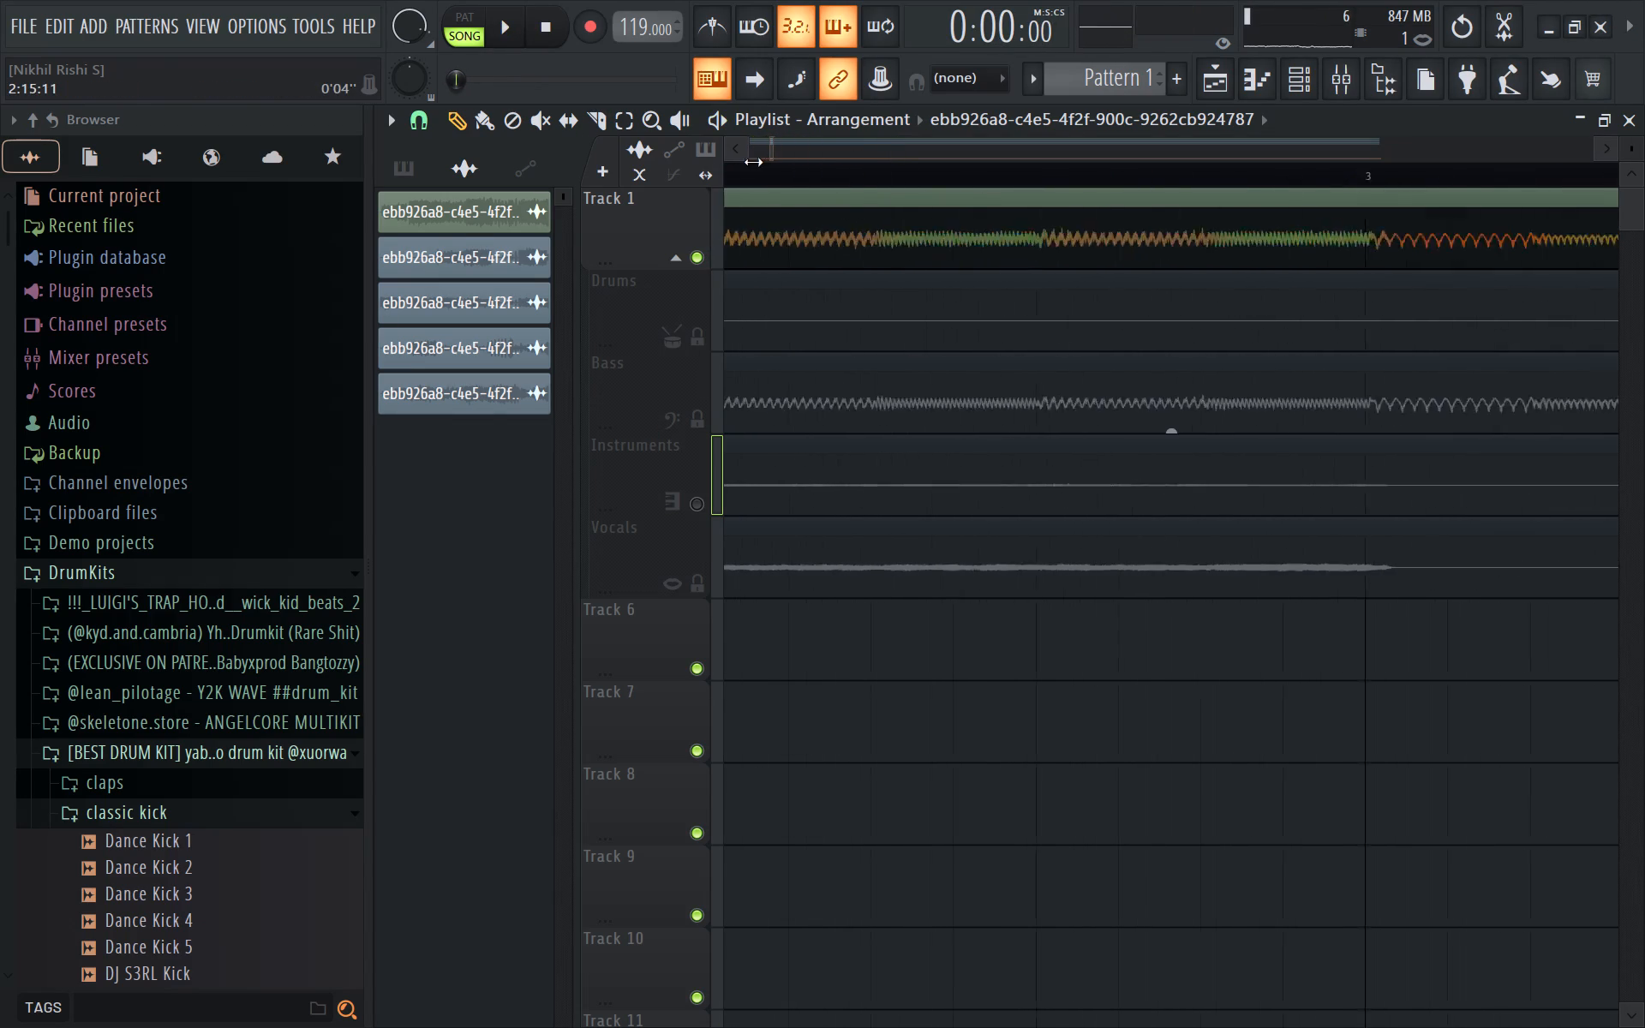
left_click_drag(753, 162, 906, 152)
key("space")
Play the passage between bars 6 and 9 to find where the Track 1 audio should be cut.
scroll(907, 201, "down", 7, "ctrl")
key("space")
left_click(917, 174)
key("space")
scroll(926, 200, "up", 9, "ctrl")
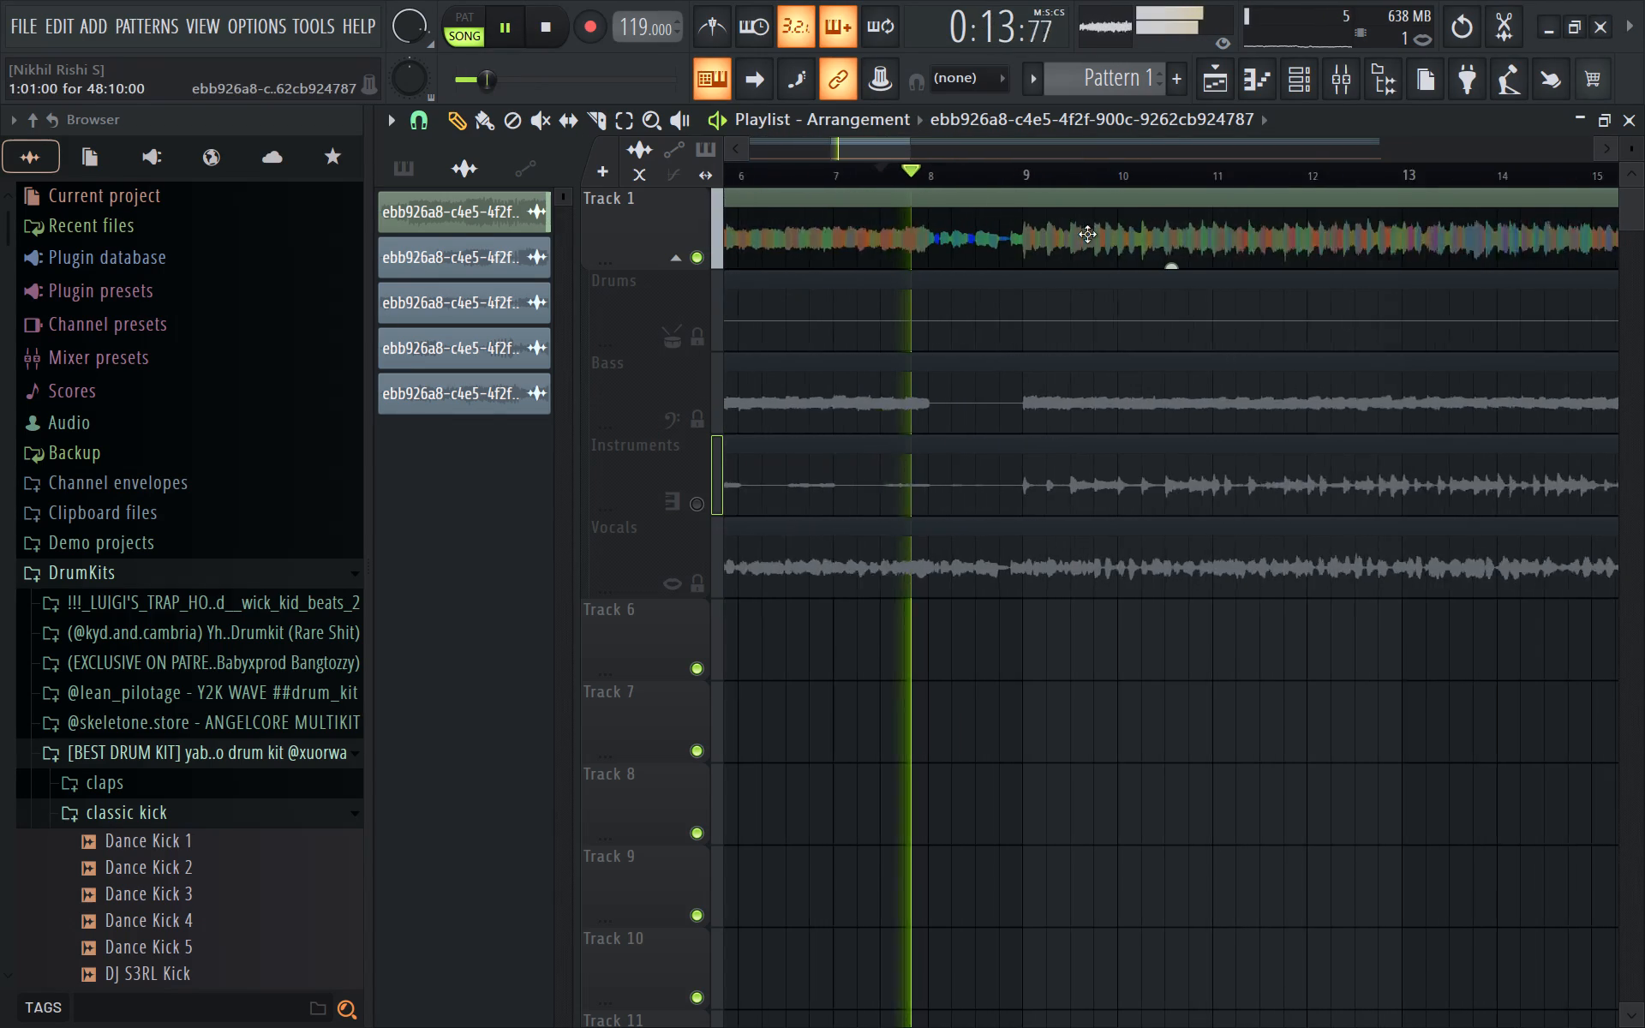
scroll(1087, 234, "up", 2, "ctrl")
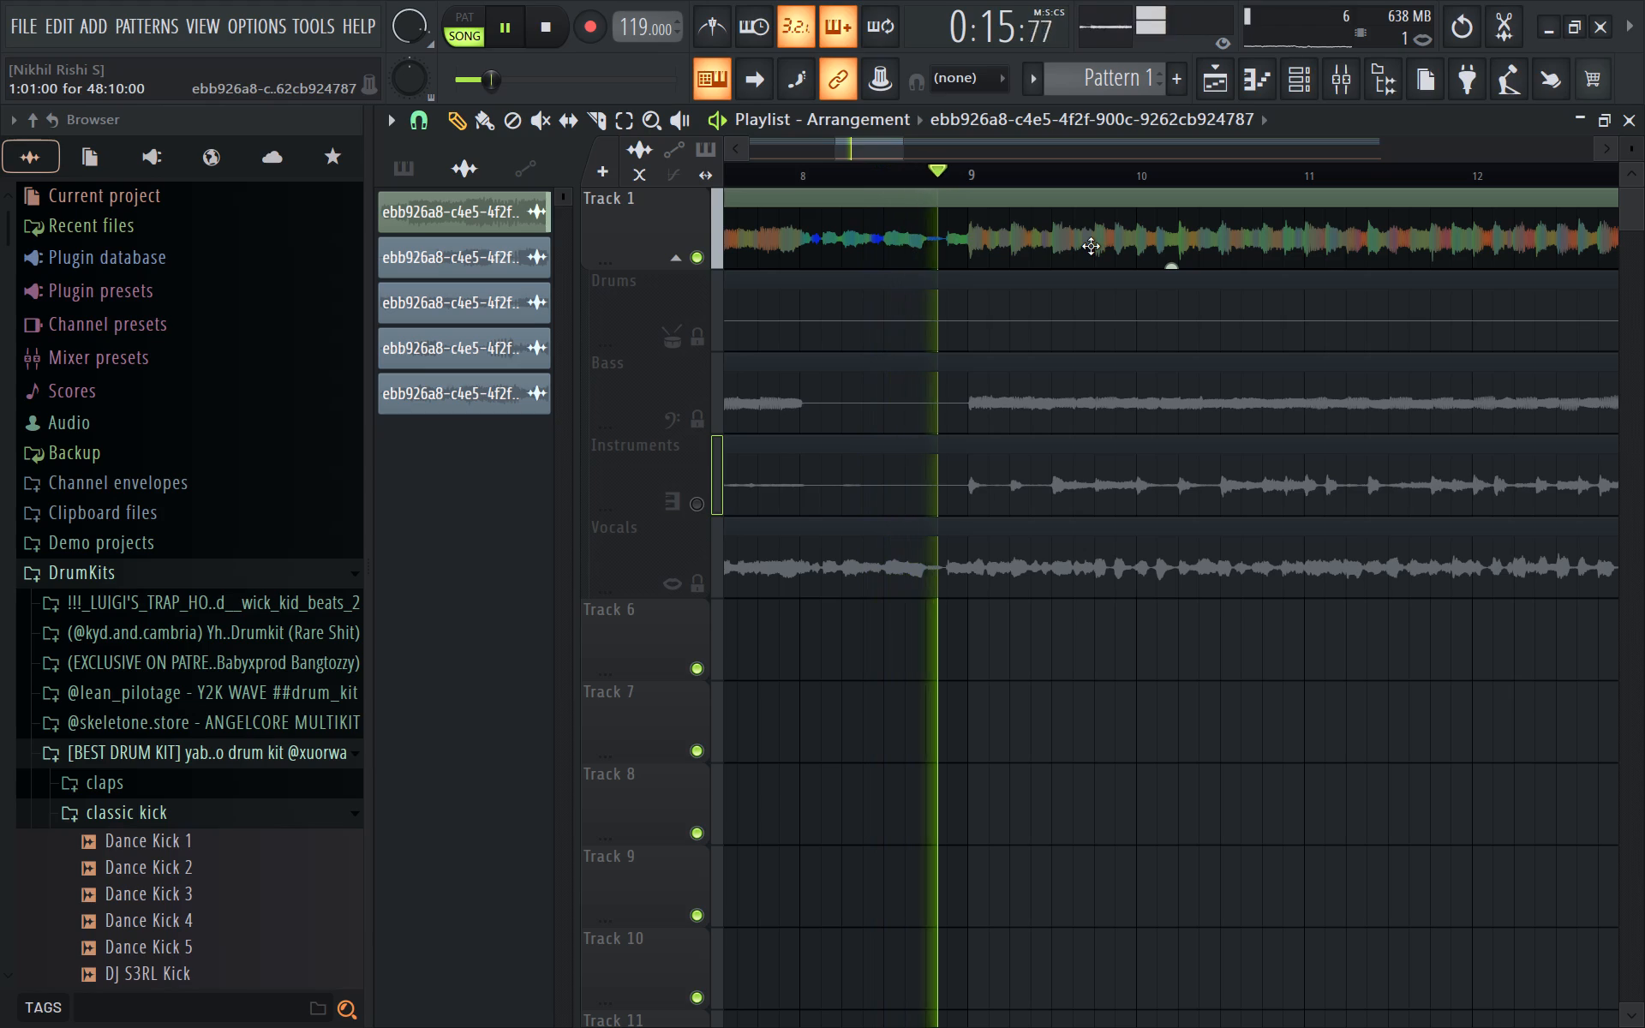
key("space")
left_click_drag(878, 136, 857, 146)
left_click_drag(858, 170, 830, 181)
key("space")
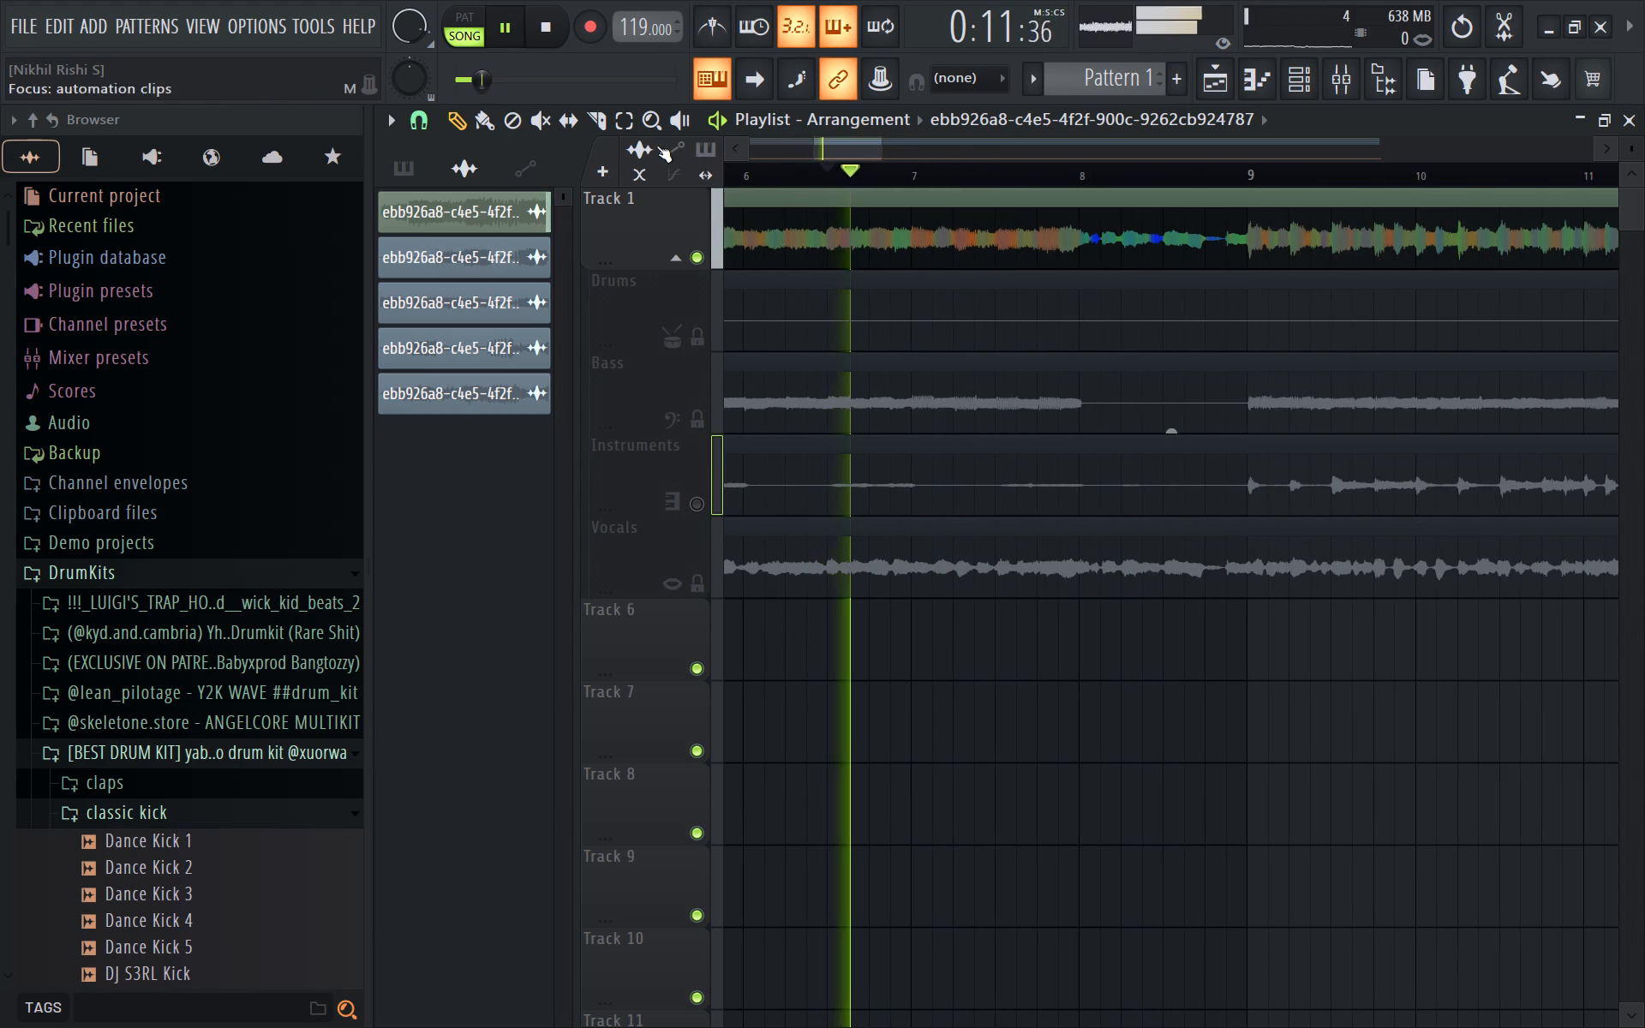
key("space")
key("space")
Slice Track 1's audio clip midway through bar 6 and at bar 7.
left_click(609, 124)
key("space")
left_click(856, 226)
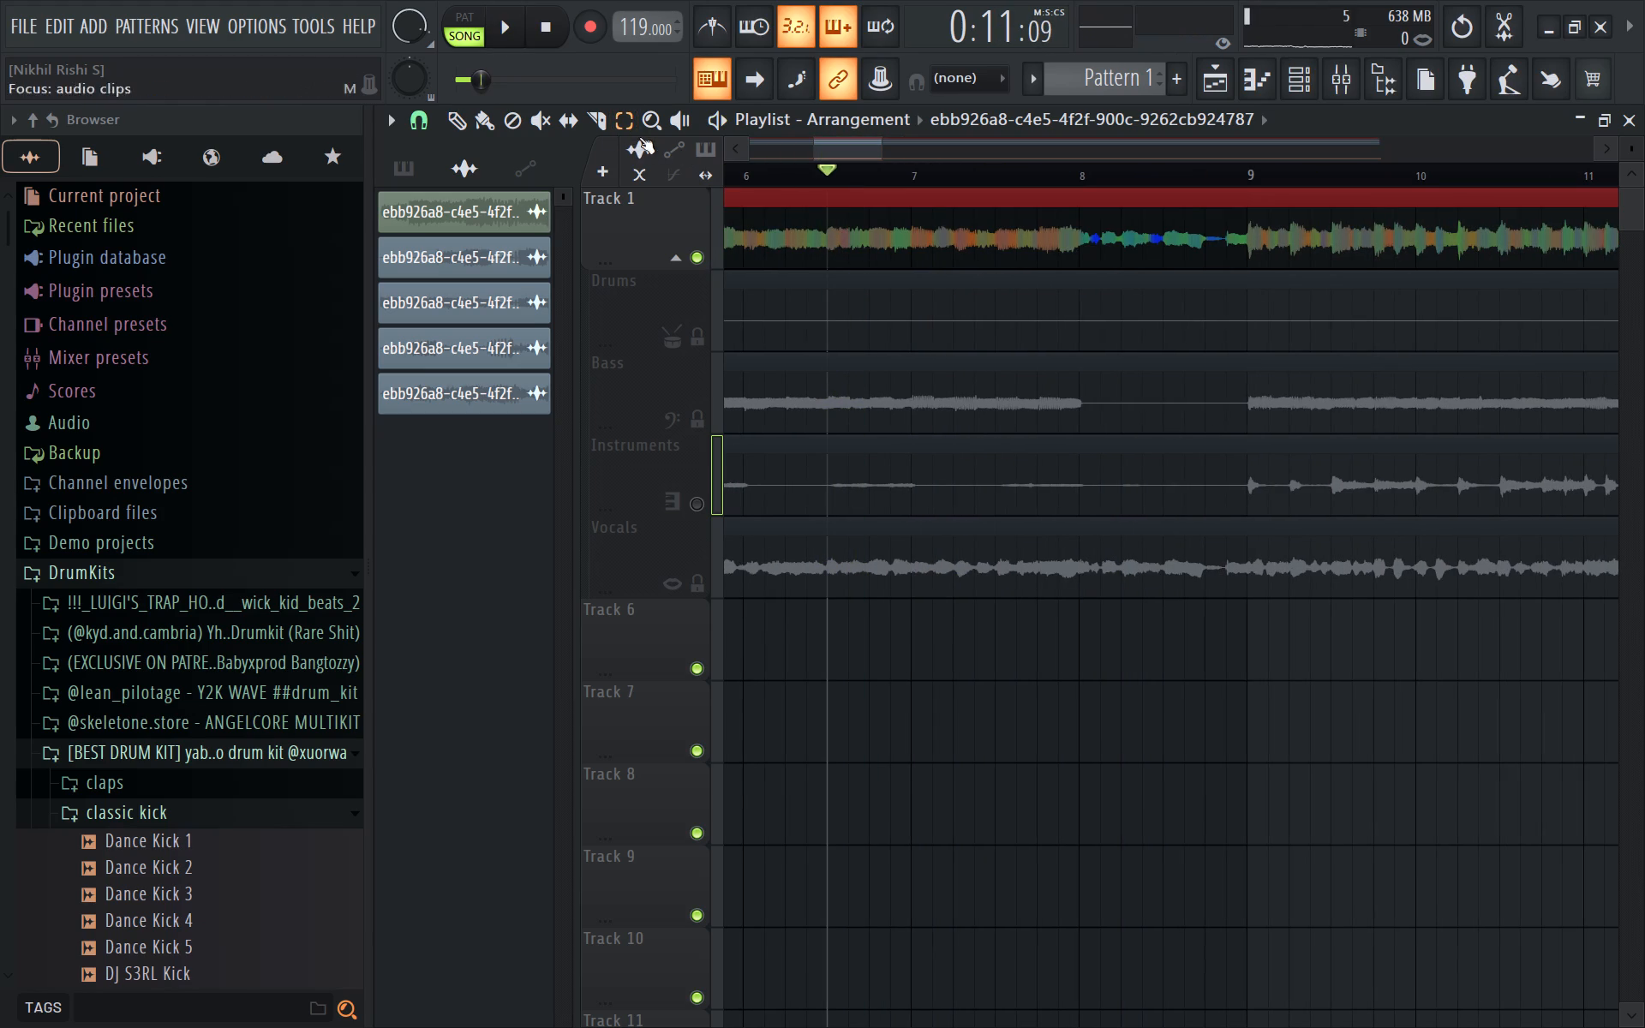
left_click(601, 123)
left_click_drag(848, 242, 828, 246)
key("space")
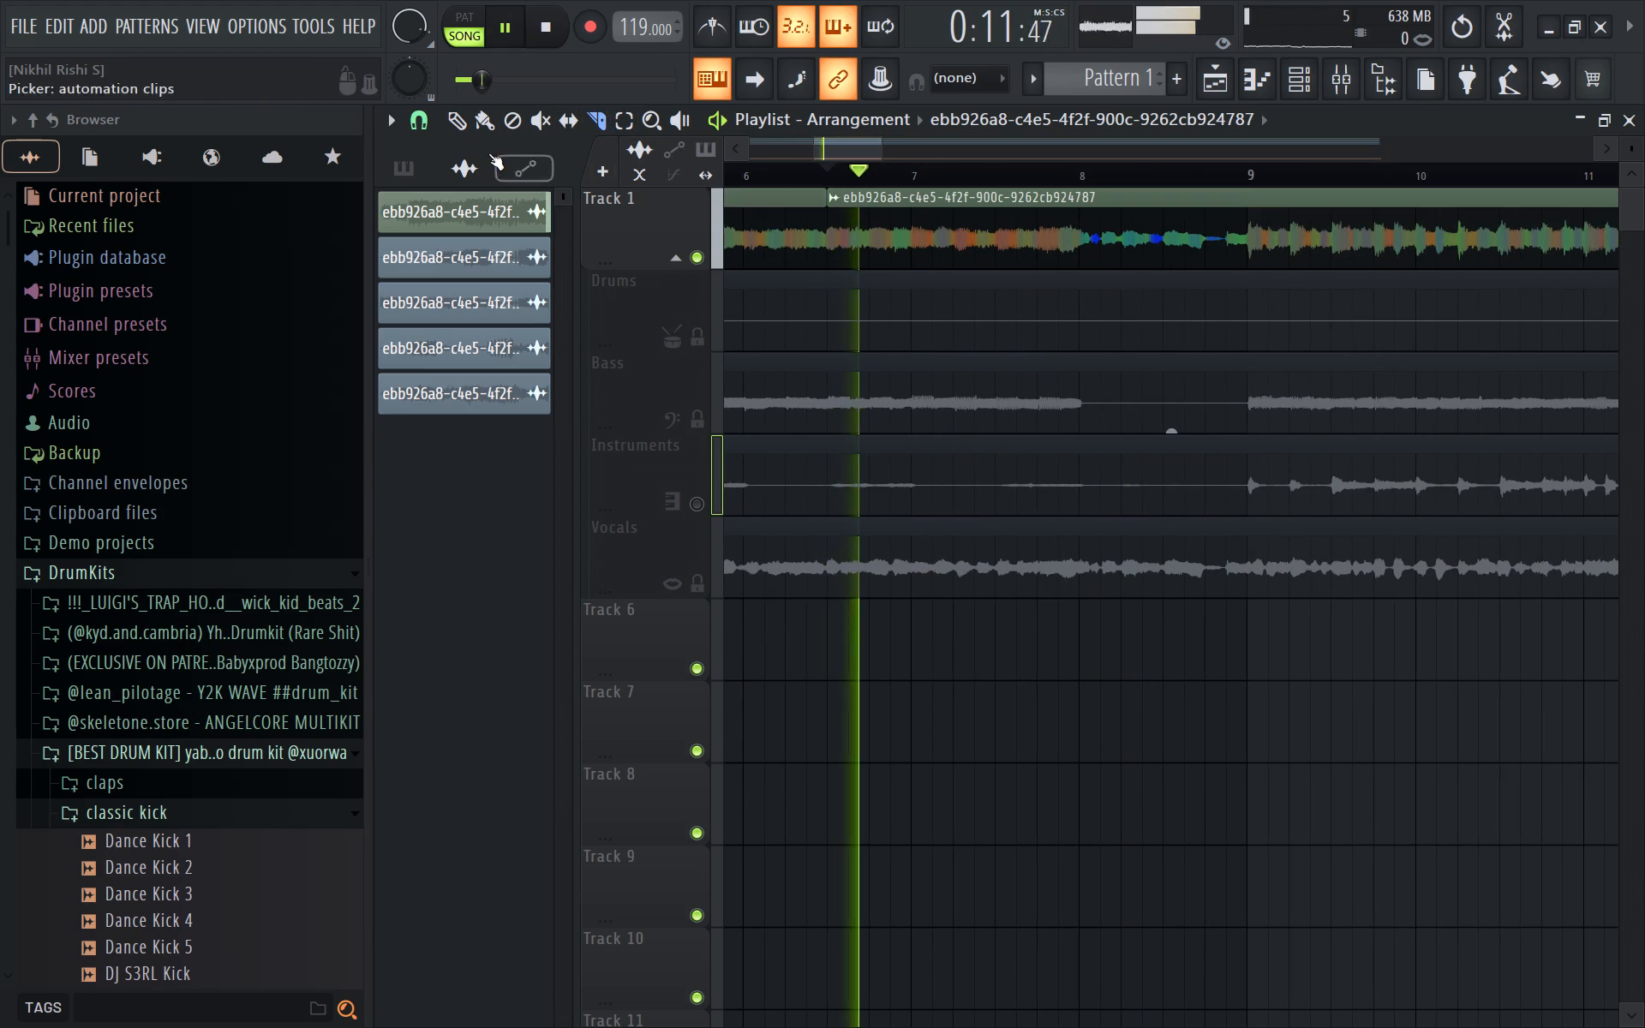
key("space")
left_click(920, 258)
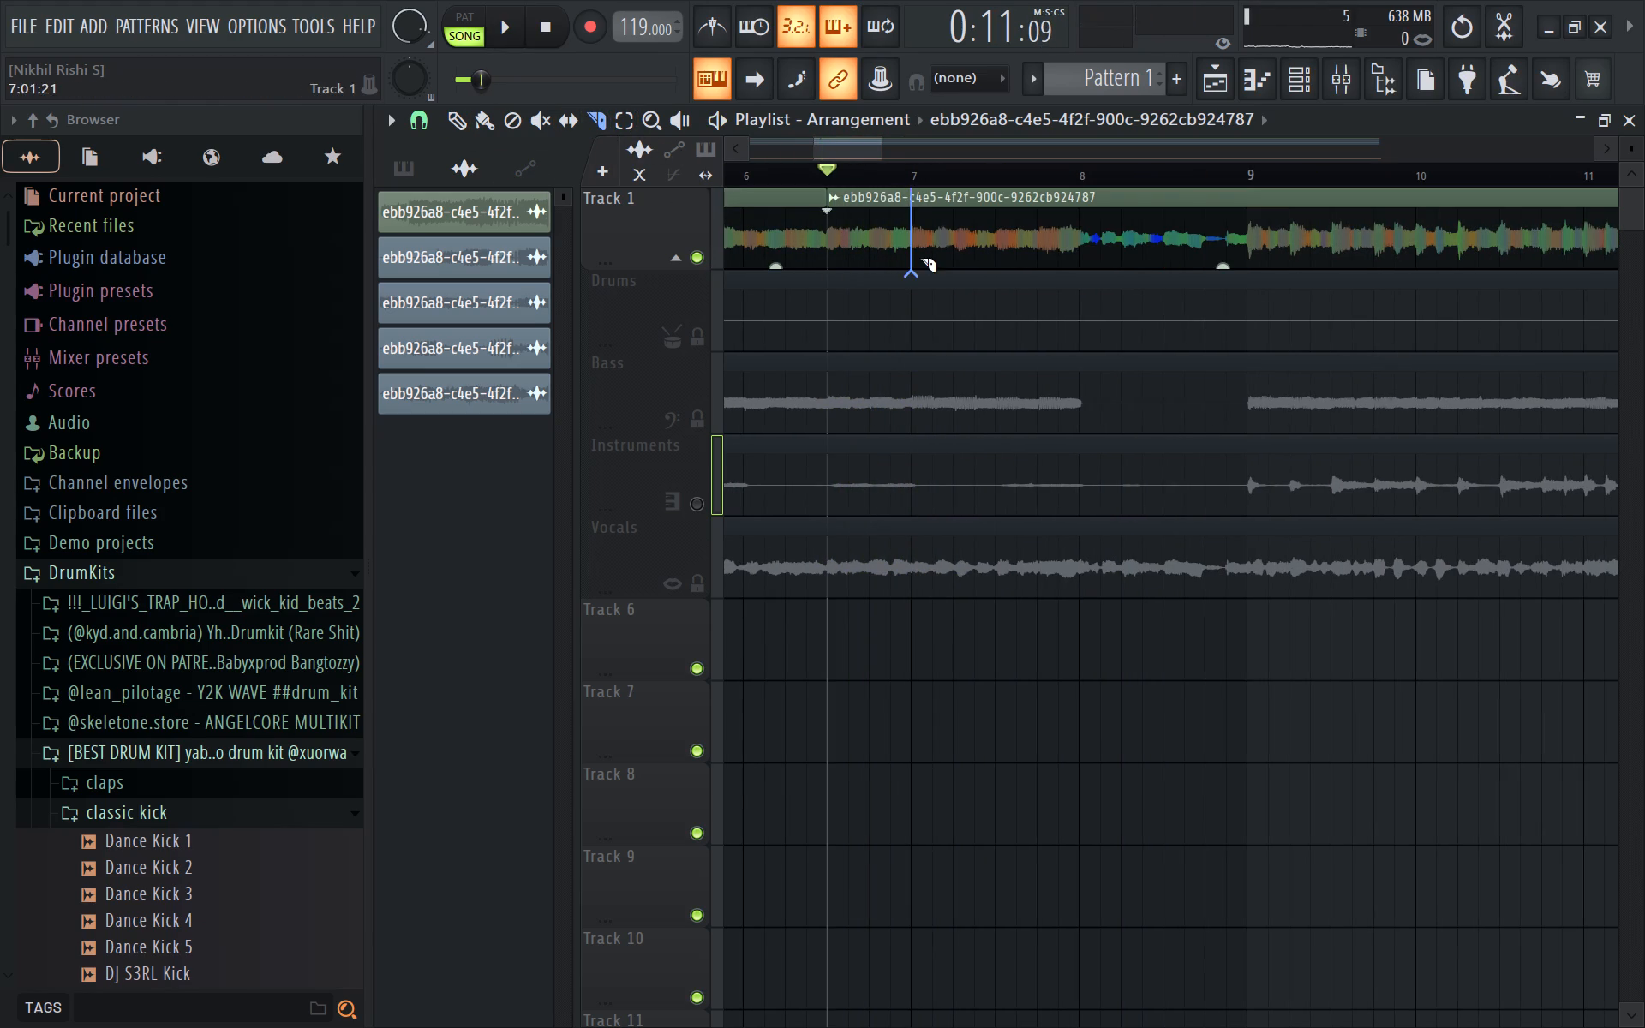
Delete the sliced pieces of Track 1's audio that lie before bar 7.
key("space")
key("space")
left_click(451, 107)
key("space")
key("space")
right_click_drag(861, 238, 753, 206)
key("space")
Move the remaining Track 1 clip to start at bar 1 and return the playhead to the beginning.
scroll(845, 226, "down", 12, "ctrl")
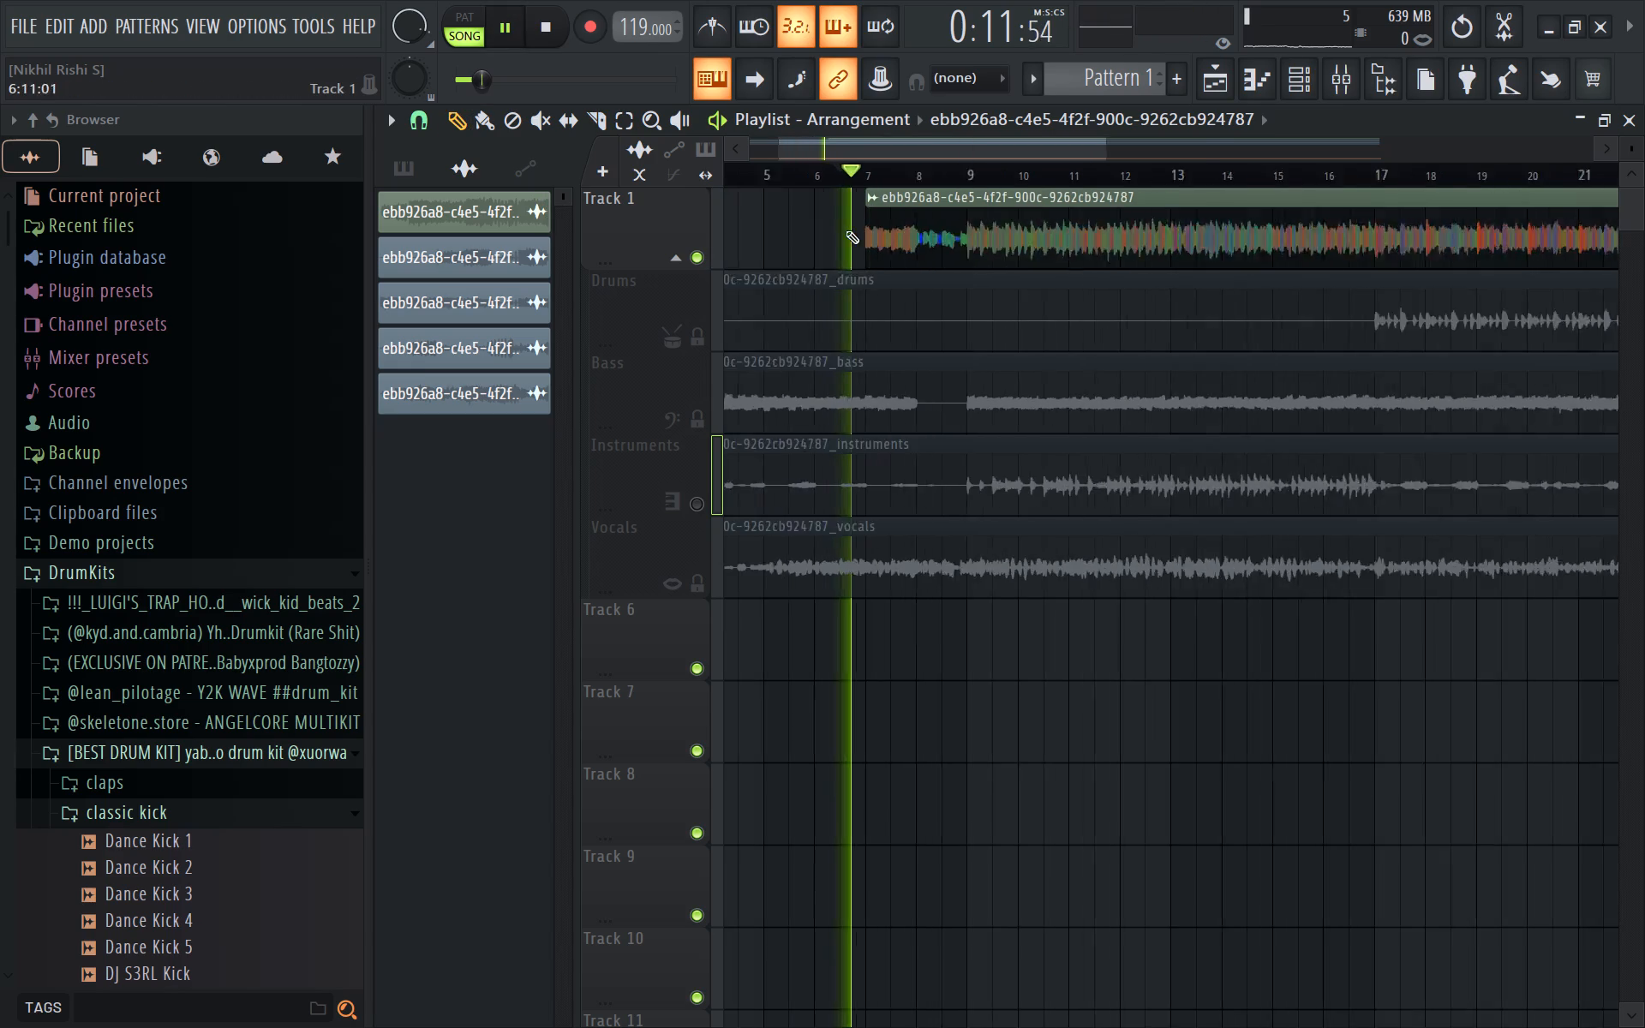
key("ctrl+space")
left_click_drag(972, 230, 236, 266)
key("space")
key("space")
left_click_drag(758, 193, 613, 190)
left_click_drag(730, 173, 718, 177)
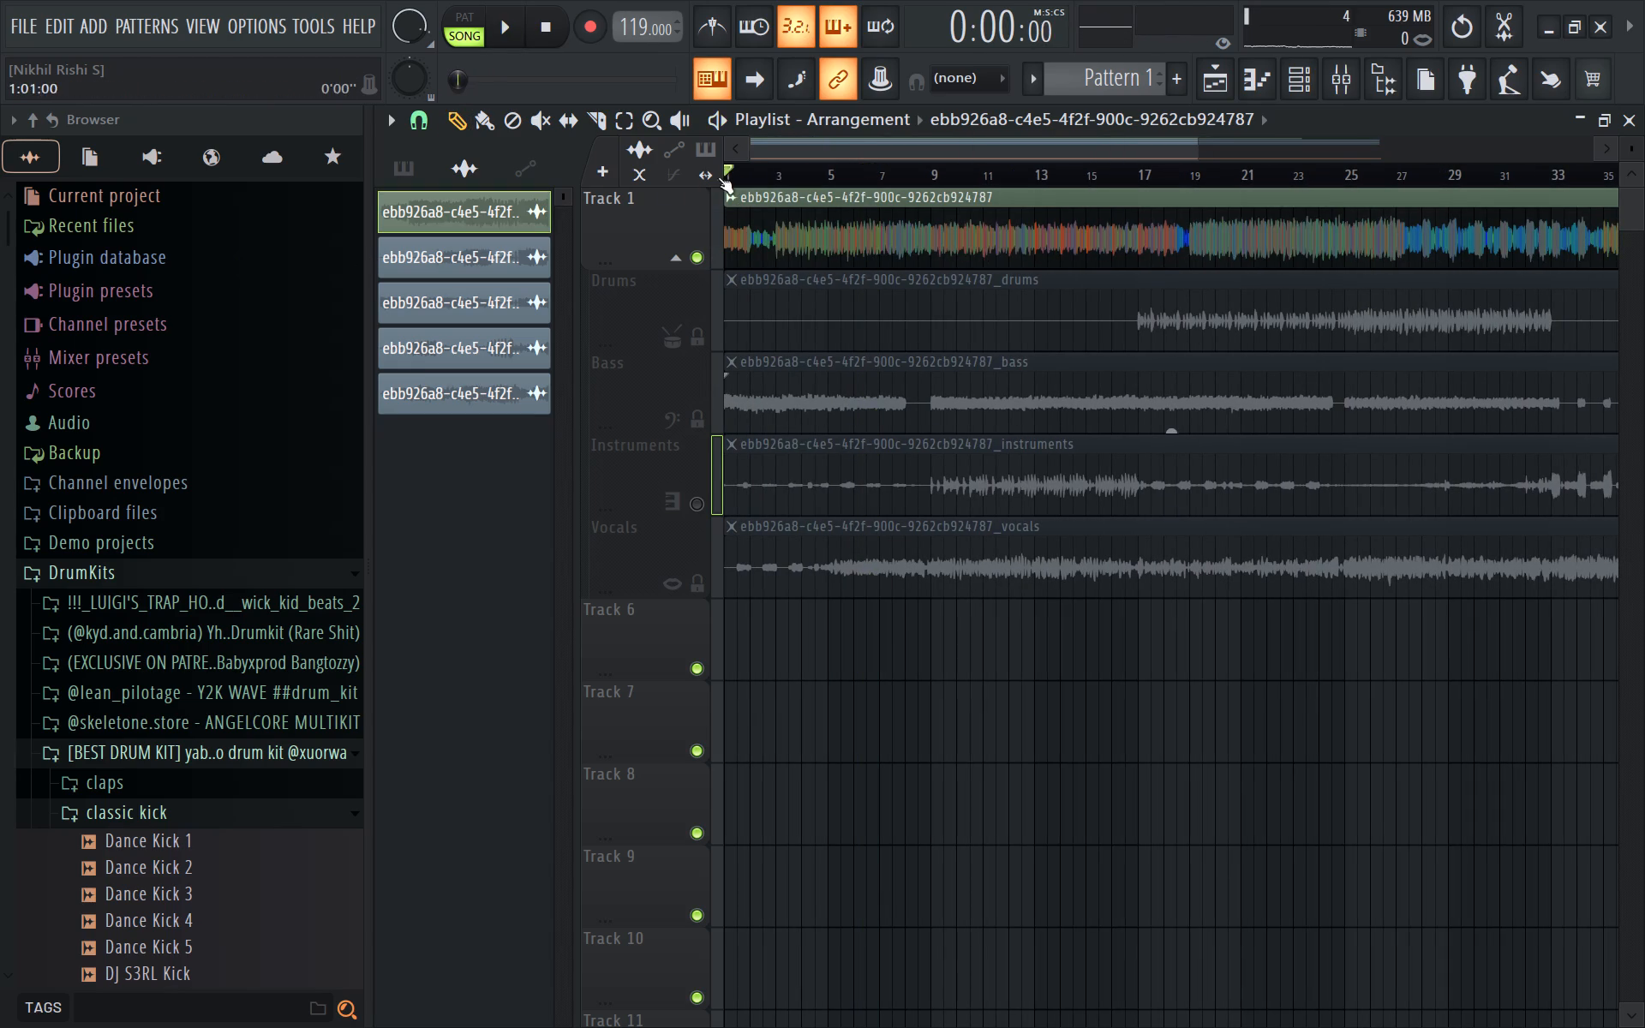
Turn on the metronome and play the moved clip from bar 1 to check its timing.
key("space")
left_click_drag(718, 177, 619, 188)
left_click(695, 28)
scroll(674, 239, "up", 7, "ctrl")
scroll(655, 240, "up", 1)
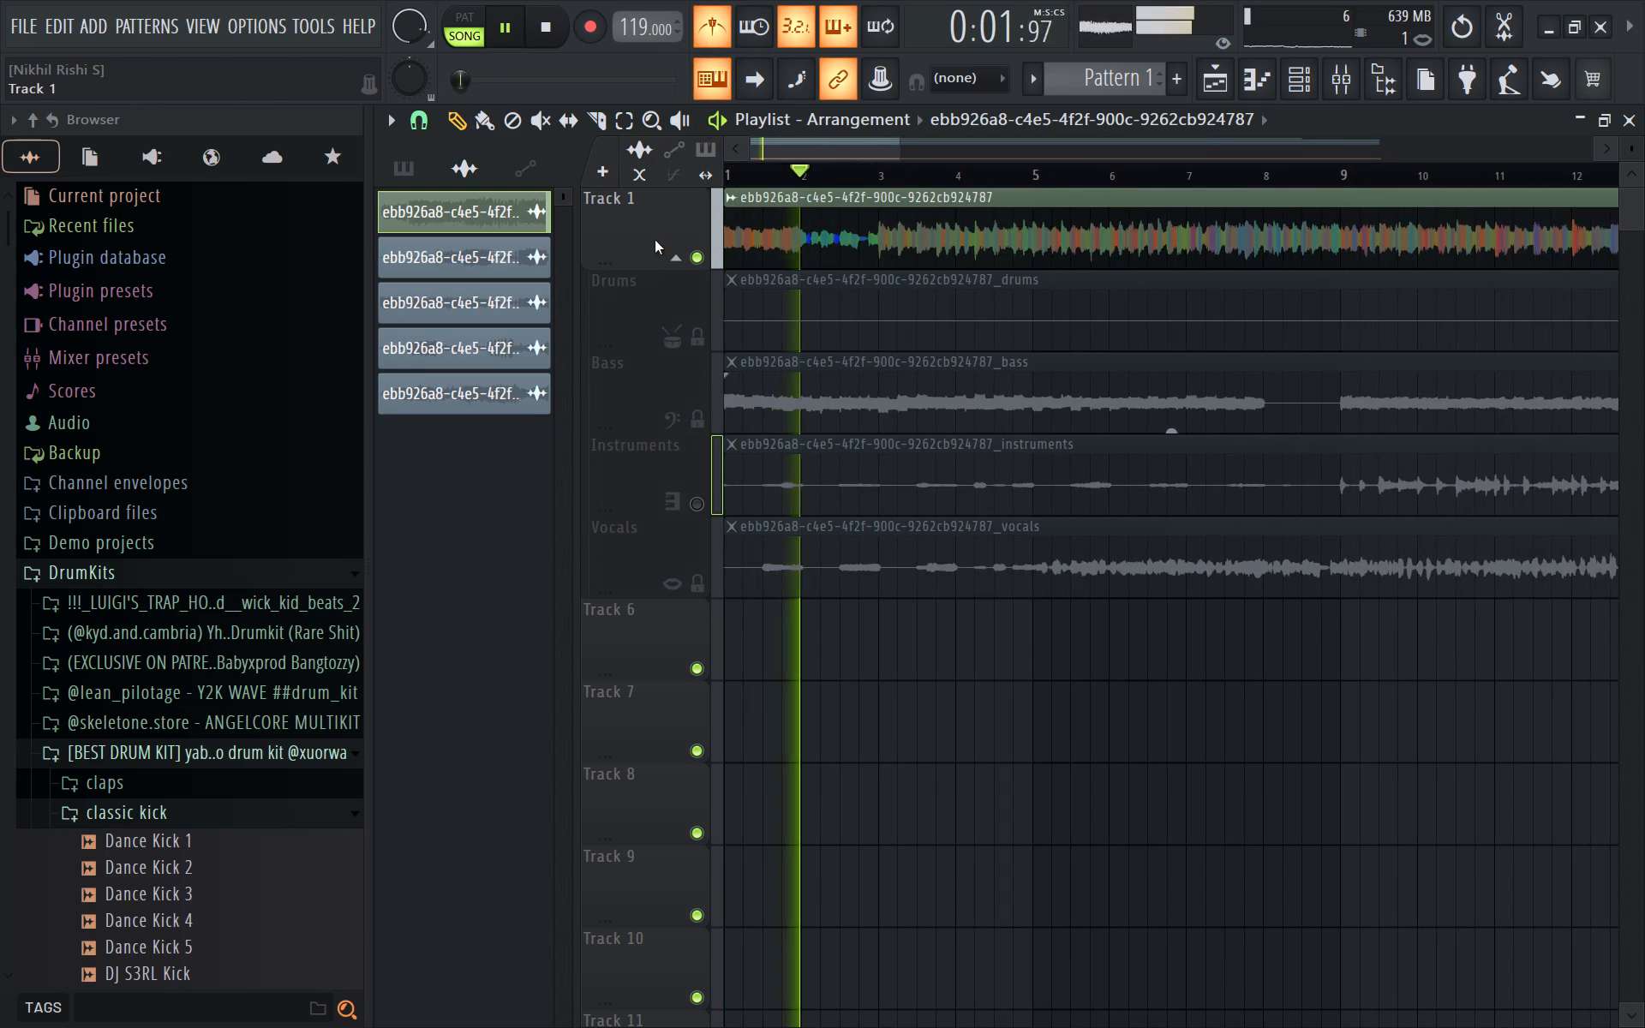
scroll(655, 240, "up", 1)
key("space")
Add a fade-in of about 1.3 seconds to the start of Track 1's clip.
left_click_drag(734, 207, 799, 197)
left_click_drag(739, 168, 716, 181)
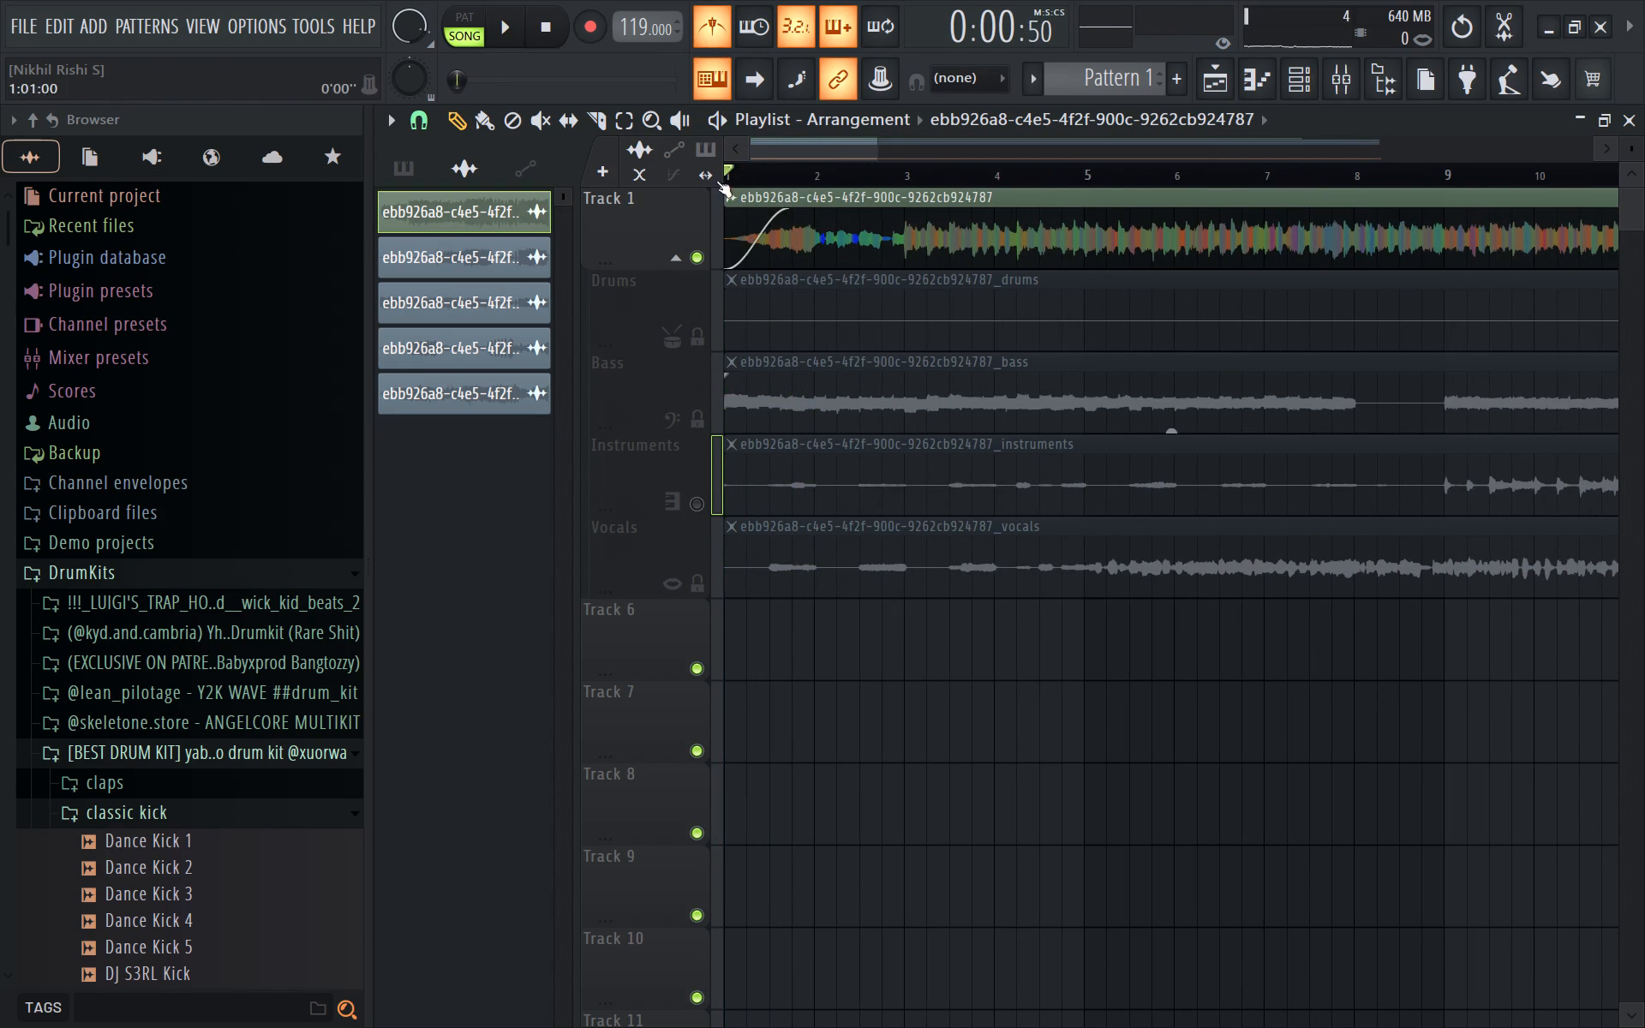
left_click_drag(716, 181, 685, 179)
key("space")
left_click_drag(795, 224, 787, 225)
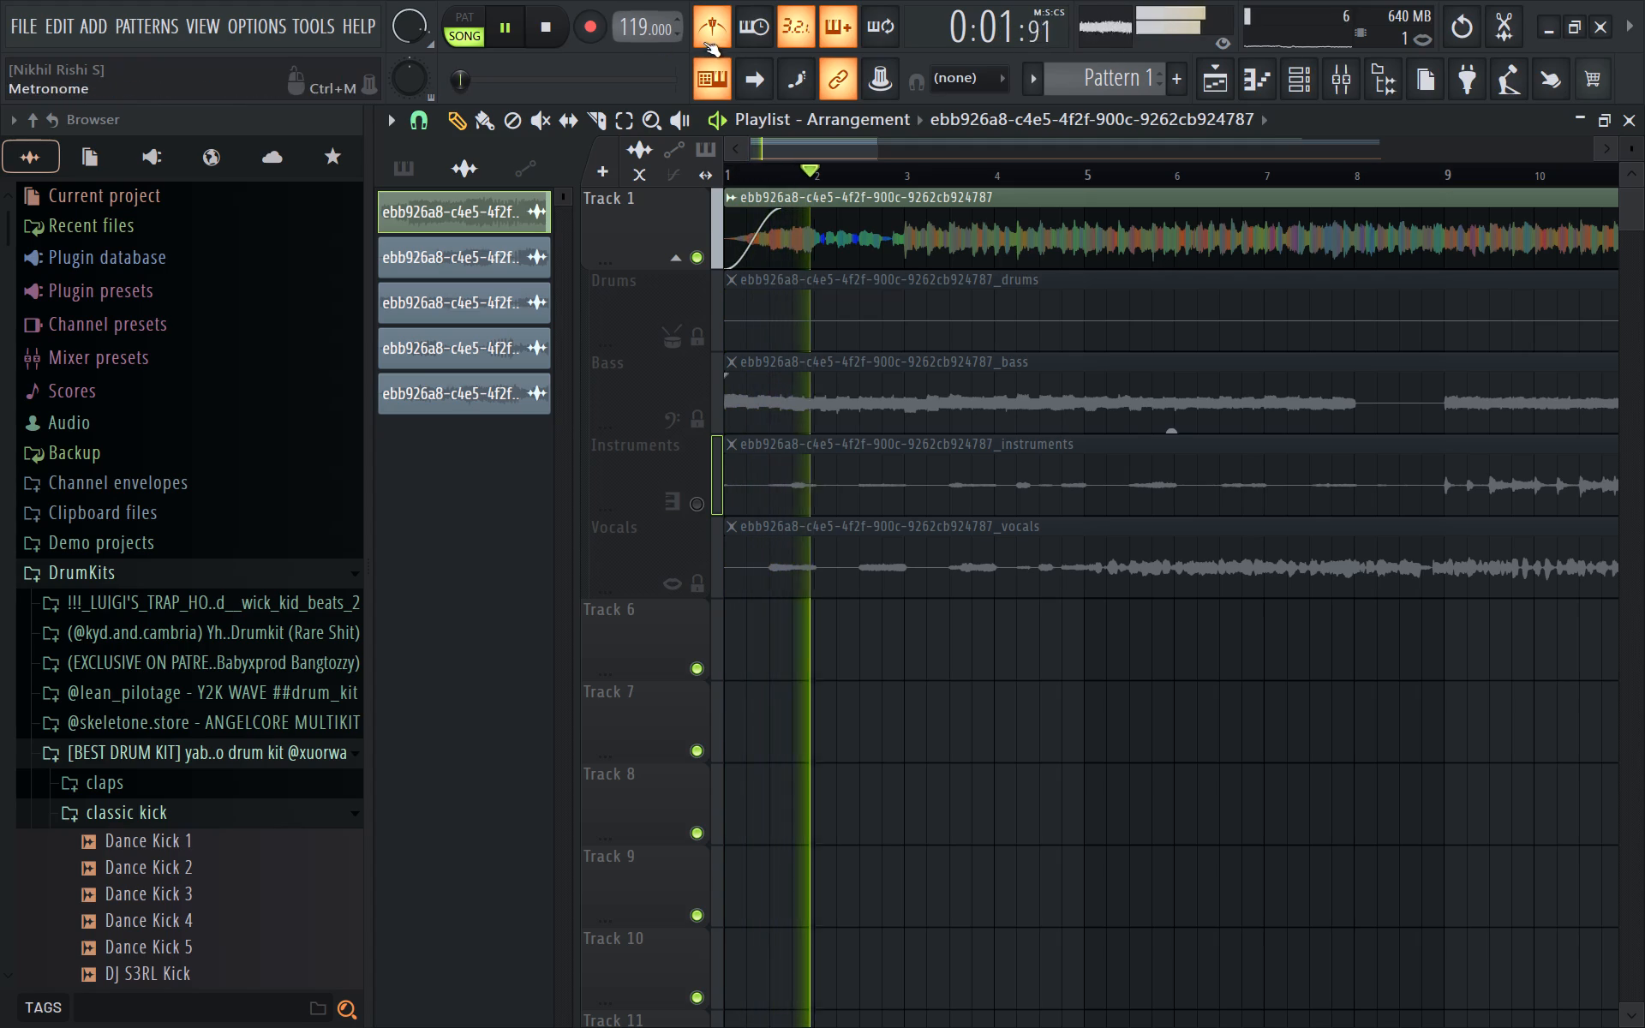
Turn off the metronome and listen to the clip's faded opening.
left_click(701, 42)
scroll(944, 368, "up", 5, "ctrl")
scroll(958, 321, "down", 4, "ctrl")
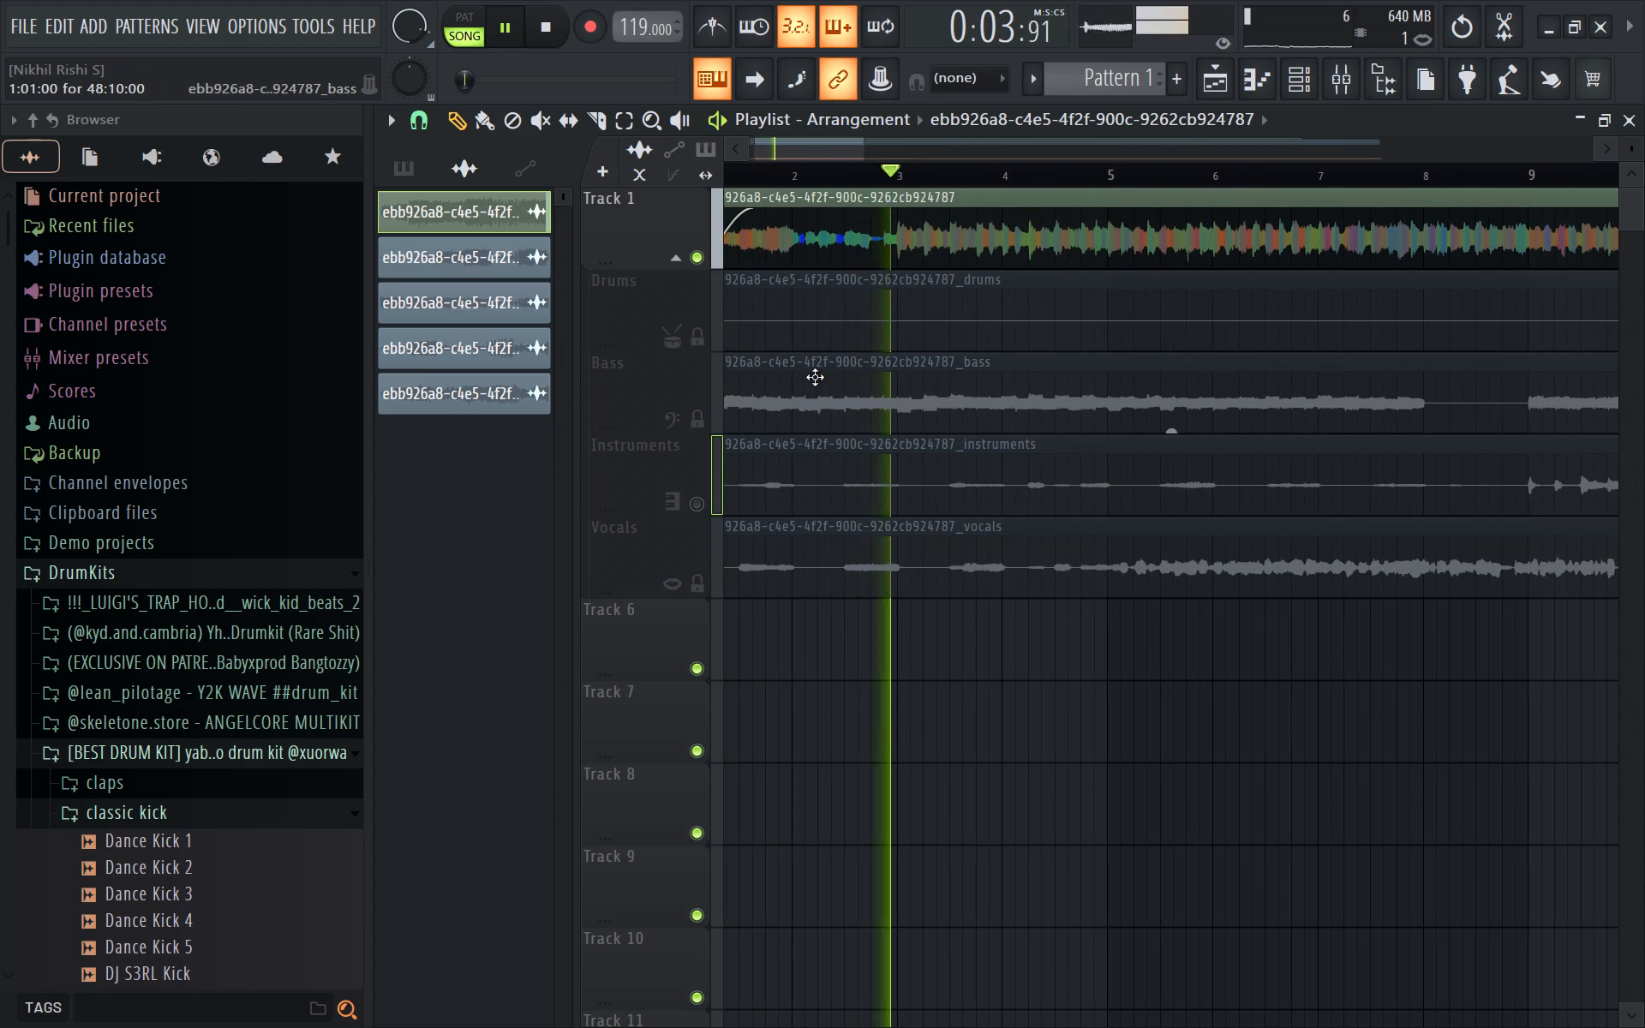
key("space")
key("space")
key("space")
scroll(804, 213, "up", 3)
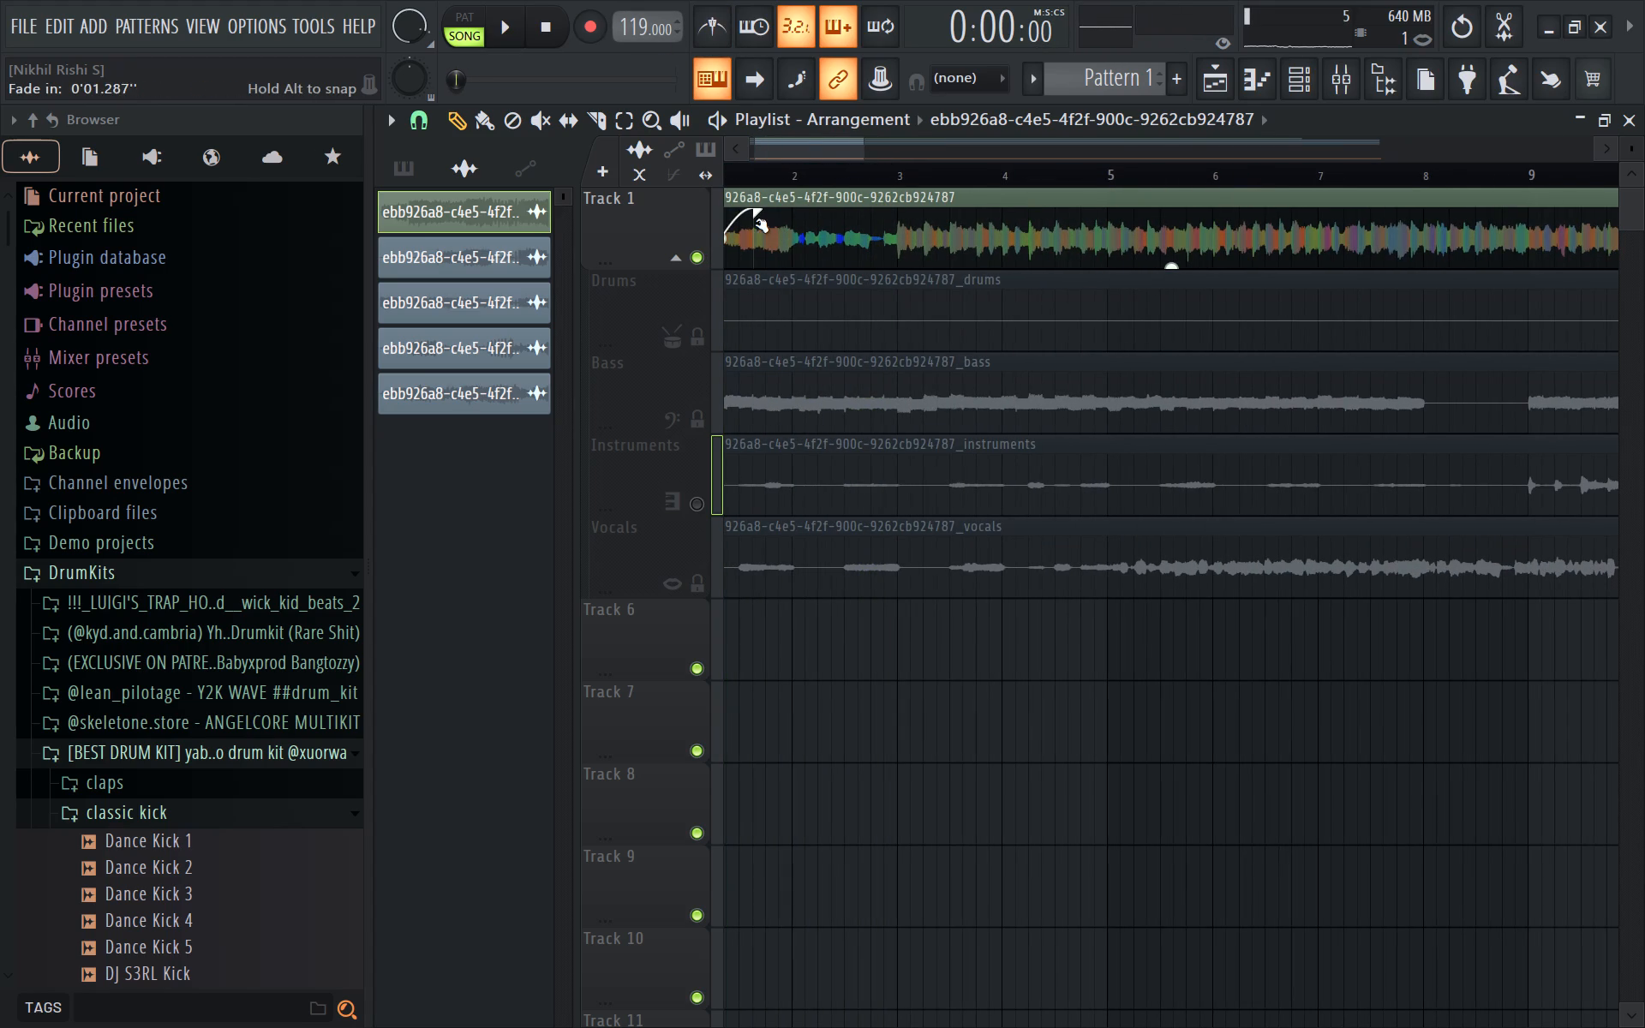
Shorten the fade-in on Track 1's clip and play it from the start.
left_click_drag(757, 223, 739, 225)
key("space")
left_click_drag(828, 155, 800, 161)
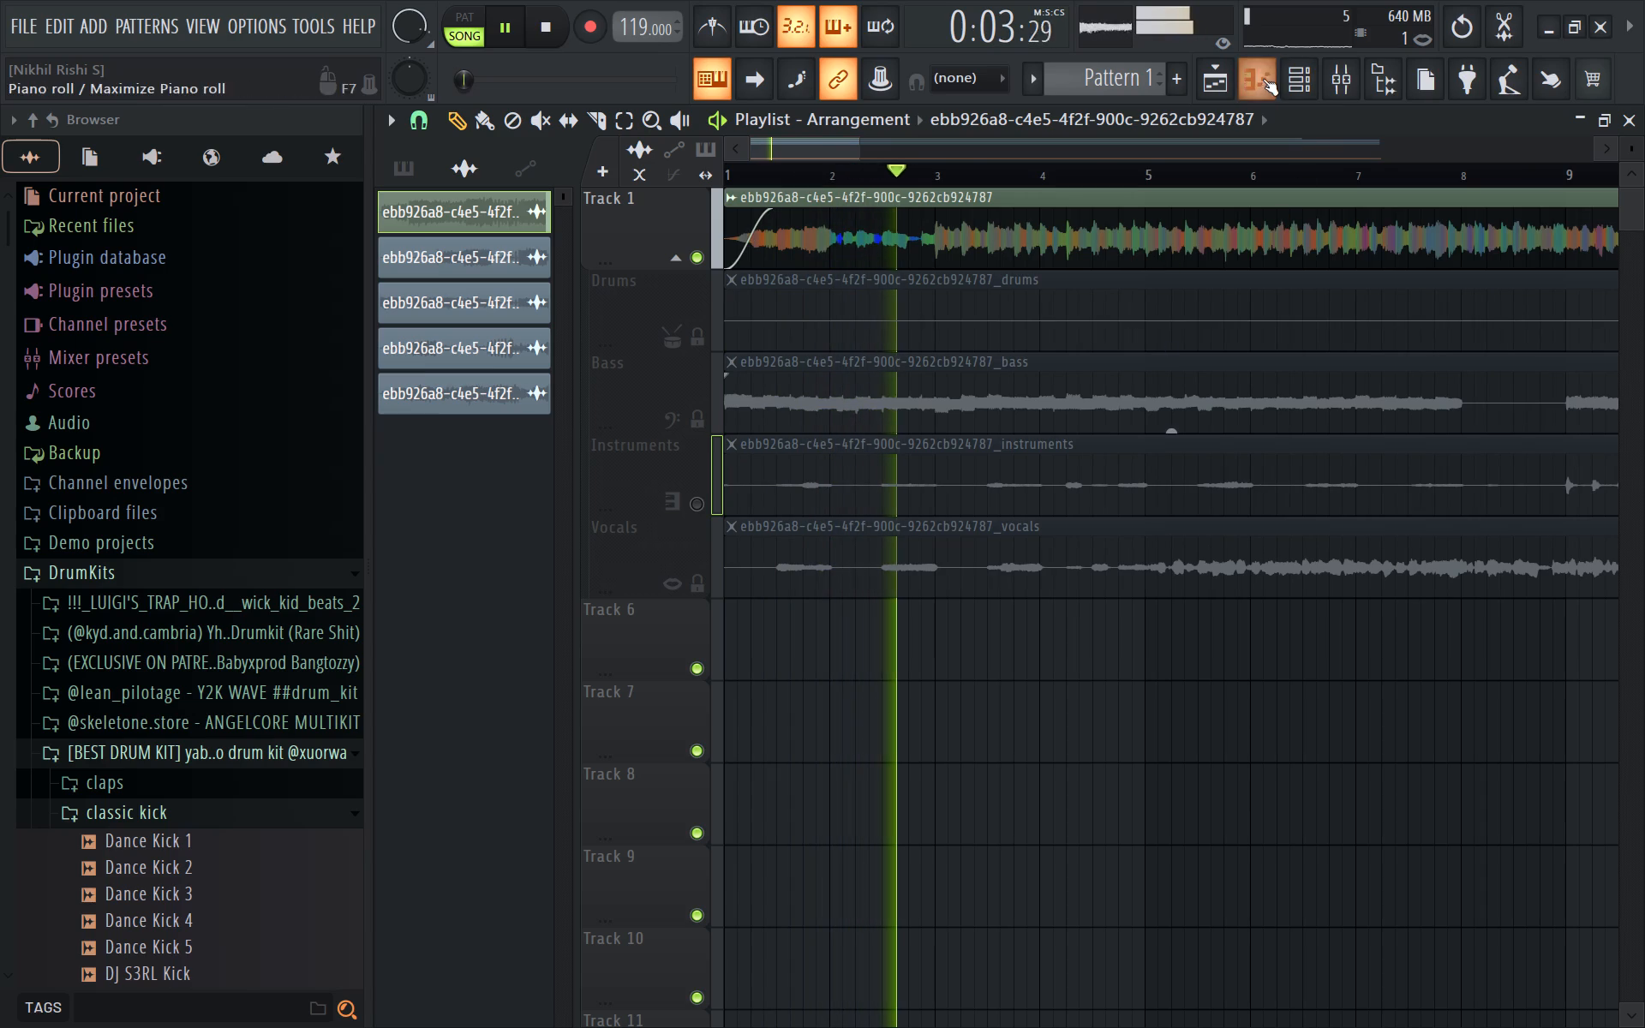
Replace the 808 Kick channel in the Unsorted channel group with a 3x Osc generator.
left_click(1300, 69)
left_click(938, 177)
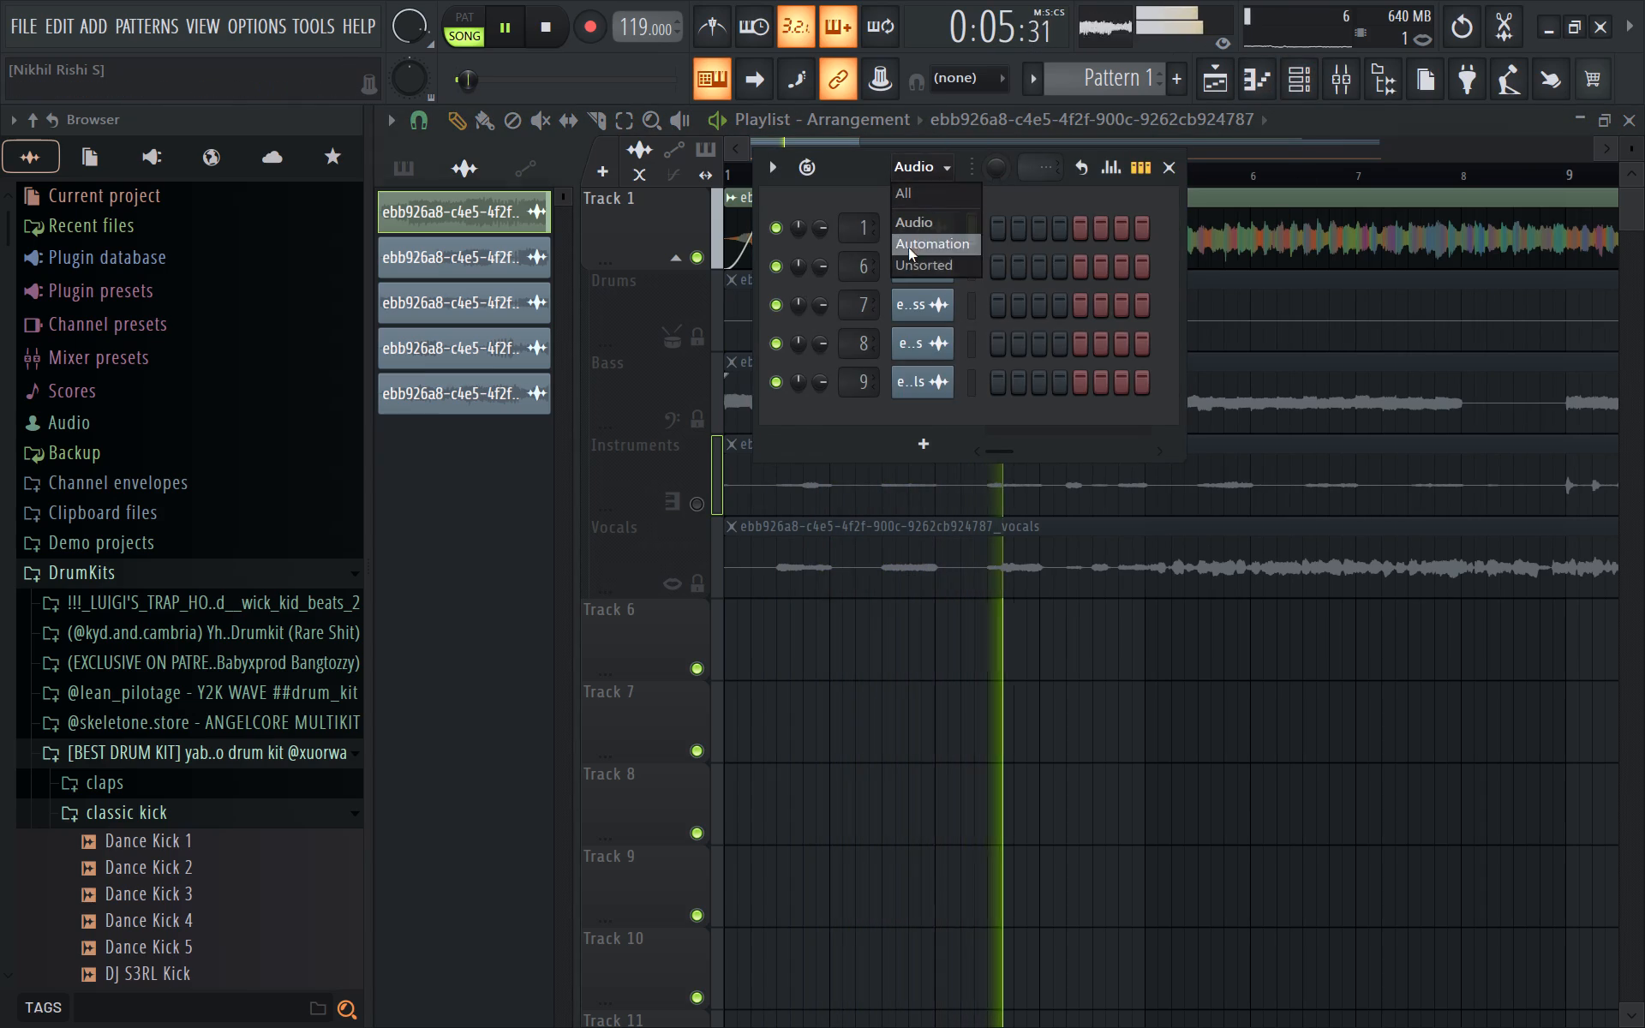
left_click(927, 275)
right_click(924, 240)
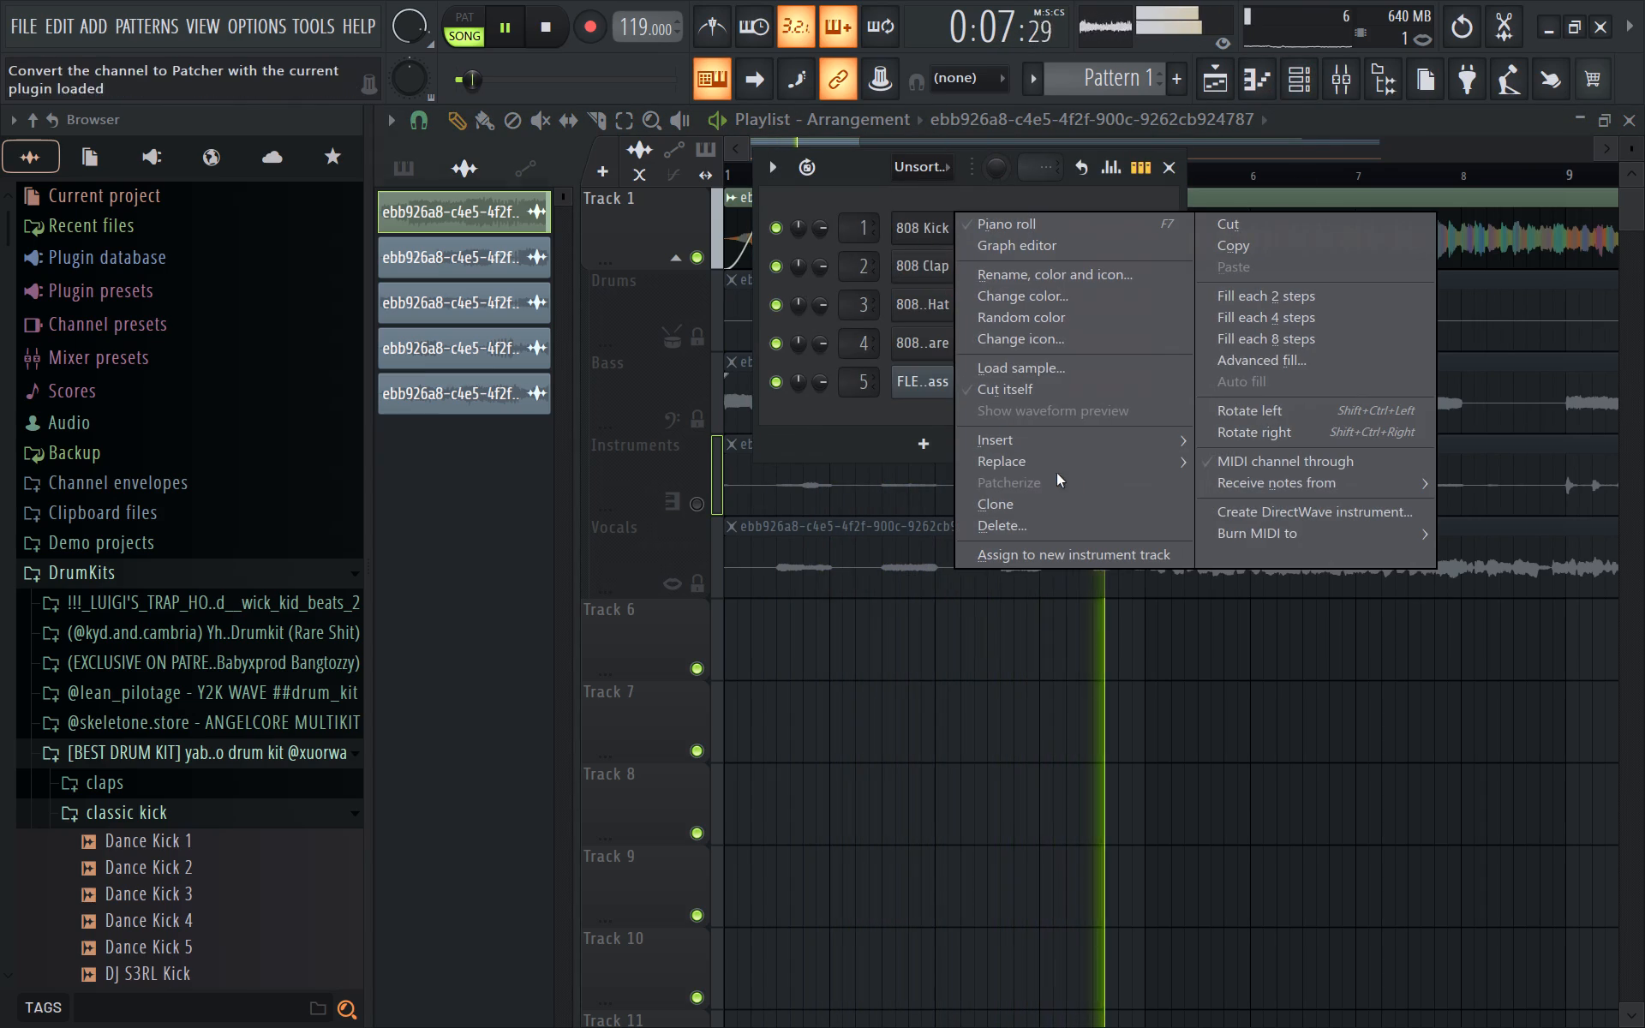
left_click(1304, 64)
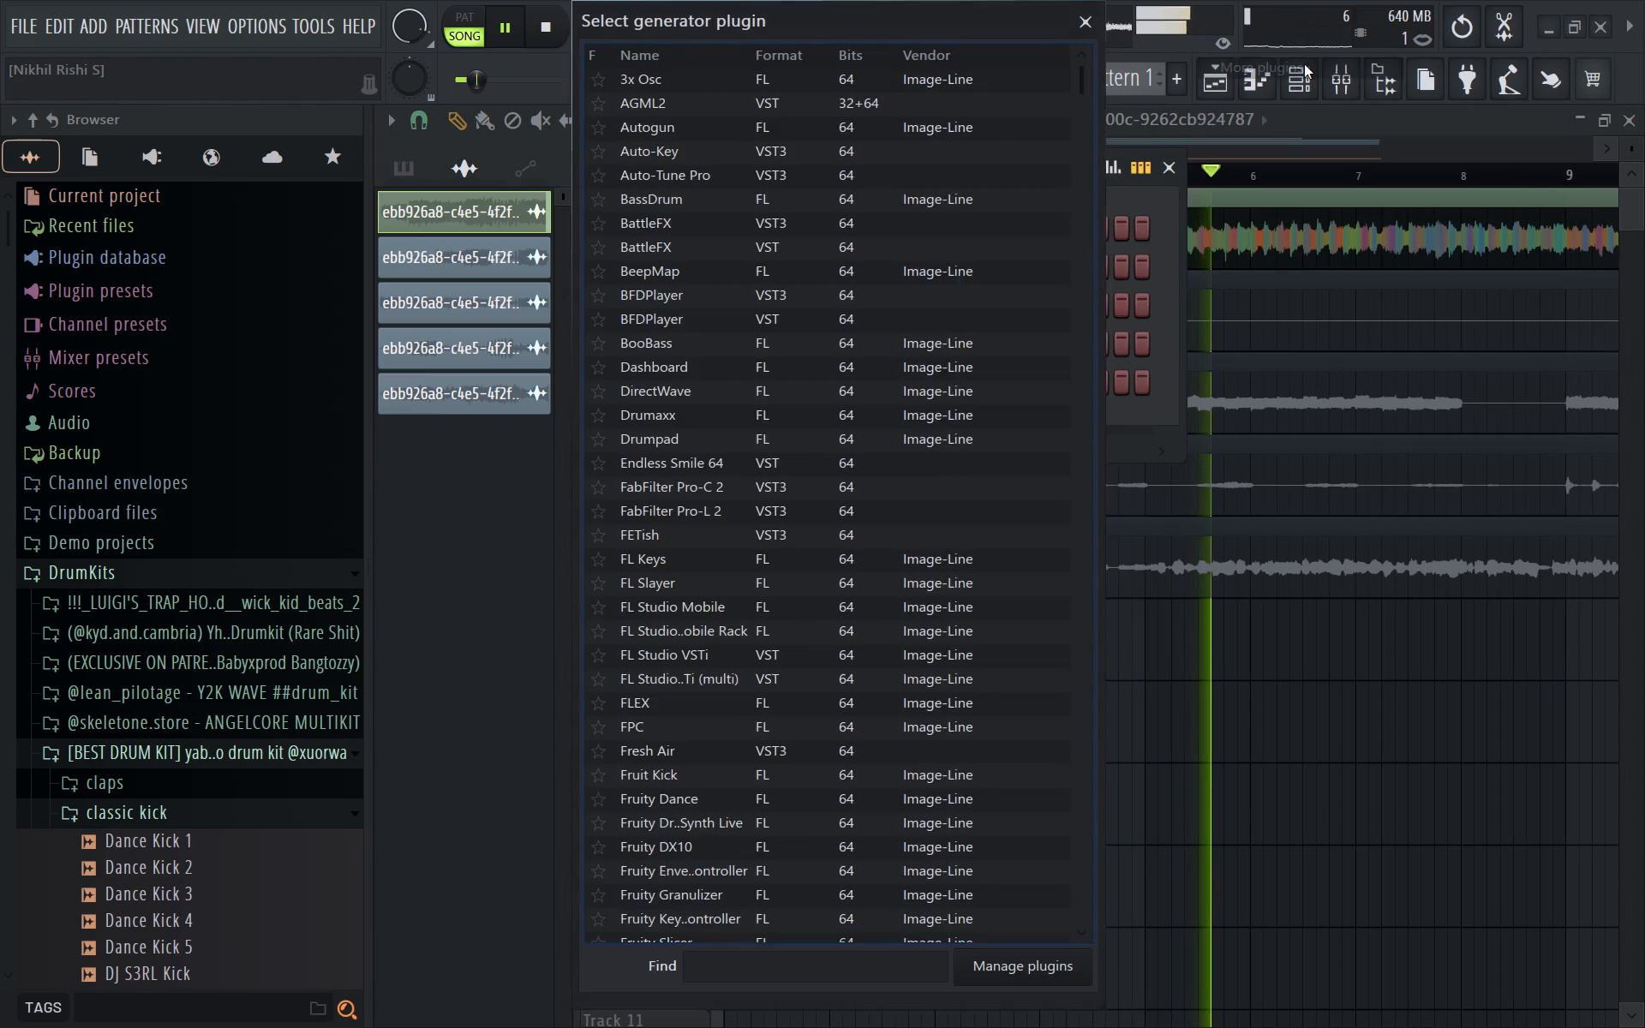
type("3x")
double_click(801, 93)
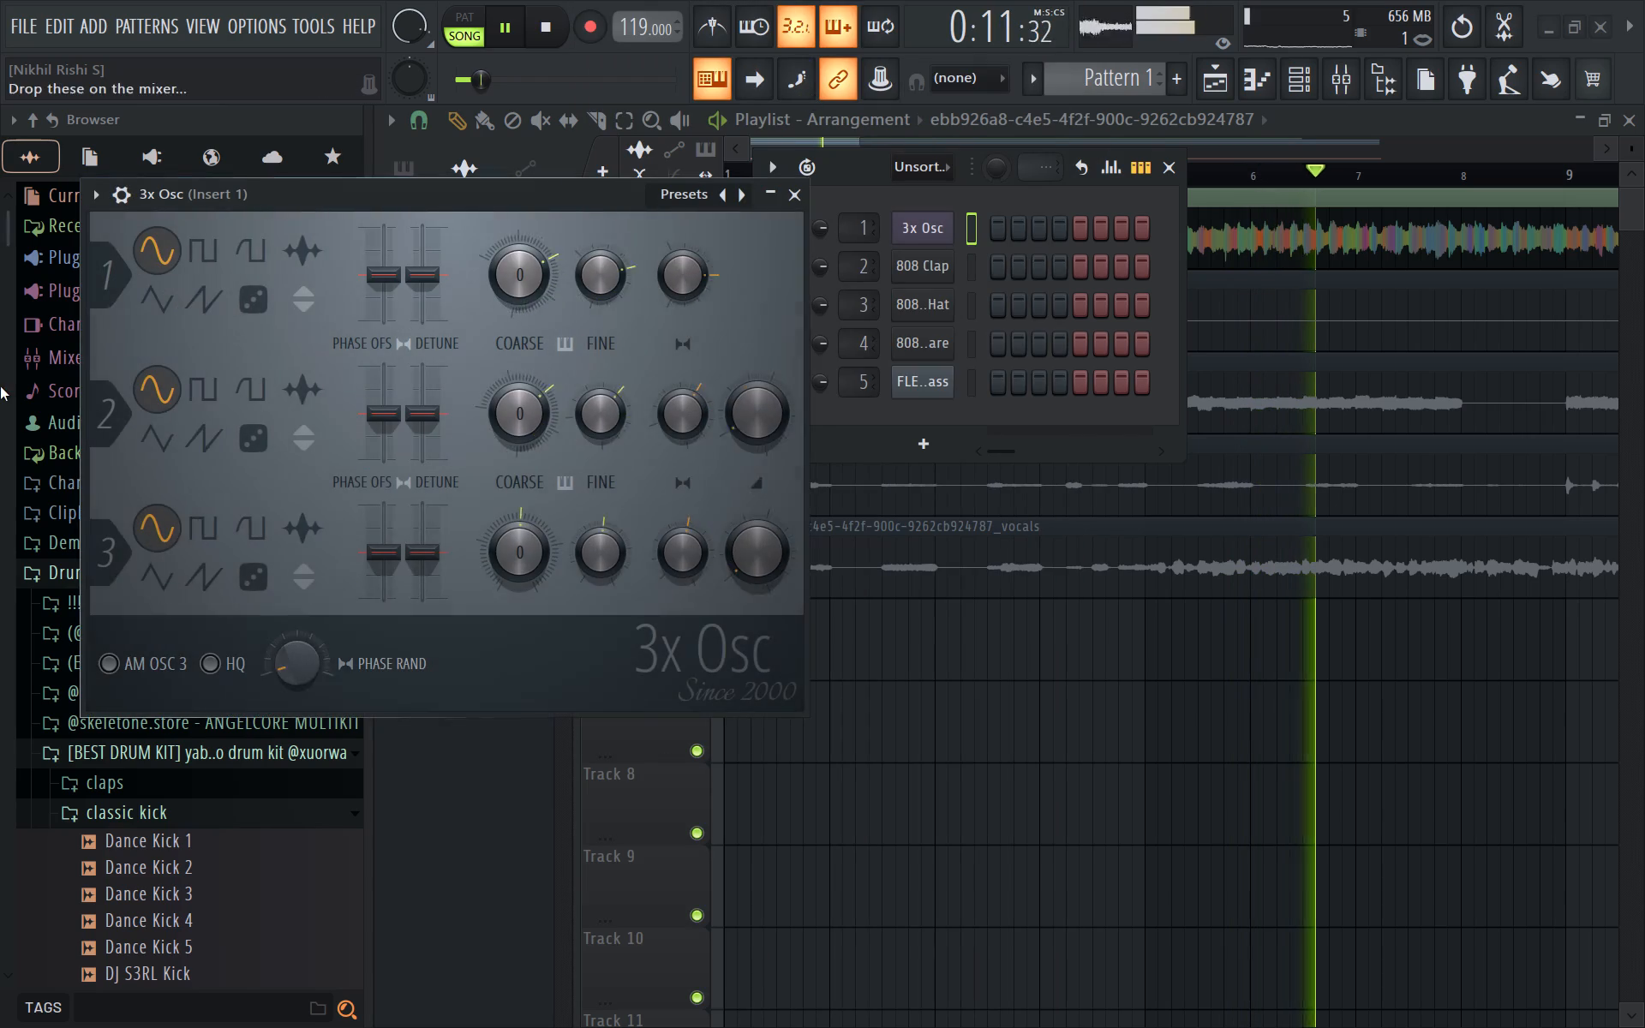
Stop playback and set oscillator 1's coarse pitch to -24 in 3x Osc.
key("space")
left_click_drag(528, 266, 478, 287)
Play low and high test notes on 3x Osc to hear its lowered pitch, closing its window along the way.
key("z")
key("z")
key("z")
key("z")
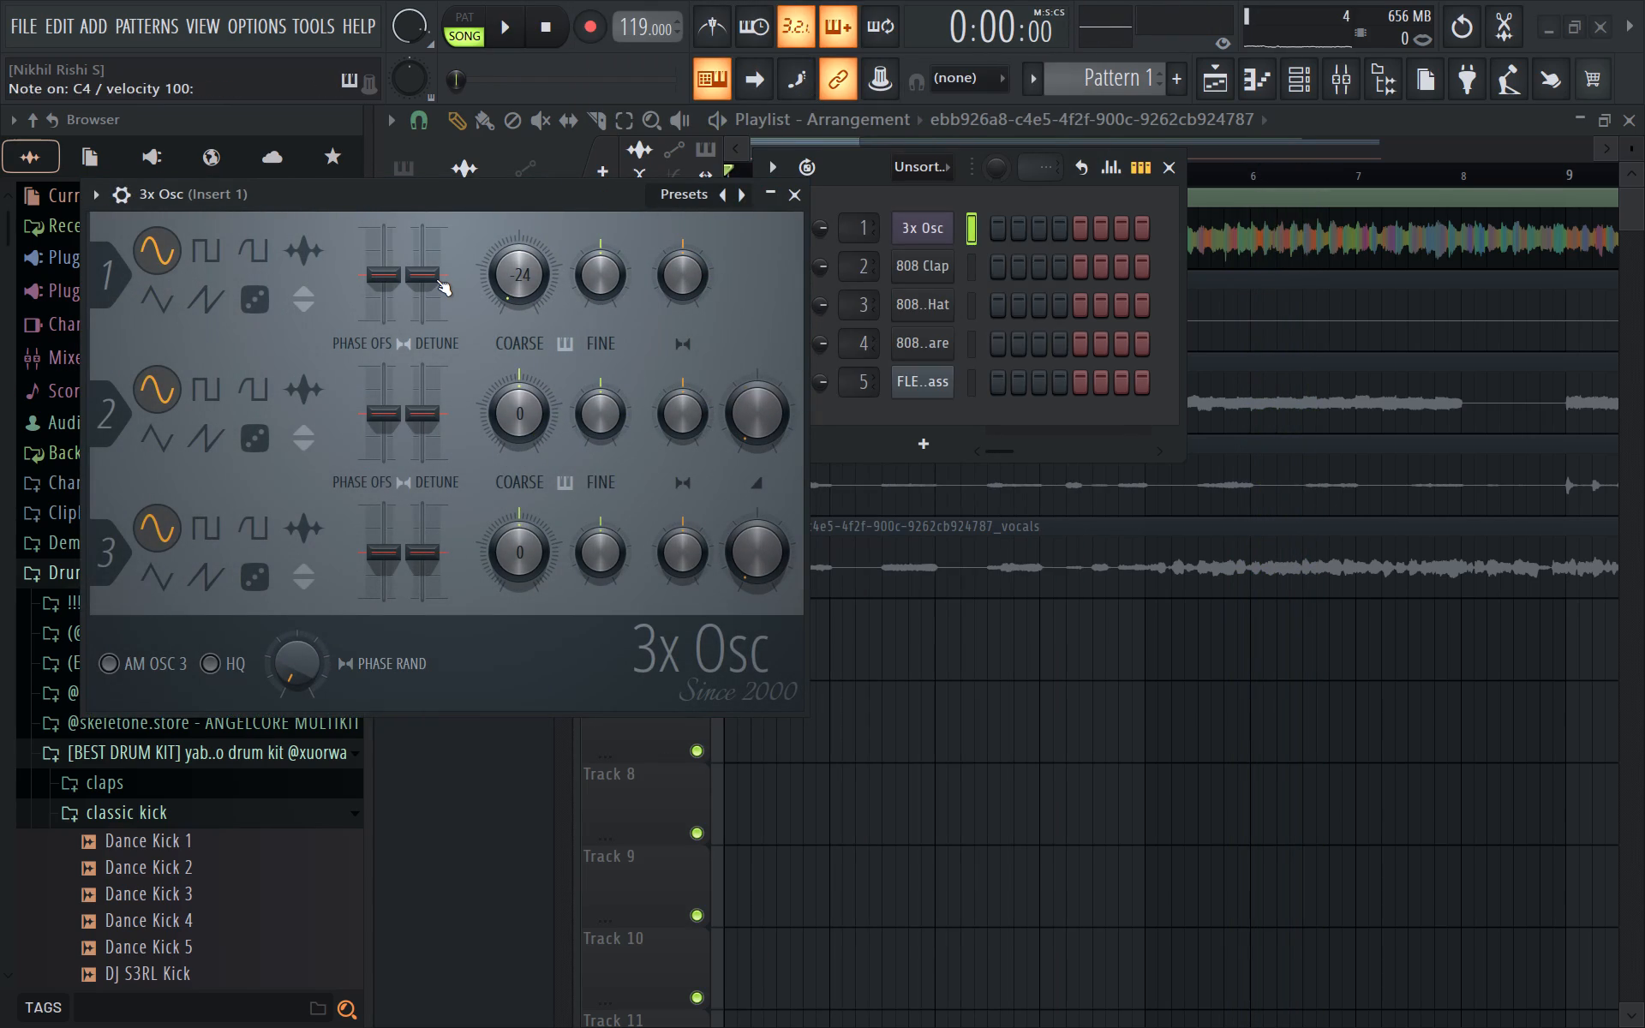
key("z")
key("w")
type("wt")
key("y")
key("u")
key("i")
key("o")
key("o")
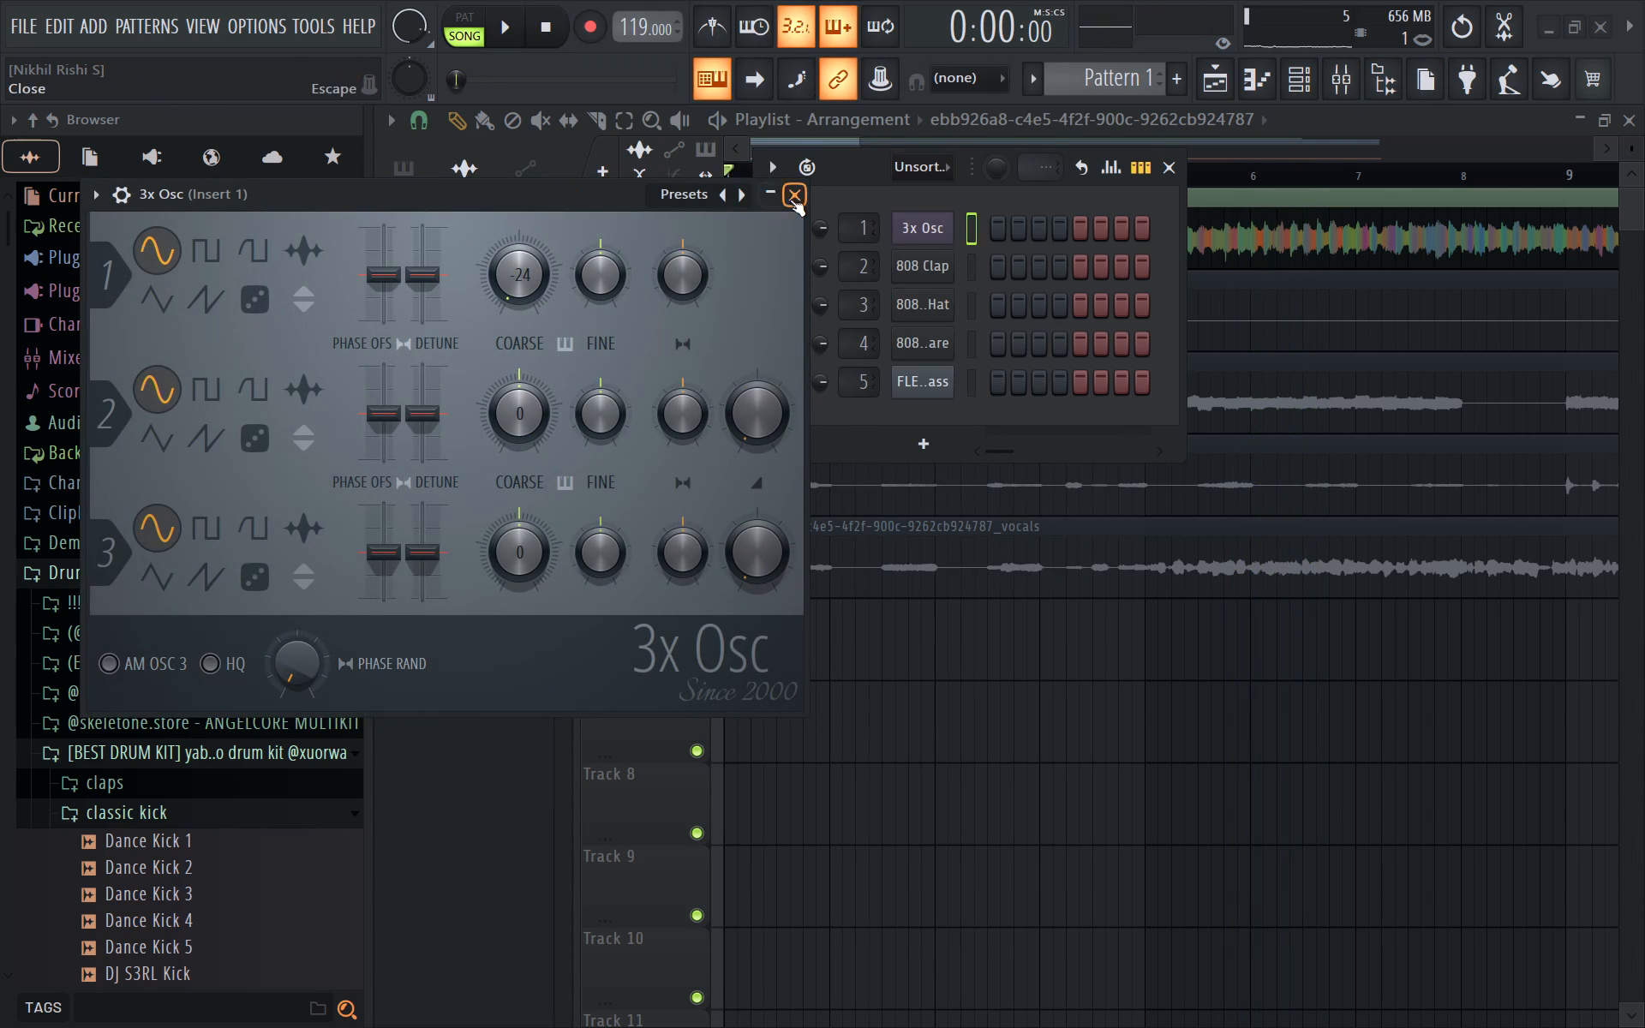
left_click(790, 200)
key("u")
key("y")
key("t")
type("ew")
Route the 3x Osc channel to mixer track 2 and test it with a few notes.
left_click_drag(863, 236, 883, 226)
type("wcb")
Enable Fruity WaveShaper on the Master mixer track while starting and stopping playback.
key("space")
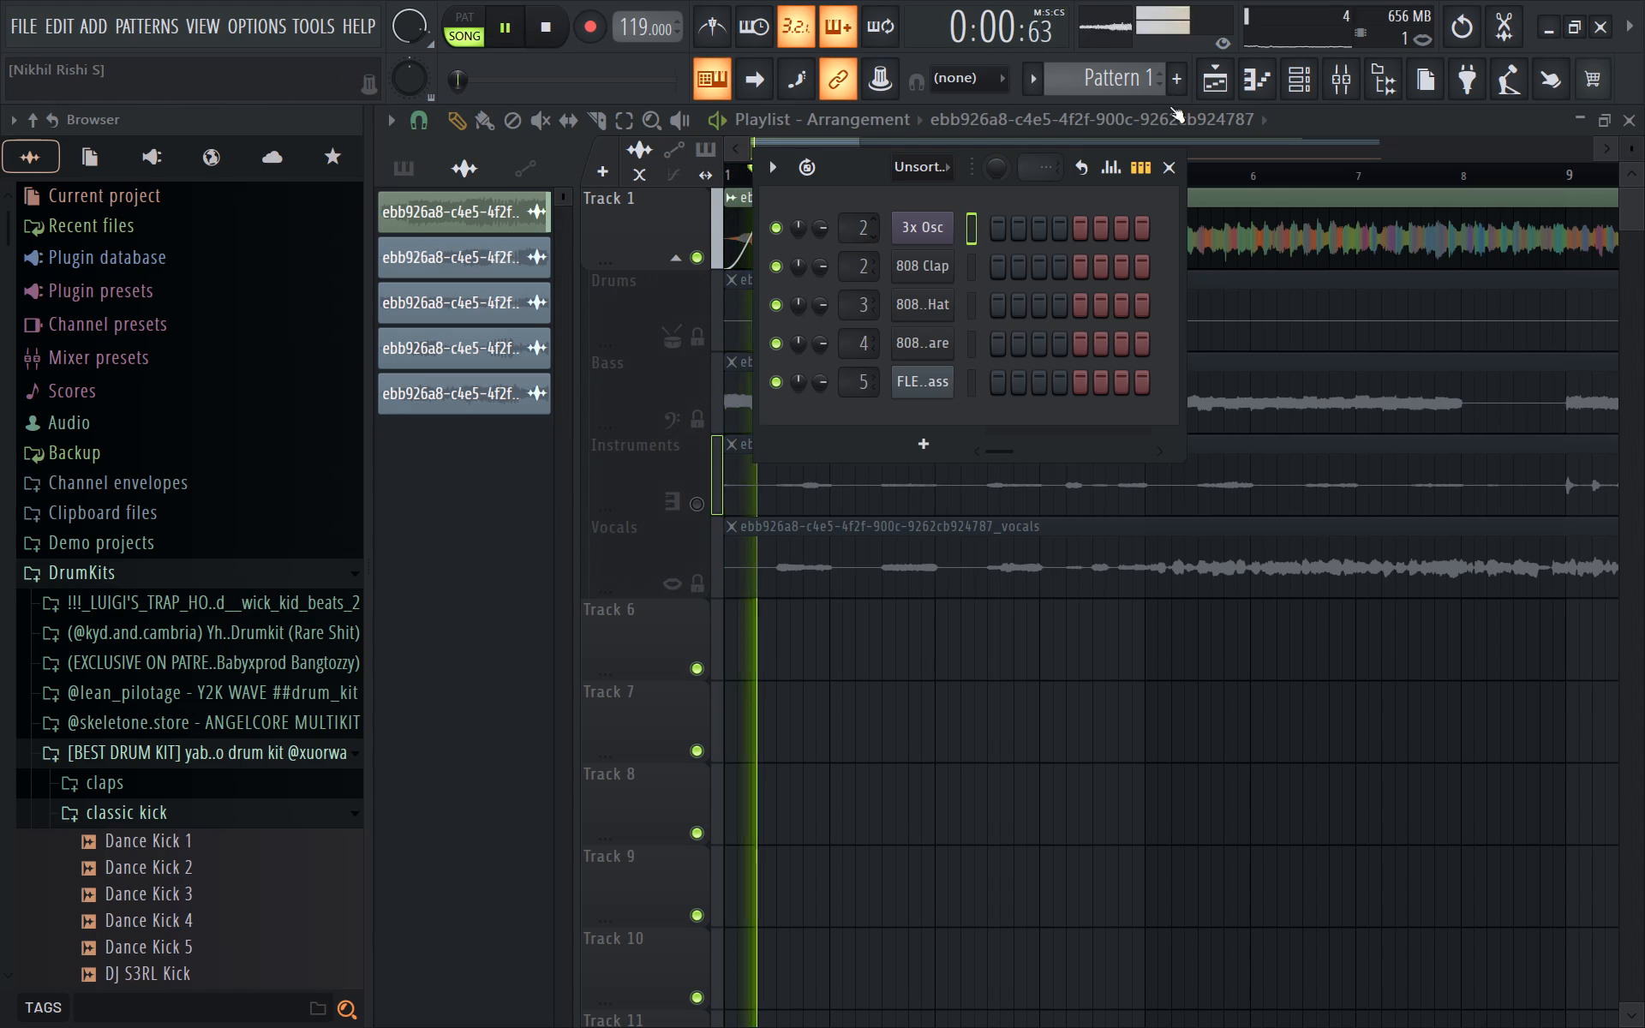
left_click(1355, 75)
key("space")
key("space")
left_click(81, 271)
key("space")
left_click(1626, 139)
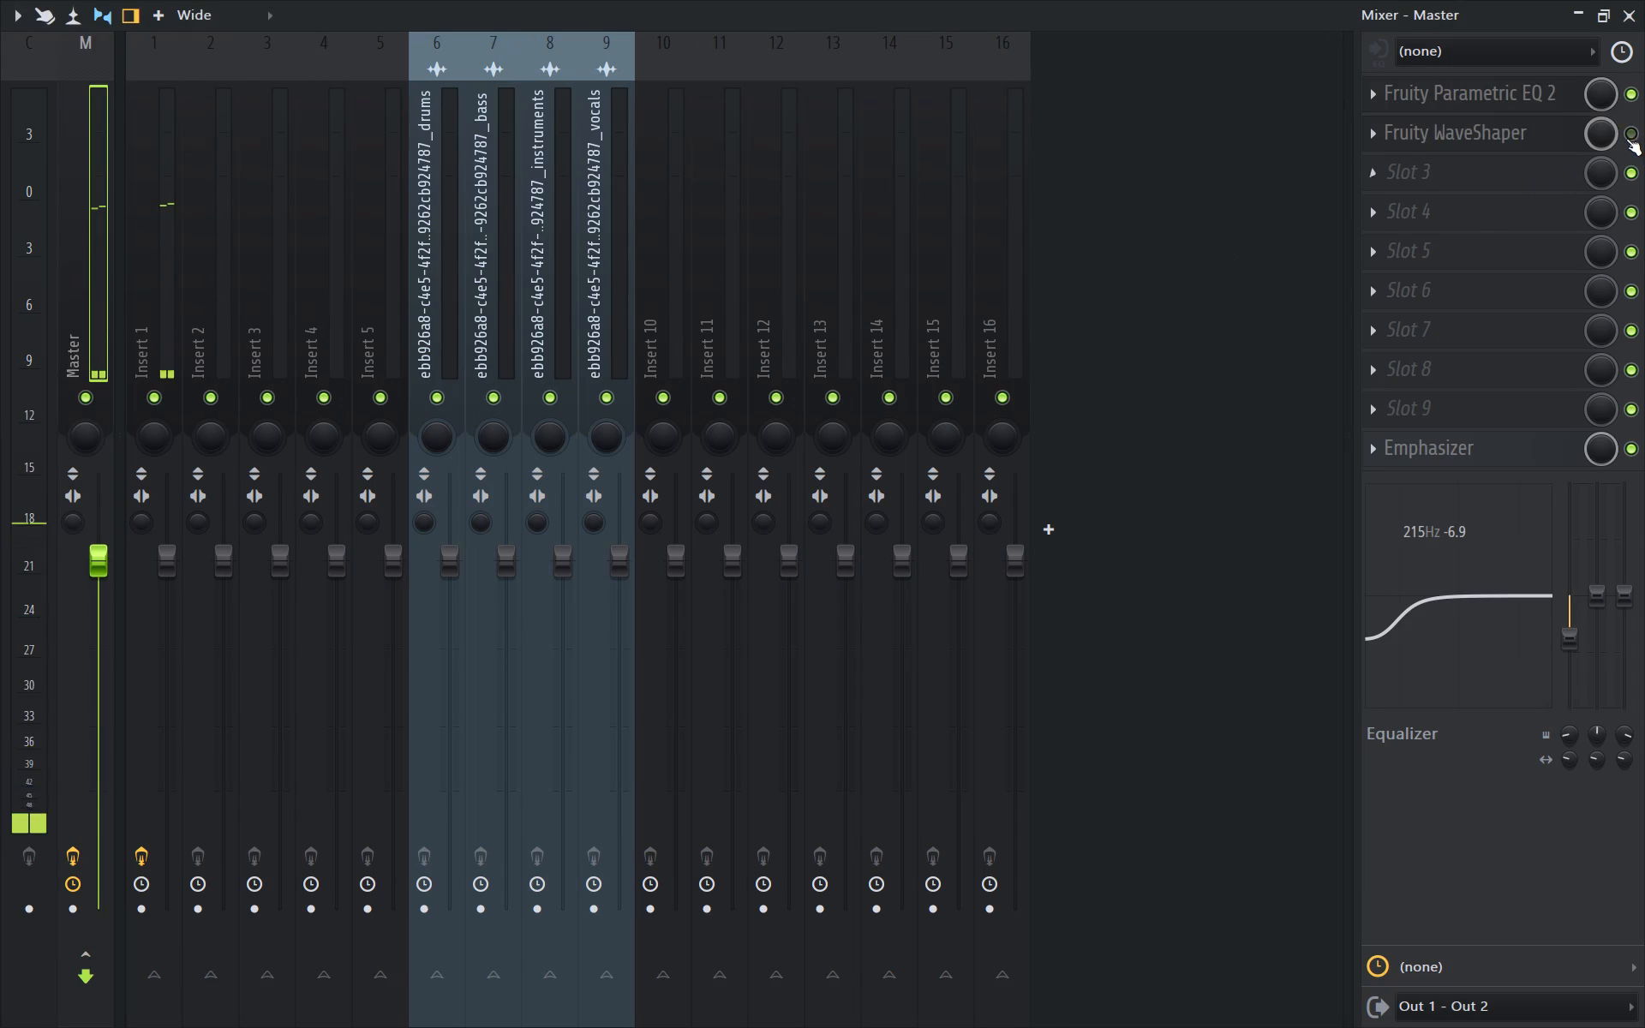
key("space")
Reset the low band of the Master track's built-in equalizer.
right_click(1572, 630)
left_click(1587, 637)
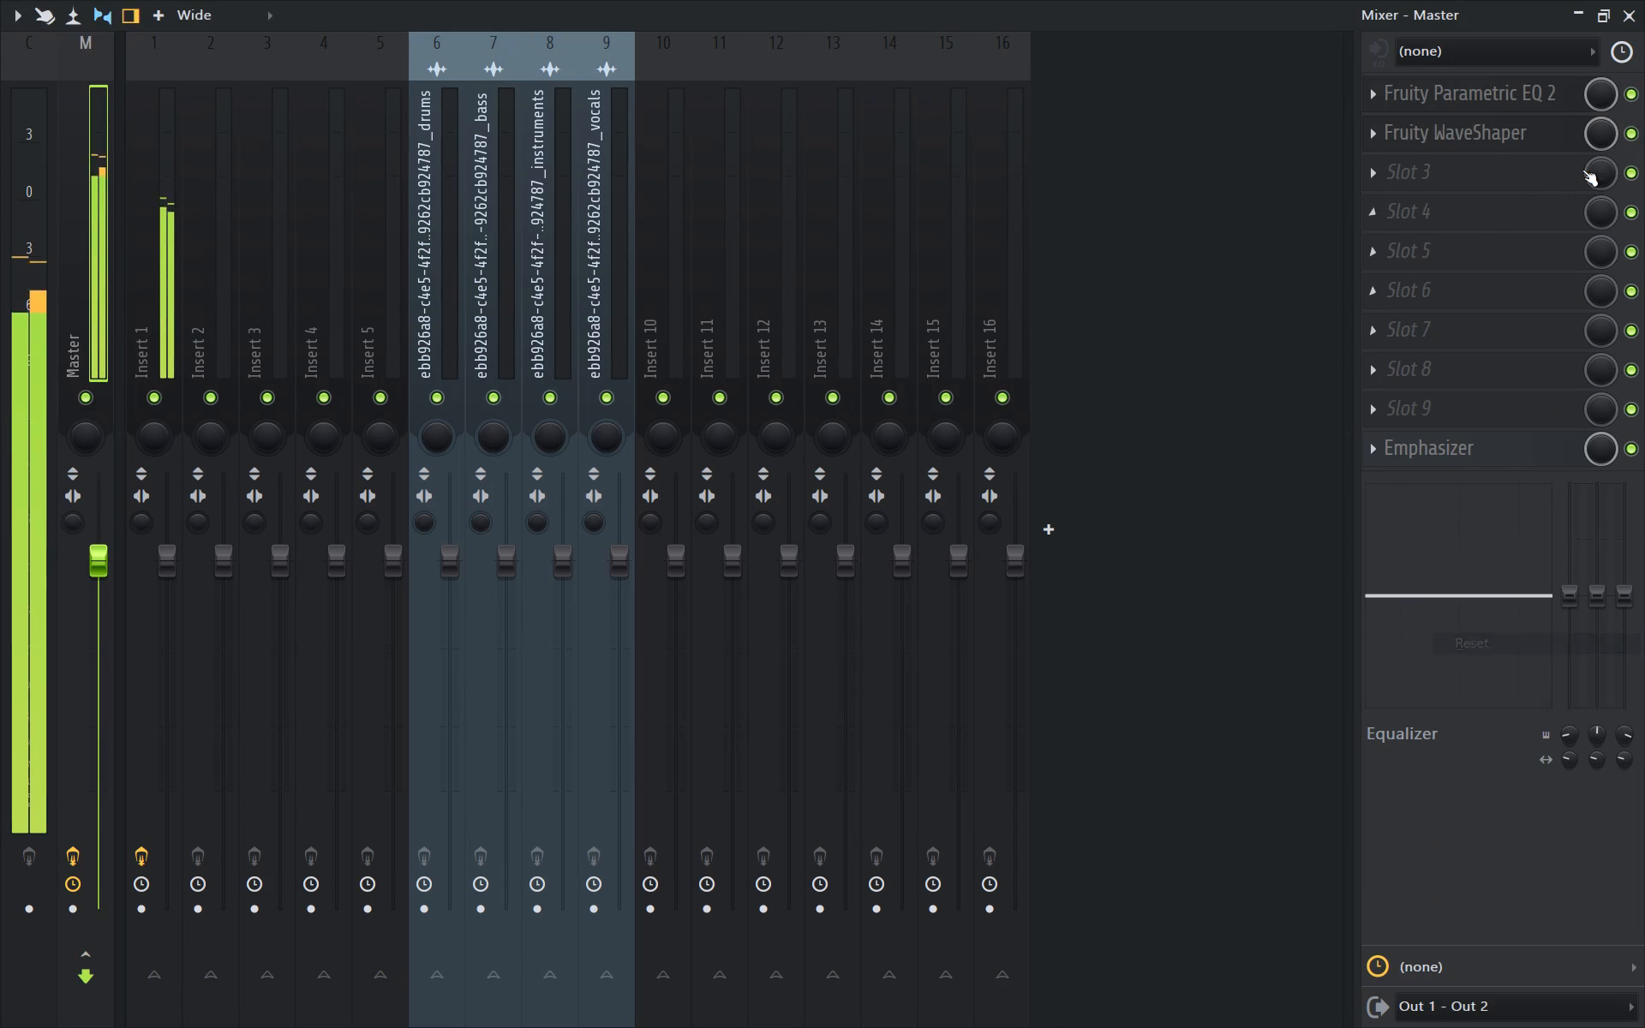
Remove Fruity Parametric EQ 2 from the Master track's first effect slot.
left_click(1365, 93)
left_click(1399, 147)
left_click(909, 620)
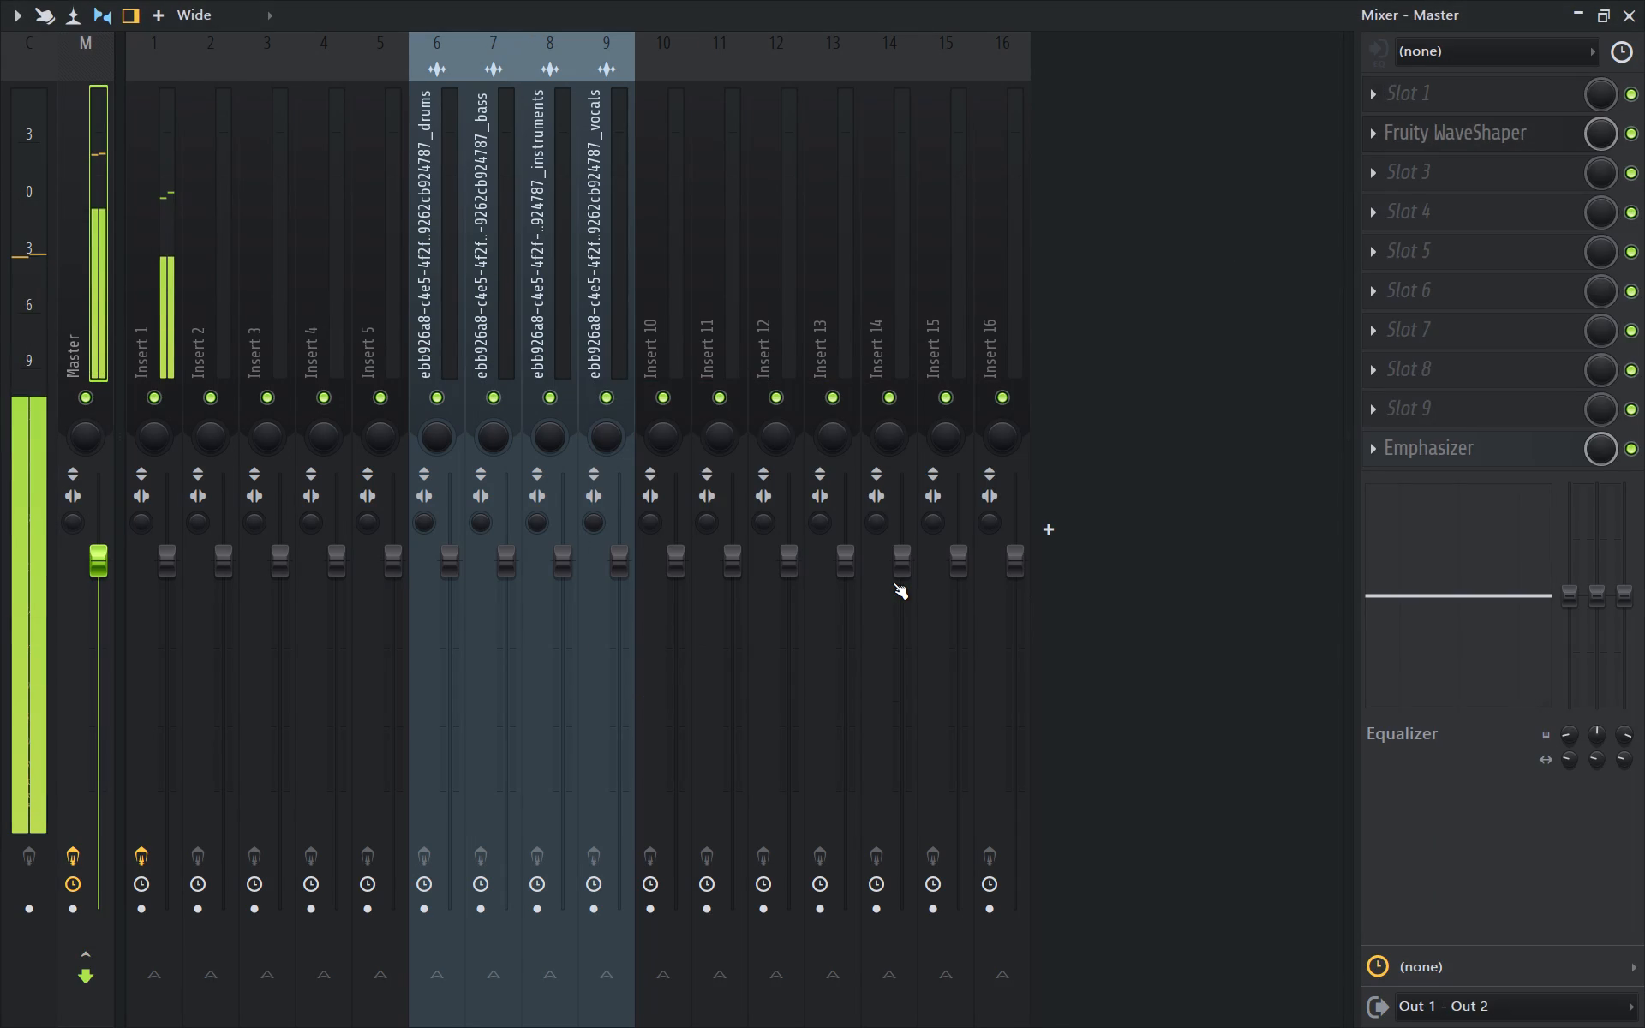
Try different 3x Osc bass notes over the playing track to find ones that match it.
key("r")
key("r")
key("r")
key("r")
key("x")
key("x")
key("x")
key("x")
key("n")
key("n")
key("n")
key("n")
key("n")
key("n")
key("n")
left_click(1628, 14)
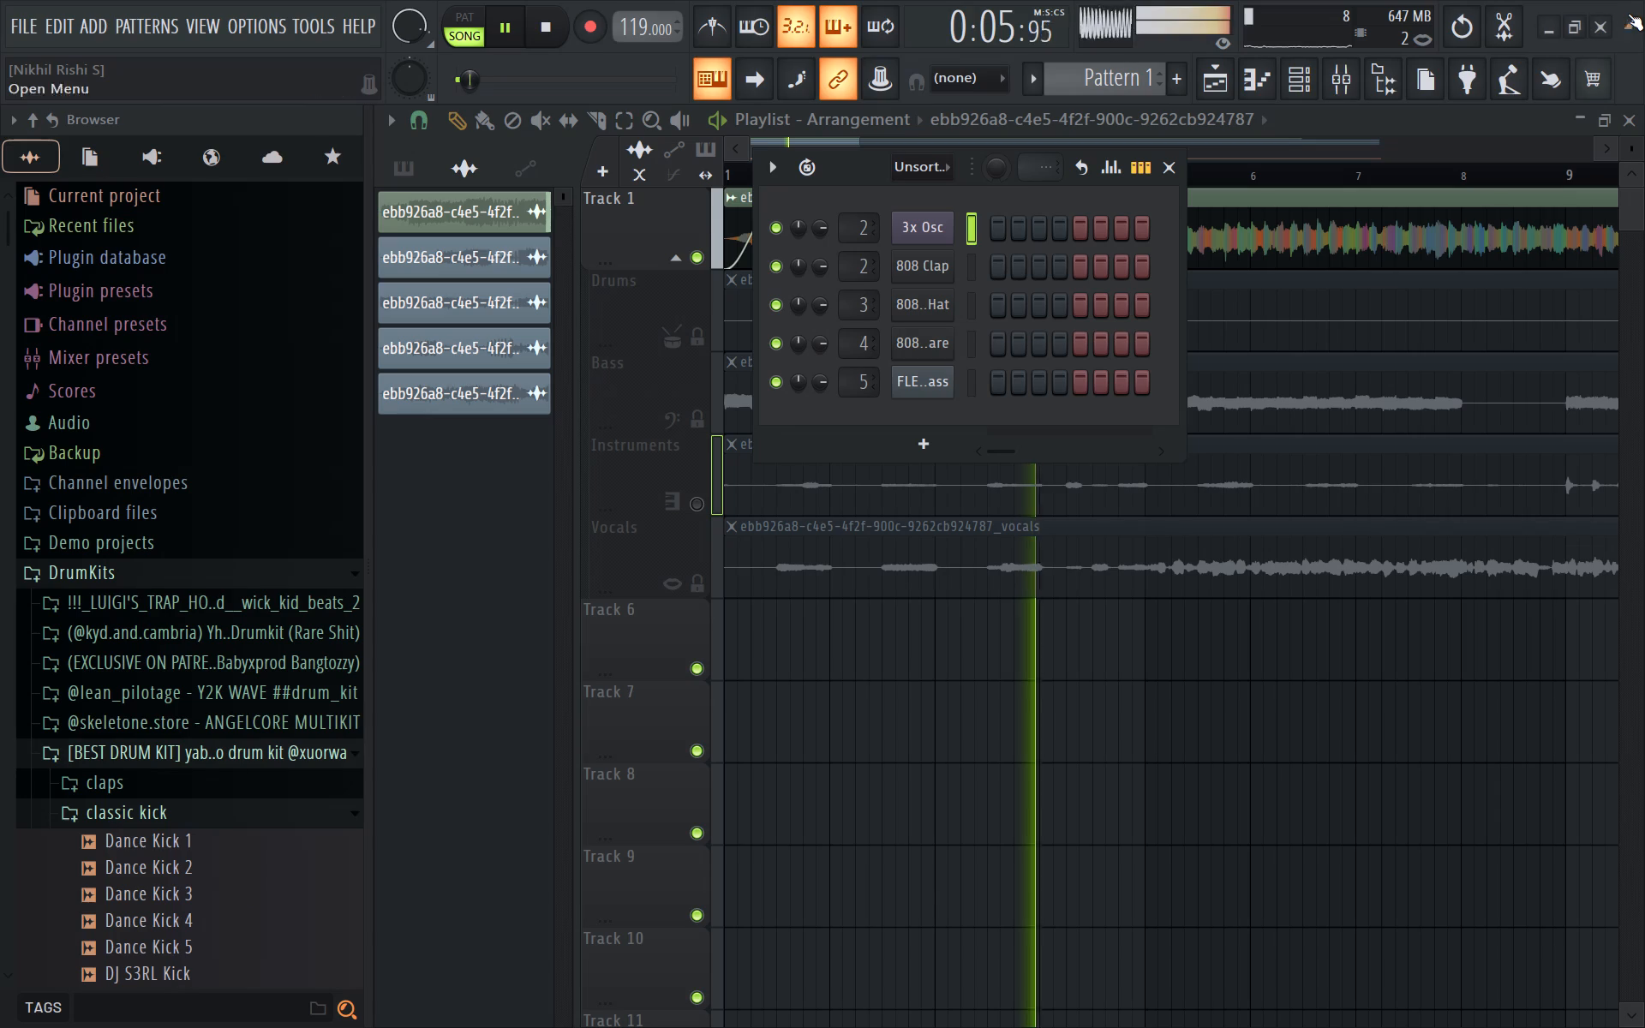
key("z")
key("z")
key("z")
key("z")
key("z")
key("z")
key("z")
key("x")
key("x")
key("x")
key("x")
key("x")
key("c")
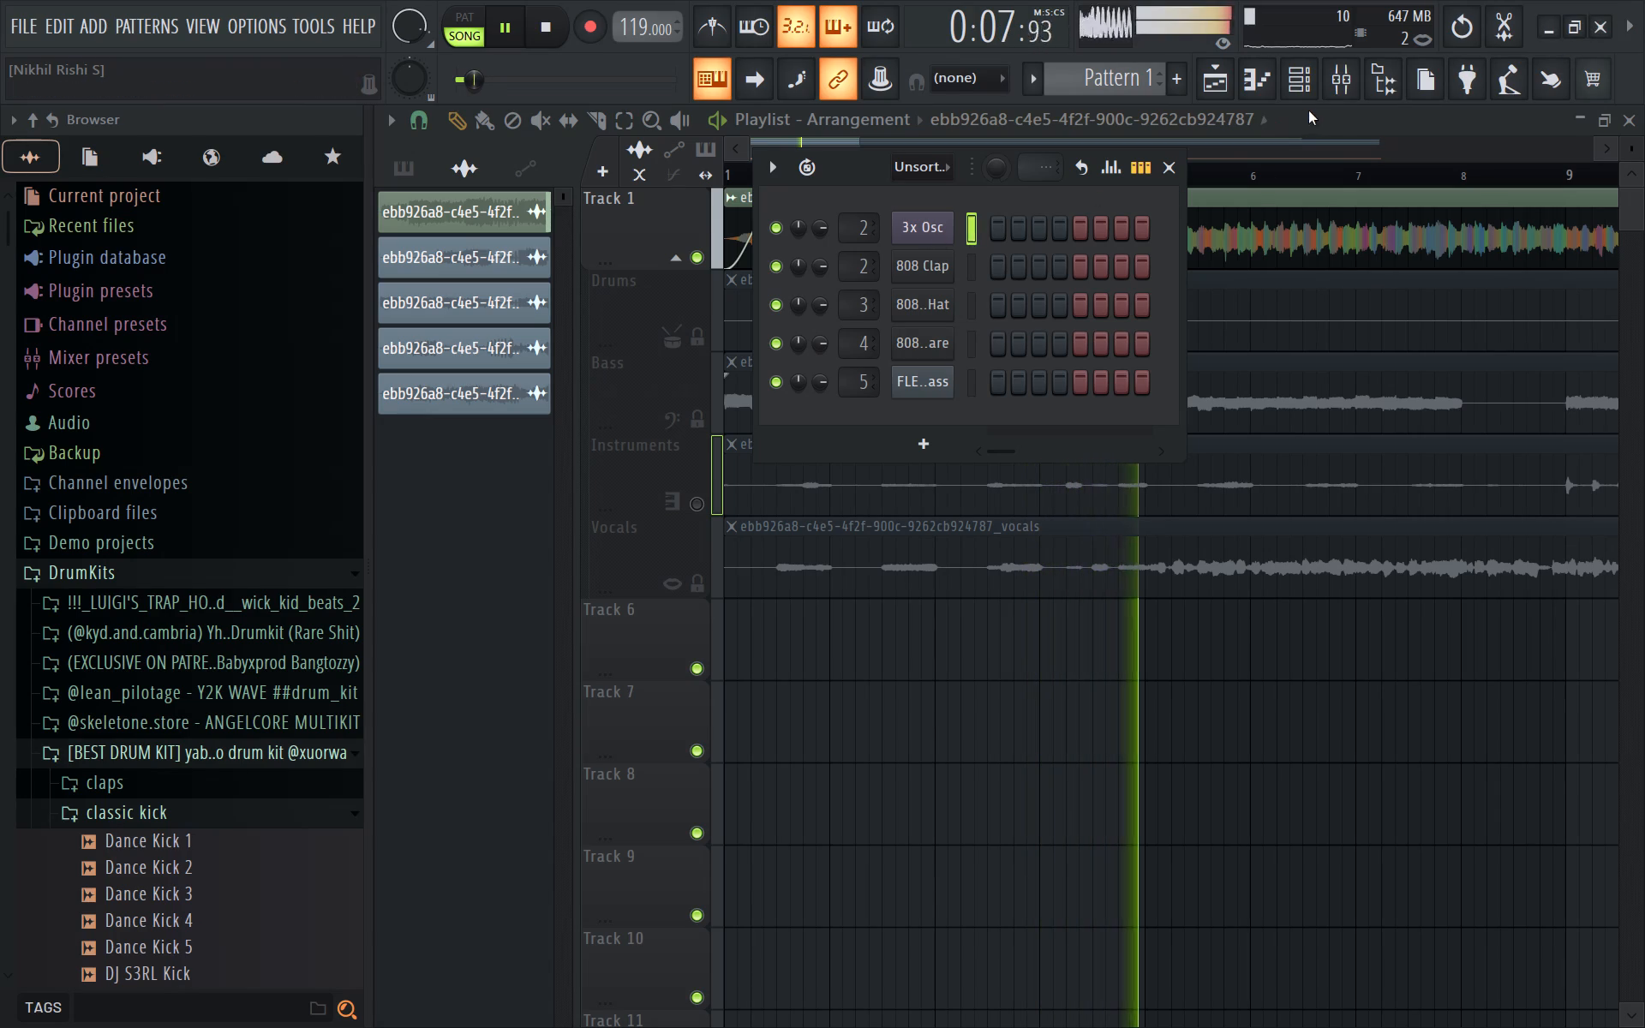
key("v")
key("v")
key("v")
key("v")
Play repeated 3x Osc notes while checking Insert 2 in the mixer, then replay the track from the start.
left_click(1337, 83)
key("z")
key("z")
key("z")
key("z")
key("z")
key("z")
key("z")
key("z")
key("x")
key("x")
key("x")
key("x")
key("x")
key("x")
key("x")
key("x")
left_click(218, 254)
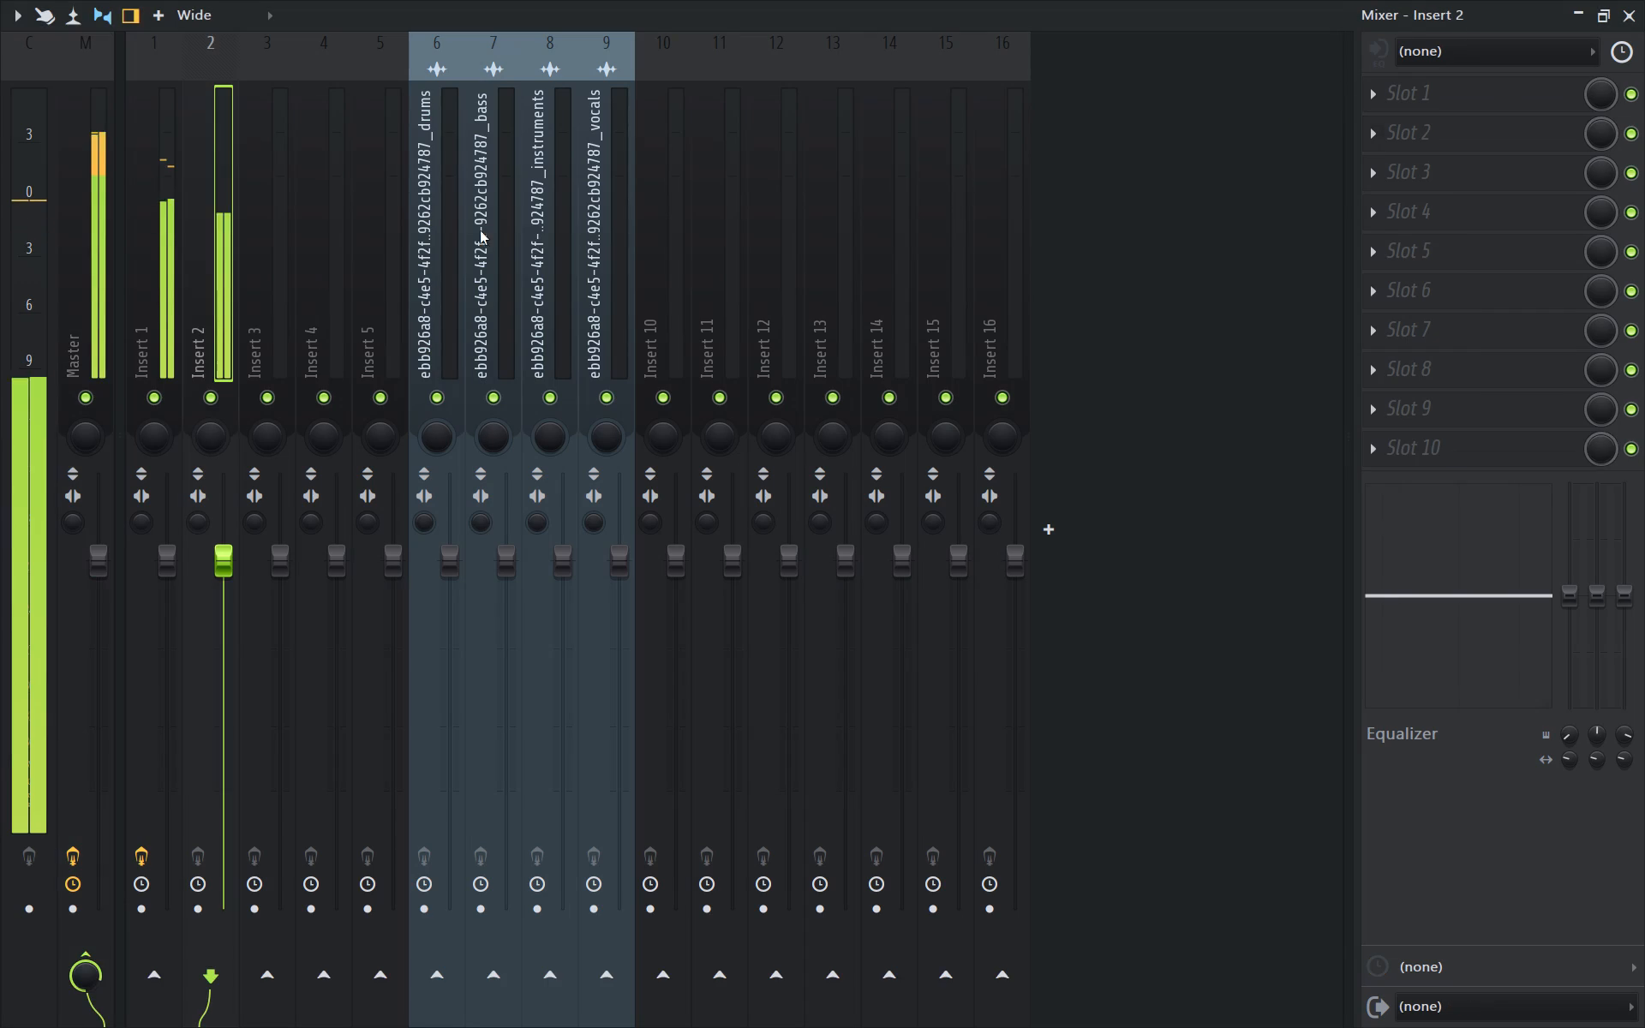
key("z")
key("z")
key("z")
key("z")
key("z")
key("z")
key("z")
key("z")
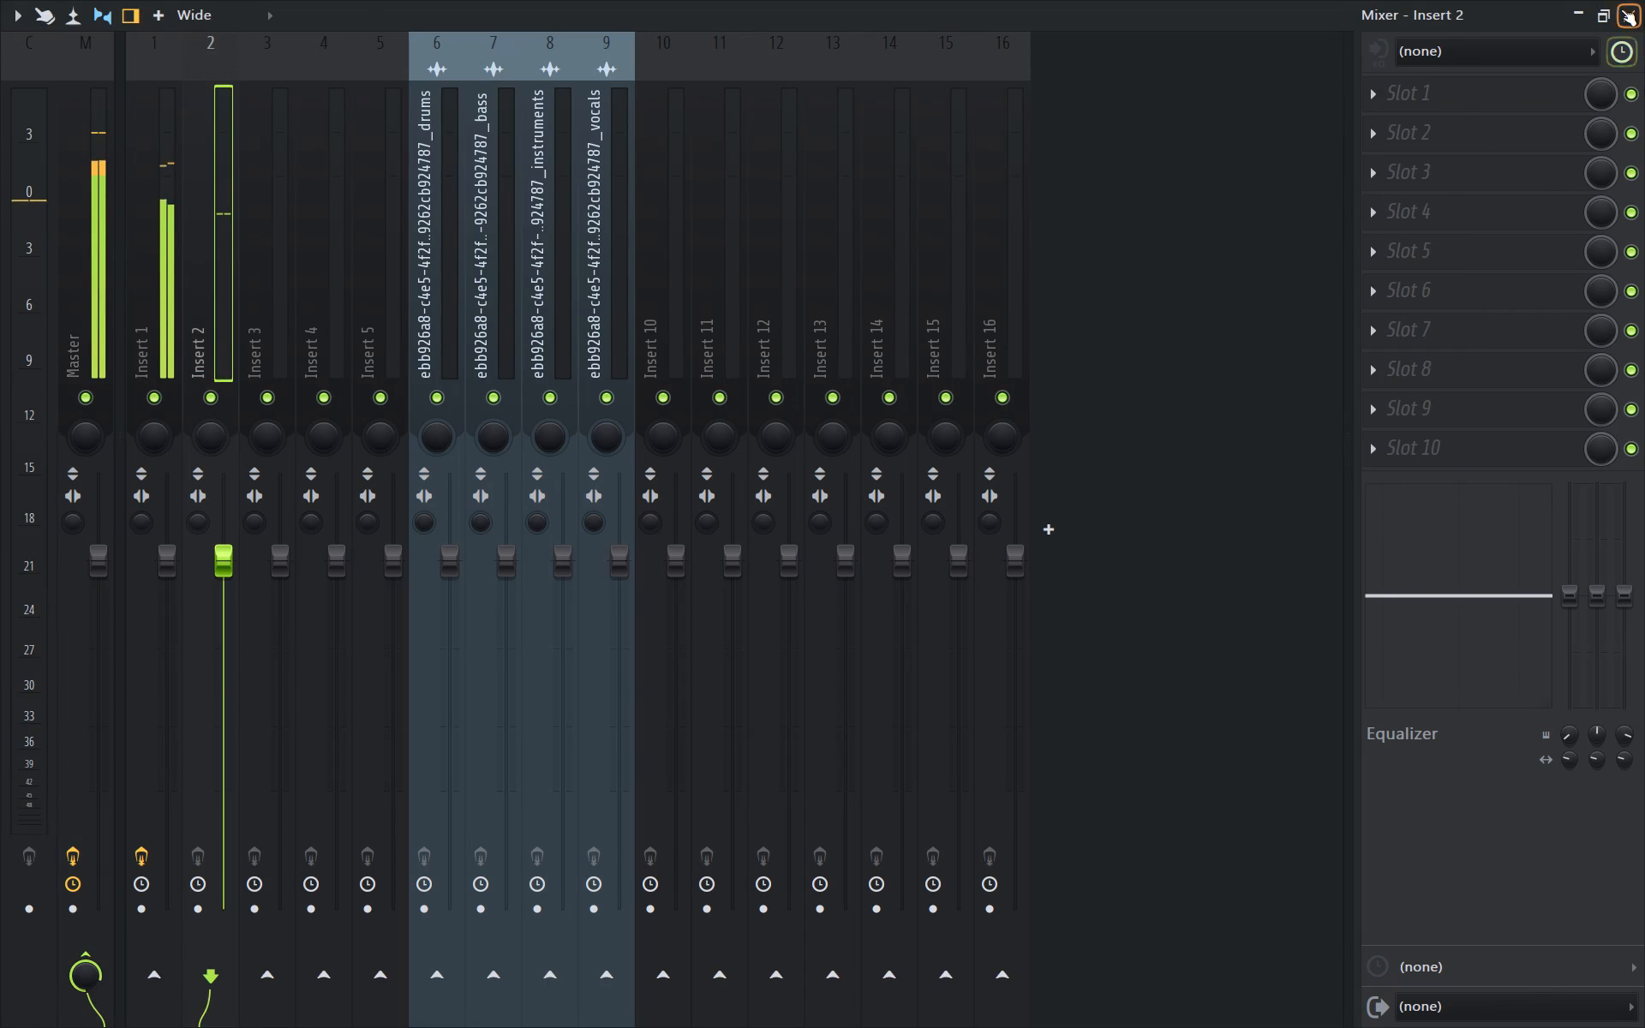
left_click(1621, 9)
key("space")
key("space")
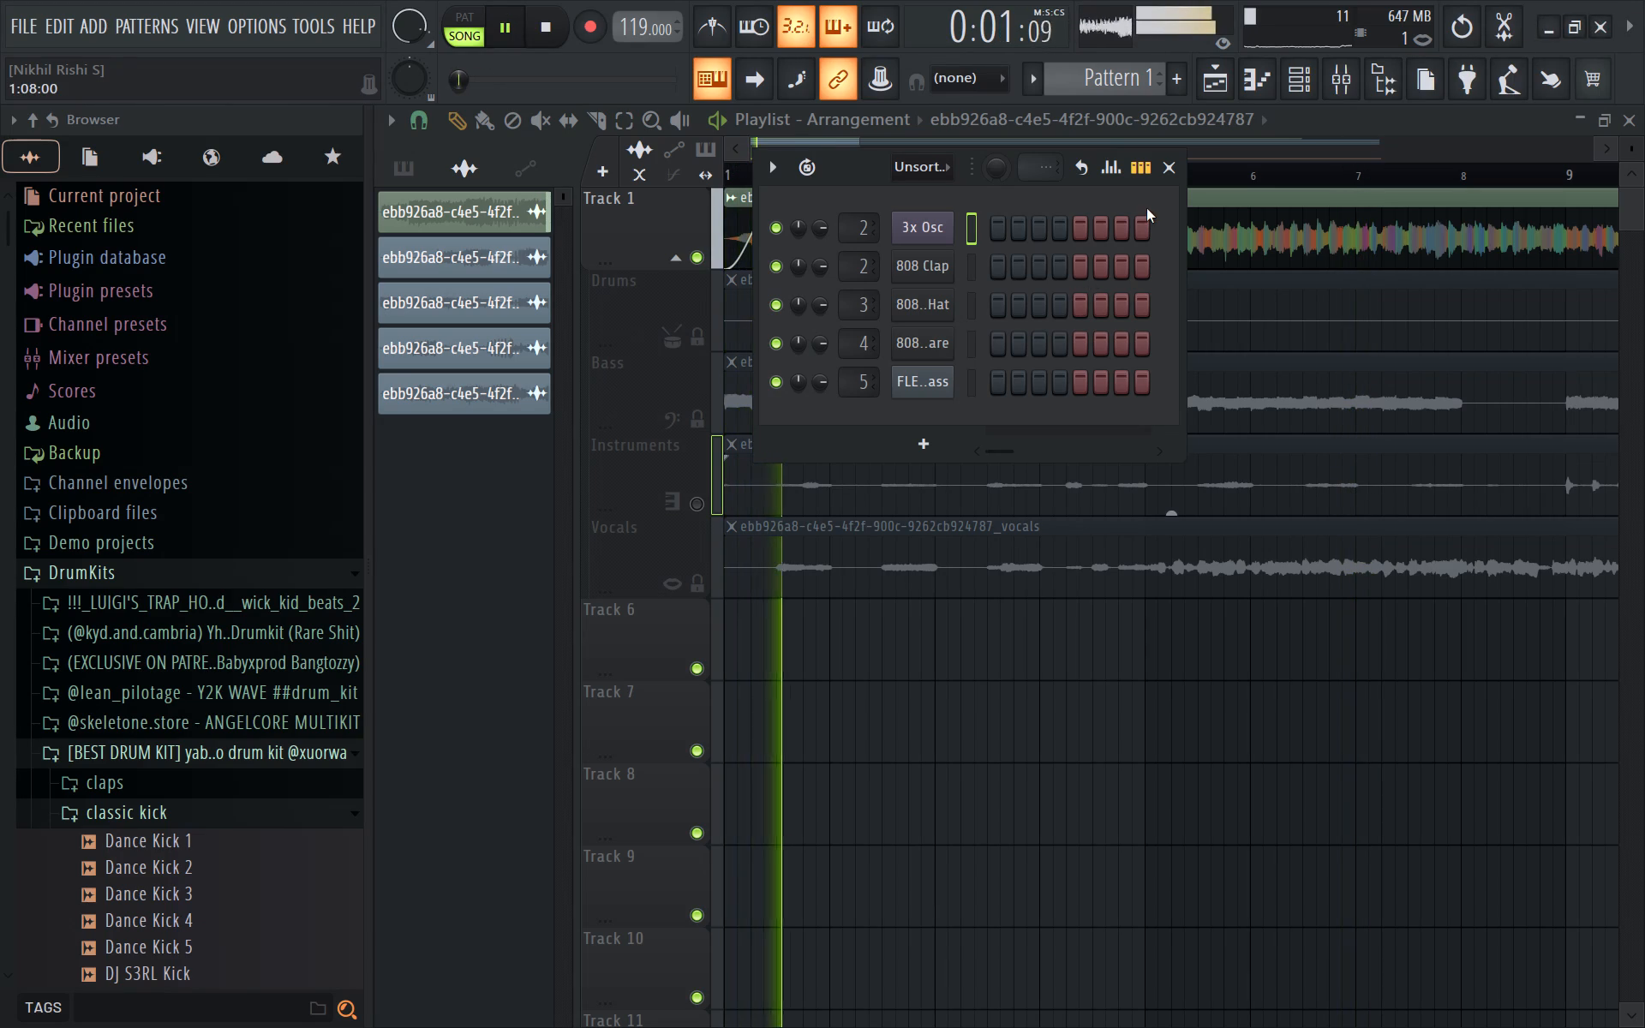
key("space")
left_click(1182, 164)
left_click(1173, 169)
Open the sample settings of Track 1's clip to check its time stretching, and replay the clip's opening.
double_click(1181, 192)
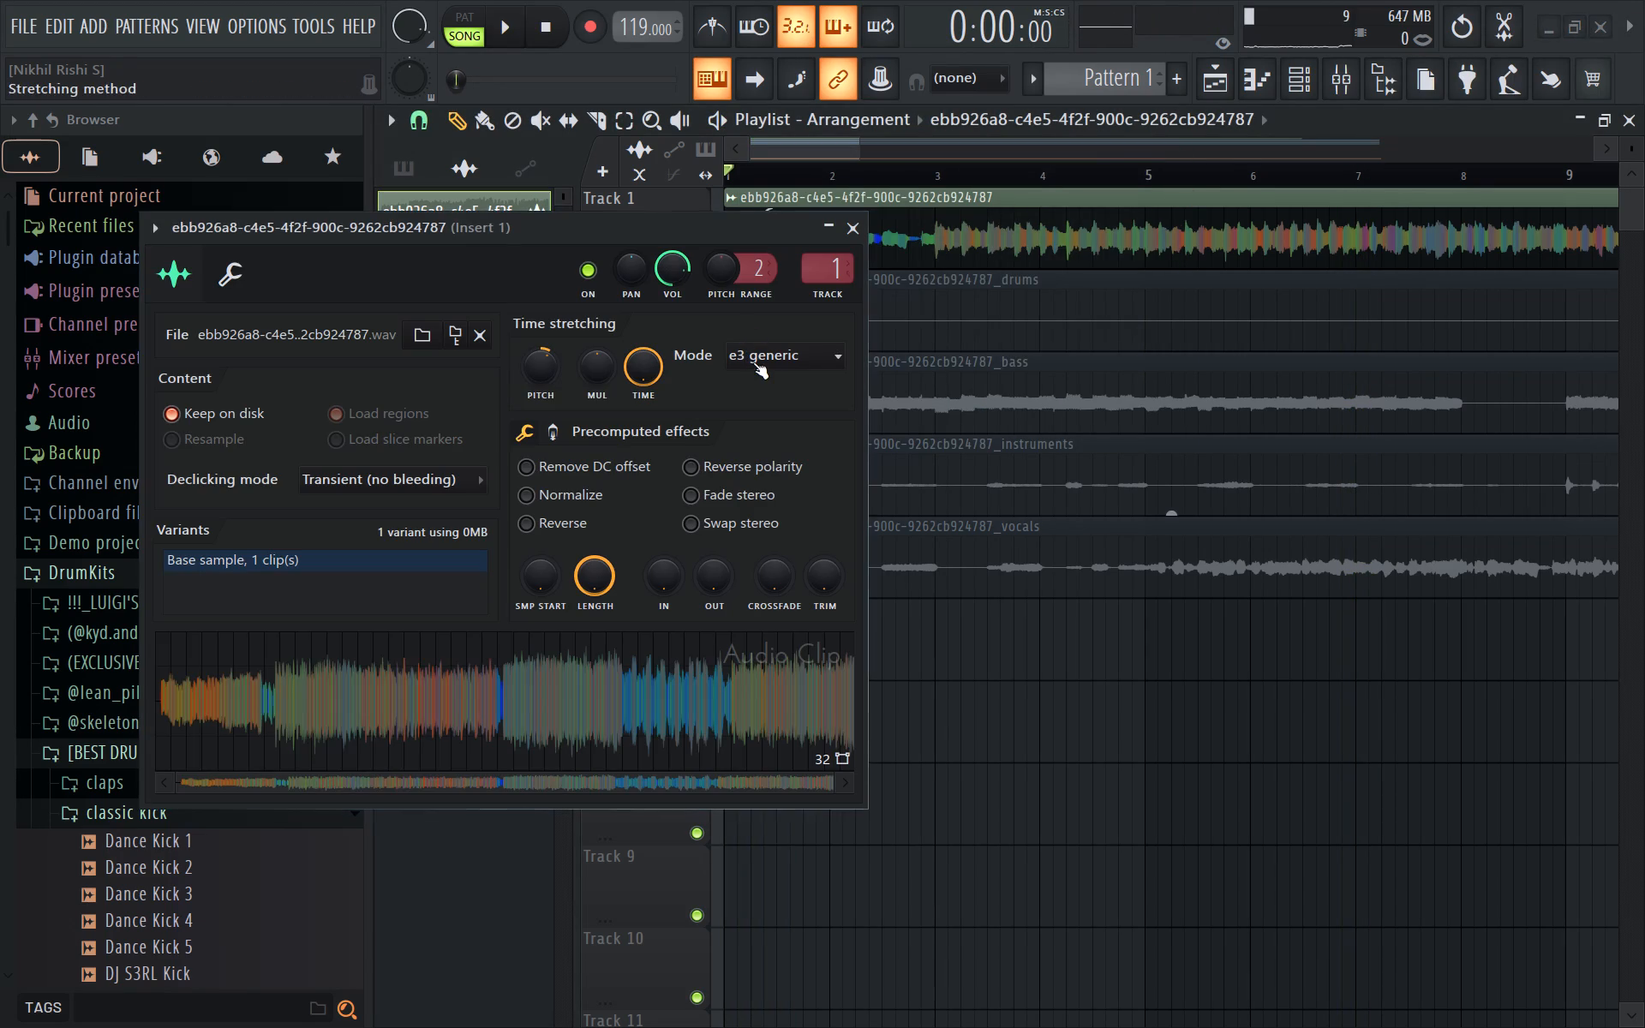
key("space")
key("space")
key("space")
left_click(856, 222)
key("space")
key("space")
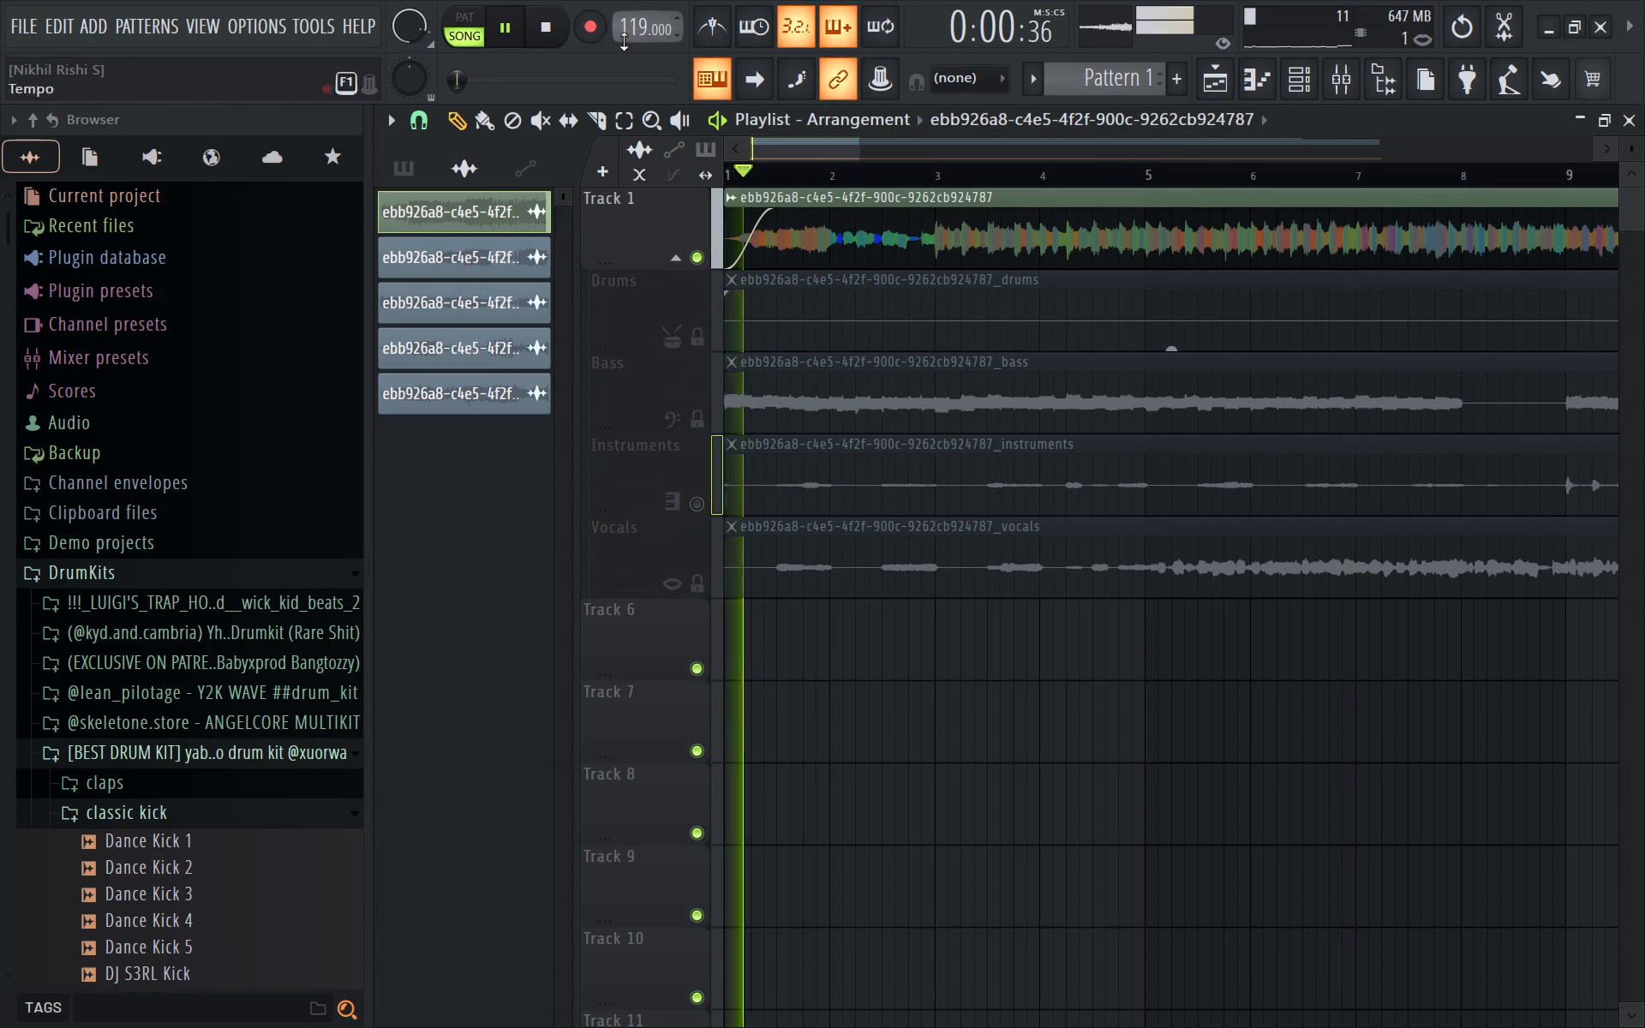
key("space")
key("space")
key("space")
Raise the time-stretching pitch of Track 1's clip and play the result from the start.
double_click(798, 189)
key("space")
key("space")
left_click_drag(532, 369, 537, 366)
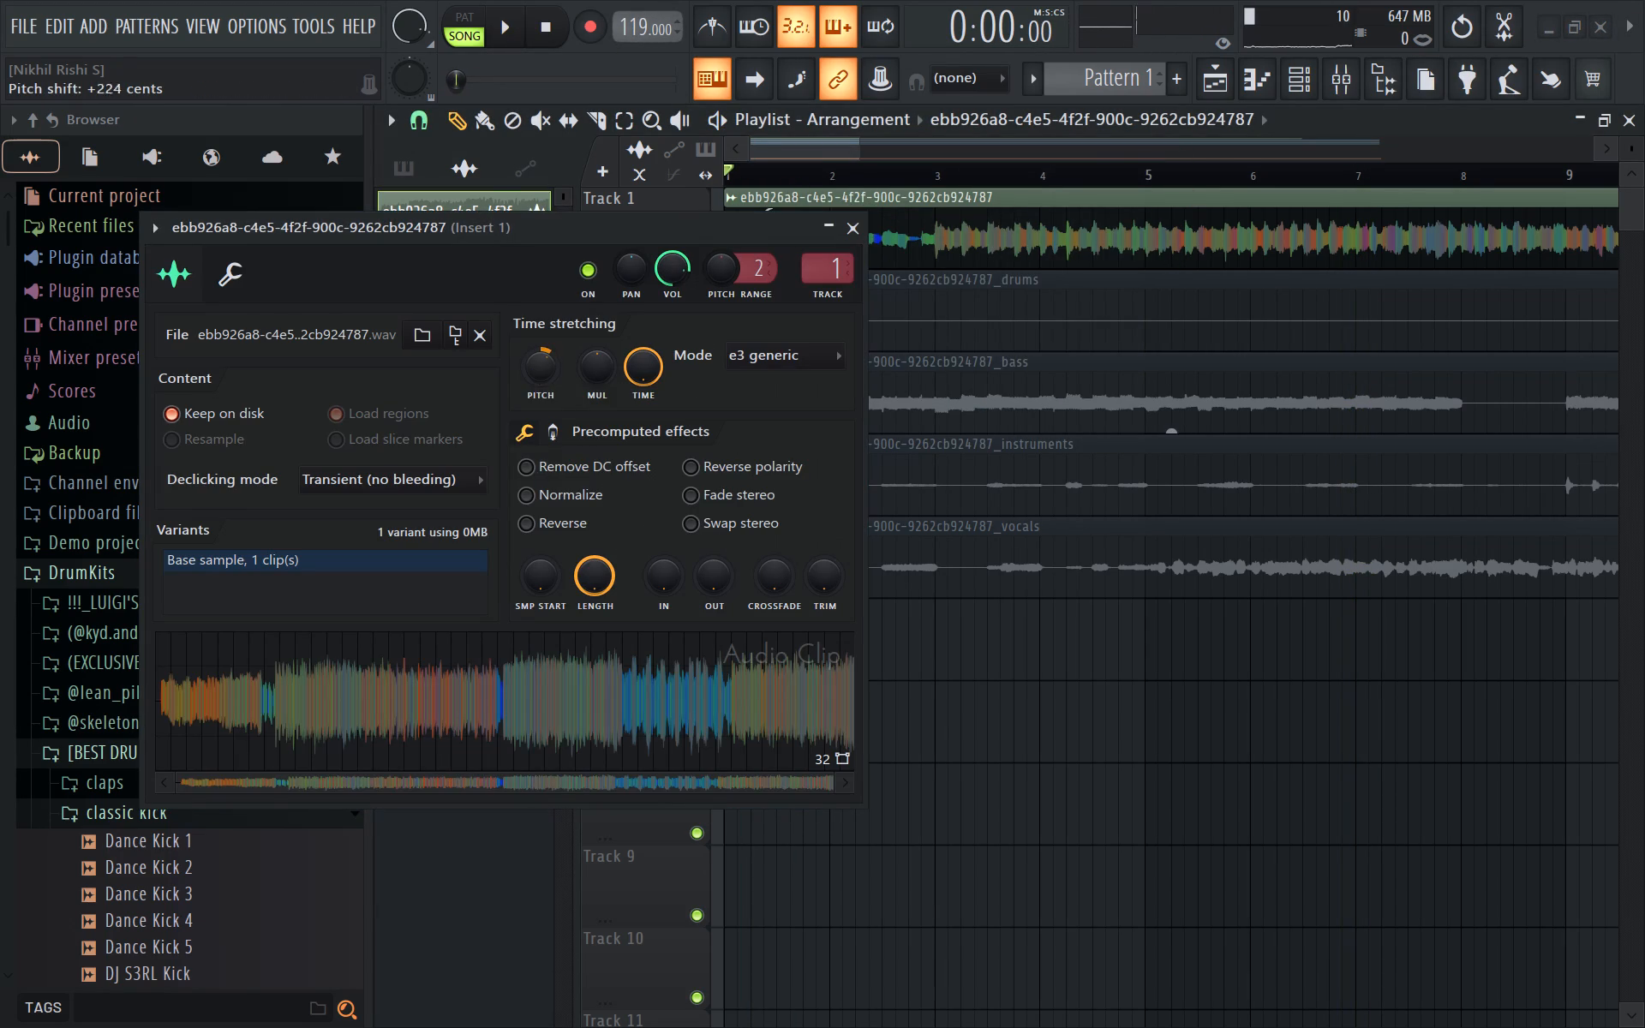
left_click_drag(537, 366, 583, 306)
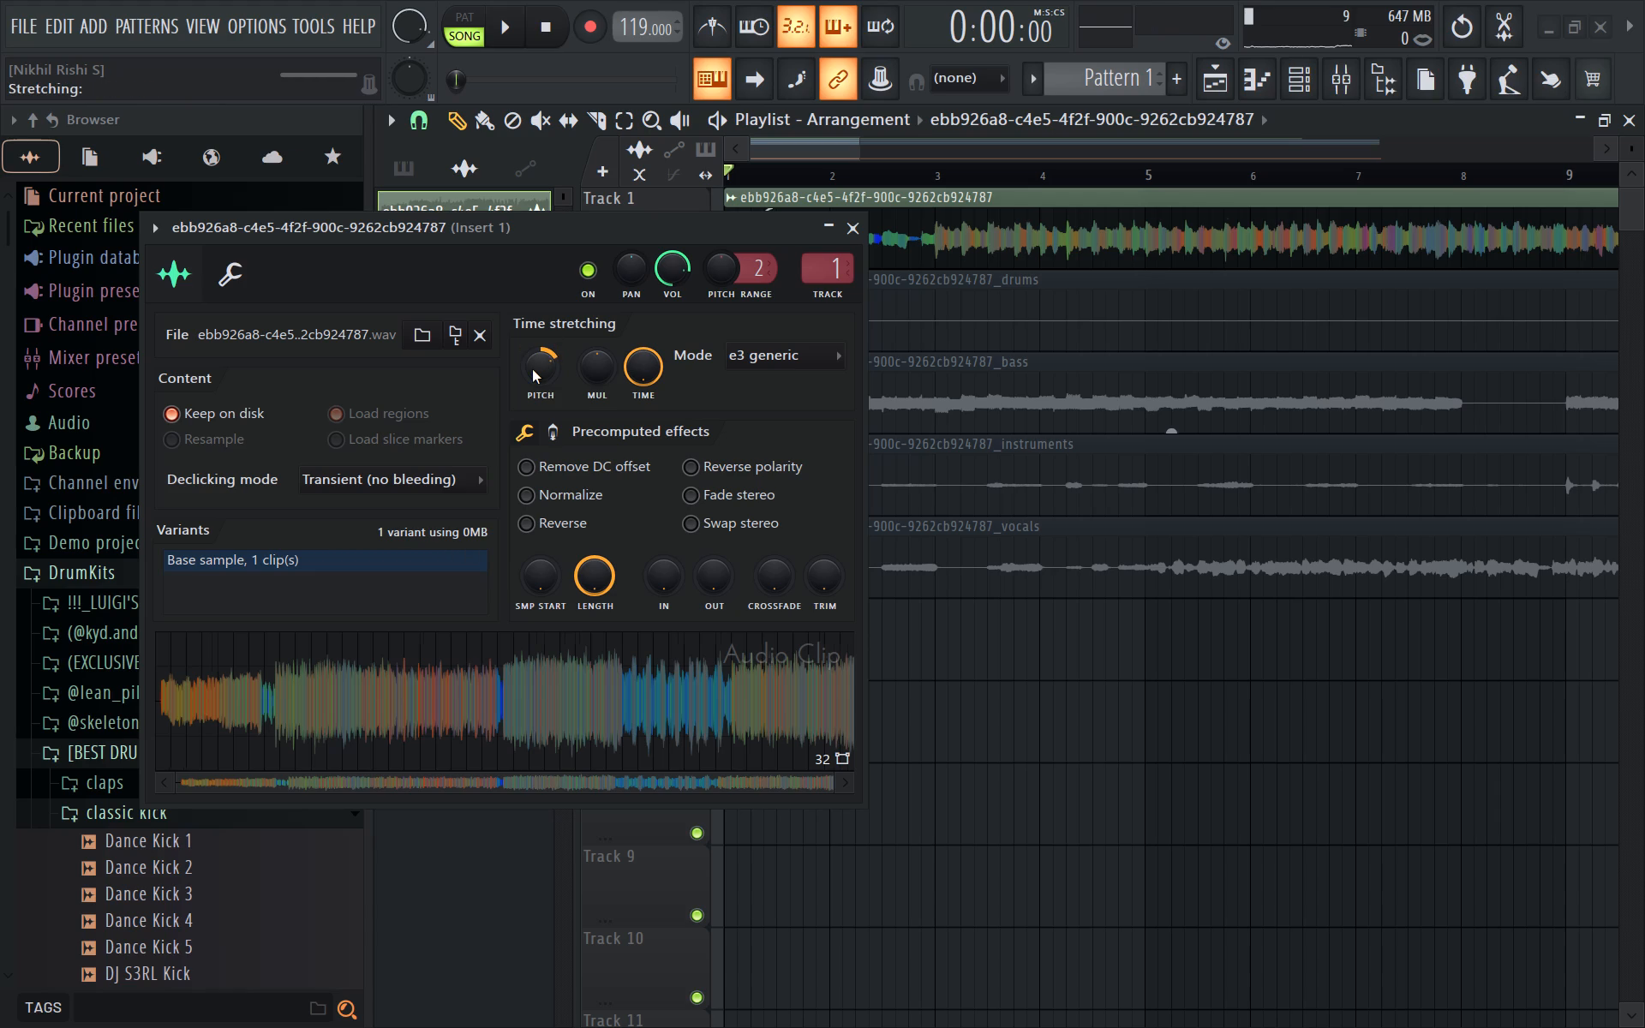
key("space")
left_click(851, 235)
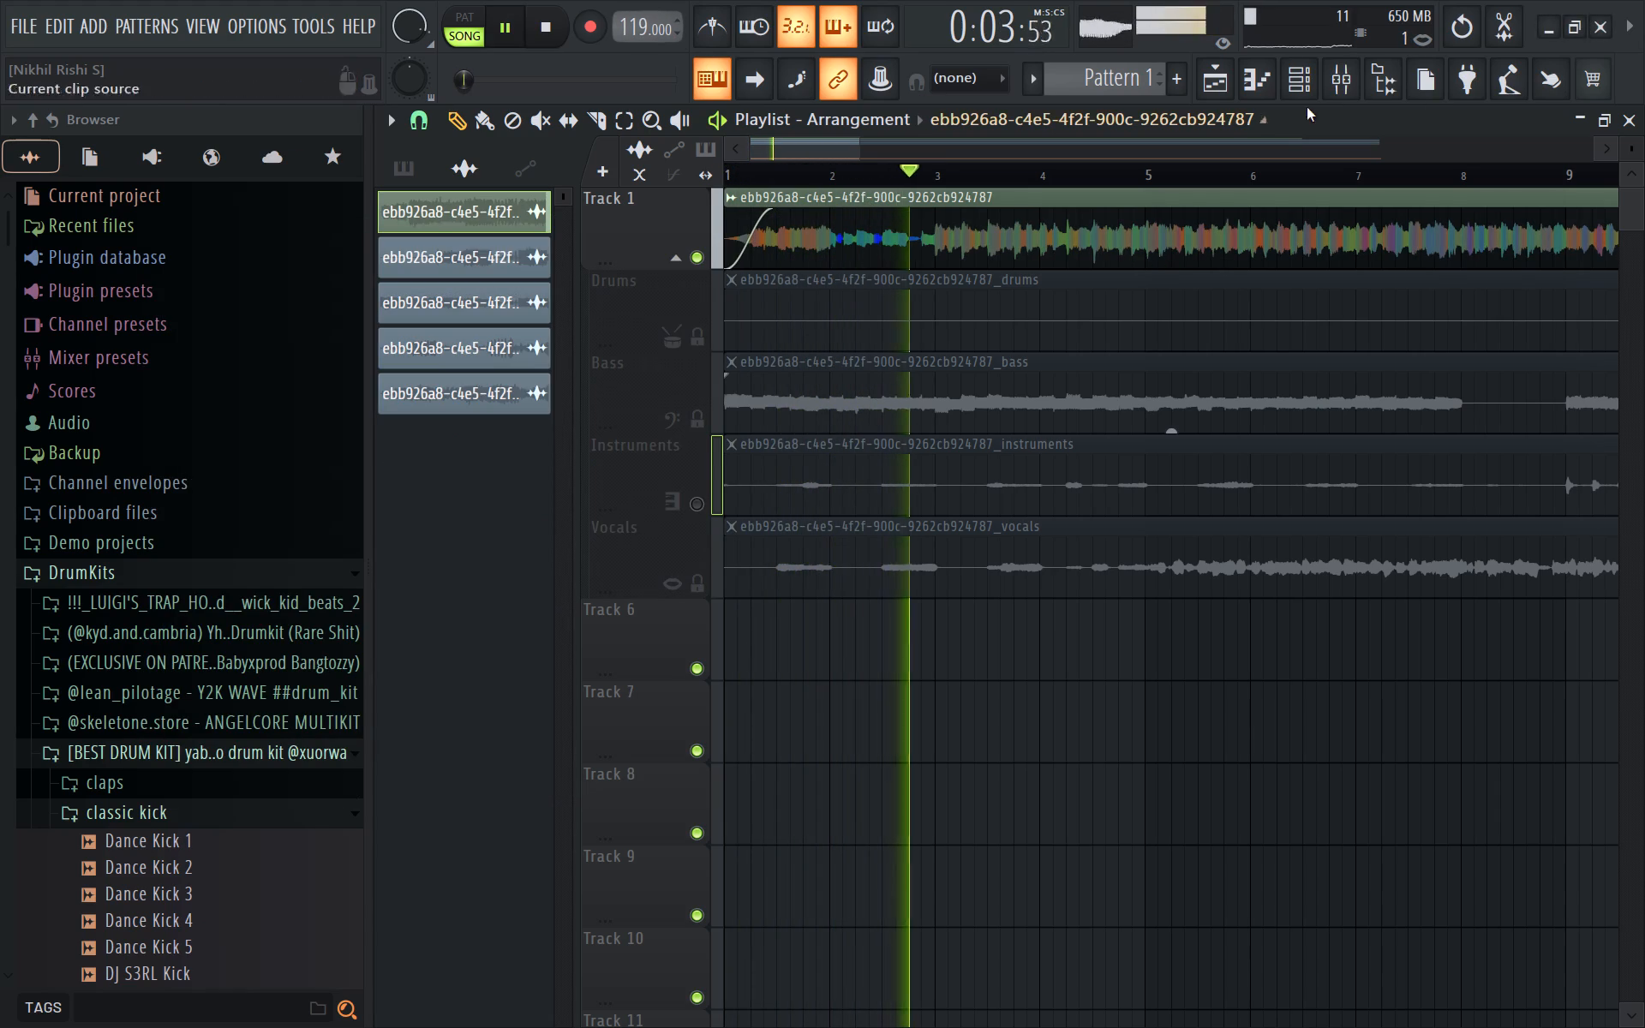
Restart the track, show the unsorted channels in the channel rack and open the 3x Osc synth.
key("c")
key("c")
key("c")
key("c")
key("space")
key("space")
left_click(1305, 74)
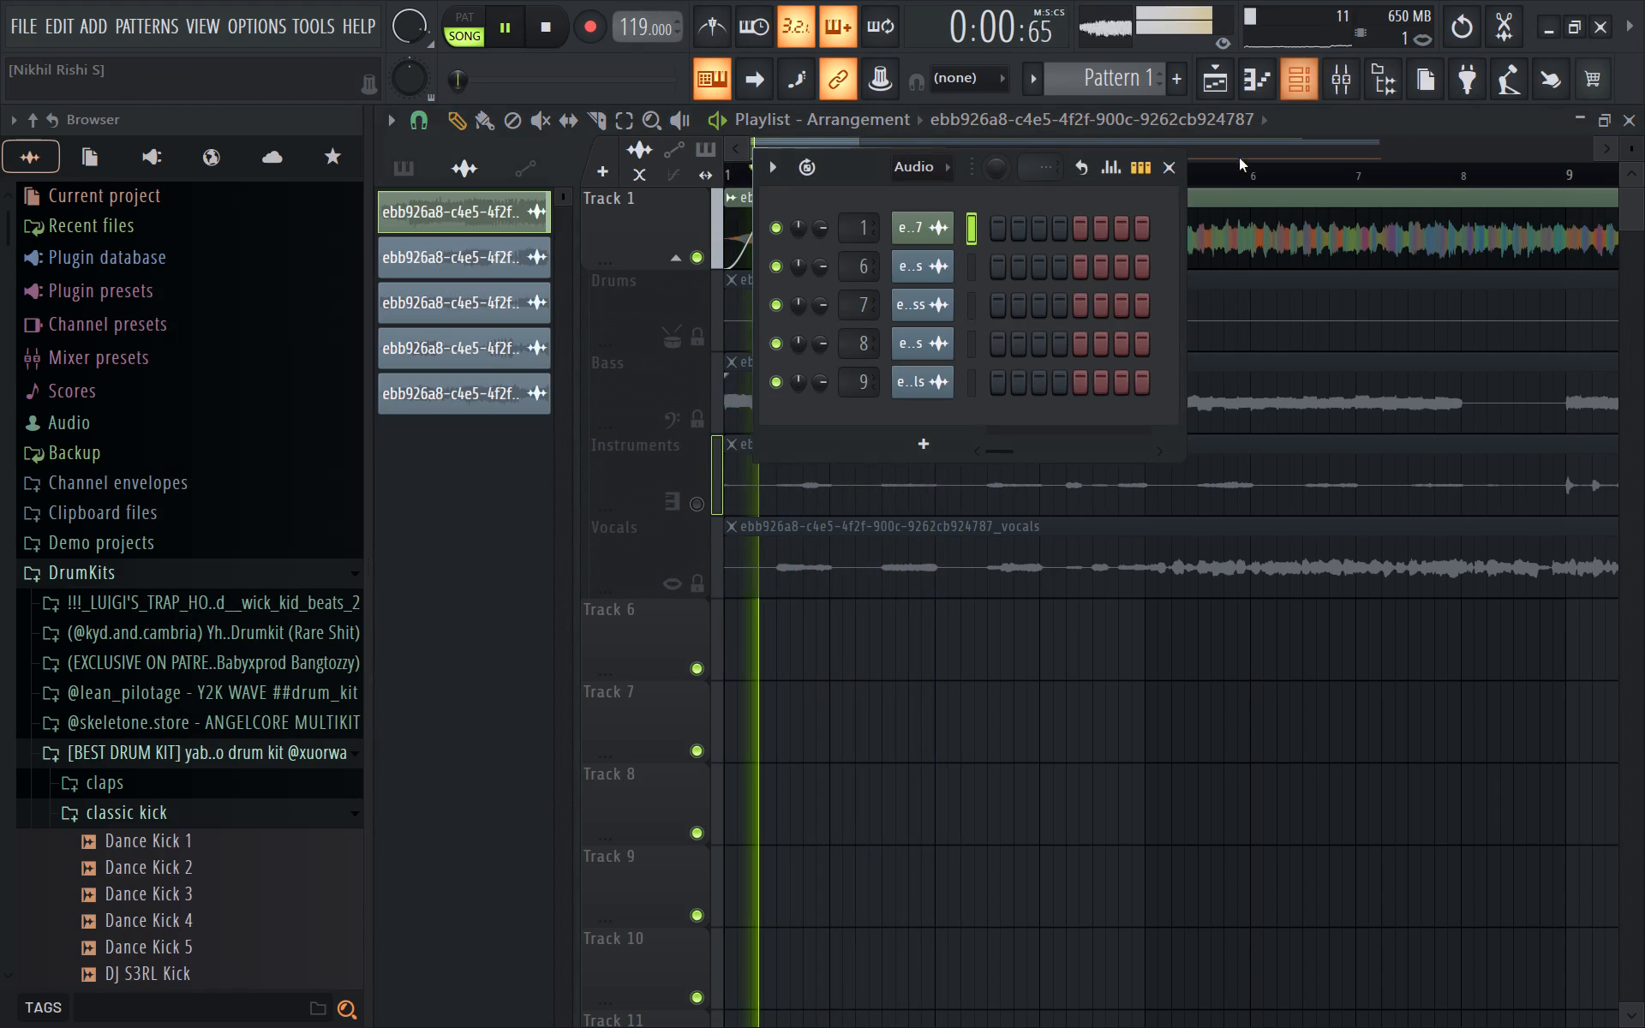
left_click(921, 172)
left_click(919, 259)
left_click(936, 233)
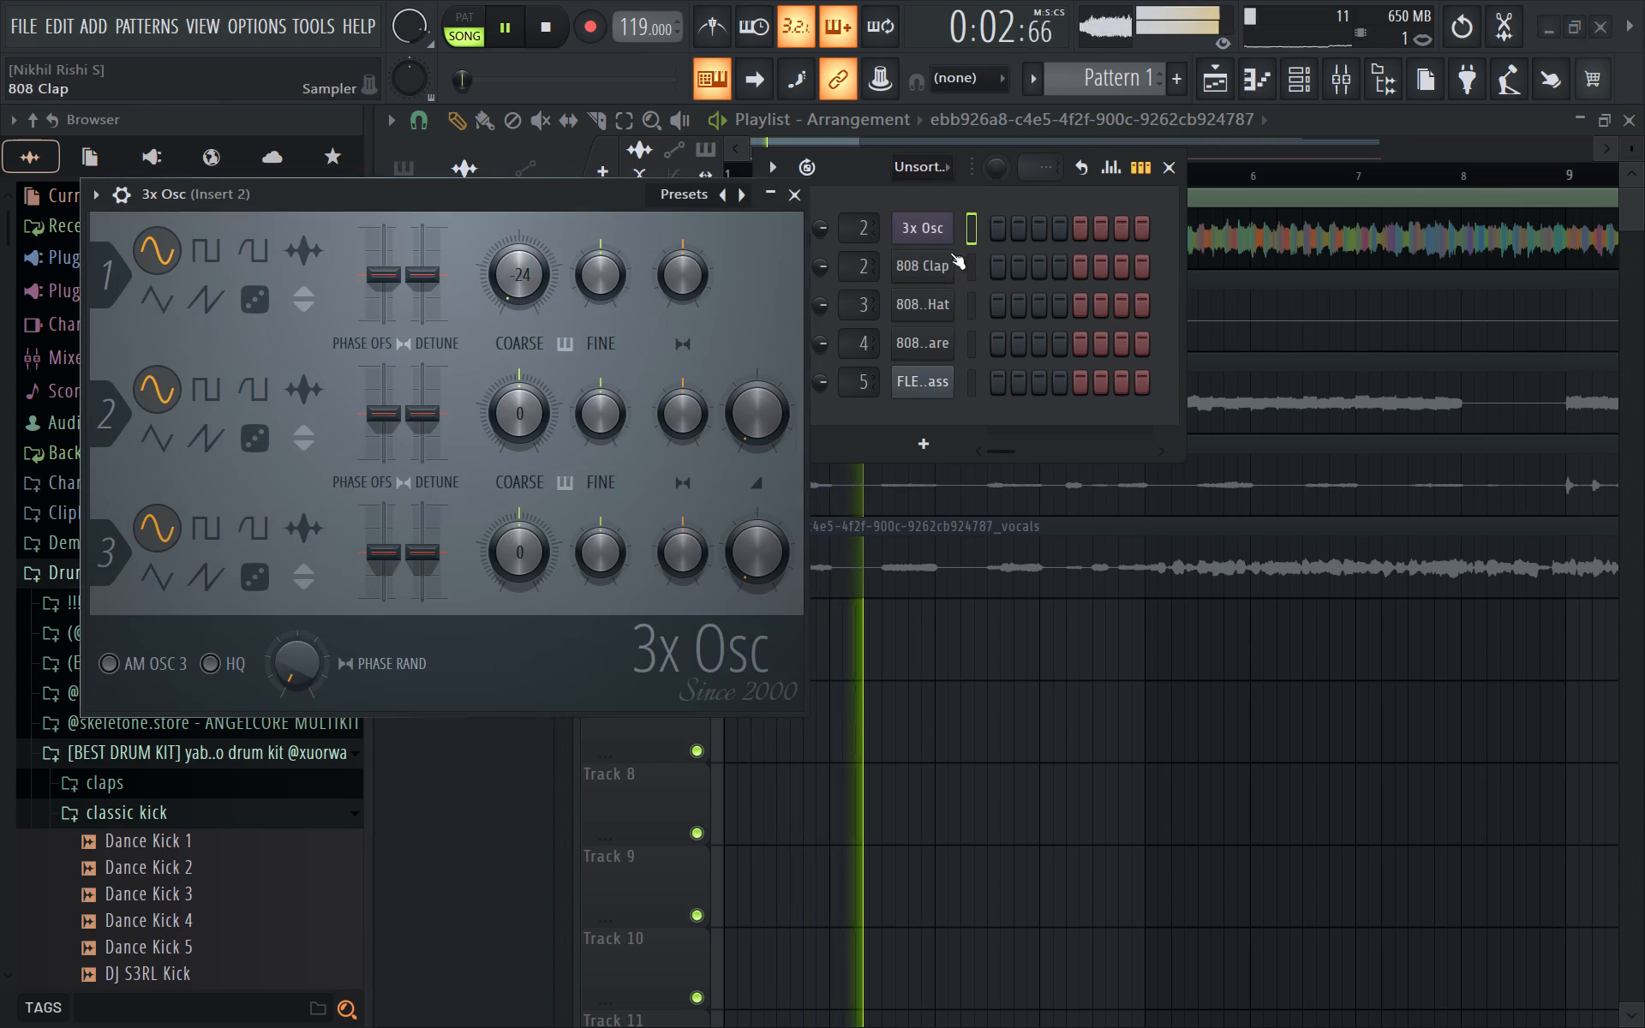
Try 3x Osc bass notes including G4, E4 and F4 over the playing track to find matching pitches.
left_click(594, 200)
type("xx")
key("b")
key("b")
key("b")
key("b")
key("b")
key("b")
key("b")
key("b")
key("b")
key("b")
key("b")
key("b")
key("b")
key("b")
key("b")
key("b")
key("b")
key("f")
key("f")
key("f")
key("f")
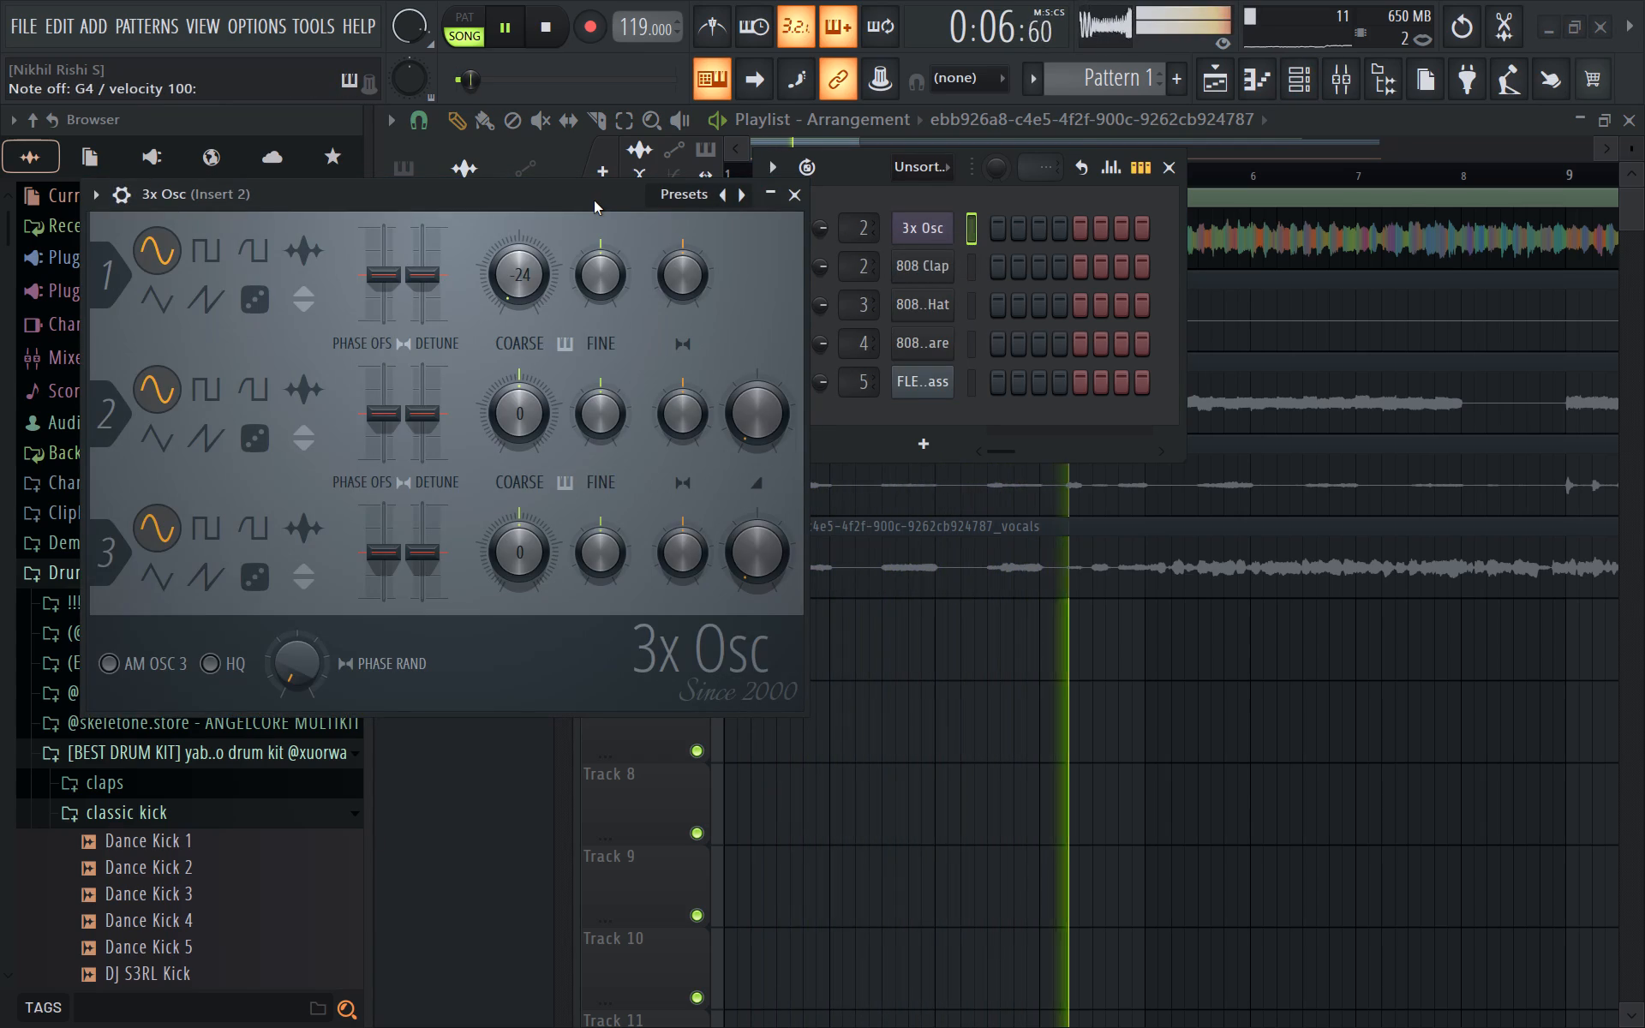
type("bgc")
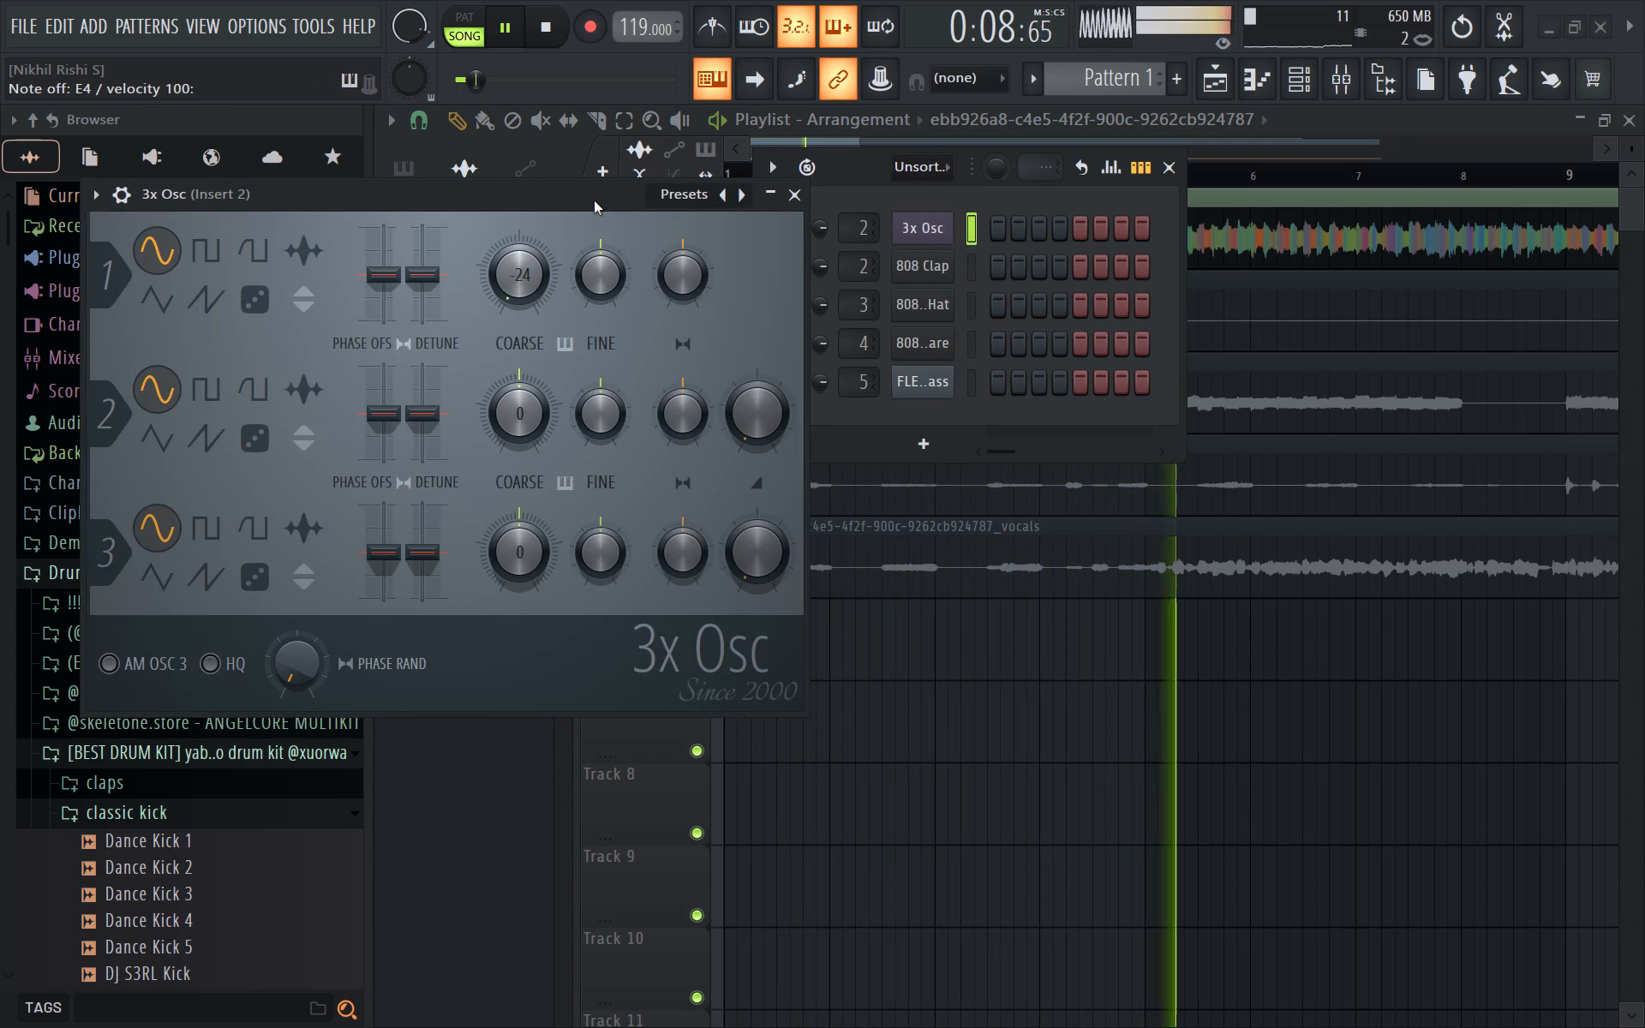
key("c")
key("c")
key("c")
key("c")
key("c")
key("z")
key("z")
key("z")
key("z")
key("z")
key("z")
key("z")
key("z")
key("z")
key("z")
key("z")
key("z")
key("z")
key("z")
key("z")
key("c")
key("c")
key("c")
key("c")
key("c")
key("c")
key("c")
key("c")
key("c")
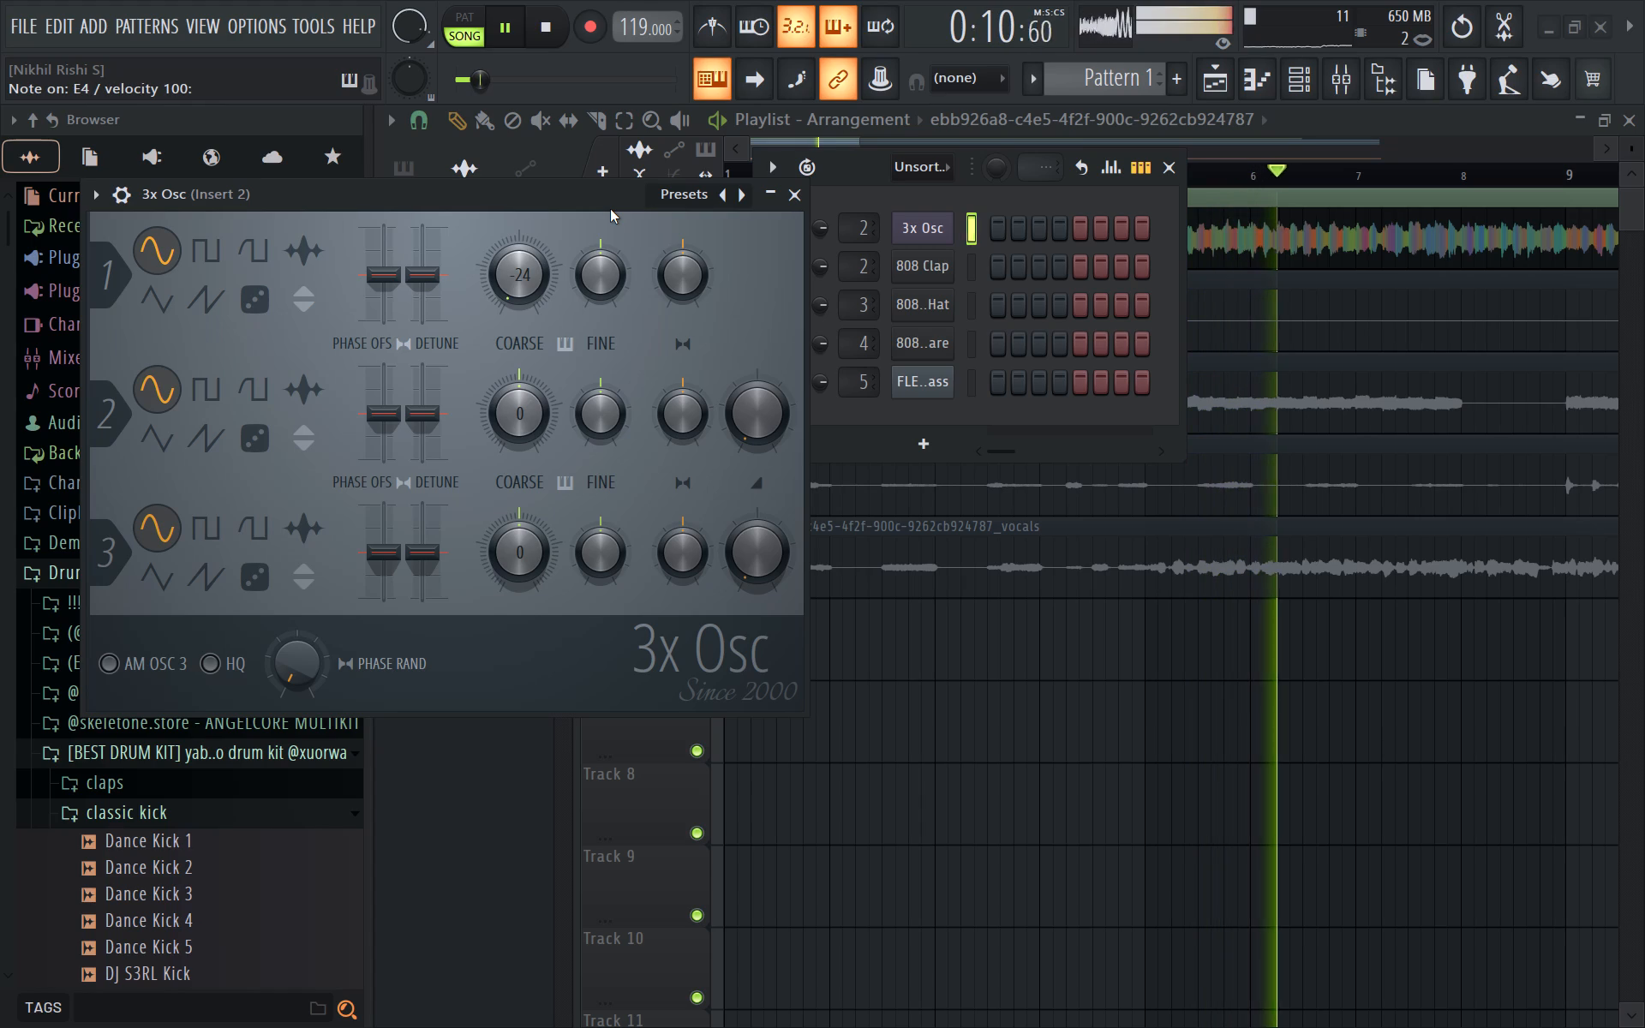
key("v")
key("v")
key("v")
key("v")
key("v")
key("v")
key("v")
key("v")
key("v")
key("v")
key("v")
key("v")
key("v")
key("v")
key("v")
key("v")
key("v")
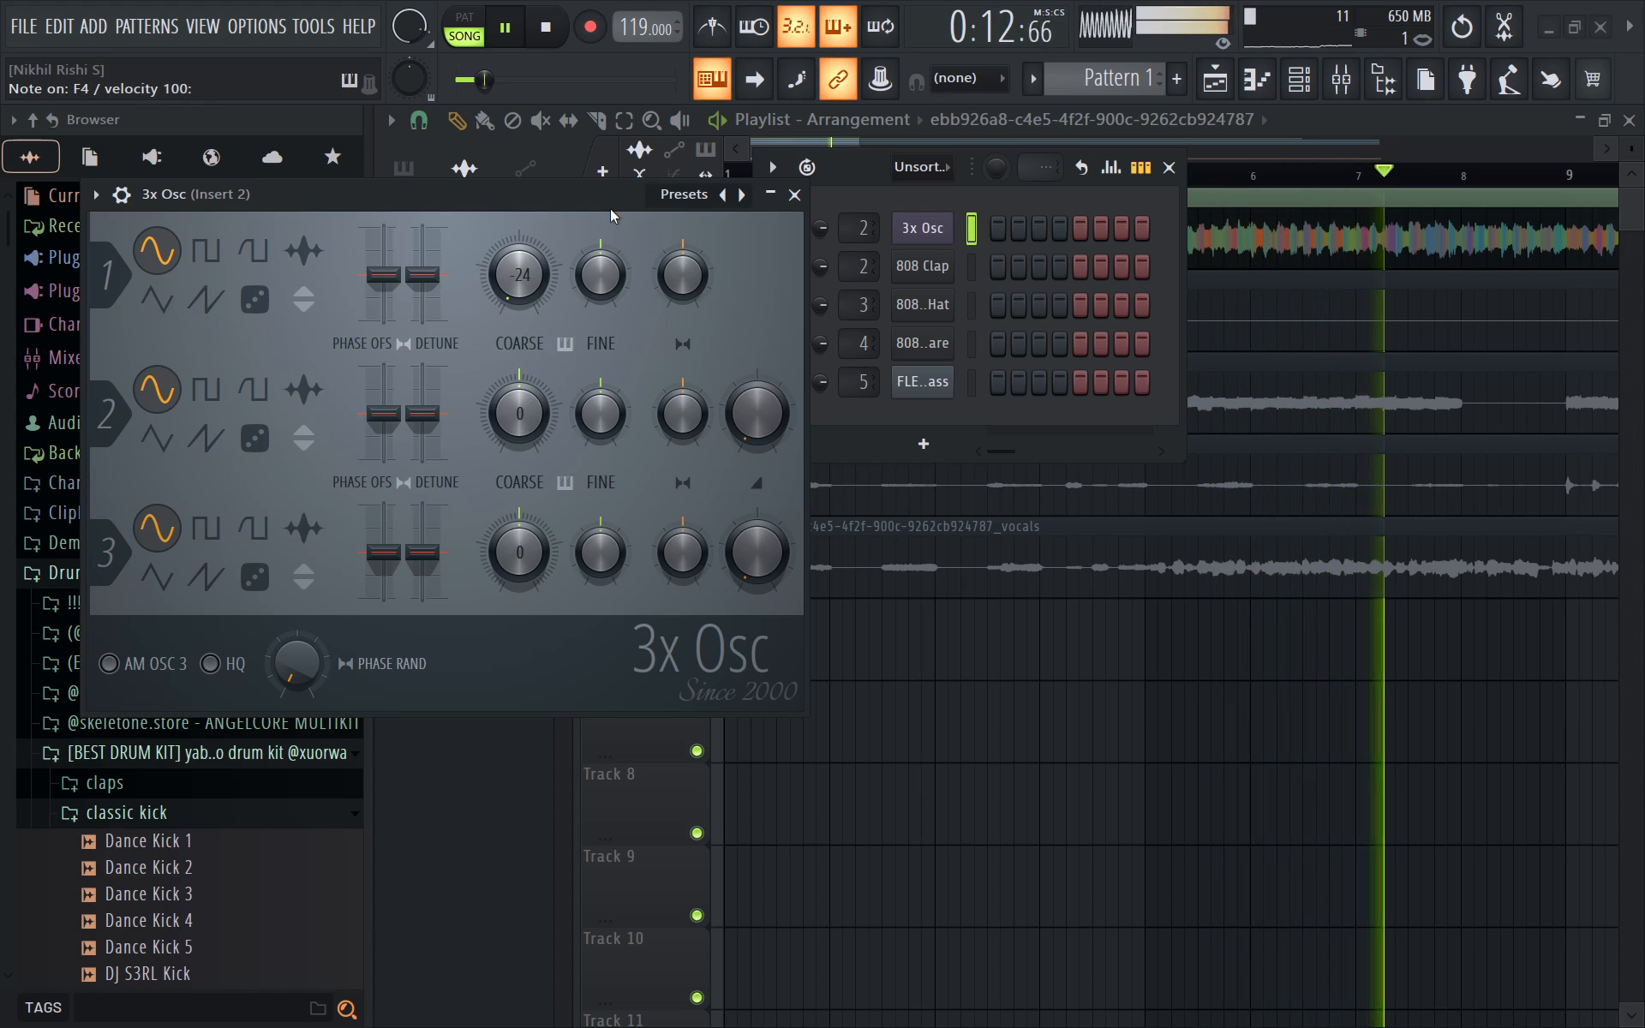
type("bd")
type("bdx")
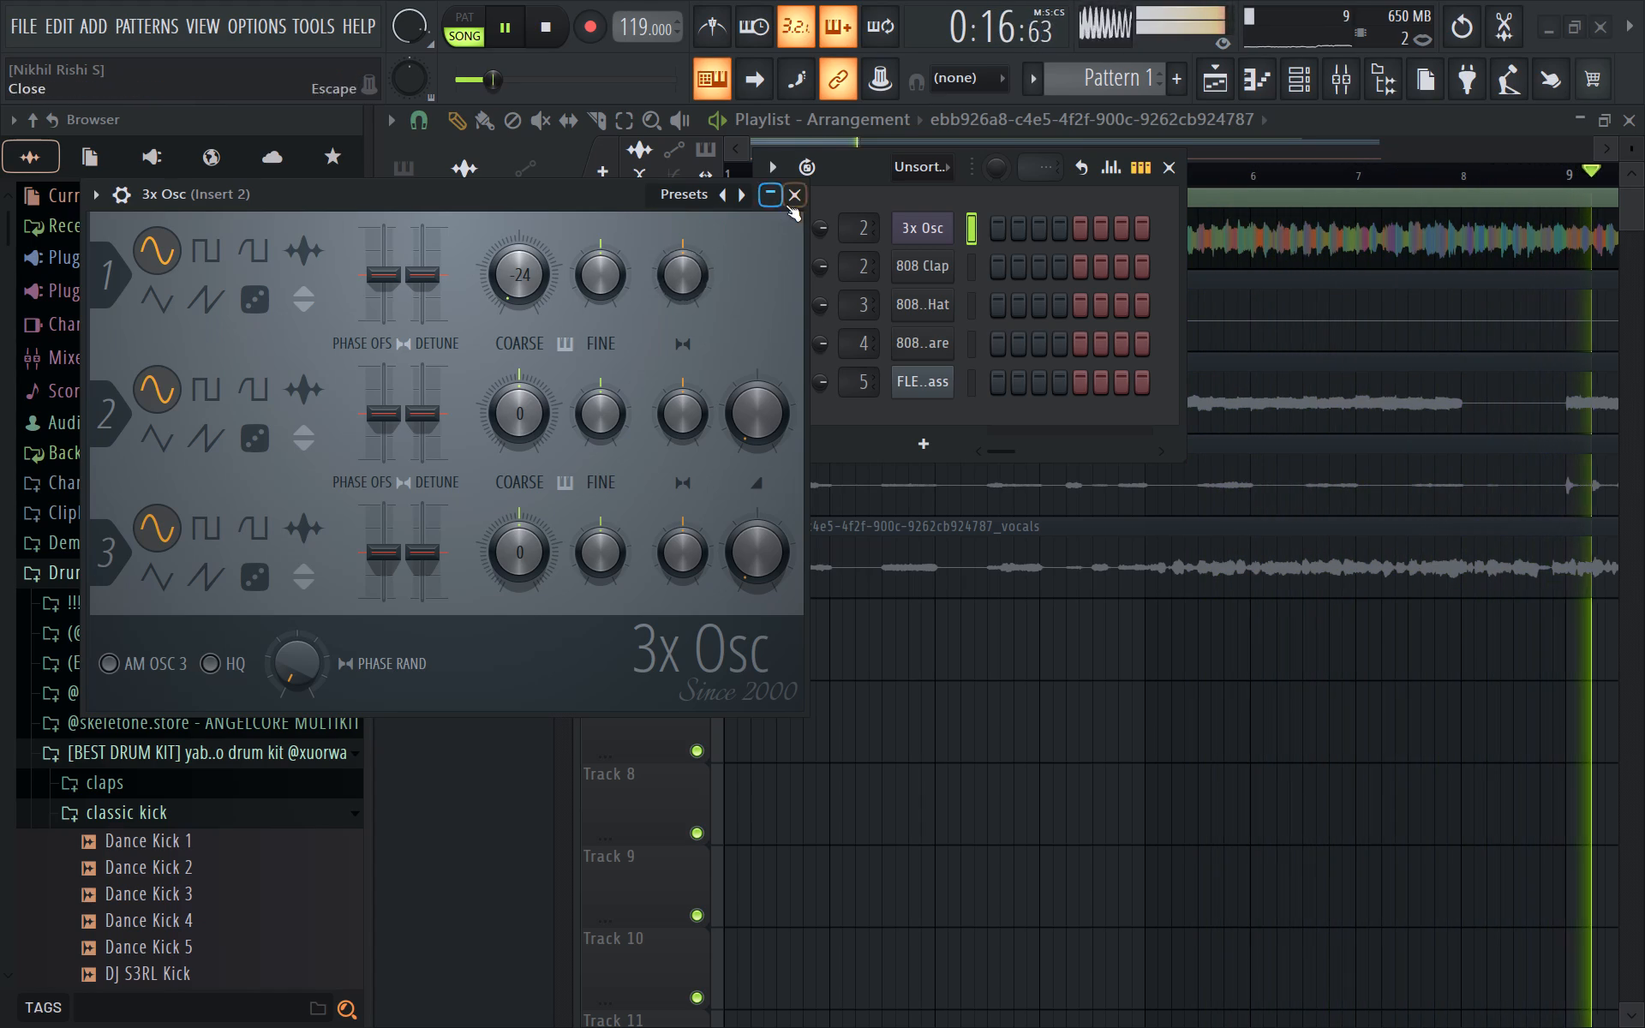
left_click(793, 203)
key("x")
key("x")
key("x")
key("x")
key("x")
Check the 3x Osc channel's piano roll for Pattern 1 while restarting the track, and return to the playlist.
right_click(924, 240)
left_click(985, 227)
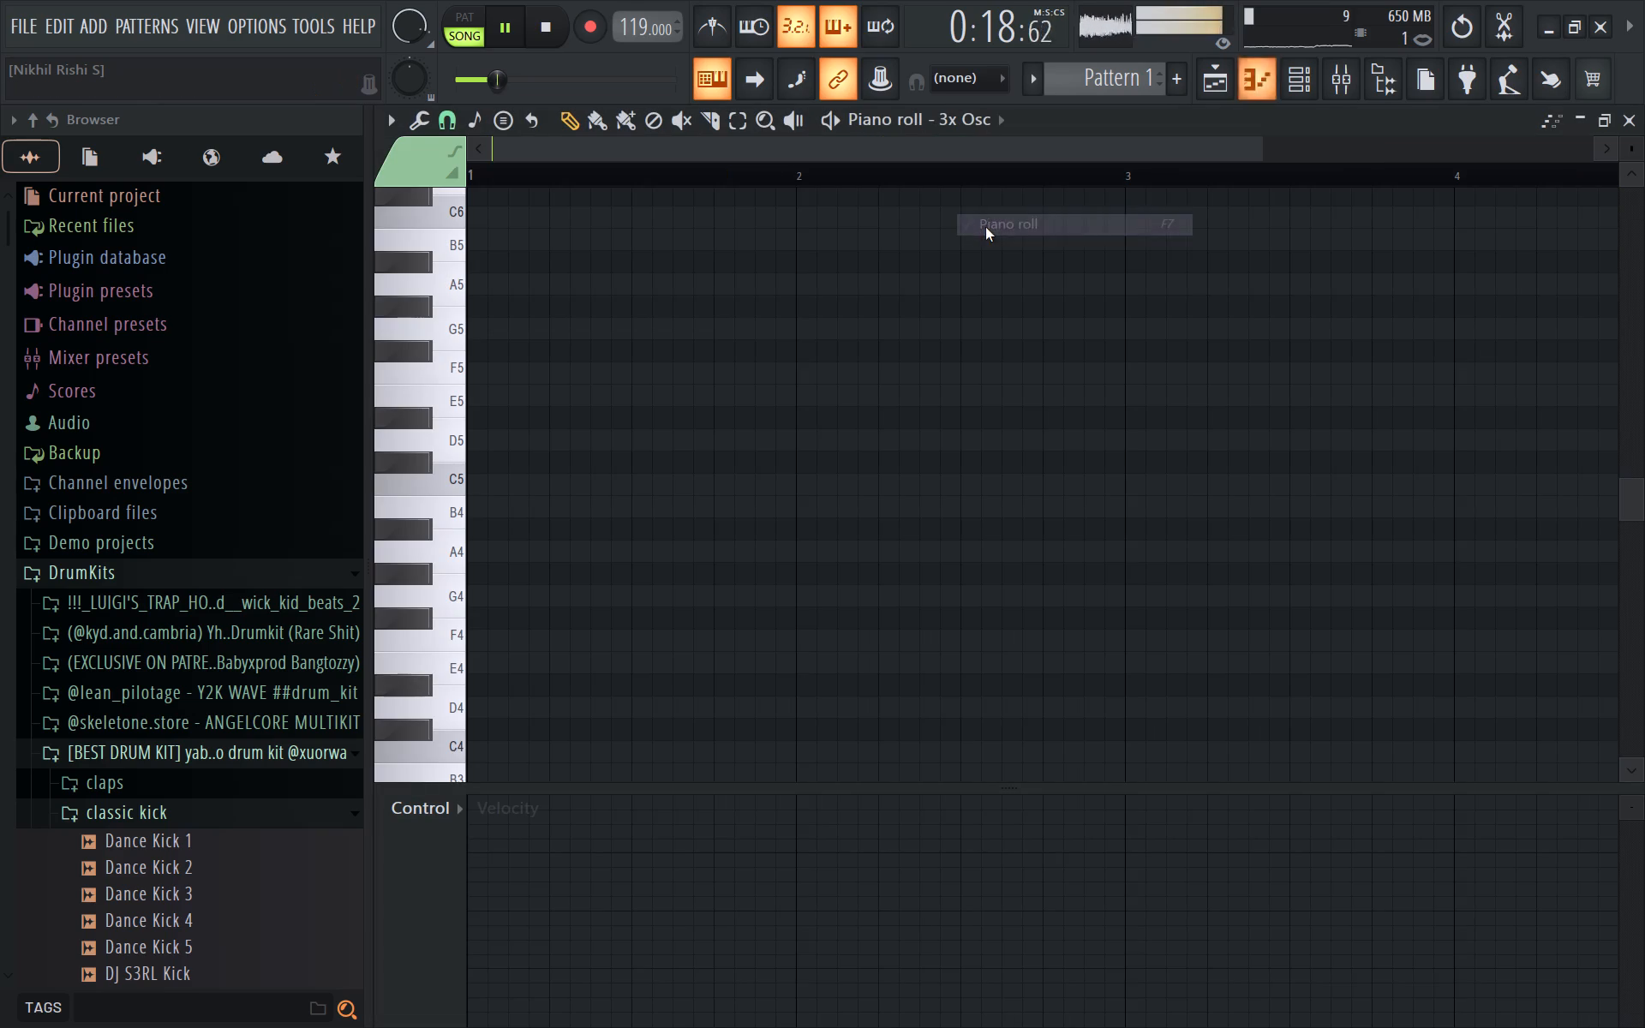
key("space")
key("space")
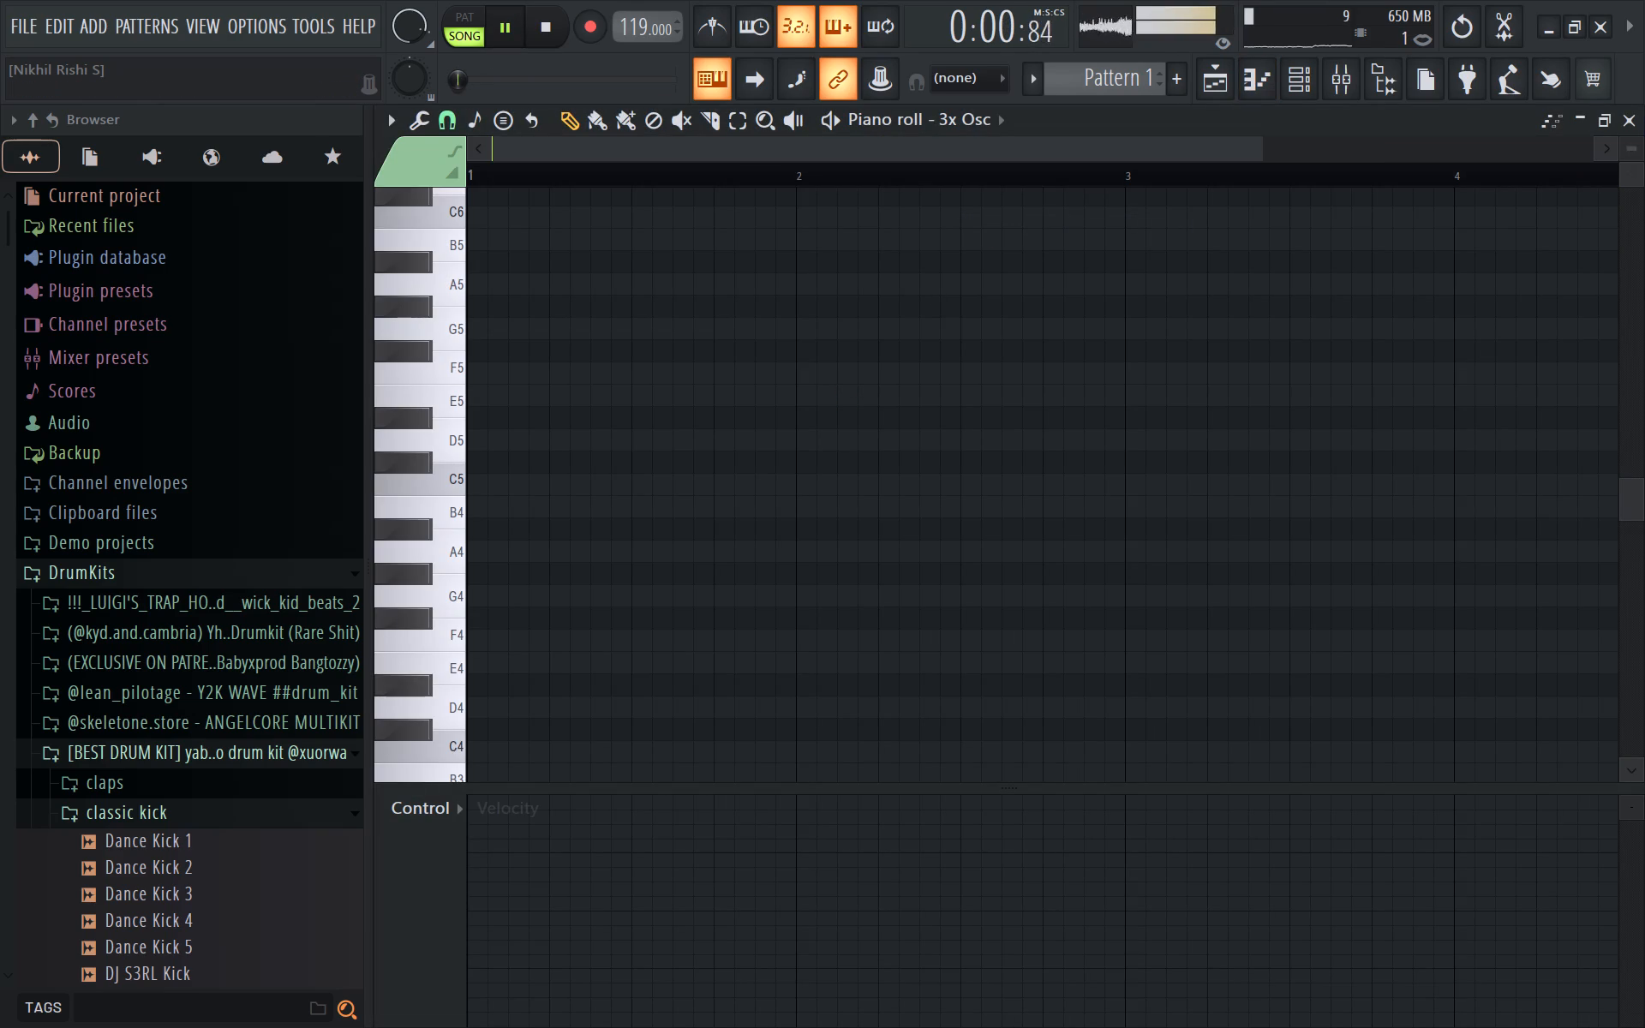
left_click(1635, 129)
Place a Pattern 1 clip on Track 6 of the playlist, starting at bar 3.
left_click(421, 177)
left_click_drag(458, 211, 740, 289)
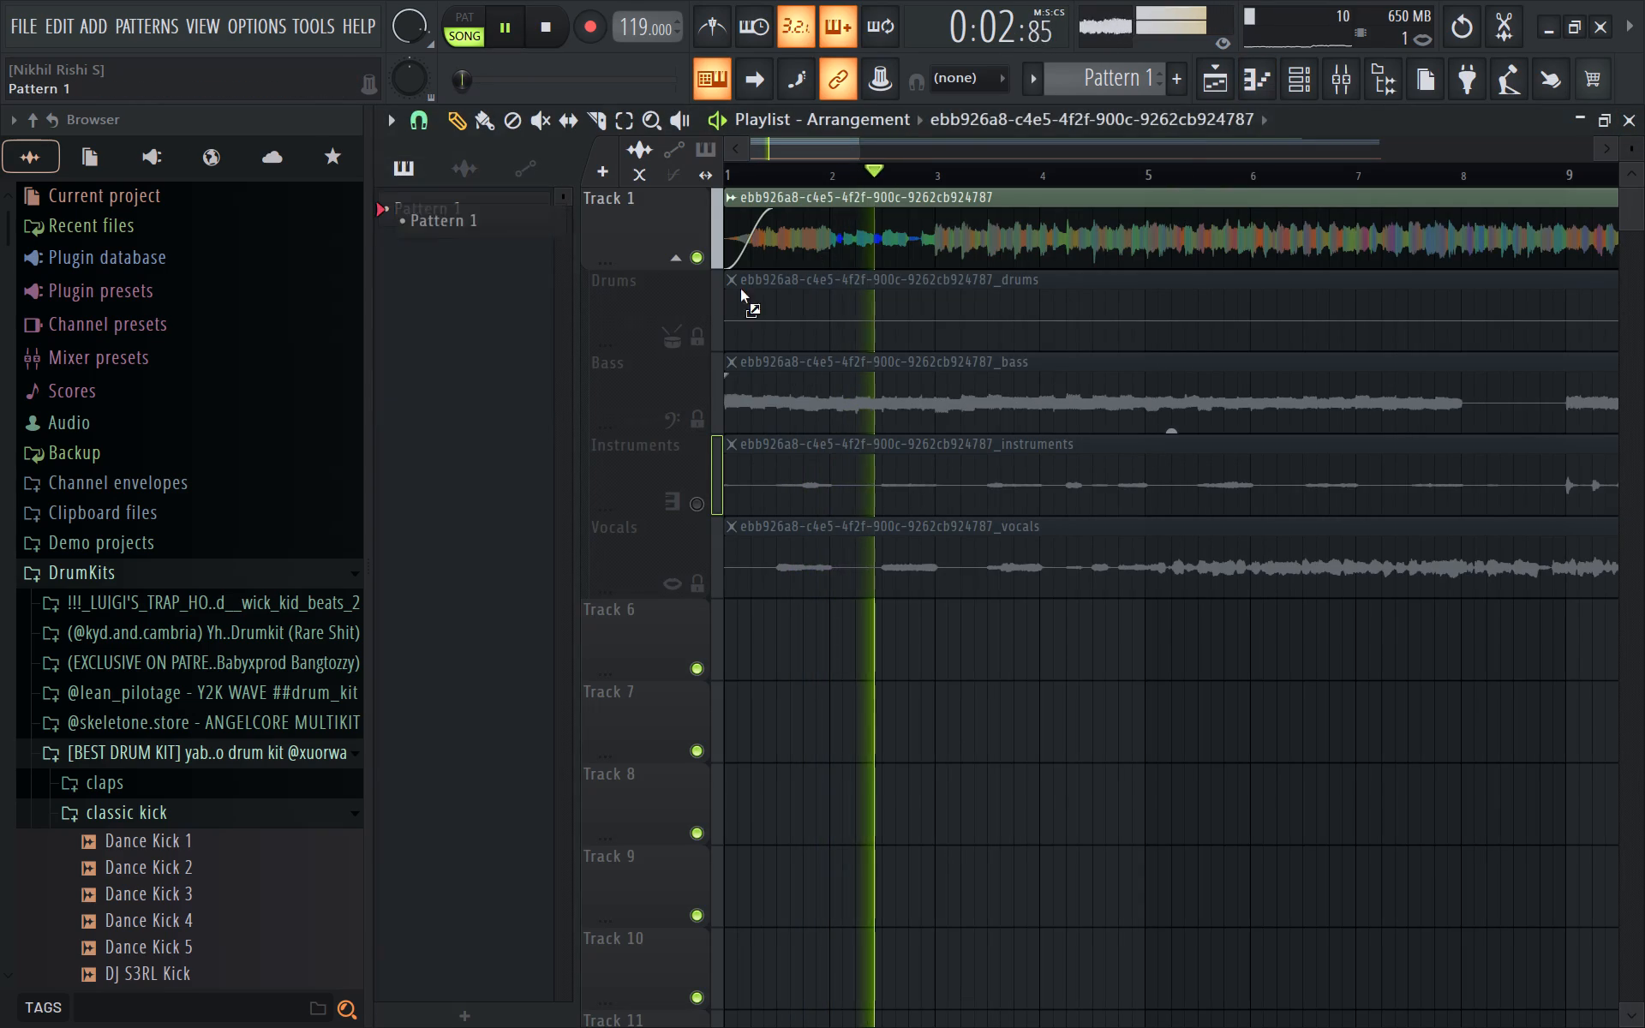
left_click_drag(740, 289, 934, 666)
Audition the 3x Osc notes G4, D#4 and D4 over the playing track, with the channel rack shown.
key("b")
key("b")
key("b")
key("b")
key("b")
key("b")
key("b")
key("b")
key("b")
key("b")
key("b")
key("b")
key("b")
key("b")
key("b")
key("b")
key("b")
key("b")
key("b")
key("b")
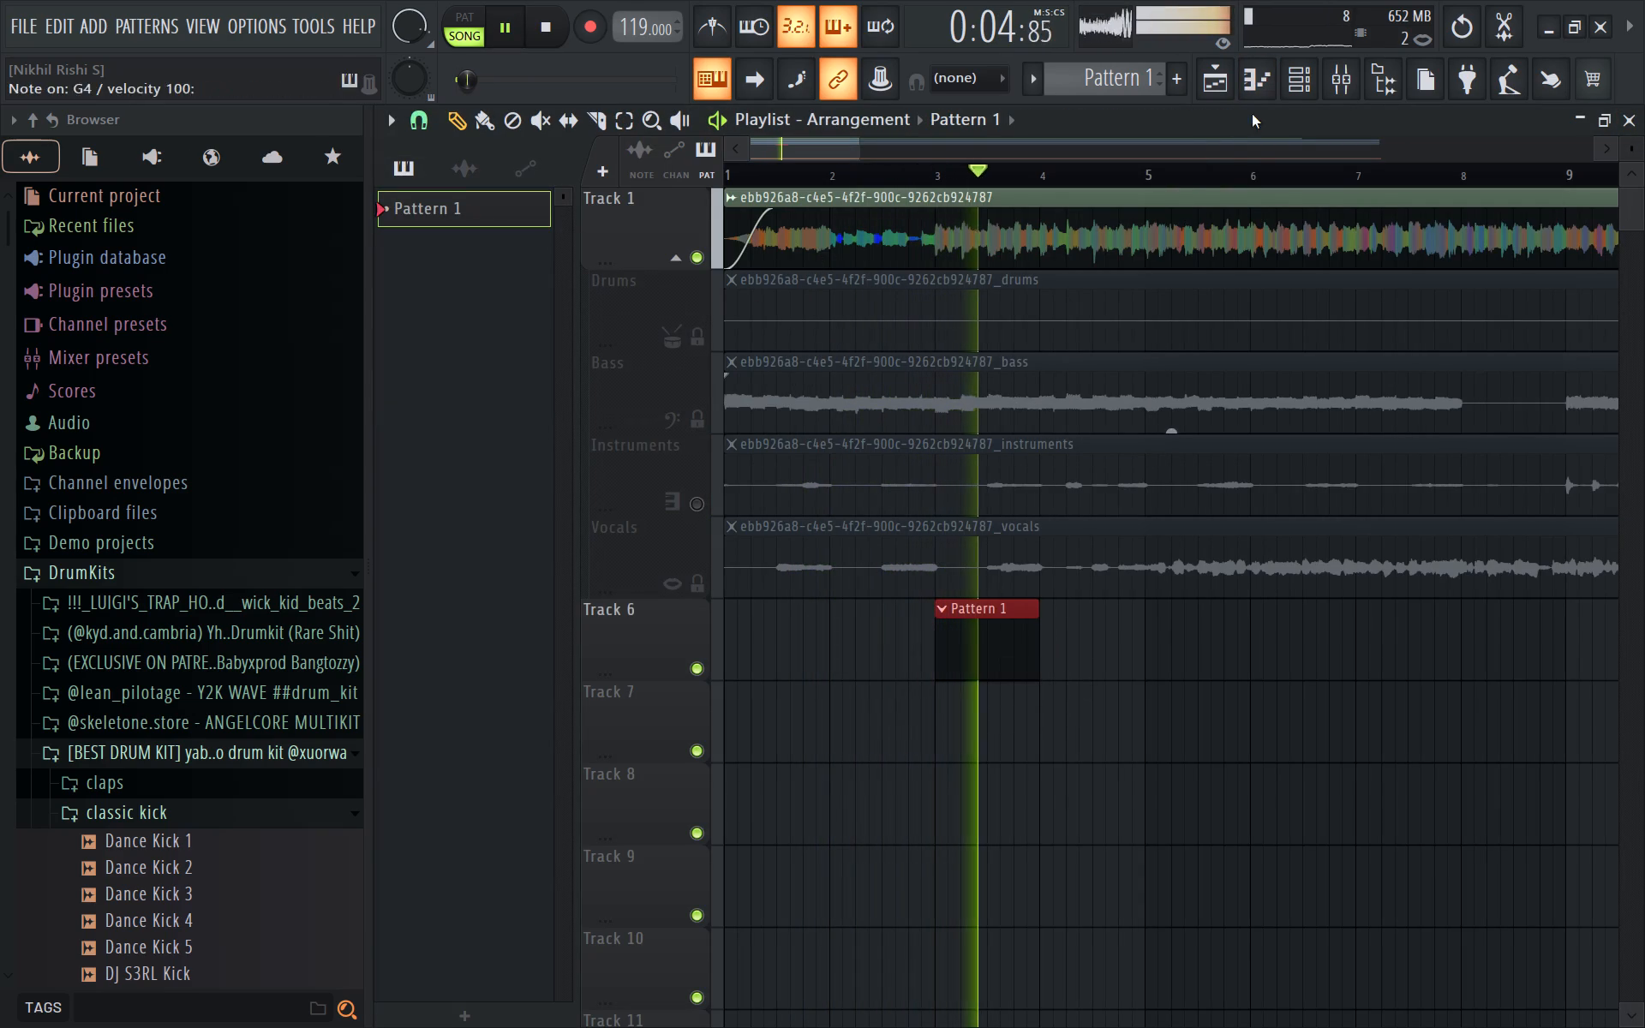
left_click(1288, 76)
key("d")
key("d")
key("d")
key("d")
key("d")
key("d")
key("d")
key("d")
key("d")
key("d")
key("d")
key("d")
key("d")
key("d")
key("d")
key("d")
key("d")
key("d")
key("d")
key("d")
key("d")
key("d")
key("d")
key("d")
key("d")
key("d")
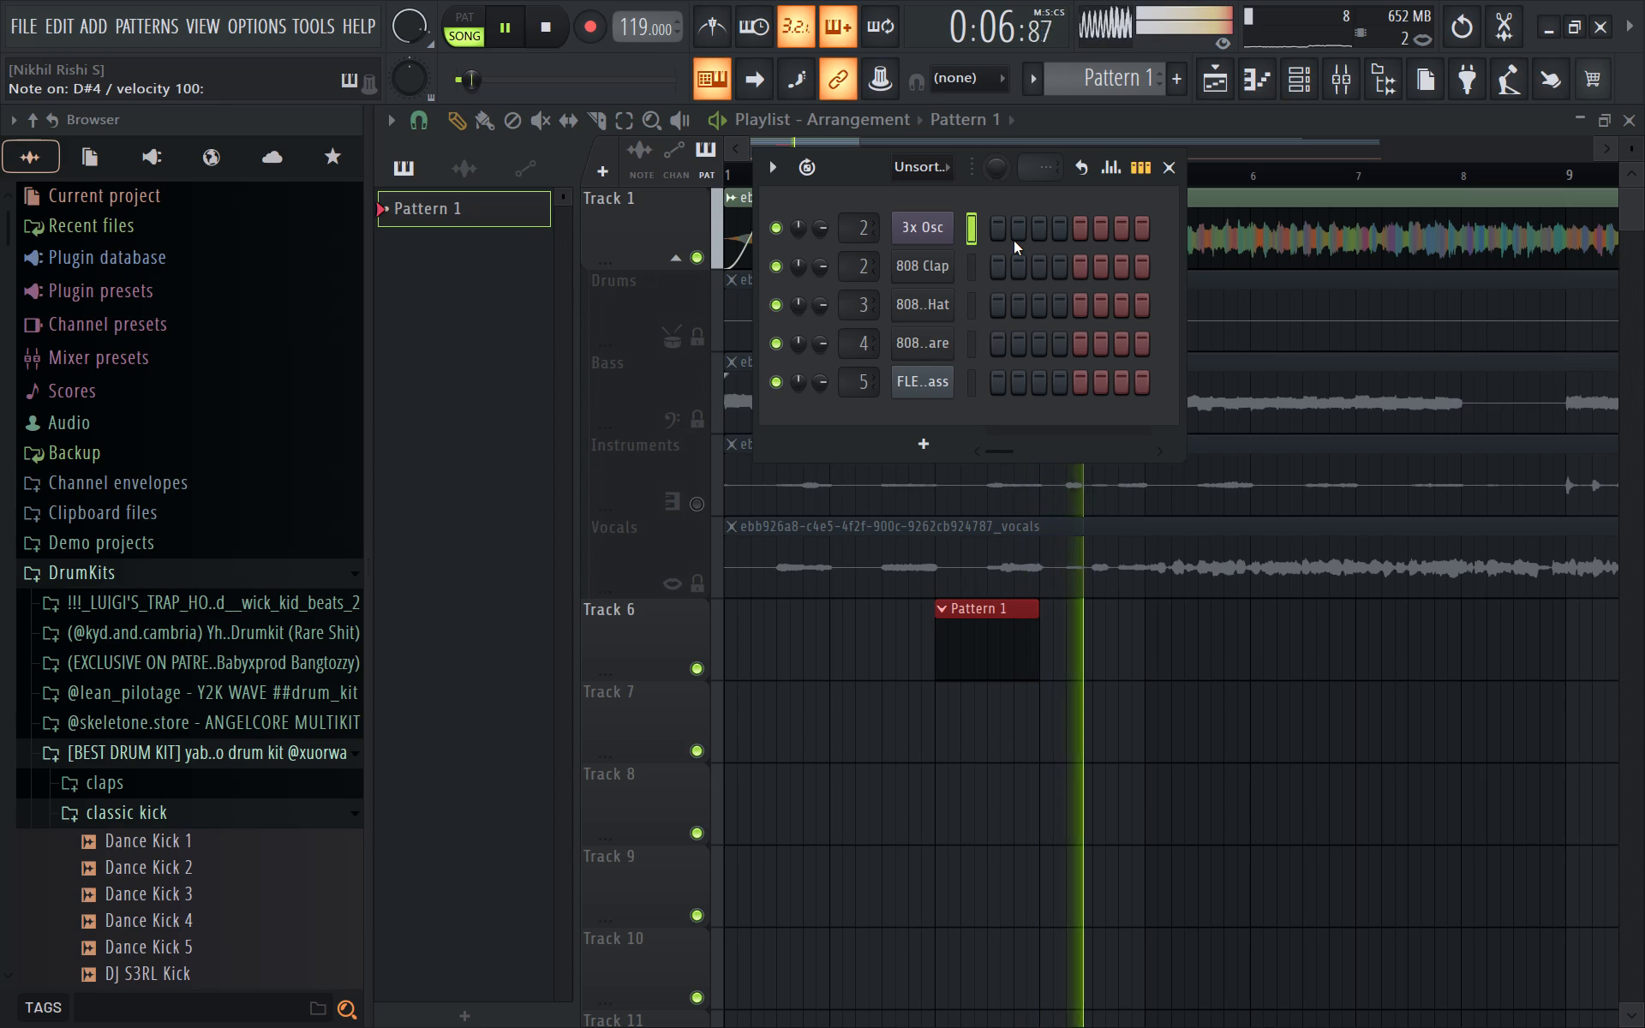
key("d")
key("d")
key("d")
key("d")
key("d")
key("d")
key("d")
key("d")
key("d")
key("d")
key("d")
key("d")
key("d")
key("x")
key("x")
key("x")
key("x")
key("x")
key("x")
key("x")
key("x")
key("x")
key("x")
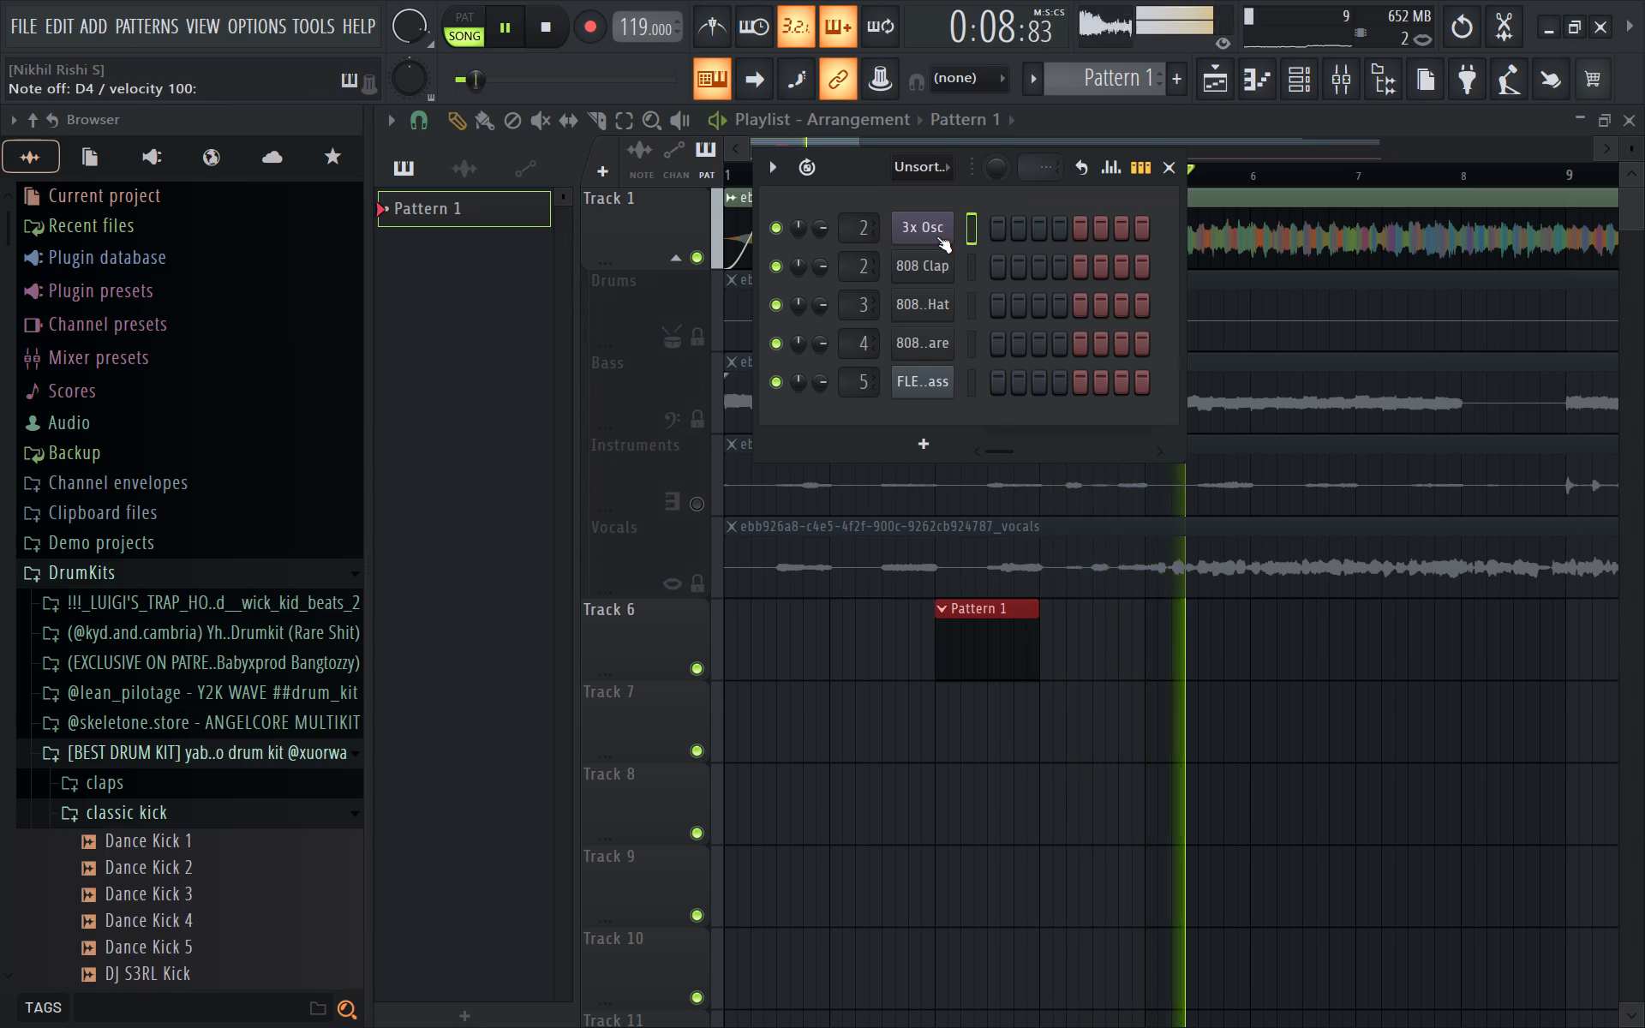
Open the 3x Osc channel's piano roll and place a G4 note at the start of bar 1, checking it against playback.
right_click(936, 236)
left_click(990, 229)
key("space")
key("space")
key("b")
key("b")
key("b")
key("b")
key("b")
key("b")
left_click_drag(520, 605, 440, 587)
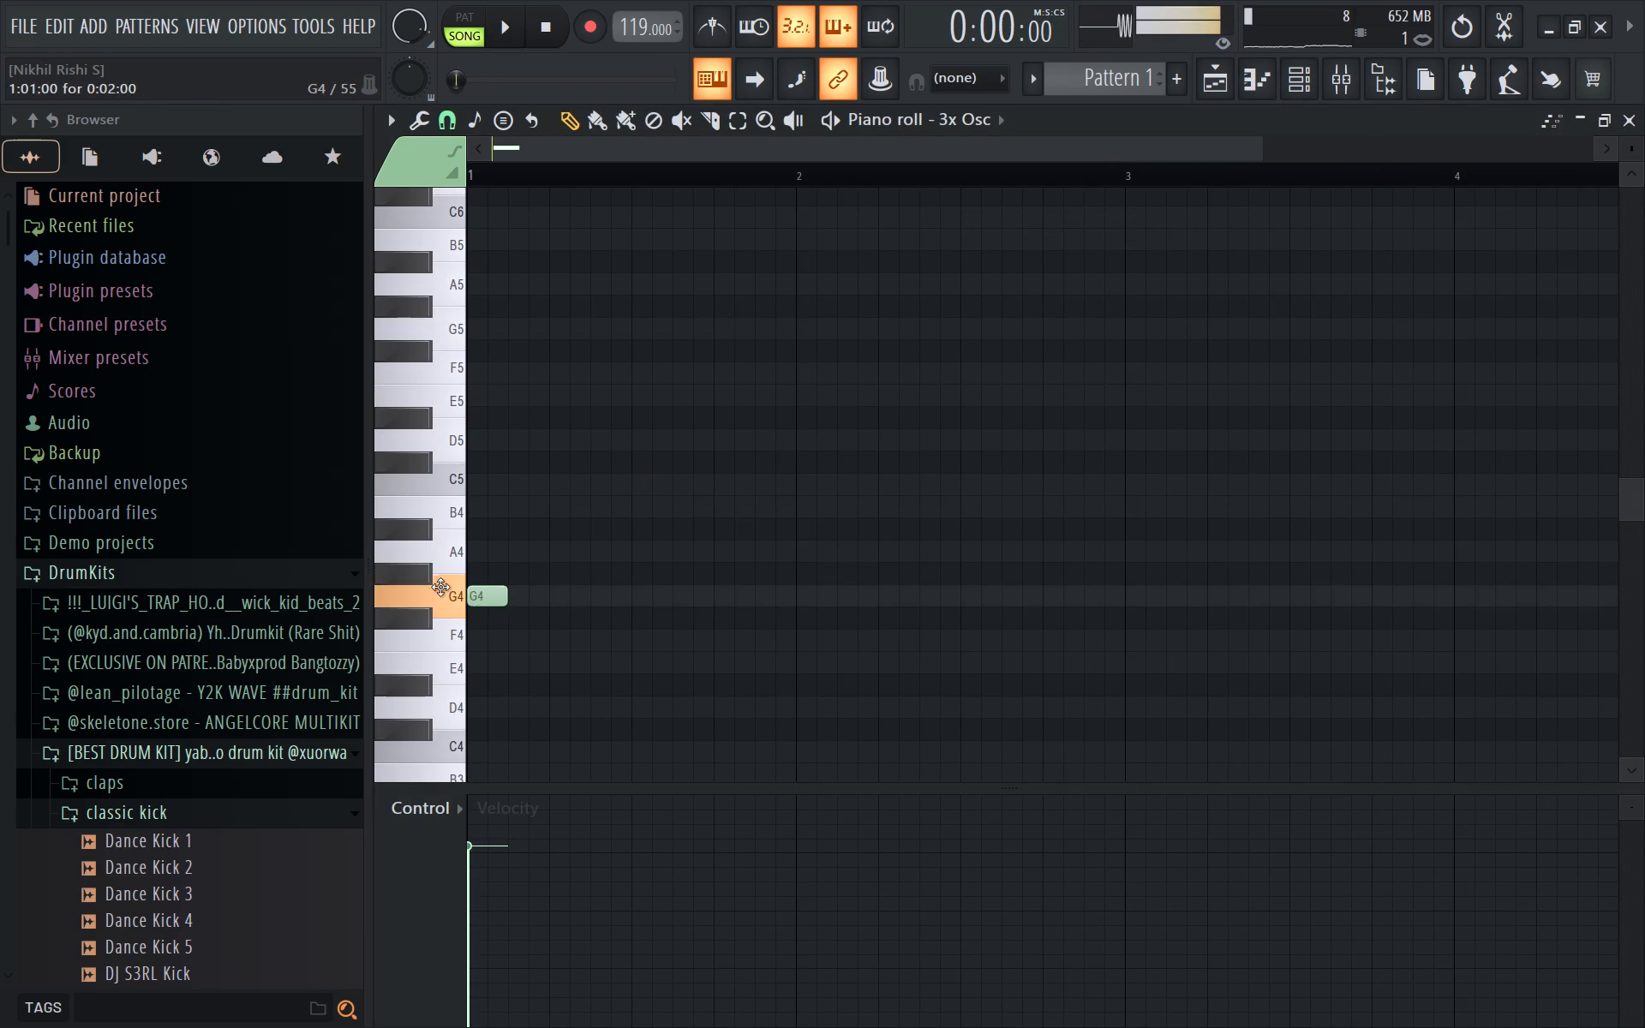
left_click_drag(440, 587, 351, 576)
key("space")
left_click_drag(489, 558, 470, 592)
right_click(477, 589)
right_click(480, 575)
key("space")
left_click_drag(482, 577, 461, 607)
left_click_drag(493, 176, 373, 190)
key("space")
key("space")
Adjust the first G4 note's length to four steps and replay the track.
left_click_drag(507, 593, 636, 610)
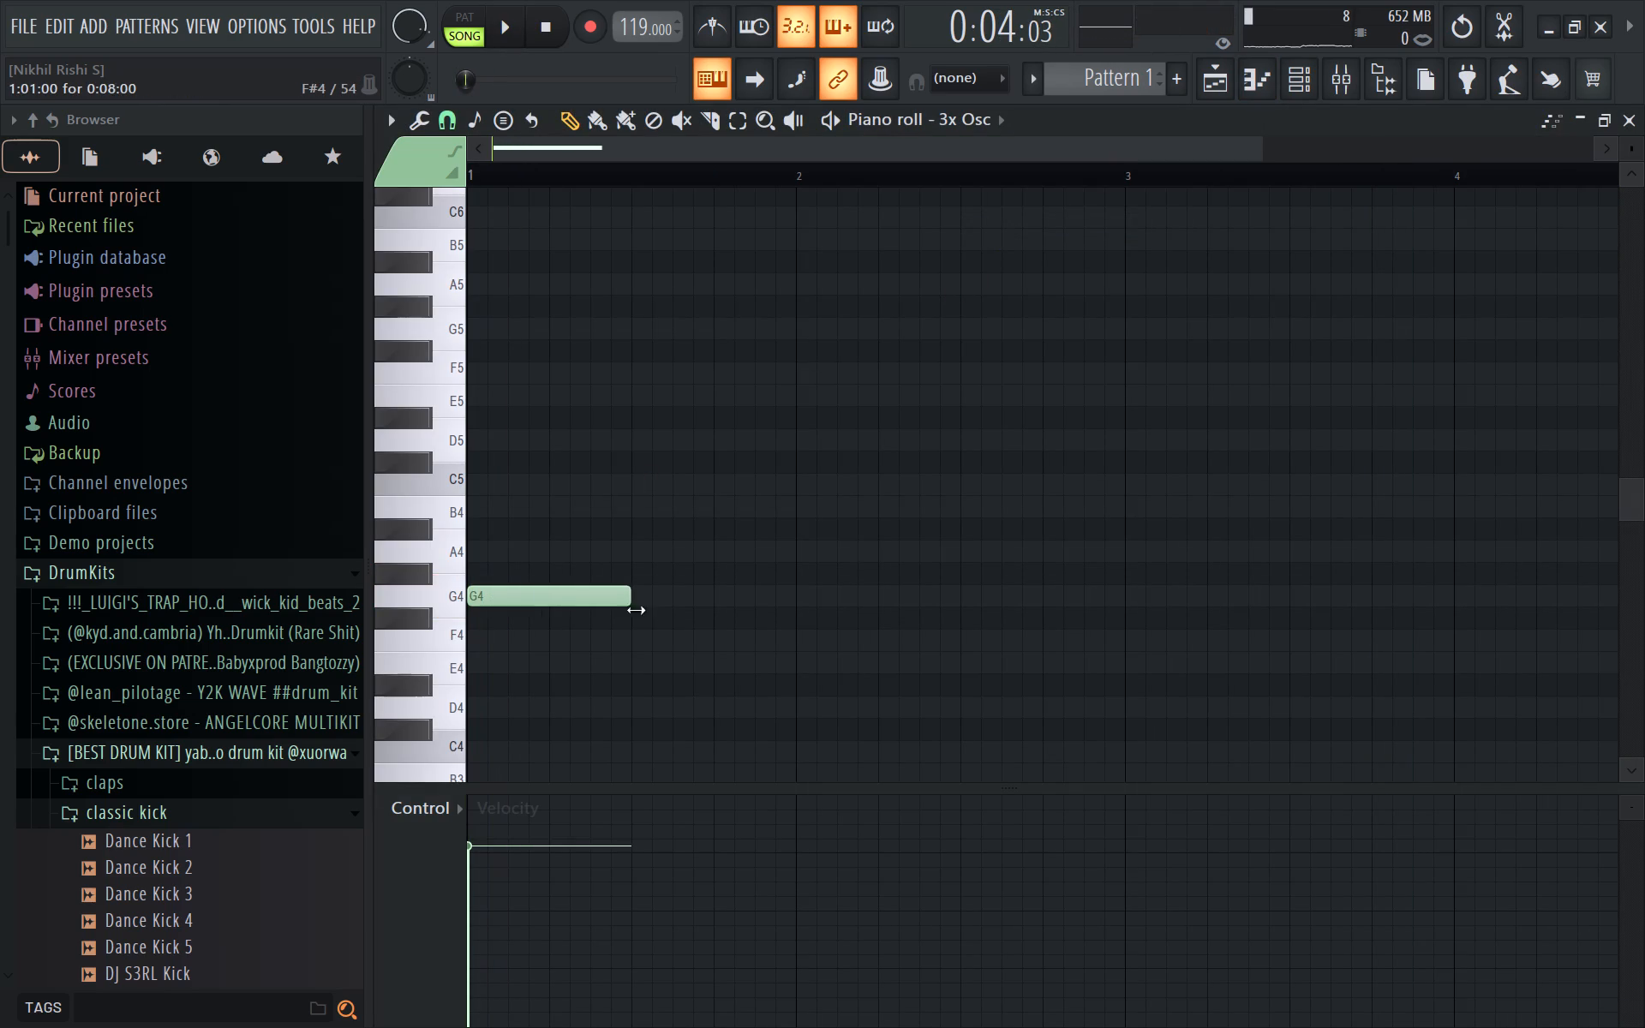
left_click_drag(636, 610, 625, 622)
key("space")
key("space")
left_click_drag(627, 597, 549, 599)
key("space")
Add two more four-step G4 notes at steps 7 and 13 of bar 1, checking their timing against the playing track.
left_click(585, 595)
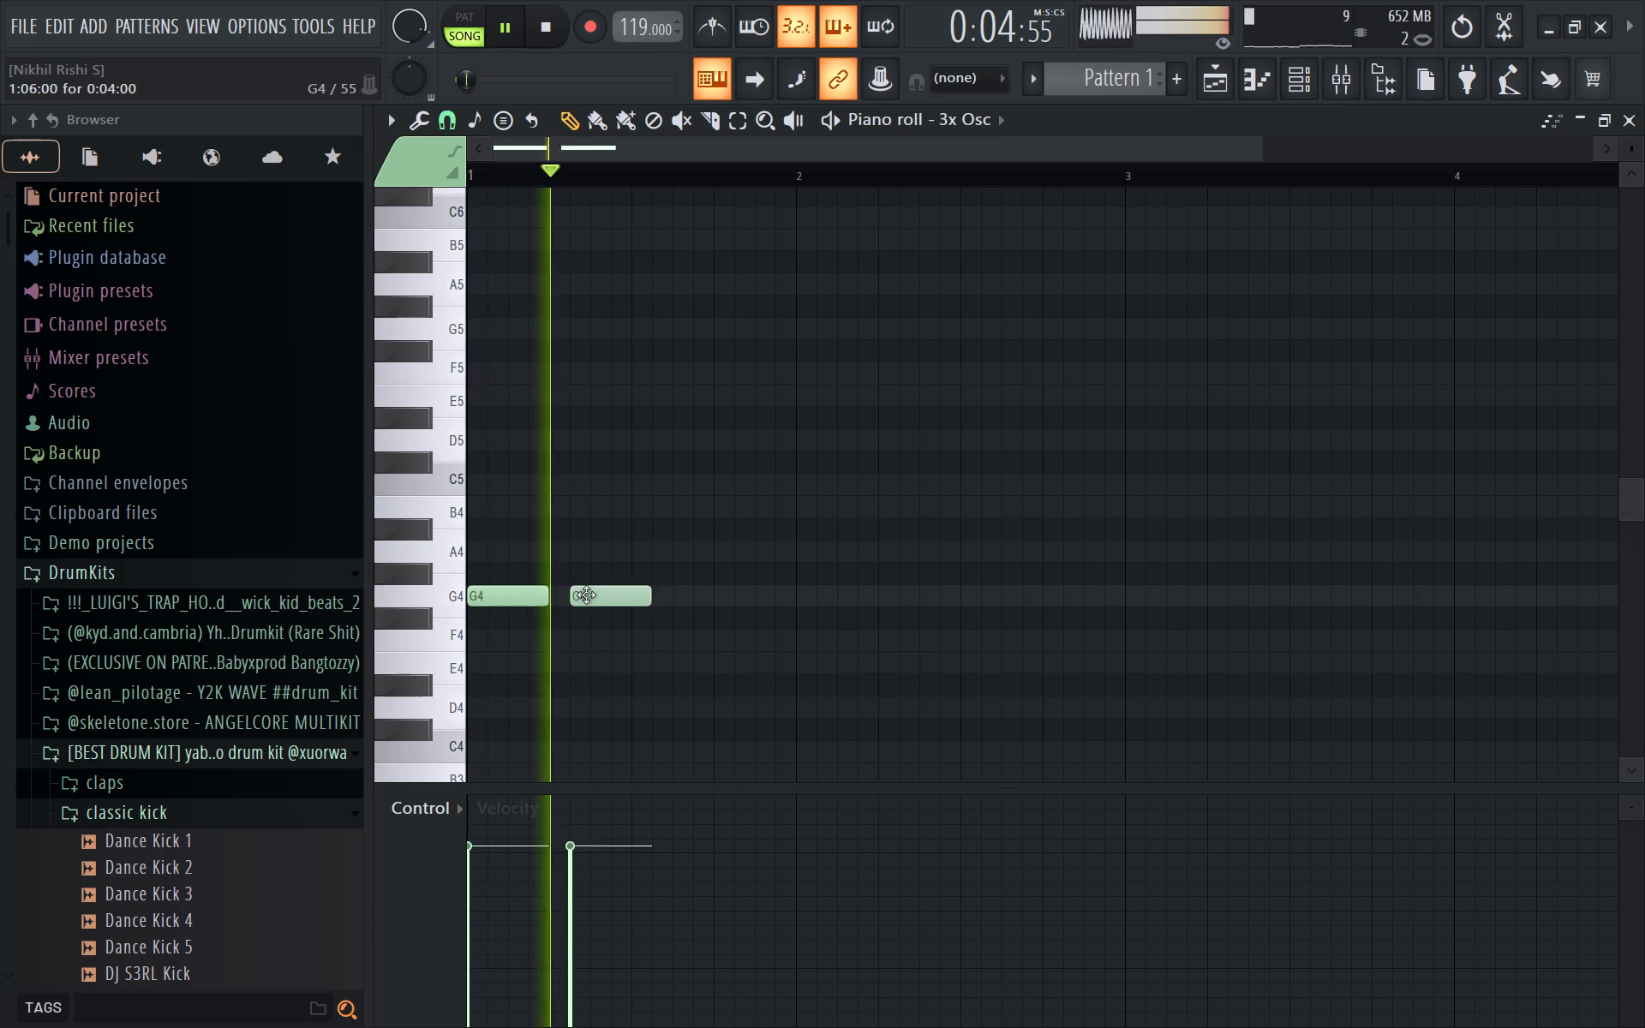
key("space")
left_click_drag(603, 599, 620, 595)
key("space")
key("space")
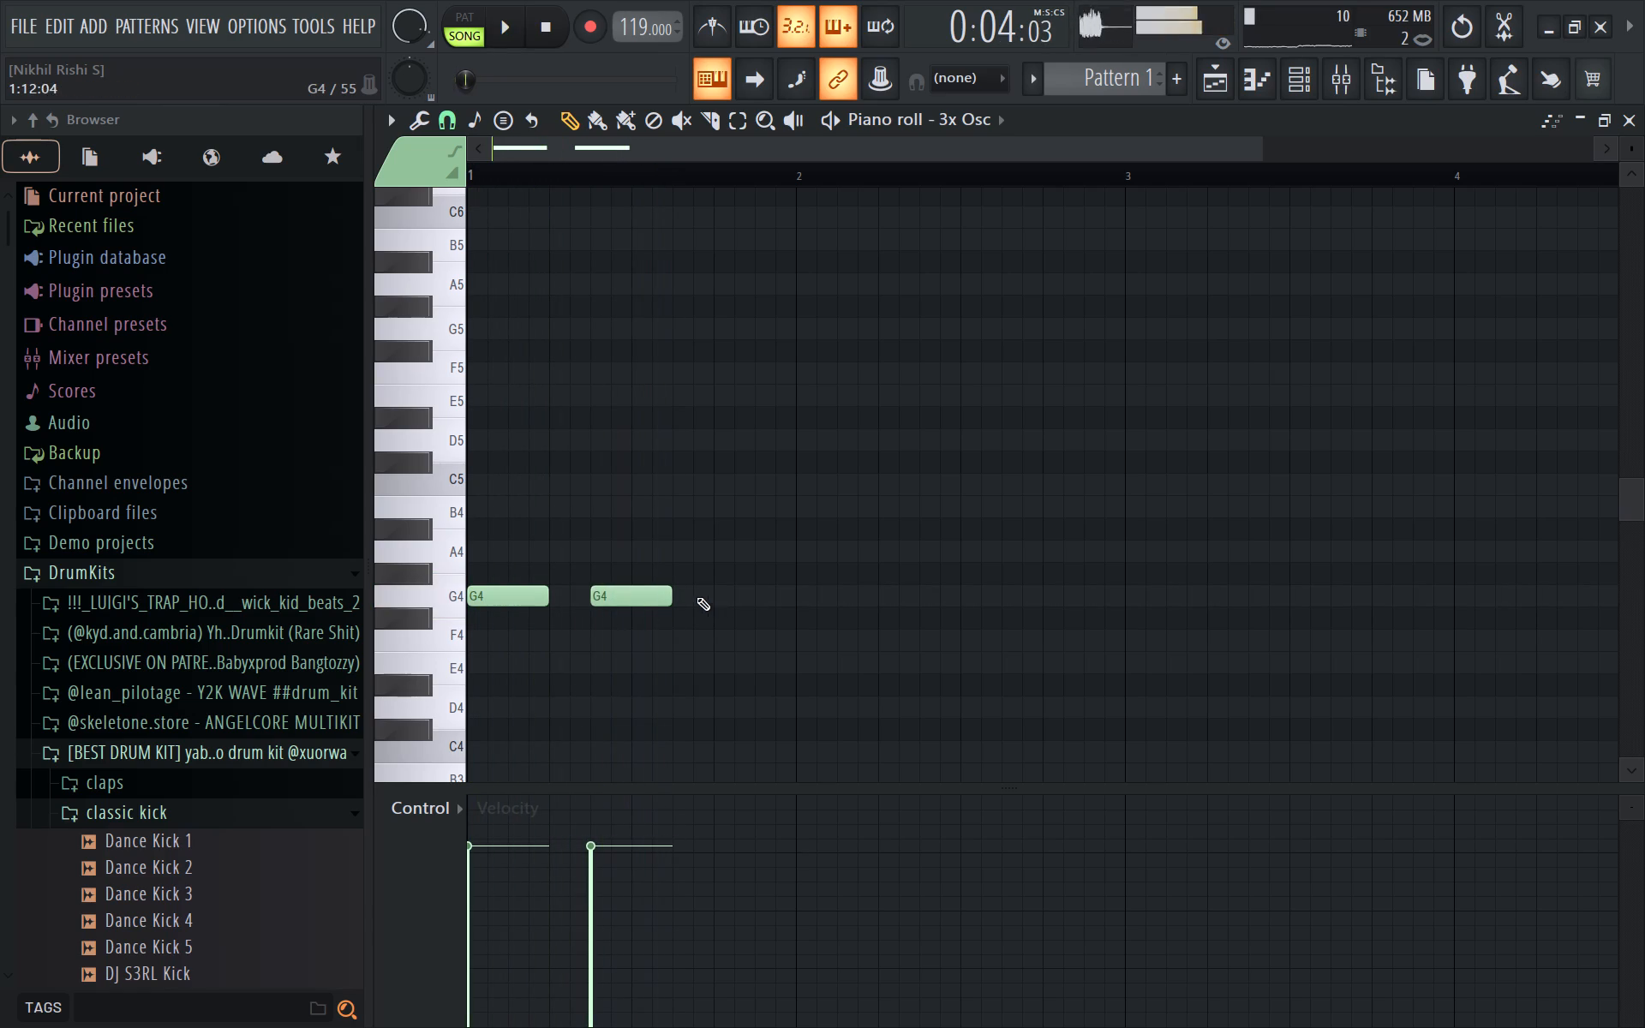
left_click_drag(704, 594, 719, 592)
key("space")
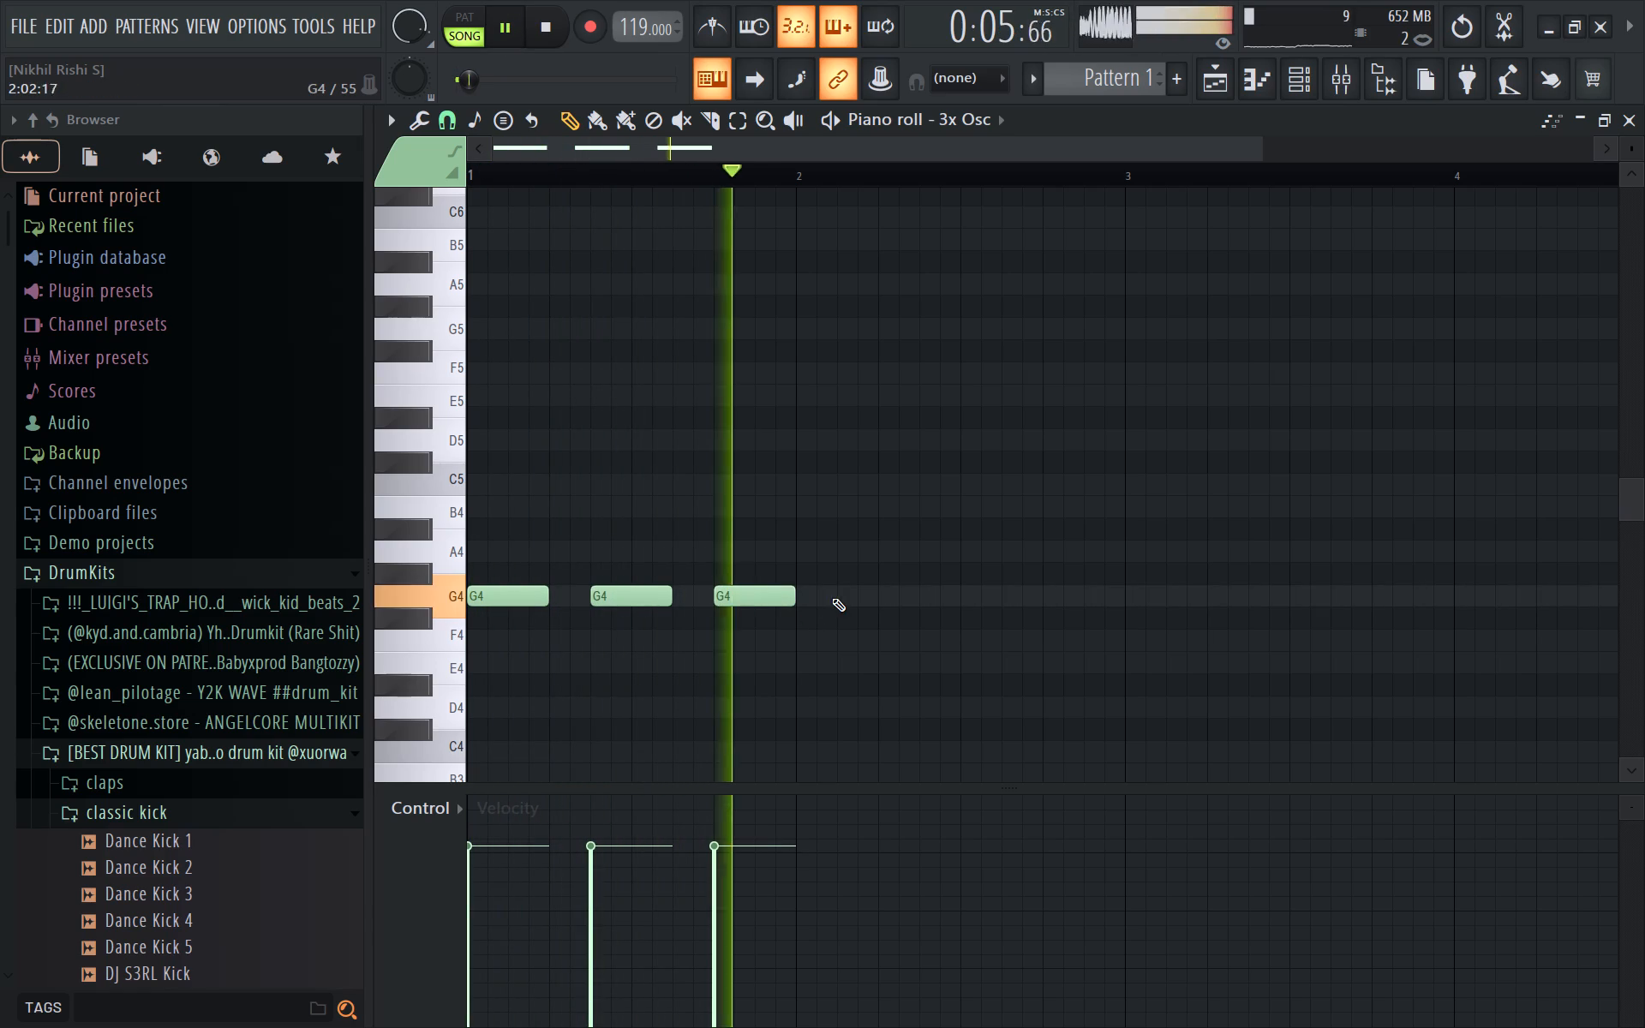
key("space")
key("space")
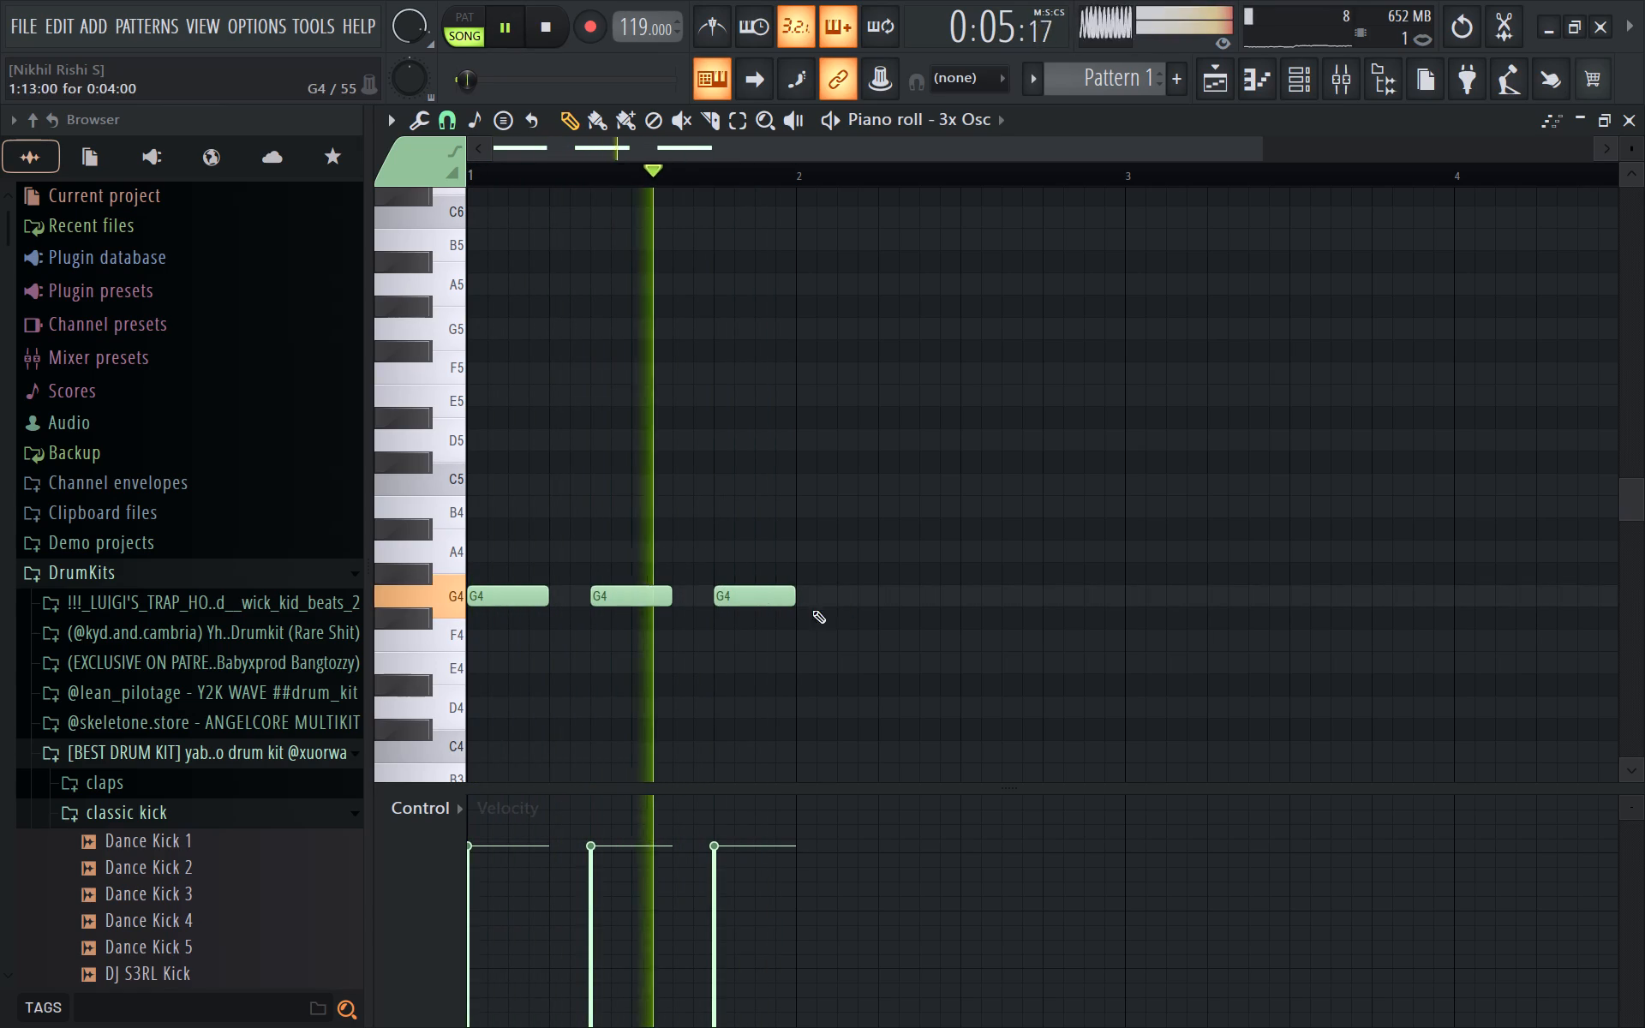
key("space")
Add a four-step note at the start of bar 2, test its pitch, and place it on E4 at step 3.
left_click(826, 603)
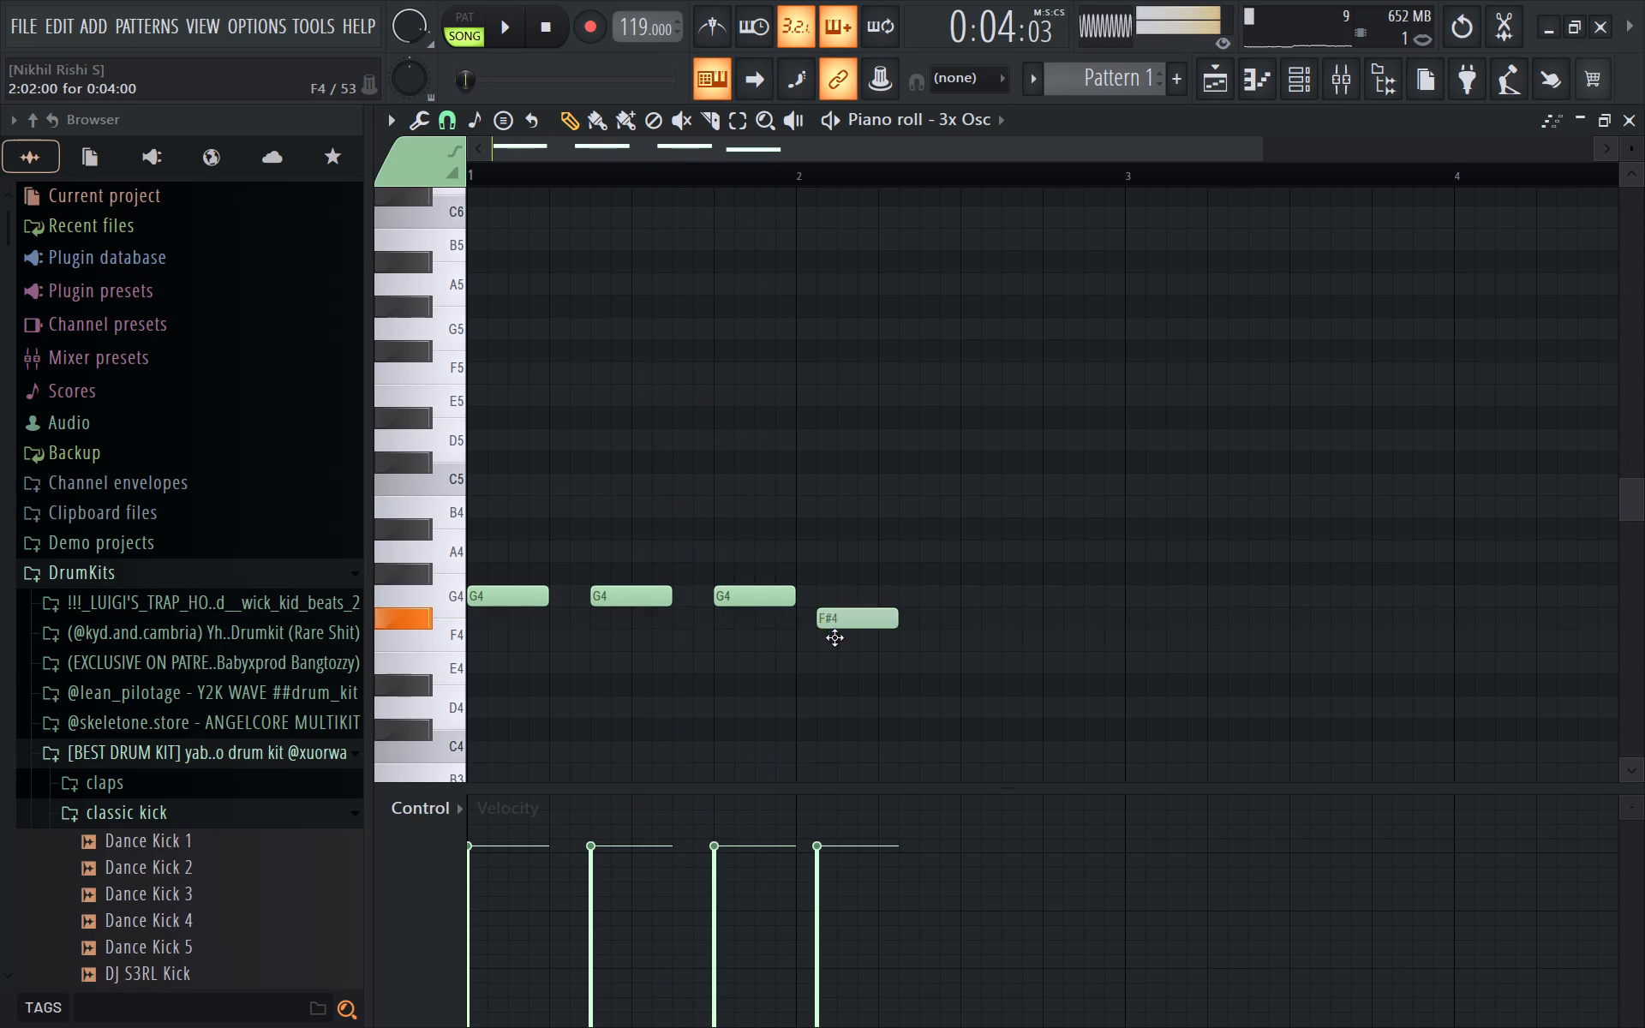
key("b")
left_click_drag(828, 619, 828, 596)
key("b")
key("b")
key("b")
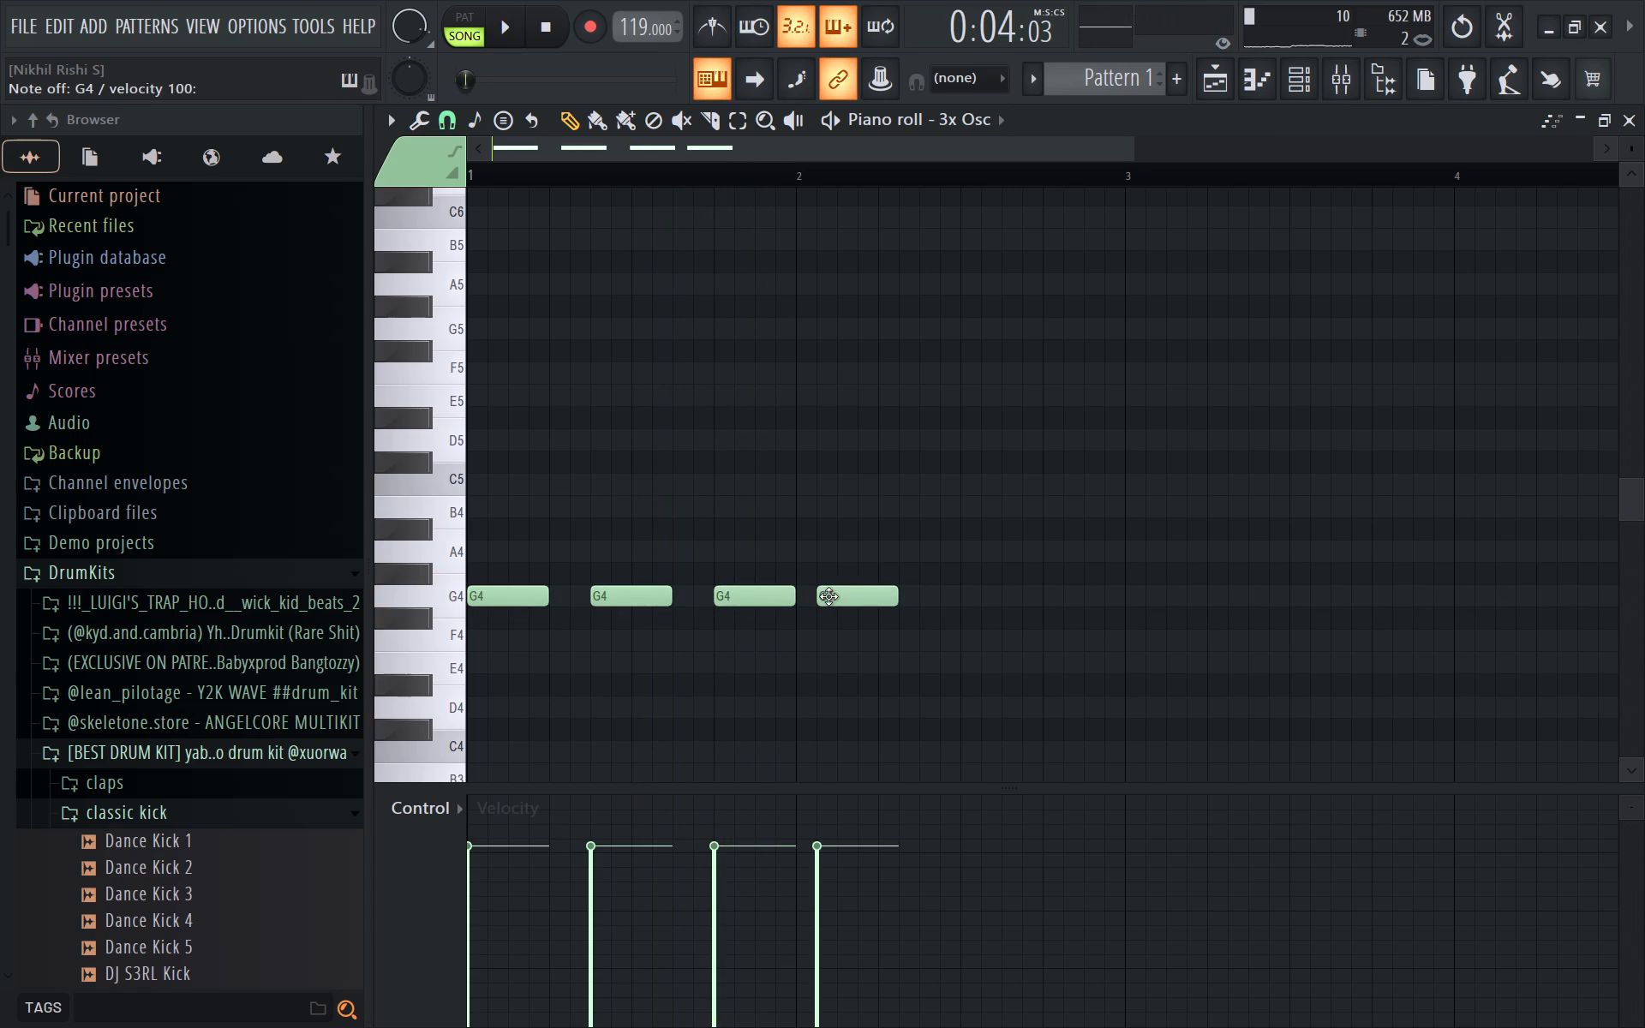
type("bd")
left_click_drag(828, 595, 813, 654)
key("space")
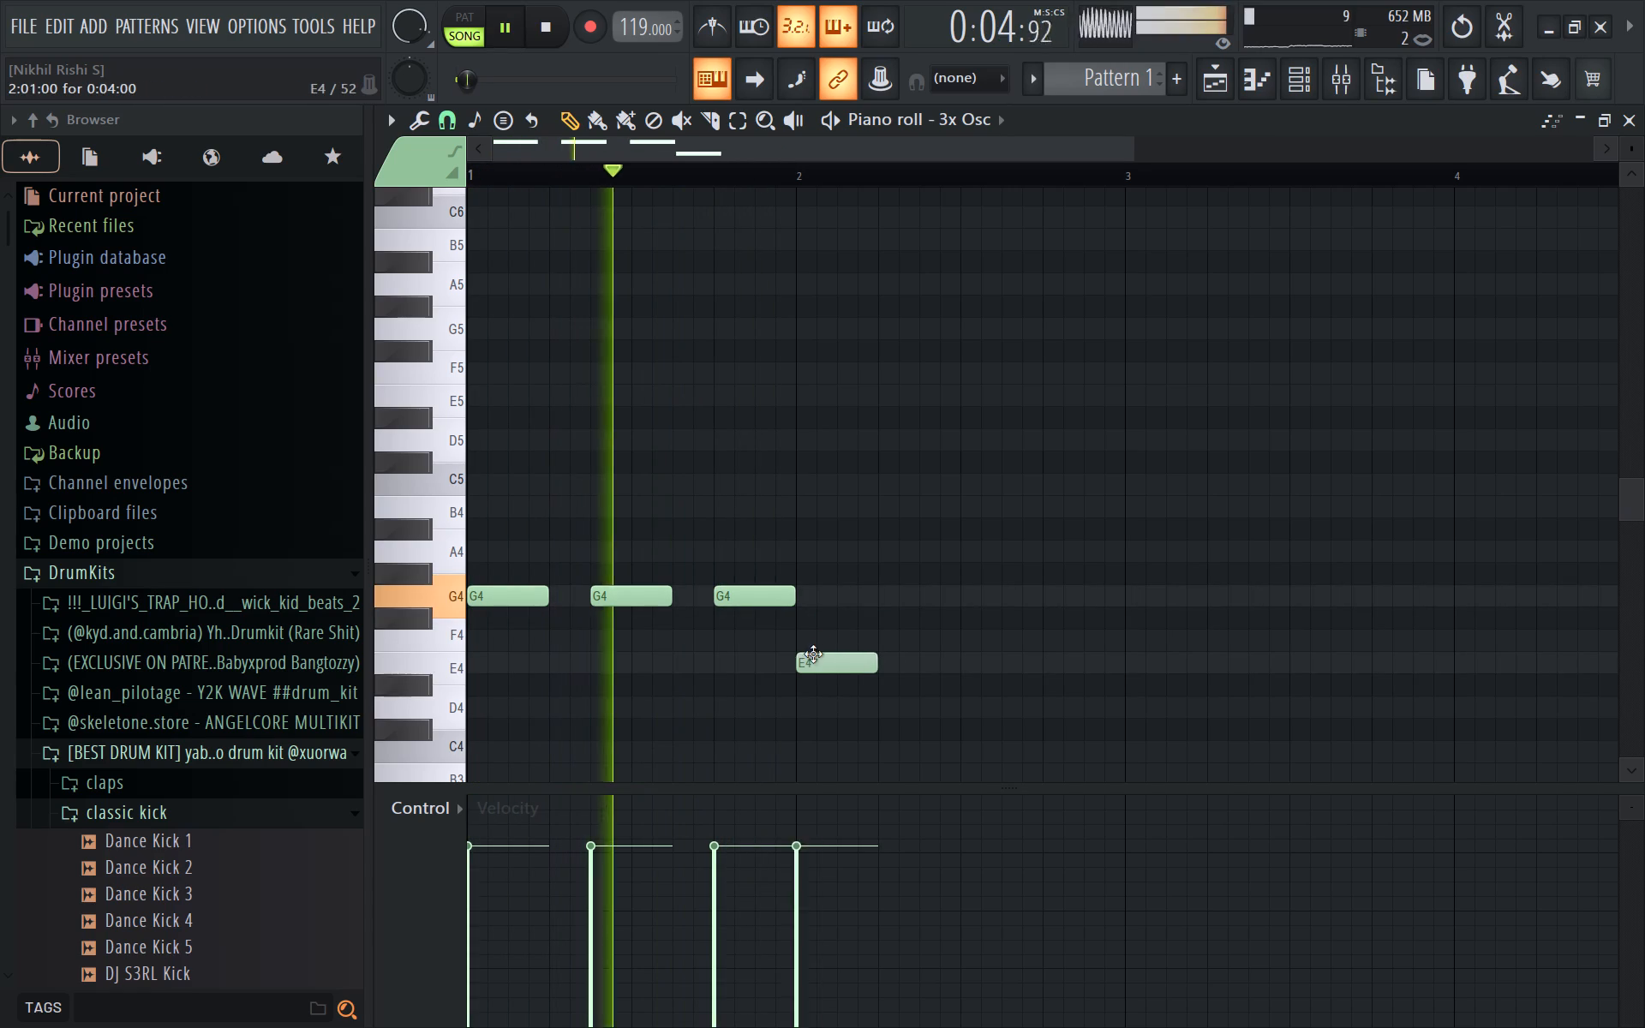
left_click_drag(813, 654, 855, 648)
left_click_drag(855, 648, 865, 650)
right_click(865, 650)
key("space")
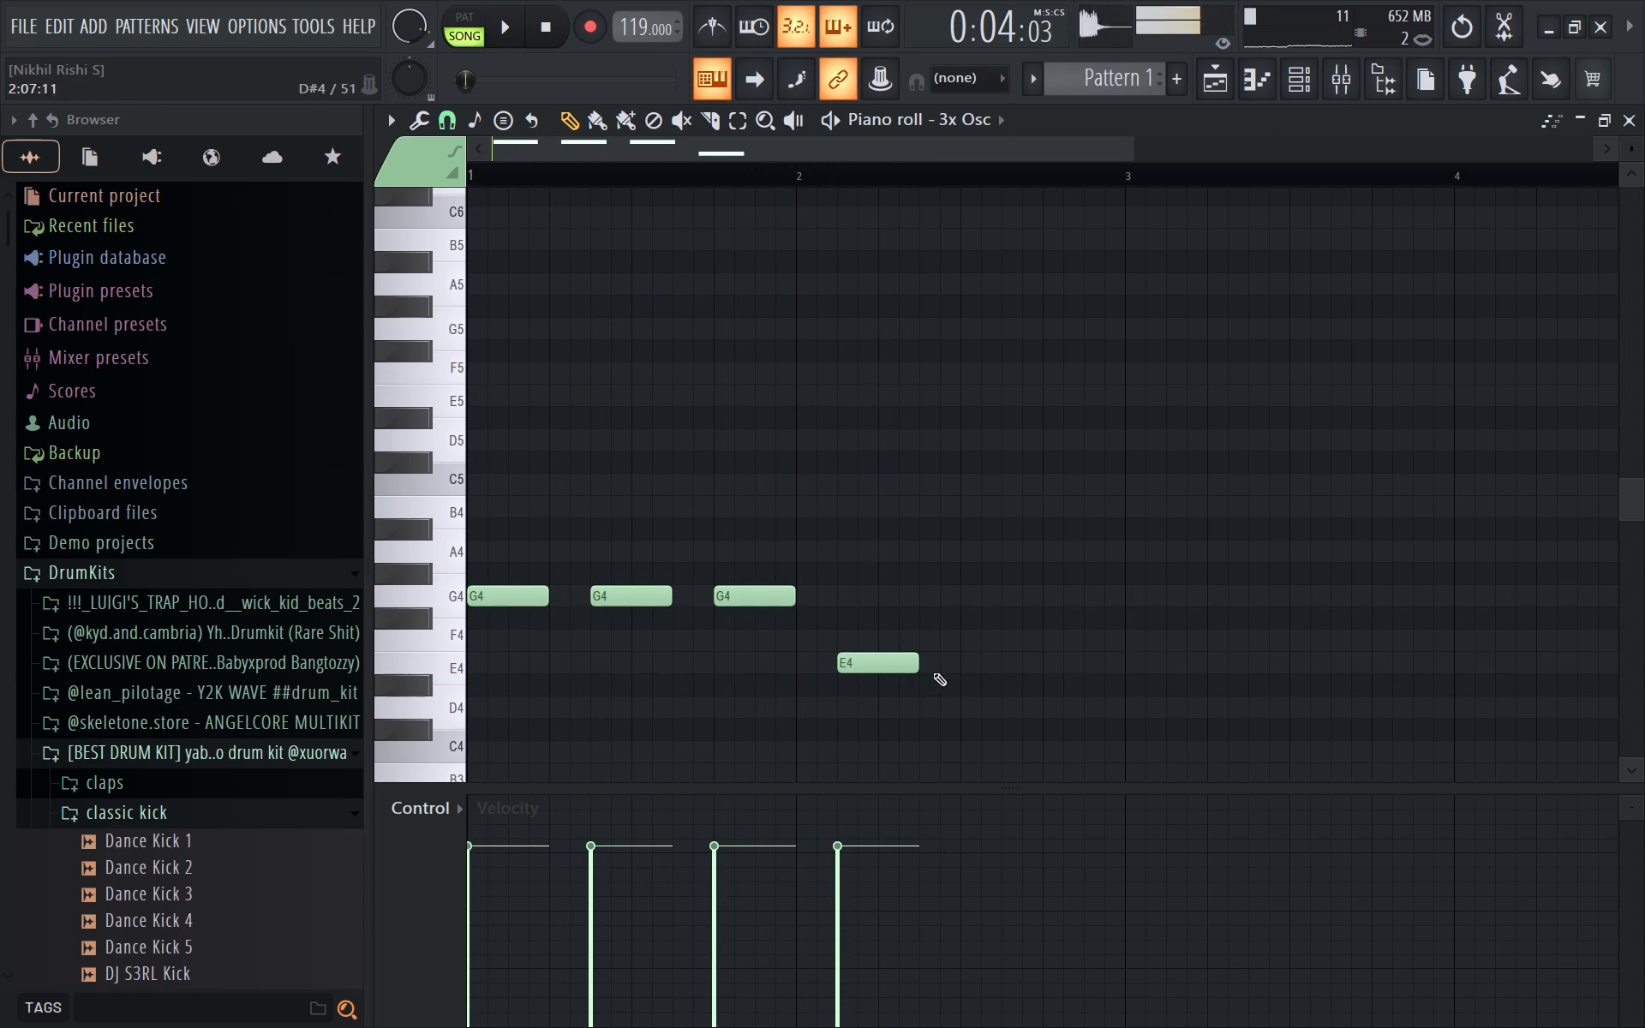
Add E4 notes at steps 9 and 15 of bar 2 and shorten the last one to end at bar 3.
left_click(967, 664)
key("space")
scroll(1385, 663, "down", 5, "ctrl")
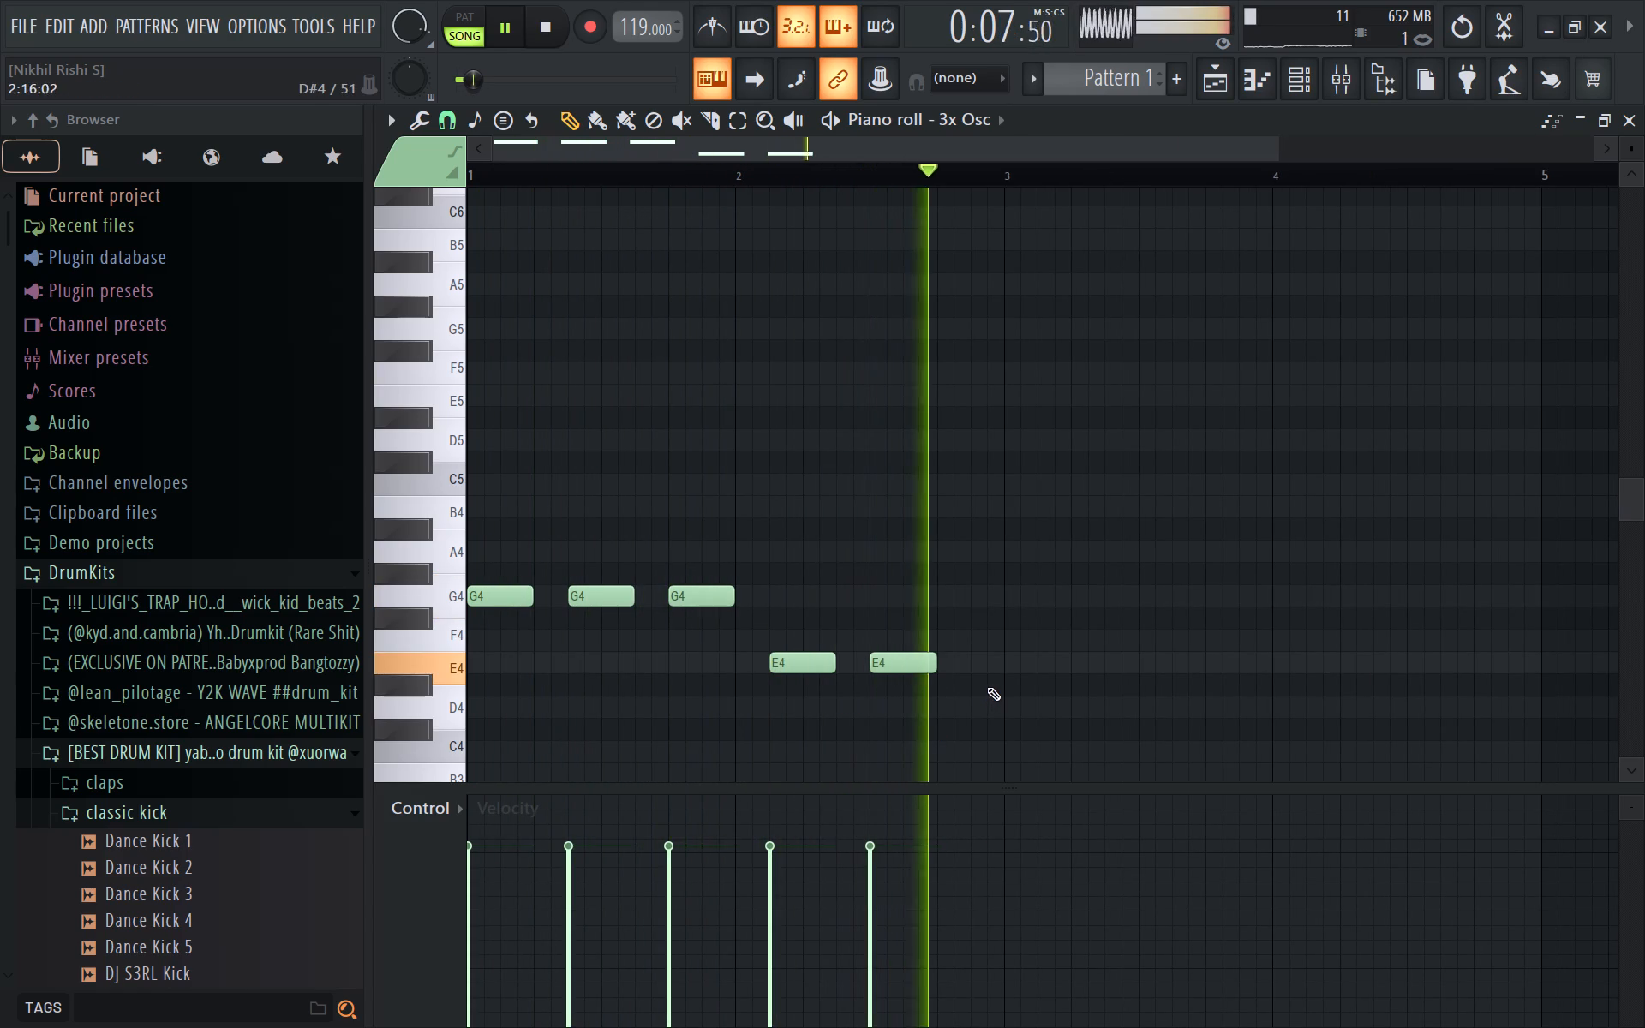
key("space")
left_click(971, 669)
key("space")
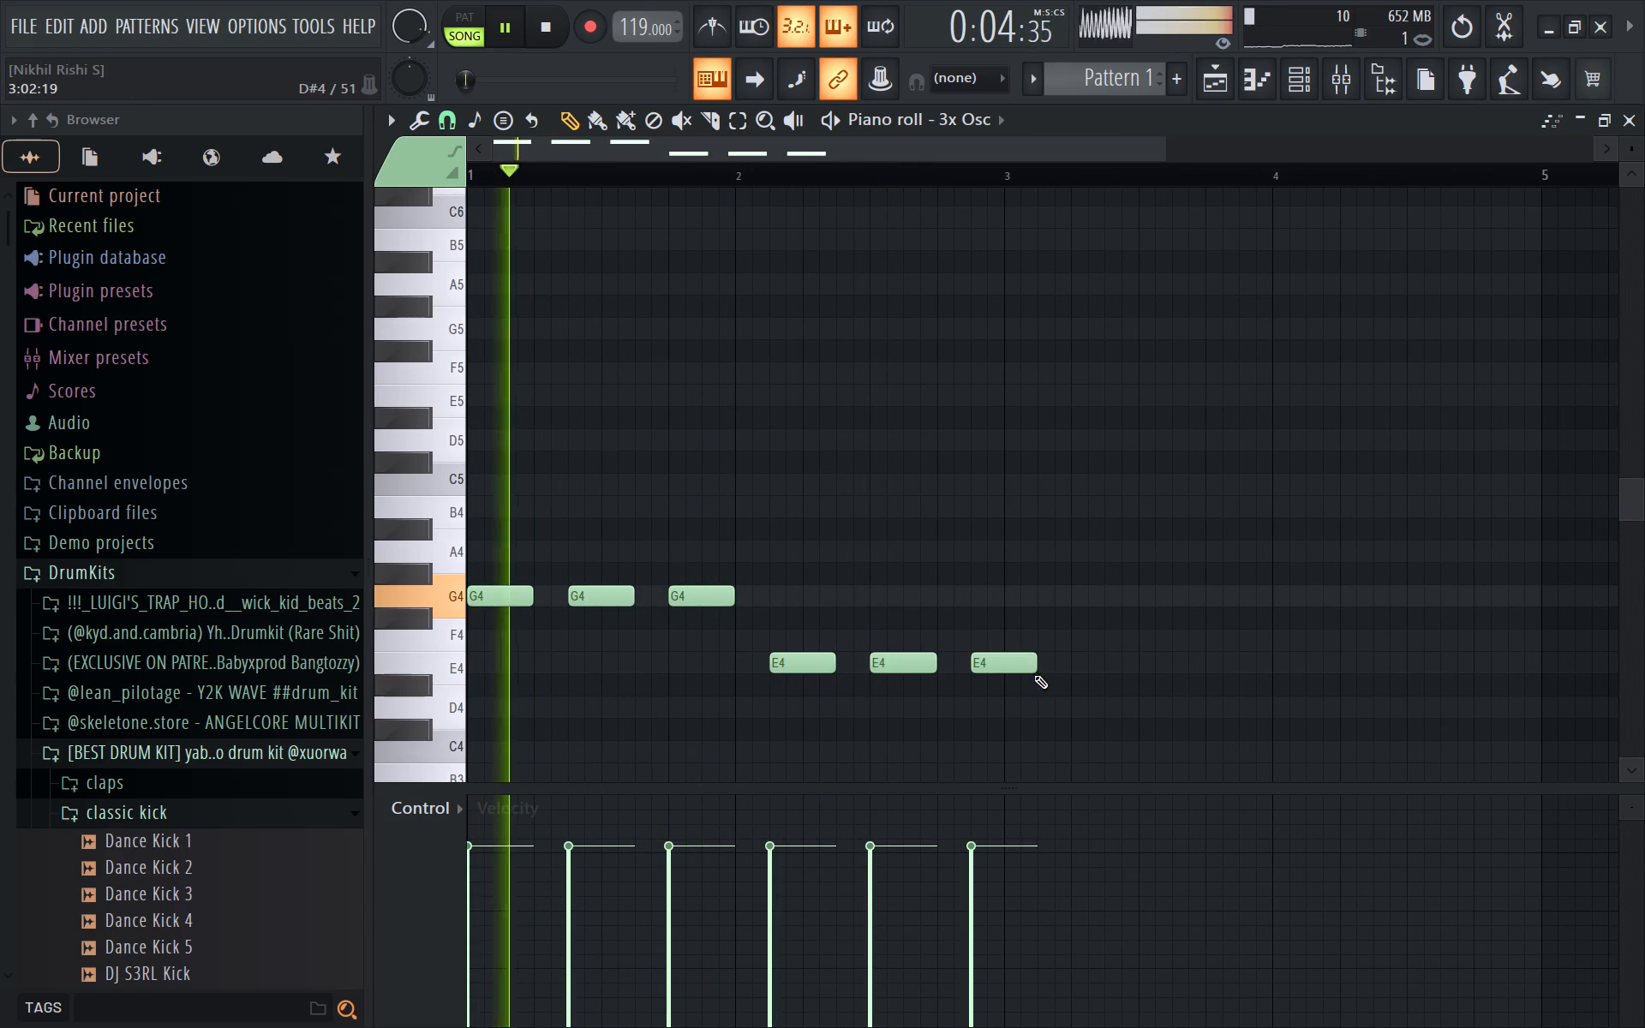
left_click(1034, 675)
right_click(1033, 683)
left_click_drag(1033, 670, 996, 672)
Add three four-step C#4 notes in bar 3 at steps 1, 7 and 13.
scroll(1002, 682, "down", 4, "ctrl")
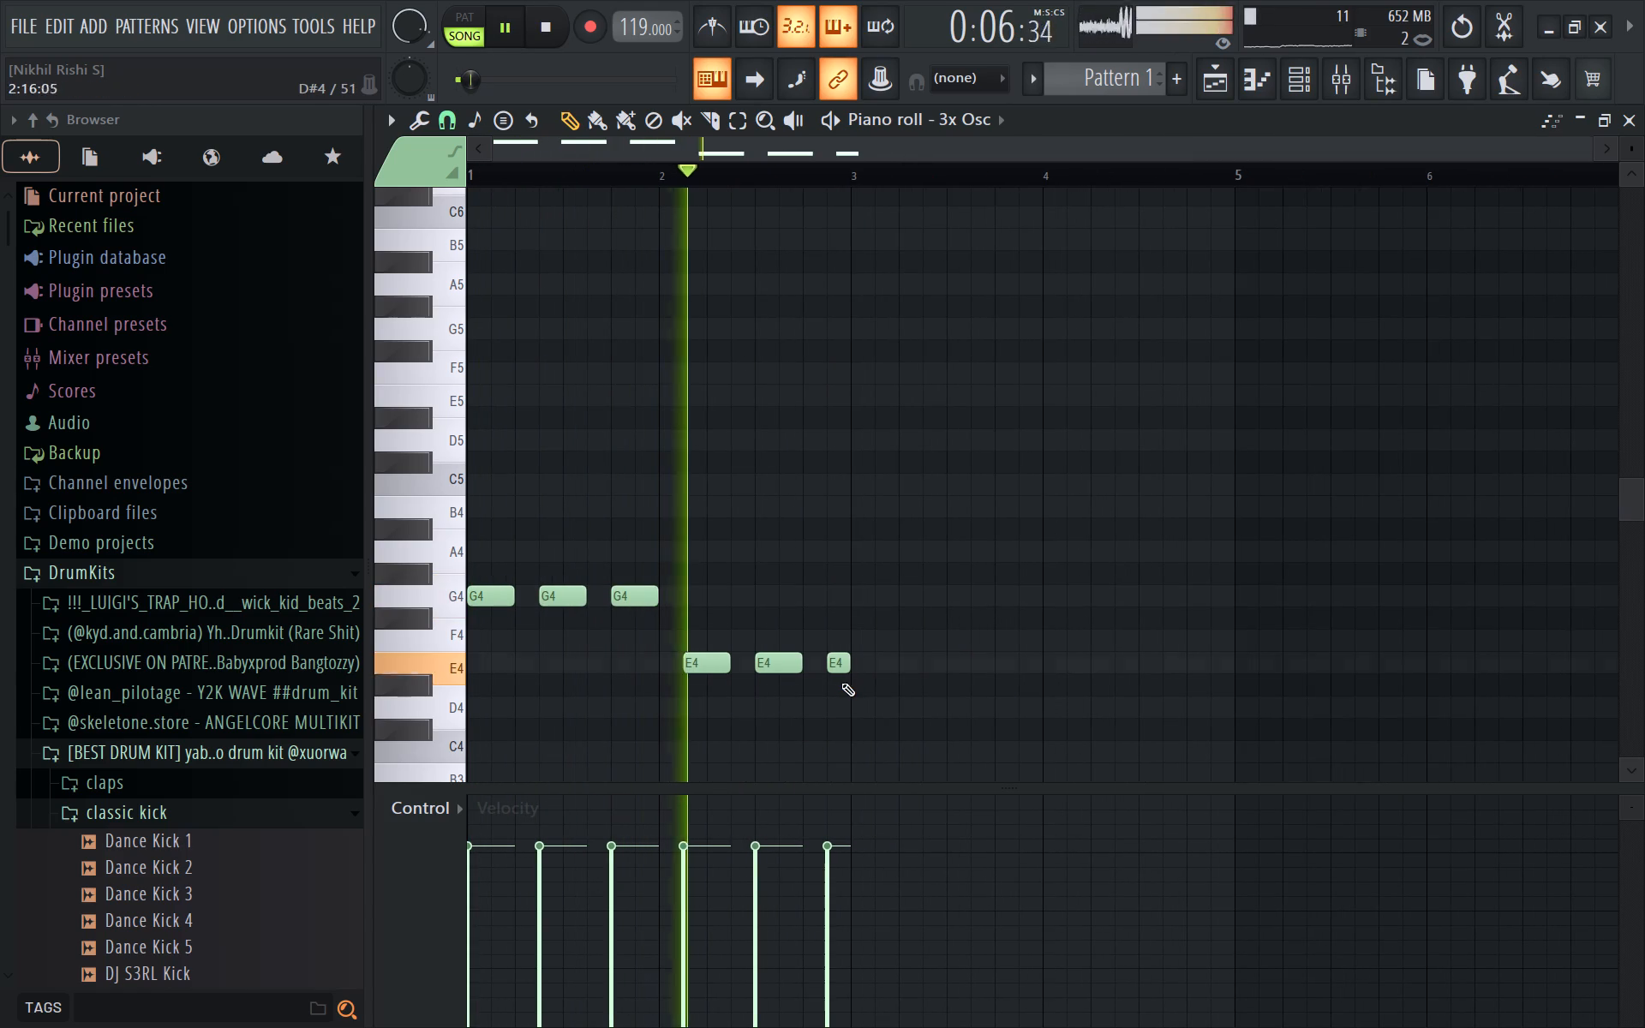
left_click(853, 734)
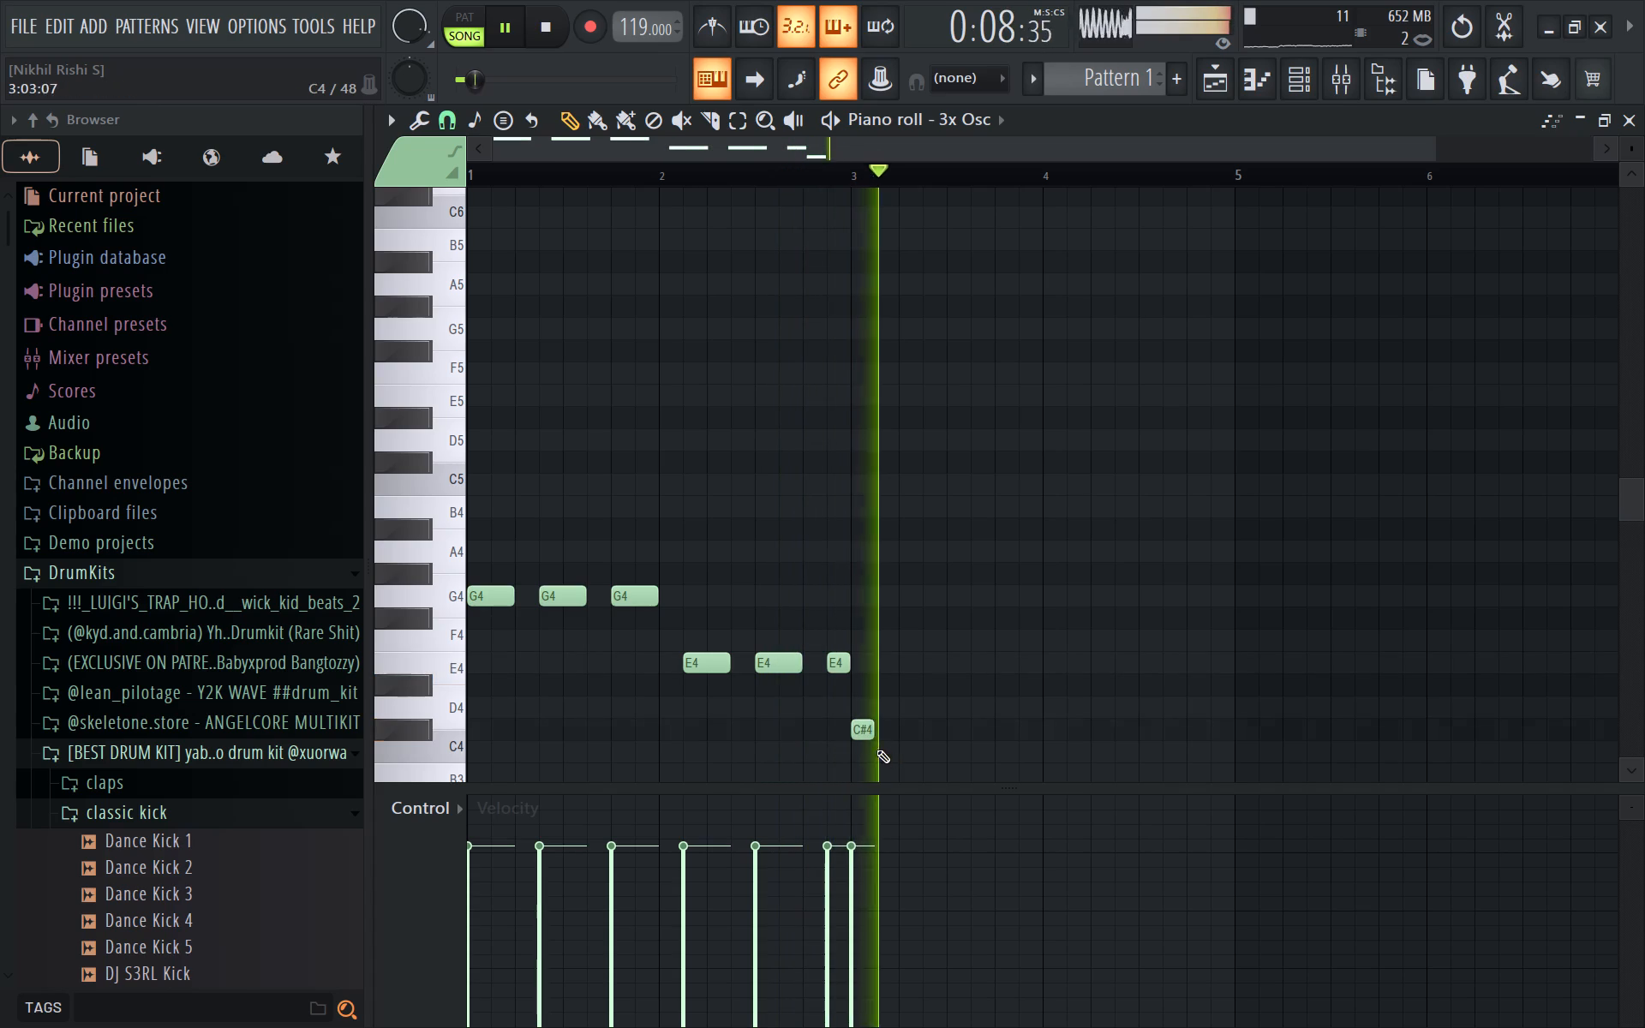
key("space")
left_click_drag(871, 731, 893, 732)
key("space")
left_click_drag(904, 736, 927, 736)
left_click_drag(994, 742, 997, 740)
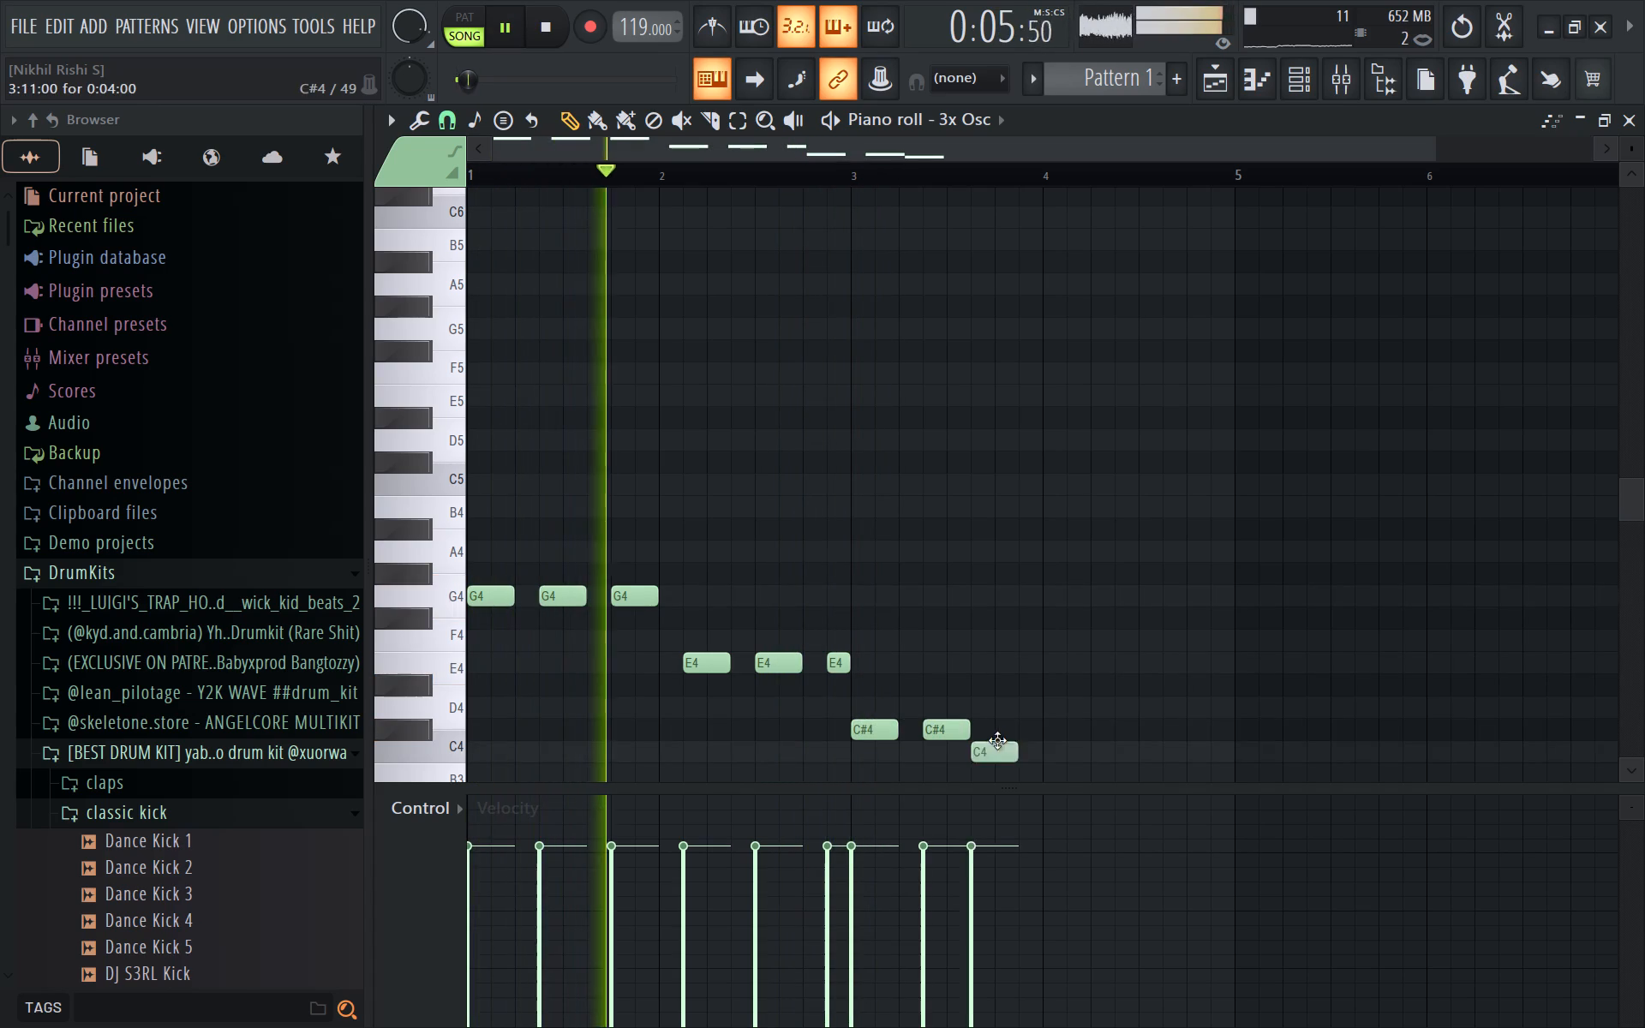
left_click_drag(997, 740, 1017, 704)
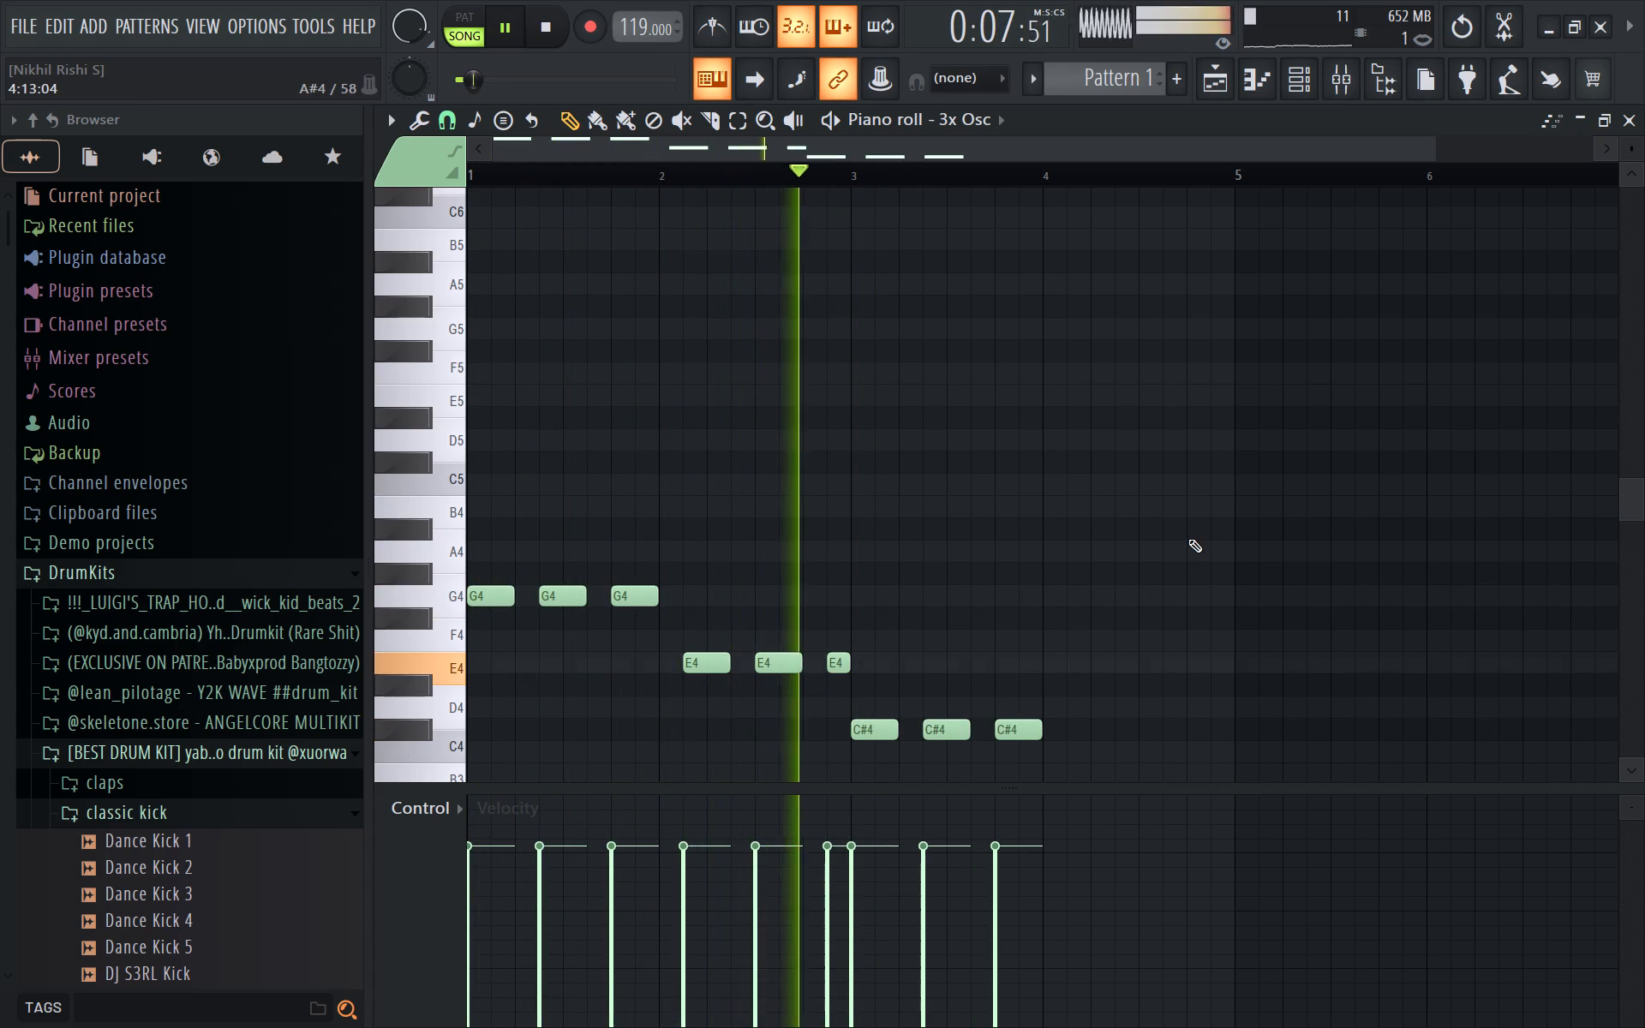
Add three four-step D#4 notes in bar 4 at steps 3, 9 and 14, and replay the track.
scroll(1029, 596, "down", 4, "ctrl")
scroll(933, 715, "down", 5)
scroll(961, 573, "up", 3, "ctrl")
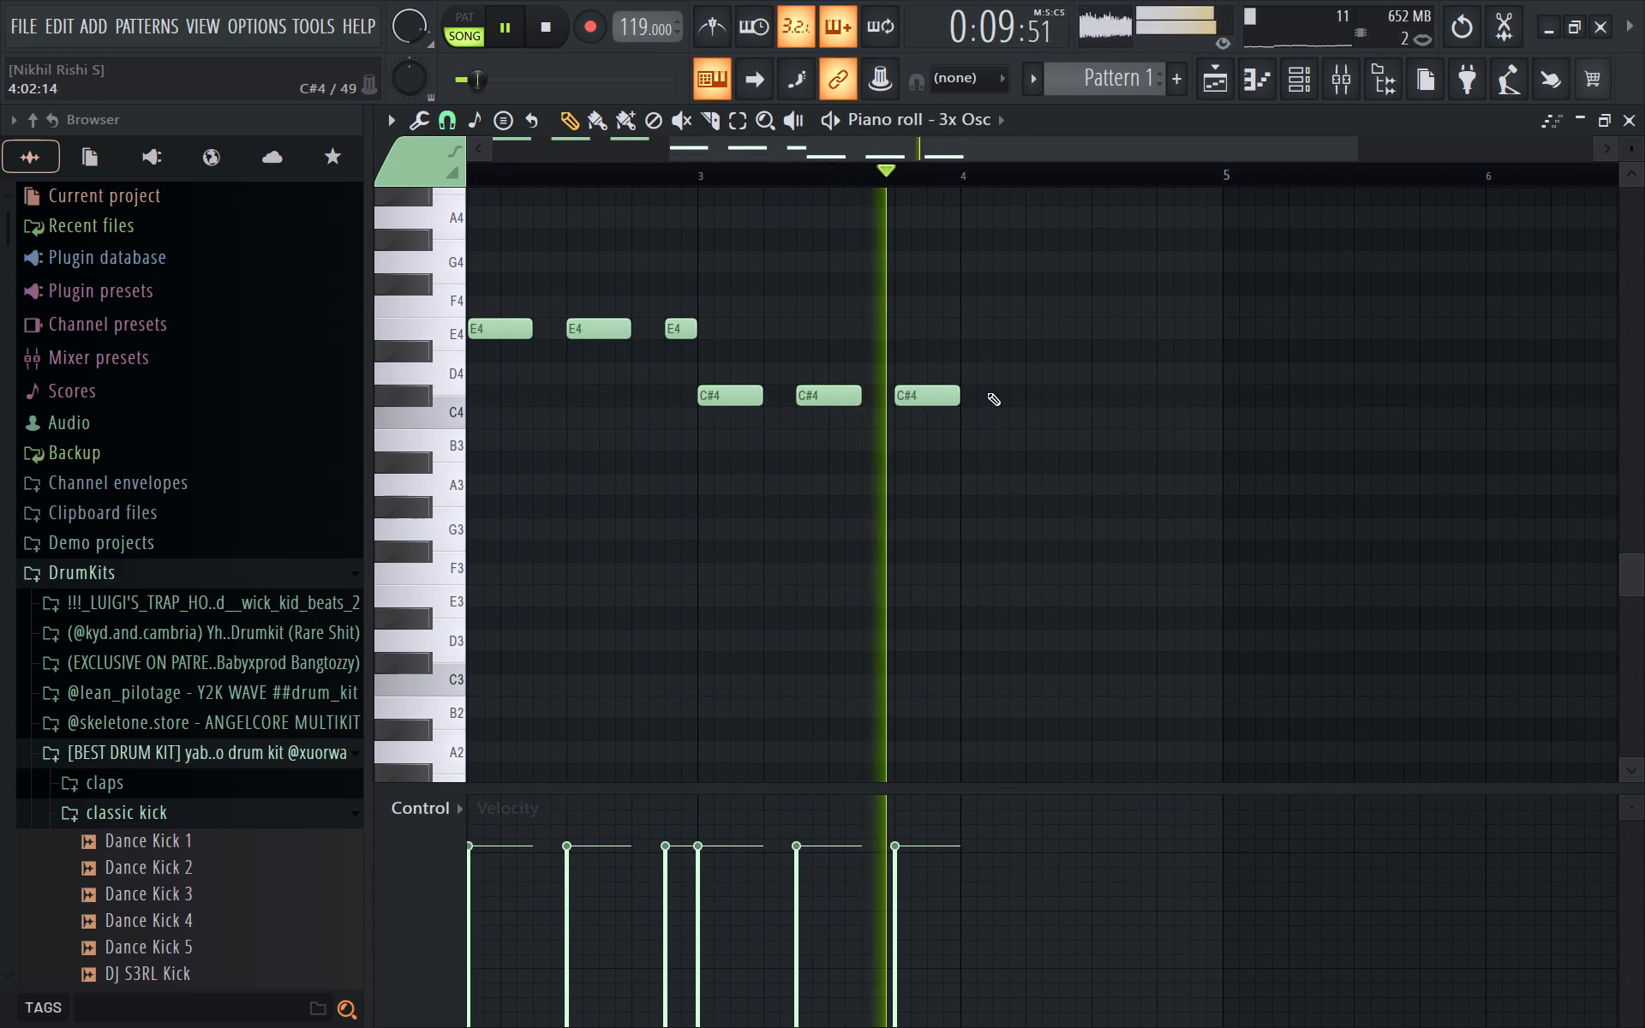
left_click(1004, 357)
left_click(1134, 349)
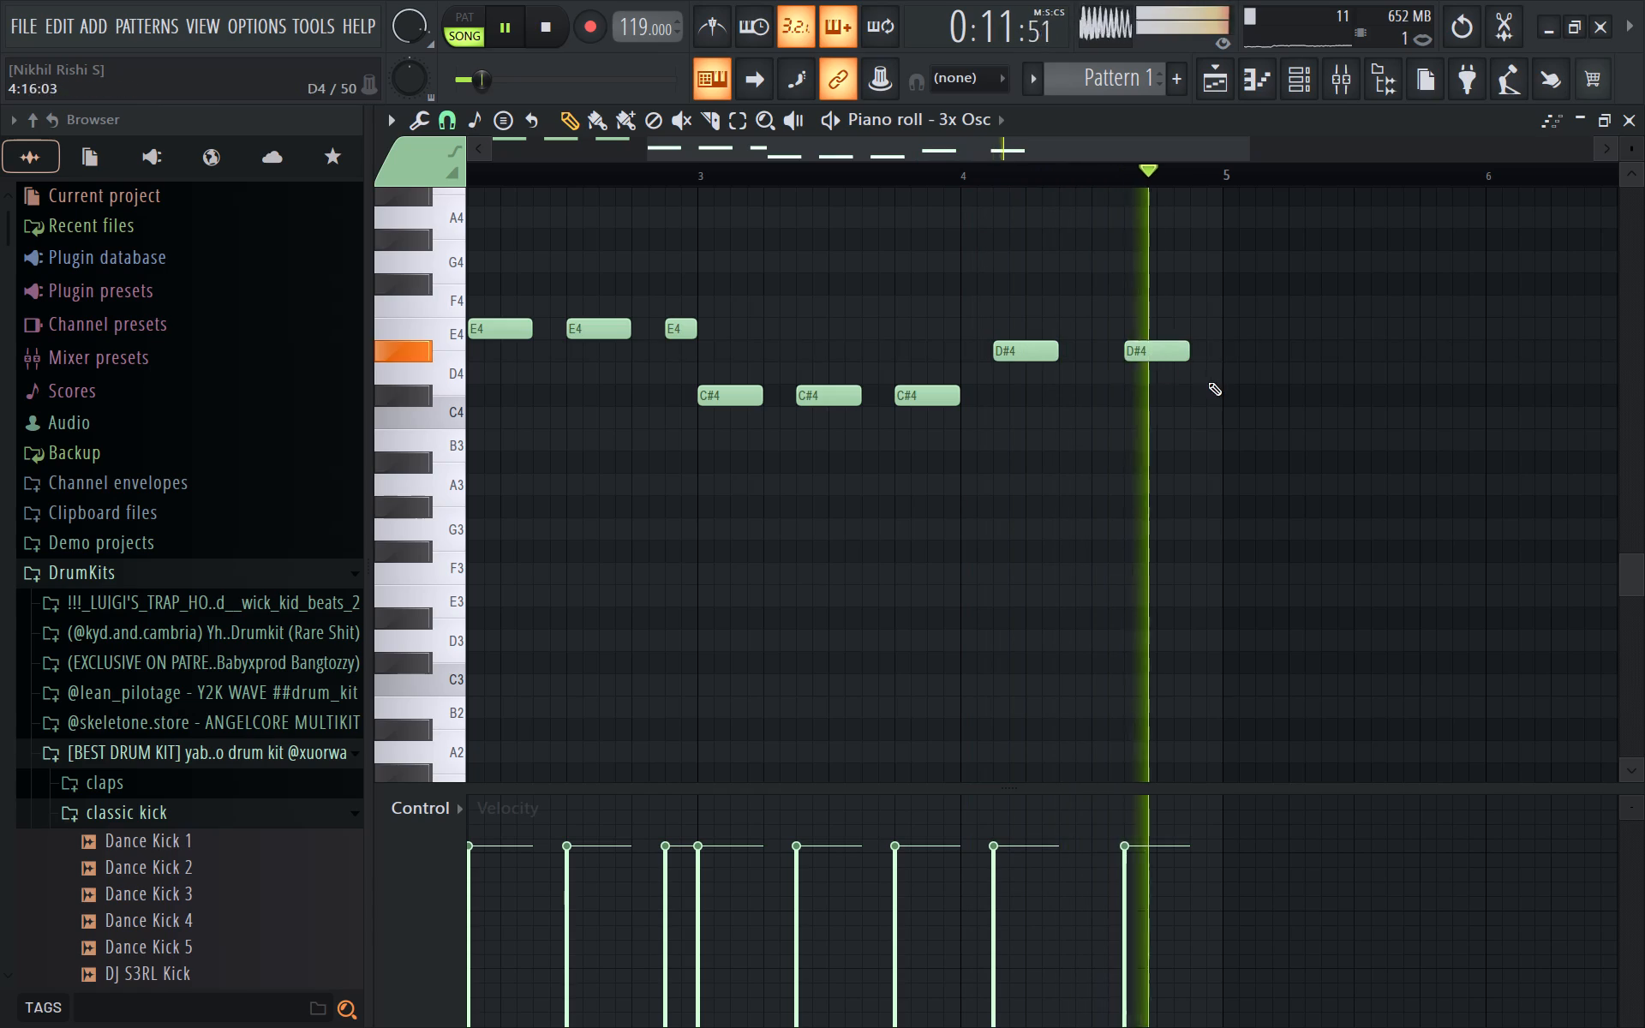
left_click_drag(1149, 362, 1113, 374)
key("space")
left_click_drag(1193, 354, 1172, 351)
key("space")
Delete the middle D#4 note in bar 4 and replay the track.
right_click(1114, 356)
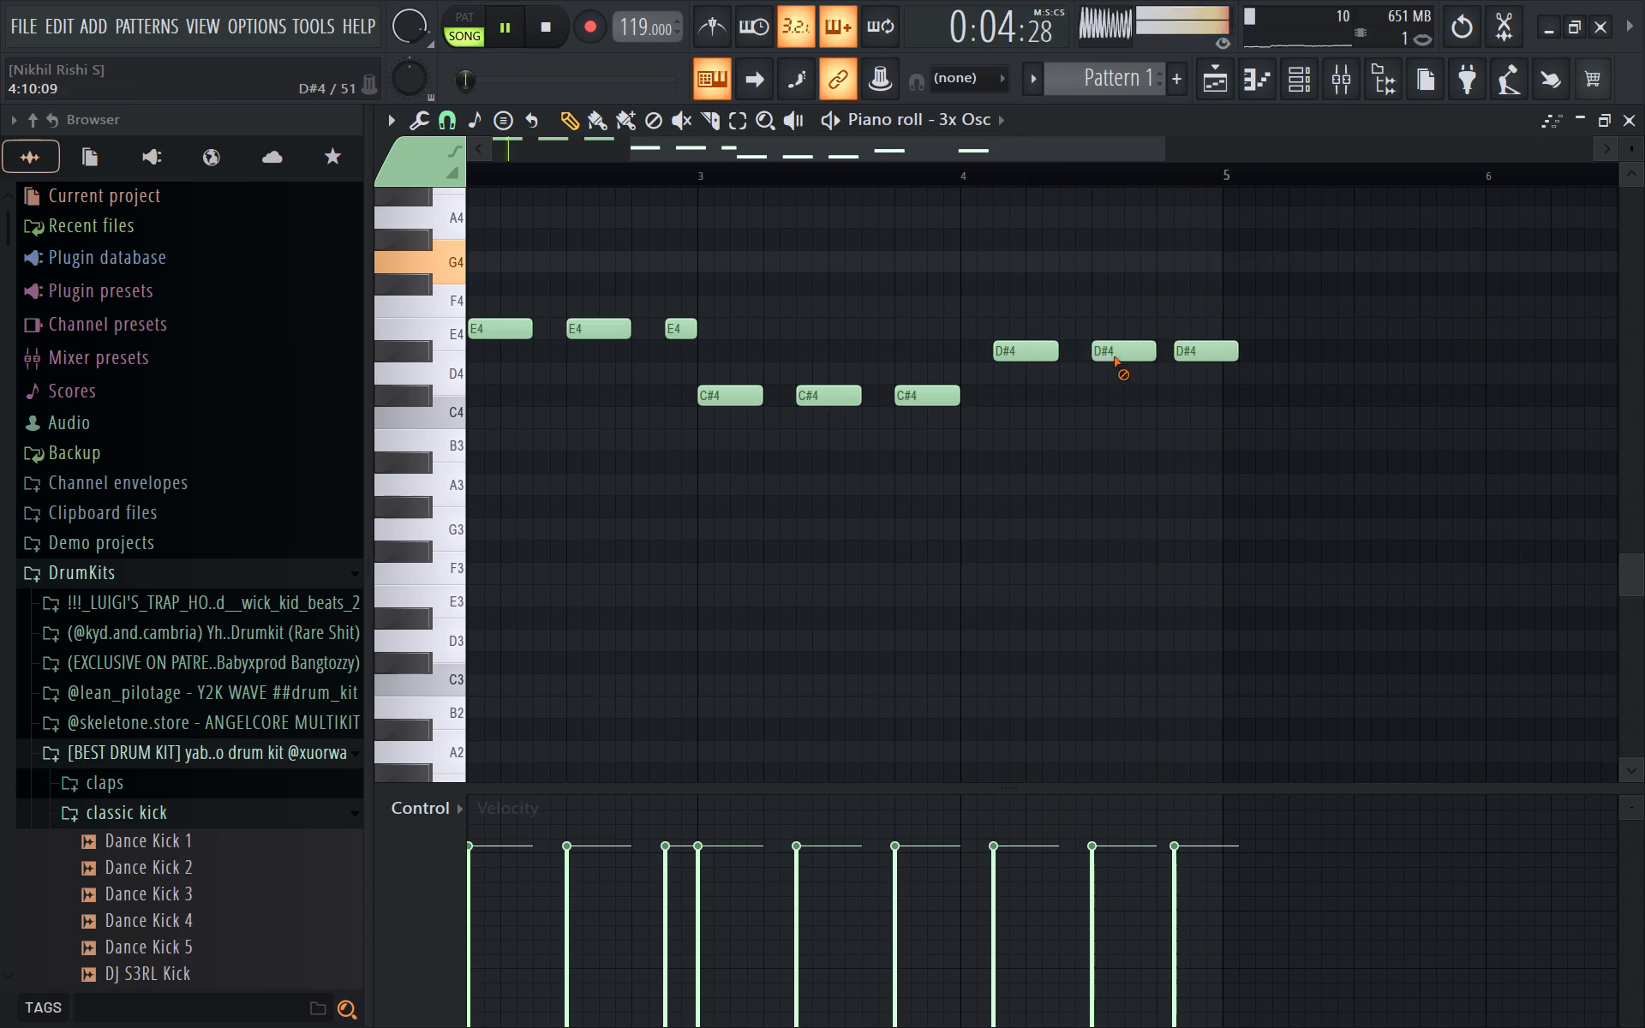
key("space")
left_click(763, 174)
key("space")
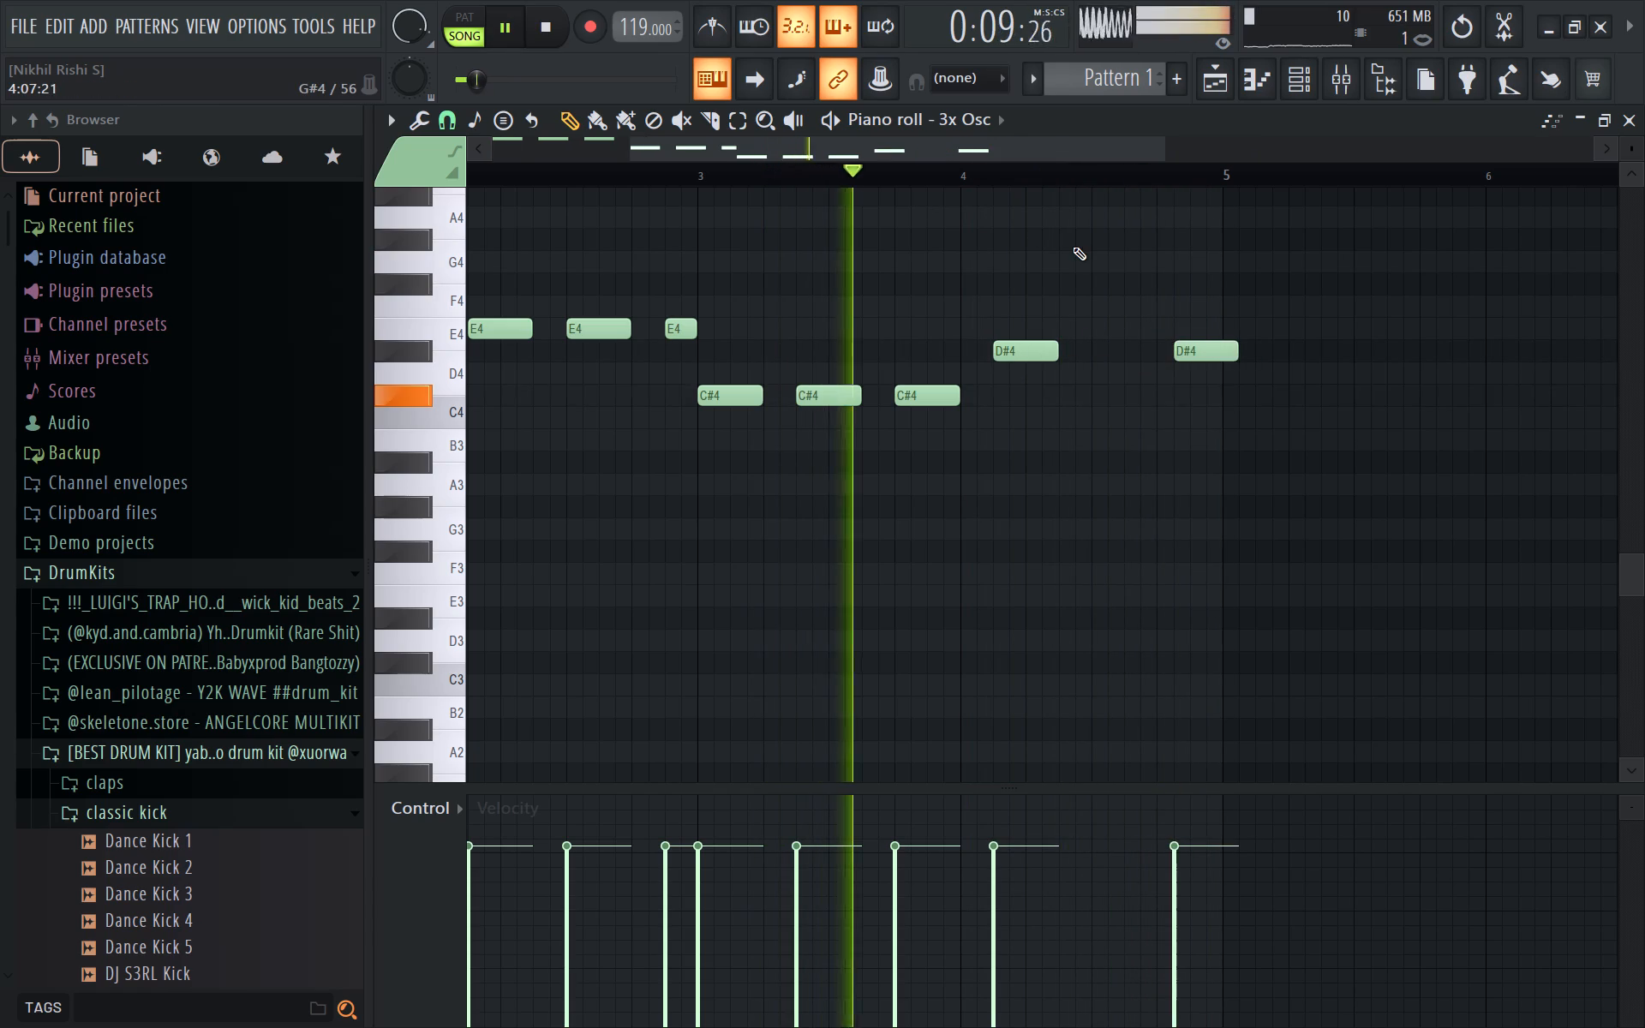
Shift the last D#4 note earlier in bar 4, testing its timing against playback, and settle it on step 9.
left_click_drag(1209, 348, 1151, 362)
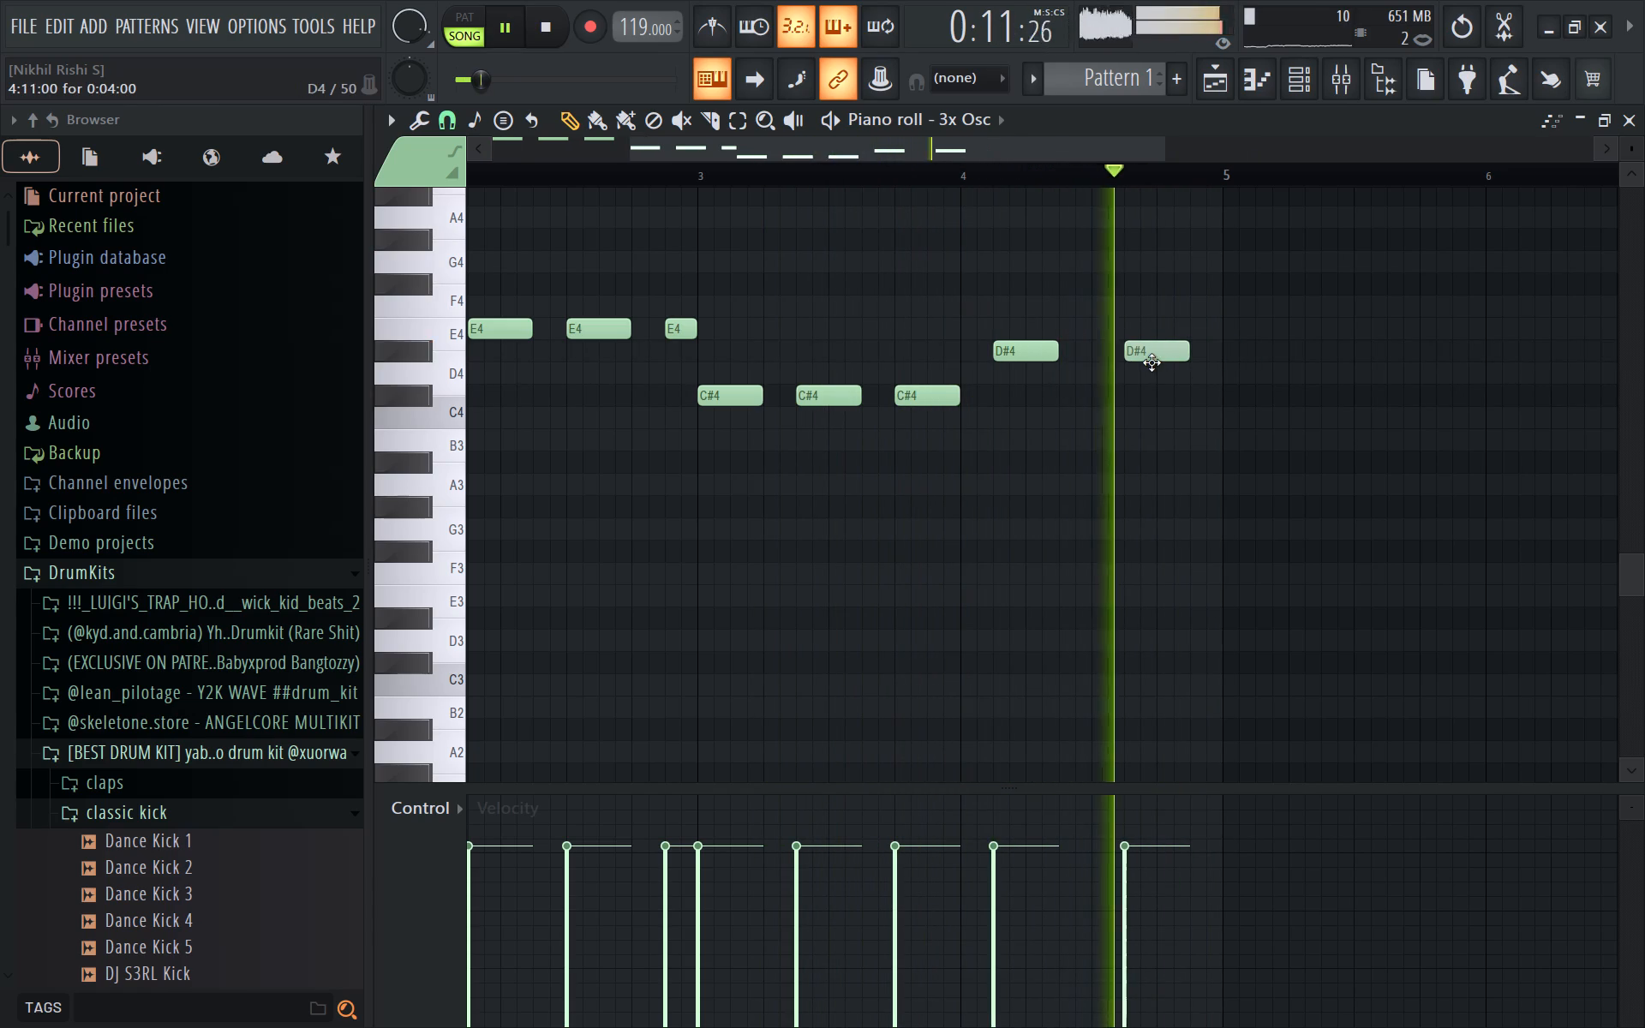
left_click_drag(1151, 362, 1139, 363)
key("space")
key("space")
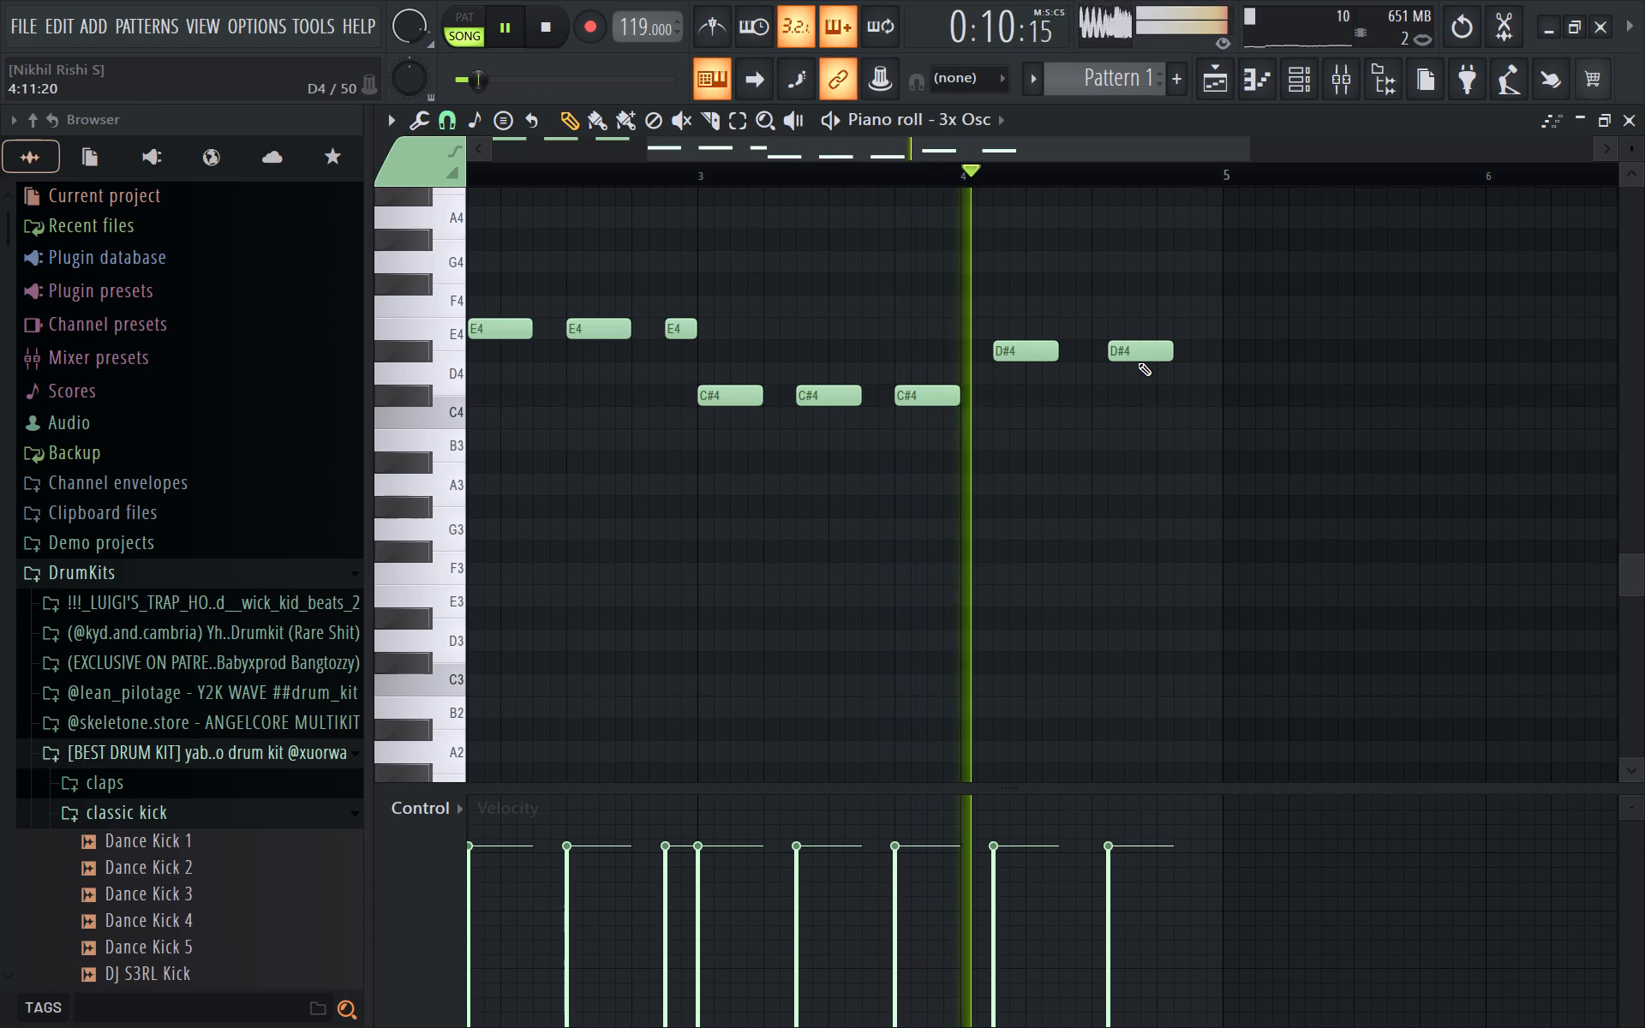
key("space")
left_click_drag(1156, 345, 1128, 354)
key("space")
left_click_drag(1128, 354, 1131, 353)
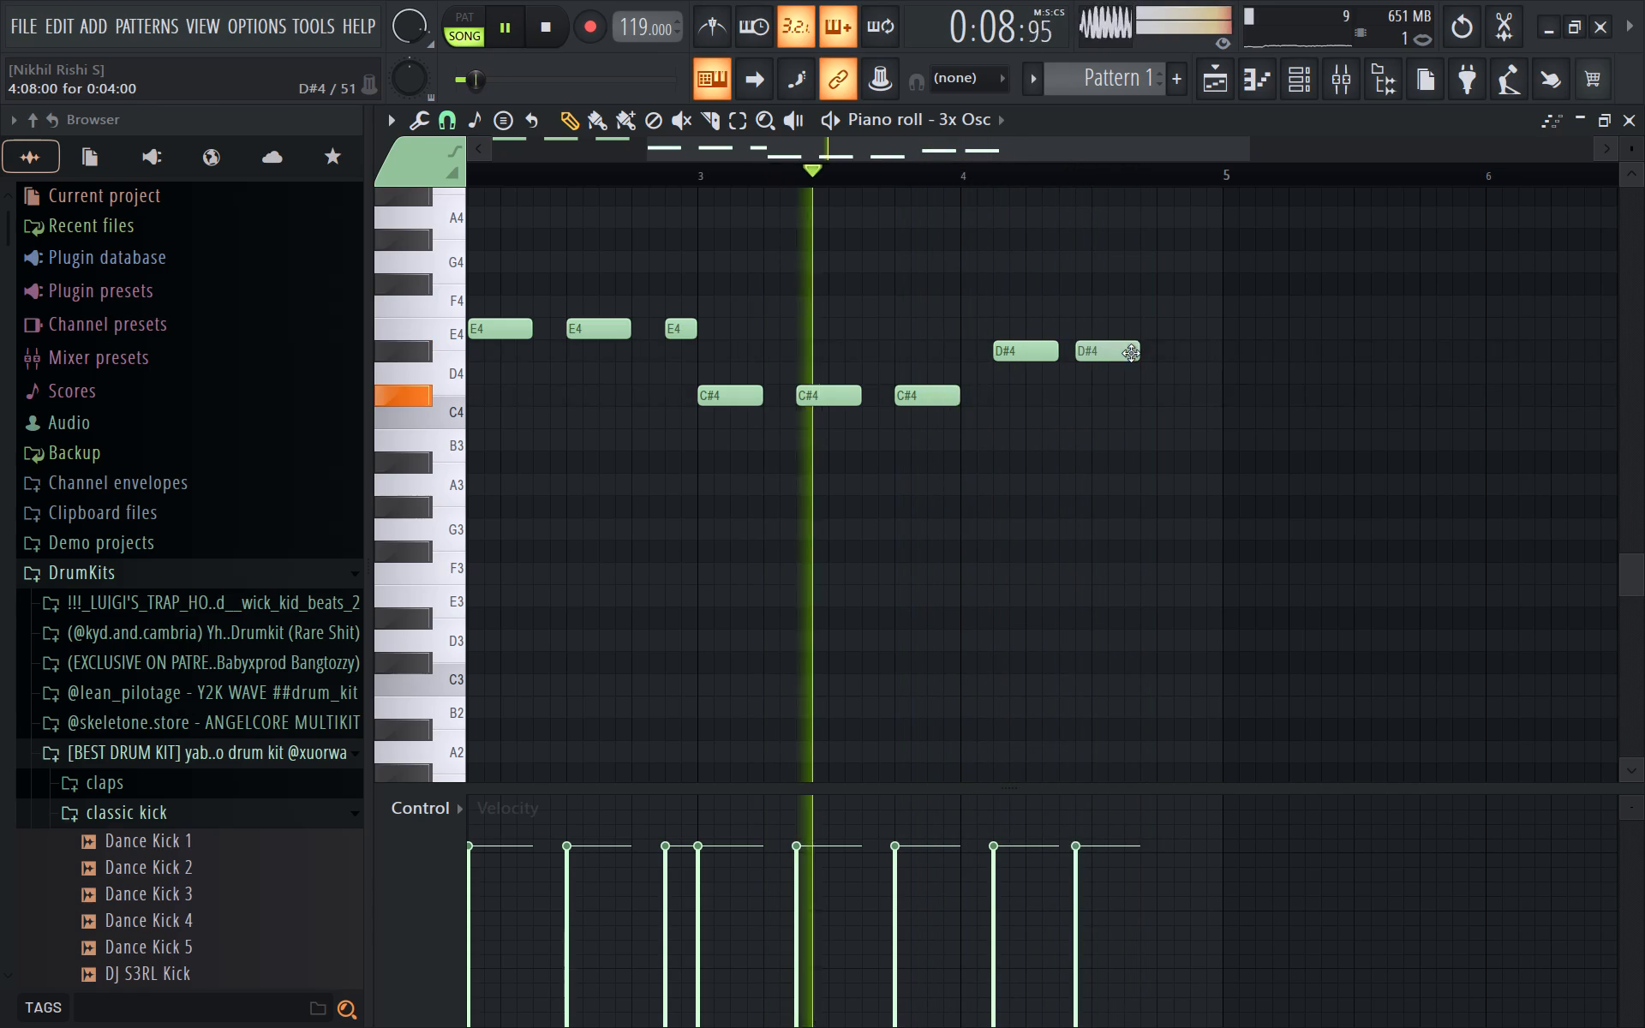
left_click_drag(1131, 353, 1149, 345)
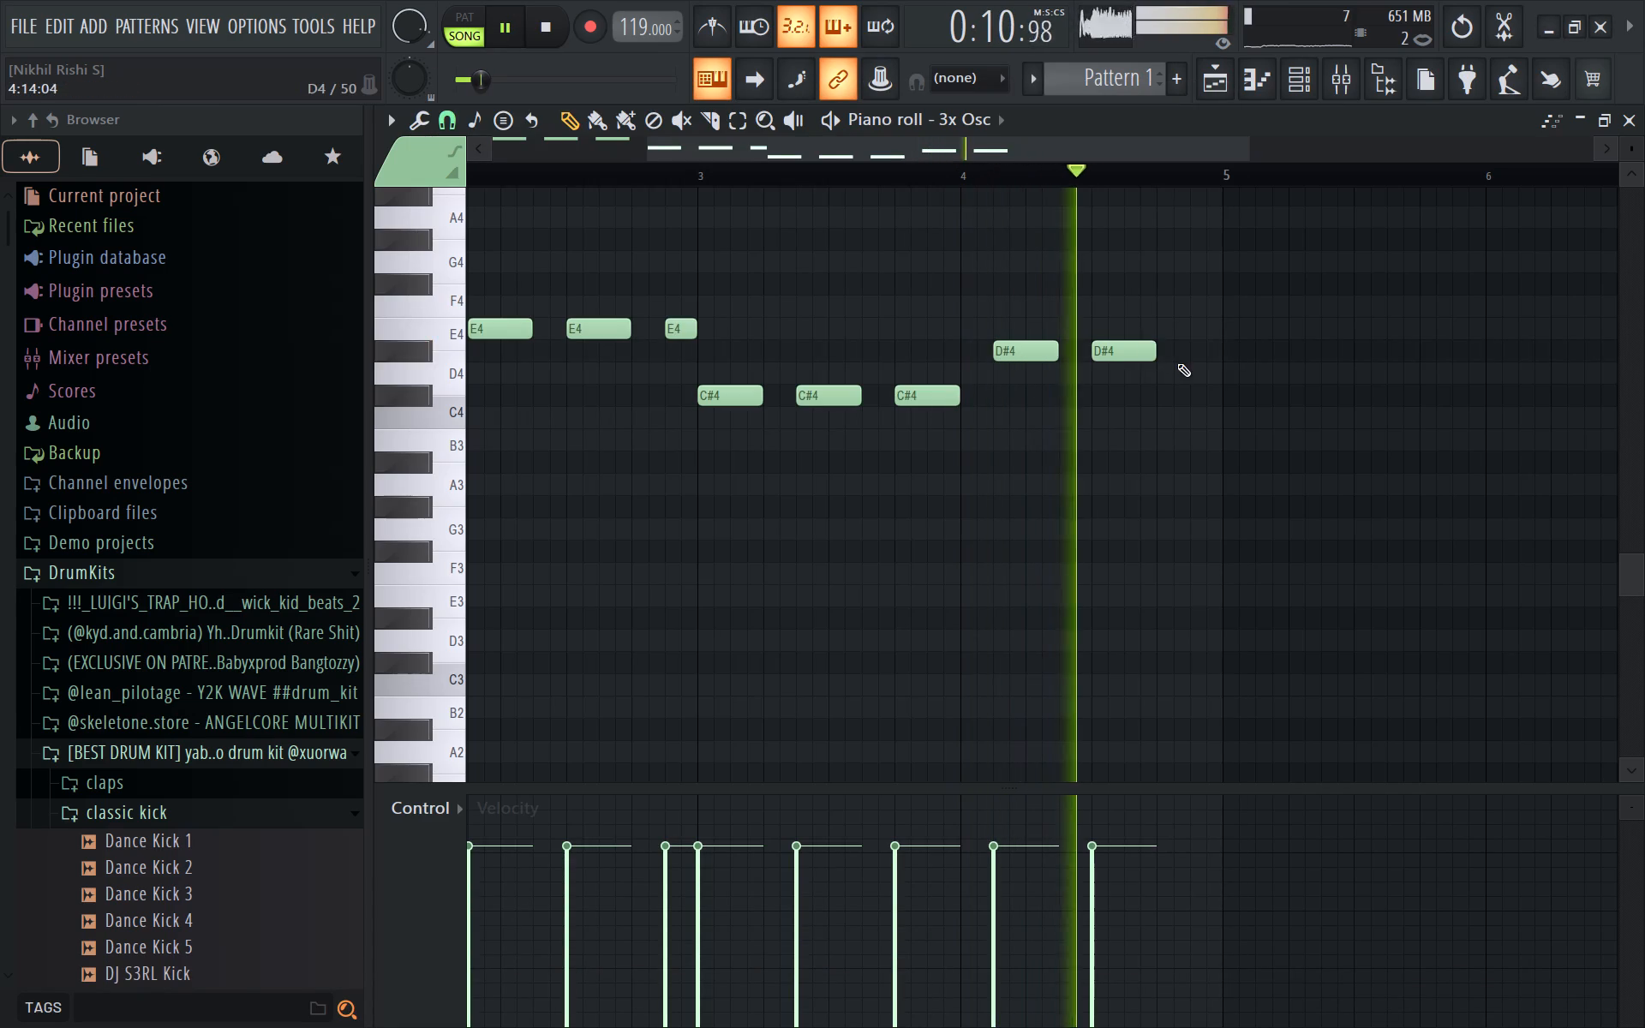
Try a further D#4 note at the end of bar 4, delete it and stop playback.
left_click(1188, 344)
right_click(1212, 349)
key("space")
Transpose all the bass notes down one octave to G3, E3, C#3 and D#3, and replay.
scroll(1212, 349, "down", 6, "ctrl")
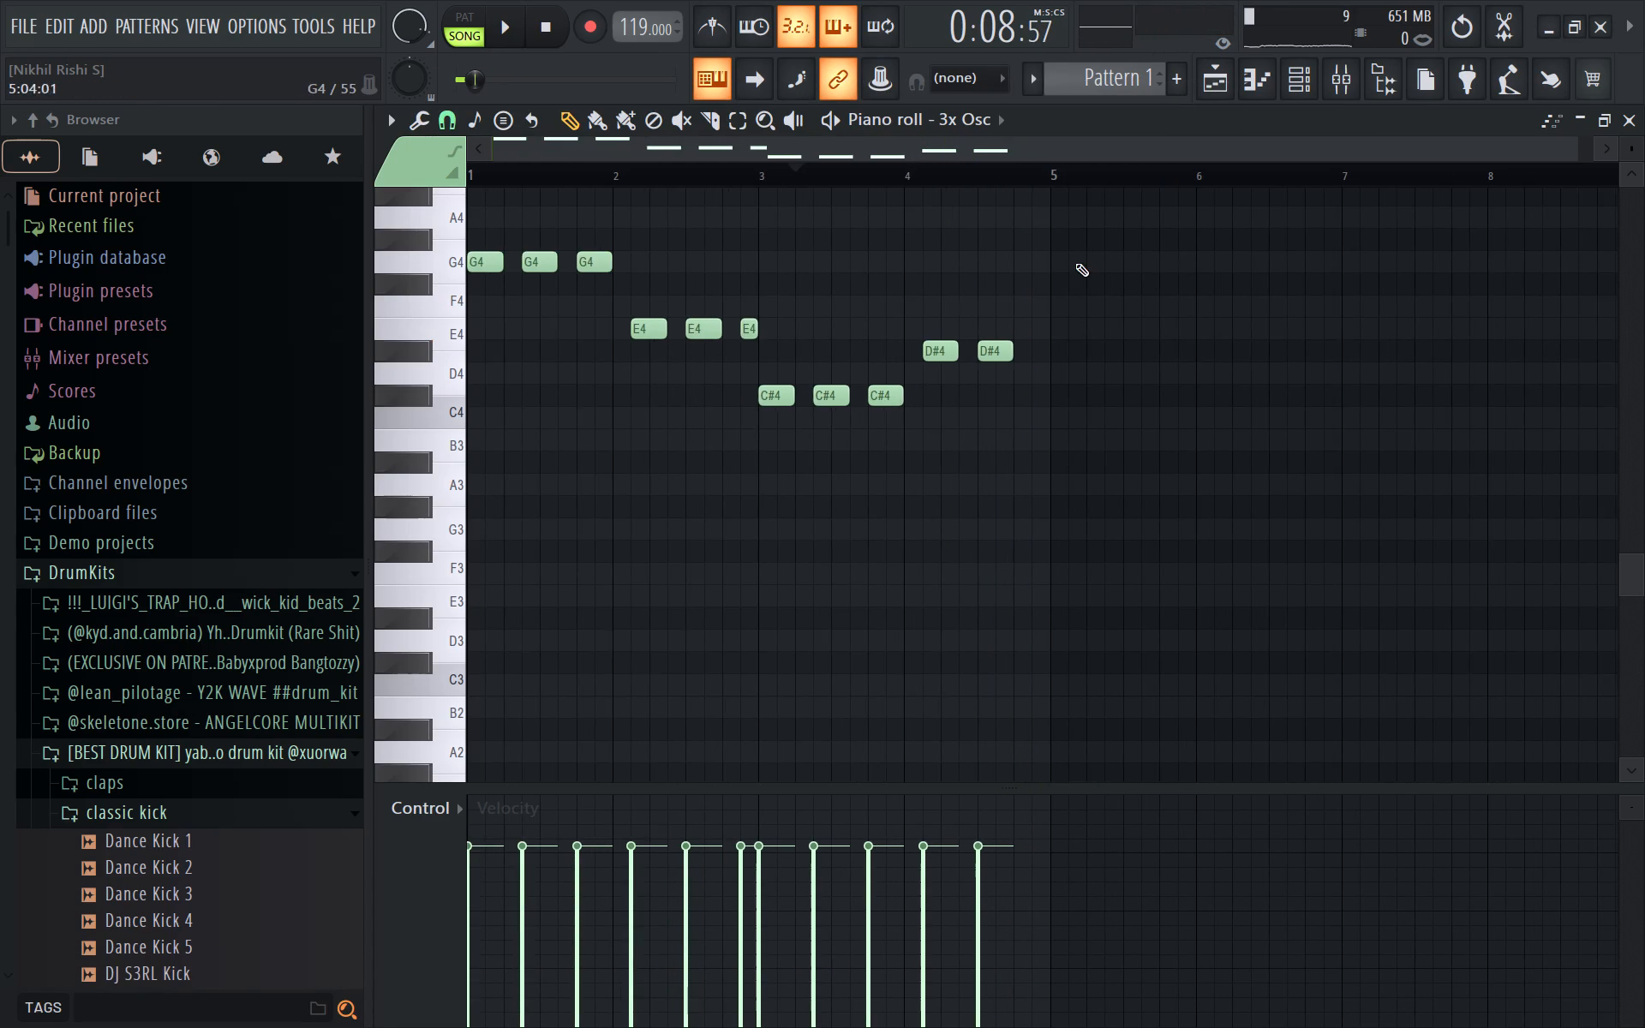
scroll(1075, 263, "up", 1)
left_click_drag(1069, 267, 0, 661, "ctrl")
key("space")
key("space")
key("space")
key("space")
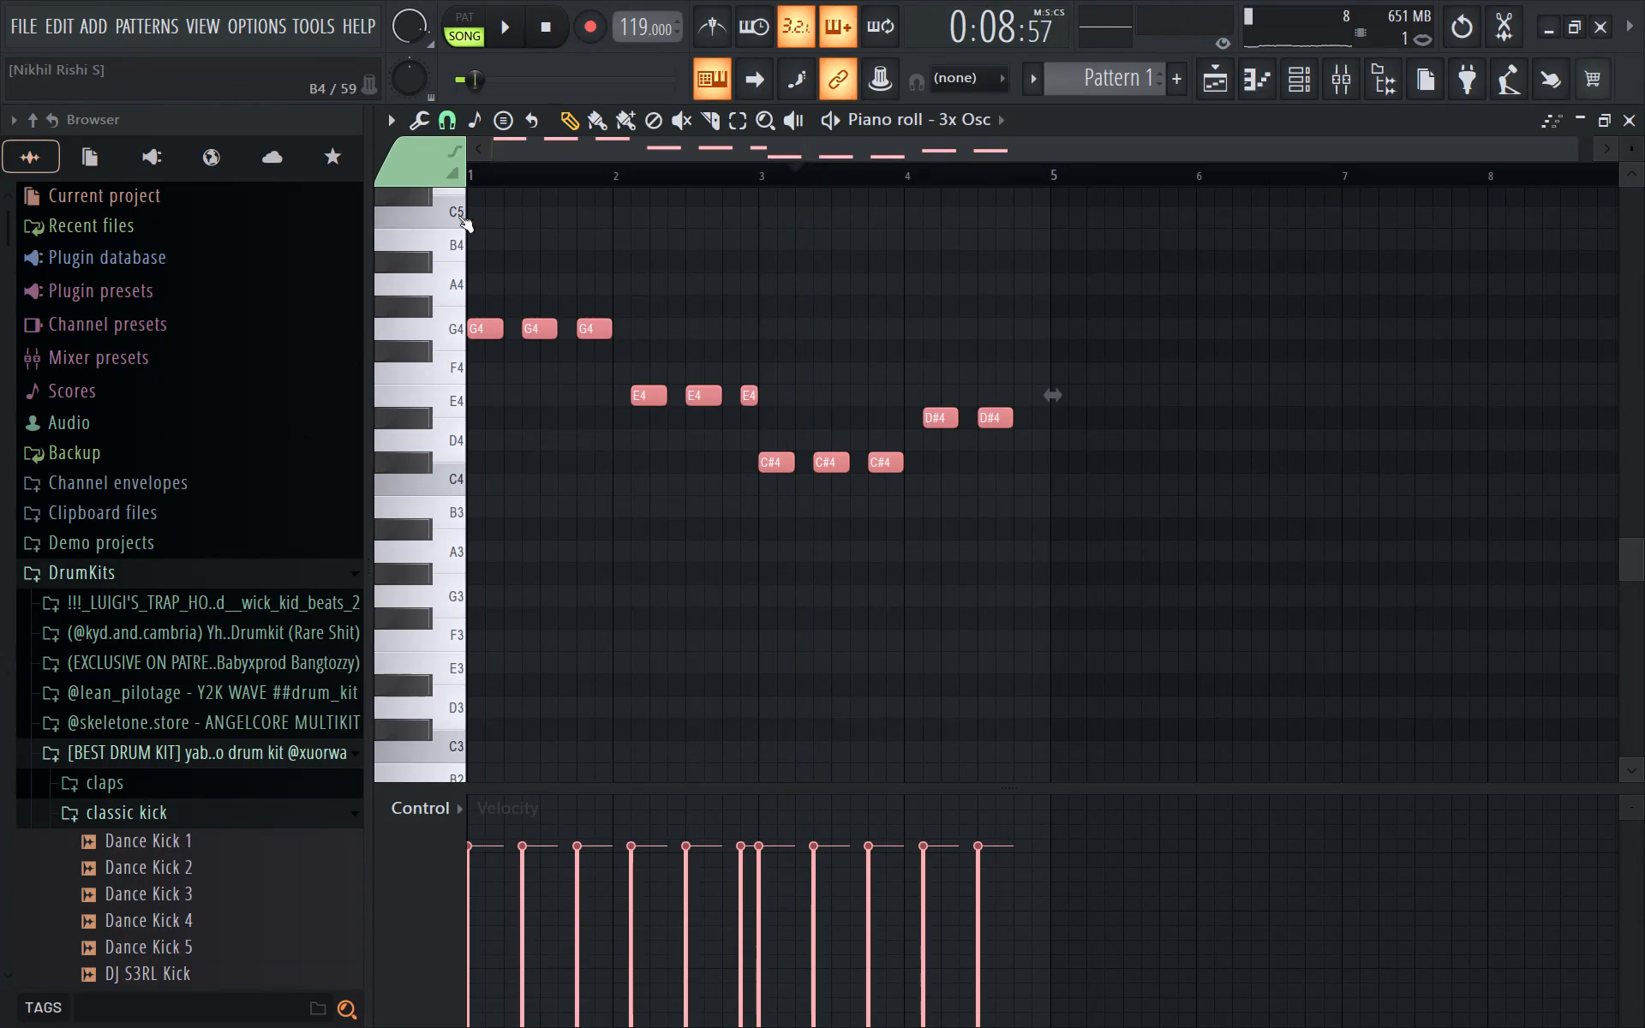
left_click(493, 160)
left_click_drag(488, 170, 454, 182)
key("space")
key("space")
key("ctrl+Down")
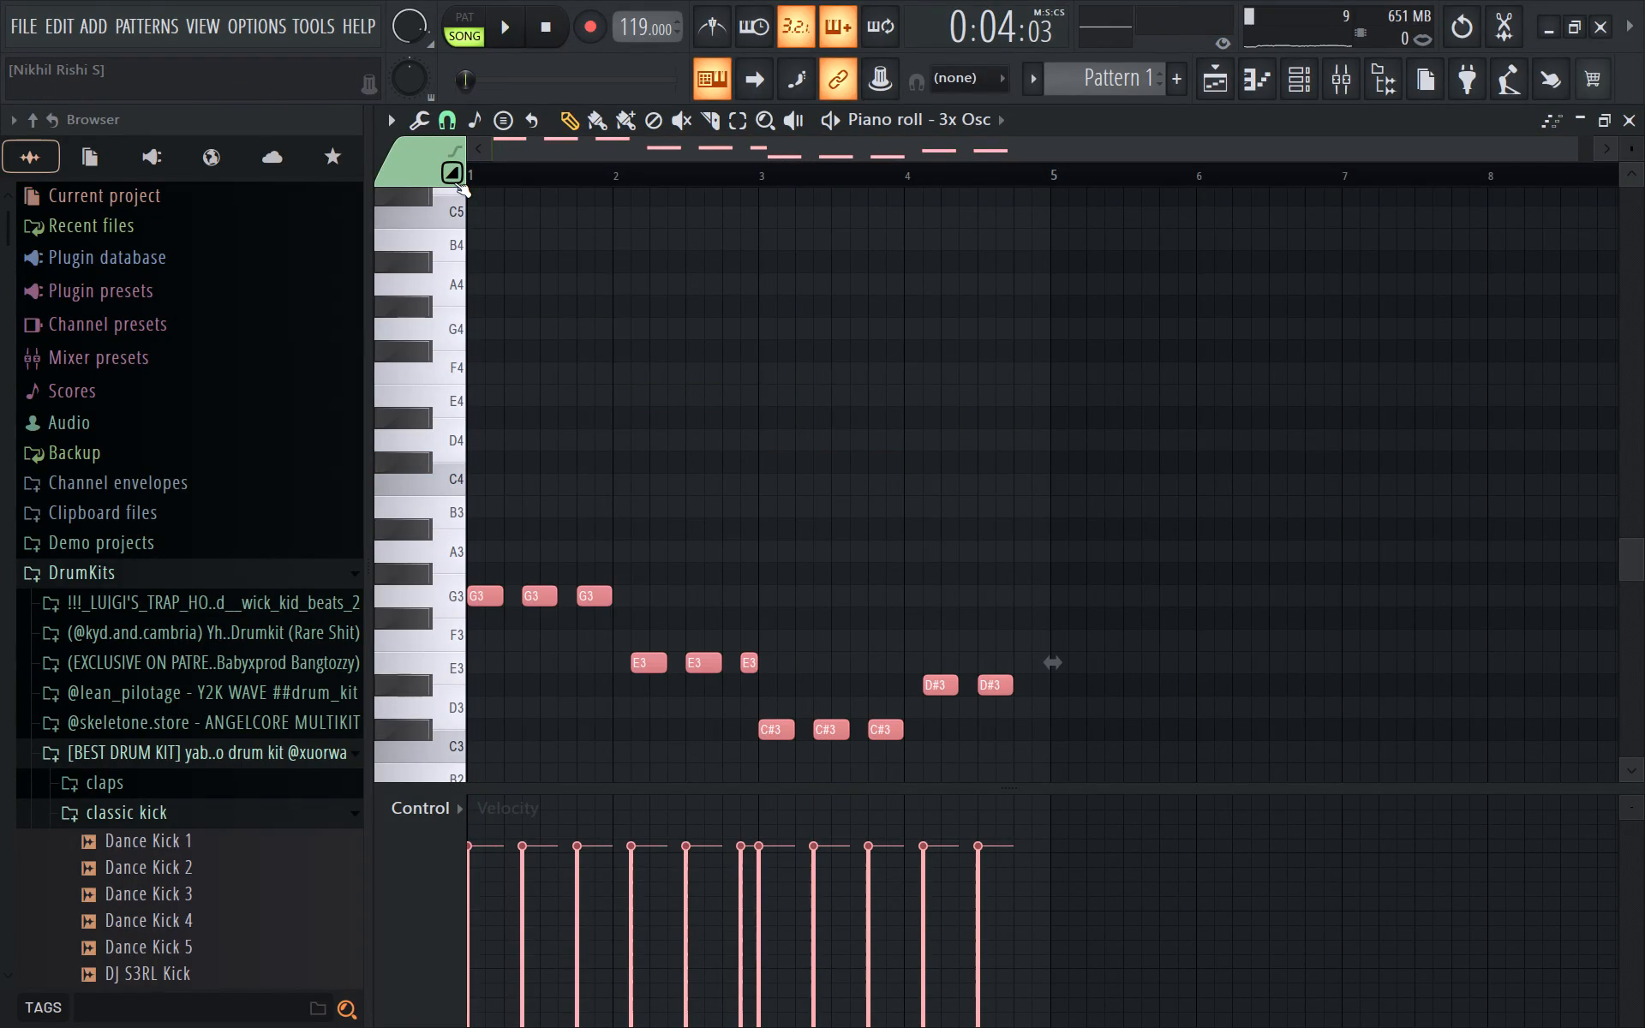
key("ctrl+space")
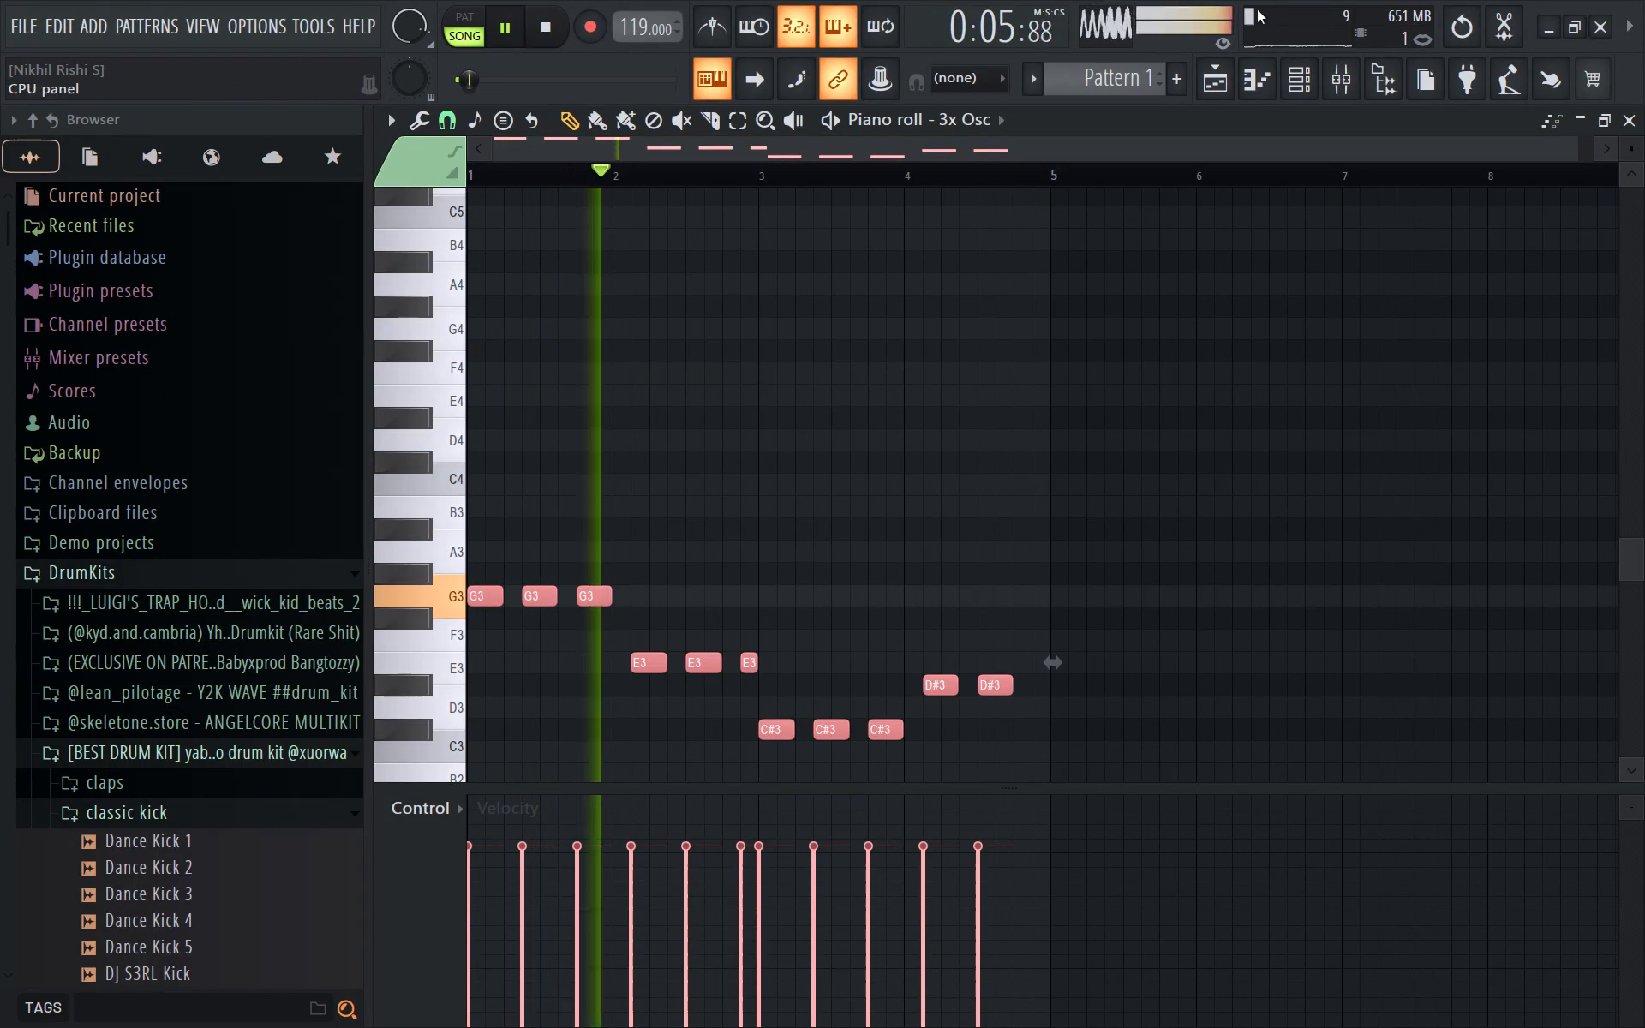
Load Fruity Parametric EQ 2 into the first effect slot of mixer Insert 2.
left_click(1339, 99)
left_click(1404, 78)
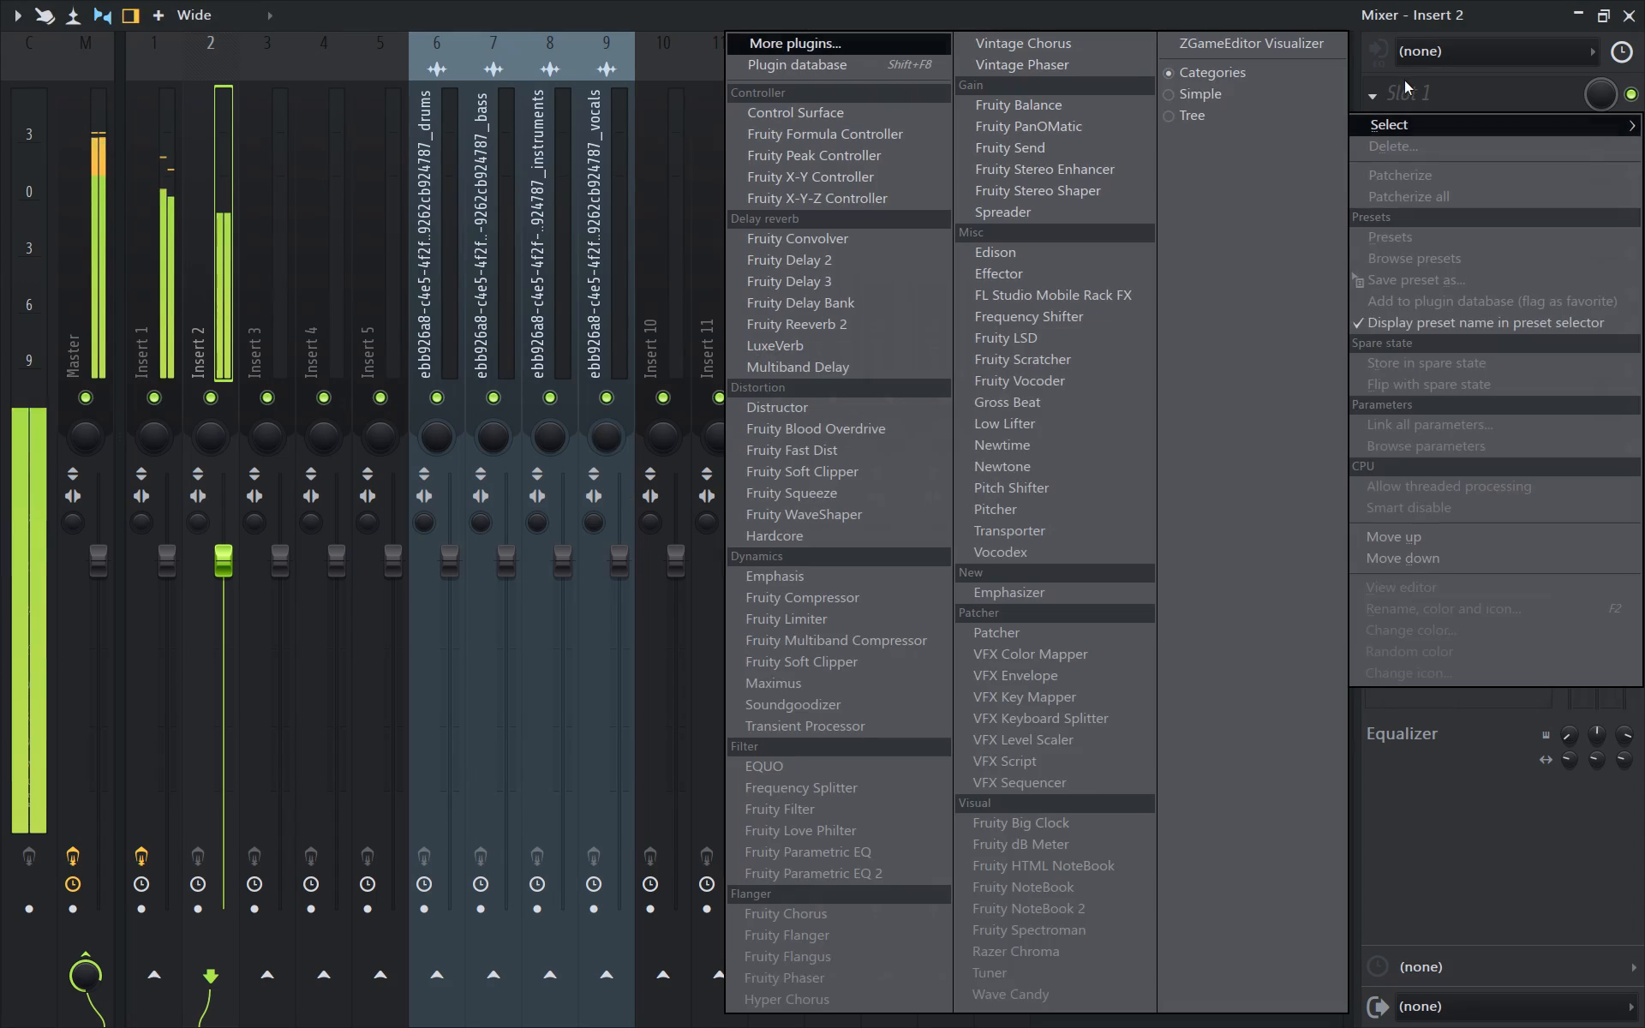
left_click(894, 48)
type("eq")
double_click(770, 205)
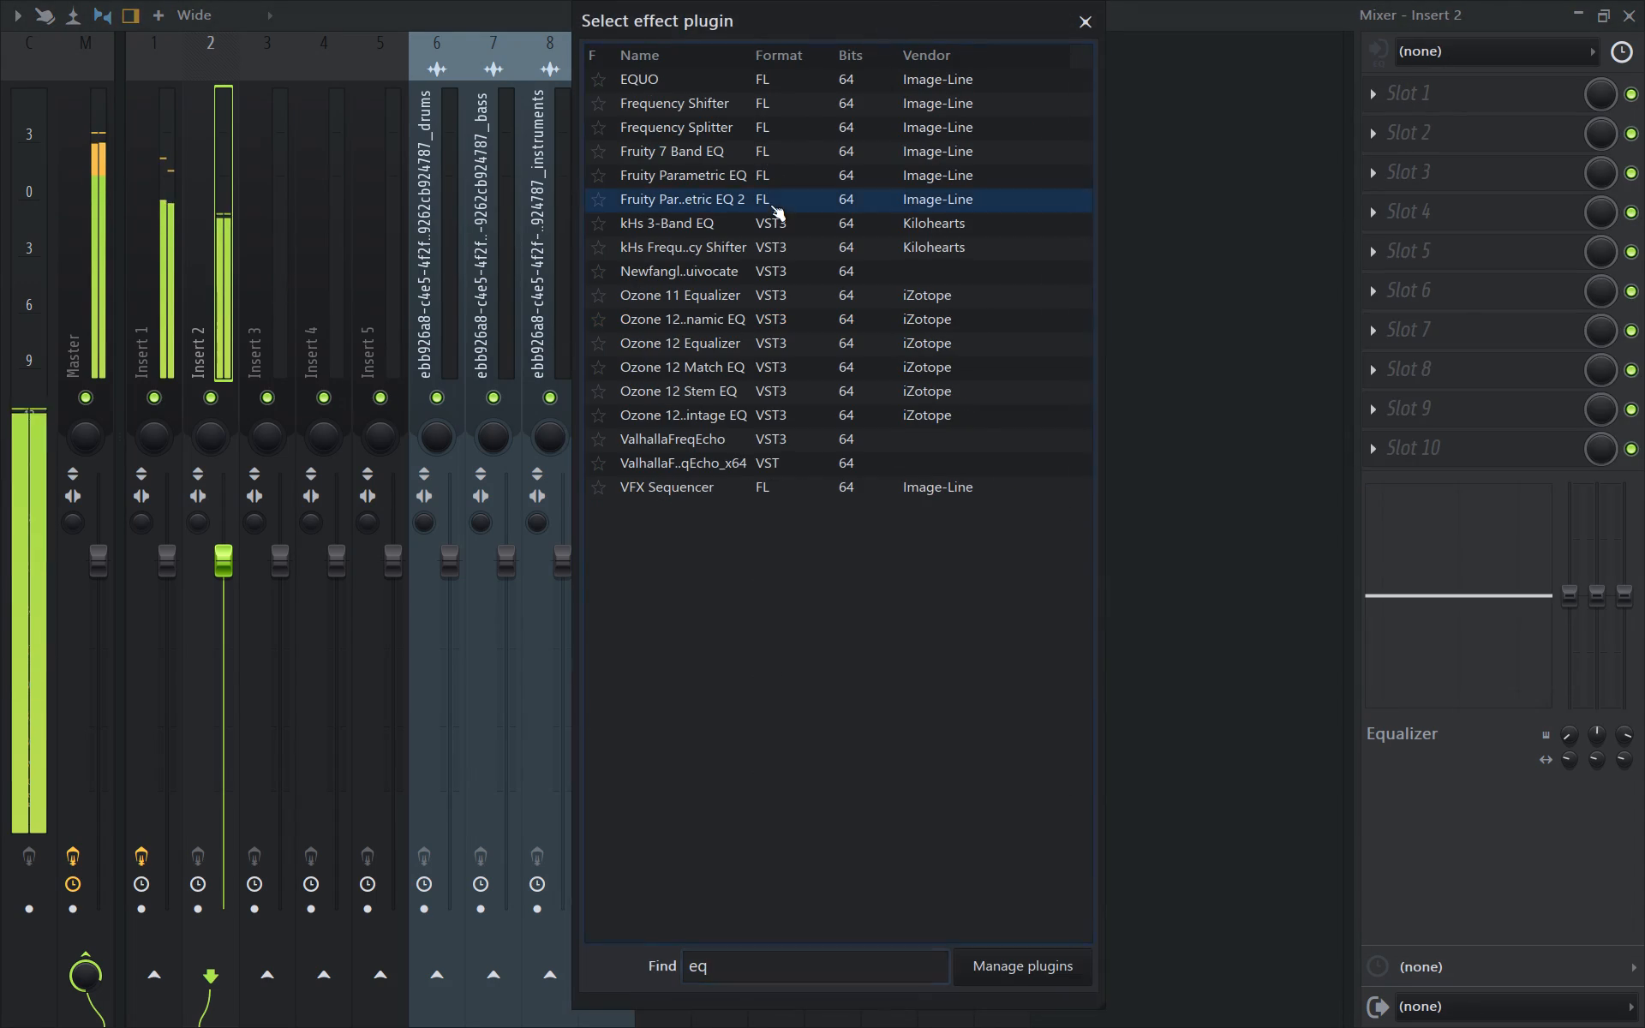
Boost the bass EQ's band 1 by about 6 dB around 79 Hz, comparing levels during playback, and close the mixer.
key("space")
left_click_drag(340, 511, 336, 285)
key("space")
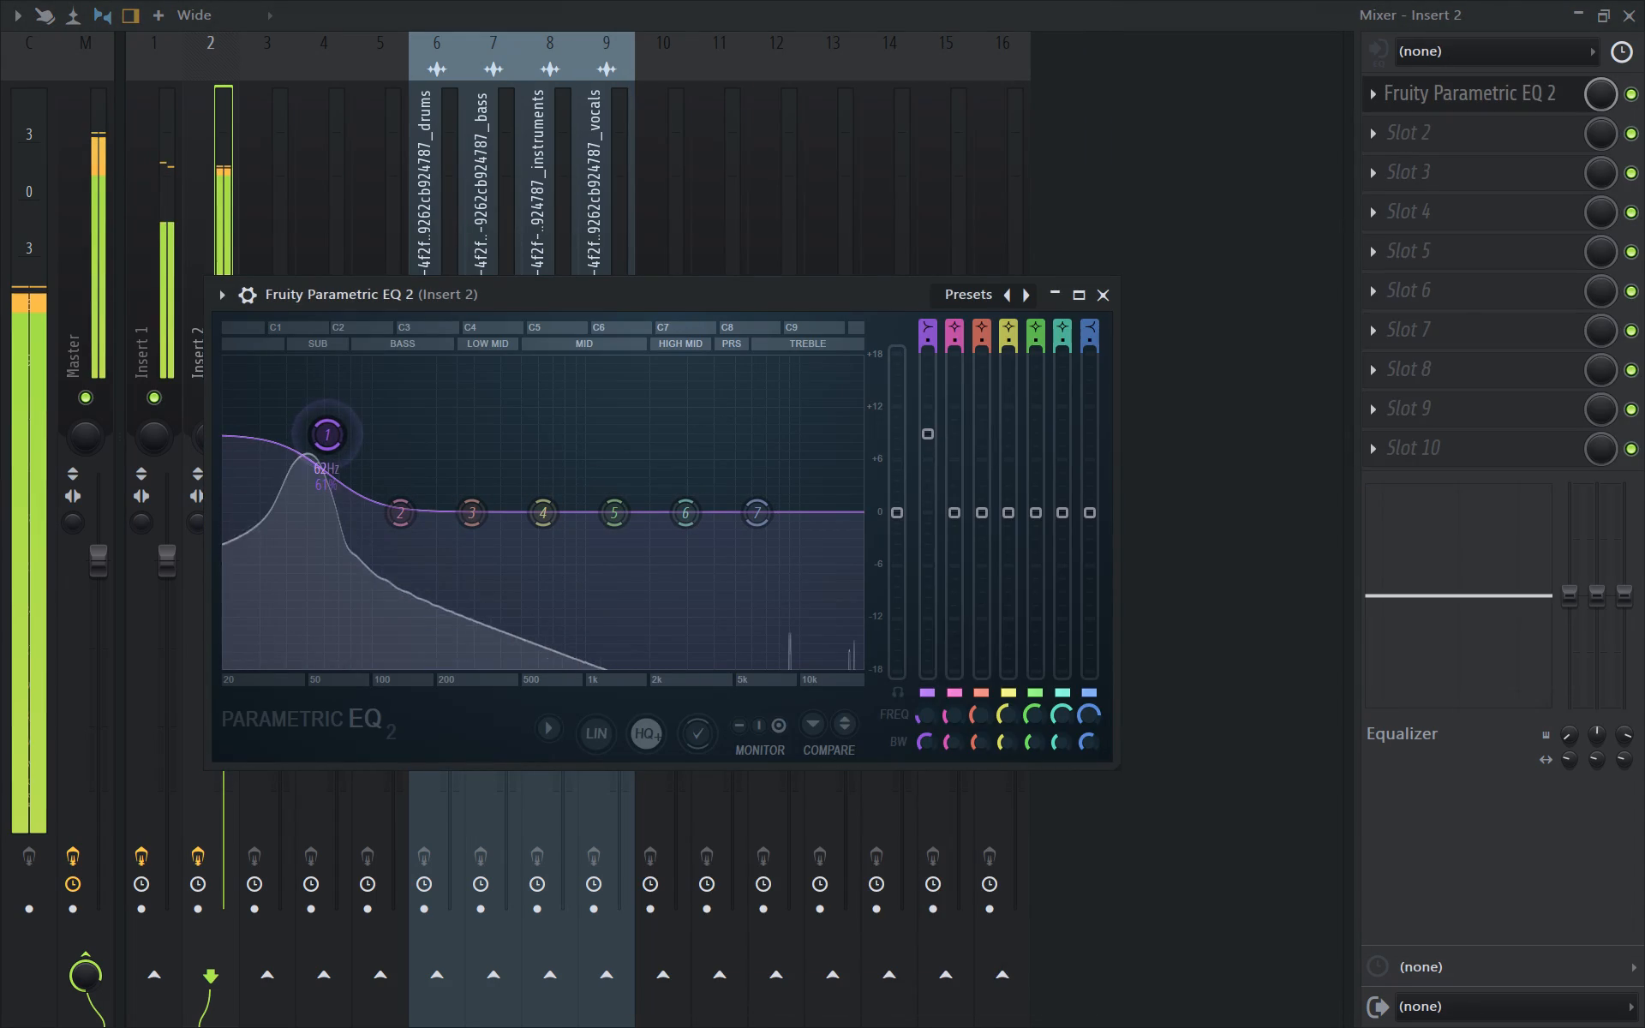
left_click_drag(336, 285, 389, 293)
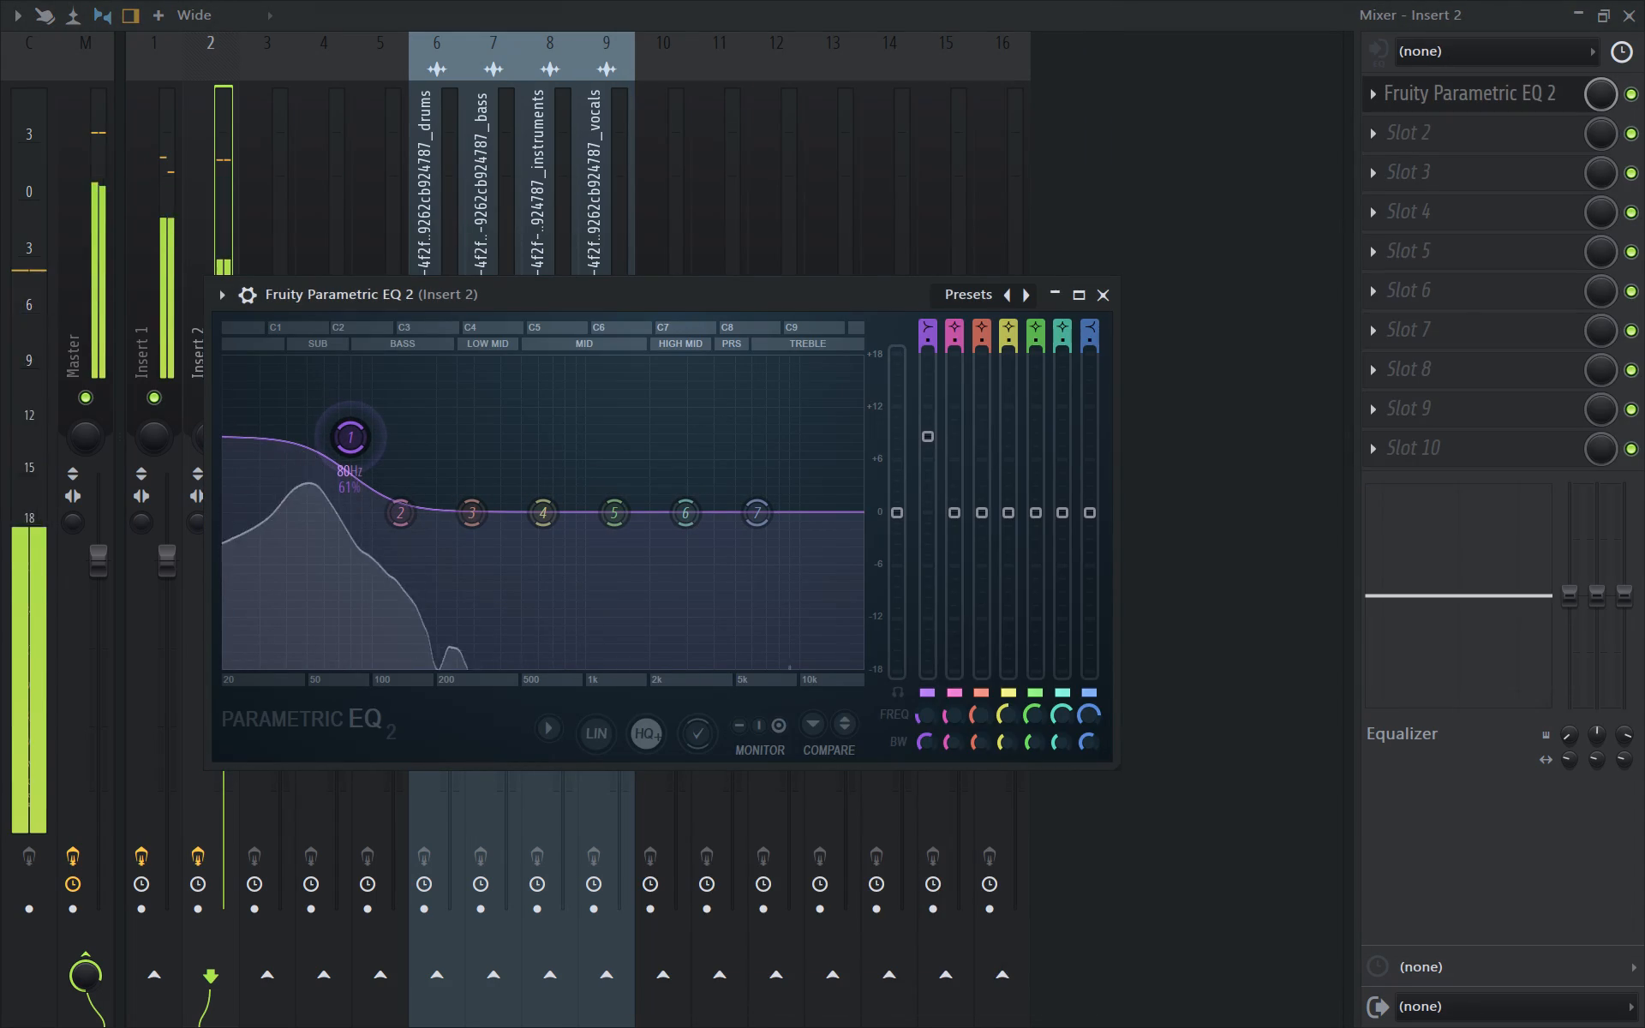
left_click_drag(389, 293, 387, 324)
left_click_drag(356, 464, 355, 472)
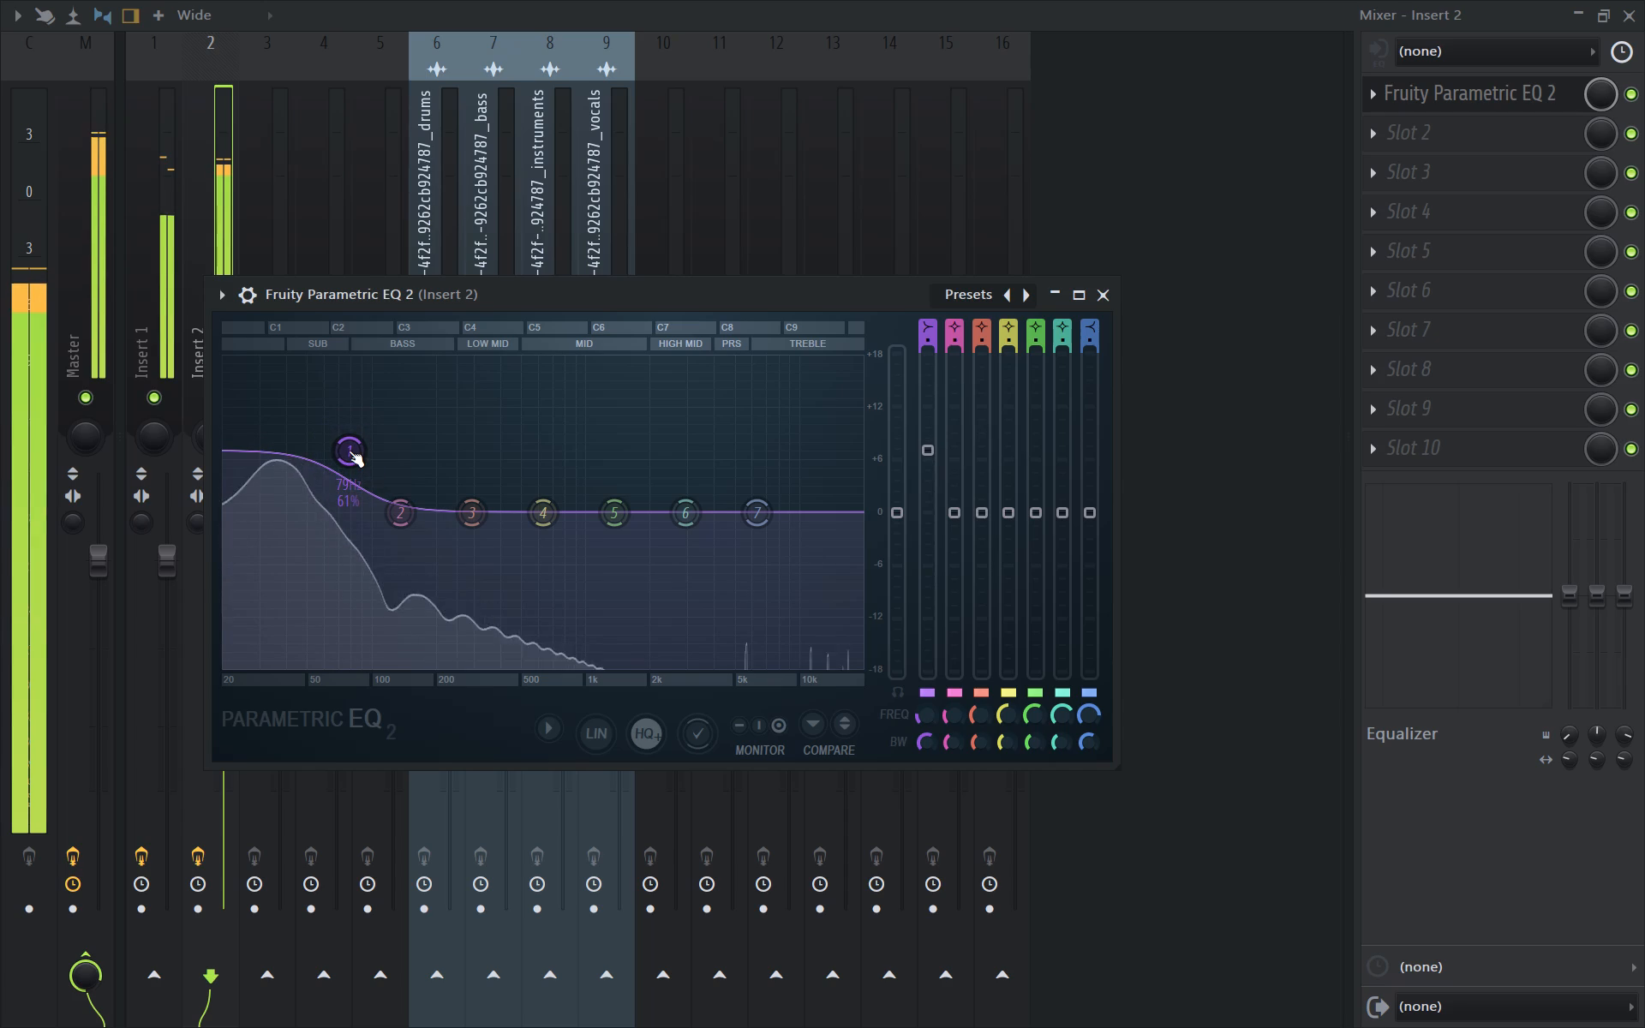
left_click_drag(349, 451, 349, 460)
left_click(1096, 296)
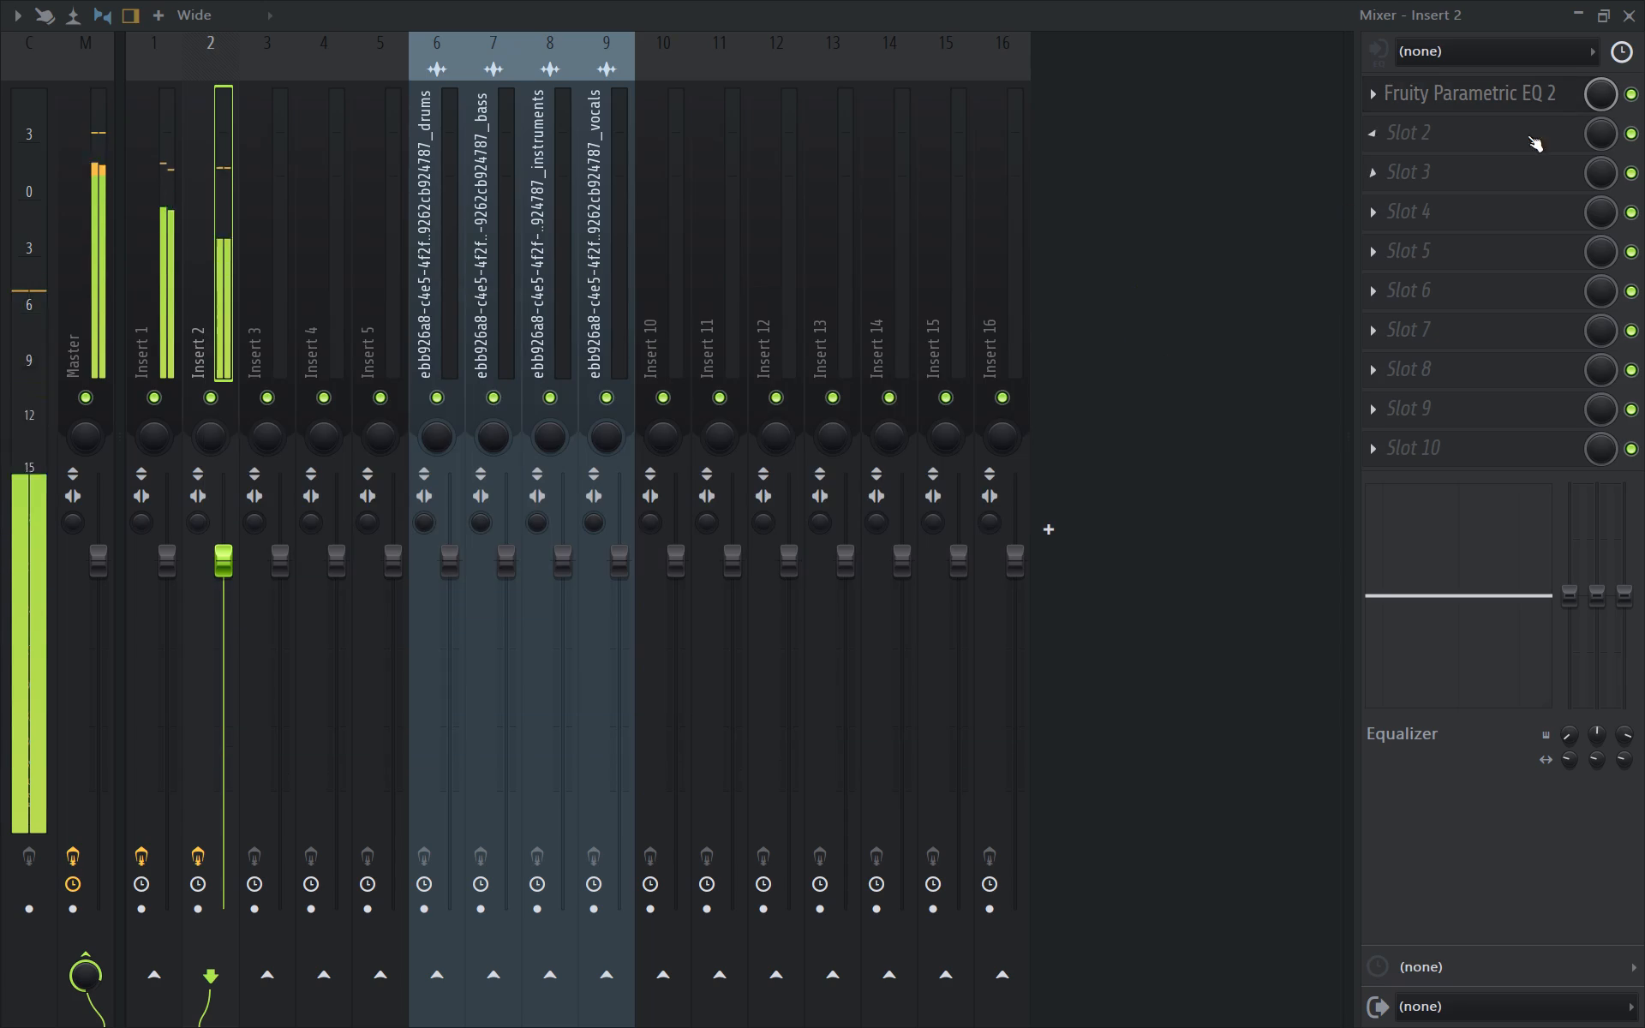
left_click(1625, 23)
key("space")
Add a two-step D#3 note at step 15 of bar 4 and replay the pattern.
right_click(1079, 732)
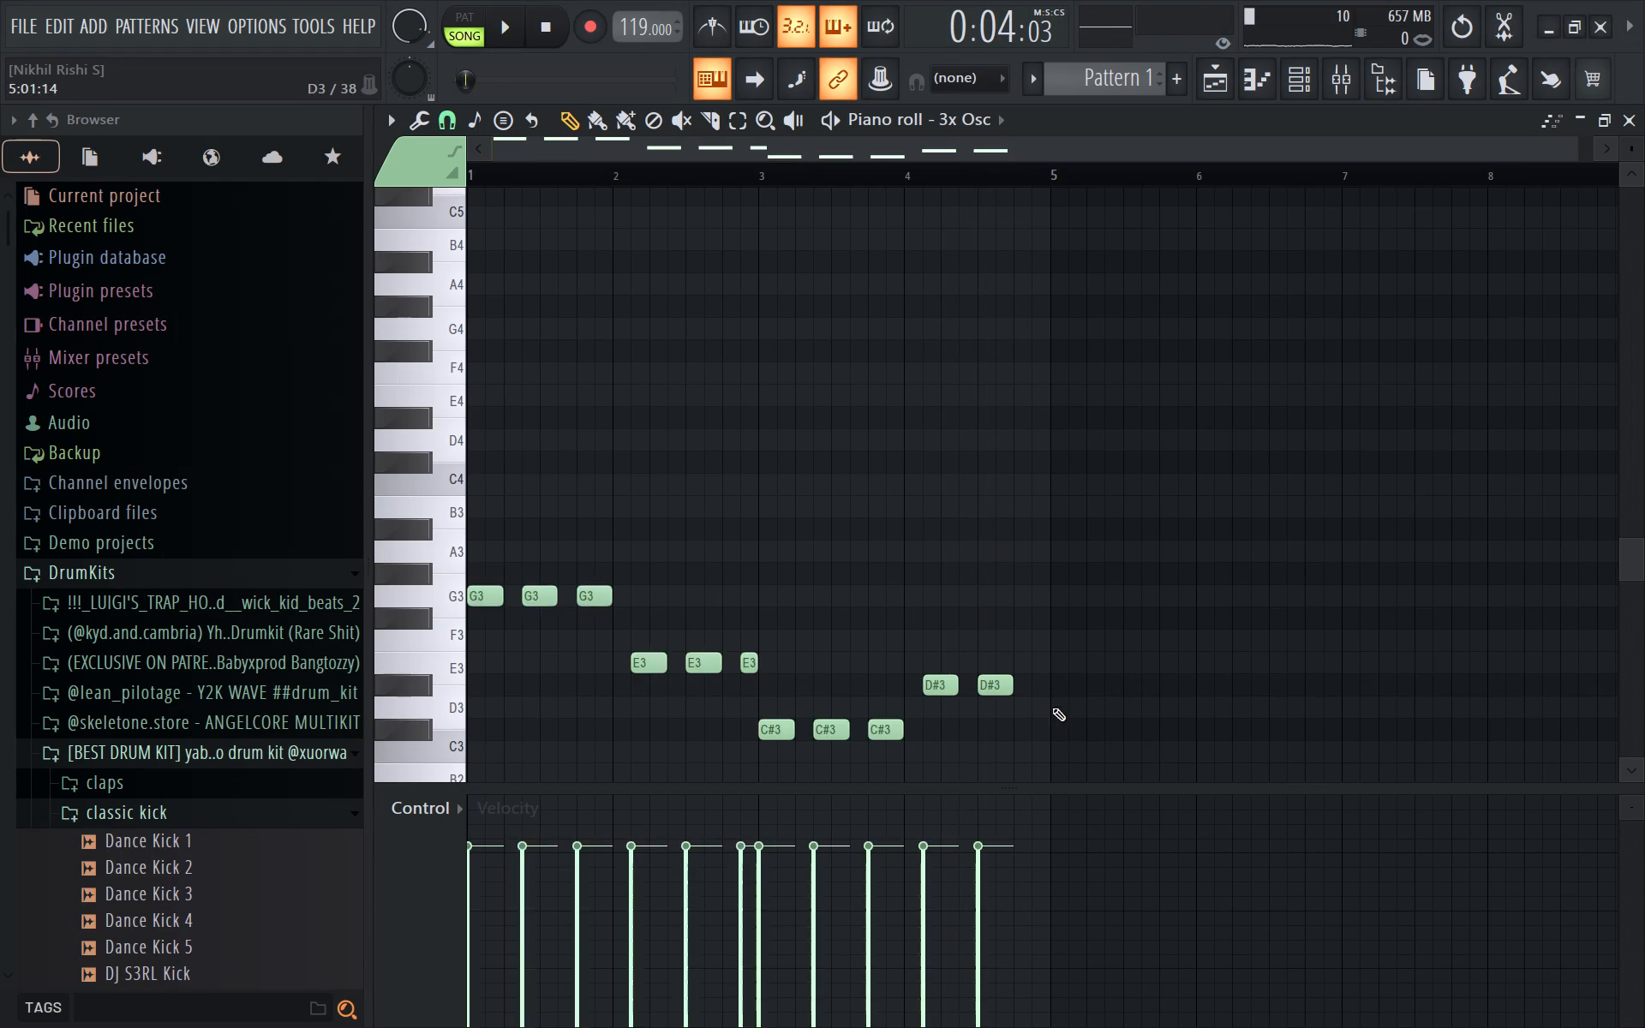
scroll(1045, 699, "up", 3, "ctrl")
left_click(1038, 690)
key("space")
left_click_drag(1085, 686, 1052, 689)
left_click_drag(1044, 147, 434, 161)
Enable Center in the master track's Fruity WaveShaper, fine-tune its Pre level, and replay the track.
left_click(1358, 80)
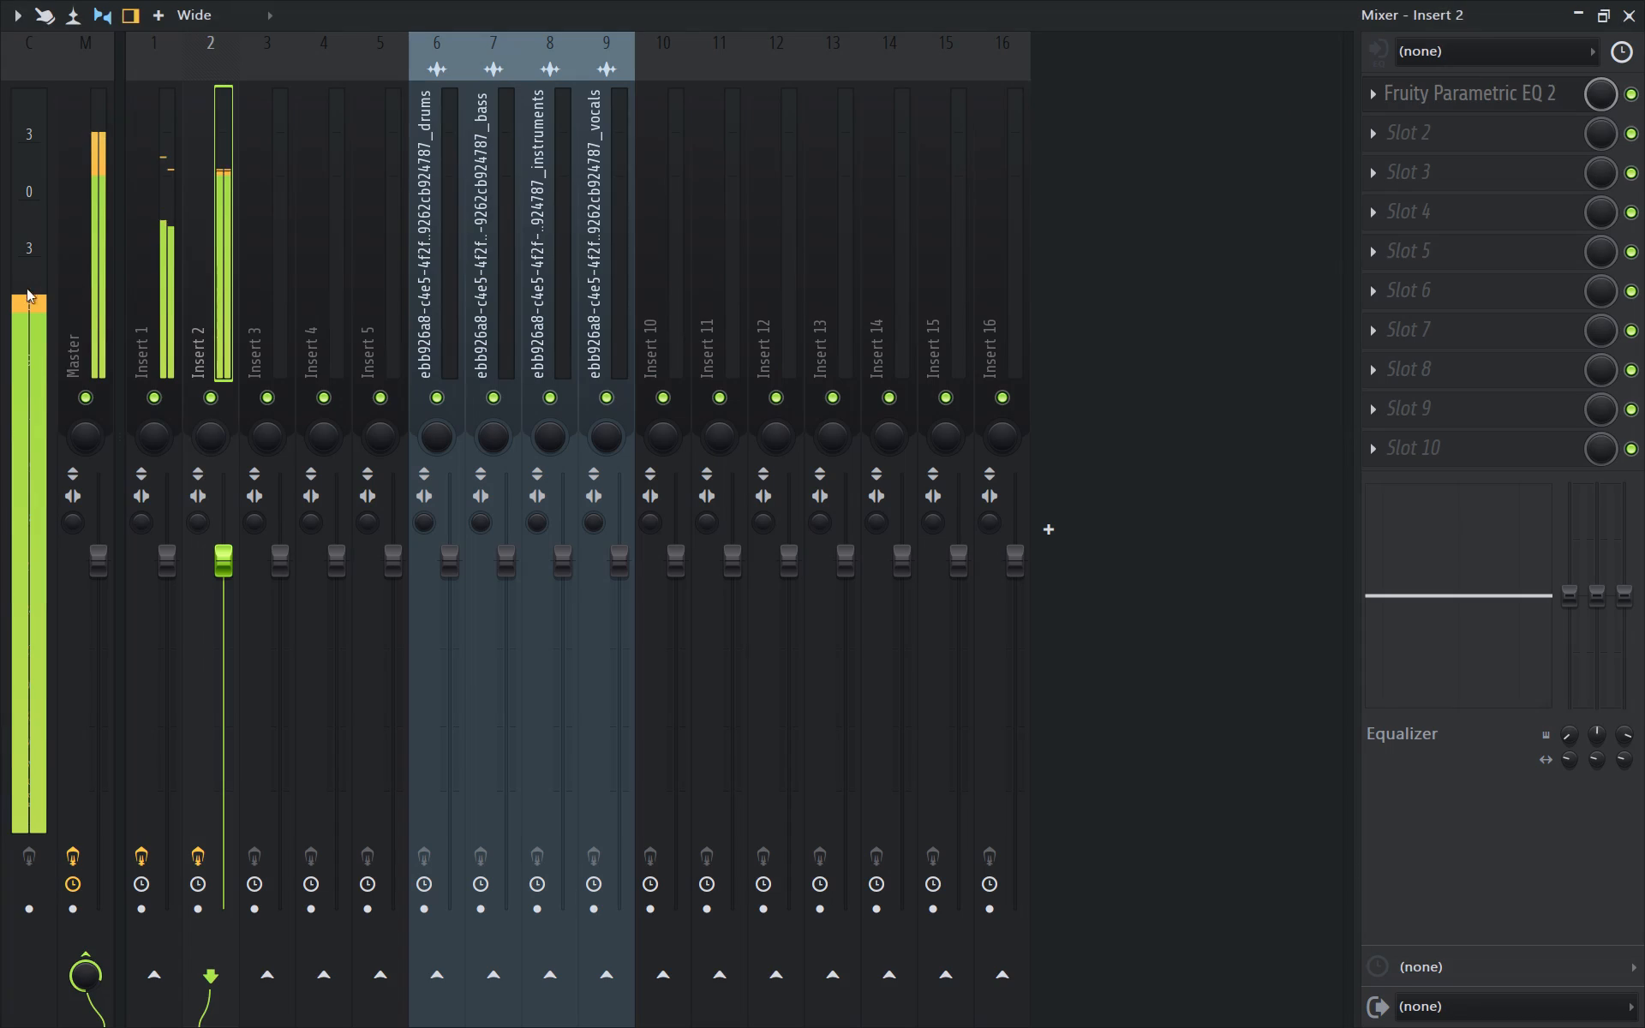
left_click(113, 254)
left_click(1451, 130)
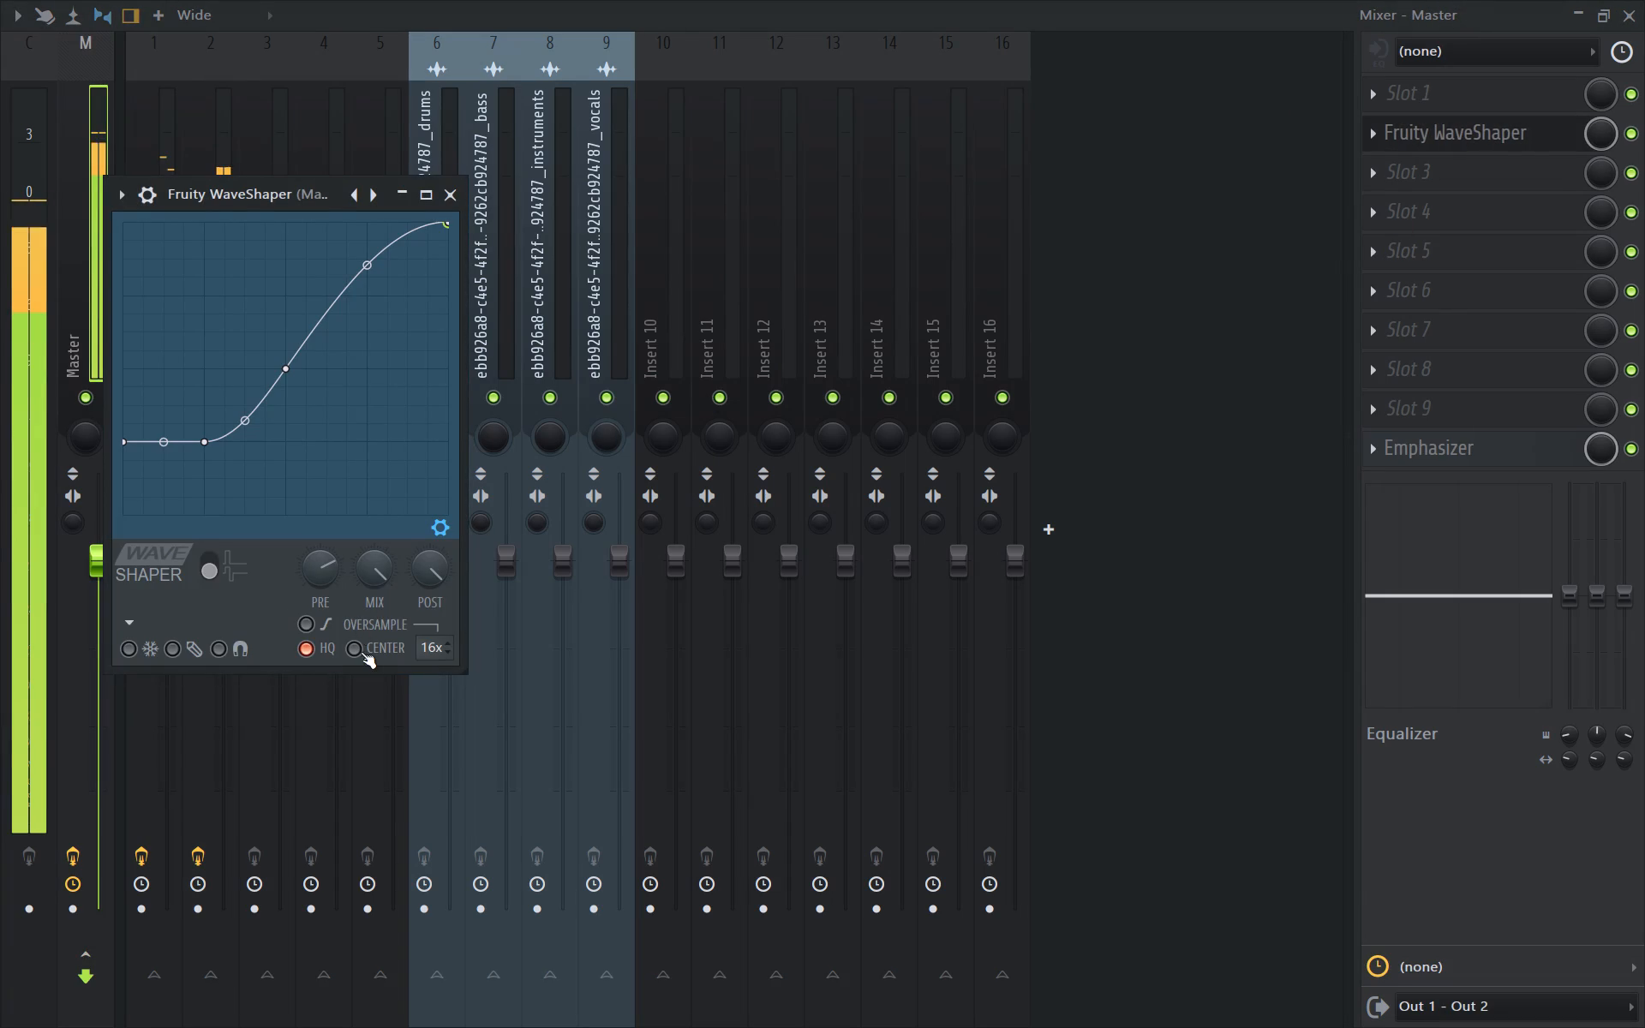
left_click(366, 653)
left_click_drag(336, 571, 343, 562)
left_click(459, 188)
key("space")
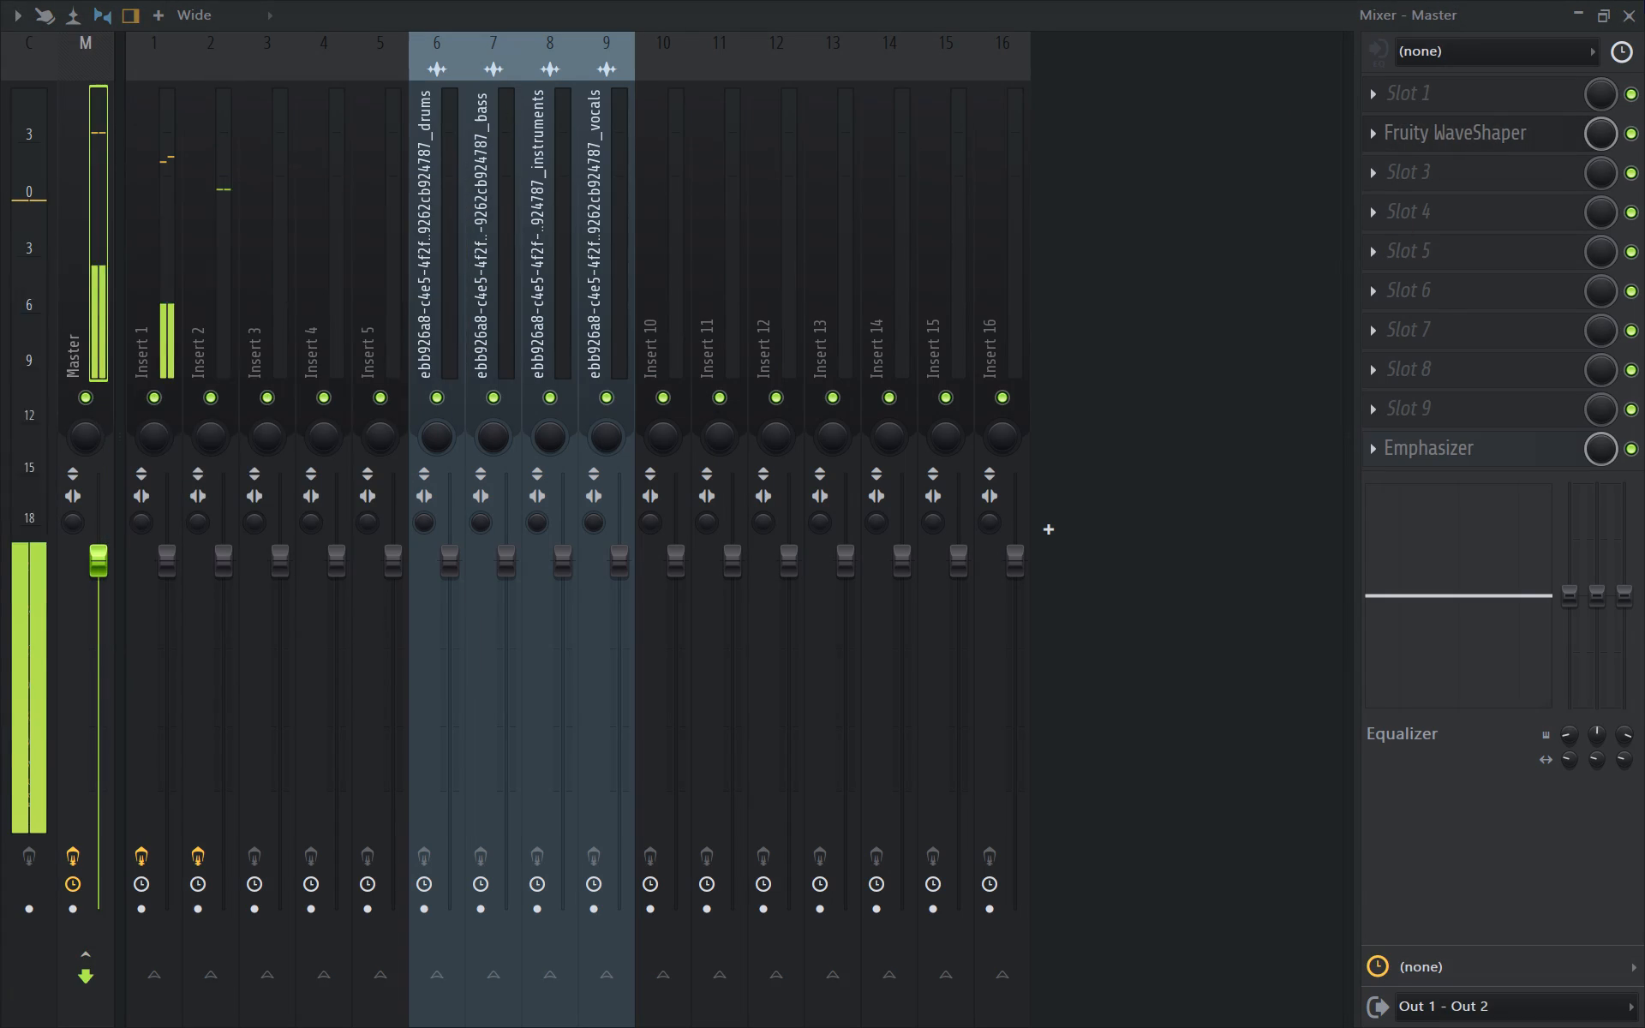
key("space")
left_click(1632, 25)
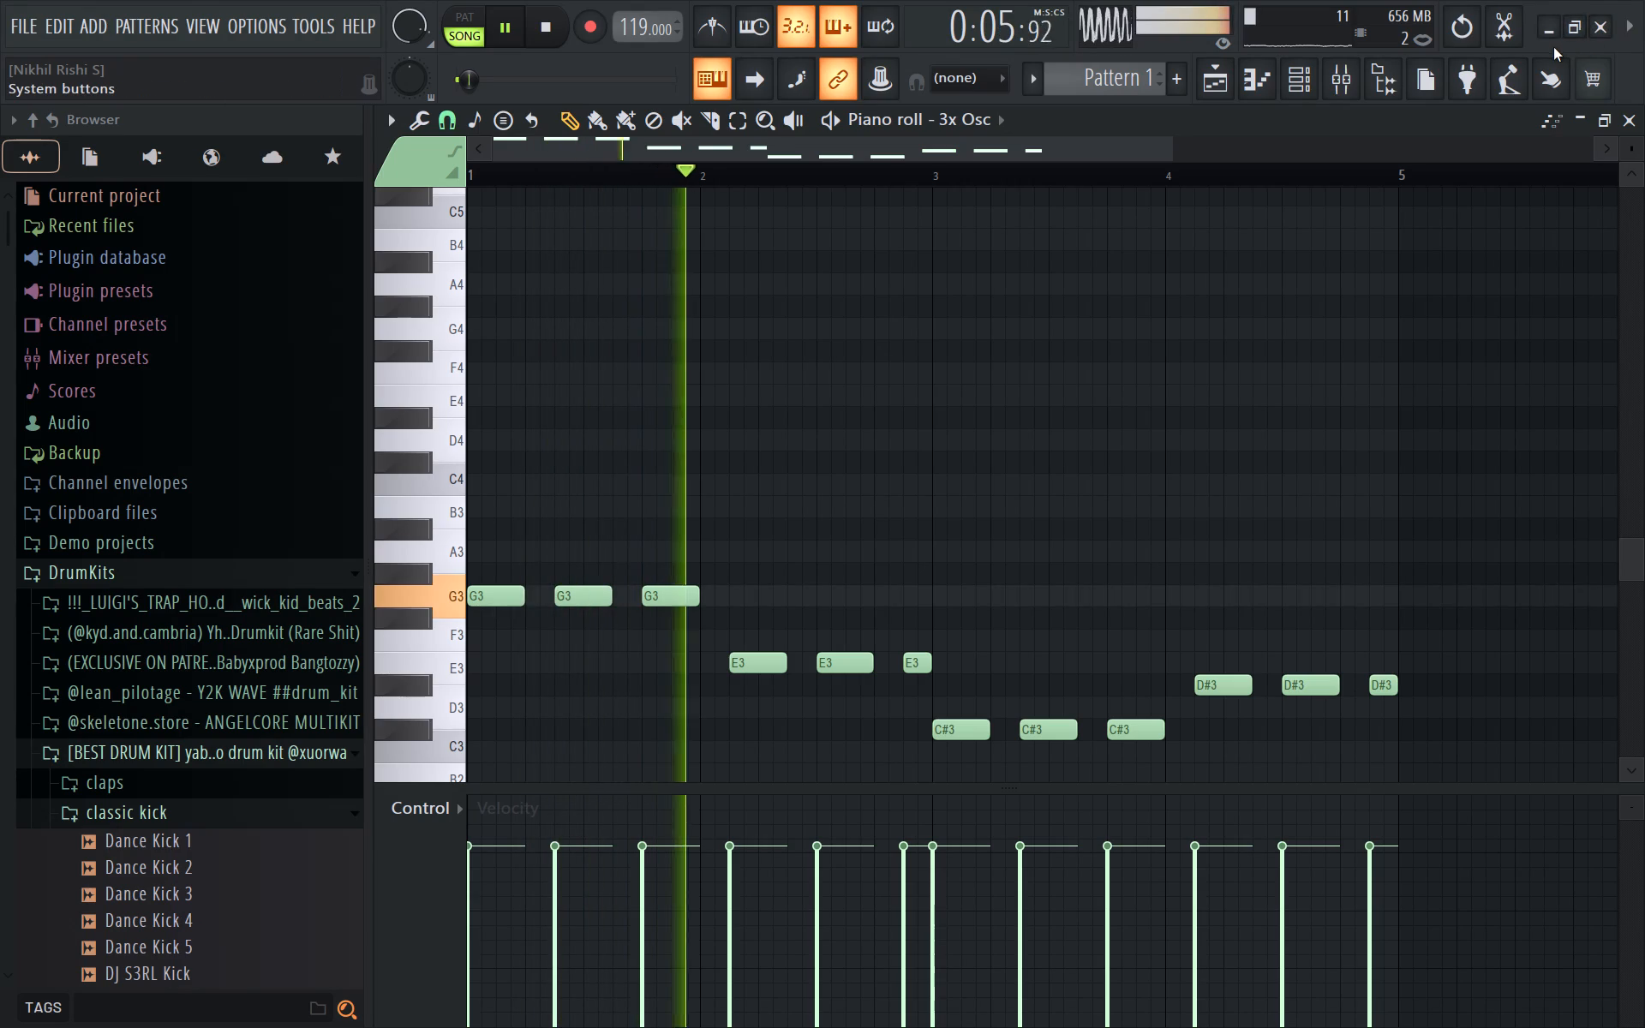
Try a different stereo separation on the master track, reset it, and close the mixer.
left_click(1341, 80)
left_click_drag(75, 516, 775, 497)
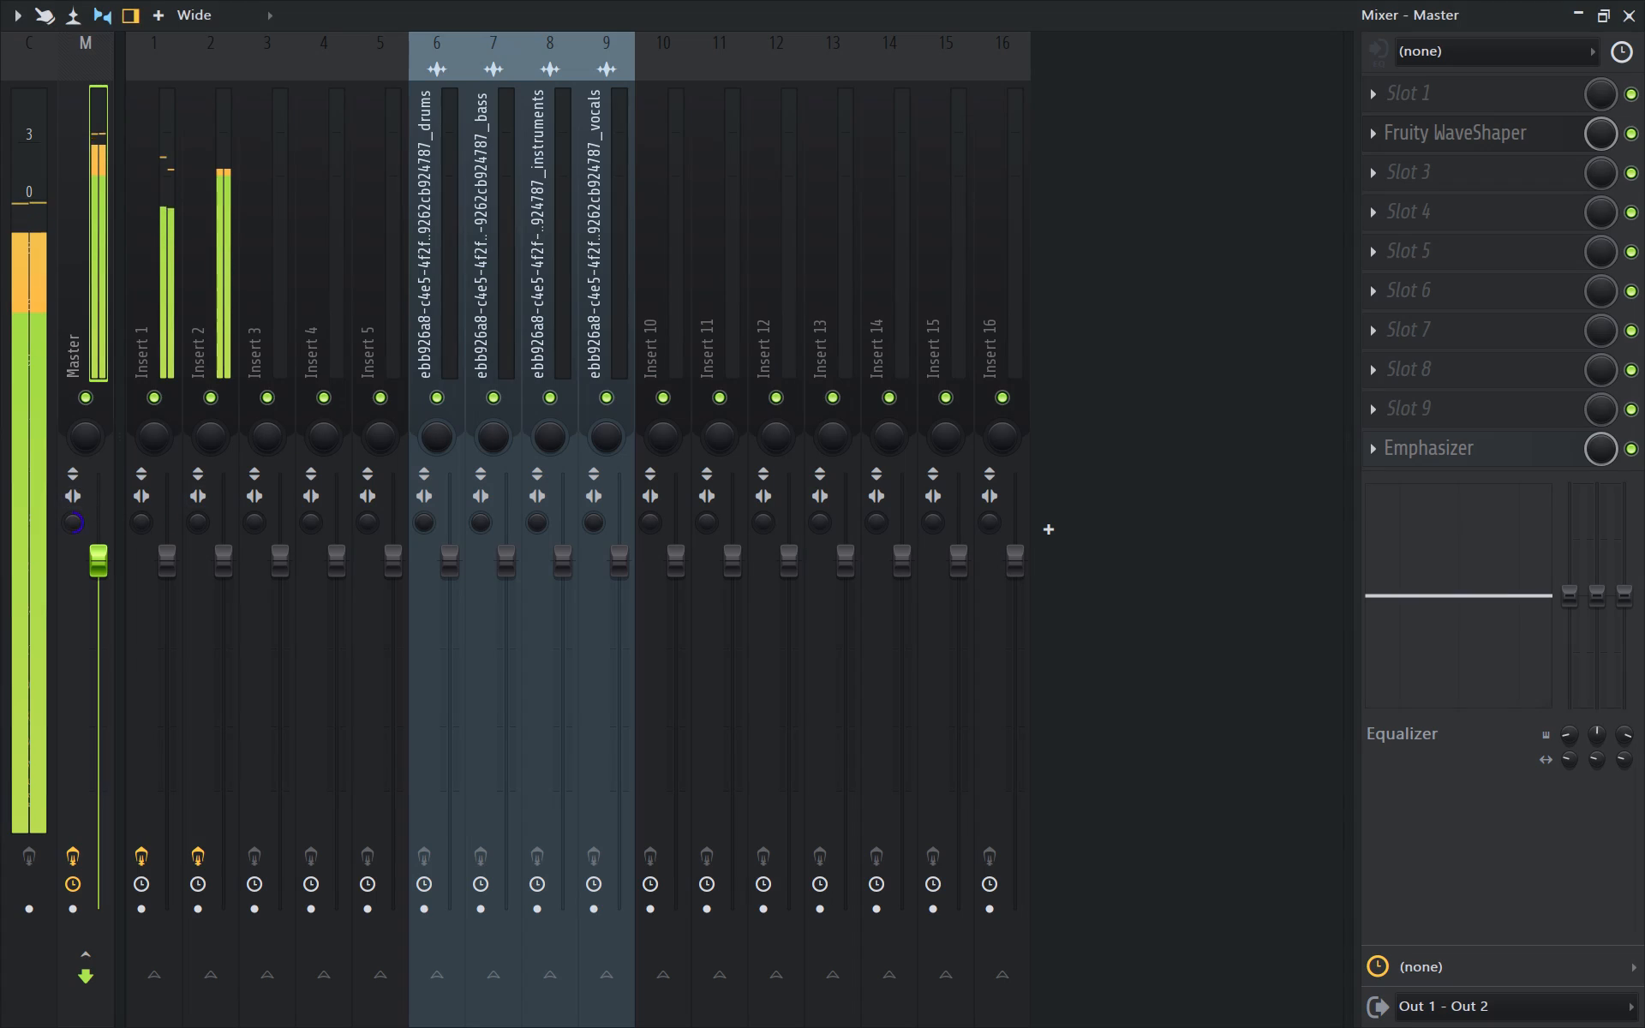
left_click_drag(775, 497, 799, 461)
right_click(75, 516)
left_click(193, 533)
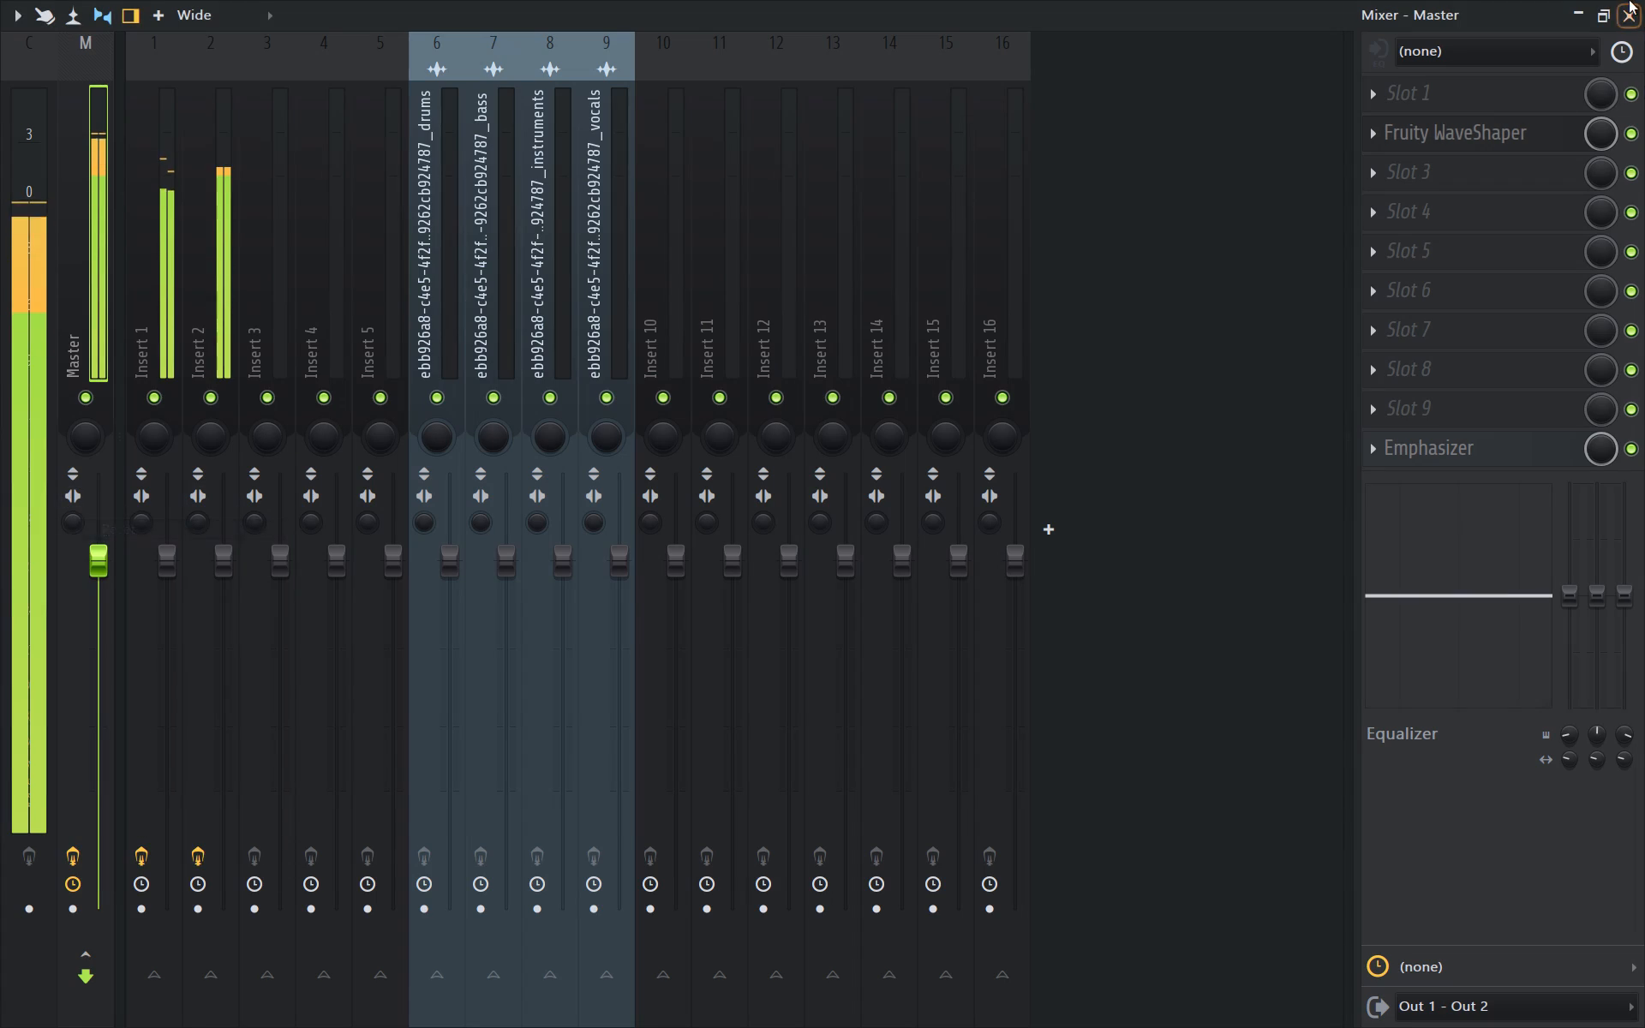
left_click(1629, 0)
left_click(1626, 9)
Close the piano roll and channel rack to get back to the full playlist, and stop playback.
left_click(1622, 121)
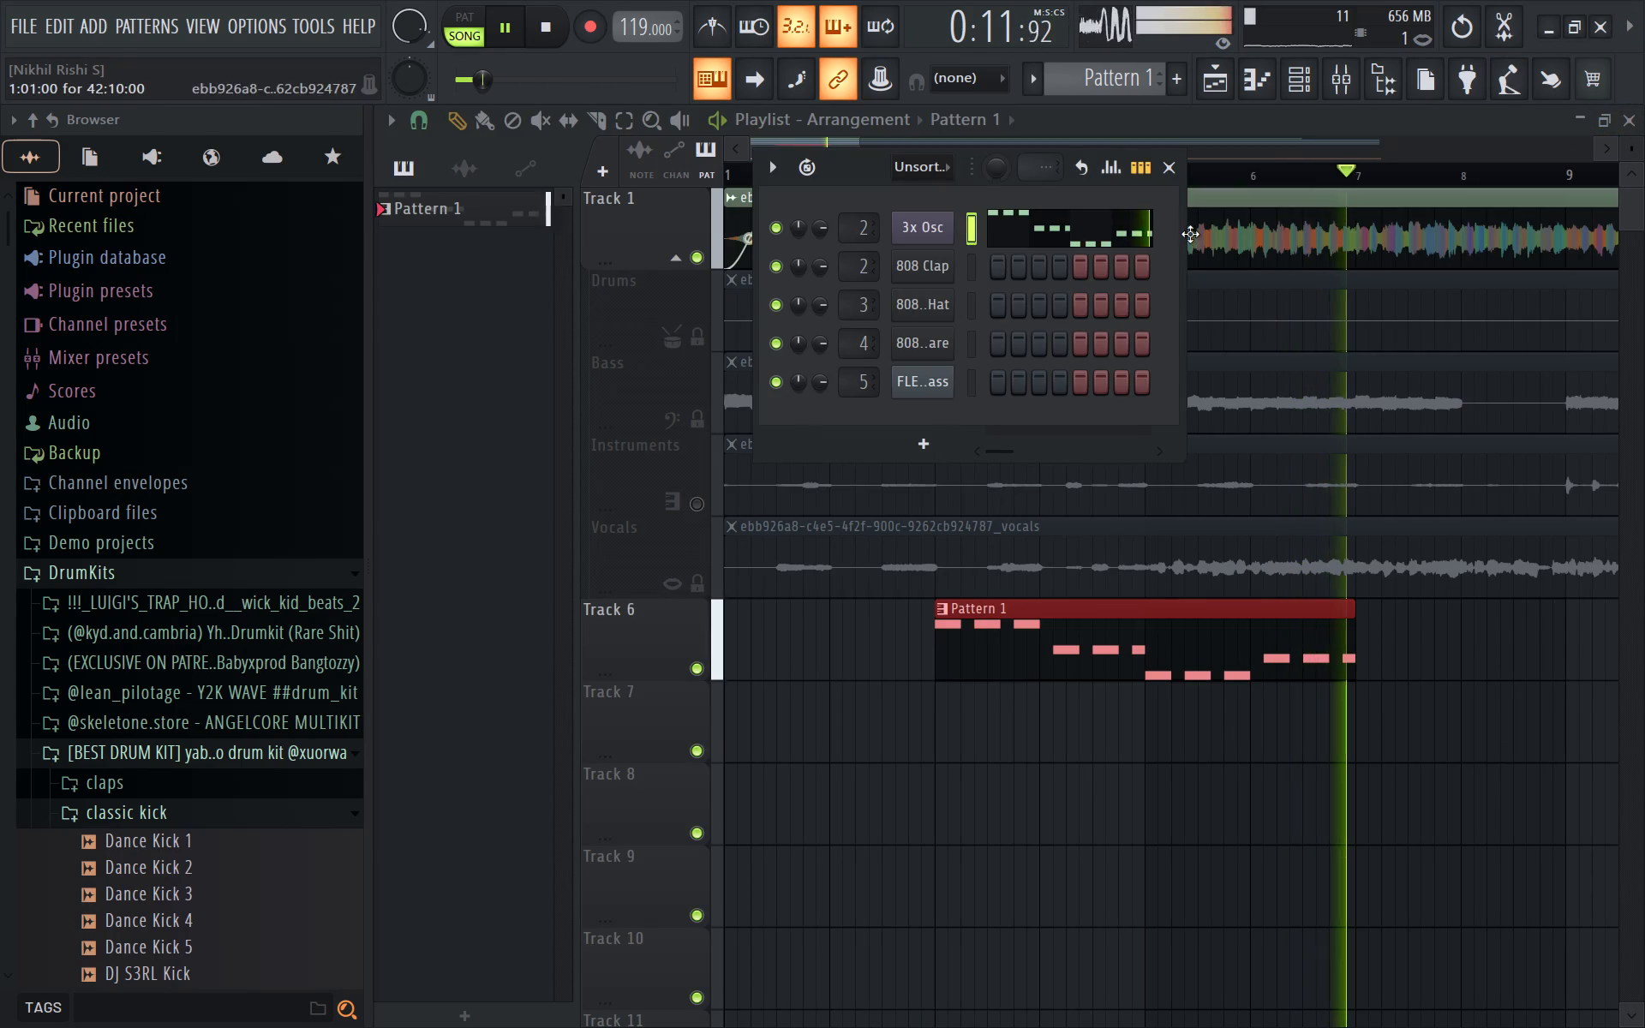
key("space")
left_click(1181, 162)
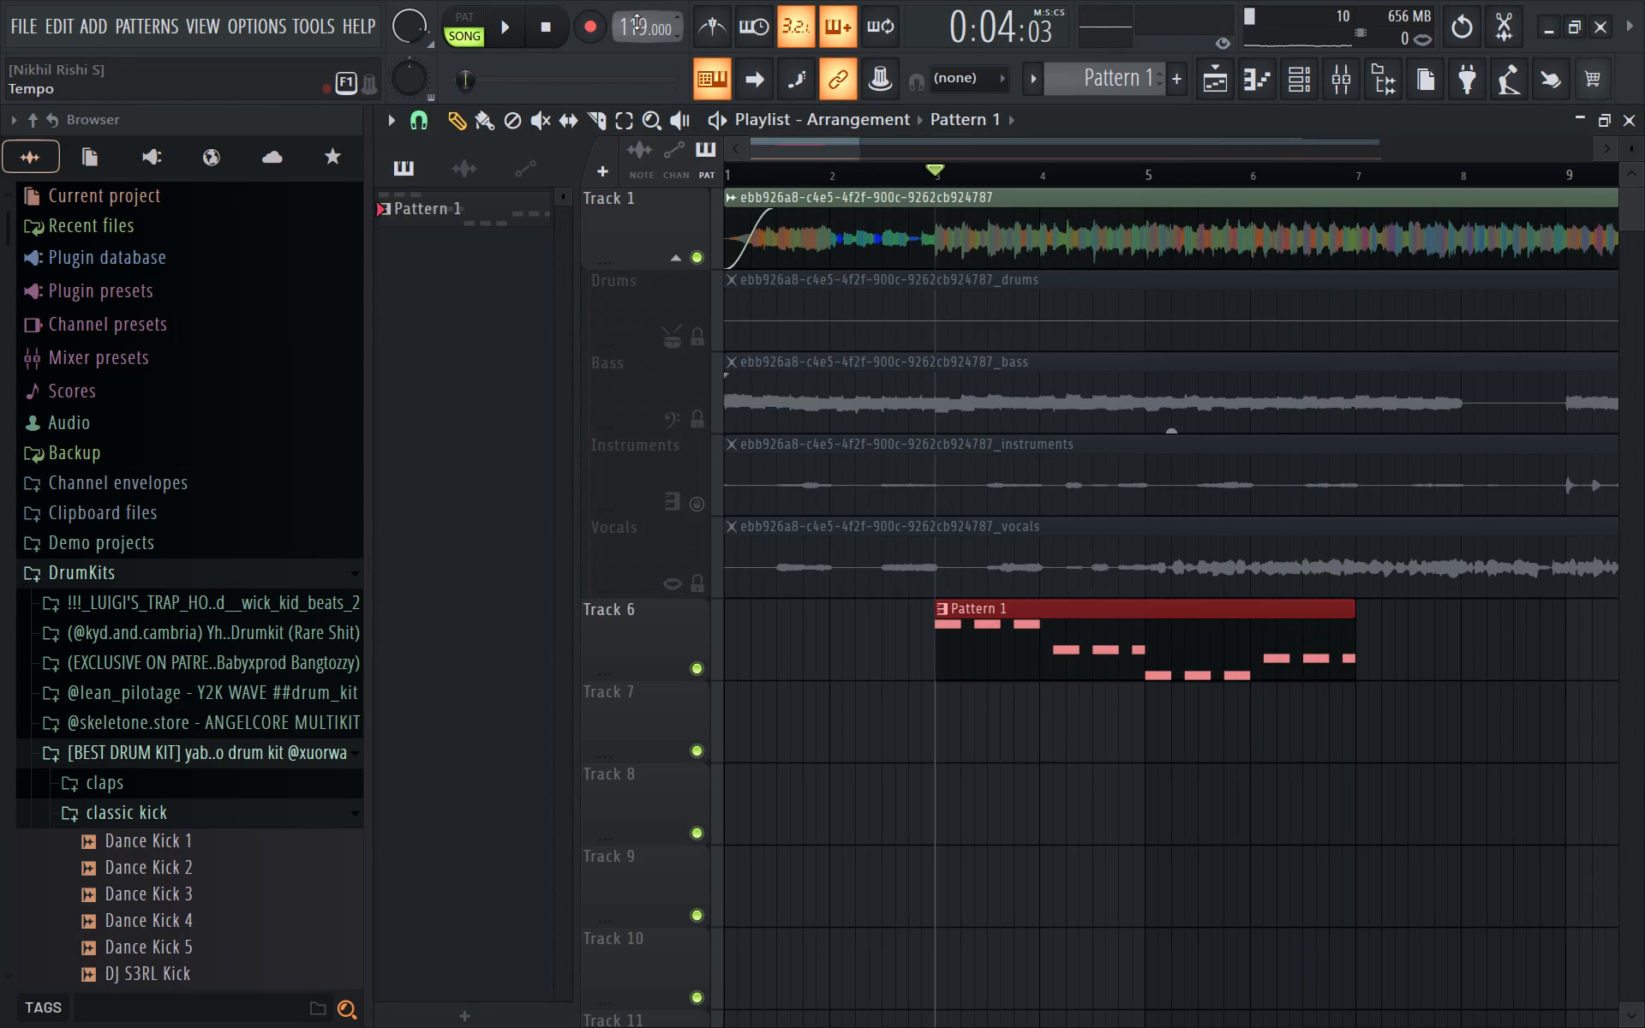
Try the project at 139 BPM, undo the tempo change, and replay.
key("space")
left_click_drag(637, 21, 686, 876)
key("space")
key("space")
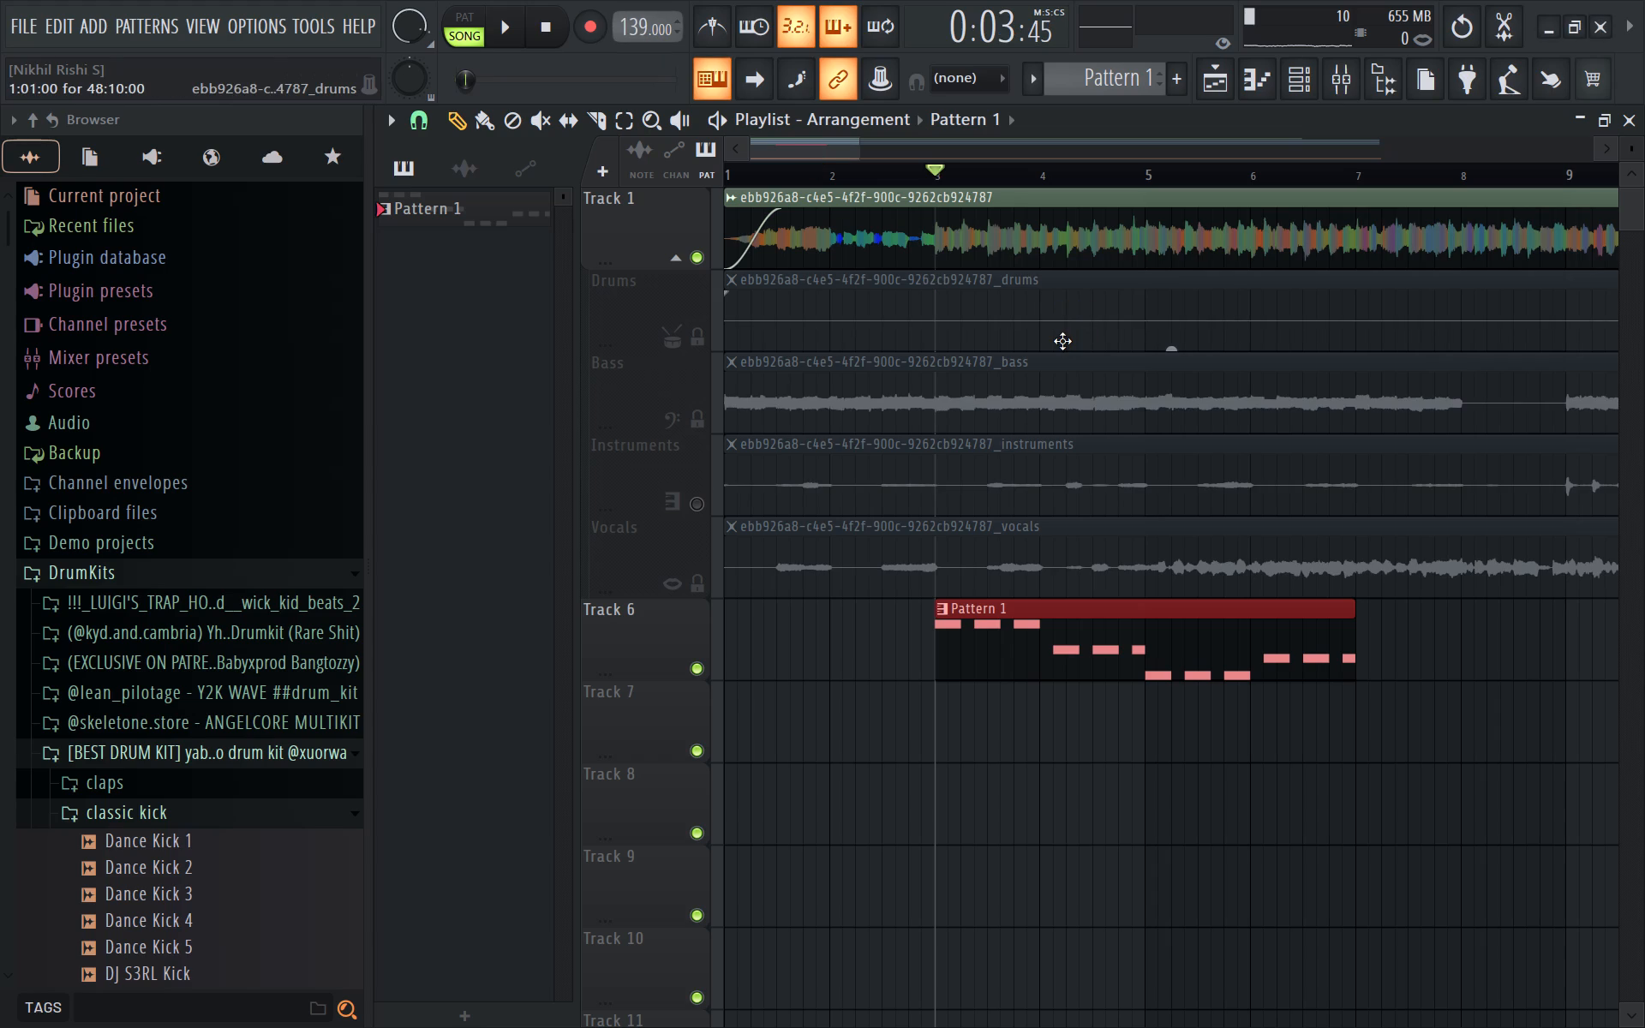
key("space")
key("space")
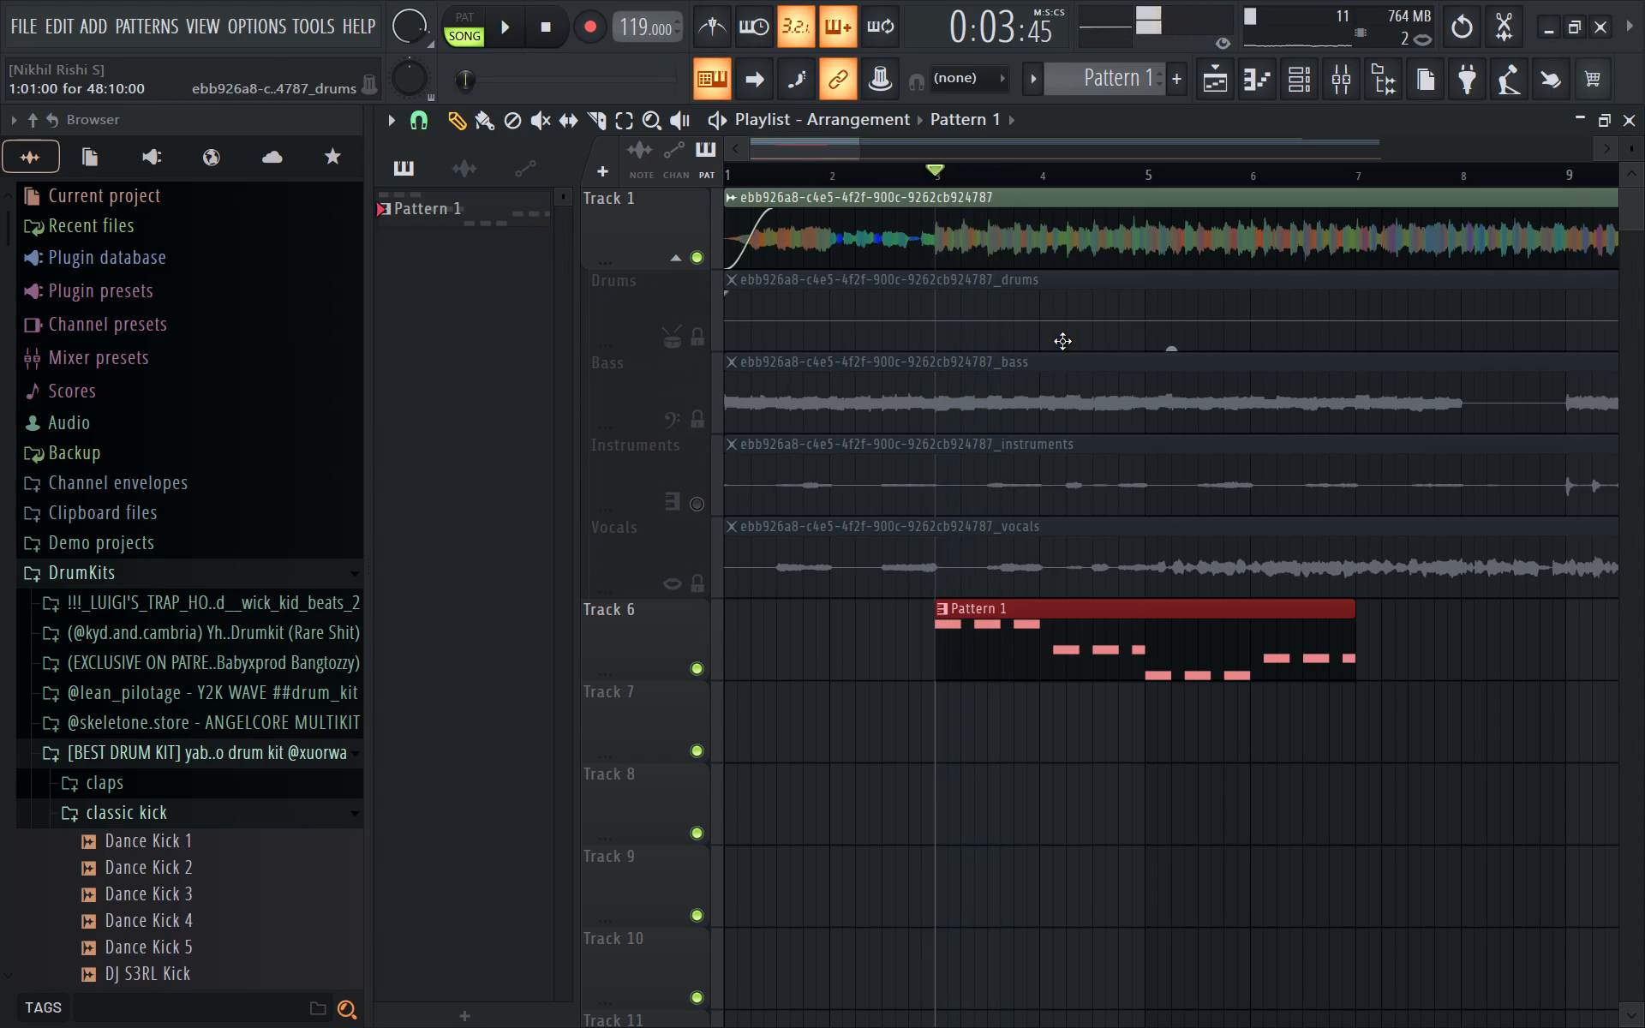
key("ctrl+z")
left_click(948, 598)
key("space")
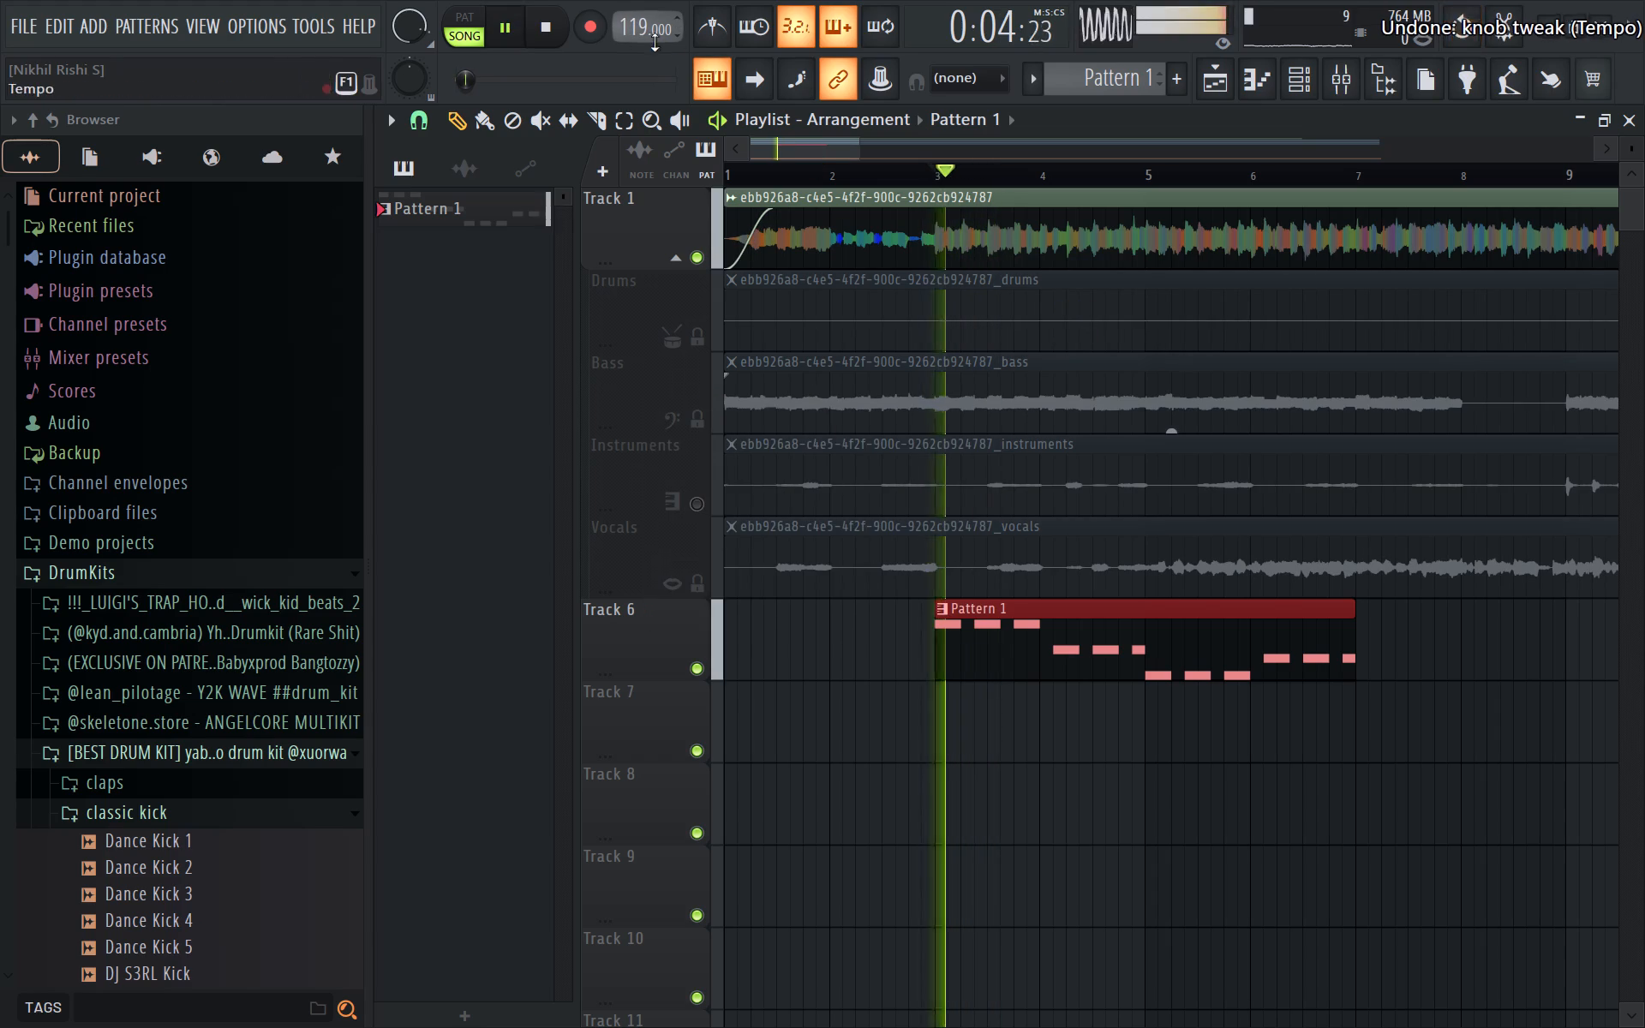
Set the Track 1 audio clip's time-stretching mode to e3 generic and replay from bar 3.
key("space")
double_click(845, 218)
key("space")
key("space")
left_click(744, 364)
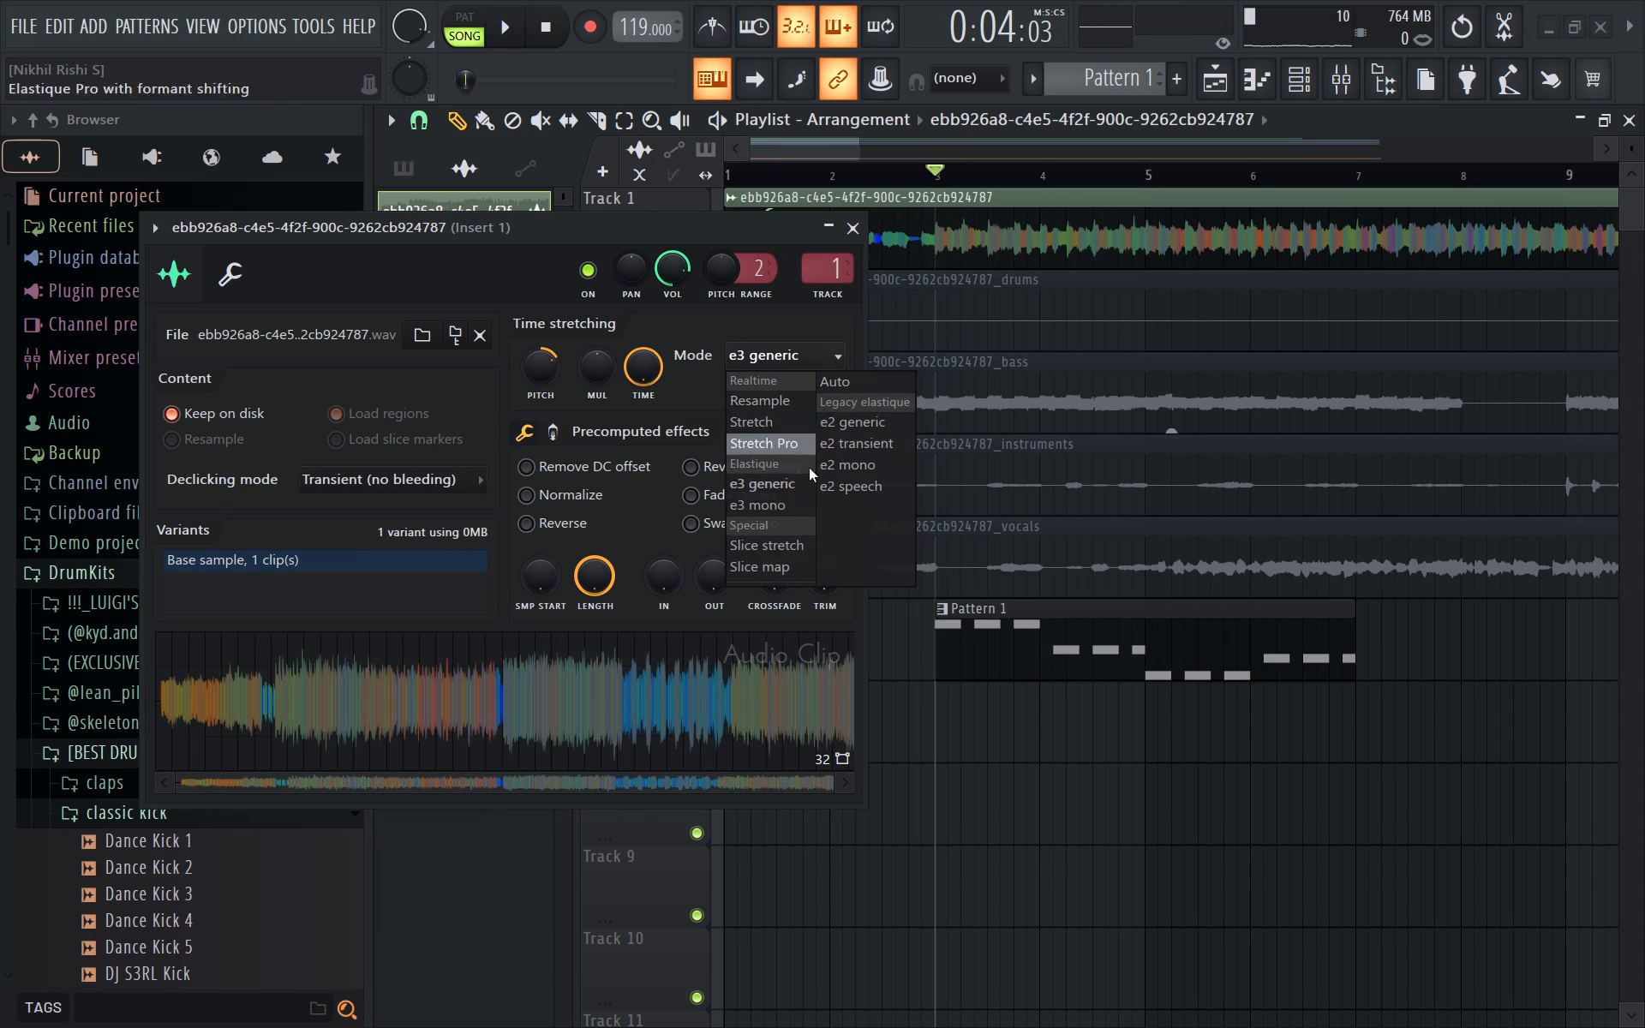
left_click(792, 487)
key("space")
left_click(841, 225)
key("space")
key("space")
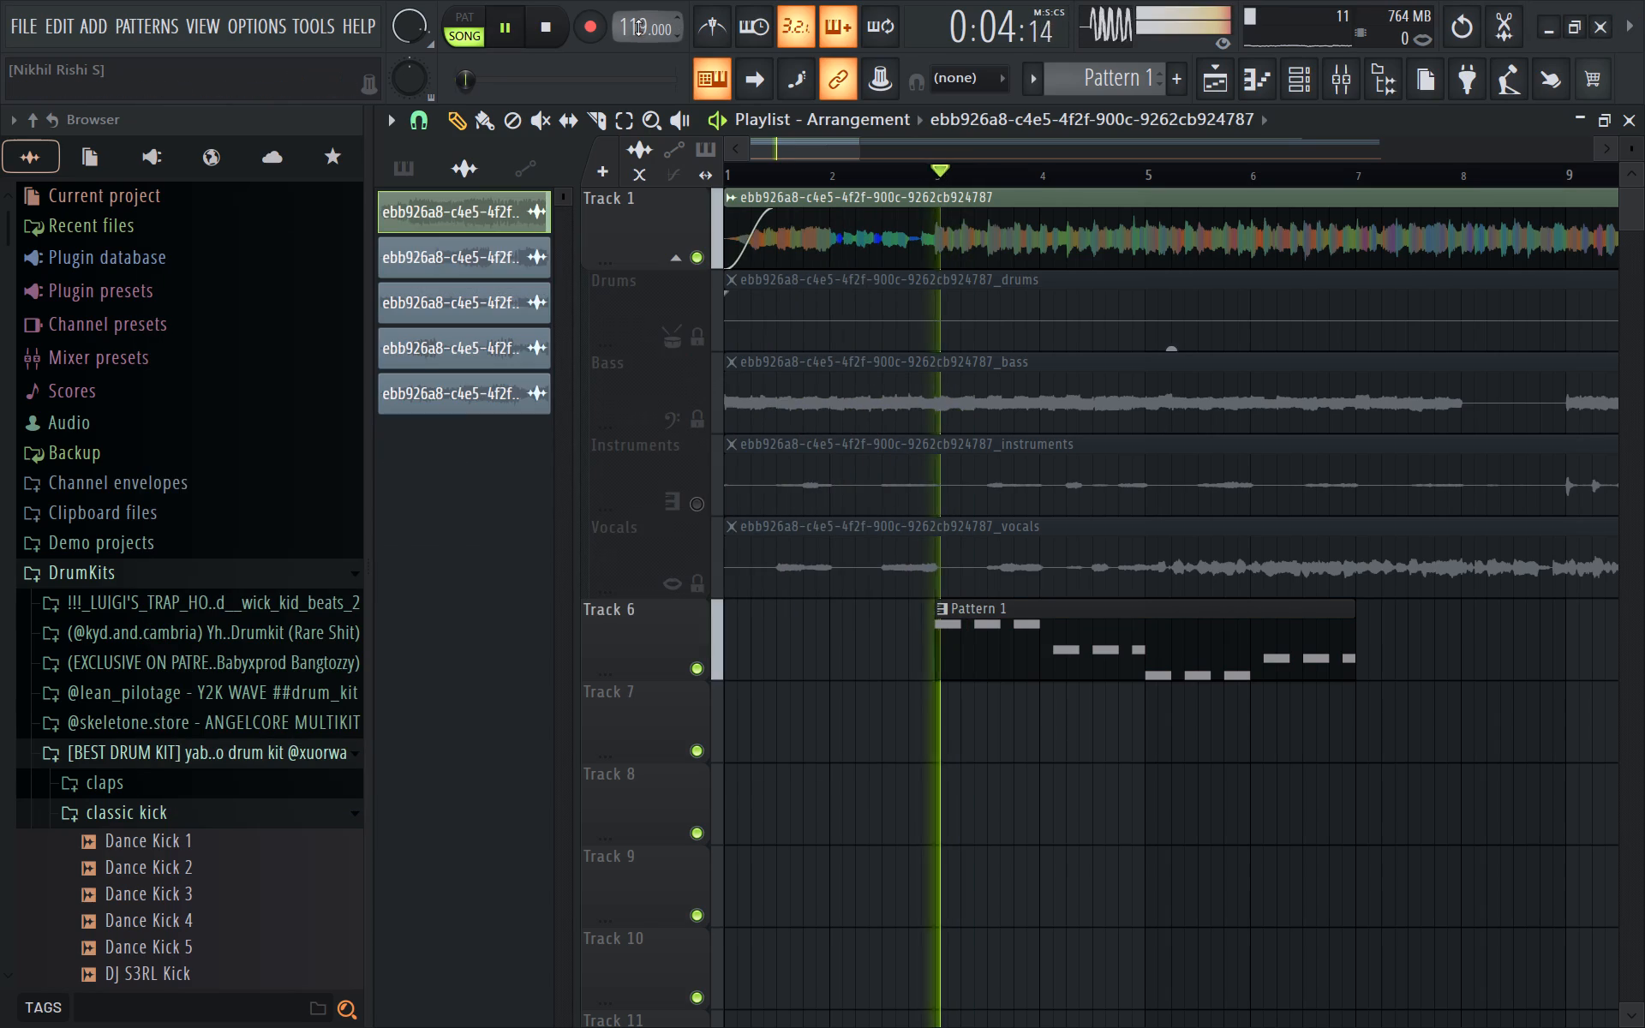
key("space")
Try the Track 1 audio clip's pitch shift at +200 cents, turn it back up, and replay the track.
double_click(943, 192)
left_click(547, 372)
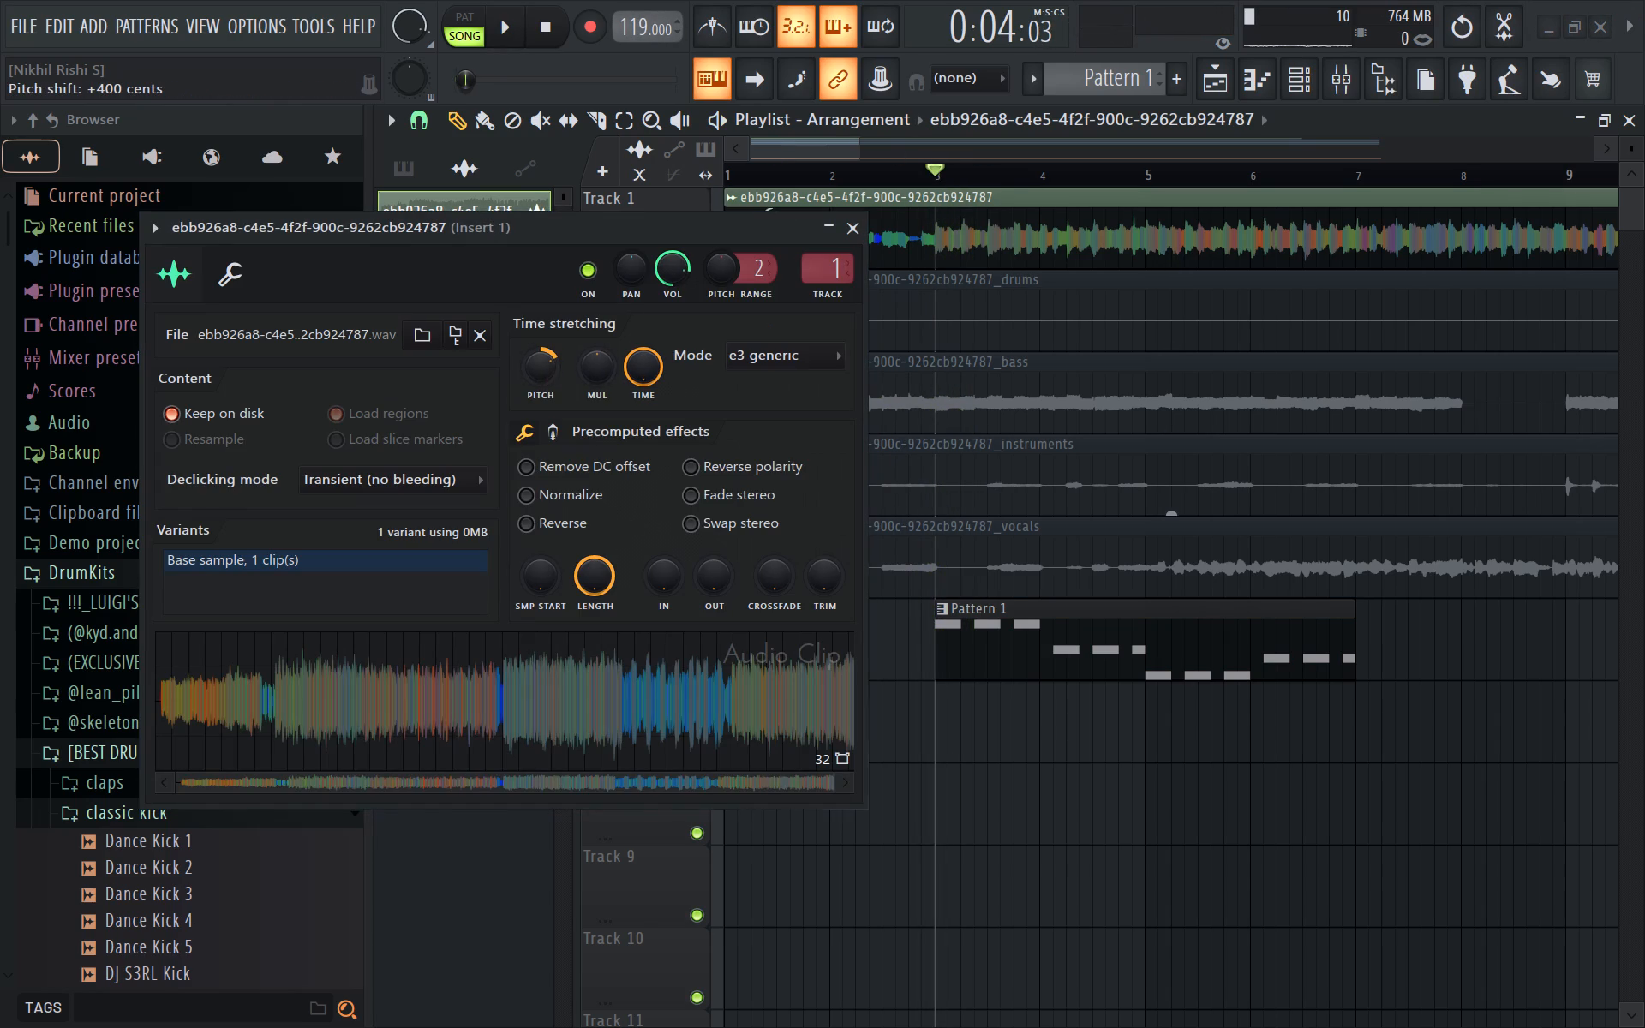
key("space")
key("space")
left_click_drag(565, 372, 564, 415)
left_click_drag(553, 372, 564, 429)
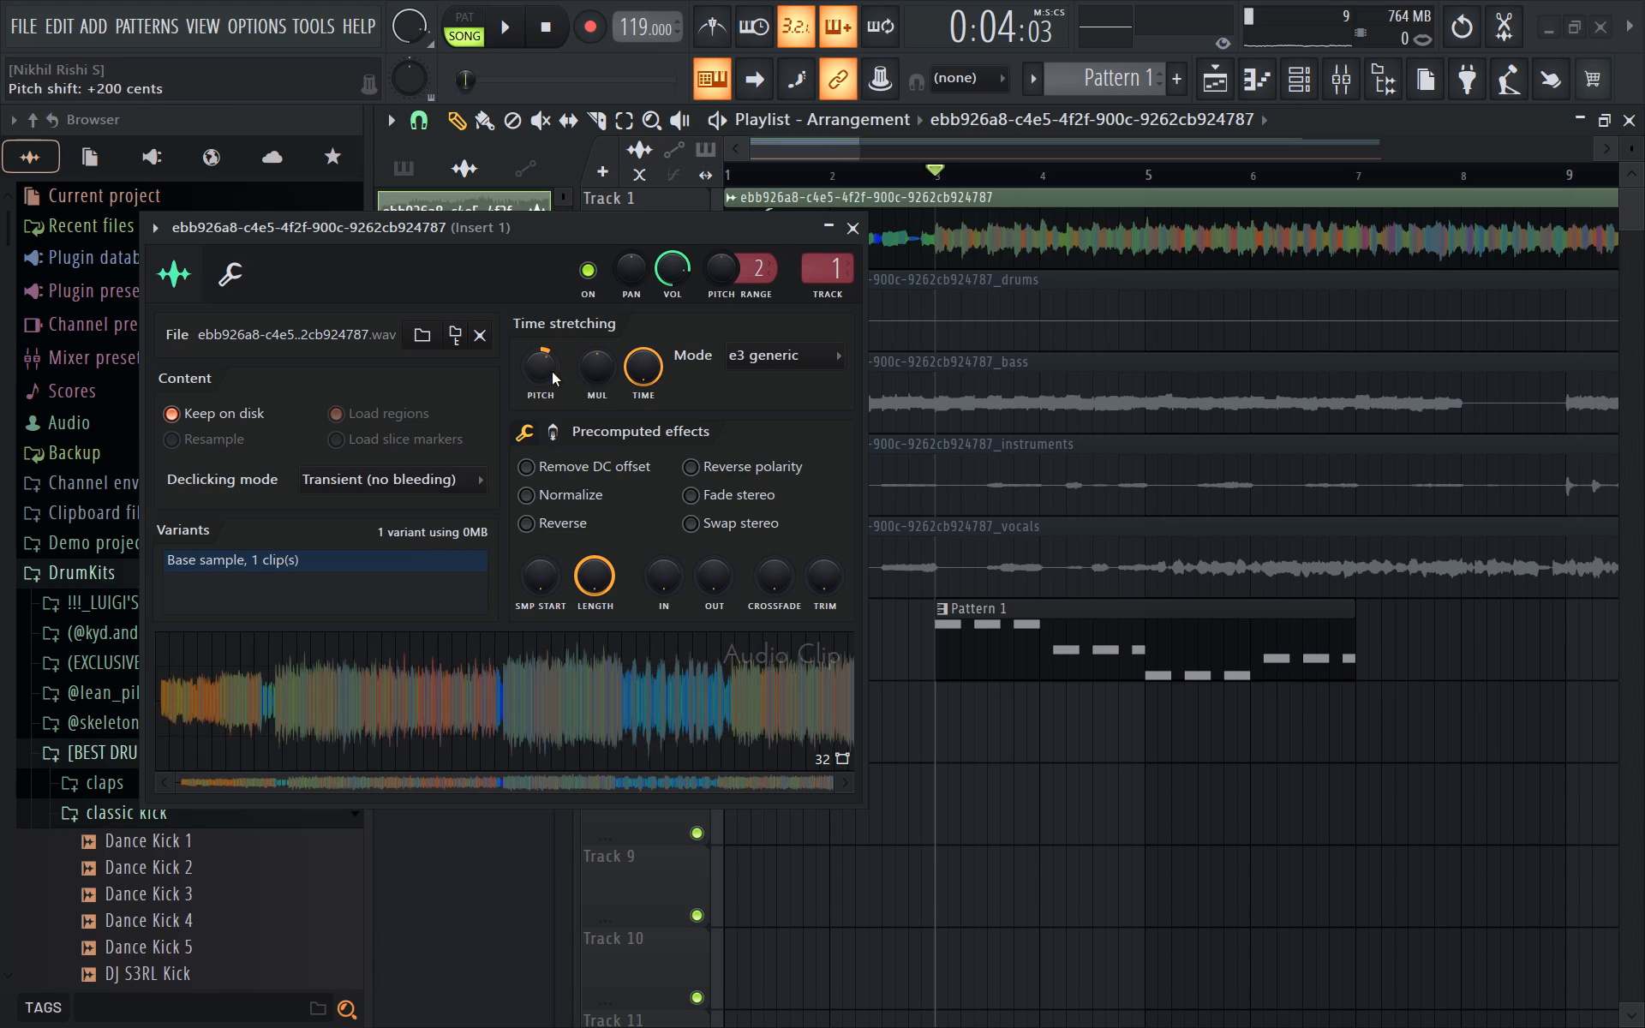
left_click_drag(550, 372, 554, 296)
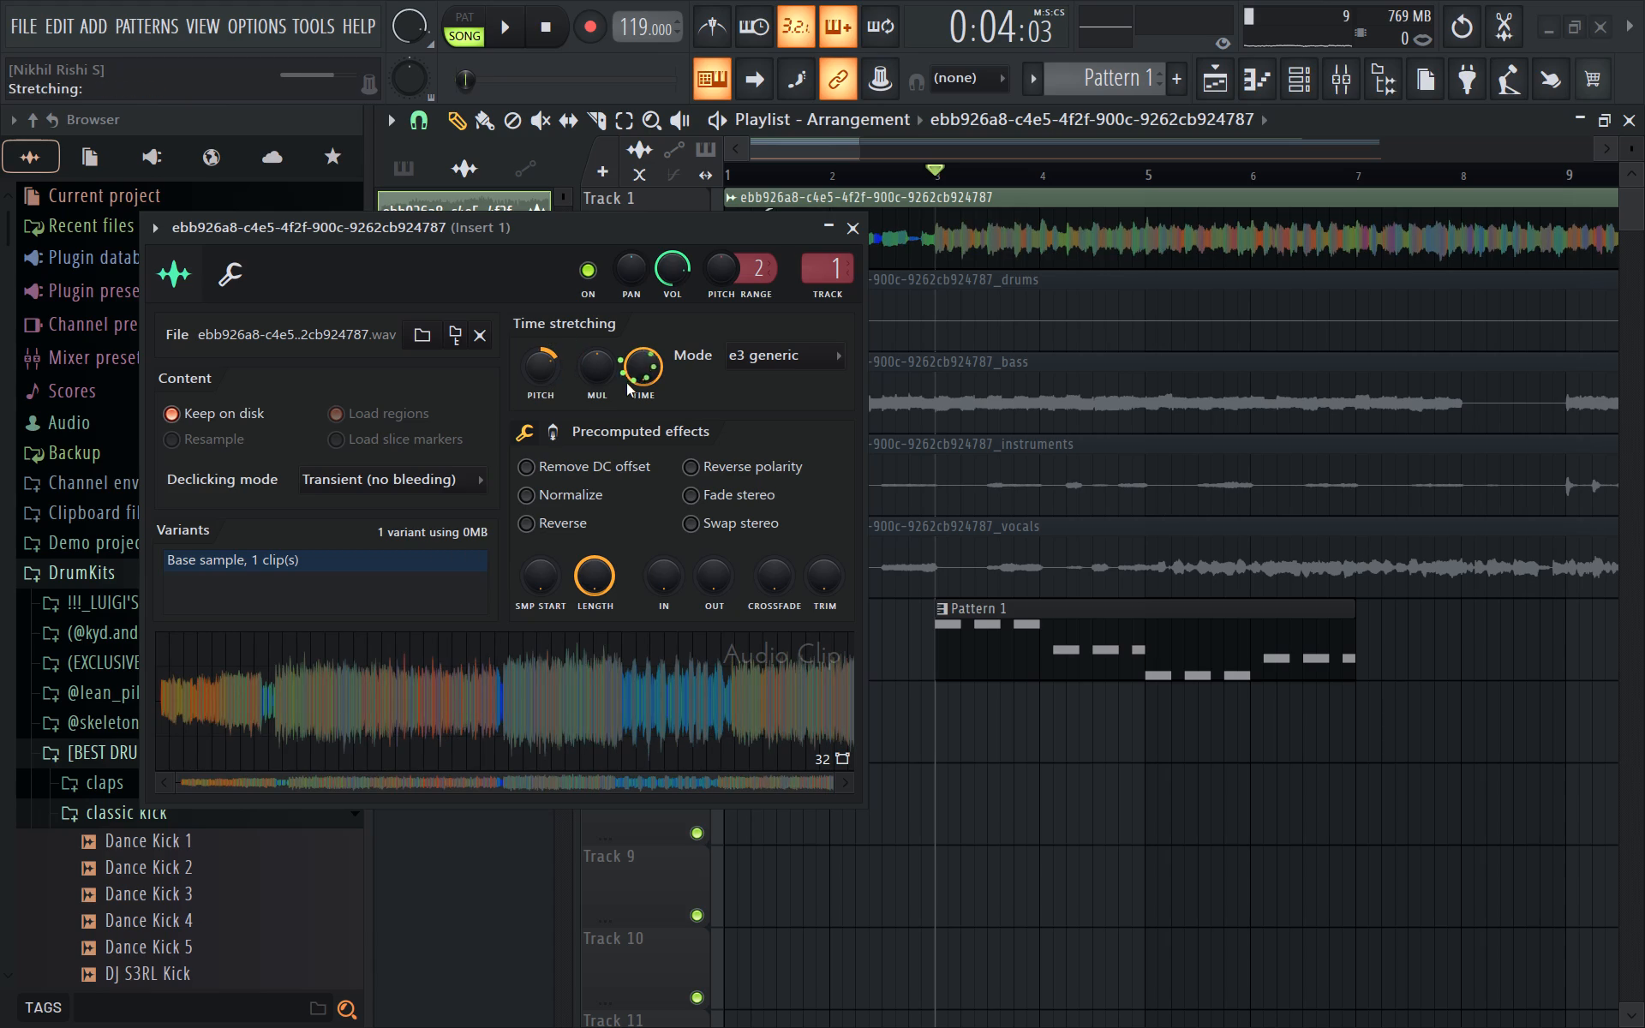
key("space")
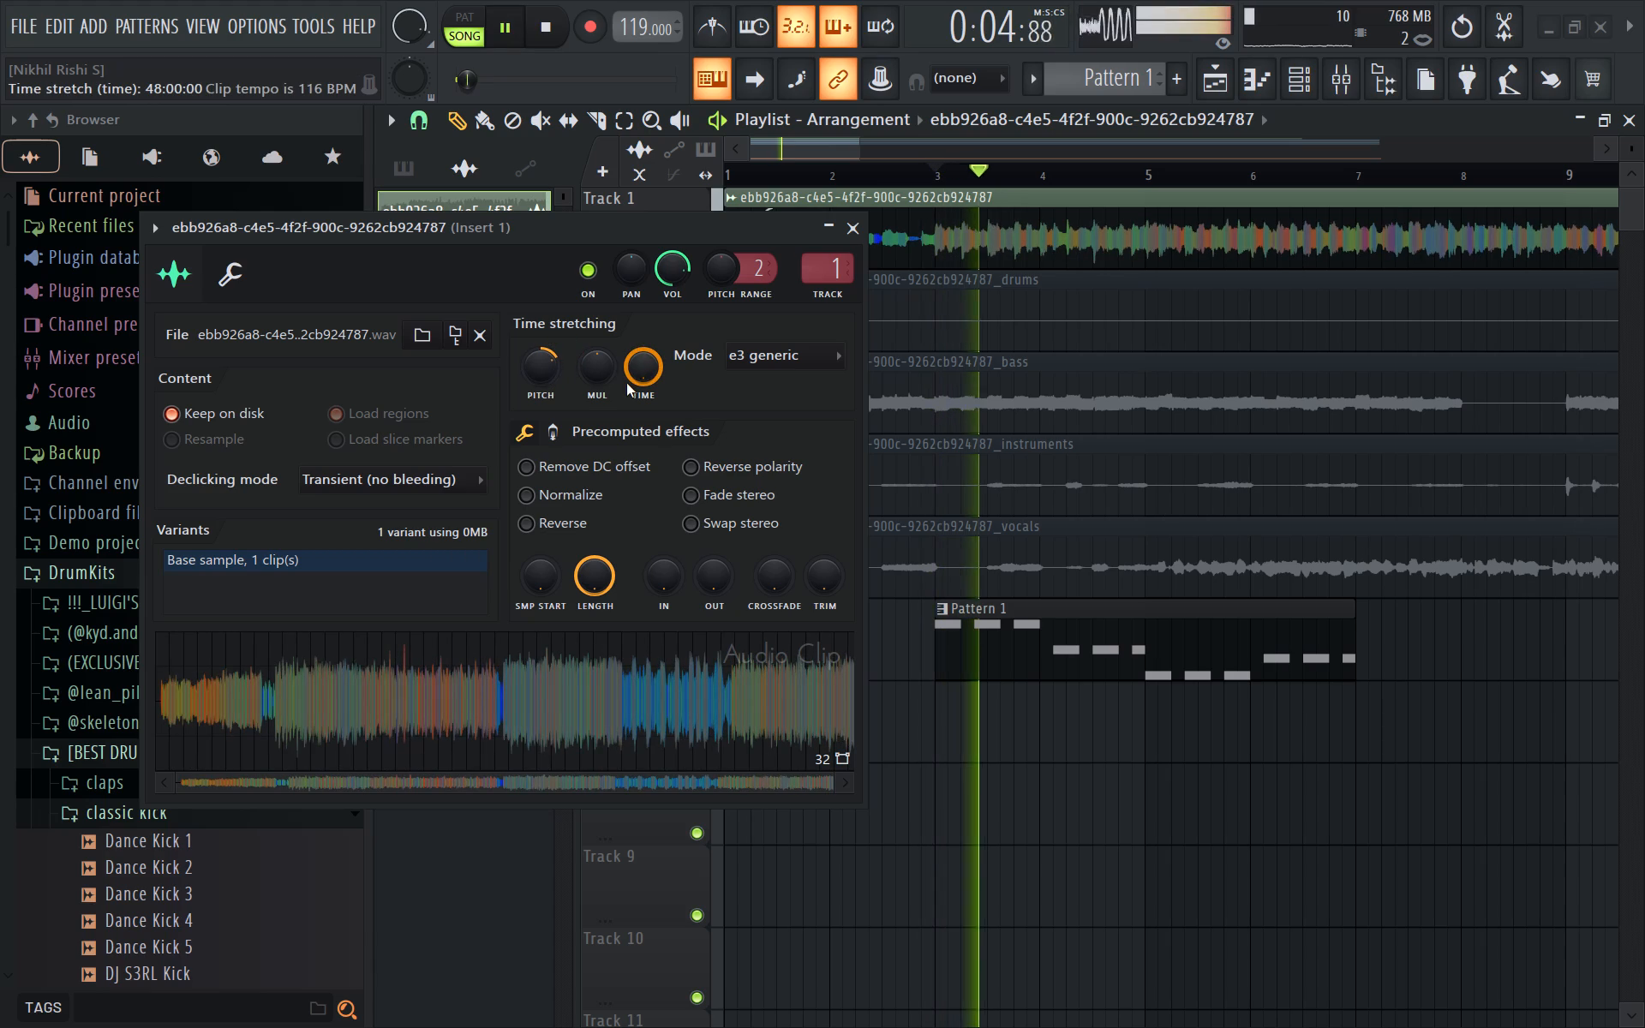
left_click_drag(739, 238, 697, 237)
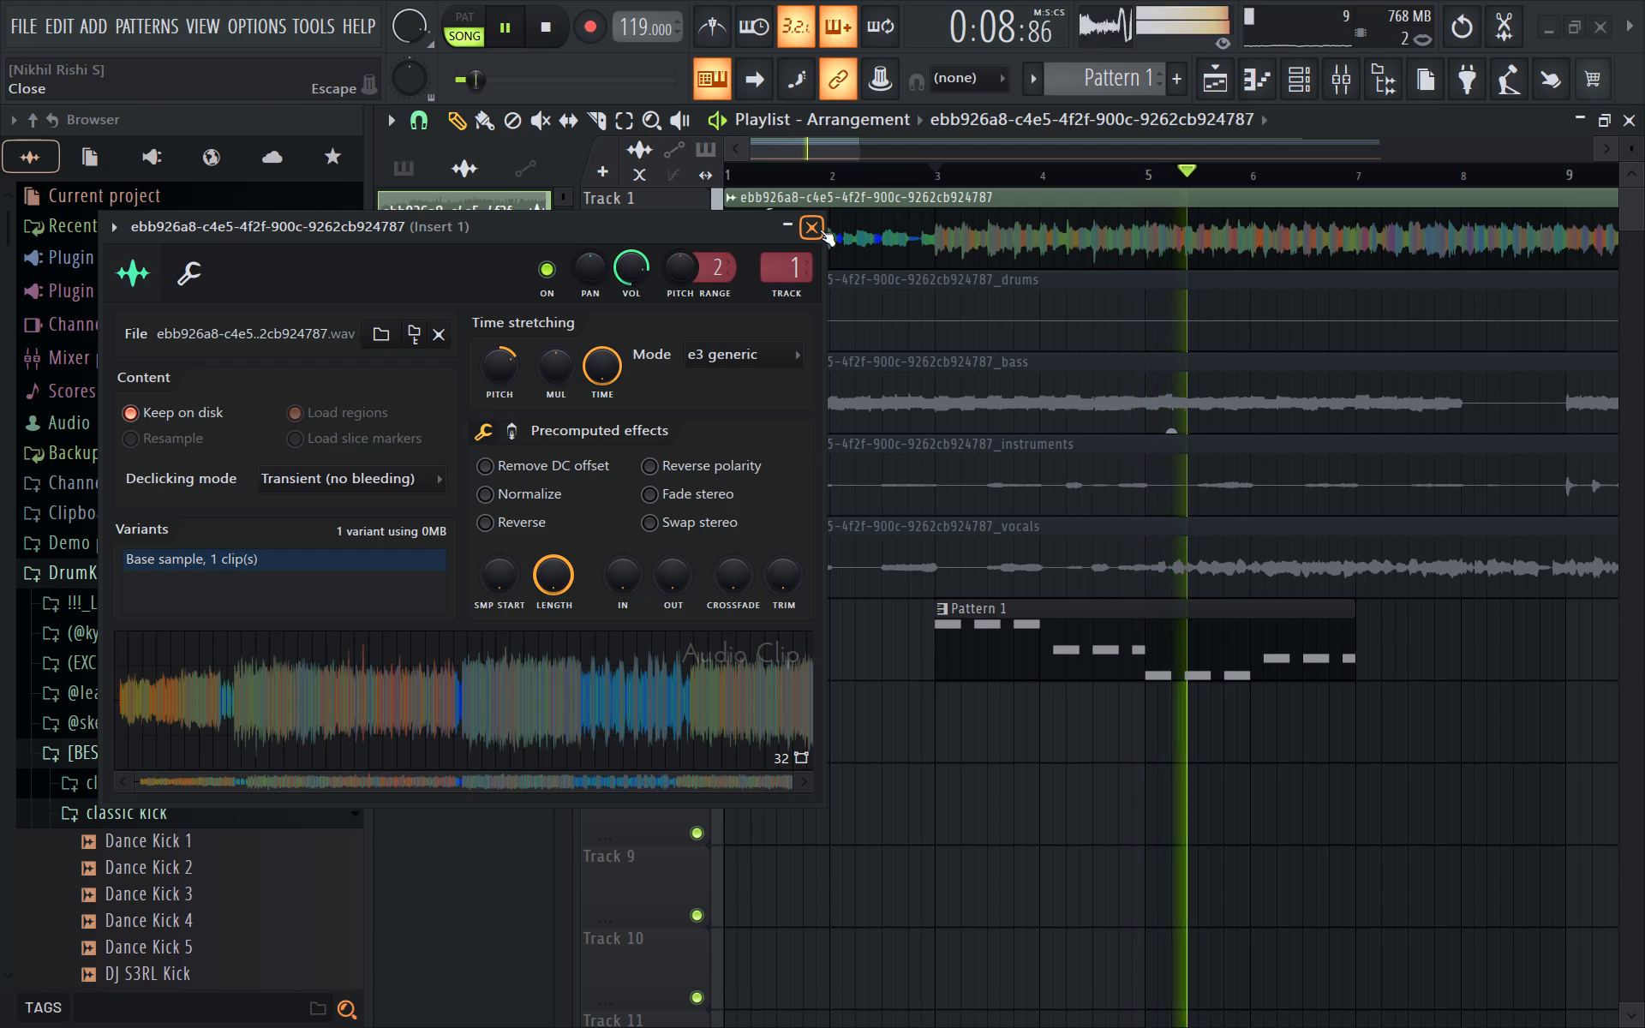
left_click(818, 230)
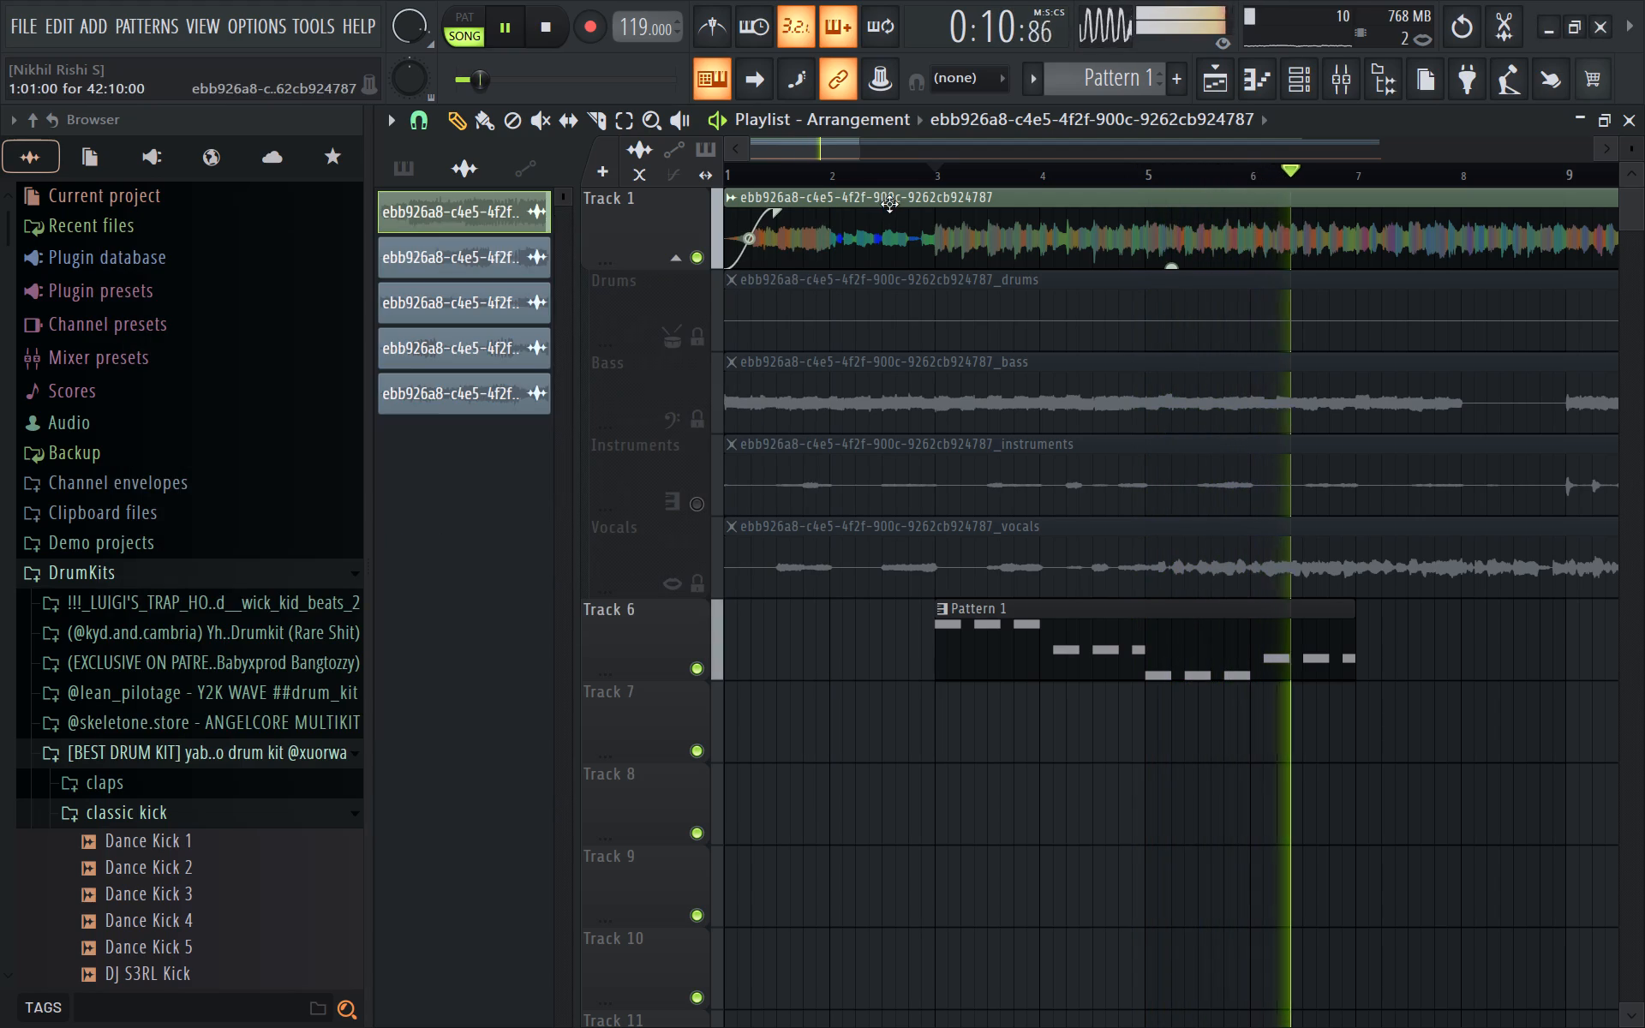
Raise the project tempo to 141 BPM without restretching all channels.
left_click_drag(634, 29, 643, 935)
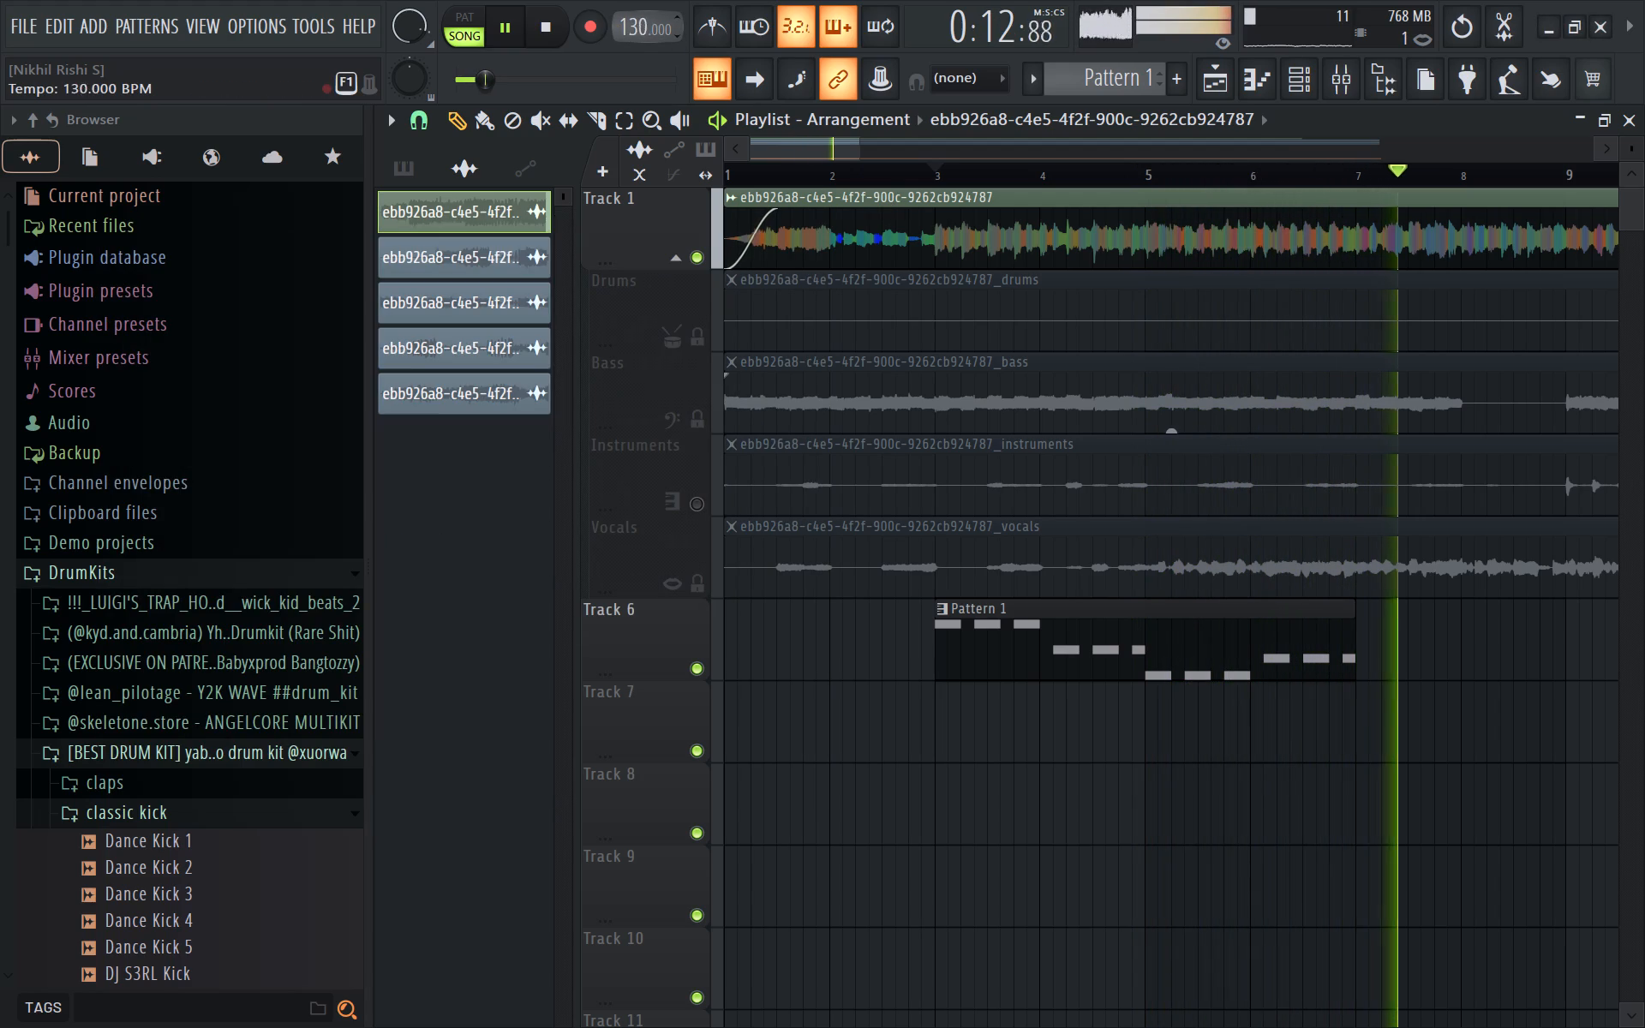
left_click_drag(643, 935, 656, 875)
left_click(954, 594)
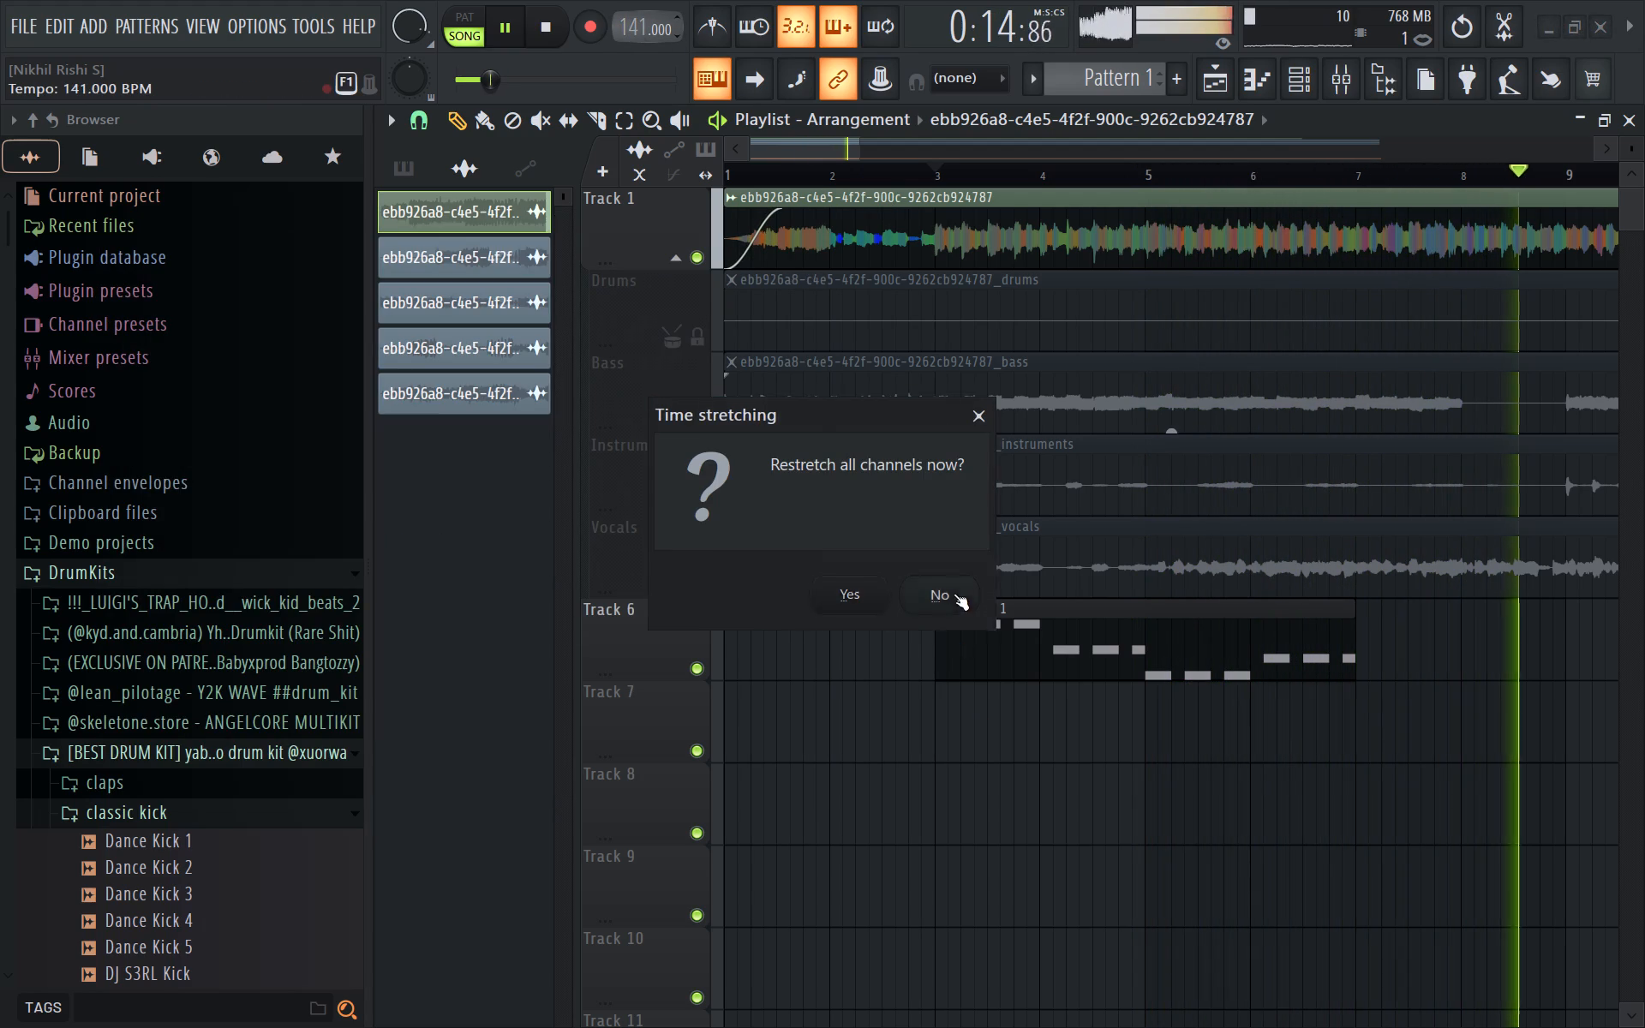
Set the Track 1 audio clip's time-stretching mode to Stretch.
double_click(1119, 226)
left_click(733, 350)
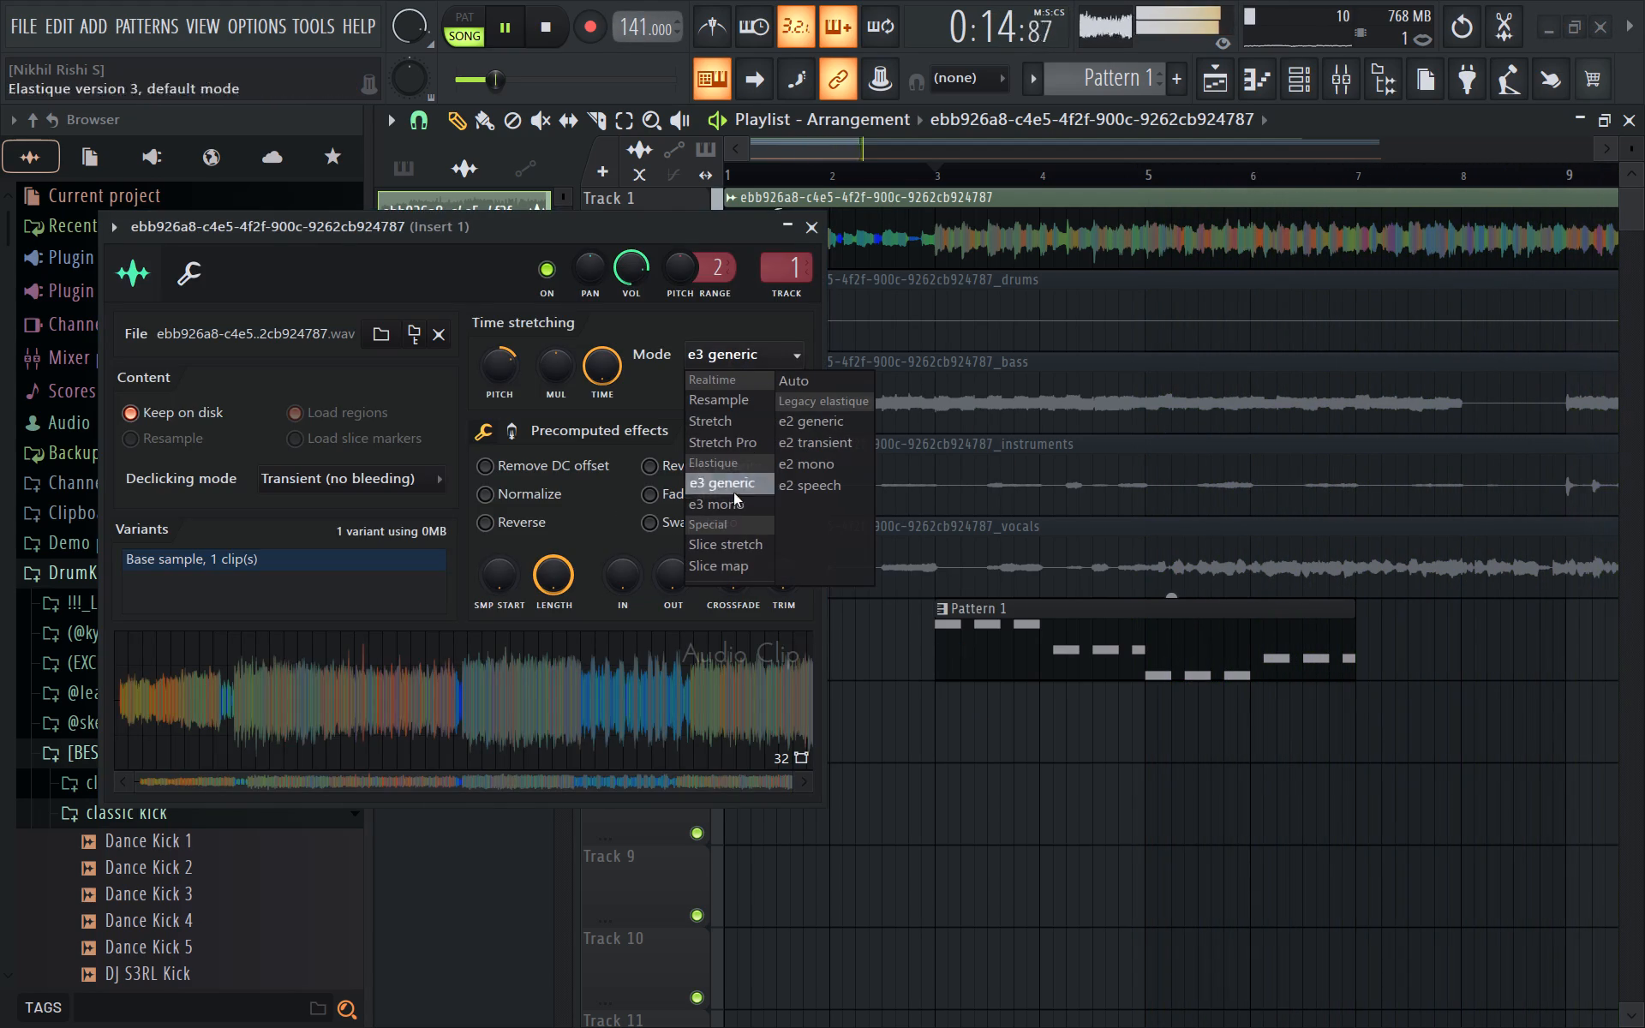
left_click(755, 426)
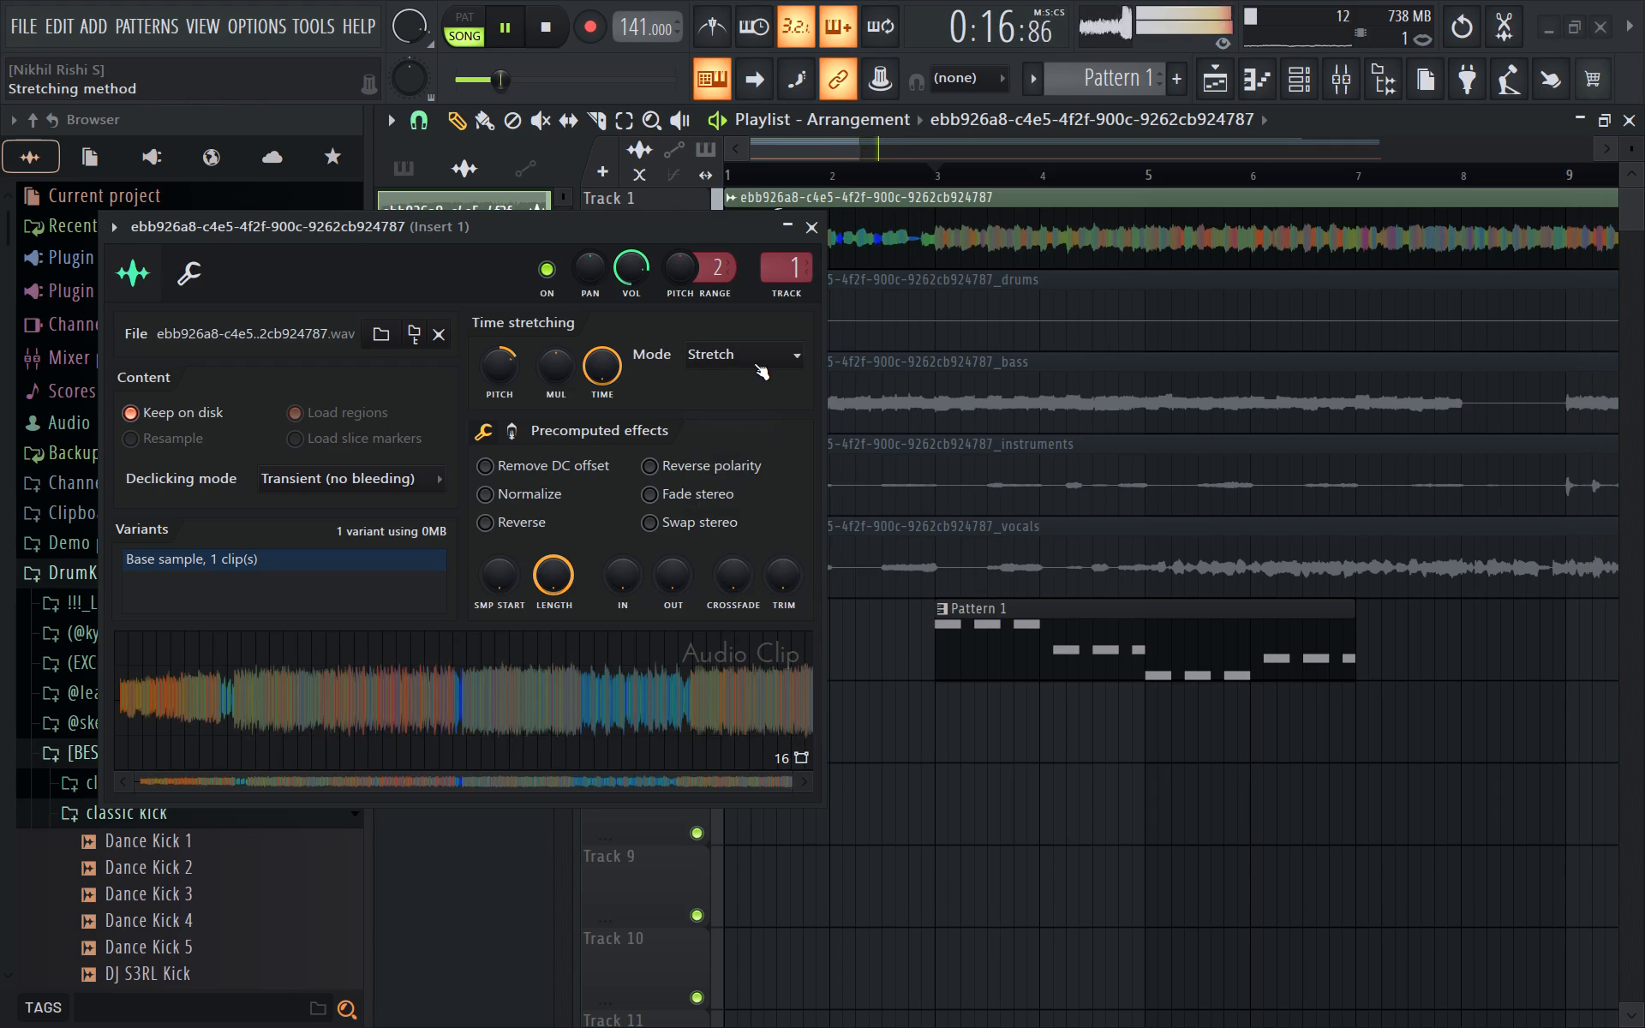
Replay and readjust the Track 1 audio clip's pitch shift, trying about +311 cents along the way.
key("space")
key("space")
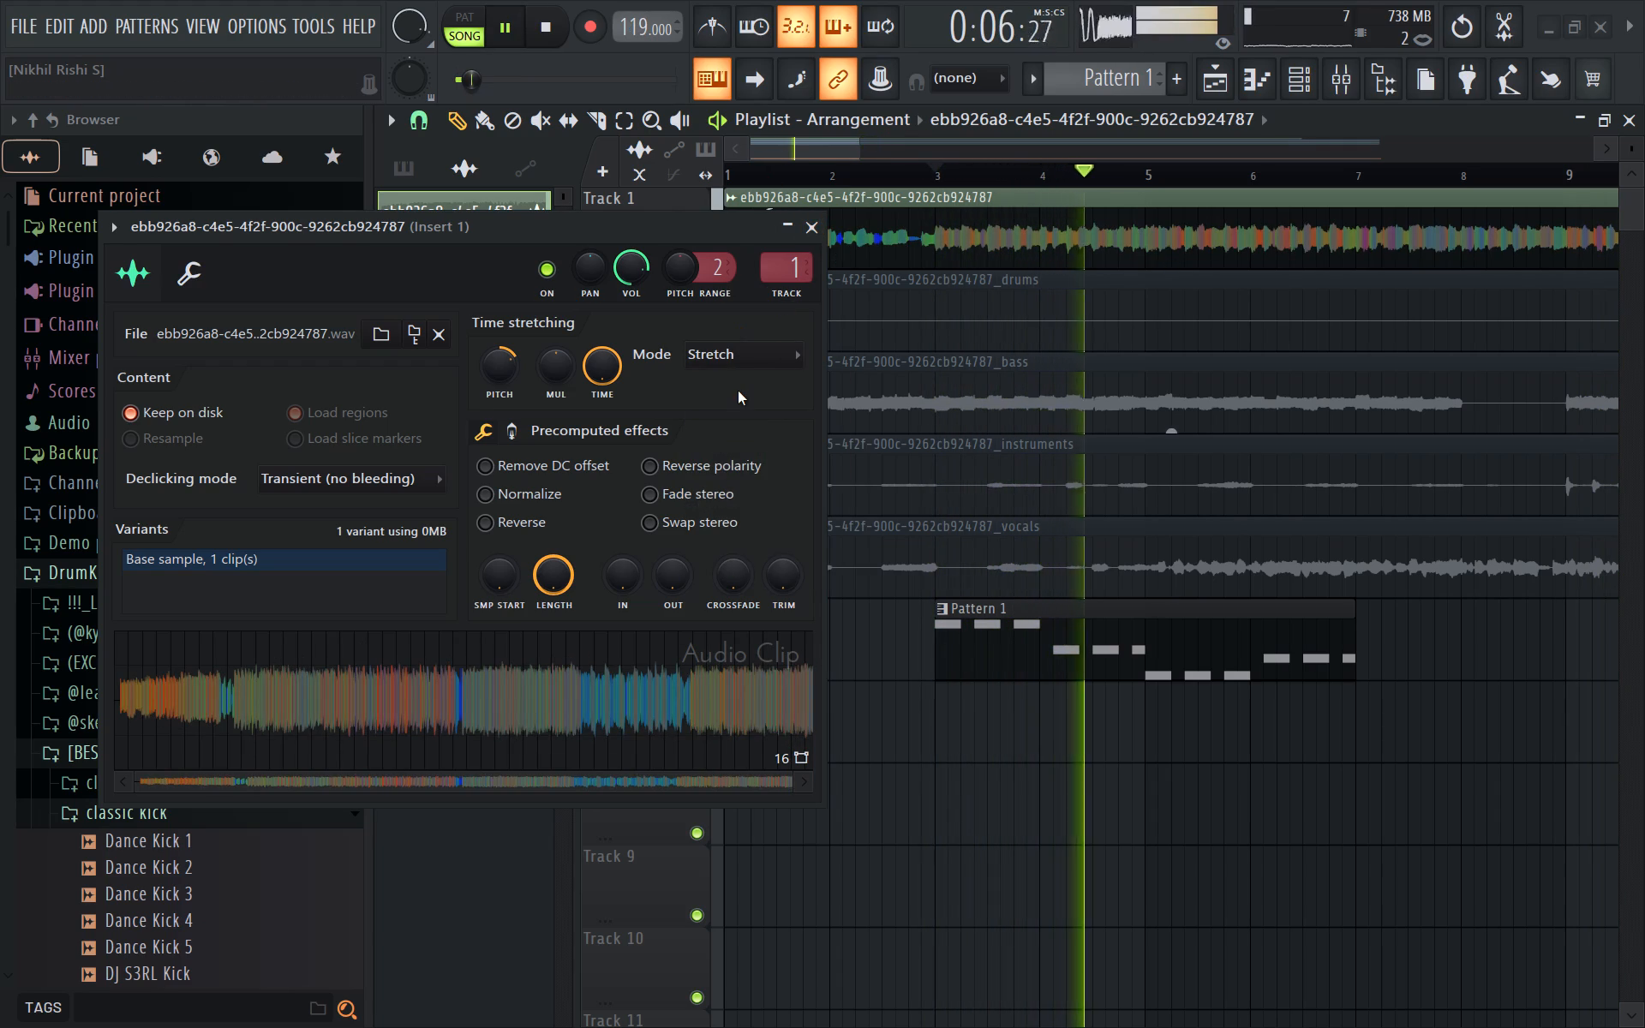
left_click_drag(499, 372, 497, 385)
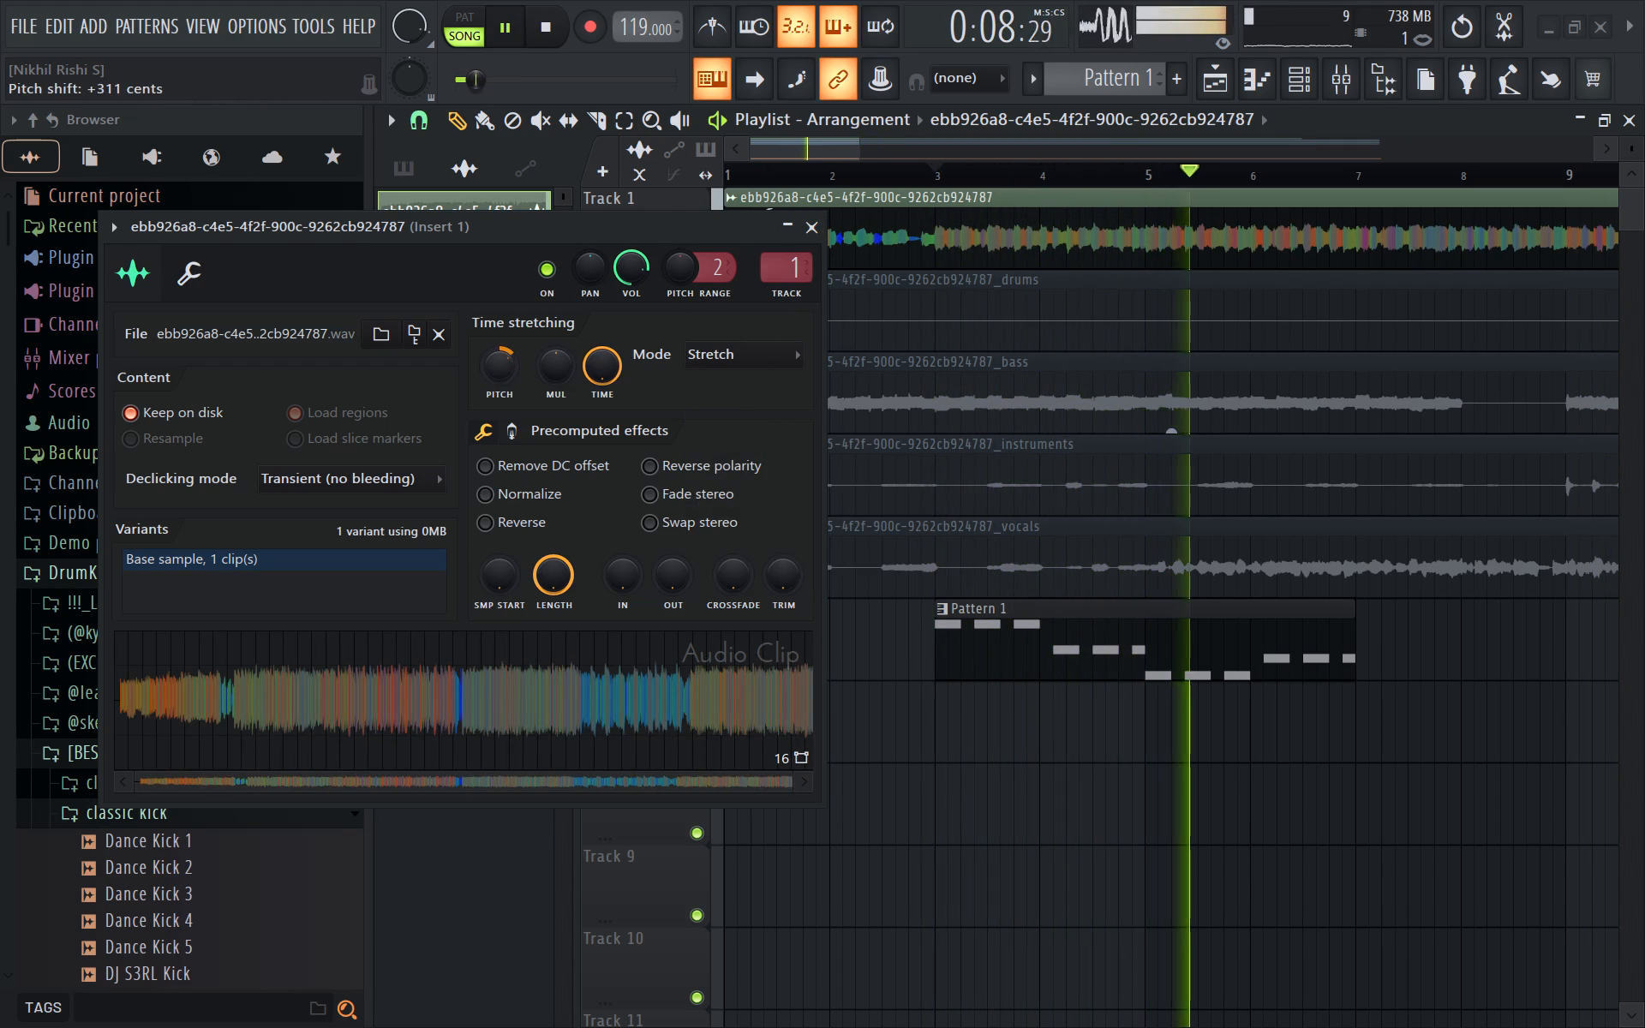
left_click_drag(497, 385, 519, 370)
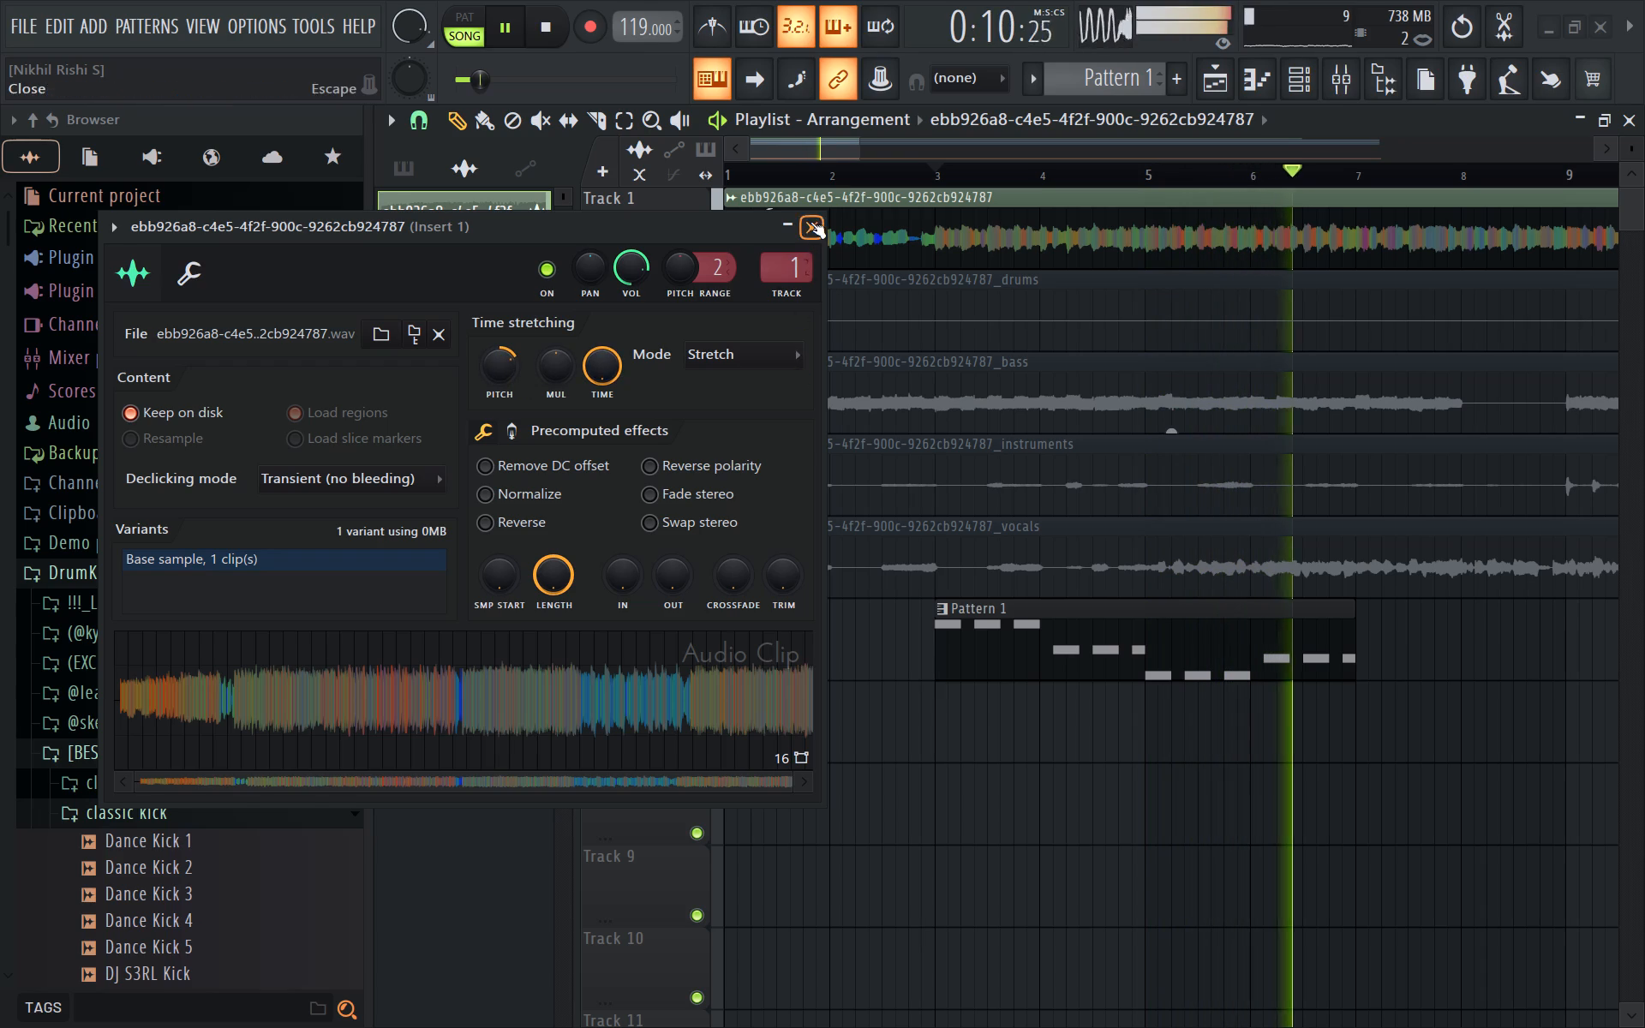
left_click(811, 222)
Try the Resample time-stretching mode on the Track 1 audio clip, change it to e3 generic, and replay.
double_click(1086, 216)
left_click(743, 373)
left_click(743, 359)
left_click(744, 393)
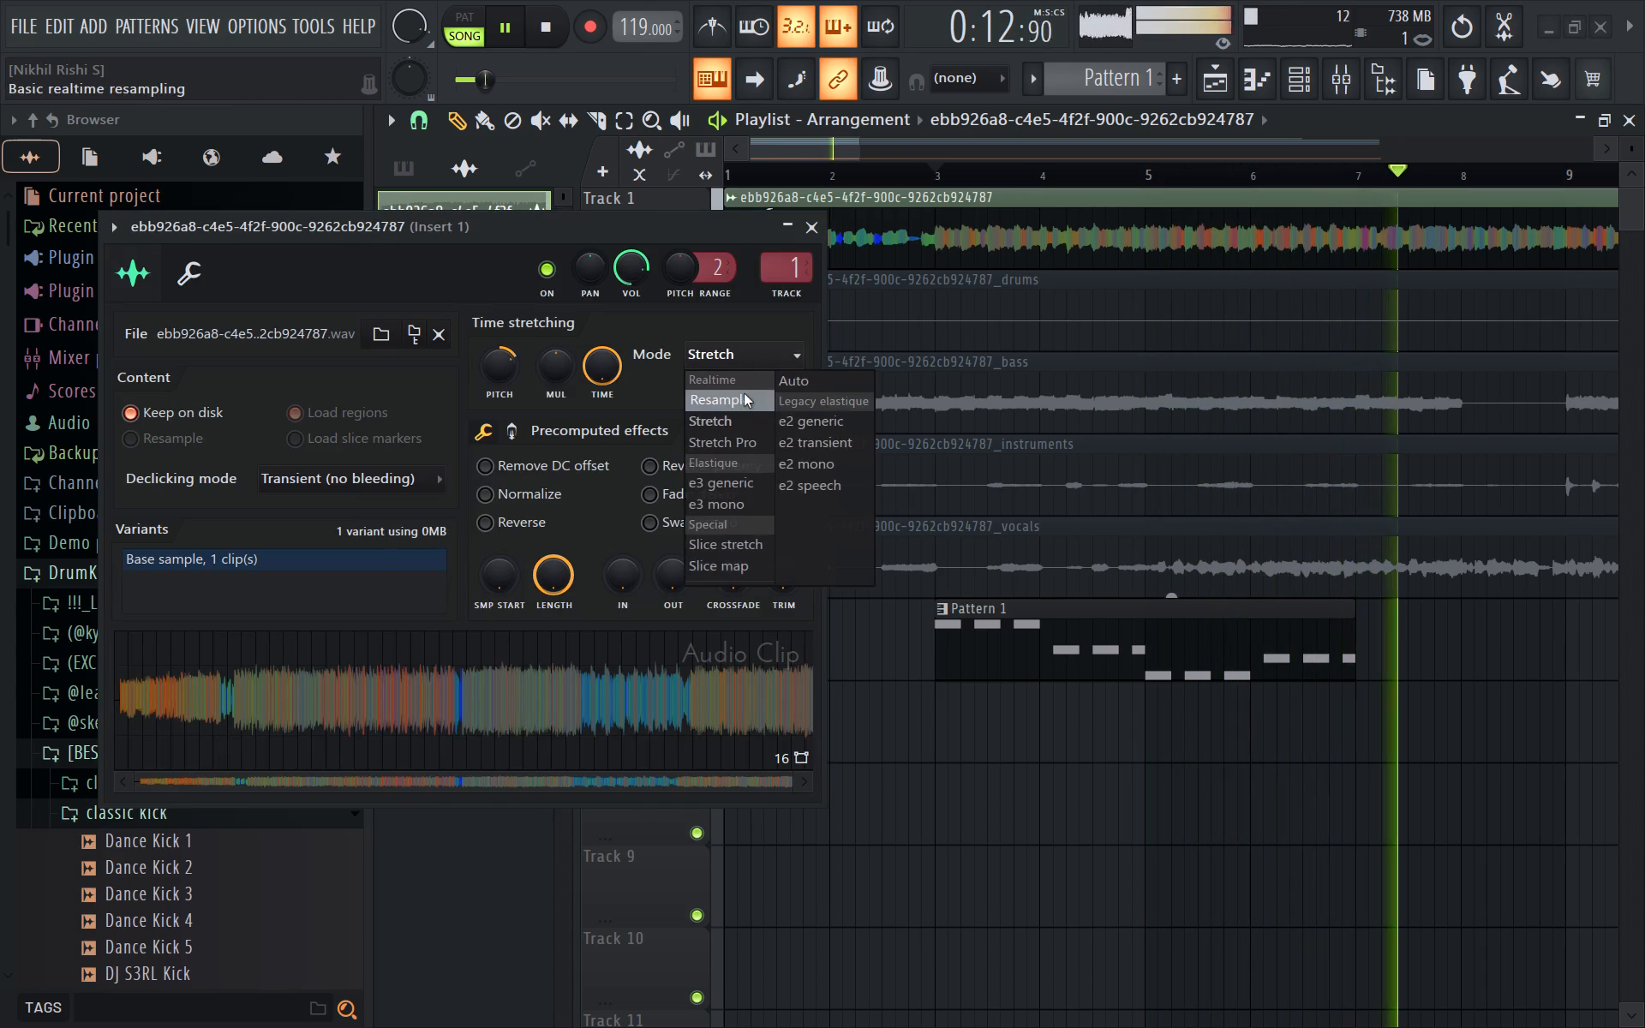
left_click(768, 360)
left_click(746, 489)
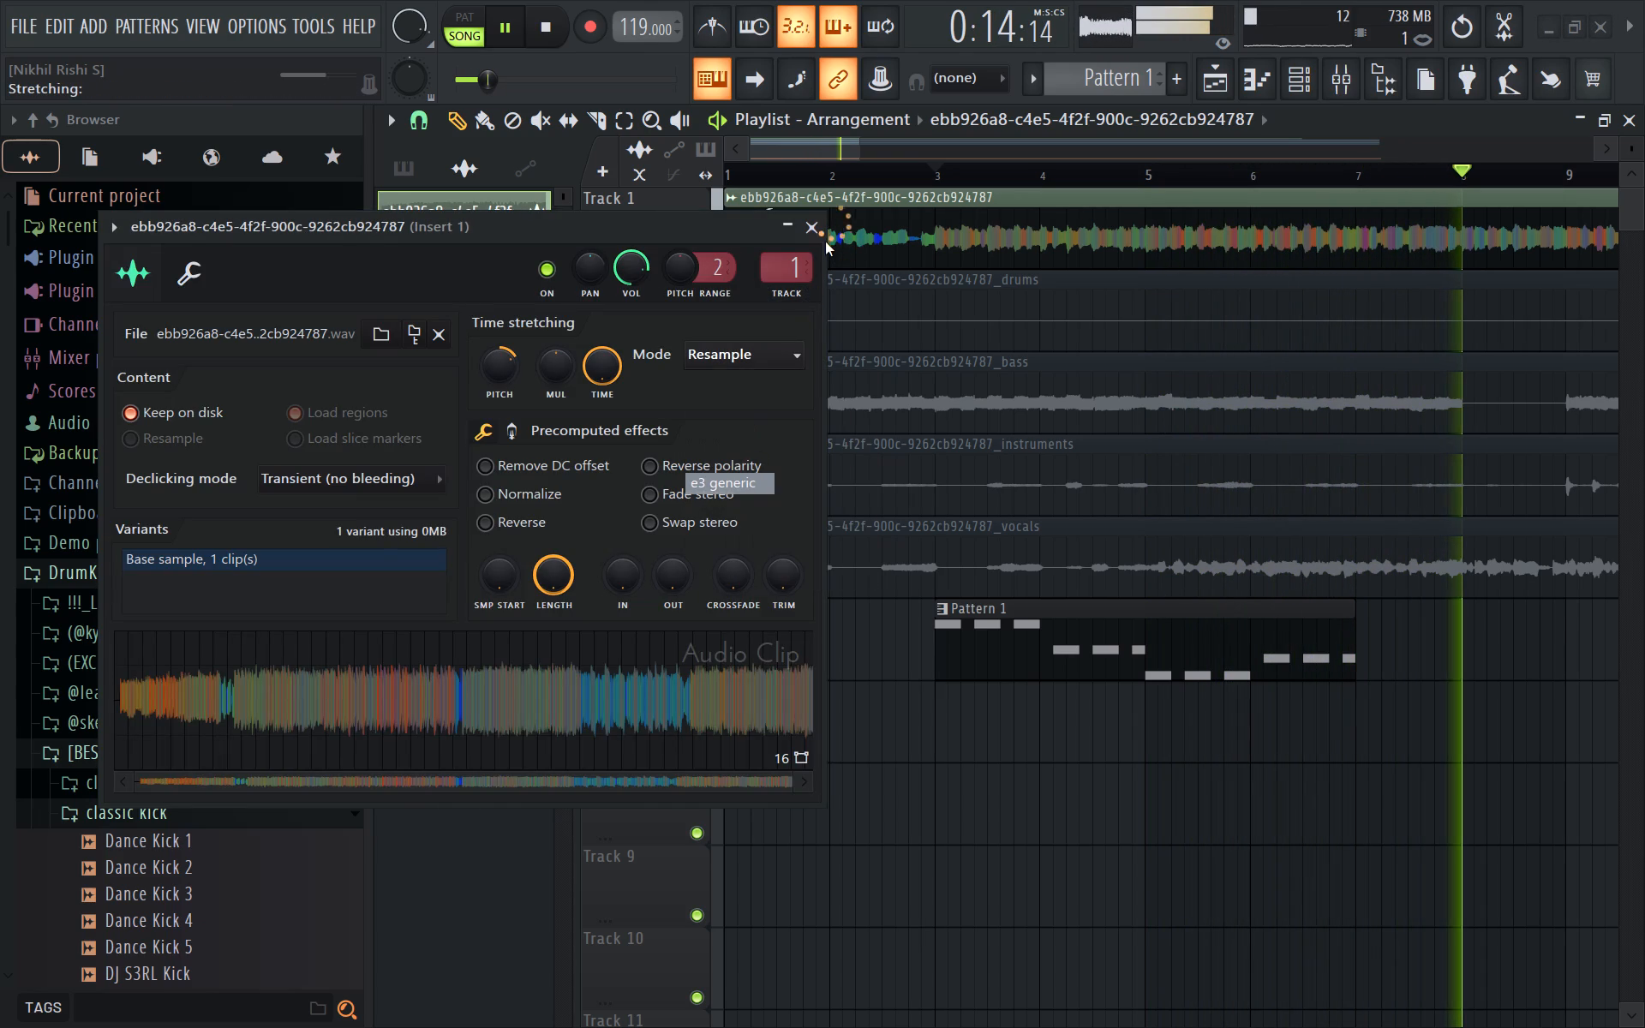
left_click(817, 231)
key("space")
key("space")
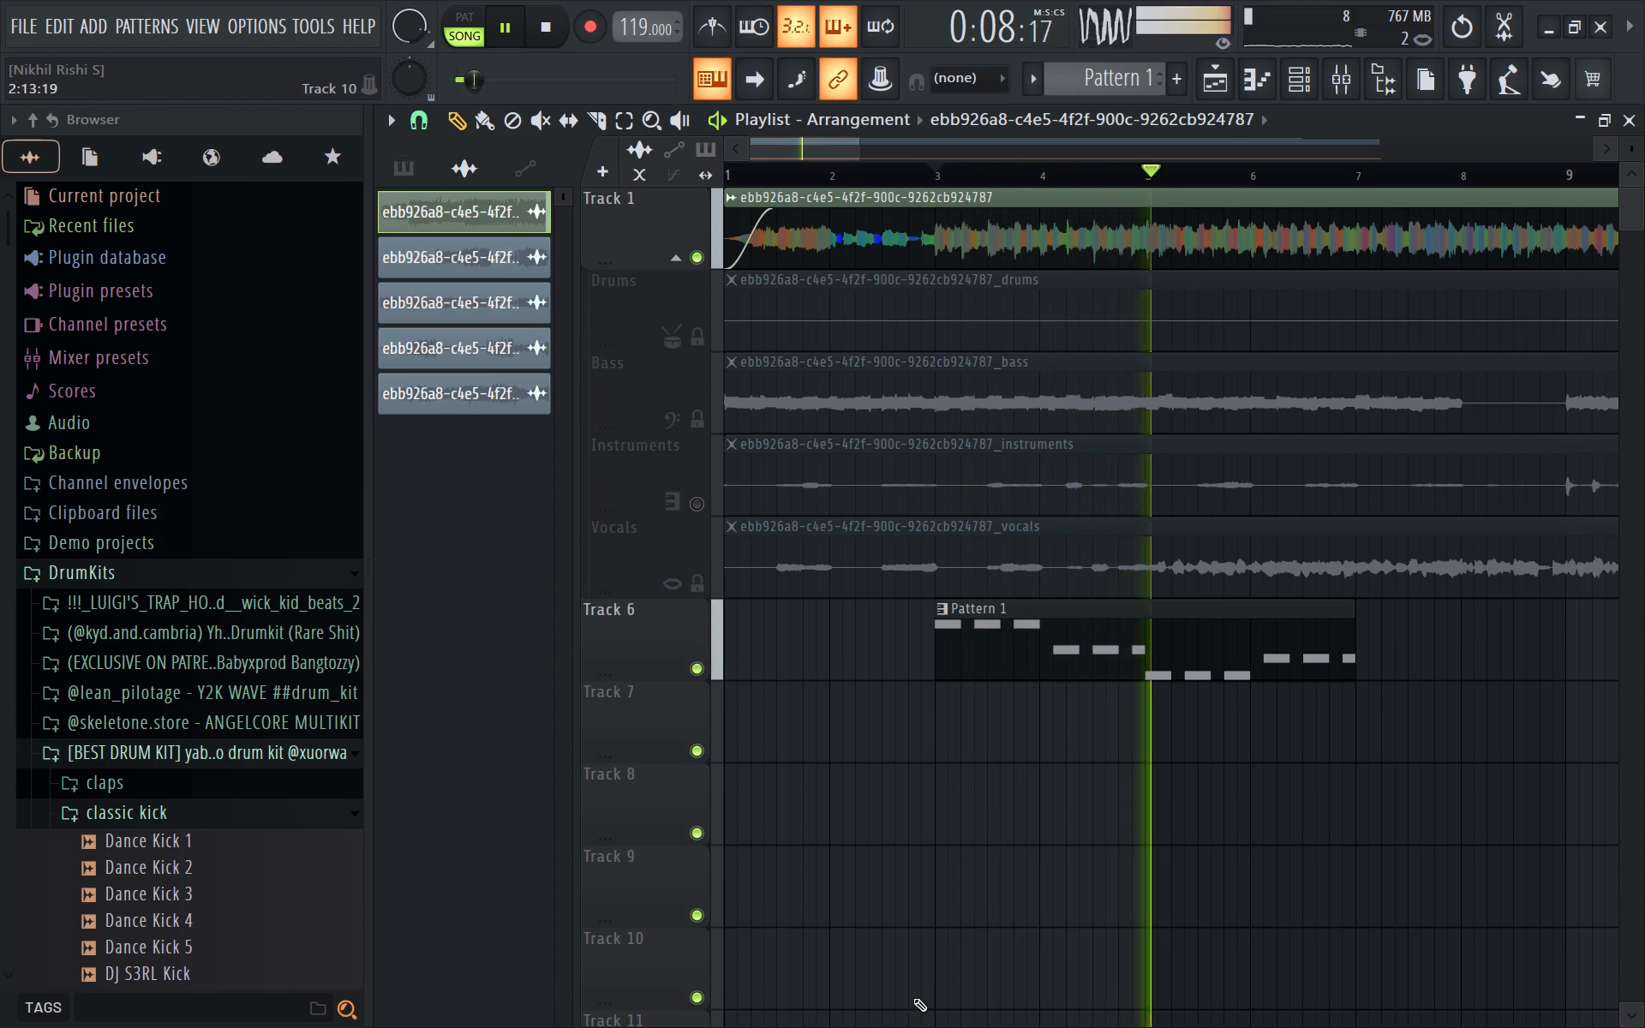
Switch to File Explorer's Downloads folder and add long-whistle-breathy-10.wav to playlist Track 8 near the start of bar 7.
left_click(996, 989)
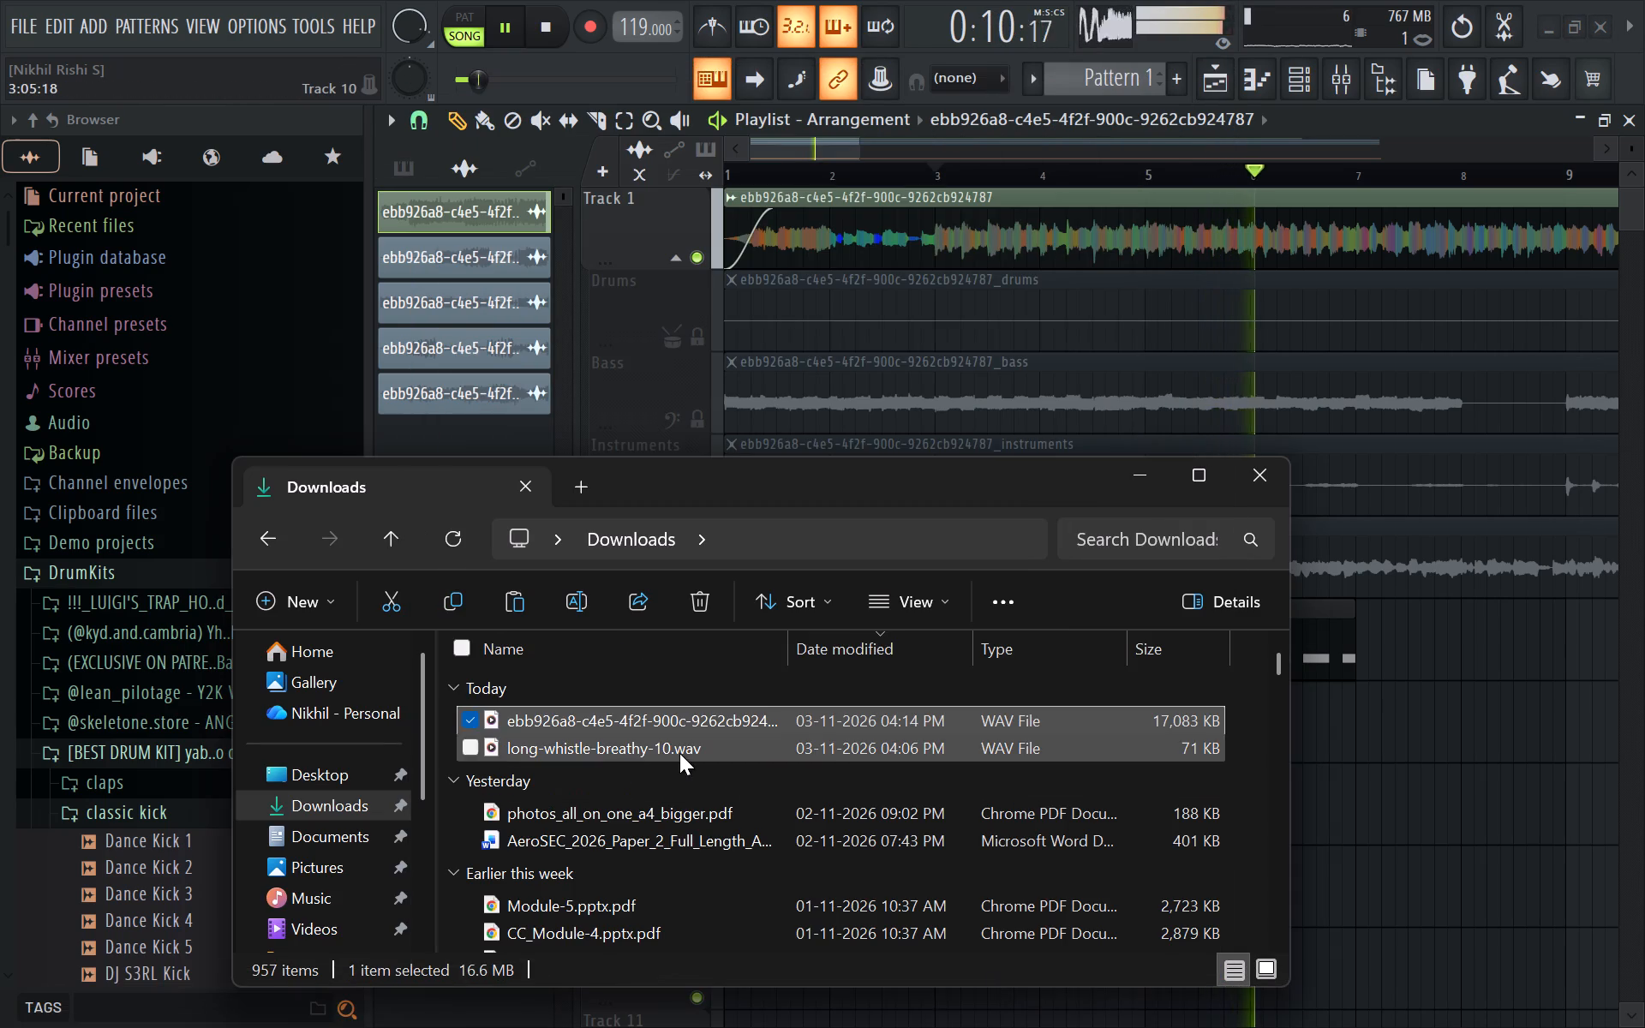
left_click(679, 753)
left_click_drag(665, 750, 1363, 779)
key("space")
key("space")
scroll(892, 565, "up", 5, "ctrl")
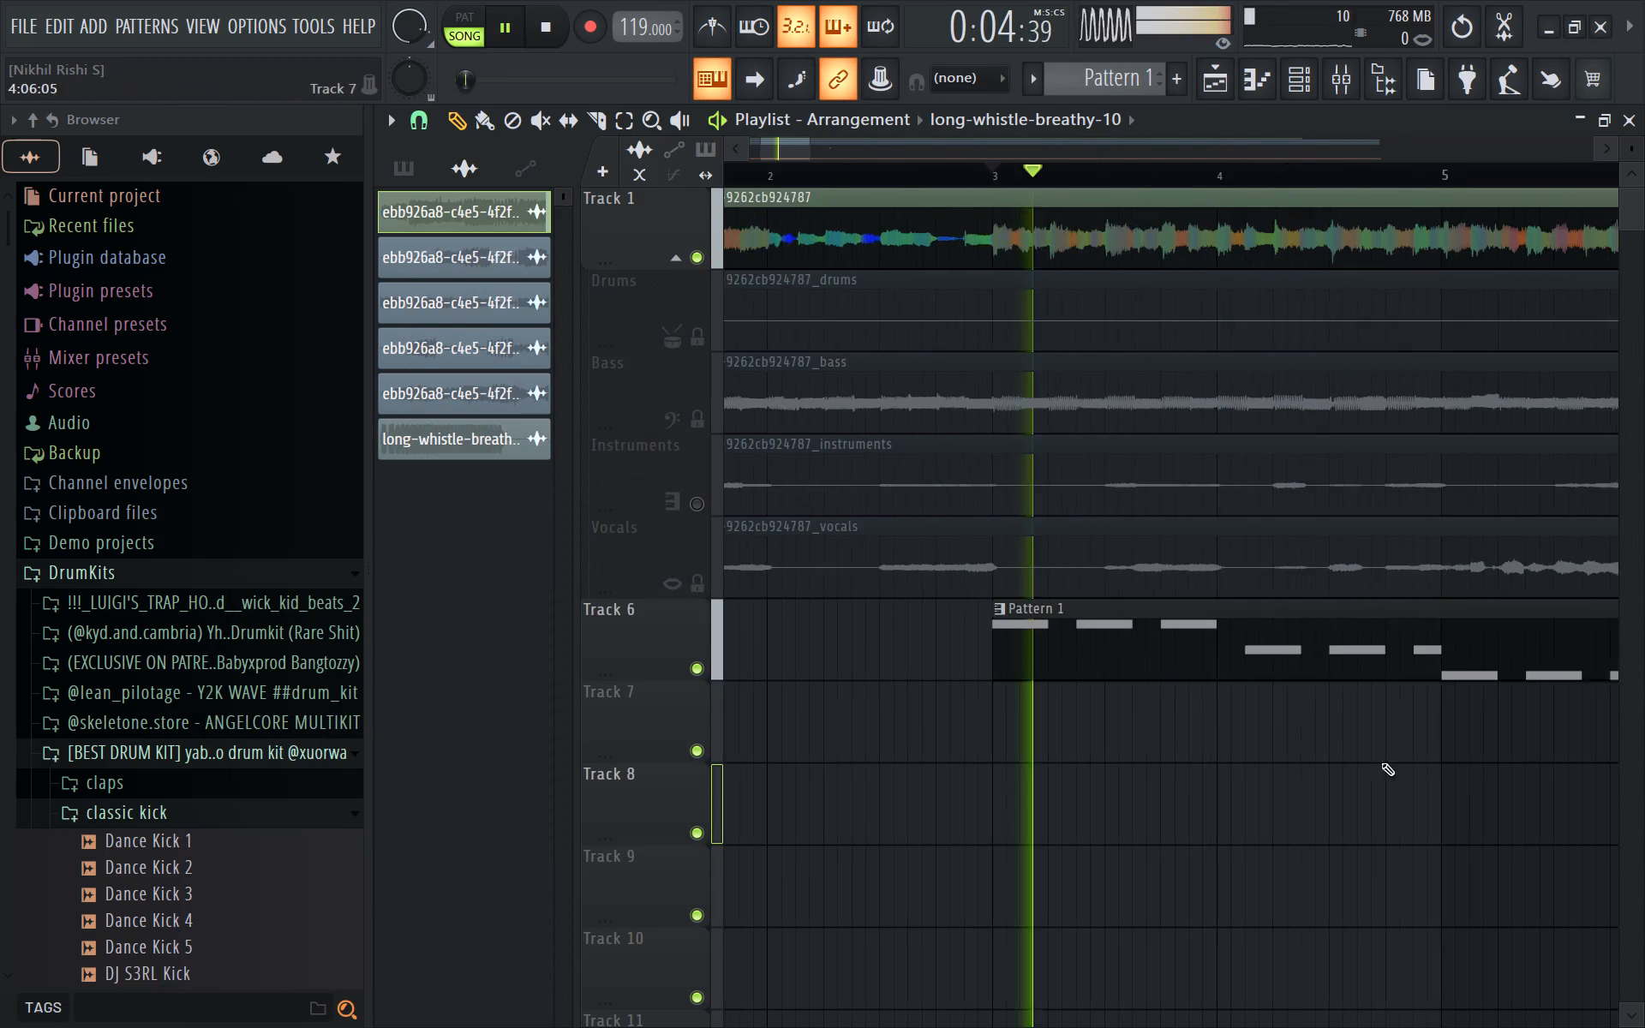
scroll(1536, 803, "down", 5, "ctrl")
key("space")
left_click(886, 178)
key("space")
scroll(898, 195, "down", 7, "ctrl")
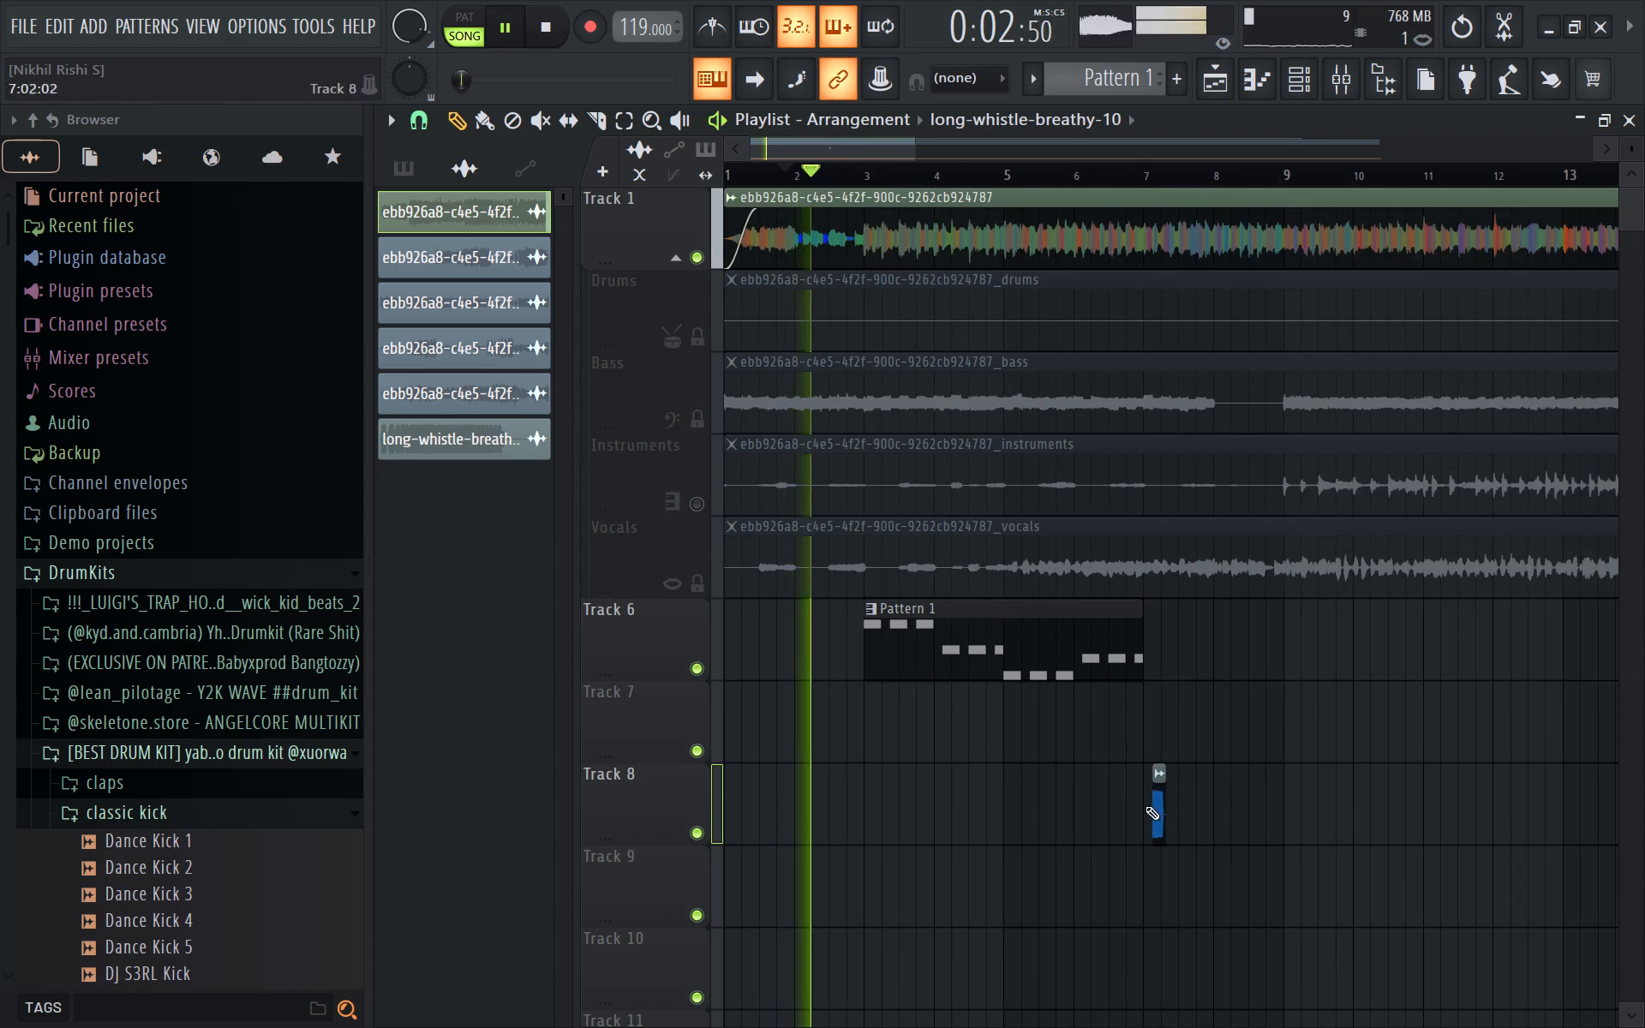
scroll(1150, 805, "up", 3, "ctrl")
key("space")
Move the whistle clip up to Track 7 and position it at step 9 of bar 2.
left_click_drag(1167, 820, 922, 732)
key("space")
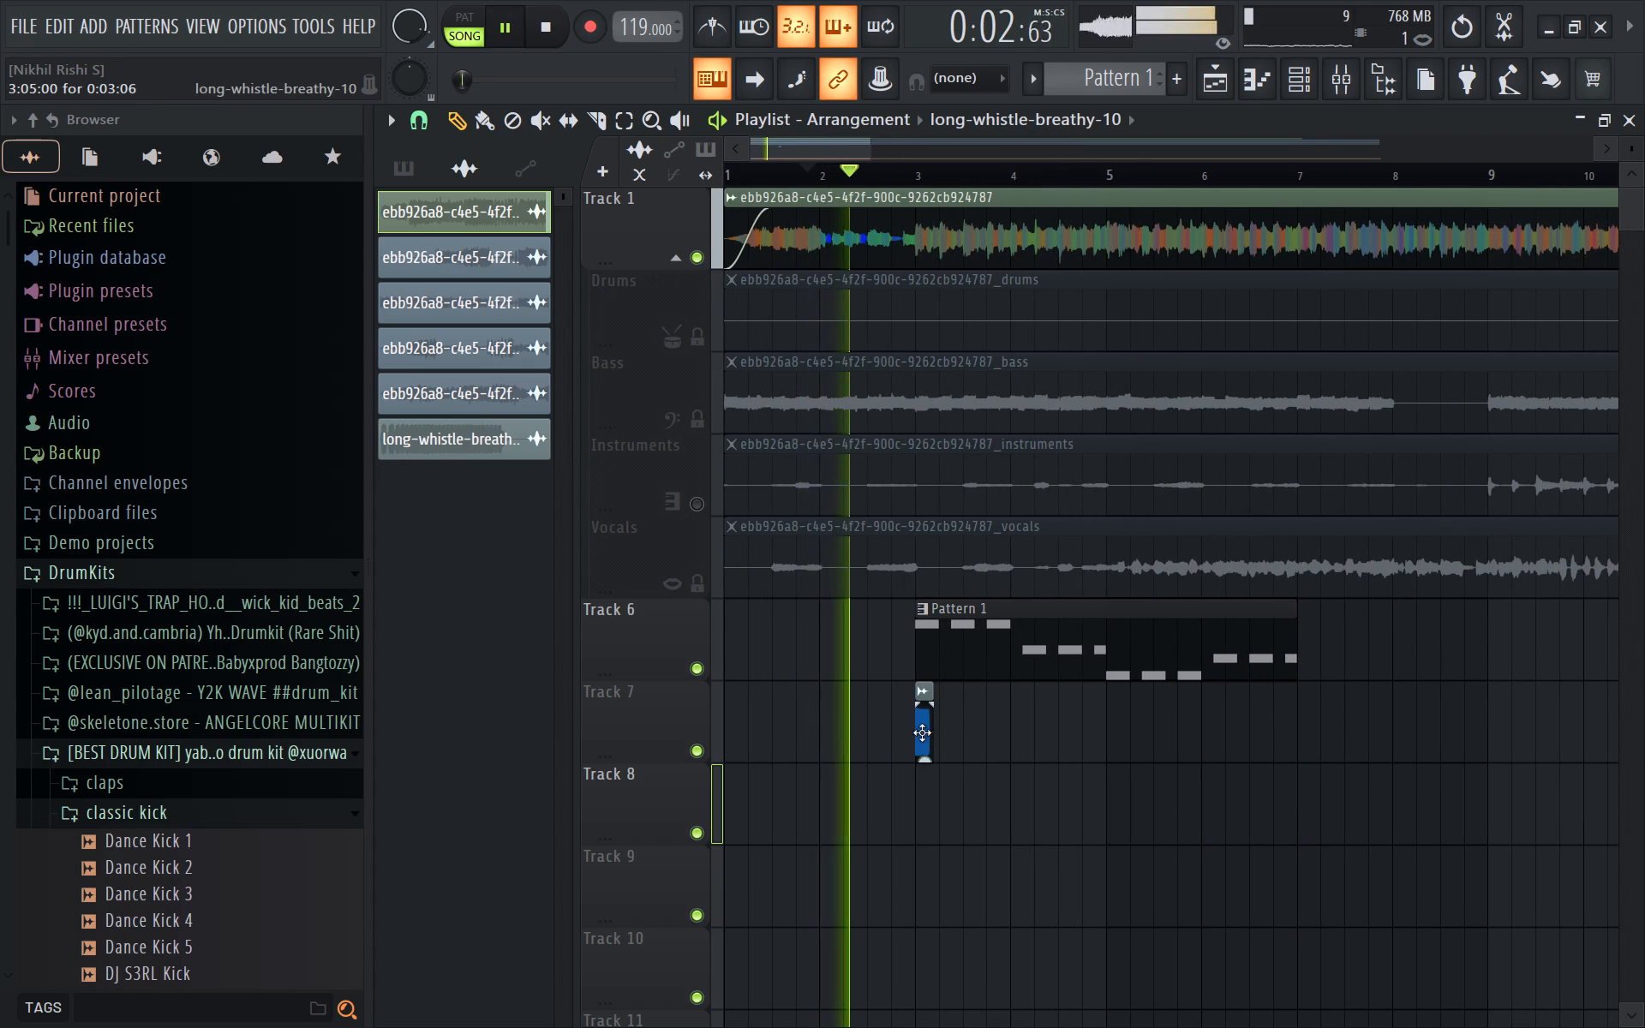
left_click_drag(922, 732, 901, 737)
scroll(866, 746, "up", 6, "ctrl")
key("space")
key("space")
left_click_drag(951, 726, 898, 755)
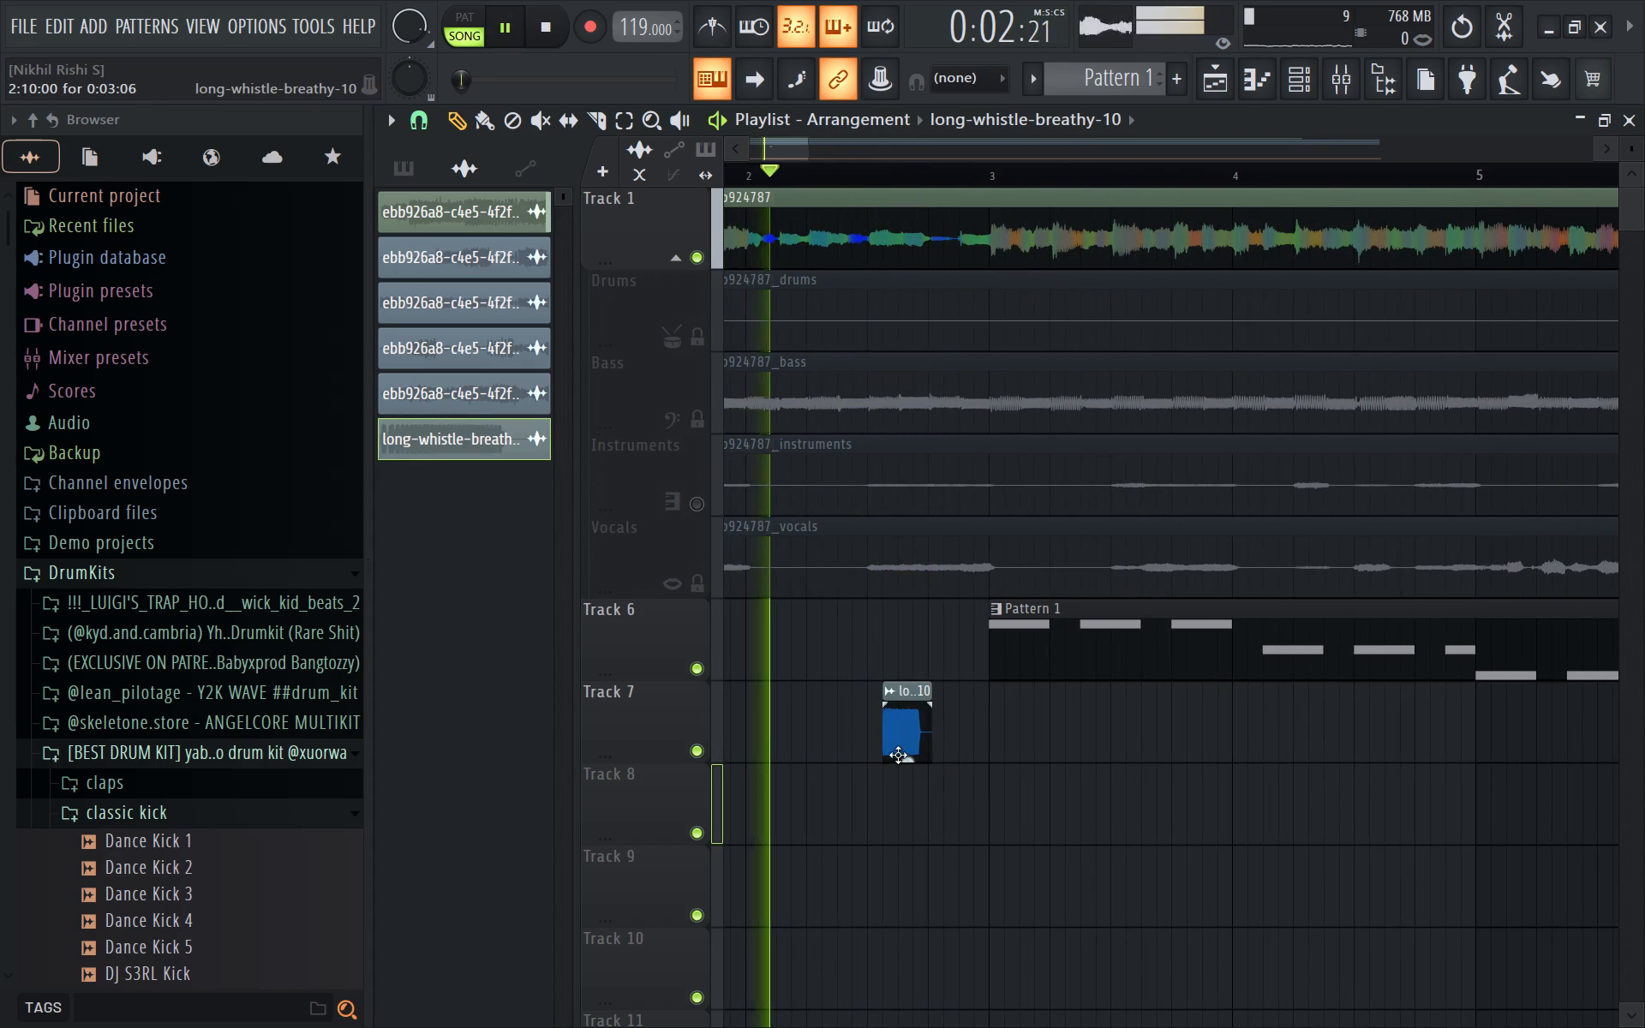
left_click_drag(898, 755, 897, 756)
Set the whistle clip's time-stretching mode to Stretch and play it.
scroll(883, 758, "up", 5, "ctrl")
double_click(893, 738)
key("space")
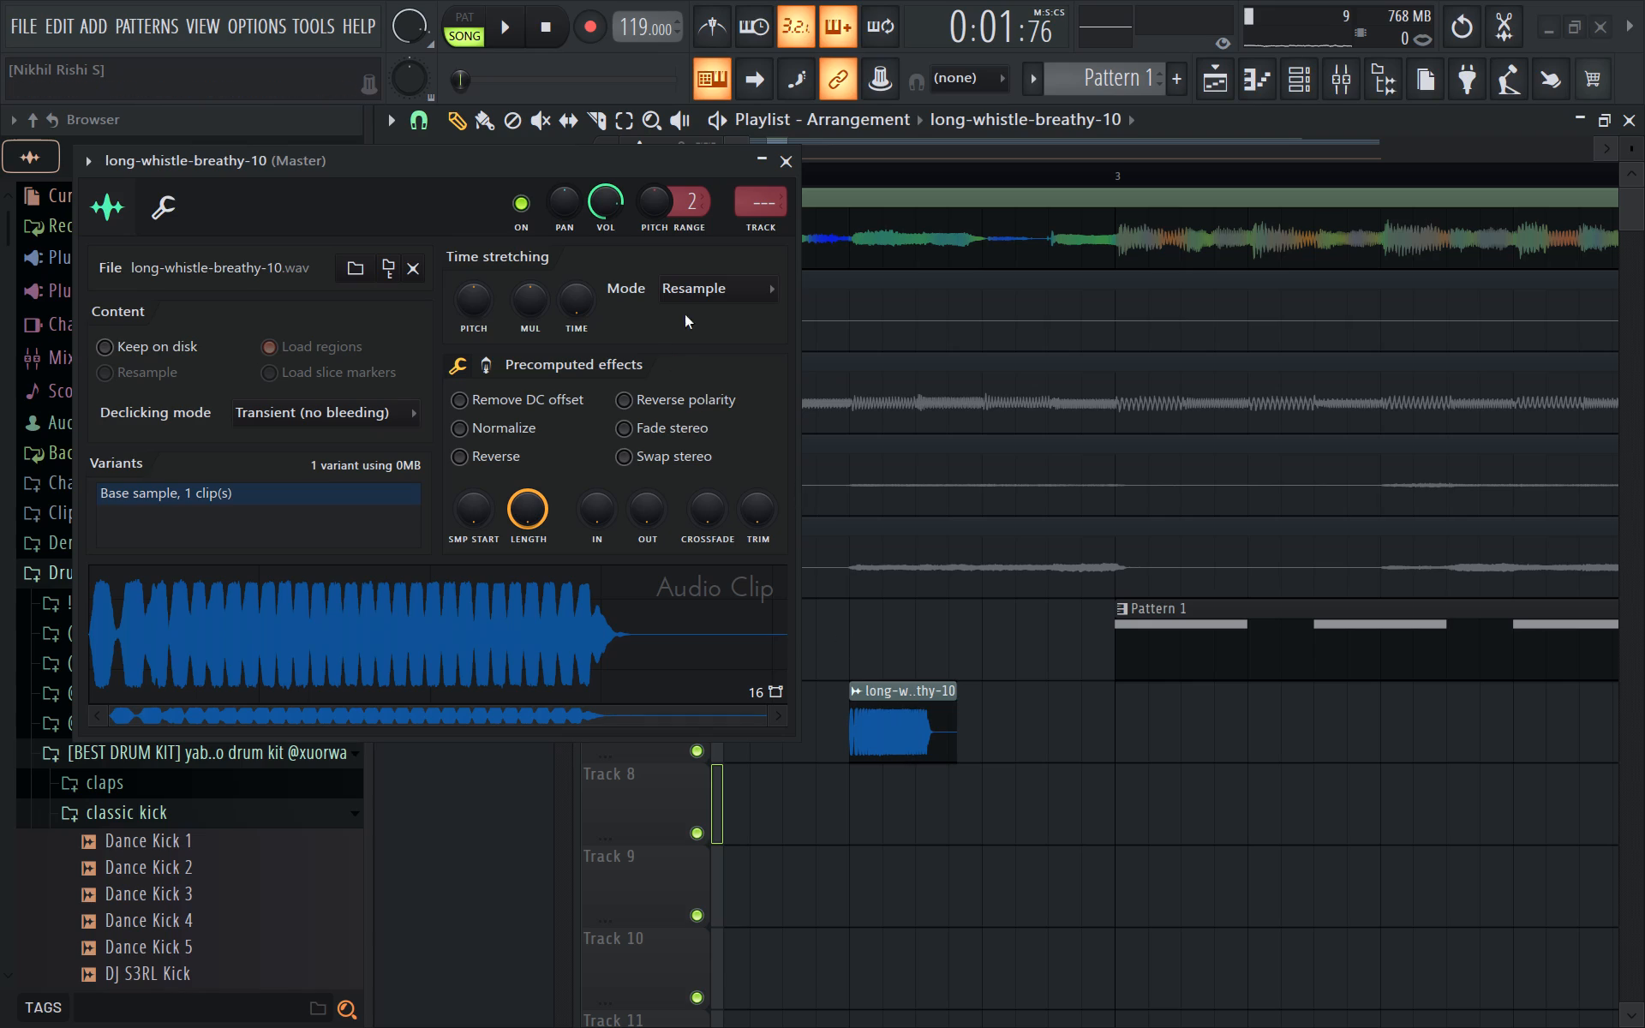
left_click(697, 292)
left_click(719, 362)
key("space")
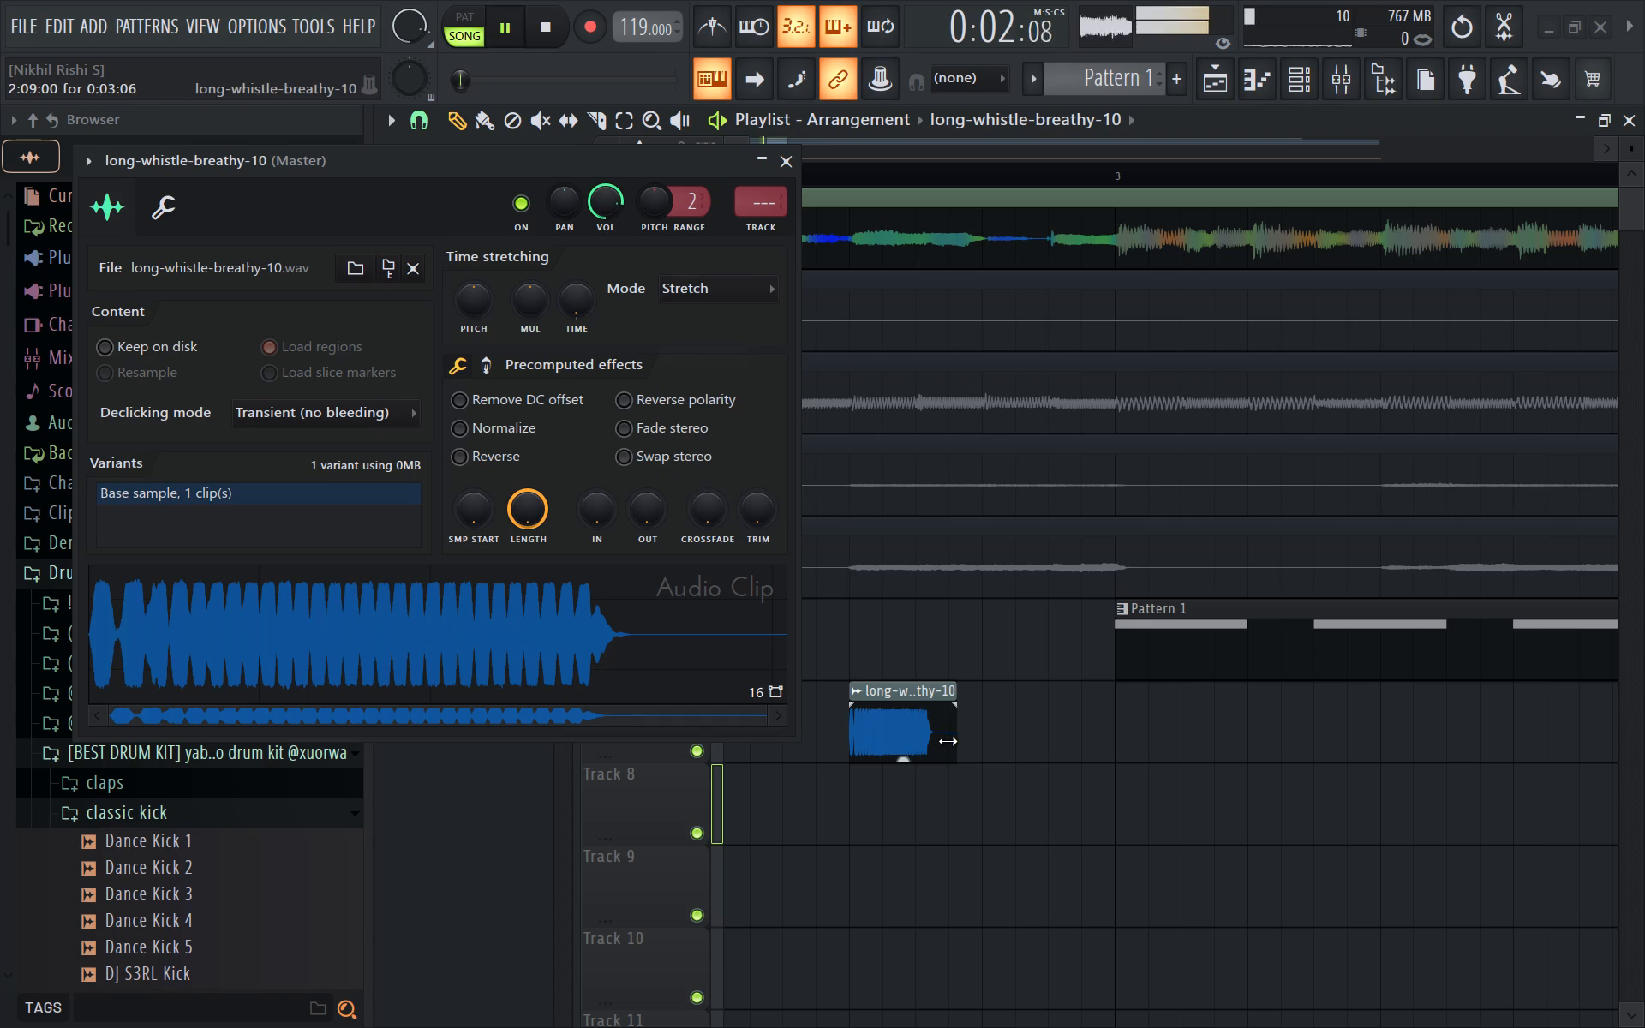
Stretch the whistle clip's end to just past the start of bar 3, about 9 steps long, and replay.
key("space")
key("space")
left_click_drag(958, 734, 1121, 758)
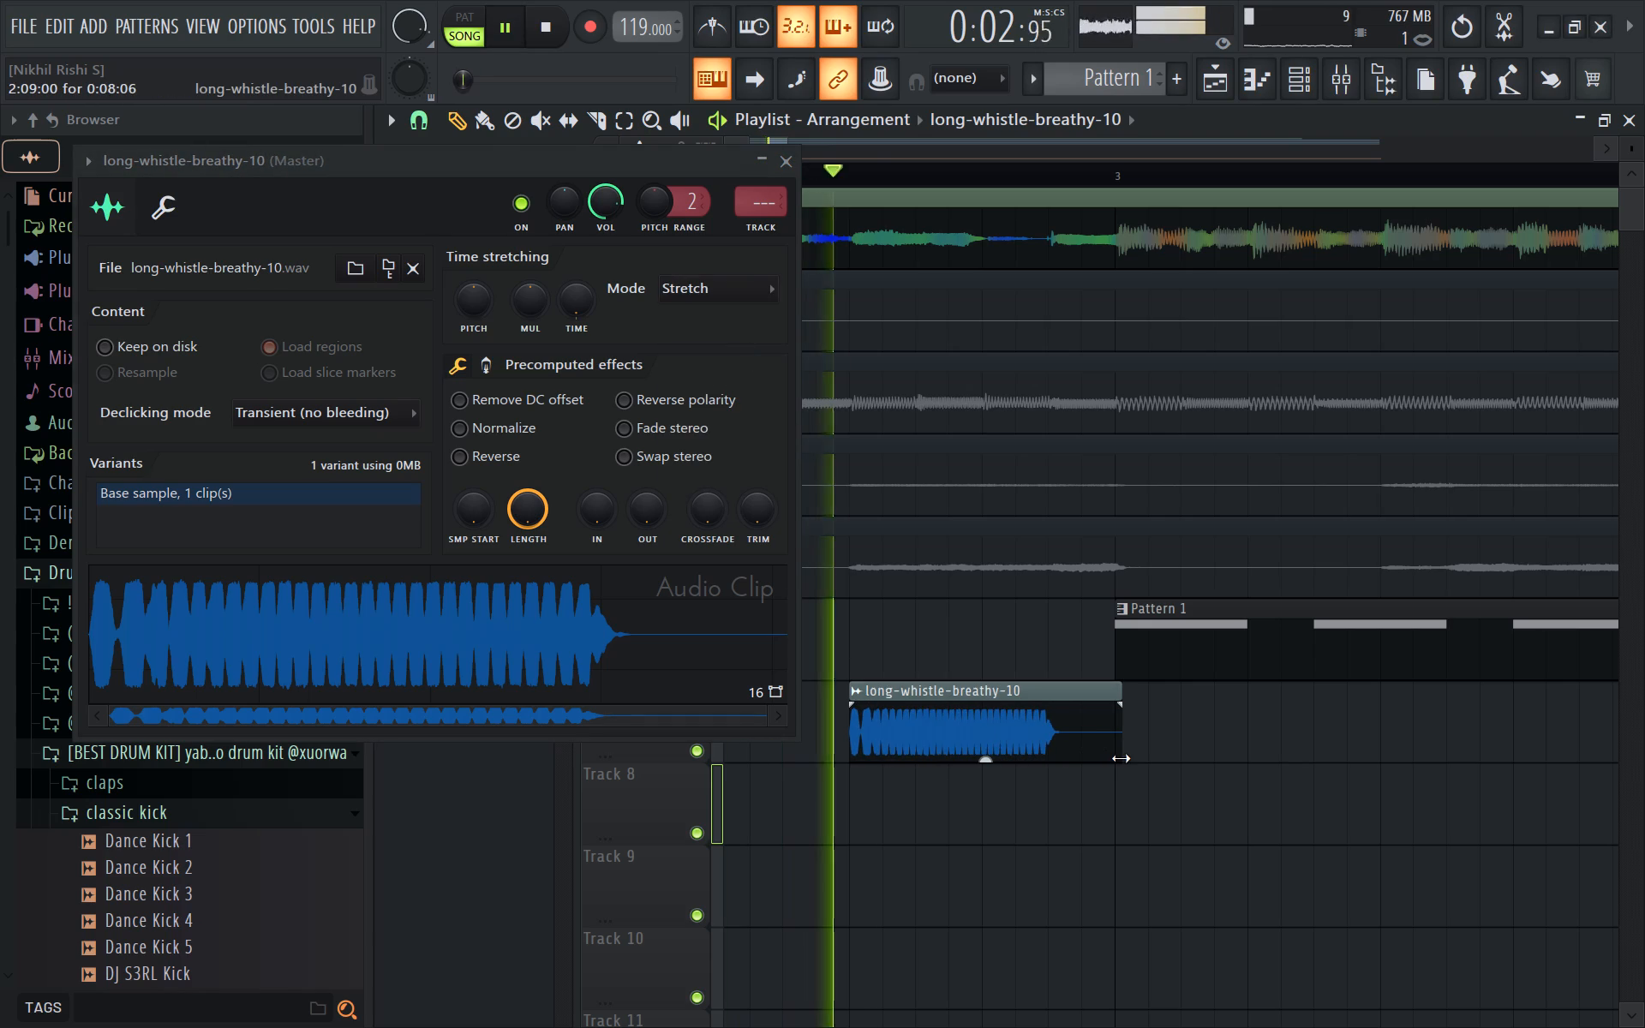
left_click_drag(1121, 758, 1156, 763)
key("space")
key("space")
double_click(1056, 736)
left_click(787, 163)
key("space")
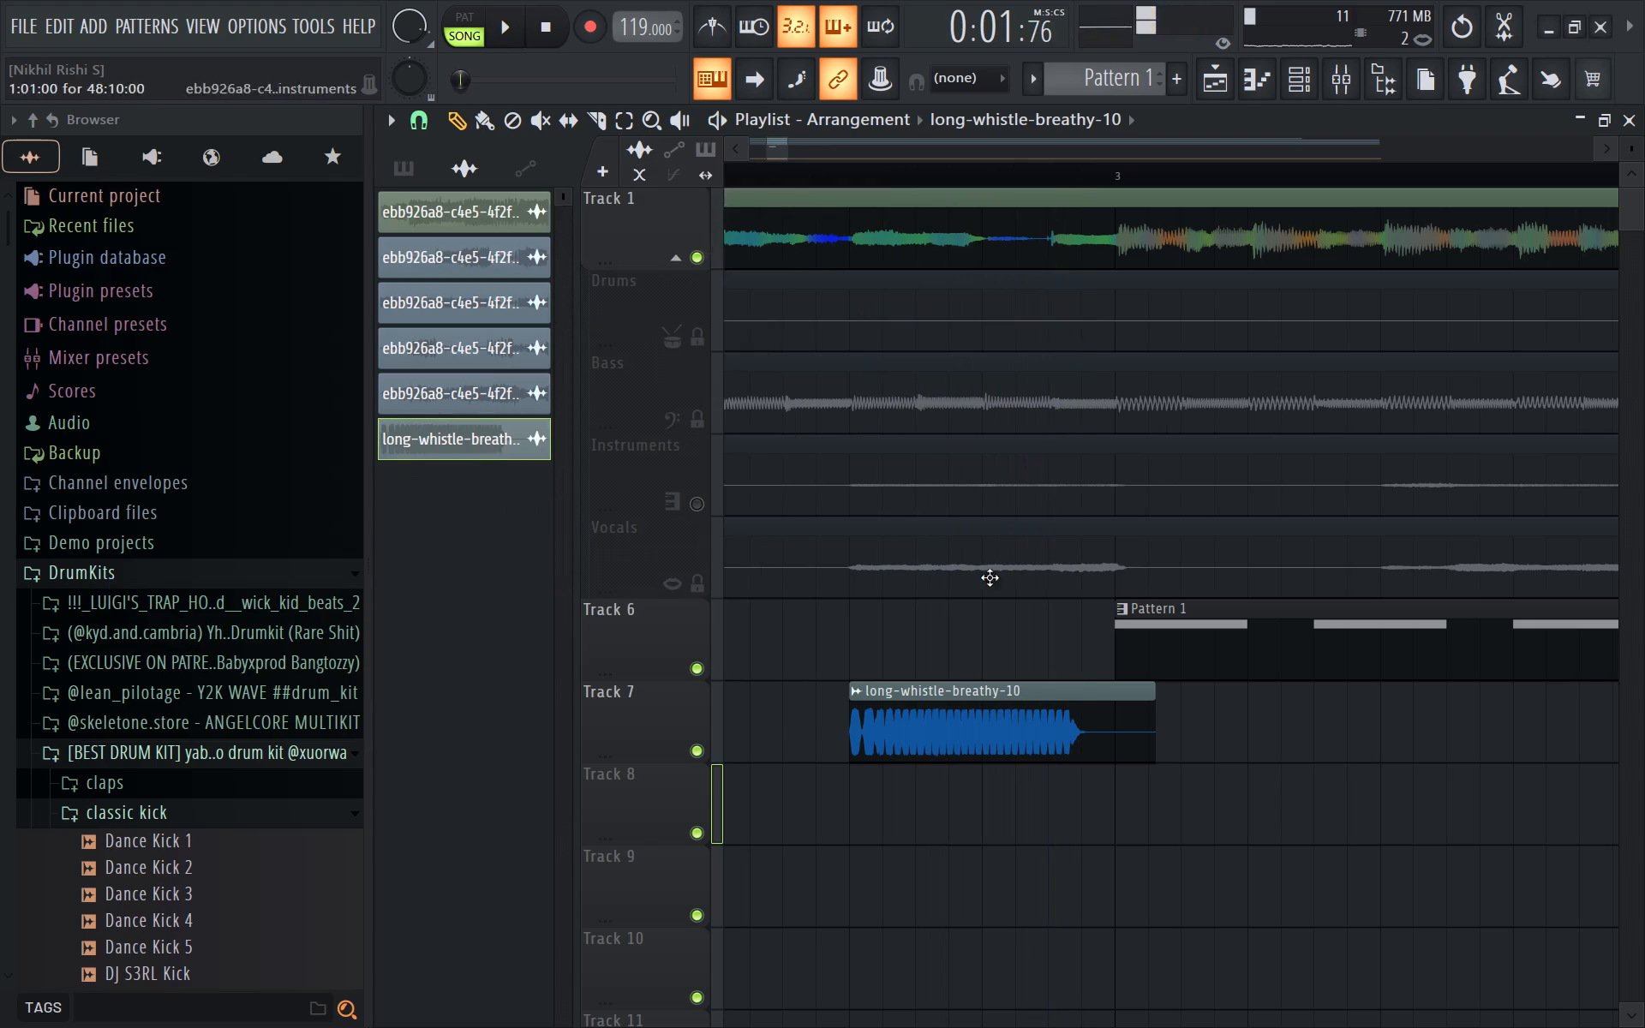
key("space")
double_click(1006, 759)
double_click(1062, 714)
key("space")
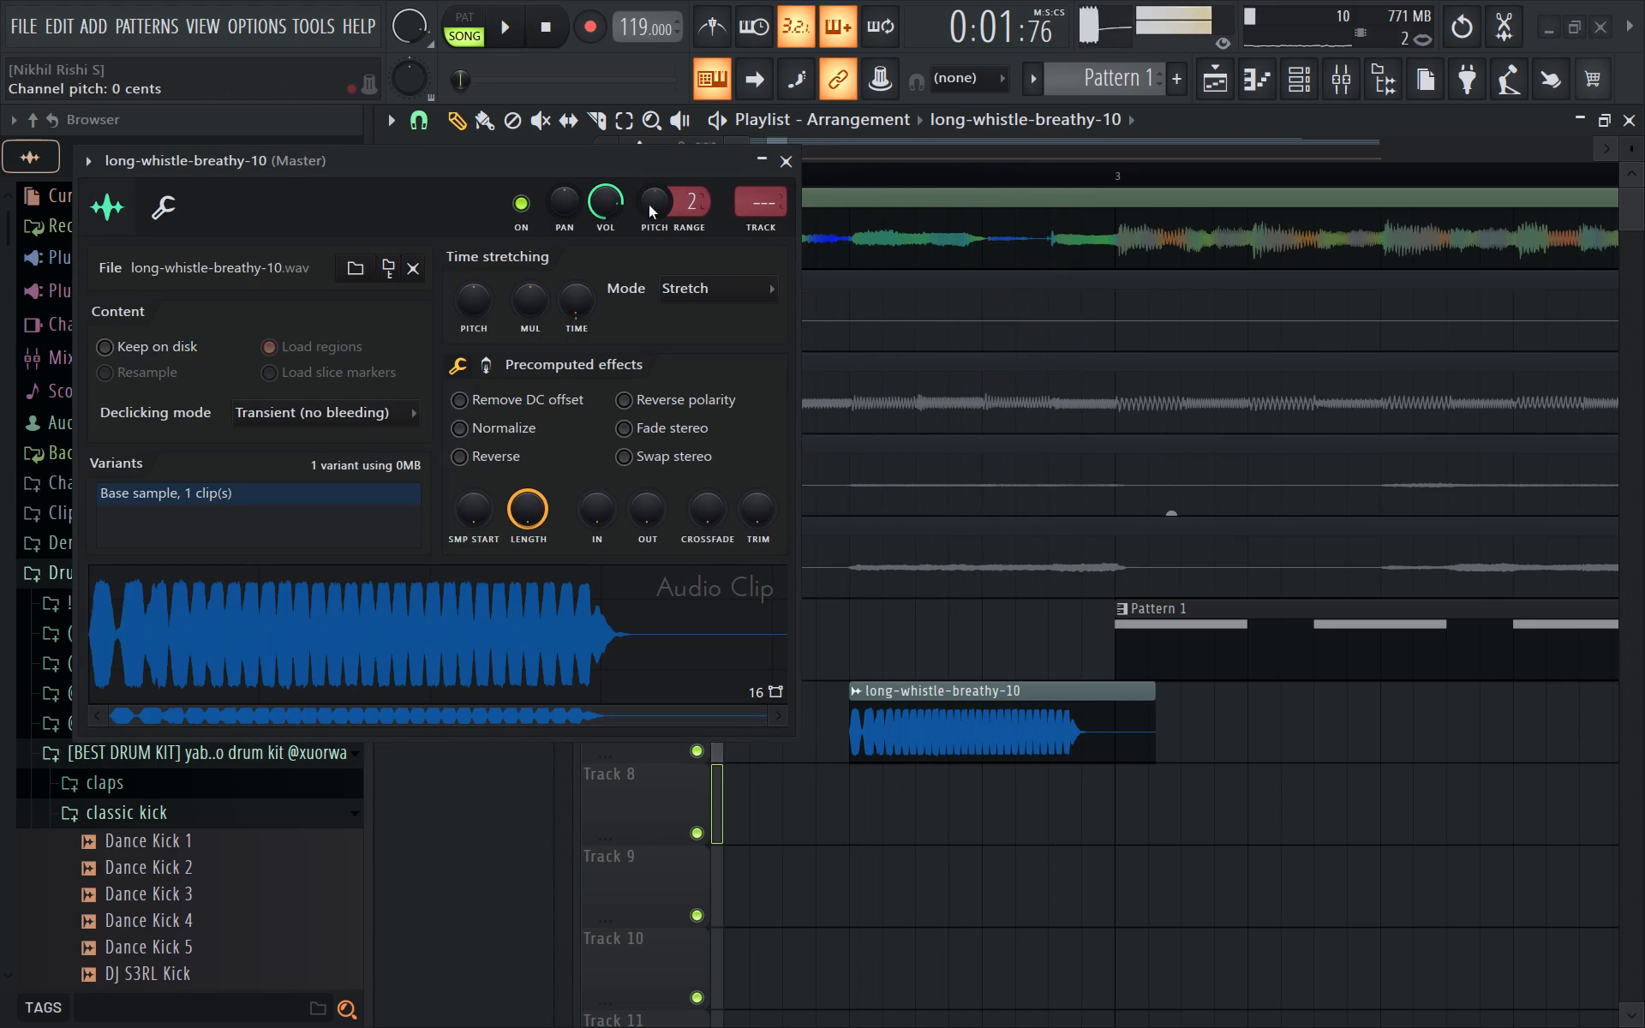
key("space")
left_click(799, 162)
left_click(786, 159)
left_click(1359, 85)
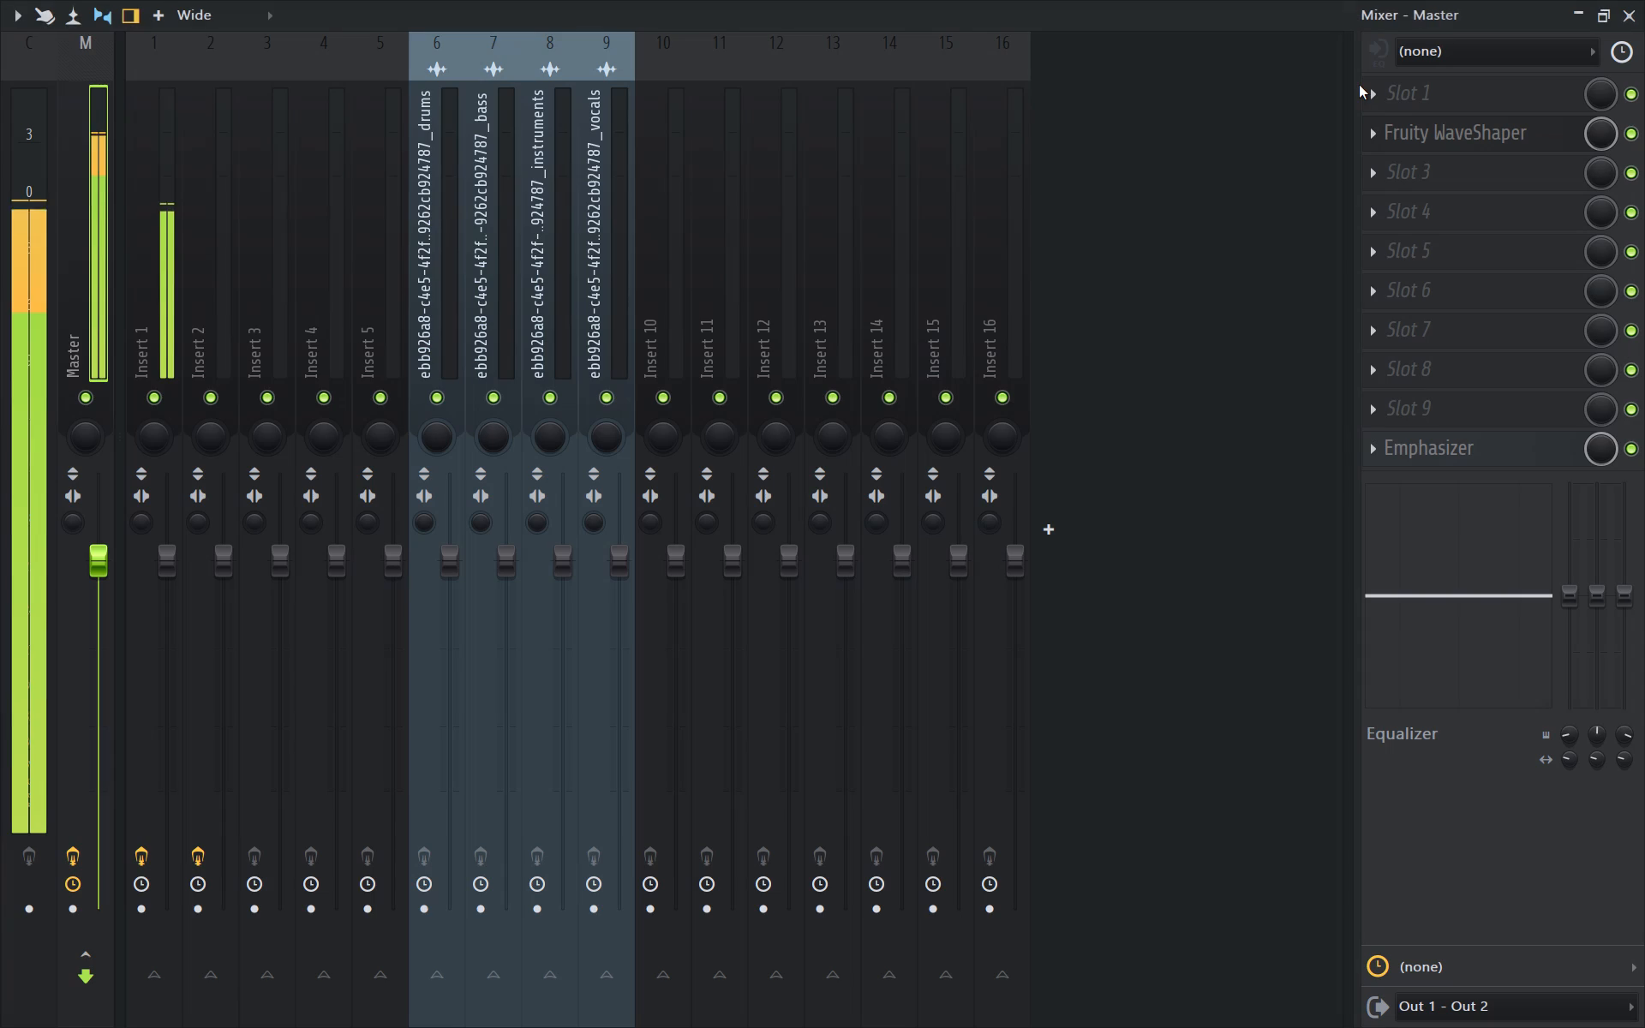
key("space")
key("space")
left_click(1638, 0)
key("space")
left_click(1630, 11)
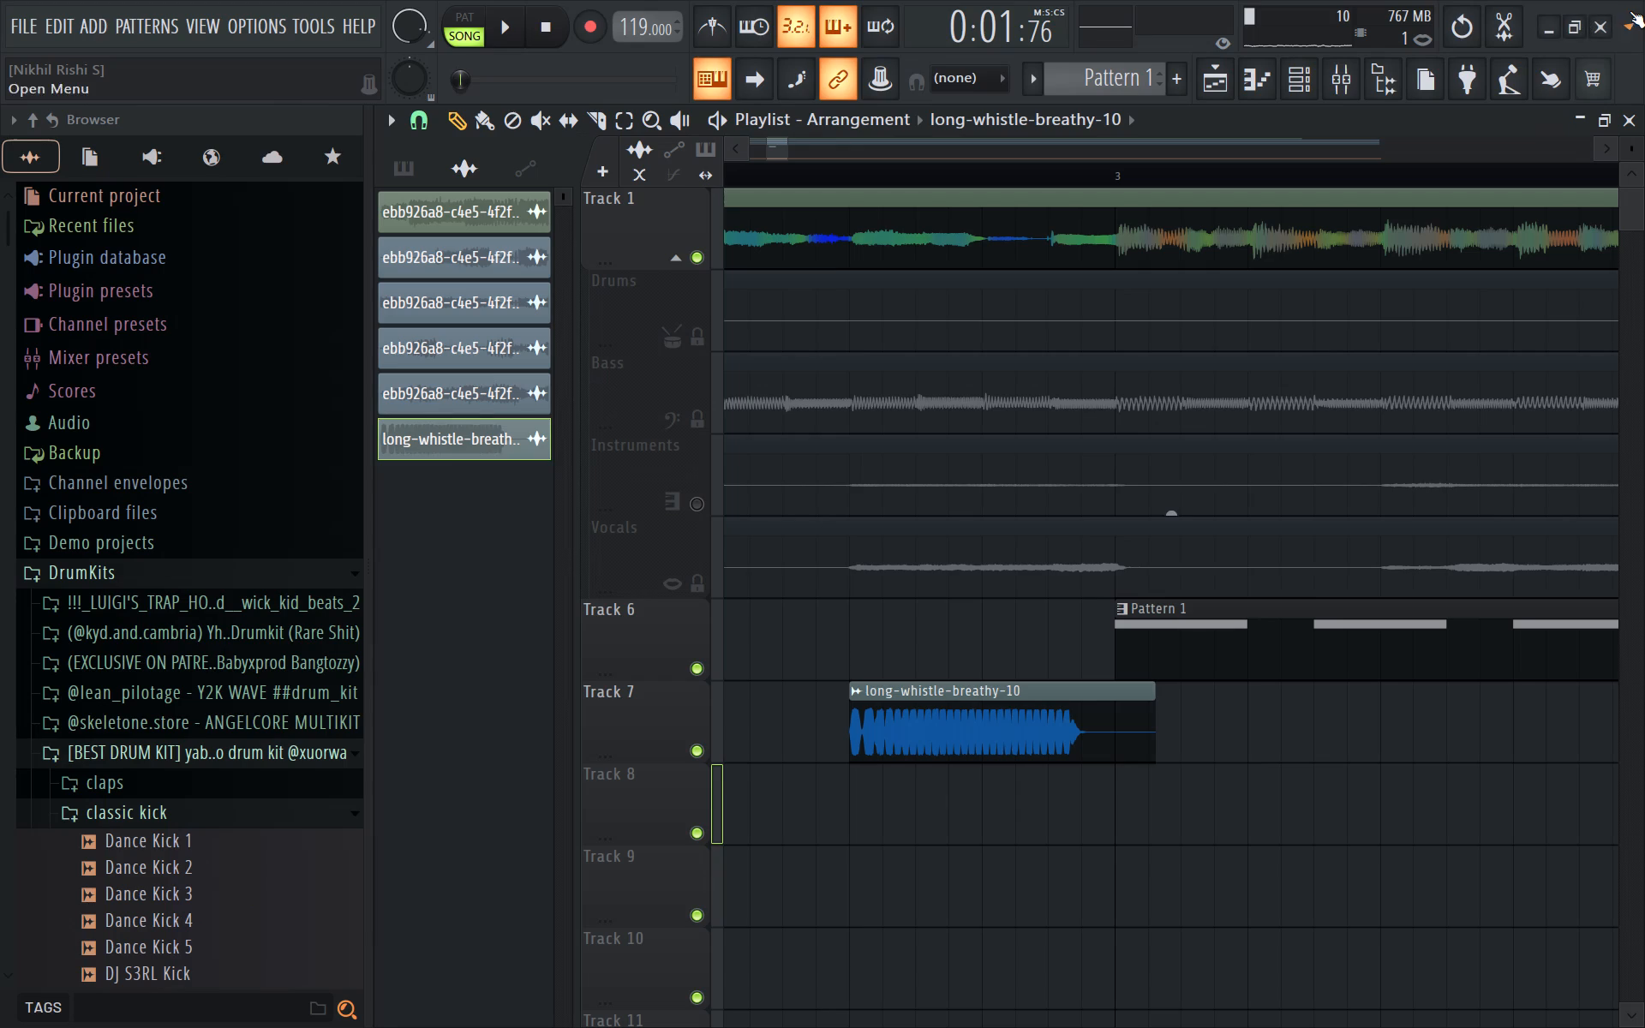
Route the whistle clip to mixer track Insert 16.
double_click(1092, 705)
left_click_drag(750, 192, 805, 157)
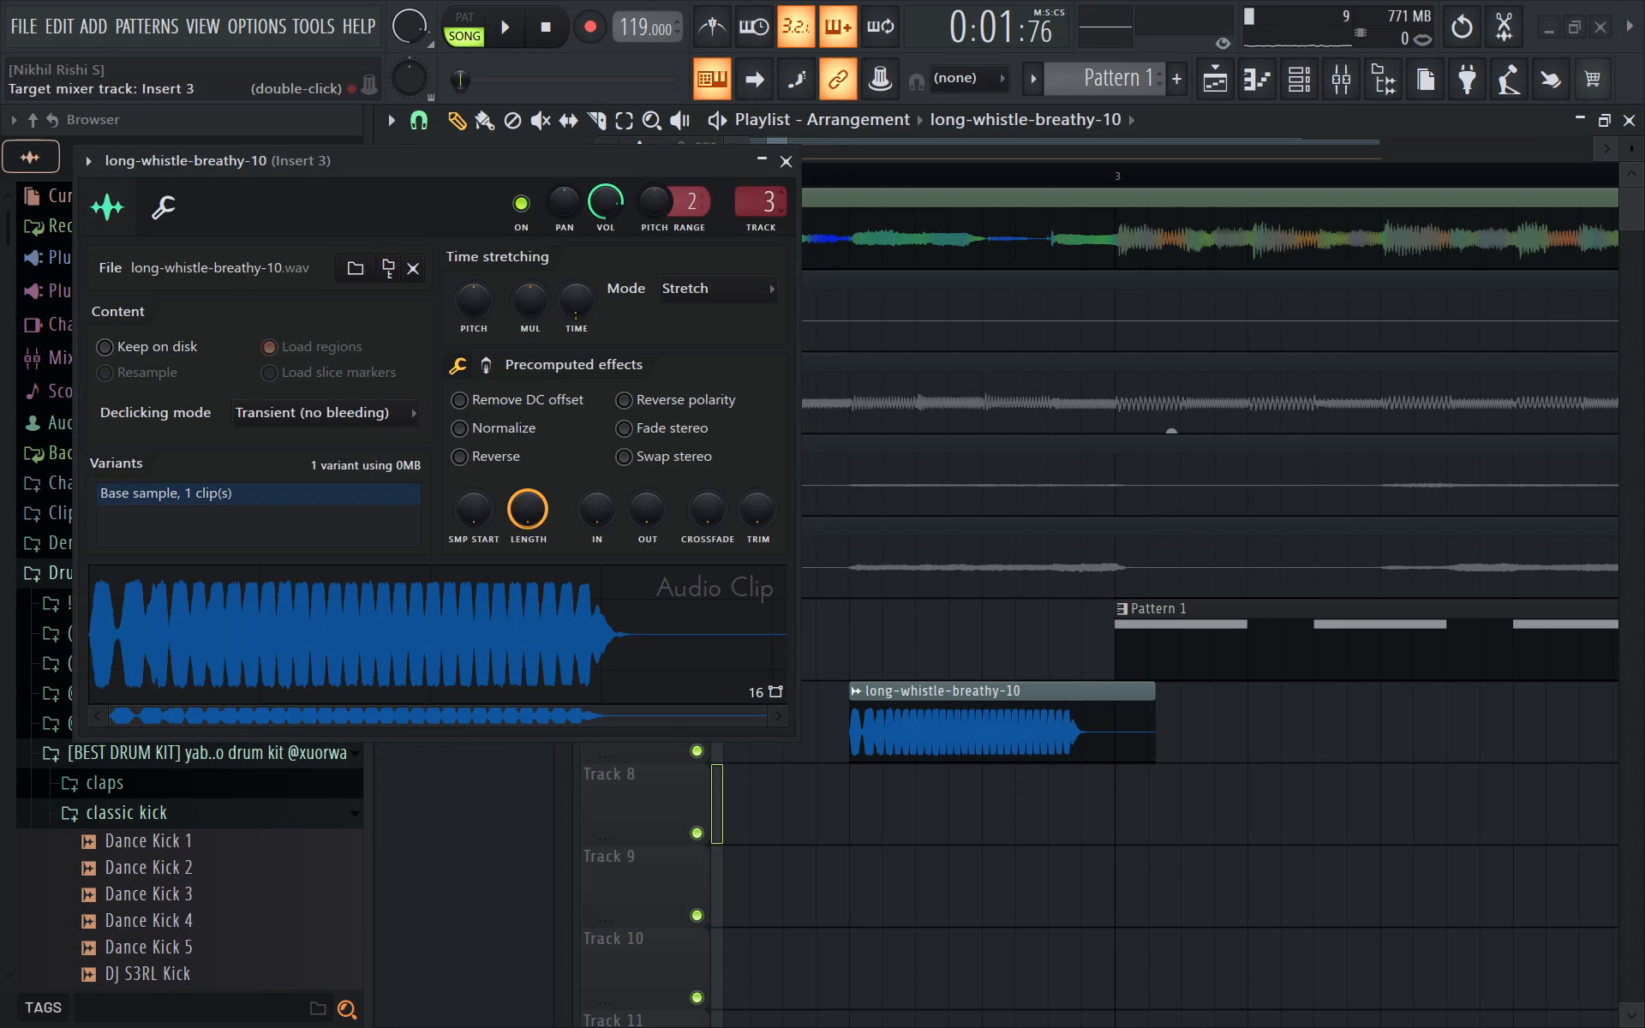
left_click_drag(805, 157, 976, 985)
left_click(780, 169)
key("space")
Add three mixer tracks after Insert 16, up to Insert 19.
left_click(1336, 81)
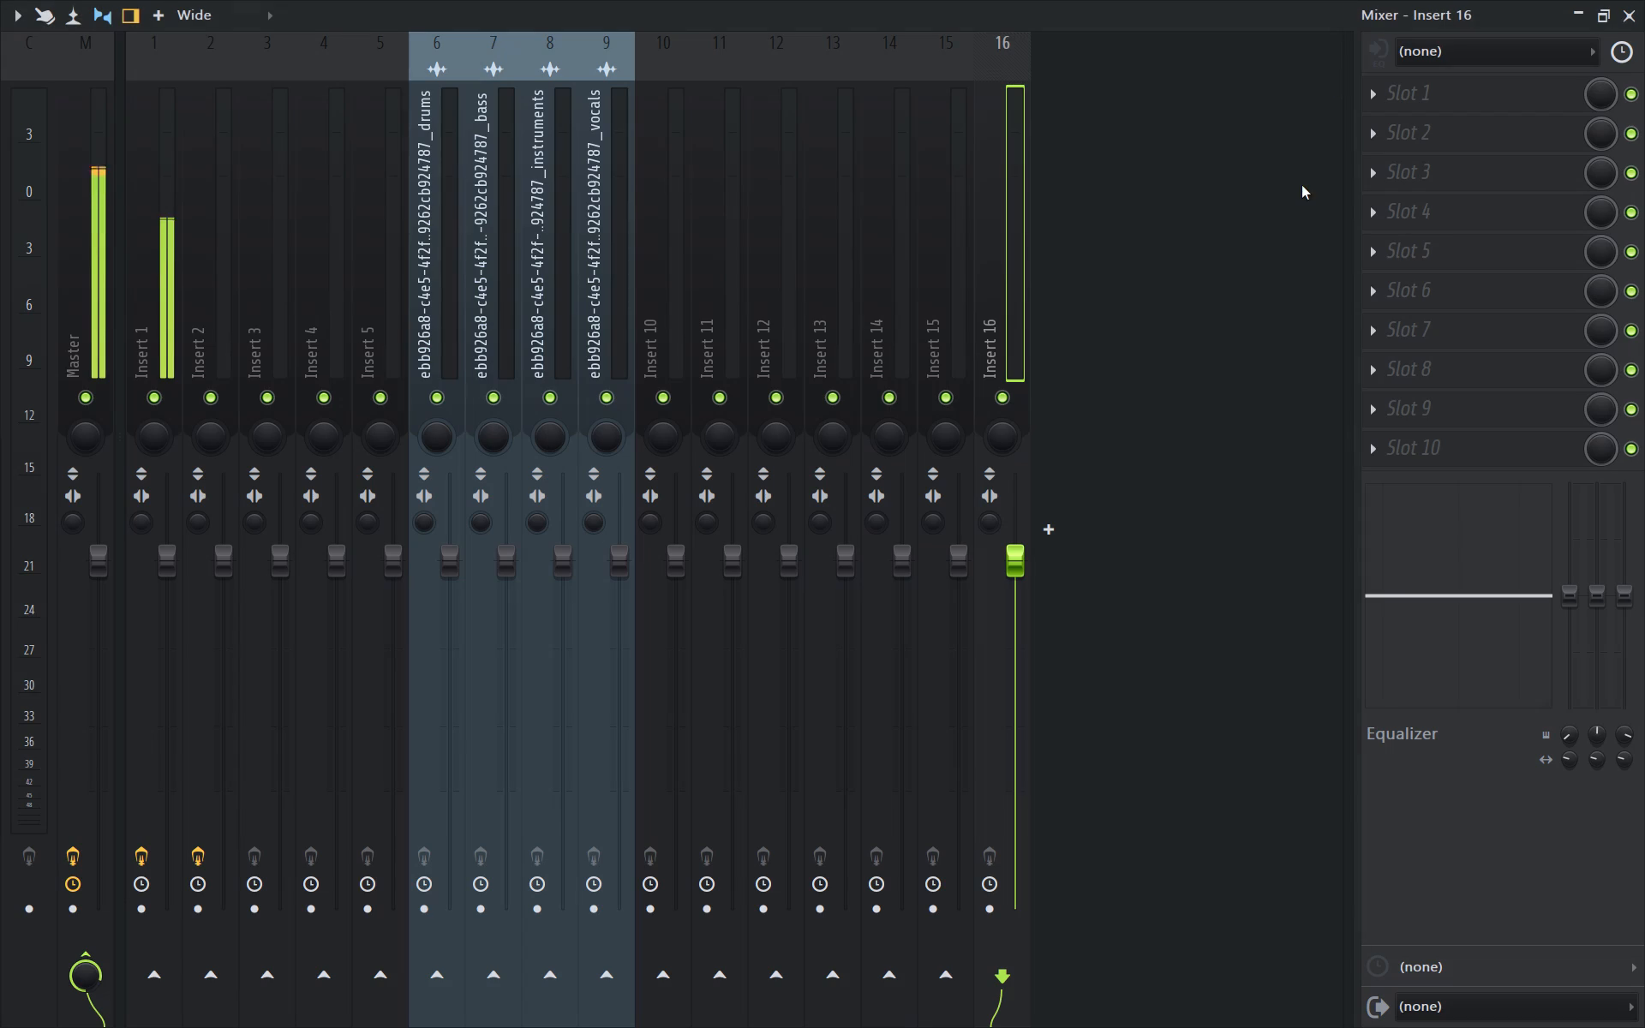
double_click(1065, 536)
left_click_drag(1050, 536, 1106, 536)
key("space")
left_click_drag(1106, 536, 1163, 536)
left_click_drag(1163, 536, 1219, 536)
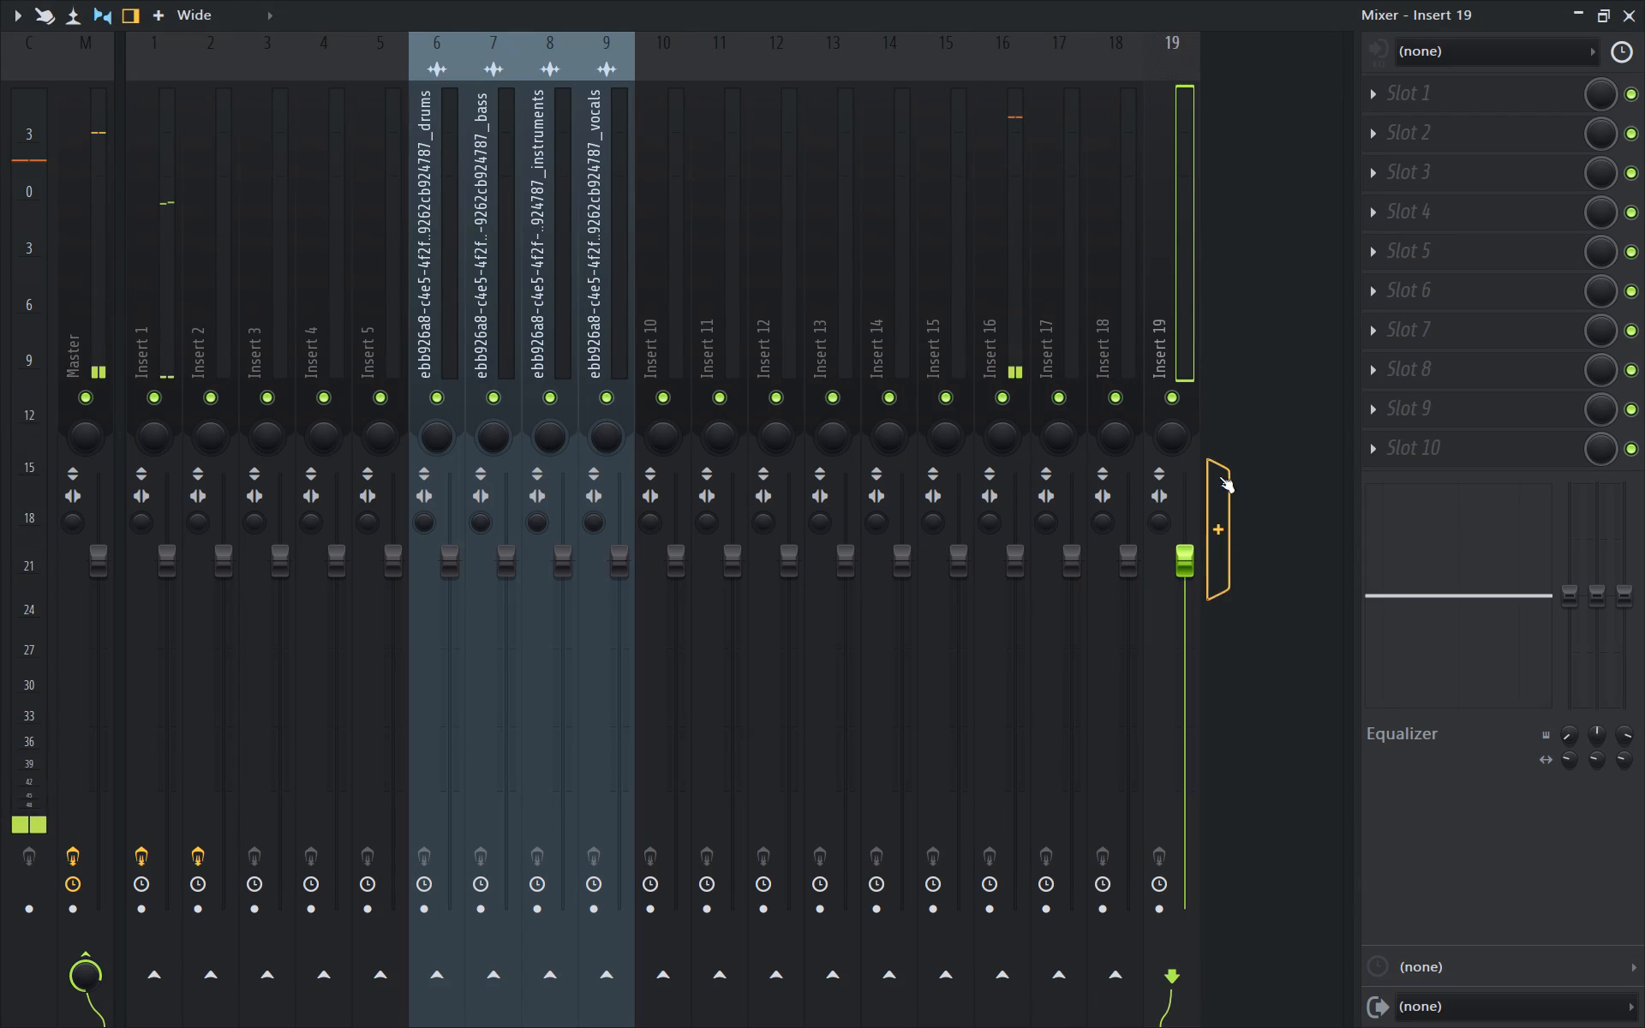
Load Fruity Parametric EQ 2 into the first effect slot of Insert 16.
left_click(1028, 254)
key("space")
left_click(1389, 108)
left_click(900, 43)
key("e")
key("q")
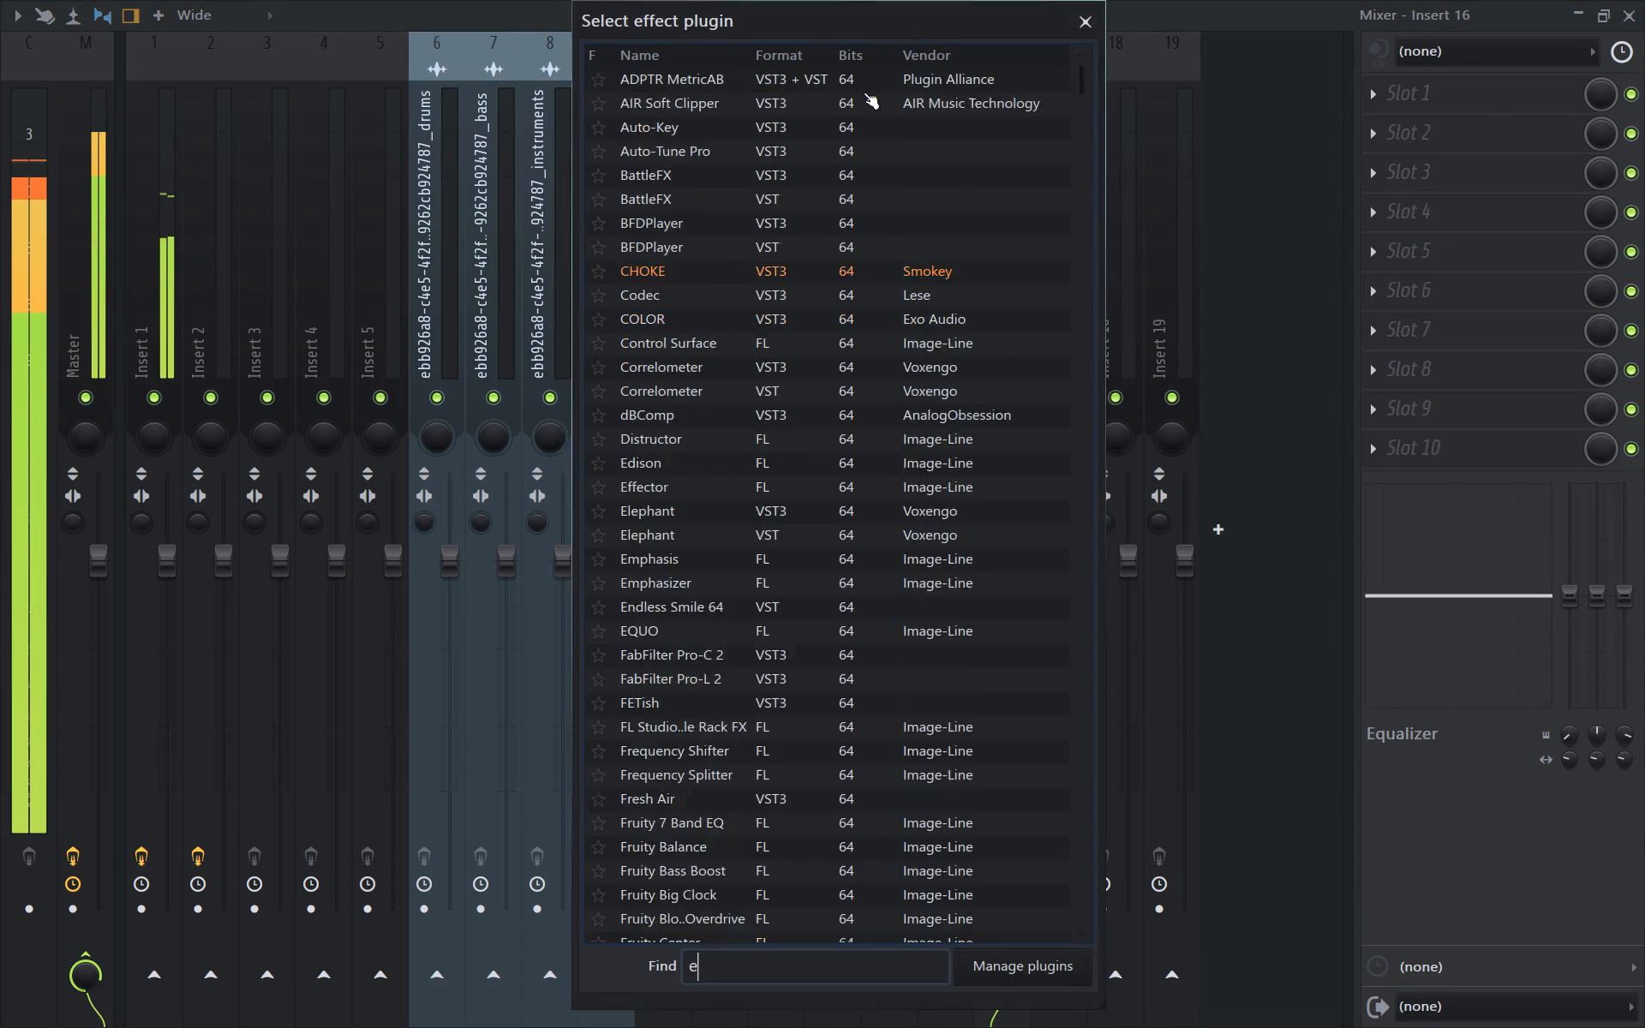
double_click(761, 196)
key("space")
key("space")
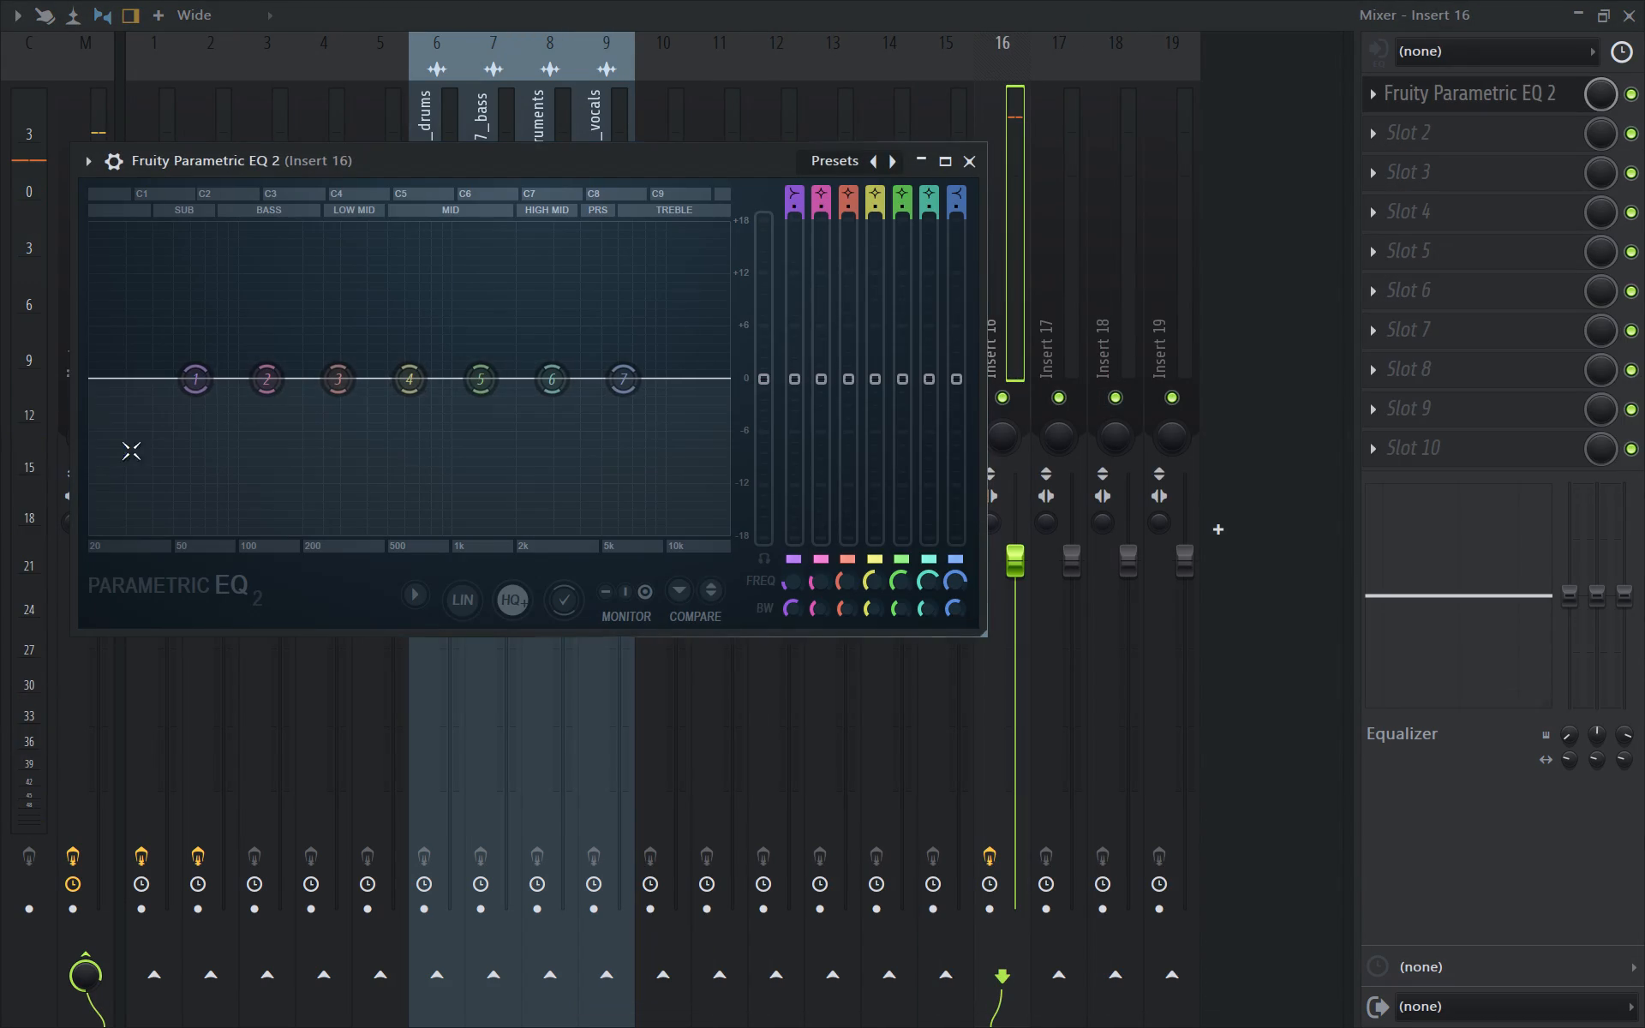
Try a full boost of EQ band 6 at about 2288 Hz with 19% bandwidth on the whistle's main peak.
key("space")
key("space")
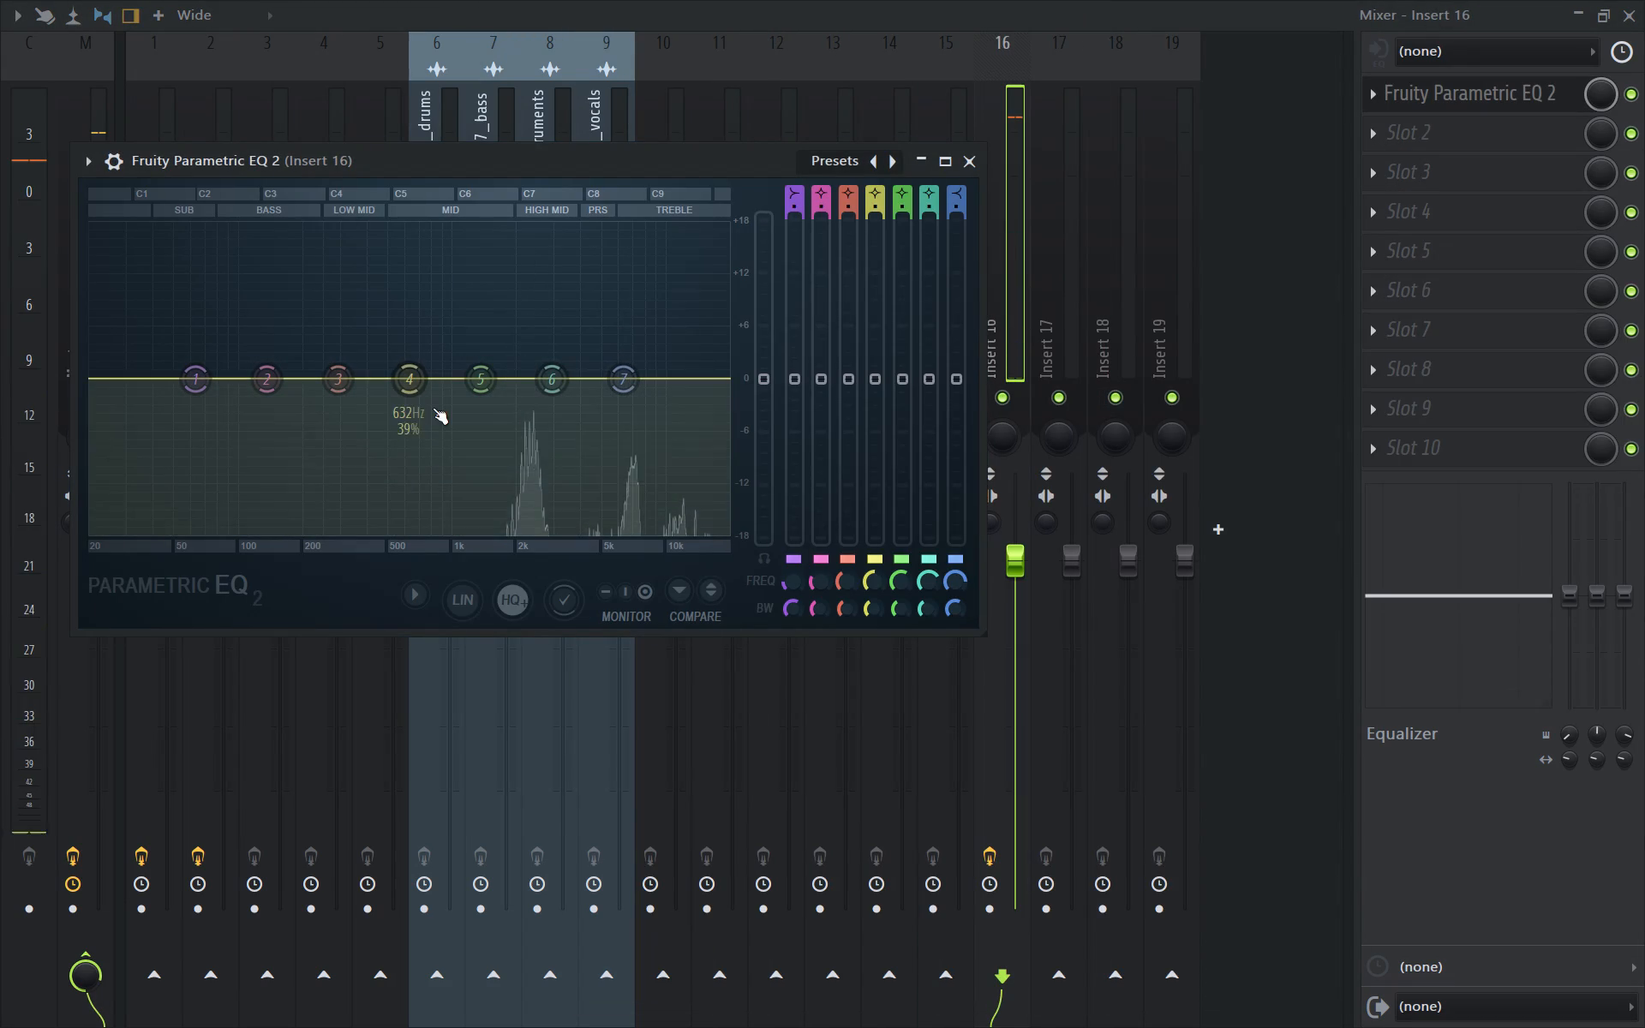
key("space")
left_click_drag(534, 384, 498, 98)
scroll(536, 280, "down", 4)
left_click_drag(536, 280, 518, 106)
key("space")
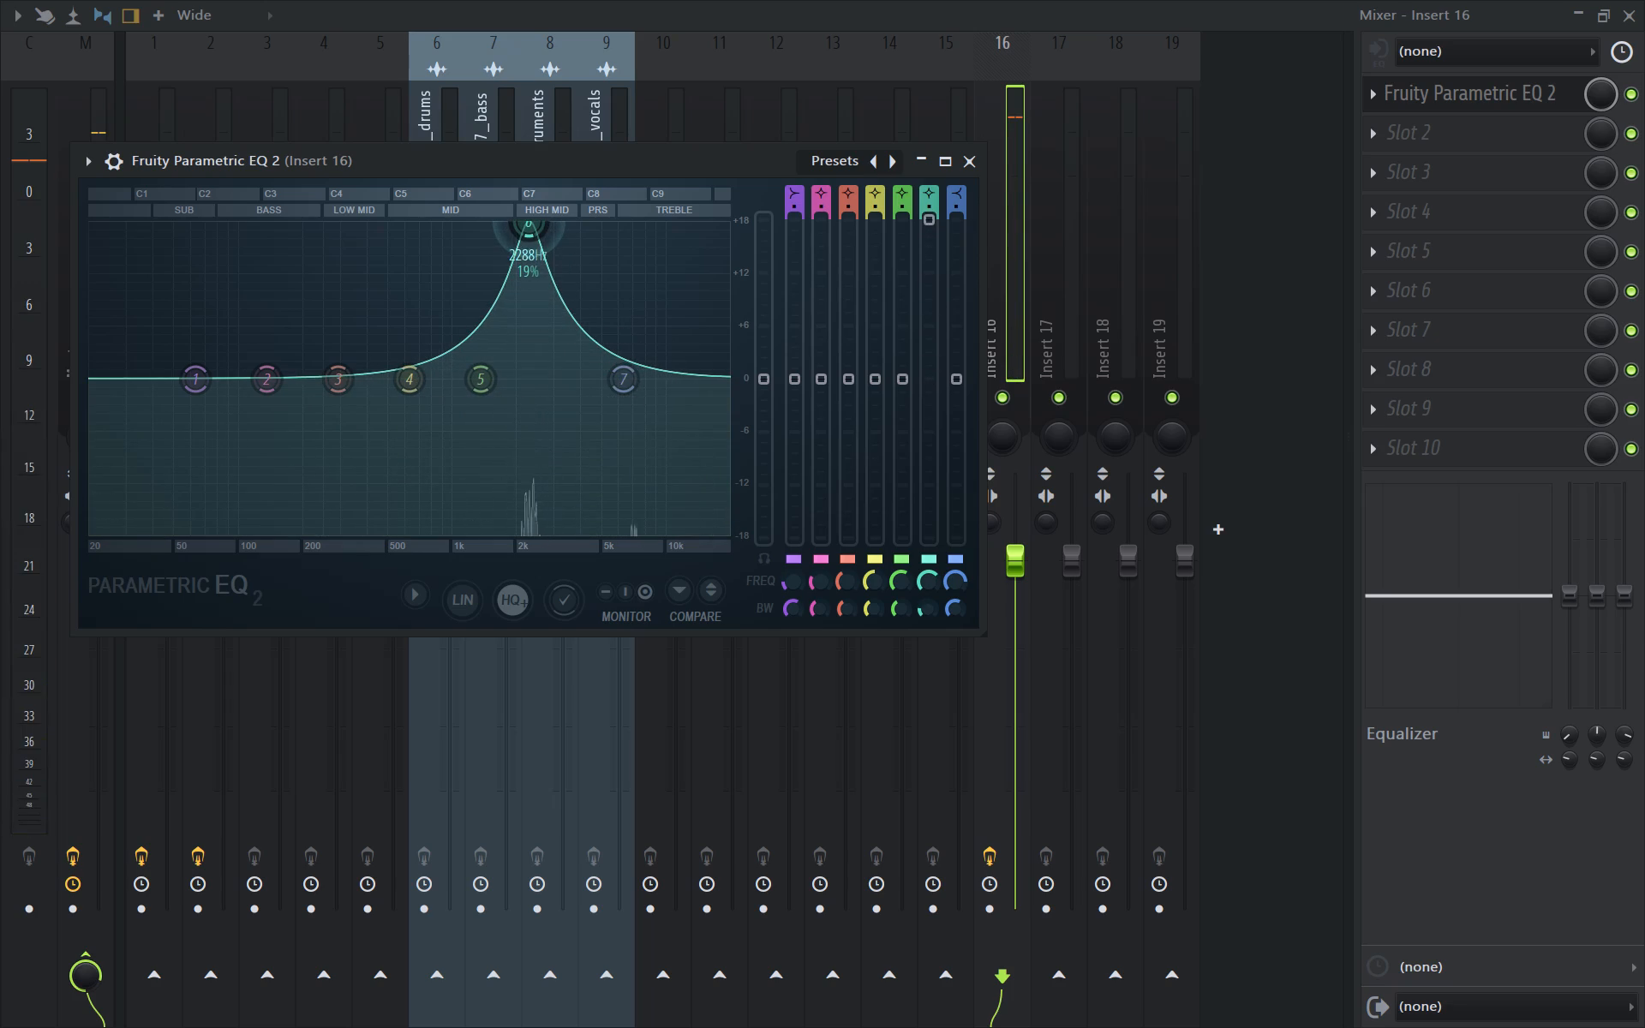
Cut EQ band 6 by about 11 dB at about 2334 Hz with 44% bandwidth while replaying the whistle.
left_click_drag(518, 106, 523, 779)
key("space")
key("space")
scroll(530, 447, "up", 1)
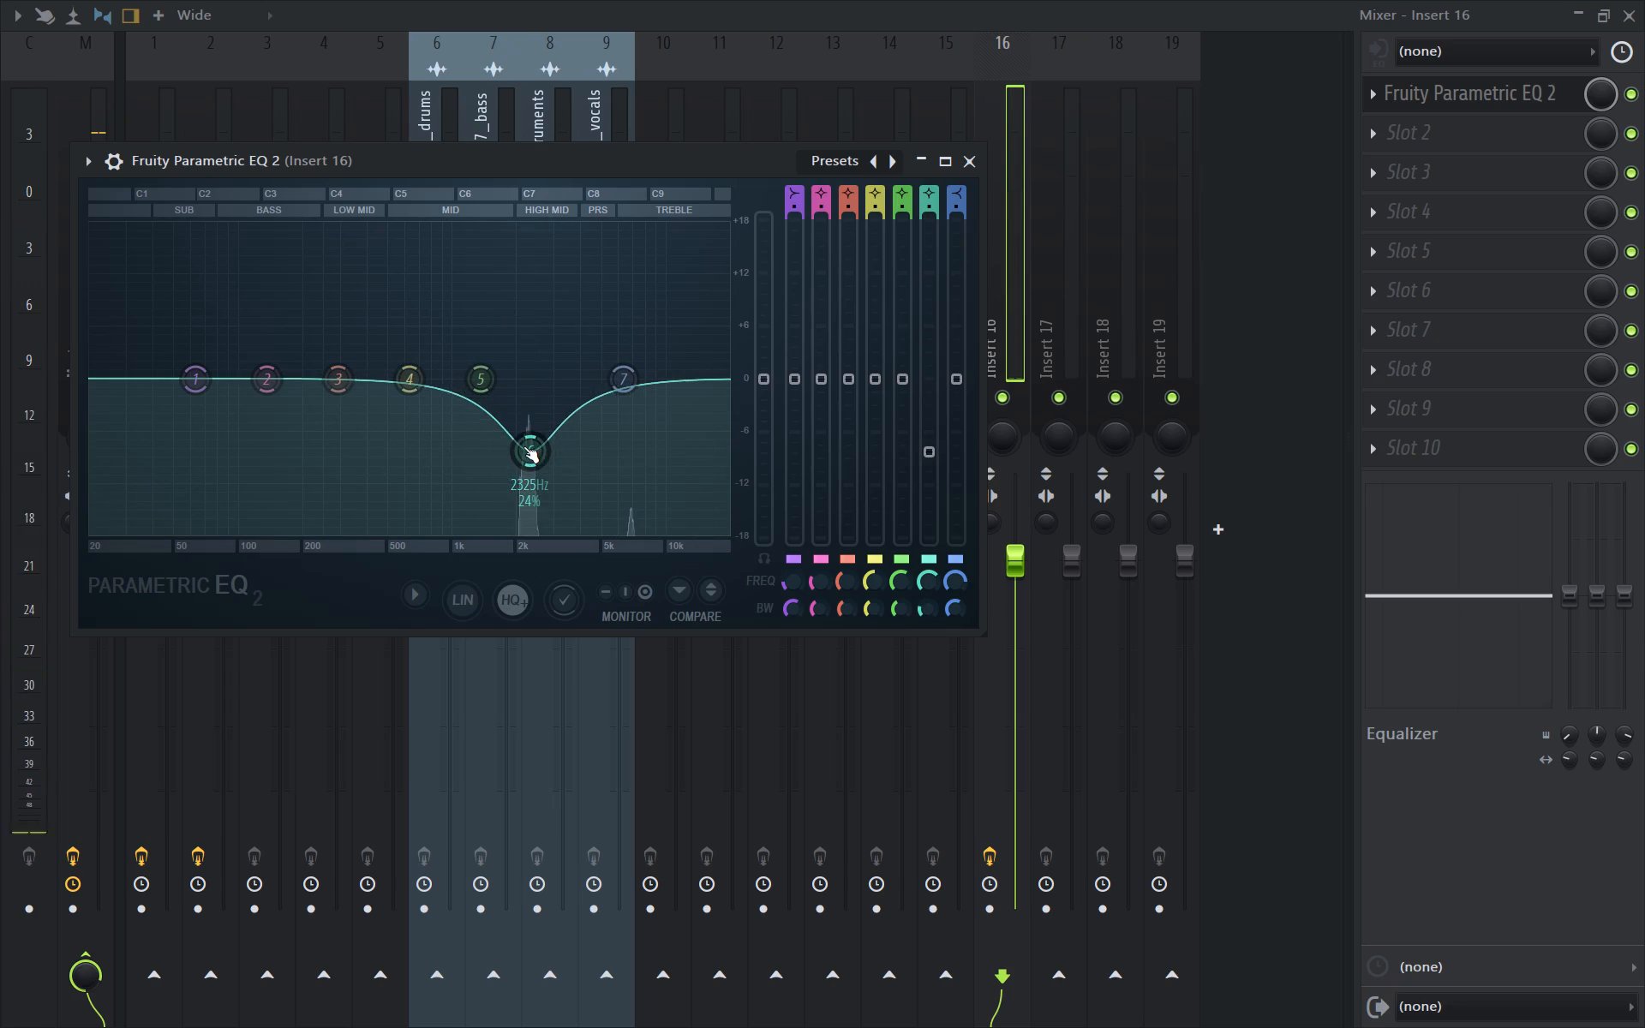
scroll(523, 446, "up", 1)
left_click_drag(523, 446, 524, 465)
scroll(534, 456, "down", 1)
left_click_drag(533, 457, 534, 484)
key("space")
scroll(535, 483, "up", 1)
left_click_drag(535, 483, 535, 497)
key("space")
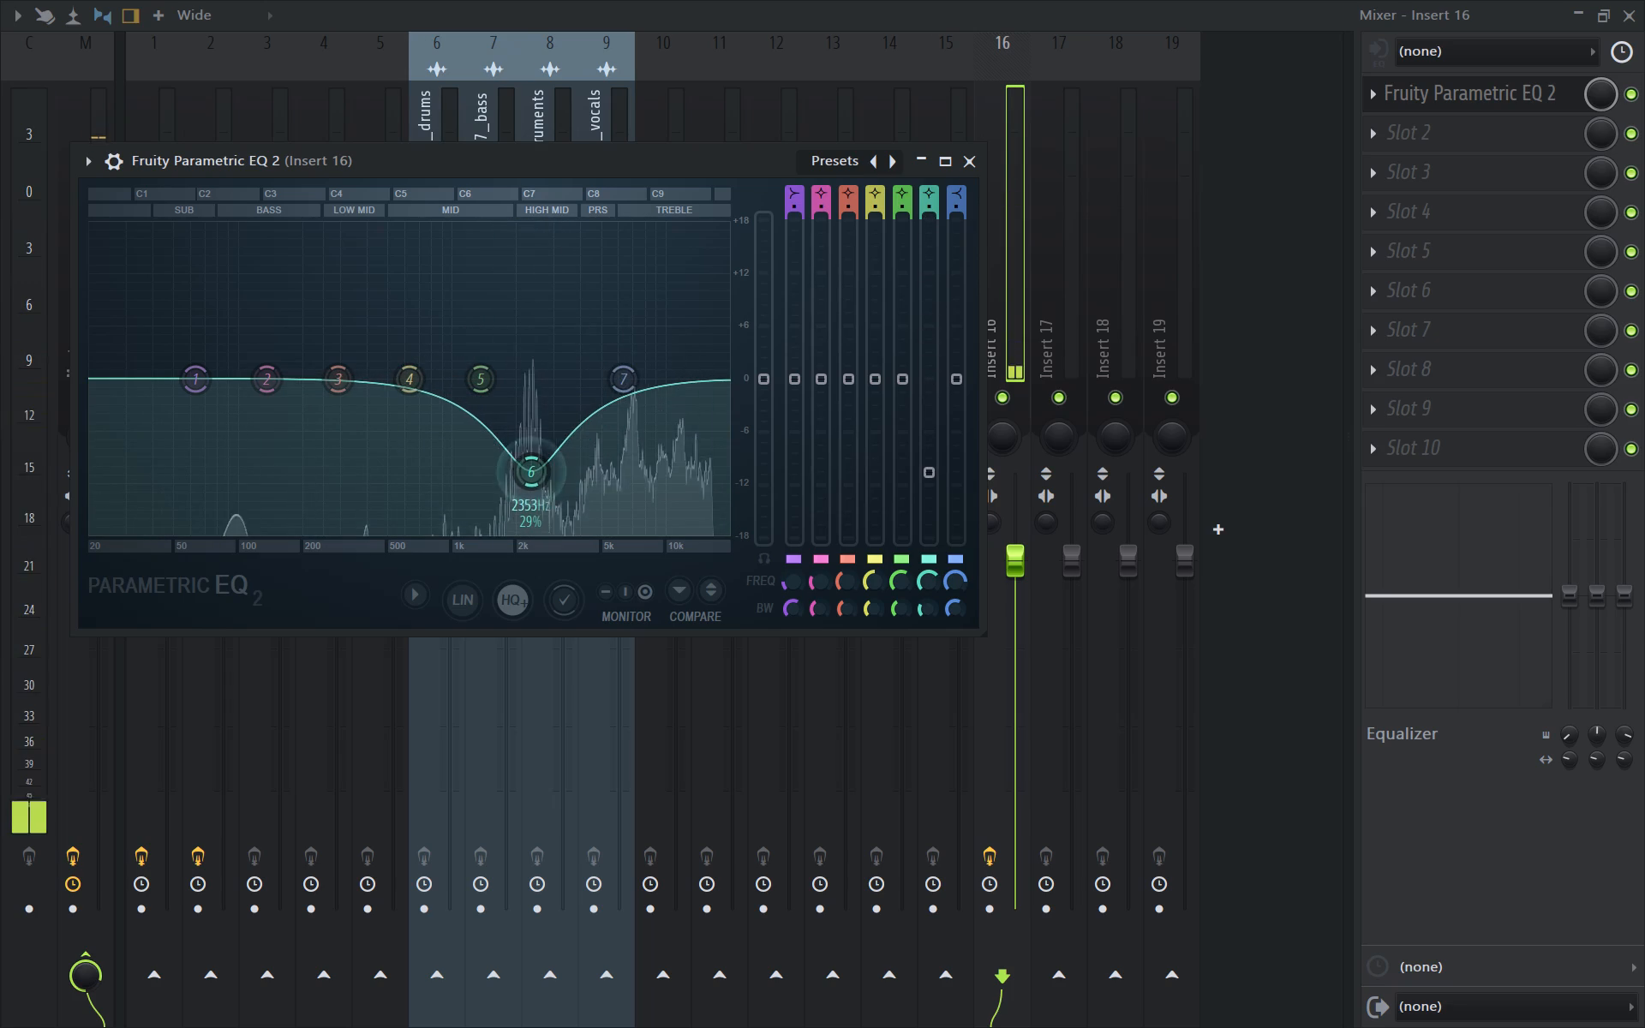
left_click_drag(535, 497, 534, 500)
scroll(531, 471, "up", 3)
left_click(531, 471)
left_click_drag(530, 473, 530, 481)
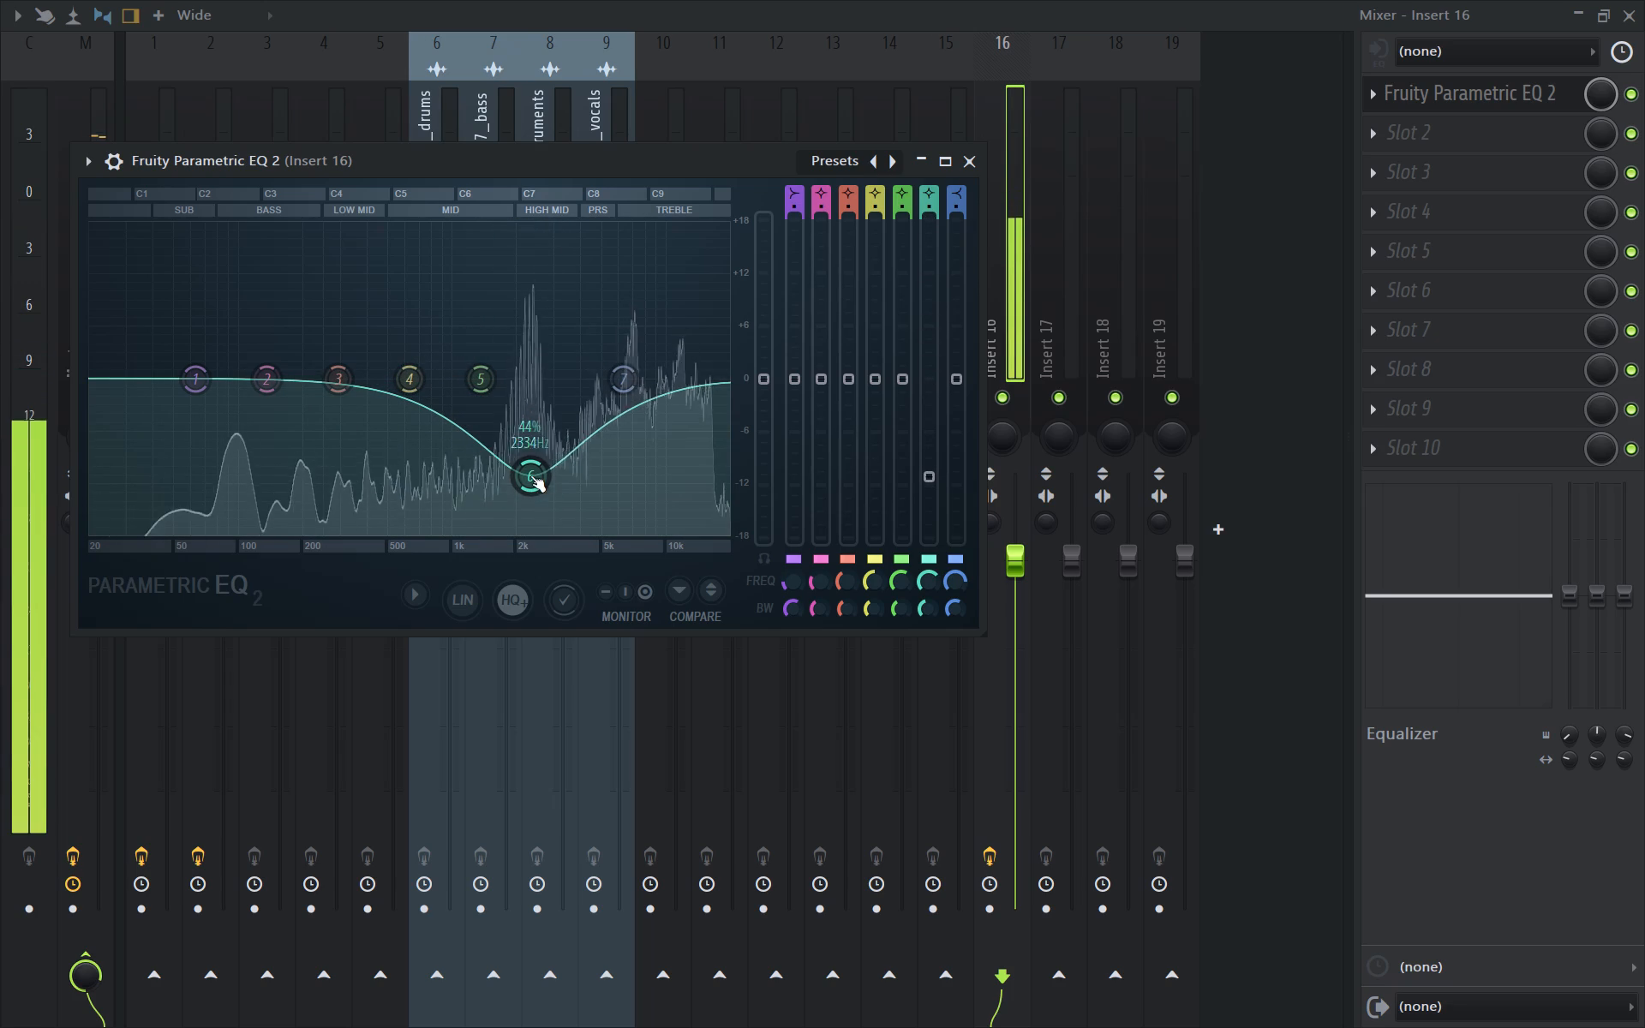
key("space")
Pull down EQ band 7 in the treble range and close the equalizer.
left_click_drag(616, 386, 635, 490)
key("space")
left_click(978, 174)
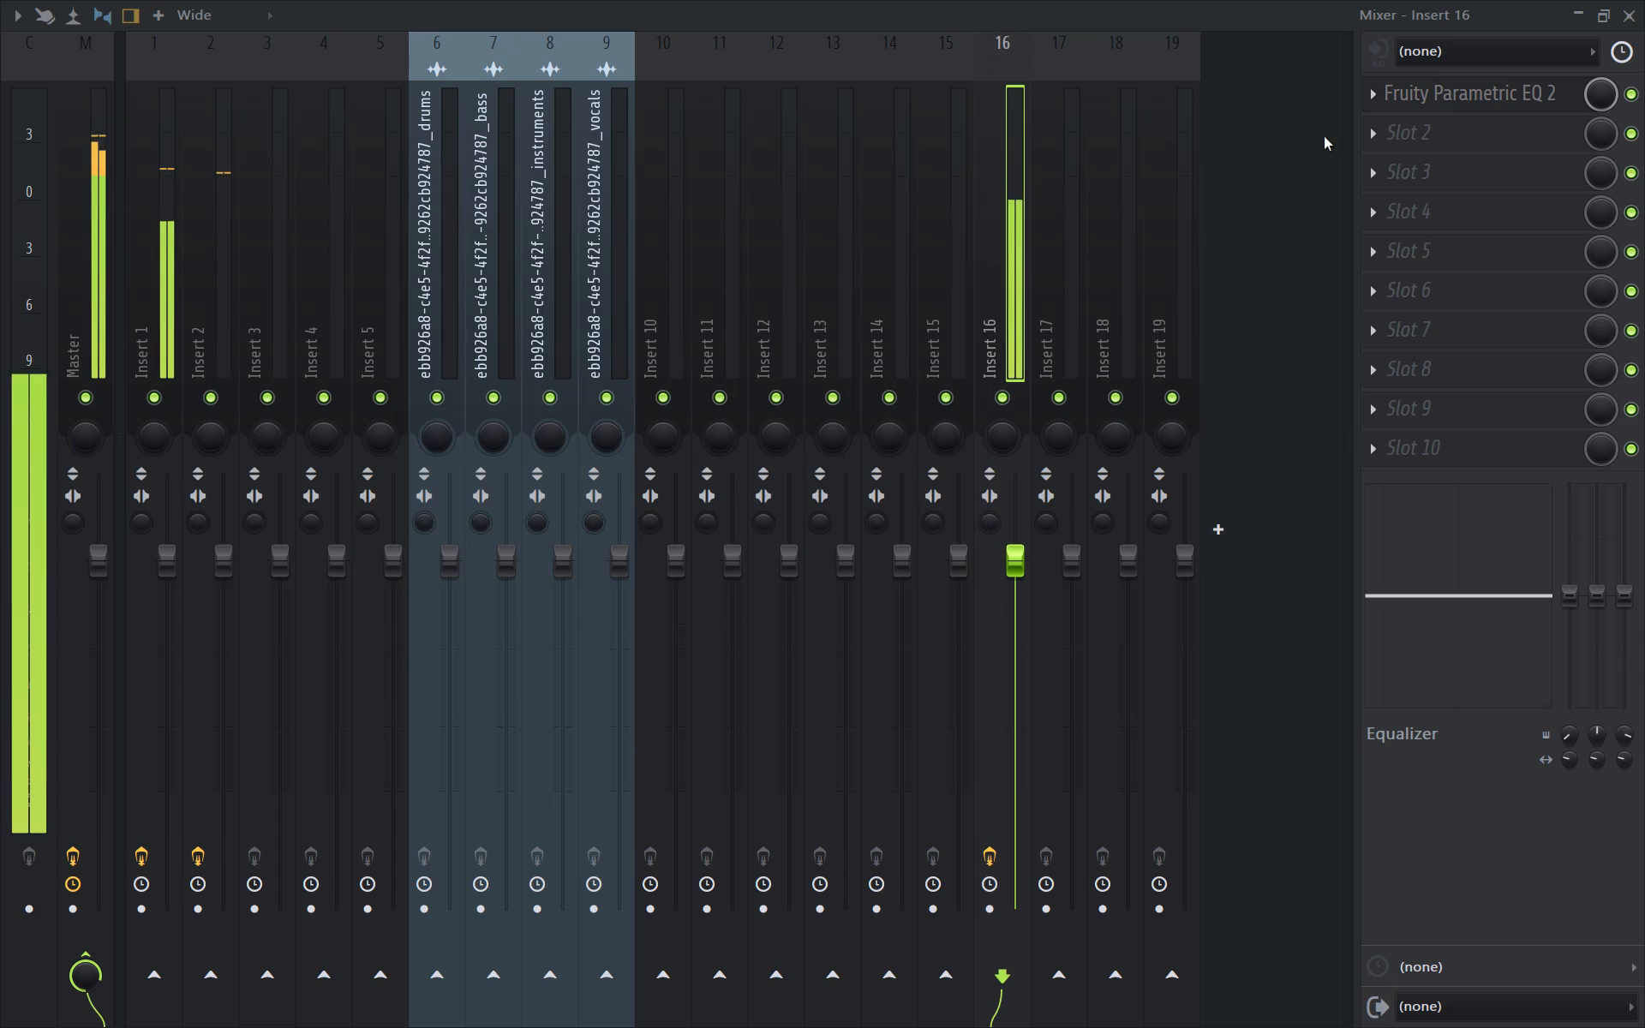
Load Fruity Delay 3 into the second effect slot of Insert 16 and play the whistle through it.
left_click(1367, 146)
left_click(868, 43)
type("del")
double_click(757, 123)
key("space")
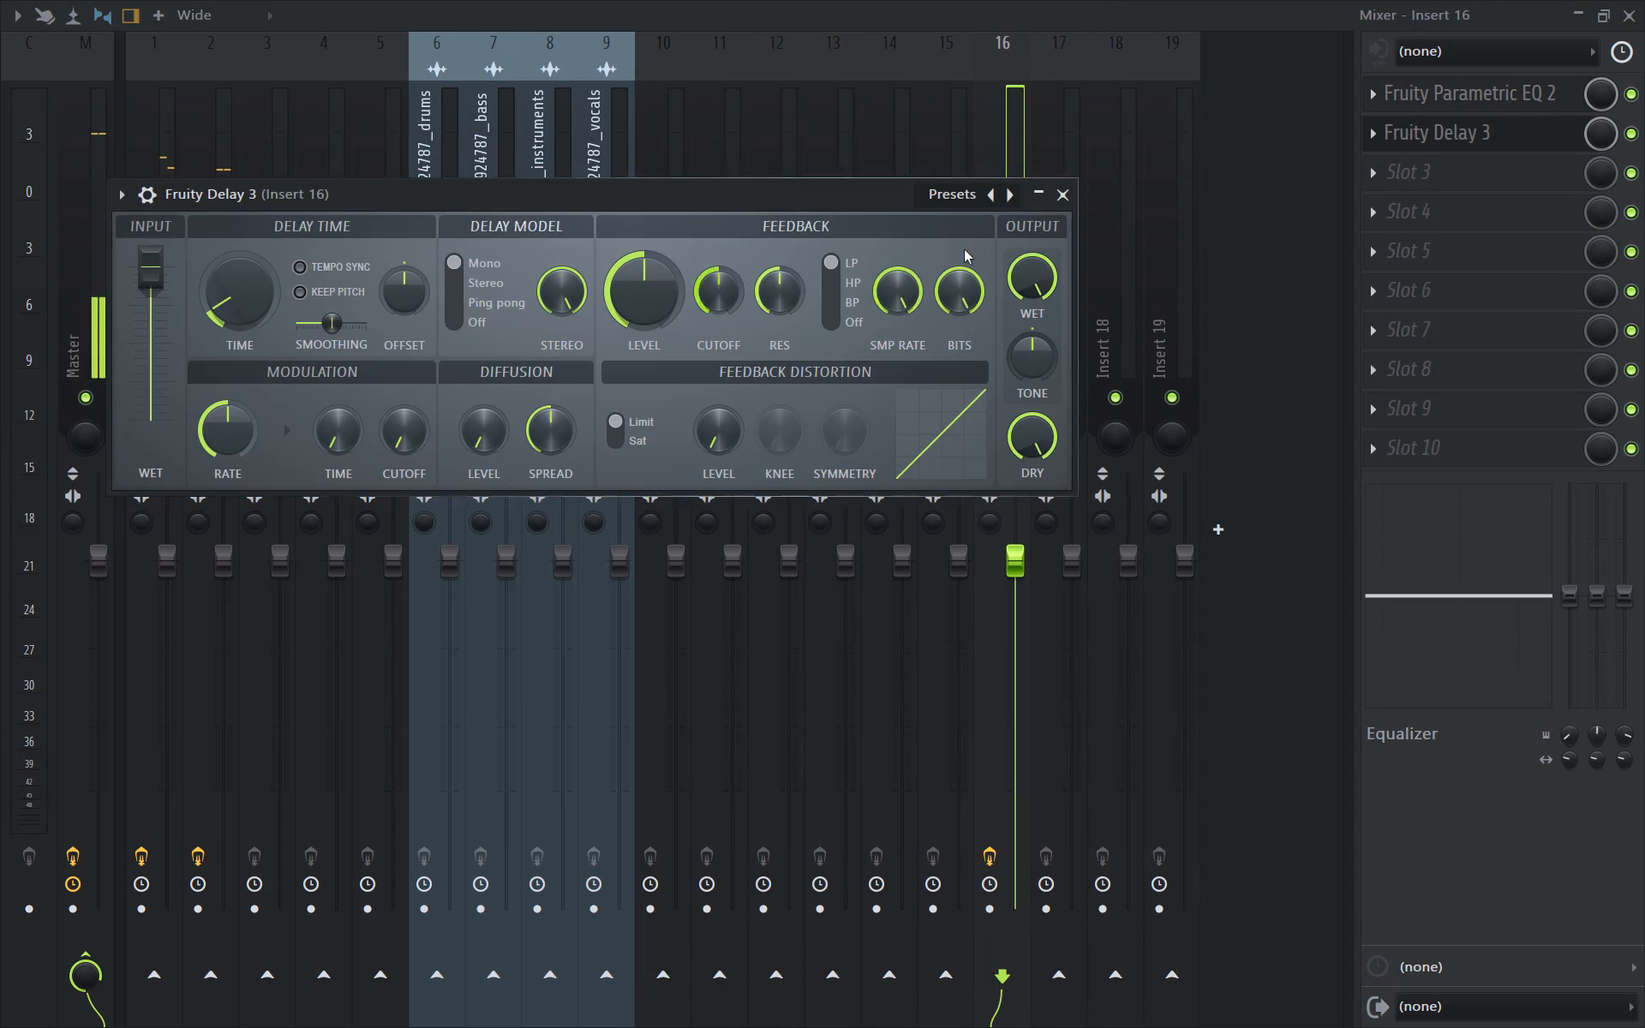
key("space")
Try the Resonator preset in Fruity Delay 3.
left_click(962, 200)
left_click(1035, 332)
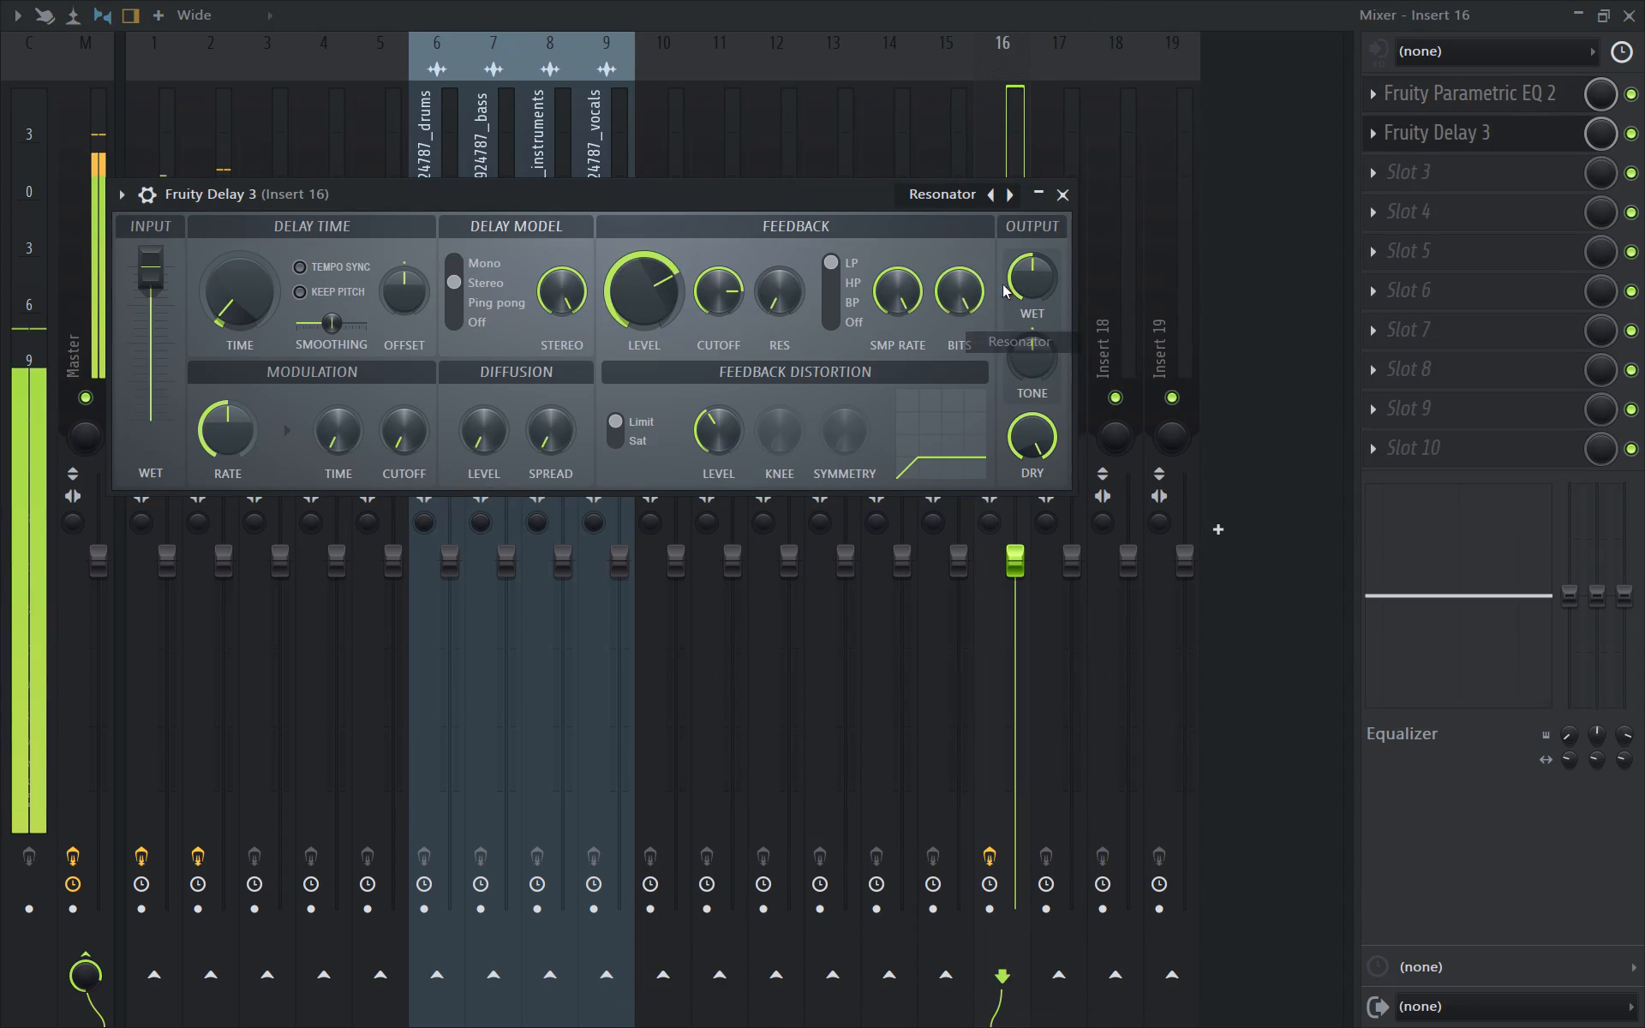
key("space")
Apply the Ping pong preset in Fruity Delay 3.
left_click(947, 208)
left_click(947, 197)
left_click(1032, 314)
key("space")
left_click(819, 193)
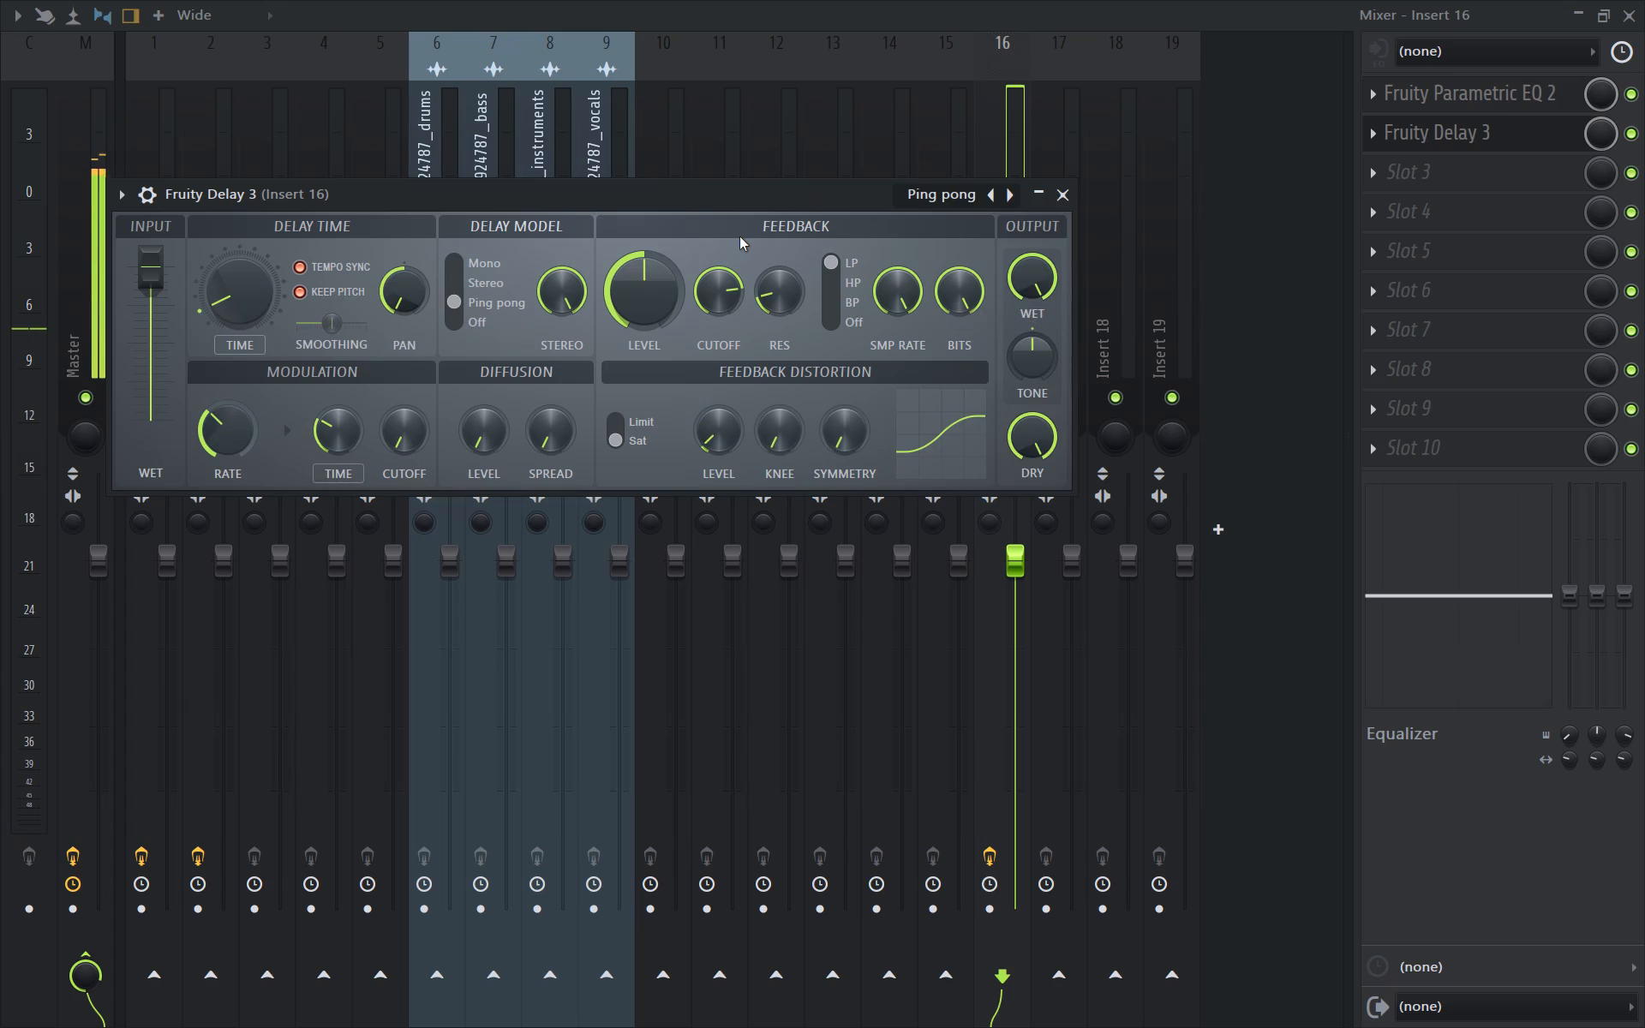
Try a much longer delay time in Fruity Delay 3, reduce it to slightly above the preset's setting, and replay.
key("space")
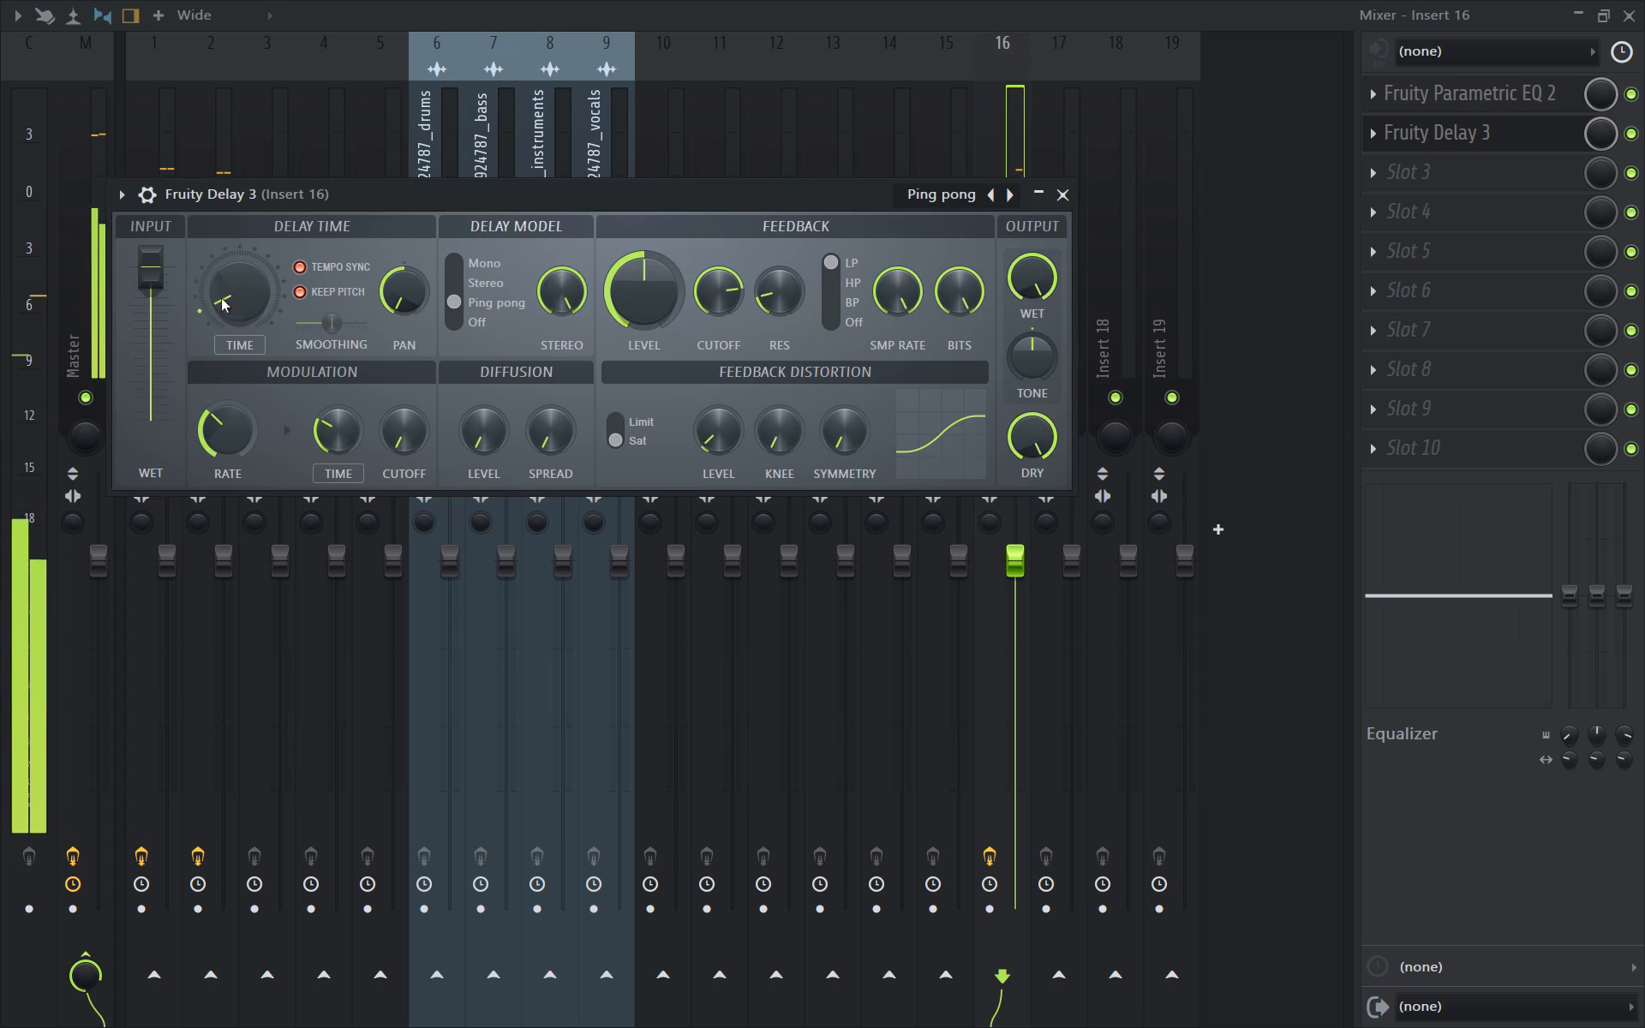
left_click_drag(222, 297, 262, 116)
key("space")
left_click(443, 190)
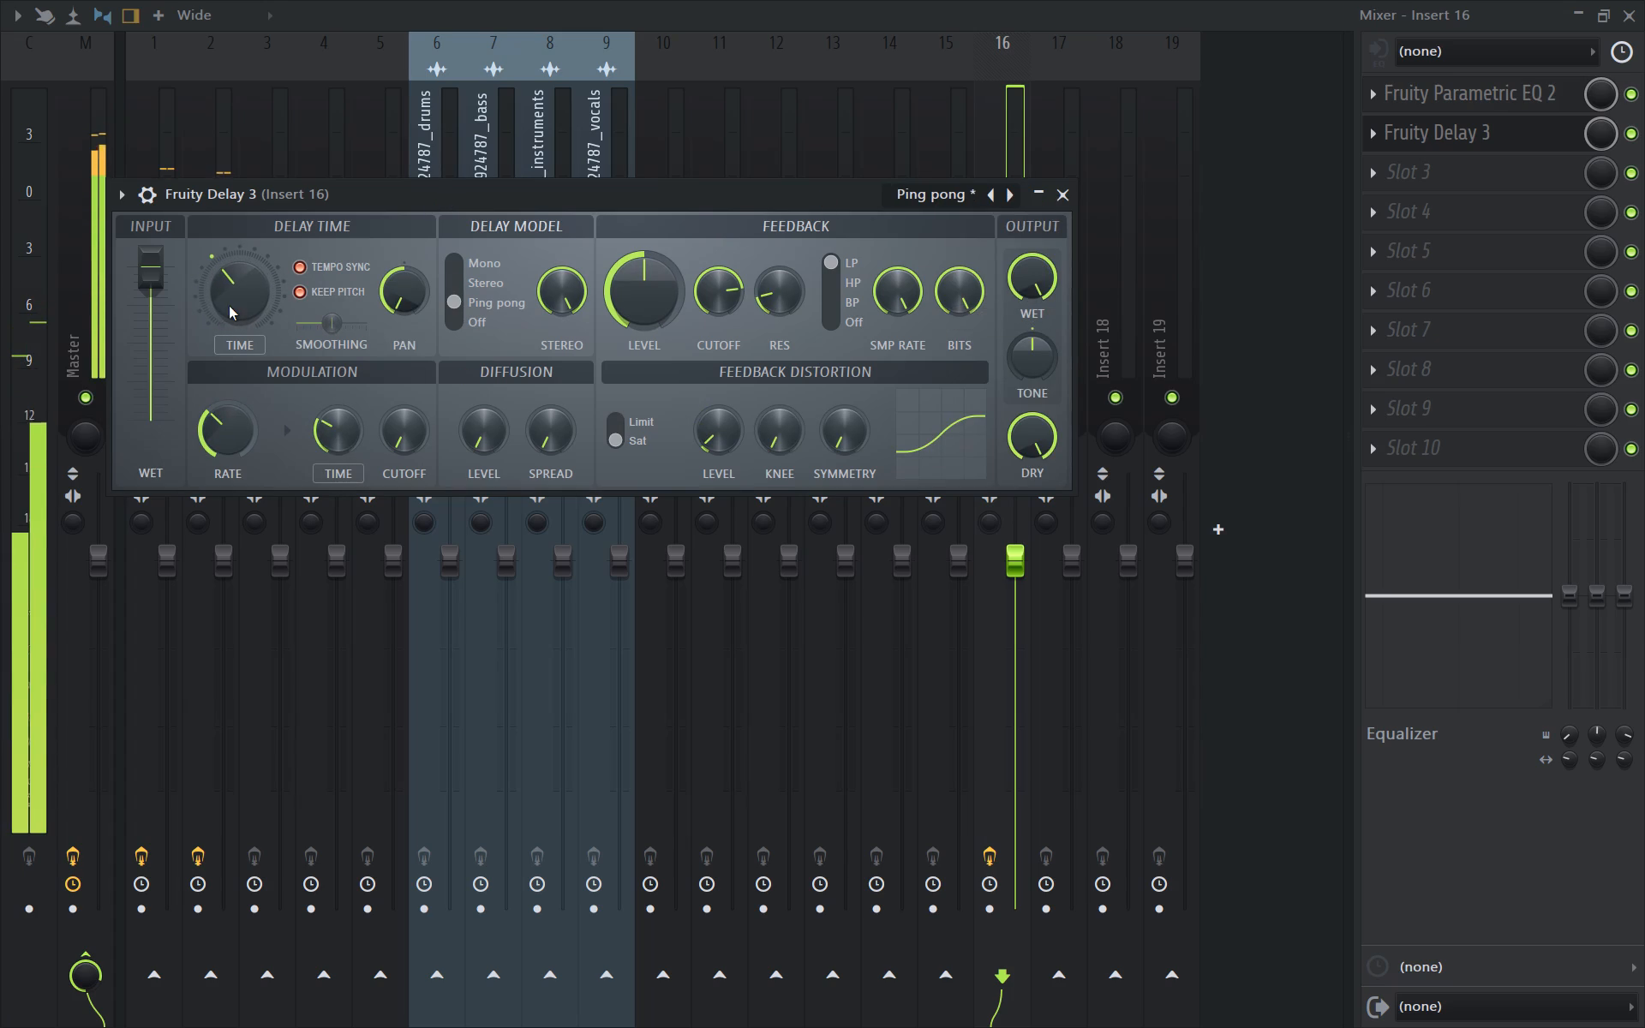
left_click_drag(229, 306, 206, 400)
key("space")
left_click(473, 206)
key("space")
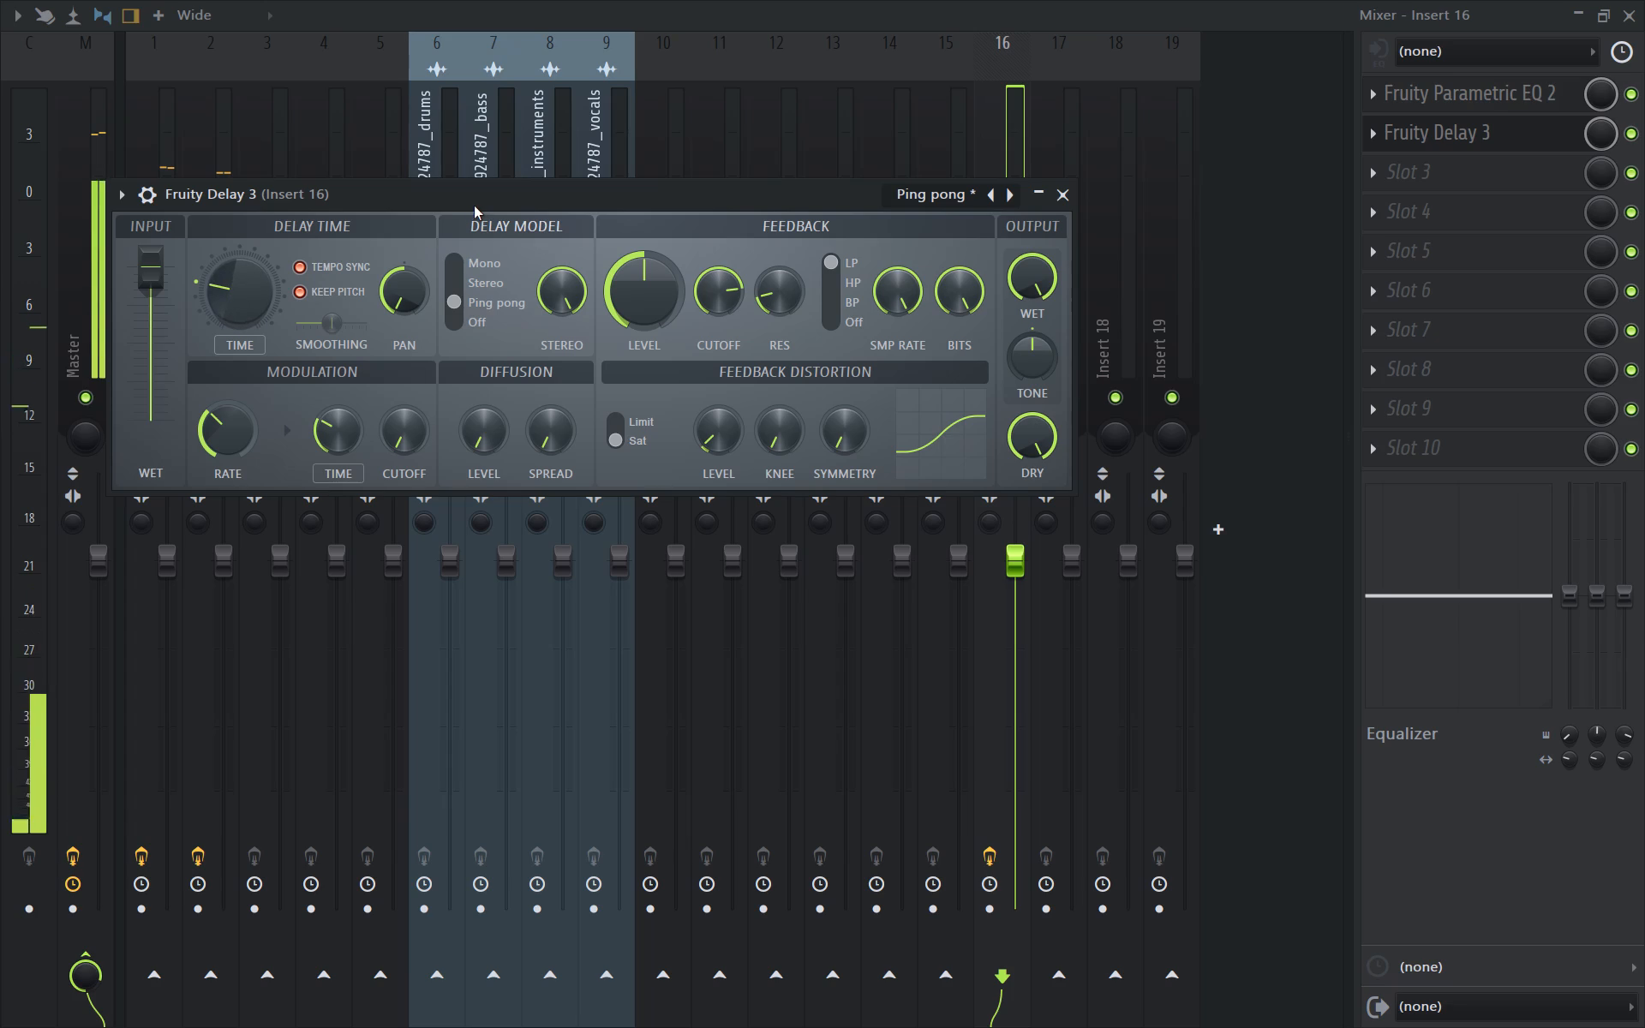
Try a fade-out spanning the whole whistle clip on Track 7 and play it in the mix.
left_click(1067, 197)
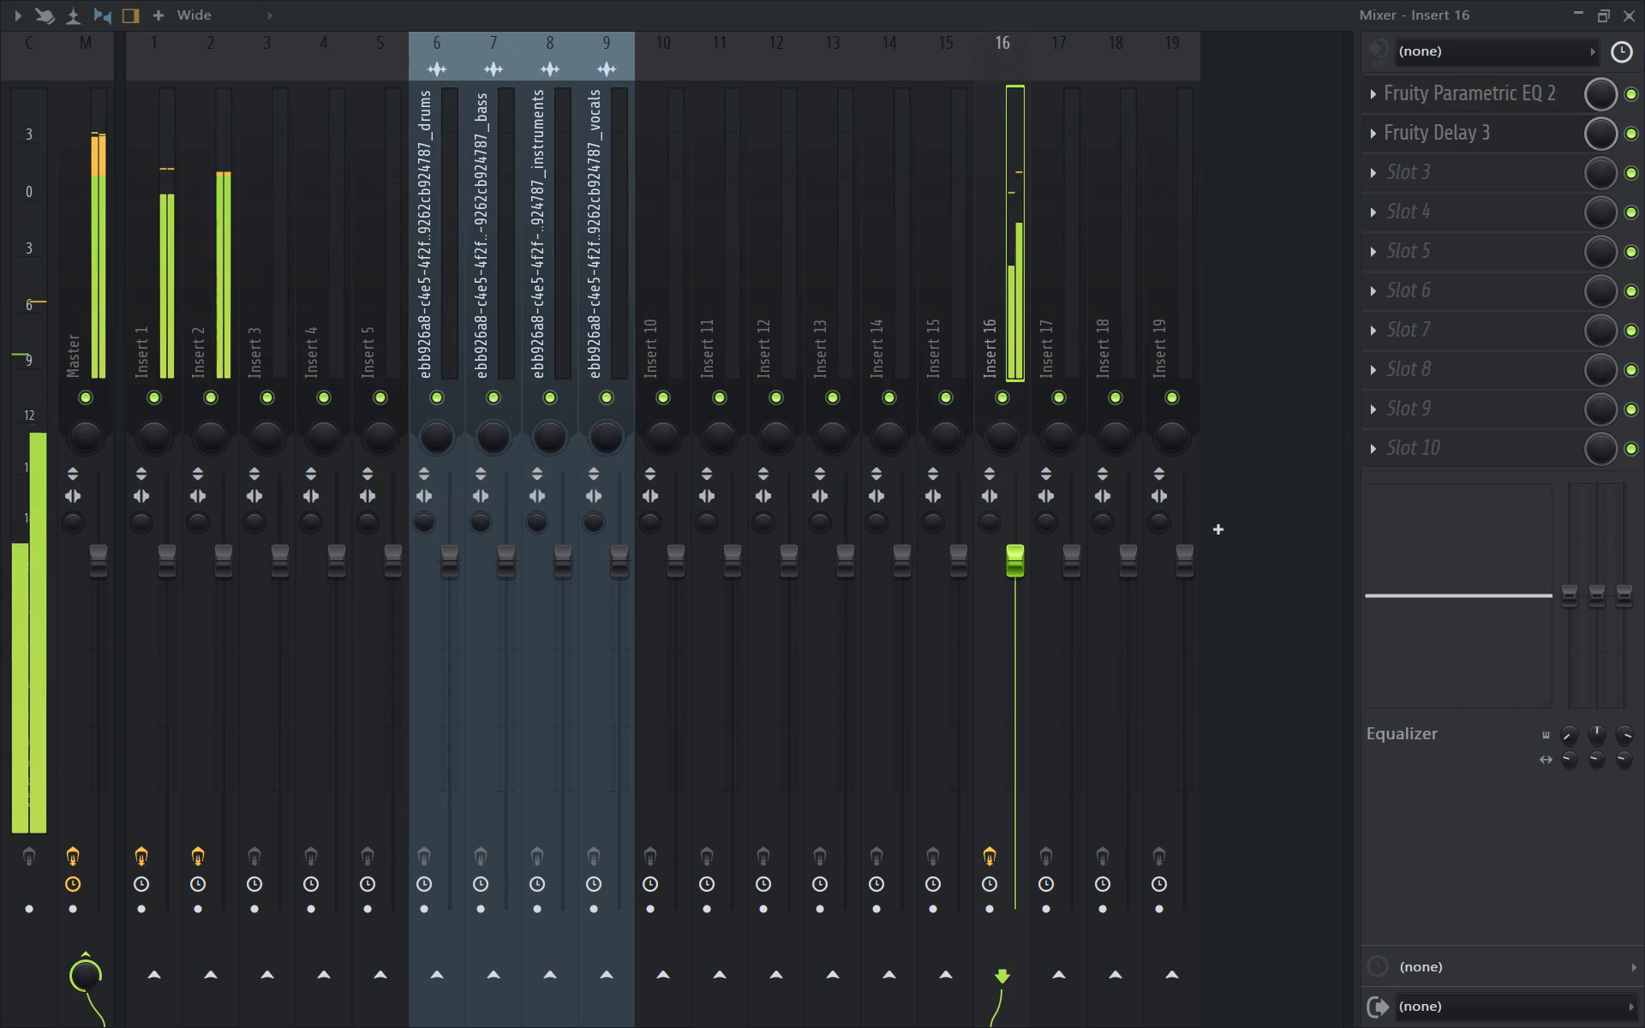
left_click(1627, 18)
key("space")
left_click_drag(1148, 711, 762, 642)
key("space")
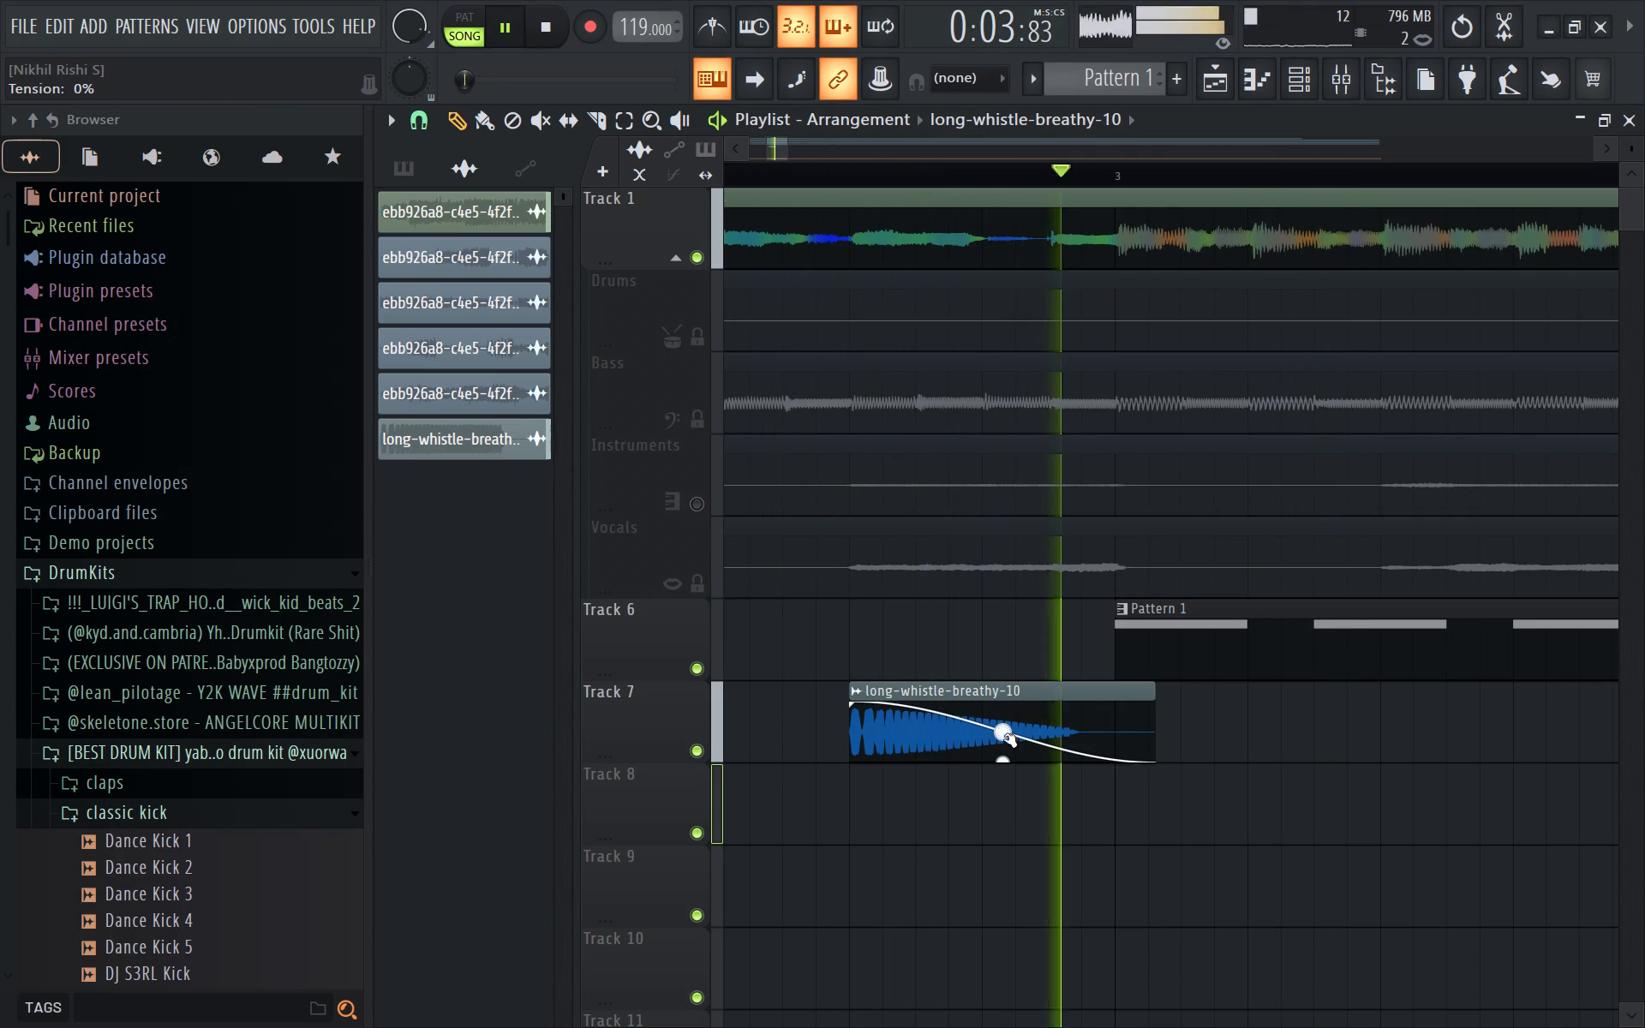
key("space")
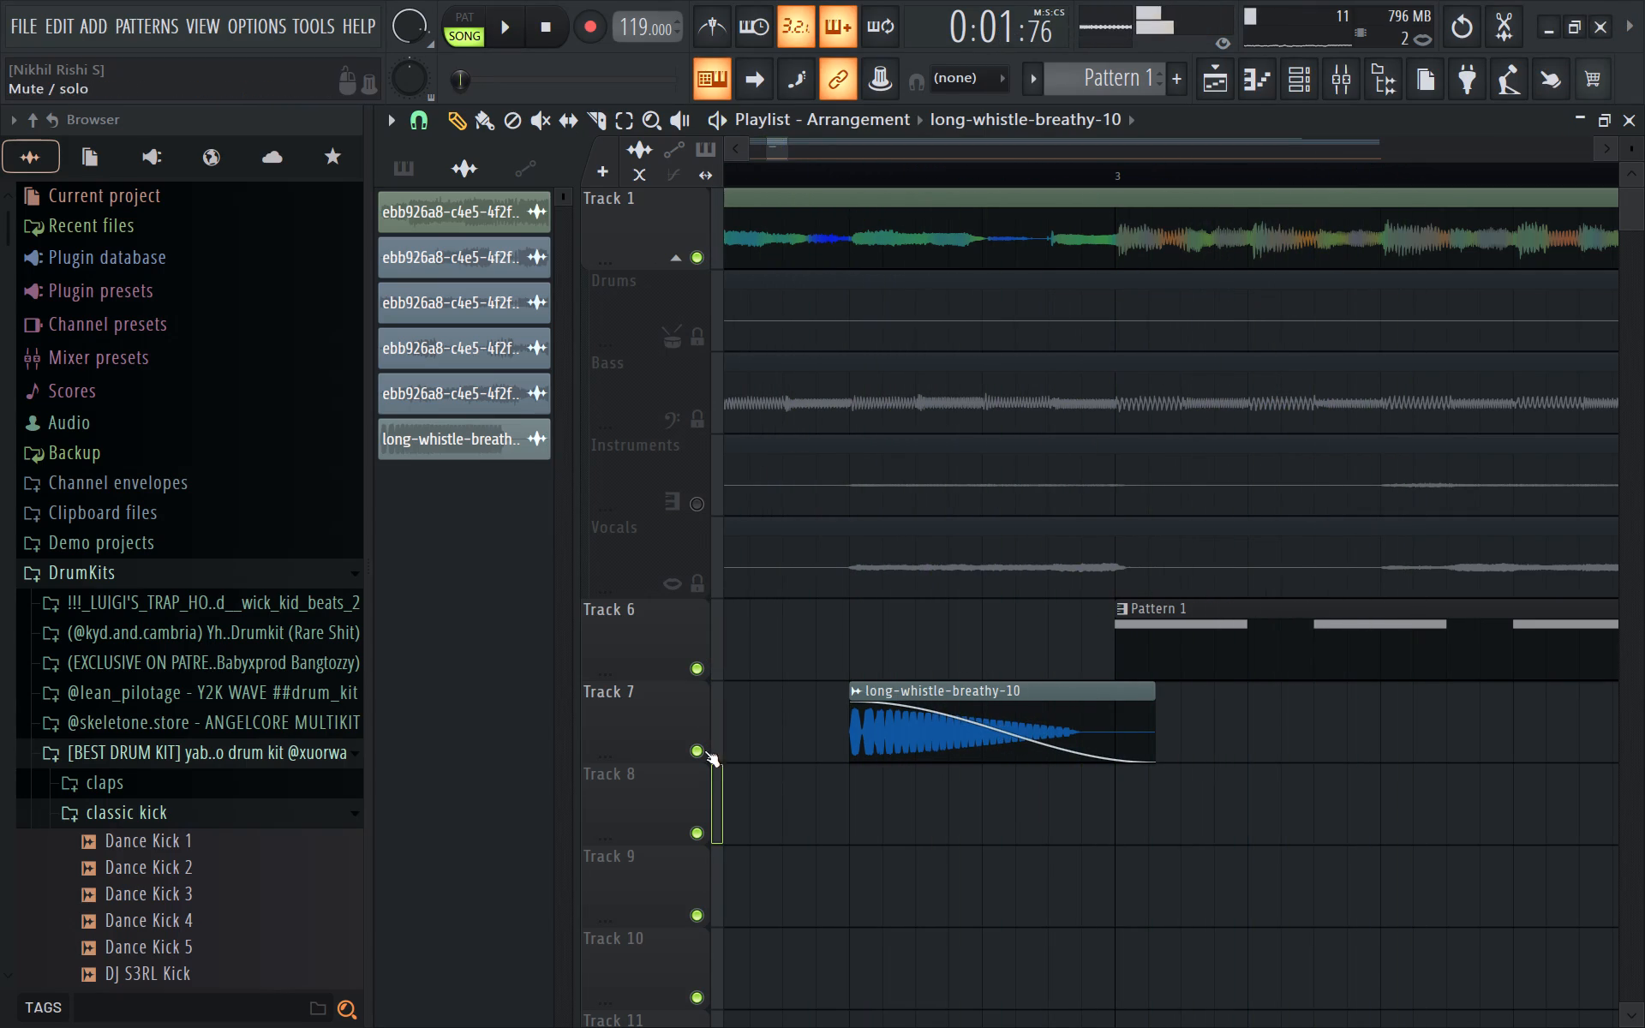
Solo Track 7 and listen to the faded whistle from the start of its clip.
left_click(699, 749, "ctrl")
left_click(853, 164)
key("space")
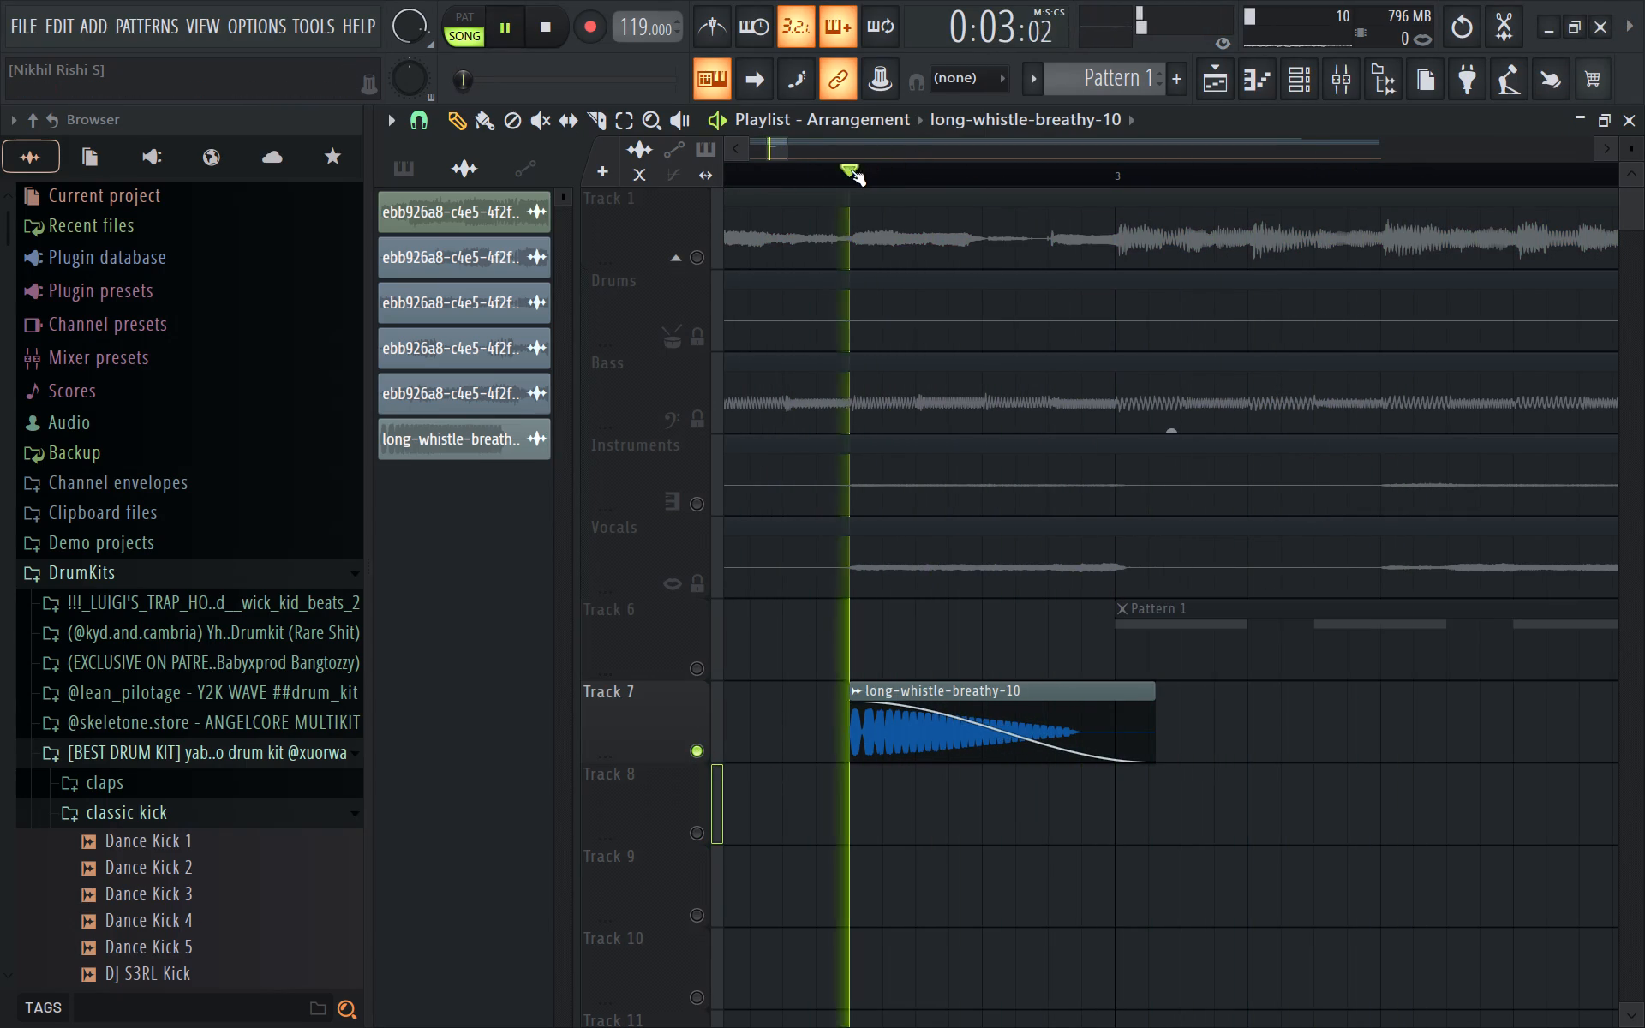
key("space")
key("space")
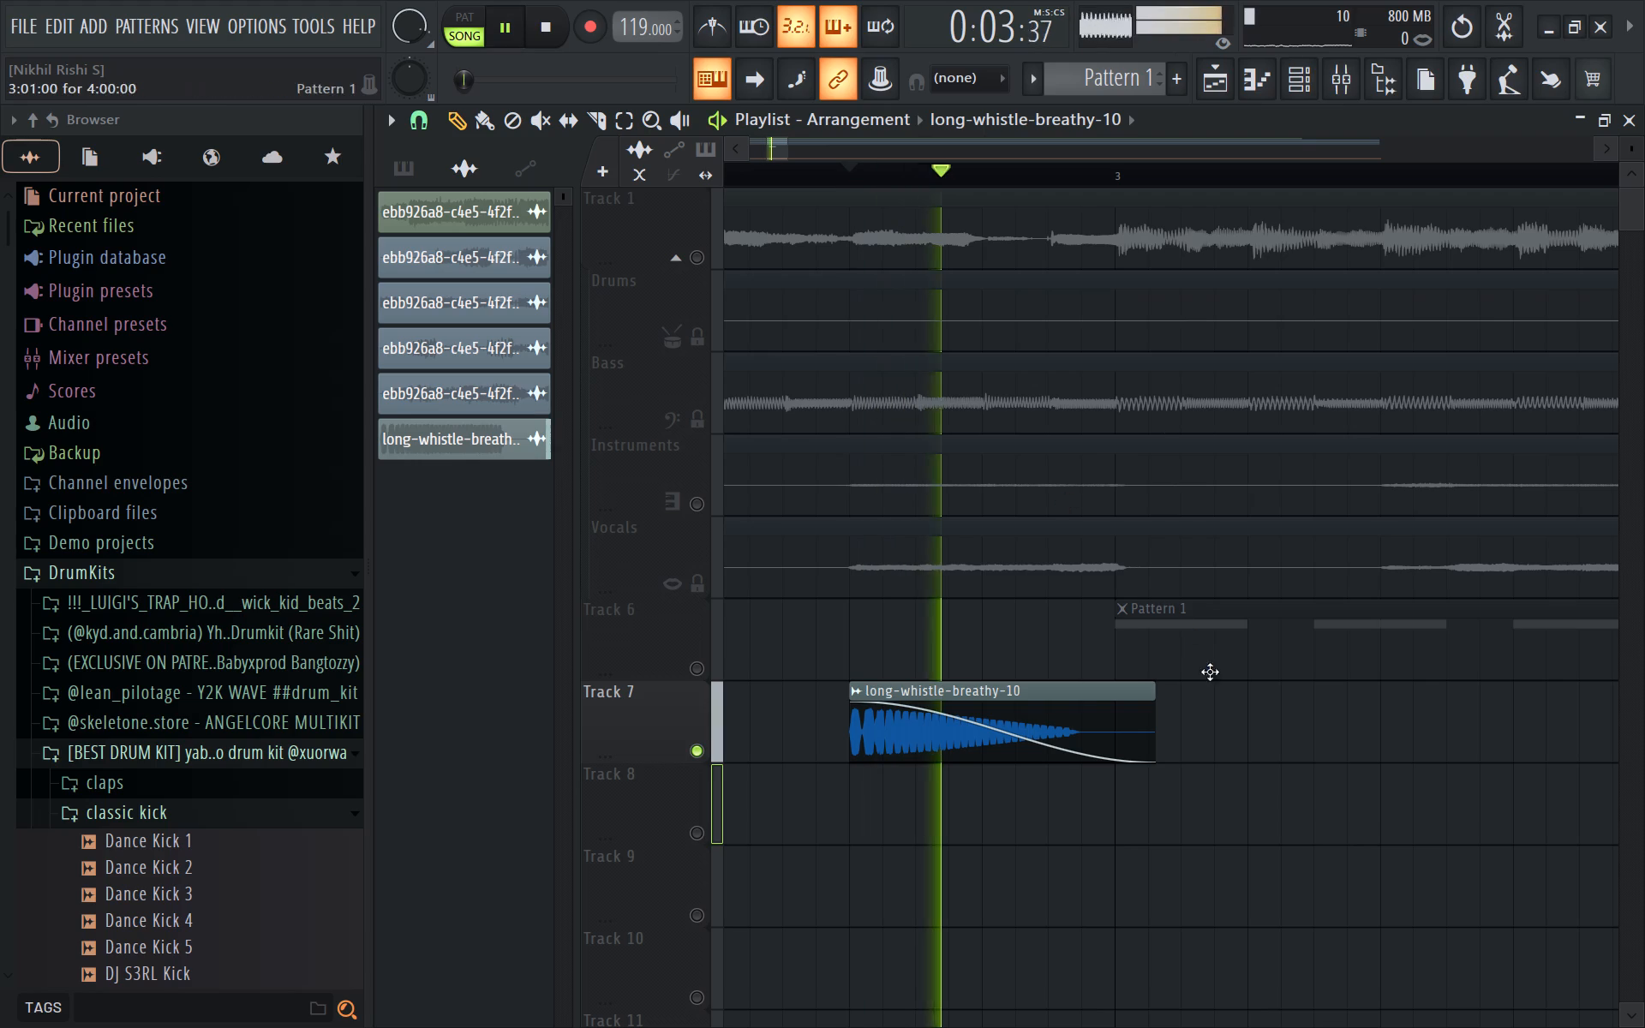
key("space")
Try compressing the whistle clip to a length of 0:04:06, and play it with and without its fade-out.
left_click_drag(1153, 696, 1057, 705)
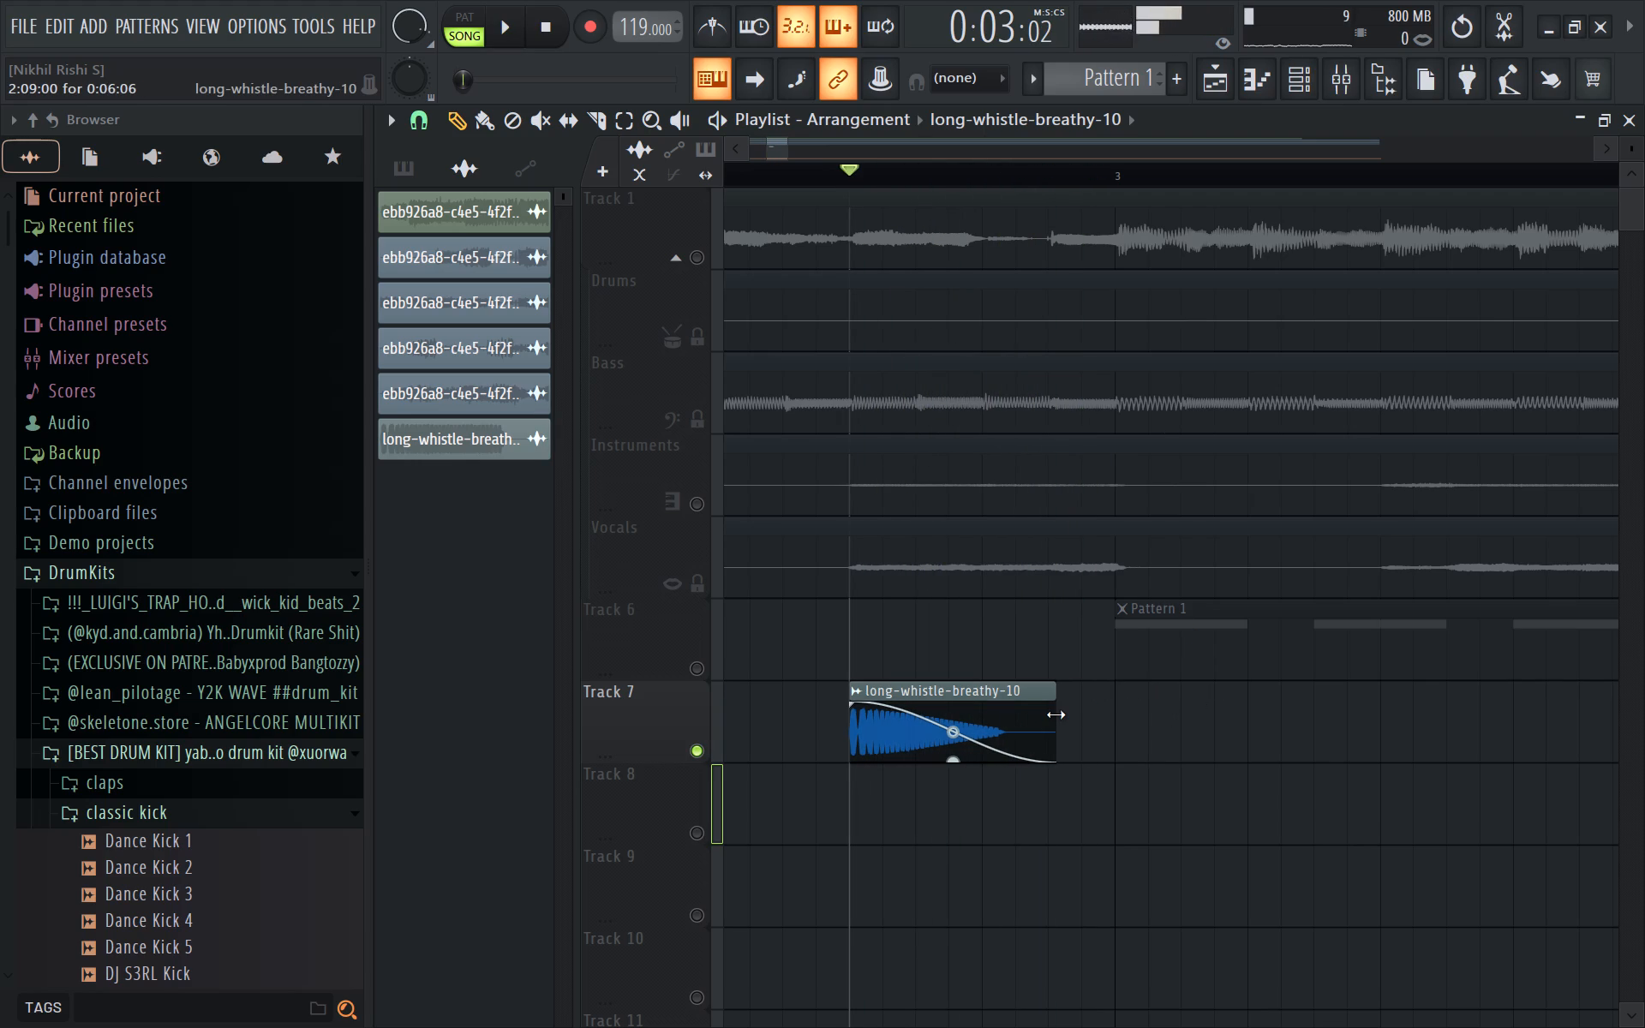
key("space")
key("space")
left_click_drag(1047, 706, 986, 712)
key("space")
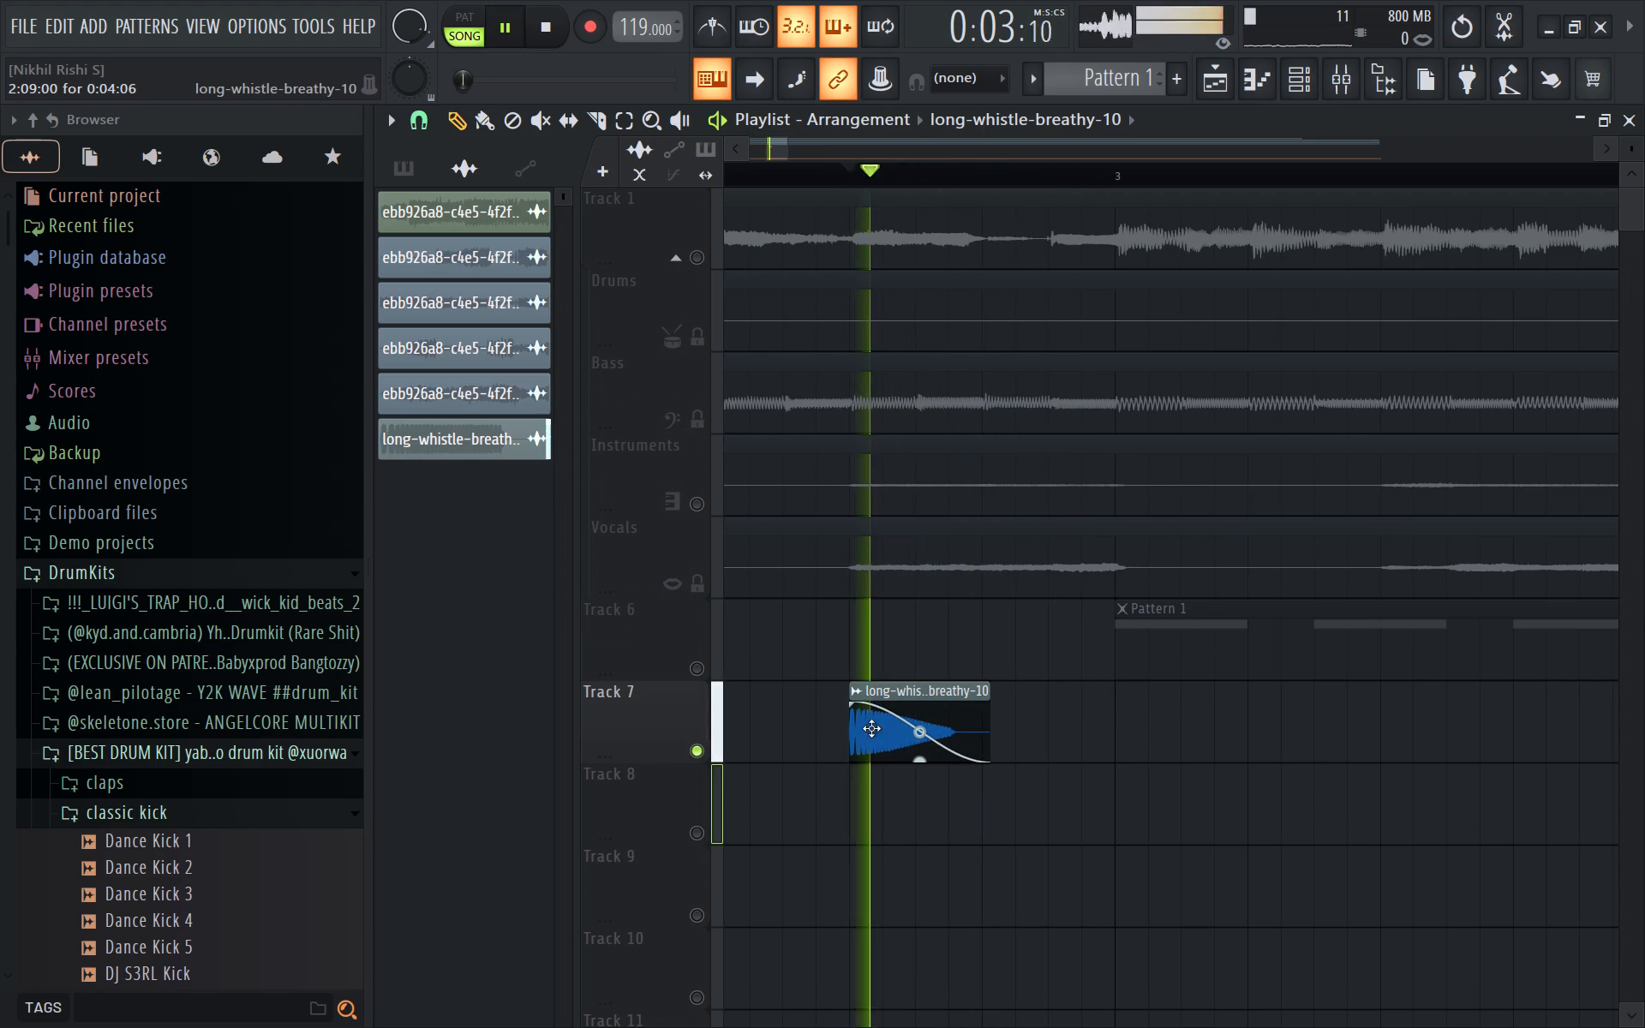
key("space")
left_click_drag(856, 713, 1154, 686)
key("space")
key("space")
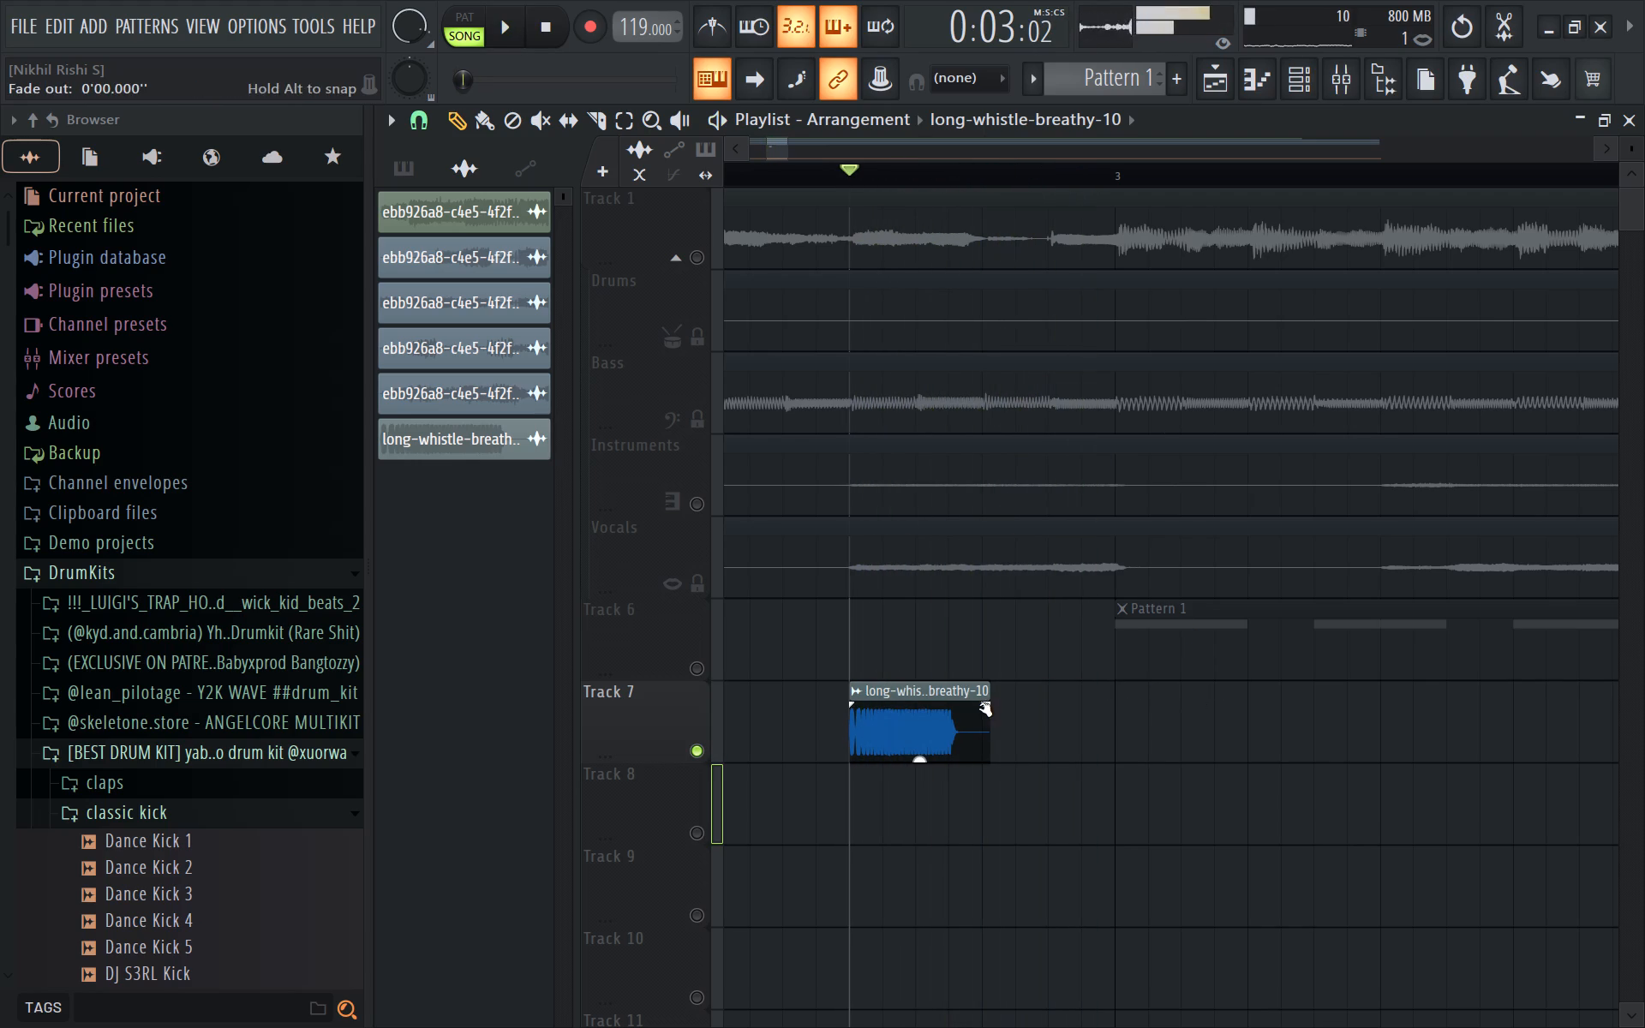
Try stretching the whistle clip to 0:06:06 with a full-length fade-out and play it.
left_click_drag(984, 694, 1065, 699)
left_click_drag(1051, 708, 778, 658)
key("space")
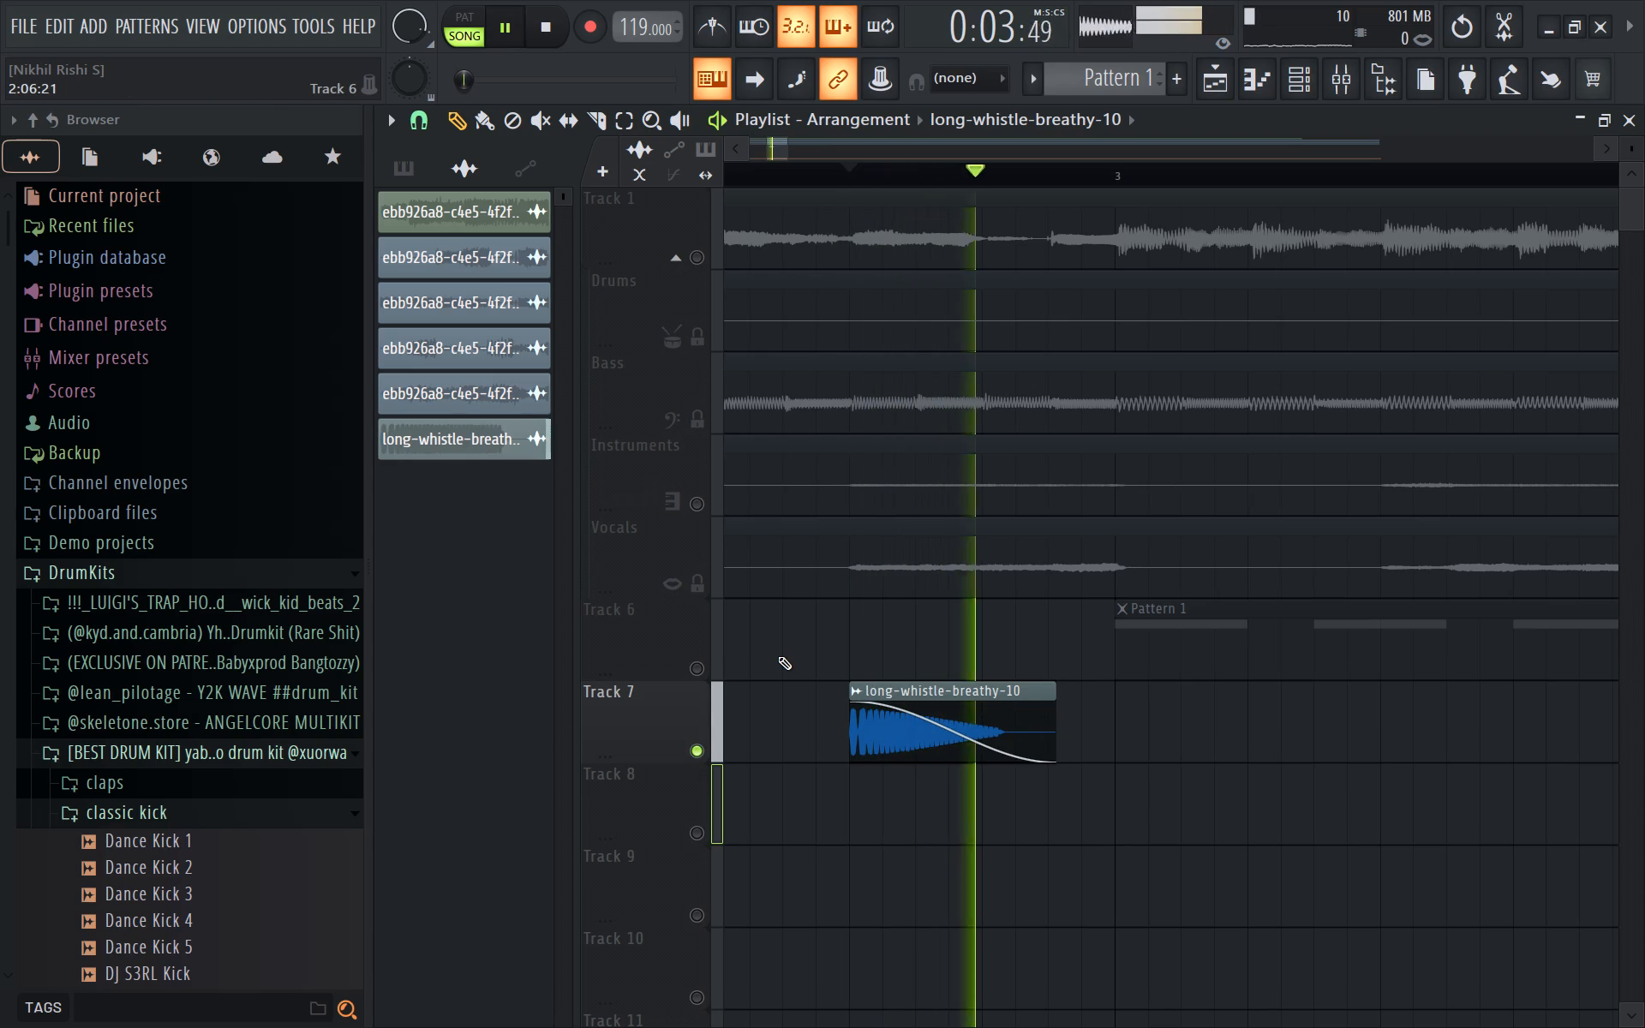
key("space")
Stretch the whistle clip to a length of 0:07:06 and place its start at 2:09:00.
left_click_drag(1047, 693, 1078, 688)
left_click_drag(887, 699, 1026, 673)
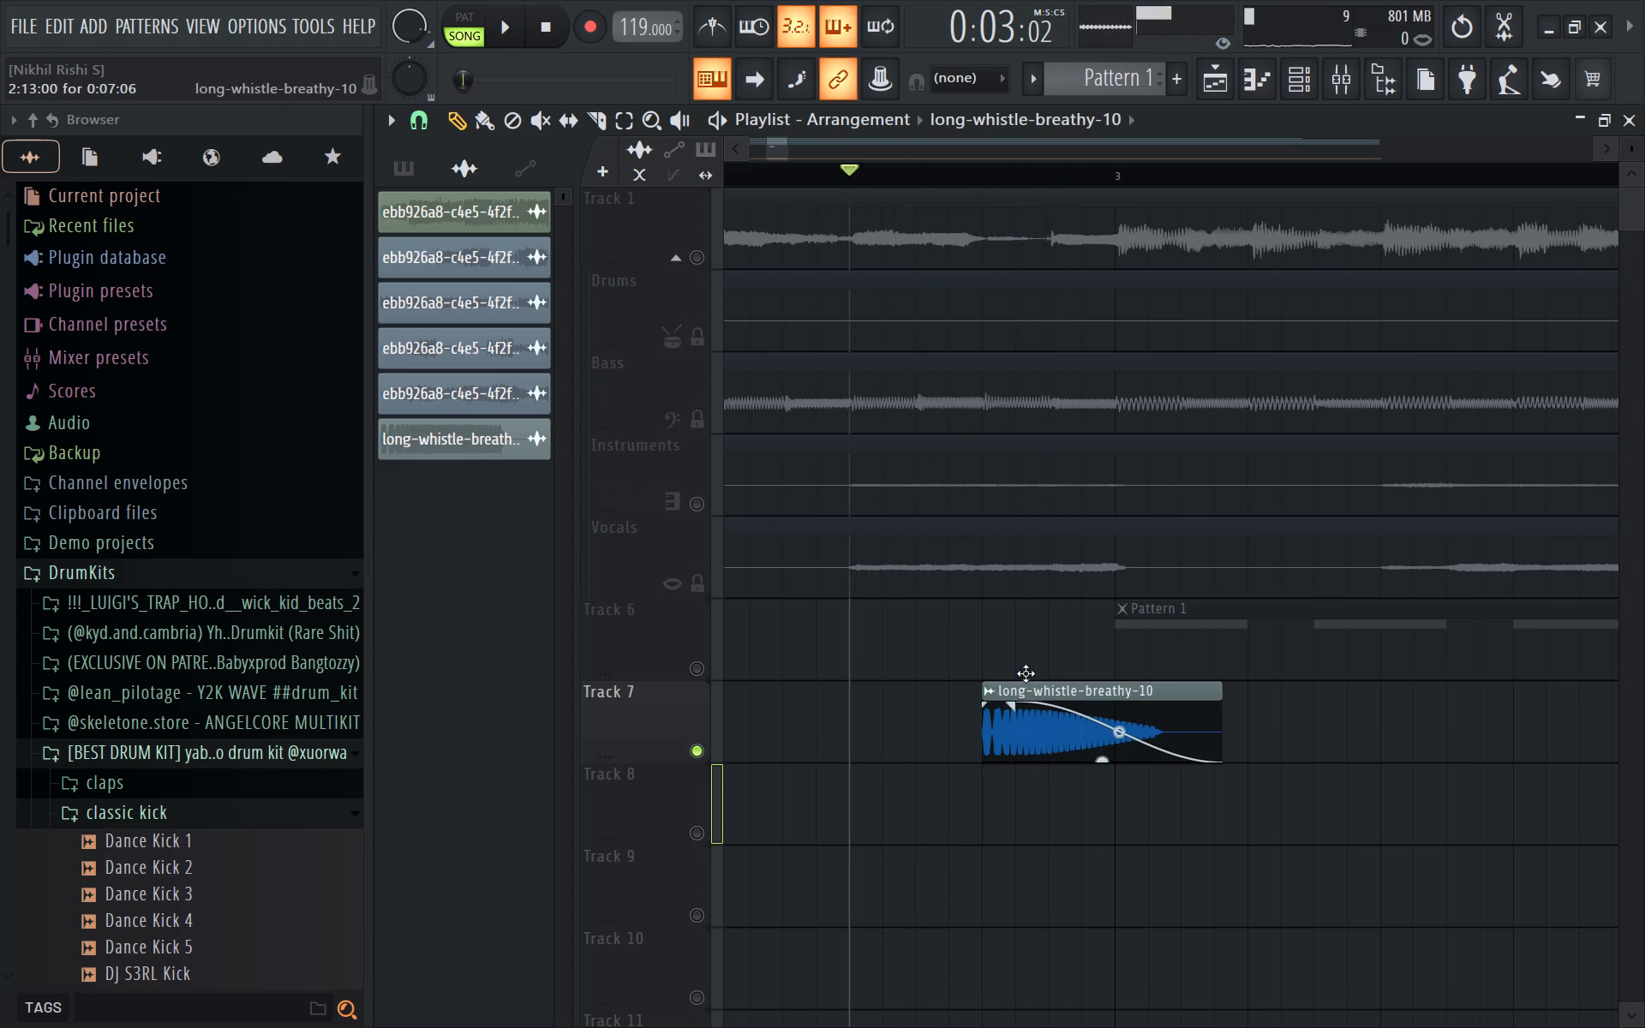
left_click_drag(1026, 673, 1017, 675)
left_click_drag(1045, 687, 893, 686)
Replace the whistle's full-length fade-out with one starting just before the clip's midpoint, and listen to it.
left_click_drag(891, 701, 925, 693)
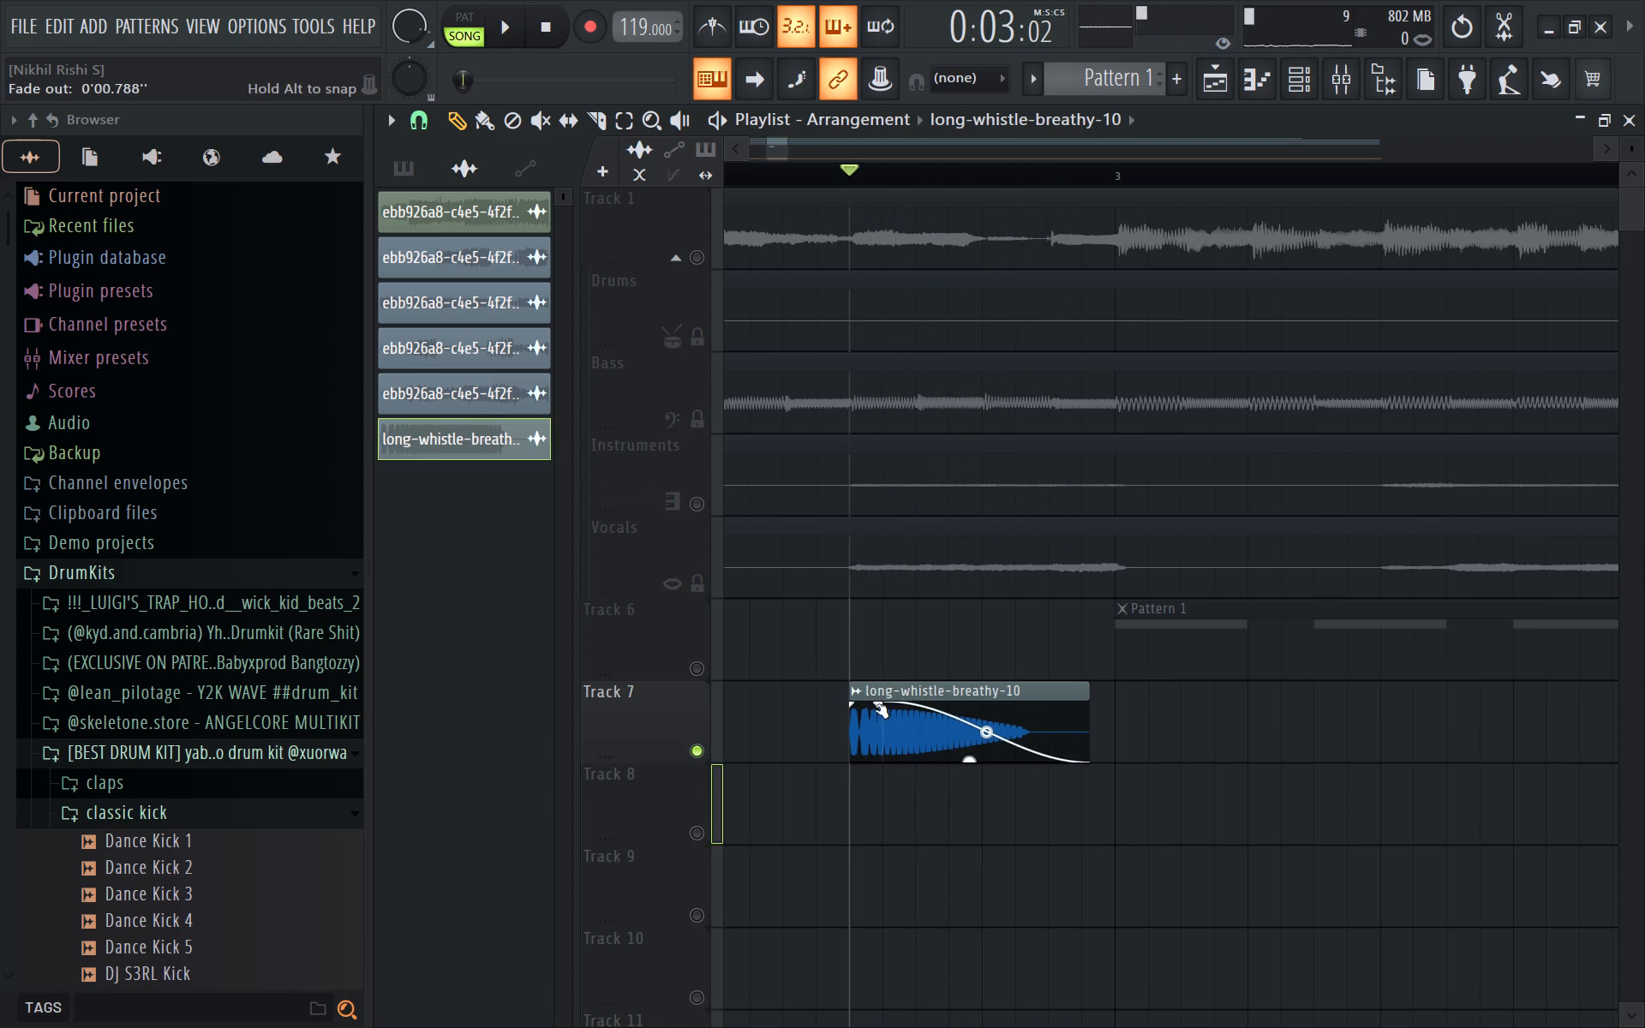
left_click_drag(876, 708, 1275, 672)
key("space")
key("space")
left_click_drag(1081, 702, 1074, 702)
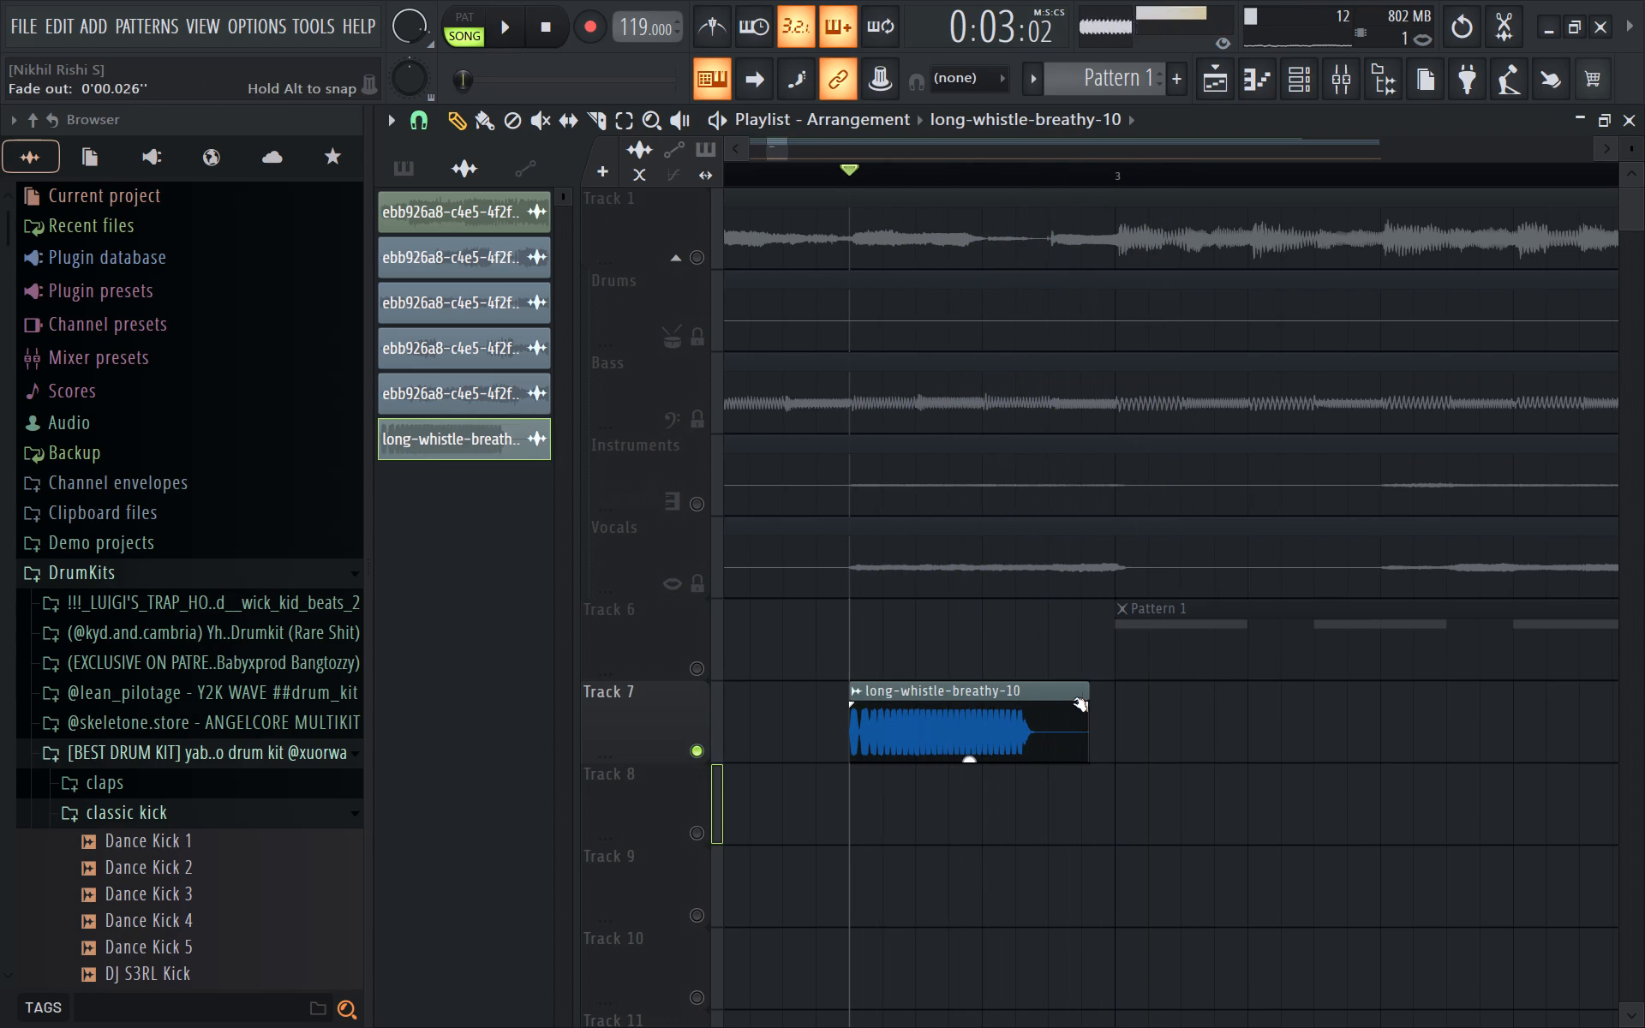
left_click_drag(1074, 702, 1053, 701)
left_click_drag(1058, 706, 939, 693)
key("space")
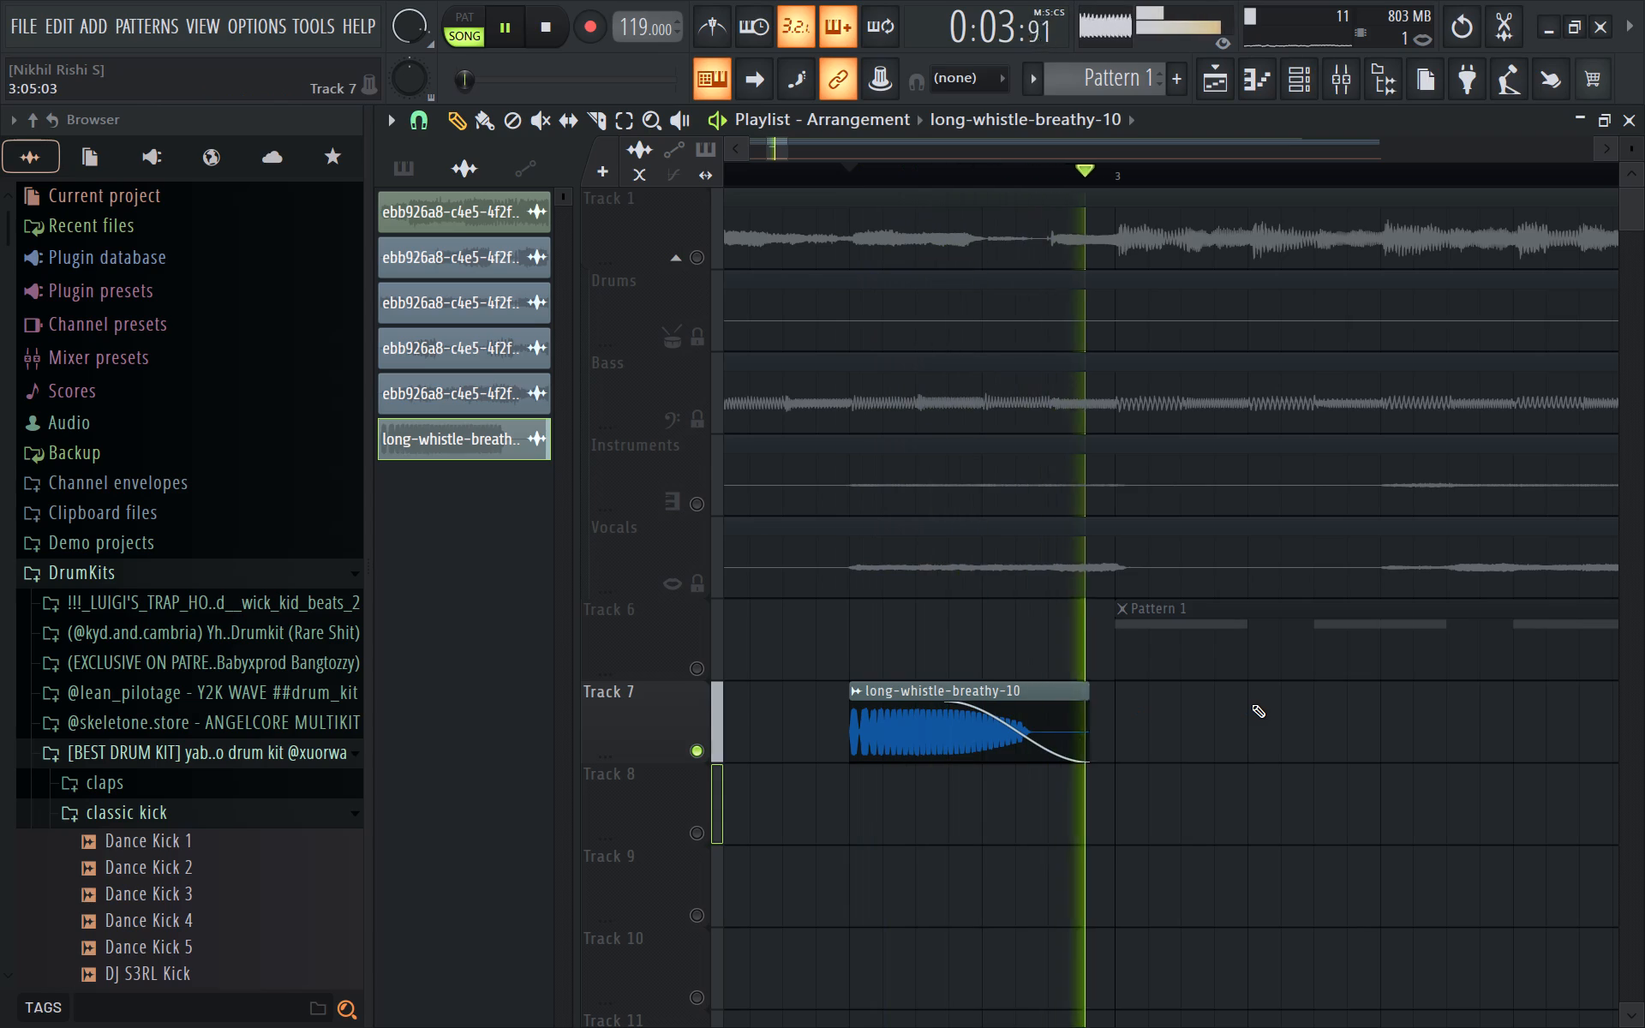
left_click(1334, 98)
key("space")
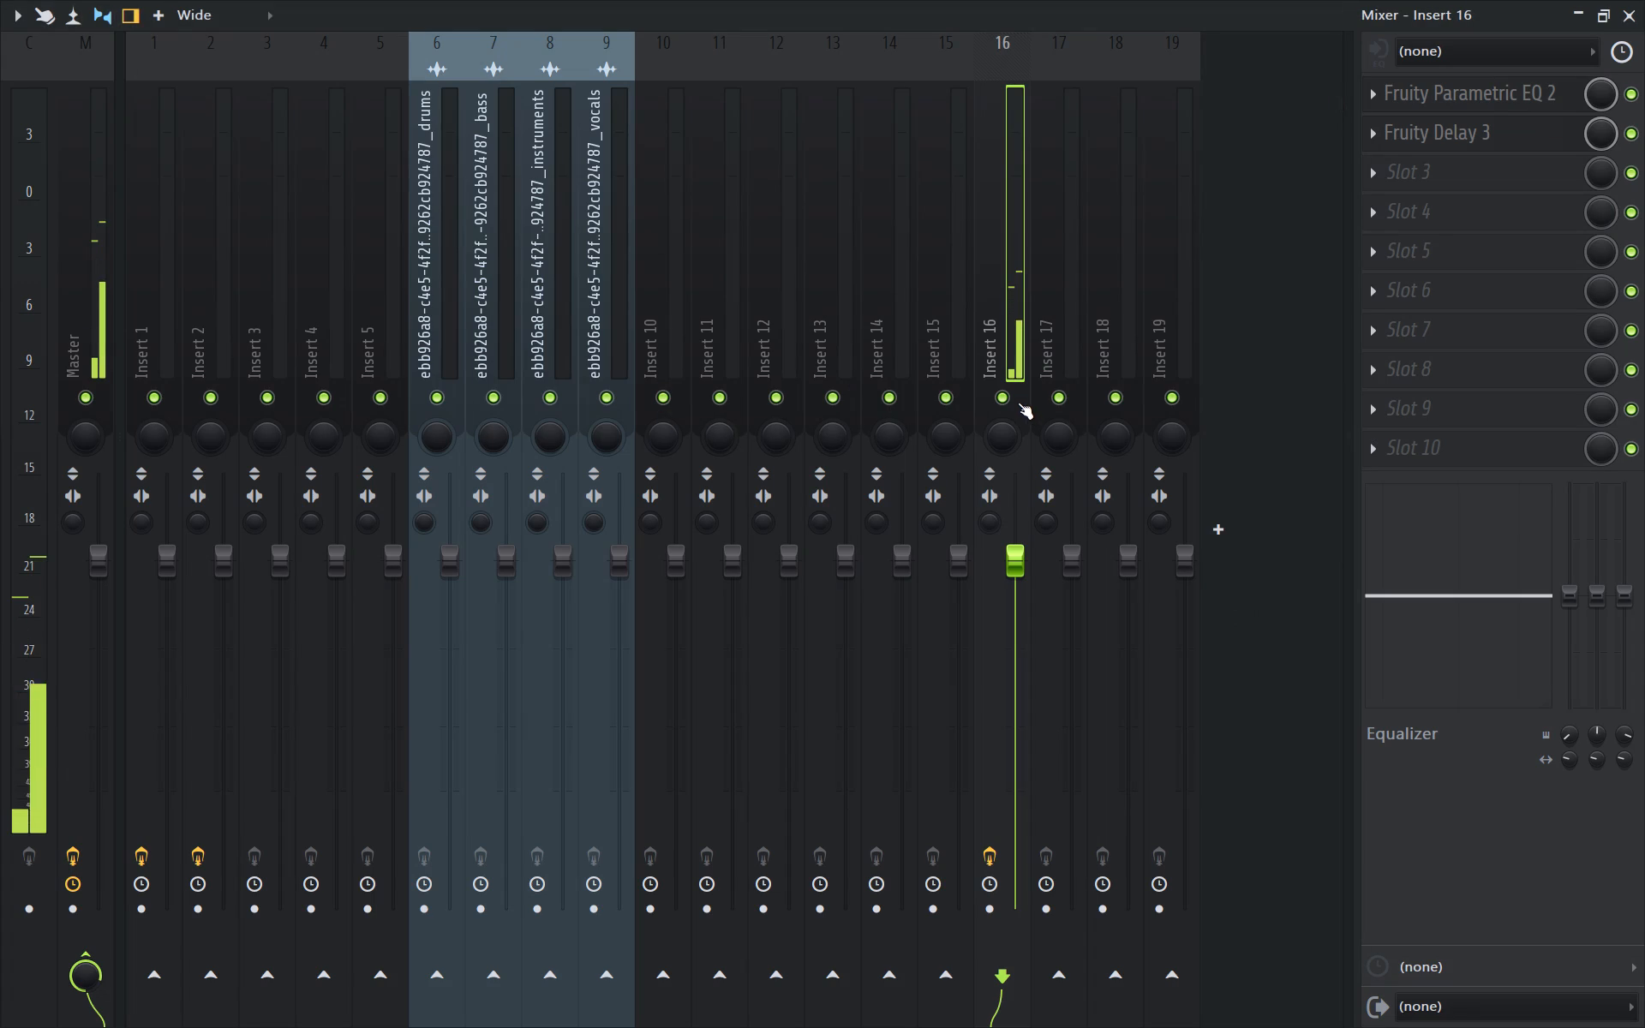
left_click(1627, 17)
Unsolo Track 7 and play the whistle in the full mix from shortly before its clip.
left_click_drag(829, 173, 803, 185)
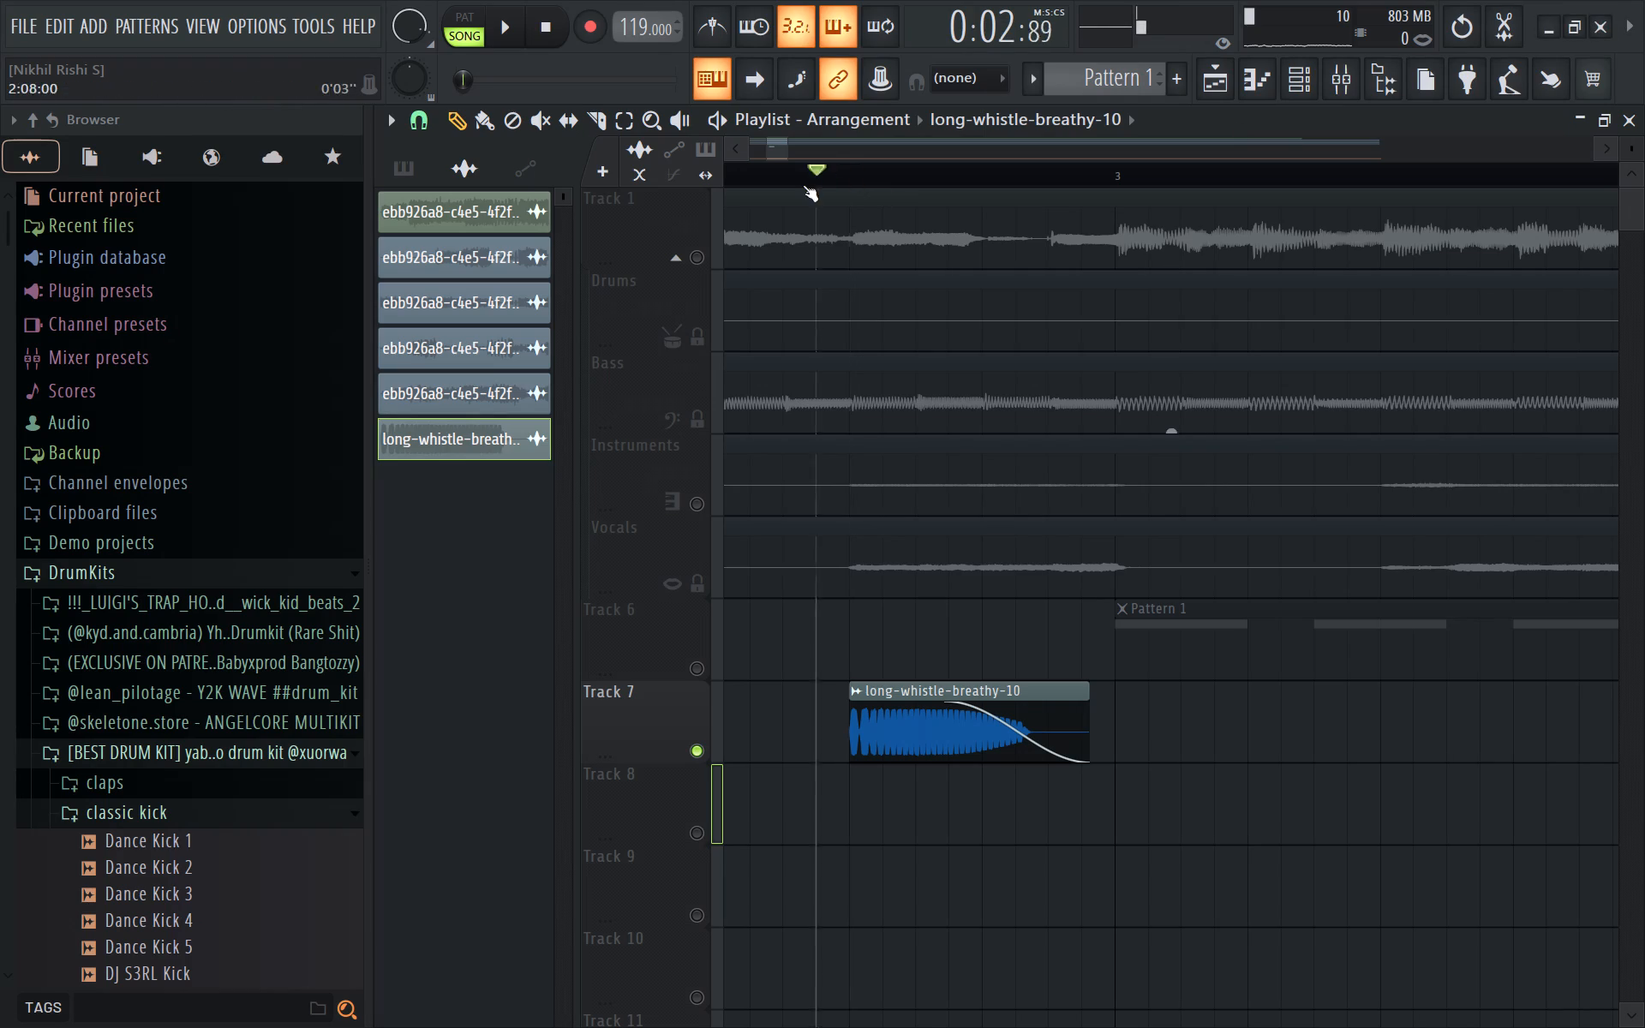
left_click_drag(803, 185, 770, 194)
left_click(699, 746, "ctrl")
key("space")
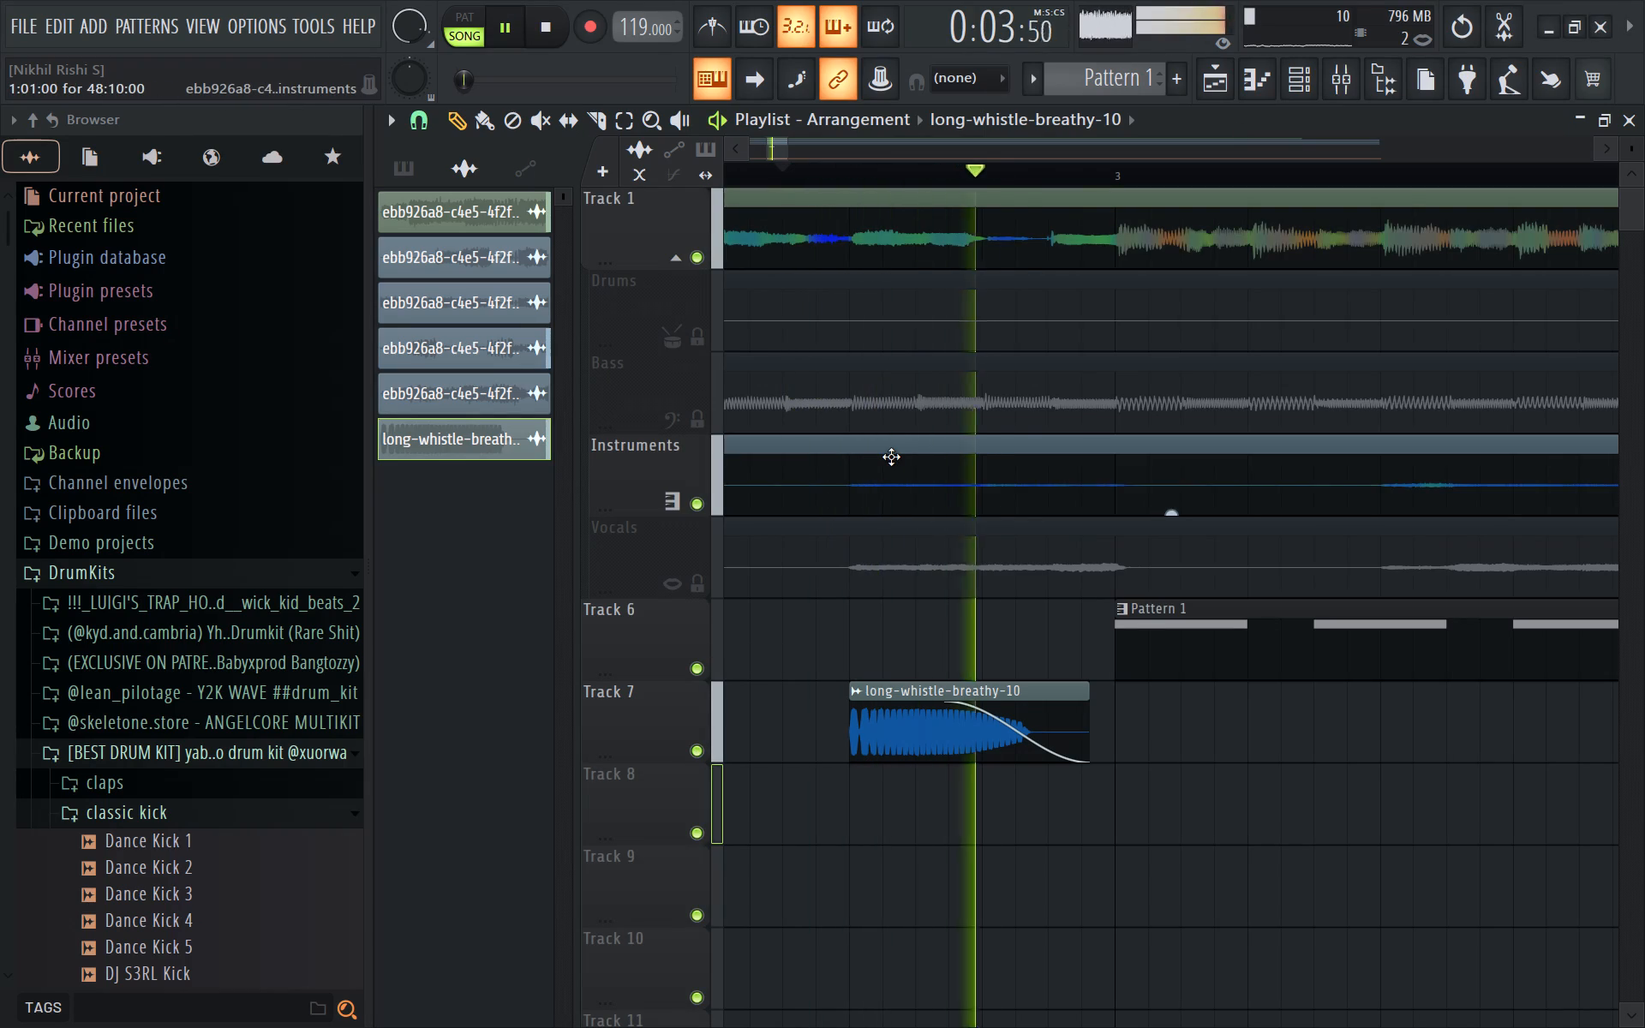
scroll(1488, 415, "down", 5, "ctrl")
left_click(1343, 83)
key("space")
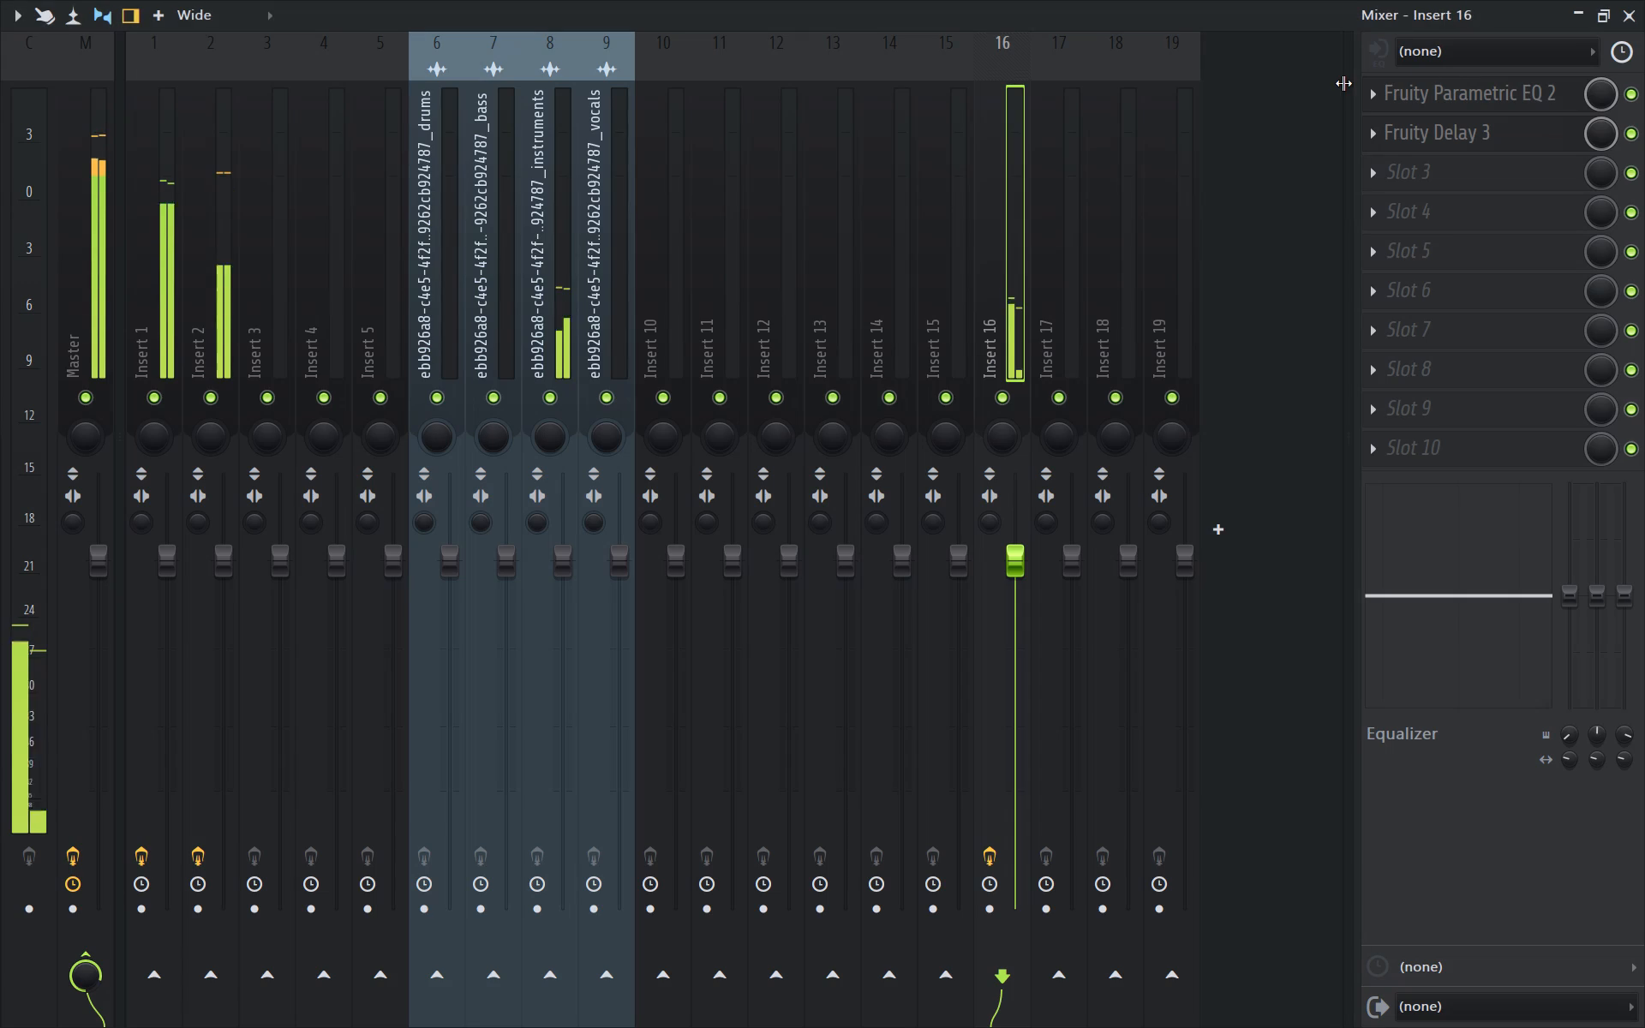
left_click(1628, 9)
key("space")
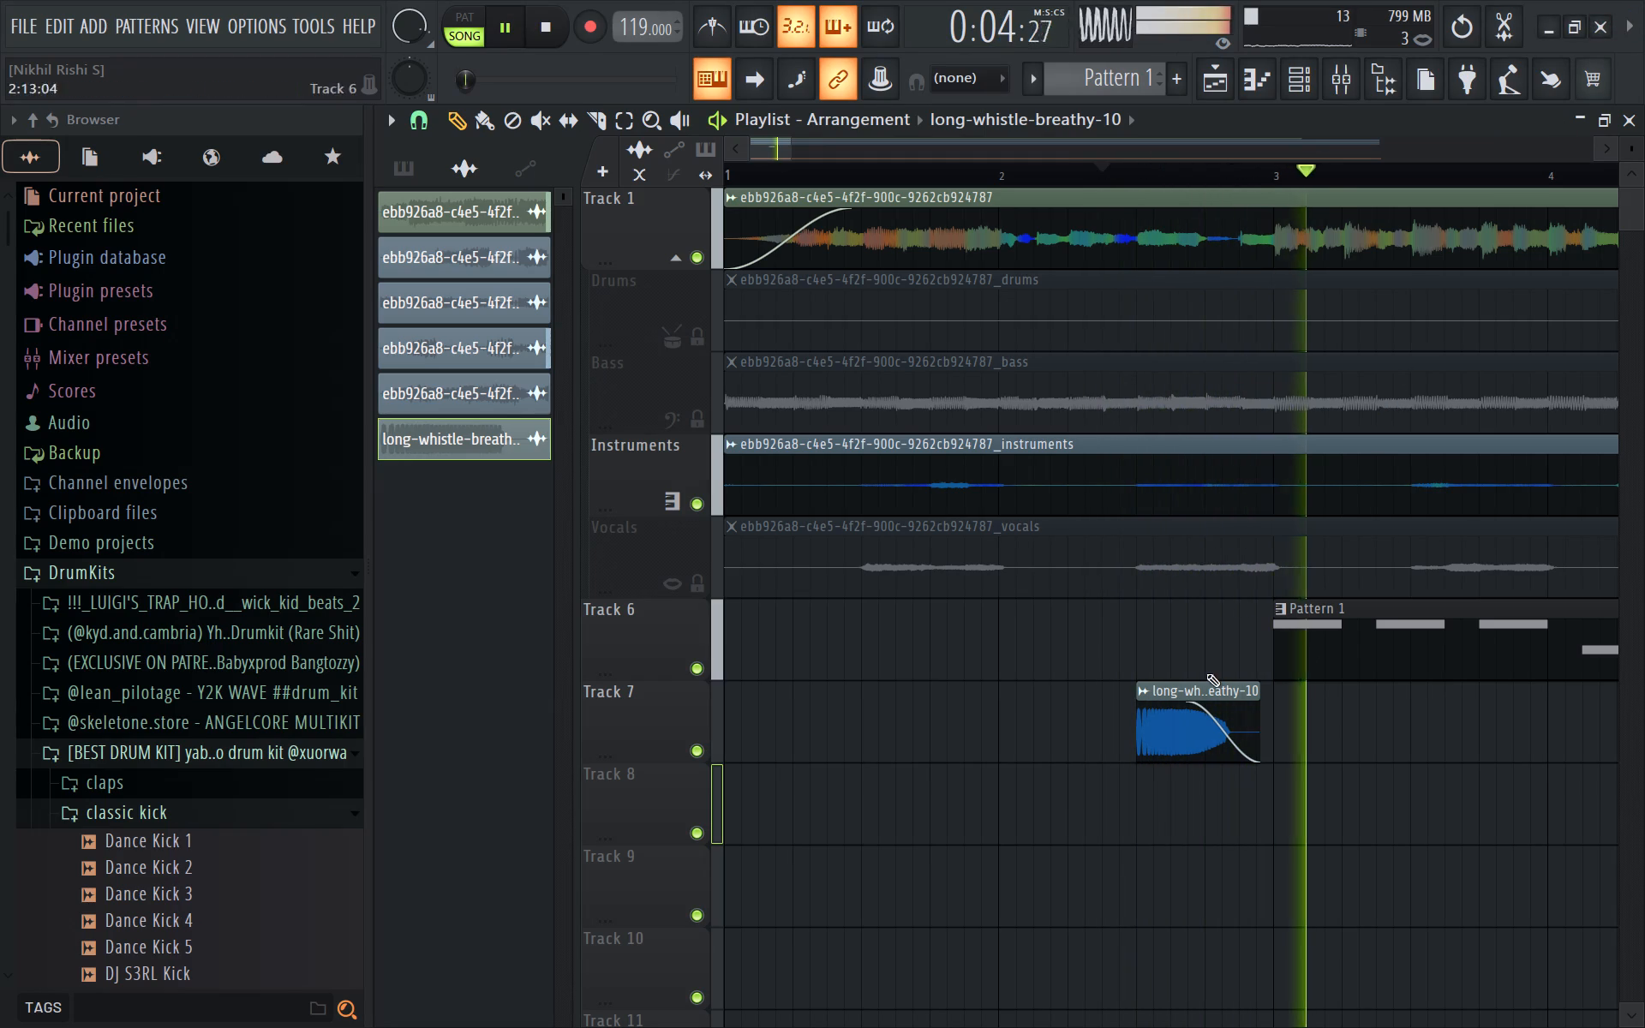
key("space")
Compare playback with Fruity WaveShaper toggled off and on in the Master track's effect chain.
left_click(1355, 67)
left_click(96, 218)
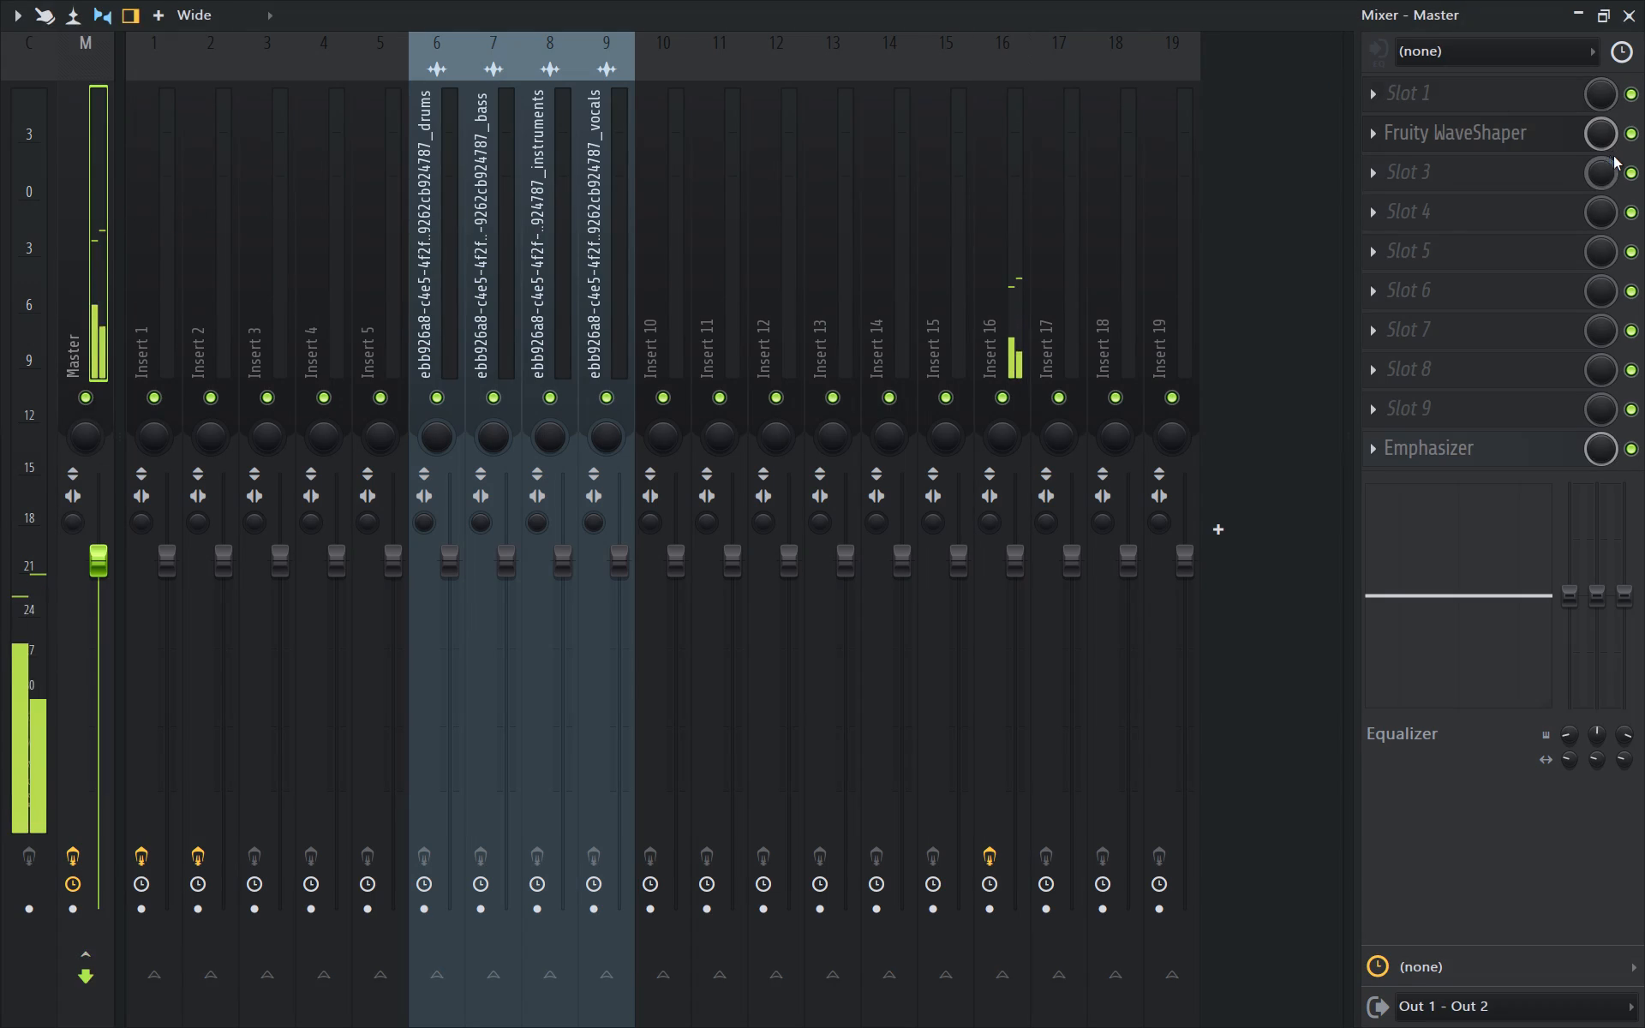
left_click(1639, 140)
key("space")
left_click(1639, 140)
key("space")
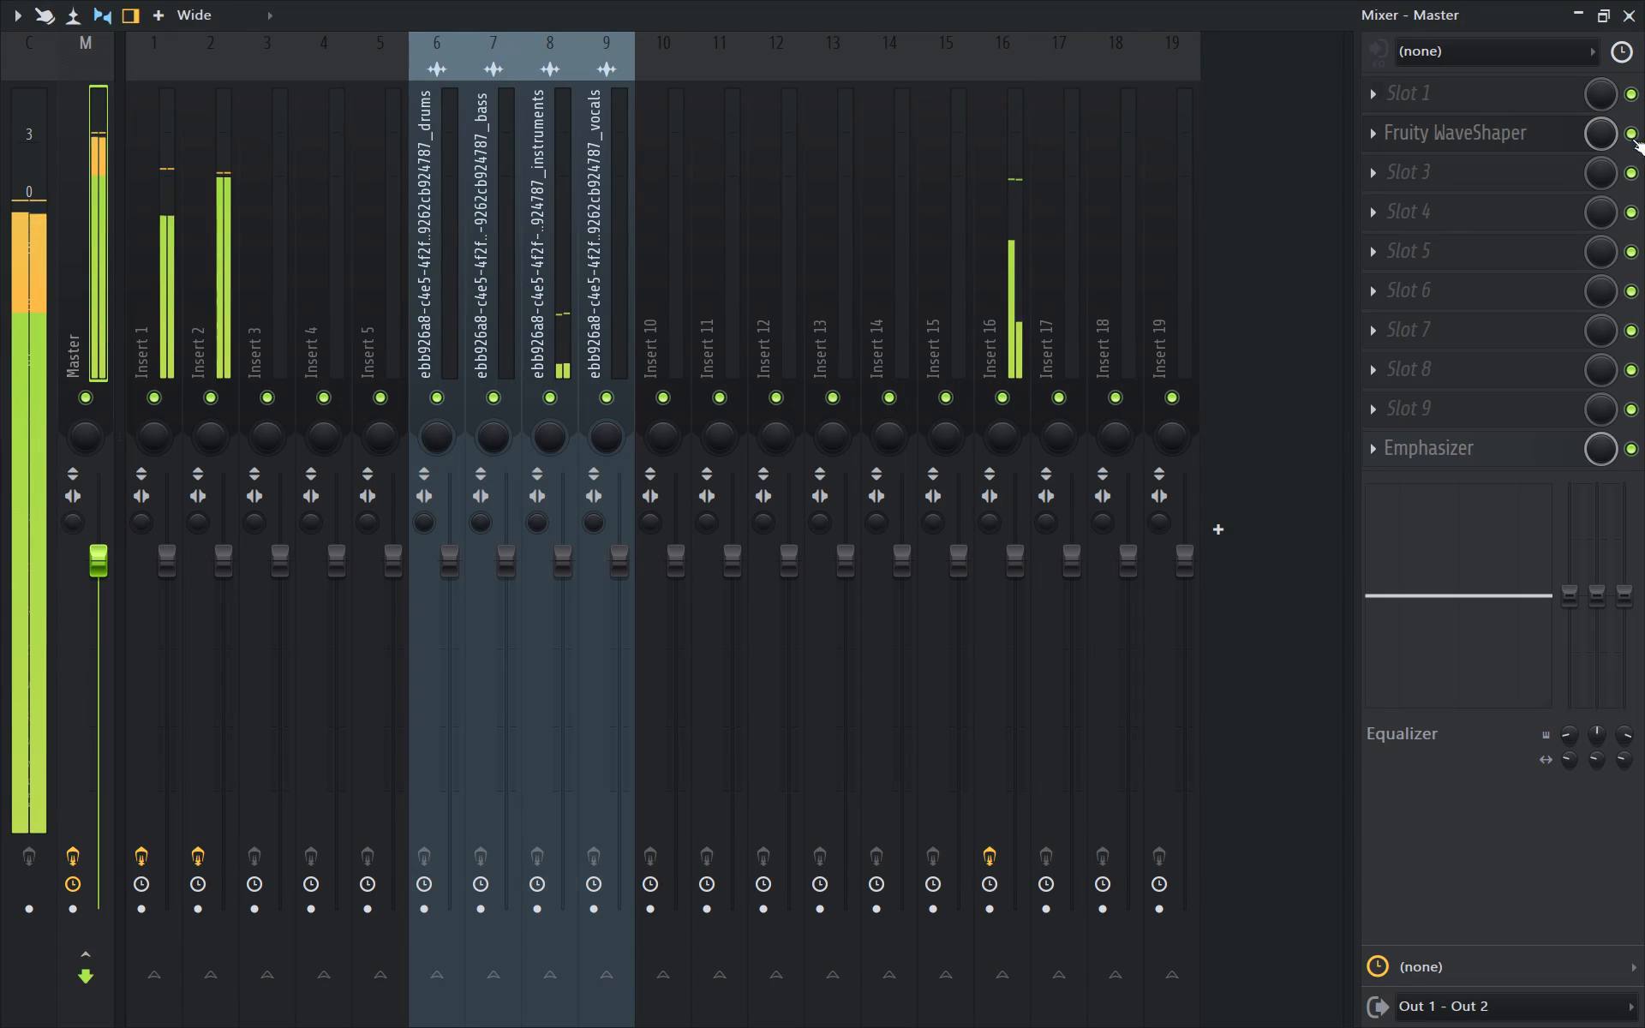
key("space")
left_click(1000, 236)
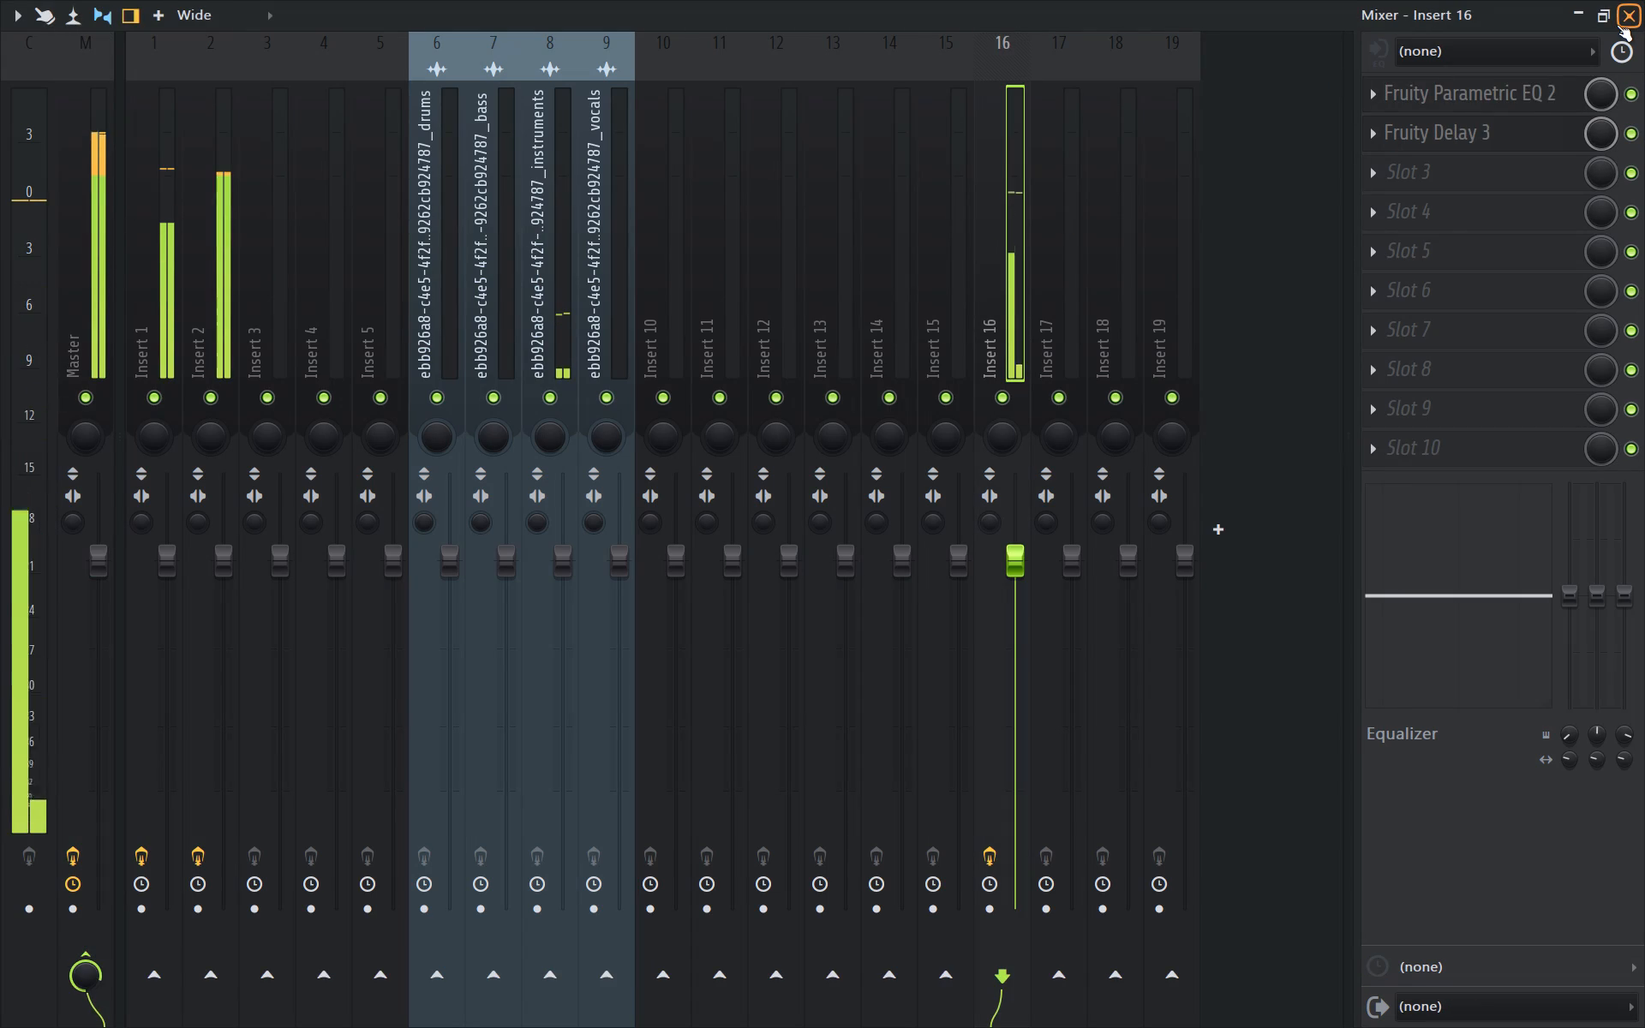
left_click(1617, 25)
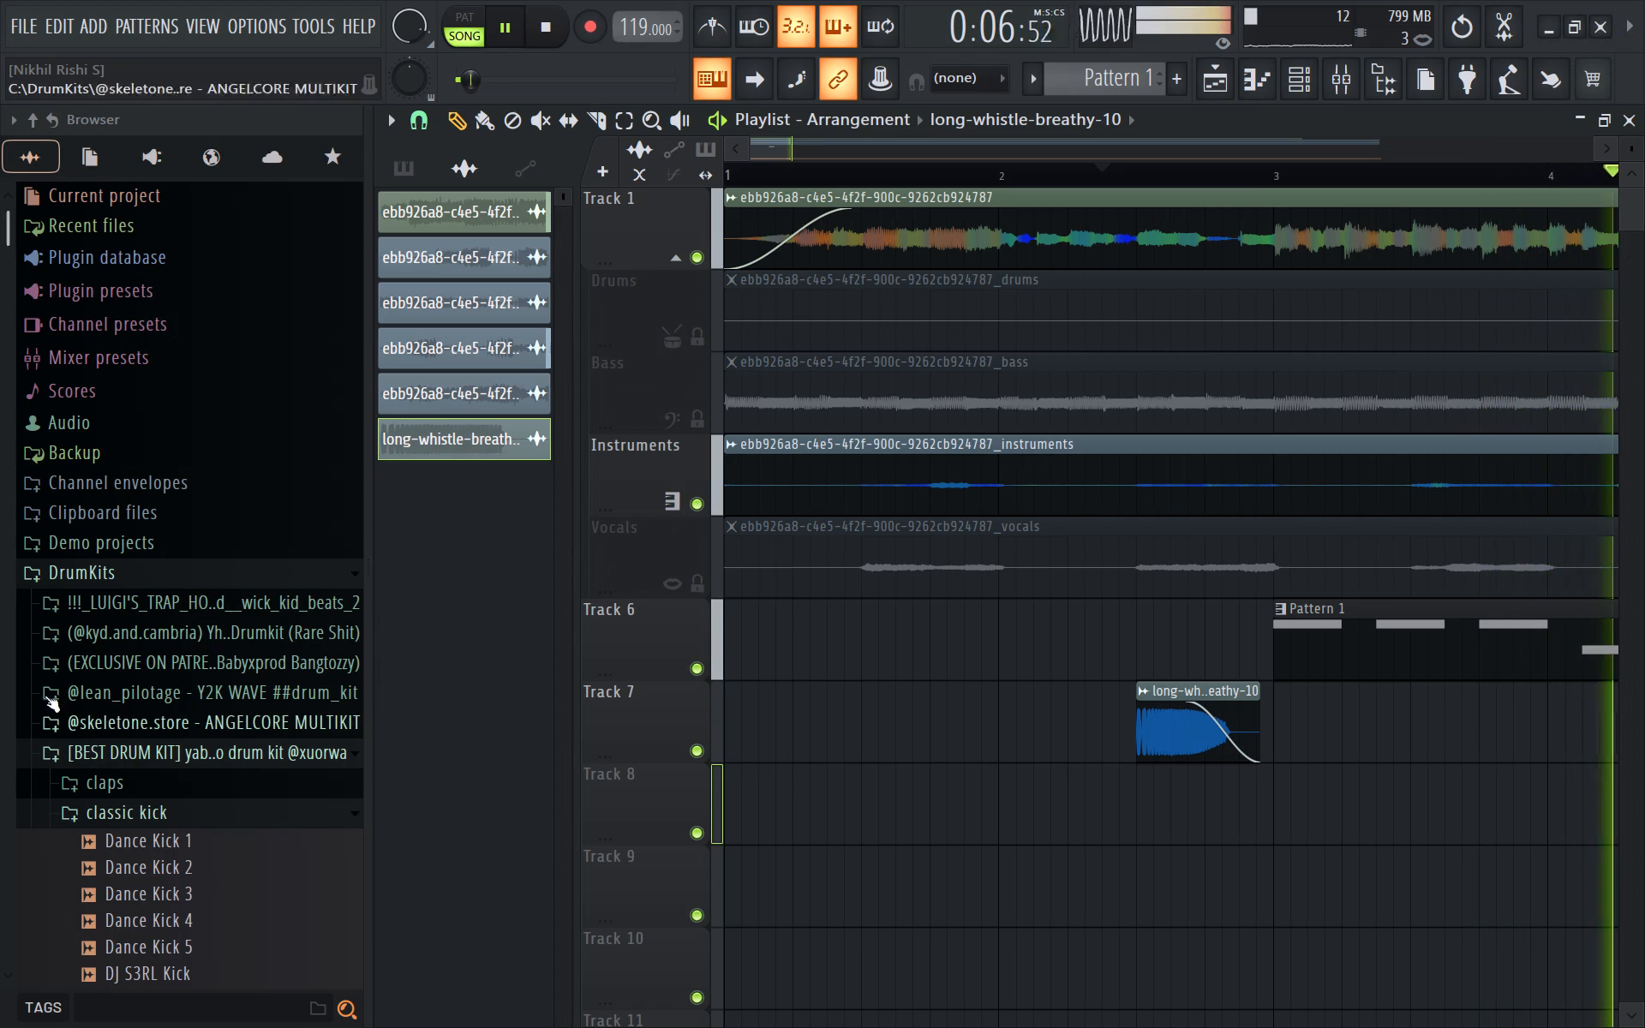
Preview samples in the claps and classic kick folders of [BEST DRUM KIT], including Dance Kick 4.
scroll(62, 666, "down", 2)
left_click(260, 474)
left_click(244, 439)
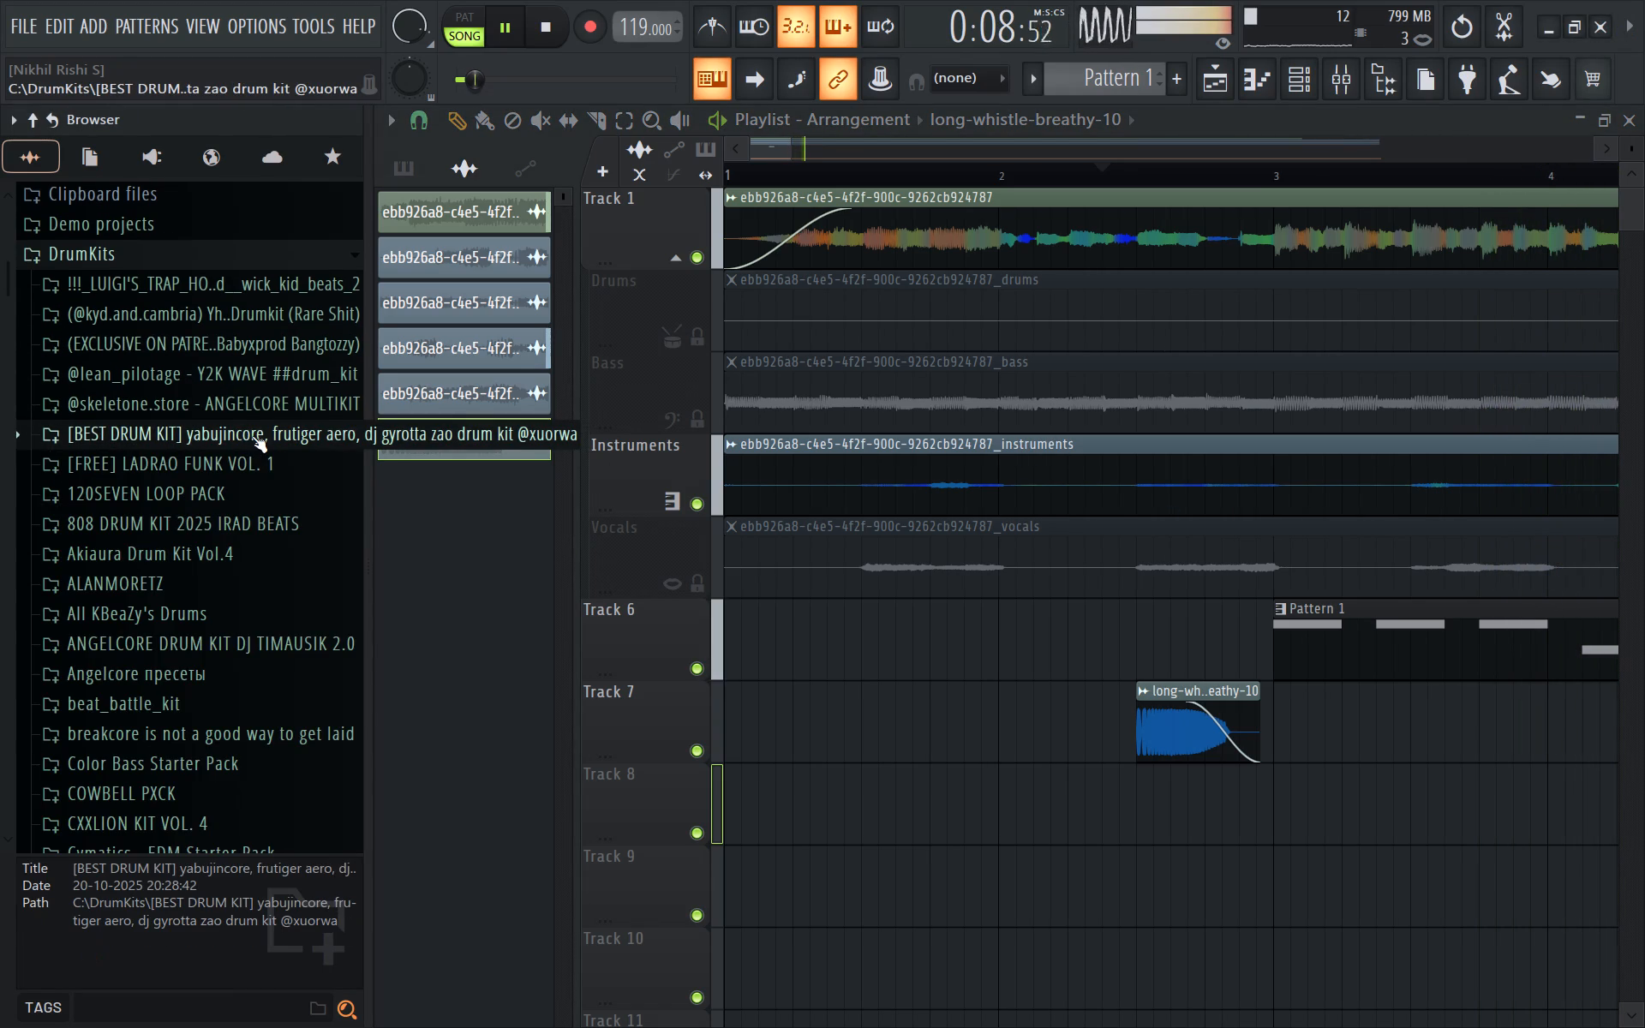
left_click(252, 435)
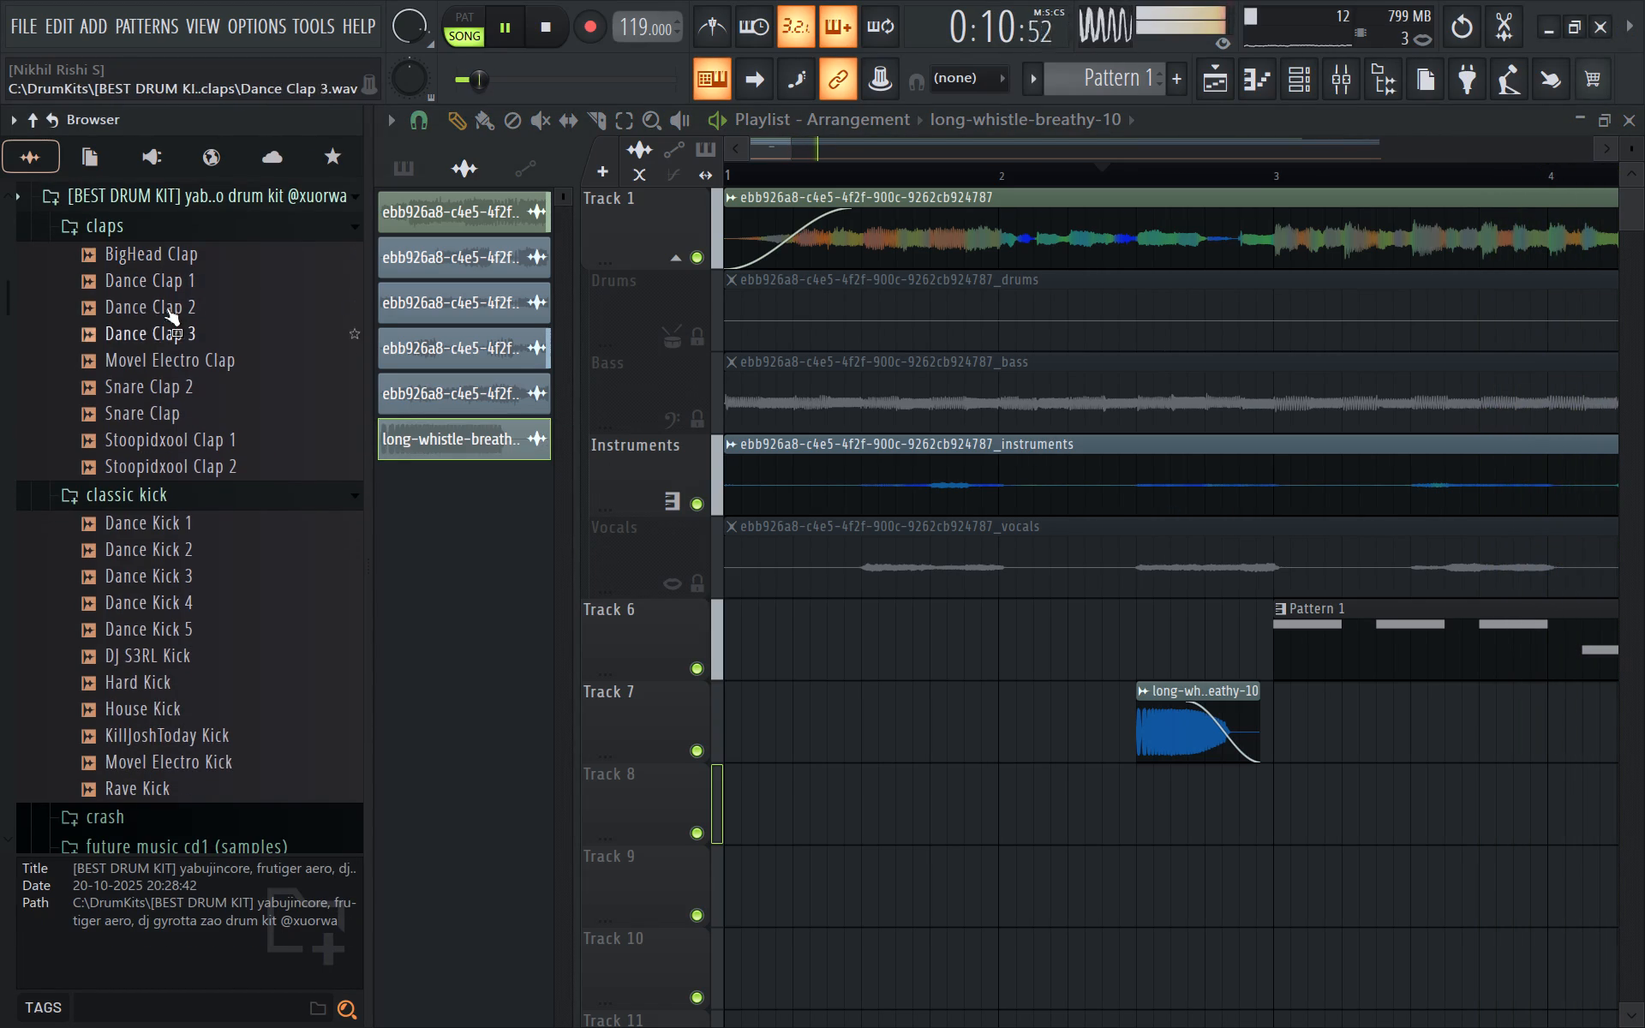
left_click(166, 297)
left_click(214, 277)
left_click(206, 223)
left_click(172, 325)
left_click(206, 361)
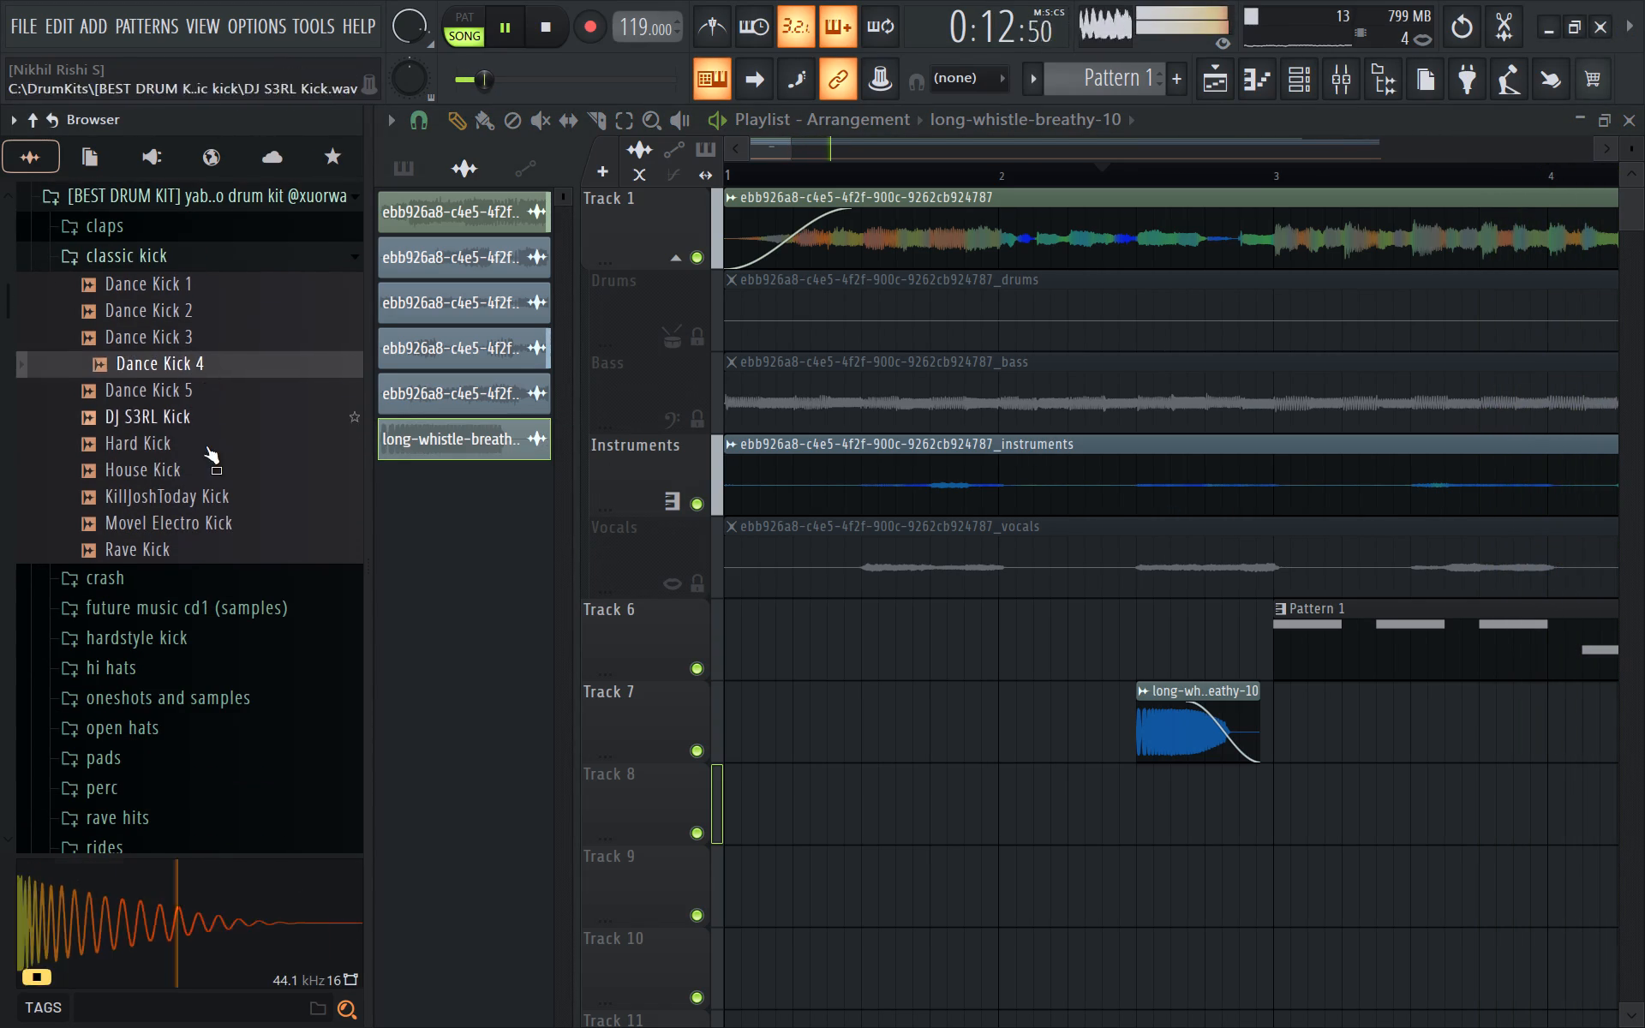
left_click(206, 445)
left_click(210, 496)
key("space")
left_click(171, 260)
Audition samples in the future music cd1 (samples) folder, including FM1 - Track 04, 07, 10 and 37.
scroll(189, 266, "up", 3)
scroll(209, 613, "down", 2)
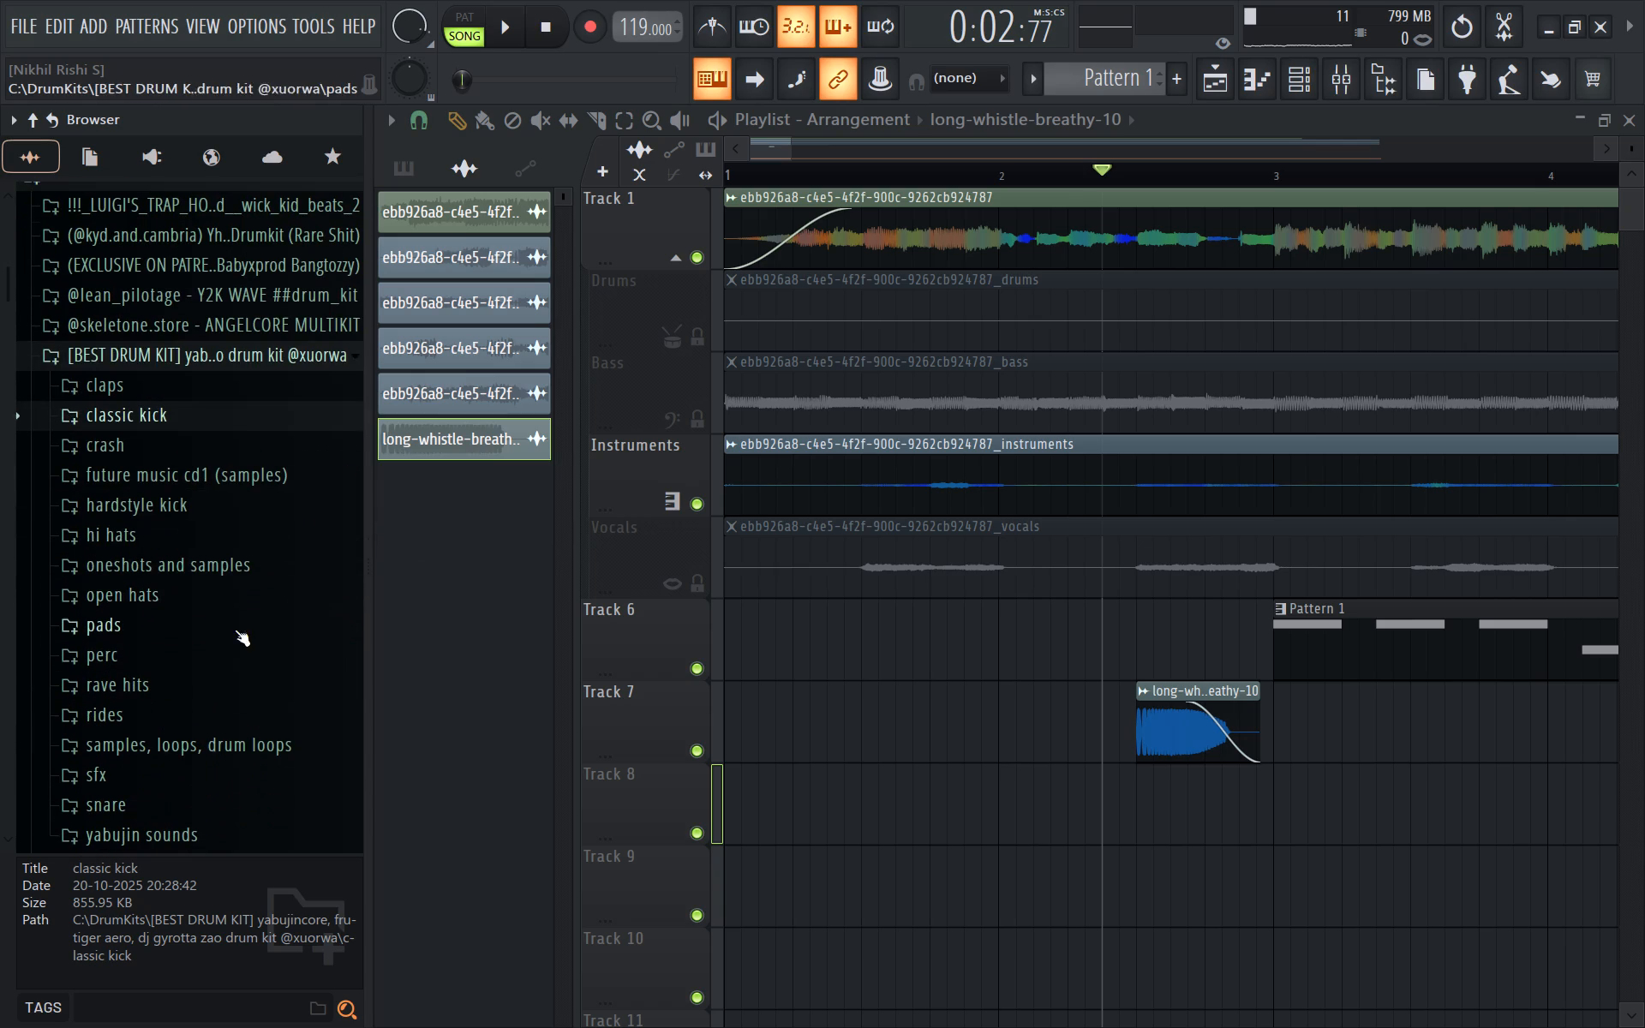
left_click(278, 472)
left_click(274, 500)
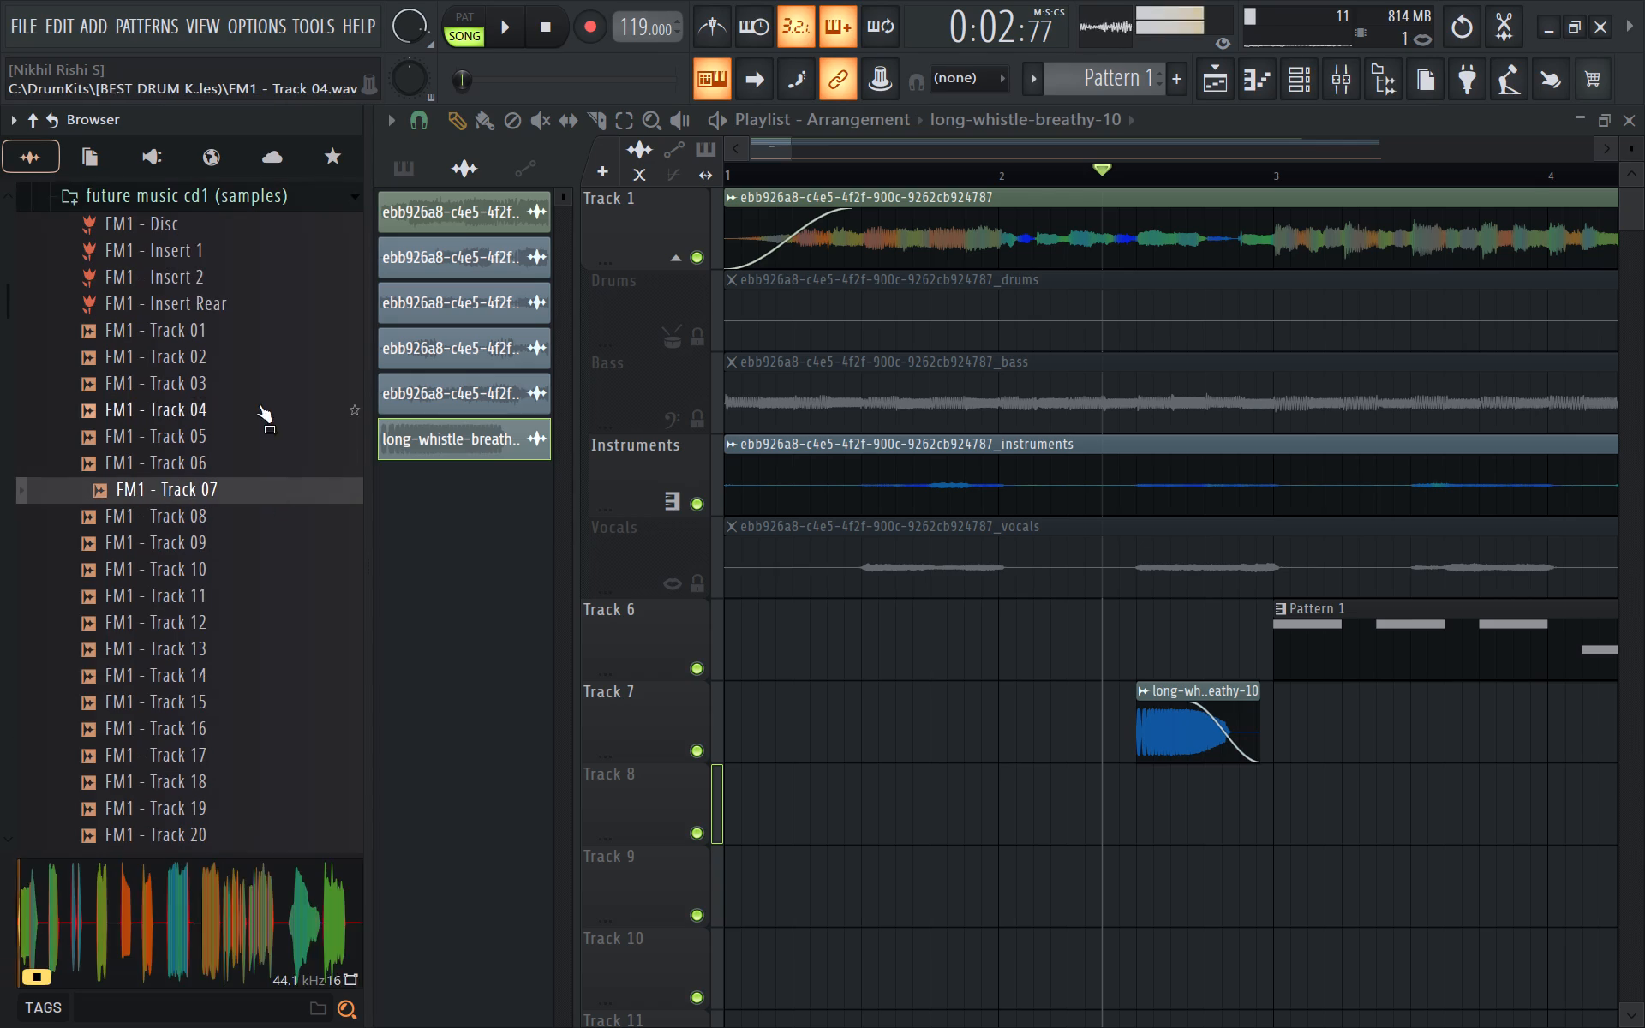
left_click(259, 404)
scroll(259, 404, "up", 1)
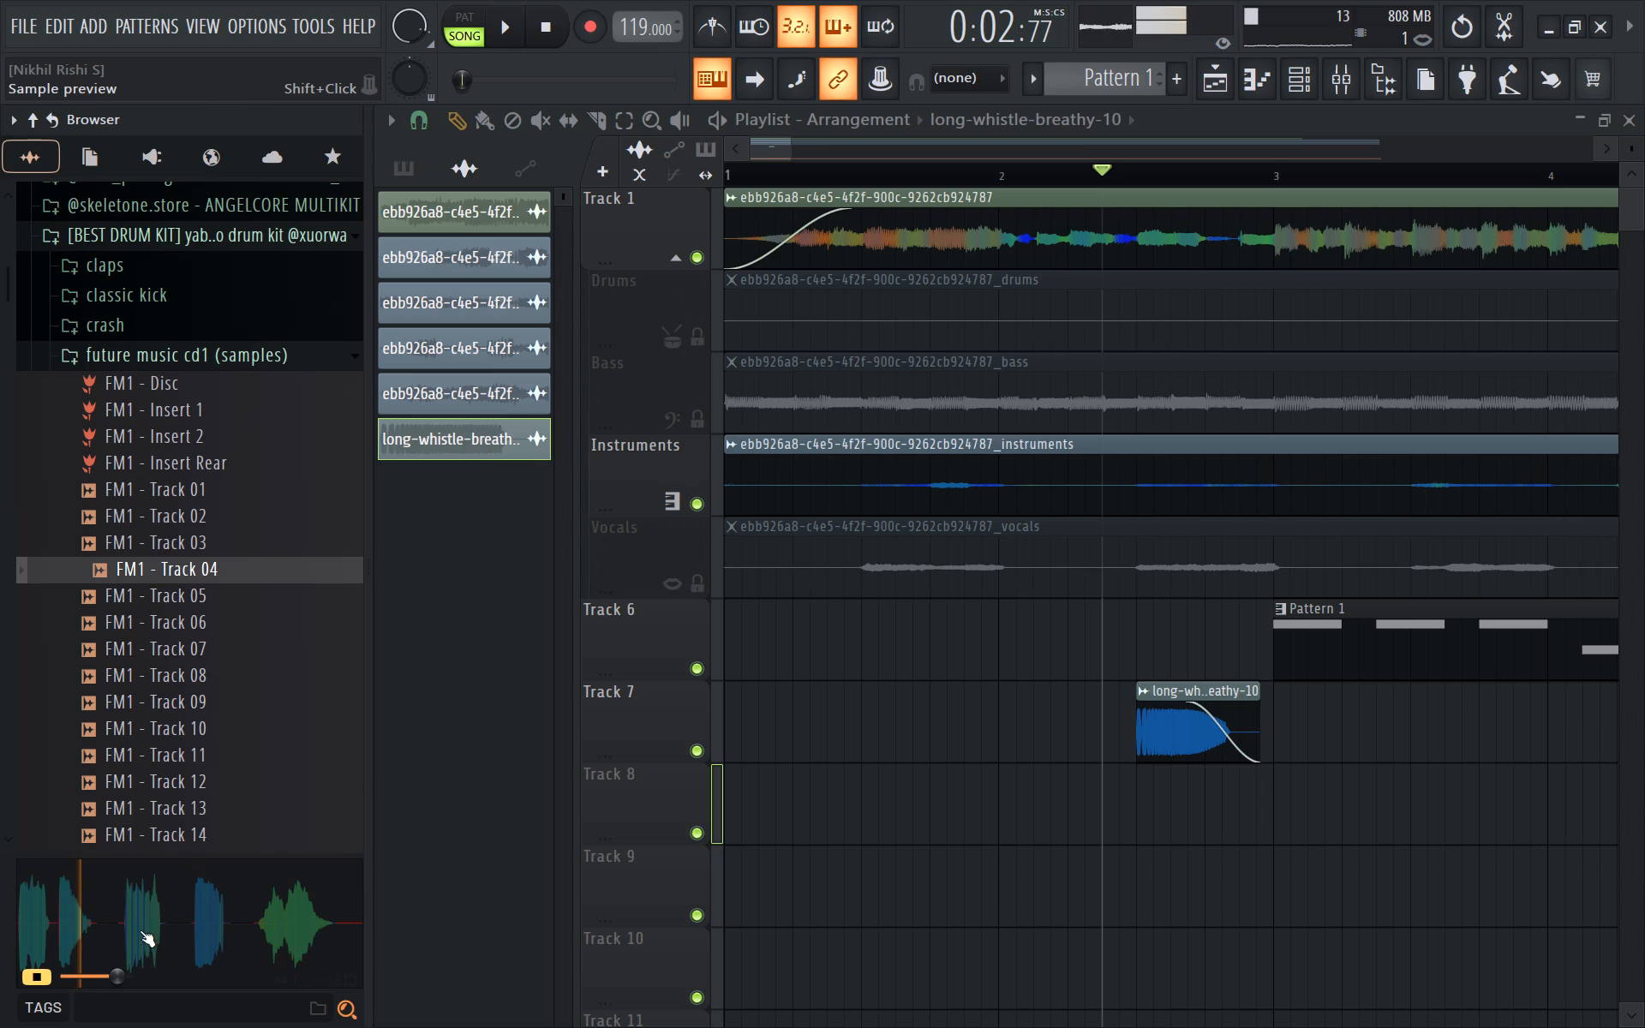
left_click(190, 423)
left_click(170, 730)
scroll(170, 730, "down", 3)
left_click(242, 632)
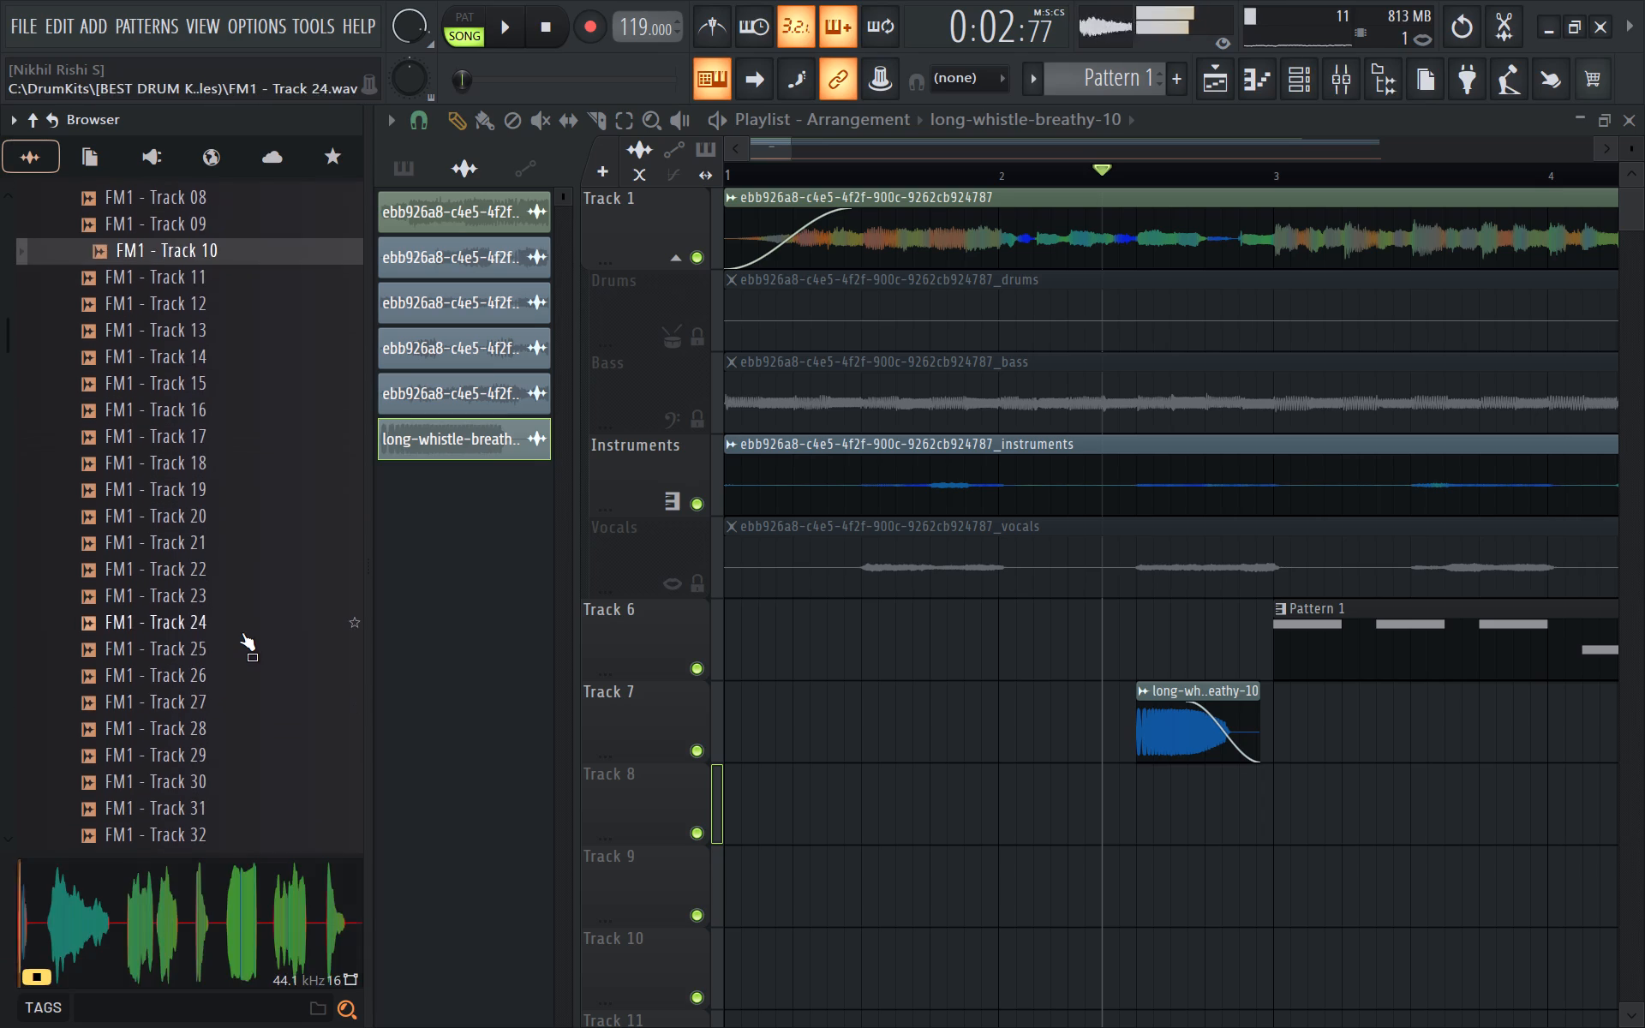
left_click(200, 722)
scroll(200, 722, "down", 2)
left_click(227, 645)
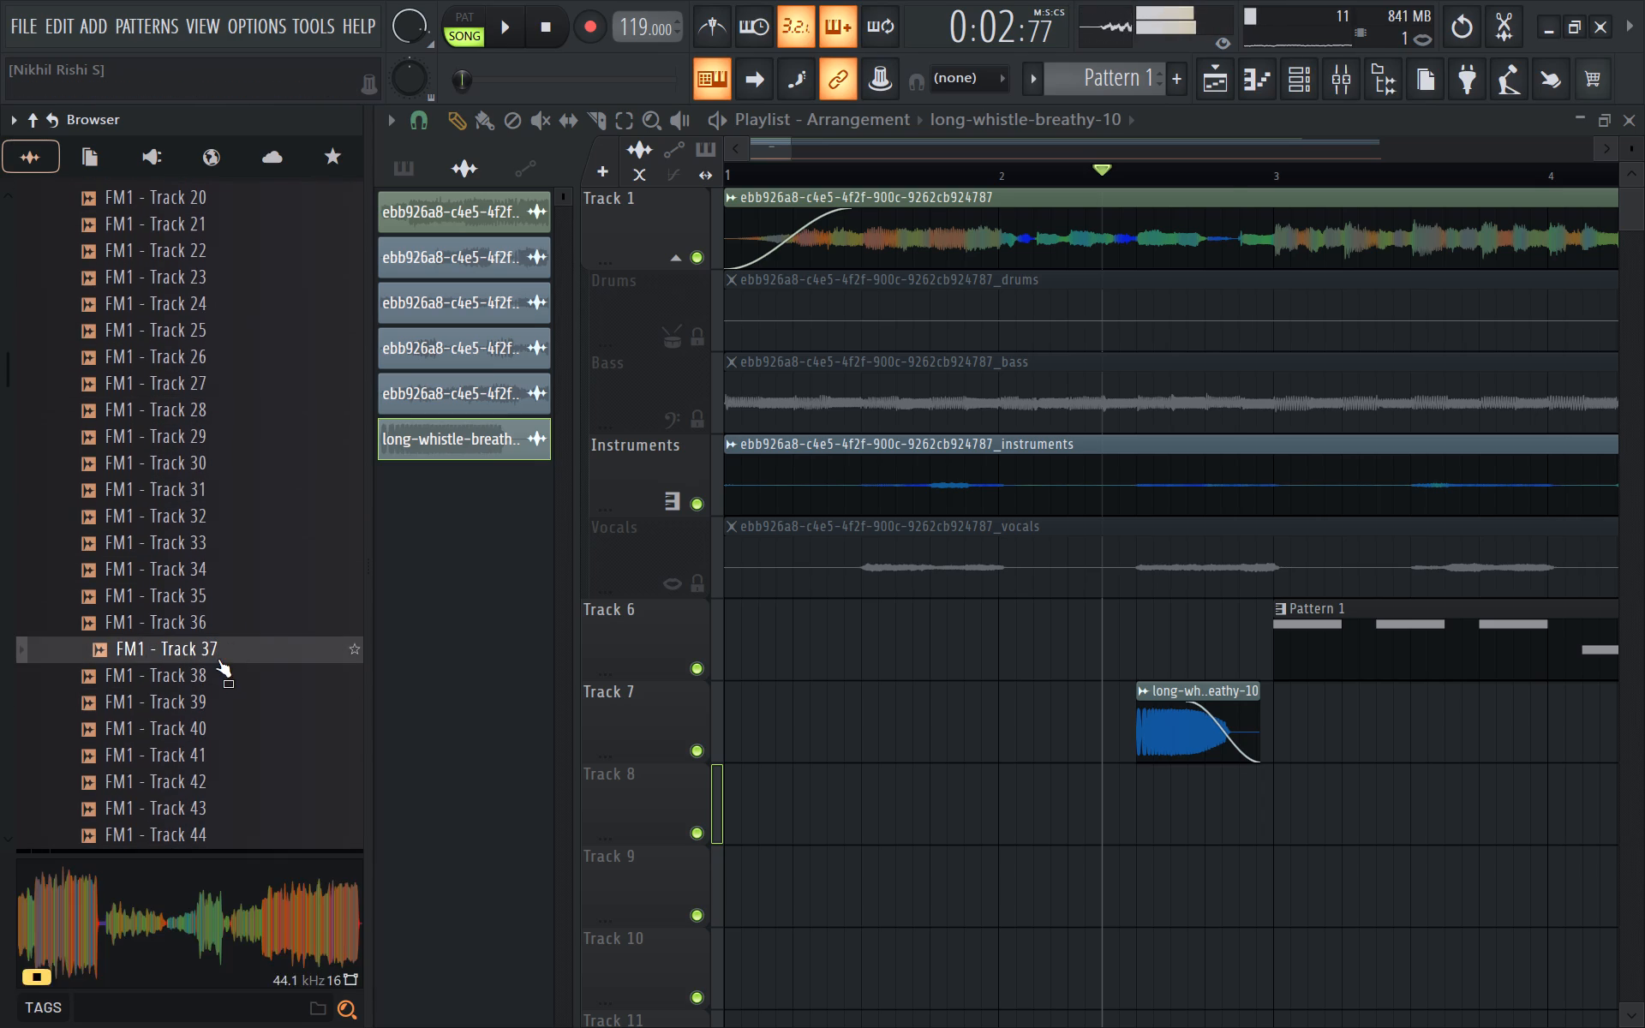
left_click(170, 754)
left_click(177, 637)
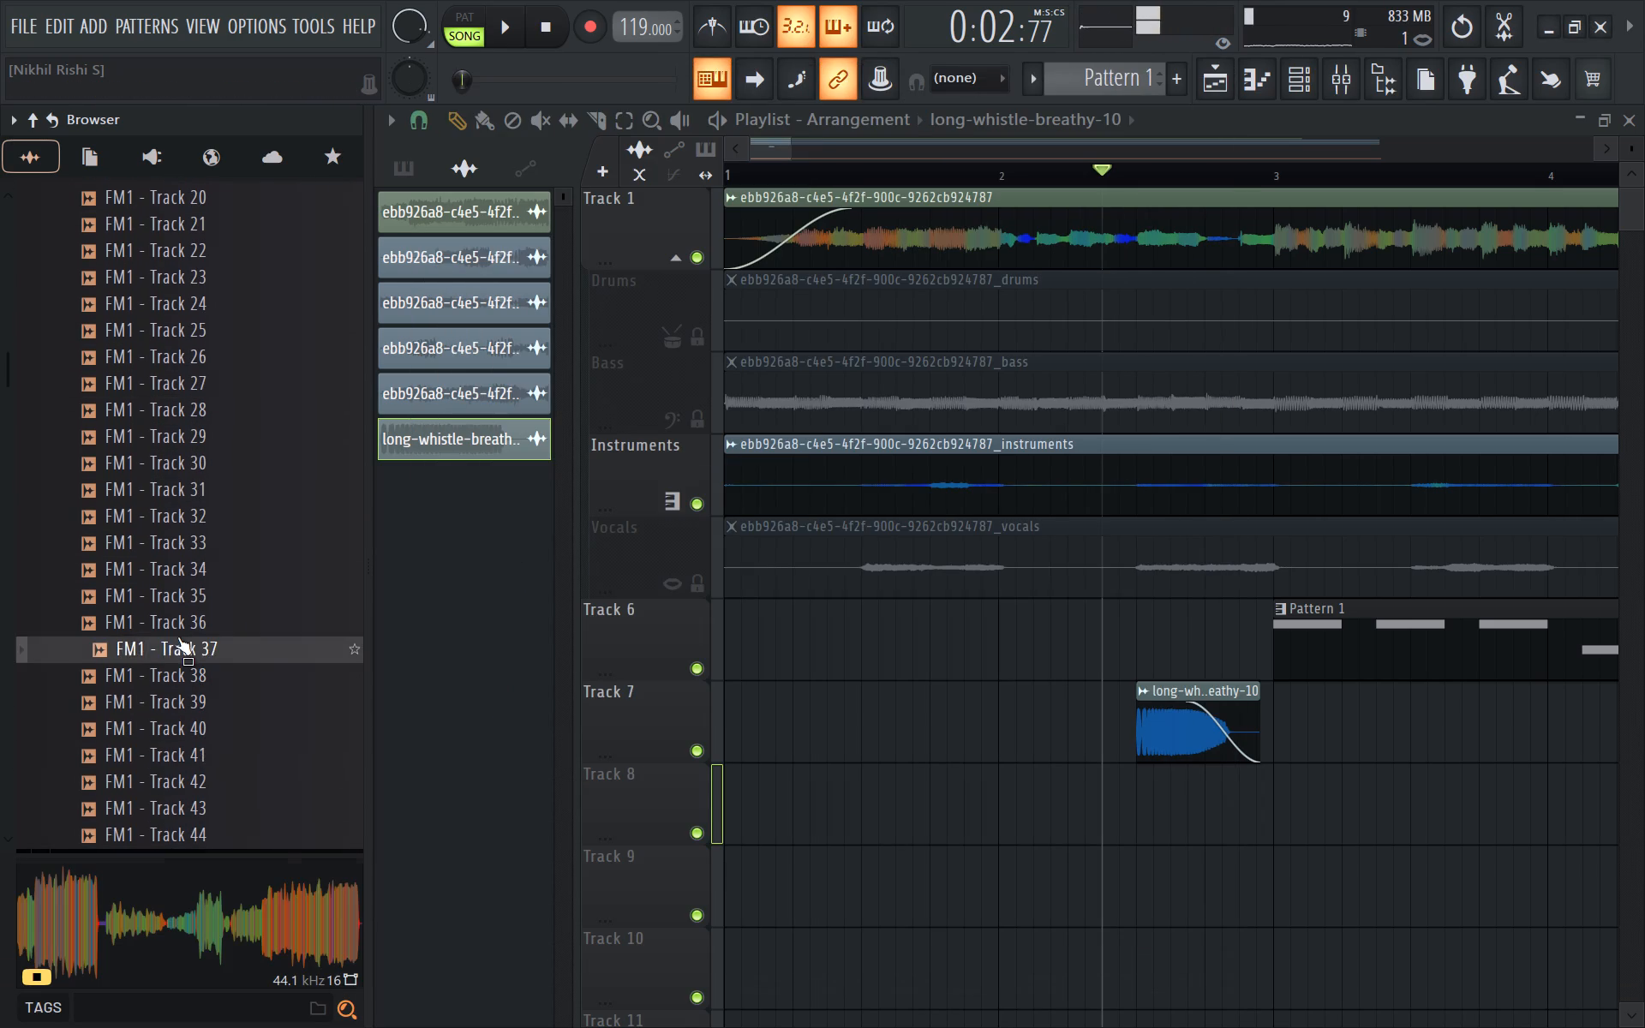
scroll(171, 613, "up", 5)
left_click(165, 356)
scroll(165, 356, "up", 2)
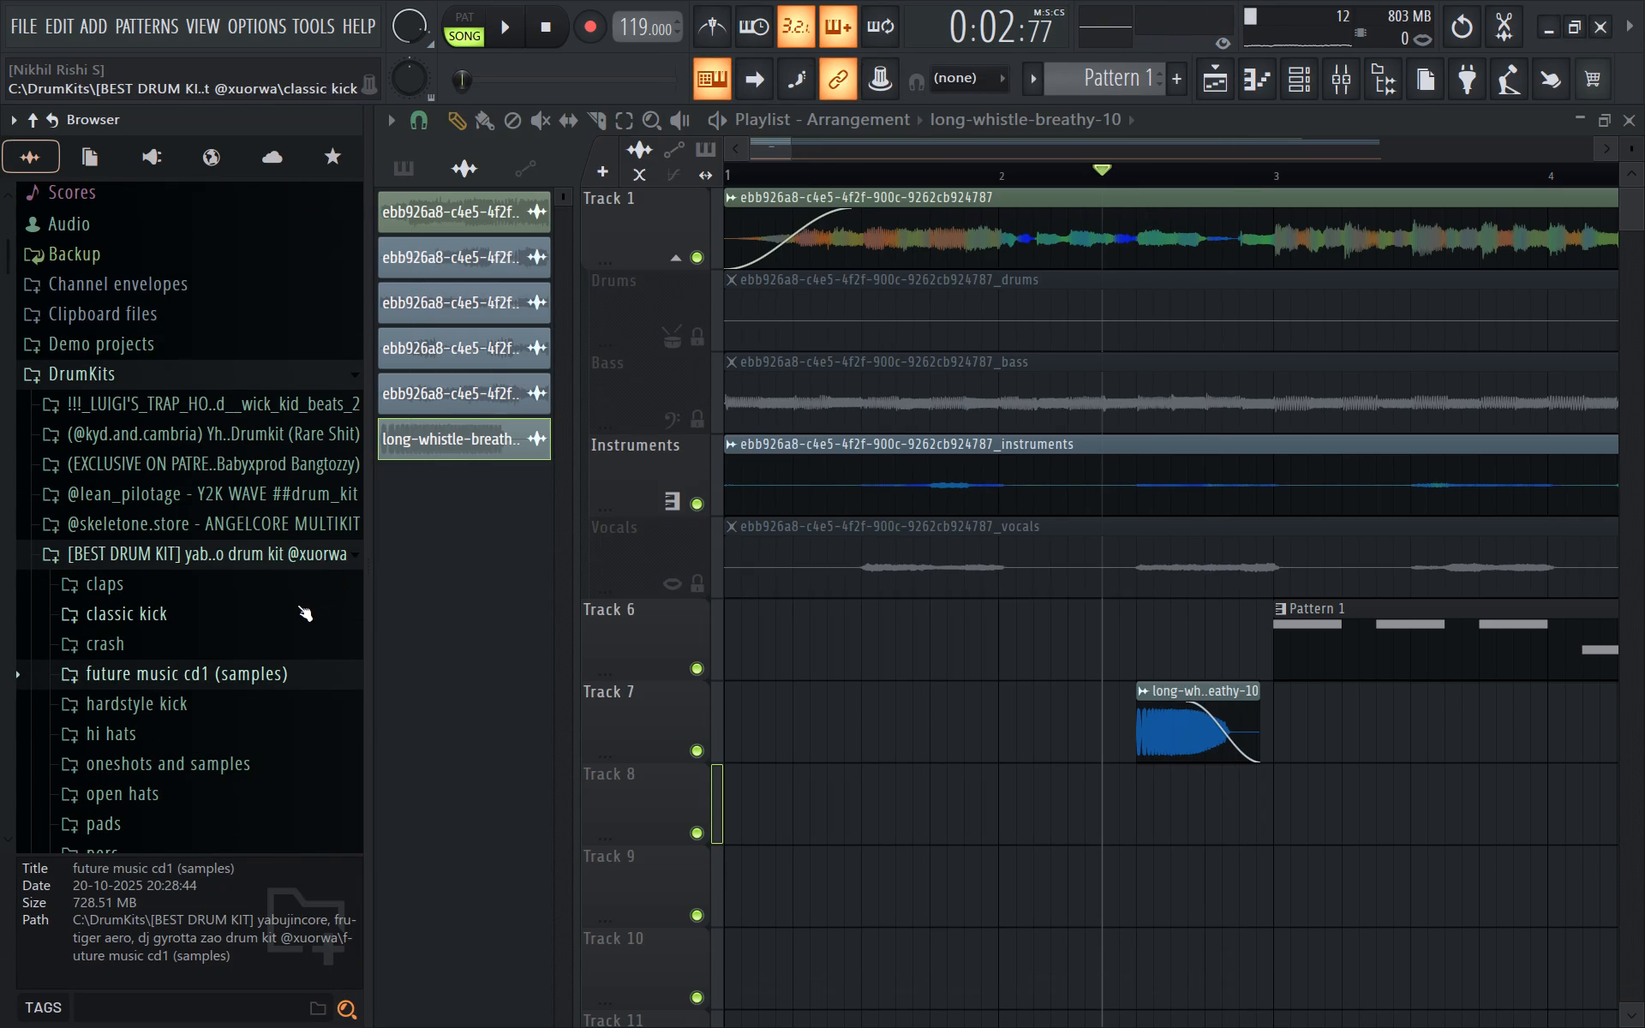
Switch from [BEST DRUM KIT] to the Jerk_Hoodtrap Drumkit and audition its Chants, including Go! Chant and Pouit Chant, against playback.
left_click(275, 565)
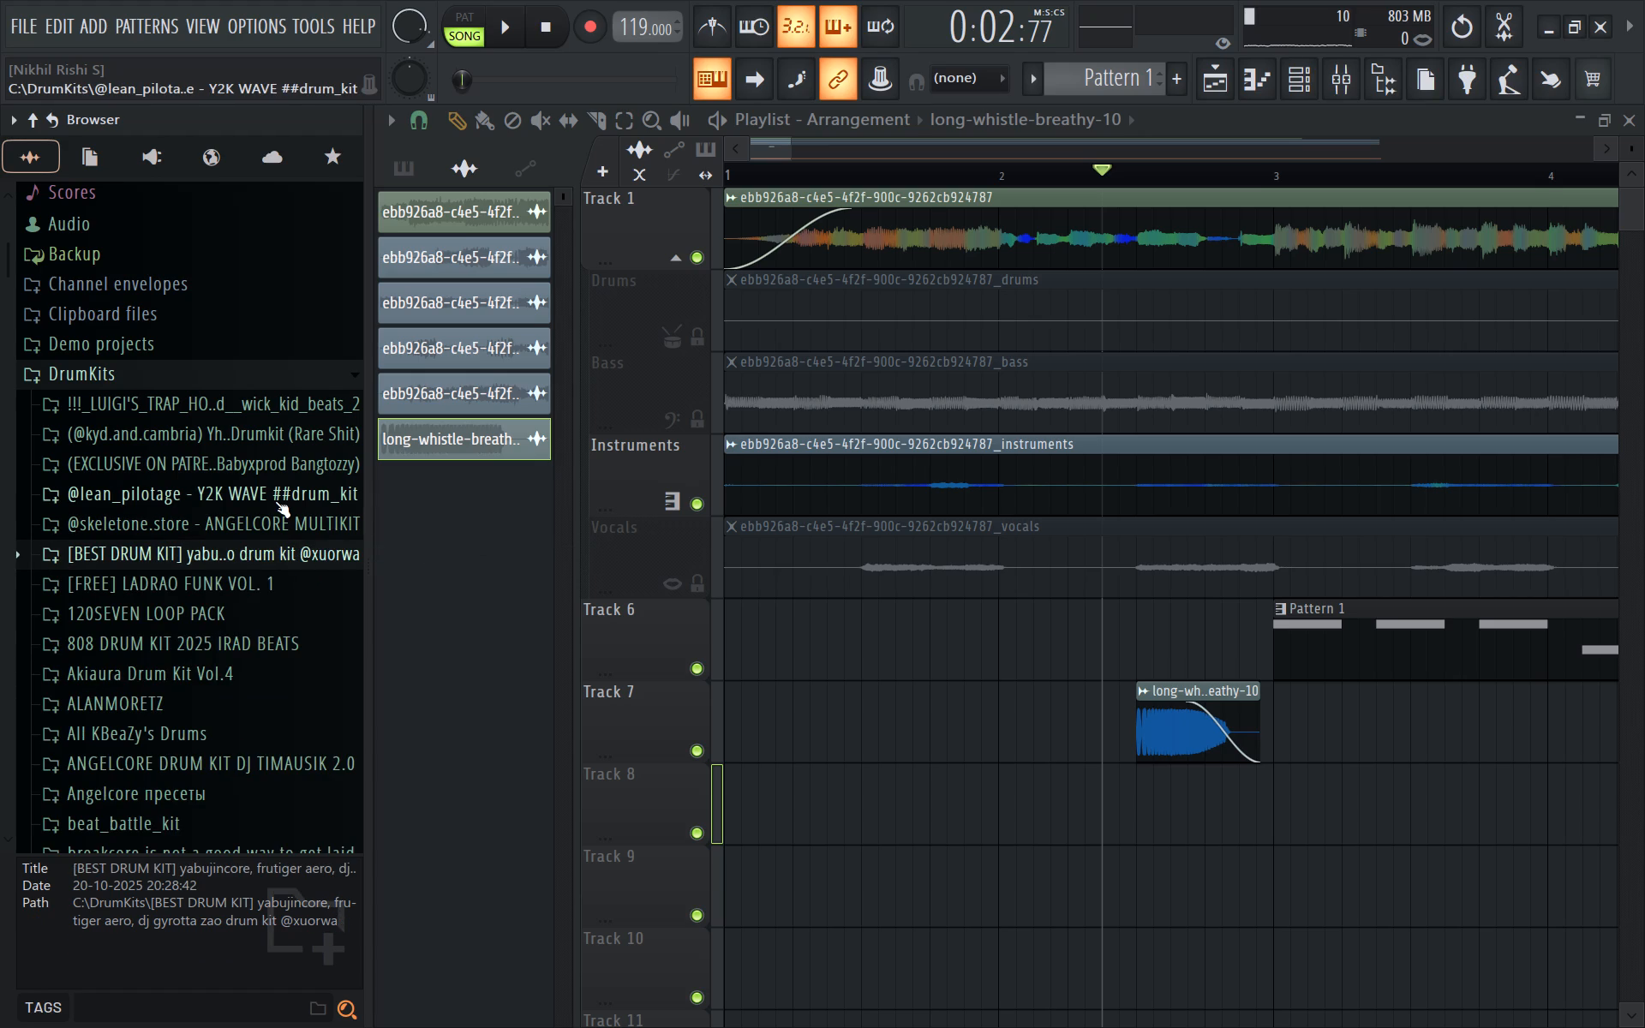
left_click(291, 442)
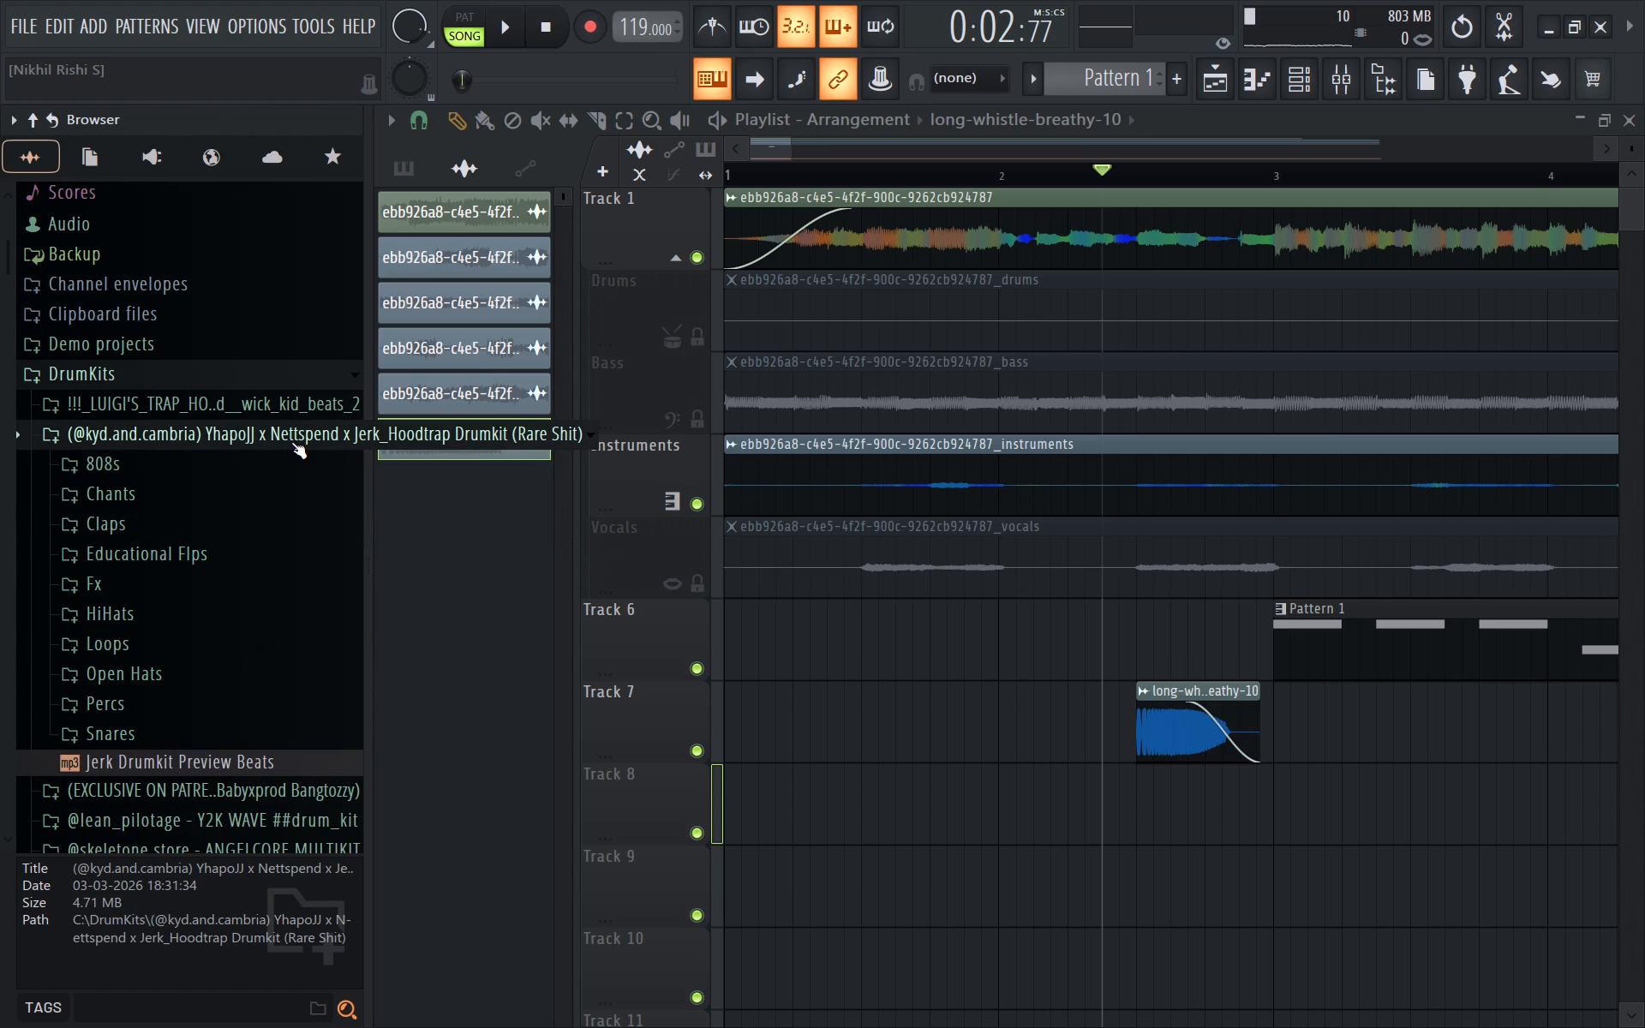
left_click(206, 500)
left_click(200, 554)
left_click(214, 495)
left_click(214, 495)
key("space")
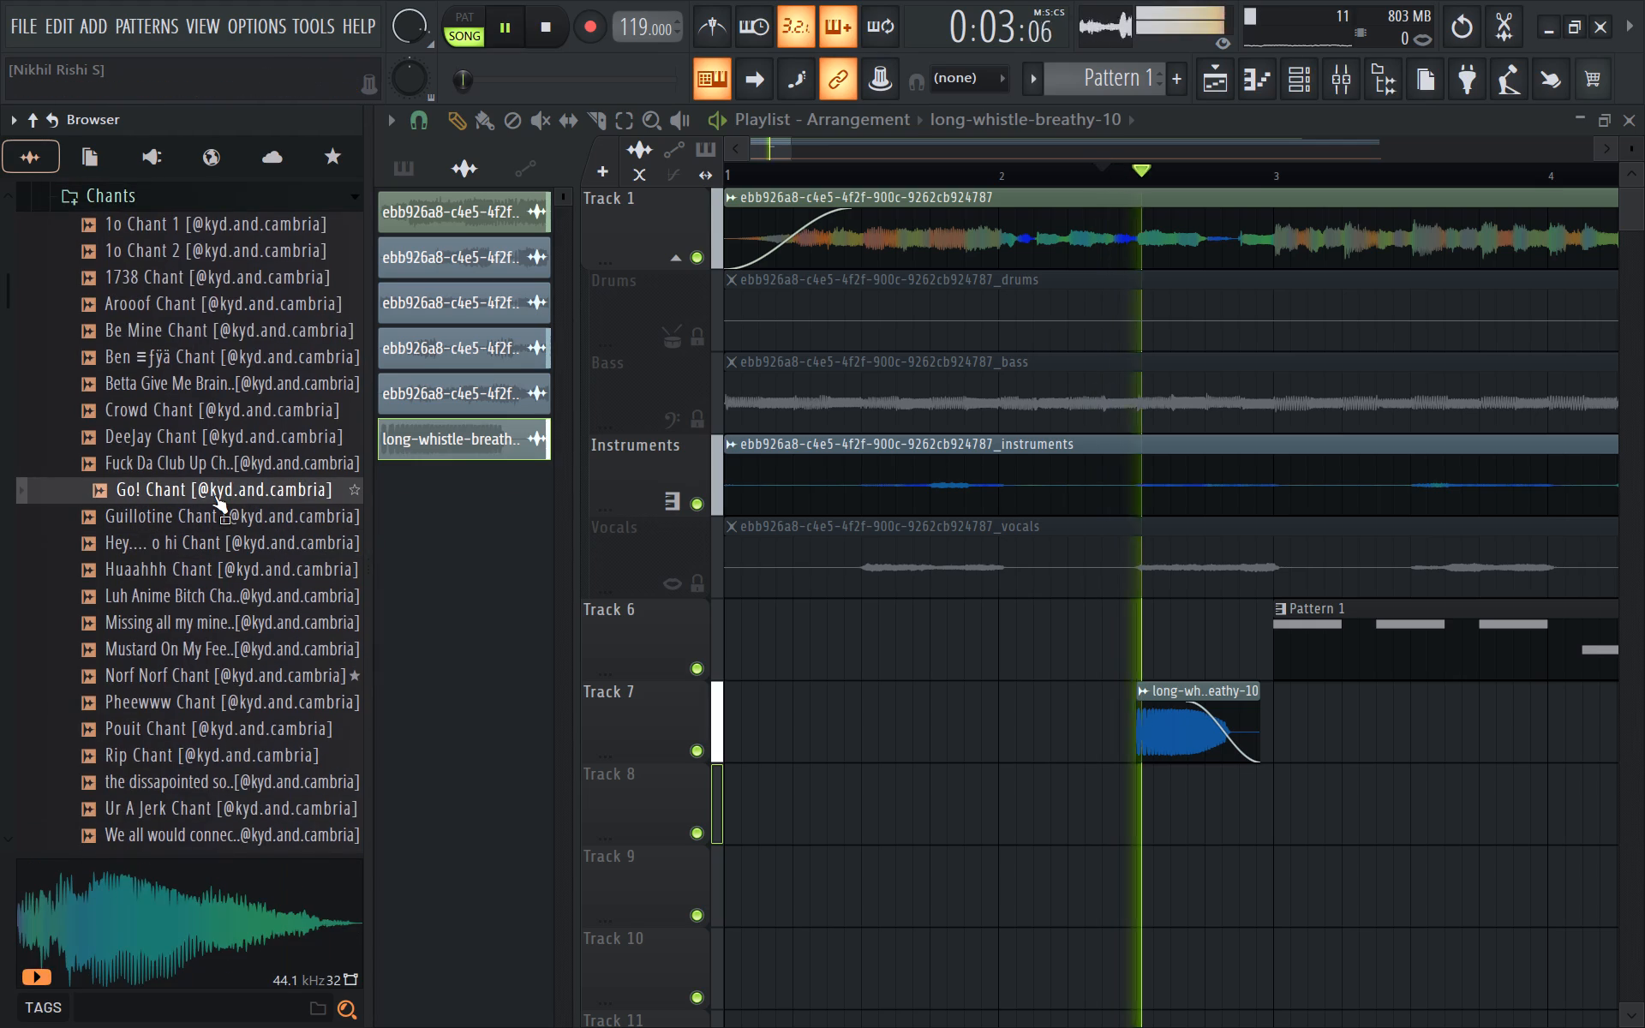
left_click(214, 495)
left_click(214, 495)
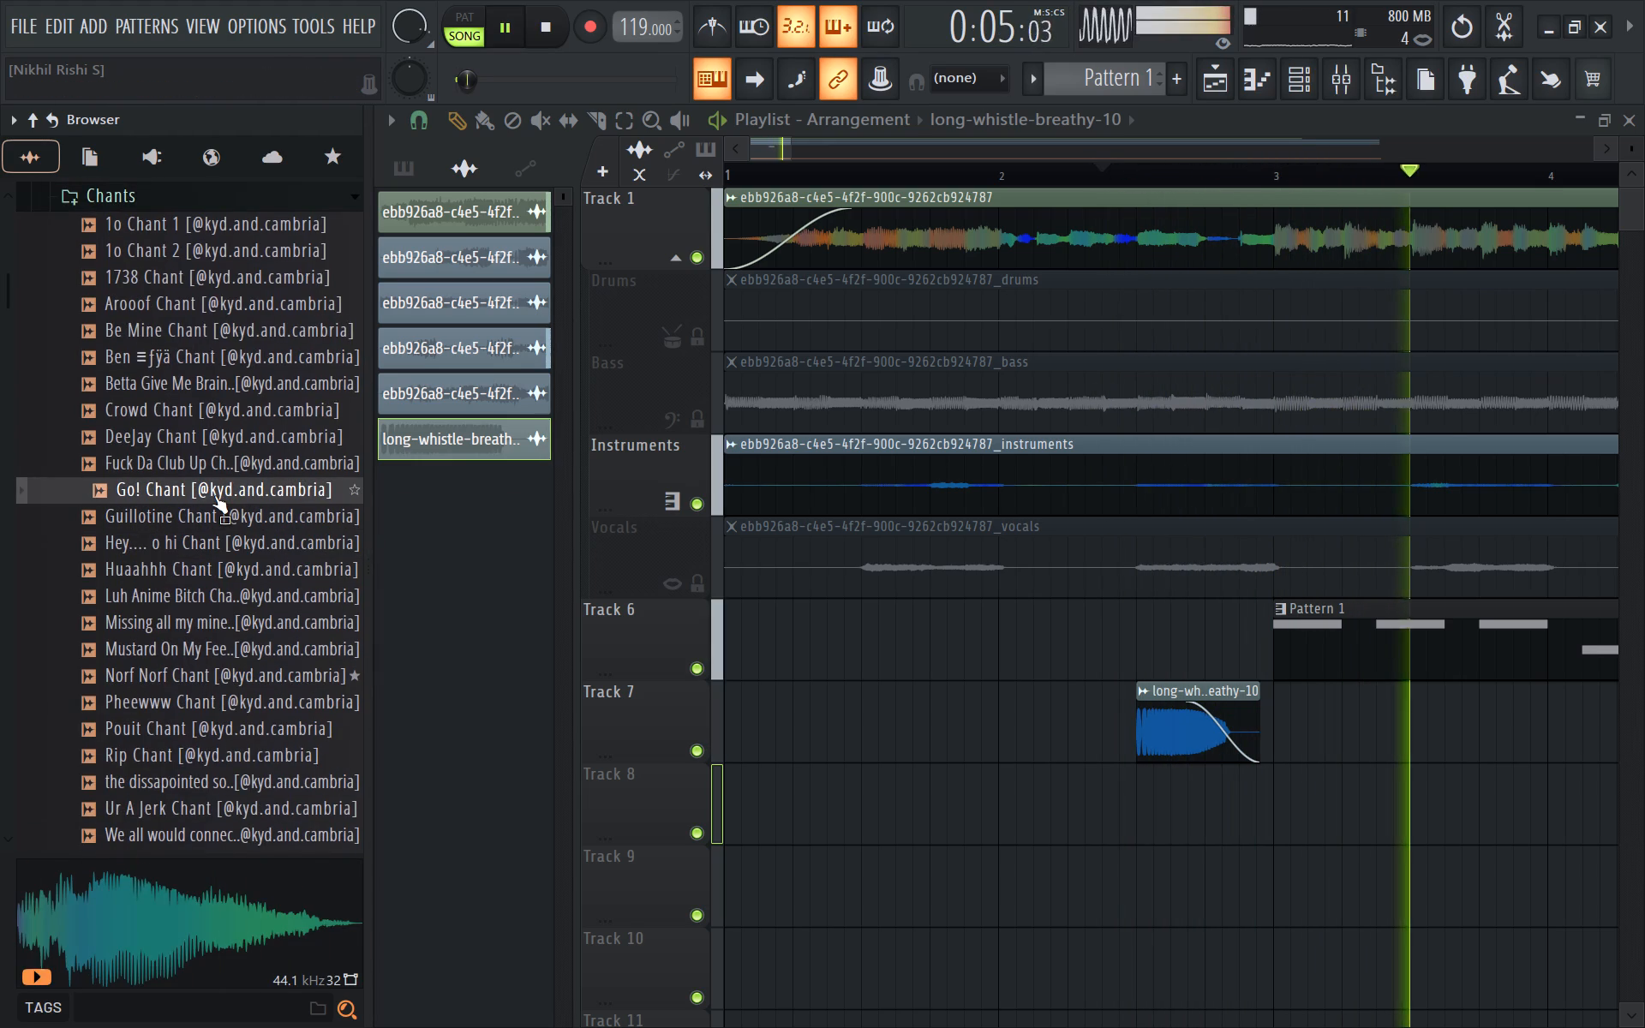
left_click(214, 495)
left_click(214, 495)
triple_click(218, 624)
double_click(227, 738)
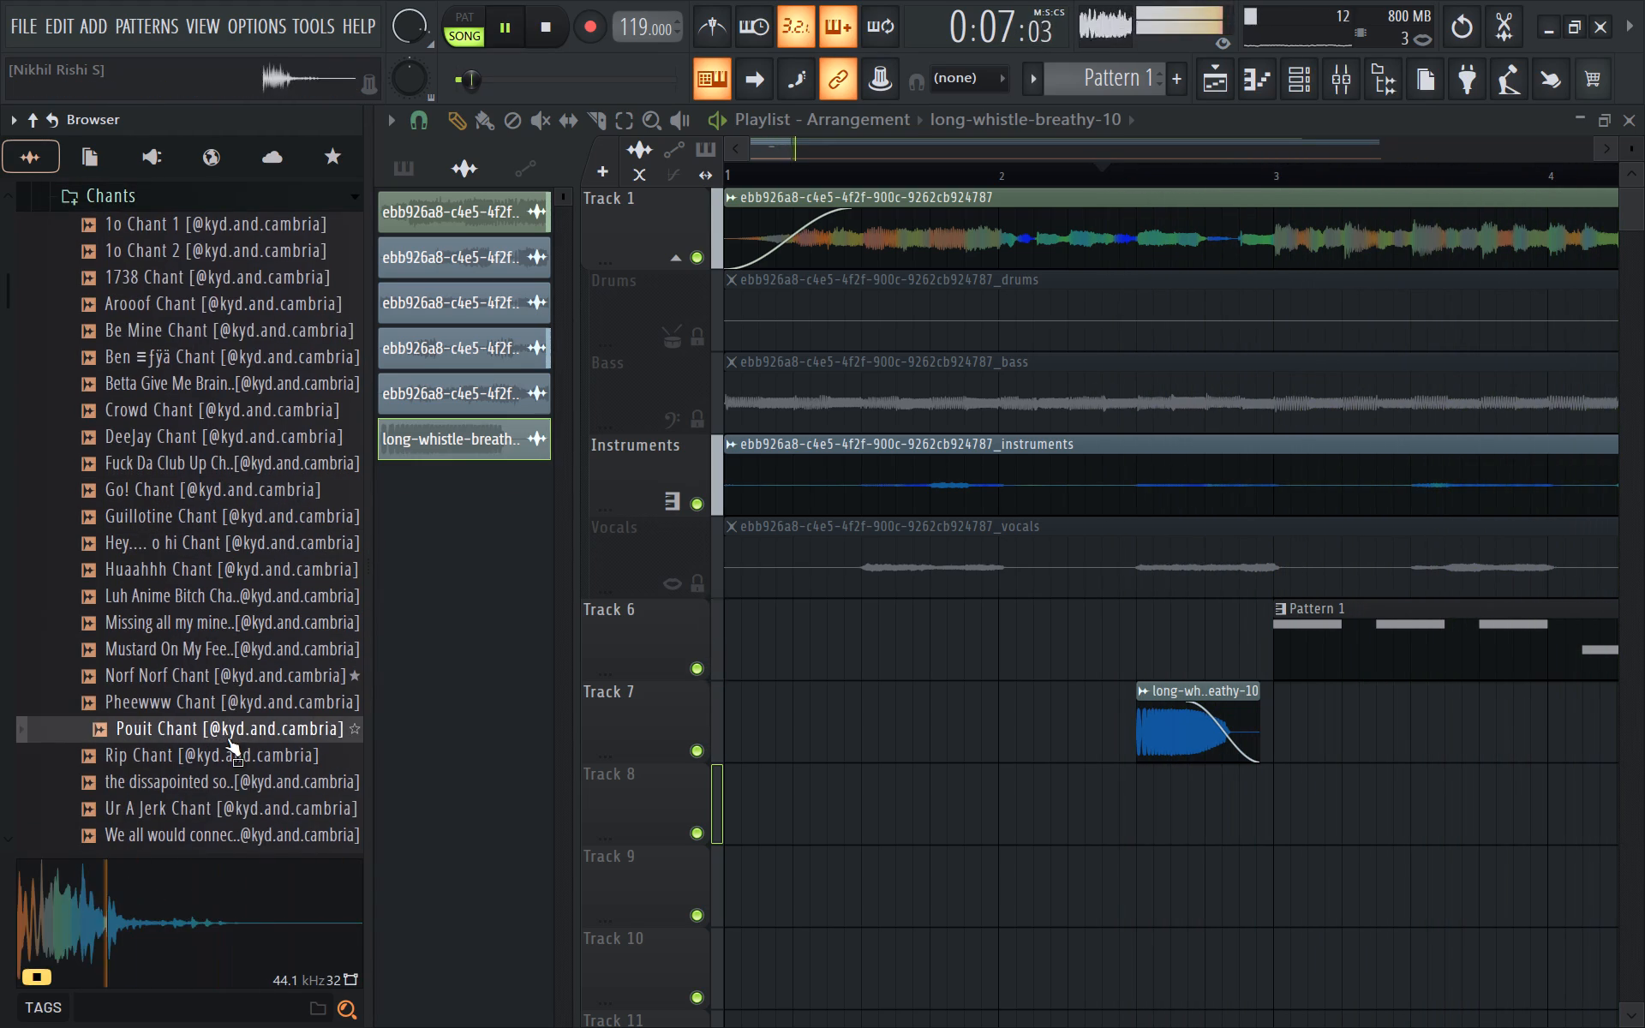
Audition Norf Norf Chant repeatedly in time with the song playback.
left_click(230, 702)
left_click(232, 683)
triple_click(232, 683)
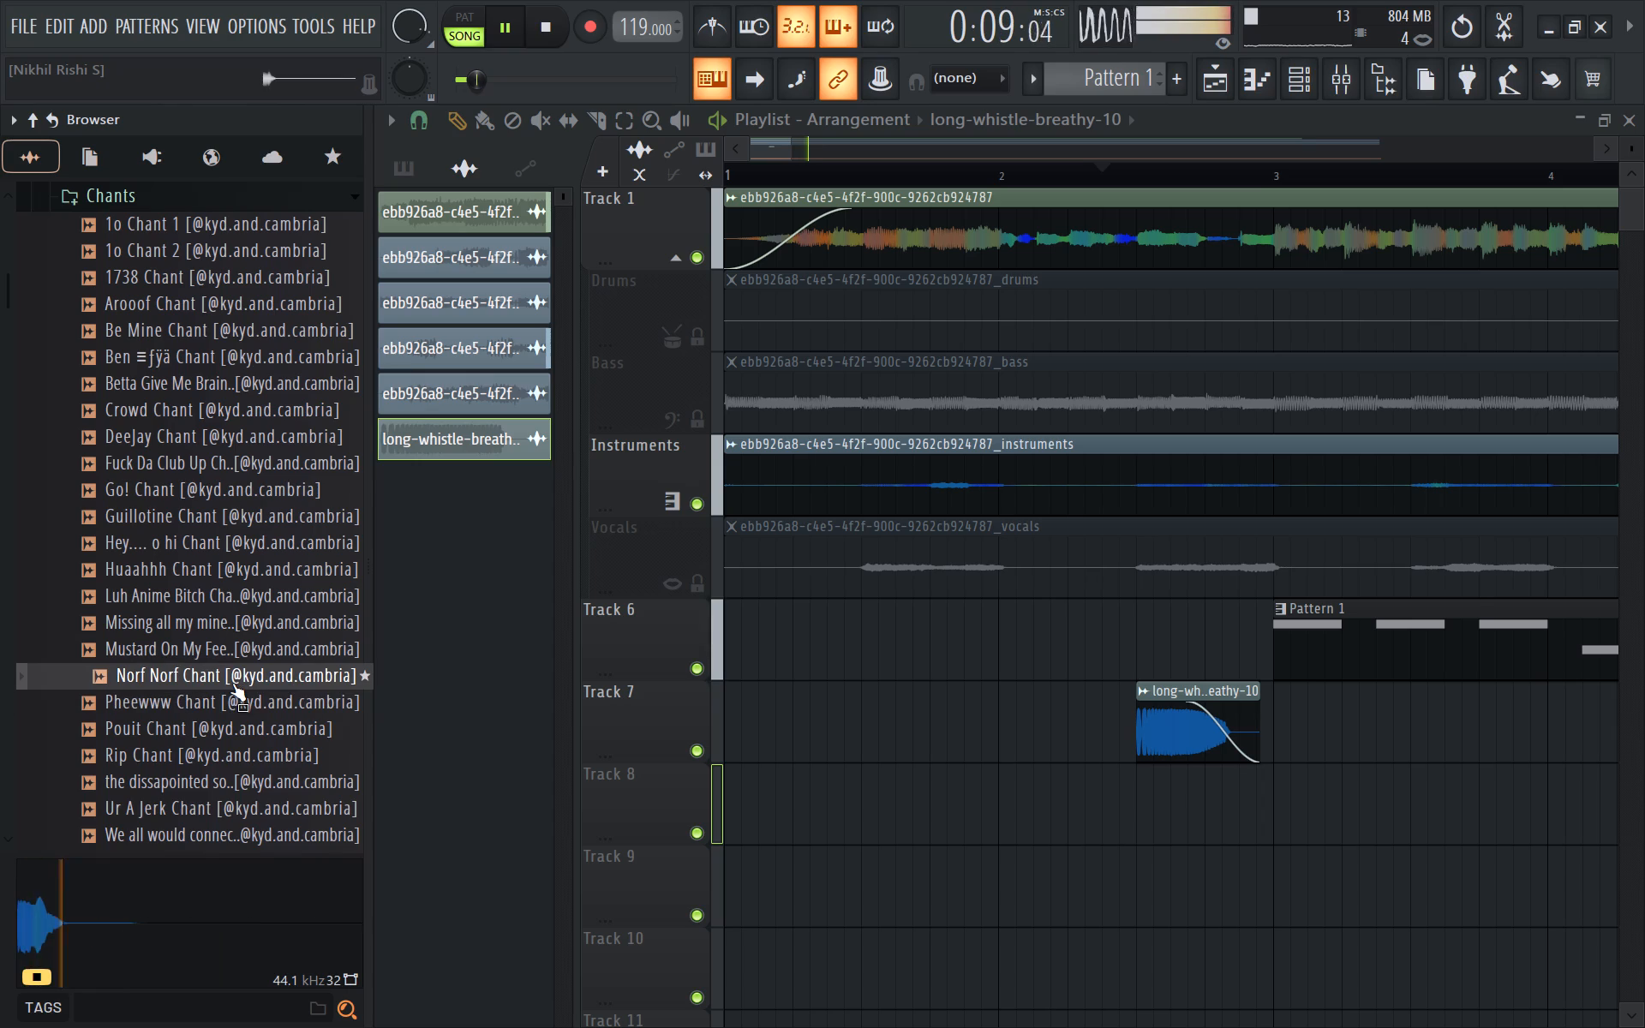
triple_click(232, 683)
triple_click(236, 684)
triple_click(236, 684)
triple_click(236, 684)
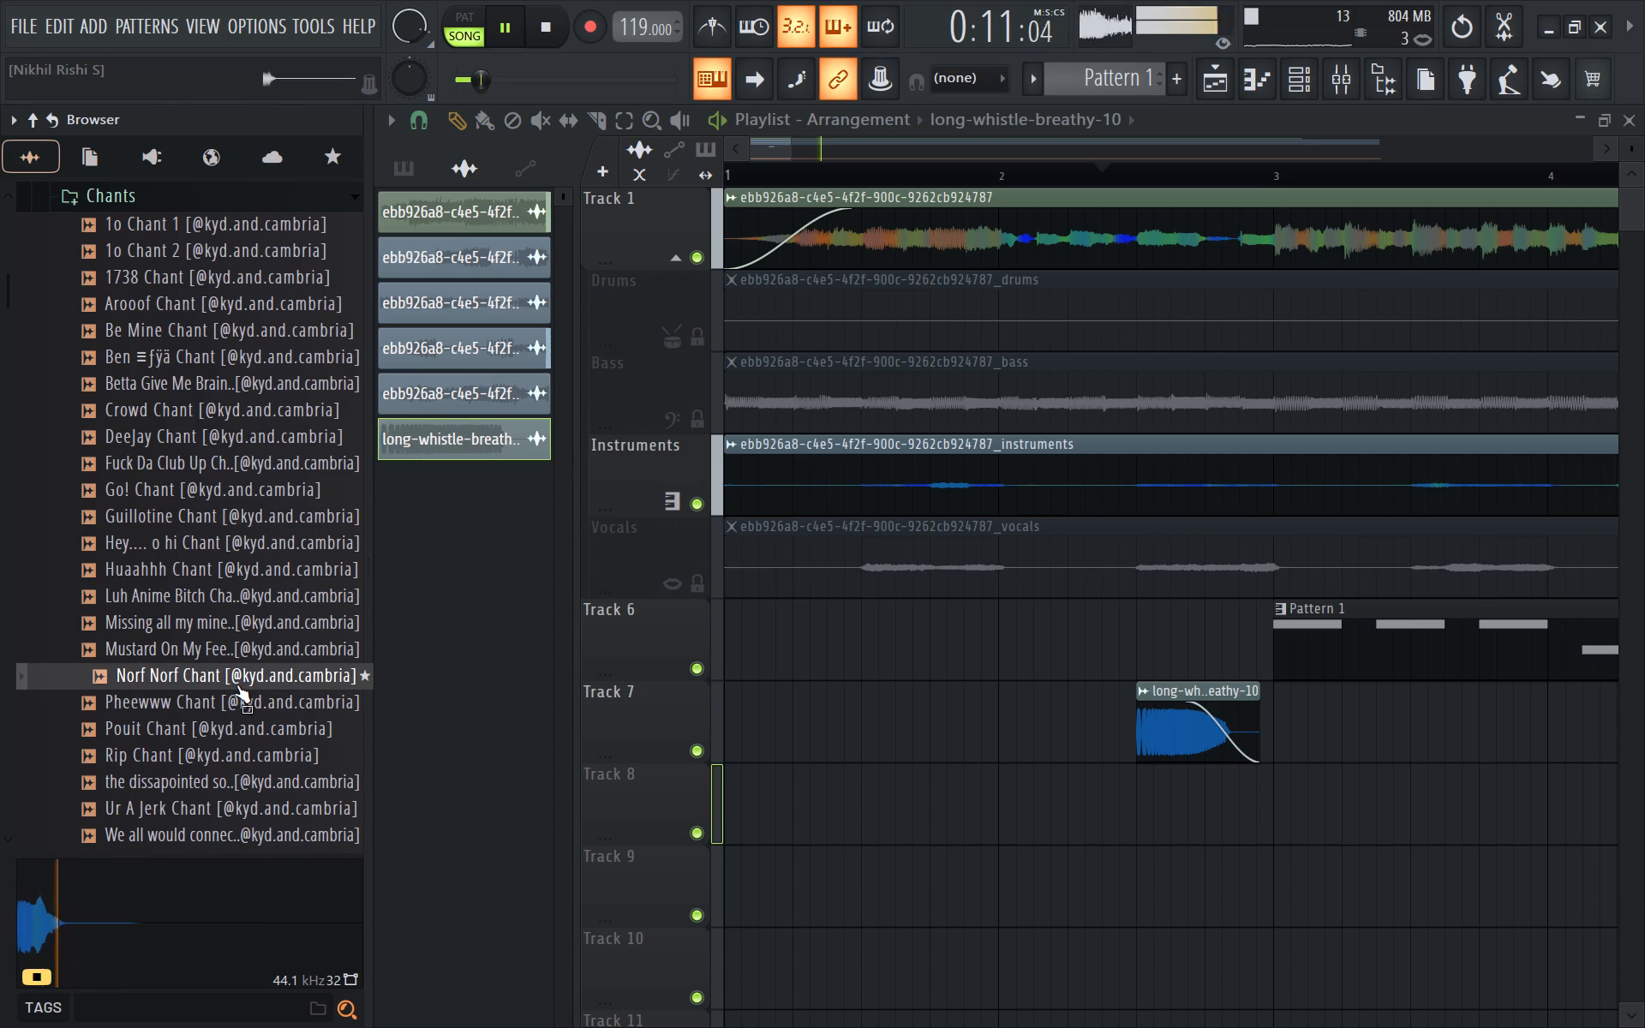
double_click(236, 684)
key("space")
key("space")
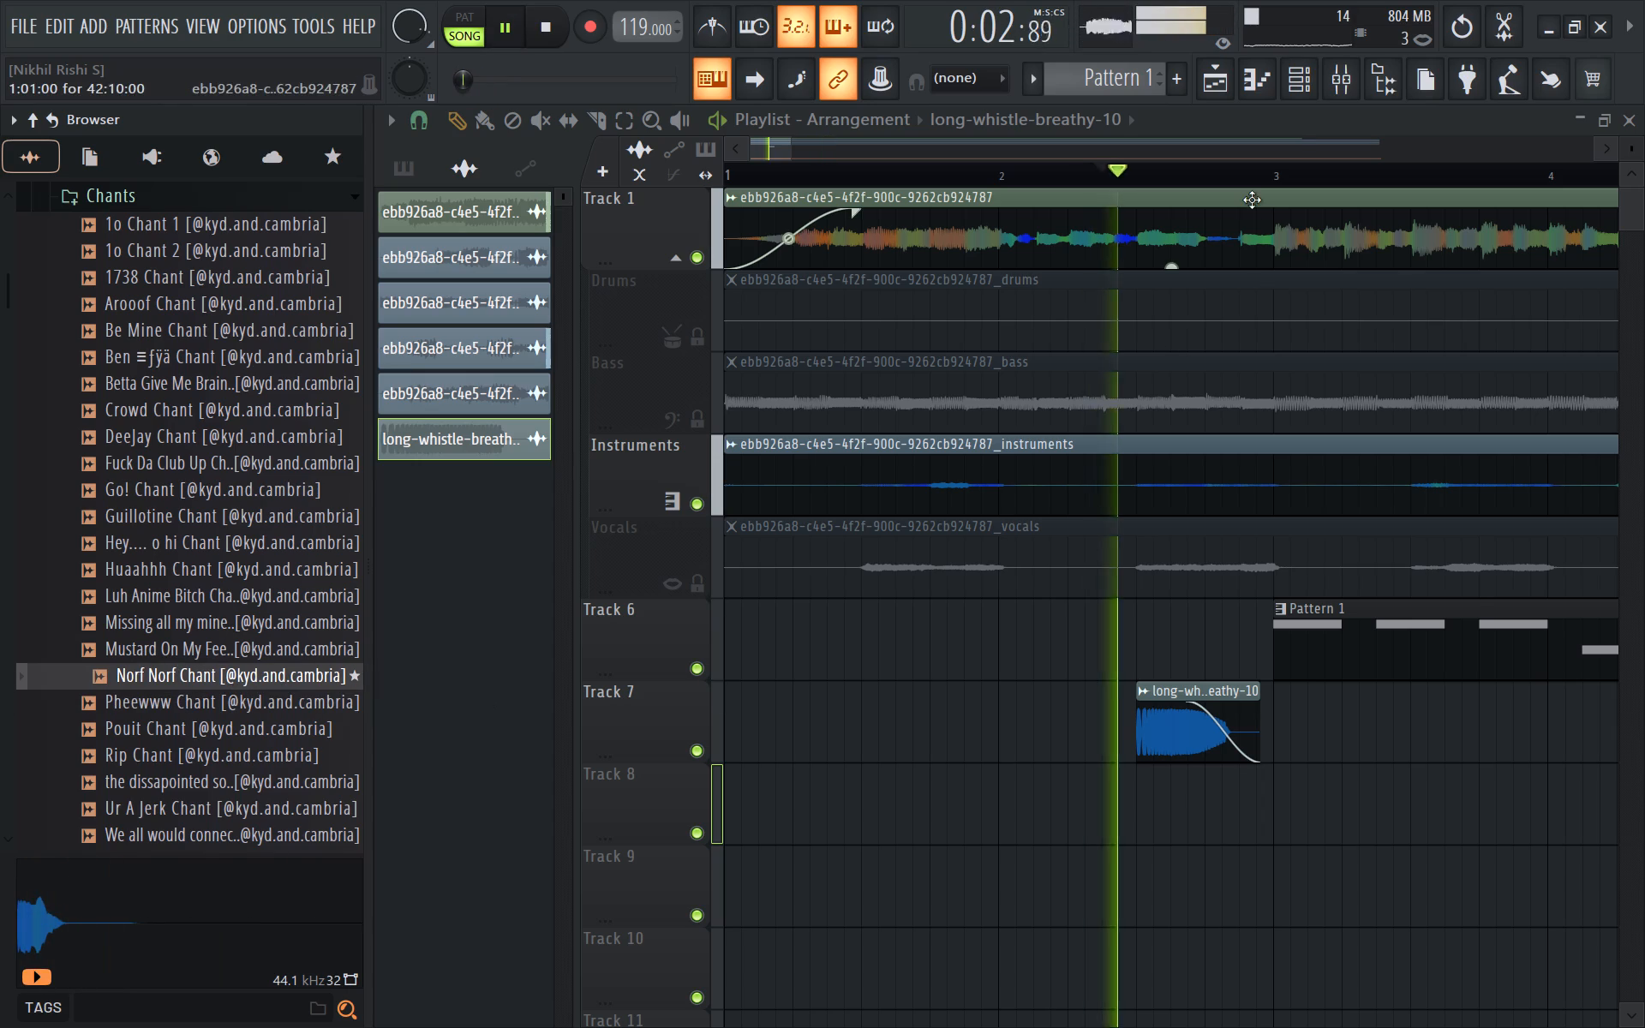
triple_click(242, 672)
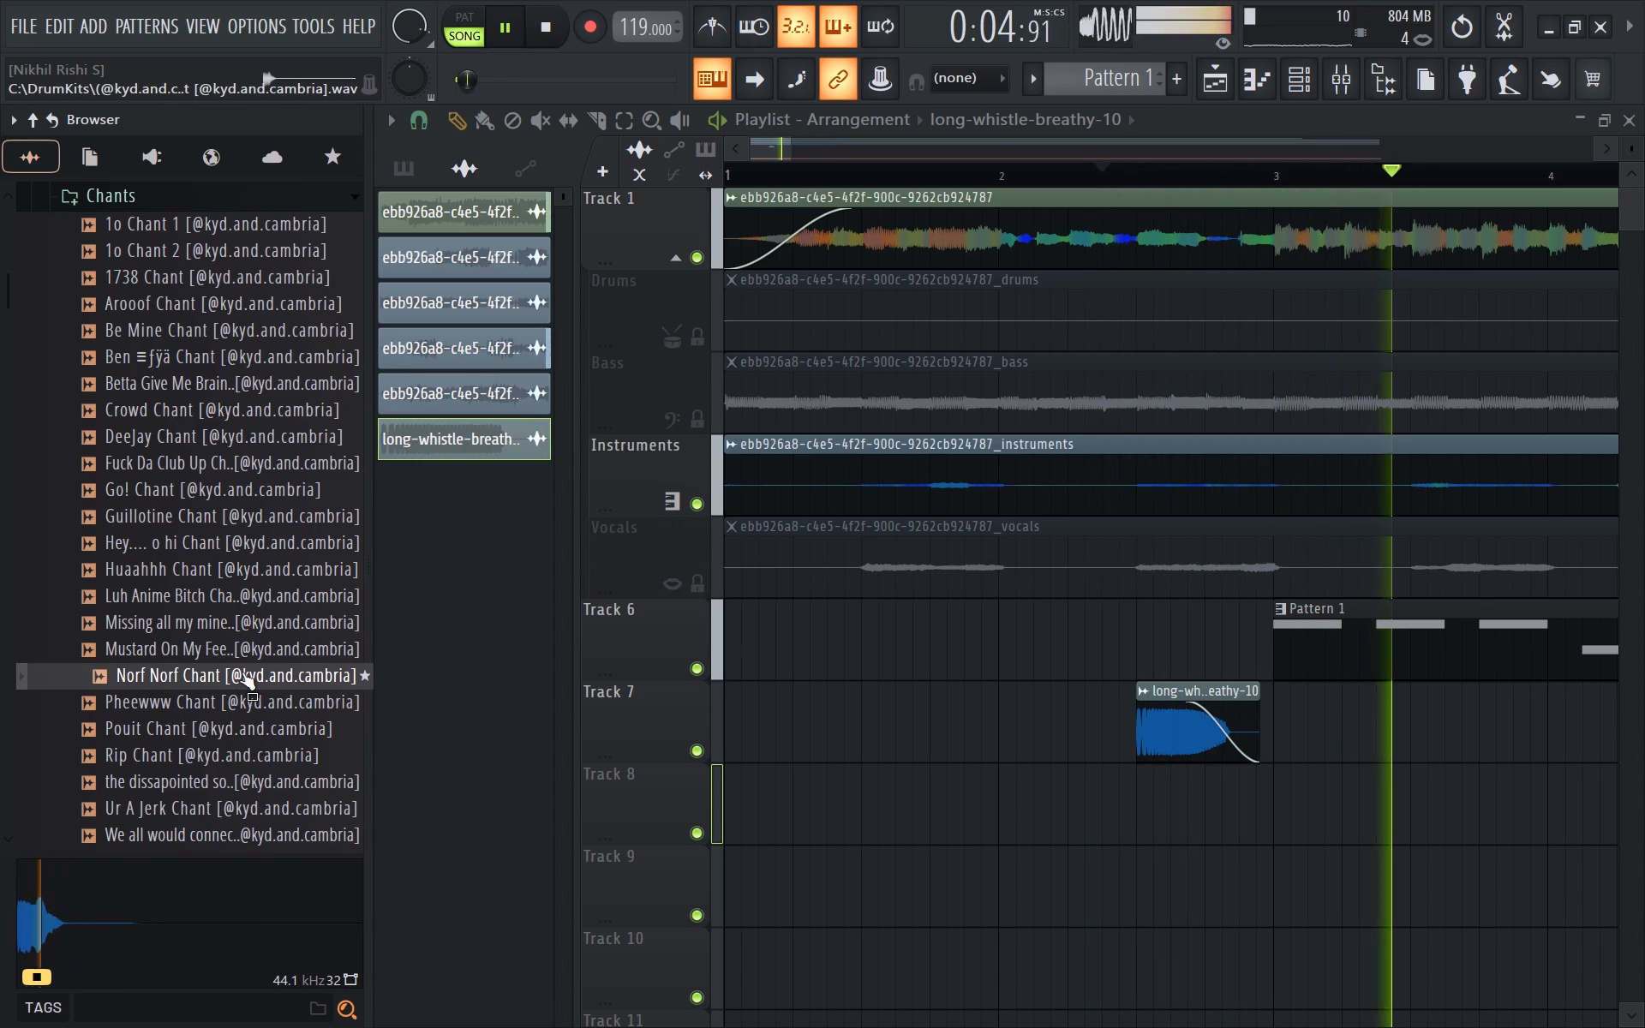
Audition Choclate Chip Clap and Cahti Snap from the kit's Claps folder, triggering Cahti Snap repeatedly over the playback.
scroll(243, 656, "up", 2)
left_click(191, 531)
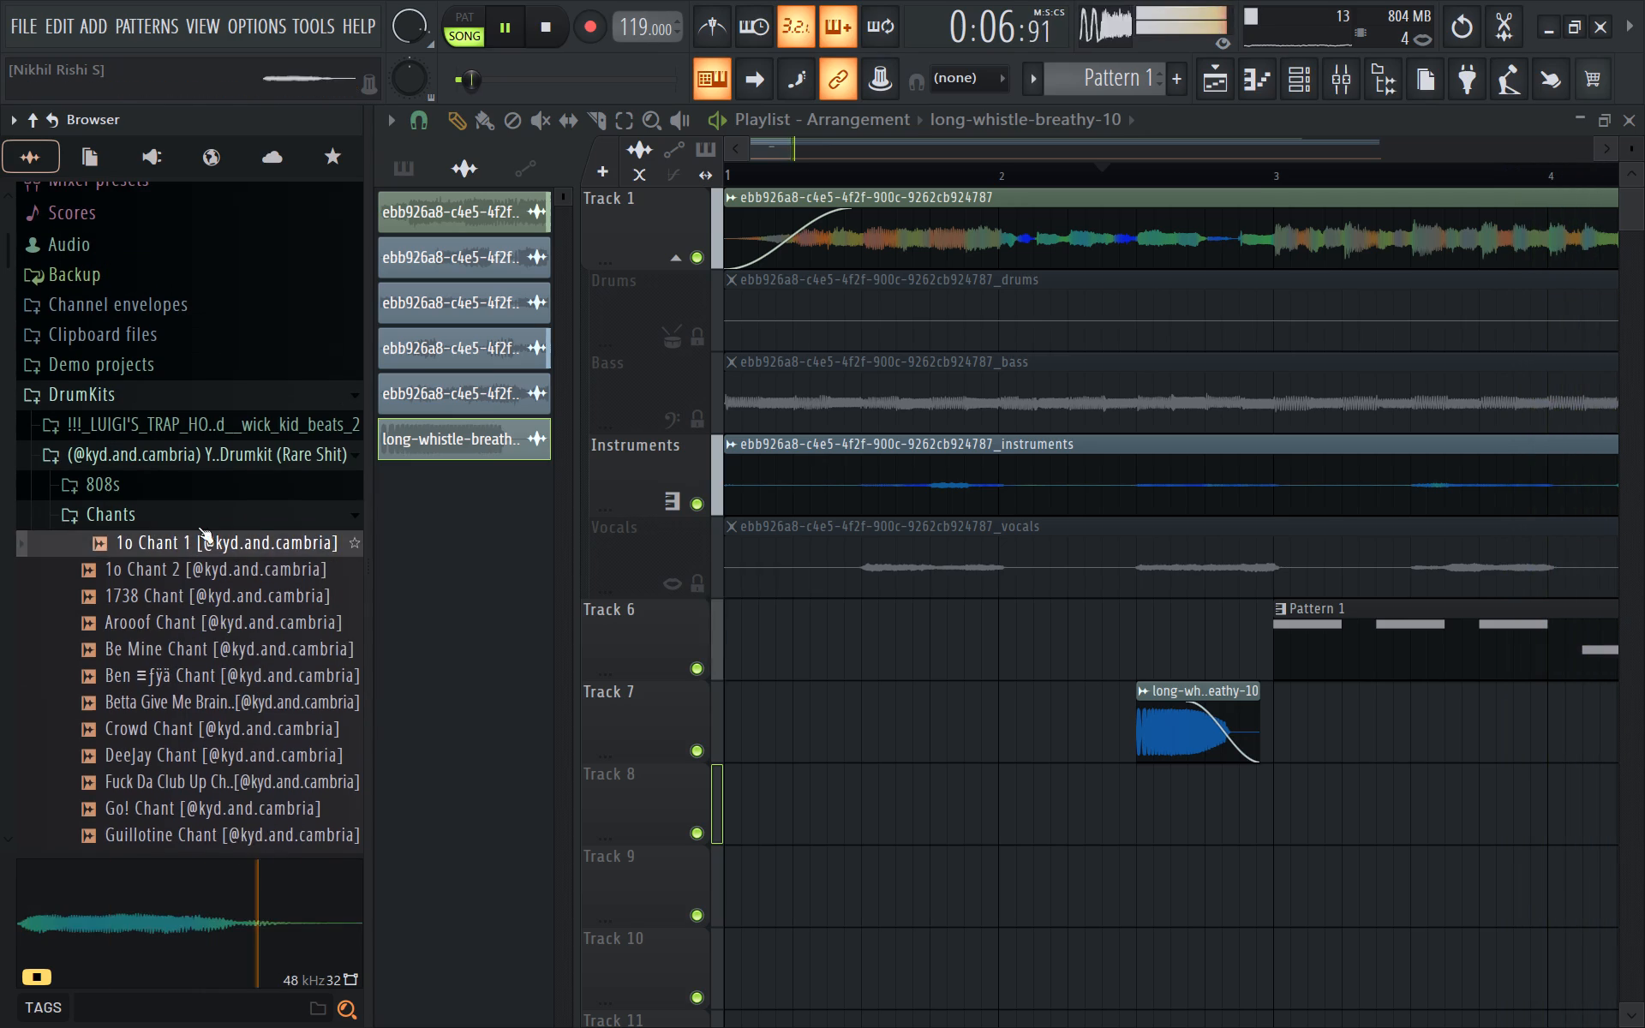
left_click(199, 523)
left_click(212, 548)
left_click(218, 594)
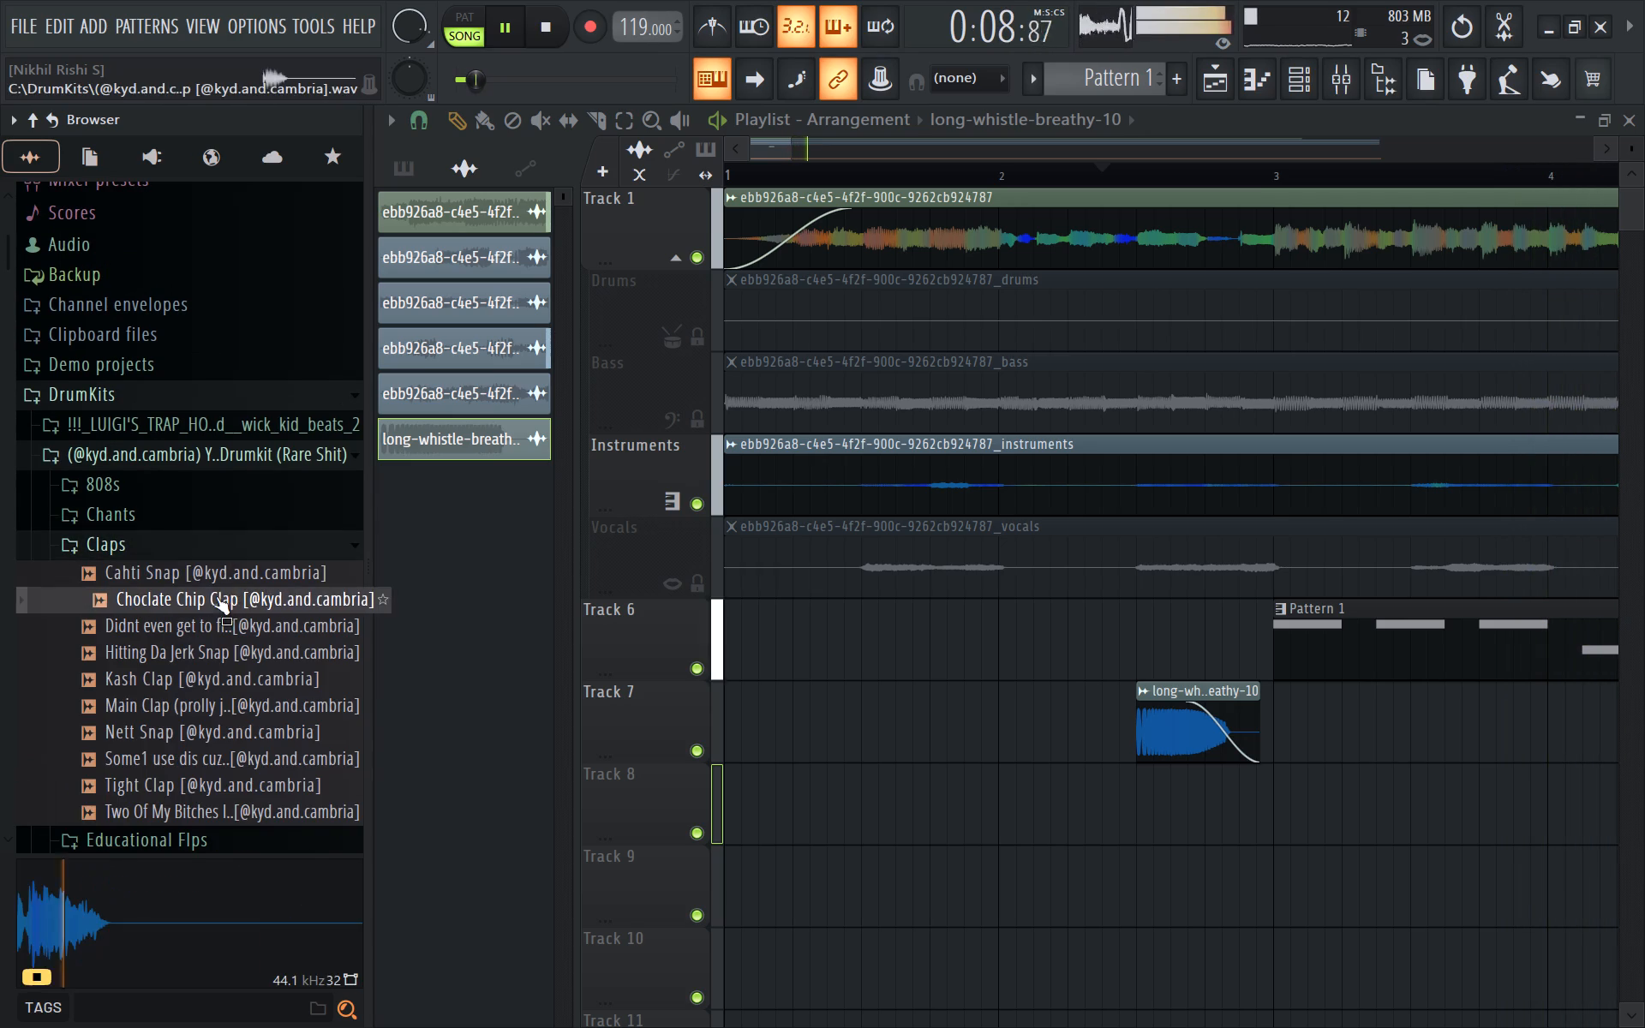
double_click(213, 571)
triple_click(213, 571)
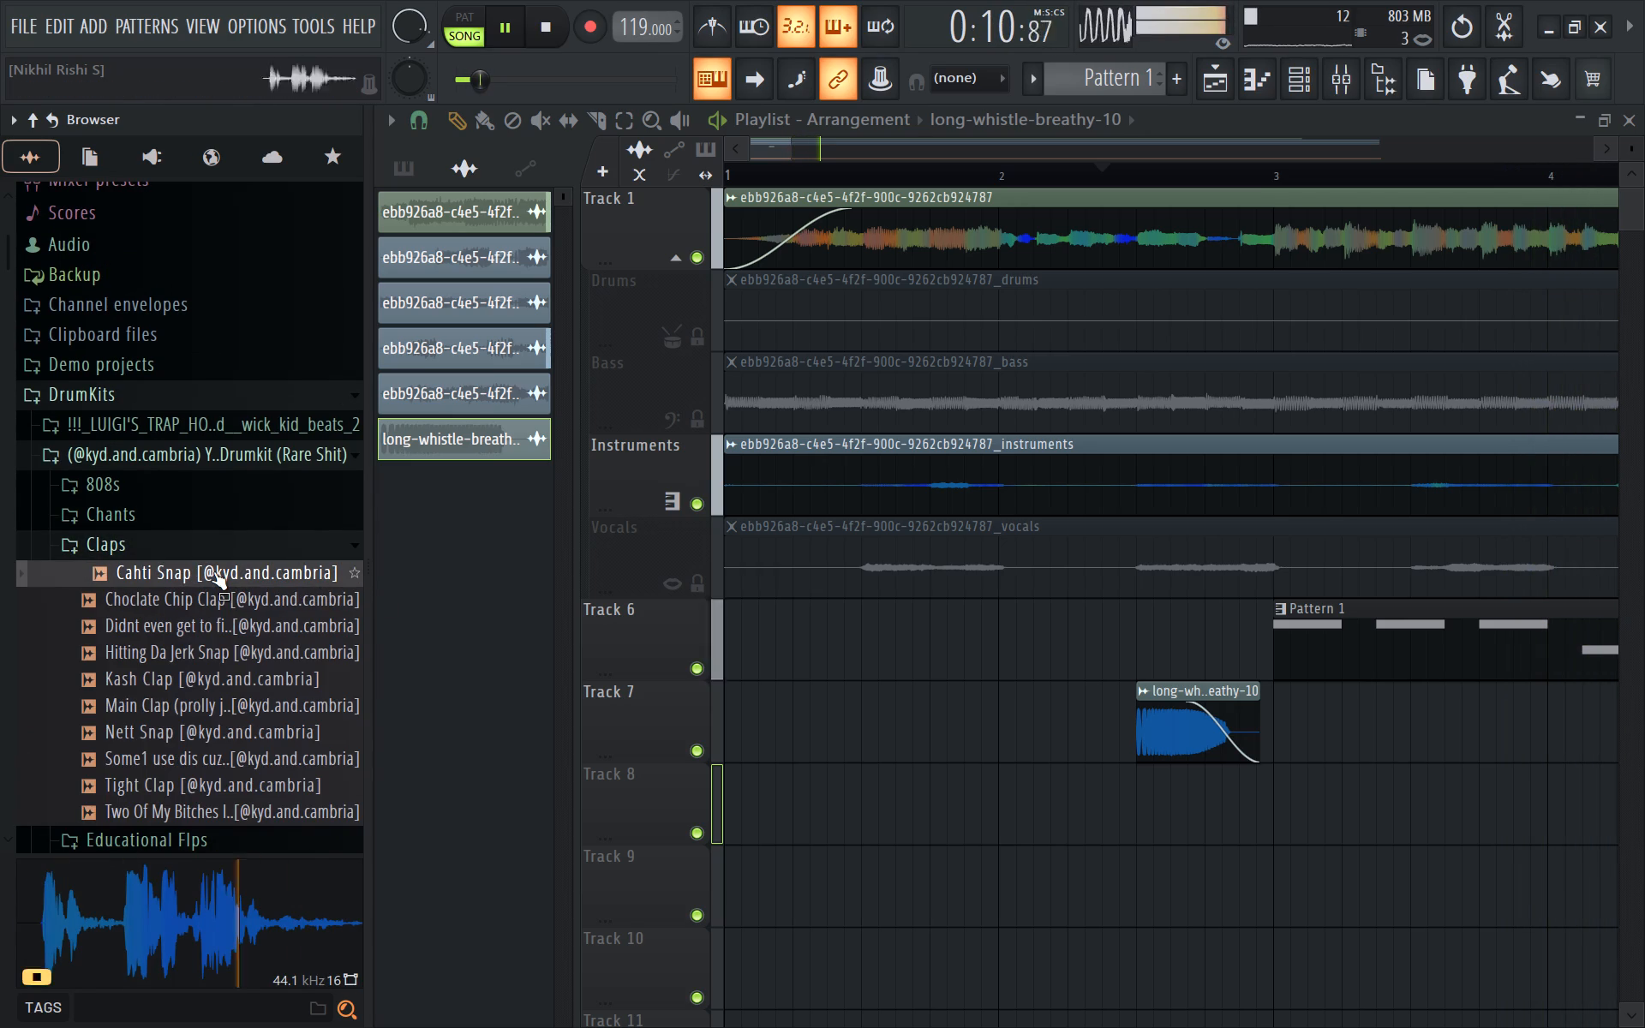
triple_click(213, 571)
double_click(213, 571)
triple_click(213, 571)
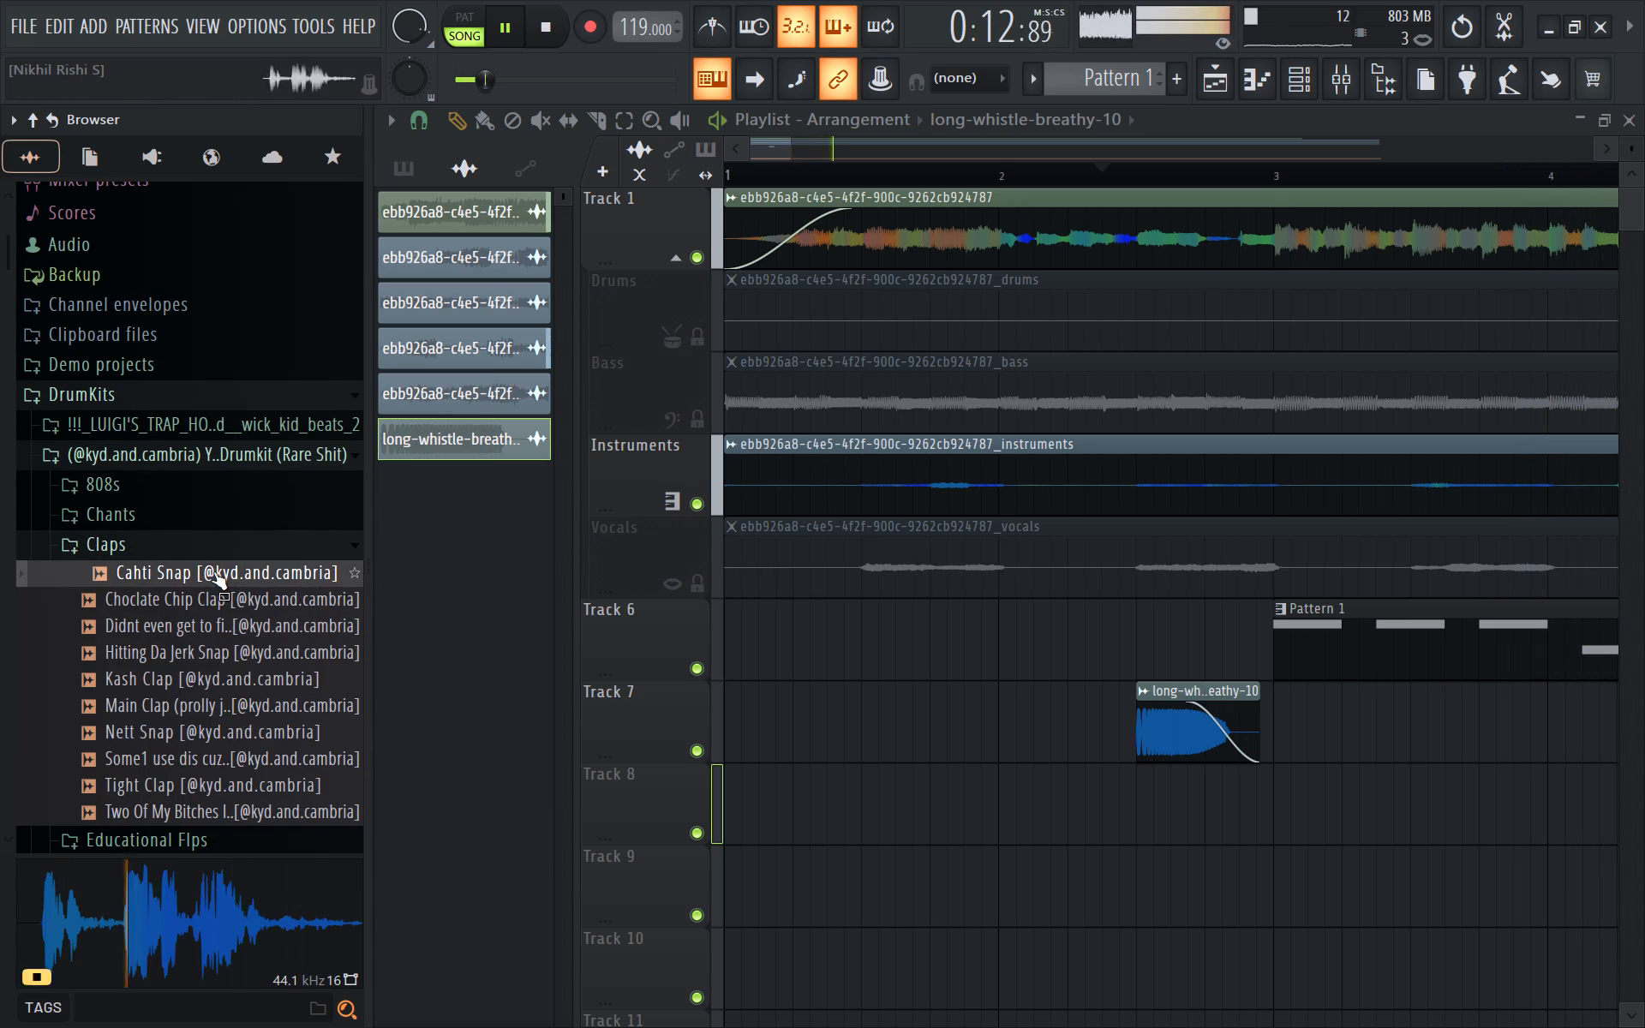
double_click(213, 571)
triple_click(213, 571)
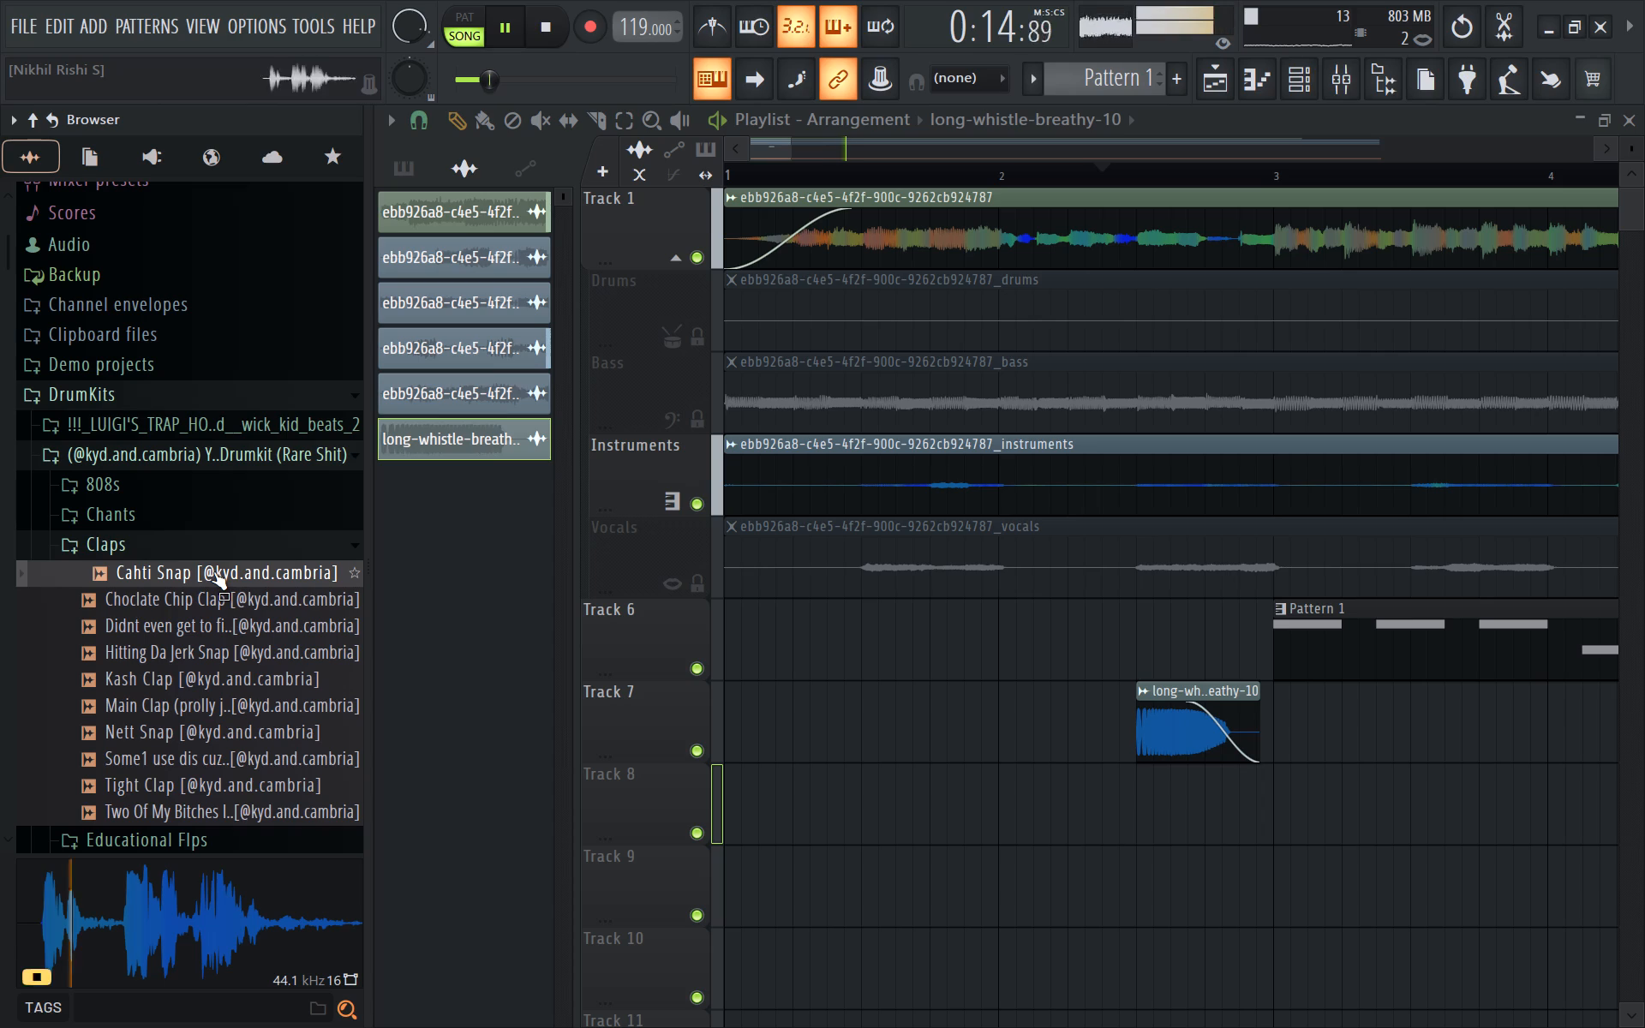
triple_click(213, 571)
triple_click(213, 571)
left_click(213, 571)
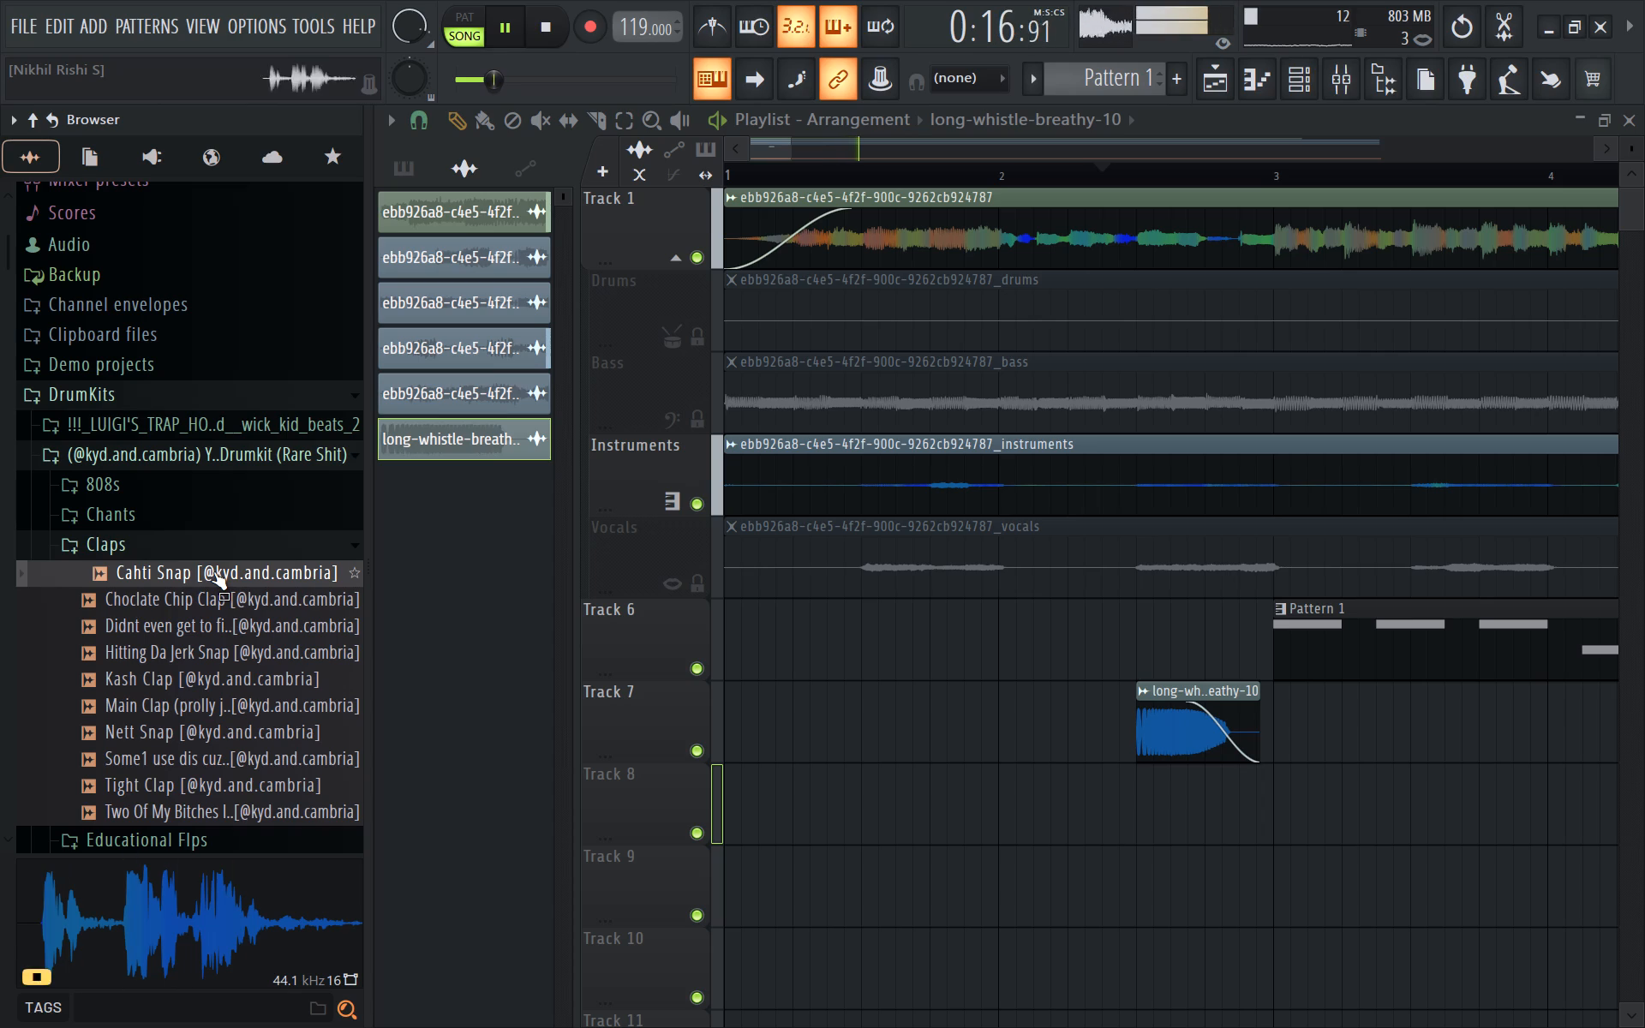
Place the Cahti Snap sample on Track 8 at the start of bar 3.
key("space")
left_click_drag(213, 571, 1279, 826)
key("space")
scroll(1400, 820, "up", 5, "ctrl")
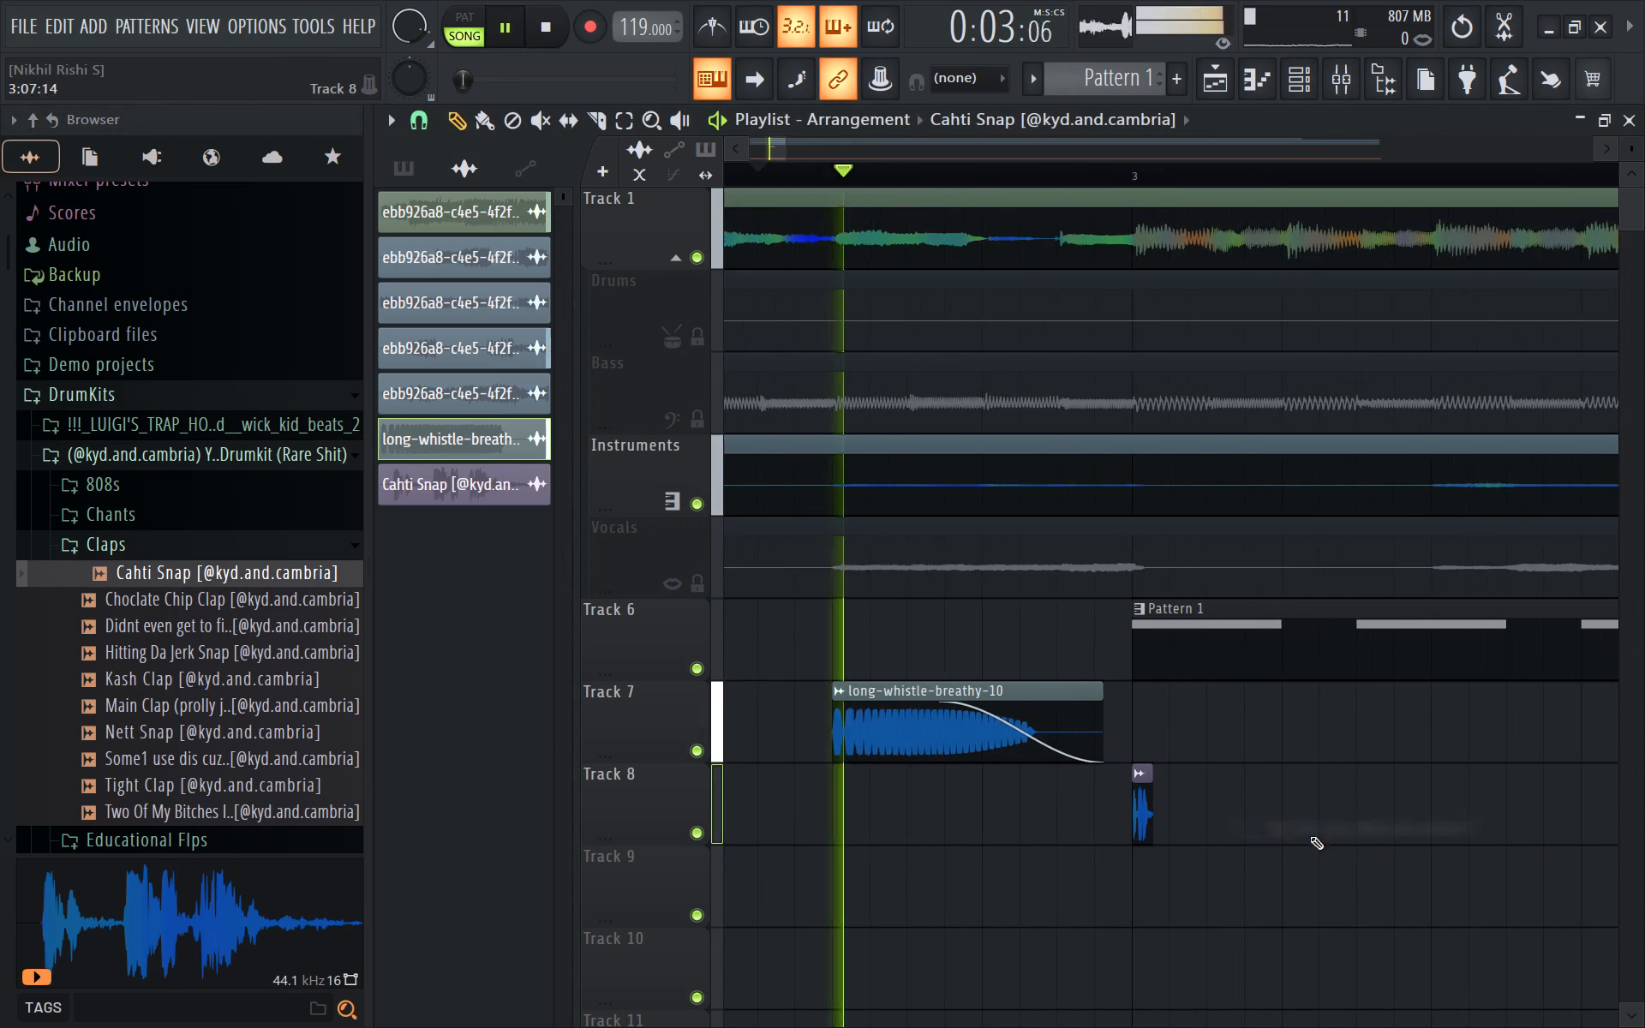
scroll(1169, 869, "up", 2, "ctrl")
Solo Track 8 and play the snap with the playback start set at bar 3.
key("space")
left_click(694, 823, "ctrl")
key("space")
scroll(1284, 699, "up", 4)
key("space")
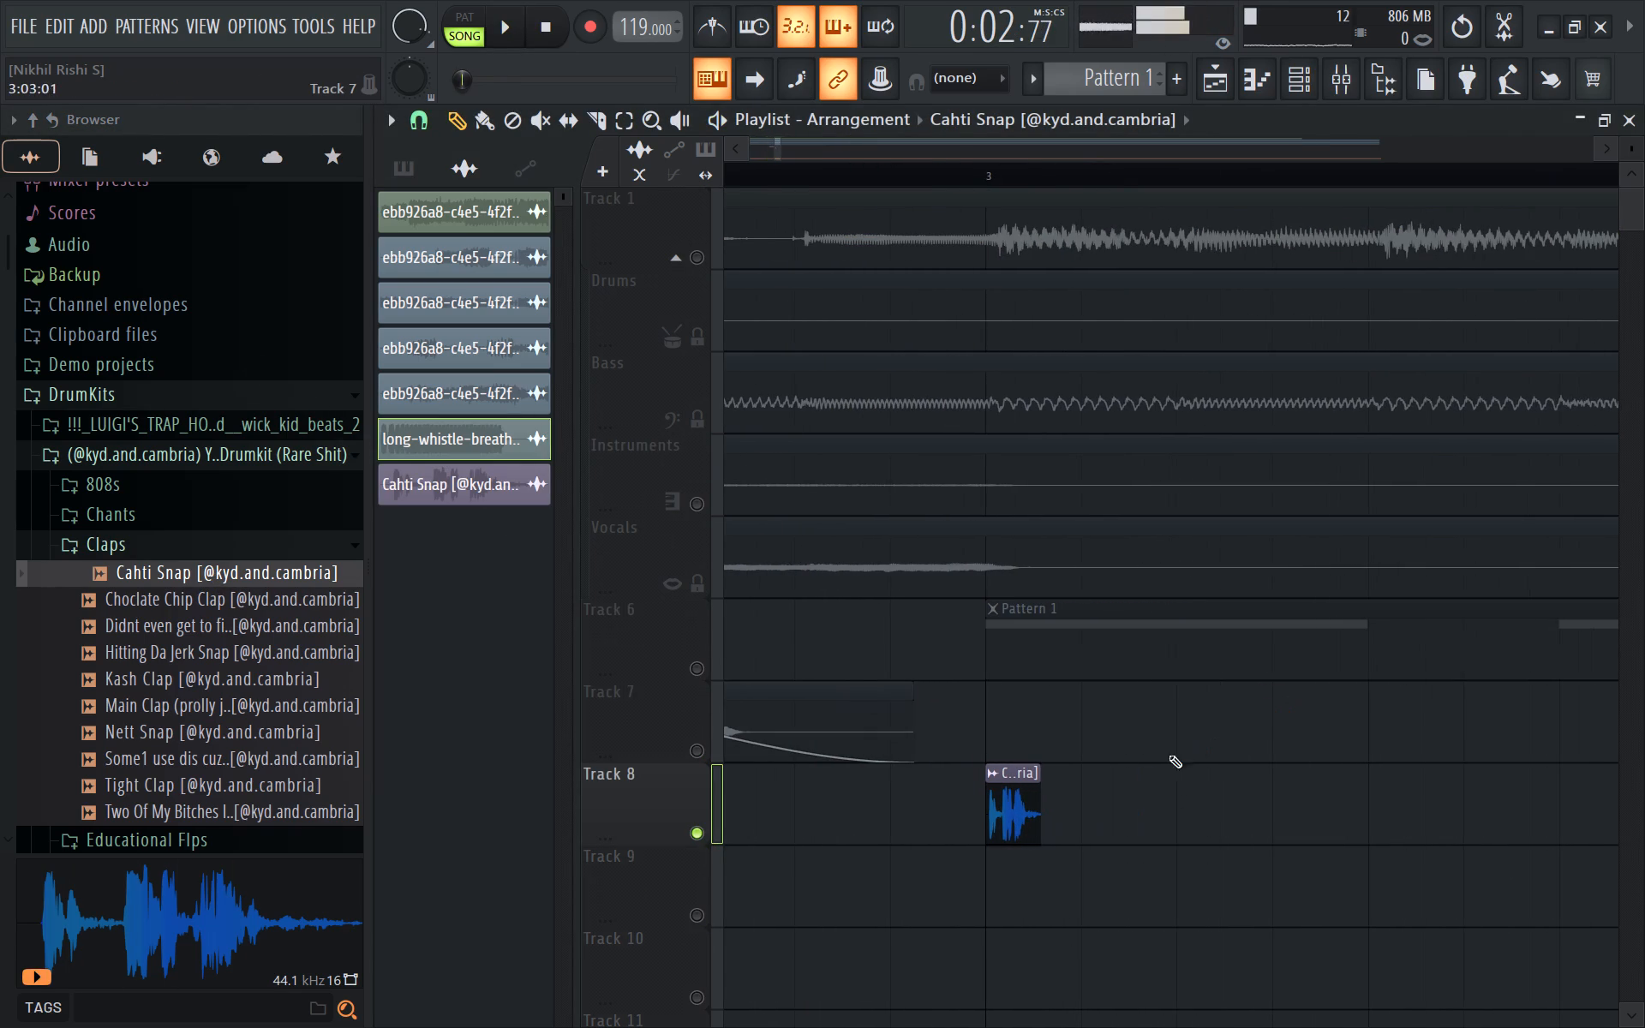
key("space")
key("space")
left_click(989, 182)
key("space")
key("space")
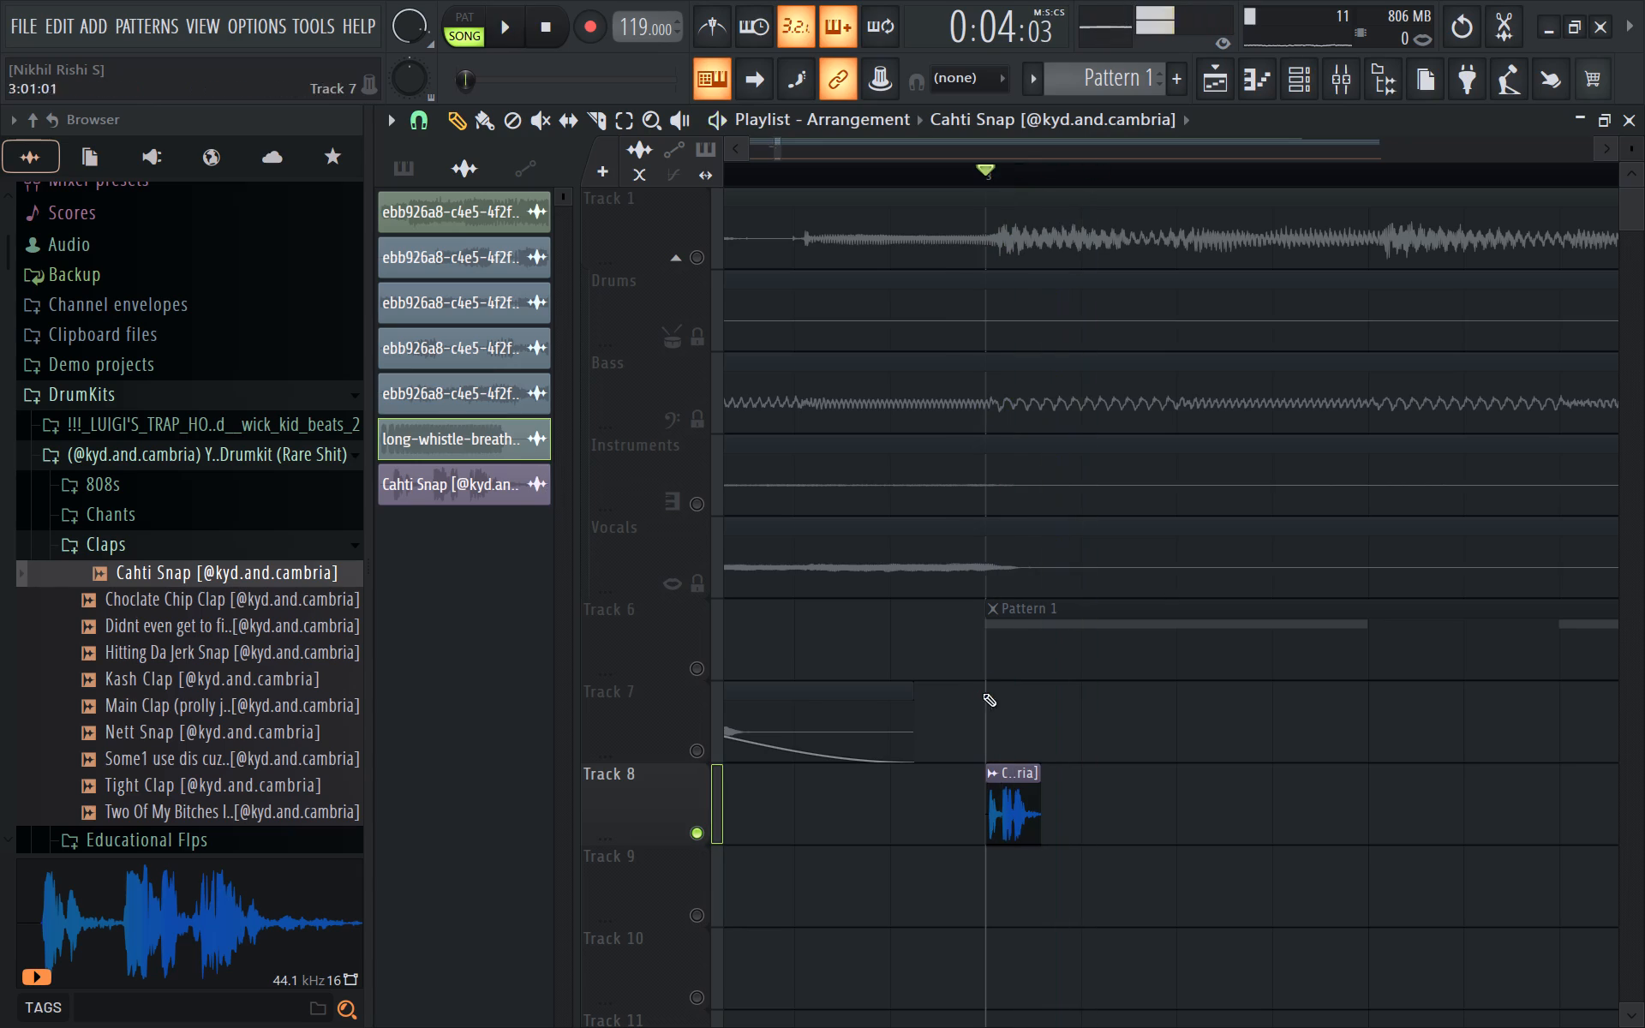
Copy the Cahti Snap clip along Track 8 to steps 4 and 7 of bar 3.
left_click_drag(1015, 800, 1309, 813, "shift")
key("space")
key("space")
key("space")
key("space")
left_click_drag(1309, 804, 1426, 823, "shift")
key("shift+space")
key("space")
scroll(1426, 823, "down", 5, "ctrl")
key("ctrl+space")
scroll(1426, 823, "down", 4, "ctrl")
scroll(1500, 833, "up", 5, "ctrl")
key("space")
left_click_drag(1273, 816, 1329, 816, "shift")
key("shift+space")
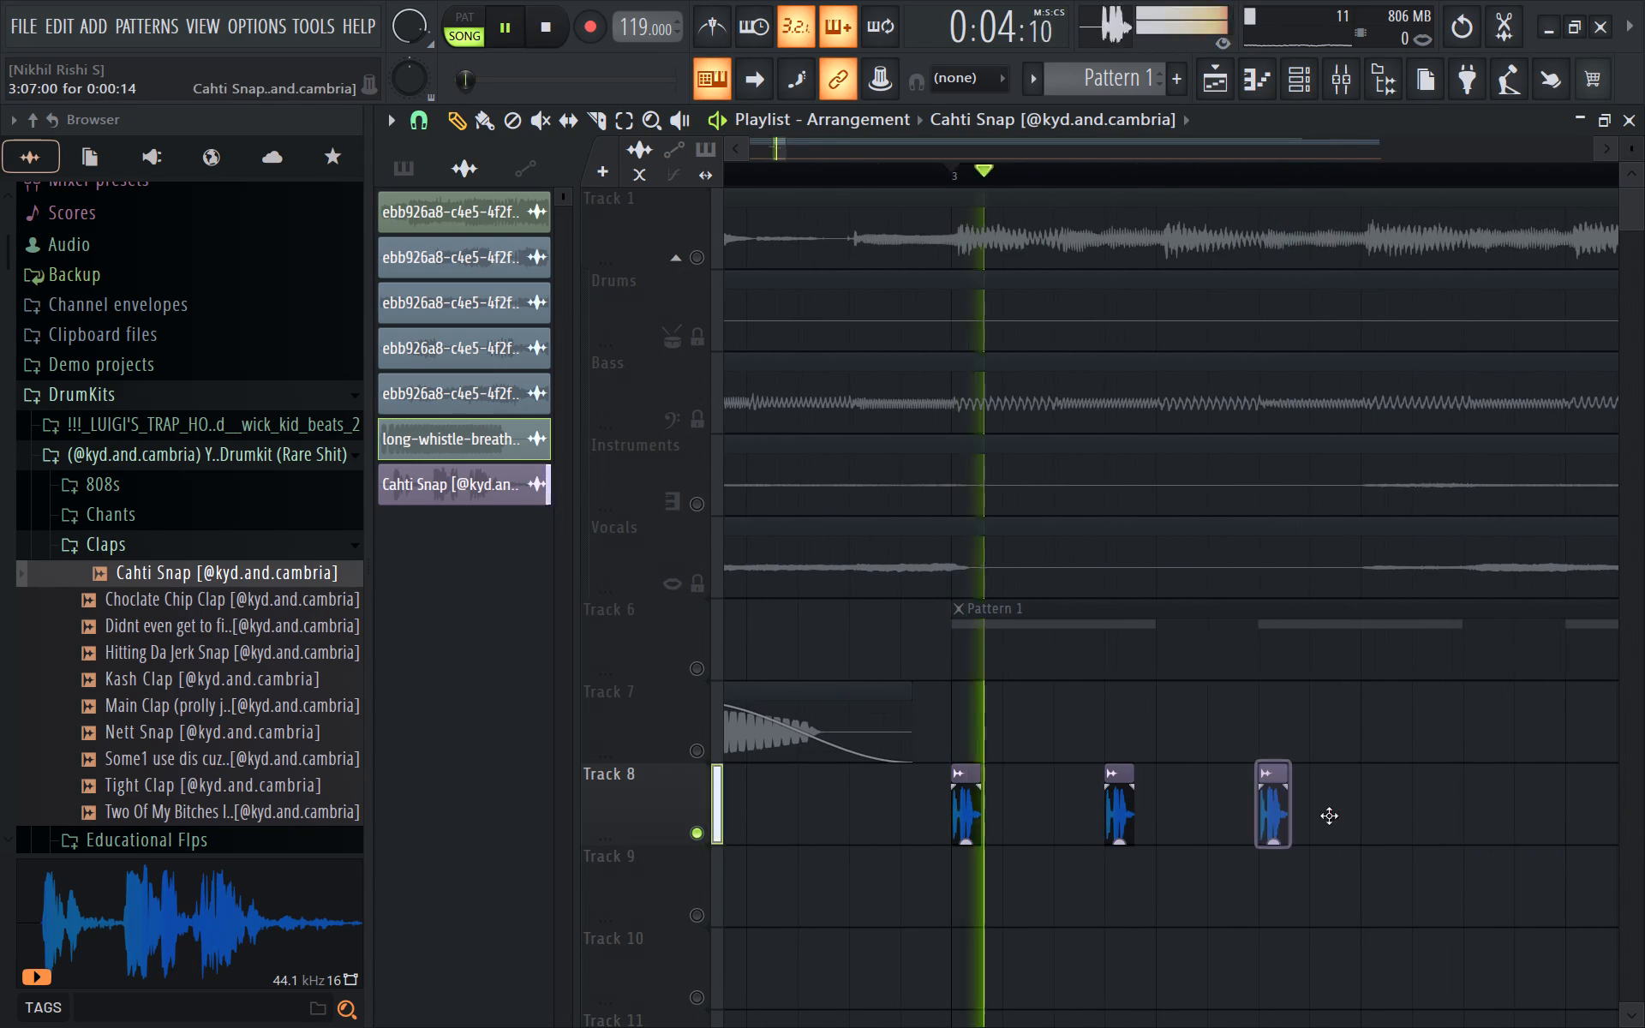
Add more Cahti Snap copies on Track 8 at steps 11, 13 and 16 of bar 3.
left_click_drag(1329, 816, 1475, 826, "shift")
key("space")
left_click_drag(1476, 826, 1581, 838, "shift")
key("shift+space")
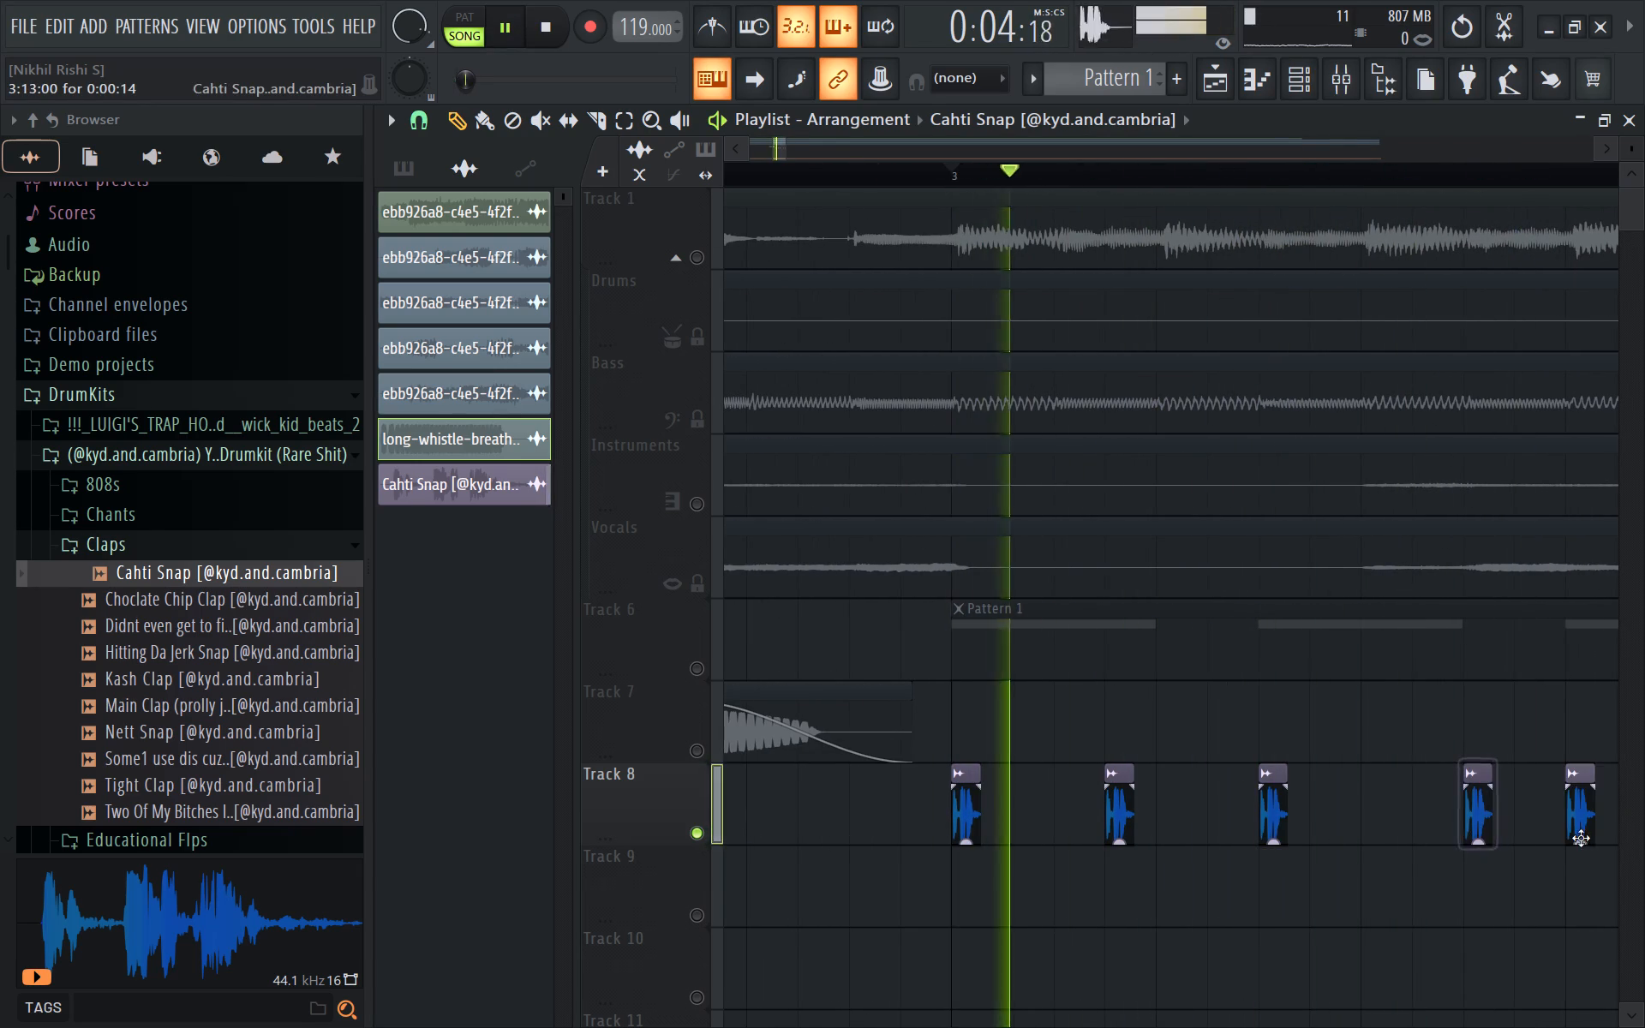
left_click_drag(1581, 838, 1582, 837, "shift")
scroll(1582, 837, "down", 10, "ctrl")
scroll(1644, 846, "up", 20, "ctrl")
scroll(1644, 846, "up", 2, "ctrl")
key("ctrl+space")
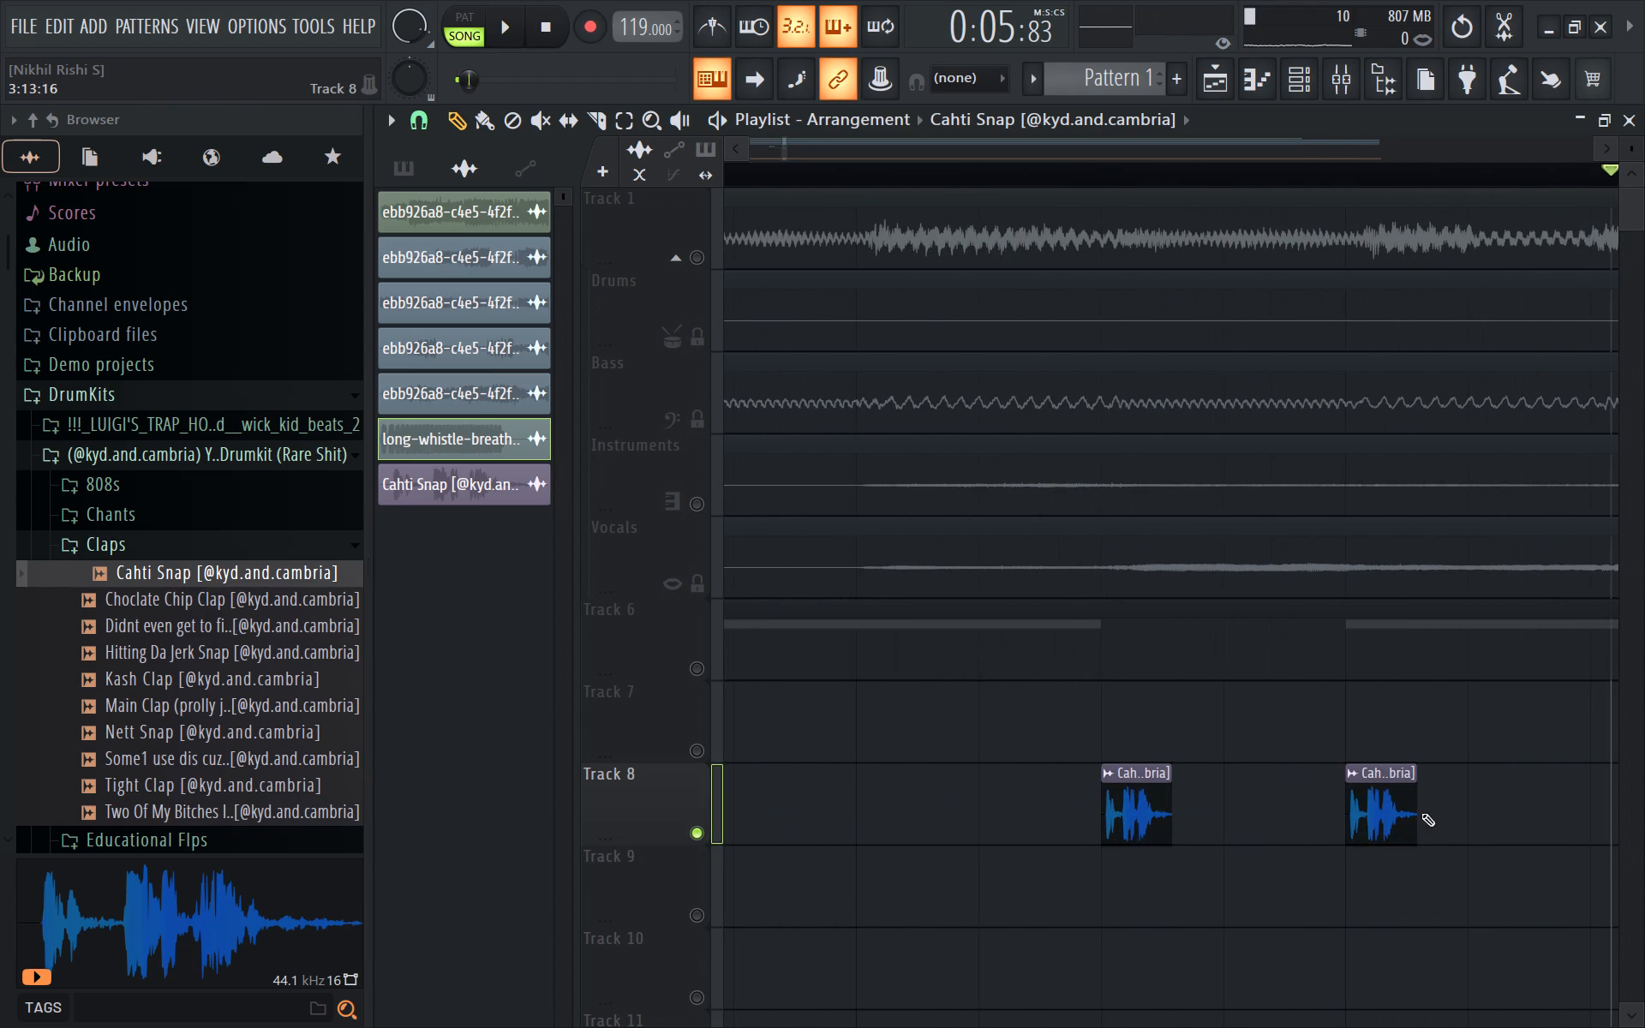
left_click_drag(1398, 817, 1430, 818, "shift")
key("space")
key("space")
key("space")
scroll(1429, 809, "down", 11, "ctrl")
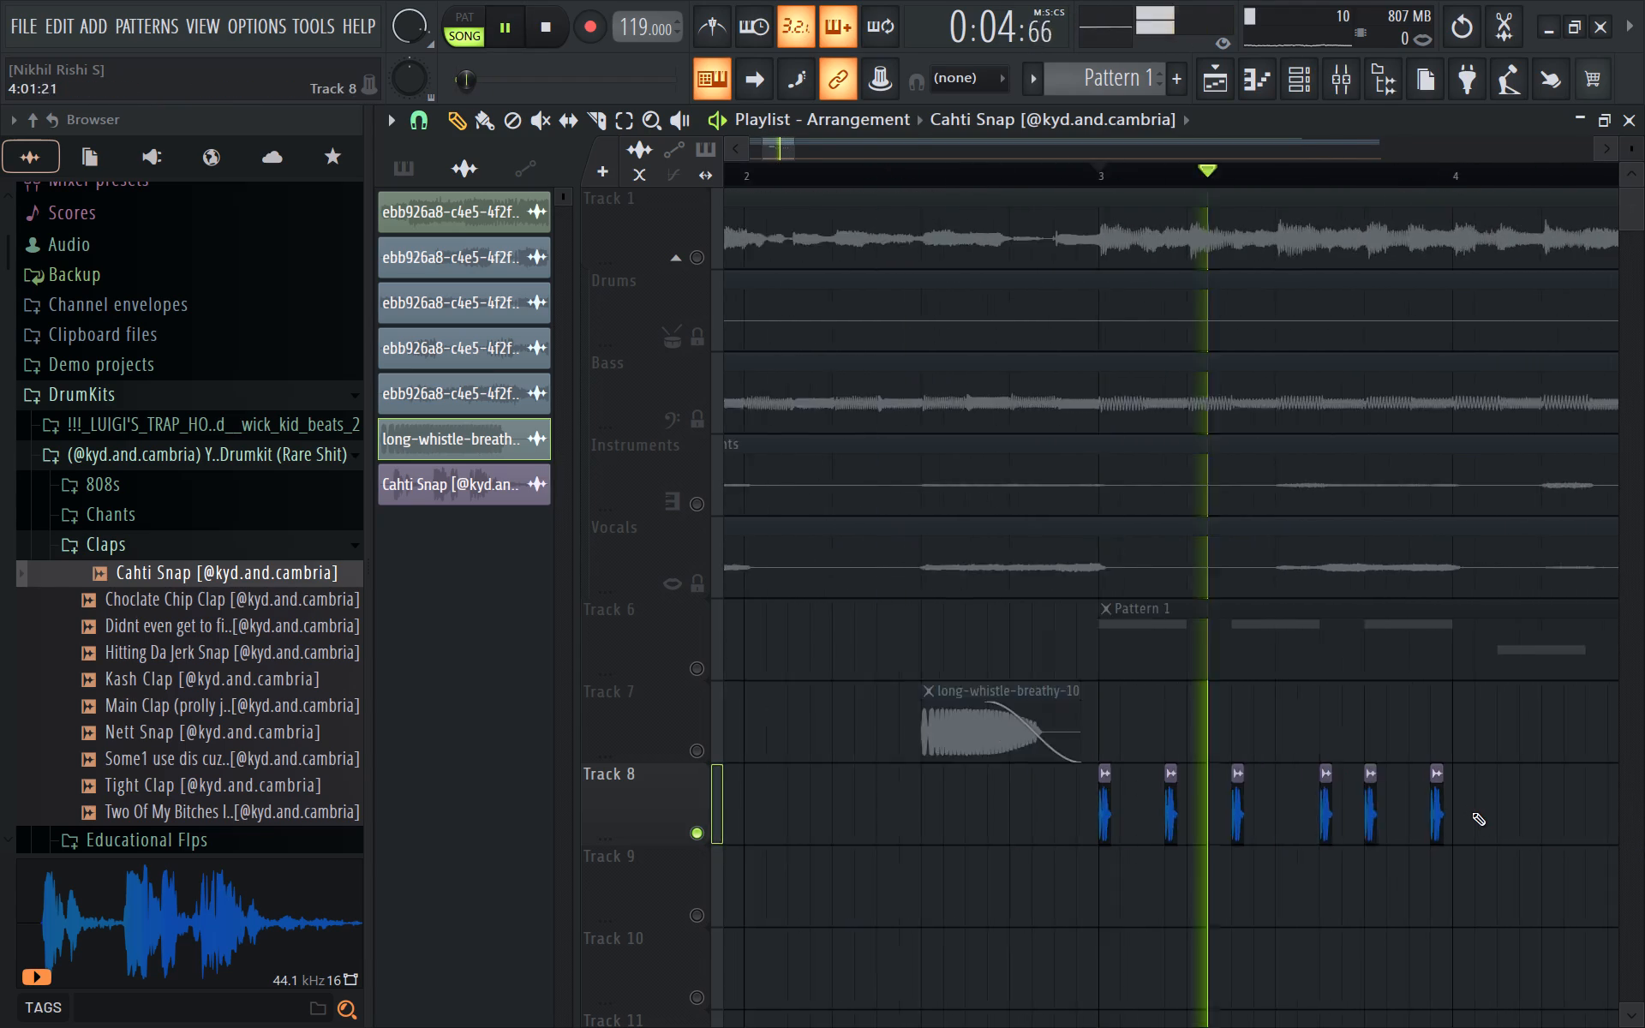
scroll(1472, 812, "up", 6, "ctrl")
Move the last snap in bar 3 to step 15 and place another copy at step 16.
key("space")
left_click_drag(1381, 816, 1345, 822)
key("space")
left_click_drag(1329, 809, 1404, 820, "shift")
key("space")
Select all the bar 3 Cahti Snap clips on Track 8 and duplicate them into bar 4.
scroll(1404, 822, "down", 2, "ctrl")
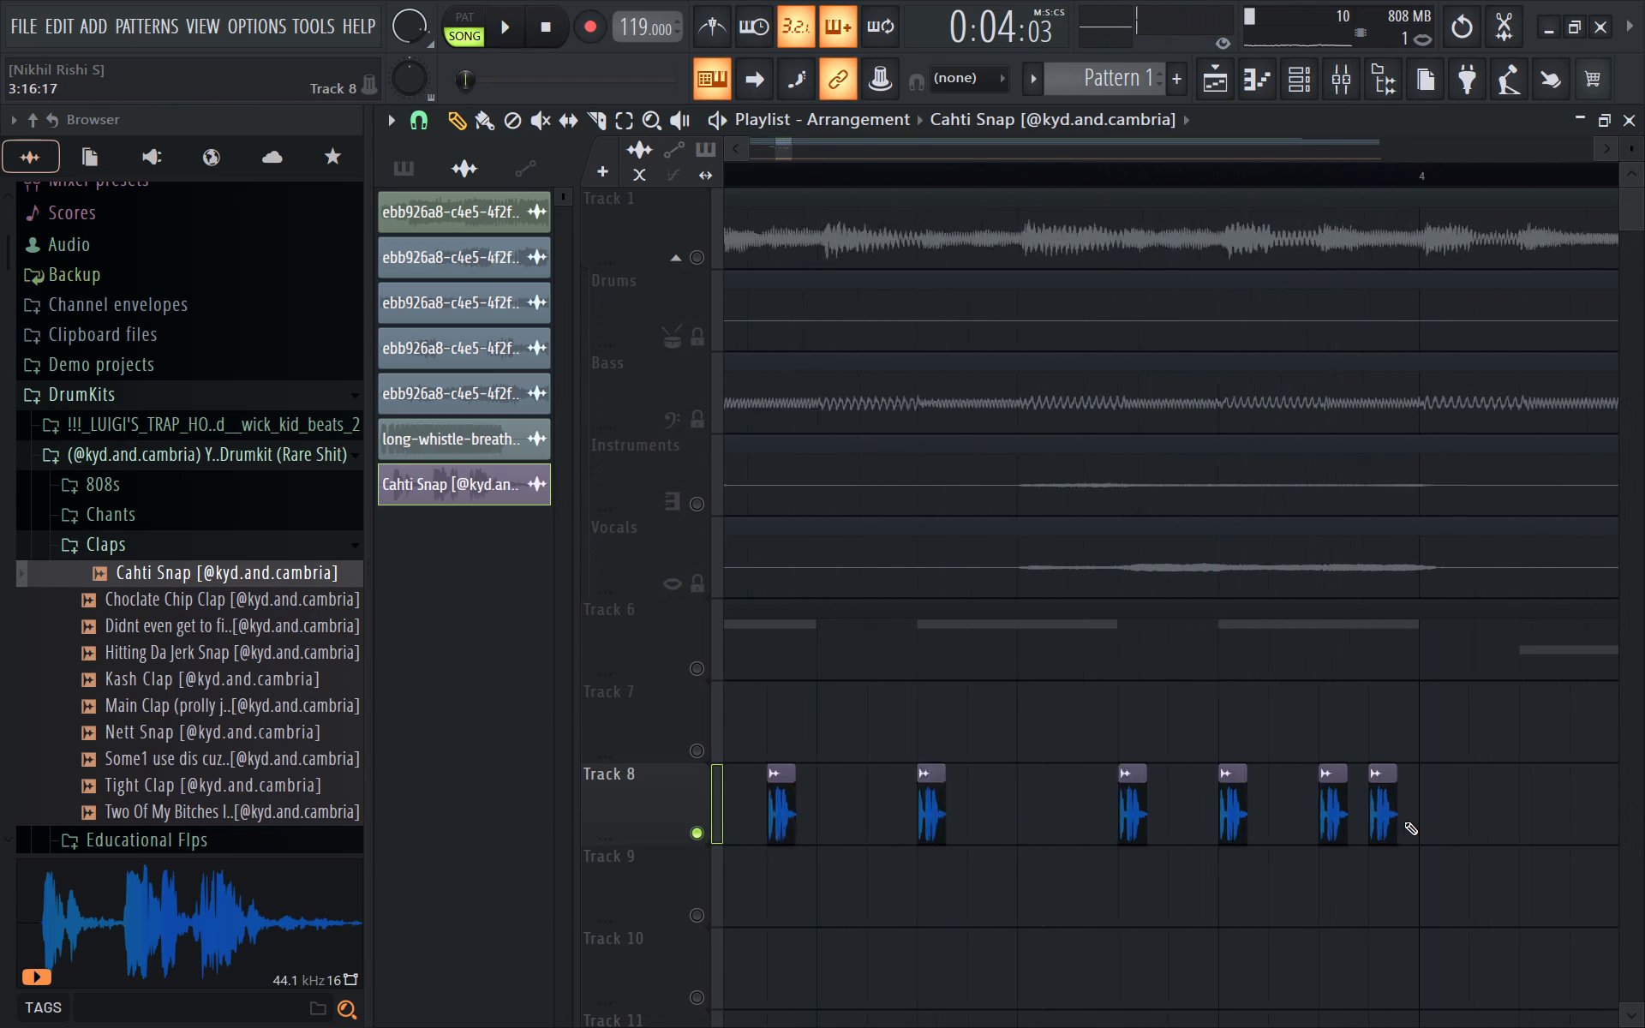
scroll(1404, 822, "down", 7, "ctrl")
left_click_drag(1457, 807, 1150, 825, "ctrl")
key("shift+space")
left_click_drag(1188, 819, 1430, 825, "shift")
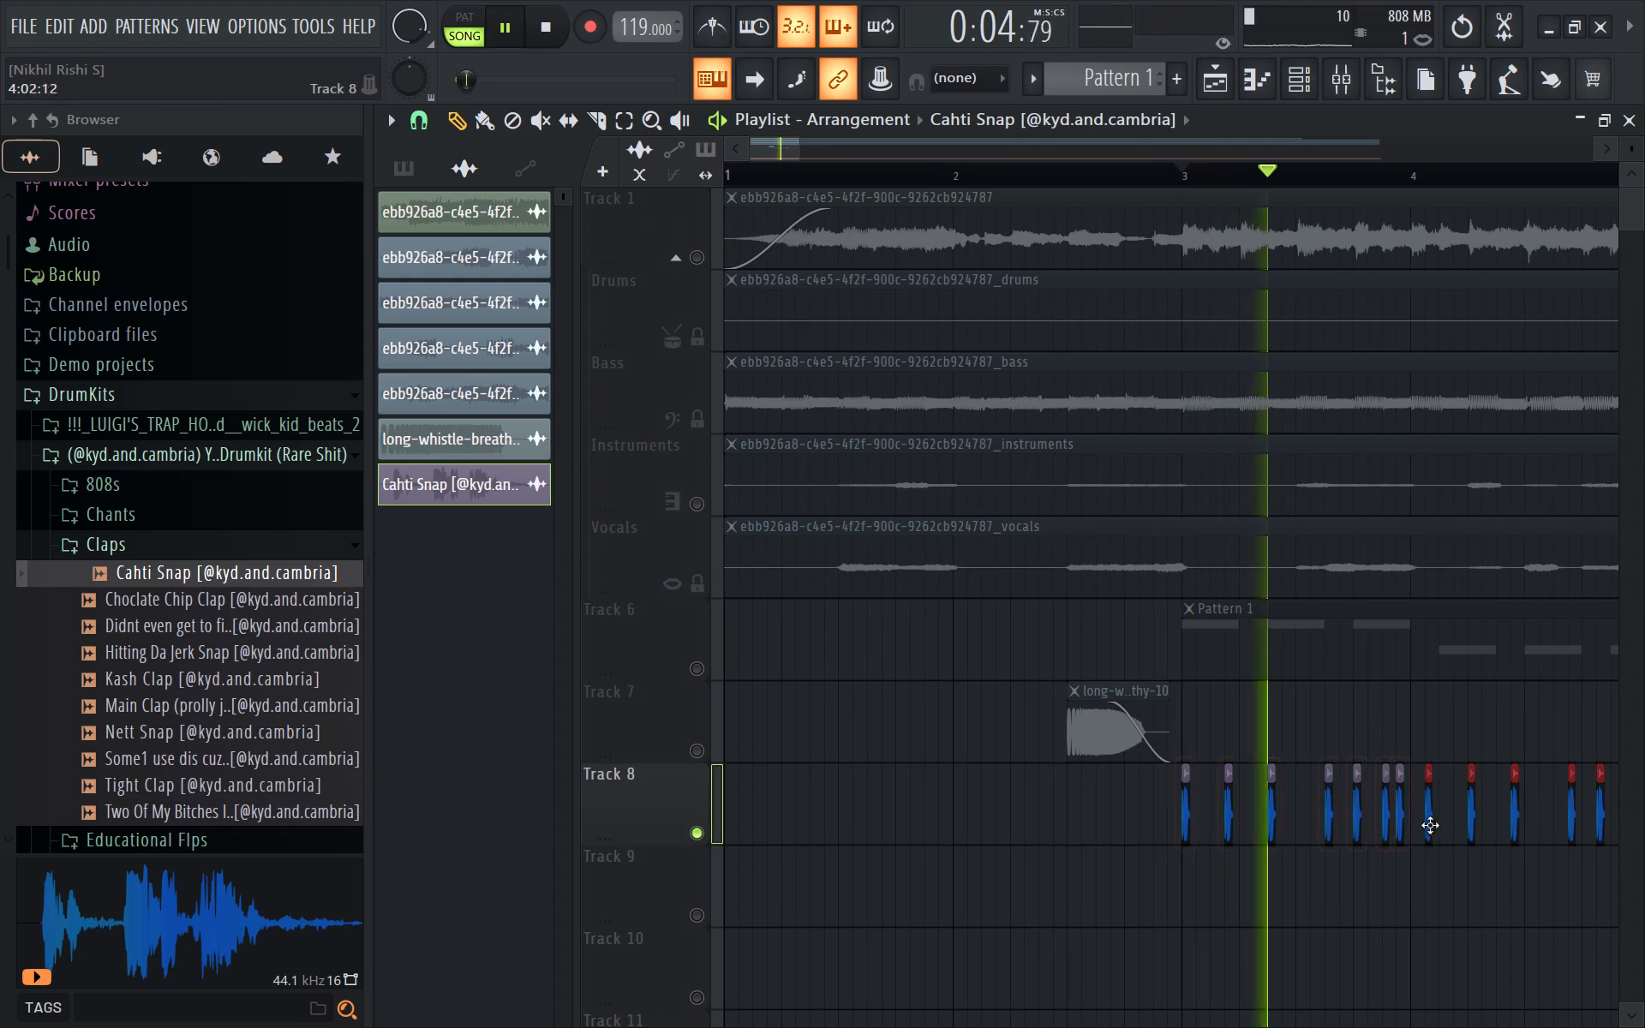
left_click_drag(1430, 825, 1419, 829, "shift")
right_click(1433, 701)
Play the soloed snap pattern and delete the final Cahti Snap clip at step 16 of bar 4.
scroll(1433, 700, "down", 10, "ctrl")
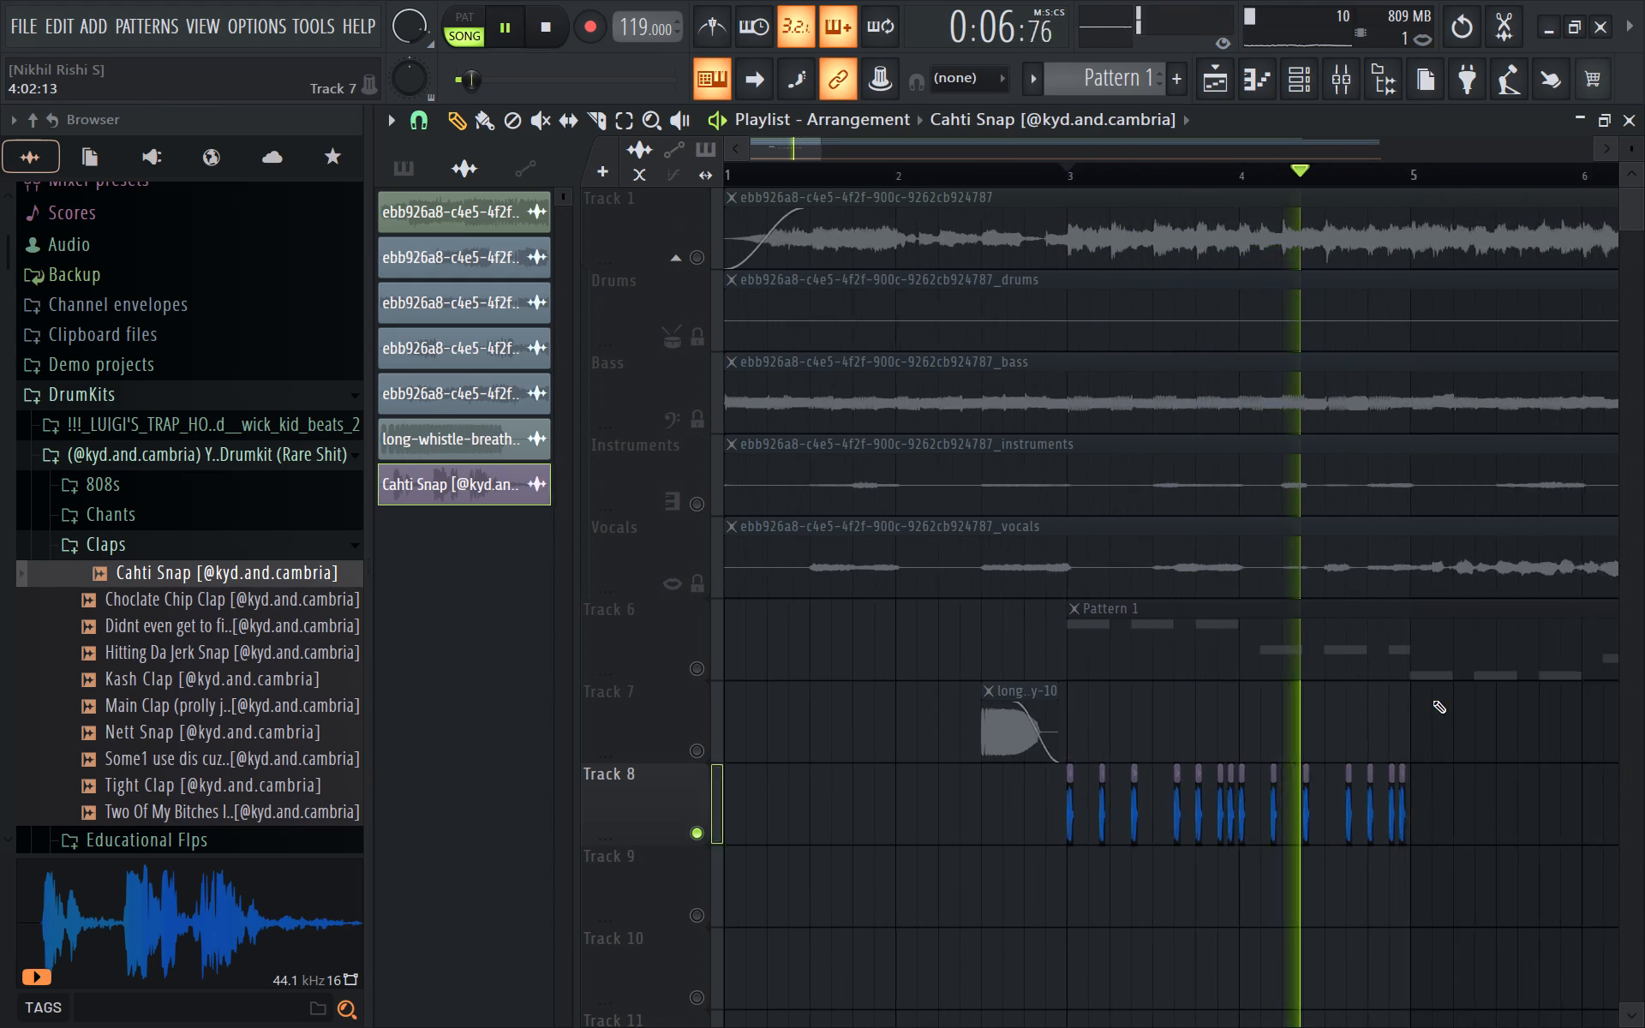
scroll(1374, 780, "up", 5, "ctrl")
key("space")
scroll(1301, 724, "down", 4, "ctrl")
key("ctrl+space")
scroll(1294, 846, "up", 3, "ctrl")
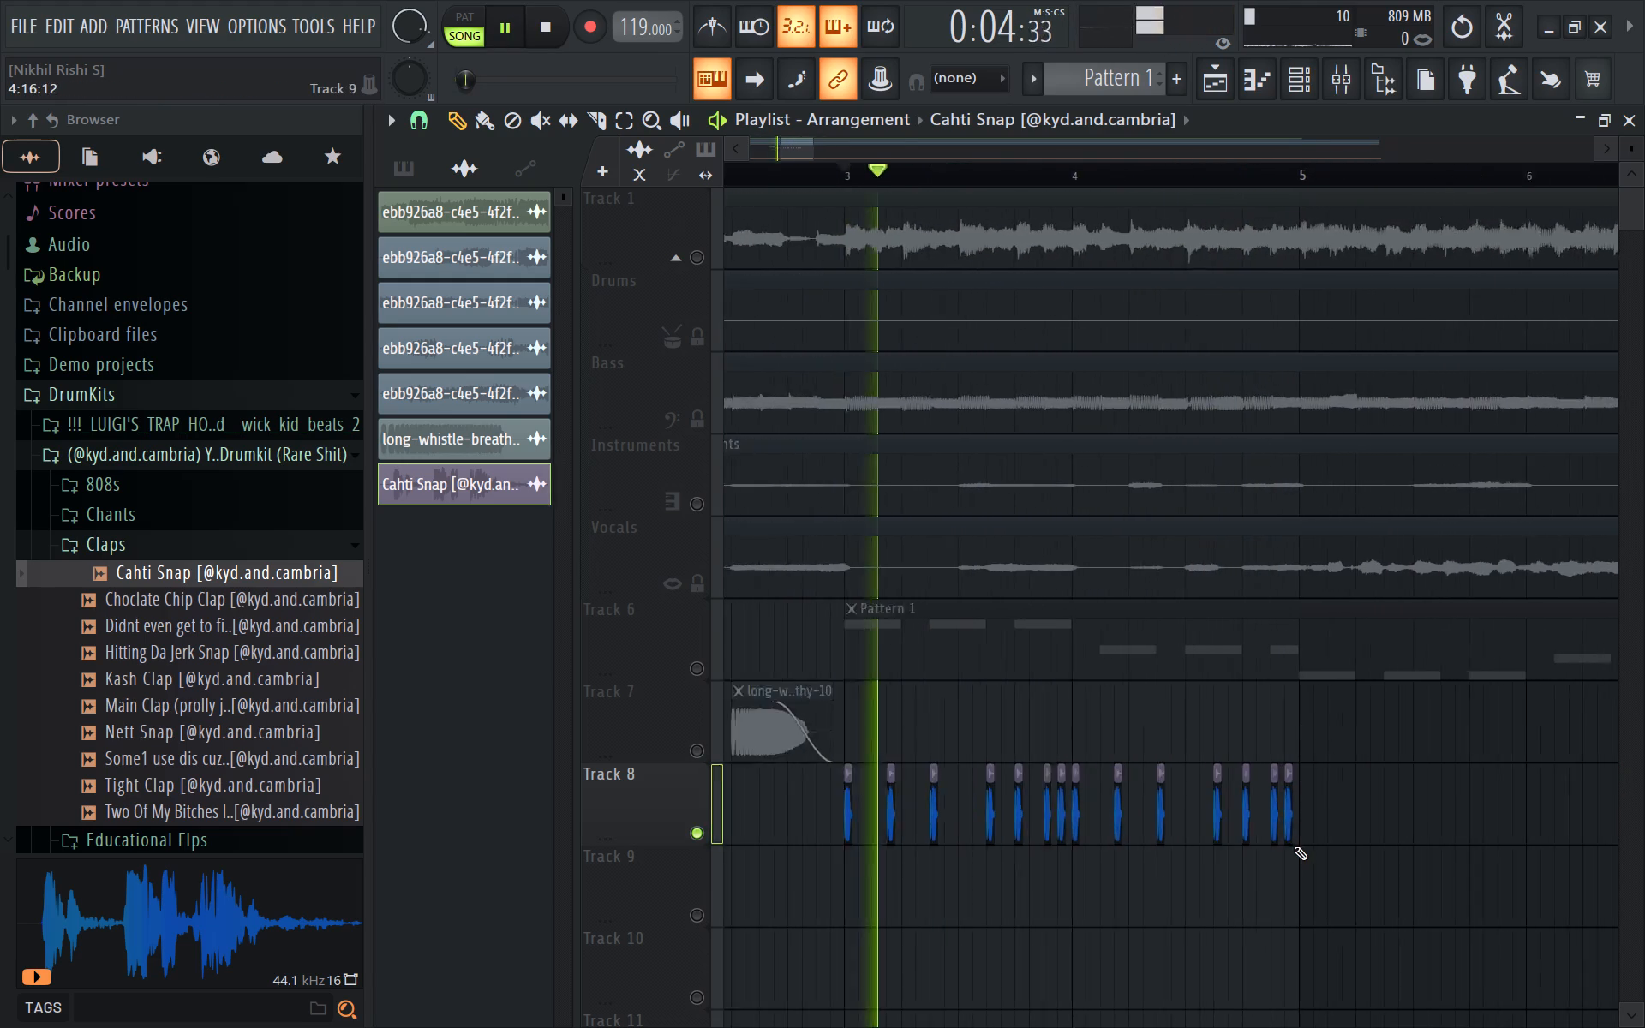
scroll(1294, 846, "up", 1, "ctrl")
right_click_drag(1292, 828, 1271, 815)
Select the snap clips in bars 3 and 4 on Track 8 and duplicate them into bars 5 and 6.
scroll(1282, 802, "down", 5, "ctrl")
left_click_drag(1286, 802, 959, 812, "ctrl")
left_click_drag(978, 816, 1291, 810, "shift")
scroll(1371, 680, "down", 4)
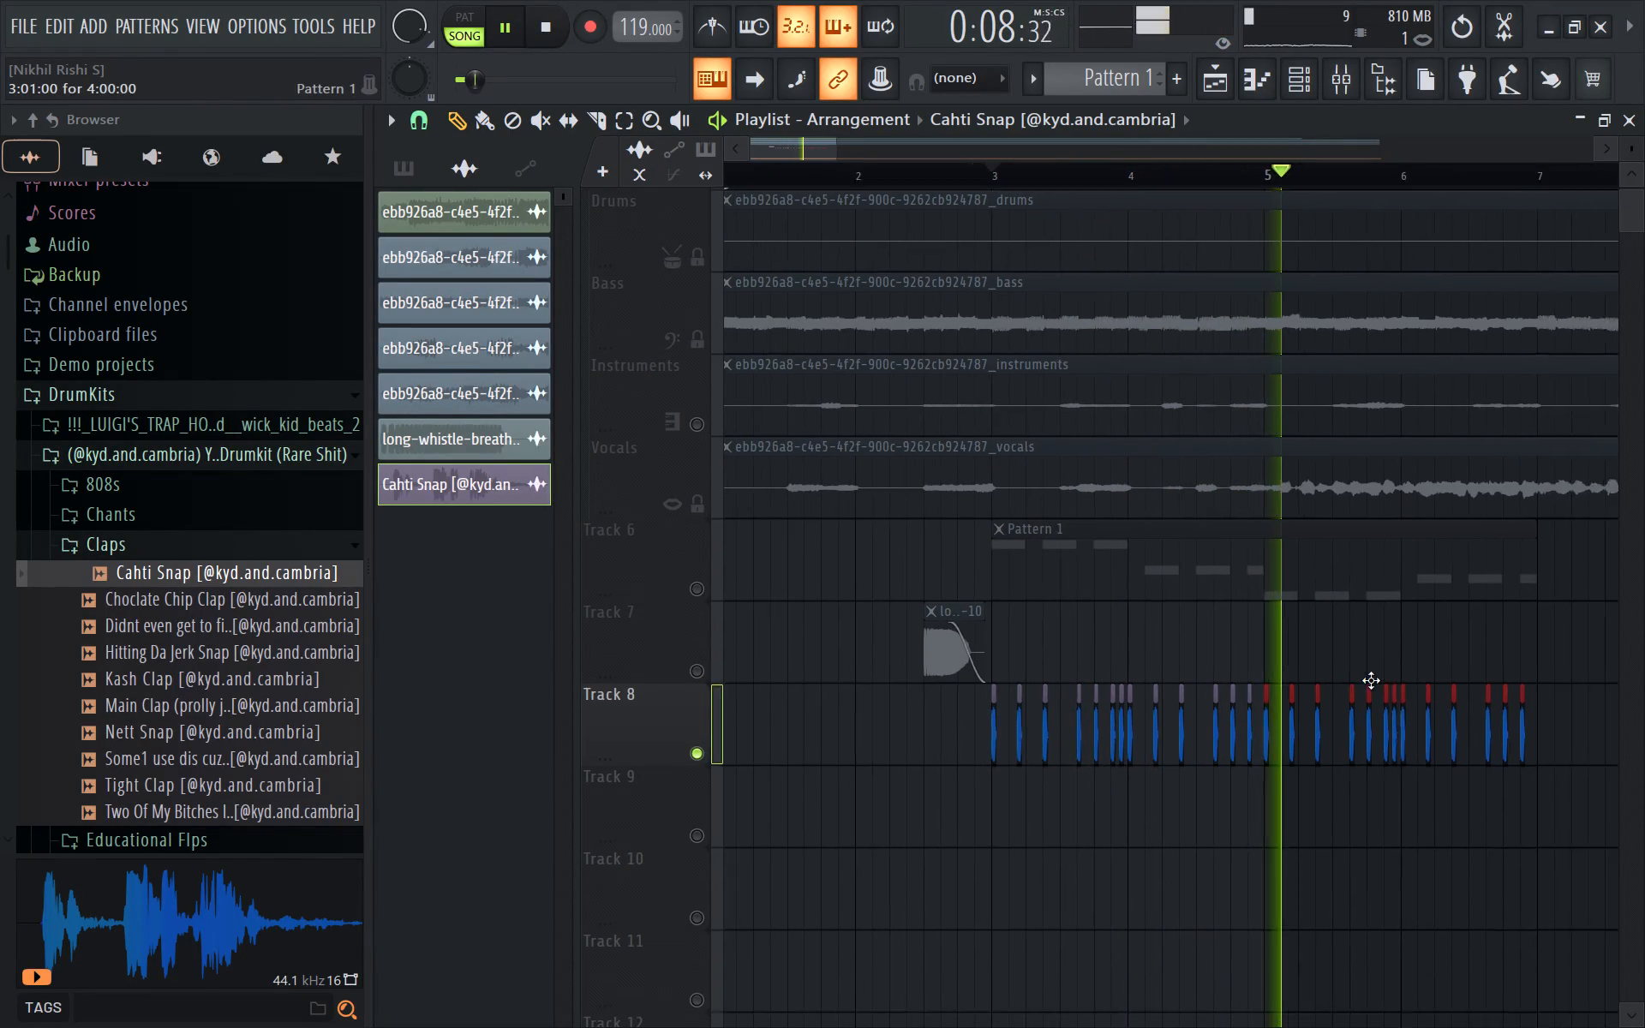
right_click(1405, 859)
Unsolo Track 8 and play the snap pattern in the full mix from bar 3.
scroll(1386, 834, "down", 5, "ctrl")
key("space")
left_click(699, 750, "ctrl")
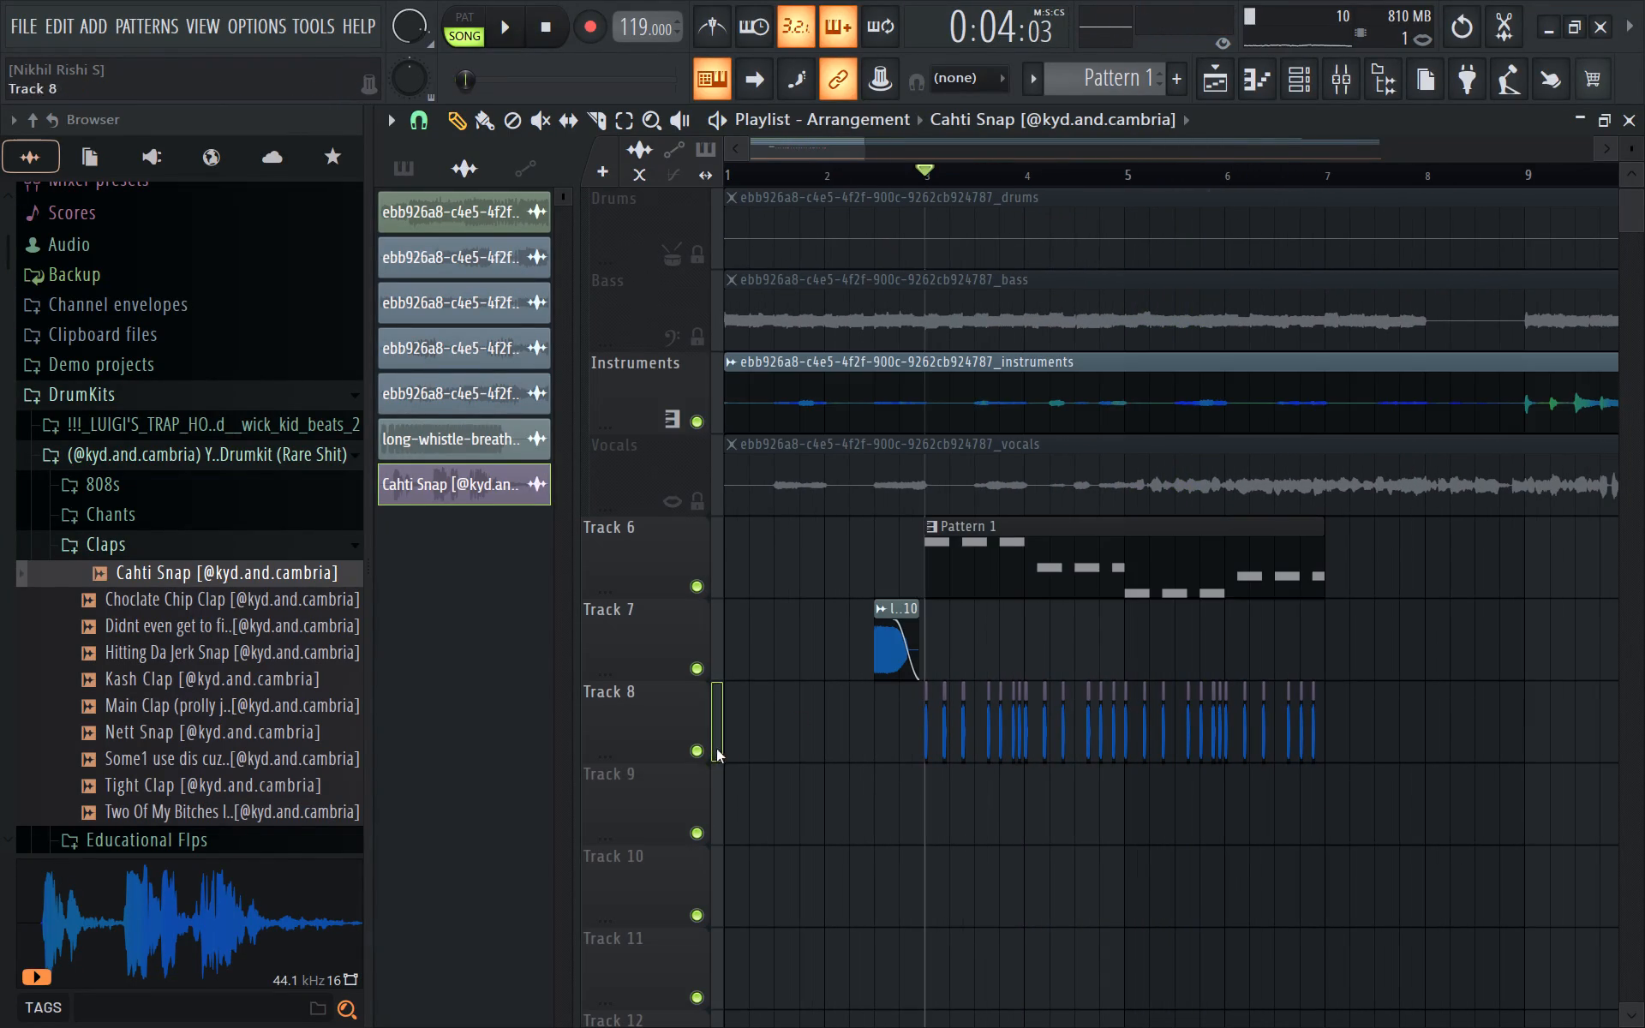
key("space")
scroll(853, 802, "up", 5, "ctrl")
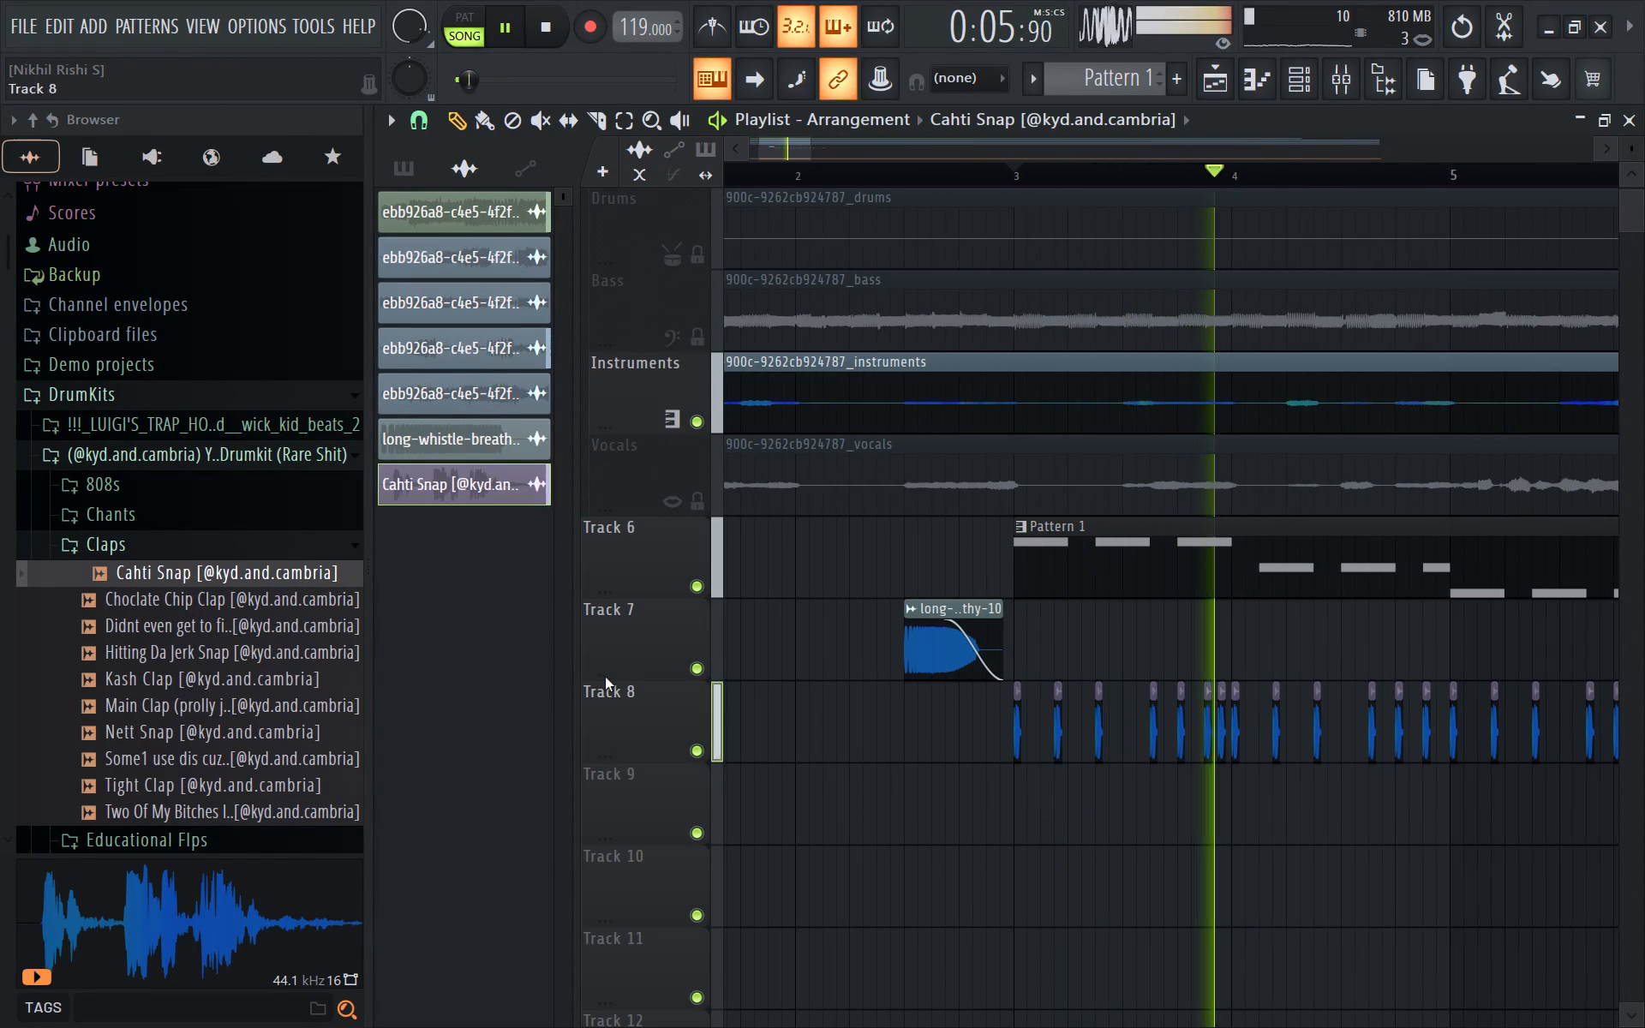
Preview samples in the kit's Percs and Snares folders, including Bandjerk Snare 3.
left_click(215, 545)
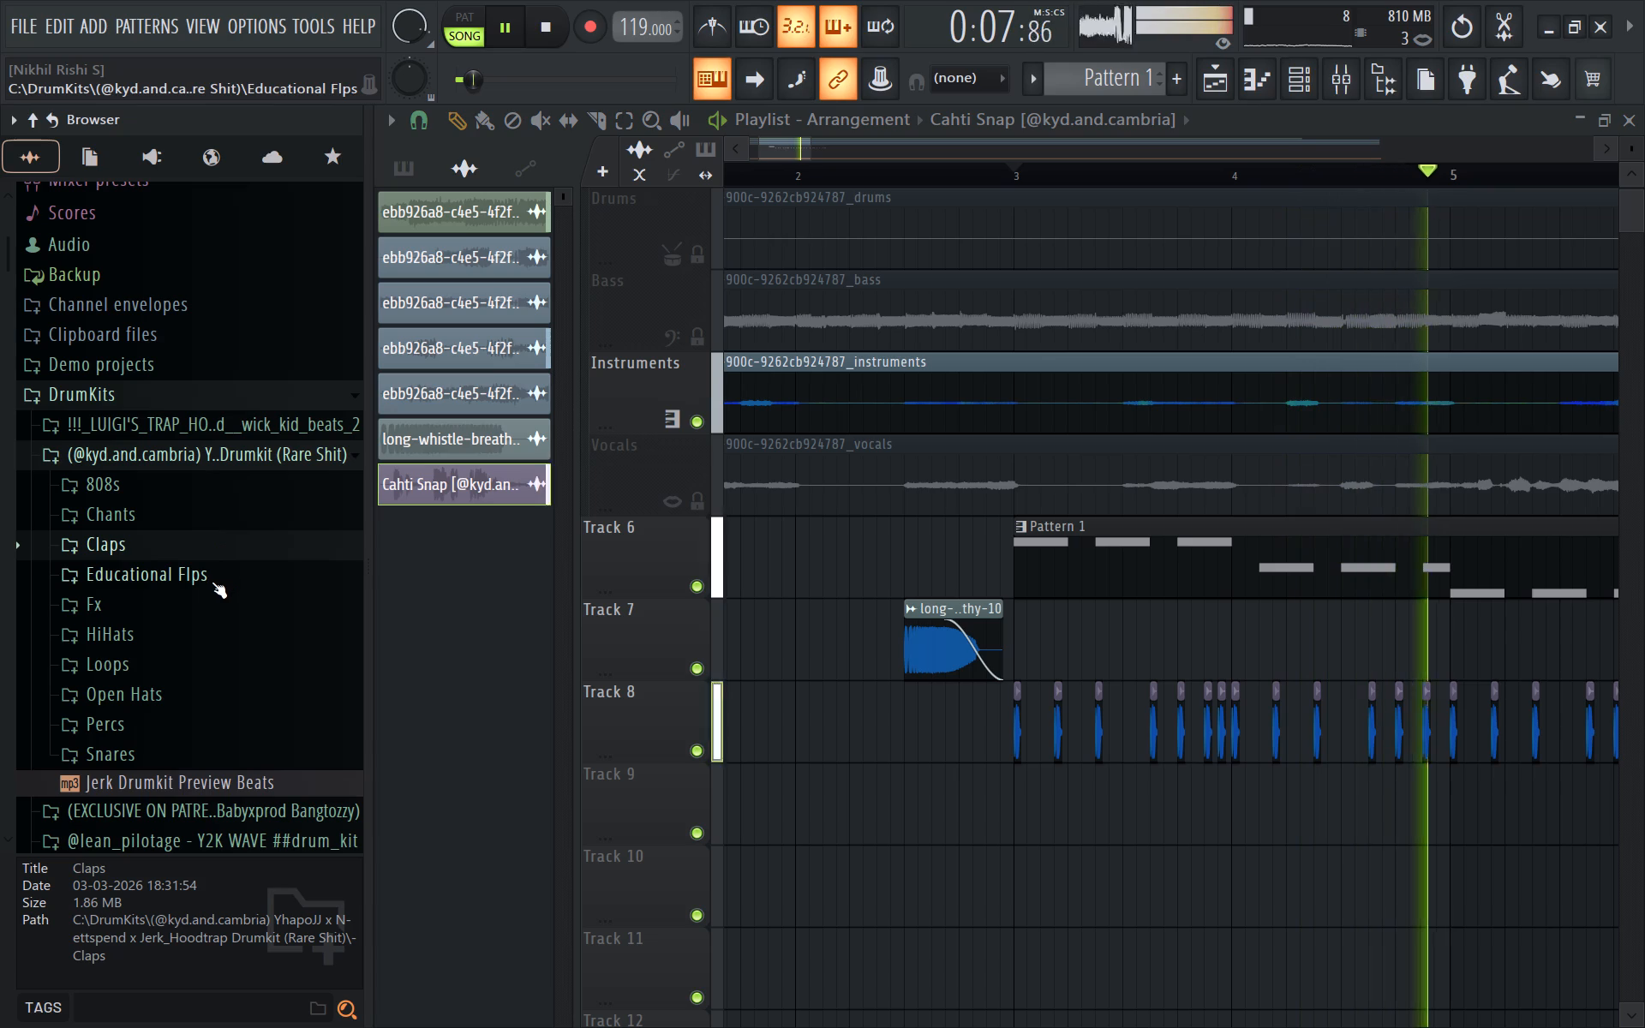
left_click(182, 727)
left_click(177, 756)
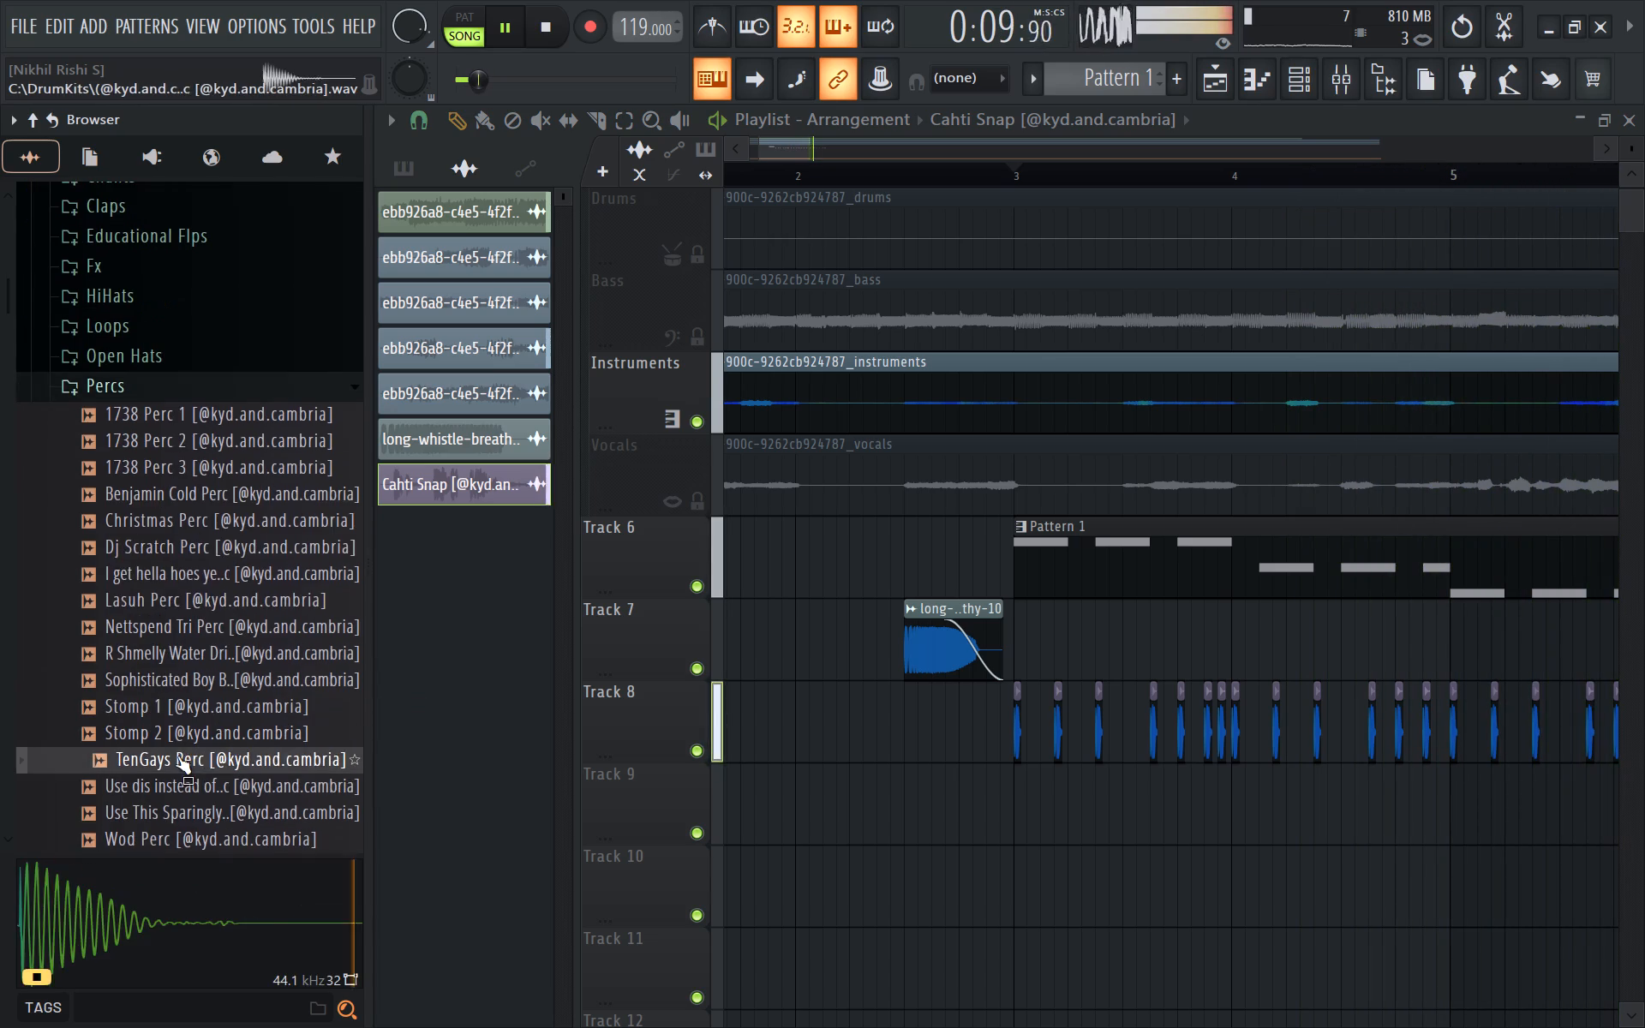
left_click(182, 392)
left_click(170, 410)
left_click(181, 505)
Preview samples in the kit's Open Hats folder against the playing arrangement, including Bandjerk Open Hat and Edging Open Hat.
scroll(183, 374, "up", 2)
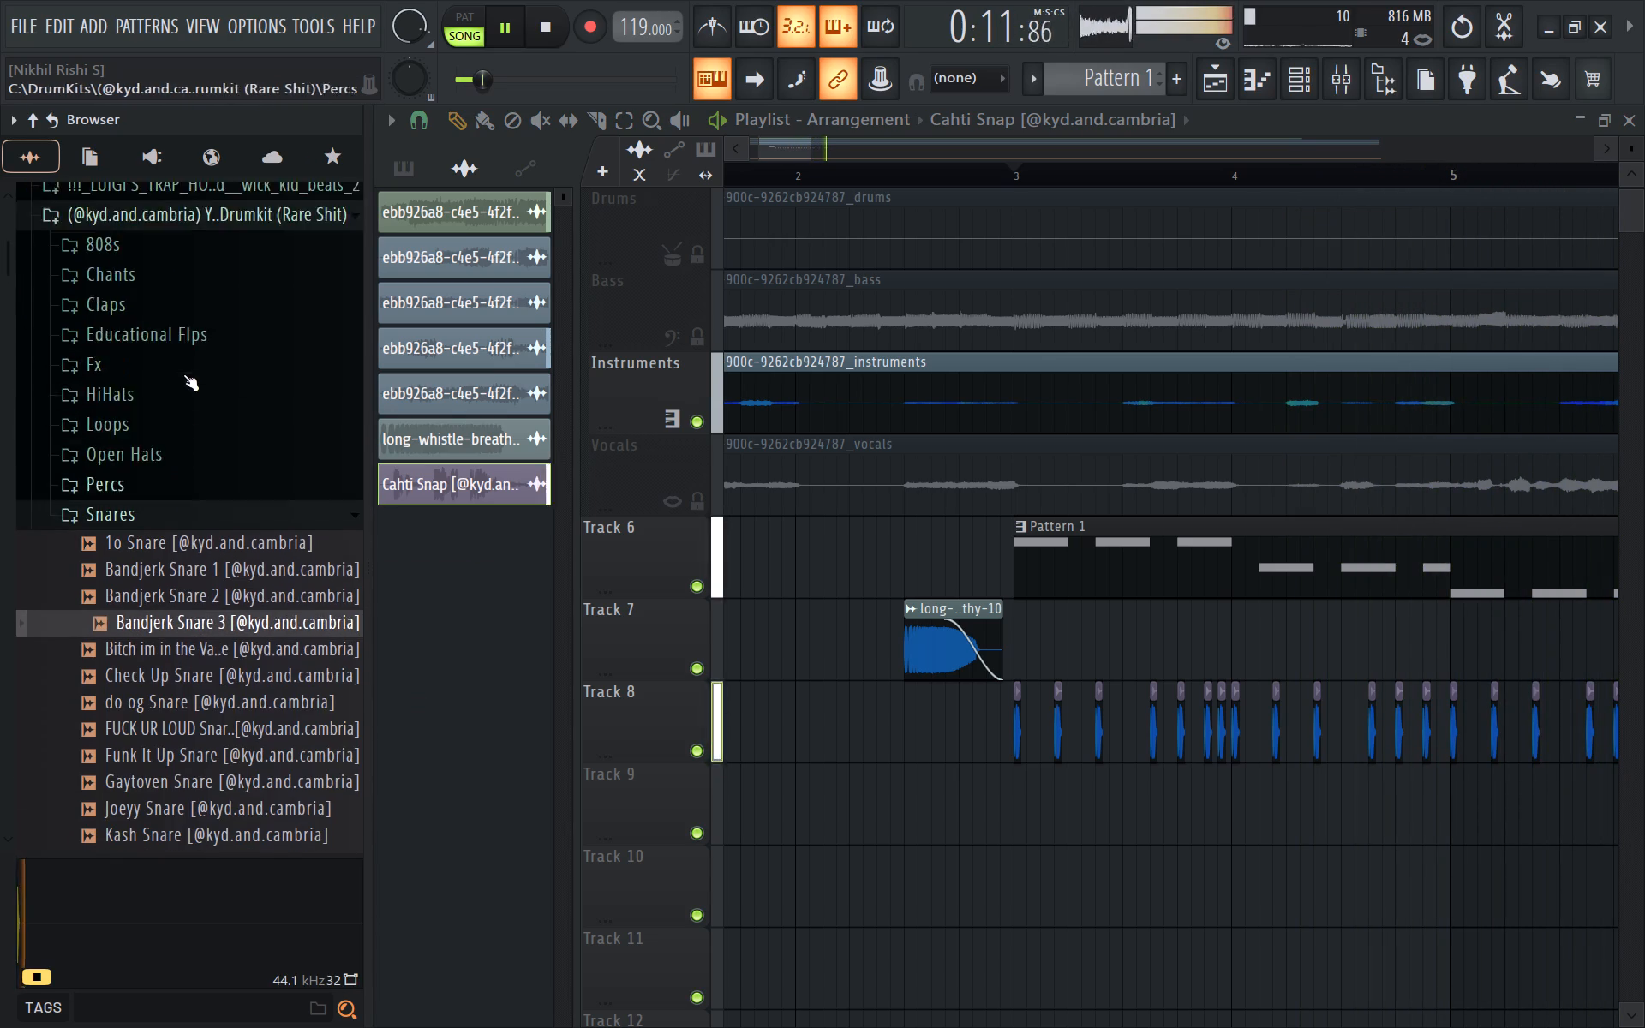
key("space")
left_click(221, 644)
left_click(217, 678)
left_click(230, 627)
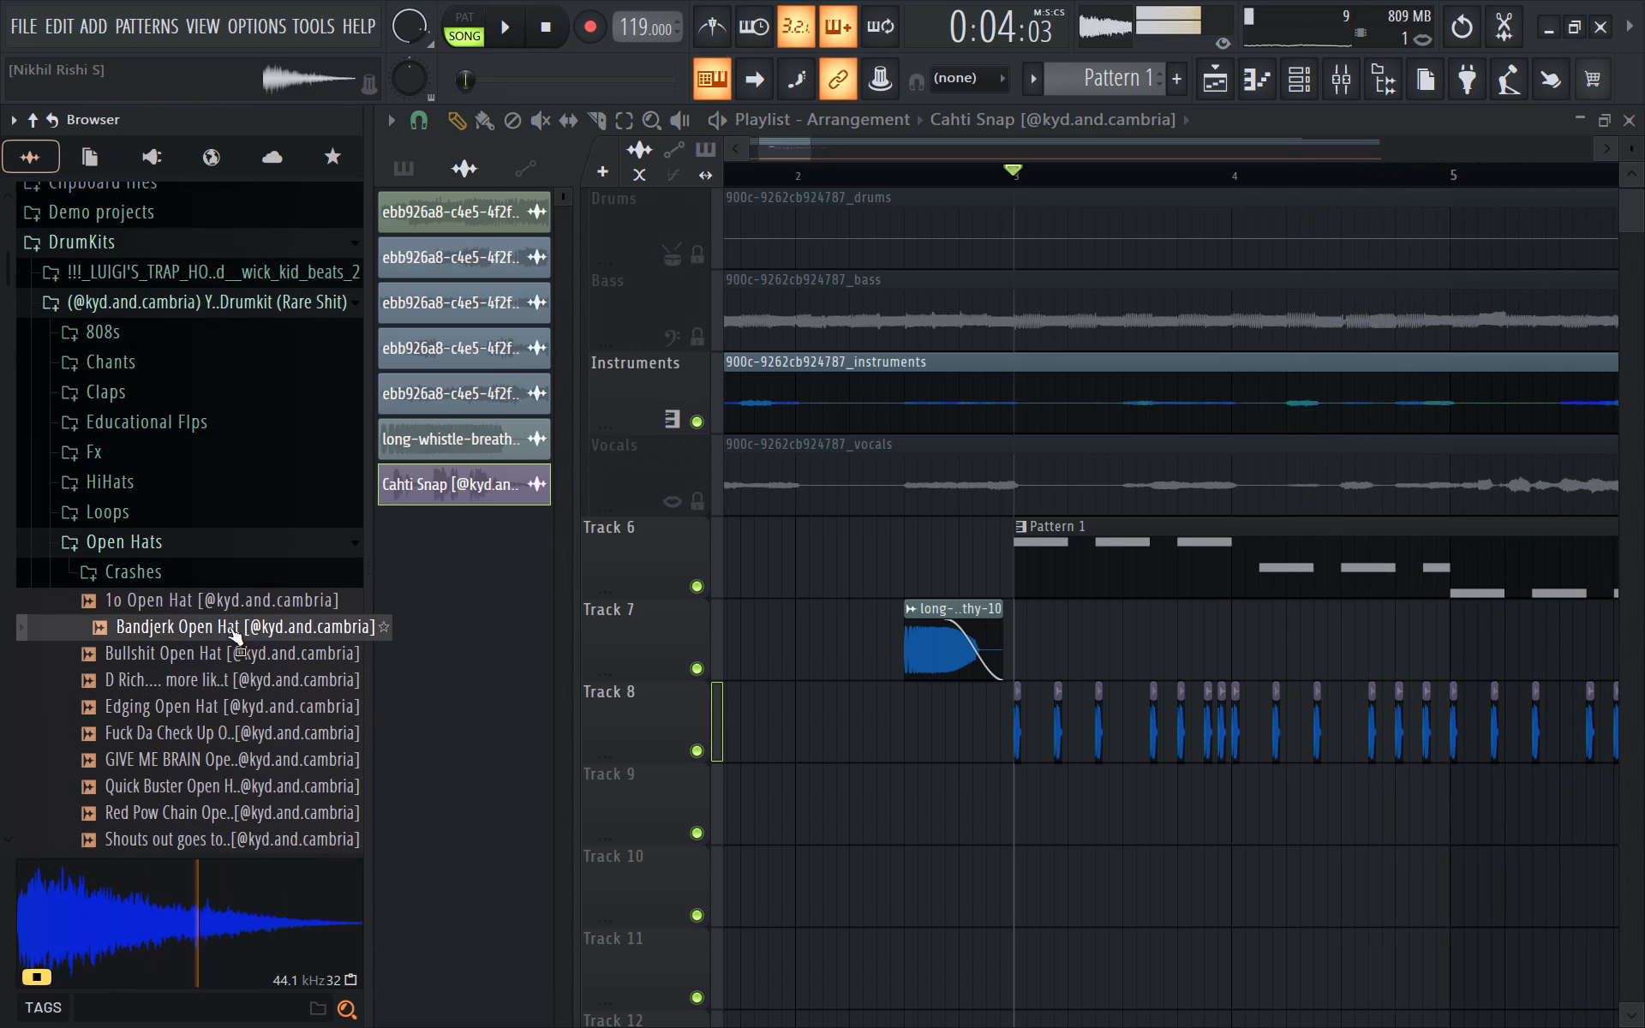
left_click(228, 624)
key("space")
left_click(228, 624)
double_click(228, 624)
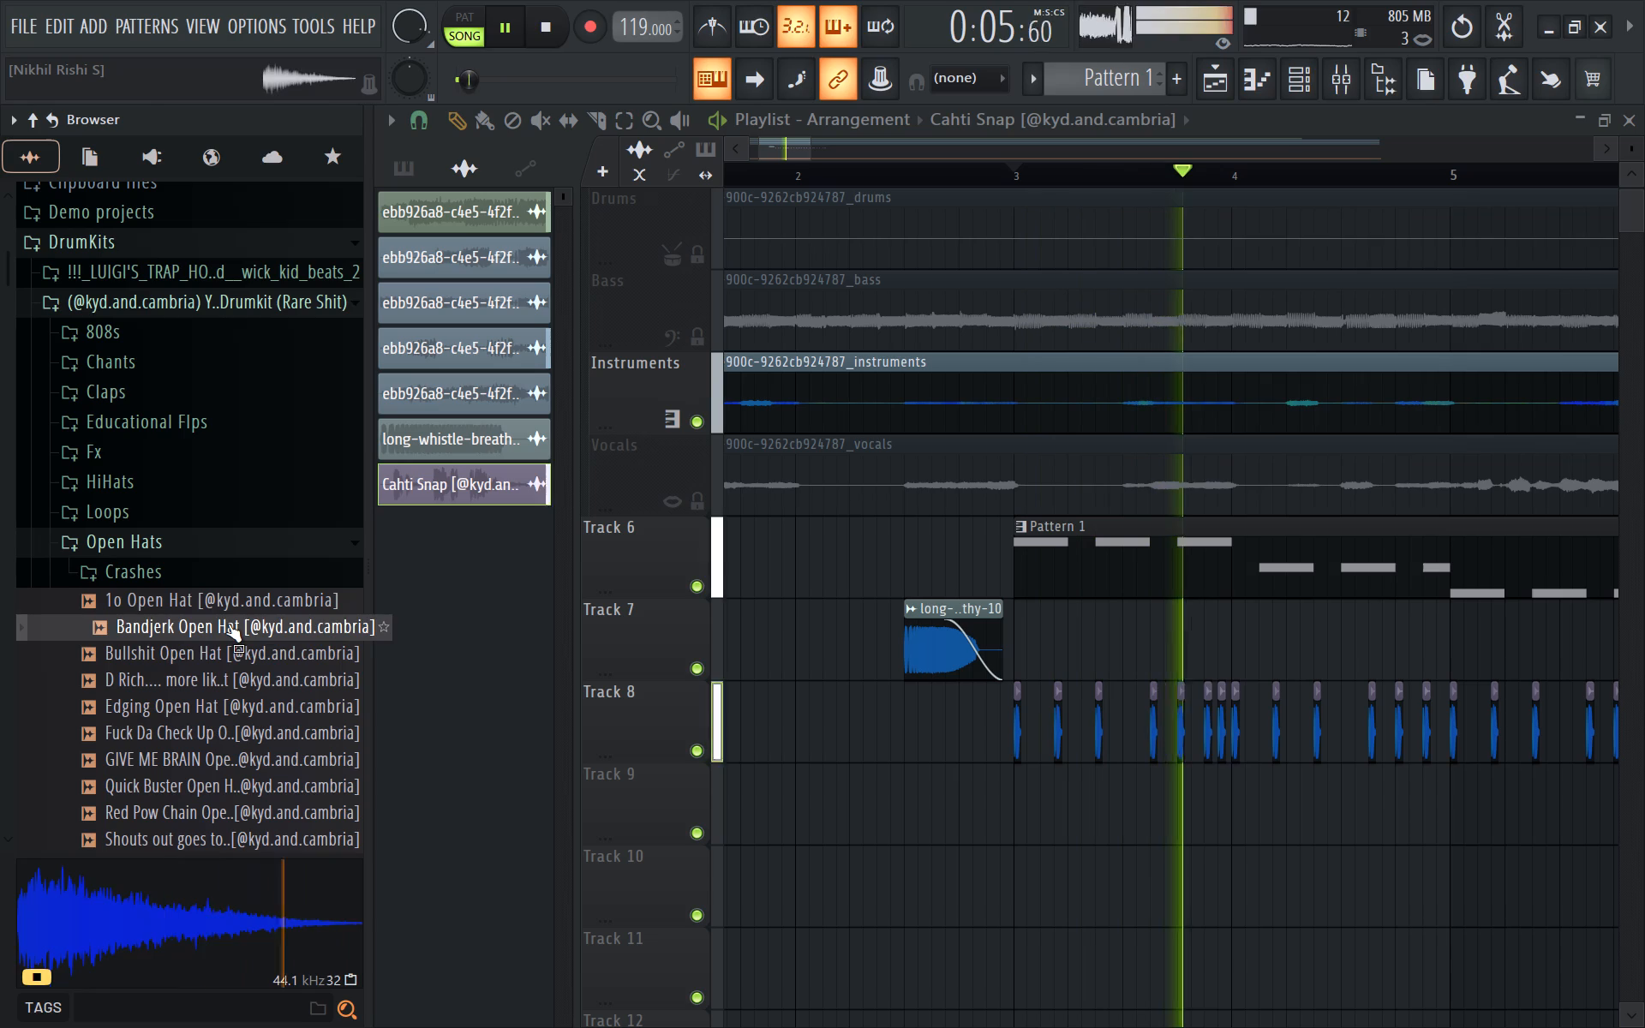
left_click(218, 651)
left_click(237, 692)
left_click(237, 702)
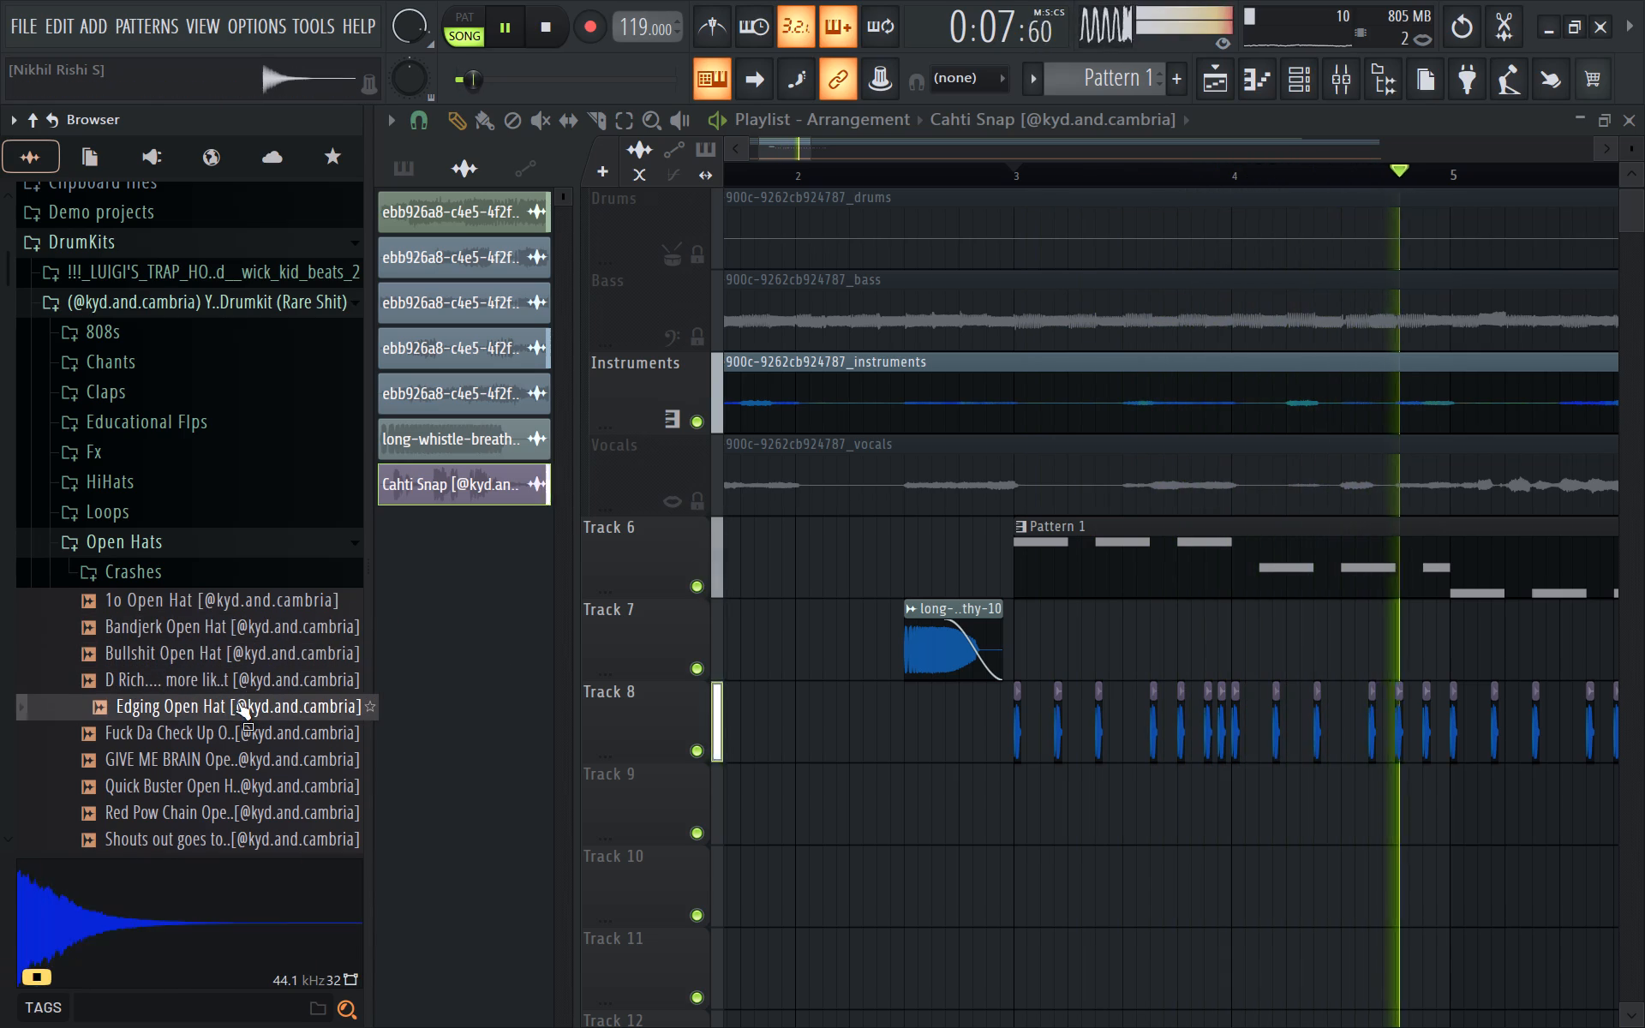
left_click(237, 702)
left_click(242, 716)
left_click(246, 726)
triple_click(246, 711)
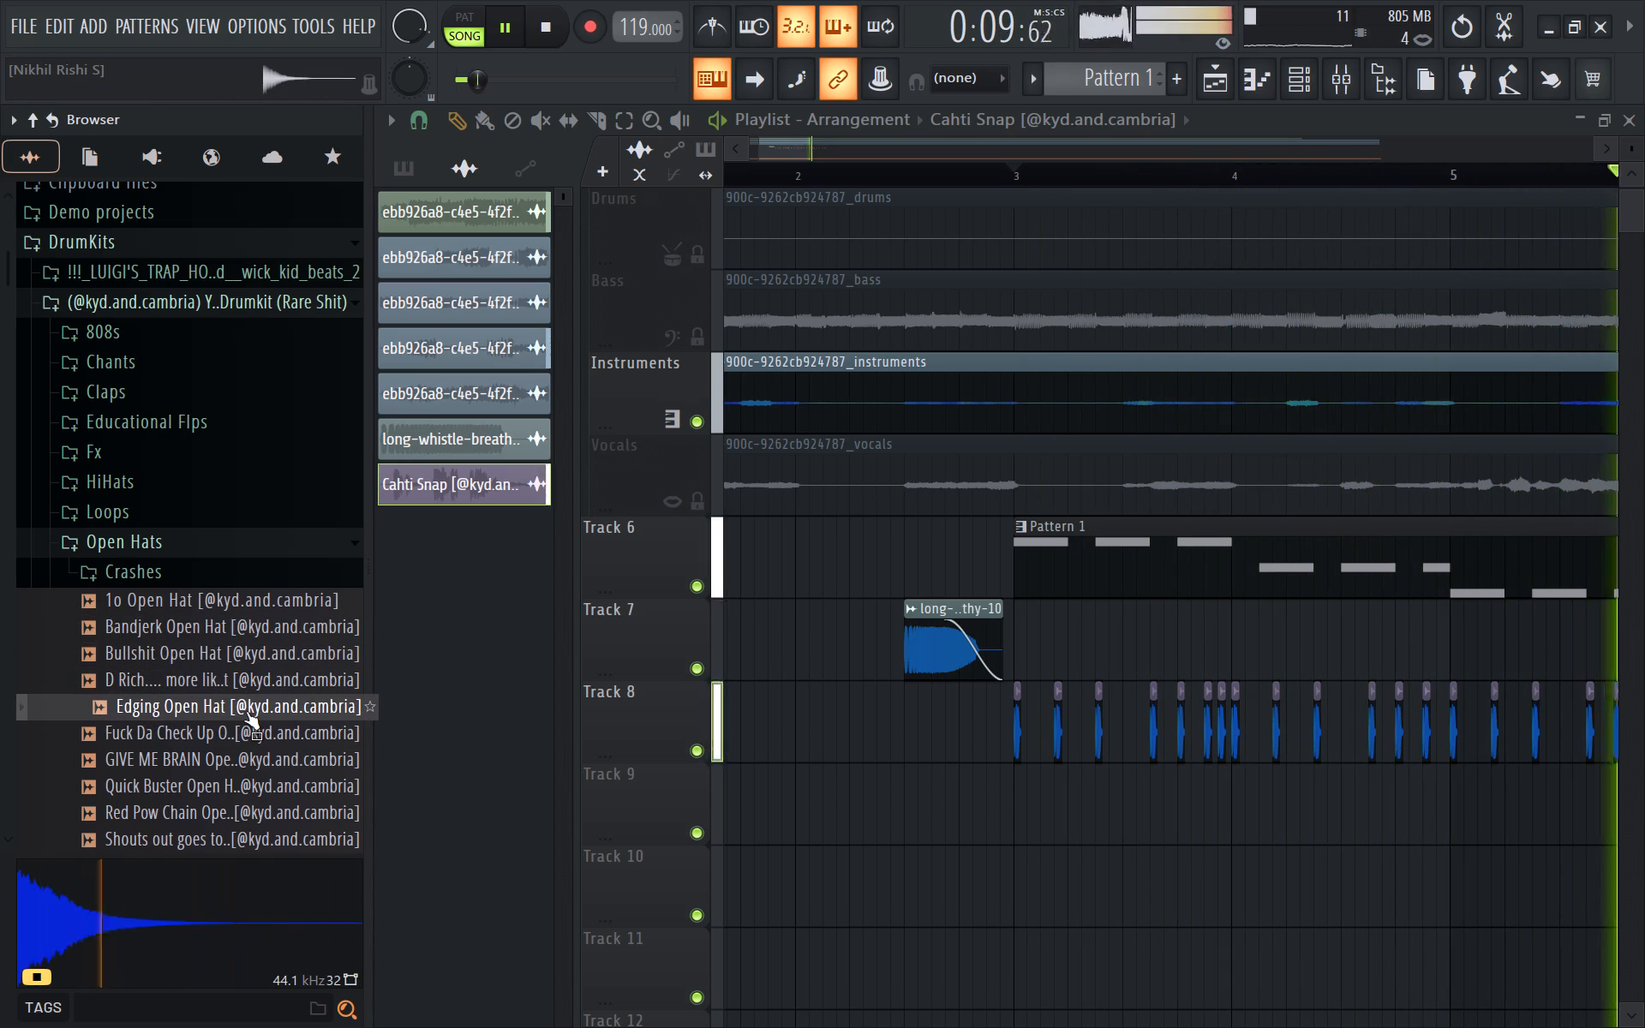
double_click(246, 711)
double_click(246, 711)
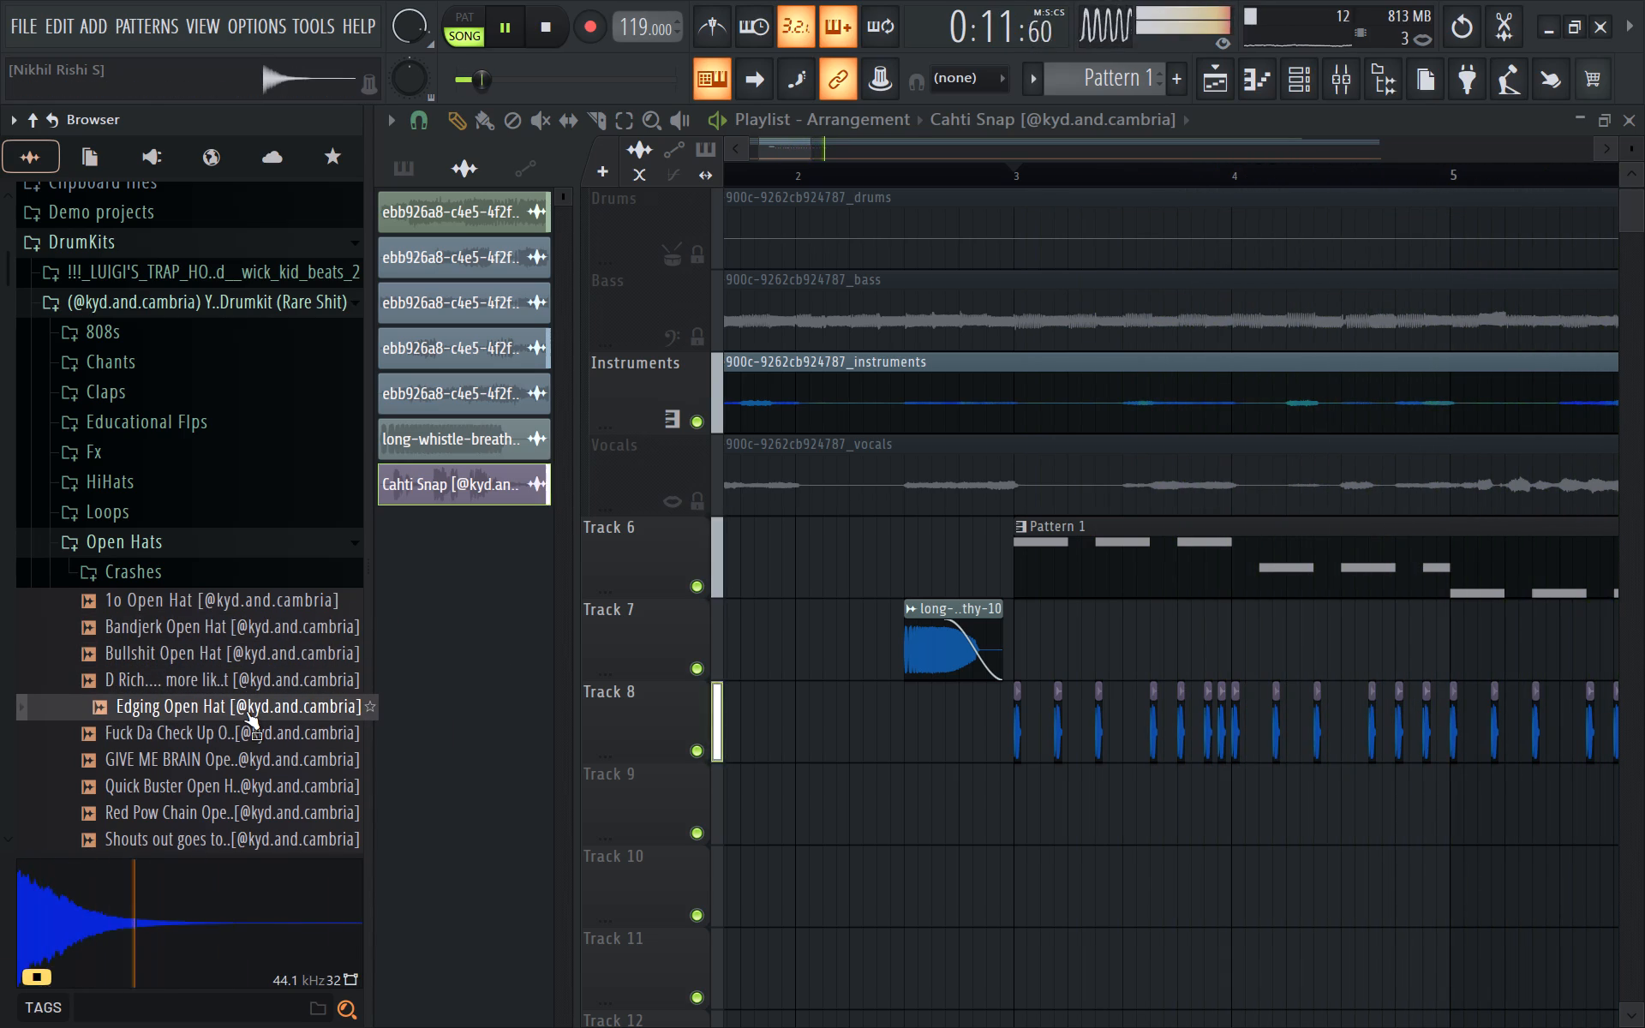
Add Edging Open Hat to Track 9 at the start of bar 3, with a clip length of 0:07:12.
key("space")
left_click_drag(246, 711, 1011, 798)
key("space")
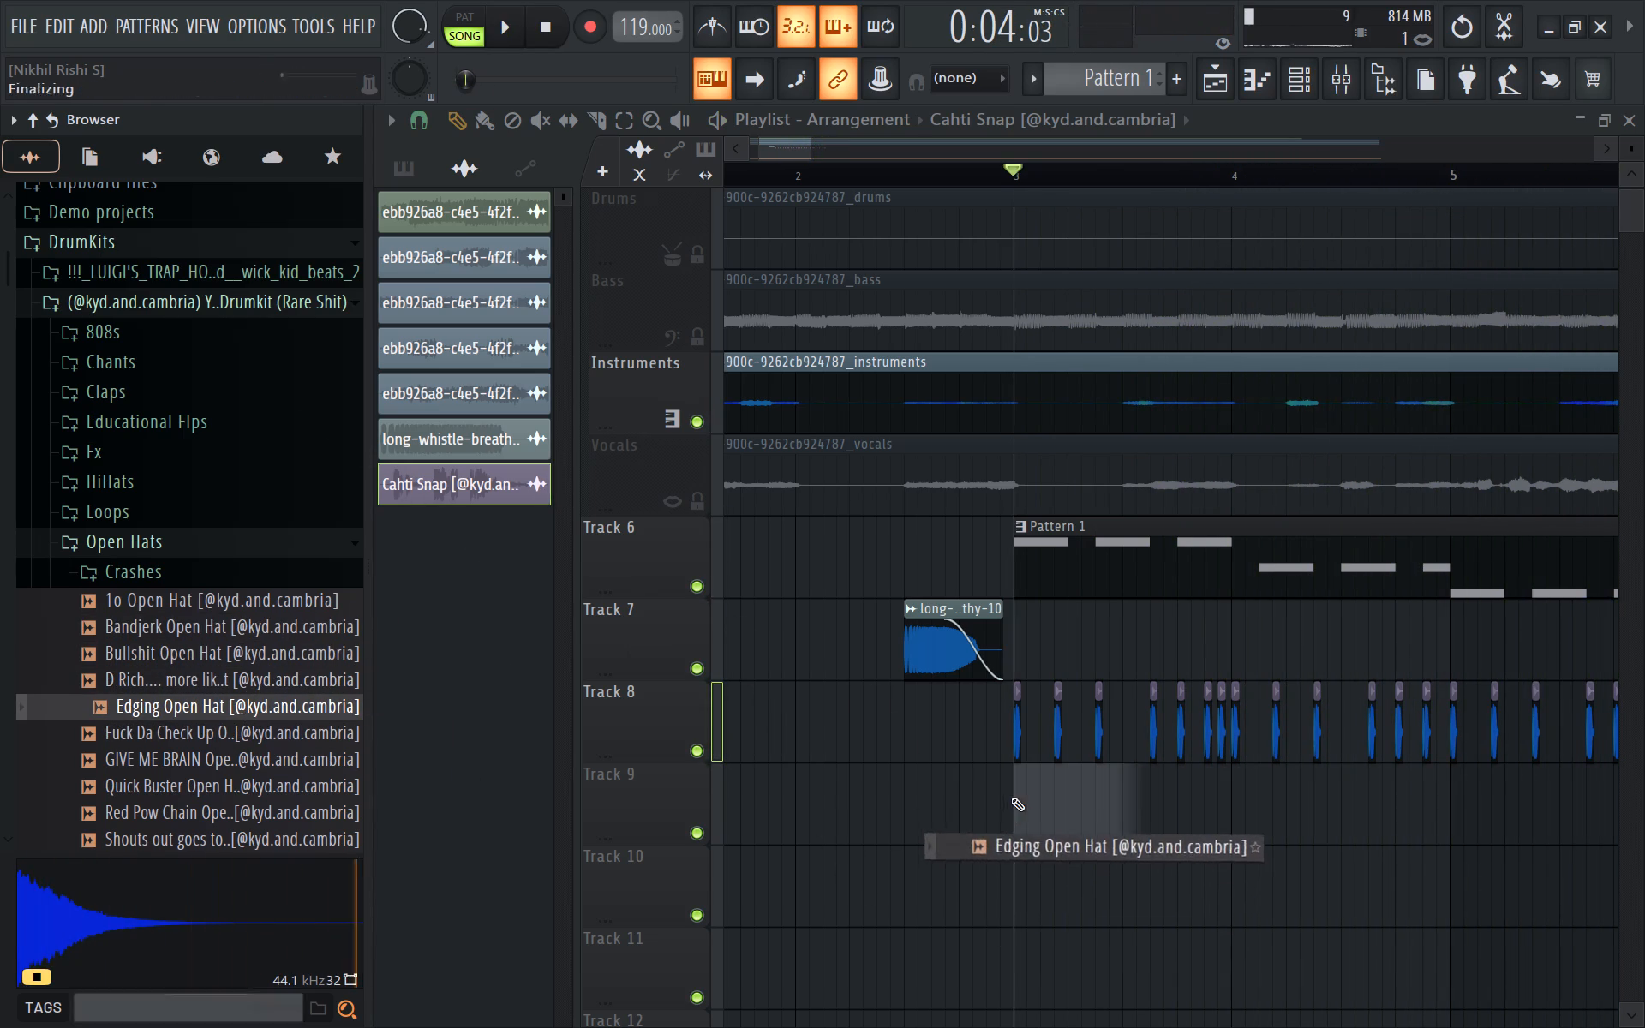
scroll(1035, 826, "up", 6, "ctrl")
key("space")
key("space")
key("space")
left_click_drag(1225, 819, 1150, 844)
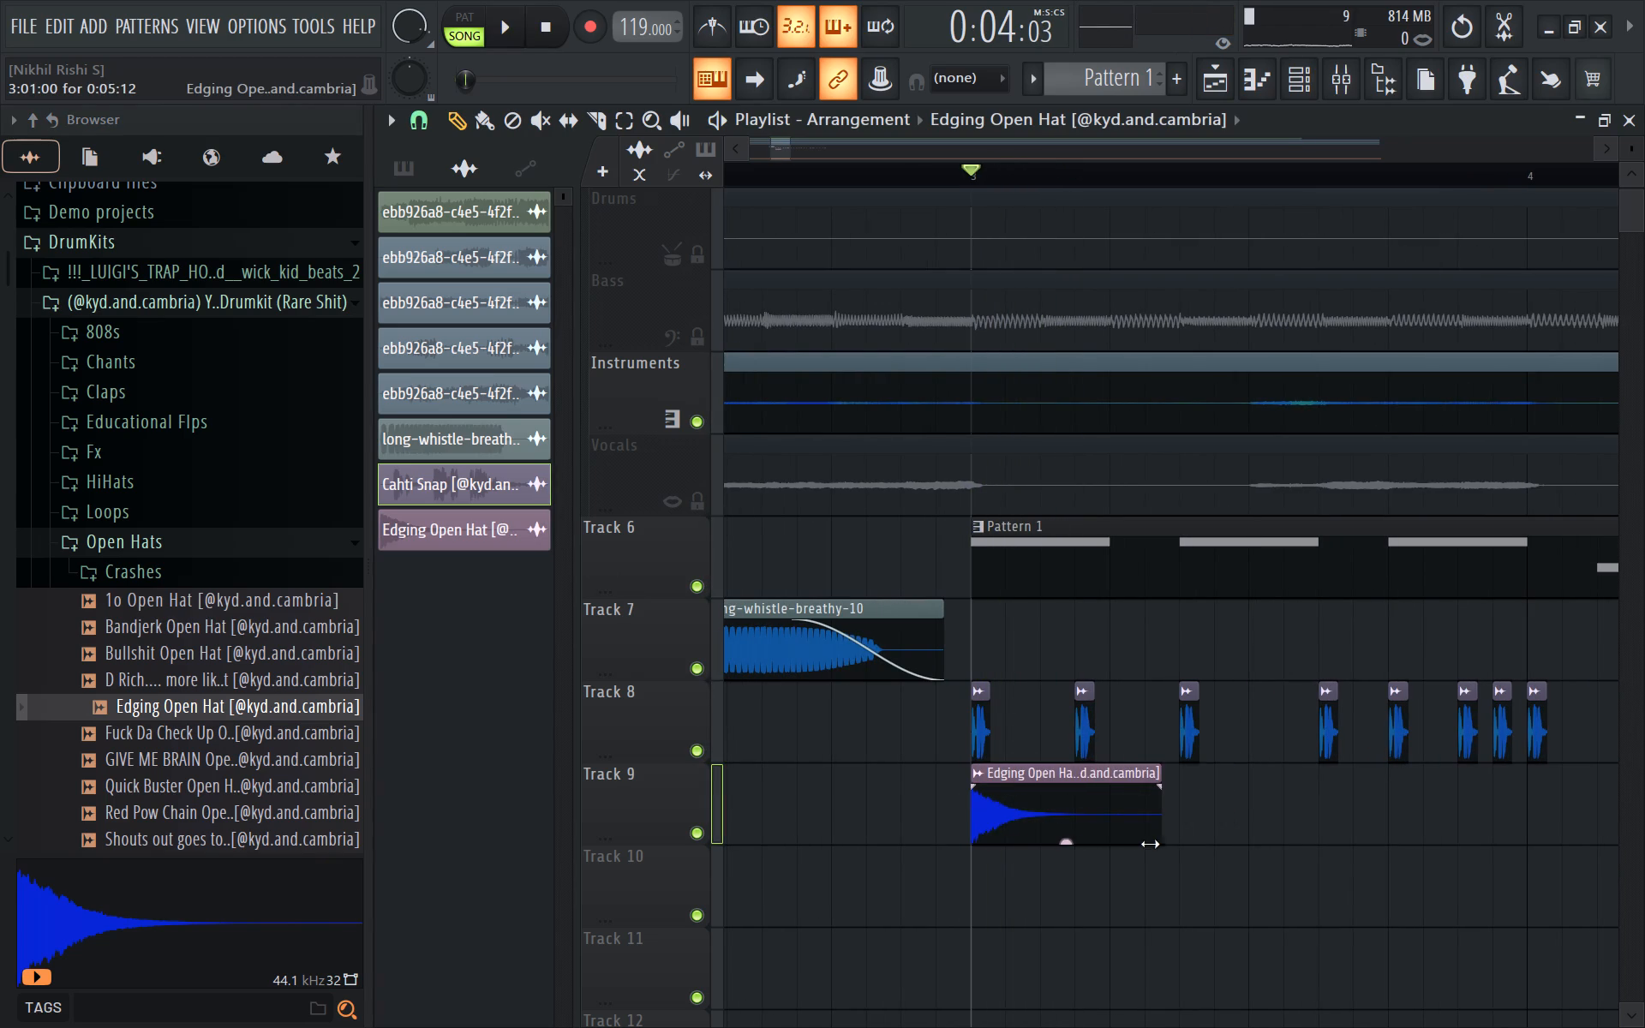
left_click_drag(1150, 844, 1236, 835)
key("space")
key("space")
Lower the channel volume of the Edging Open Hat sample and play it back.
double_click(1114, 820)
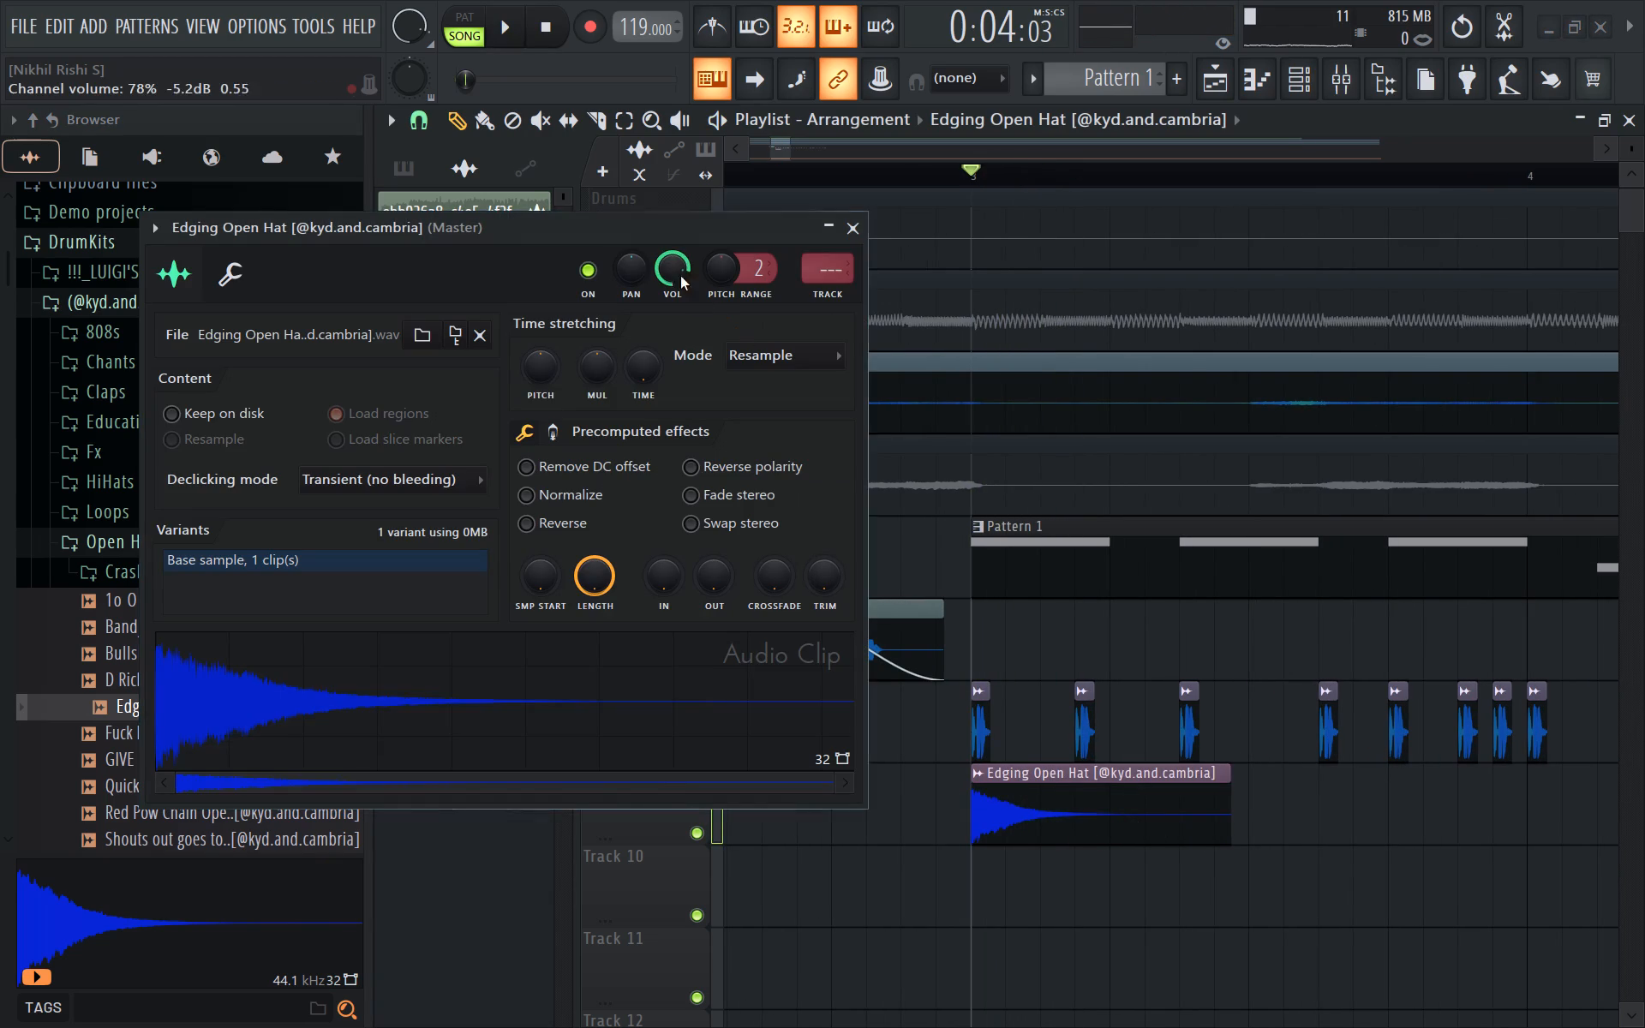
left_click_drag(680, 276, 675, 337)
key("space")
left_click(855, 232)
key("space")
key("space")
Duplicate the Edging Open Hat clip onto Track 10 at step 7 and Track 9 at step 13 of bar 3.
left_click_drag(1104, 825, 1369, 878, "shift")
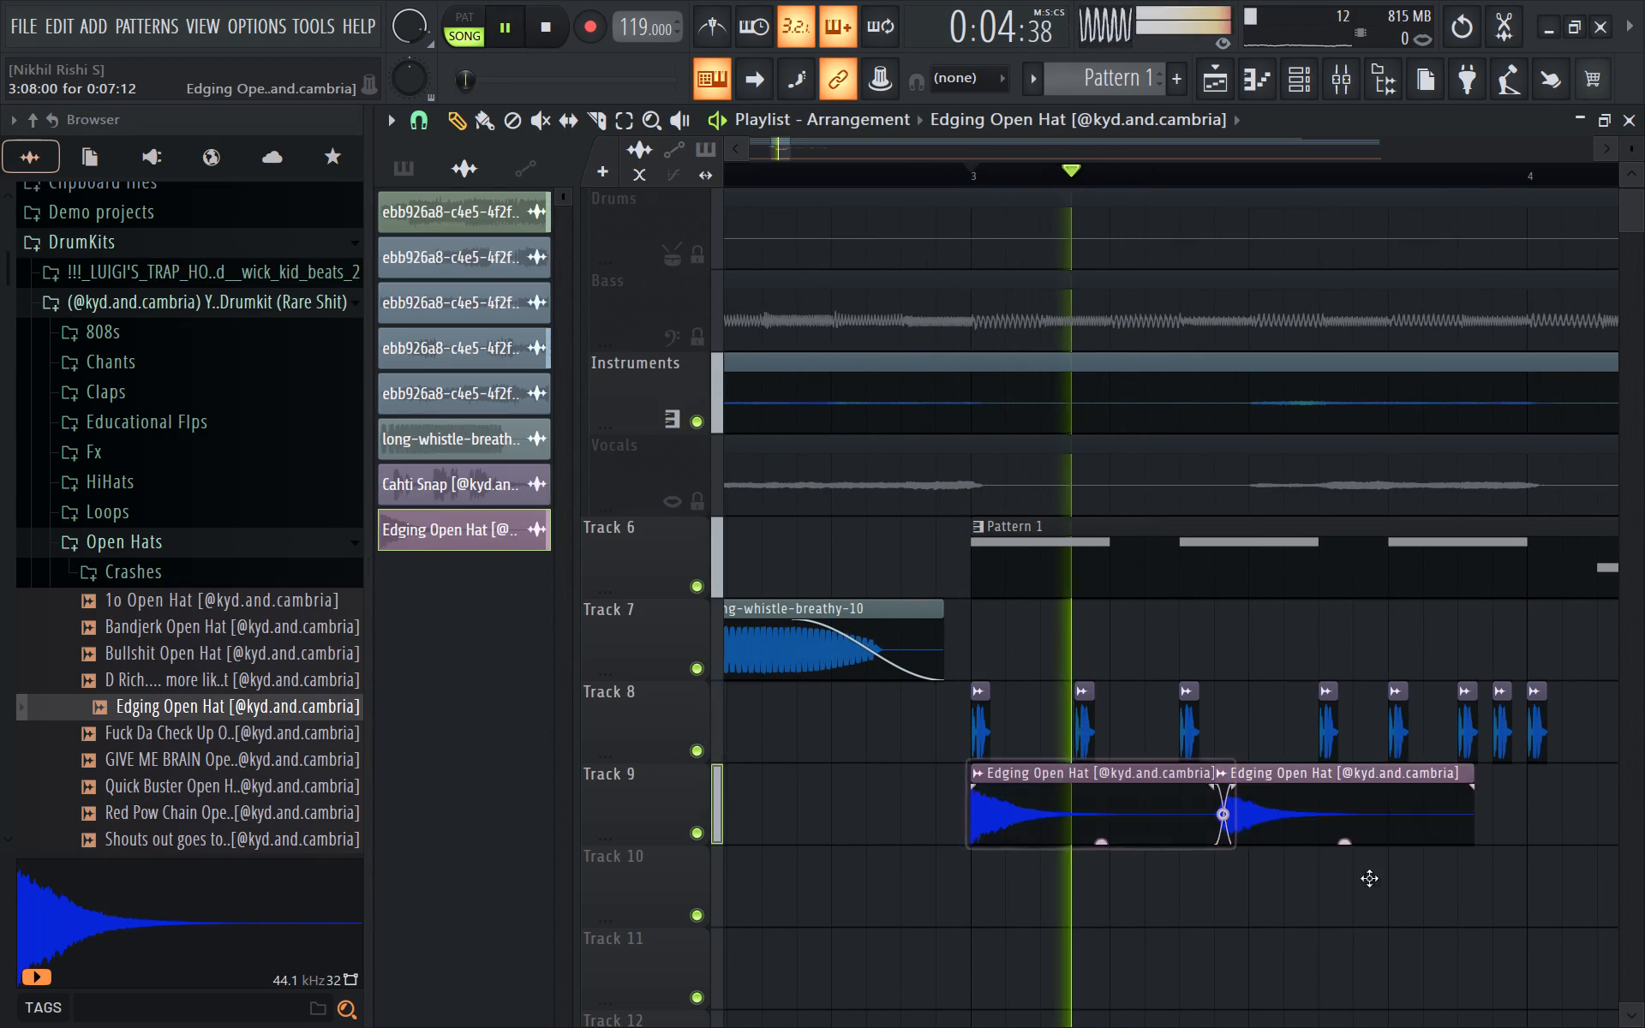
left_click_drag(1369, 878, 1314, 932, "shift")
key("space")
key("space")
key("space")
key("space")
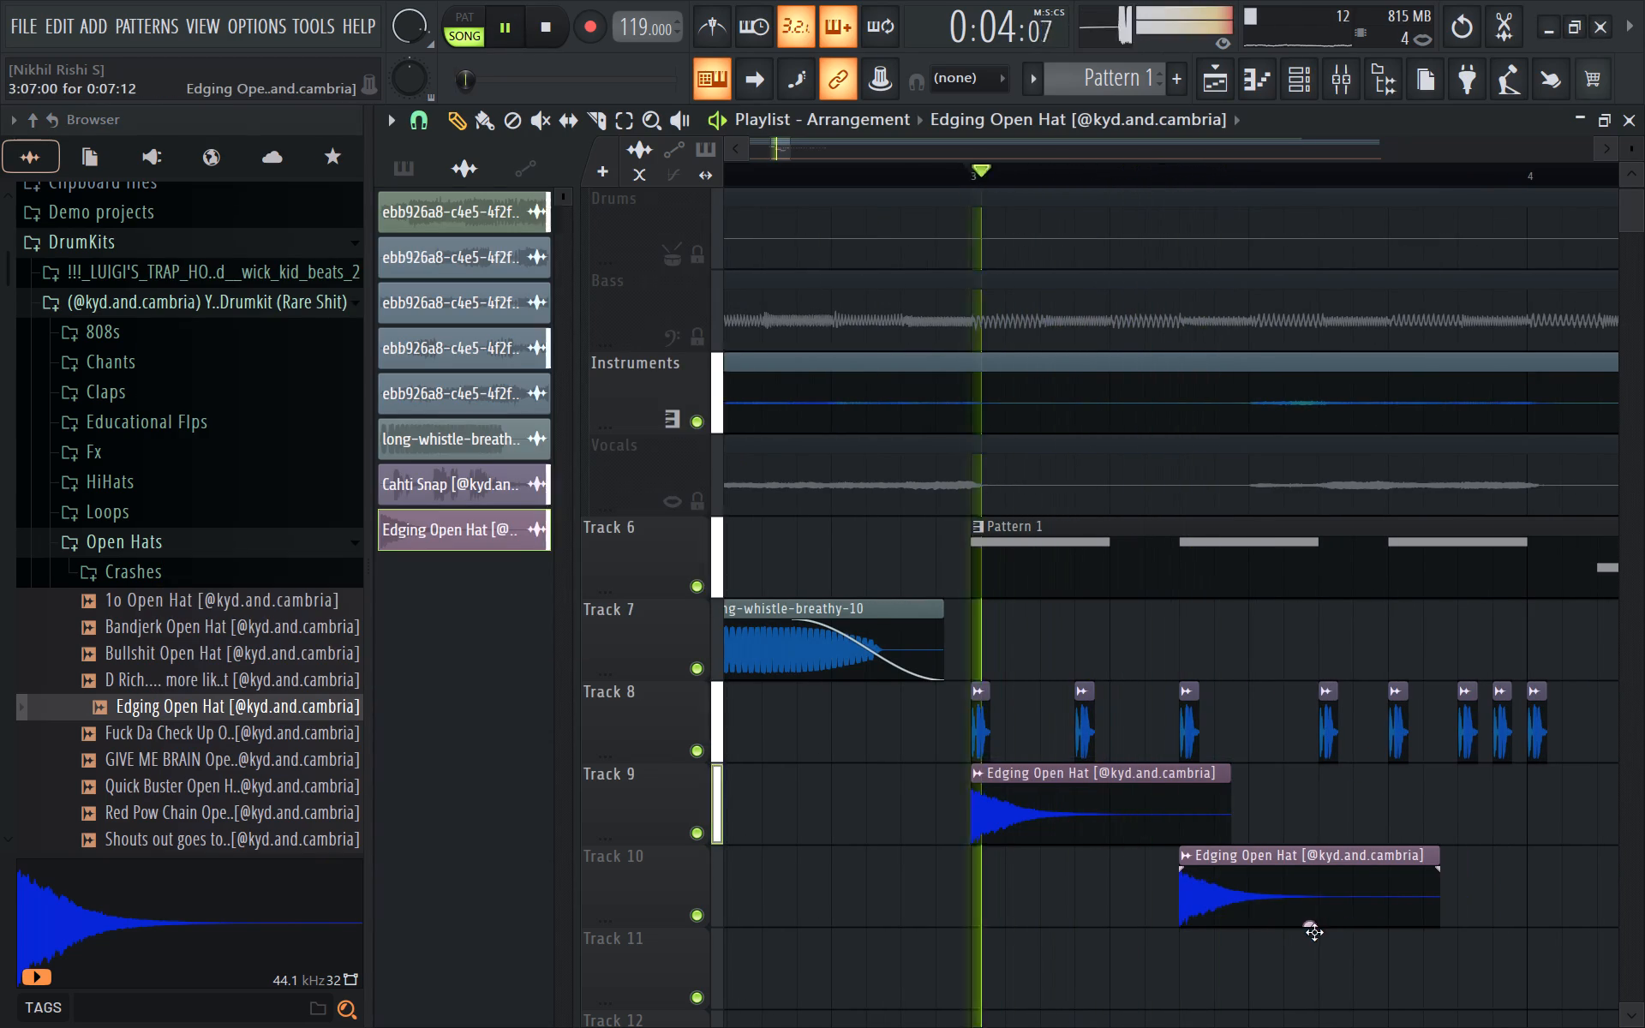
left_click_drag(1314, 932, 1314, 929, "shift")
left_click_drag(1283, 875, 1284, 752, "shift")
scroll(1288, 819, "down", 2)
key("space")
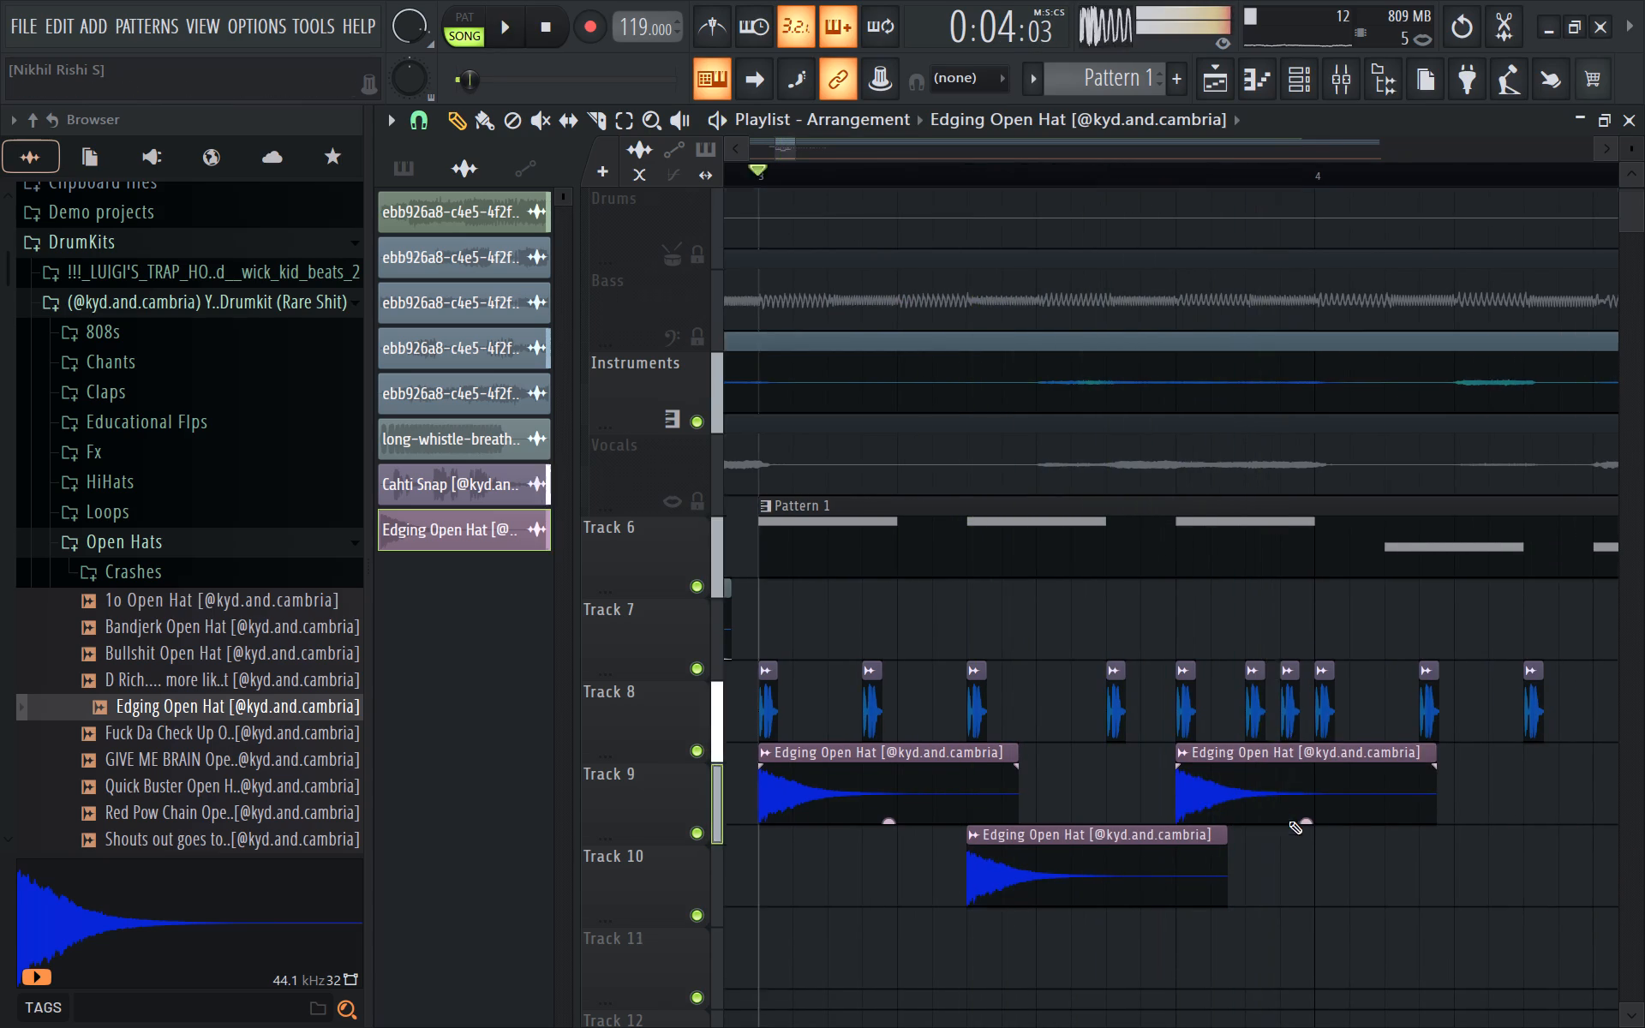
scroll(1289, 821, "down", 2)
scroll(1360, 728, "up", 2)
key("space")
Duplicate the open hat clip onto Track 10 at step 3 and Track 9 at step 9 of bar 4.
left_click_drag(1138, 798, 1445, 829, "shift")
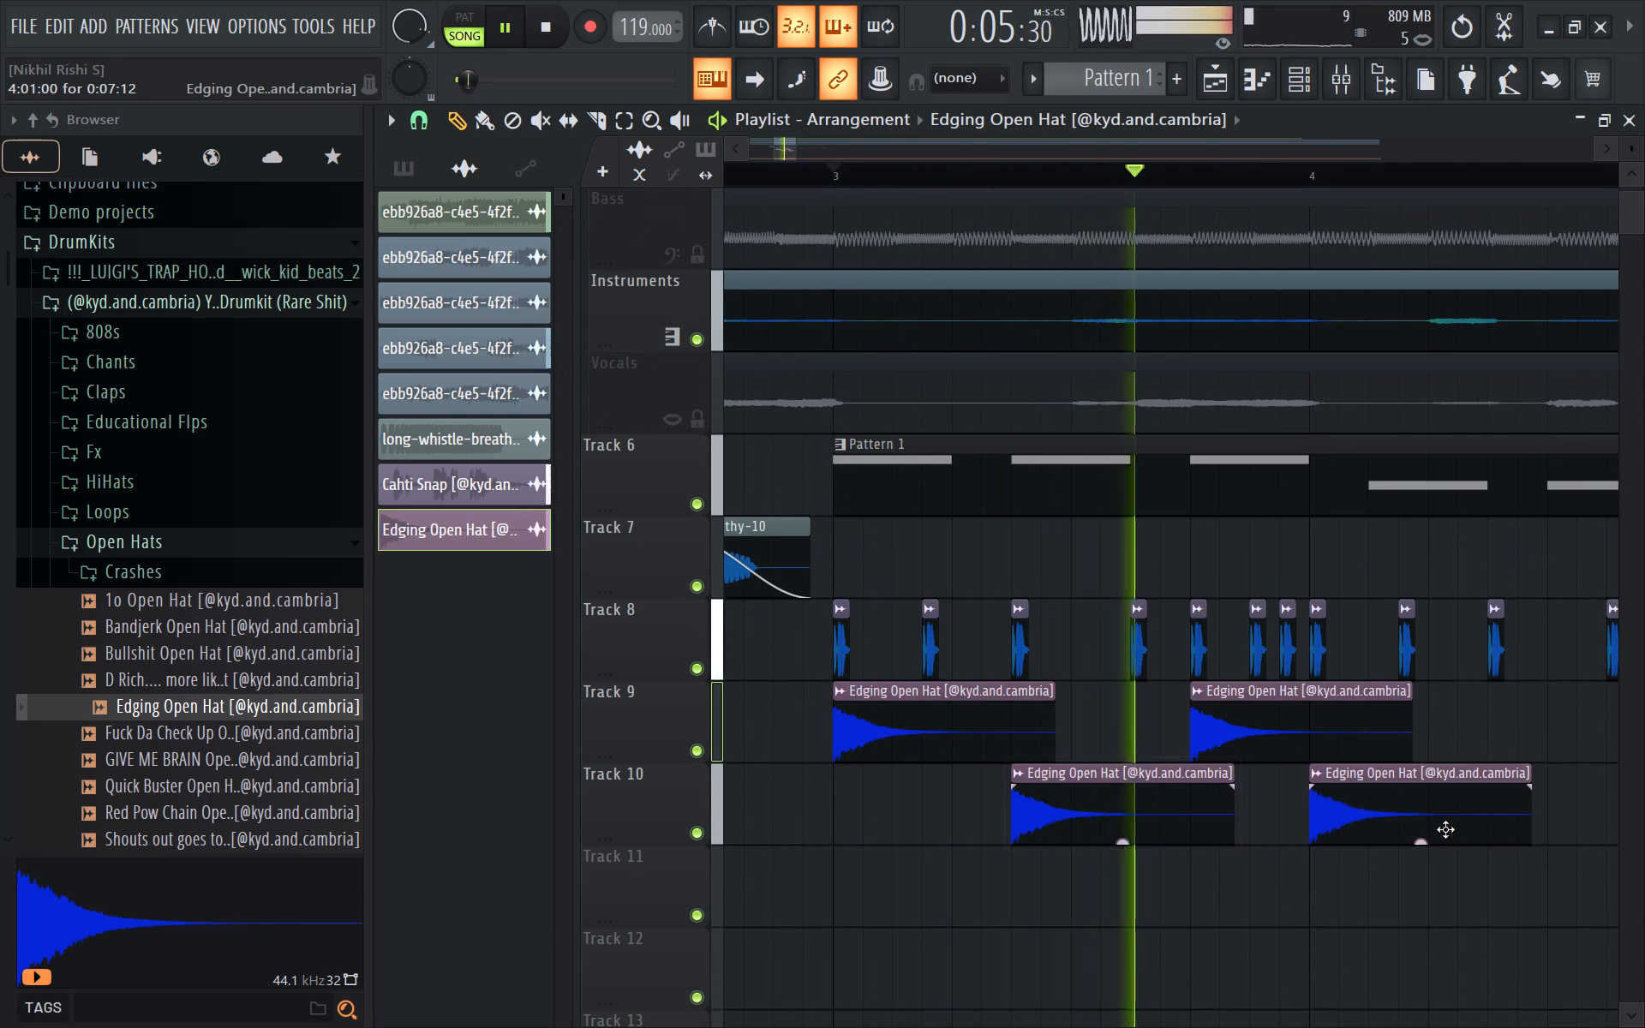
scroll(1438, 813, "down", 6, "ctrl")
scroll(1501, 816, "up", 8)
left_click_drag(1148, 806, 1279, 810)
key("space")
key("space")
scroll(1278, 804, "down", 6, "ctrl")
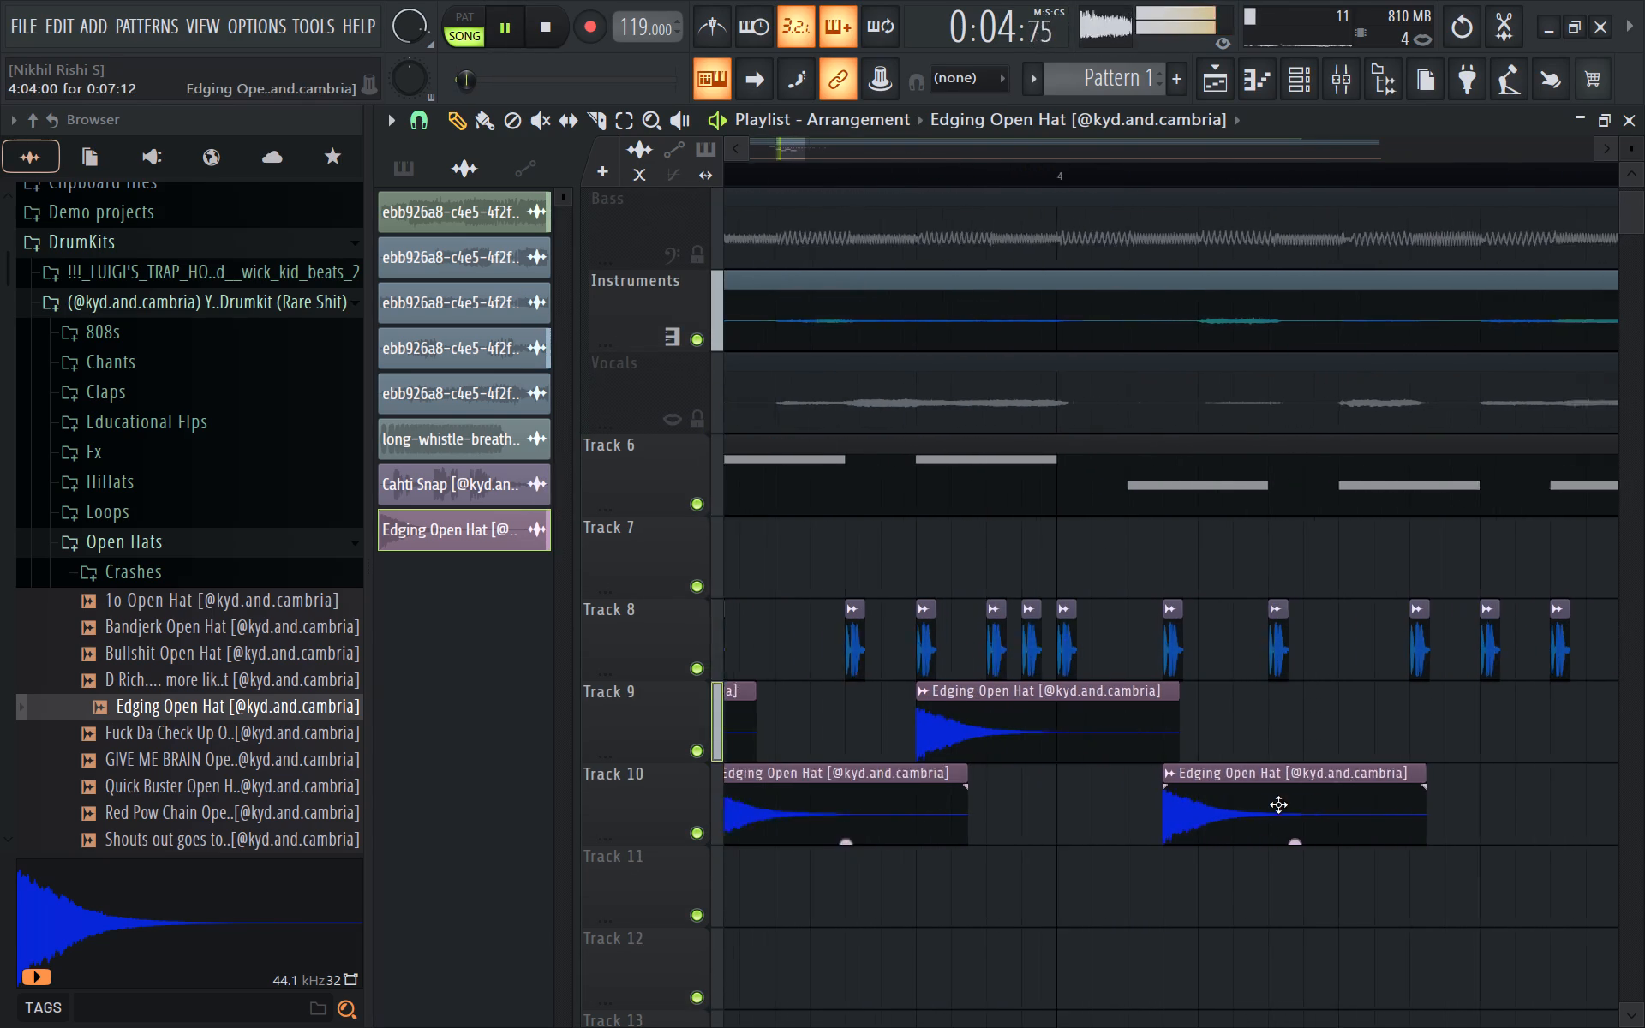
scroll(1353, 806, "up", 4, "ctrl")
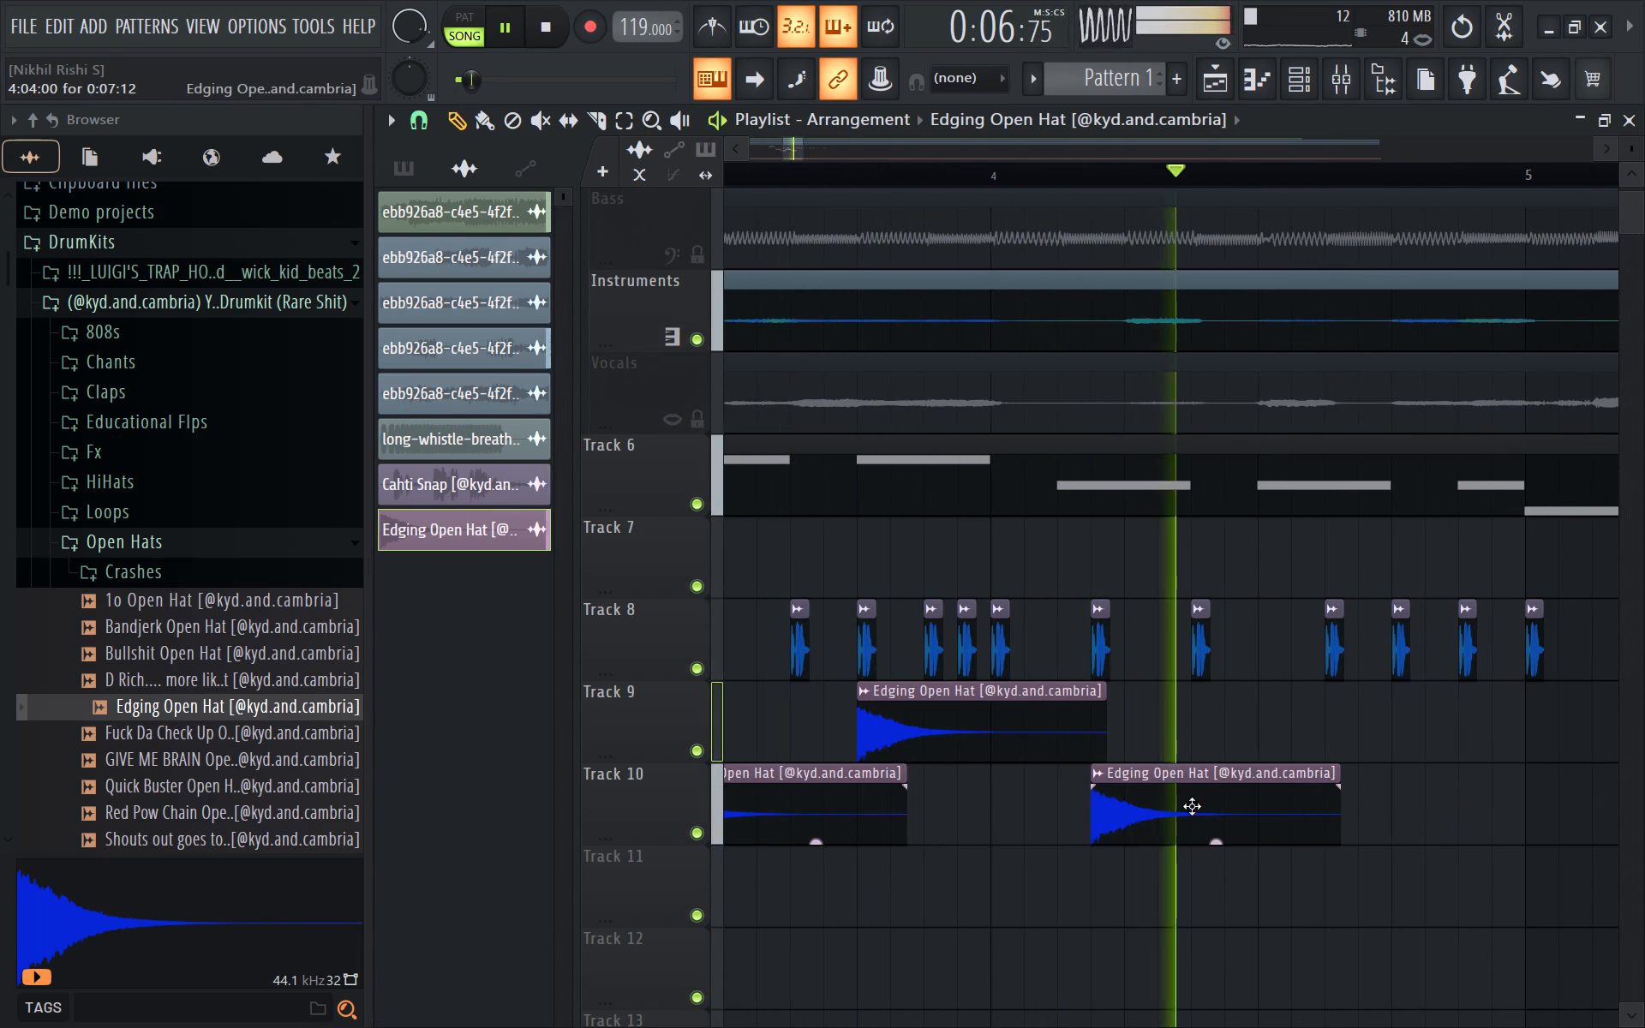
key("space")
left_click_drag(1192, 806, 1165, 822)
key("space")
scroll(1164, 822, "down", 4, "ctrl")
left_click_drag(1151, 797, 1220, 701, "shift")
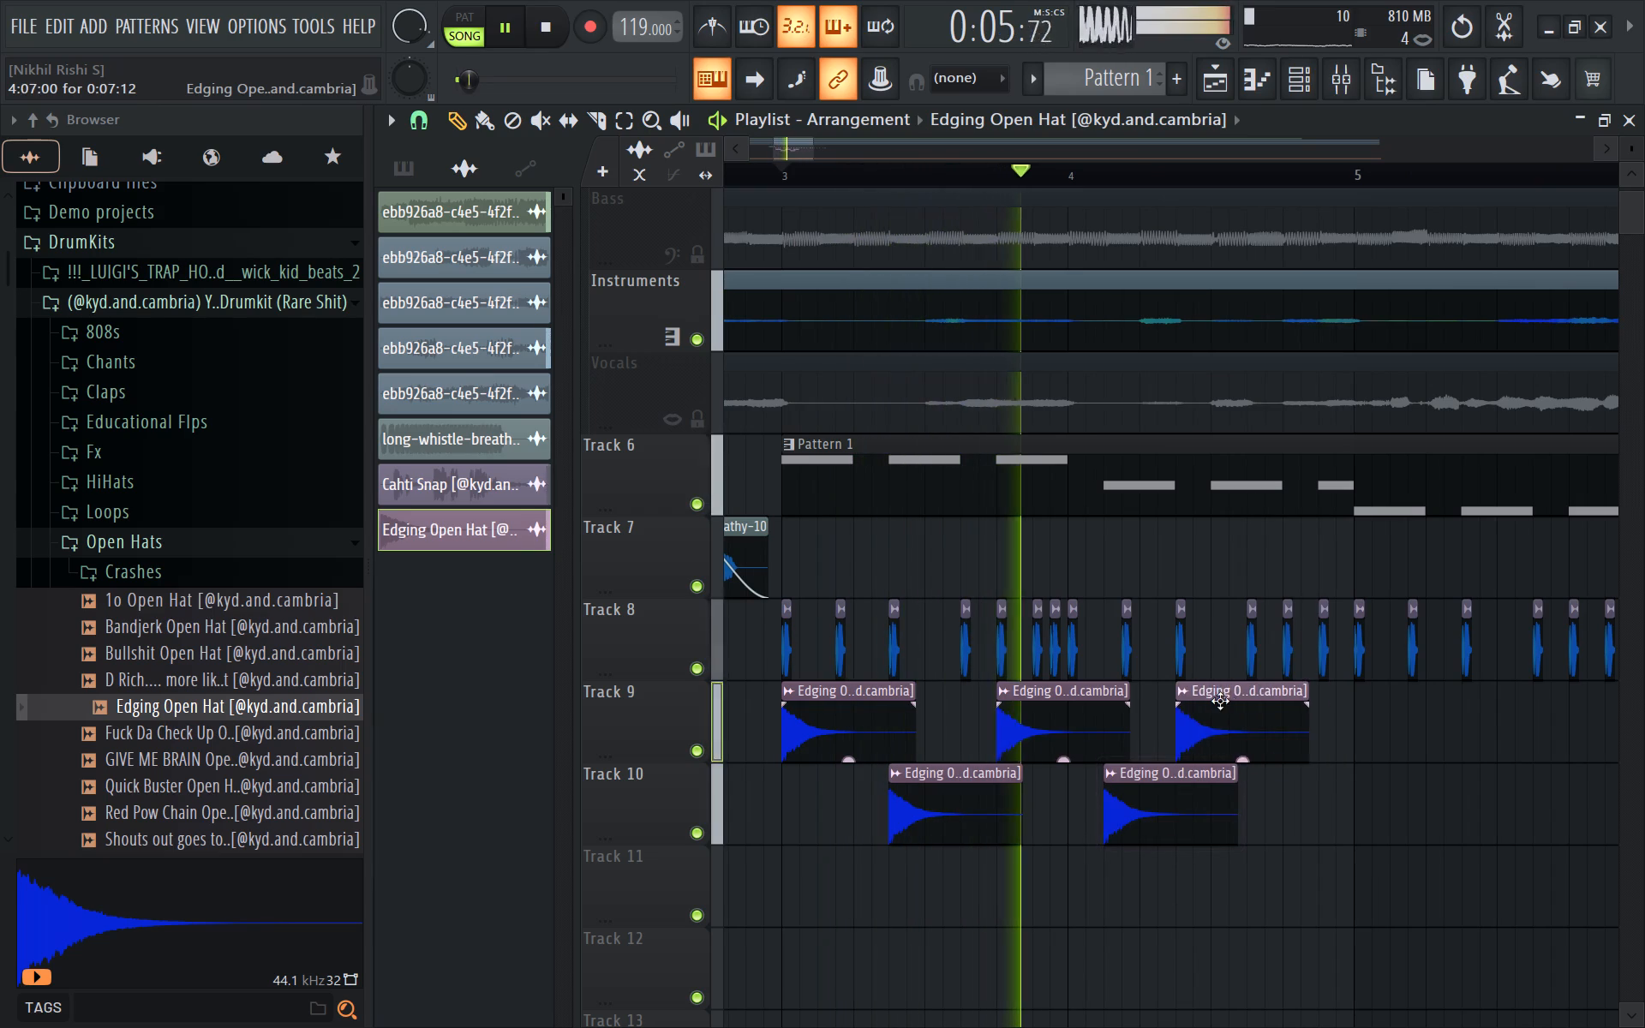
left_click_drag(1220, 701, 1261, 714, "shift")
key("space")
Duplicate the open hat clip once more onto Track 10 at step 13 of bar 4.
left_click_drag(1261, 714, 1311, 794, "shift")
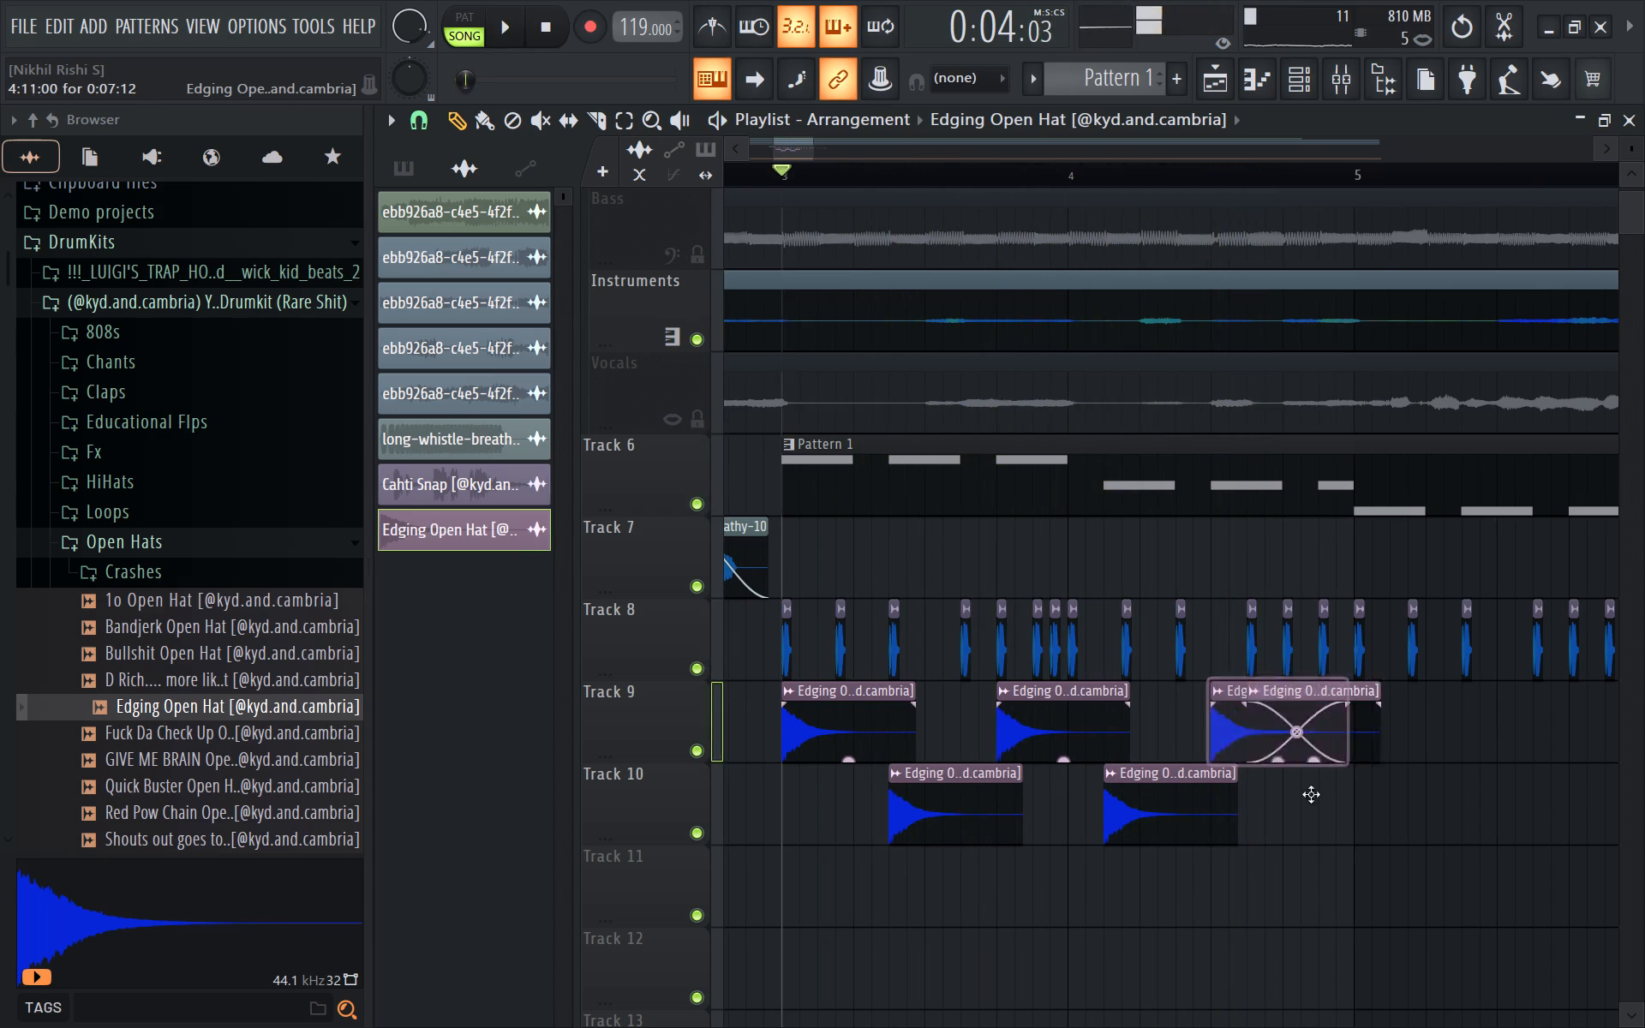
left_click_drag(1311, 794, 1316, 868, "shift")
key("space")
scroll(1315, 846, "down", 5, "ctrl")
scroll(1387, 846, "up", 5, "ctrl")
scroll(1204, 804, "up", 2, "ctrl")
left_click_drag(1157, 806, 1189, 806)
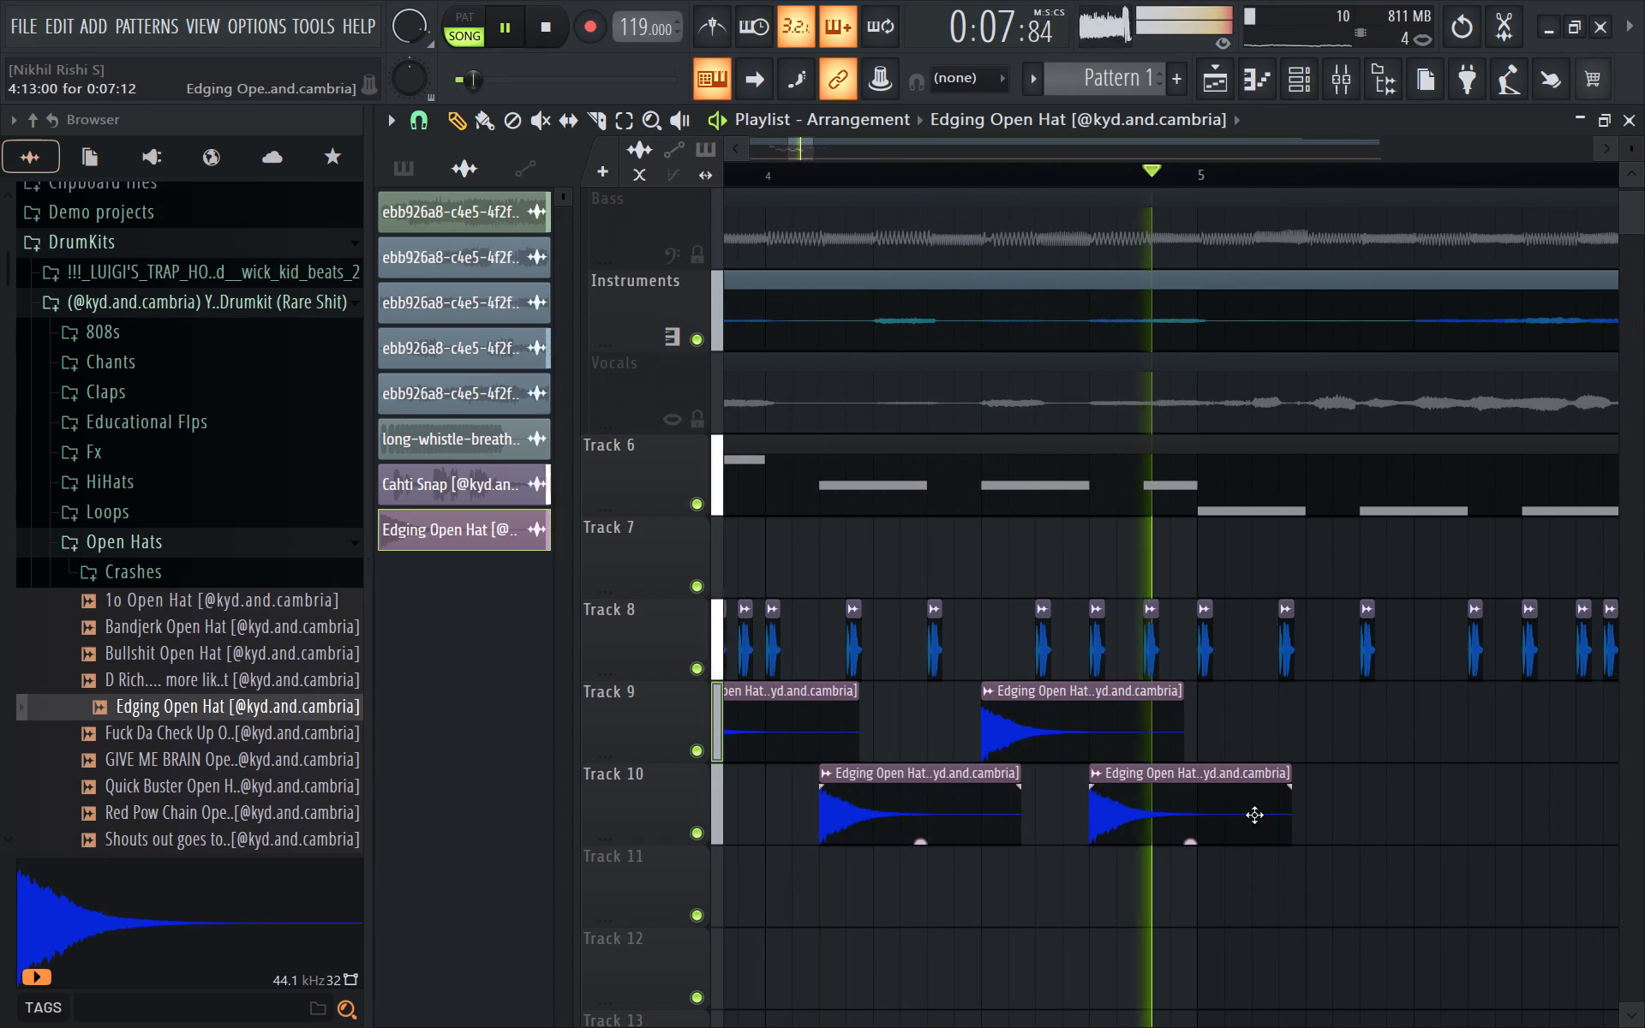
Turn off clip stretching and trim the last open hat clip on Track 10 to end just before bar 5.
key("space")
left_click_drag(1288, 812, 1201, 837)
key("space")
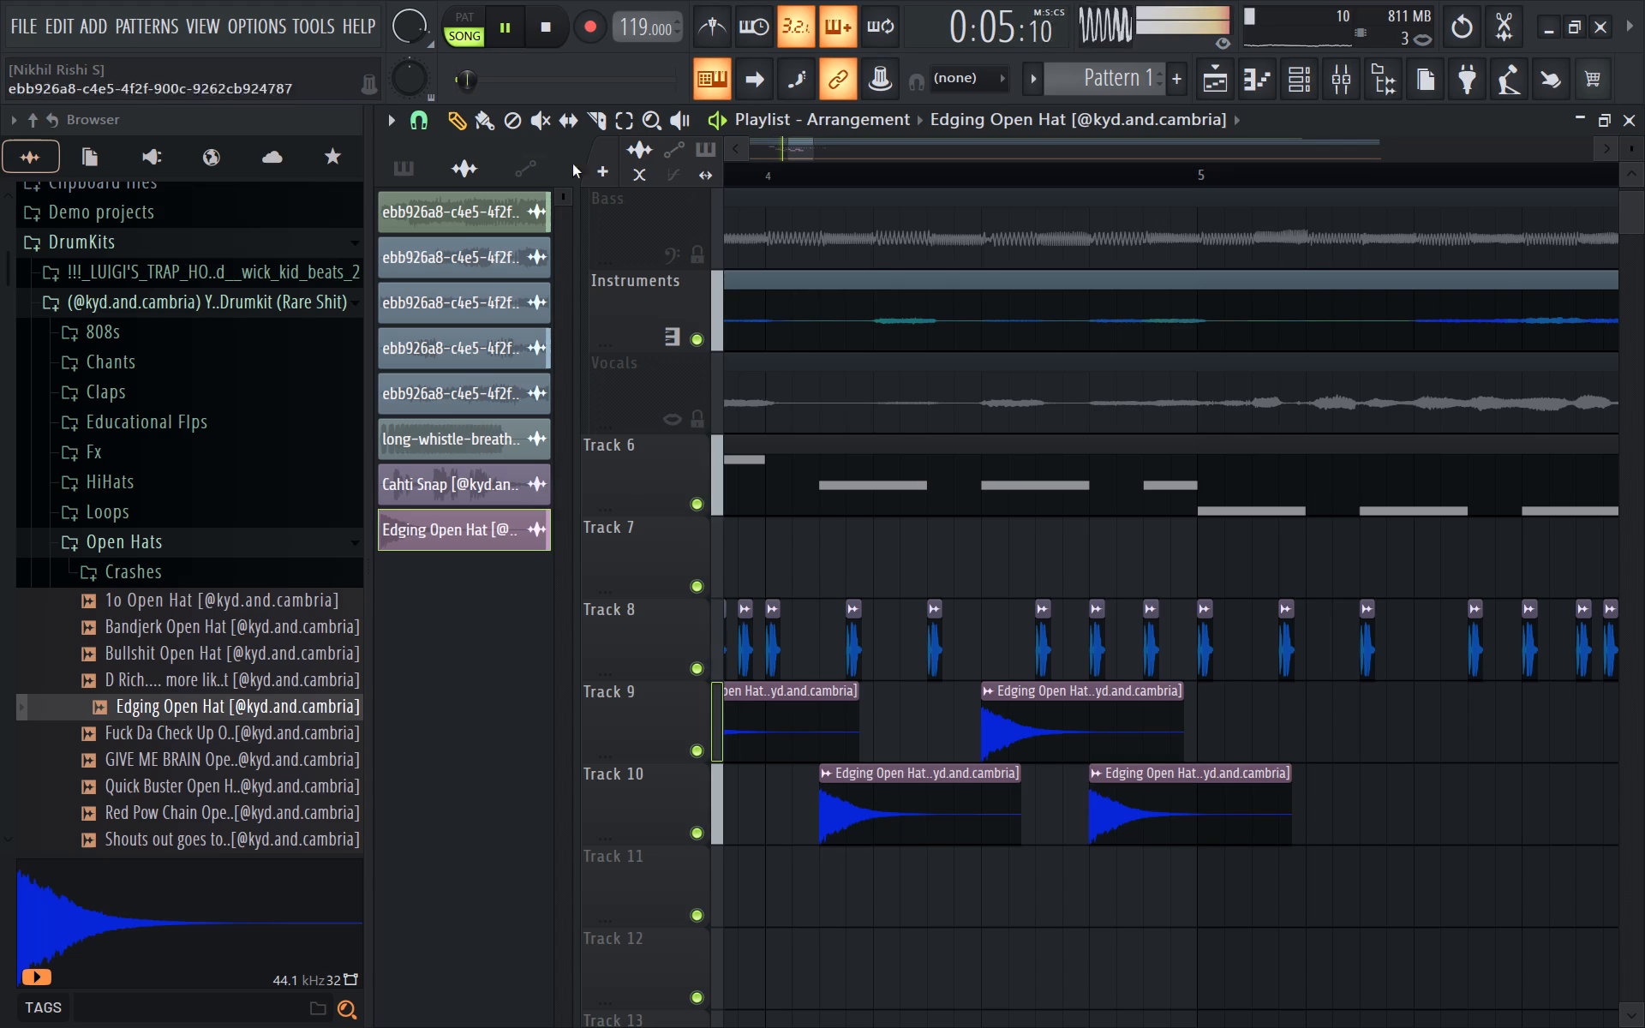
left_click(703, 178)
left_click_drag(1288, 833, 1198, 828)
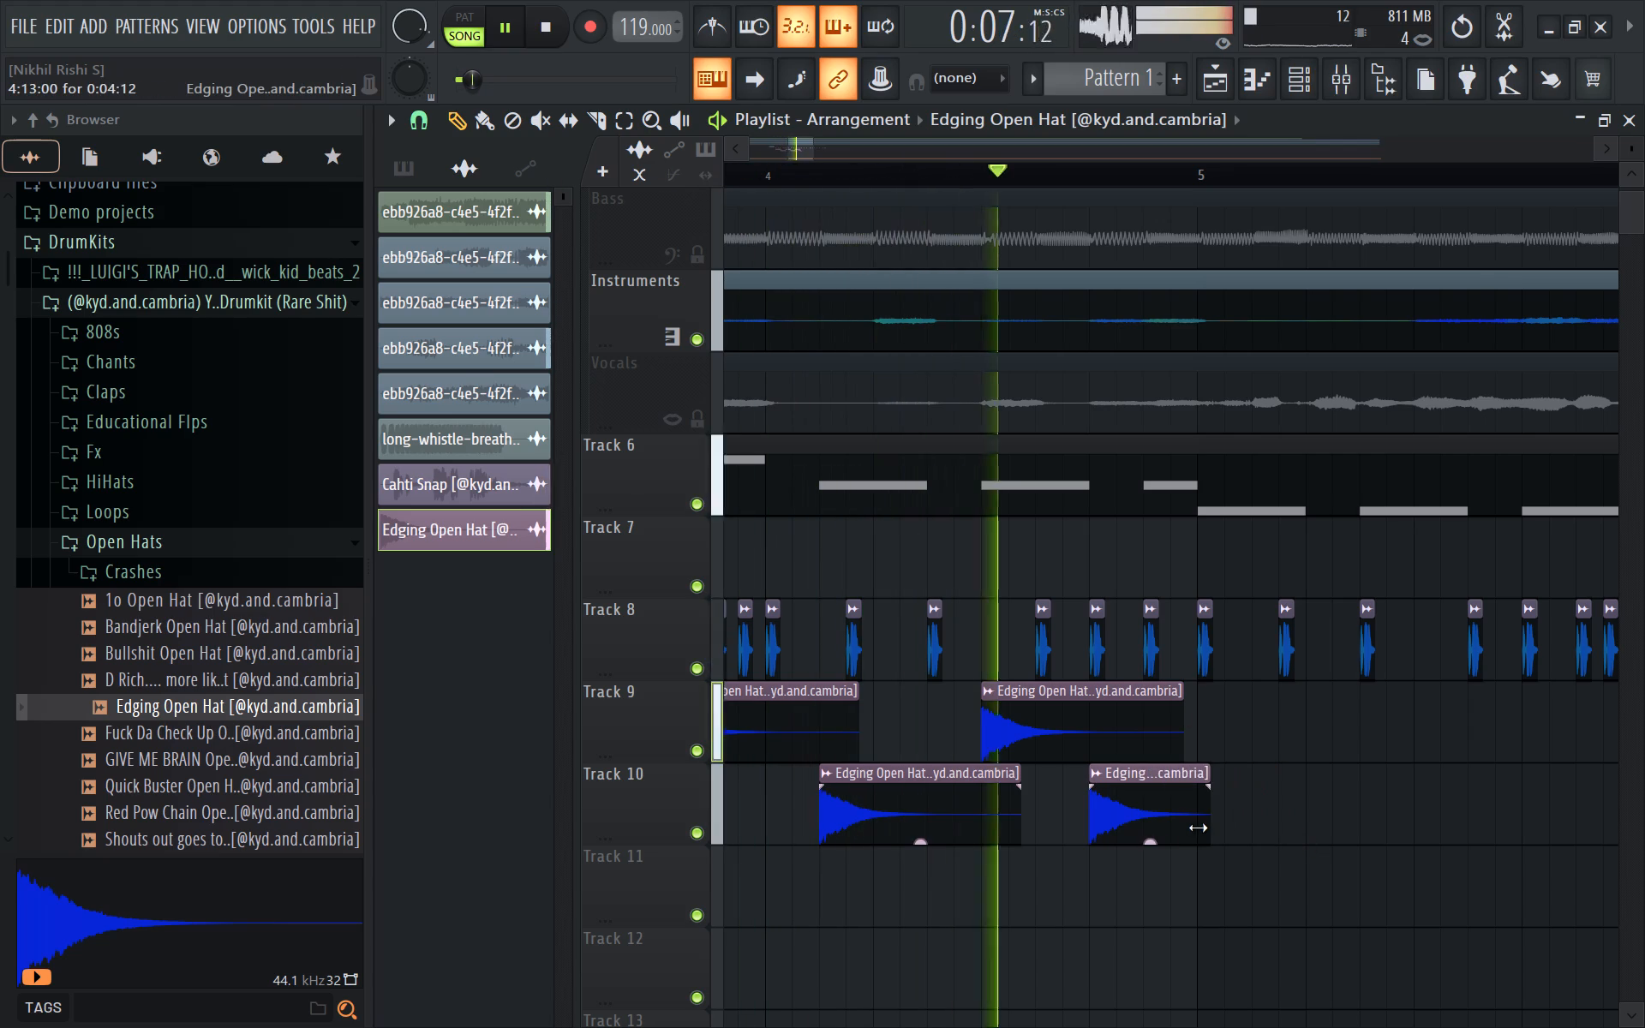
left_click_drag(1198, 828, 1187, 830)
key("space")
Select all open hat clips in bars 3 and 4 on Tracks 9 and 10 and duplicate them into bars 5 and 6.
scroll(1194, 828, "down", 5, "ctrl")
scroll(1244, 756, "down", 3, "ctrl")
left_click_drag(1241, 732, 949, 812, "ctrl")
key("ctrl+space")
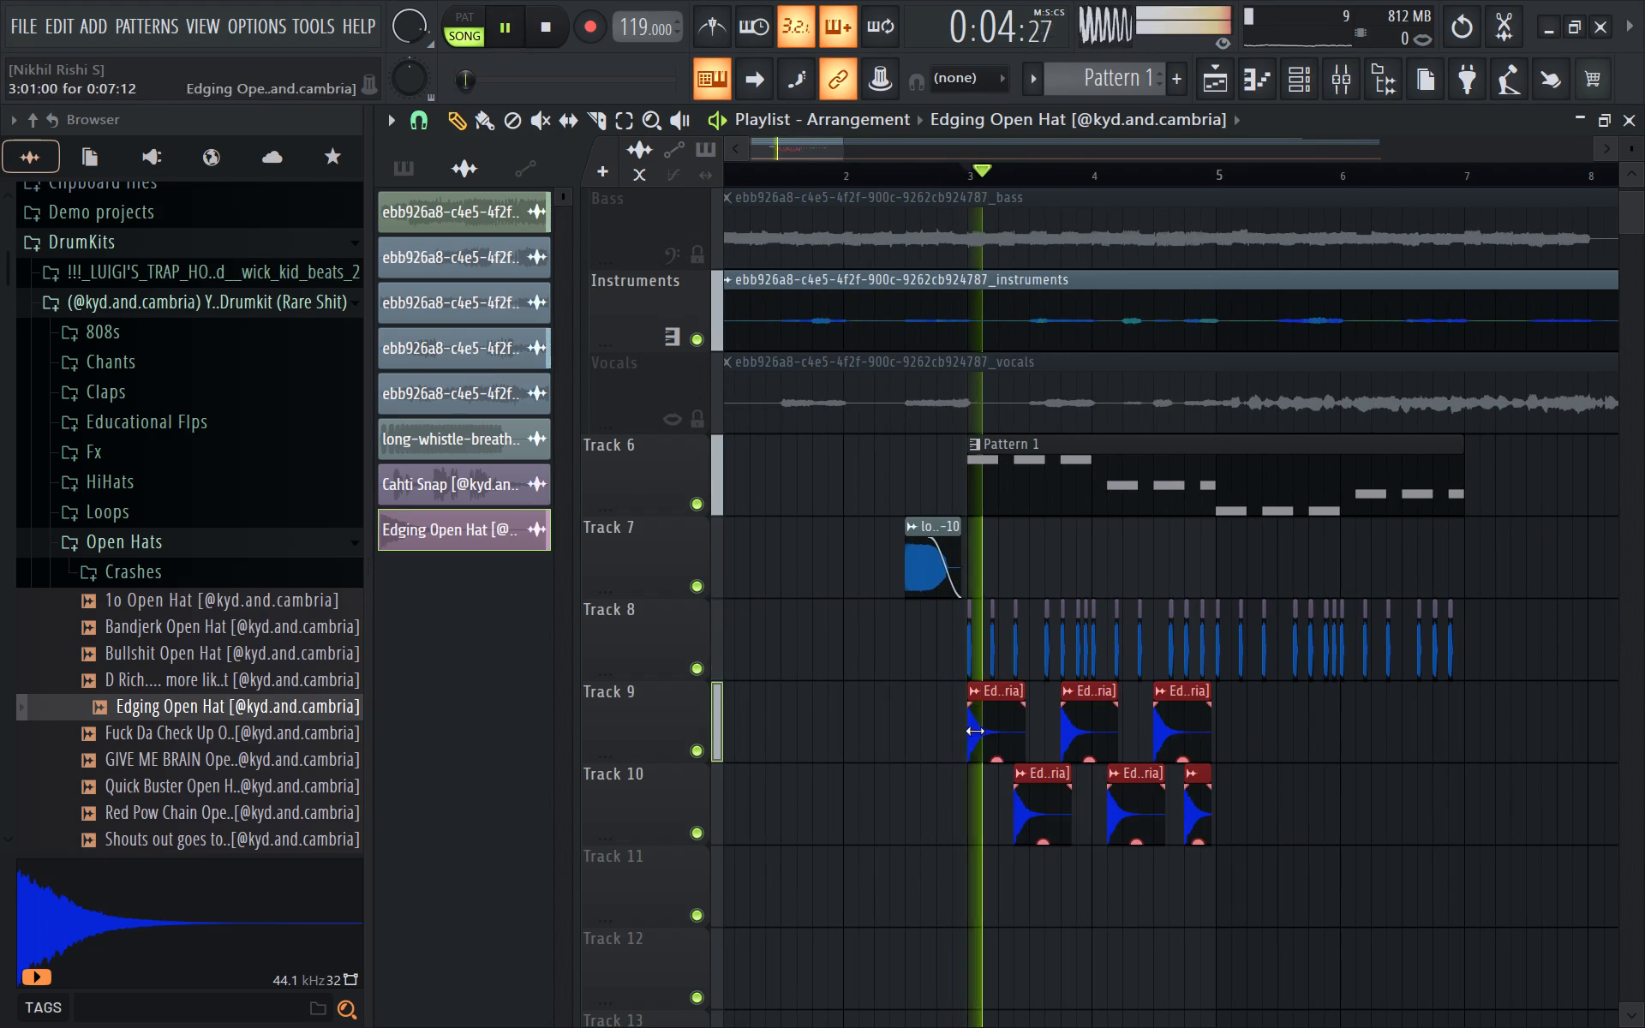
left_click_drag(978, 719, 906, 731, "shift")
left_click_drag(995, 729, 1247, 741, "shift")
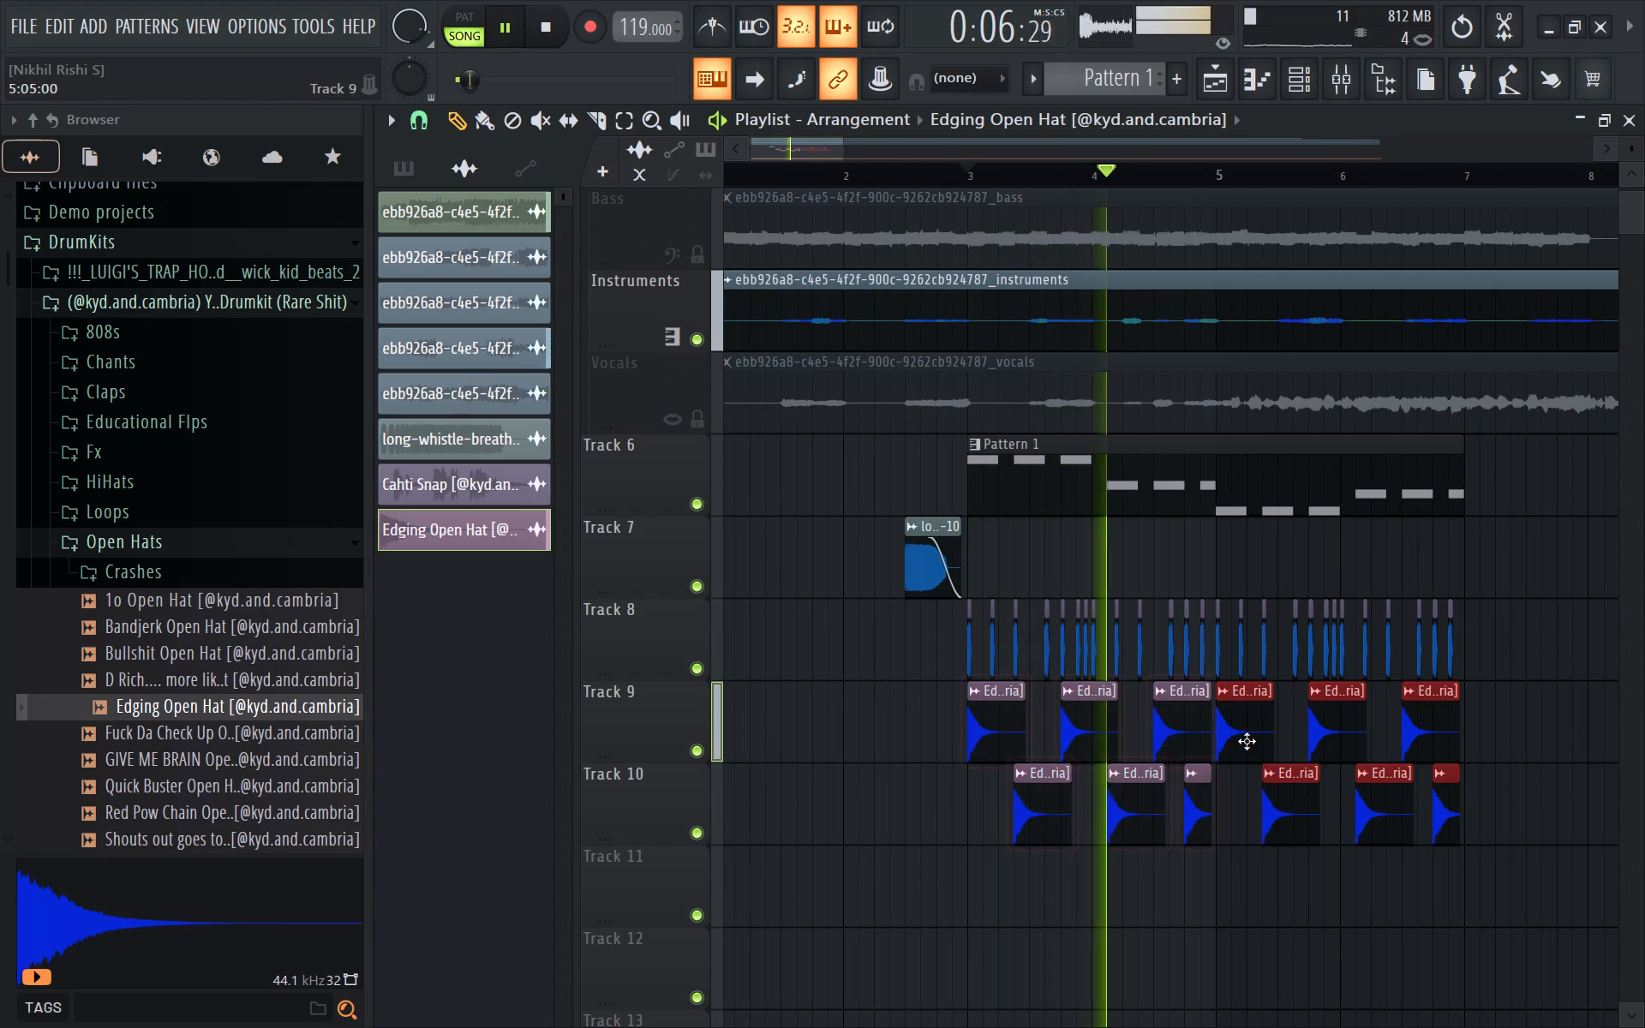
left_click_drag(1247, 741, 1246, 741, "shift")
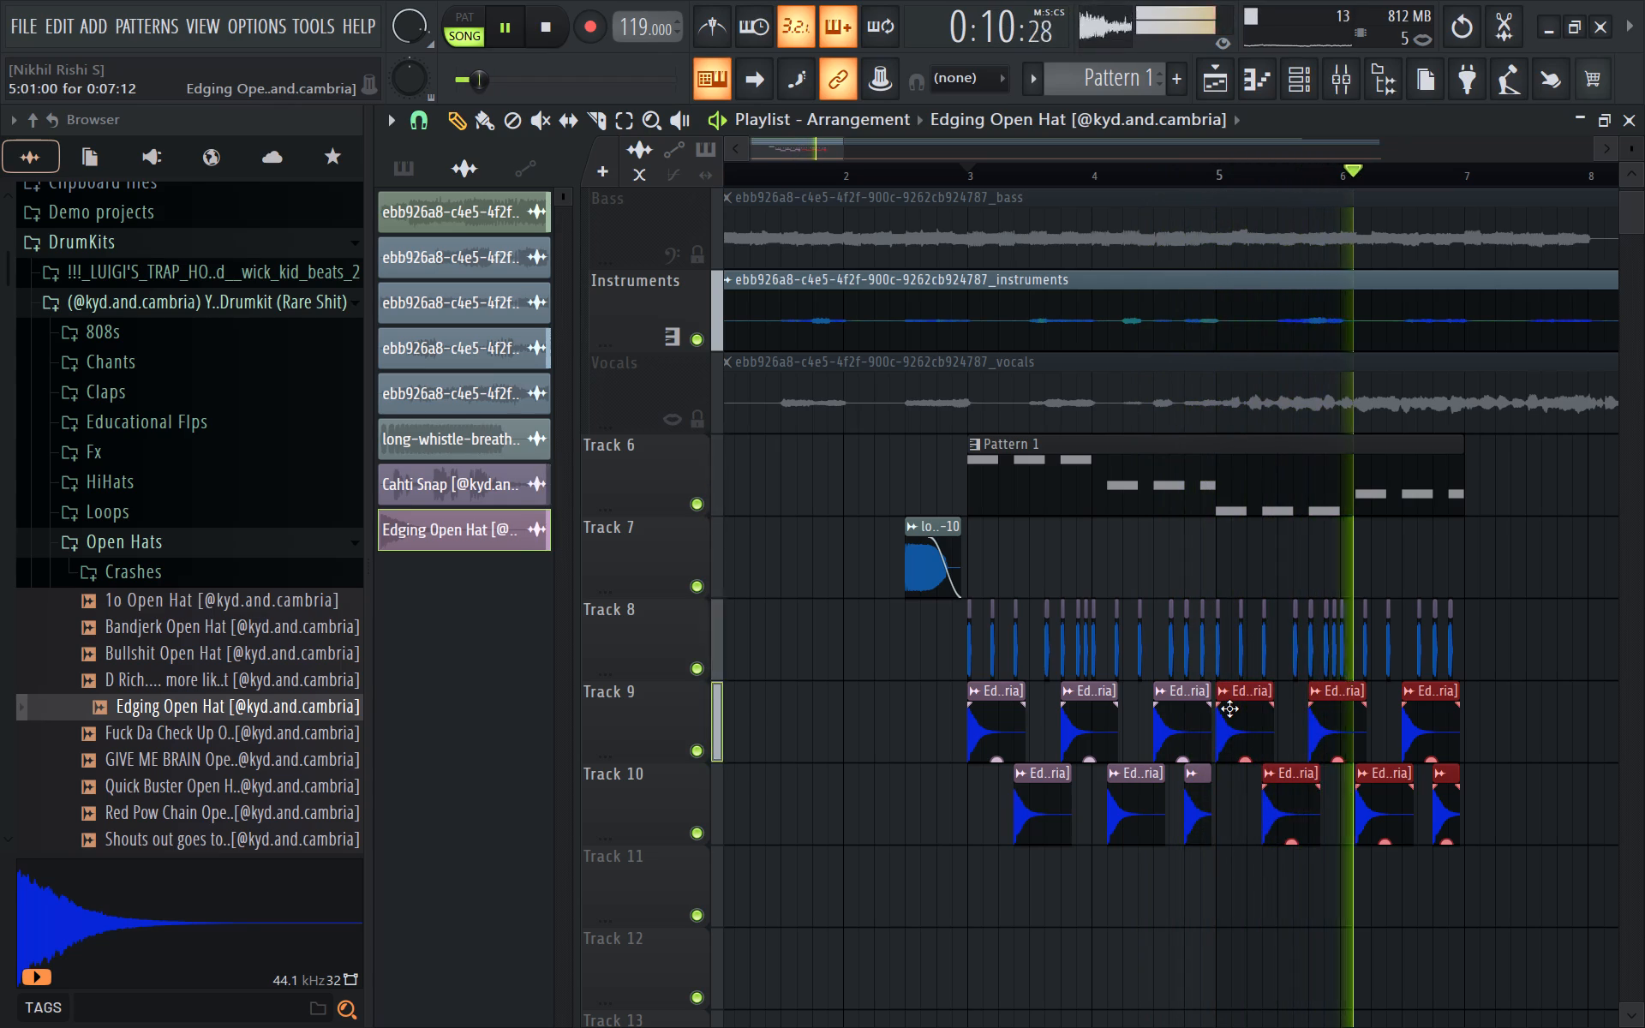
Preview Deja HiHat from the kit's HiHats folder alongside the playing arrangement.
left_click(314, 546)
key("space")
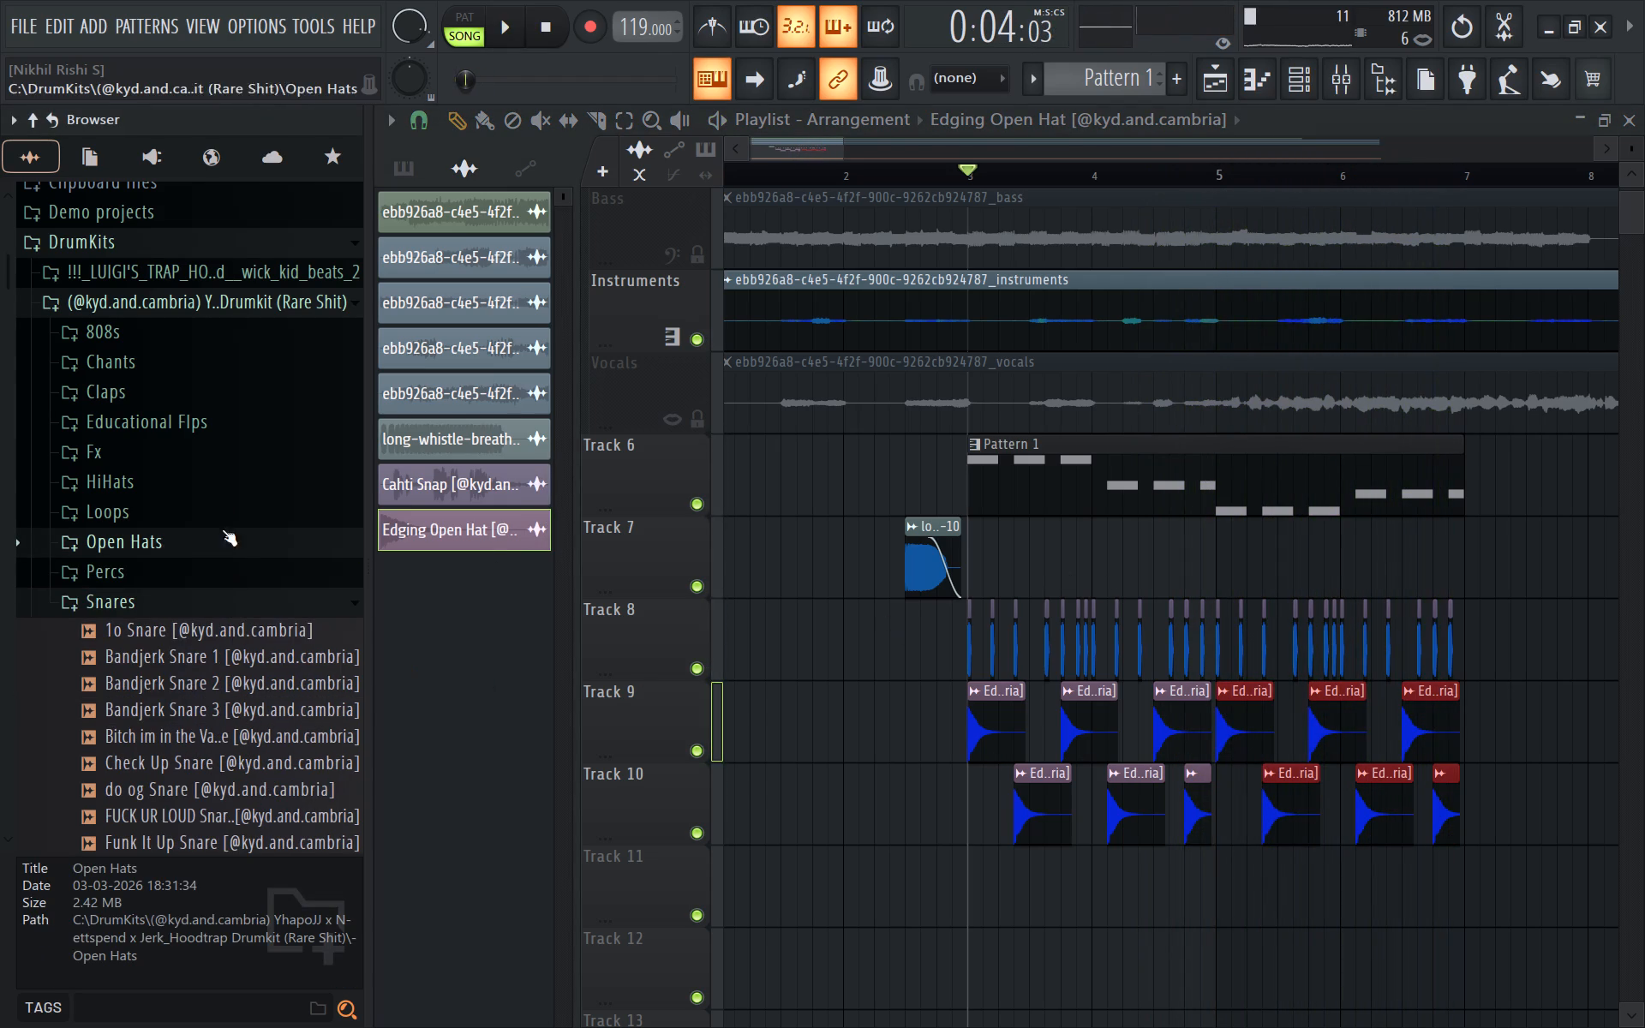
left_click(195, 487)
double_click(206, 540)
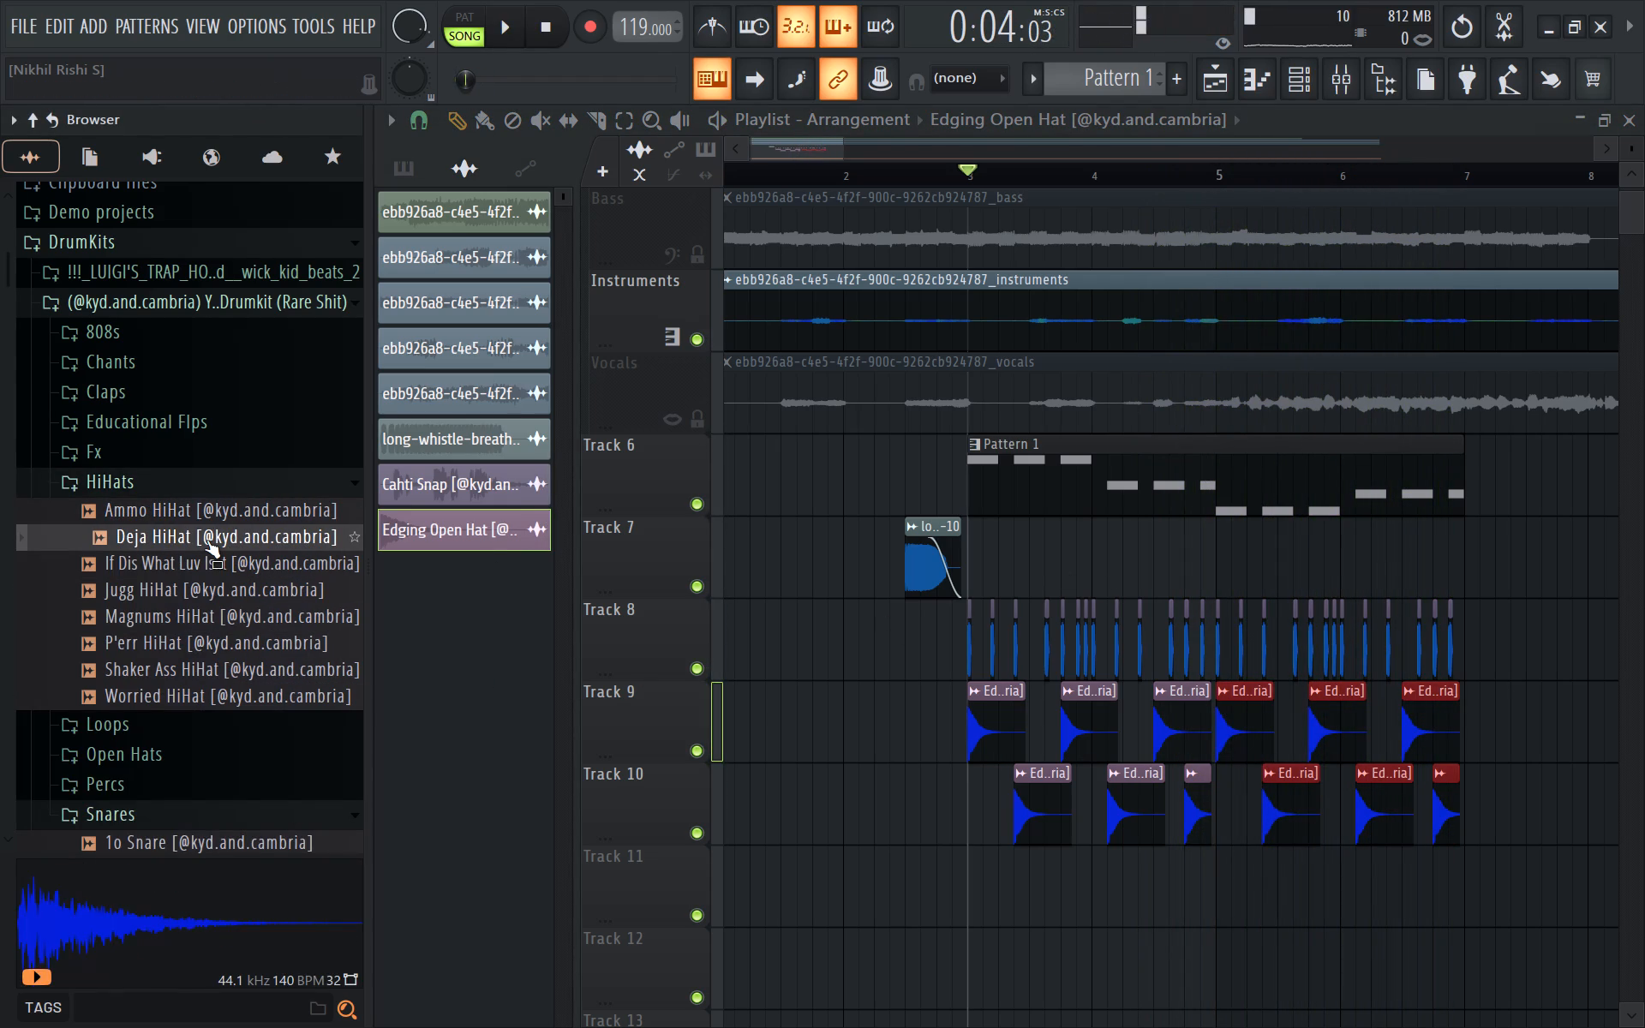
key("space")
triple_click(206, 540)
left_click(206, 540)
left_click(206, 540)
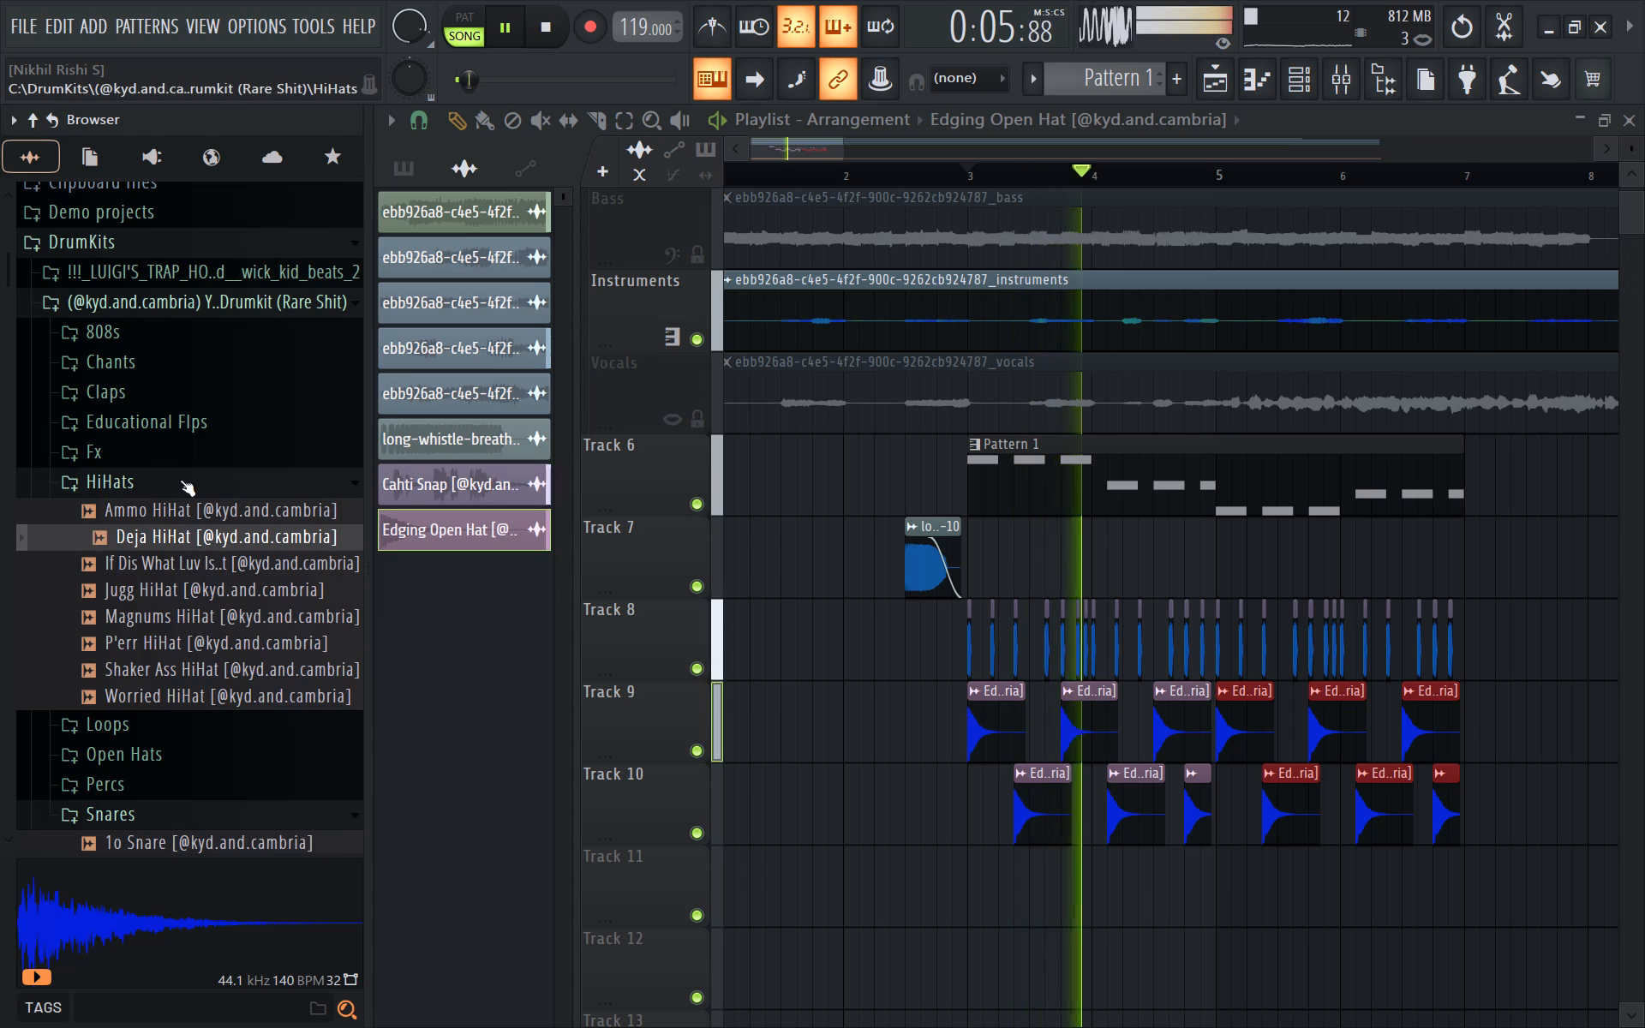
Preview samples in the kit's Fx folder, including Chillin In Da Rain and the AutoTuned Whale sound.
left_click(176, 477)
left_click(167, 450)
left_click(222, 535)
left_click(222, 510)
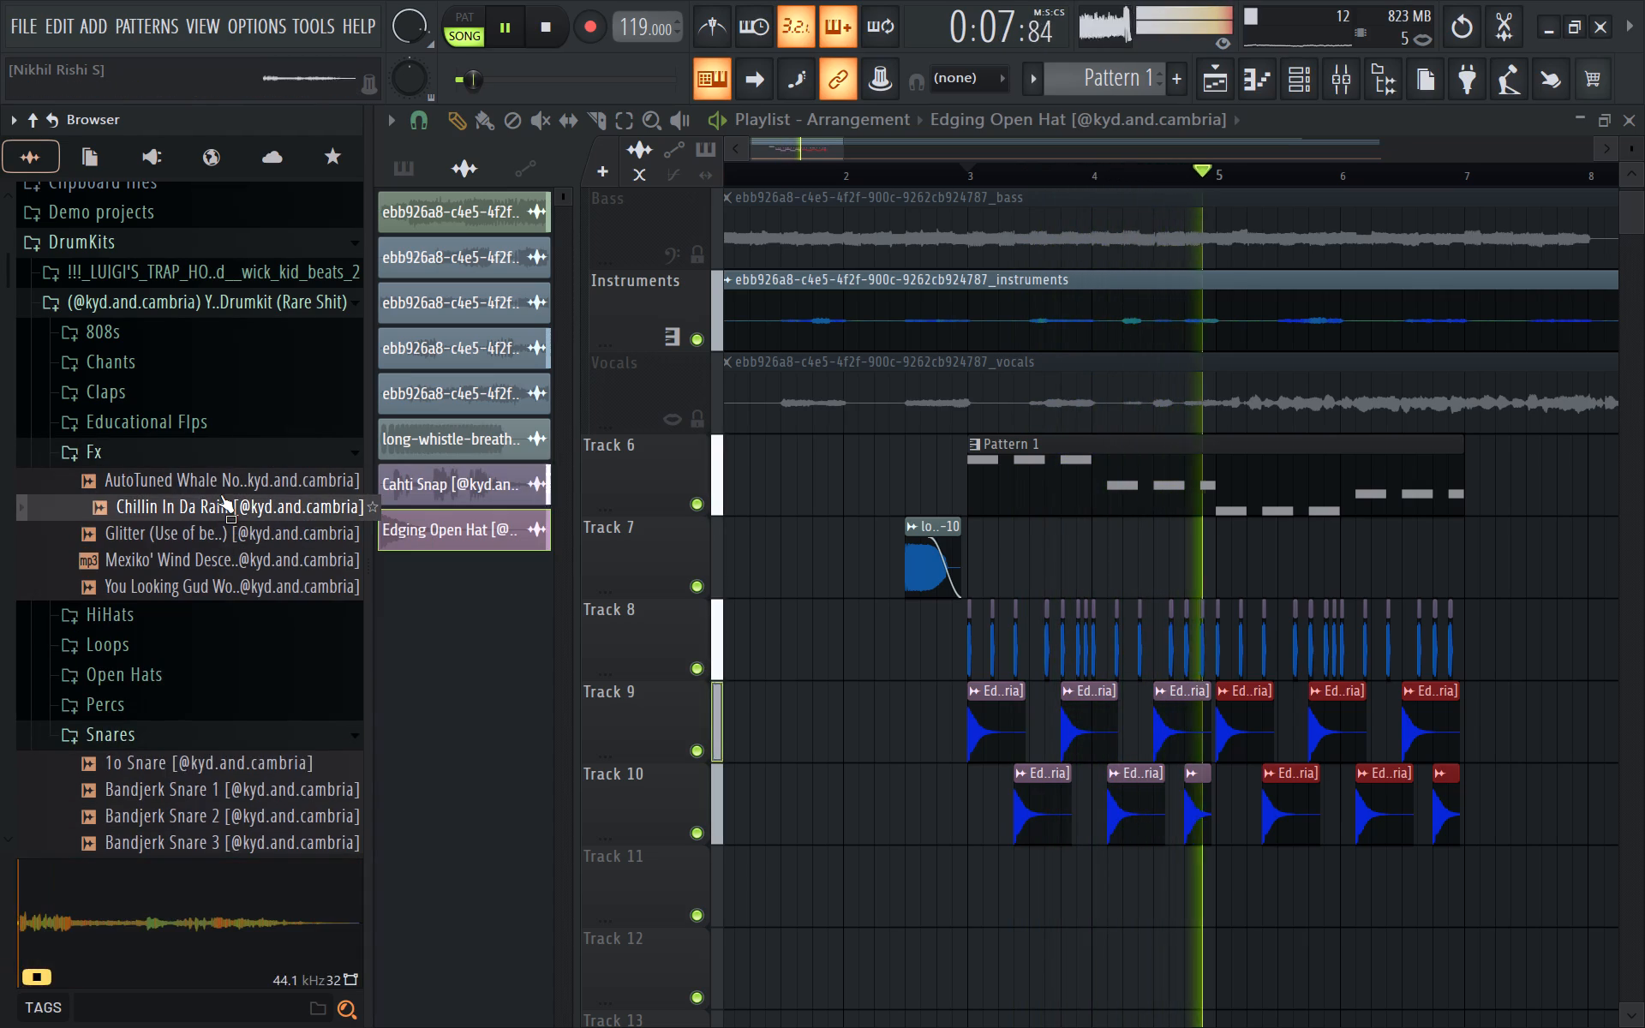
left_click(220, 494)
left_click(216, 484)
key("space")
left_click(187, 440)
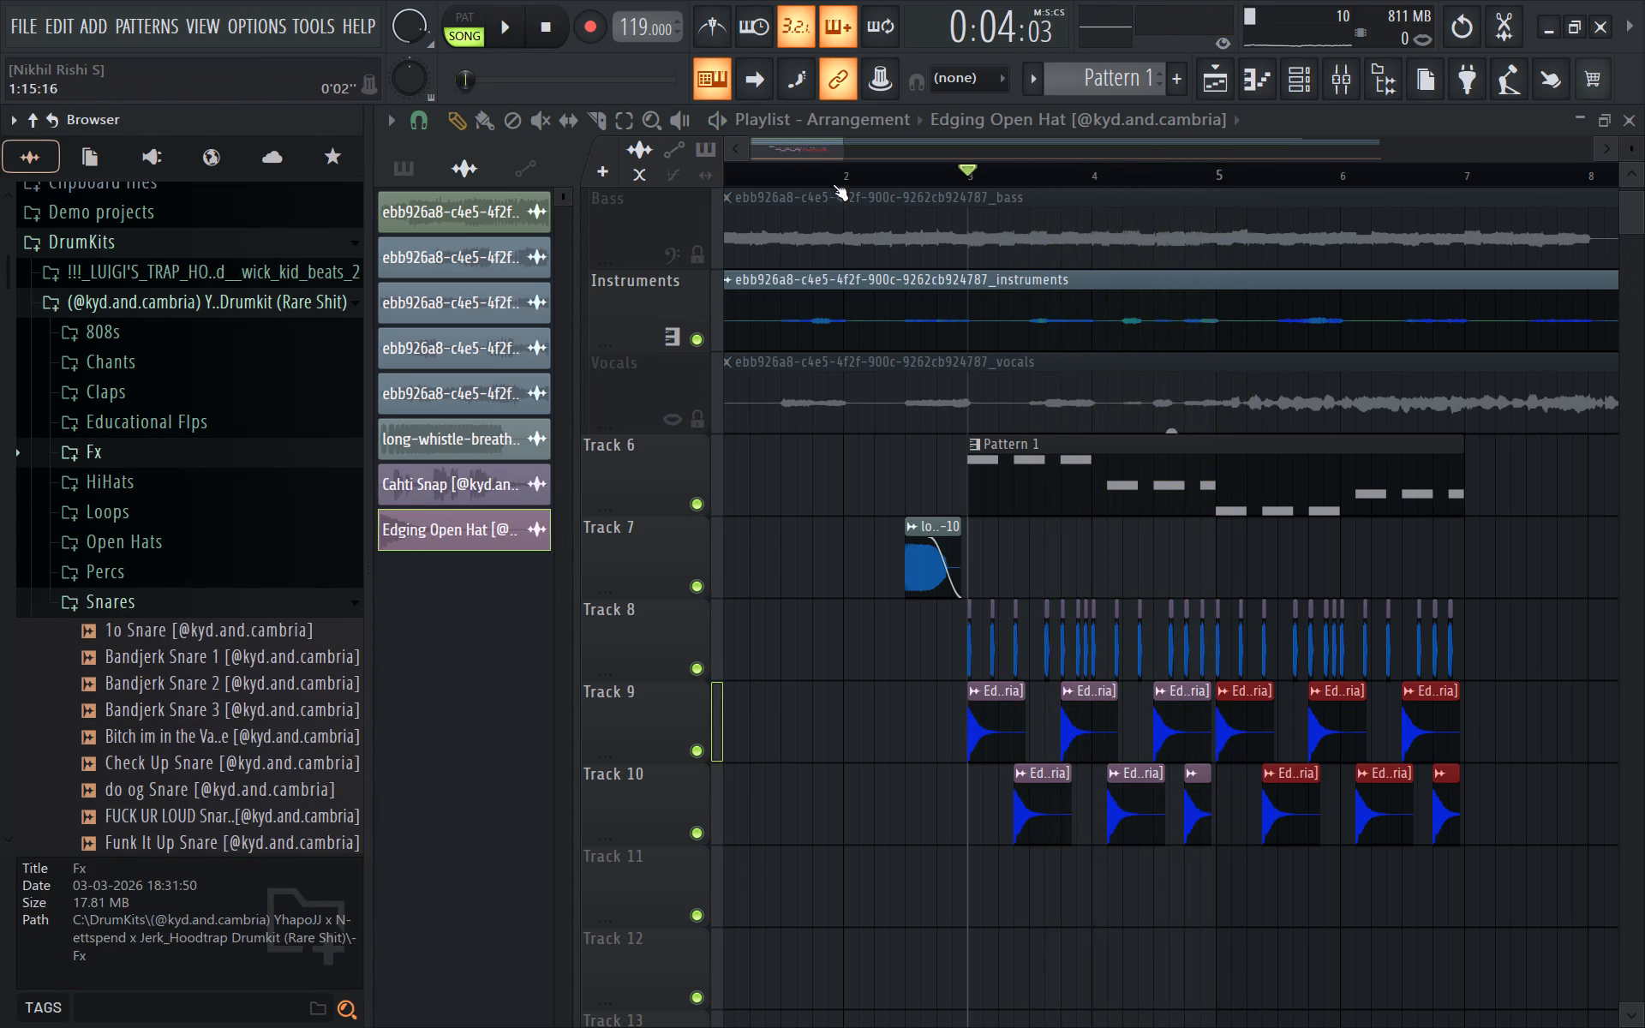
Mute the Instruments track and play the arrangement from near the end of bar 1.
left_click(830, 182)
key("space")
key("space")
left_click(691, 338)
key("space")
scroll(809, 587, "up", 5, "ctrl")
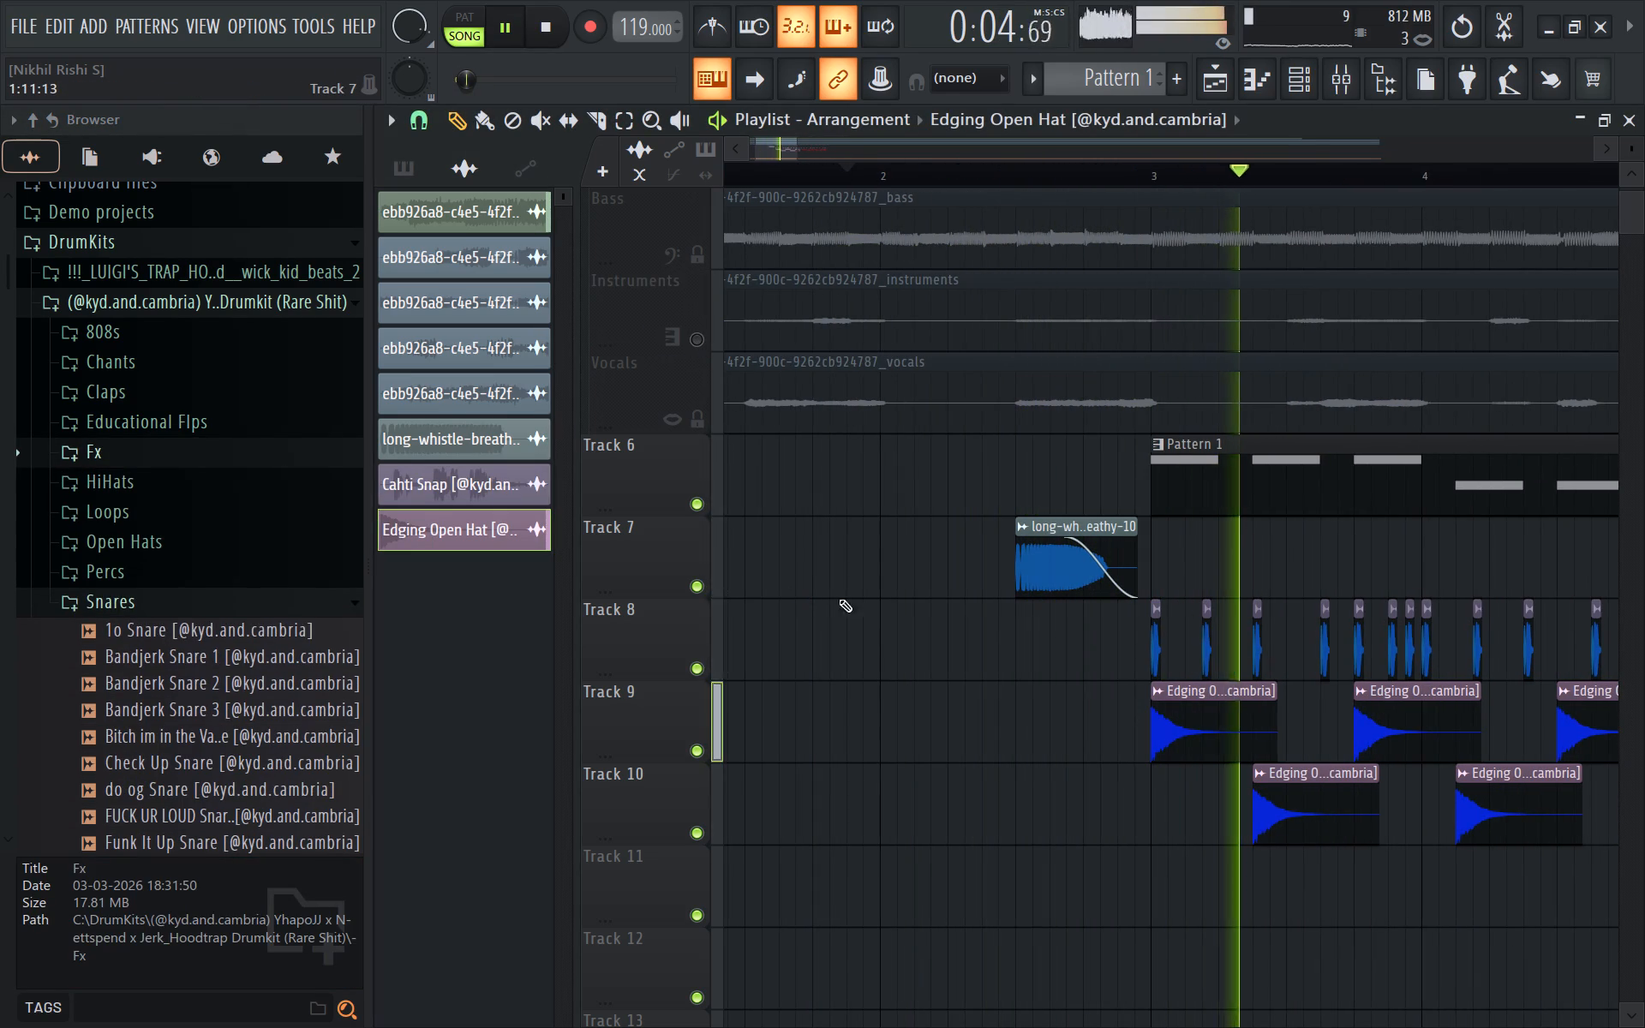
scroll(1147, 568, "up", 3, "ctrl")
scroll(1185, 553, "down", 6, "ctrl")
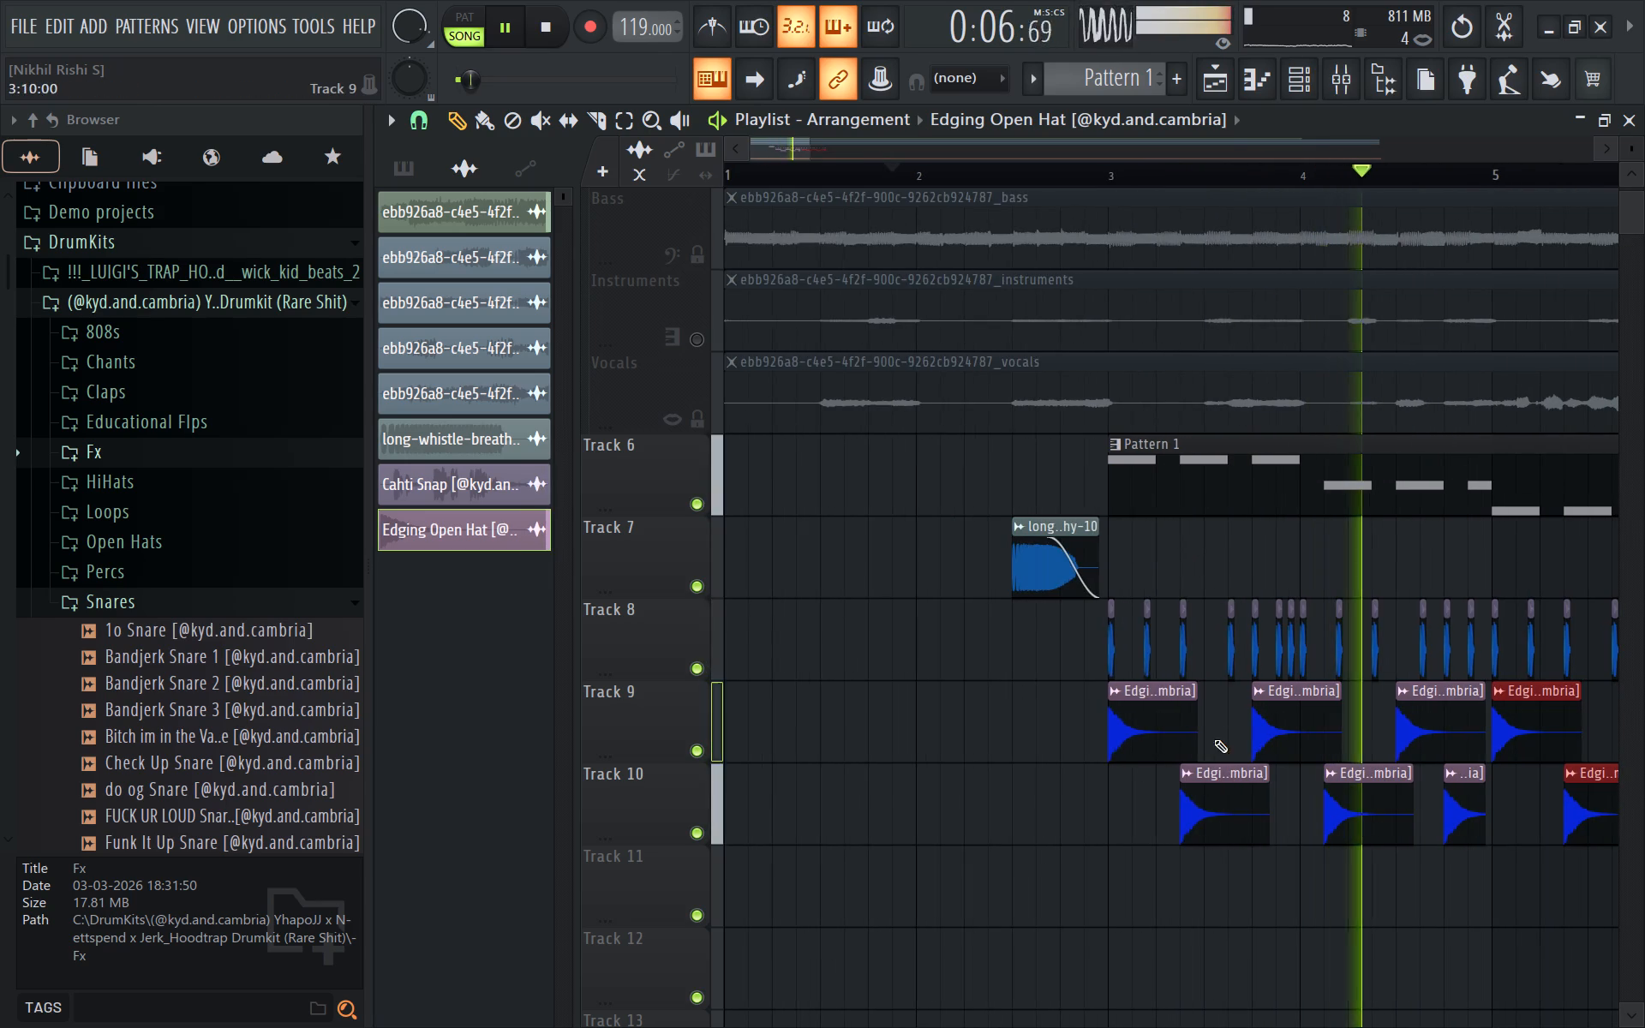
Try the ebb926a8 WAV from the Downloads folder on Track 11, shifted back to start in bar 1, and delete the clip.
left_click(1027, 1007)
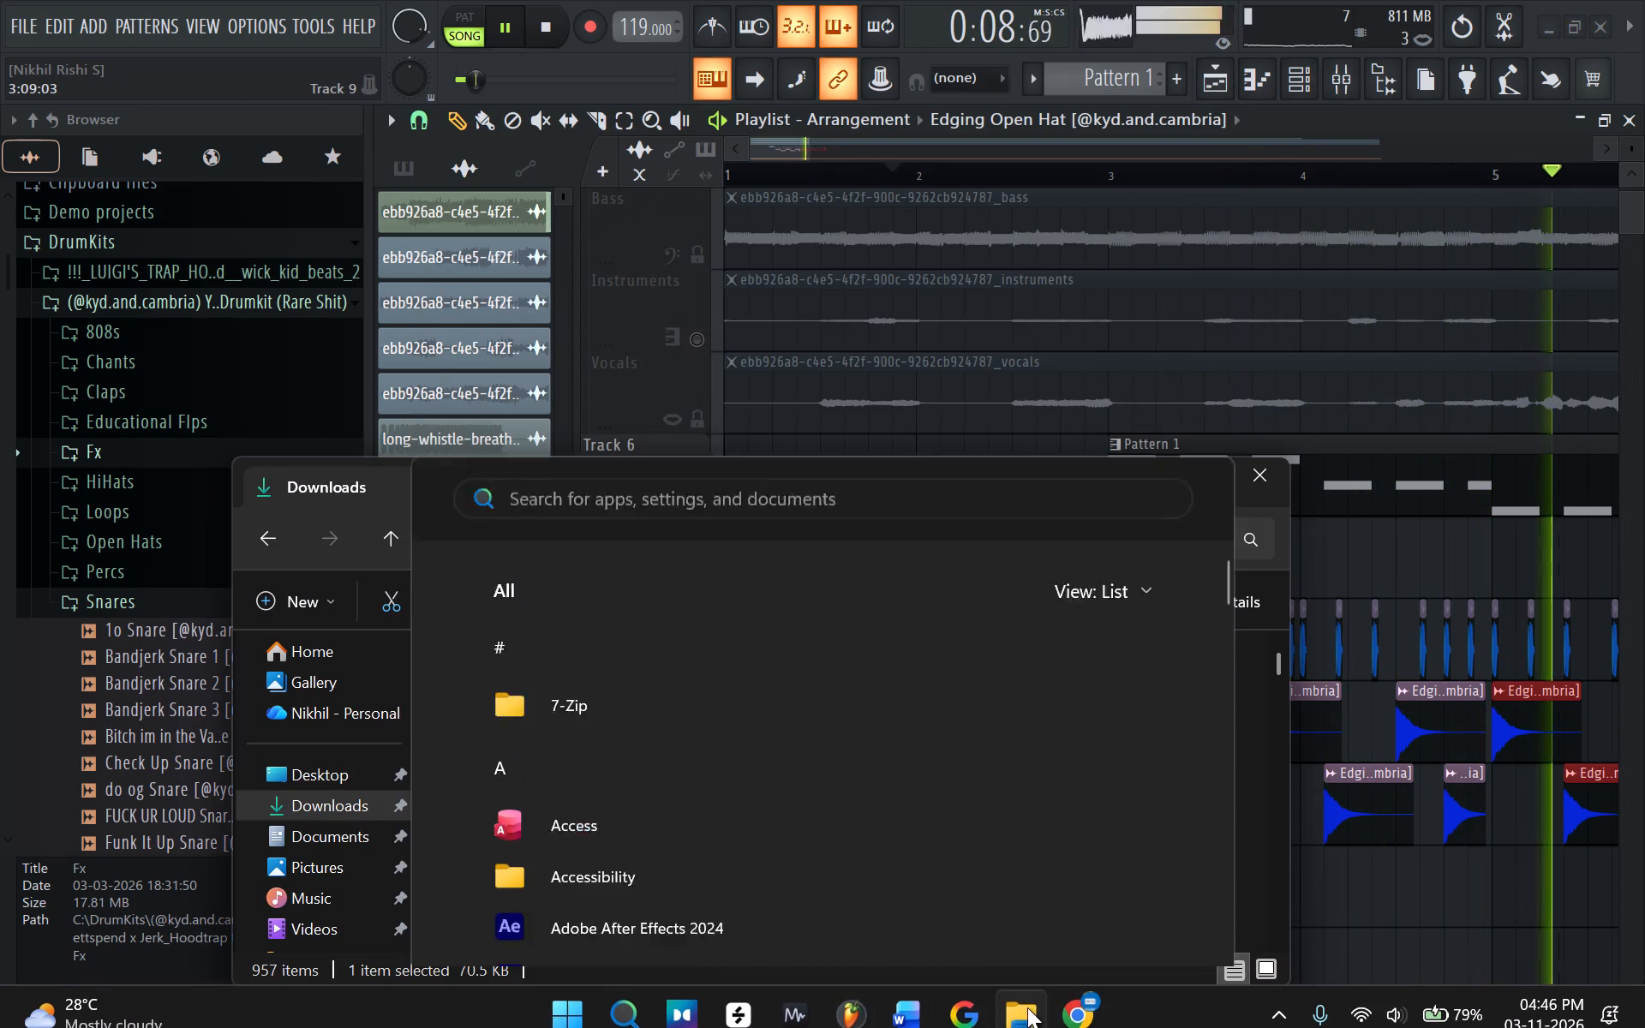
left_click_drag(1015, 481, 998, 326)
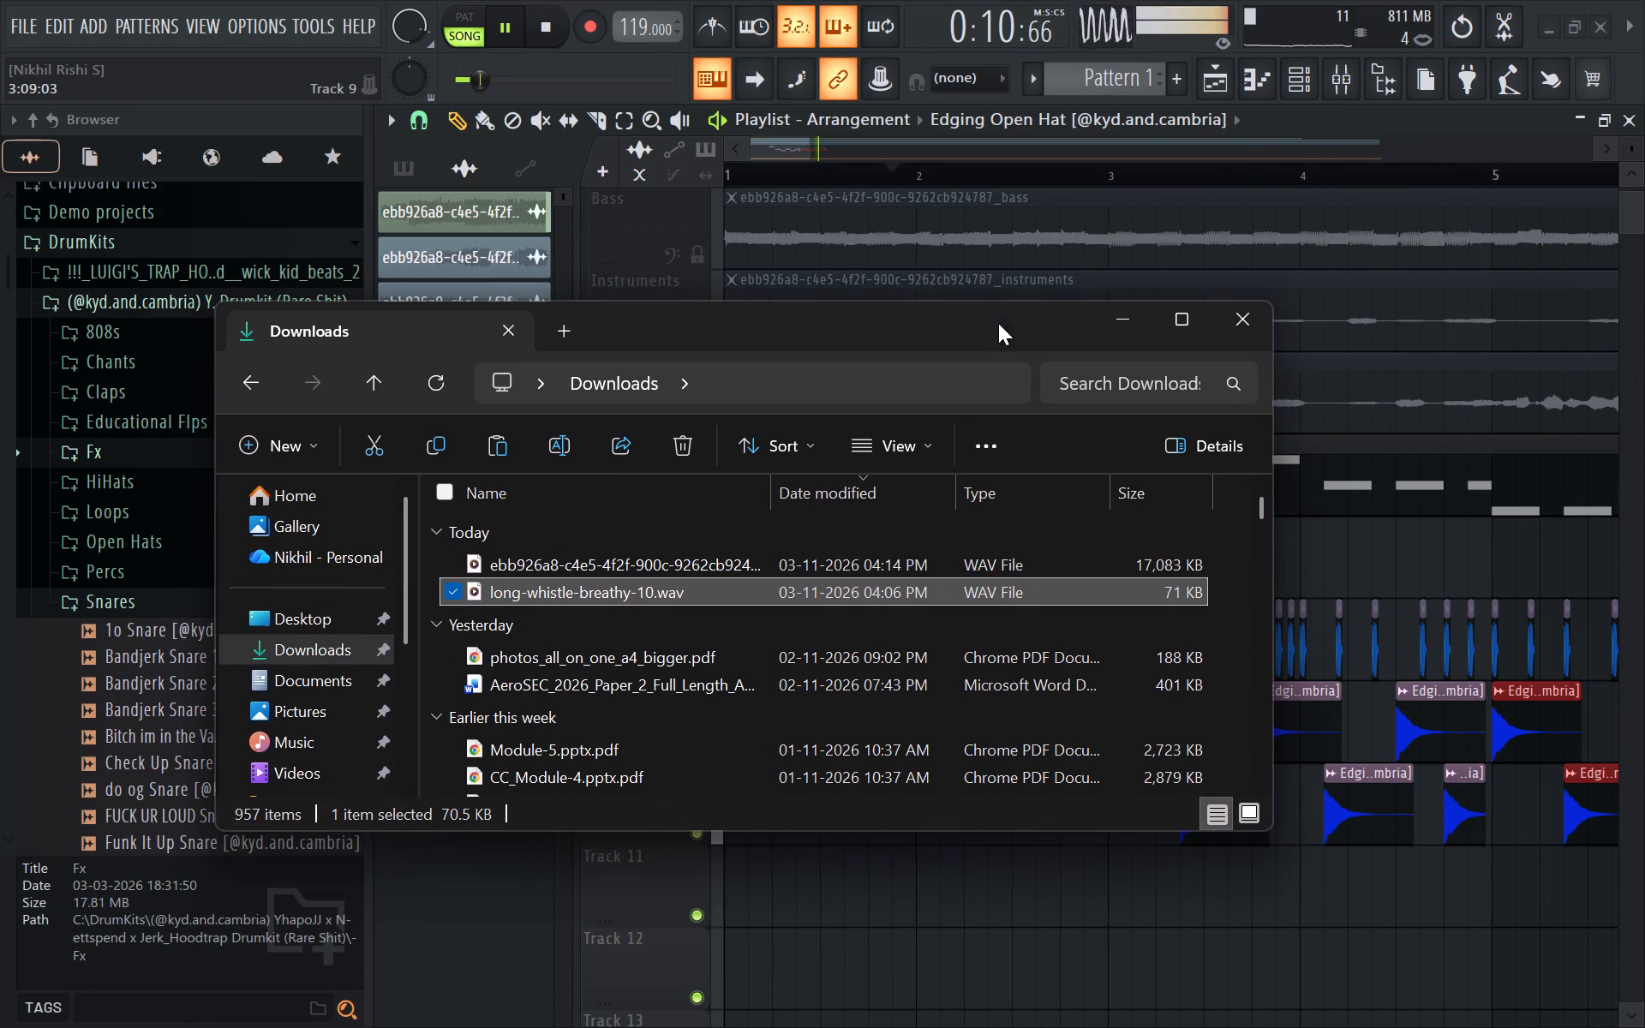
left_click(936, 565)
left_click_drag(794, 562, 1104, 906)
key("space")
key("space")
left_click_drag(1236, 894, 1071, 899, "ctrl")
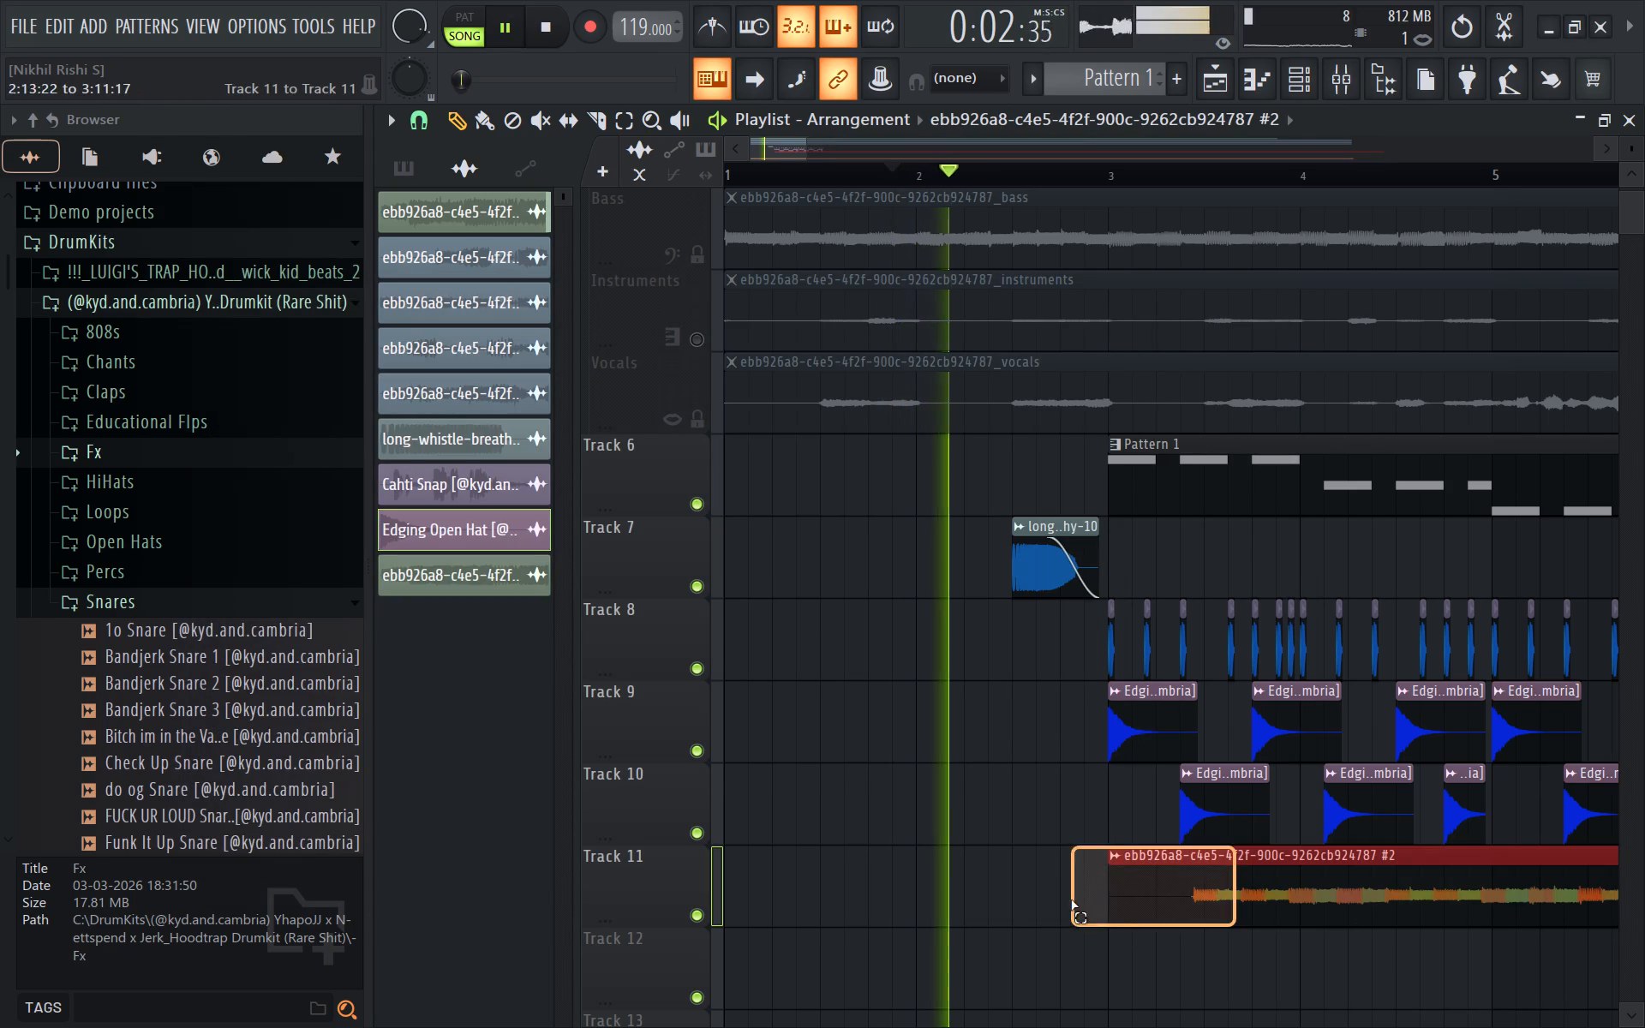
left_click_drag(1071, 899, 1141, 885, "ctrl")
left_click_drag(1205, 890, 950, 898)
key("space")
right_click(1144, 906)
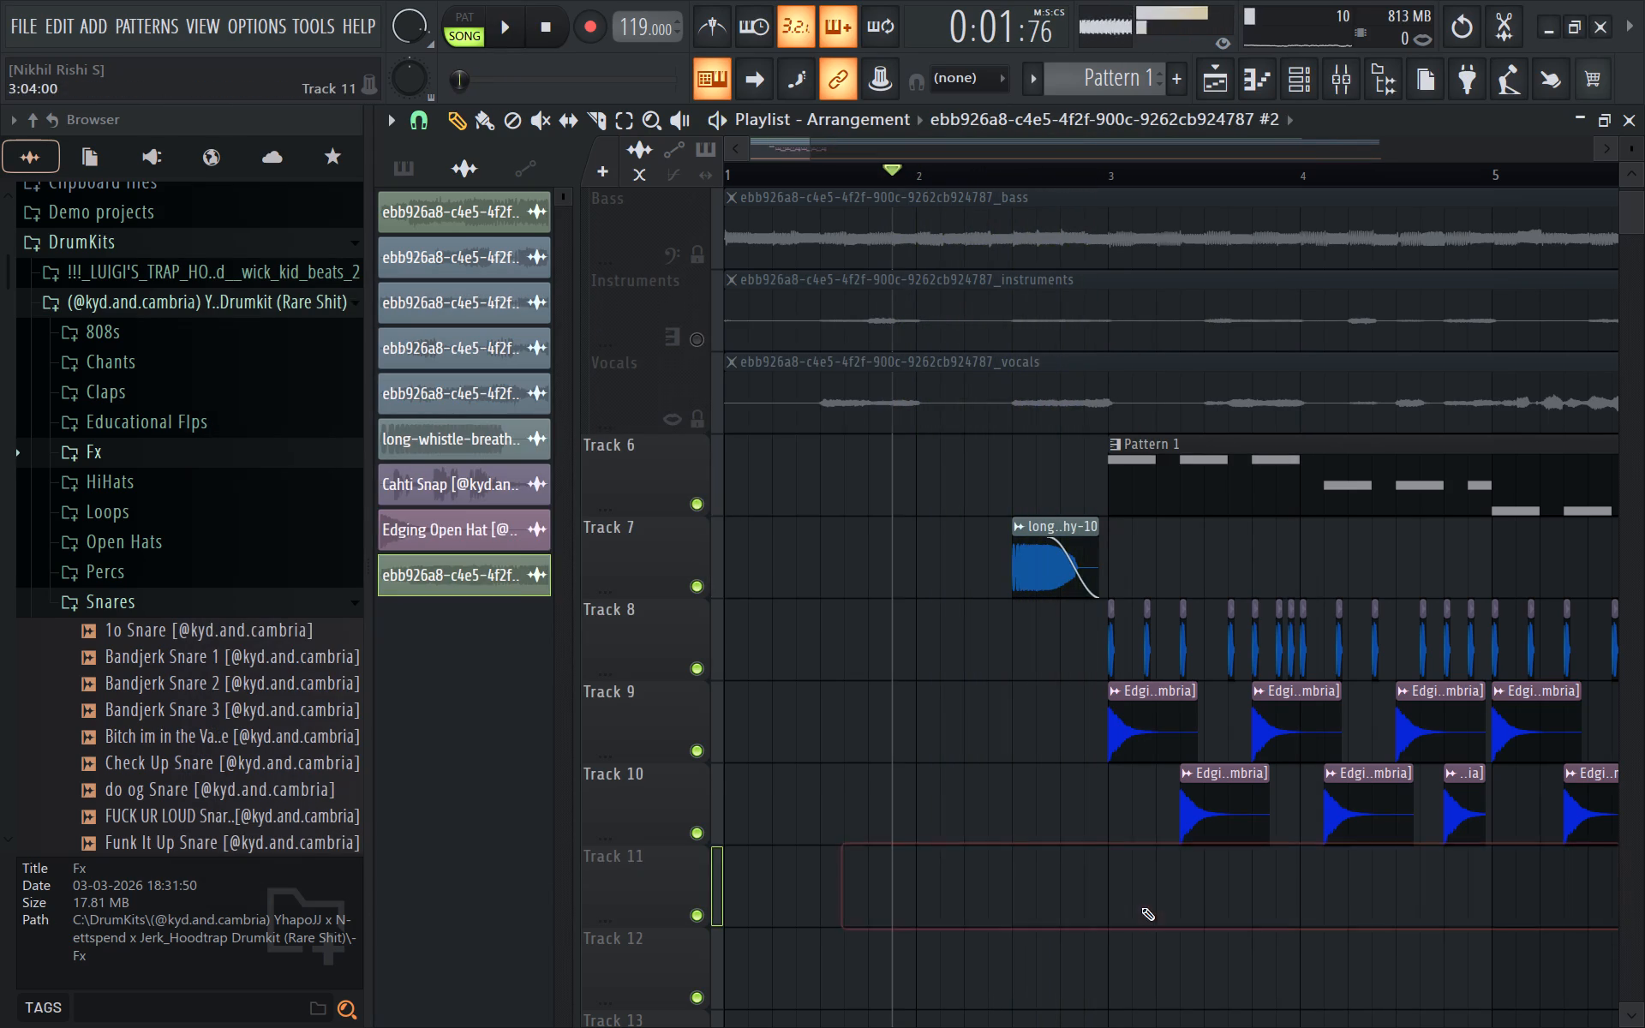
Switch to Chrome and download the recording 03/11/2026, 16:10:28 from the Sample extension's library after previewing it.
left_click(1032, 1022)
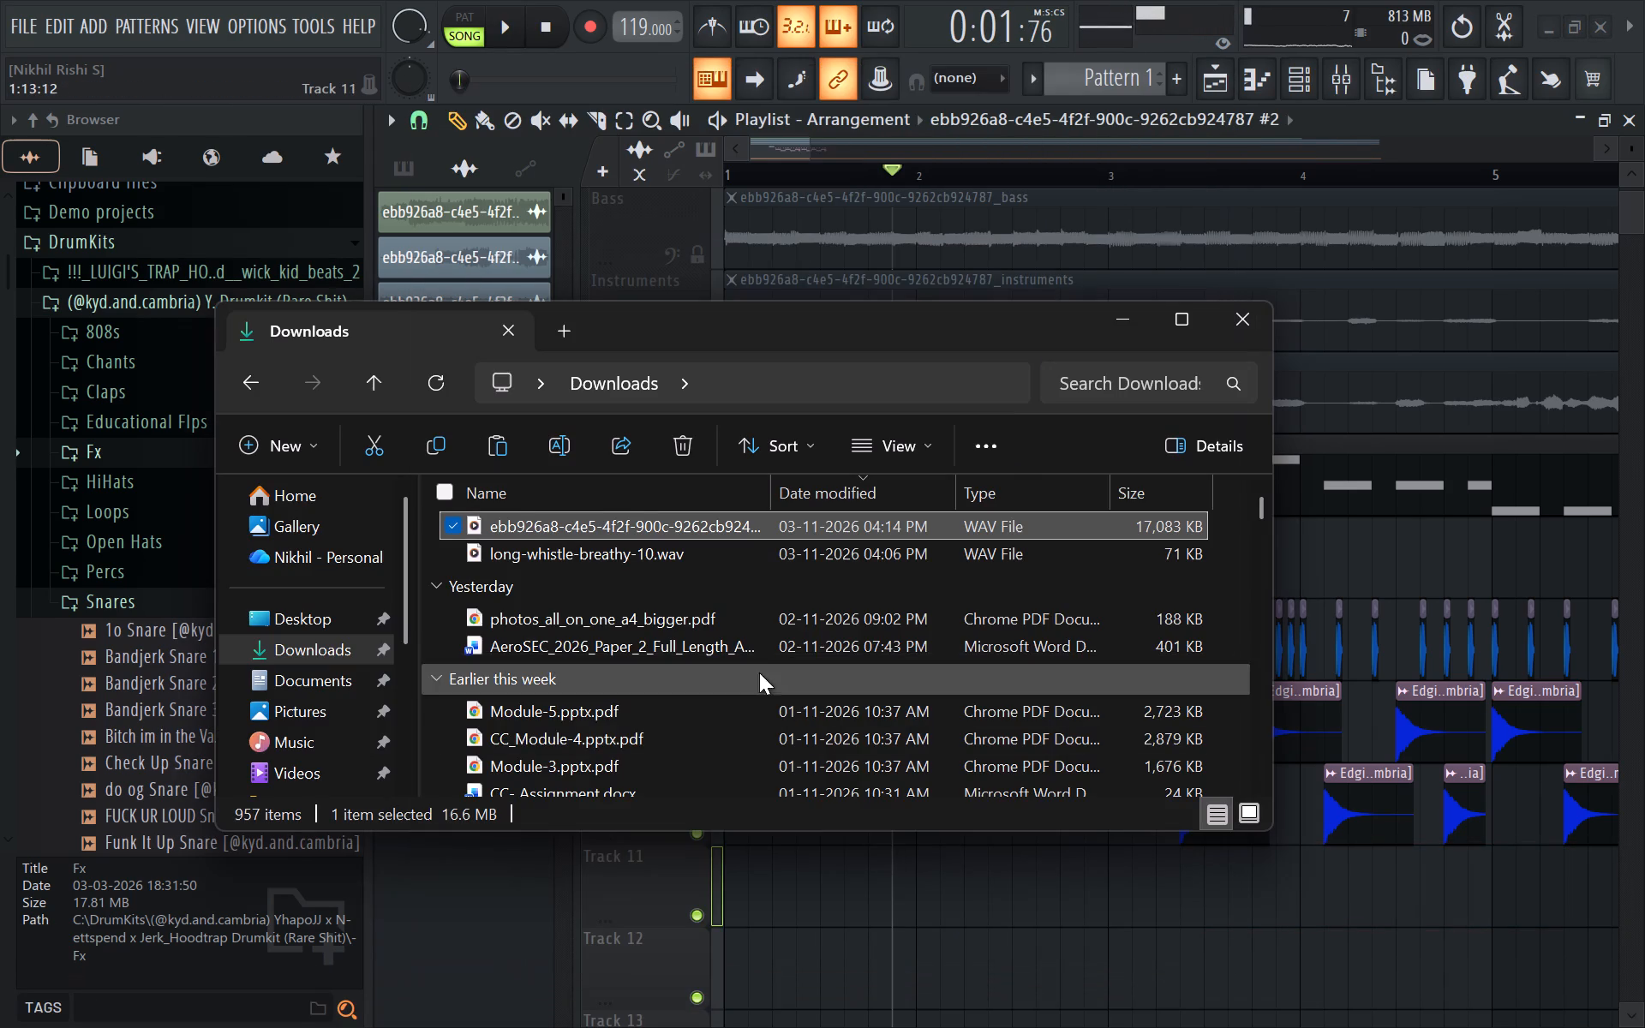
left_click(1068, 1007)
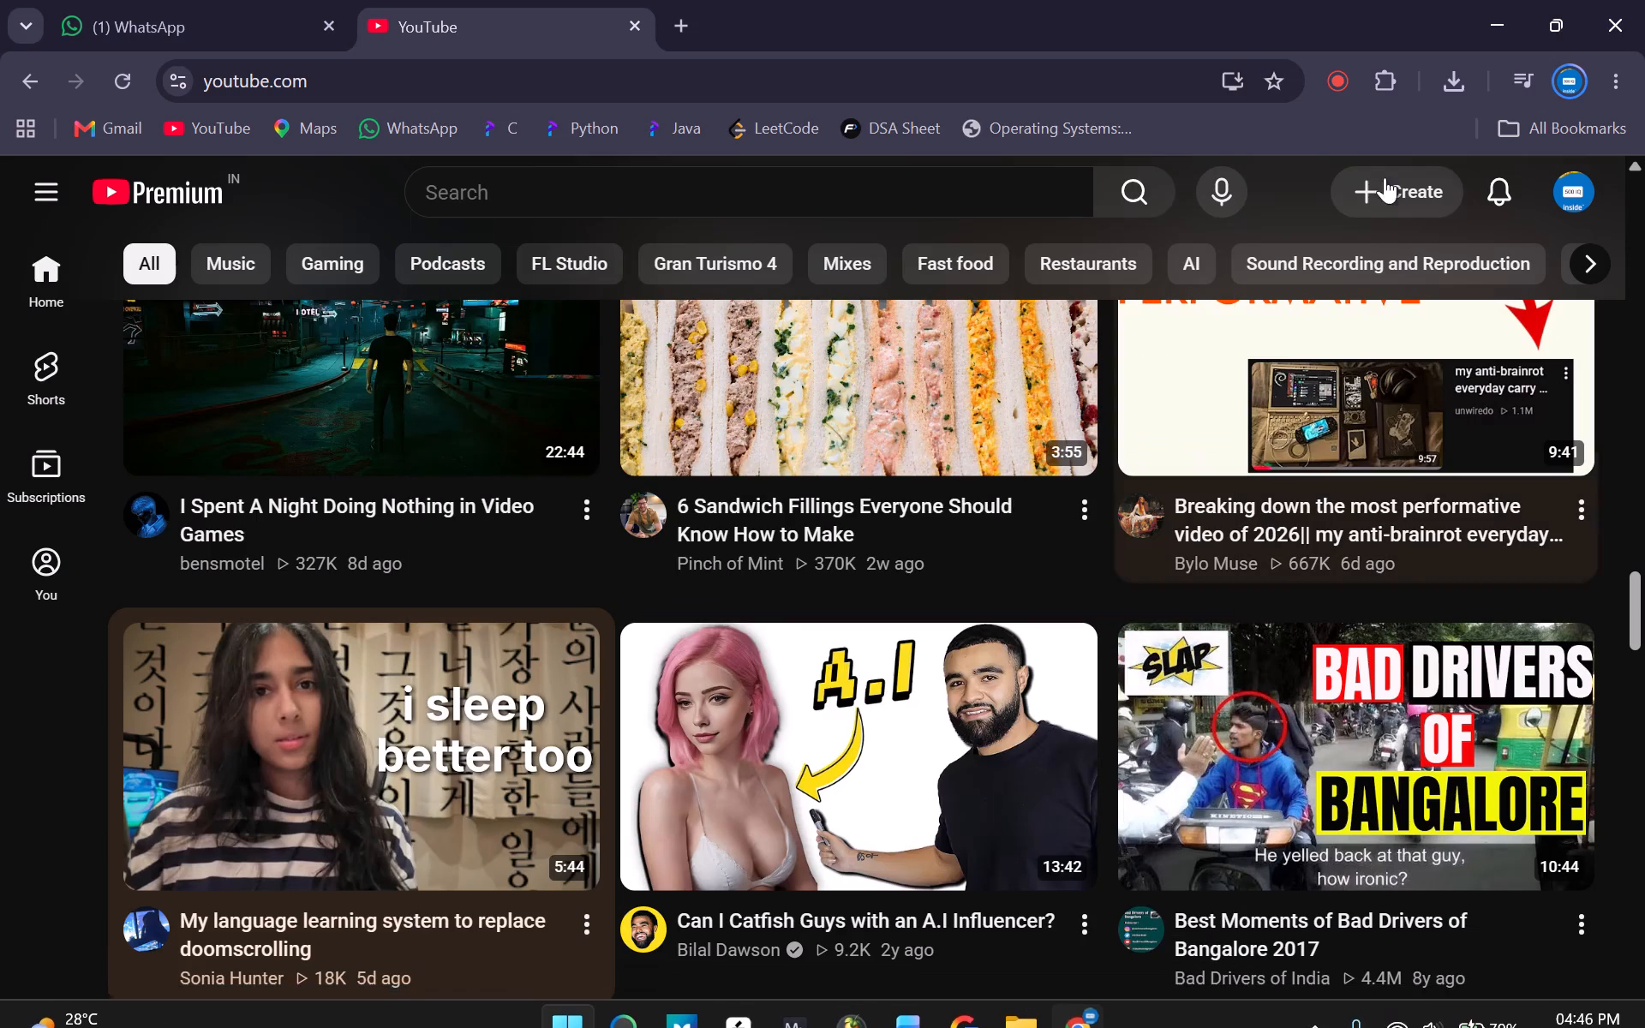
left_click(1345, 78)
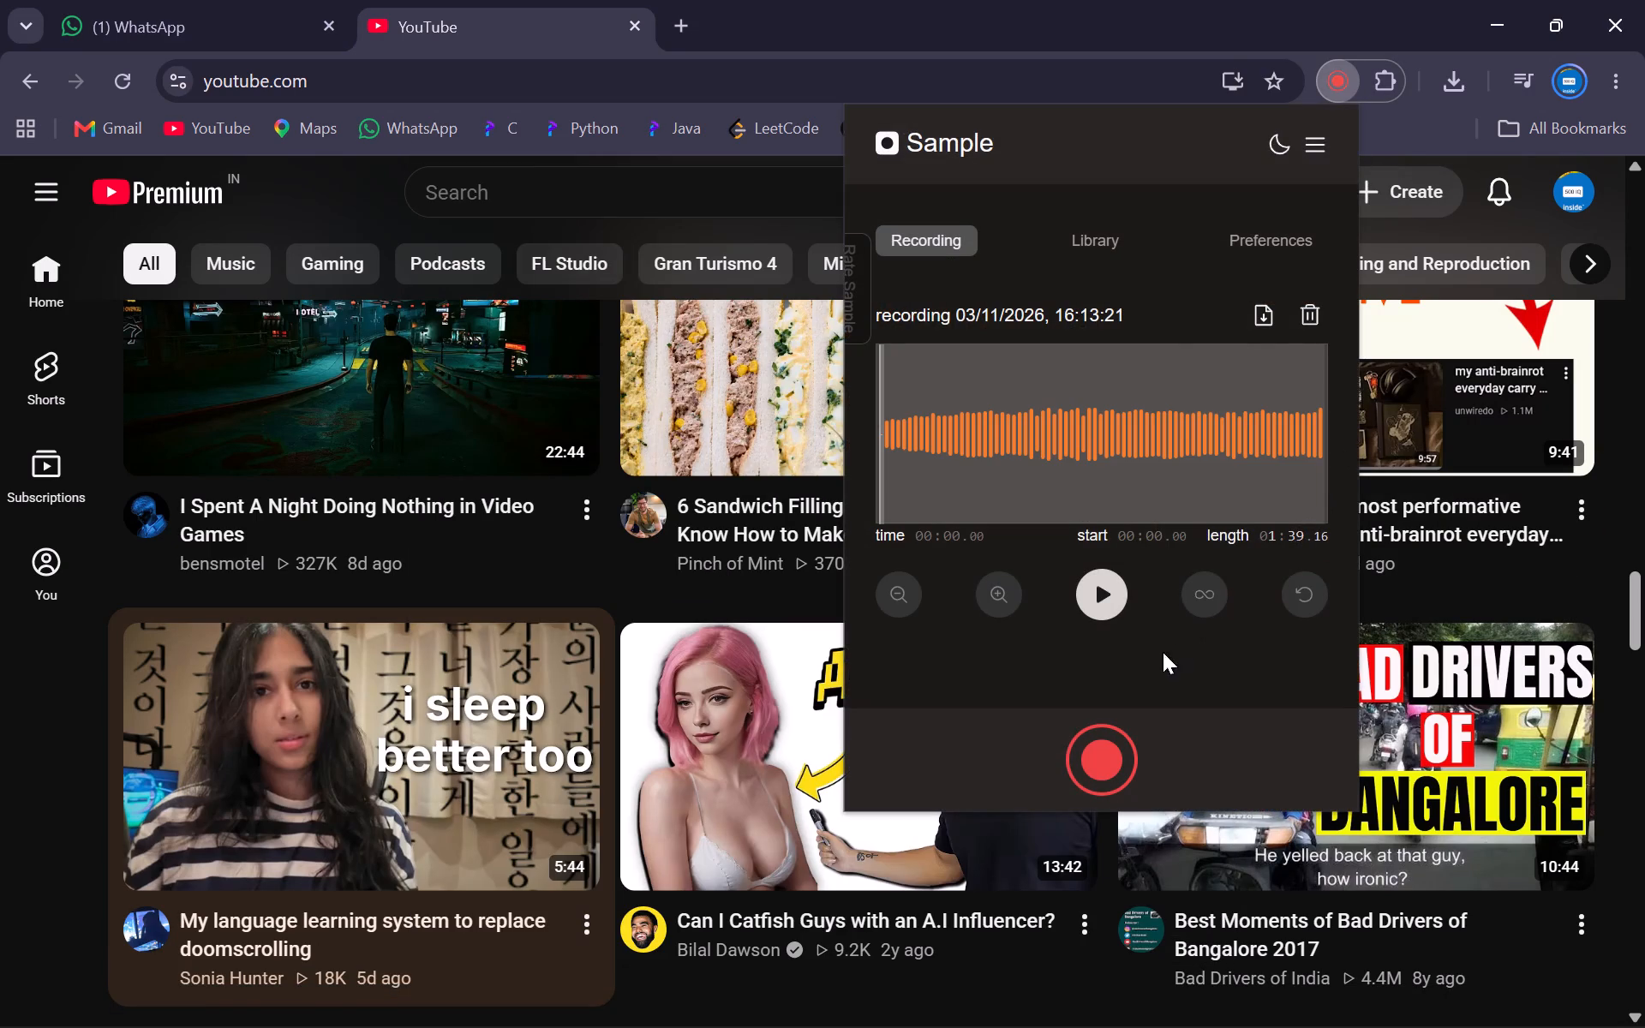
left_click(1076, 246)
left_click(922, 481)
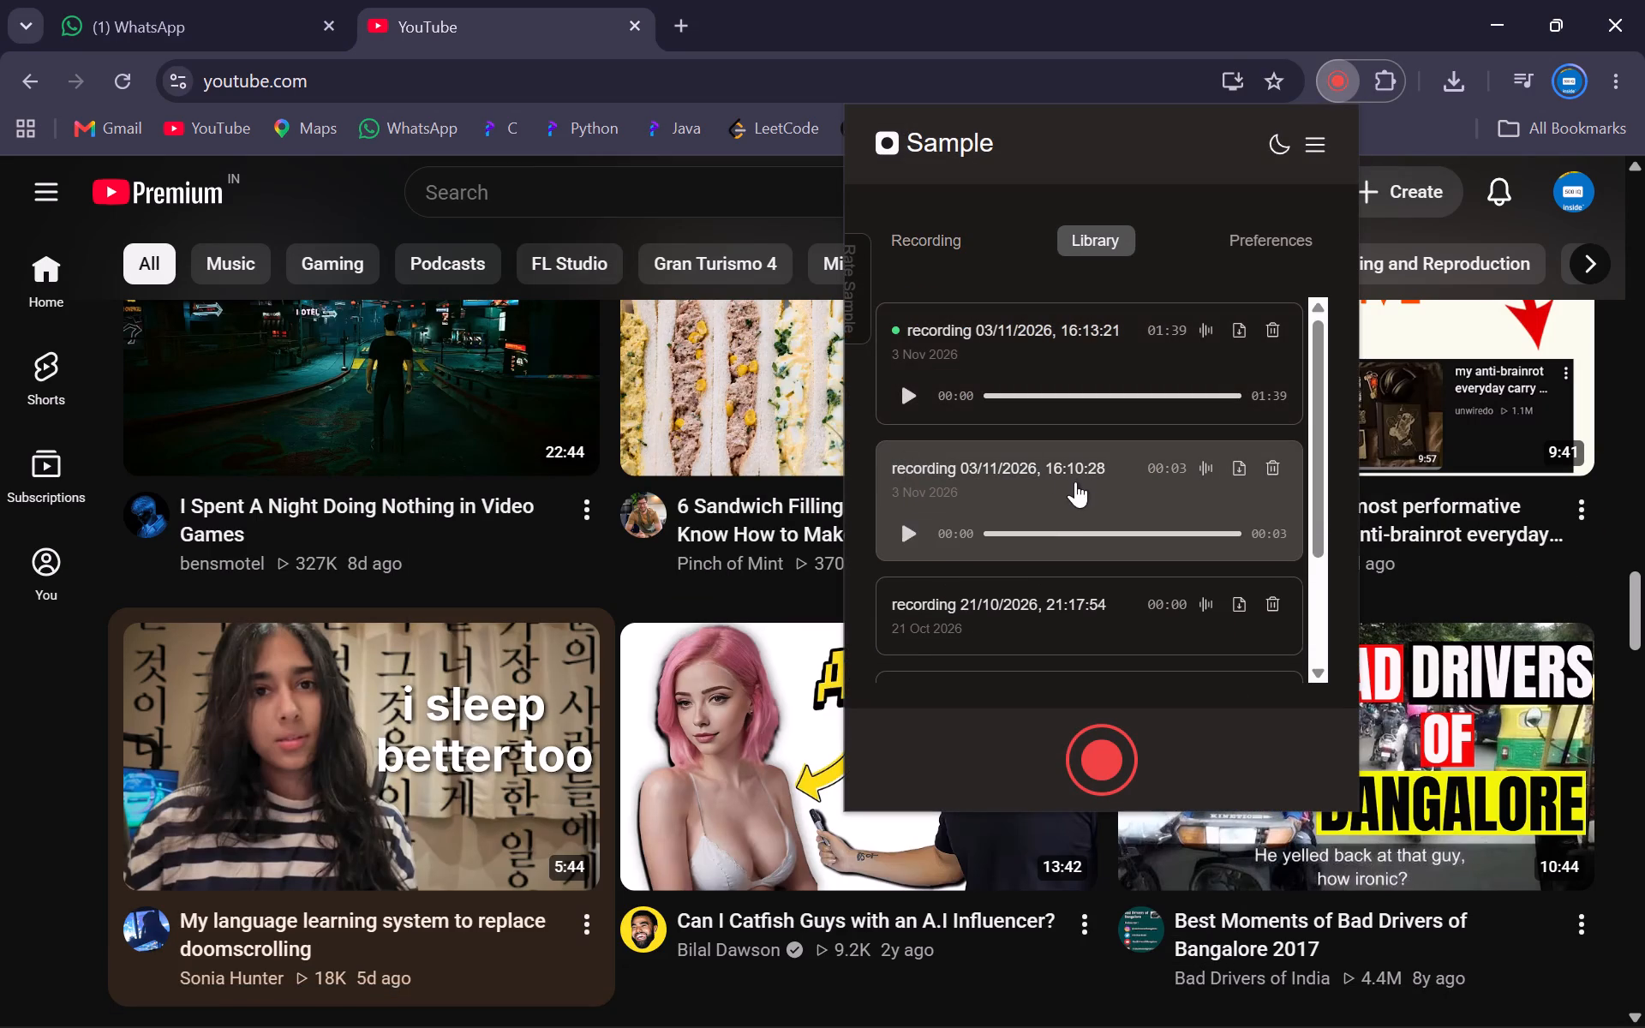
left_click(916, 517)
left_click(881, 543)
left_click(900, 537)
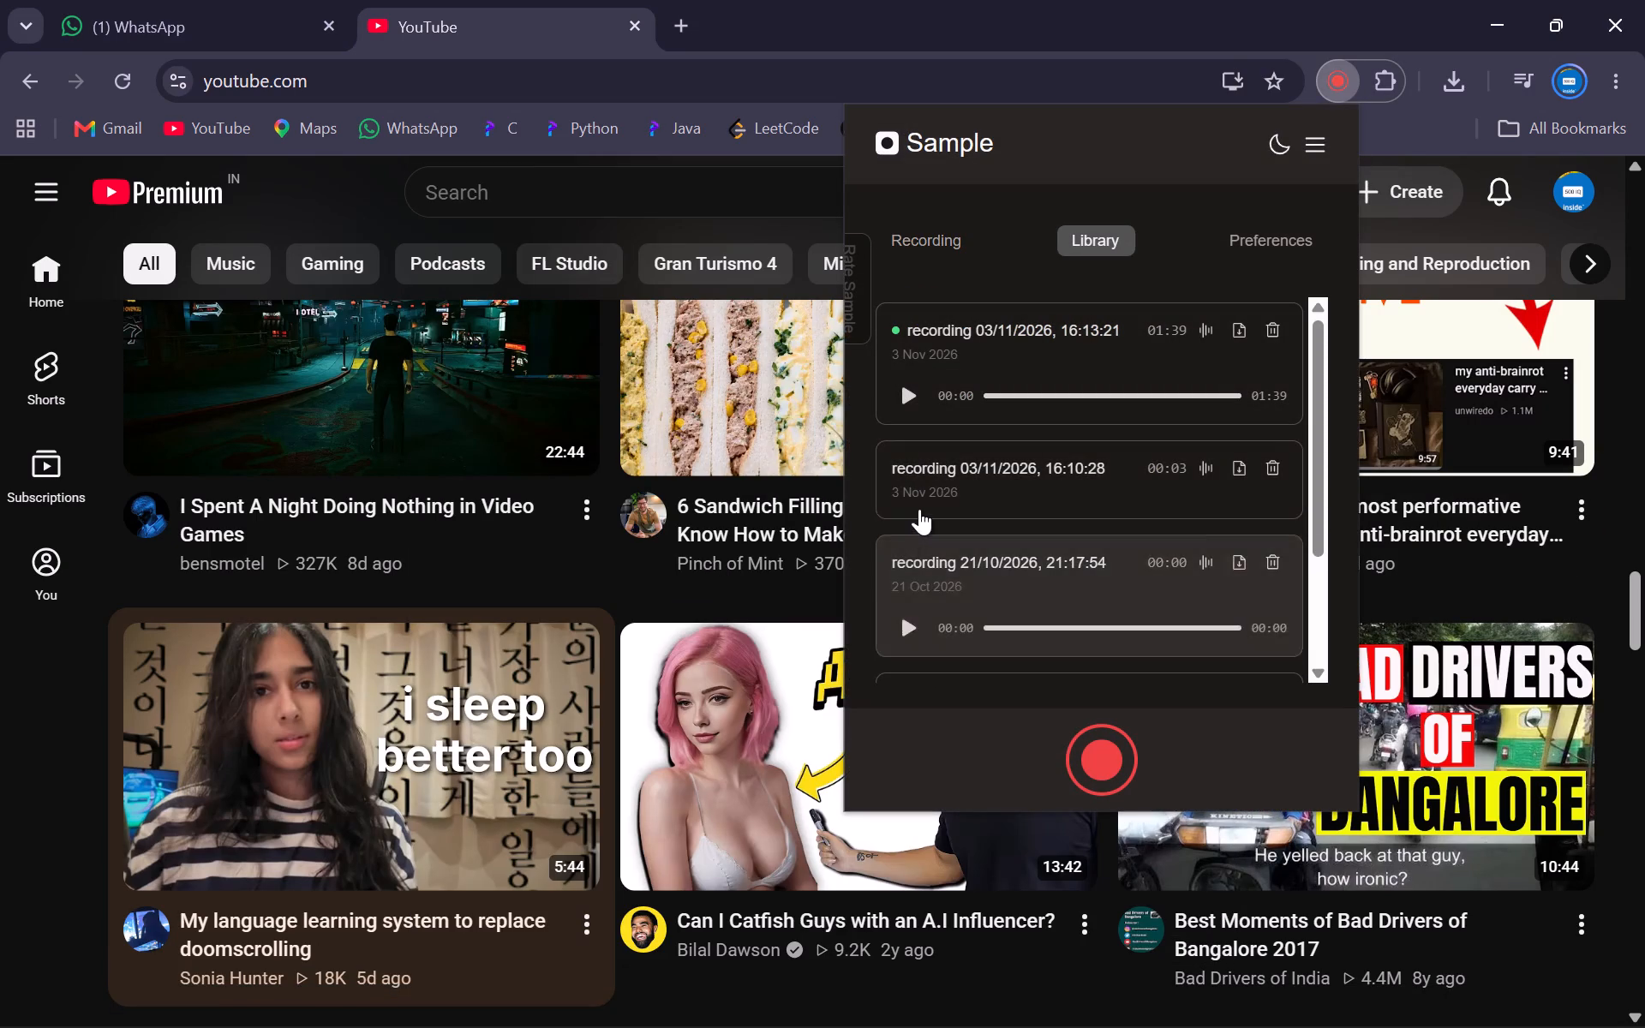
left_click(921, 506)
left_click(911, 537)
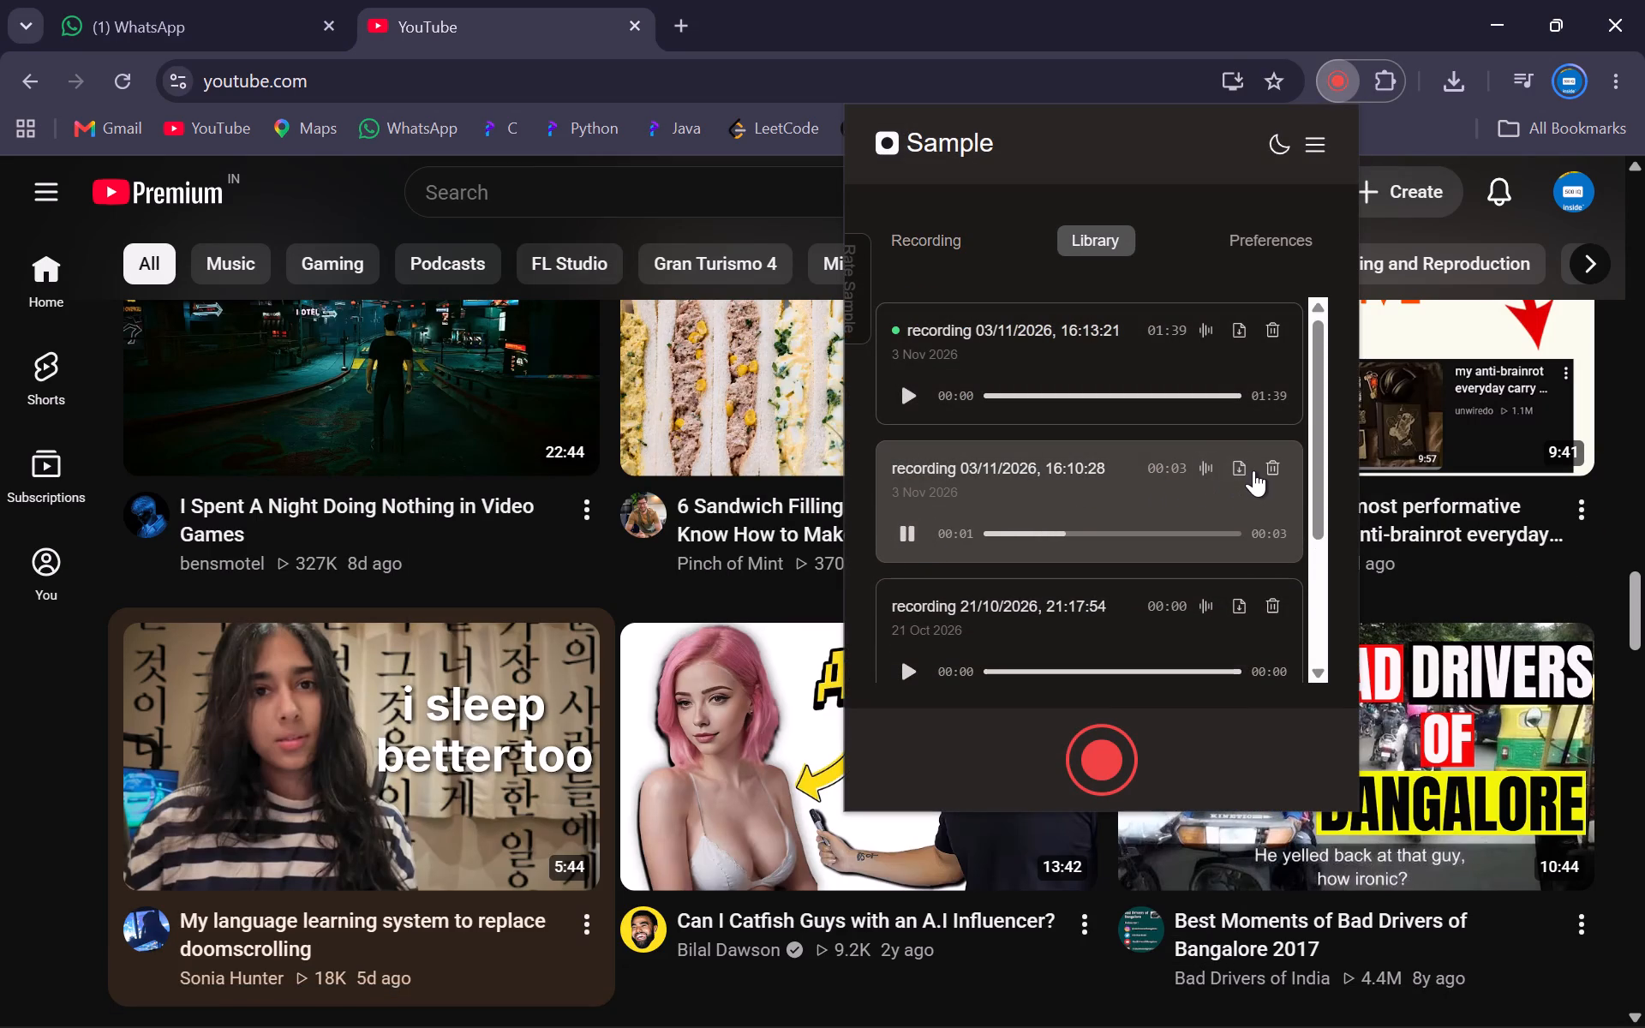
left_click(1247, 468)
left_click(1480, 20)
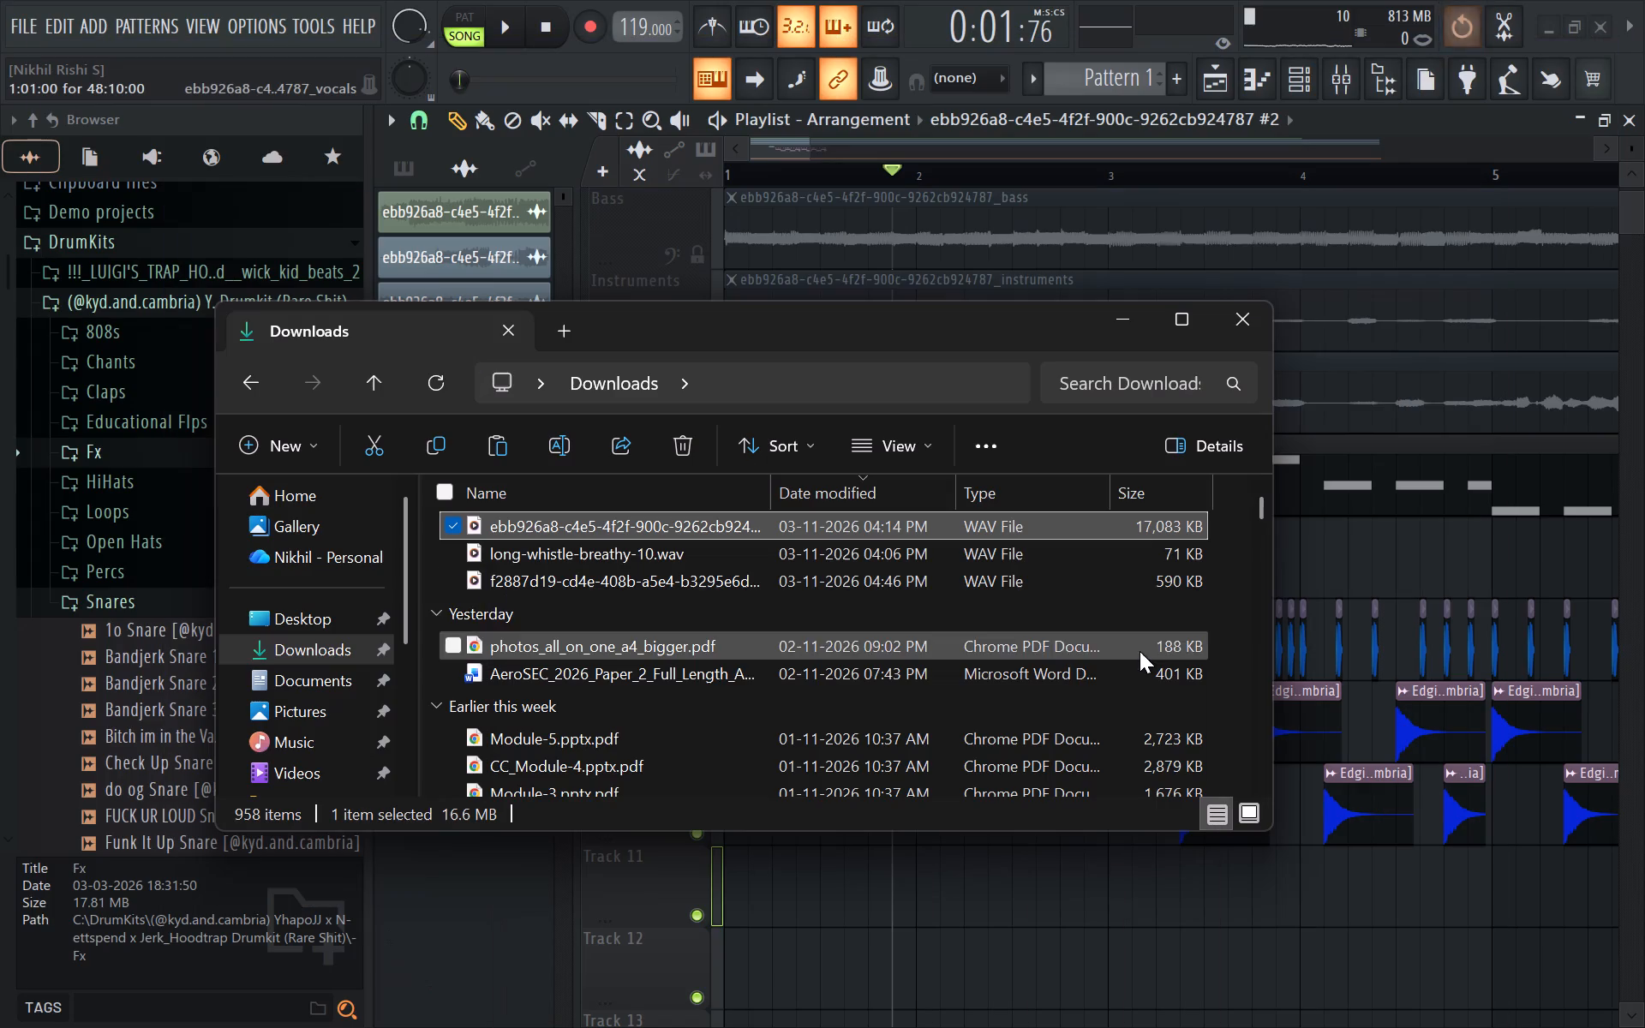
Return to FL Studio, play the arrangement and inspect the Fruity WaveShaper on the Master mixer track.
key("space")
left_click(1246, 324)
key("space")
scroll(1103, 625, "up", 5, "ctrl")
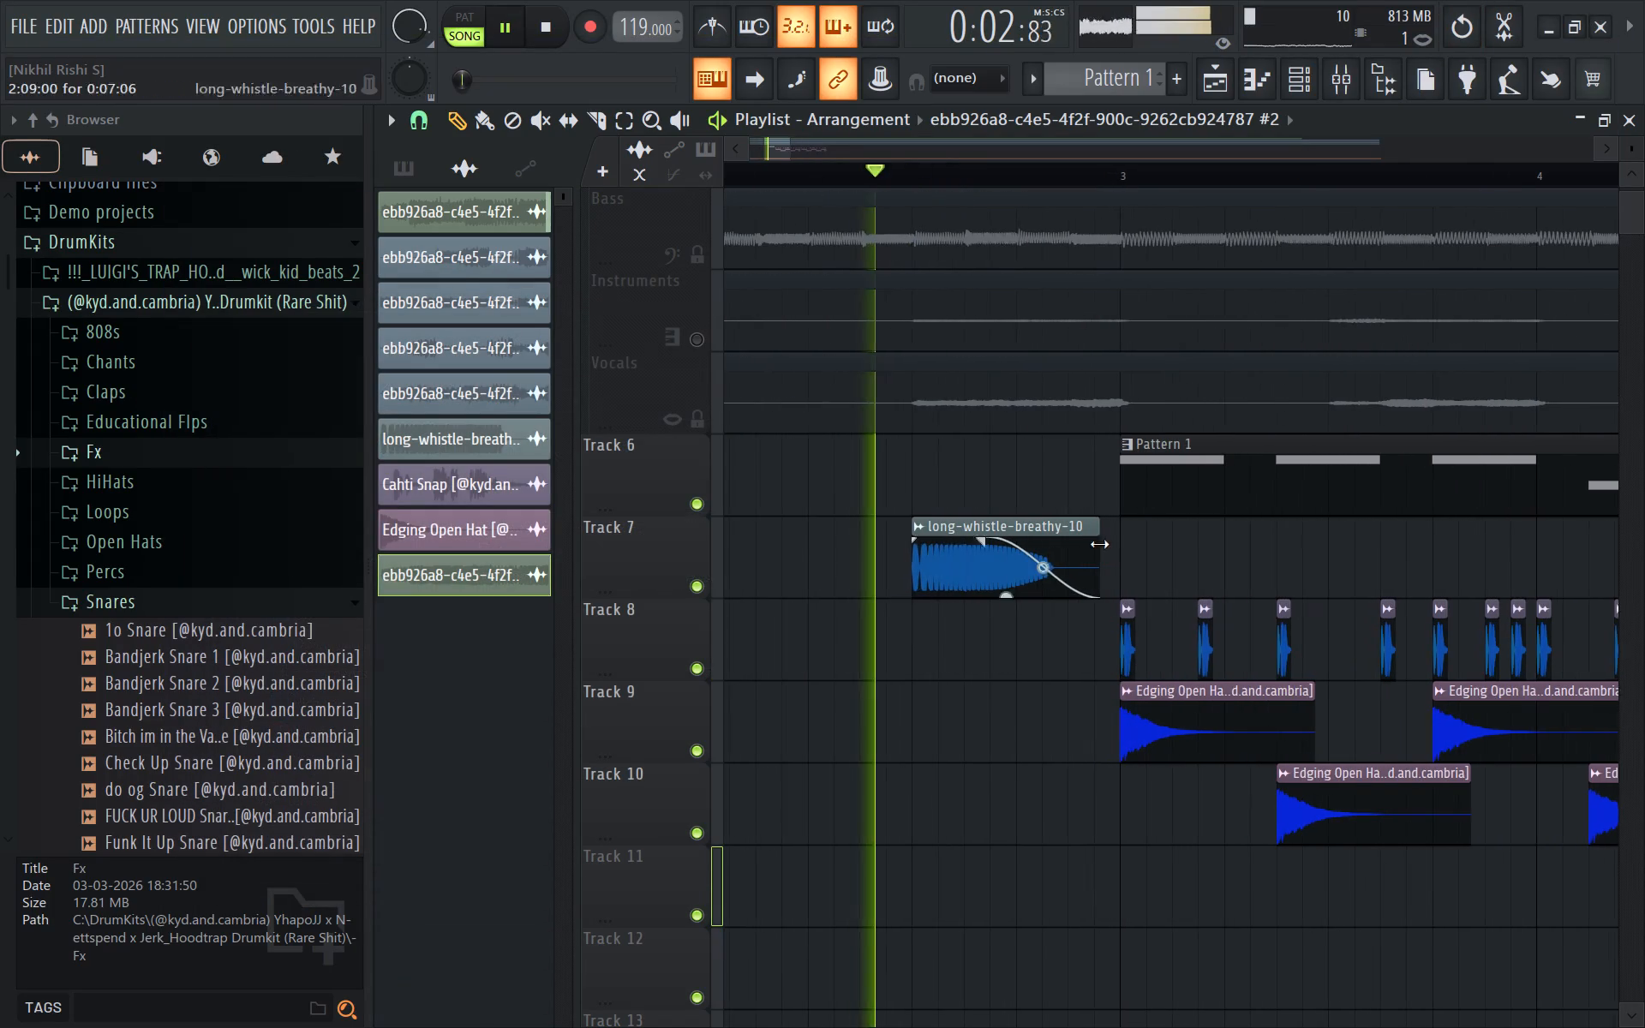
left_click(1338, 100)
left_click(1492, 128)
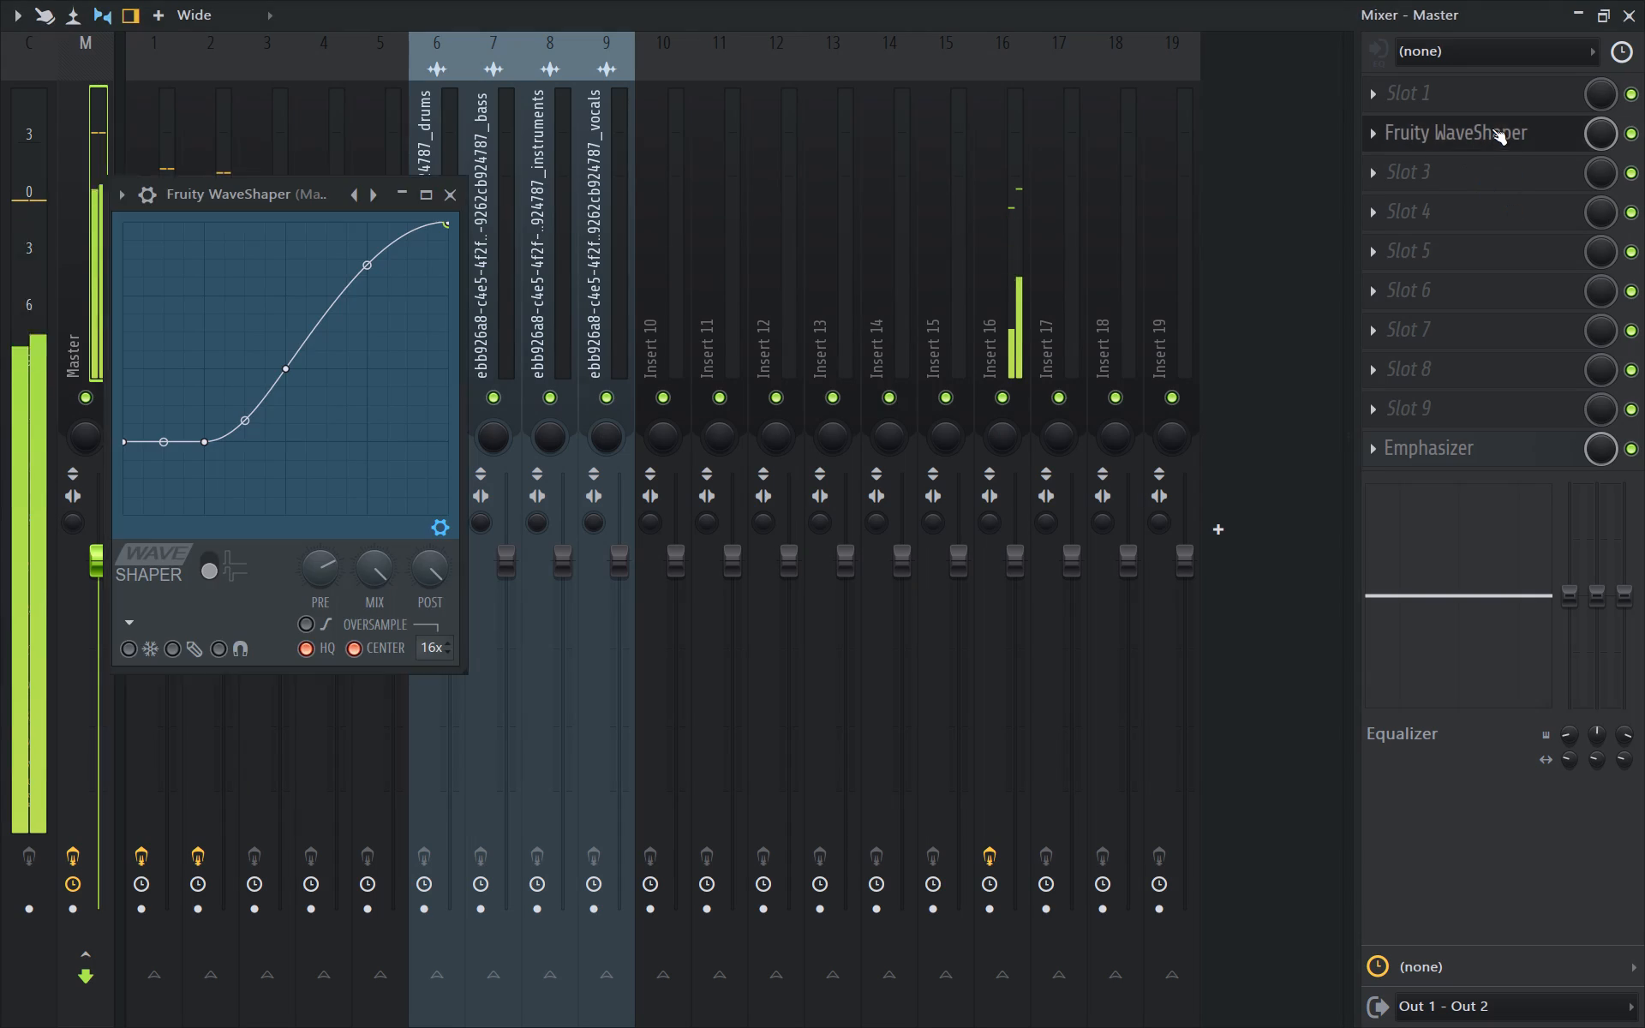
key("space")
left_click(455, 191)
key("space")
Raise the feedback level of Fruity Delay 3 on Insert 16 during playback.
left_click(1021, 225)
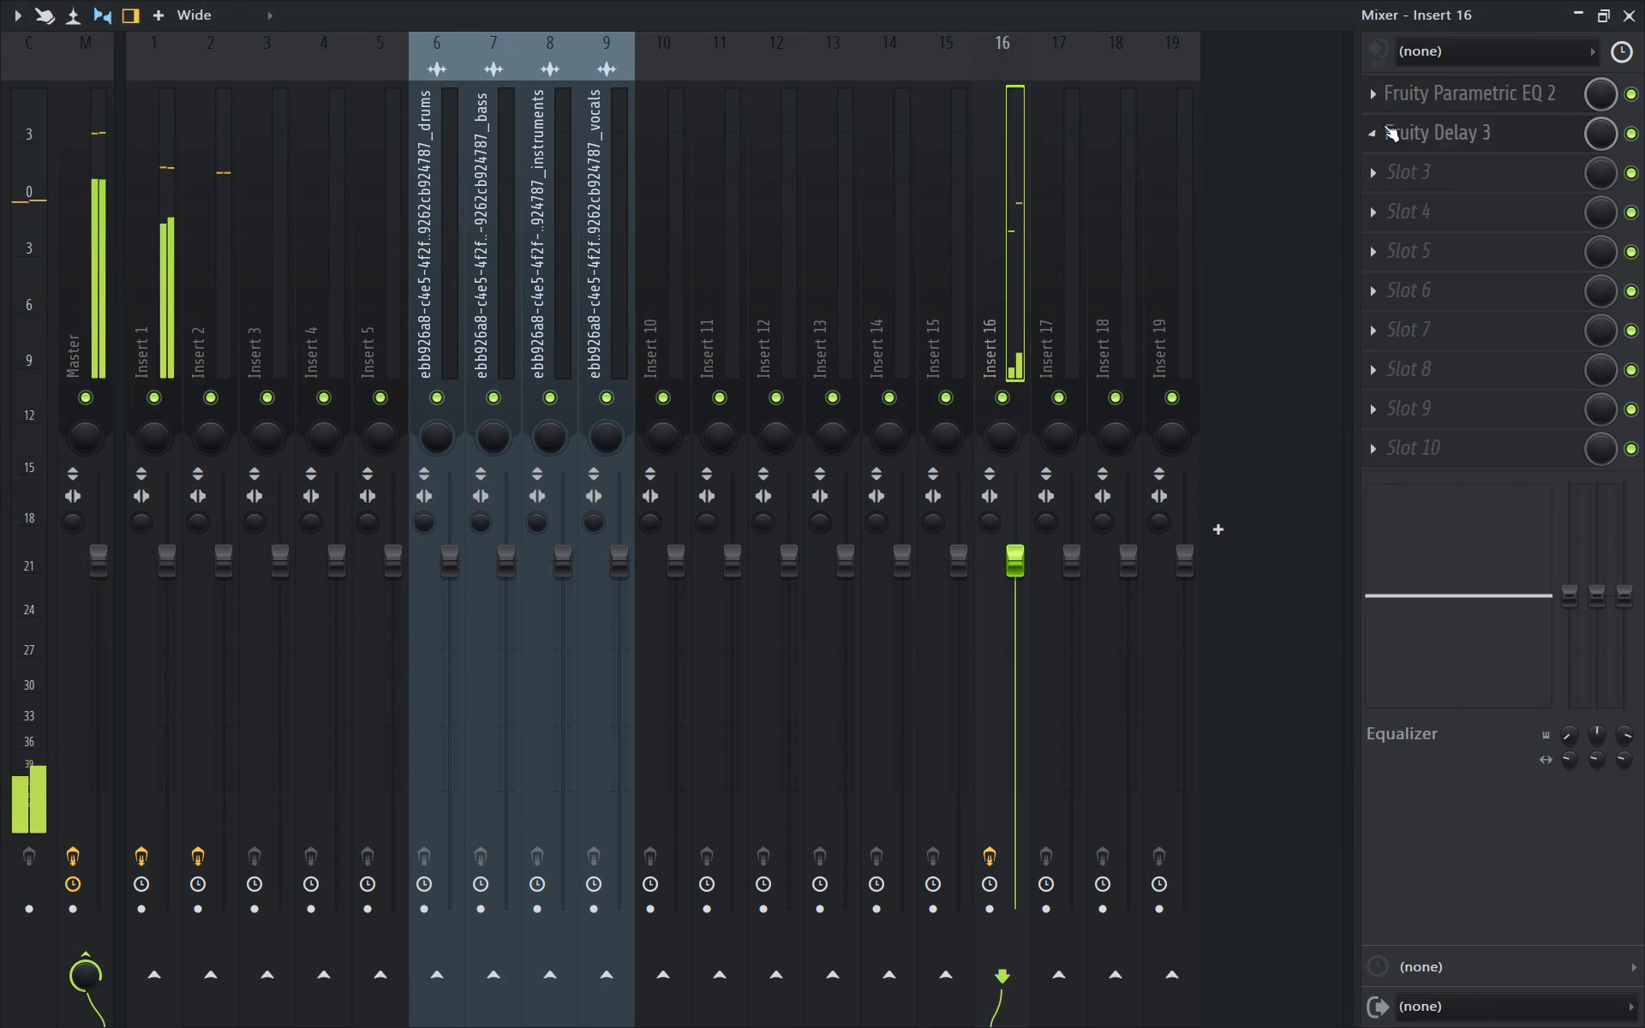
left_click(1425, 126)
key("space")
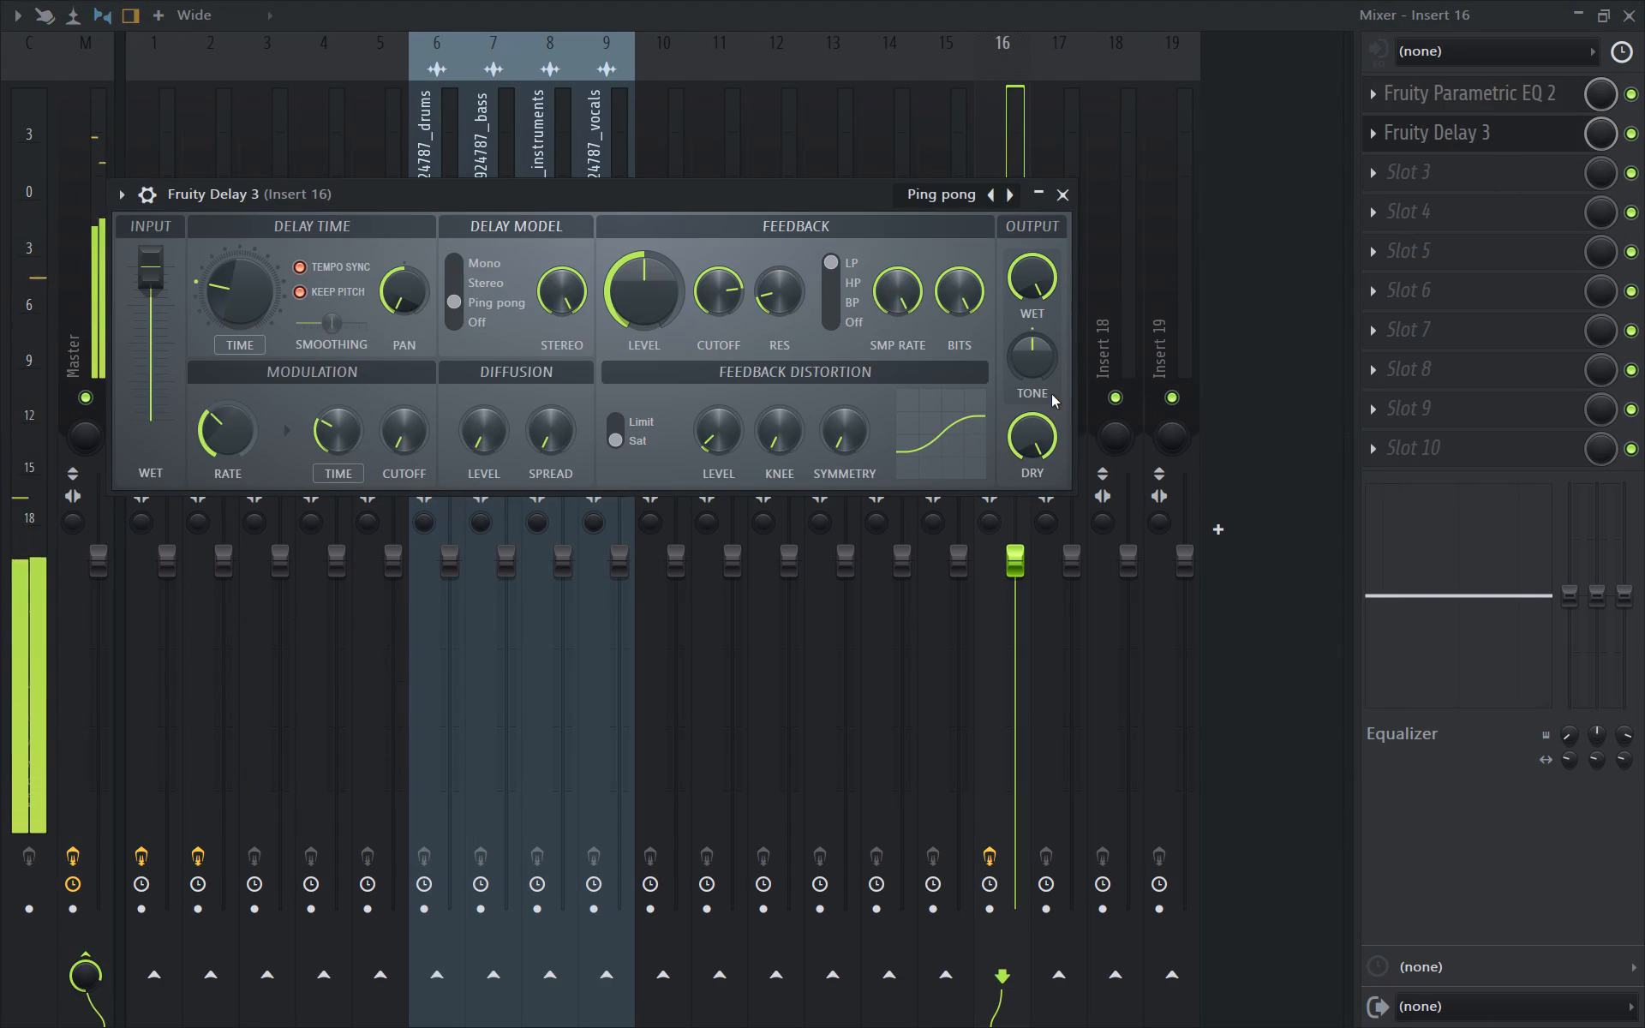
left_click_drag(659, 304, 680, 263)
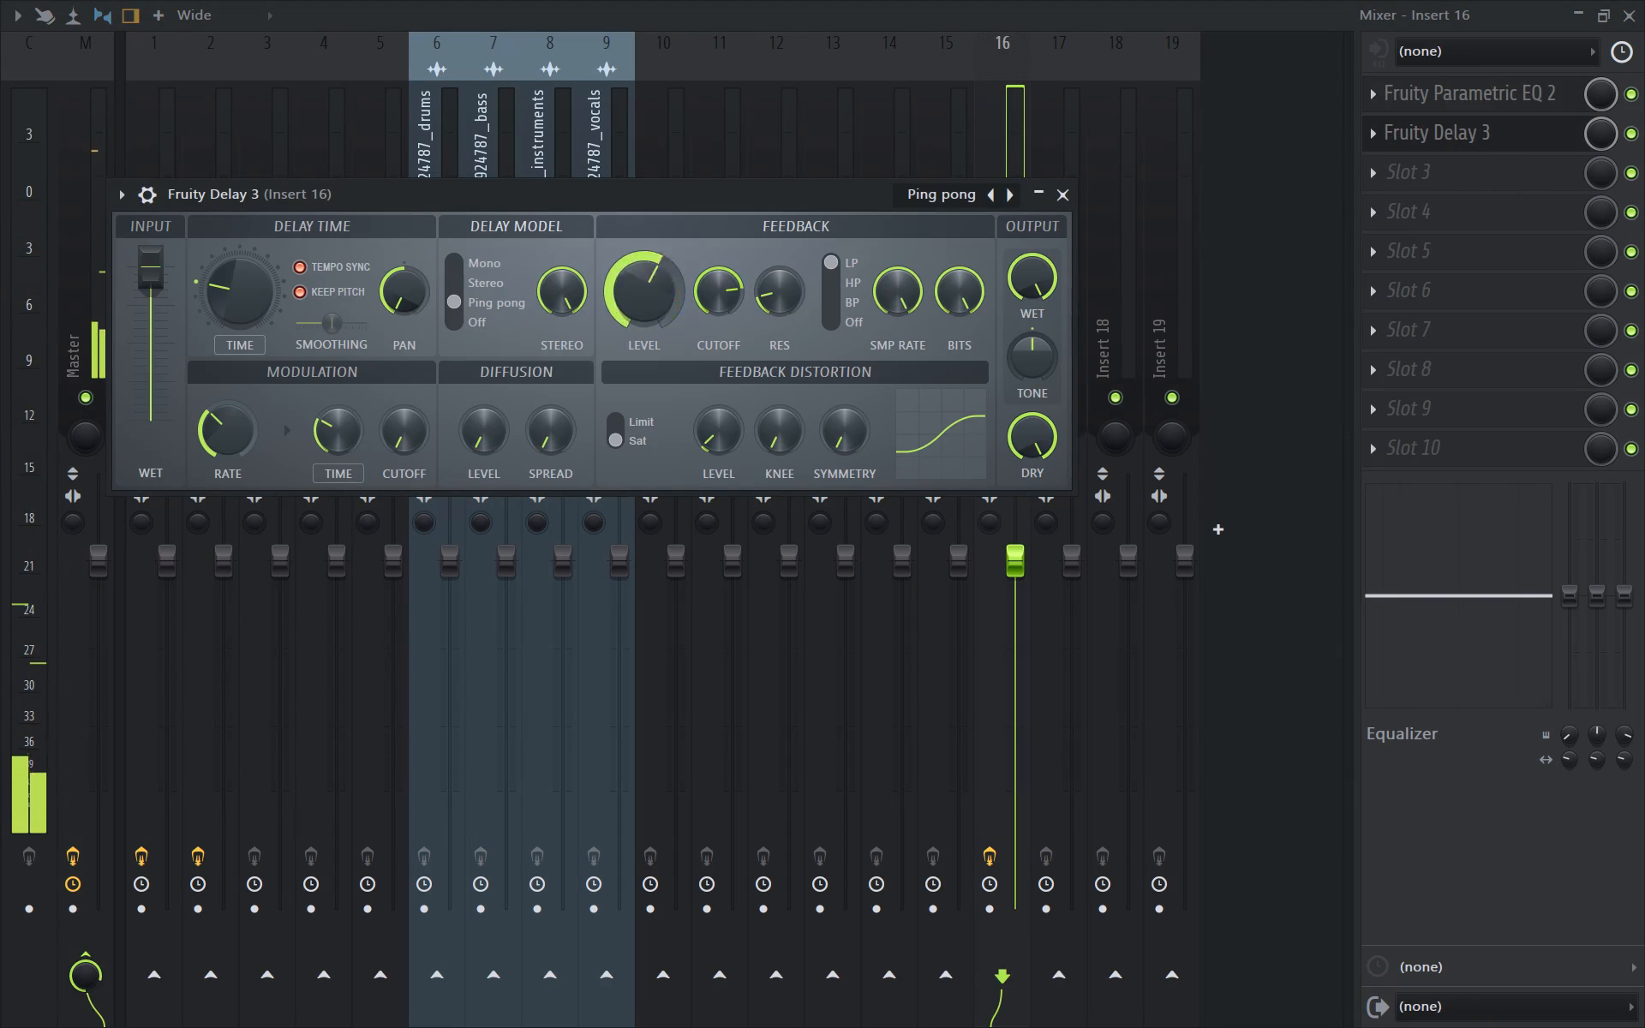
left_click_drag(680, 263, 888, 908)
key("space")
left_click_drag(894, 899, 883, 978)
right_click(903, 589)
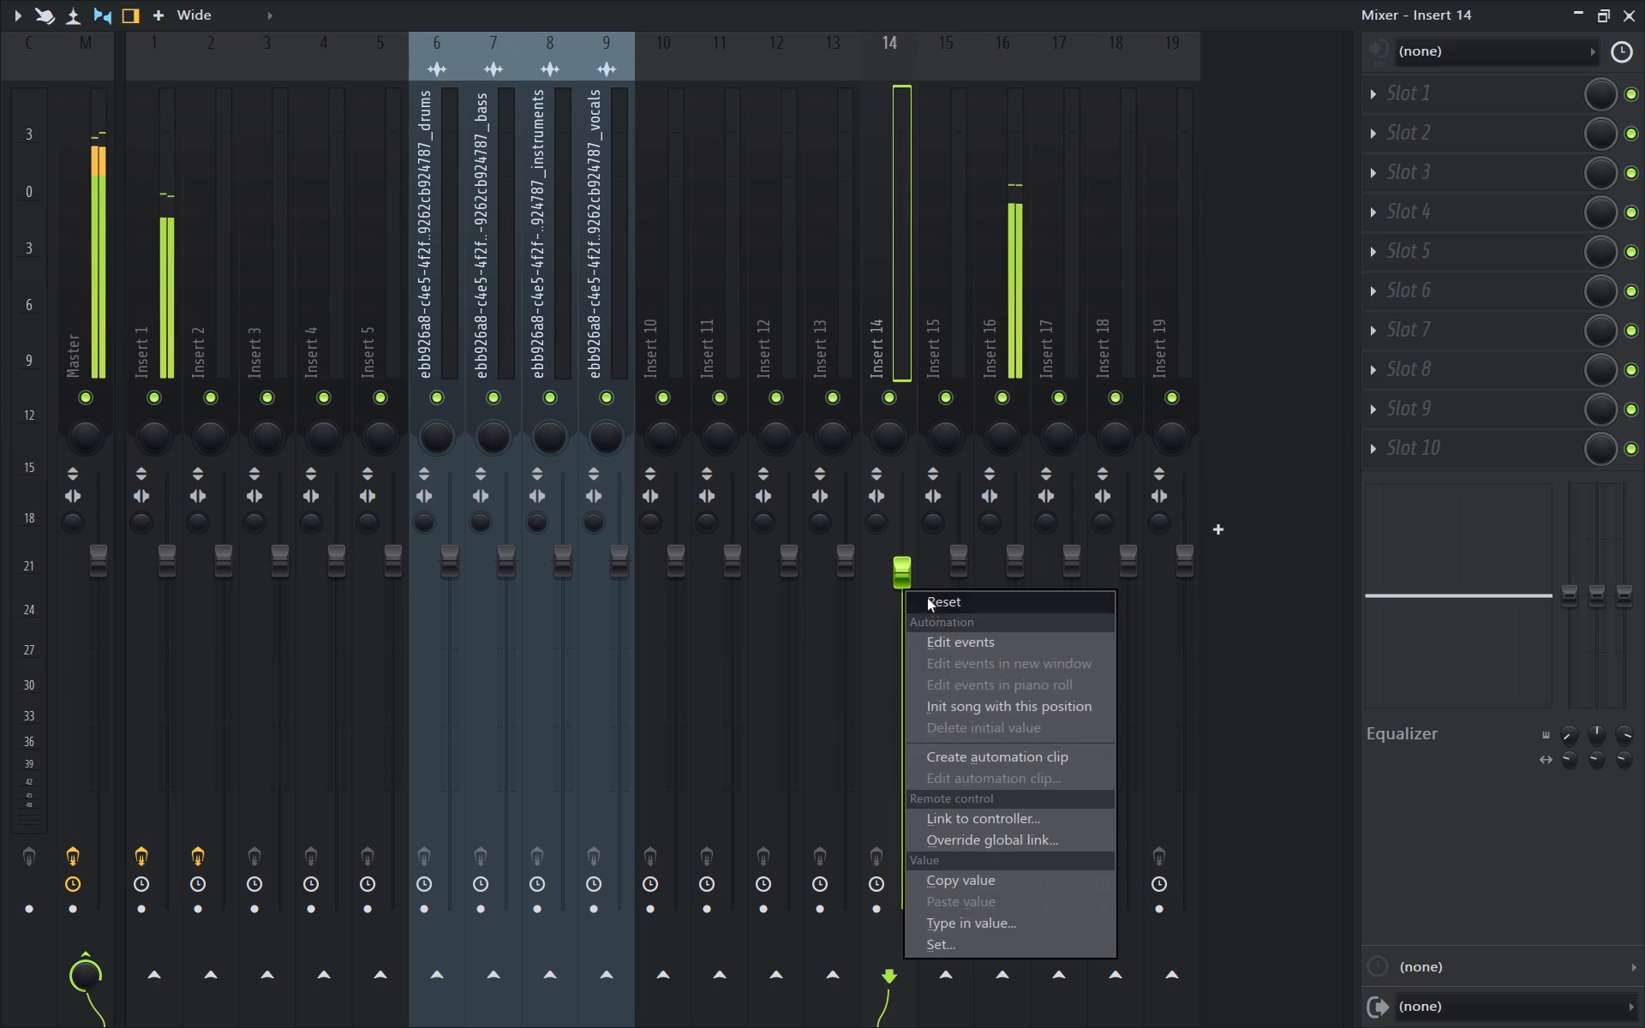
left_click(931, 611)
Readjust the feedback level of Fruity Delay 3 on Insert 16 to slightly above halfway while replaying the arrangement.
left_click(1010, 288)
double_click(1481, 135)
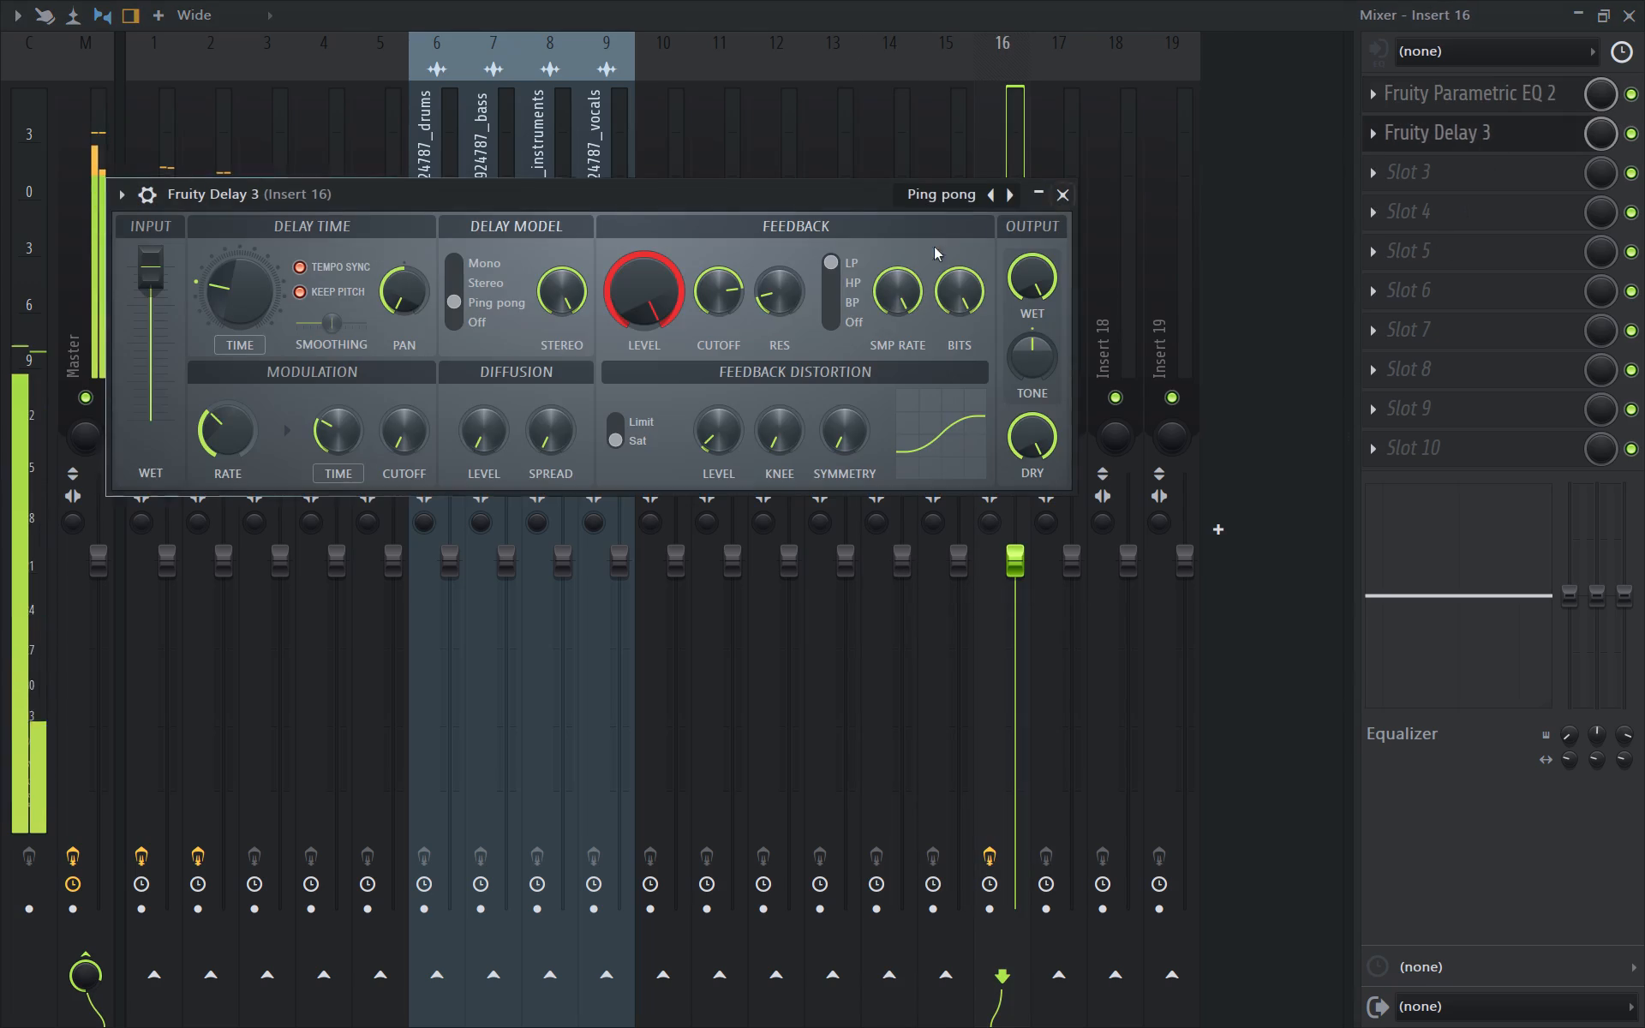
key("space")
left_click_drag(663, 297, 643, 608)
key("space")
key("space")
left_click_drag(663, 297, 752, 212)
key("space")
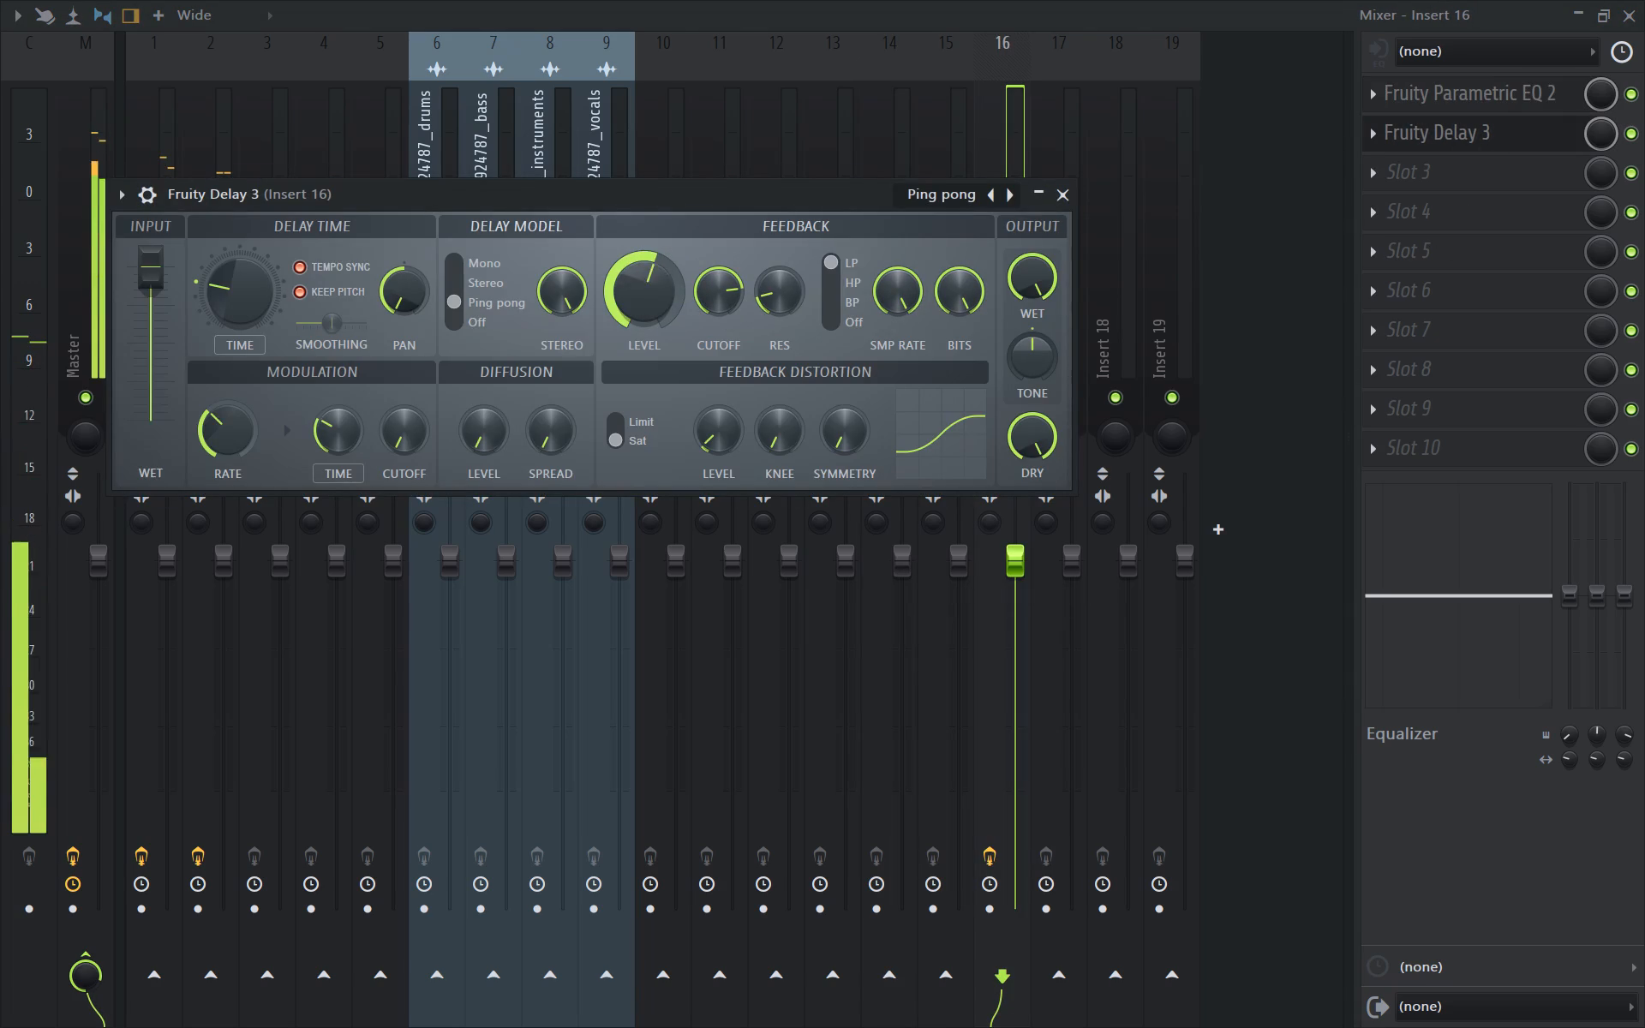
left_click_drag(752, 212, 773, 165)
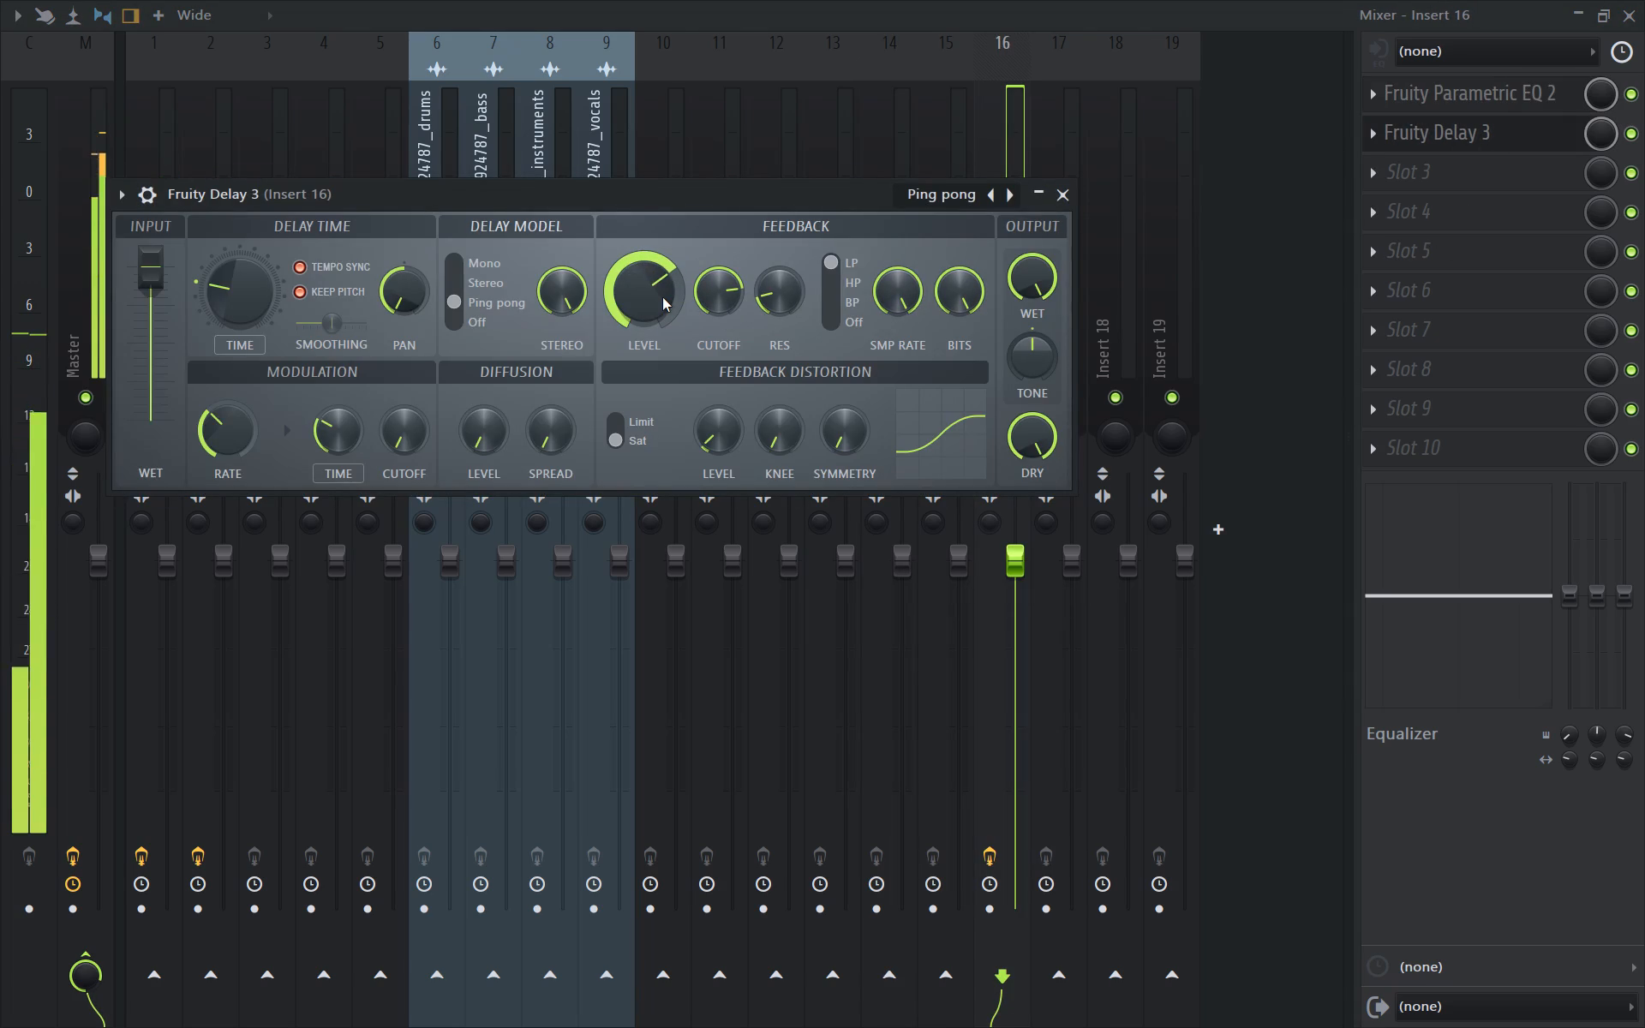
left_click_drag(662, 297, 658, 323)
left_click(662, 297)
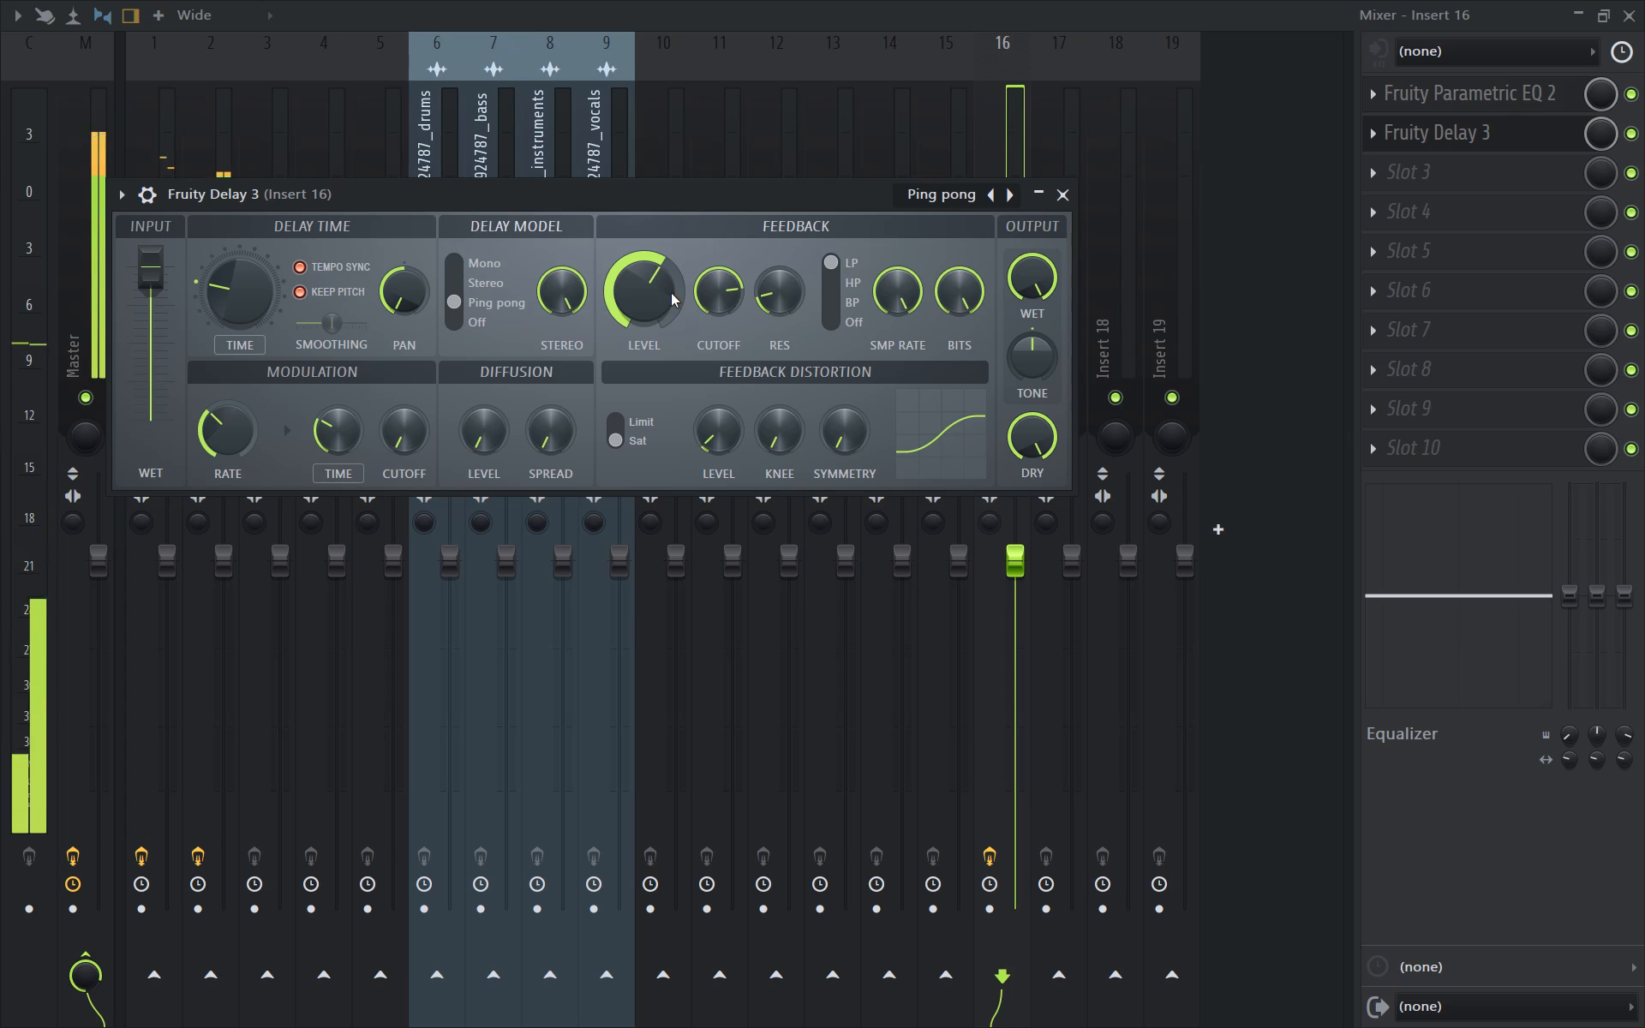
left_click_drag(664, 286, 663, 297)
left_click_drag(664, 286, 675, 282)
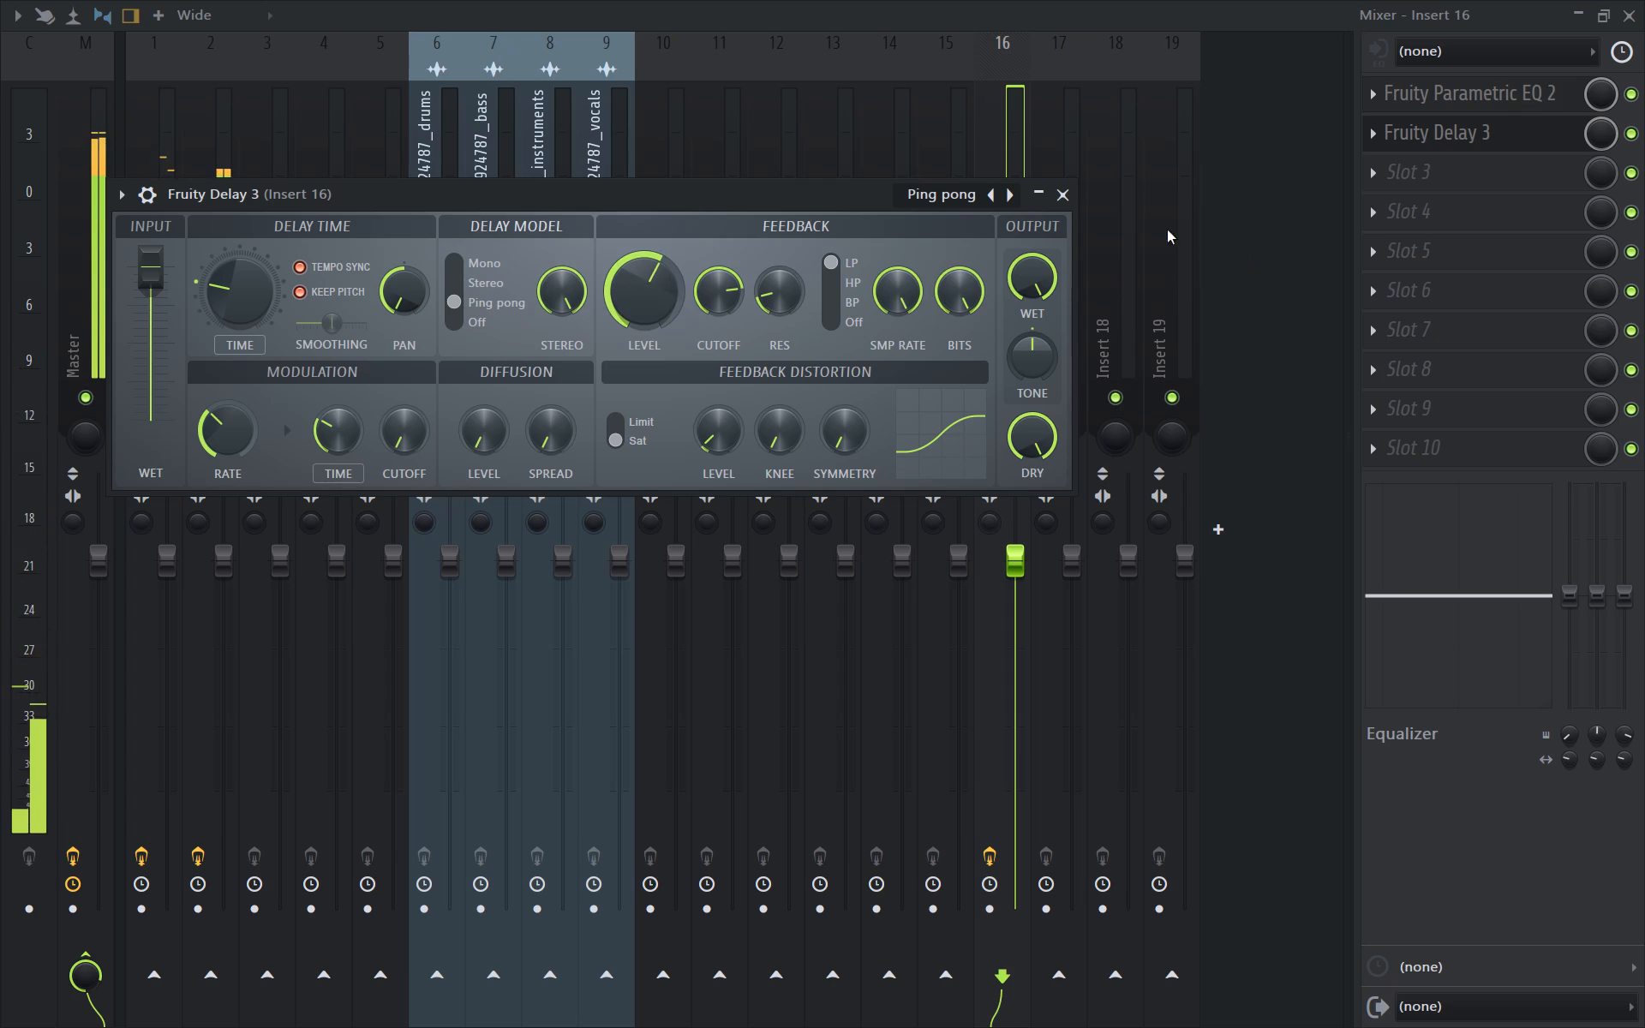
left_click(1069, 198)
left_click(1620, 11)
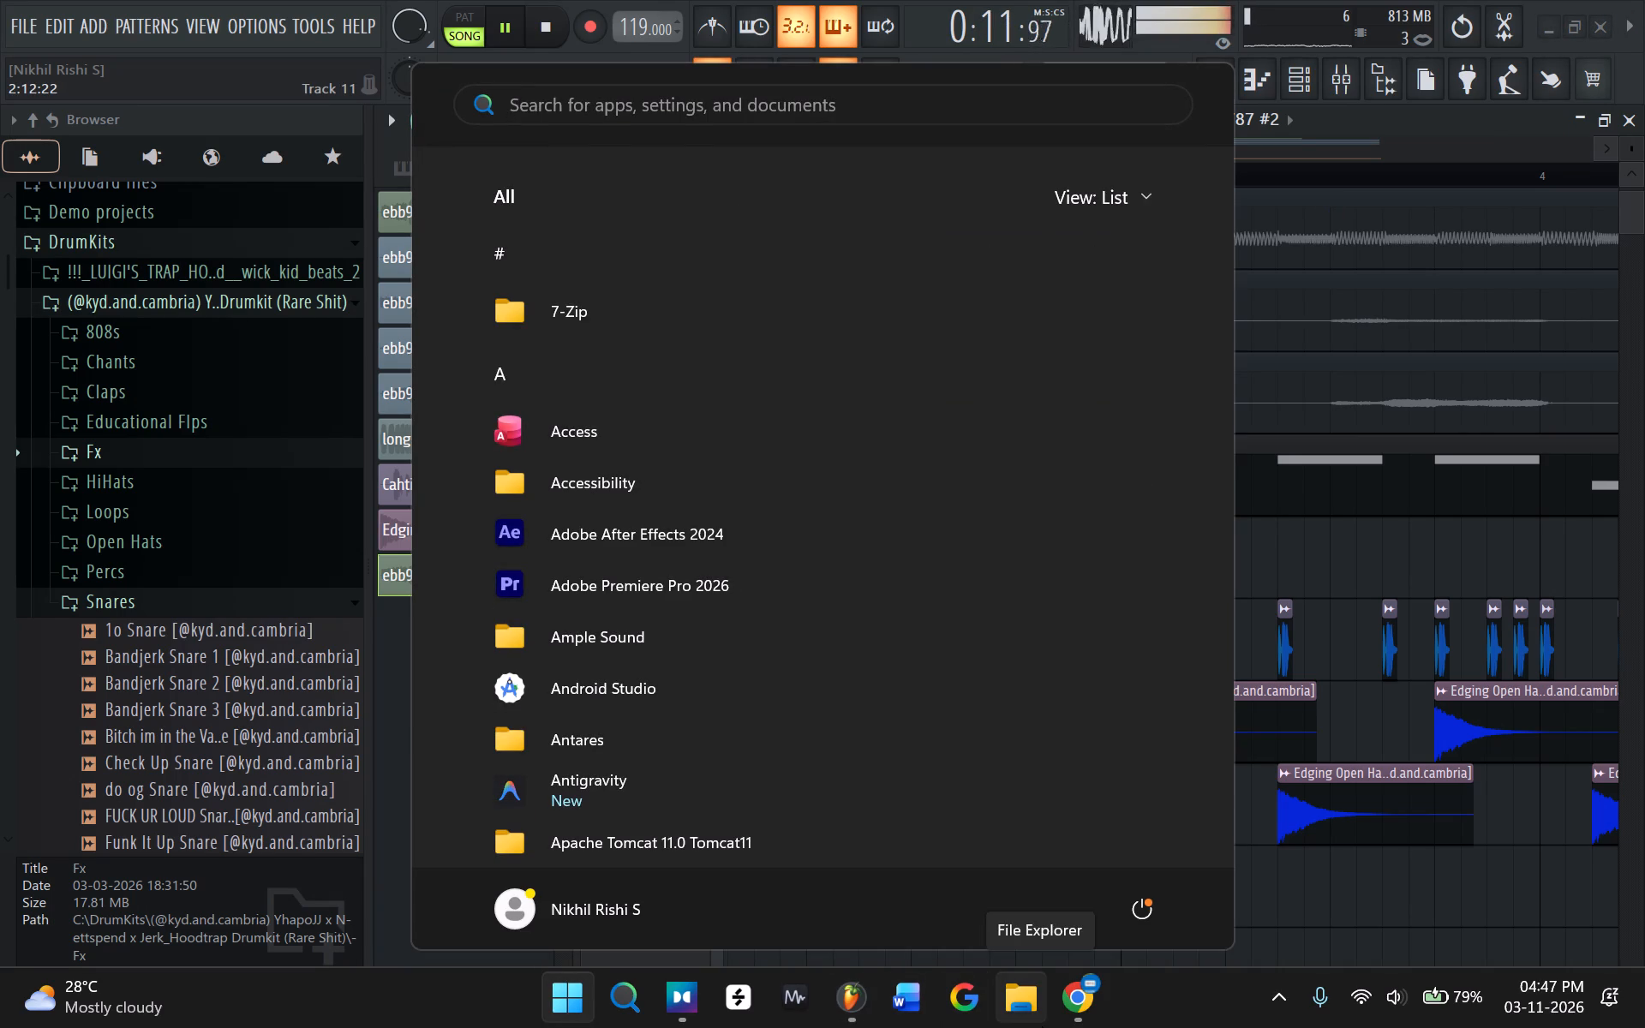
Place the f2887d19 WAV from the Downloads folder on Track 11, with the clip starting late in bar 1.
left_click(1074, 1014)
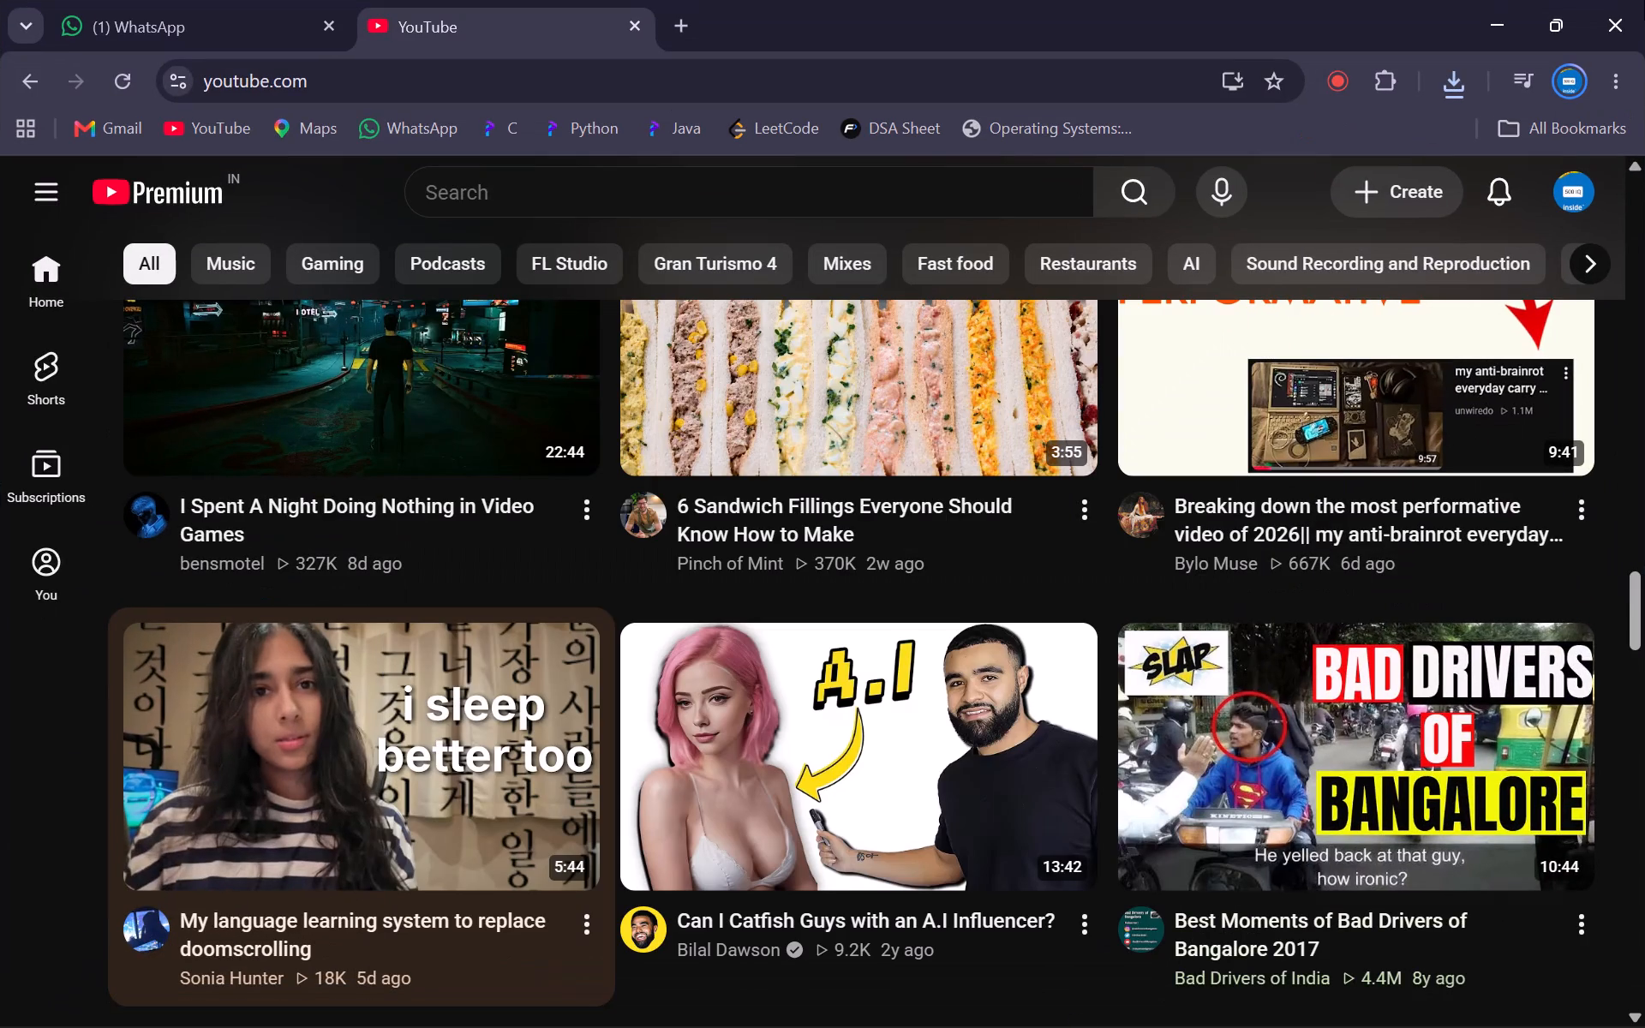
left_click(1502, 0)
left_click(1038, 1012)
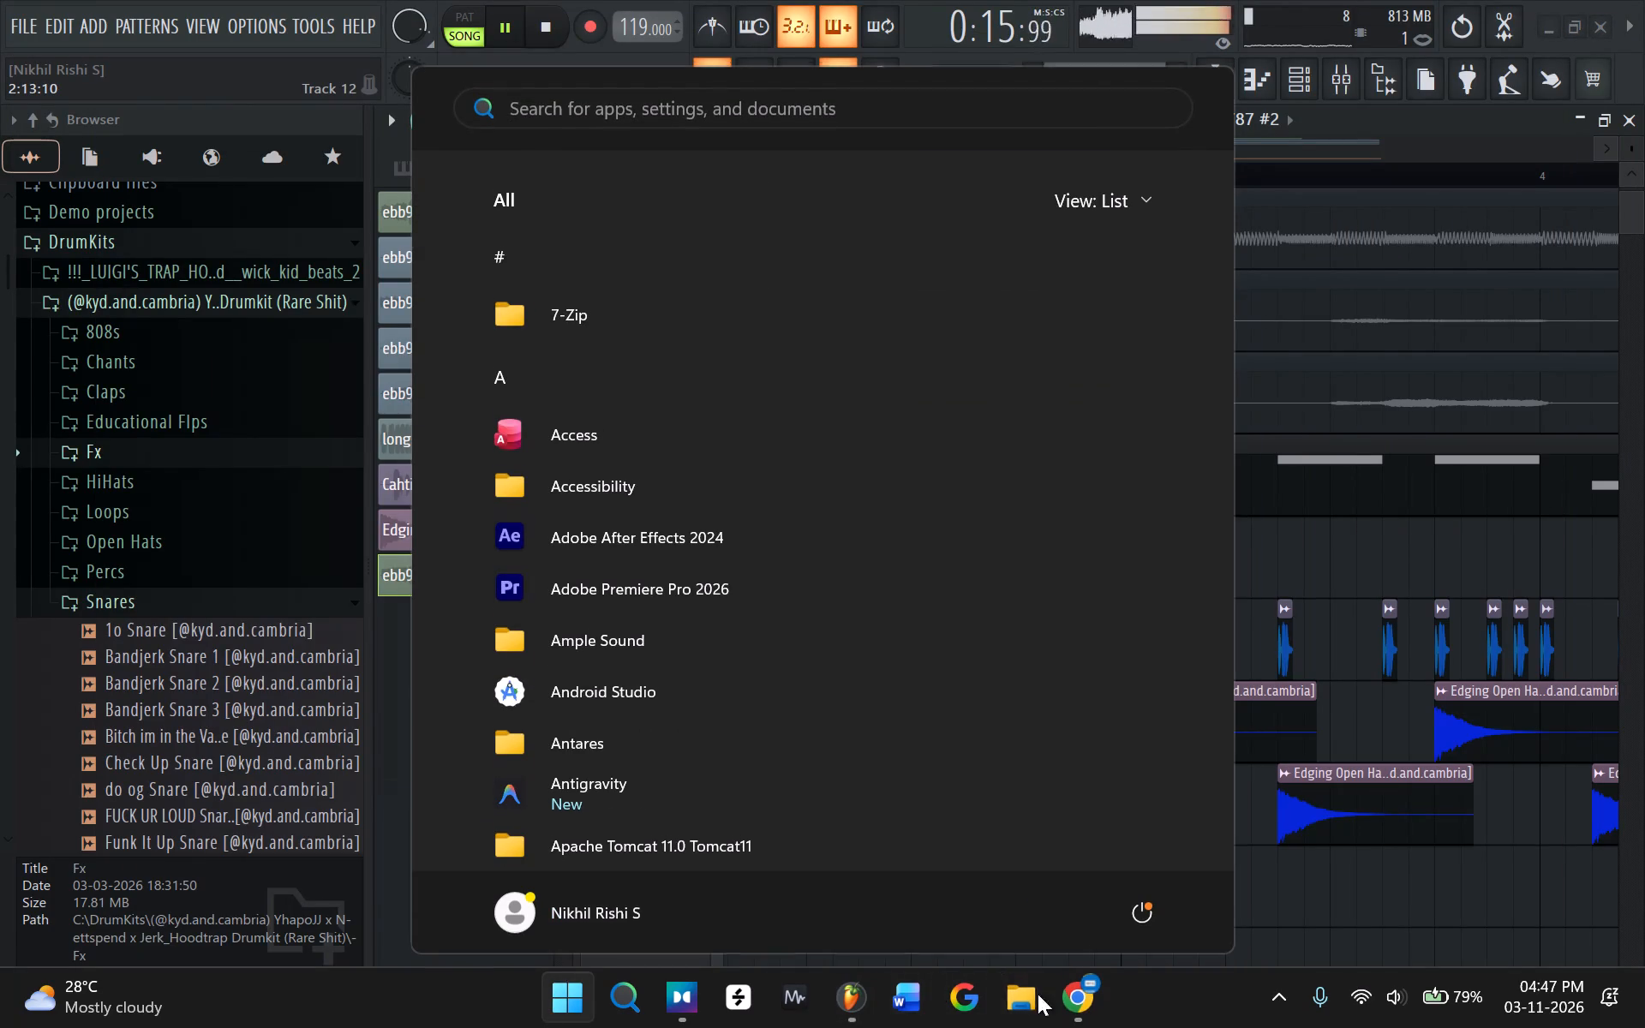
left_click(358, 635)
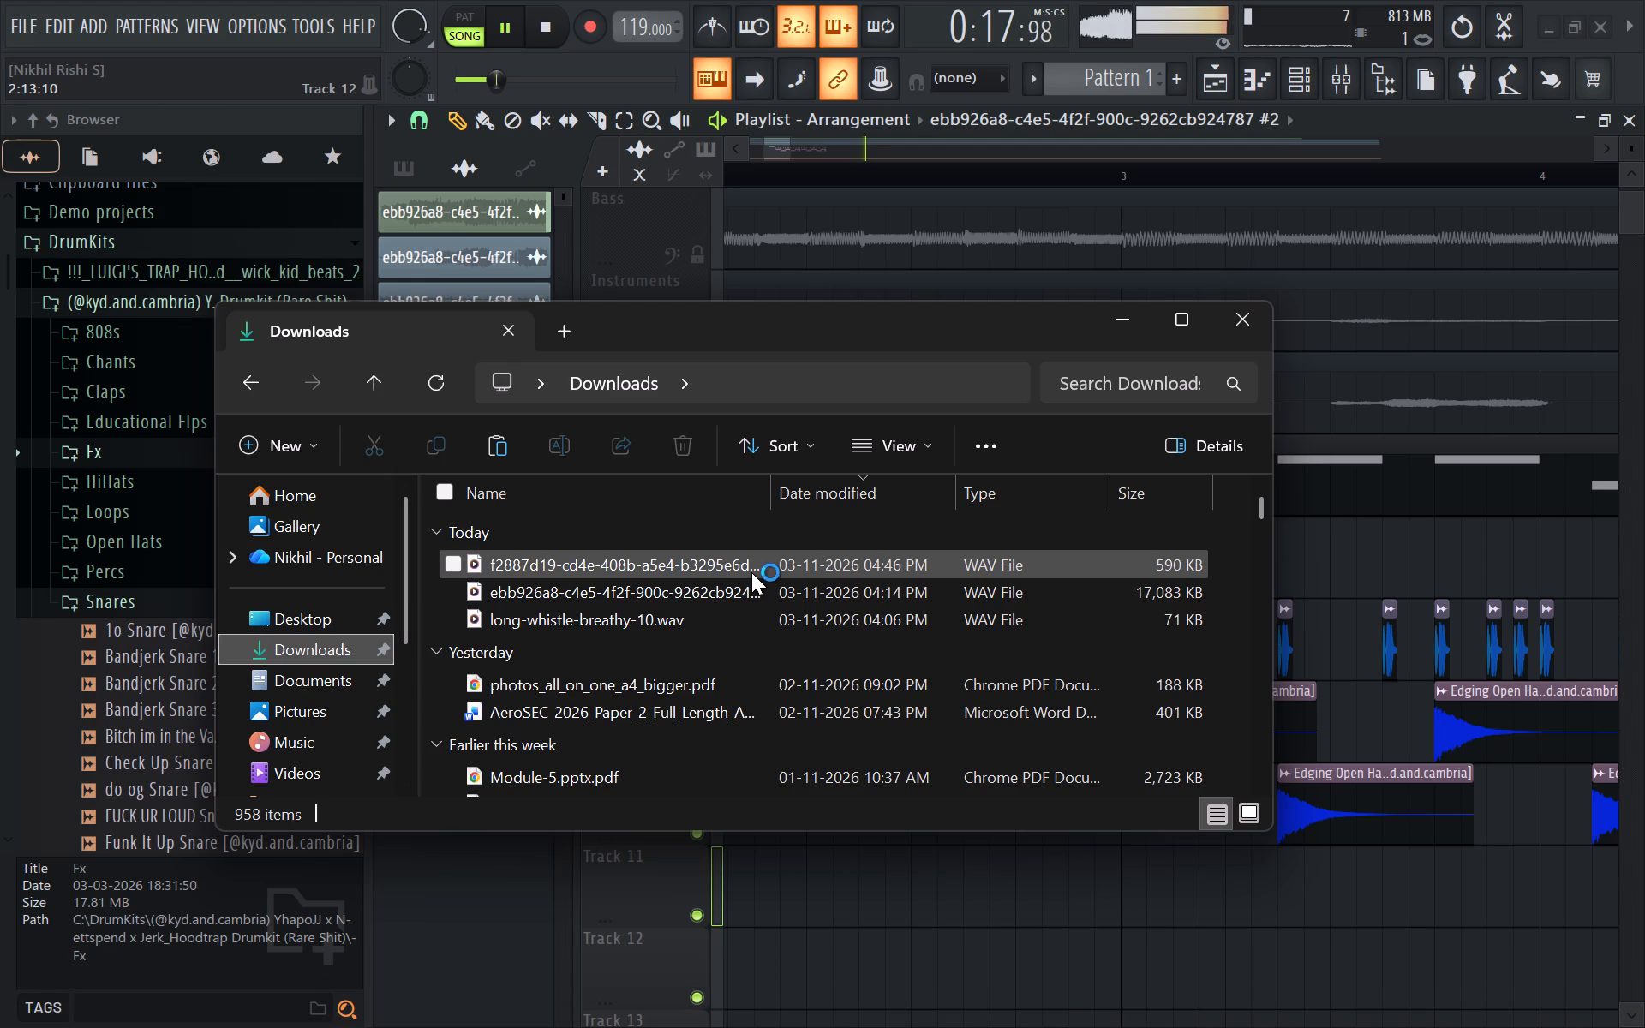
left_click(751, 572)
left_click_drag(706, 560, 1179, 890)
key("space")
key("space")
scroll(1187, 903, "down", 7, "ctrl")
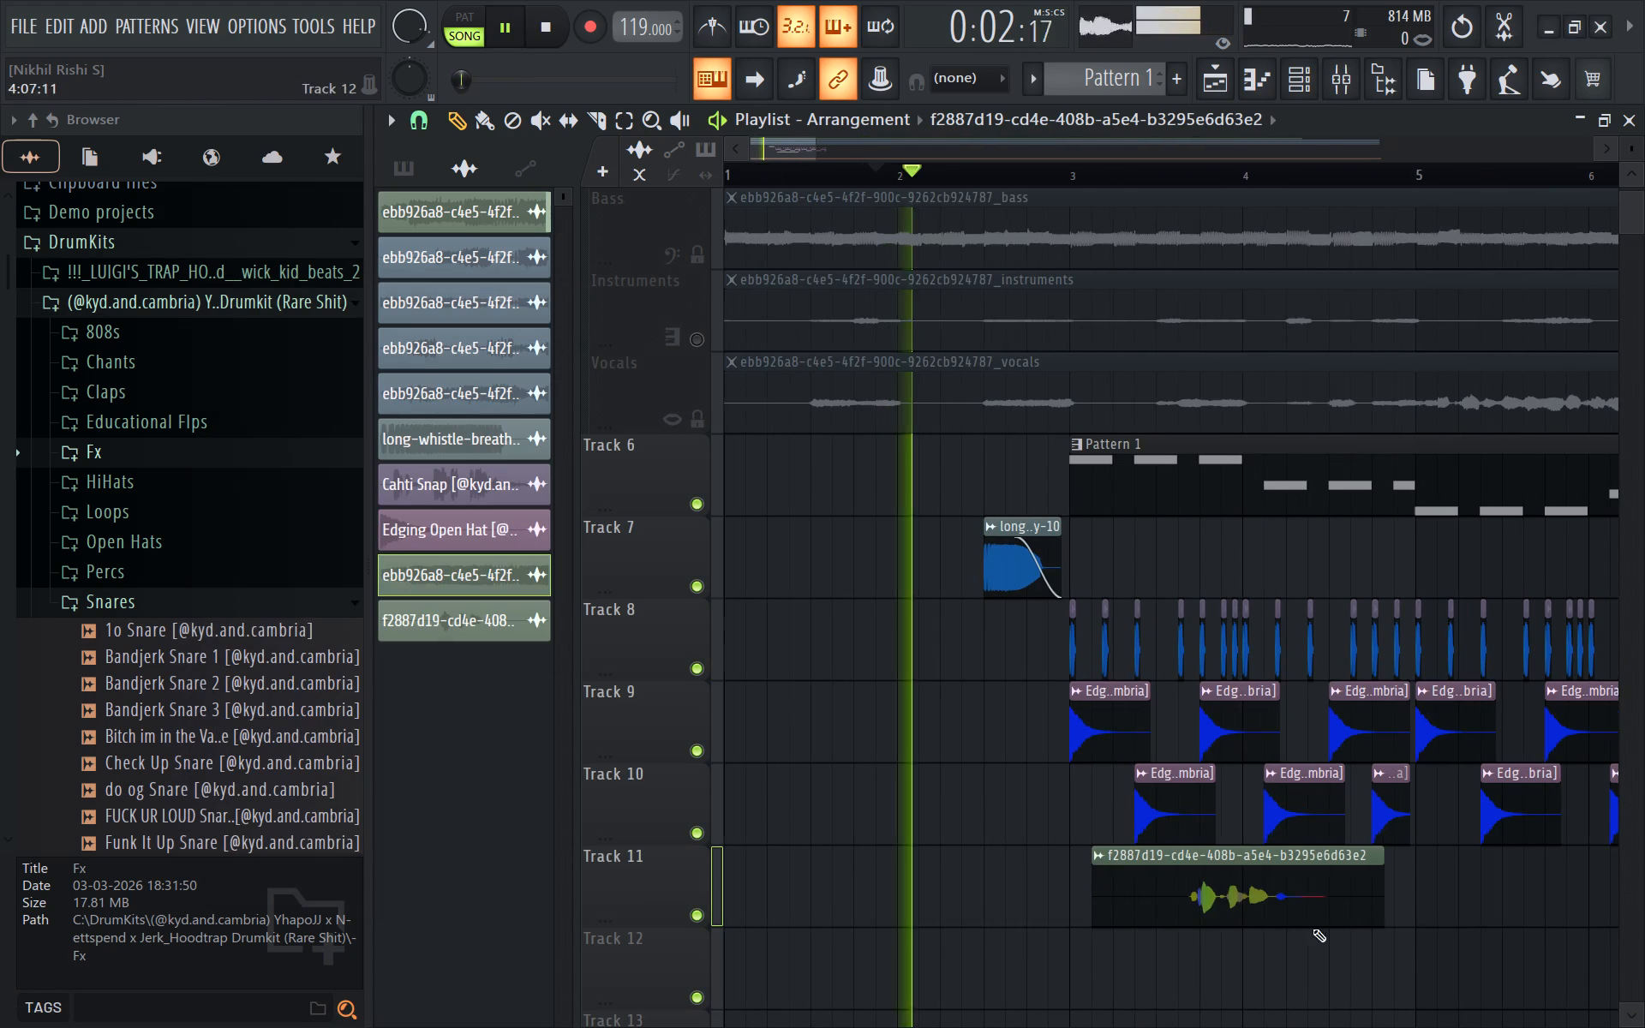
left_click_drag(1289, 905, 1054, 894)
Lower the channel volume of the f2887d19 audio clip.
double_click(1052, 893)
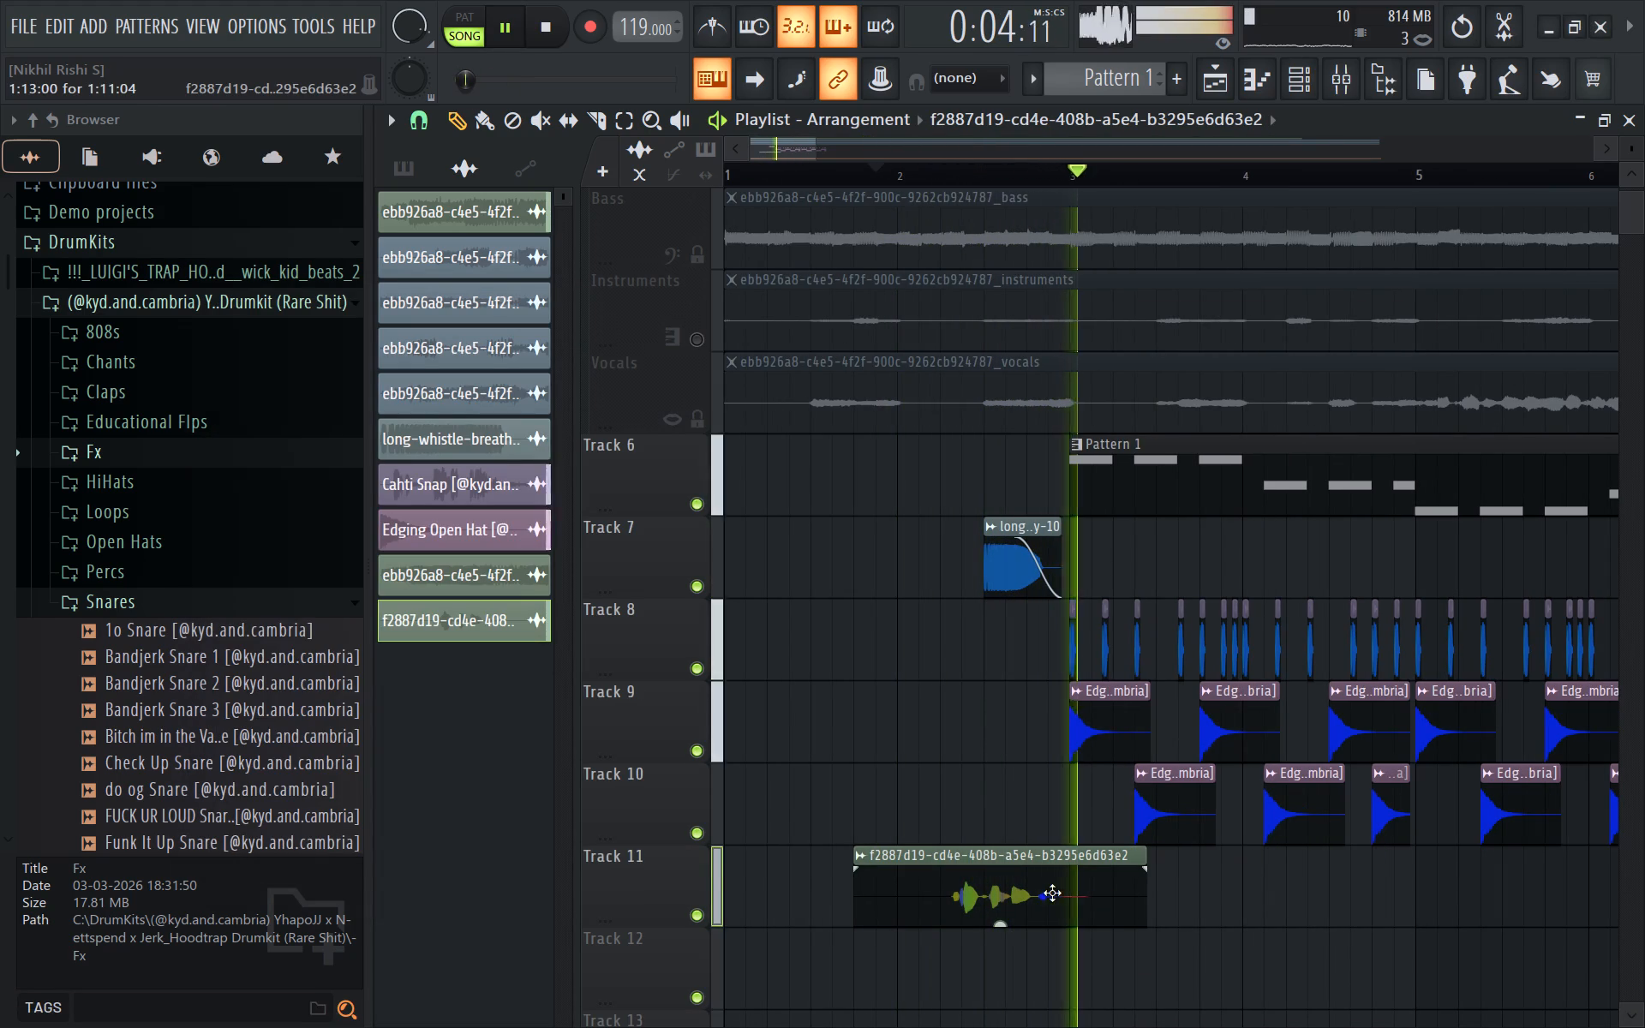
left_click_drag(739, 350, 733, 407)
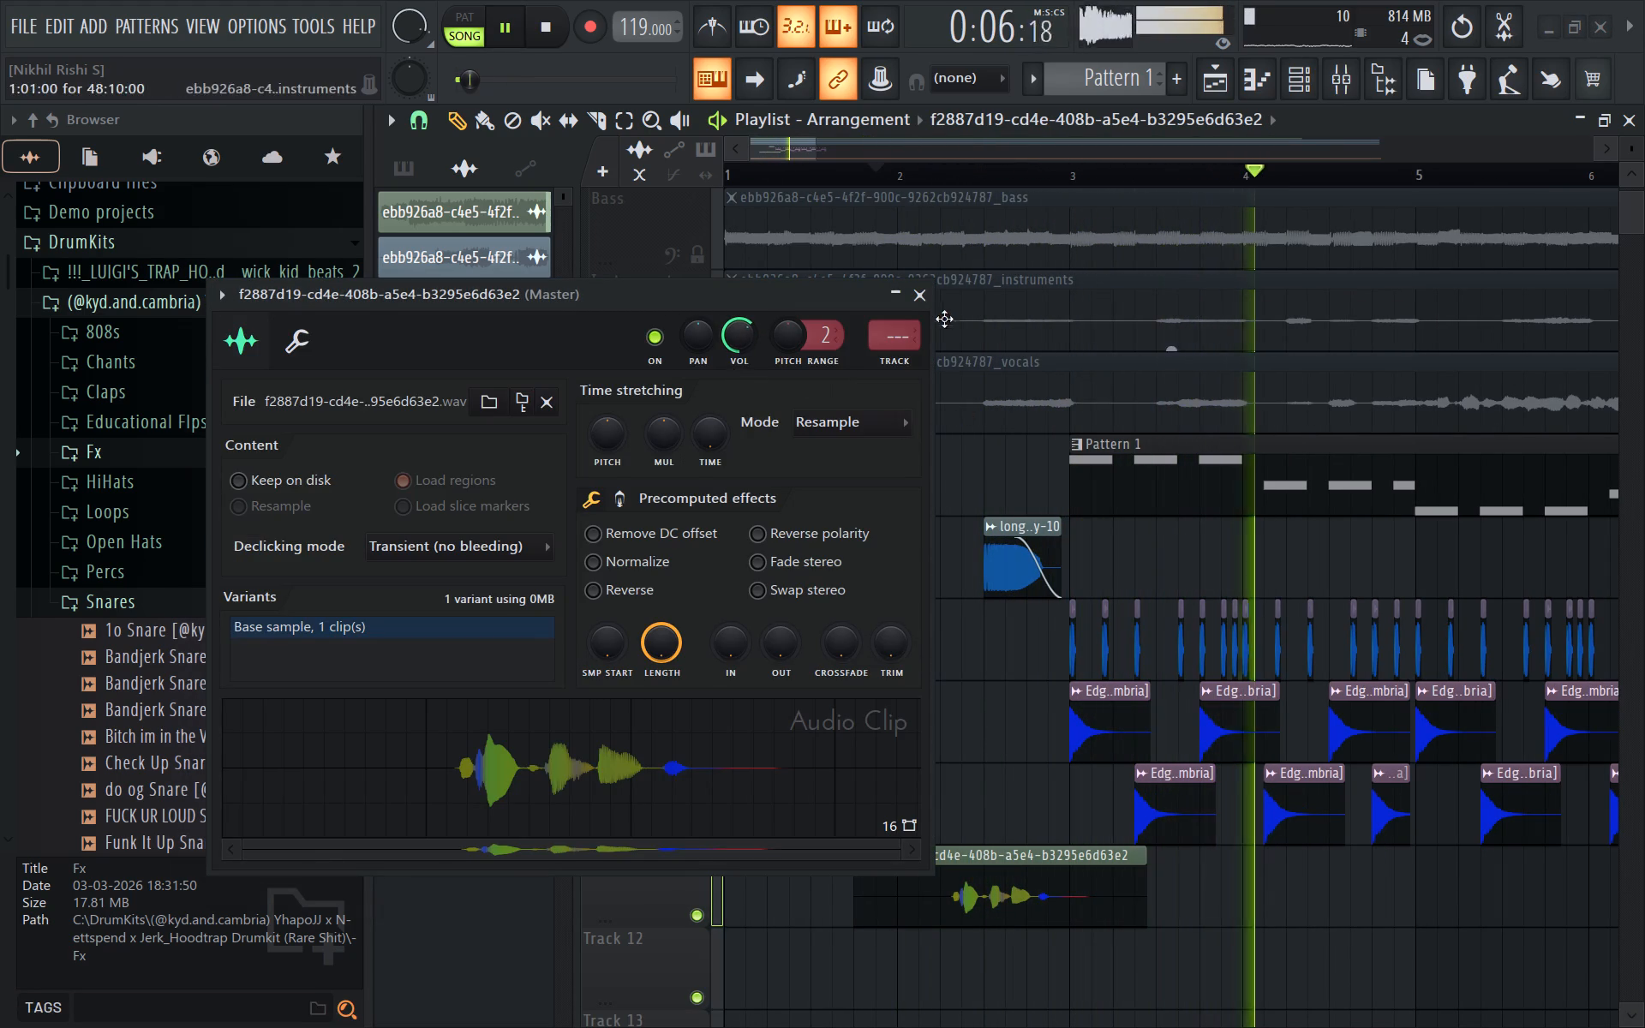
left_click(928, 296)
Route the f2887d19 audio clip to mixer track 17.
scroll(1068, 840, "down", 4)
scroll(894, 835, "up", 4, "ctrl")
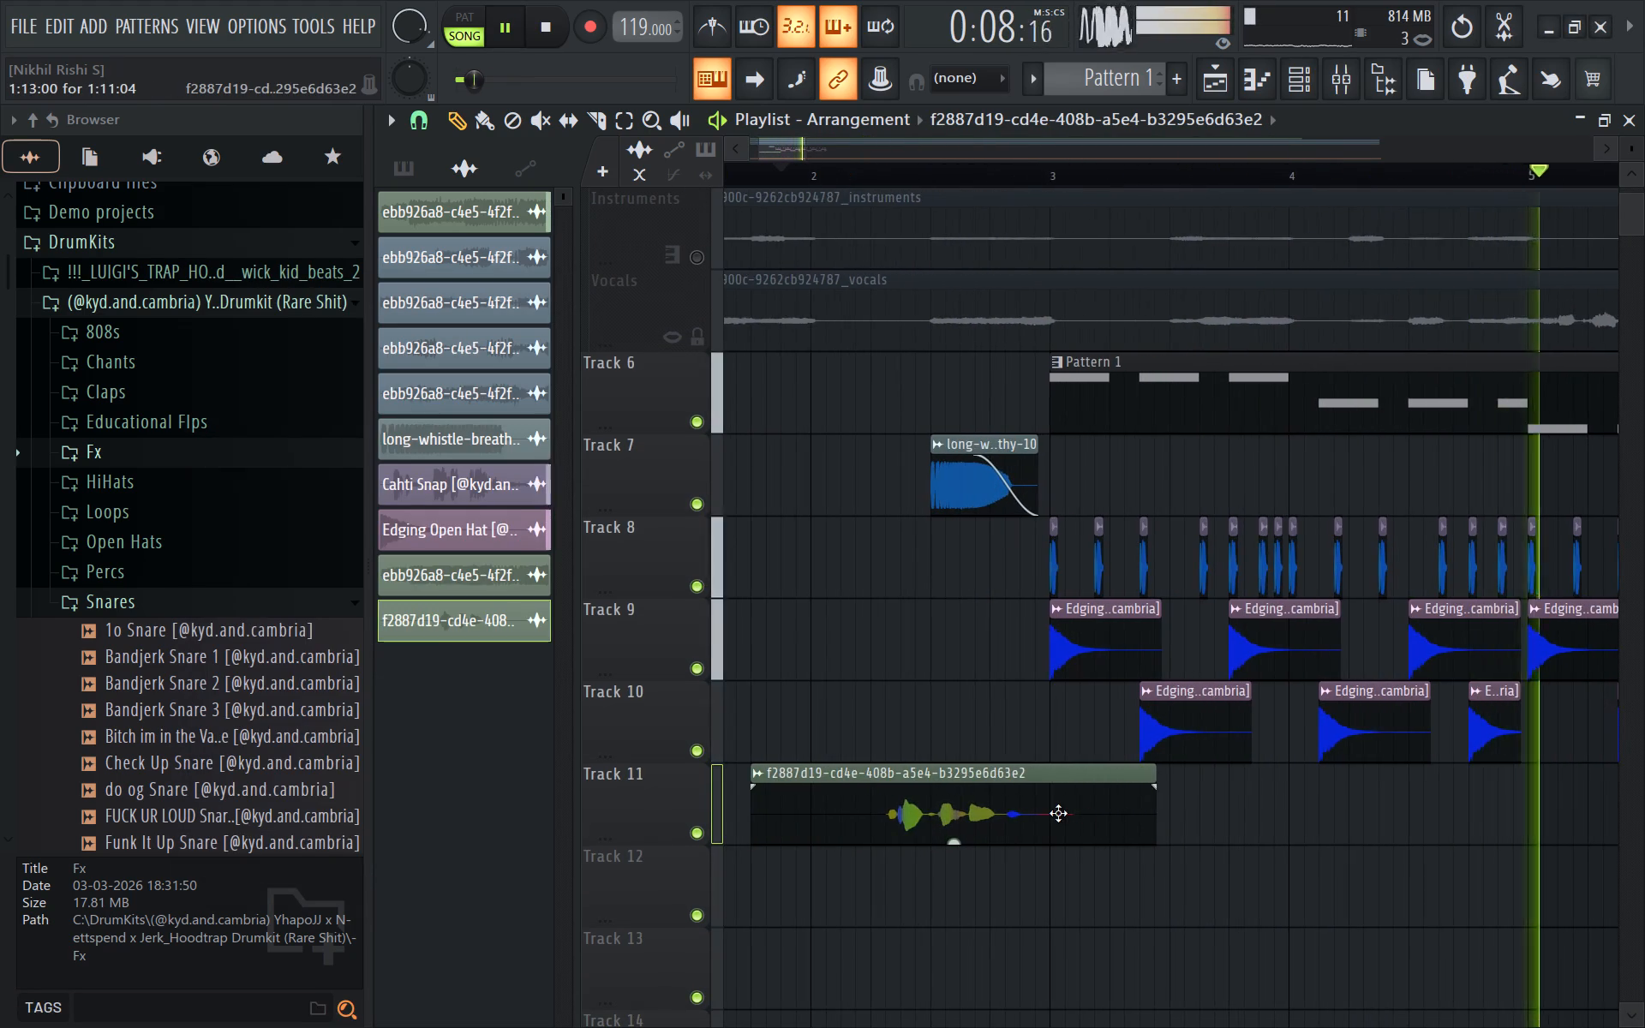
scroll(1058, 813, "down", 6, "ctrl")
double_click(965, 790)
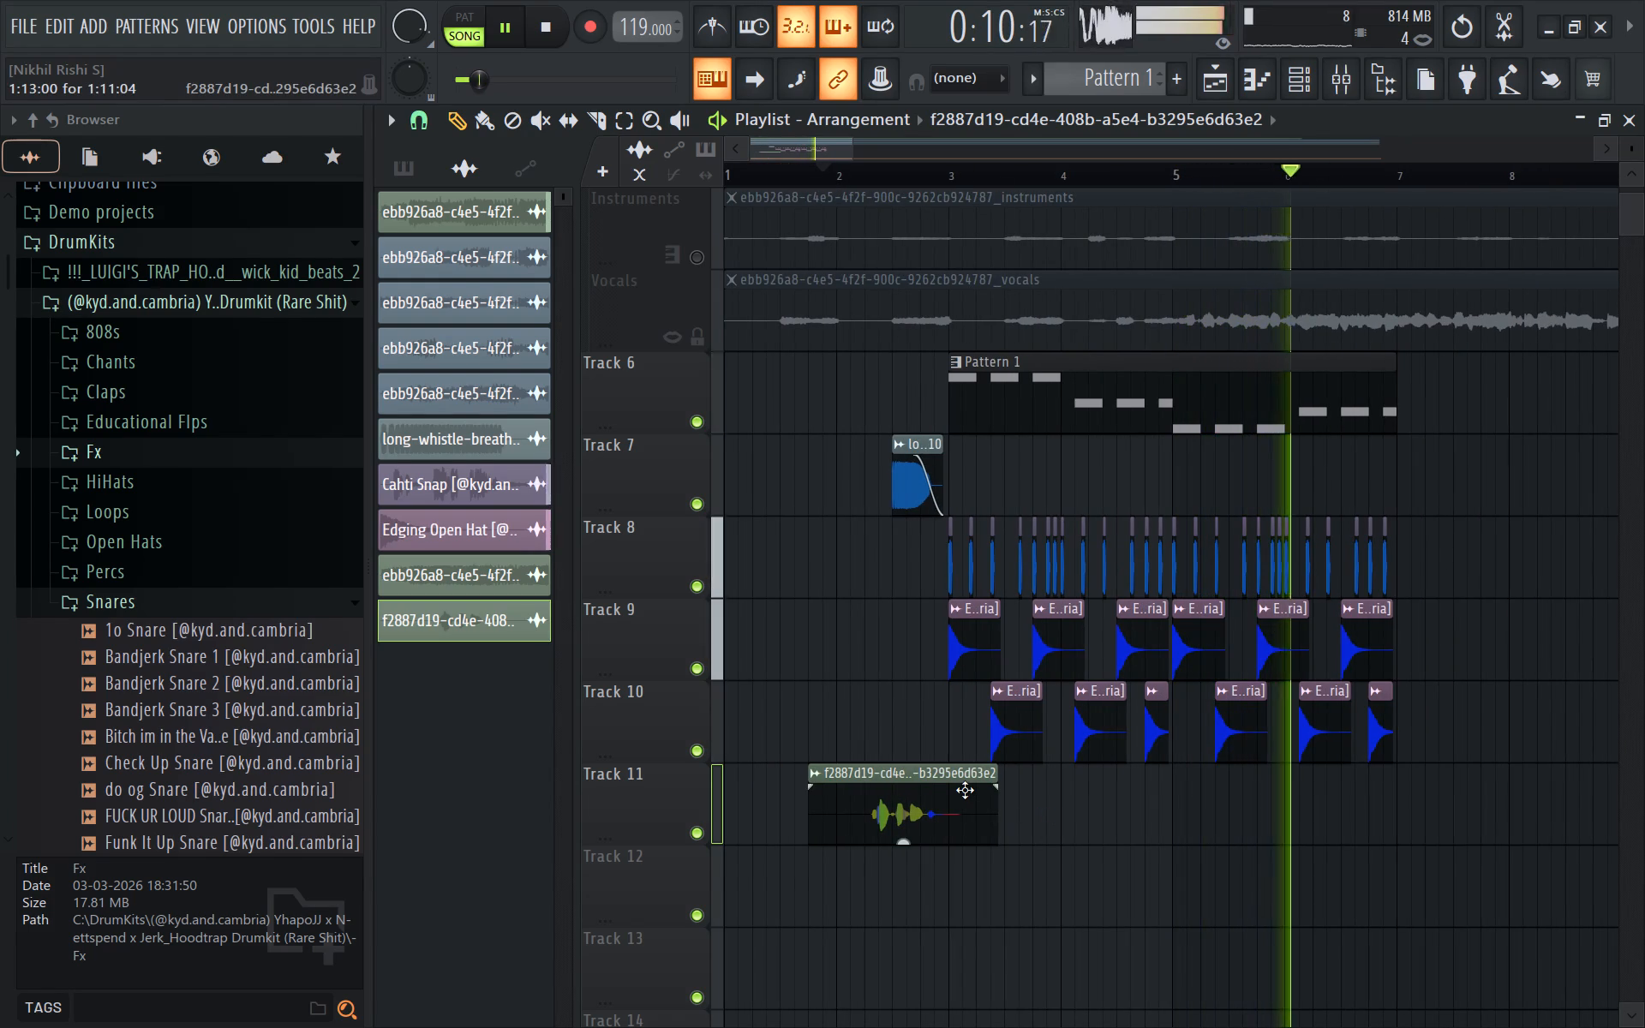
left_click_drag(890, 346, 1013, 146)
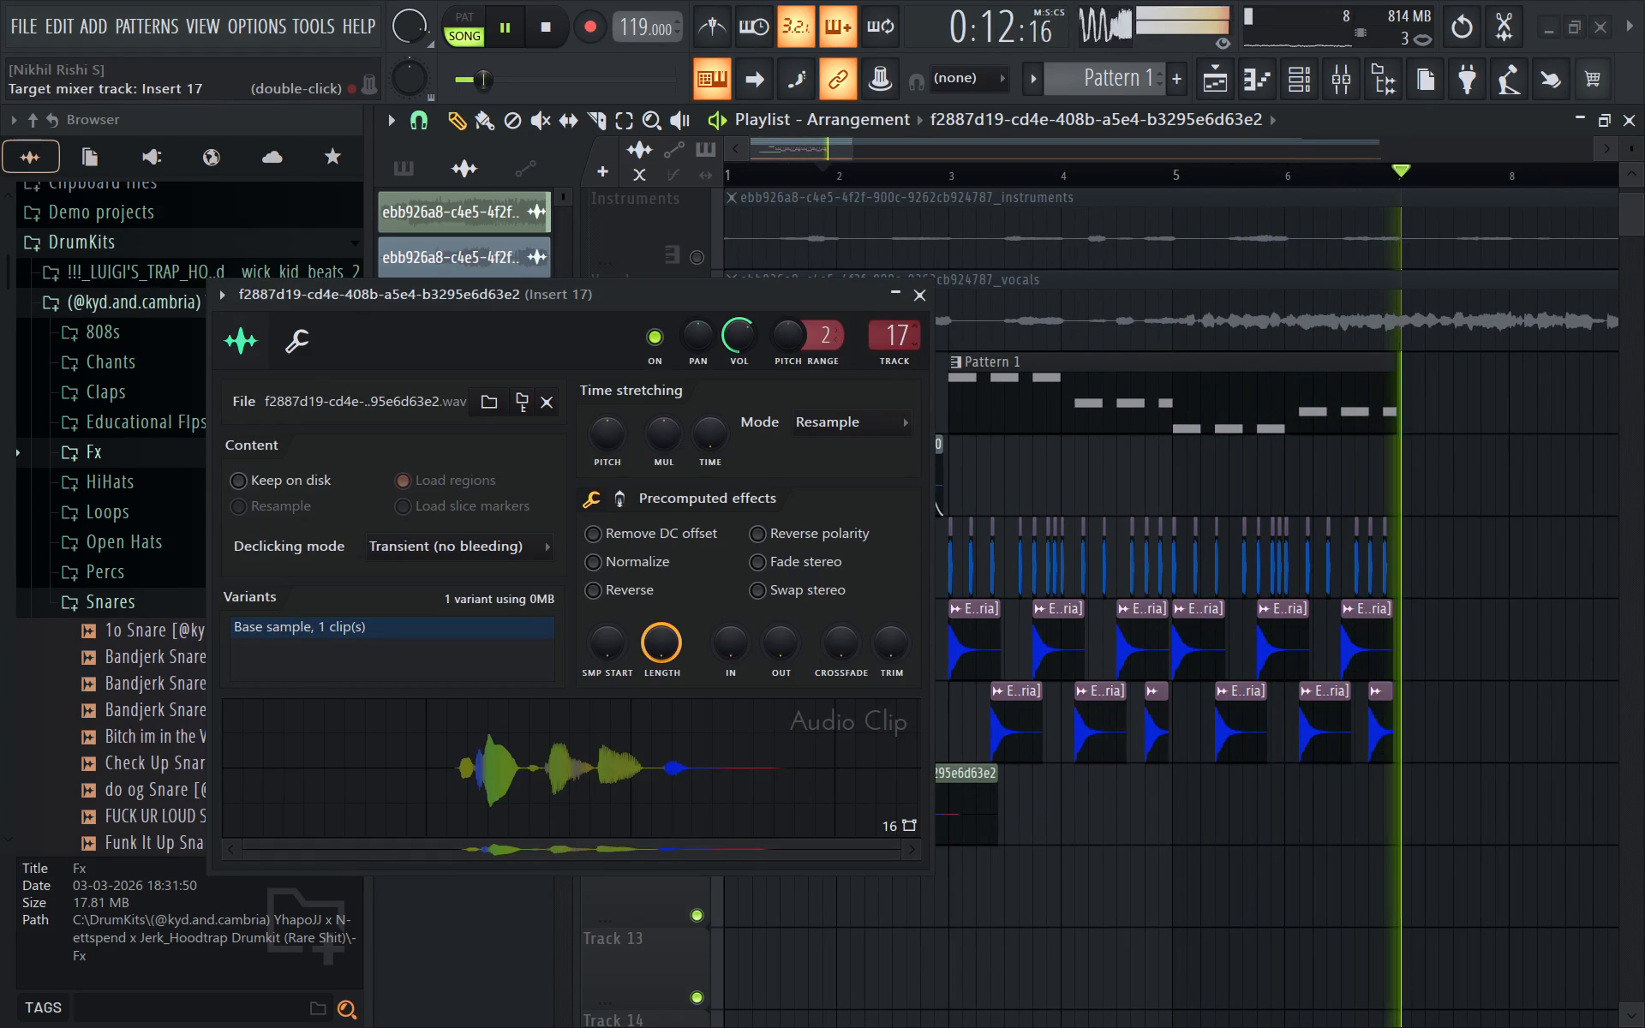
left_click_drag(1013, 146, 1014, 146)
left_click(918, 288)
Load the PRODTAG mixer track state on Insert 17 and replay the arrangement.
key("space")
left_click(1325, 91)
key("space")
right_click(1057, 275)
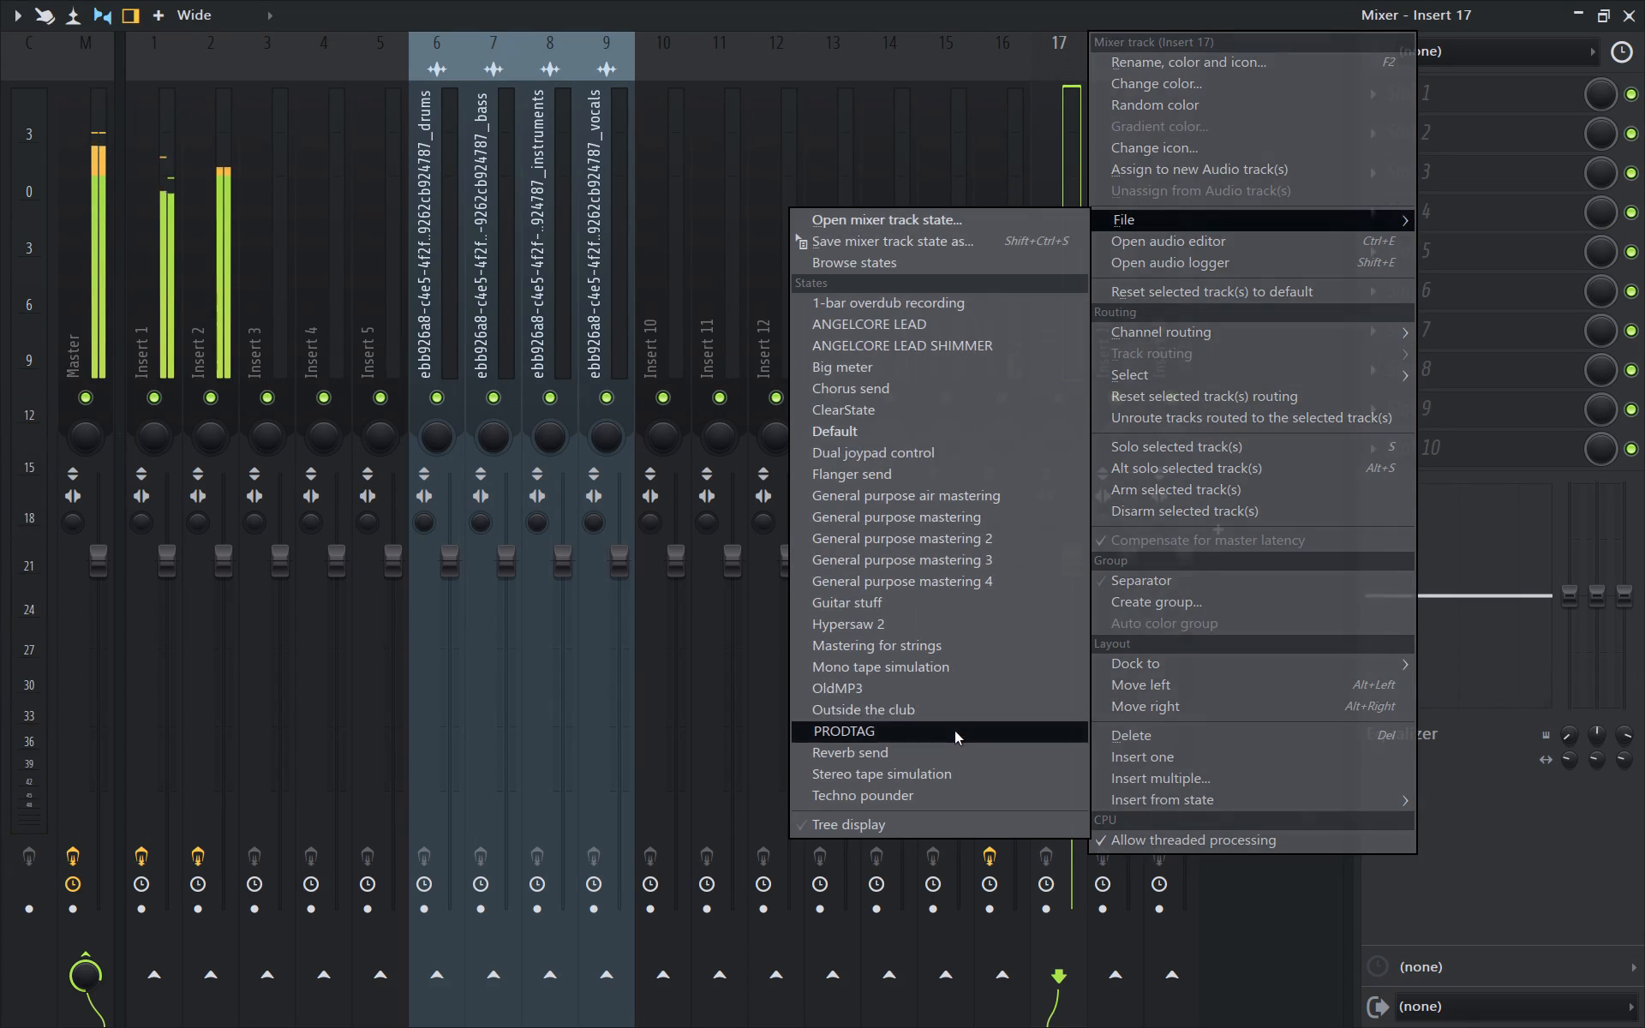
left_click(954, 731)
key("space")
key("space")
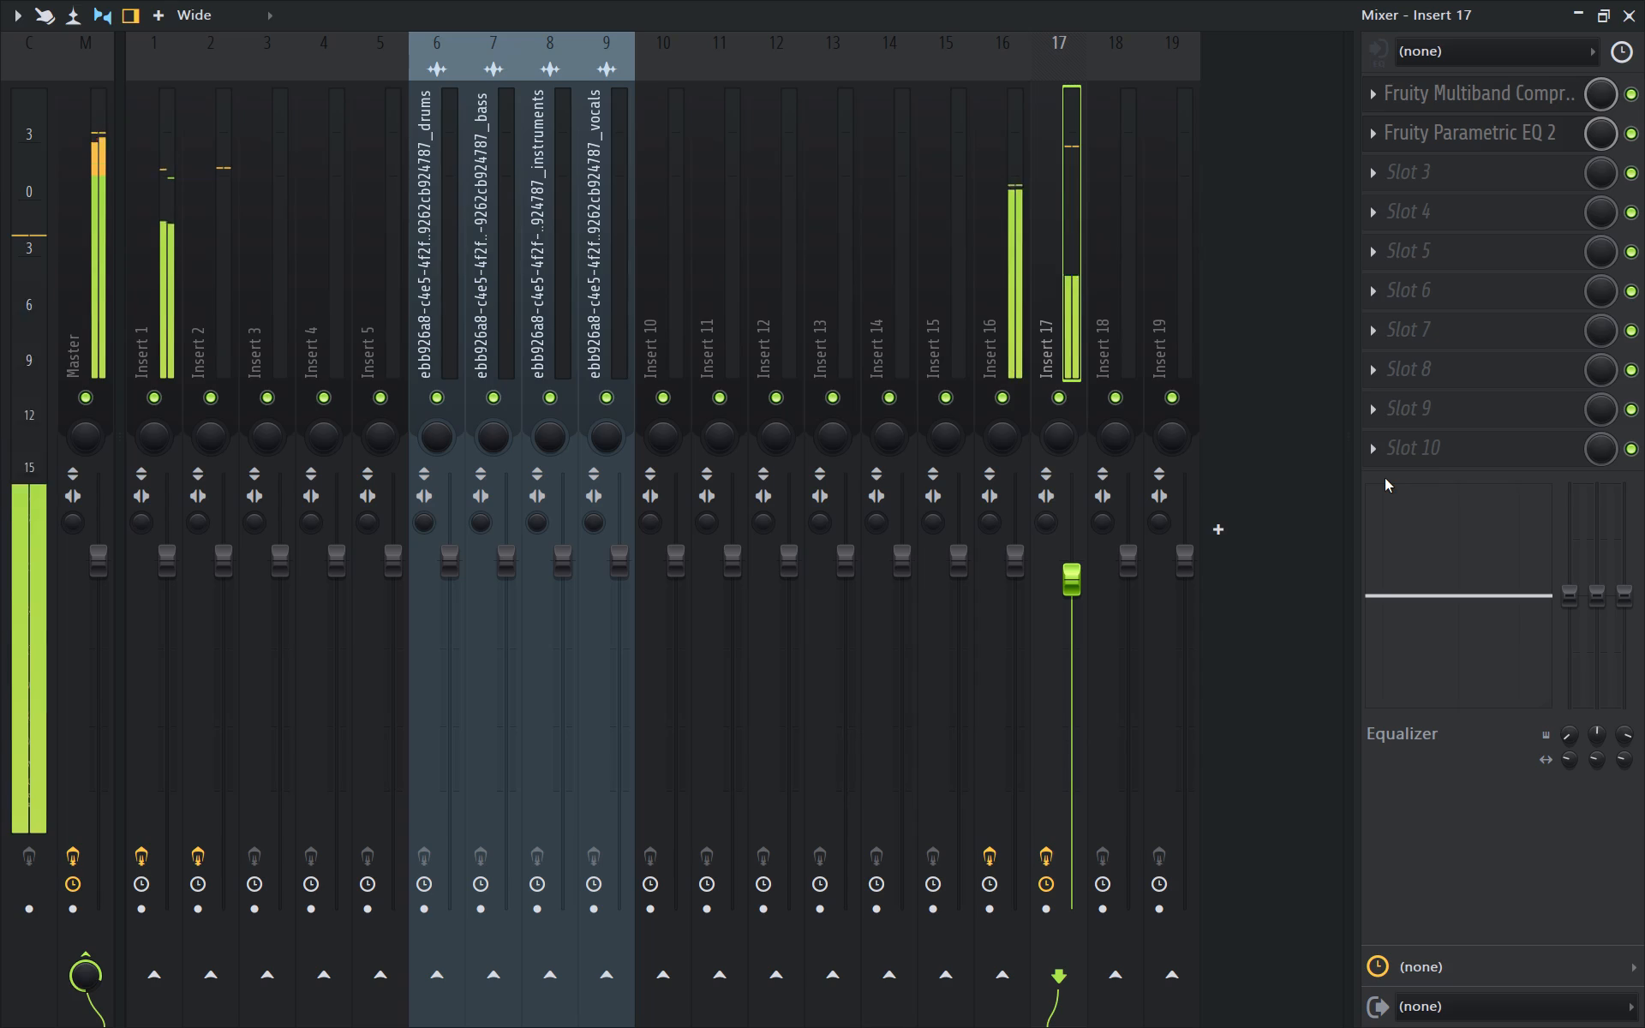
Lower the Insert 17 volume fader in stages while replaying the arrangement to balance the f2887d19 sample.
key("space")
left_click_drag(1075, 585, 1066, 668)
key("space")
left_click(1075, 621)
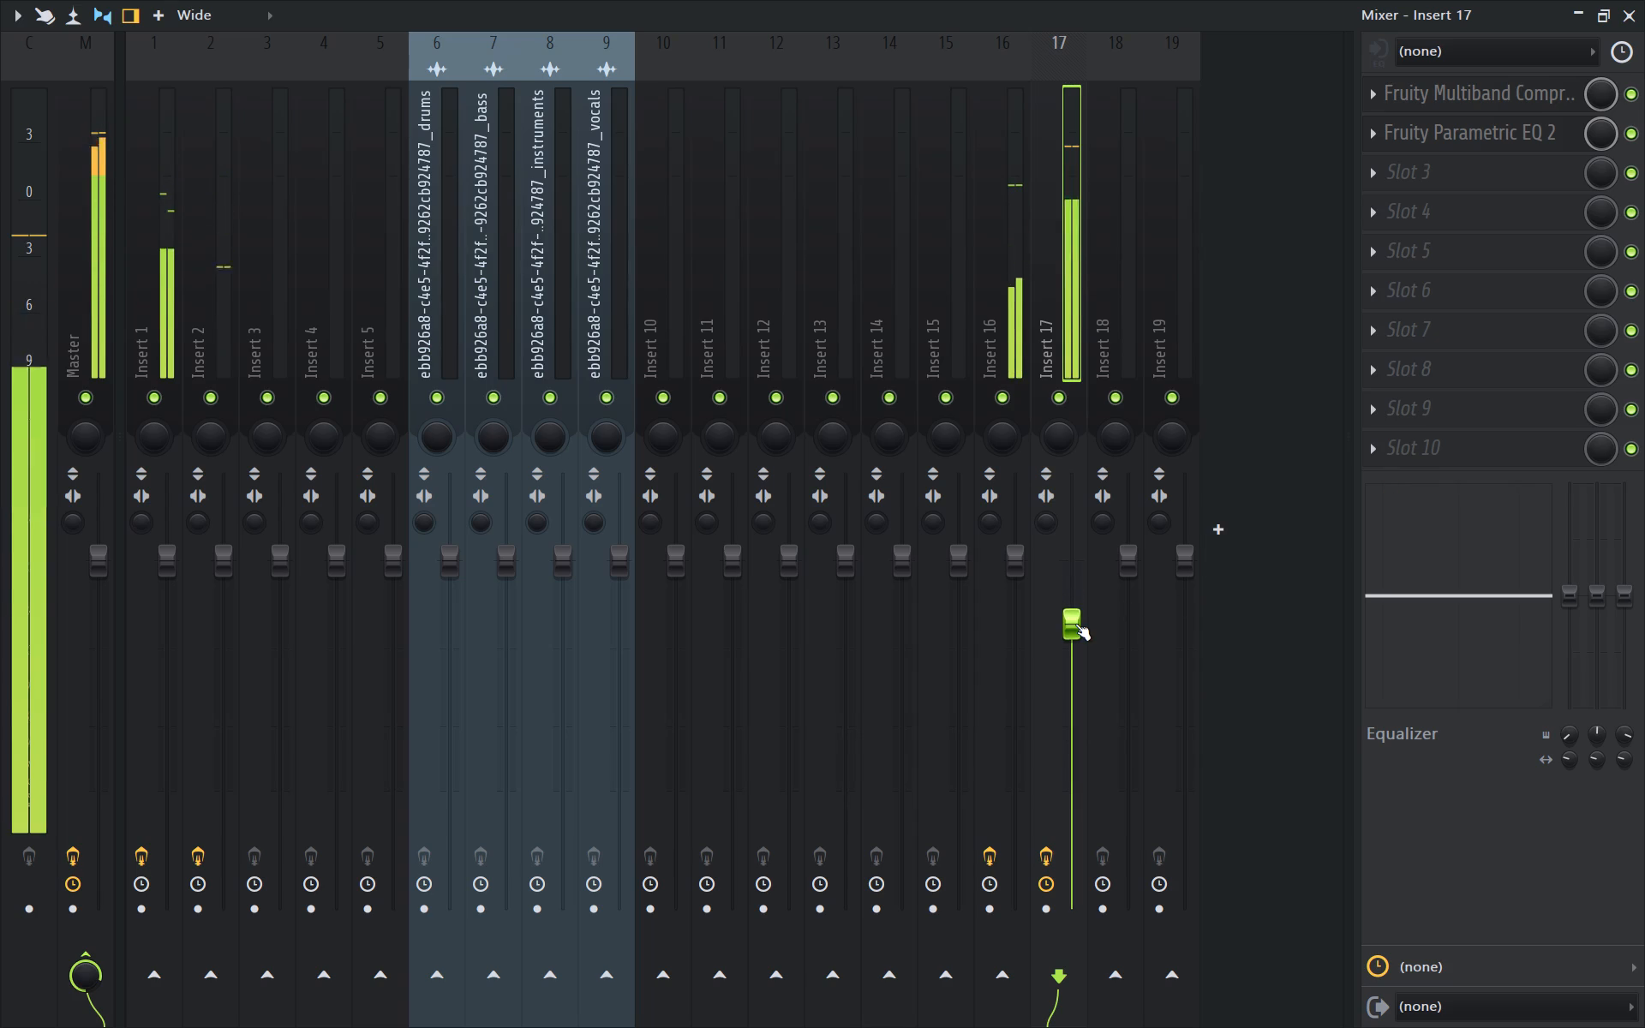
left_click_drag(1075, 624, 1074, 684)
key("space")
key("space")
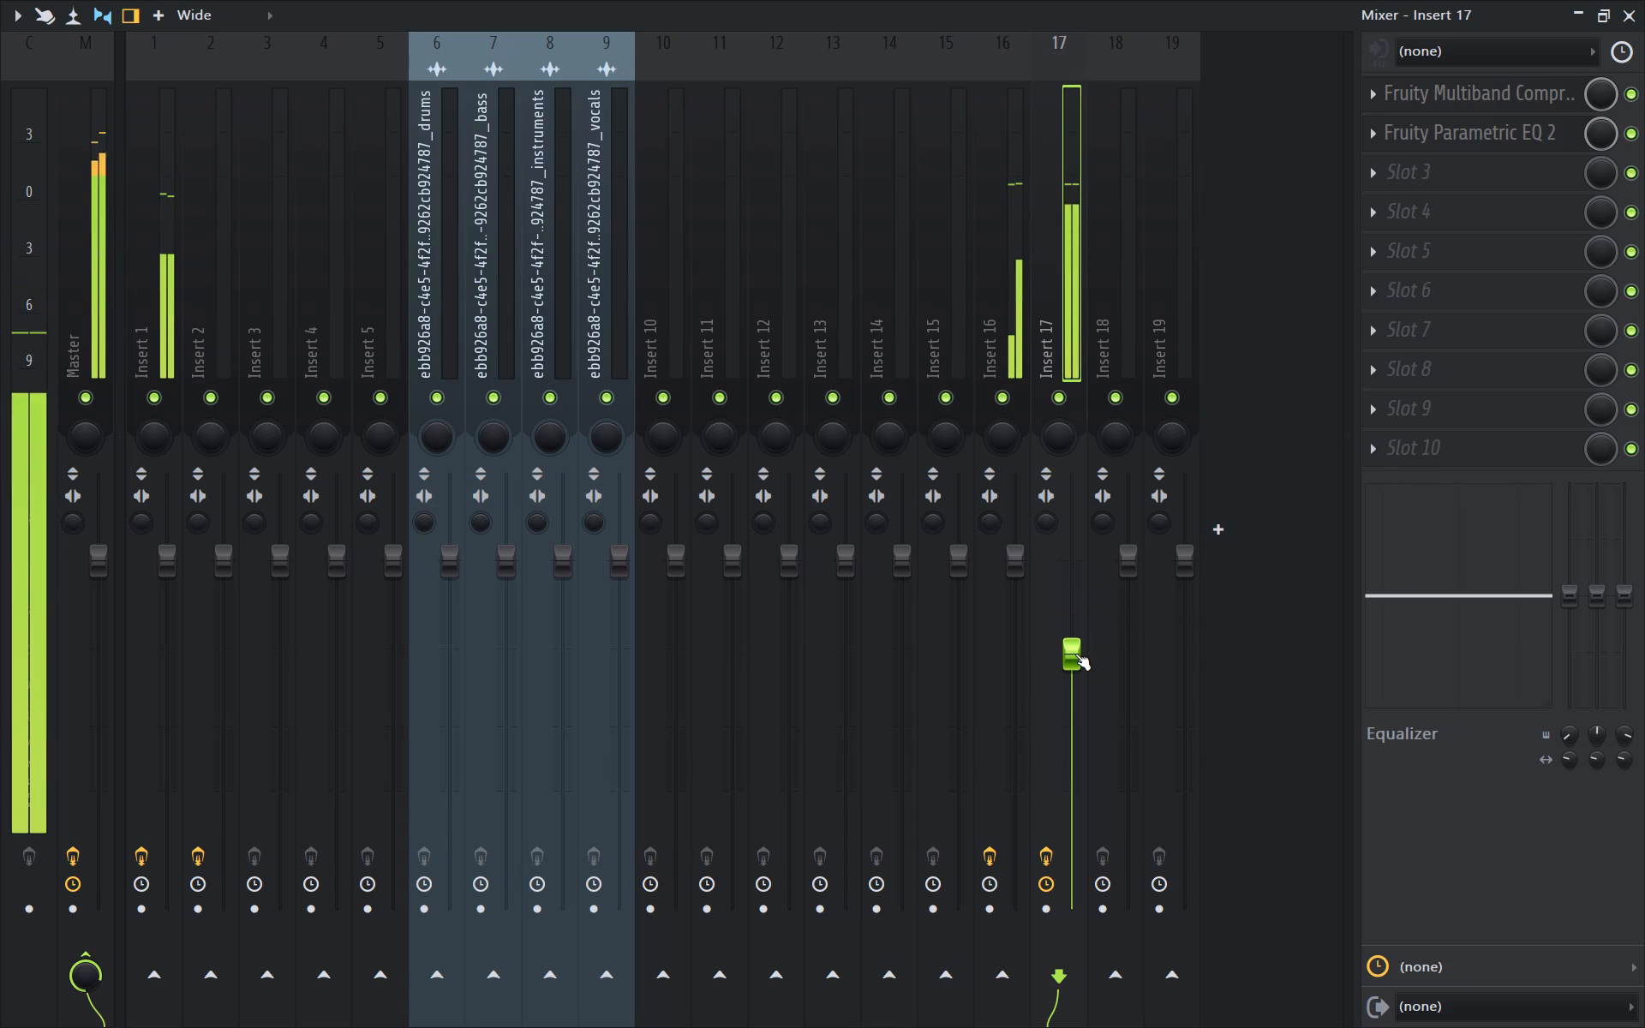
left_click_drag(1097, 653, 1085, 661)
left_click_drag(1079, 665, 1074, 678)
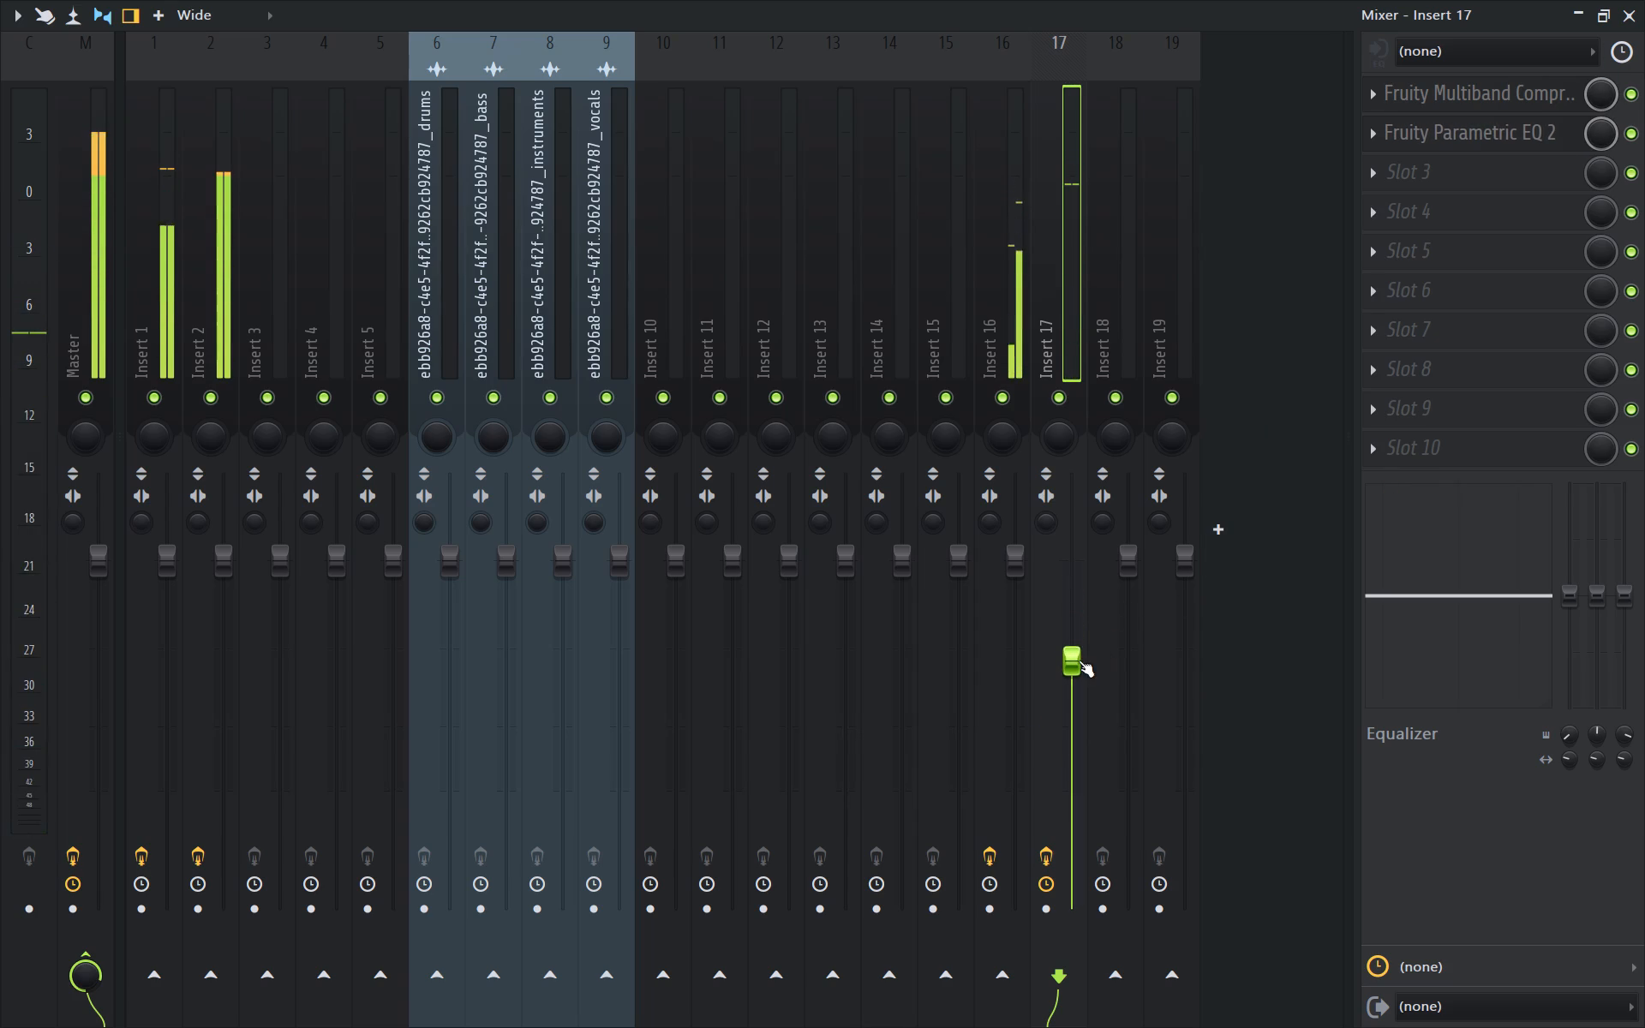
left_click(1630, 19)
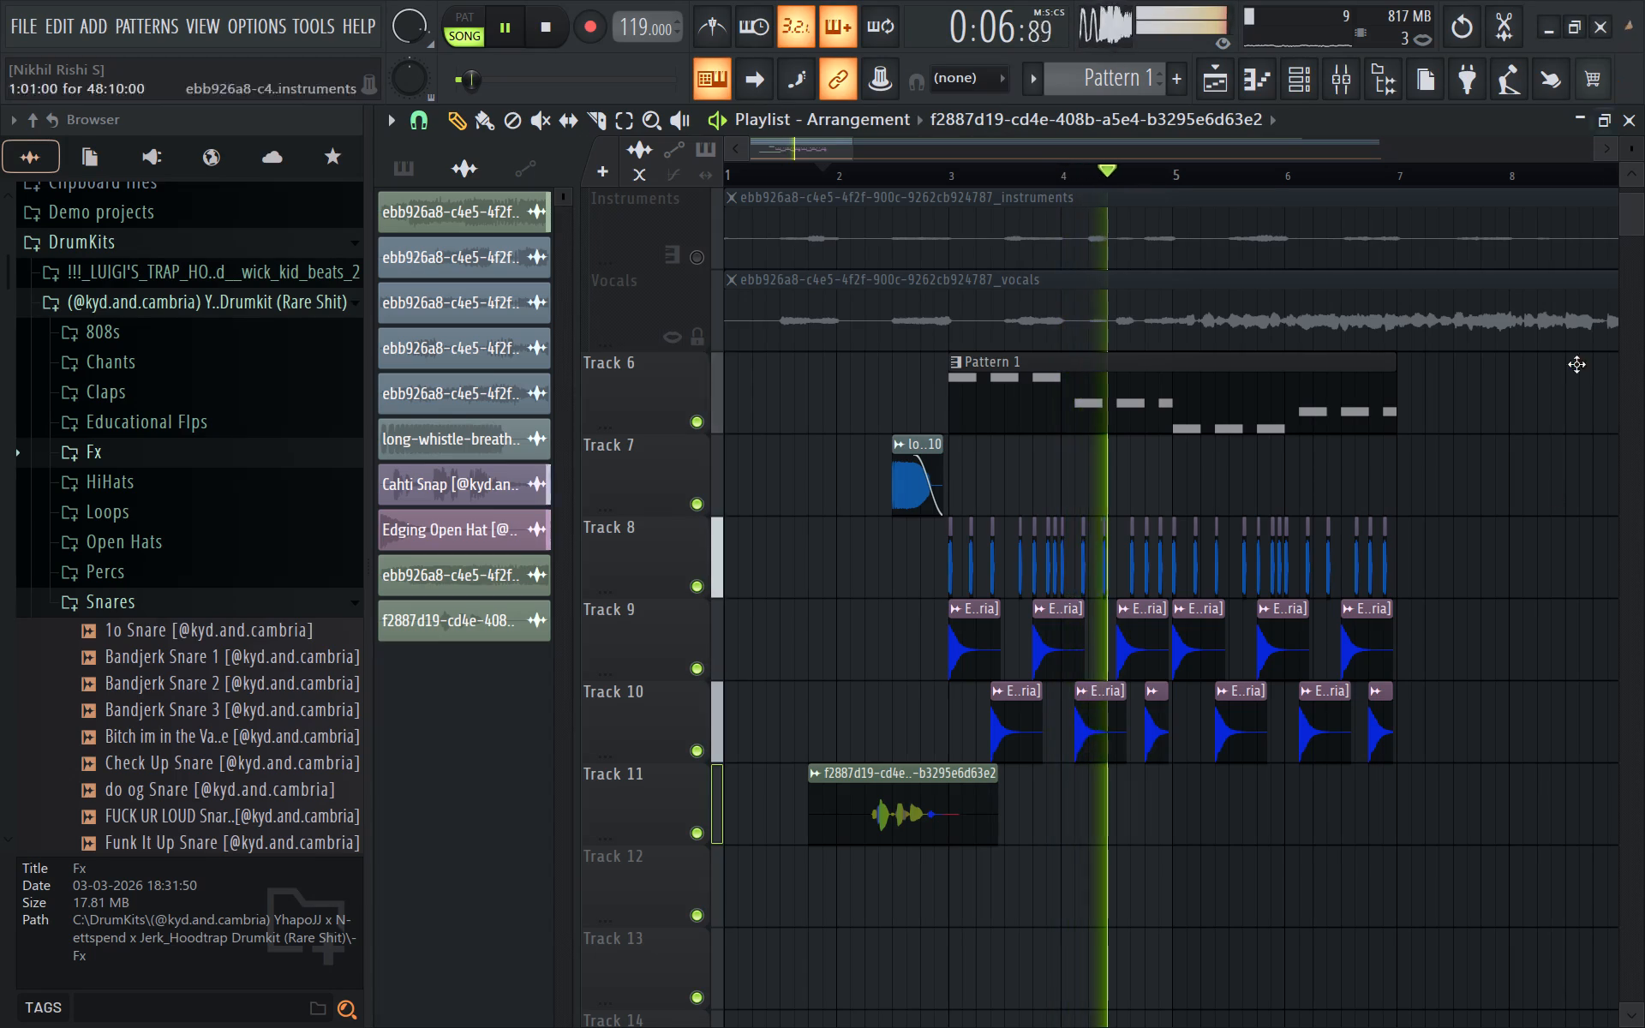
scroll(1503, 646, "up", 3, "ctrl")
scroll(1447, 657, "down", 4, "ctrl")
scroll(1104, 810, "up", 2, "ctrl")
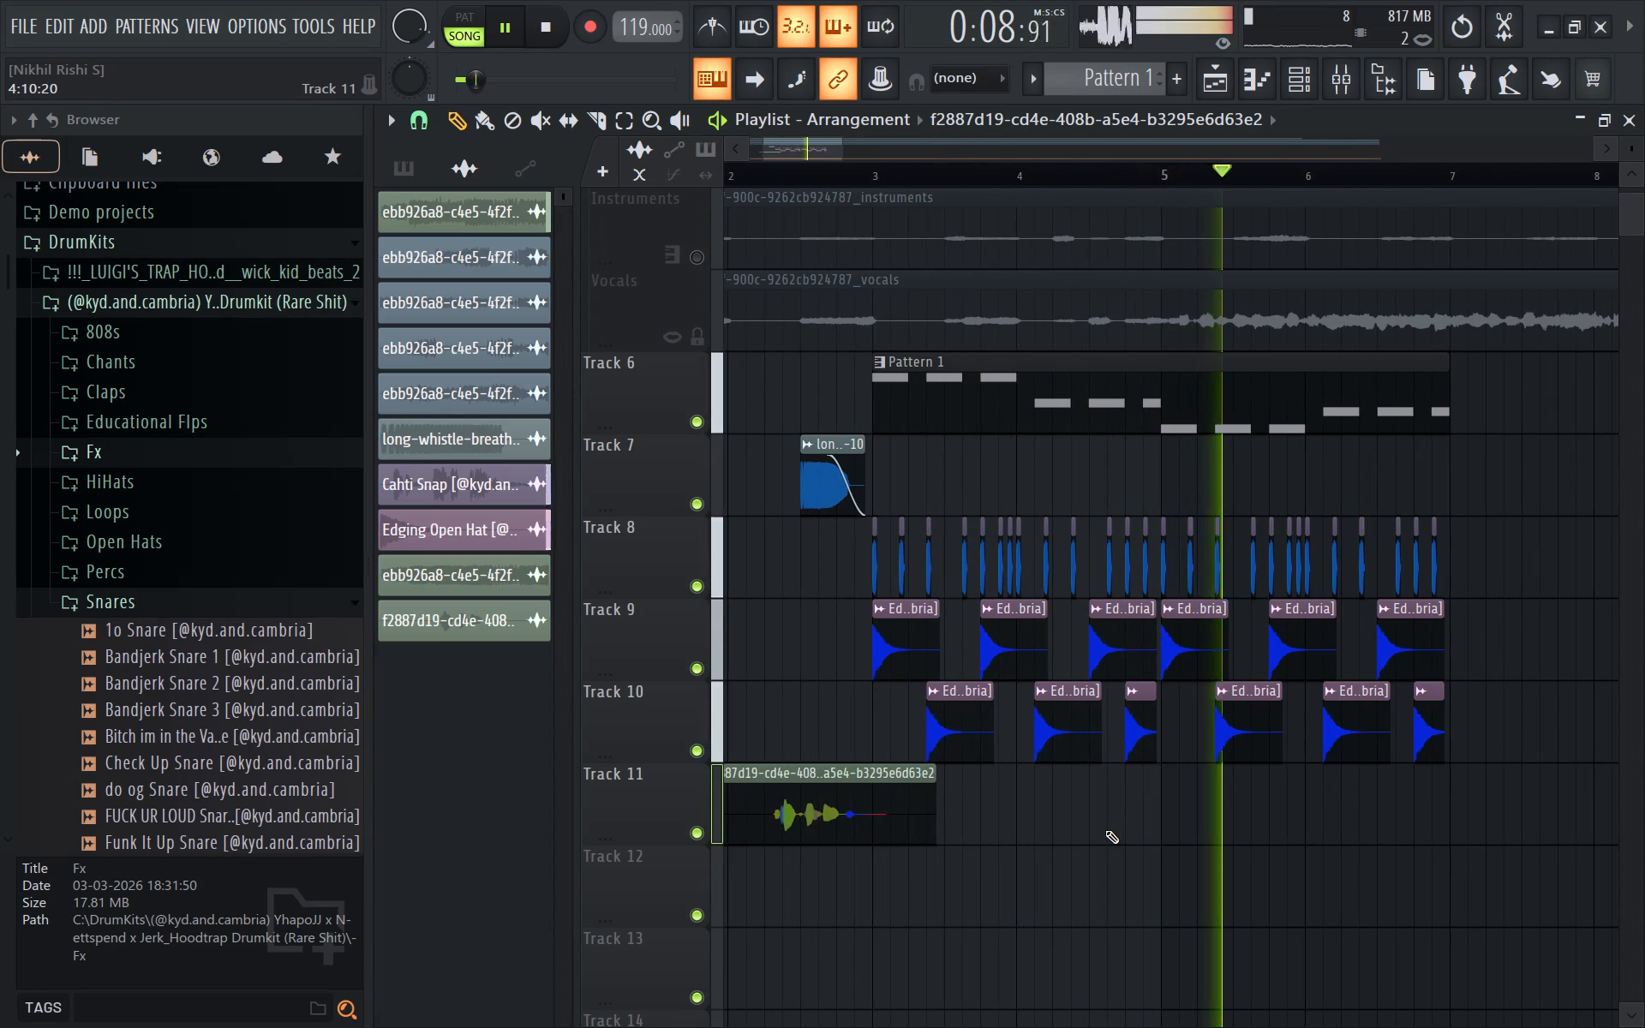
Trim the end of the f2887d19 clip on Track 11 back into its last green waveform burst and replay it.
scroll(745, 844, "up", 4, "ctrl")
key("space")
scroll(779, 792, "up", 3, "ctrl")
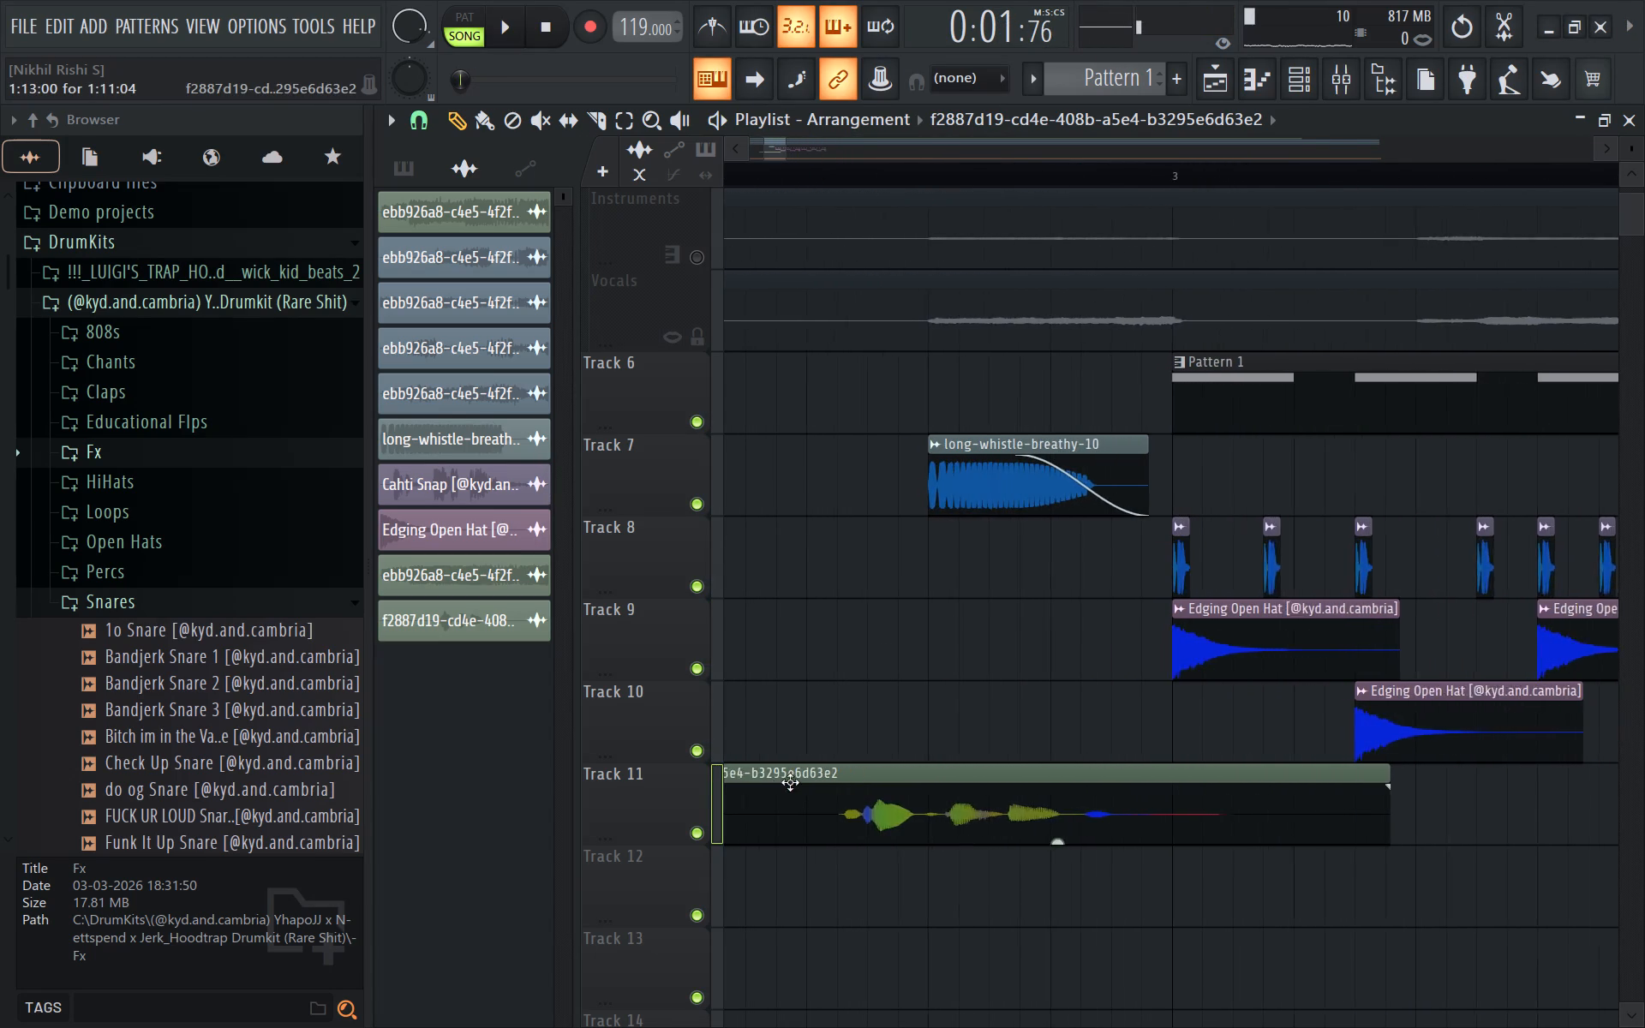
scroll(790, 782, "up", 3, "ctrl")
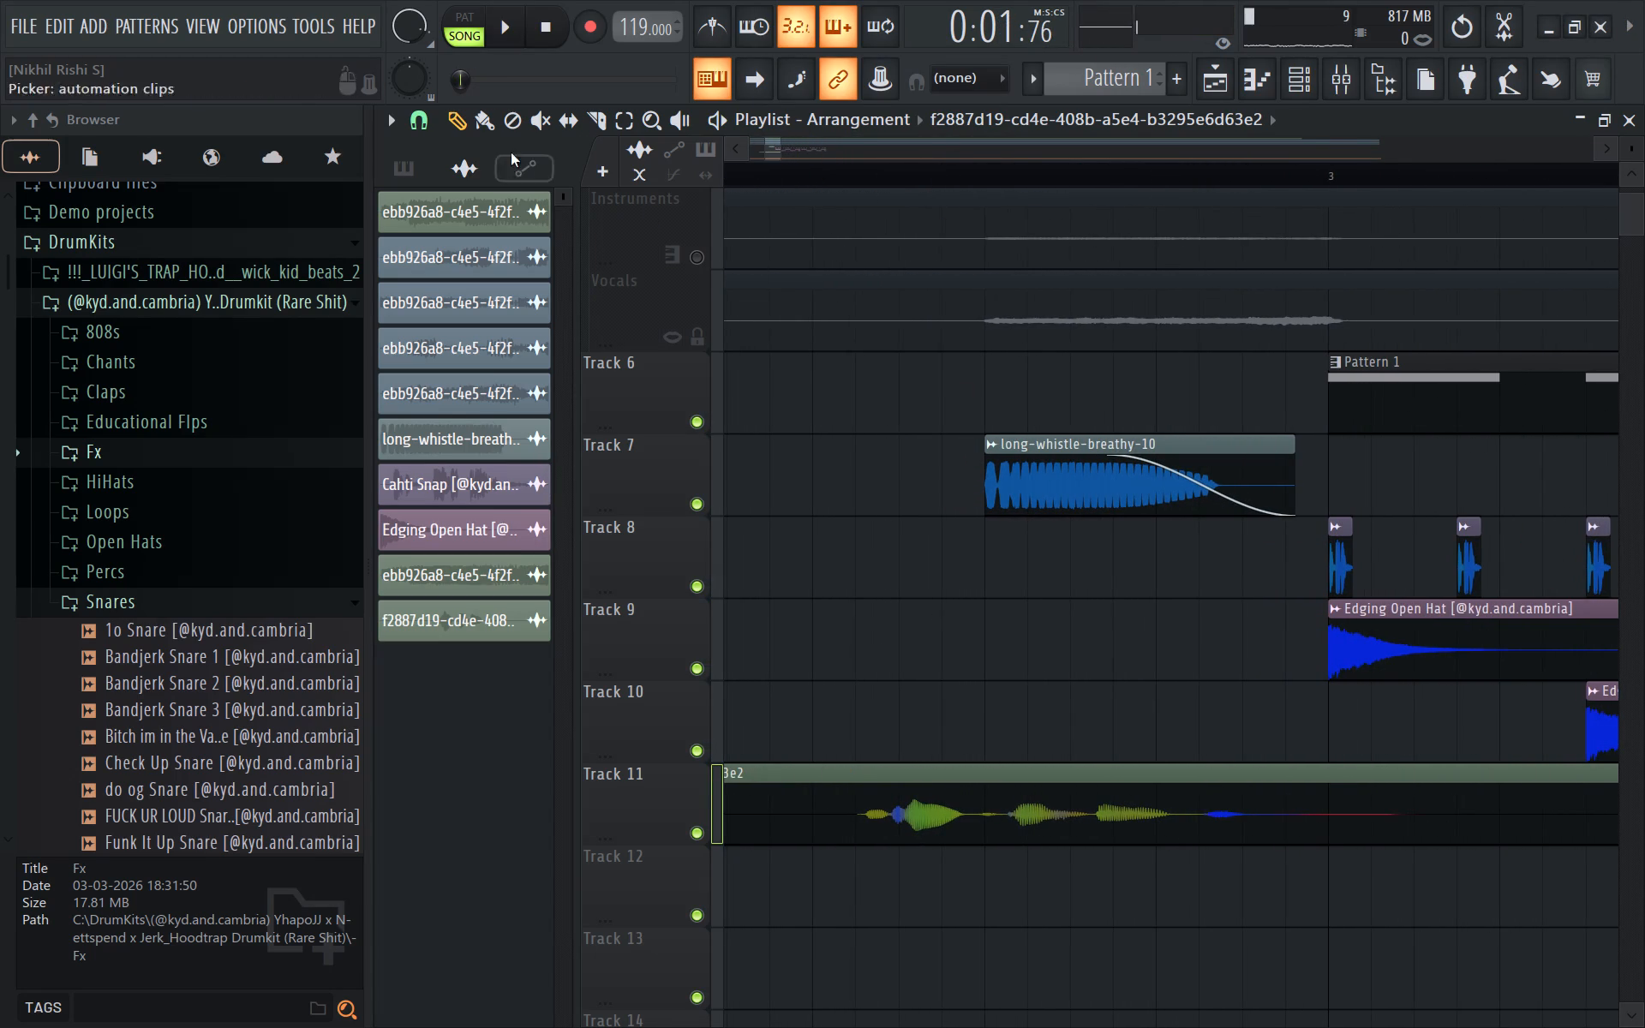
scroll(761, 838, "down", 4, "ctrl")
left_click_drag(1233, 822, 1002, 812)
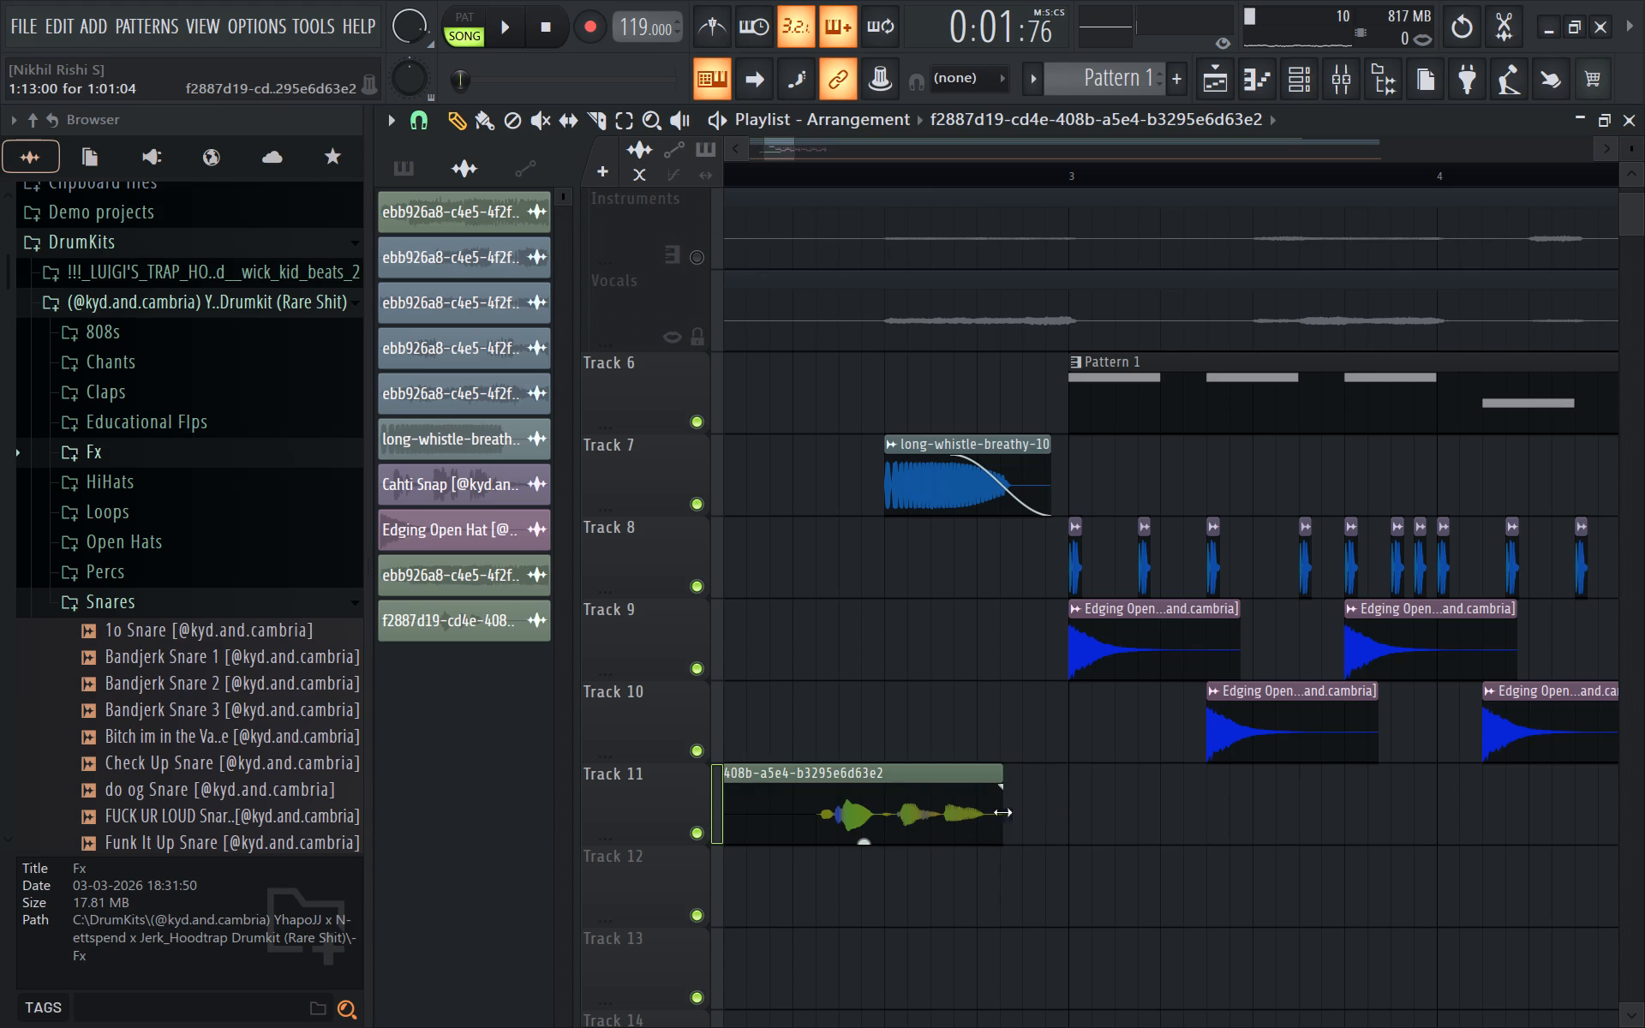
left_click_drag(1002, 812, 958, 822)
key("space")
scroll(807, 821, "down", 4, "ctrl")
scroll(739, 822, "up", 6)
scroll(751, 845, "down", 2)
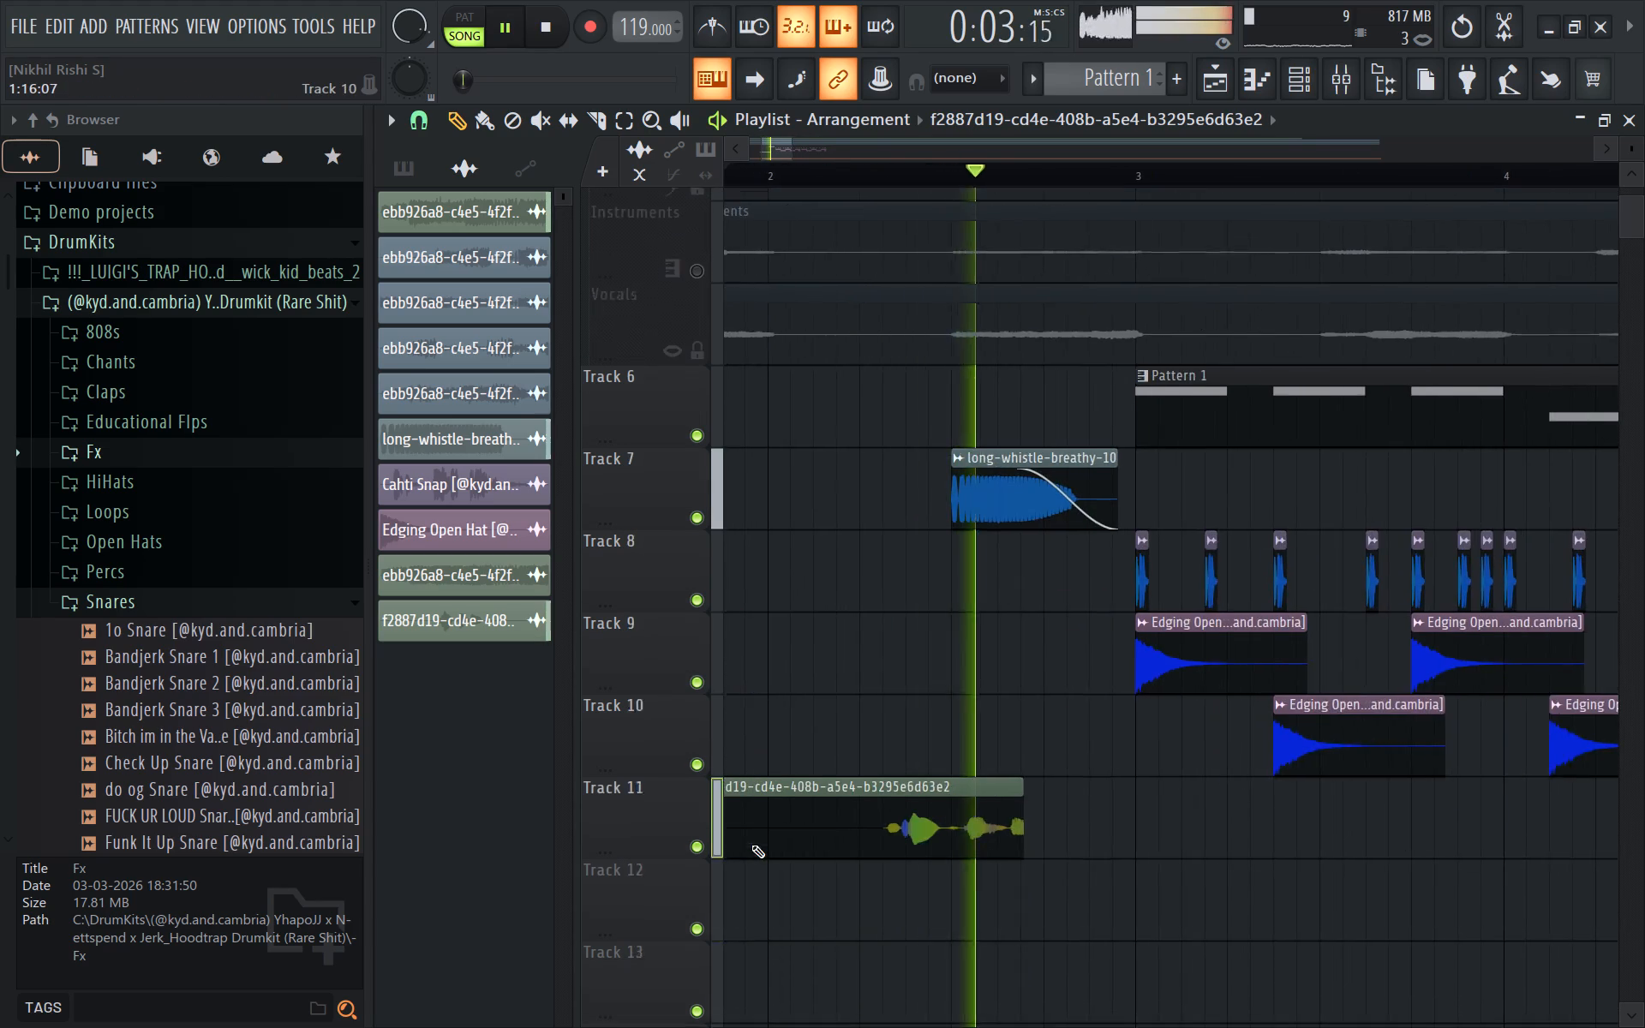
scroll(751, 845, "down", 5)
Trim both ends of the f2887d19 clip so it starts at 2:07:00 and lasts 0:02:04, replaying to check.
left_click_drag(786, 157, 735, 174)
key("space")
left_click_drag(894, 664, 981, 660)
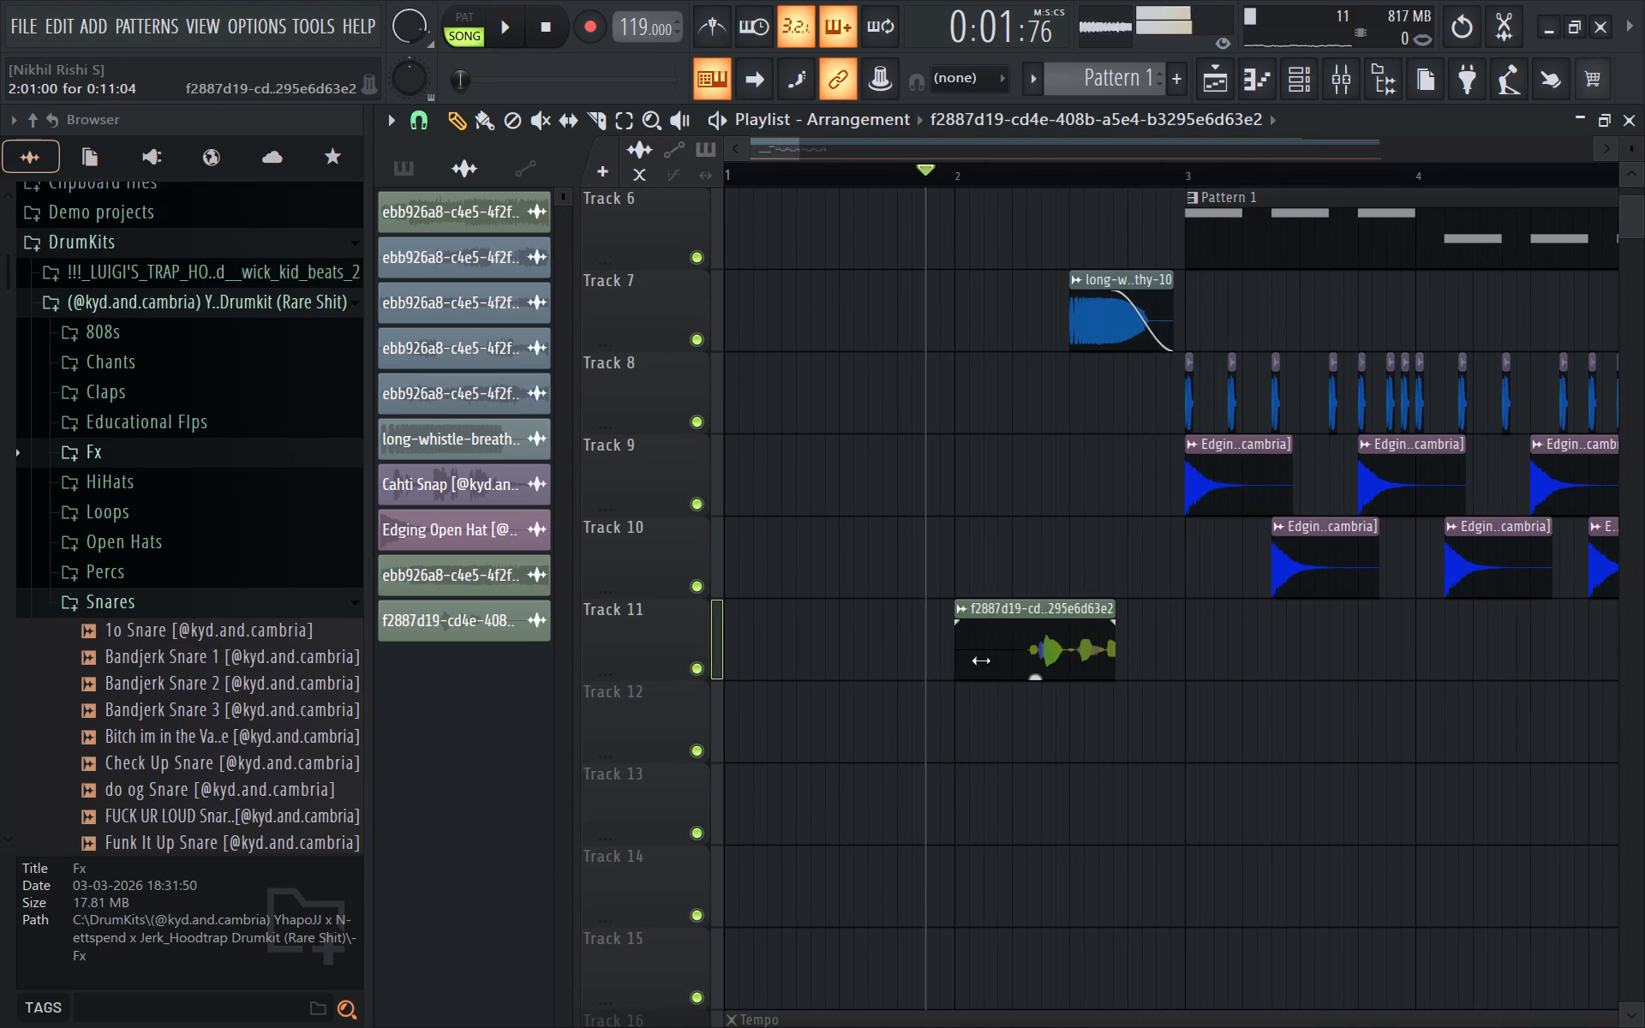
left_click_drag(981, 660, 1043, 664)
key("space")
left_click_drag(1112, 658, 1066, 656)
key("space")
key("space")
scroll(1066, 667, "up", 13, "ctrl")
key("space")
scroll(1050, 653, "down", 7, "ctrl")
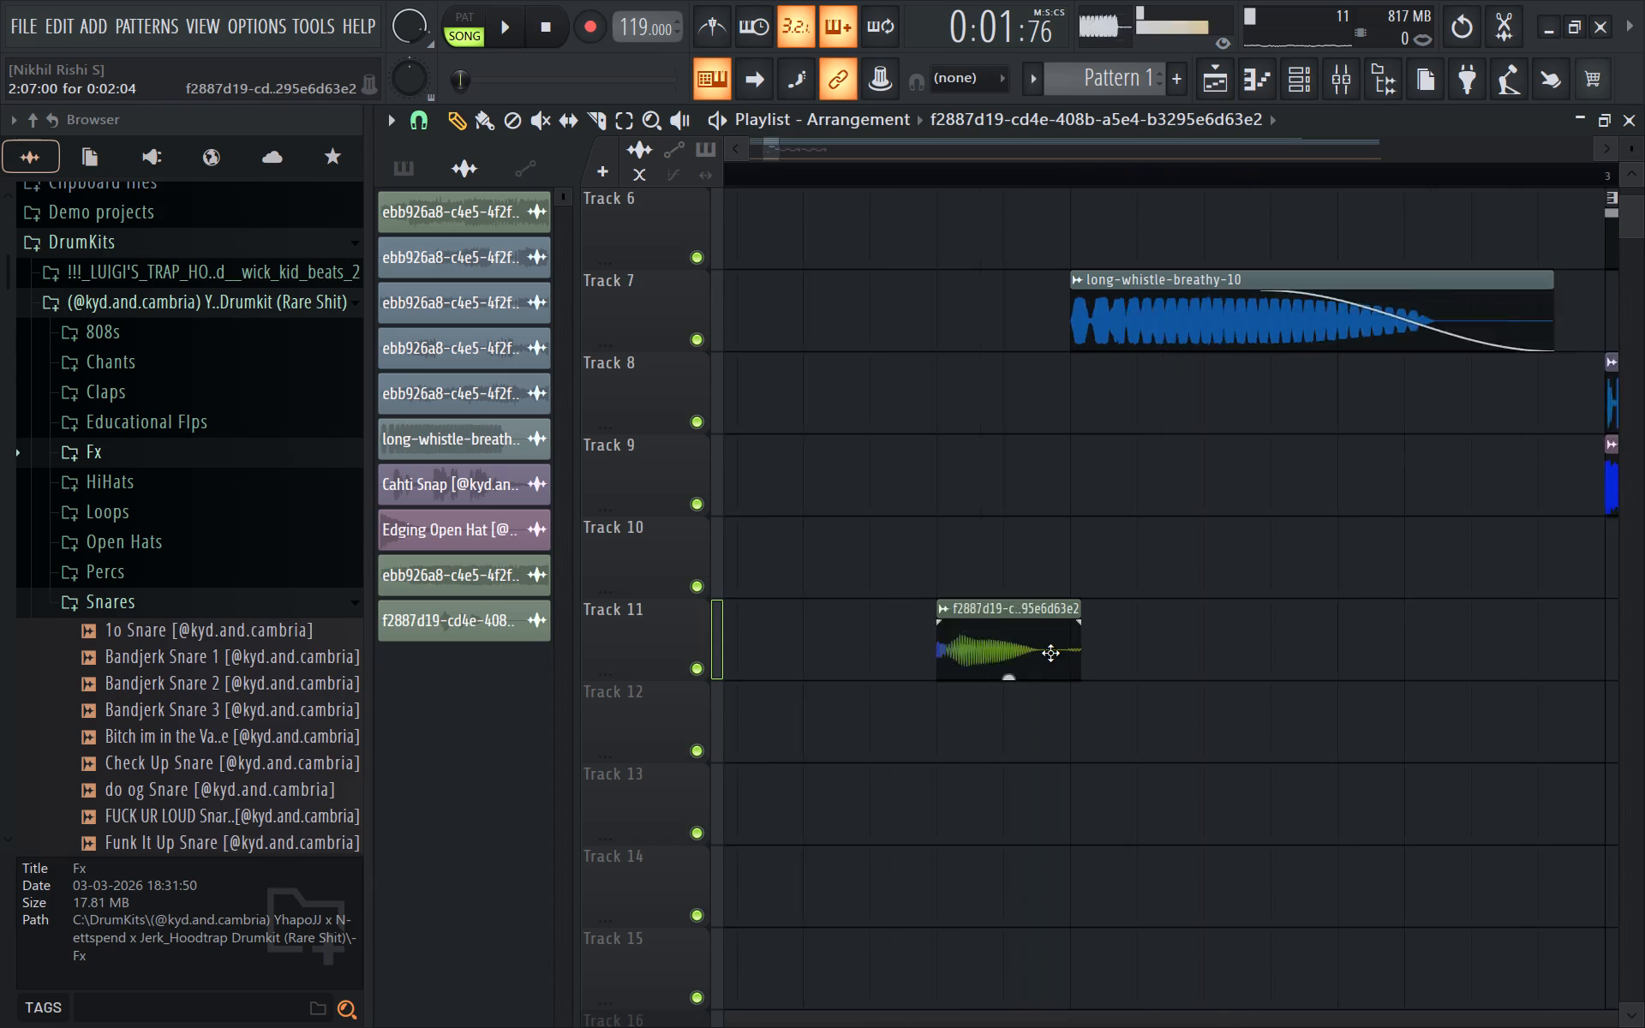
Add Fruity Delay 3 to effect slot 3 of Insert 17, the f2887d19 sample's mixer track.
double_click(1036, 652)
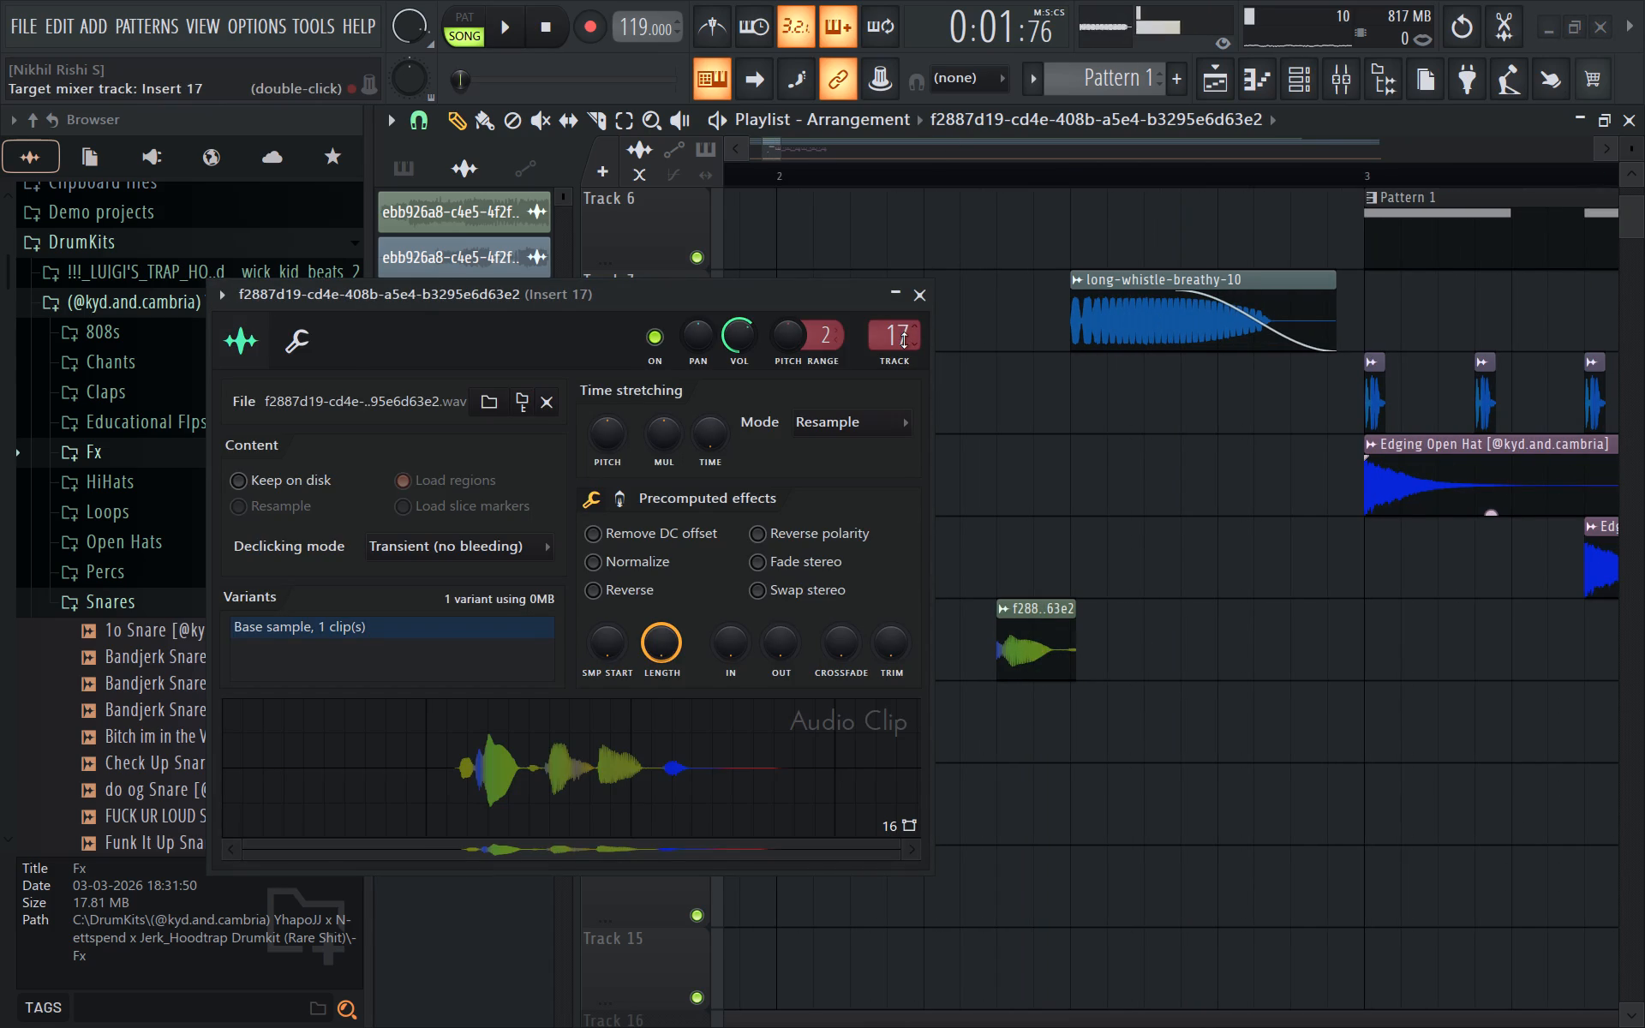
left_click(912, 308)
left_click(1343, 76)
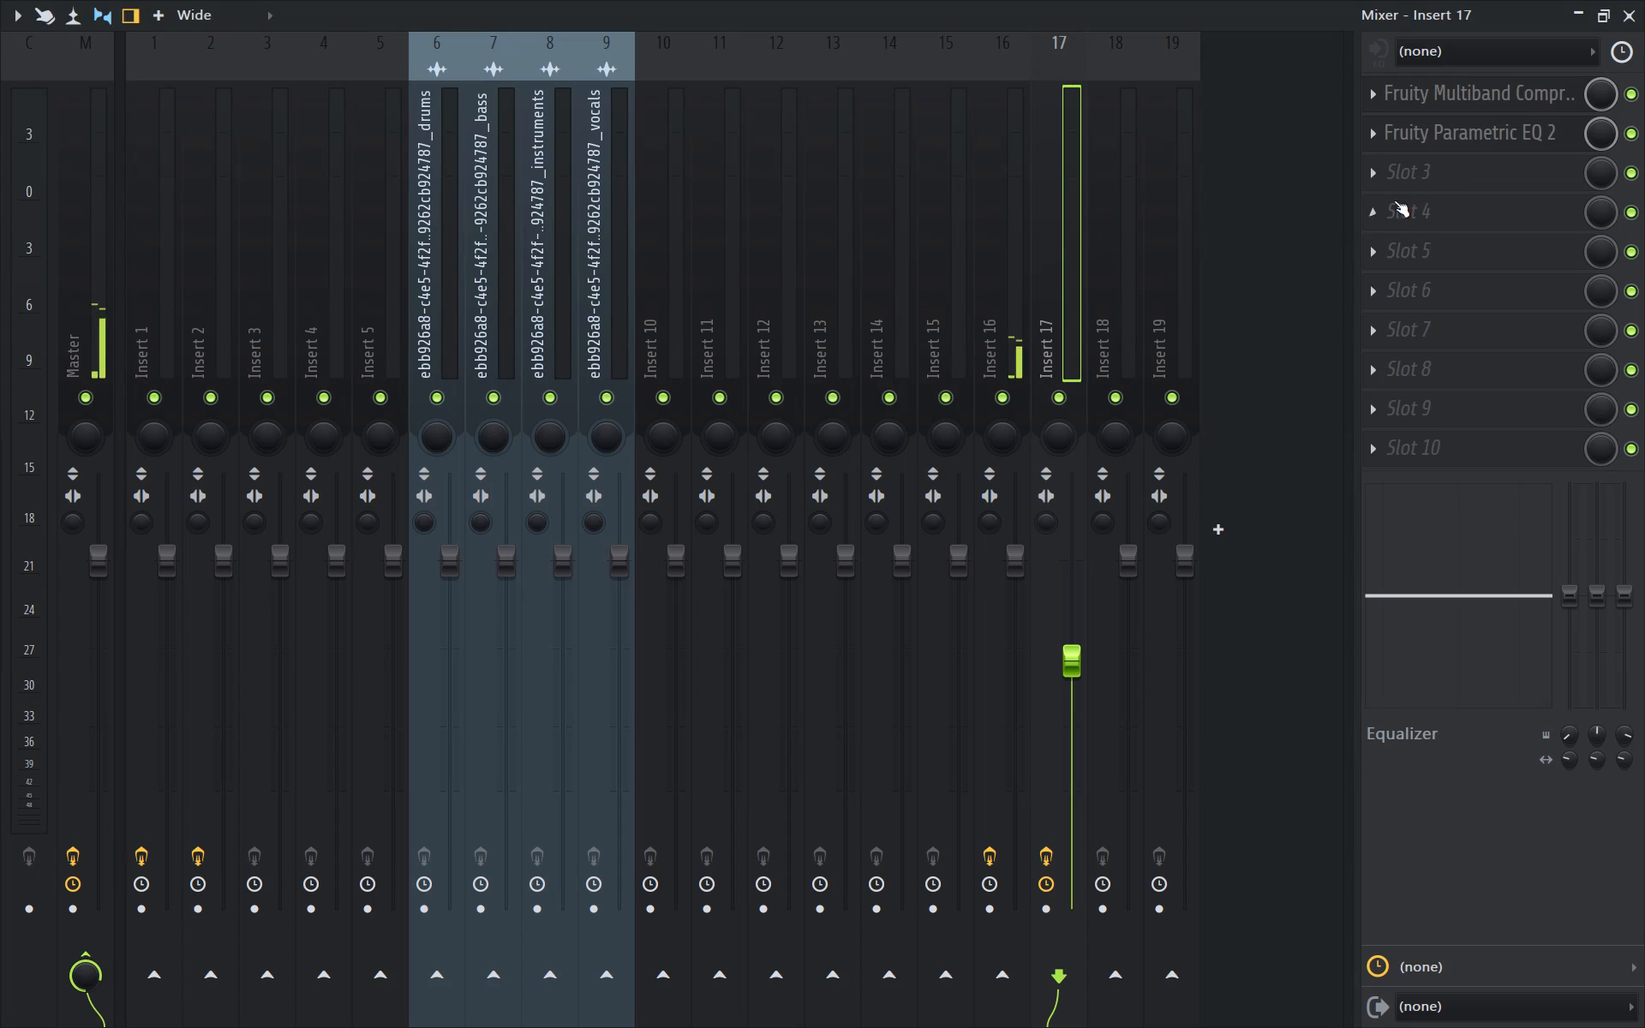
left_click(1433, 173)
left_click(812, 41)
type("de")
key("l")
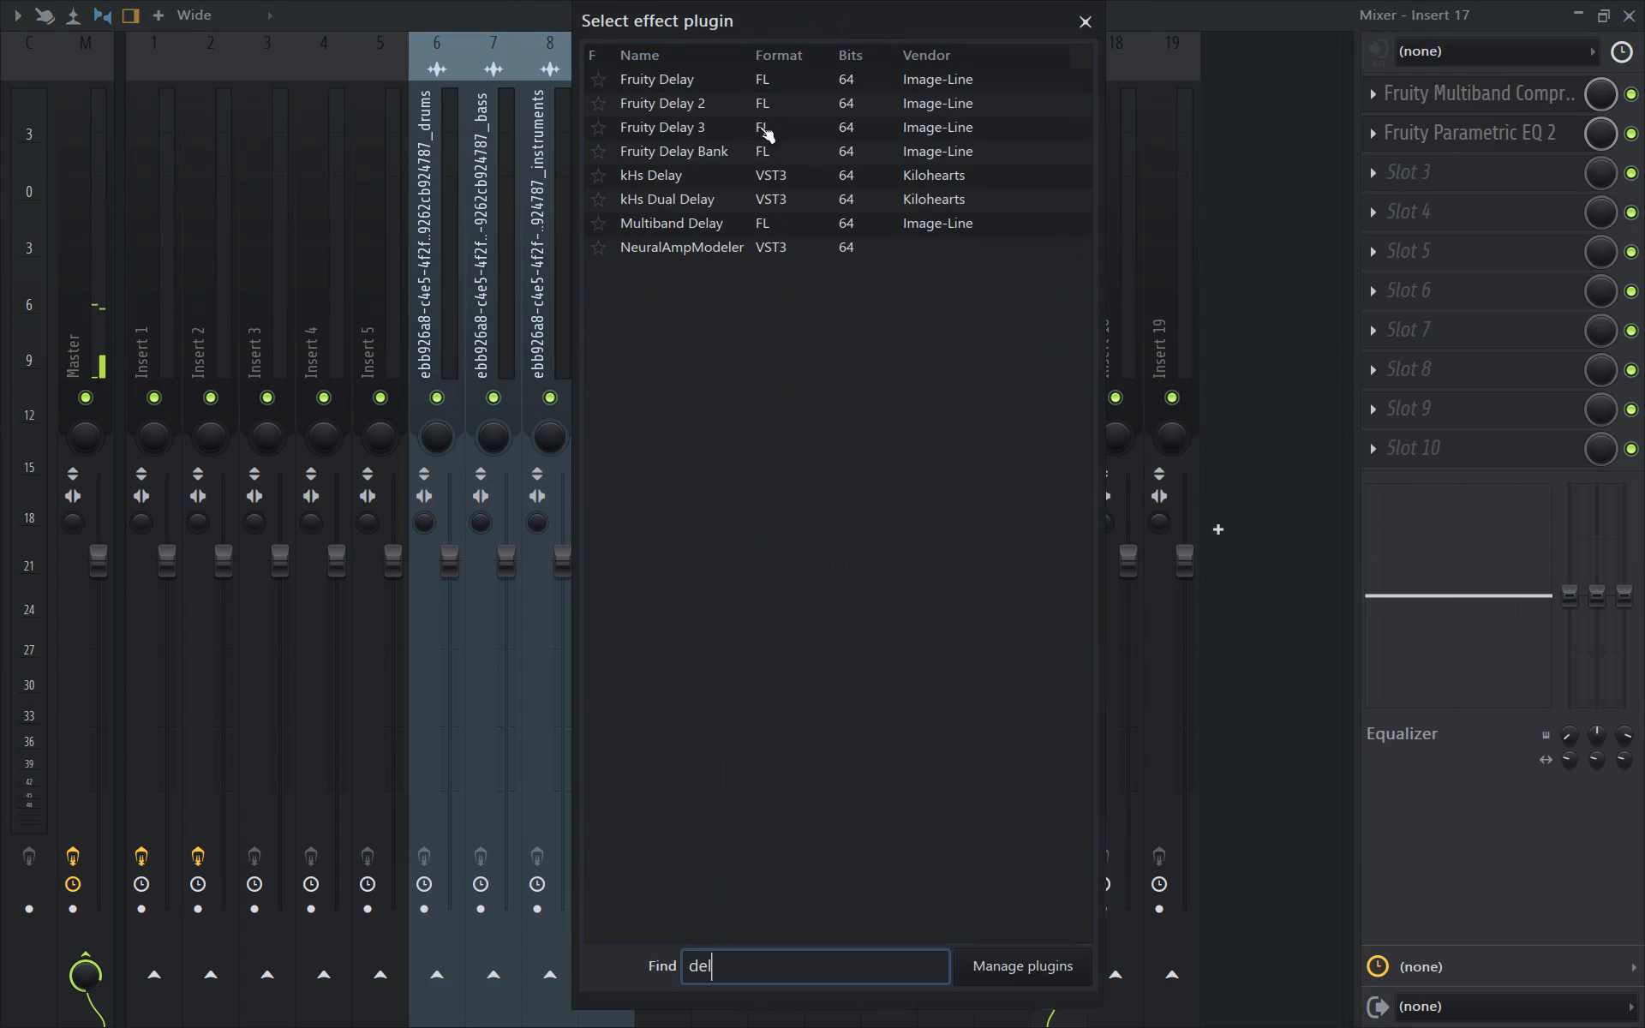
double_click(698, 123)
Load the Ping pong preset in Fruity Delay 3 and play the arrangement to hear it.
left_click(1062, 289)
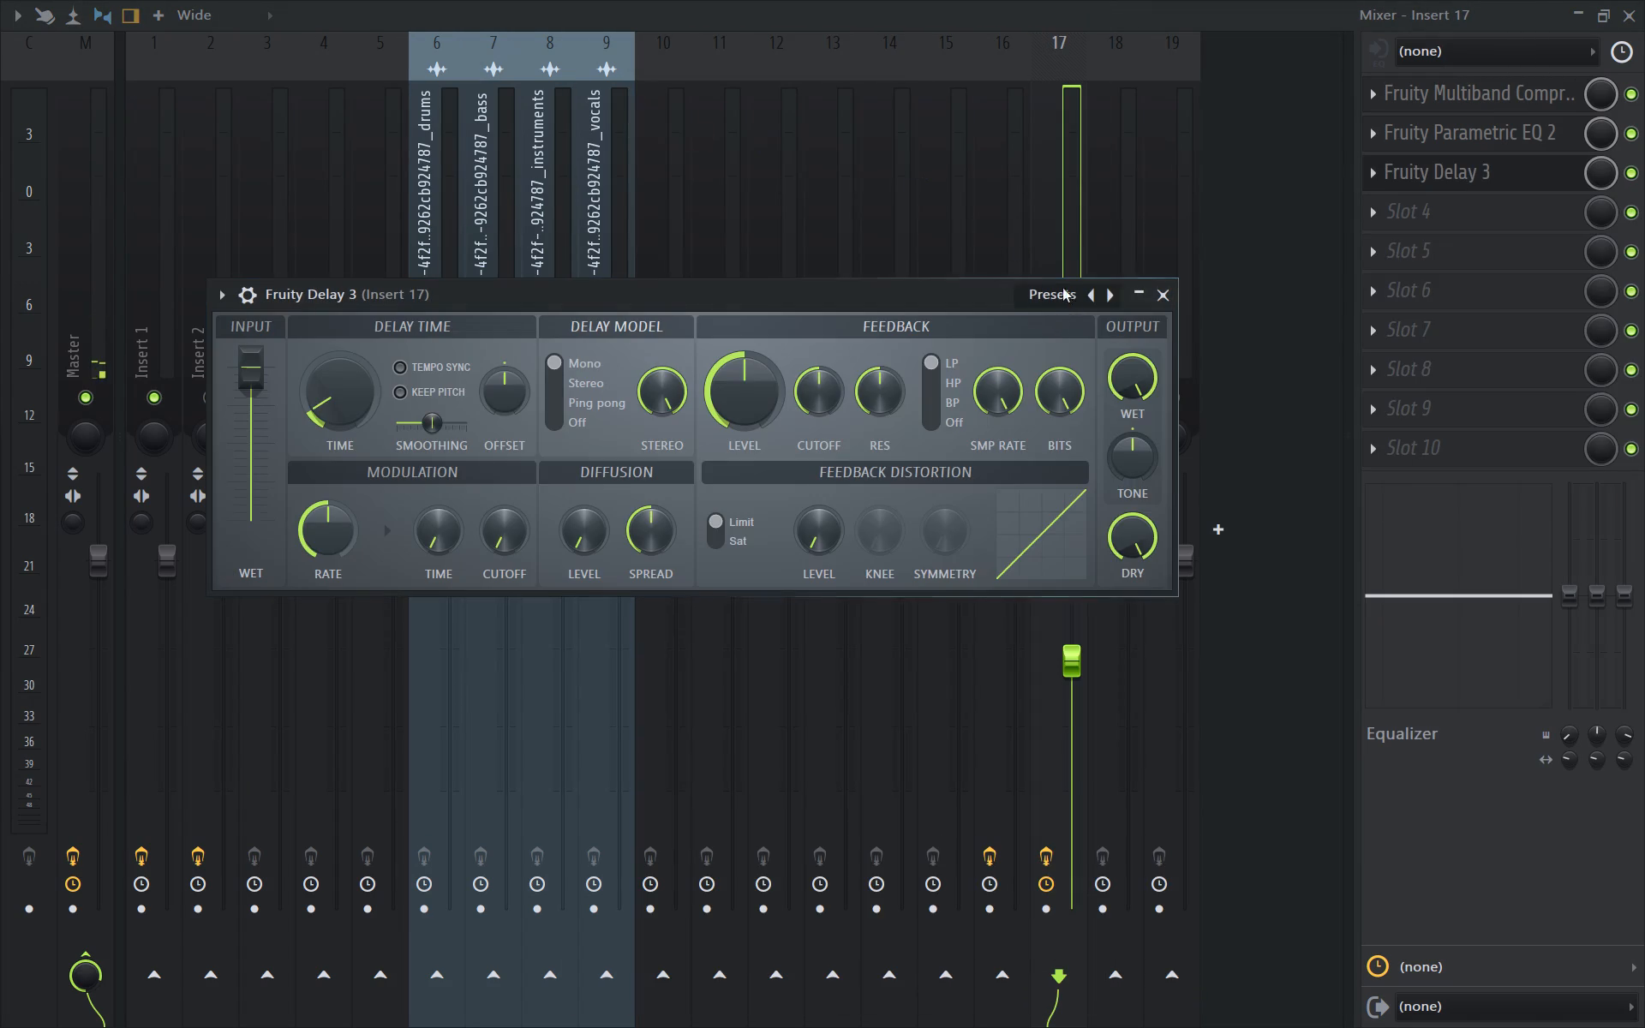
left_click(1164, 409)
key("space")
left_click(822, 307)
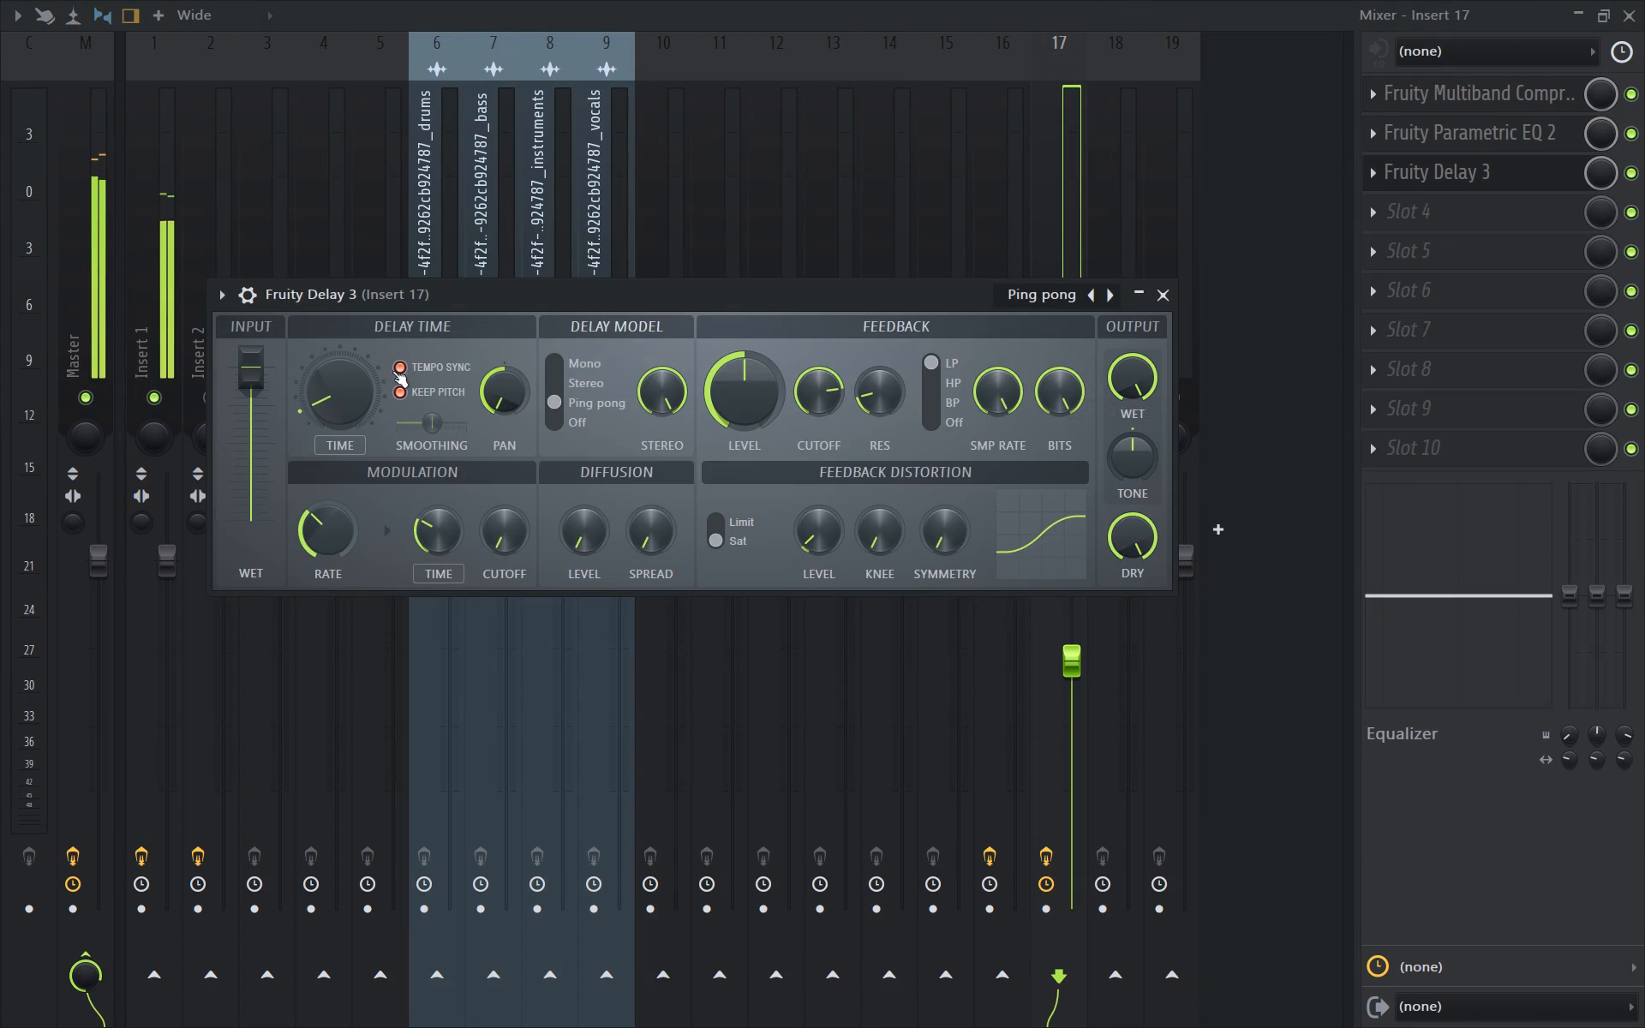
key("space")
Increase the tempo-synced delay time in Fruity Delay 3, replay the arrangement and return to the playlist.
left_click_drag(359, 400, 369, 316)
left_click(502, 296)
key("space")
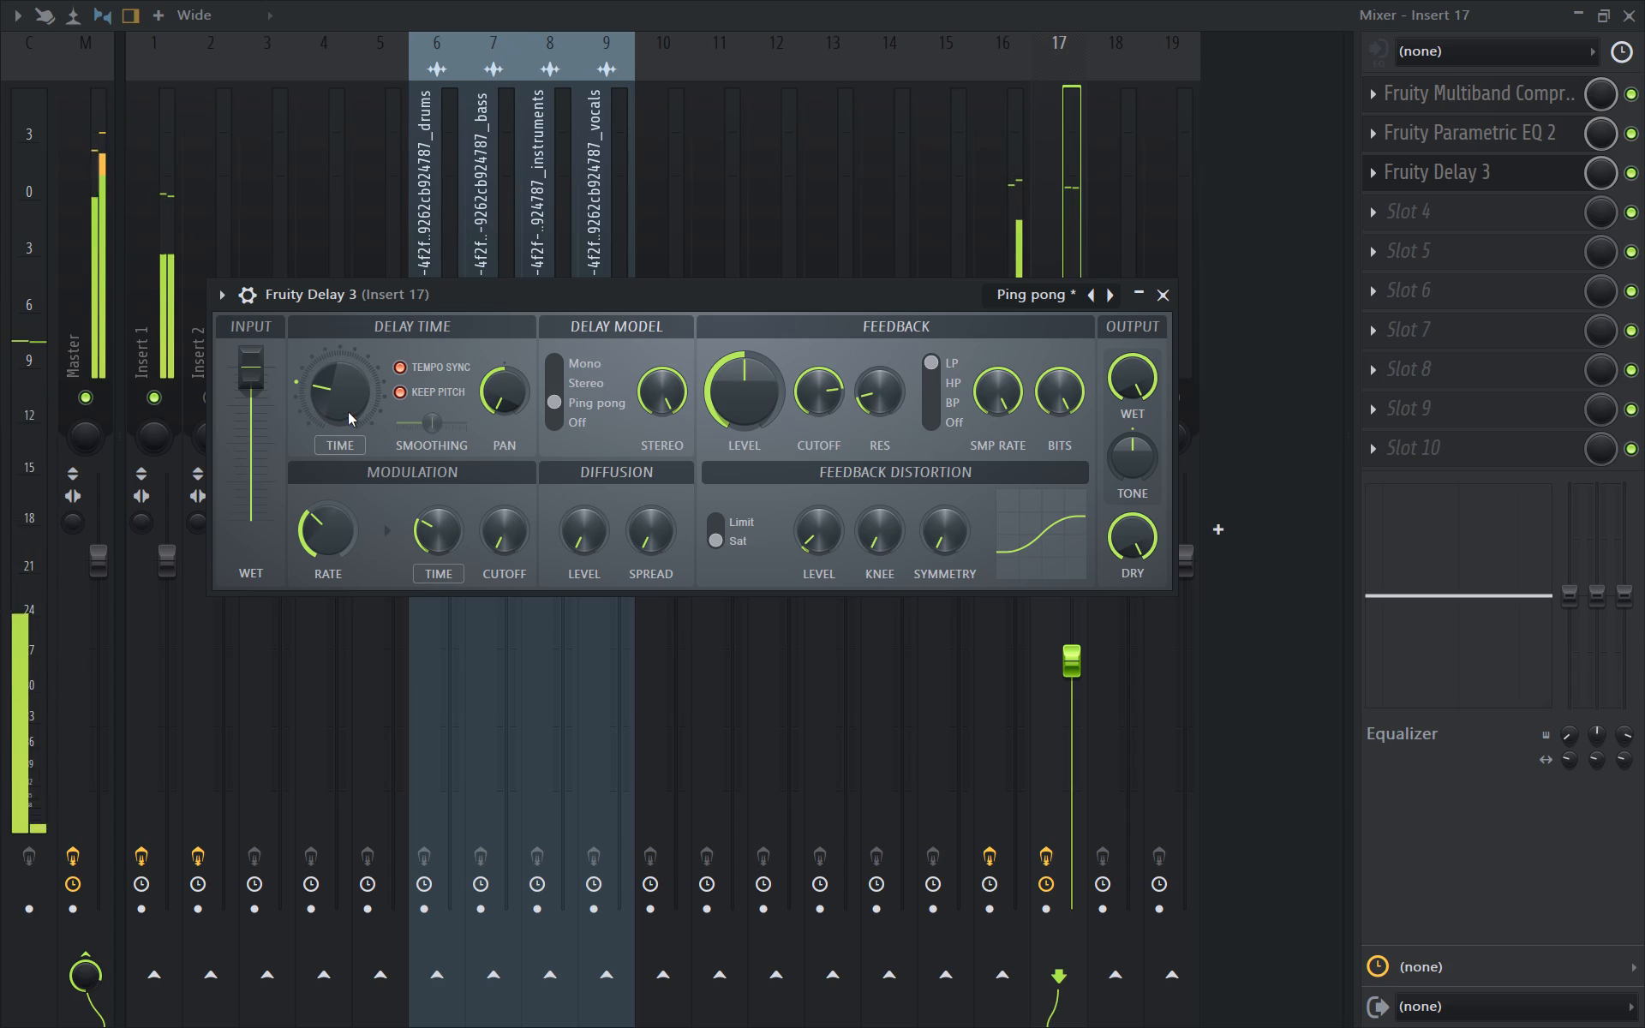
left_click(1164, 296)
left_click(1634, 8)
key("space")
Add a fade-out spanning the whole f2887d19 clip on Track 11 and play it back.
scroll(1025, 631, "up", 2, "ctrl")
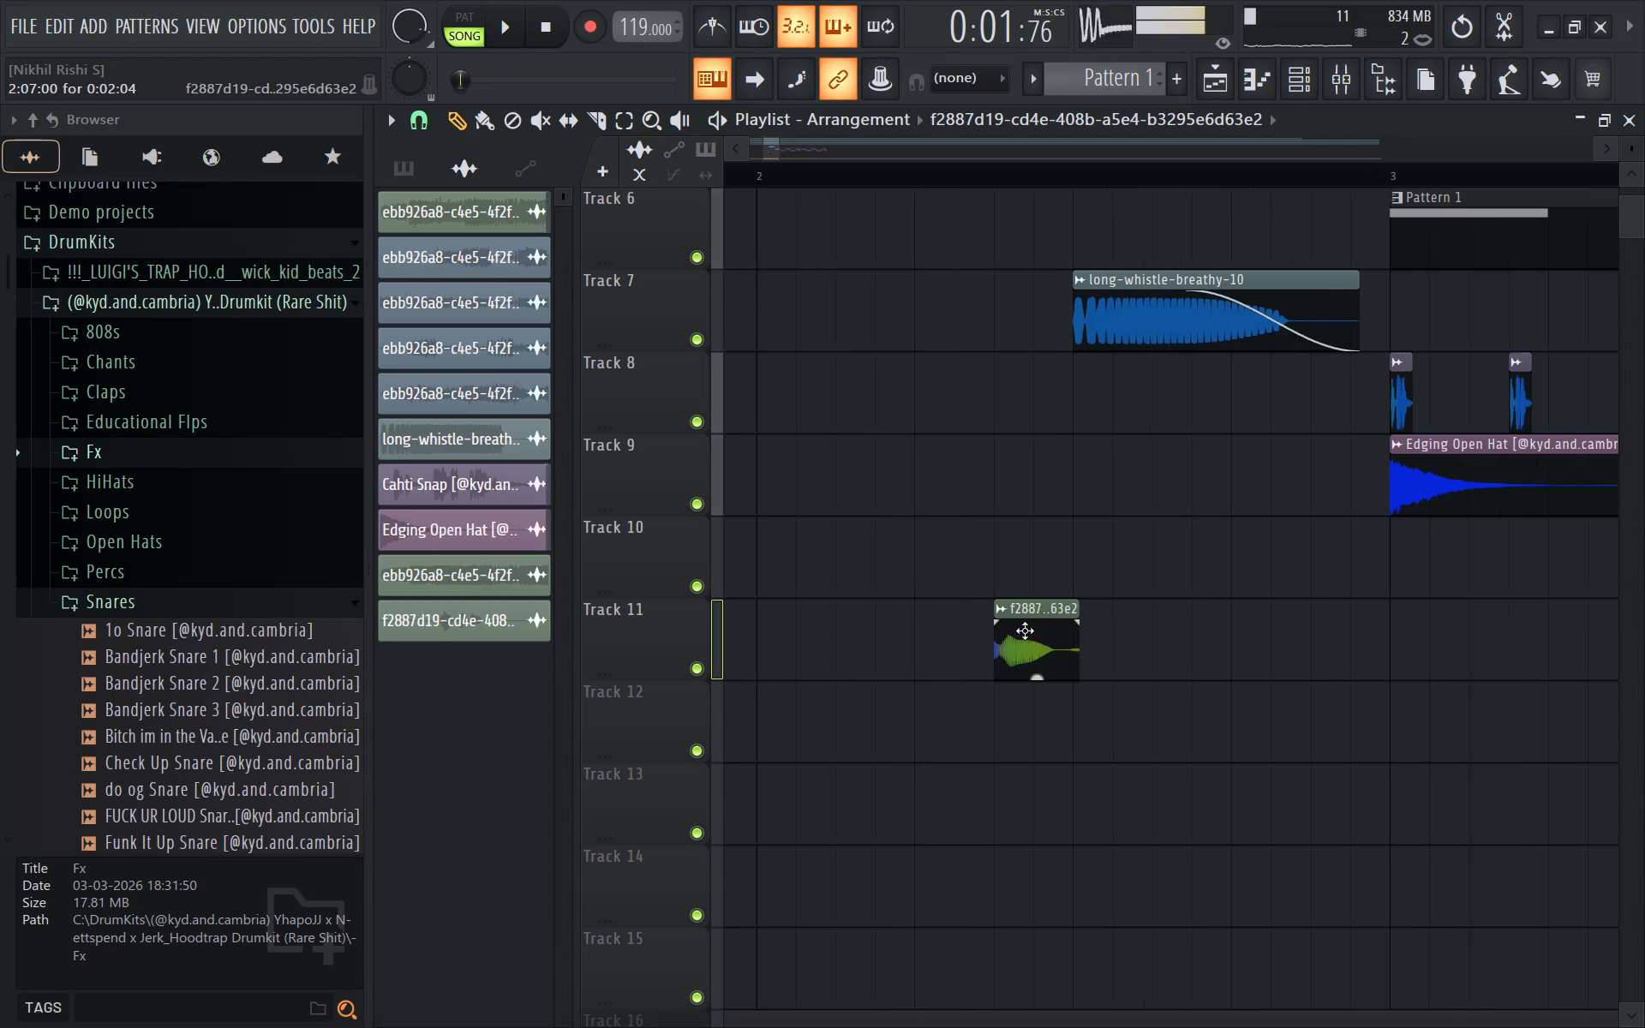
scroll(1025, 631, "up", 6, "ctrl")
left_click_drag(1124, 625, 819, 574)
key("space")
Set the f2887d19 audio clip's channel volume to 59%.
double_click(904, 610)
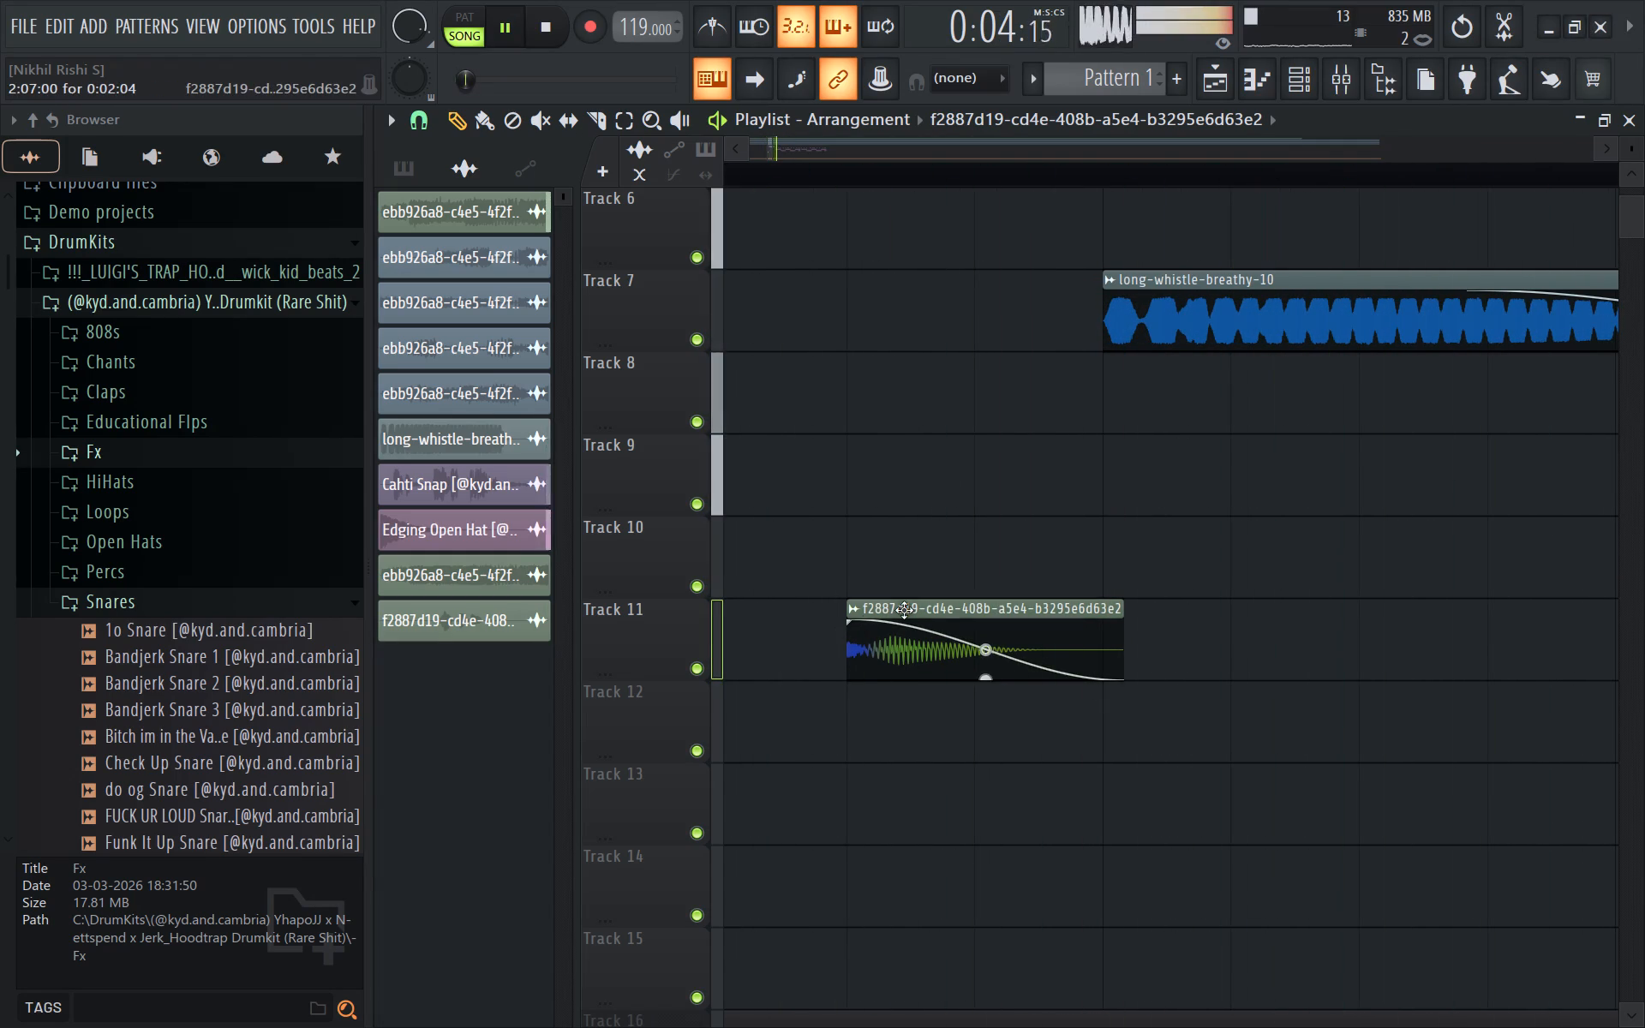
key("space")
left_click_drag(746, 342, 734, 357)
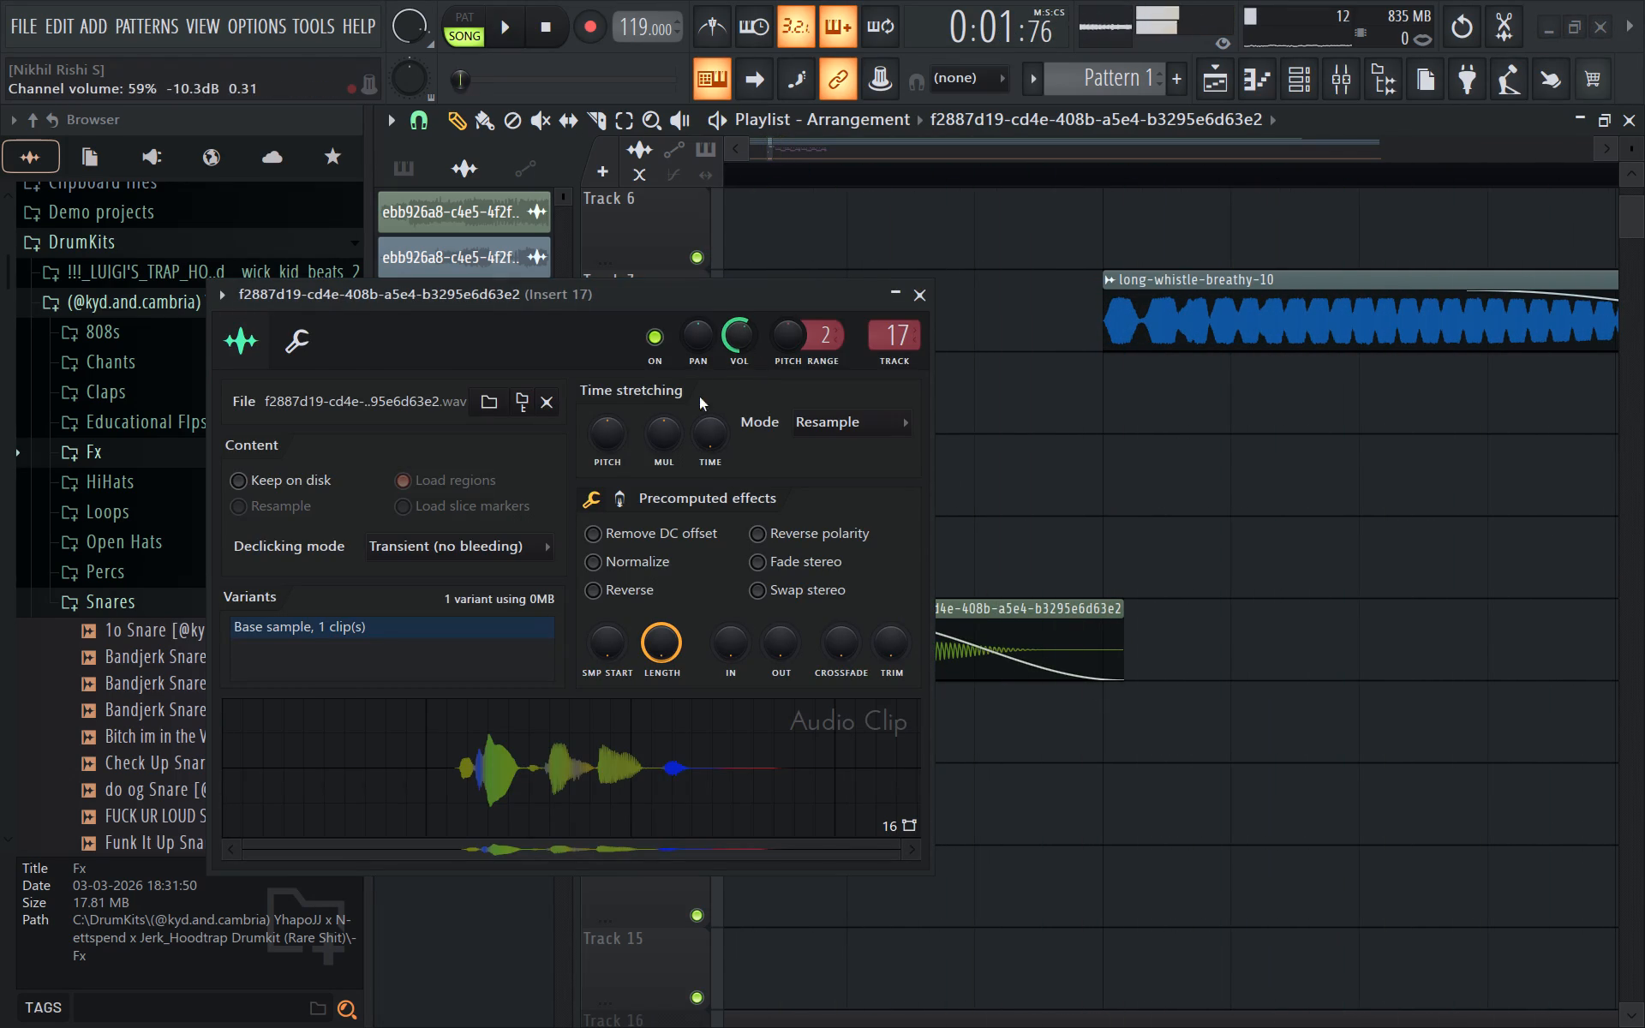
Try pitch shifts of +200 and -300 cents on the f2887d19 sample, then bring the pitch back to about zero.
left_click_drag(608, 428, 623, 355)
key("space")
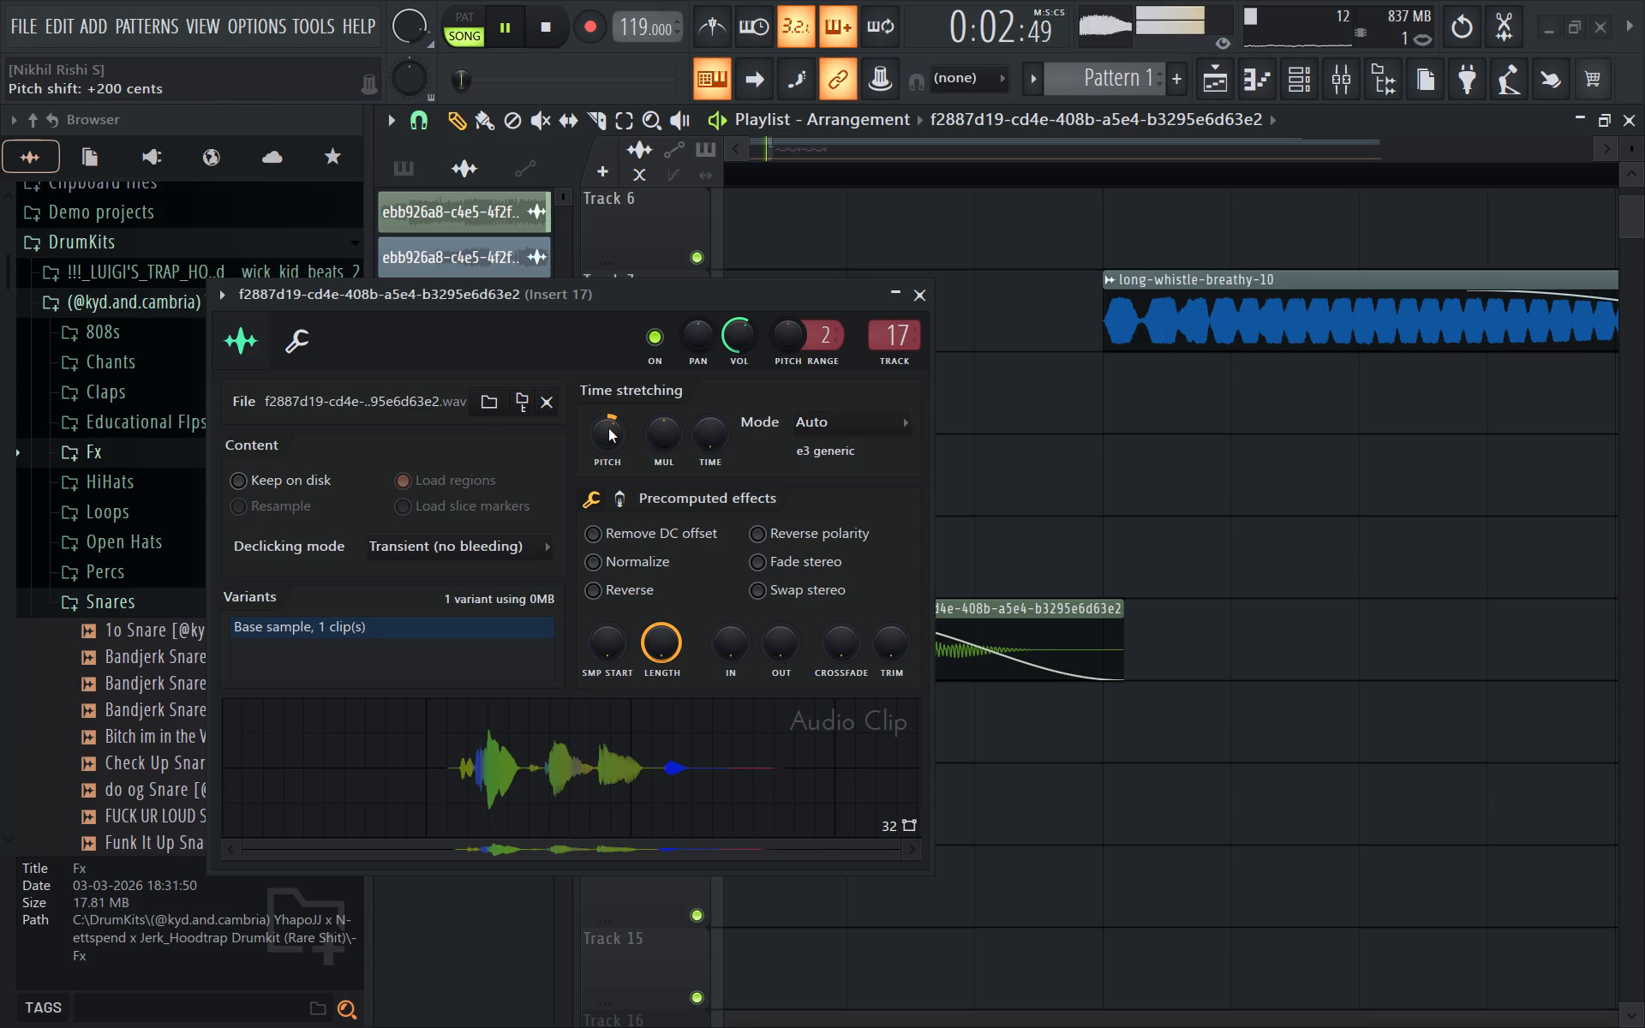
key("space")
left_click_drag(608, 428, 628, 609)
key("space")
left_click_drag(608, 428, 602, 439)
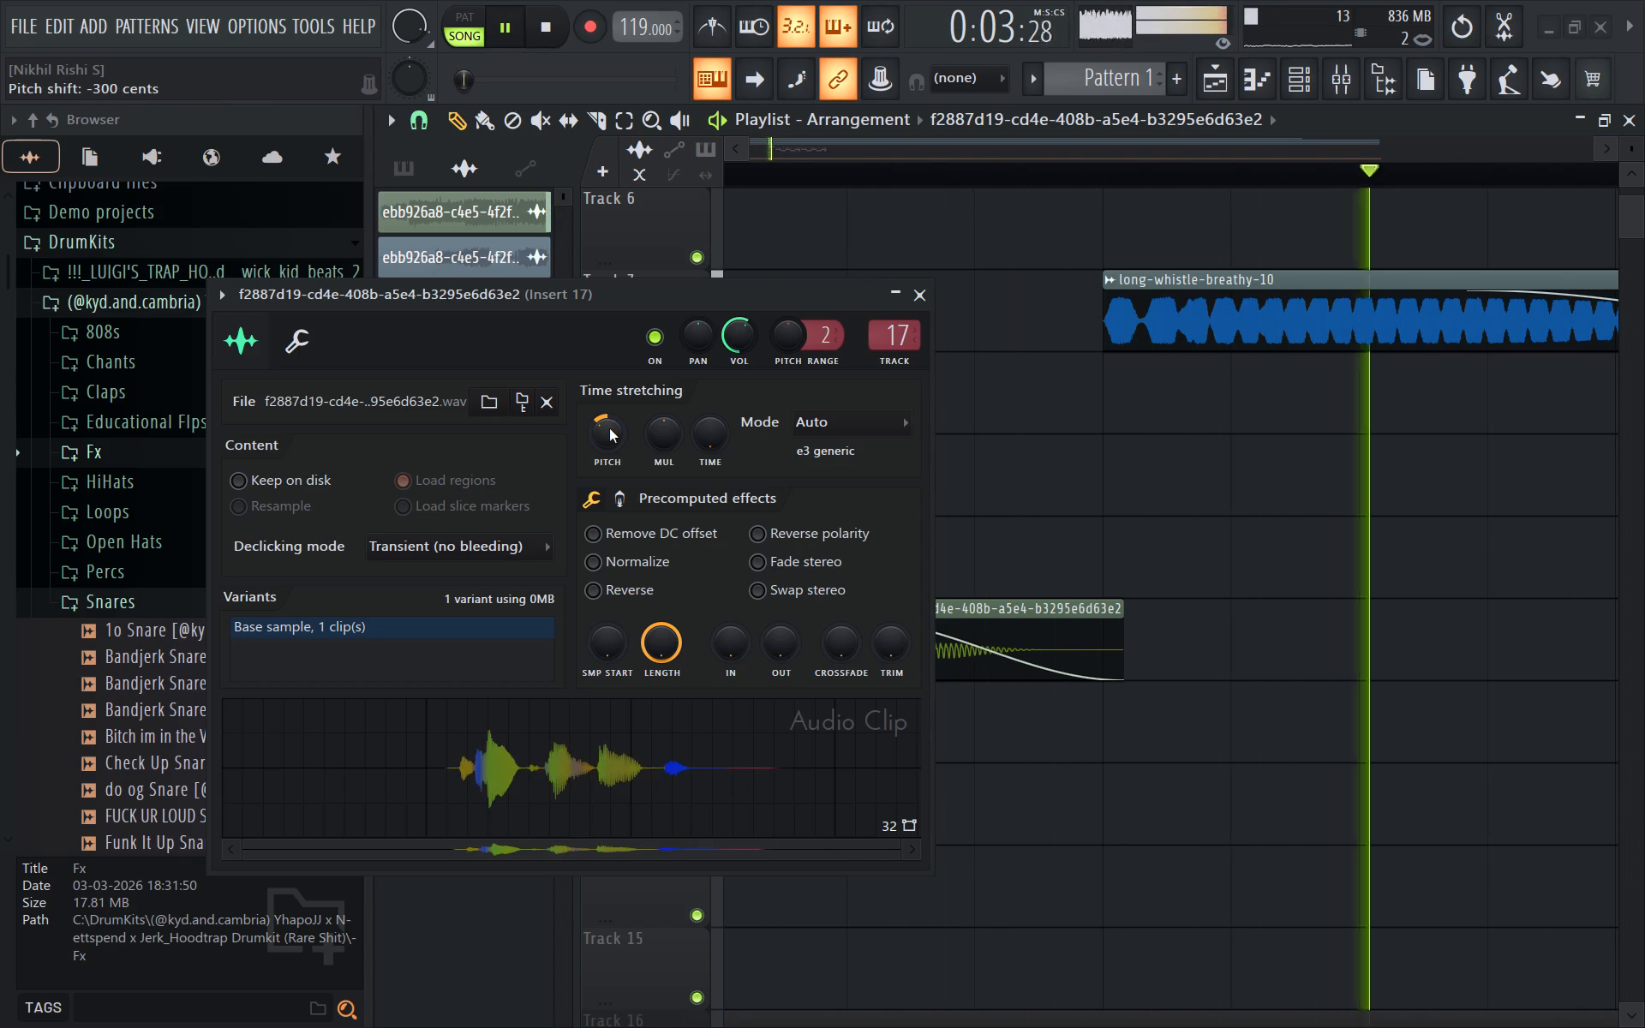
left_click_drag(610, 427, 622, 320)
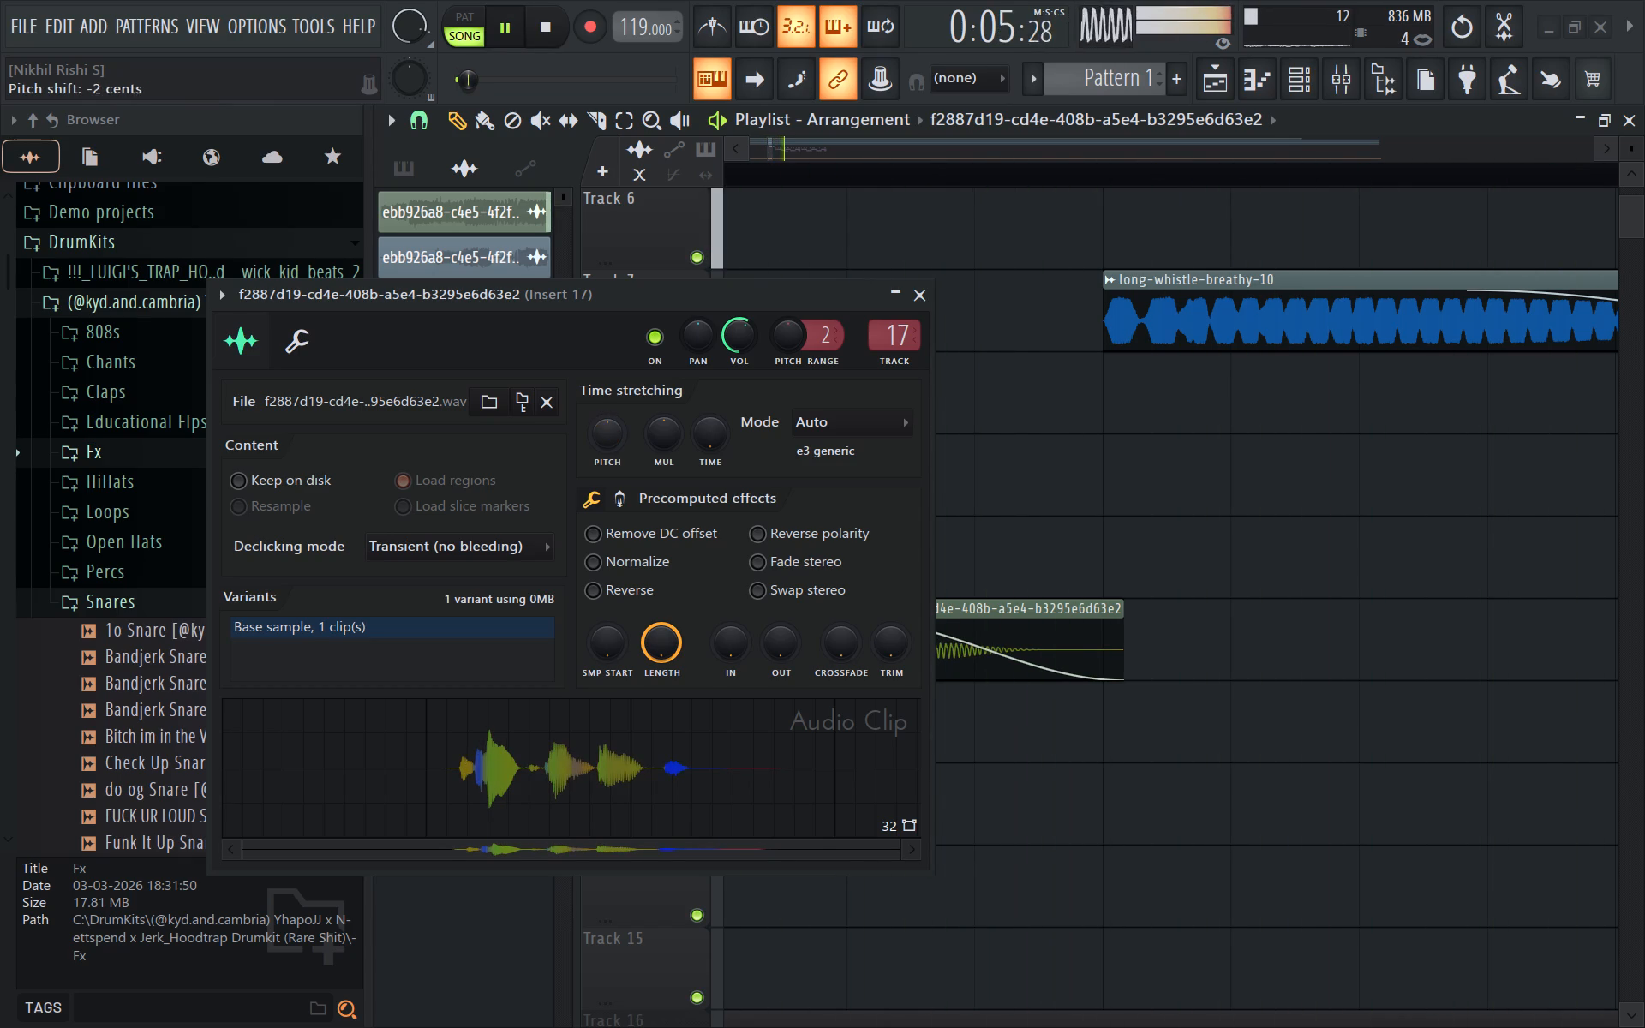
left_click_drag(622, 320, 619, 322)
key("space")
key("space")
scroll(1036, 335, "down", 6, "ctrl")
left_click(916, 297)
Copy the f2887d19 clip on Track 11 to line up with Track 10's last open hat in bar 4, and replay.
scroll(1044, 494, "down", 3)
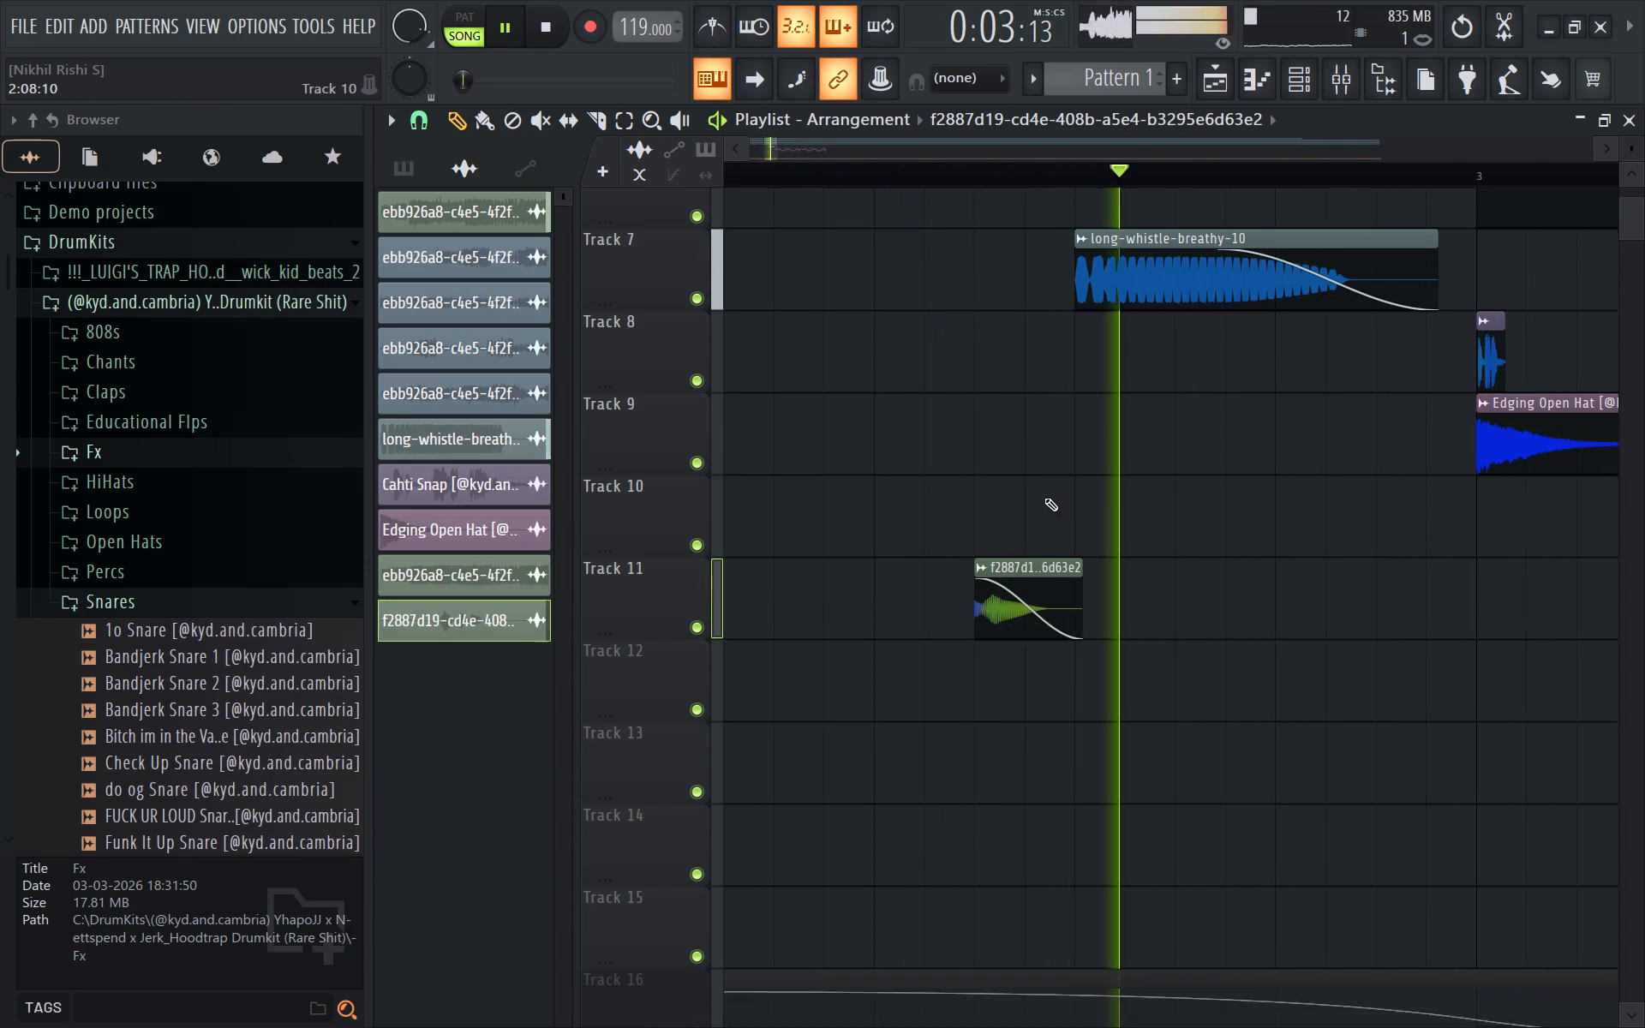
scroll(1044, 498, "down", 3)
scroll(1044, 498, "down", 3, "ctrl")
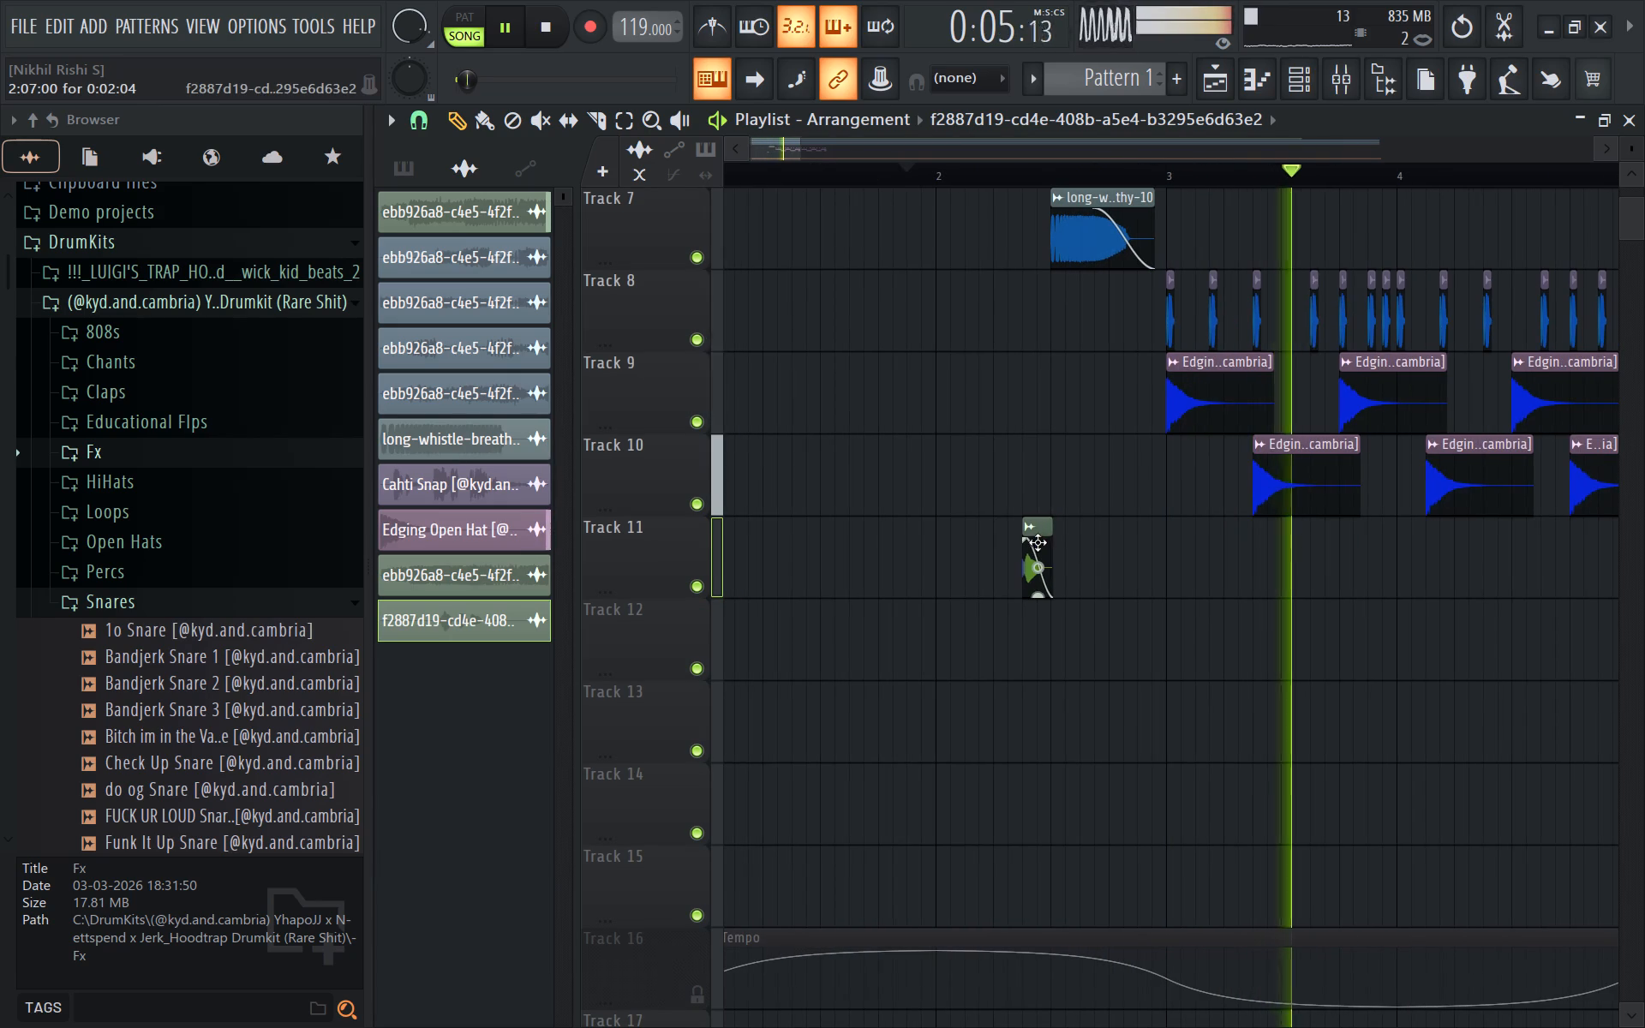
left_click_drag(1040, 526, 1567, 516, "shift")
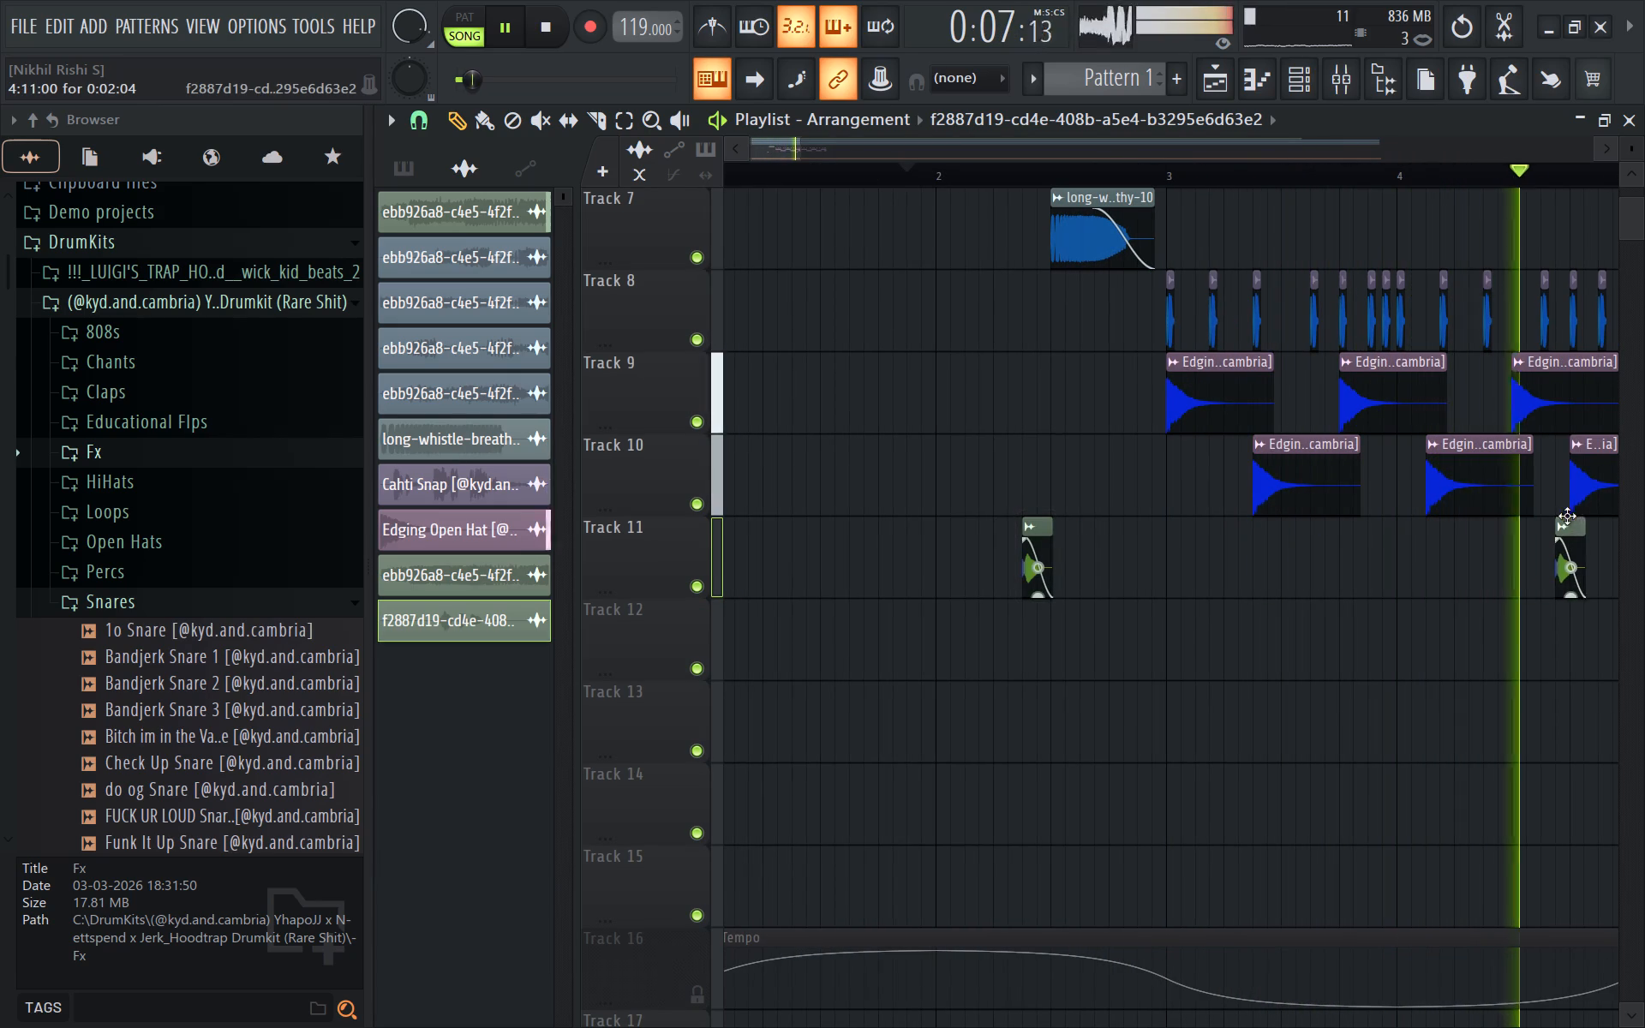
left_click_drag(1567, 516, 1584, 515, "shift")
scroll(1549, 489, "down", 11, "ctrl")
scroll(1550, 550, "up", 8, "ctrl")
scroll(1362, 571, "down", 6, "ctrl")
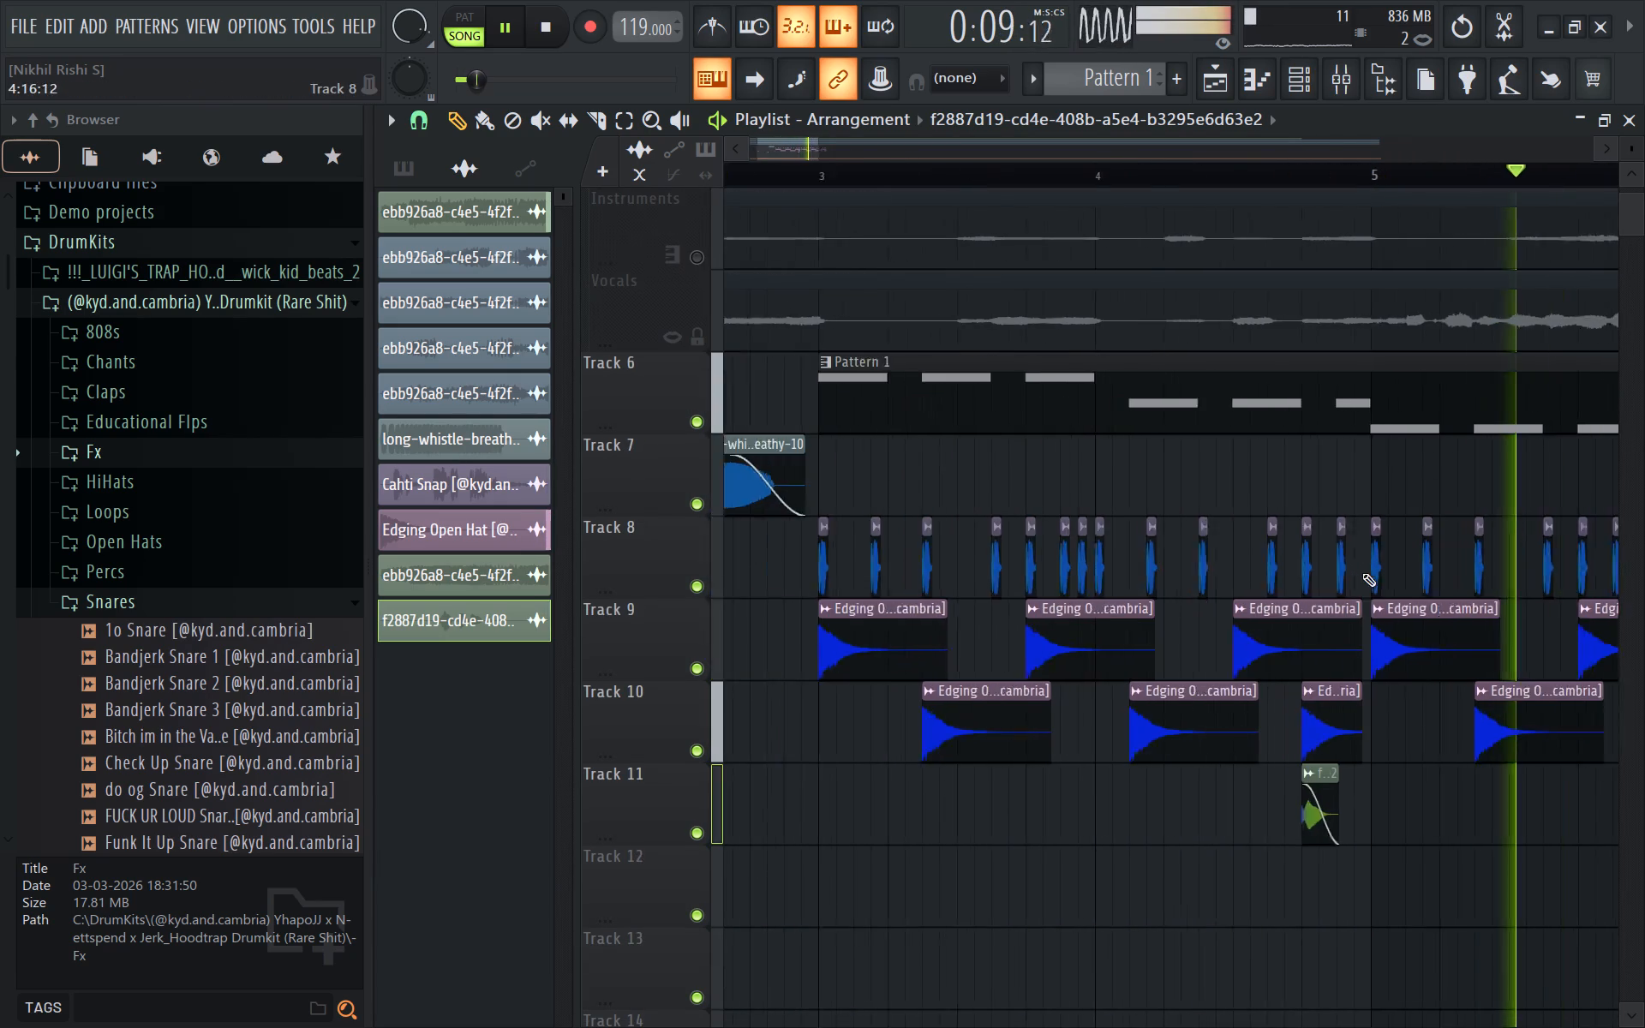
scroll(1364, 587, "down", 1, "ctrl")
scroll(1411, 719, "up", 2)
scroll(1359, 776, "up", 3, "ctrl")
key("space")
scroll(1129, 604, "down", 3)
key("space")
scroll(895, 681, "up", 4)
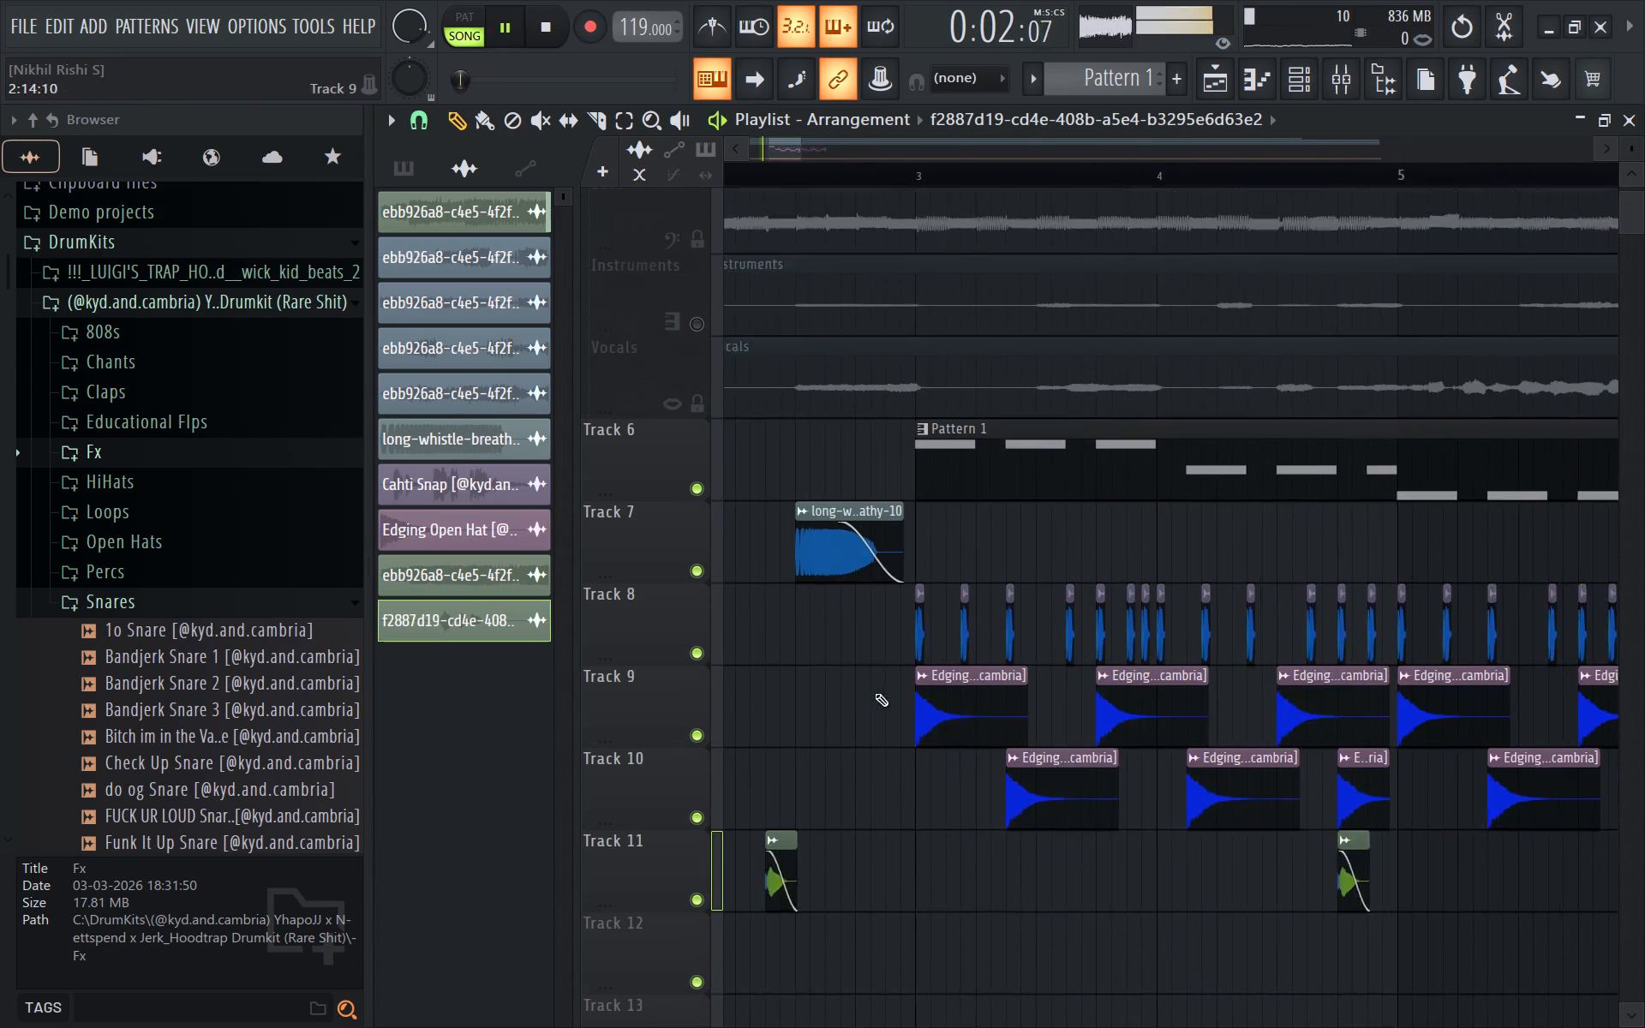
Place another copy of the f2887d19 clip on Track 11 at 6:03:00, aligned with the open hat on Track 10.
left_click_drag(785, 140, 799, 146)
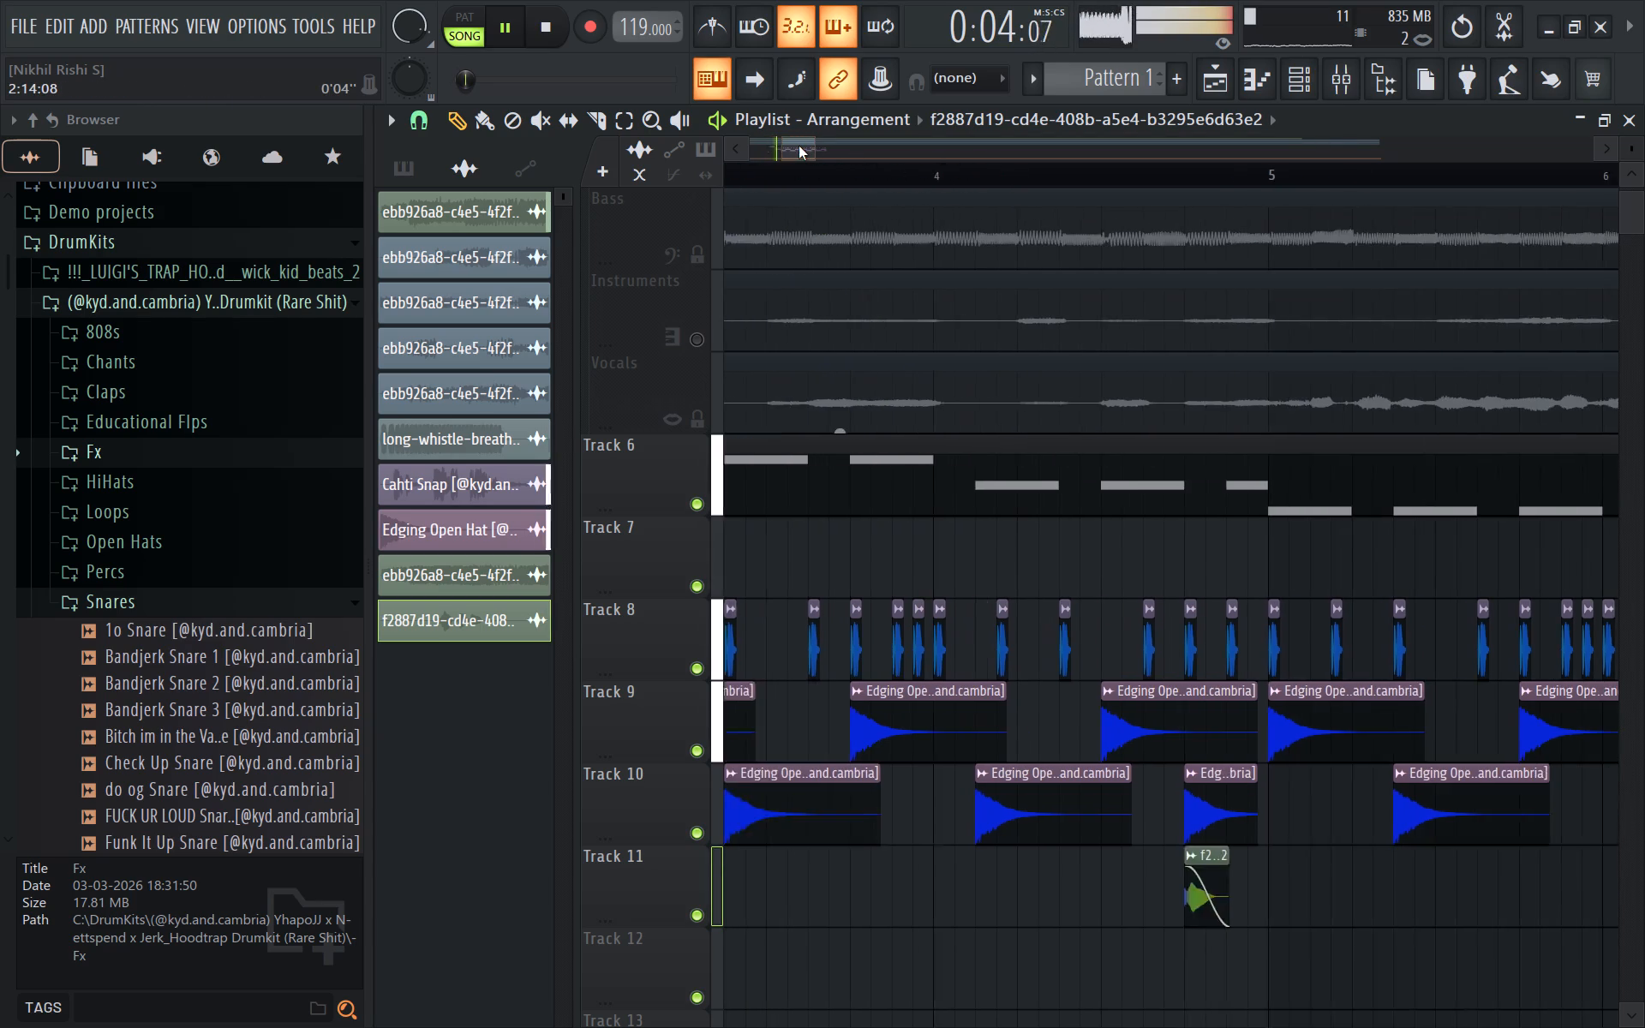
left_click_drag(799, 146, 797, 146)
scroll(1293, 853, "down", 4, "ctrl")
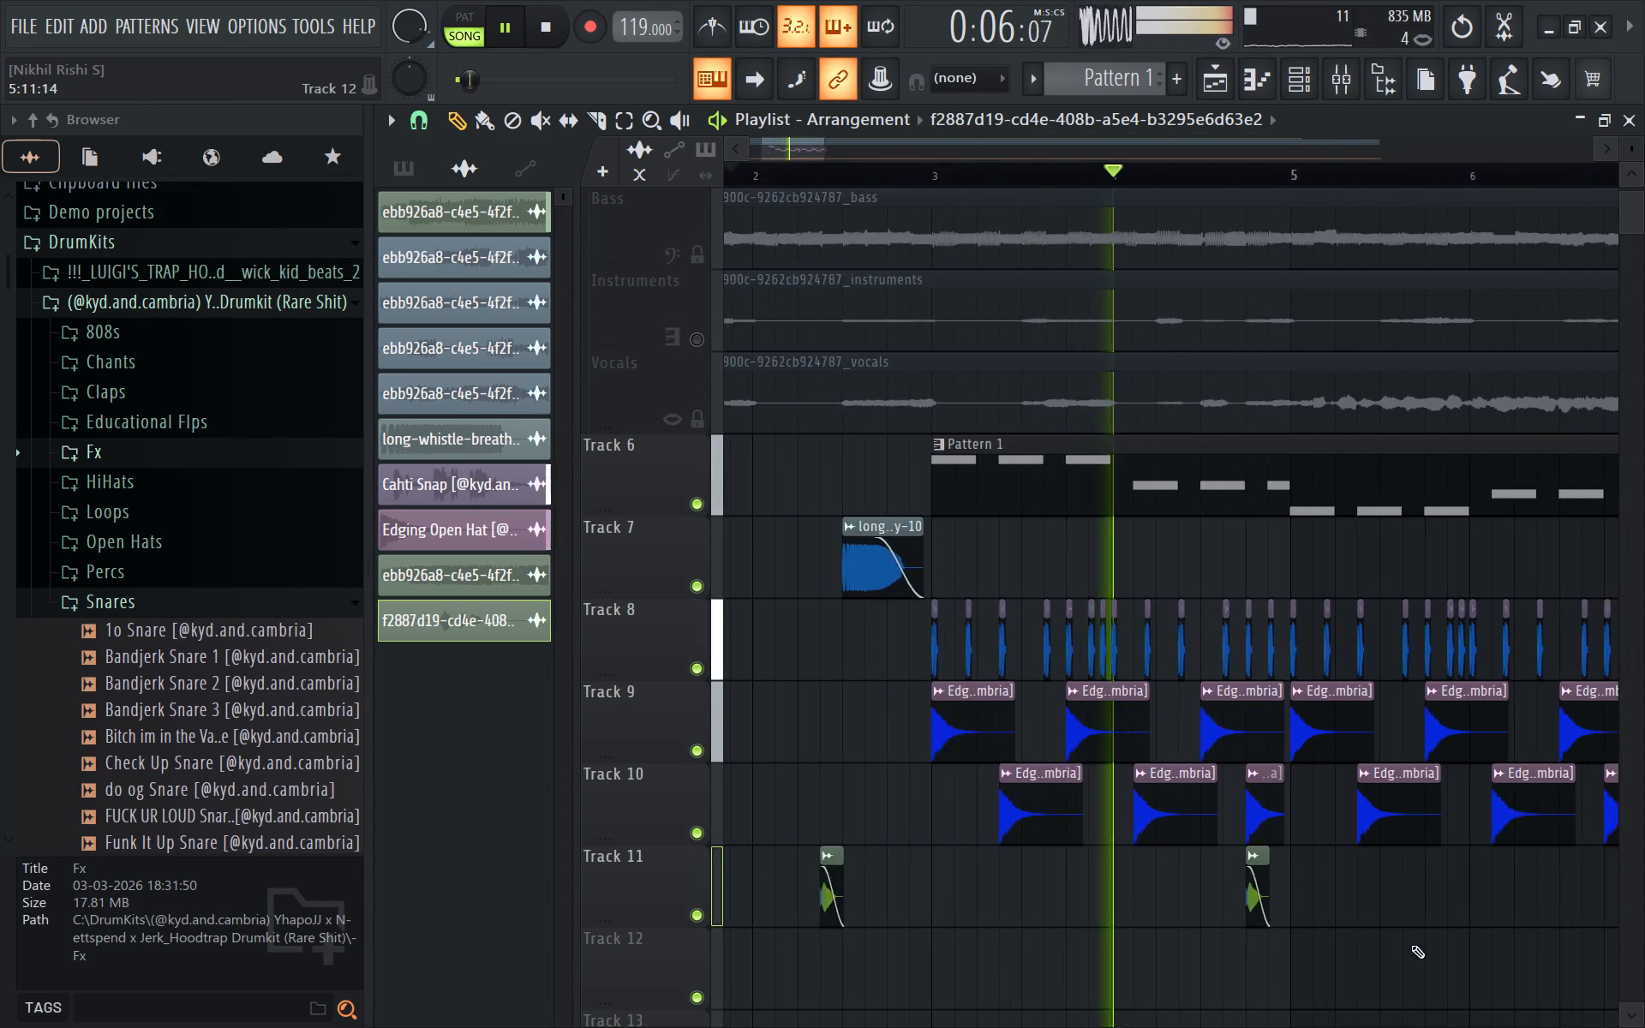
scroll(1421, 949, "up", 5, "ctrl")
left_click_drag(1067, 858, 1324, 811, "shift")
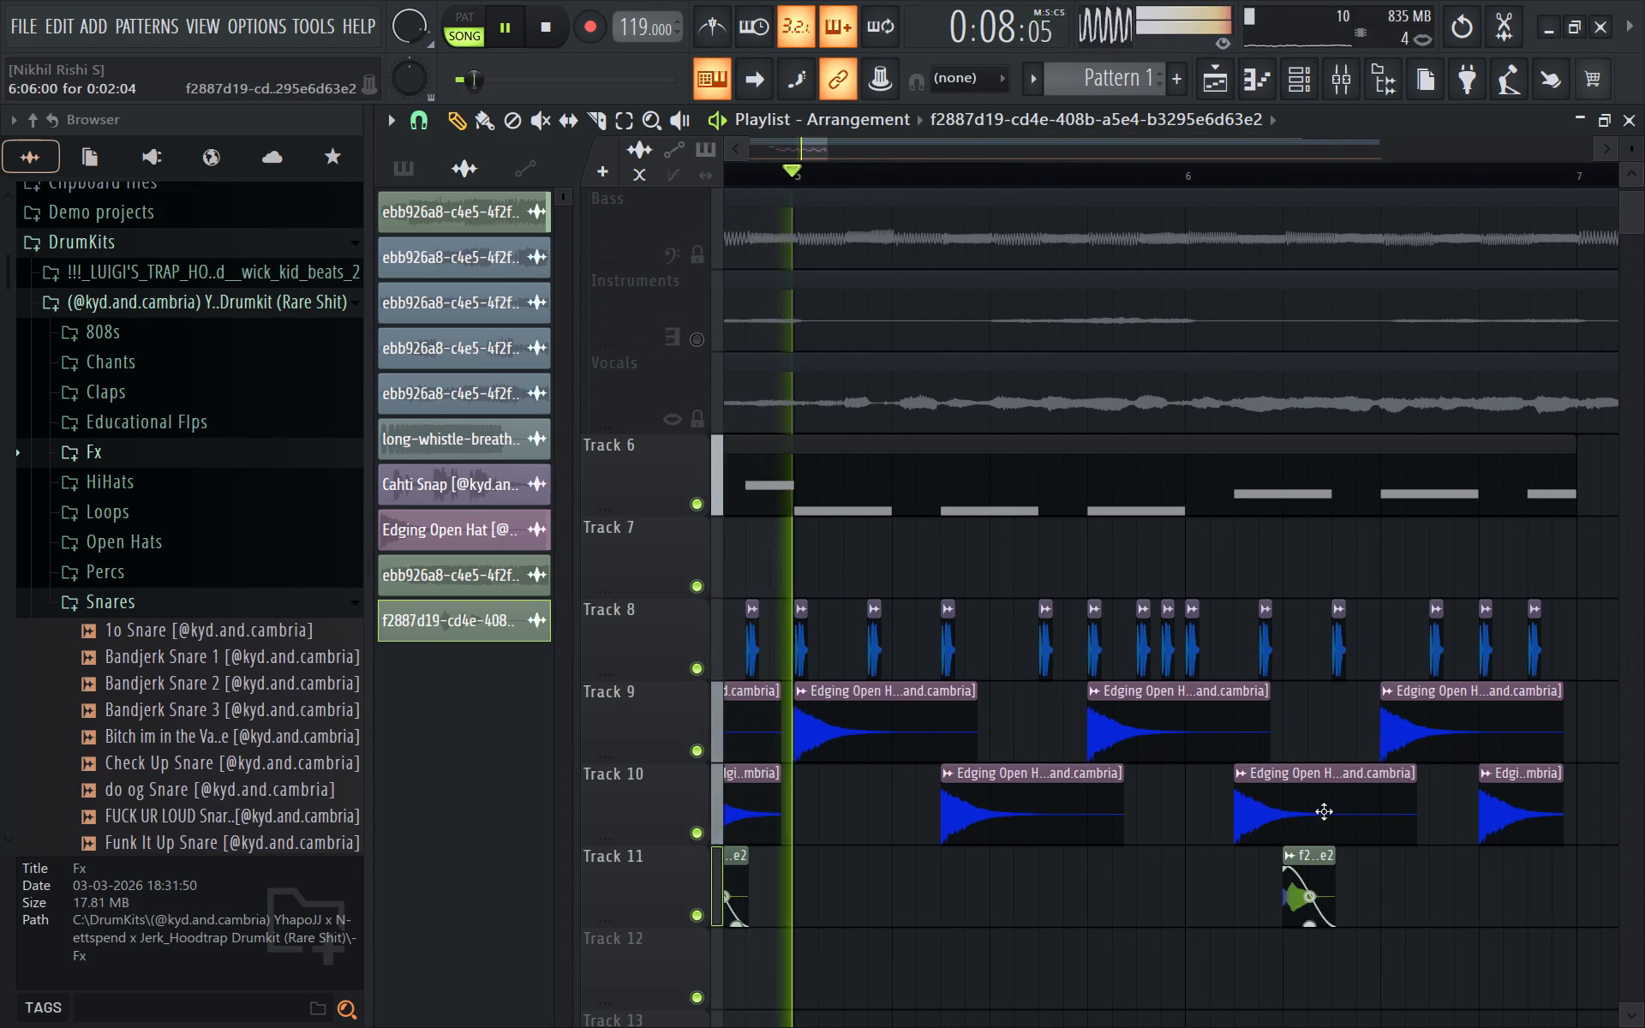
left_click_drag(1324, 811, 1264, 828, "shift")
scroll(1317, 935, "up", 3, "ctrl")
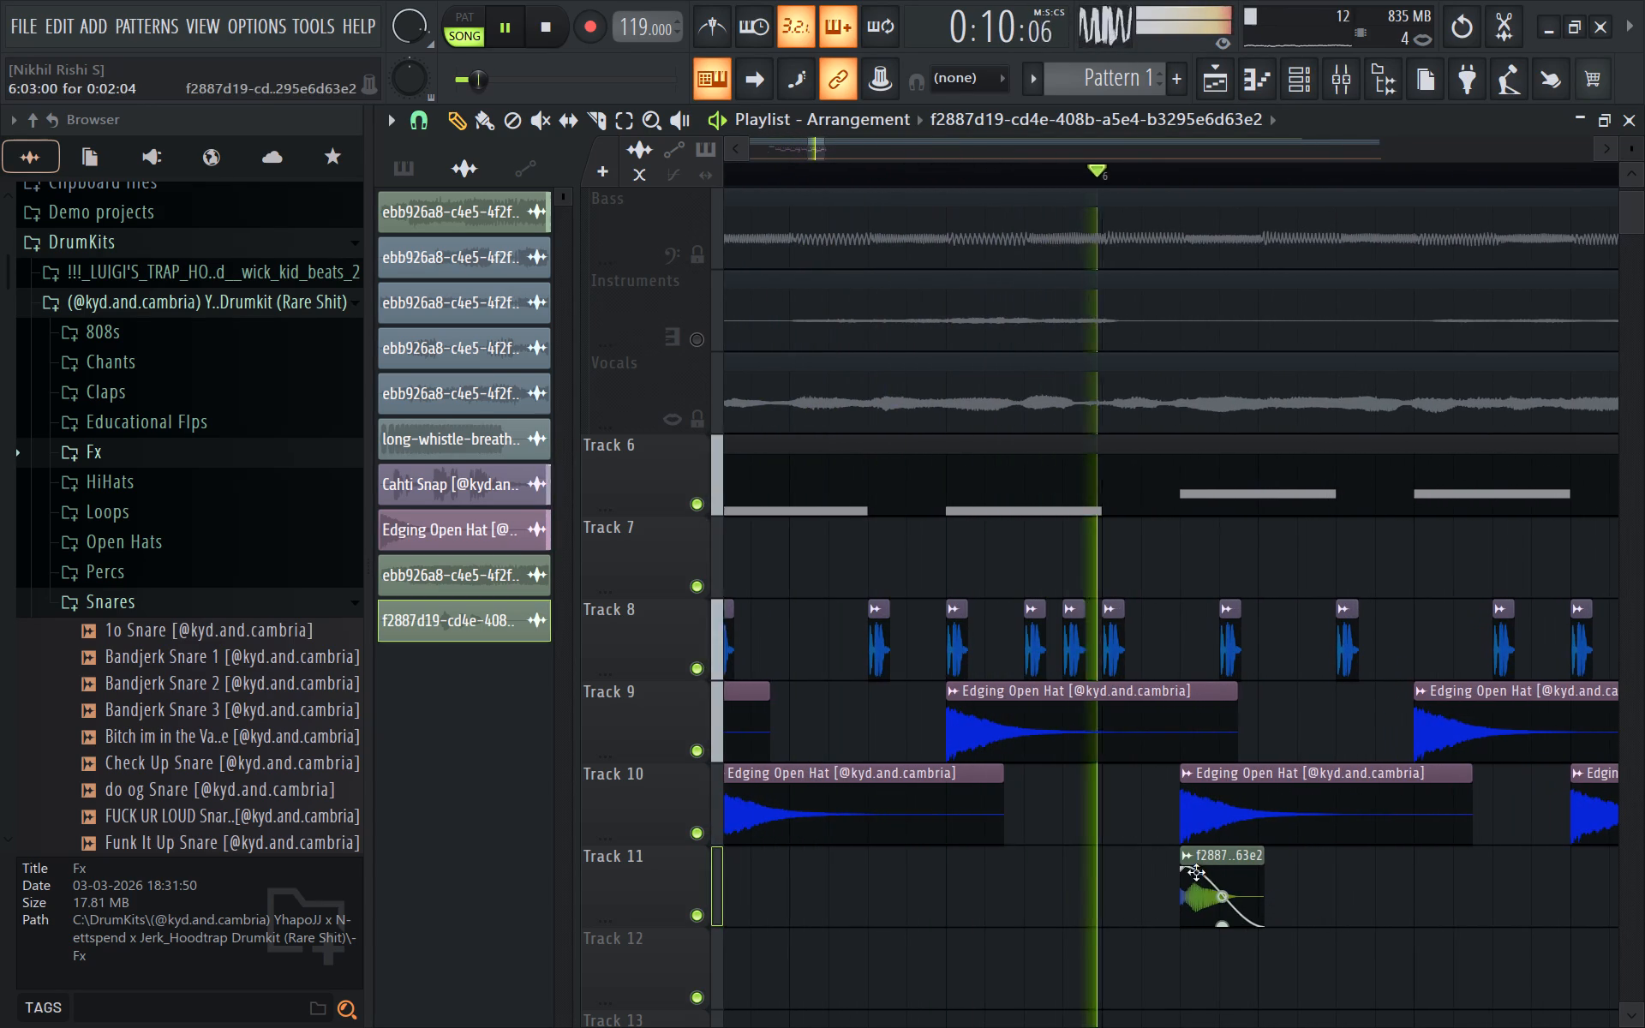
left_click_drag(1184, 867, 1335, 849)
scroll(1263, 878, "down", 3, "ctrl")
left_click_drag(1261, 879, 1192, 864)
Replay the arrangement to check the placement of the f2887d19 clips on Track 11.
key("space")
key("space")
scroll(1265, 887, "down", 11, "ctrl")
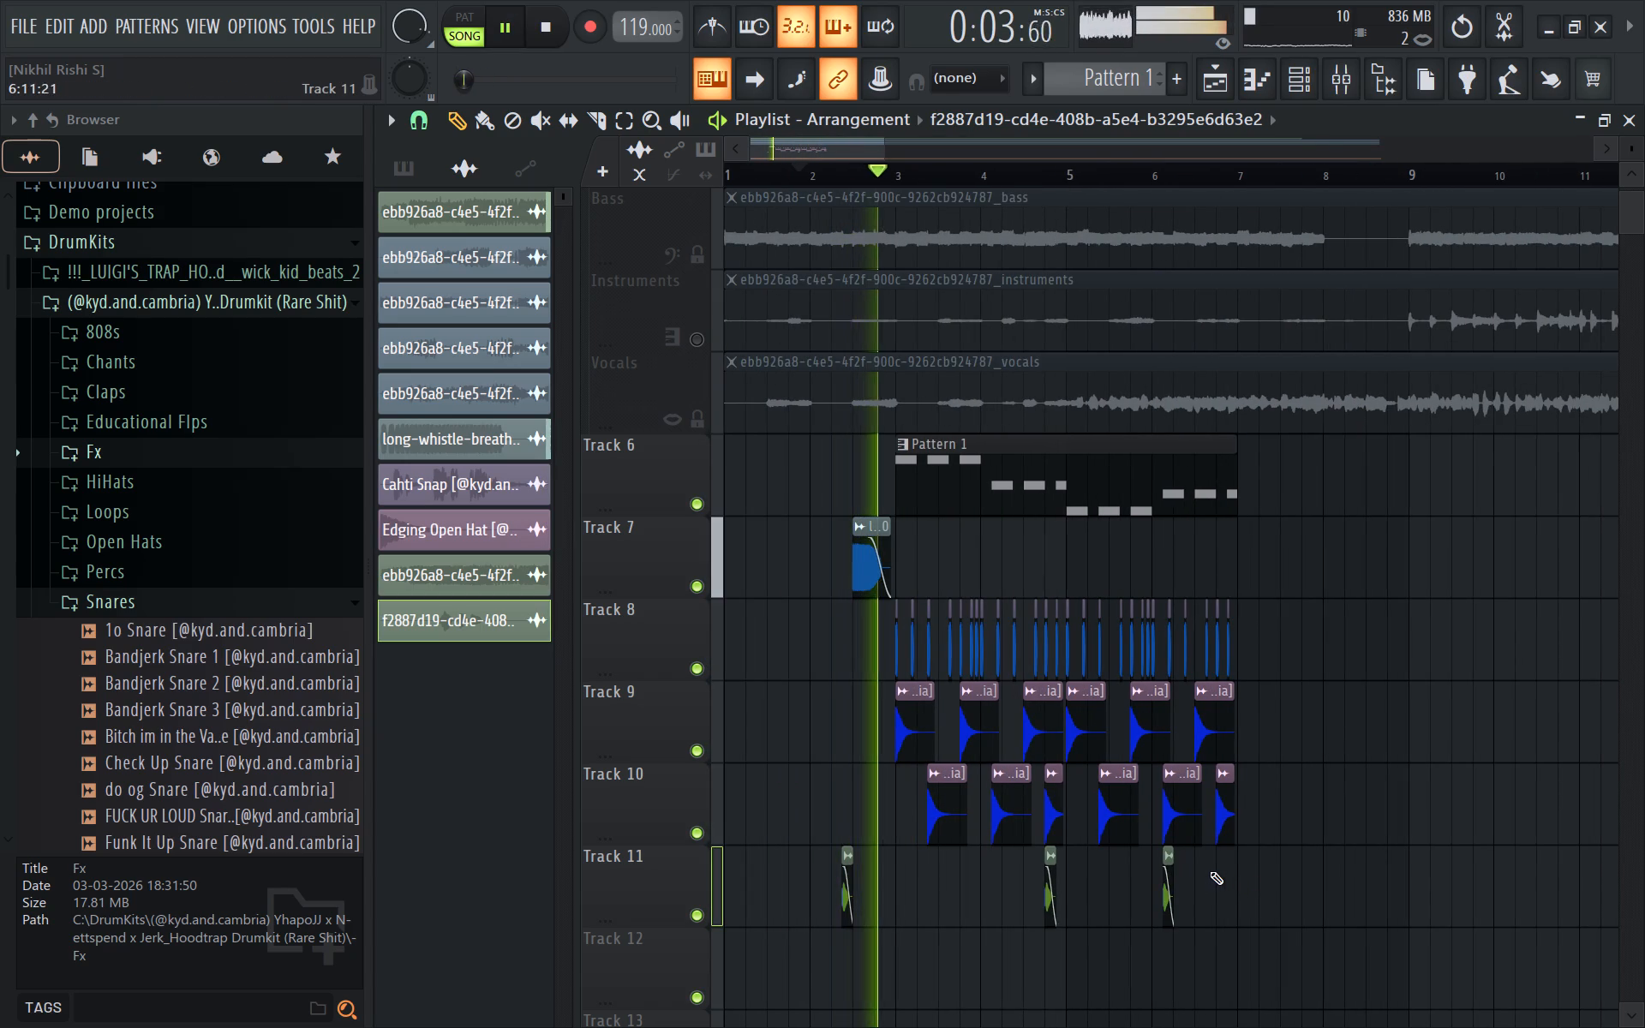
scroll(1063, 904, "up", 5, "ctrl")
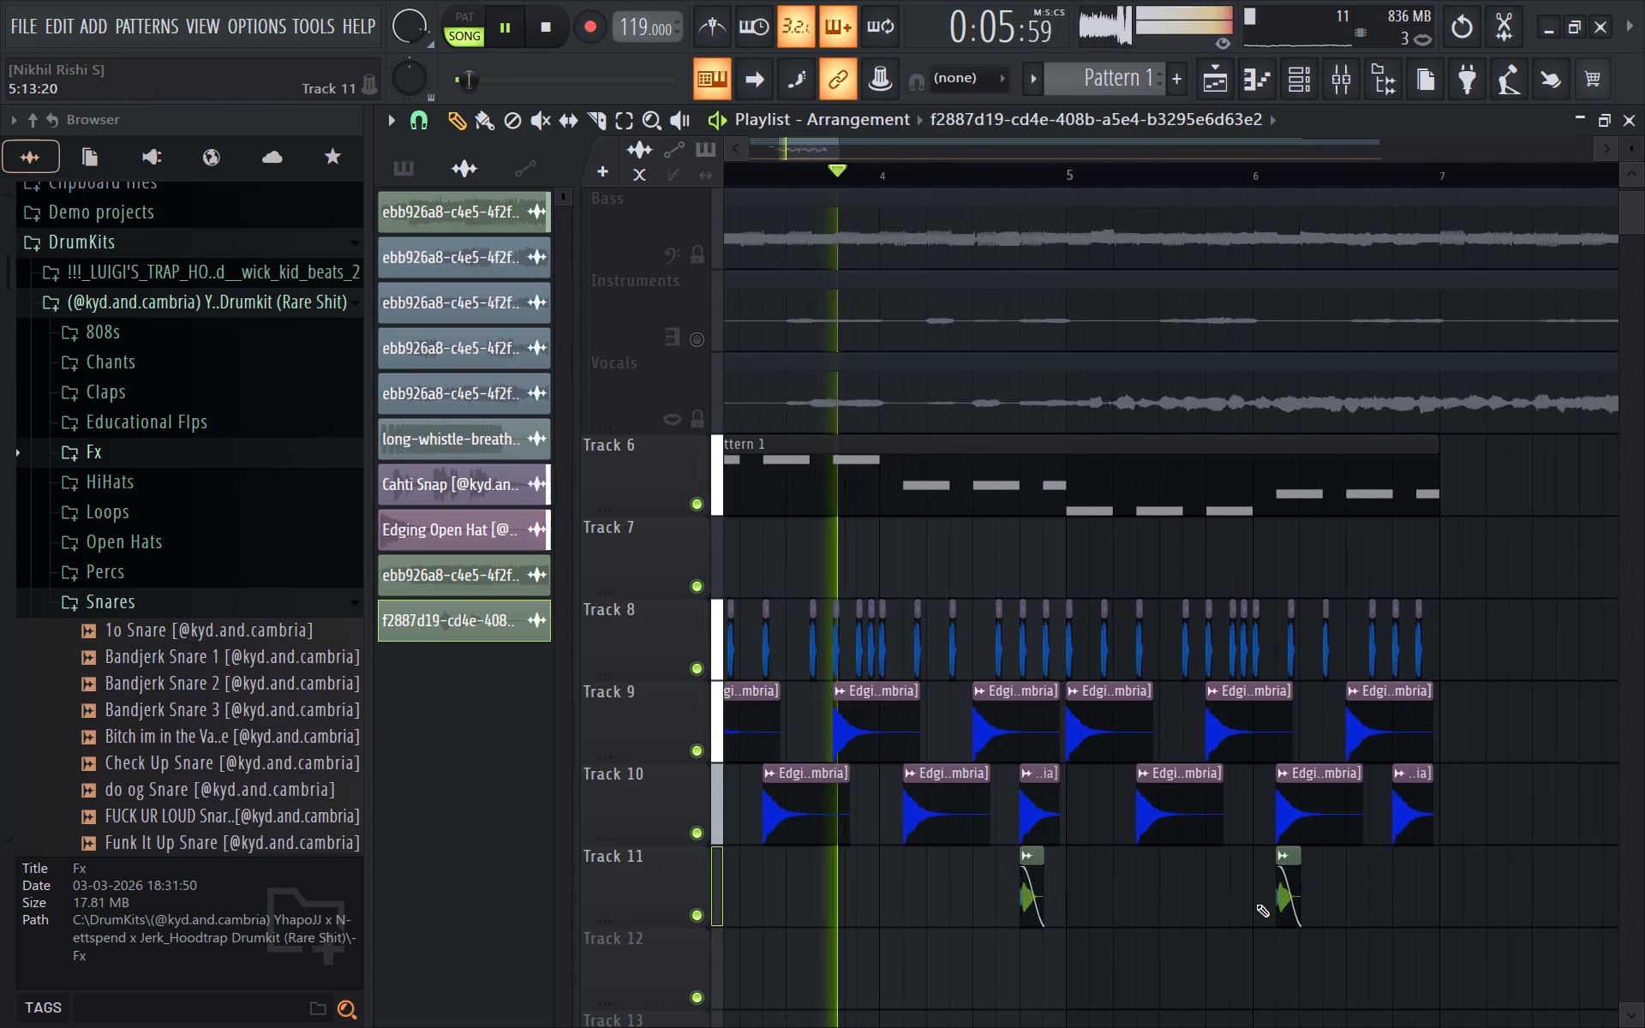
scroll(1302, 899, "down", 5, "ctrl")
scroll(1303, 906, "up", 5, "ctrl")
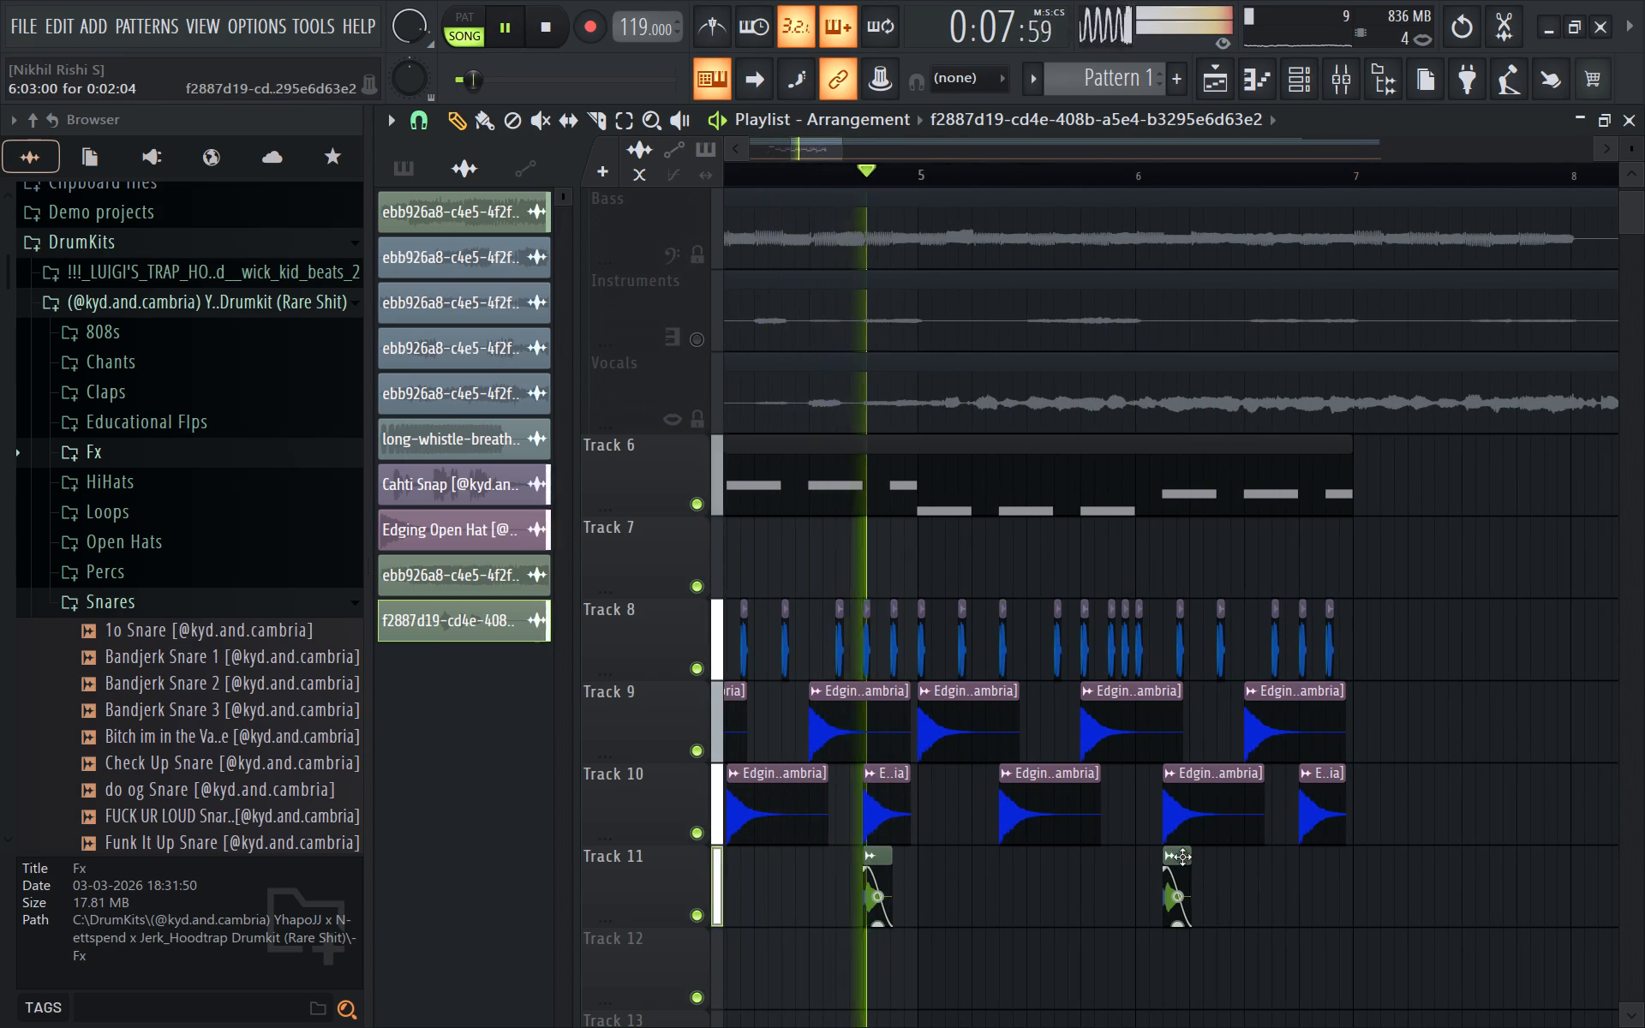
Raise the feedback level of Fruity Delay 3 on Insert 17 during playback, then return to the playlist.
left_click(1349, 81)
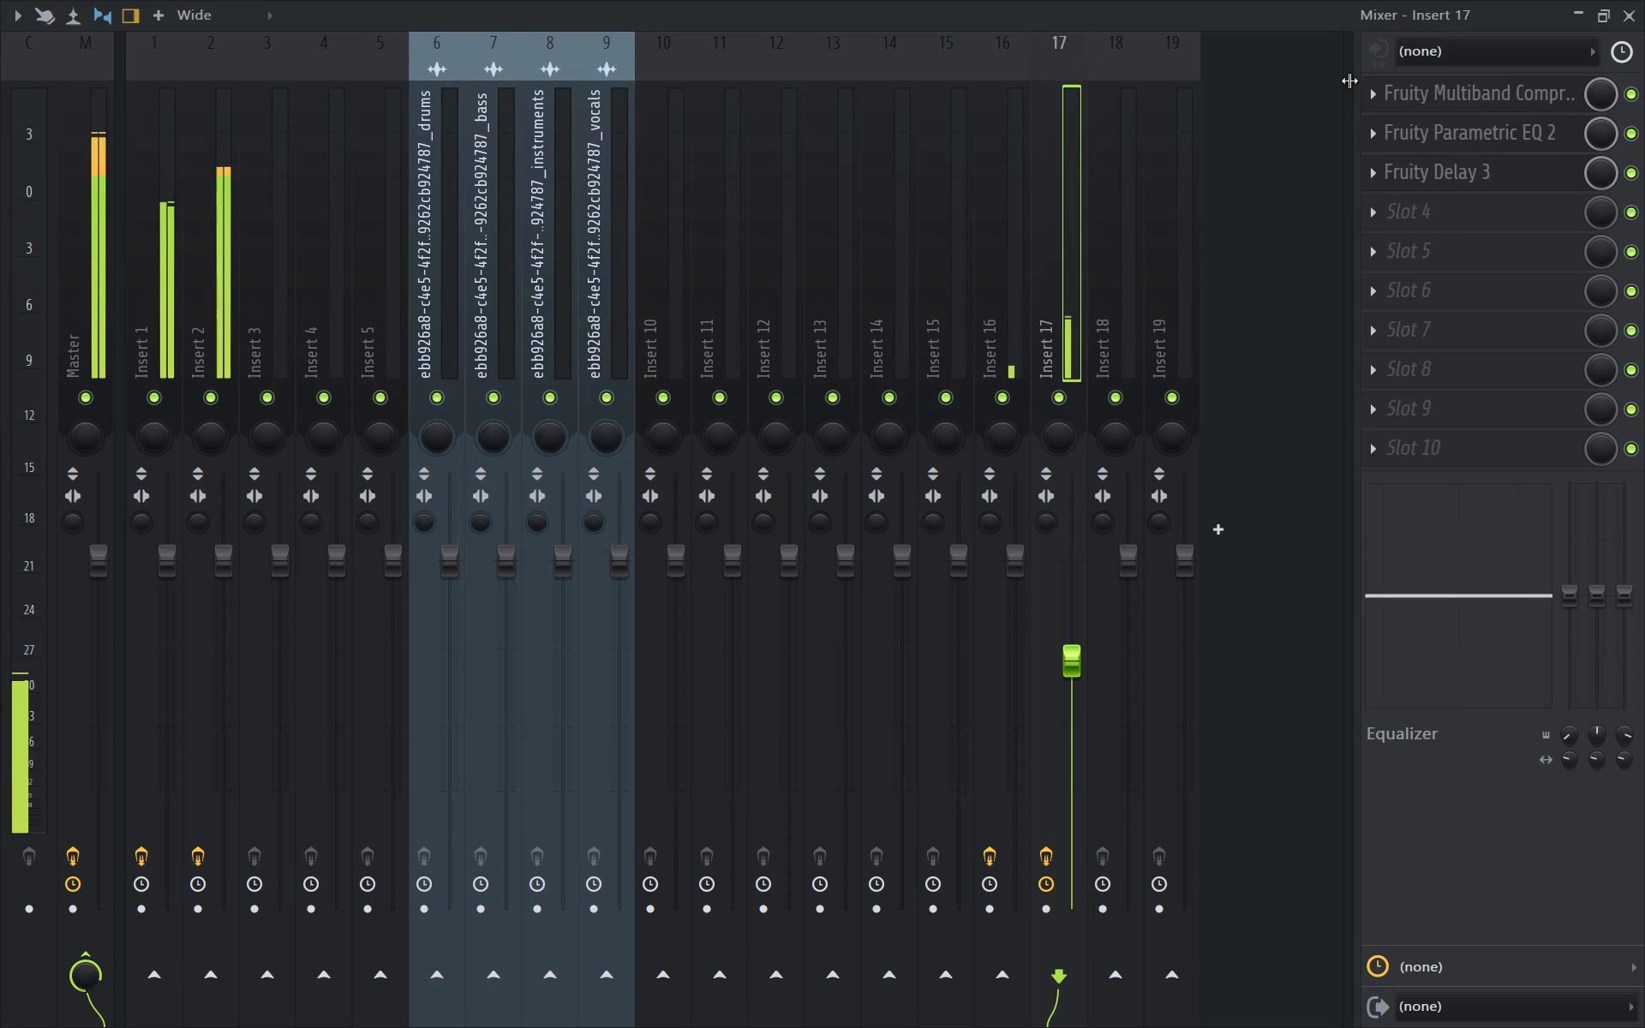
key("space")
key("space")
left_click(1495, 170)
left_click_drag(755, 382, 810, 337)
left_click(755, 382)
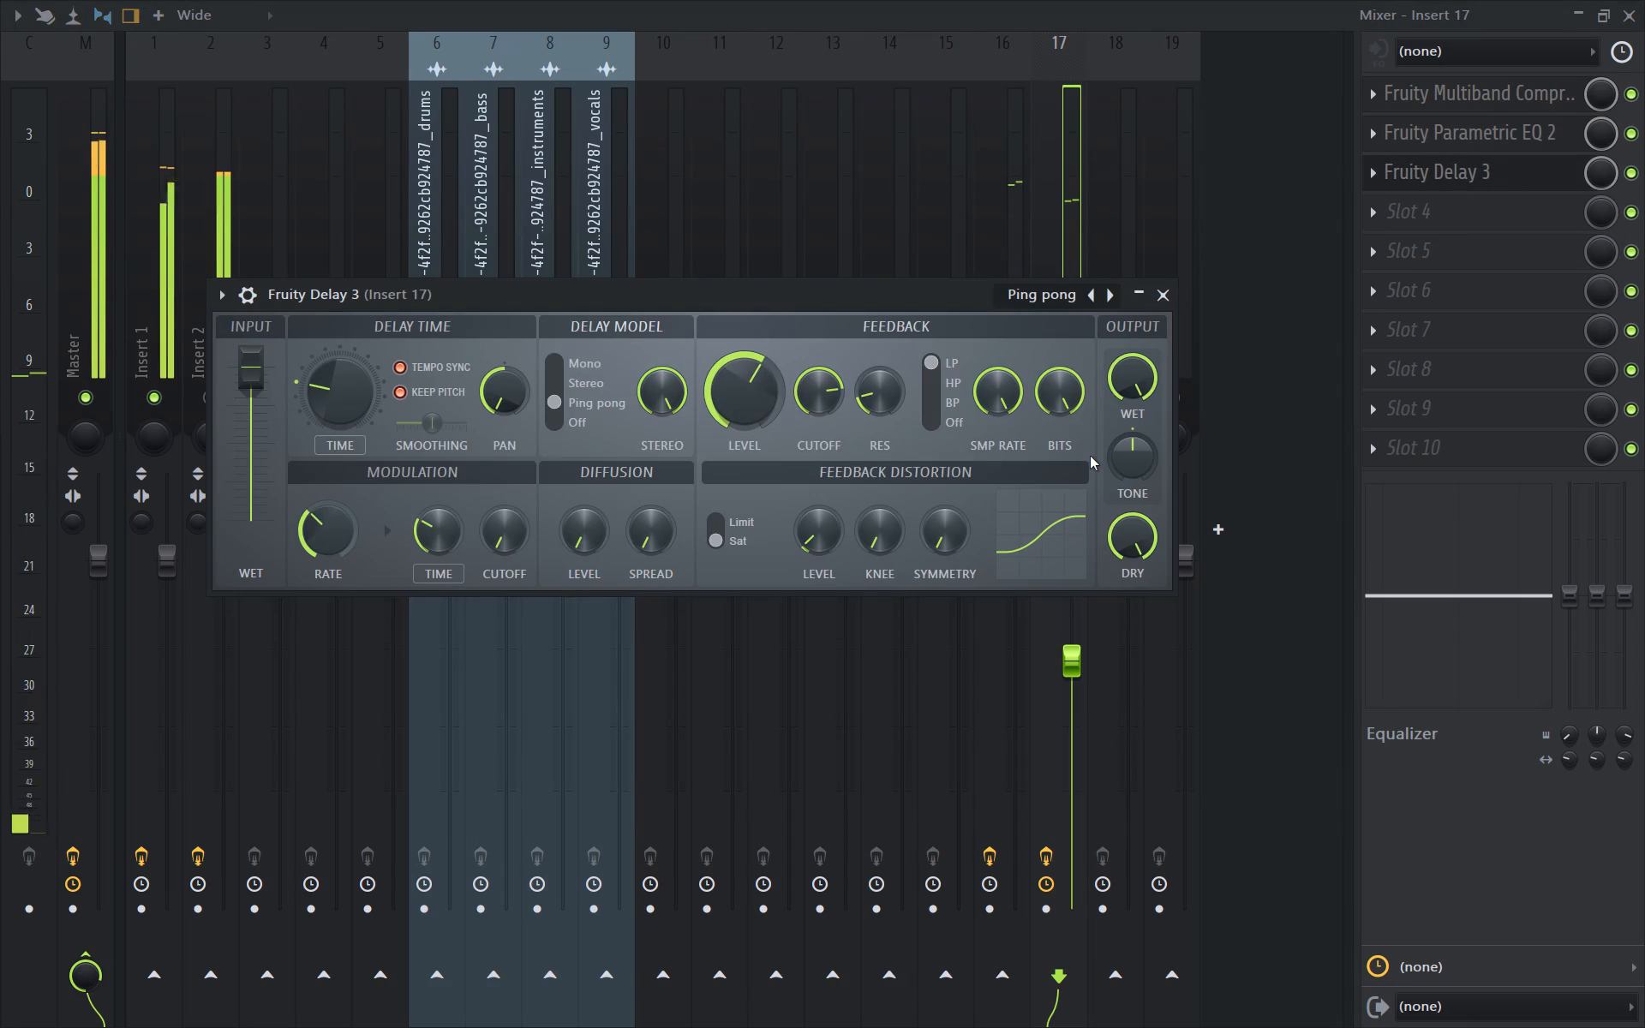
left_click_drag(728, 404, 744, 395)
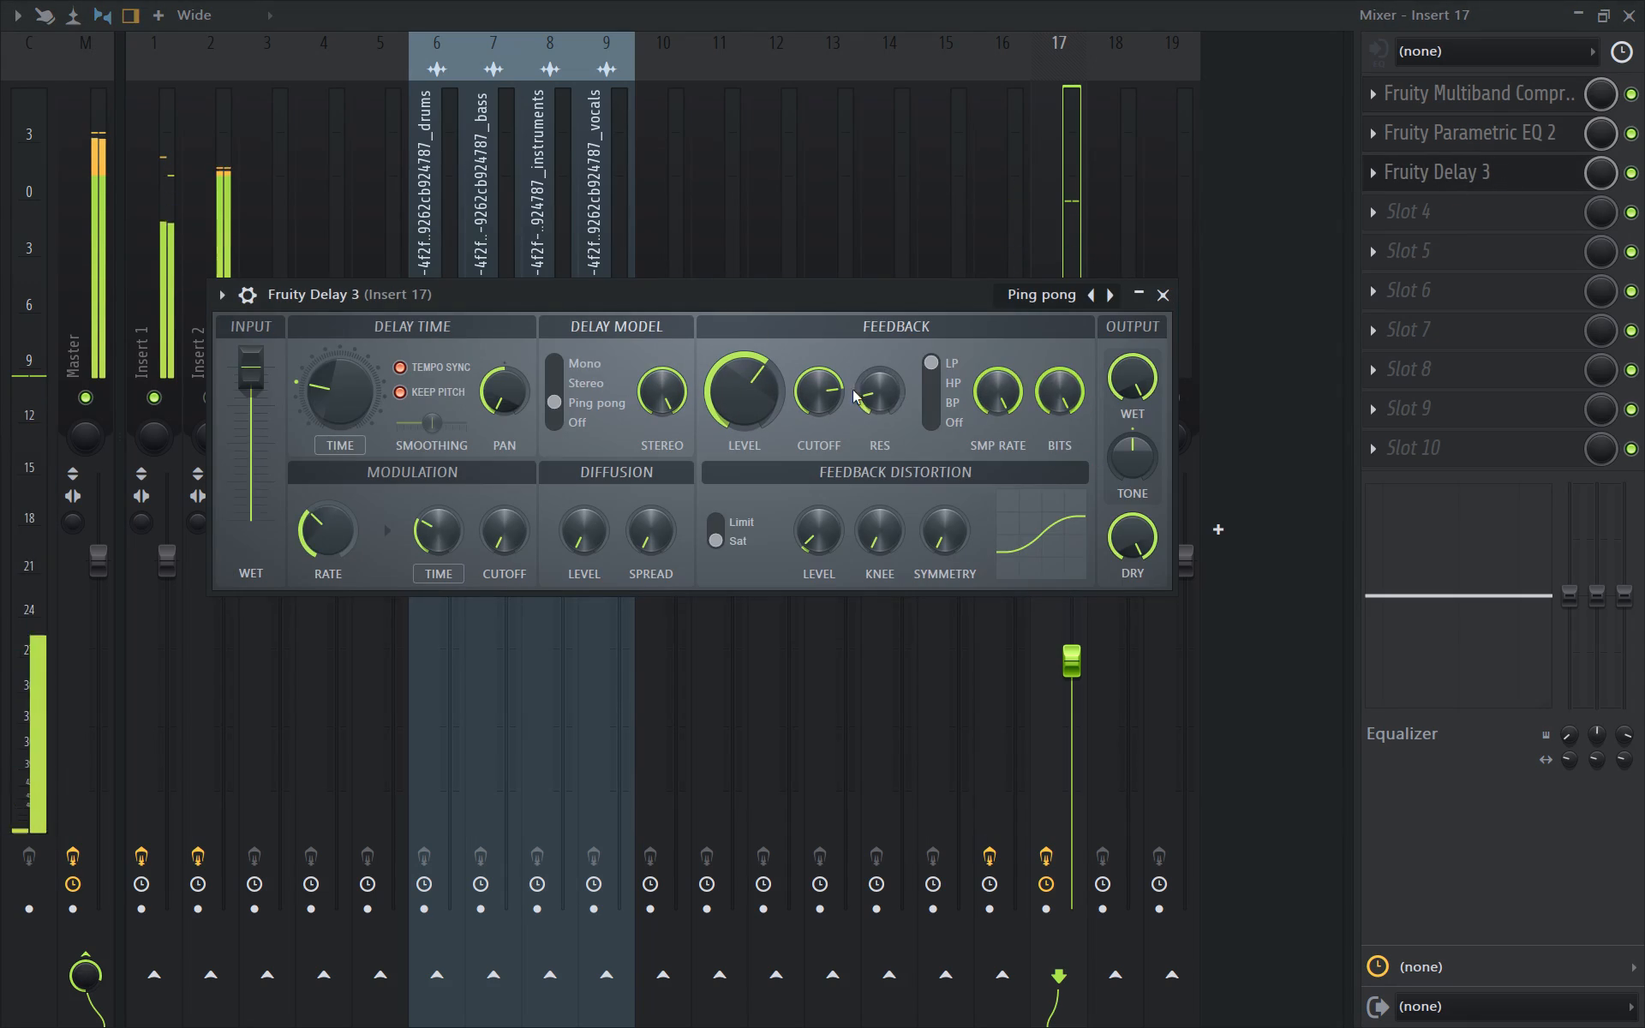
left_click_drag(772, 393, 781, 385)
left_click_drag(740, 390, 775, 373)
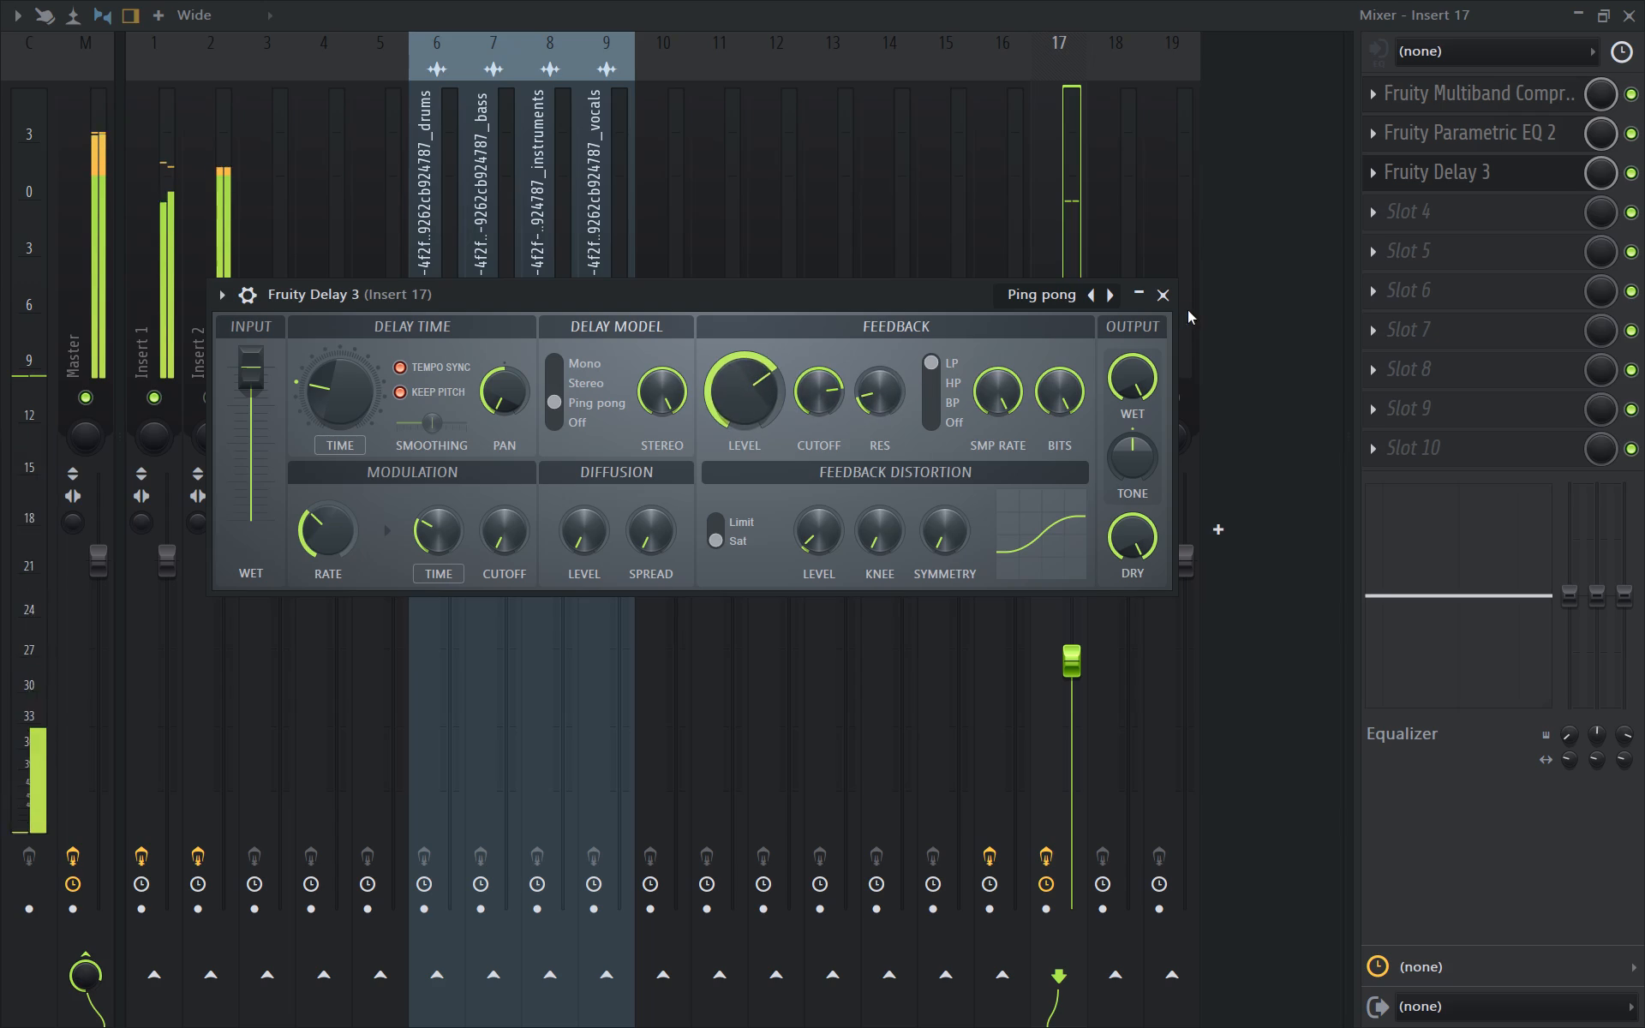
left_click(1166, 302)
left_click(1630, 8)
scroll(1442, 458, "down", 9, "ctrl")
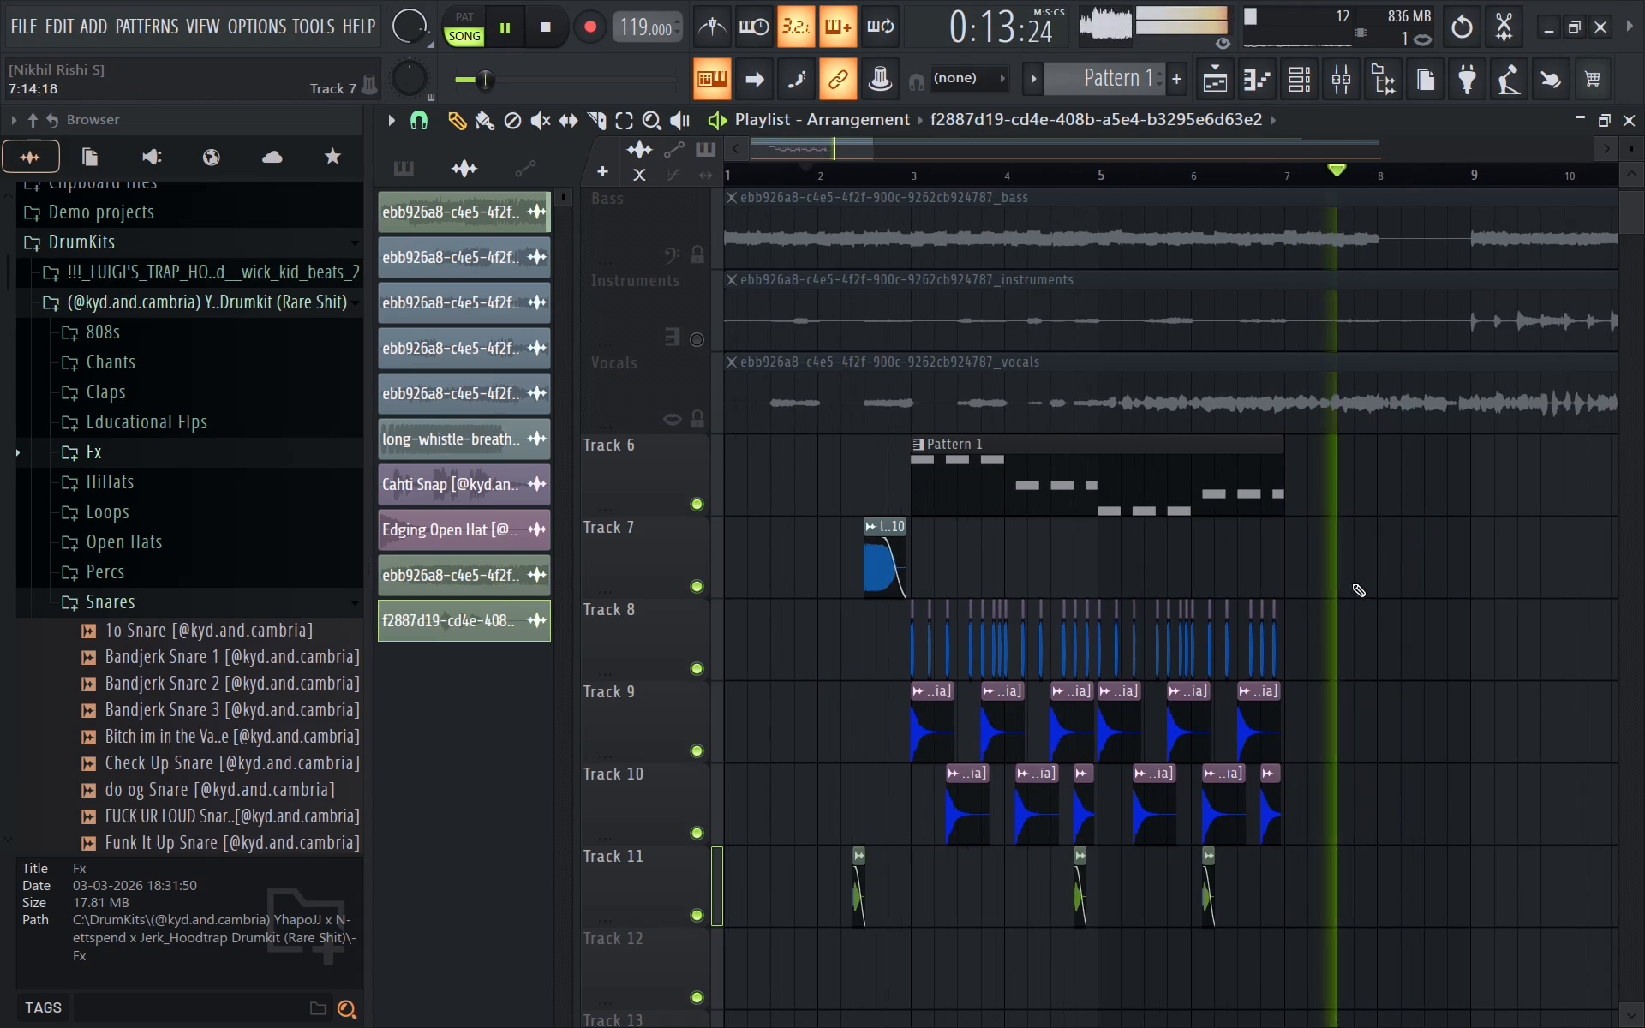
Replay the arrangement from the start to check the f2887d19 clips against the drums.
key("space")
left_click_drag(809, 173, 552, 170)
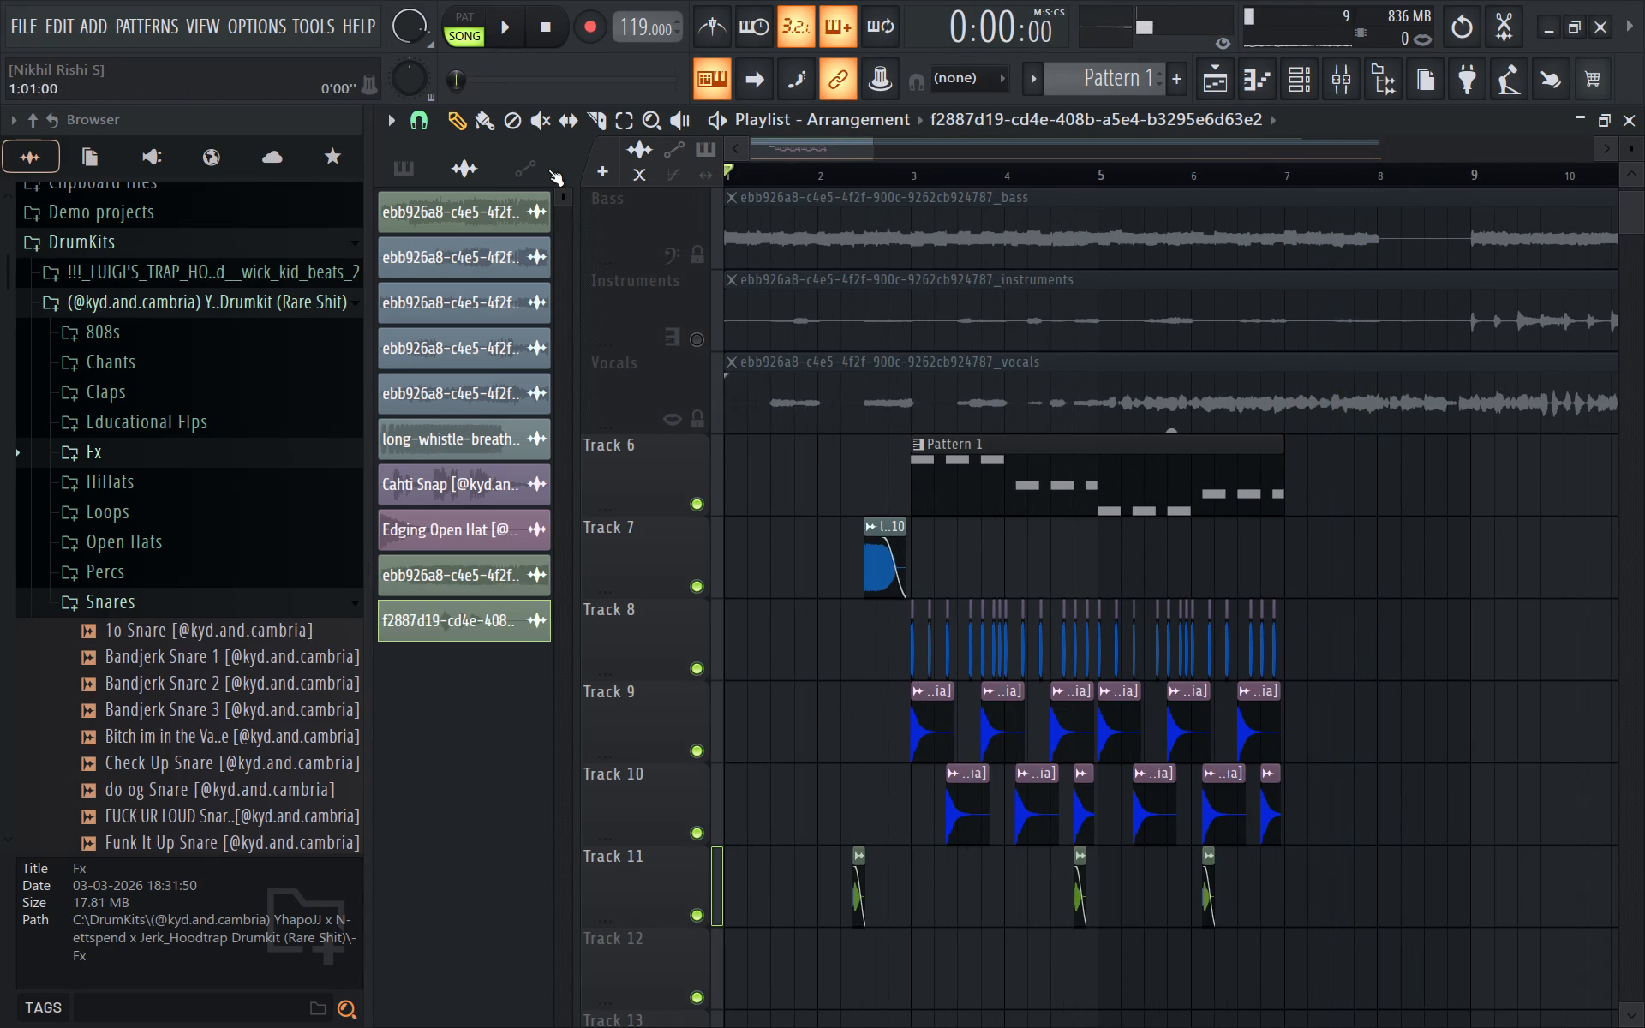
key("space")
scroll(693, 431, "up", 4, "ctrl")
scroll(969, 455, "up", 2)
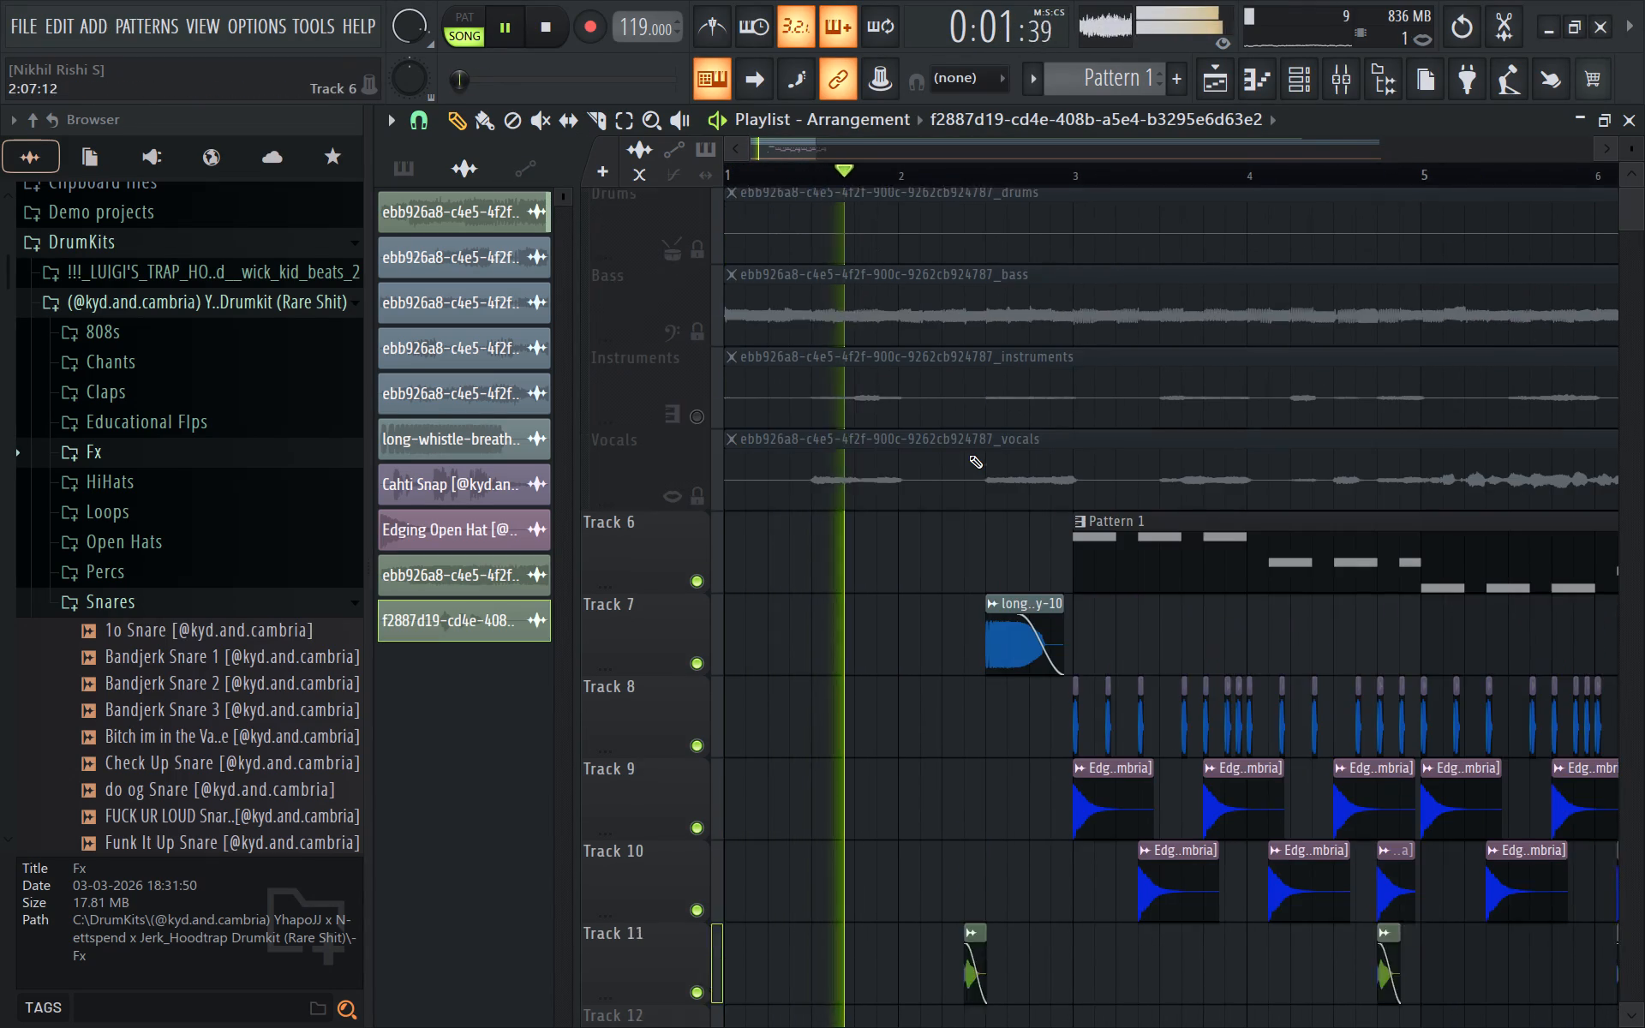
scroll(969, 455, "up", 2)
scroll(906, 494, "down", 2)
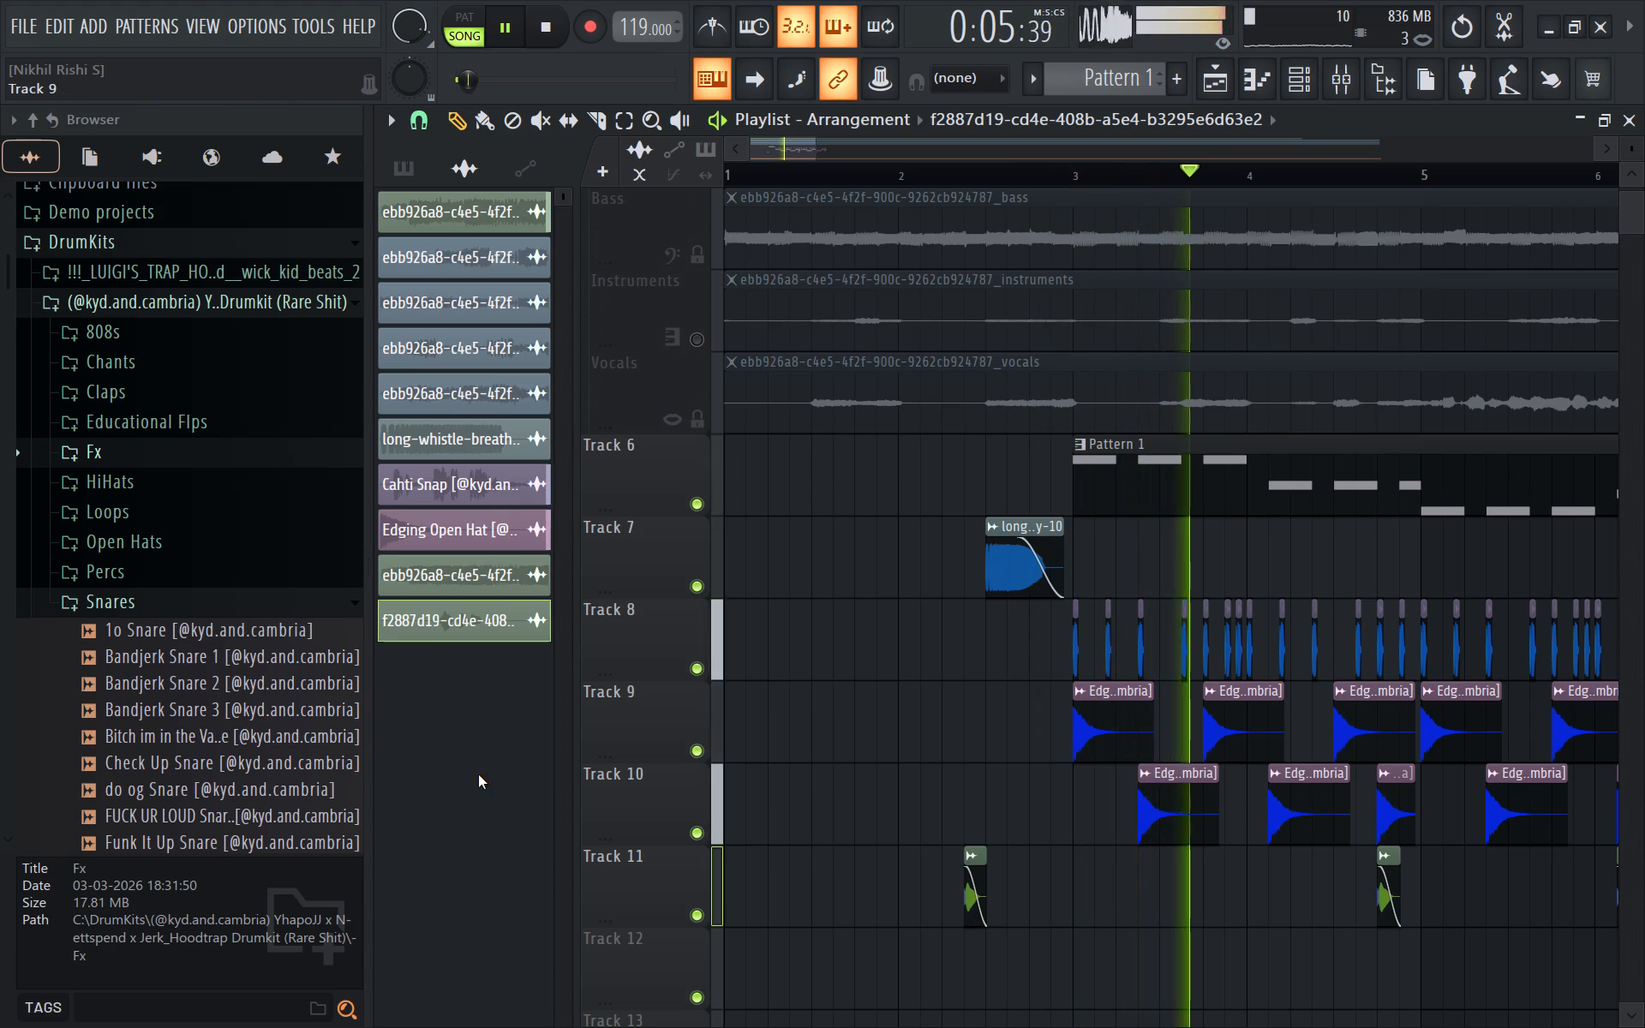
Browse the kit's Open Hats and HiHats folders, auditioning samples such as Shaker Ass HiHat and If Dis What Luv Is HiHat.
left_click(250, 598)
left_click(195, 538)
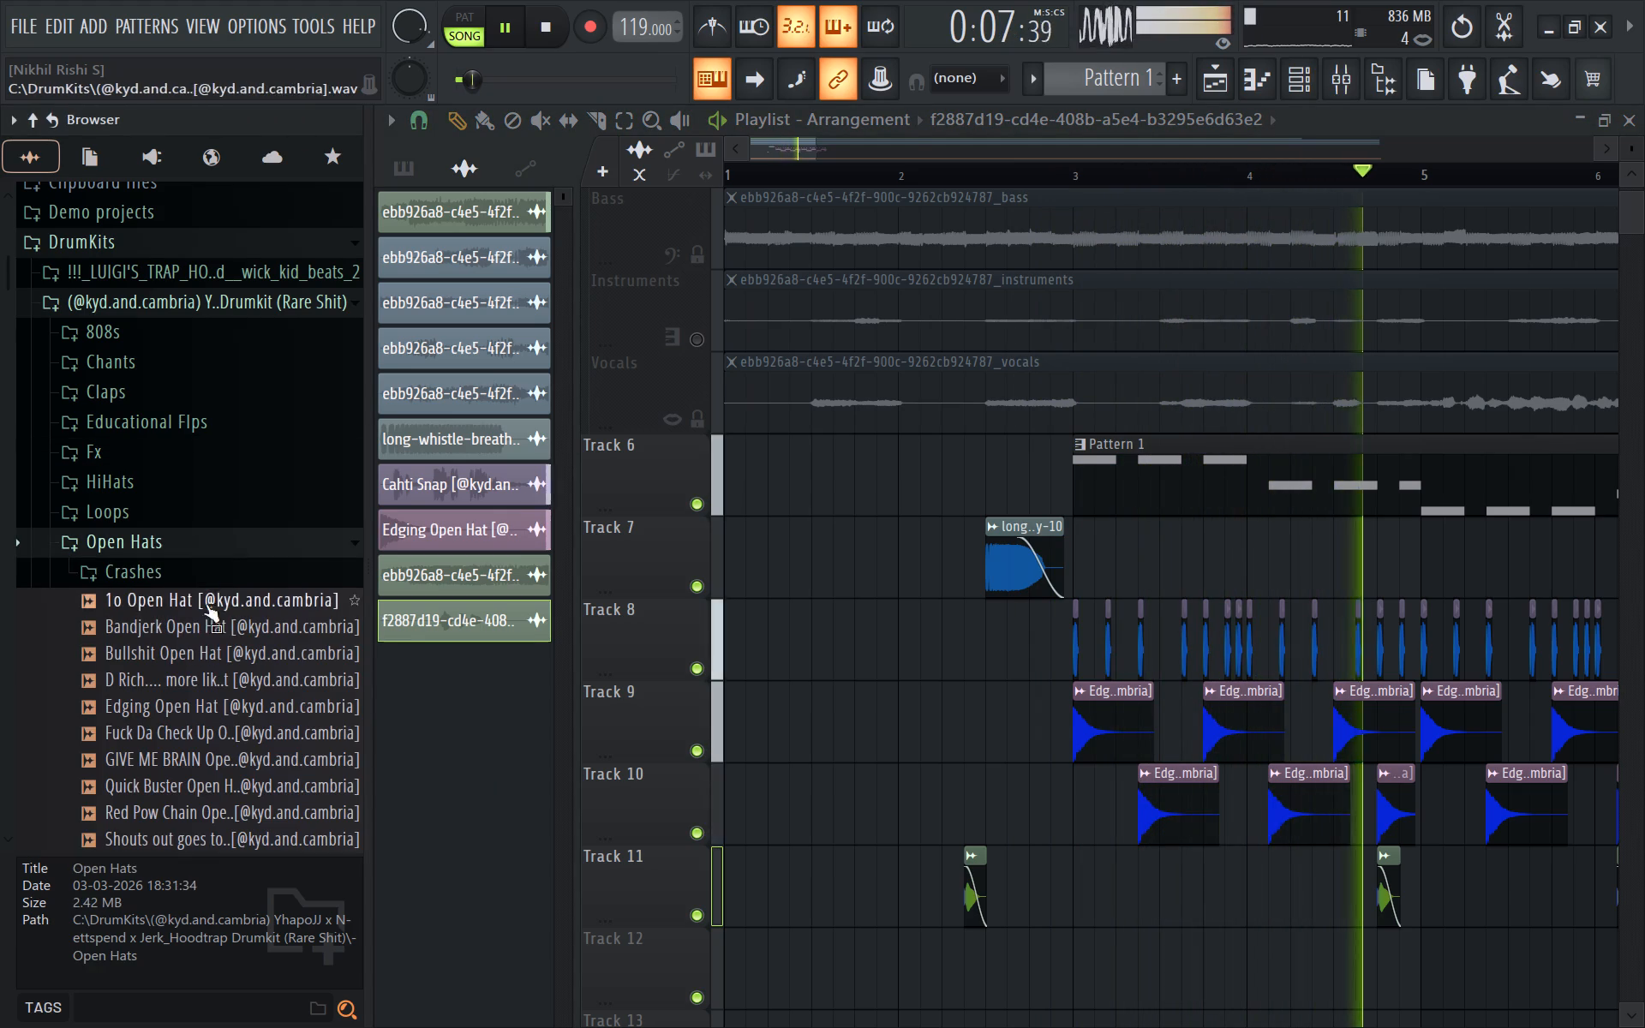
left_click(210, 622)
left_click(210, 619)
left_click(165, 534)
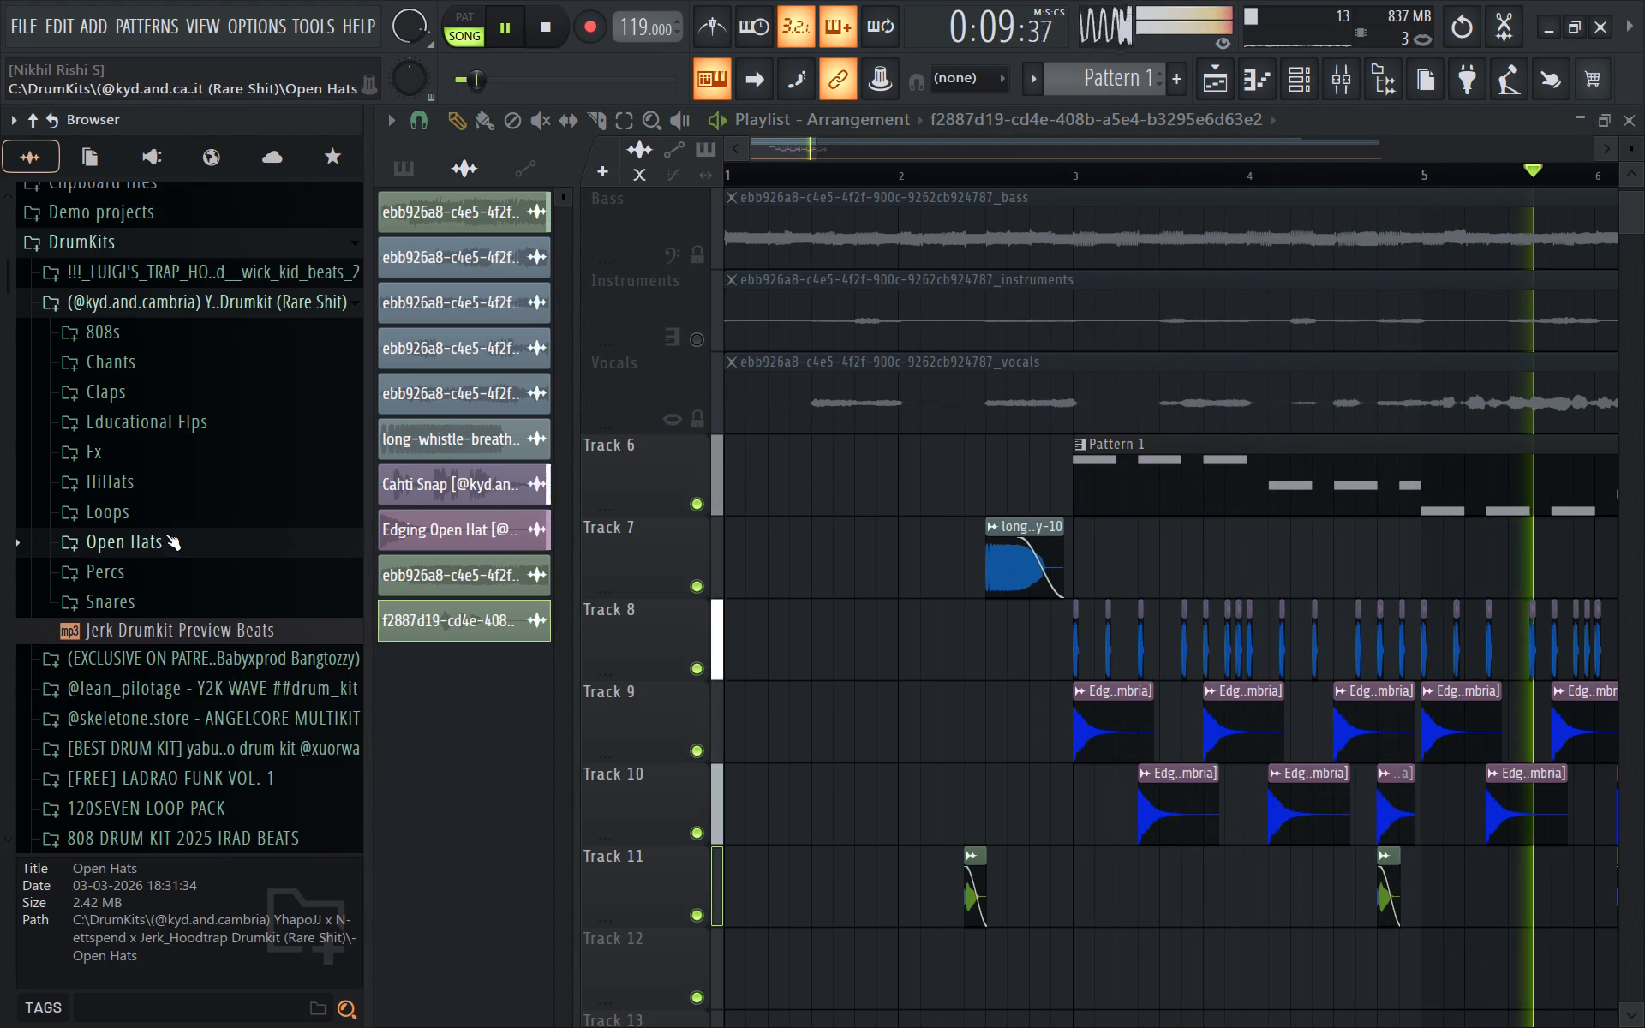
left_click(151, 487)
left_click(159, 502)
triple_click(211, 666)
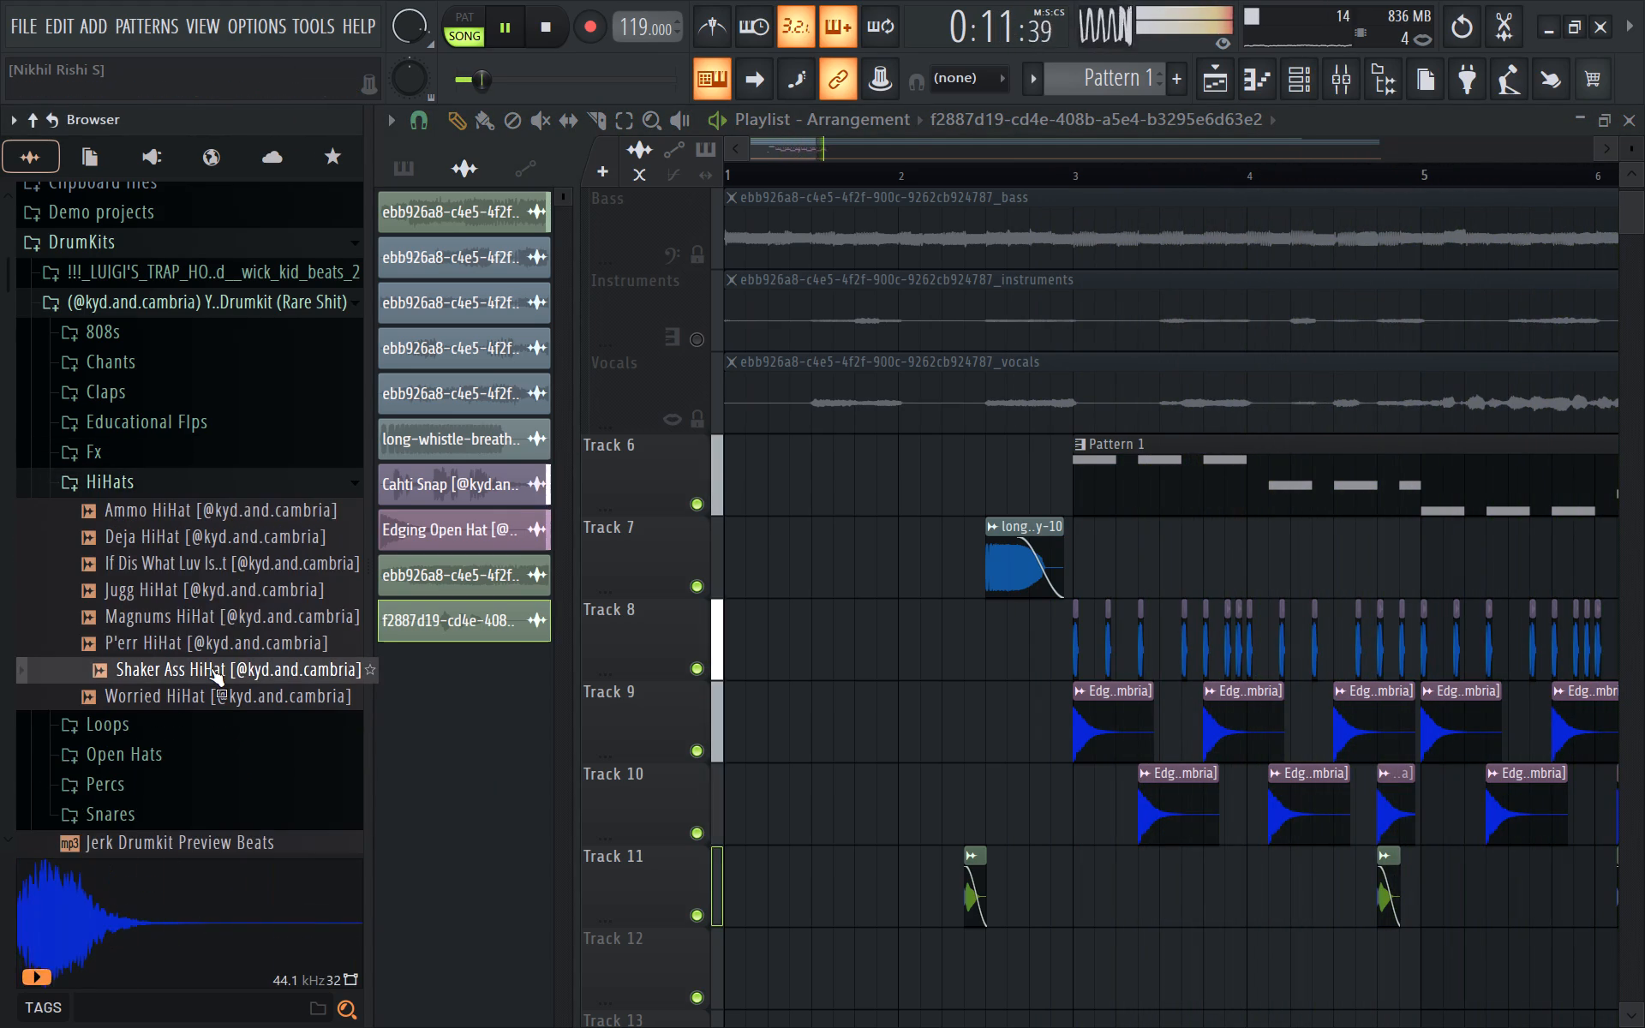
triple_click(211, 668)
triple_click(217, 686)
key("space")
left_click(226, 557)
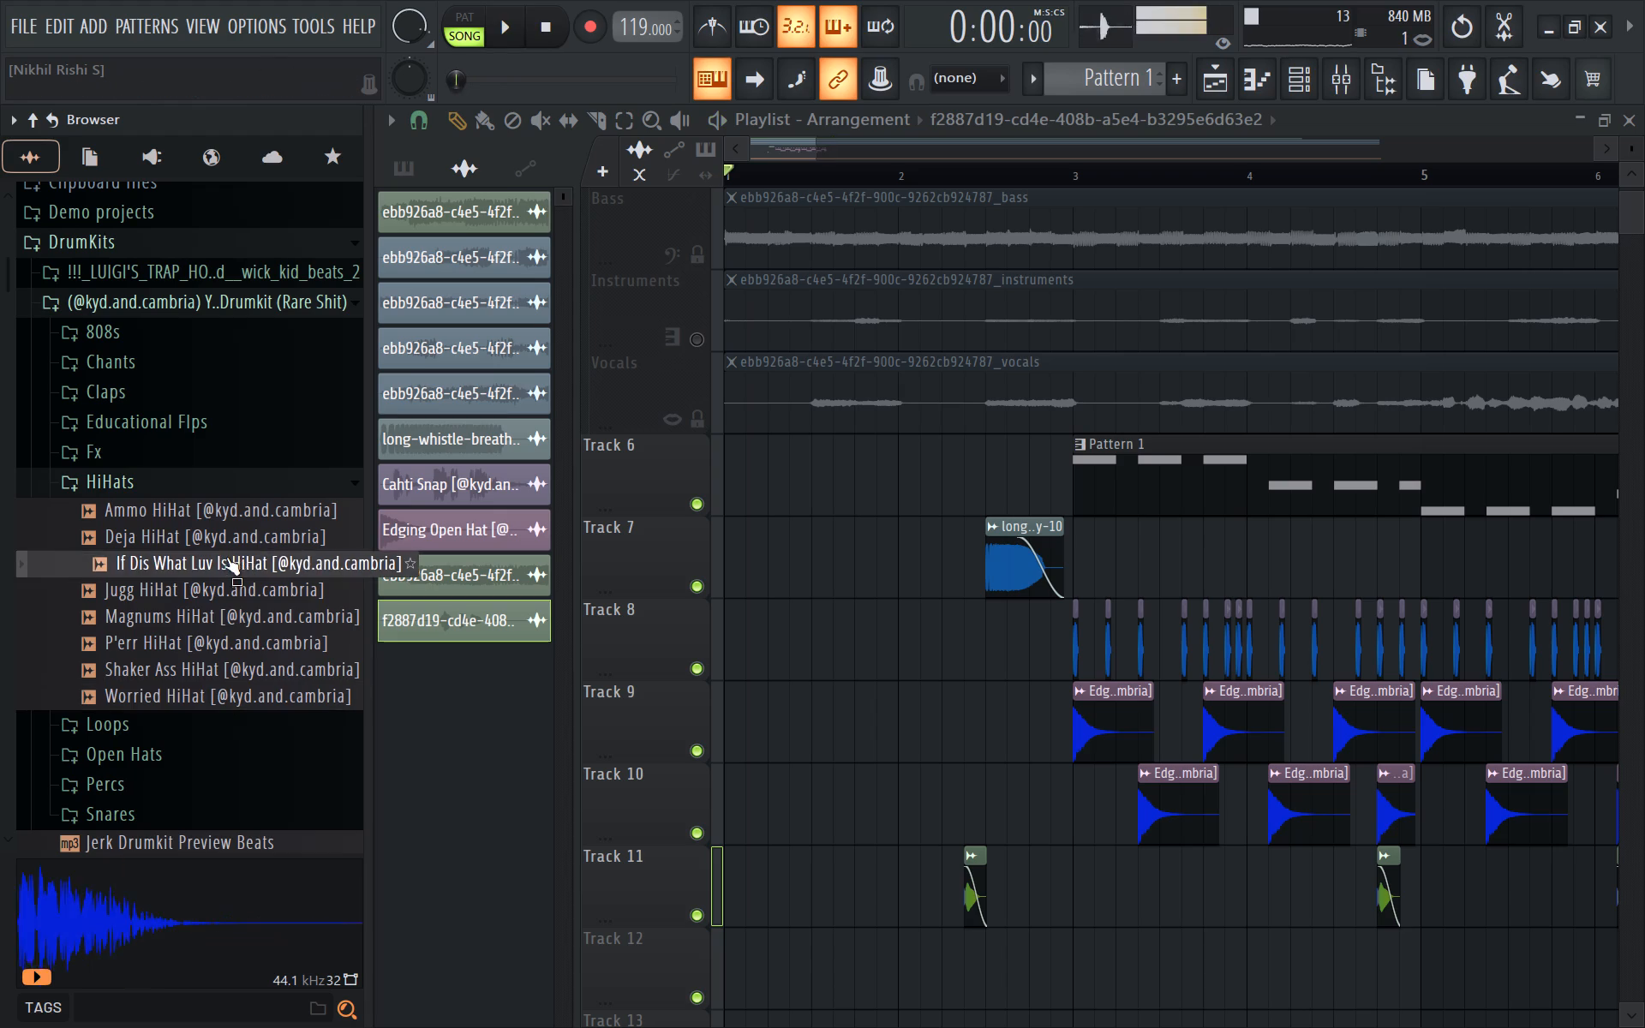
Audition Jugg HiHat repeatedly over the playing arrangement, and look through the kit's Fx folder.
triple_click(231, 596)
key("space")
left_click(231, 598)
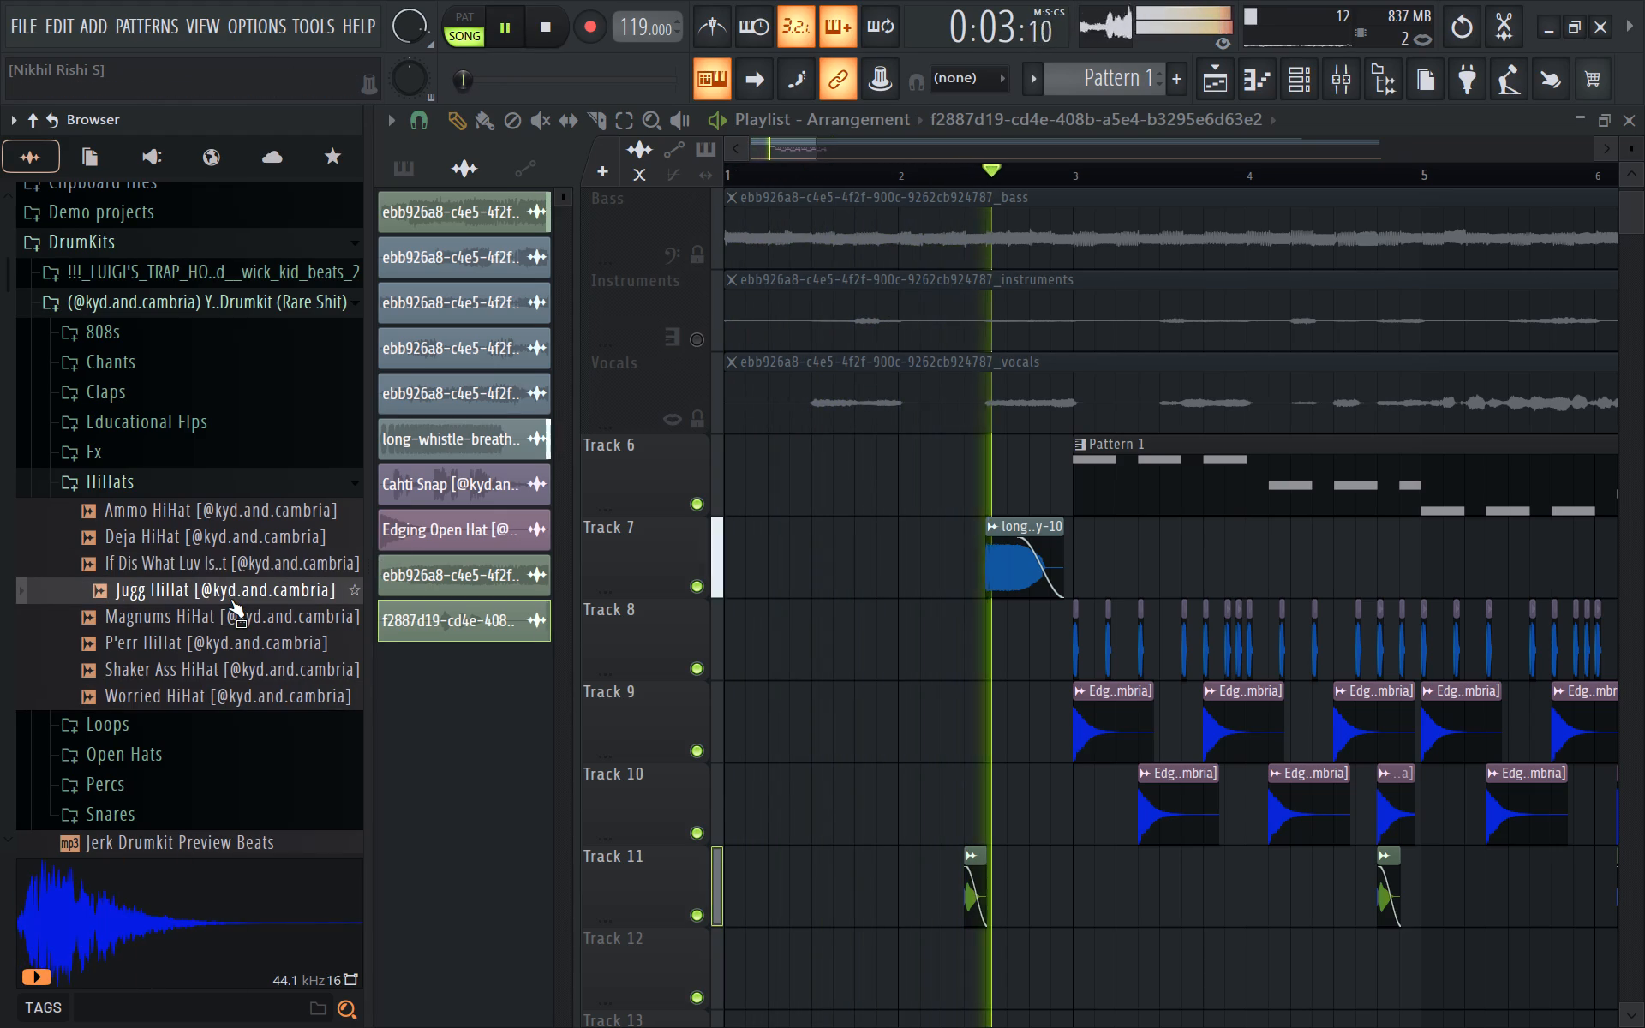
triple_click(230, 599)
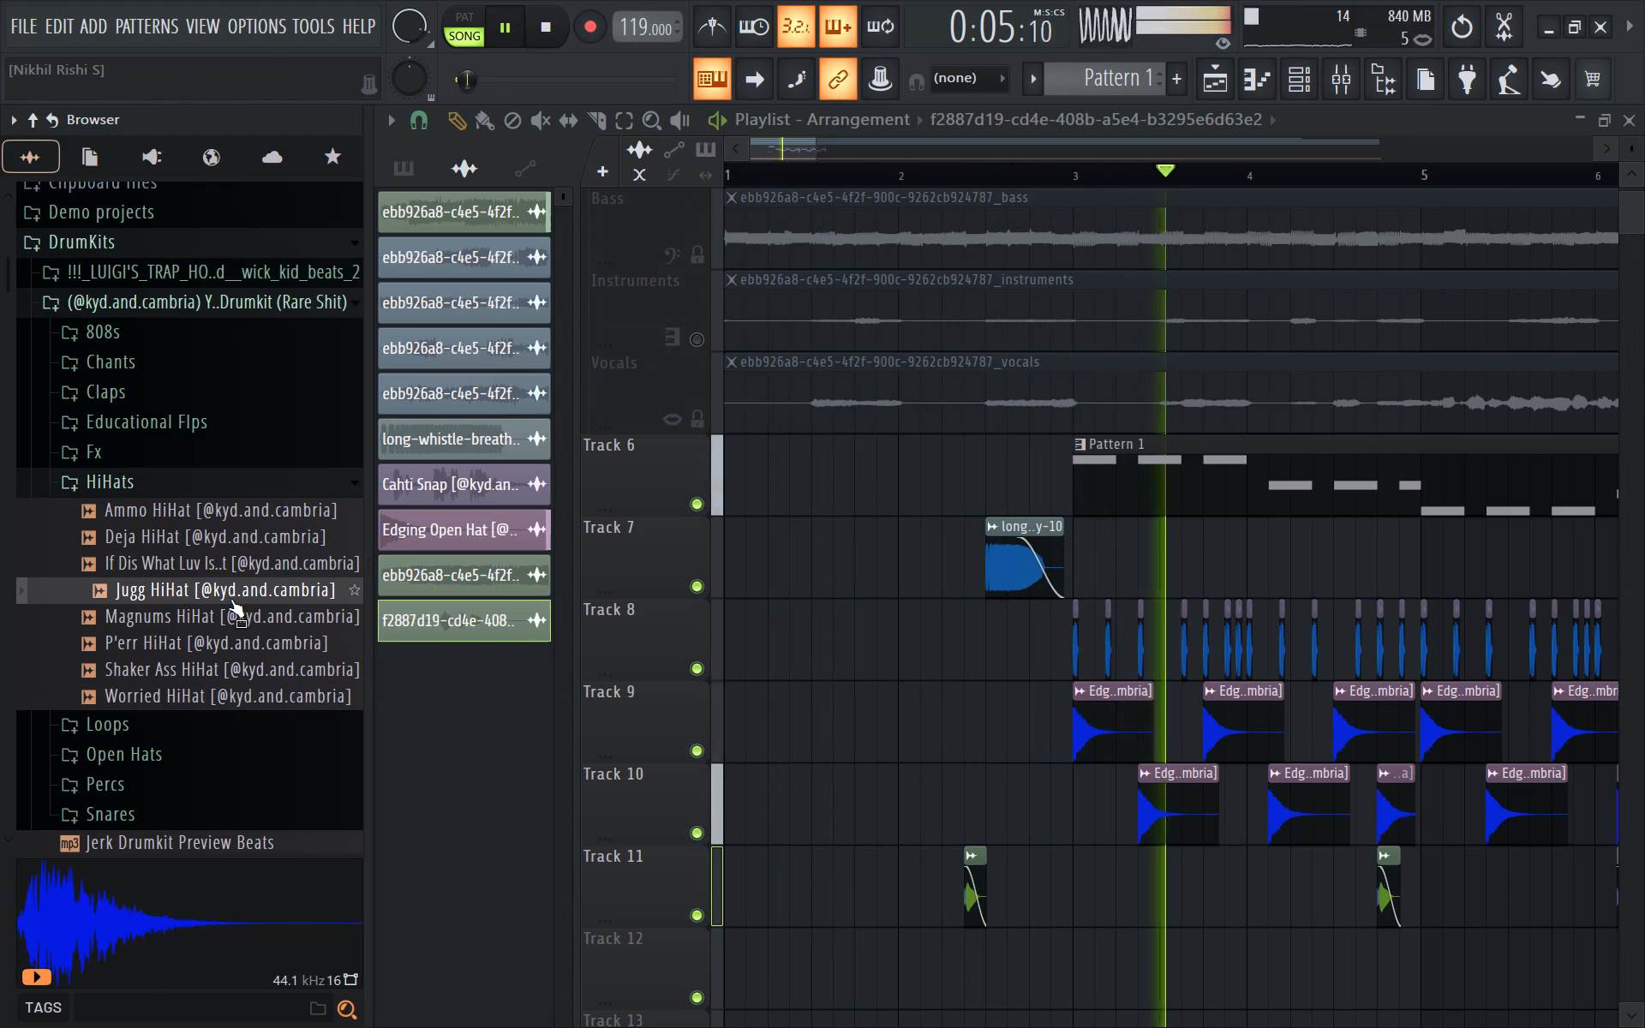
triple_click(230, 599)
triple_click(230, 599)
double_click(230, 599)
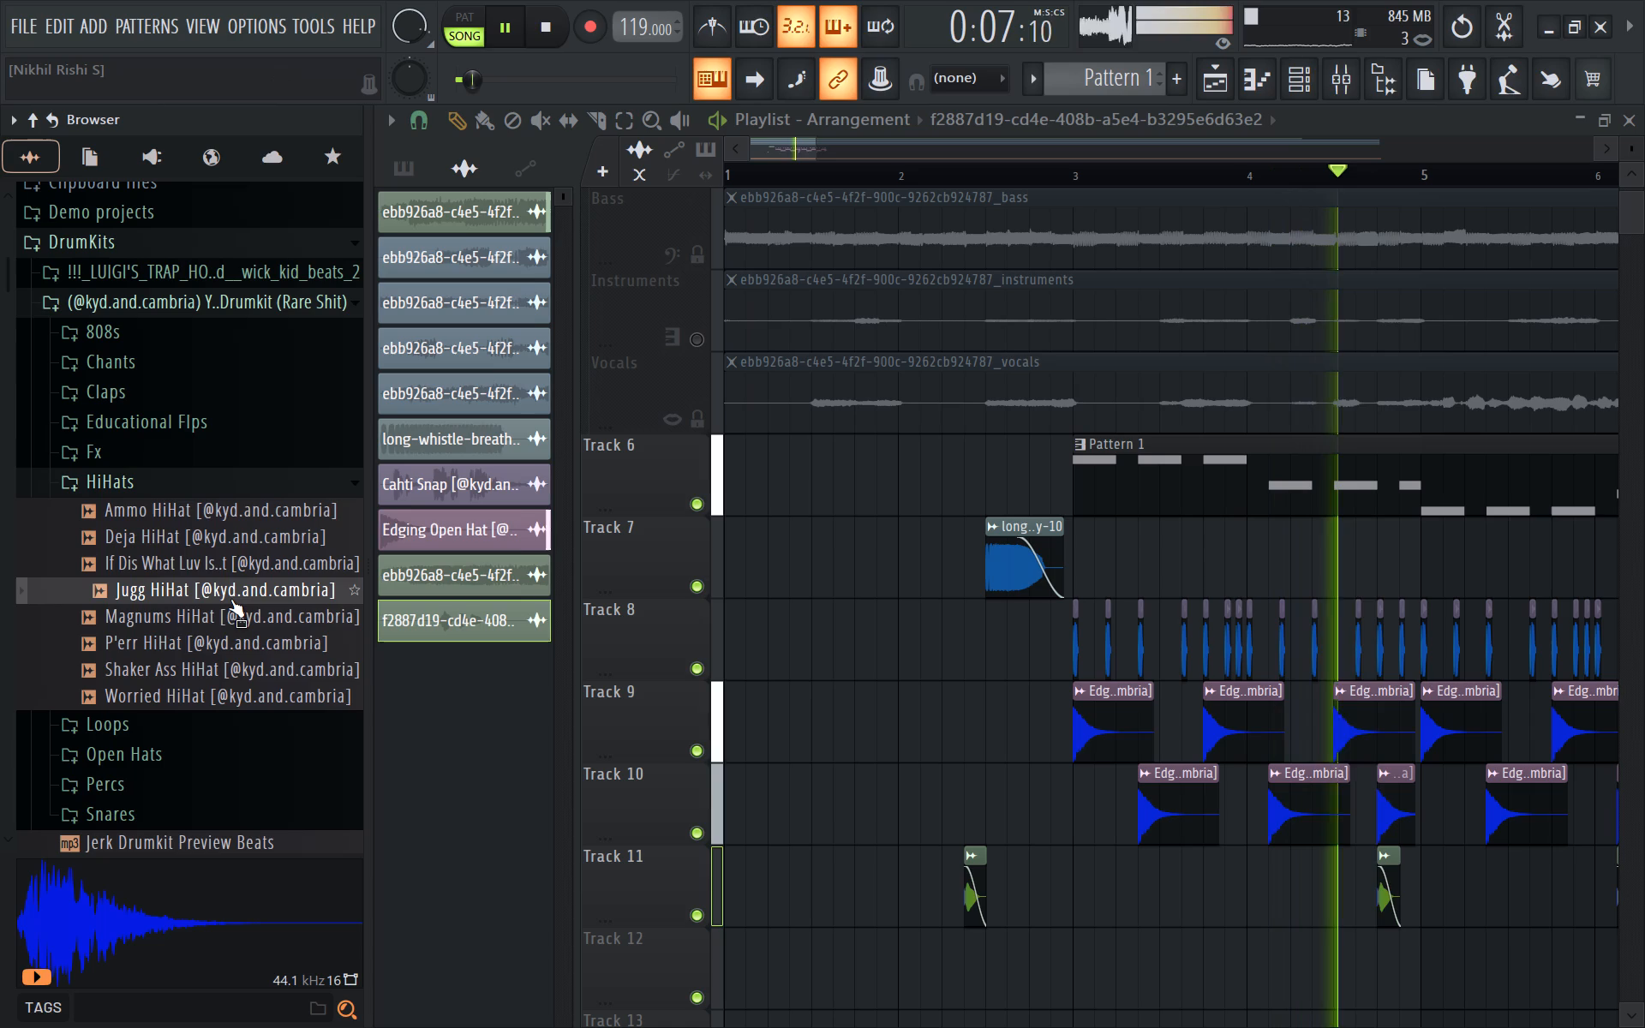
left_click(159, 483)
left_click(145, 445)
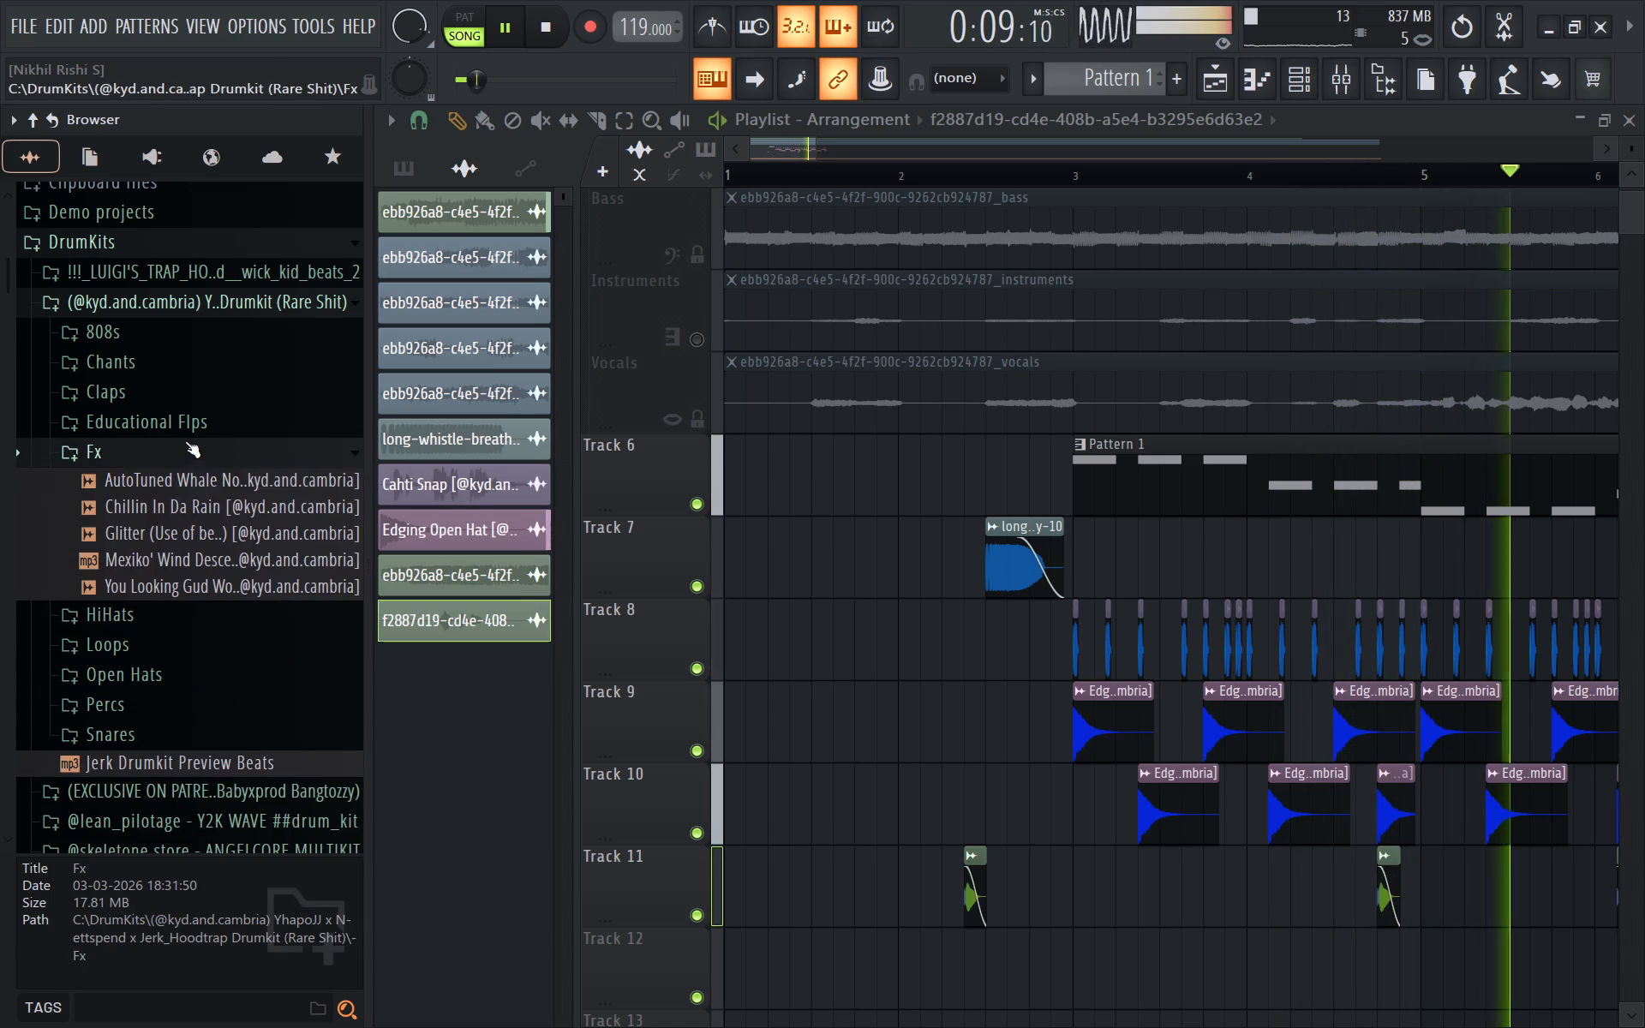
left_click(179, 453)
Audition vocal samples in the kit's Chants folder, including Huaahhh Chant and Norf Norf Chant.
left_click(171, 368)
left_click(193, 404)
left_click(224, 479)
left_click(238, 568)
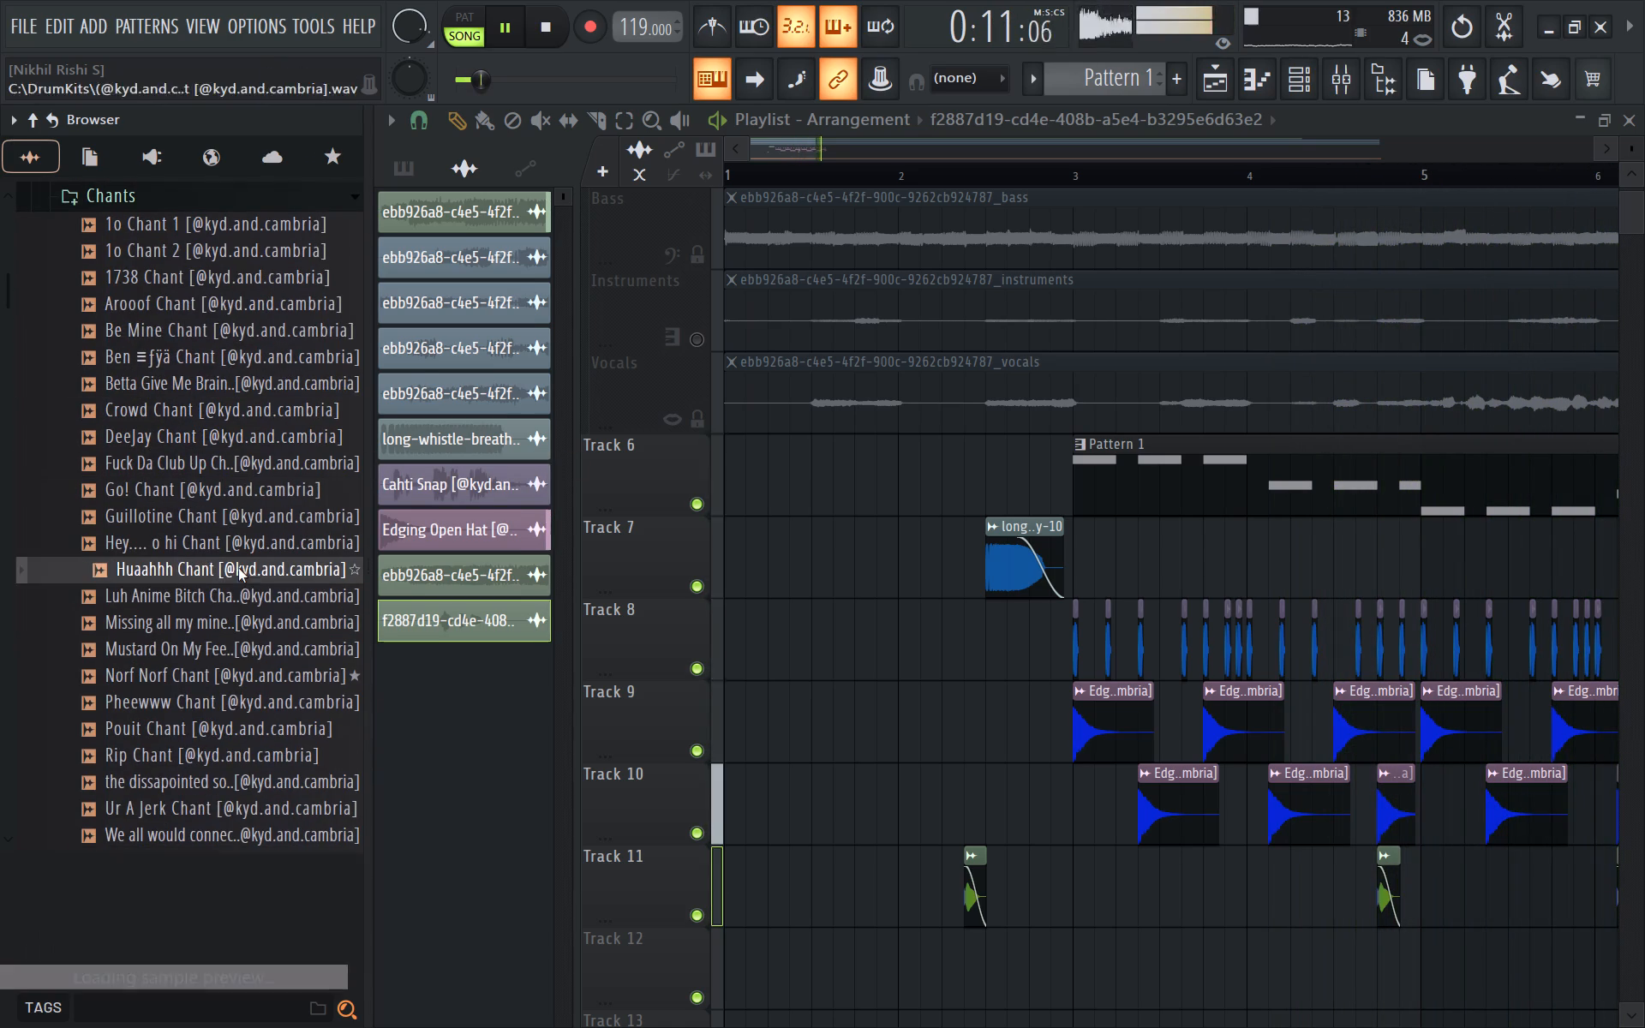
left_click(244, 638)
left_click(244, 628)
left_click(249, 703)
left_click(251, 685)
key("space")
double_click(251, 685)
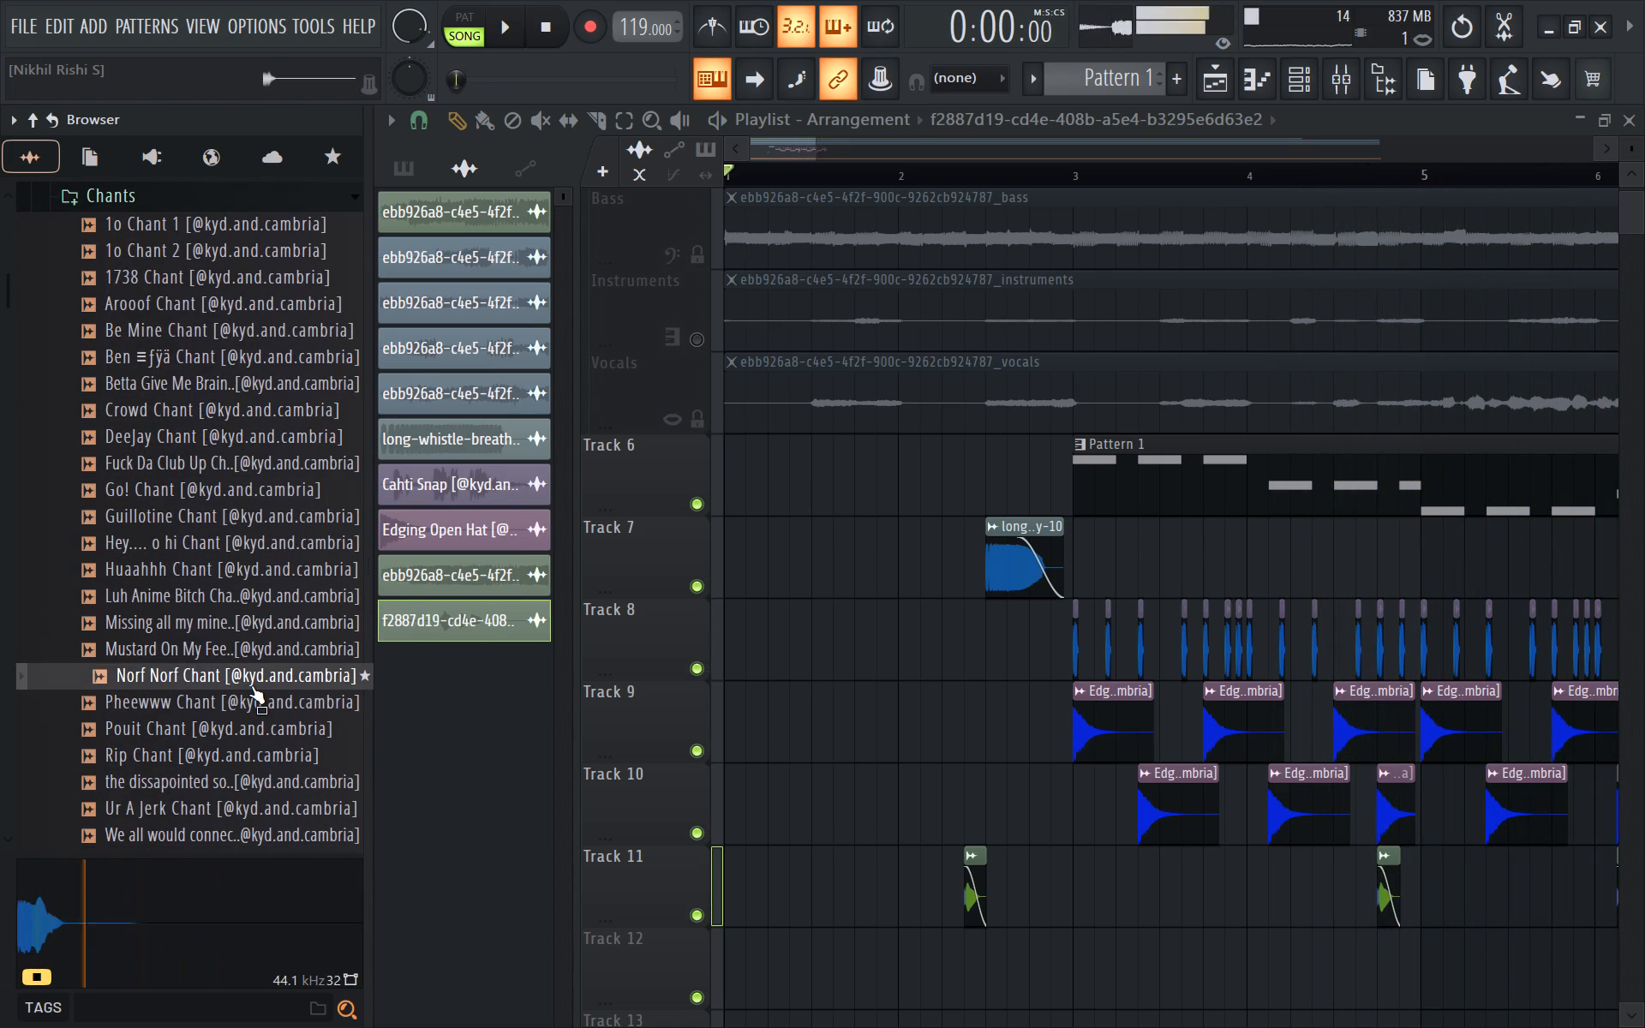
Add Norf Norf Chant to Track 12, trim the clip to 0:03:06 and place it at 3:05:00.
left_click_drag(251, 685, 1143, 927)
key("space")
scroll(1154, 910, "down", 4)
key("space")
scroll(1183, 715, "up", 3, "ctrl")
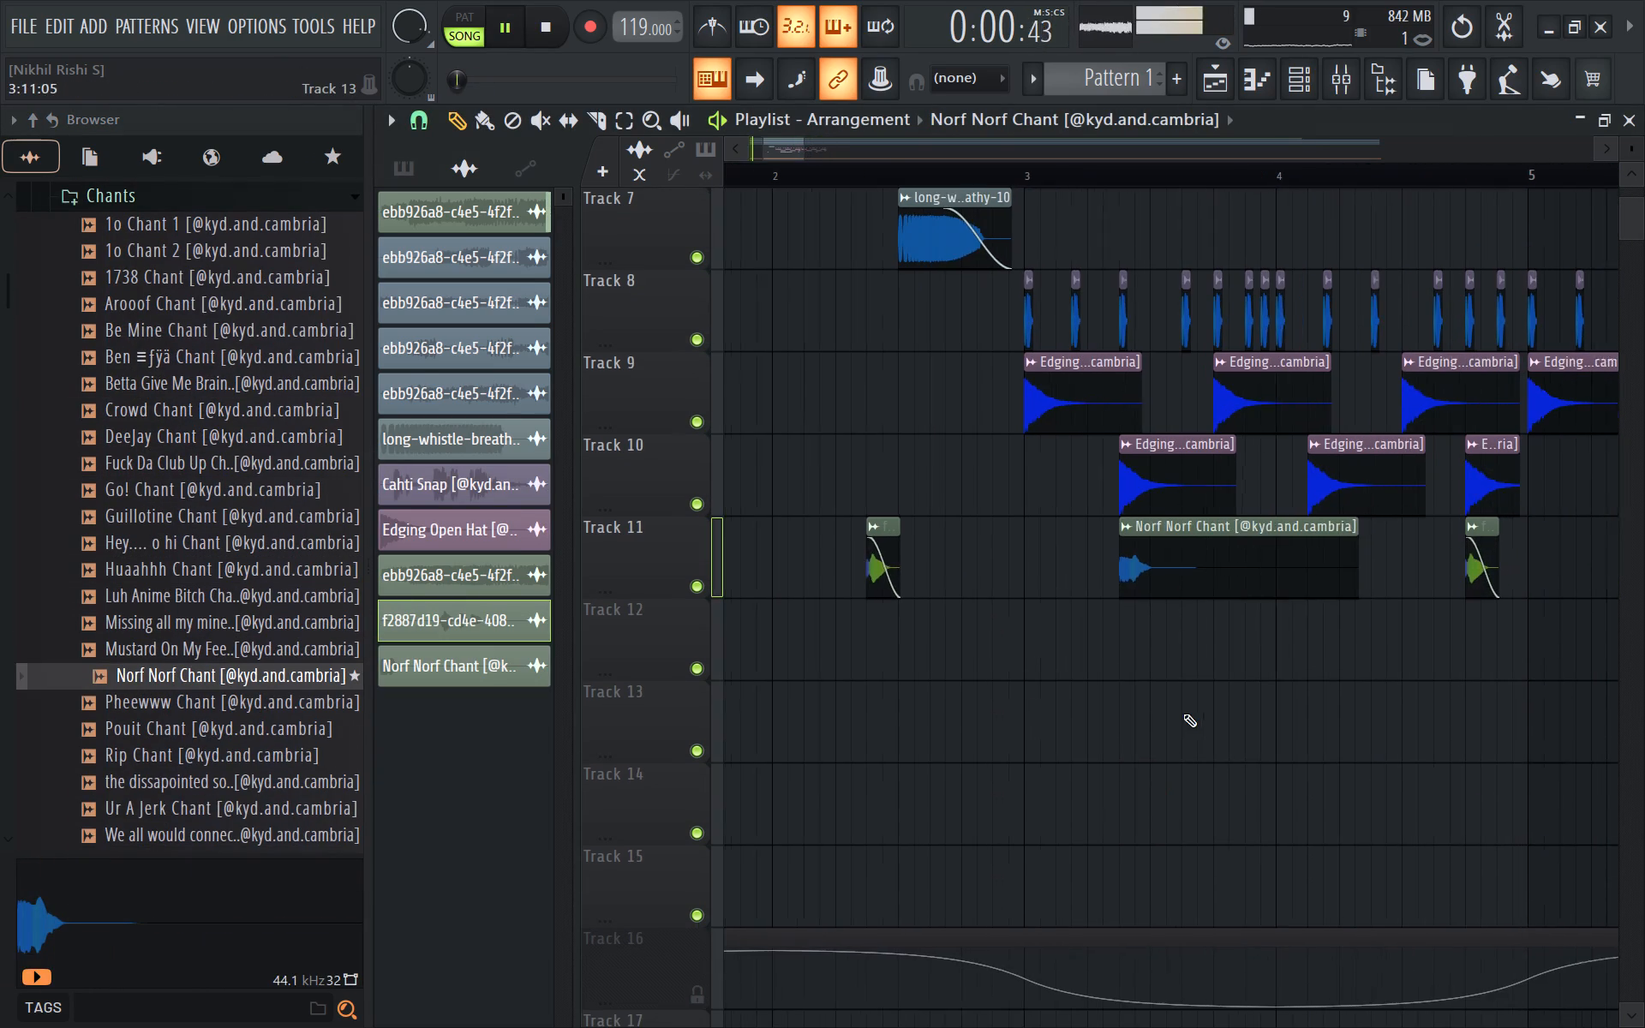
left_click_drag(1184, 558, 1081, 696)
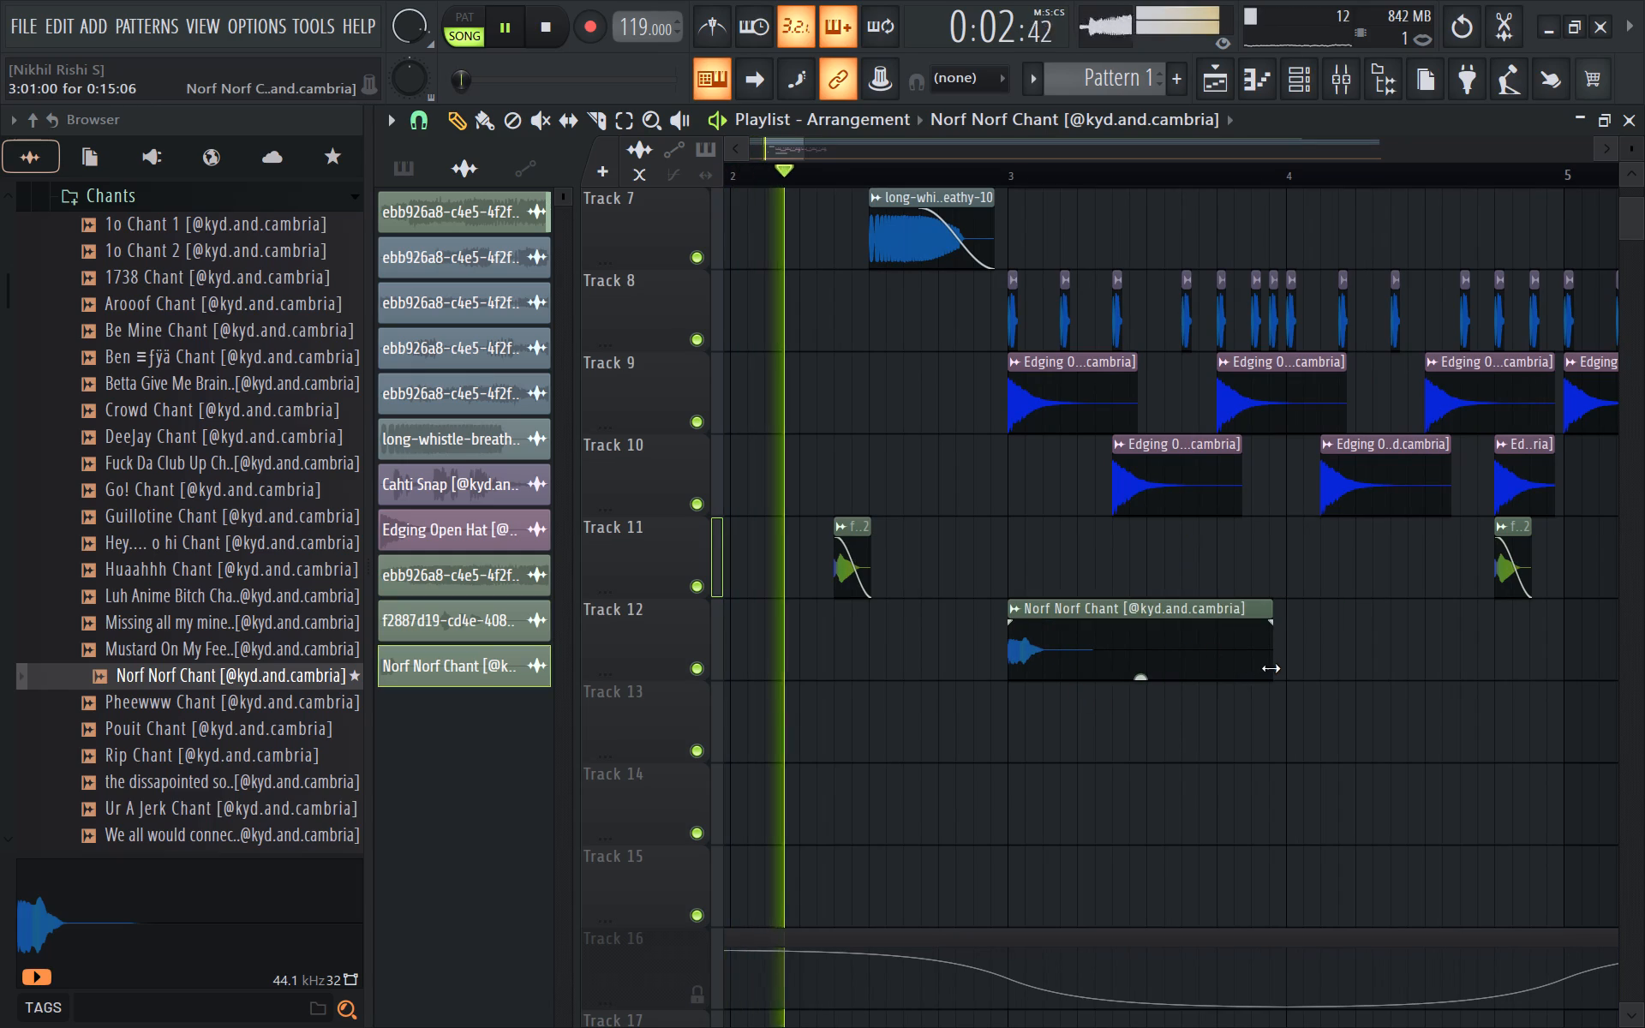
left_click_drag(1271, 668, 1058, 664)
left_click_drag(1033, 646, 1082, 649)
left_click_drag(1082, 649, 1089, 649)
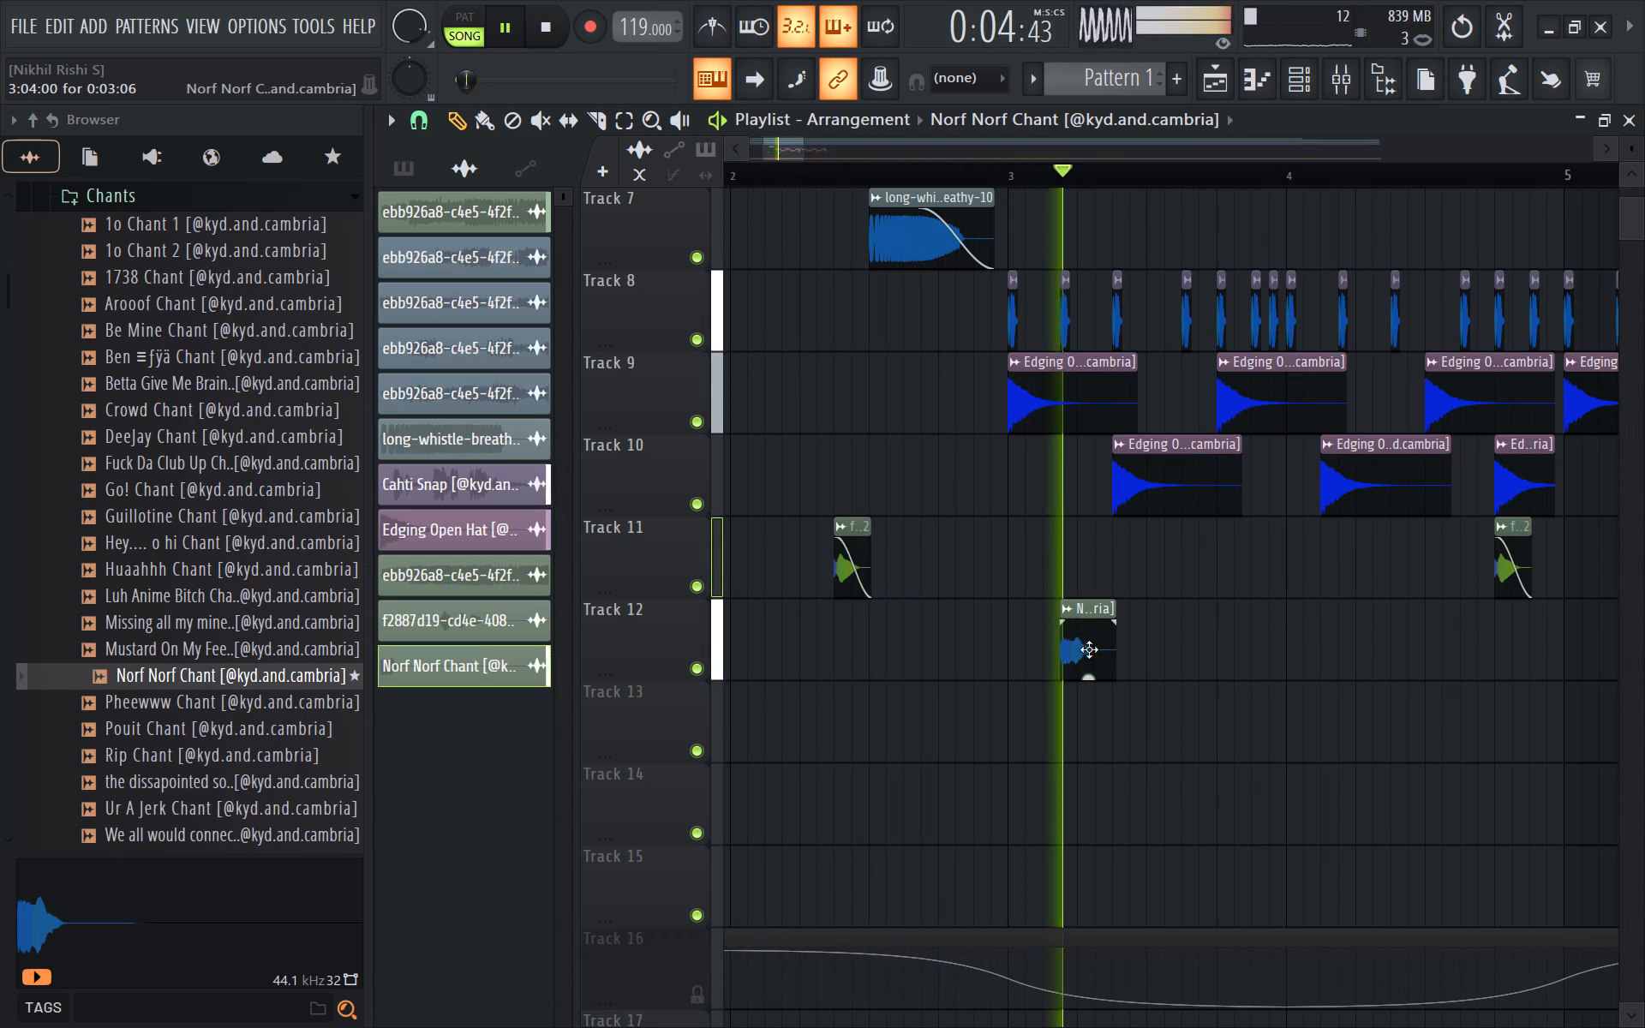
left_click_drag(1089, 649, 1092, 649)
Replay from just before bar 3 to check the Norf Norf Chant clip, keeping Track 7 free of stray chant clips.
key("space")
left_click(1092, 649)
left_click(1014, 188)
key("space")
scroll(1103, 667, "up", 1, "ctrl")
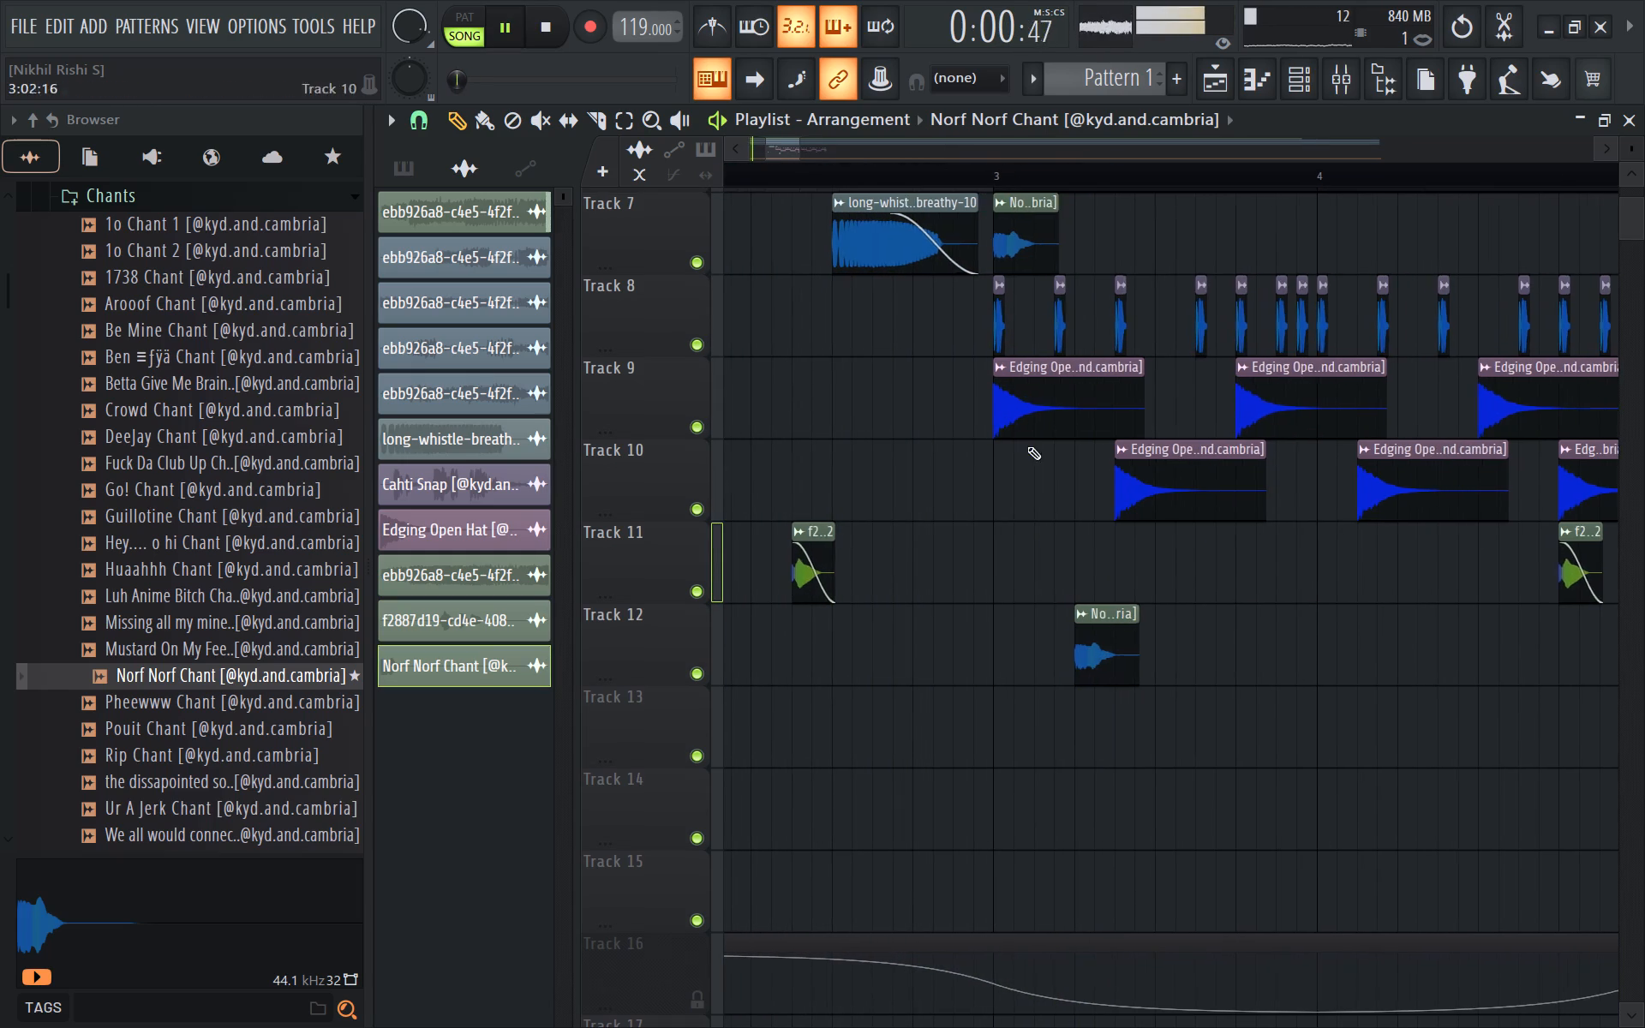
scroll(1044, 290, "up", 1)
right_click(1033, 283)
key("space")
left_click(979, 172)
key("space")
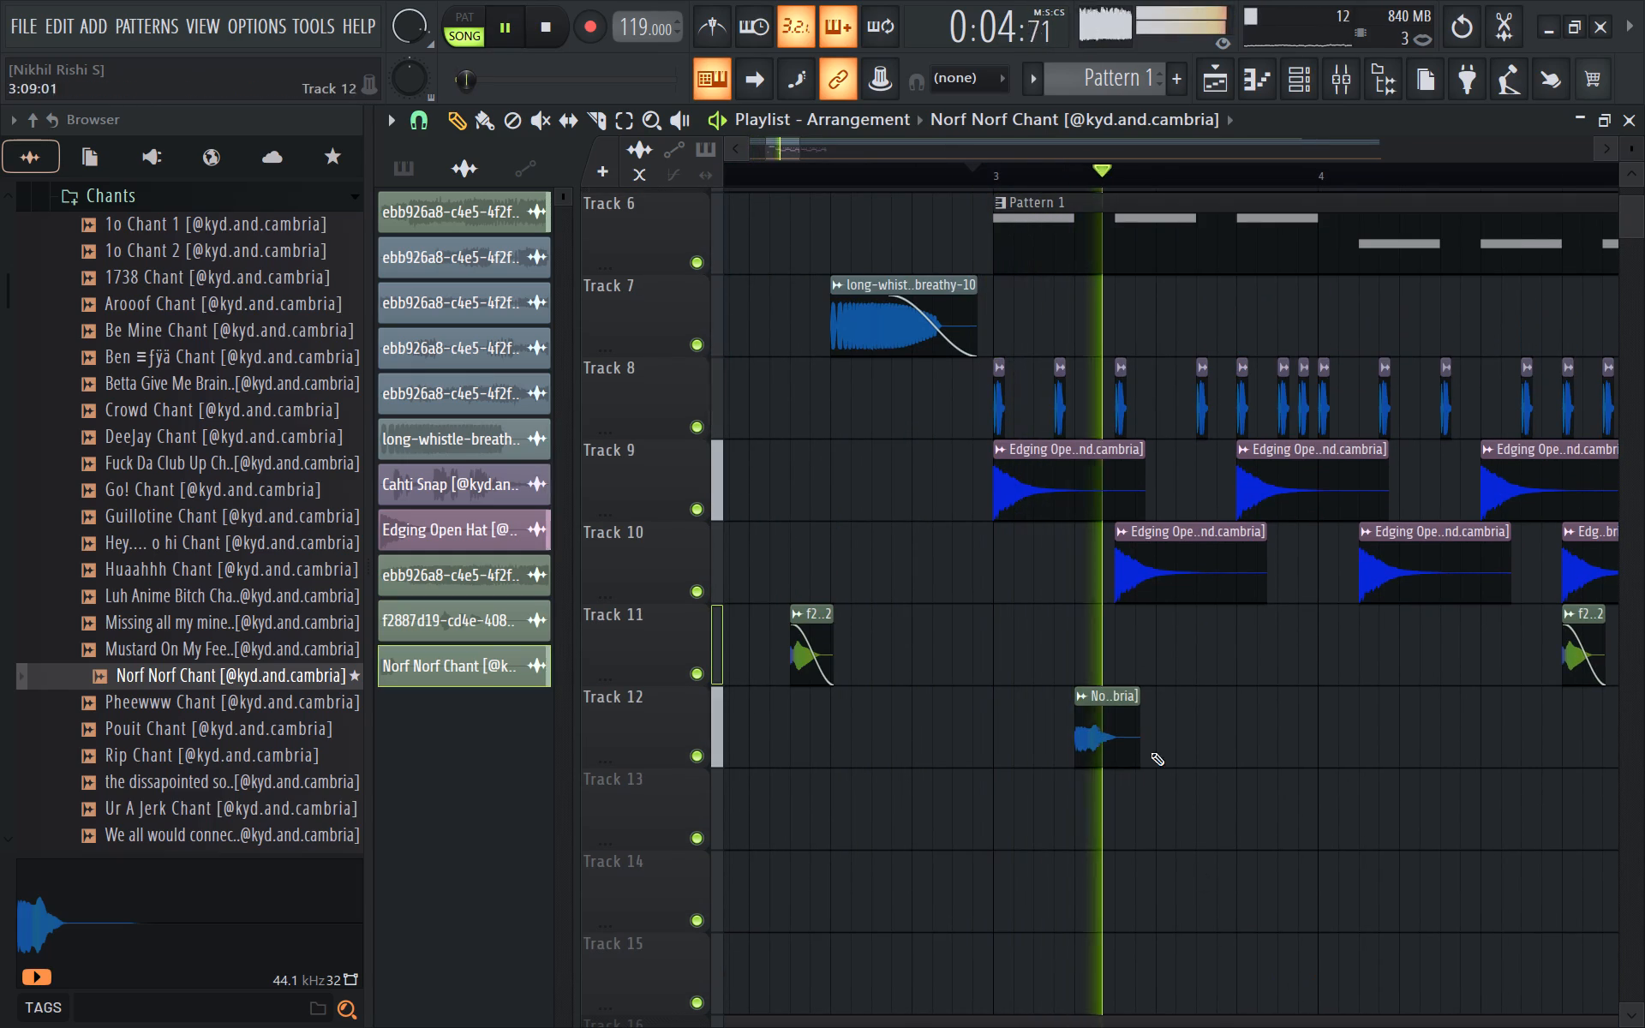
Copy the Norf Norf Chant clip on Track 12 to 4:09:00, aligned with the open hat on Track 9.
key("space")
left_click_drag(1115, 721, 1517, 755, "shift")
key("shift+space")
scroll(1511, 756, "down", 5, "ctrl")
scroll(1644, 819, "up", 5, "ctrl")
scroll(1522, 790, "down", 11)
scroll(1522, 756, "up", 9, "ctrl")
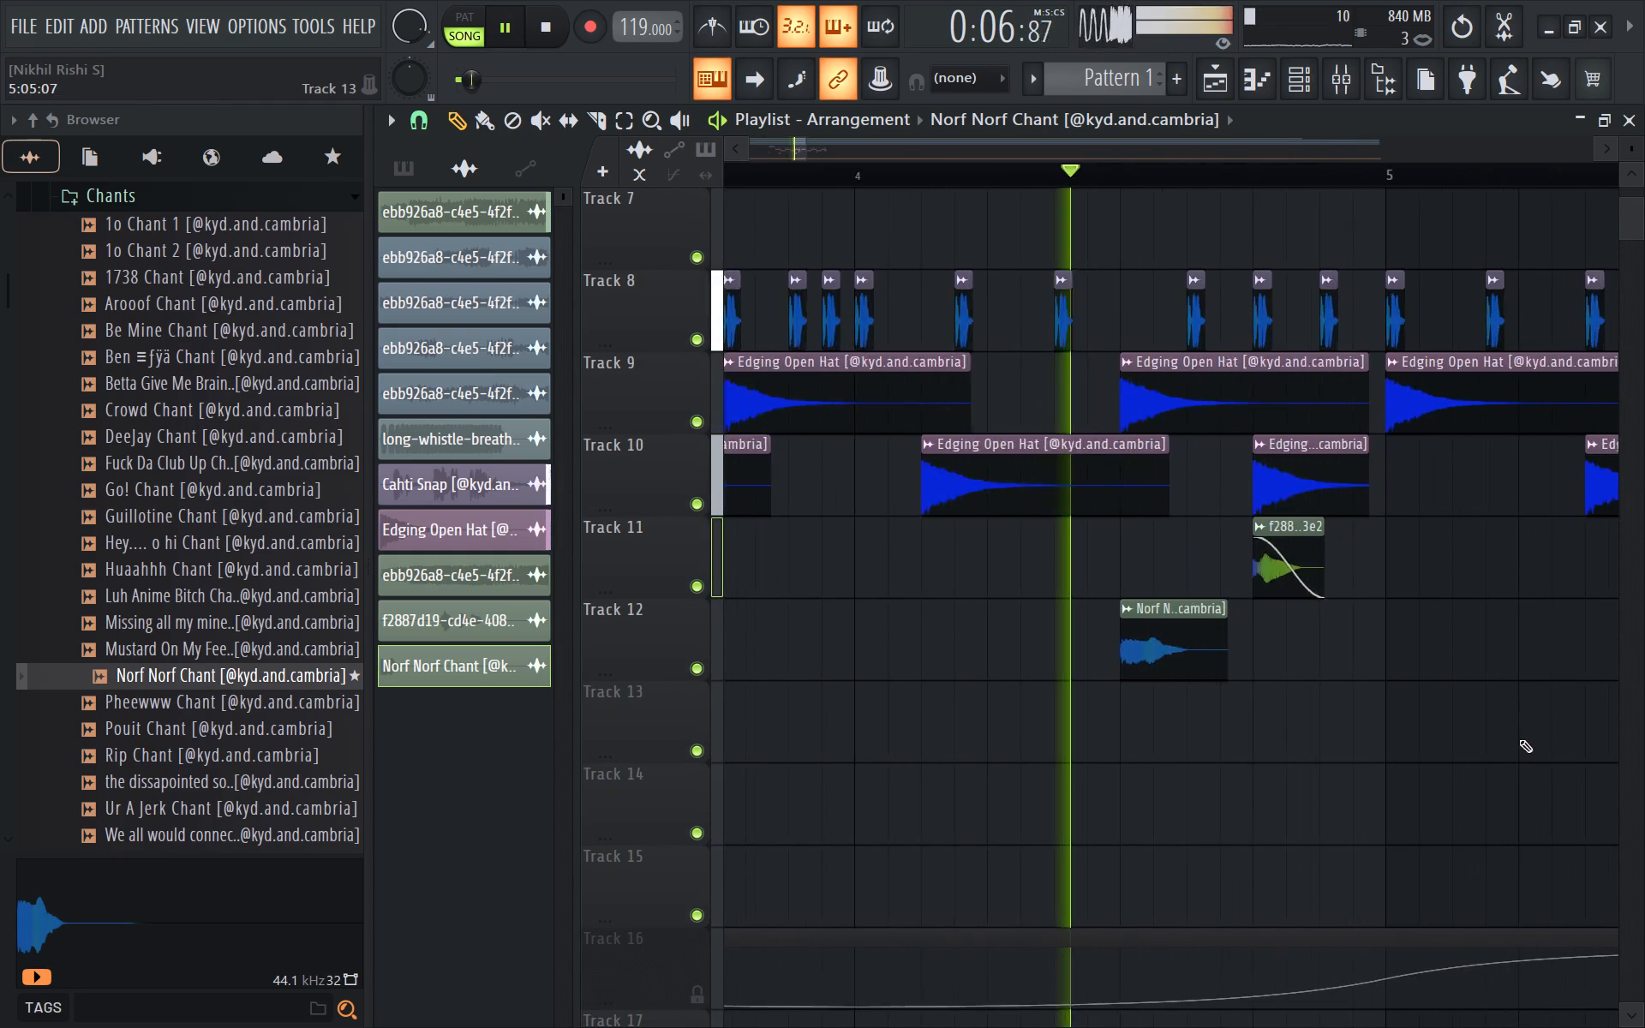
scroll(1519, 739, "up", 1, "ctrl")
Place further copies of the Norf Norf Chant clip on Track 12 at 5:13:00 and 6:15:00.
left_click_drag(951, 635, 1617, 619, "shift")
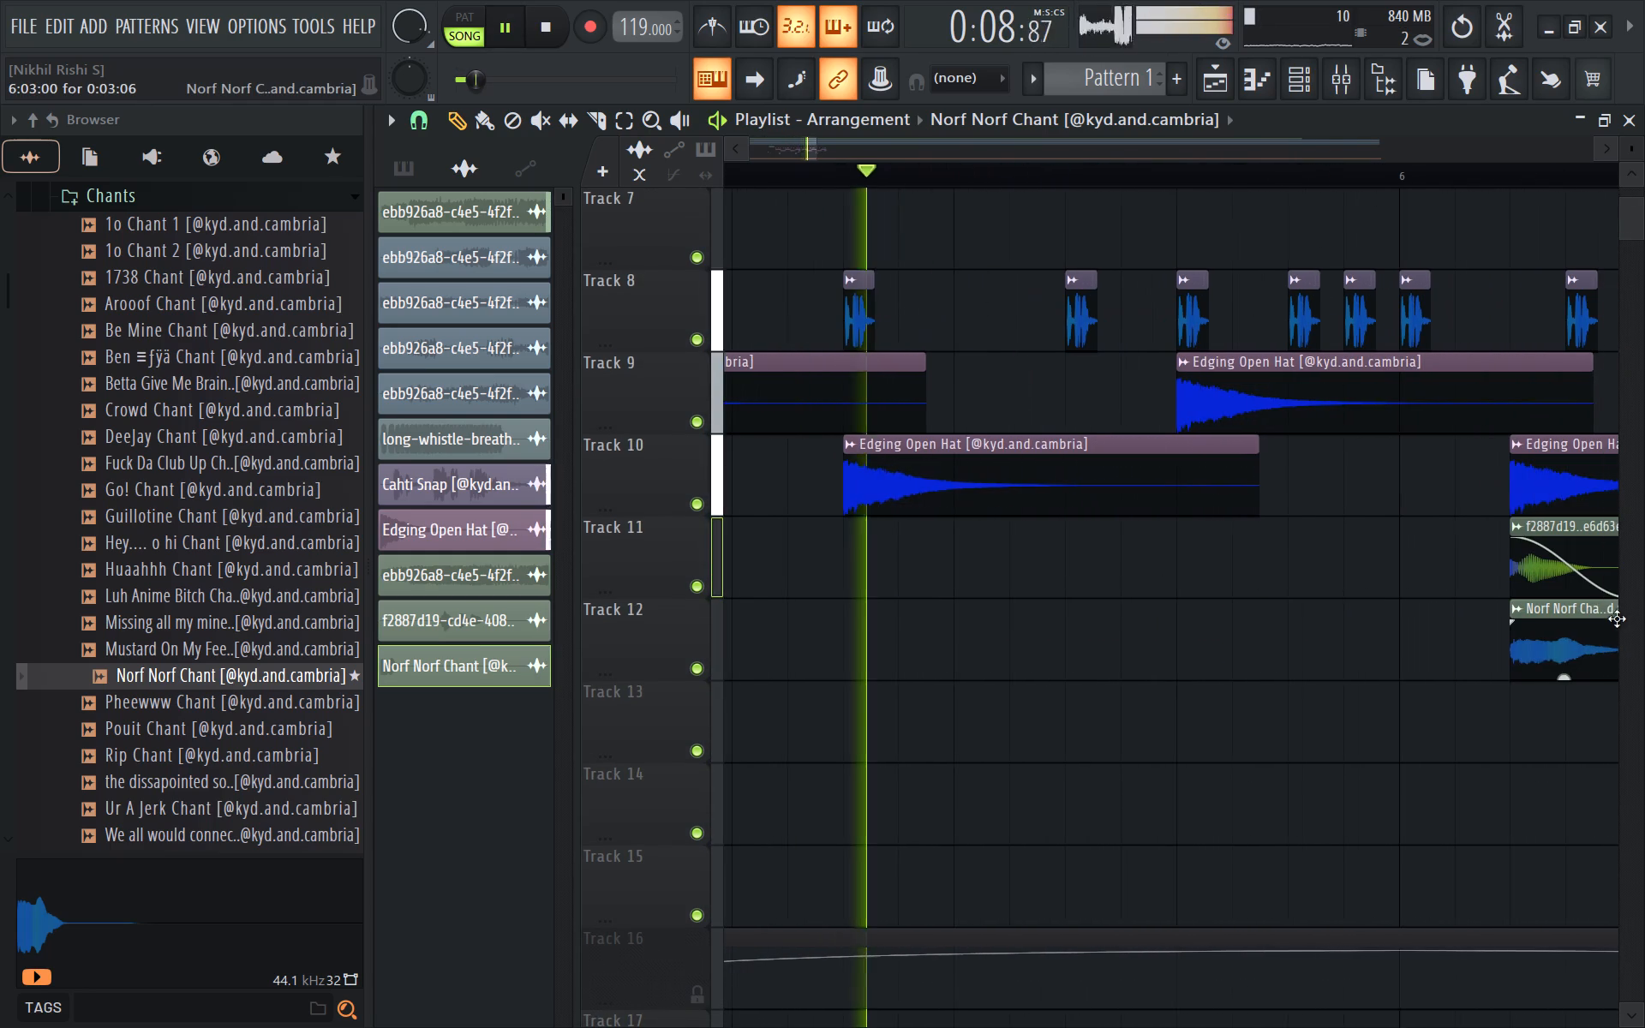
left_click_drag(1617, 619, 1242, 642, "shift")
left_click_drag(1226, 659, 1249, 651)
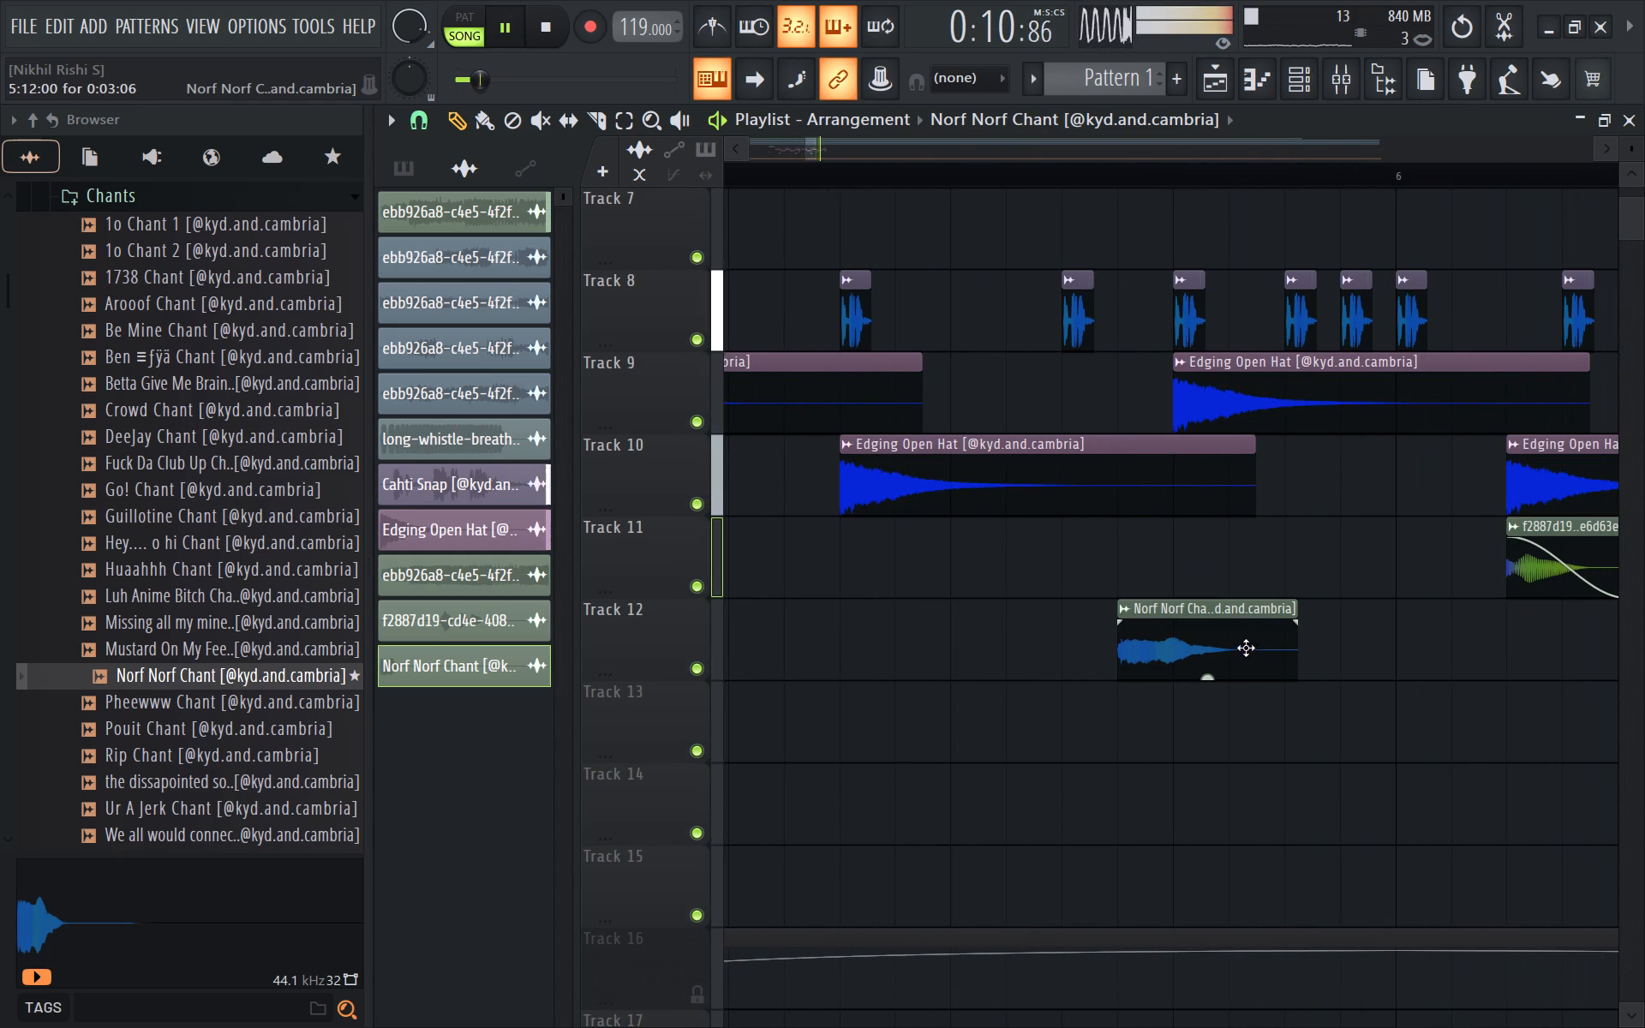
left_click_drag(1240, 646, 1274, 648)
scroll(1274, 648, "down", 12, "ctrl")
left_click_drag(1283, 655, 1429, 648, "shift")
key("space")
key("space")
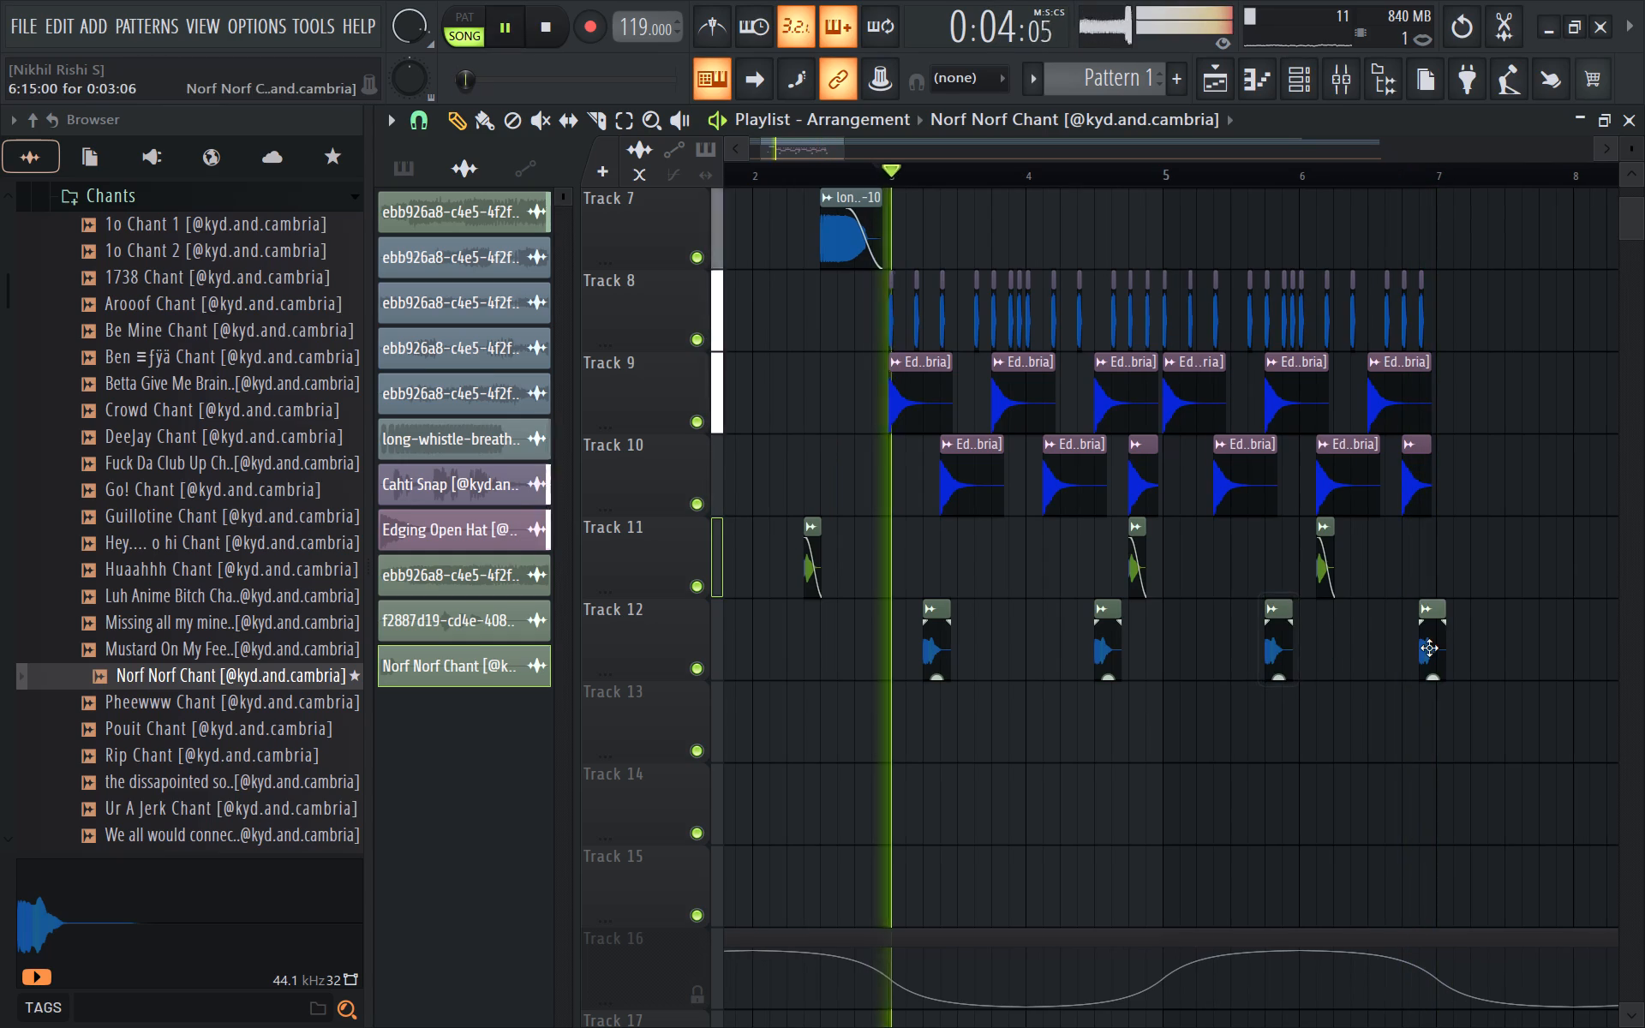
left_click_drag(1429, 648, 1433, 647, "shift")
Listen through bars 3 to 7 to check the timing of the four Norf Norf Chant clips on Track 12.
scroll(1422, 663, "up", 4, "ctrl")
scroll(1419, 666, "up", 5)
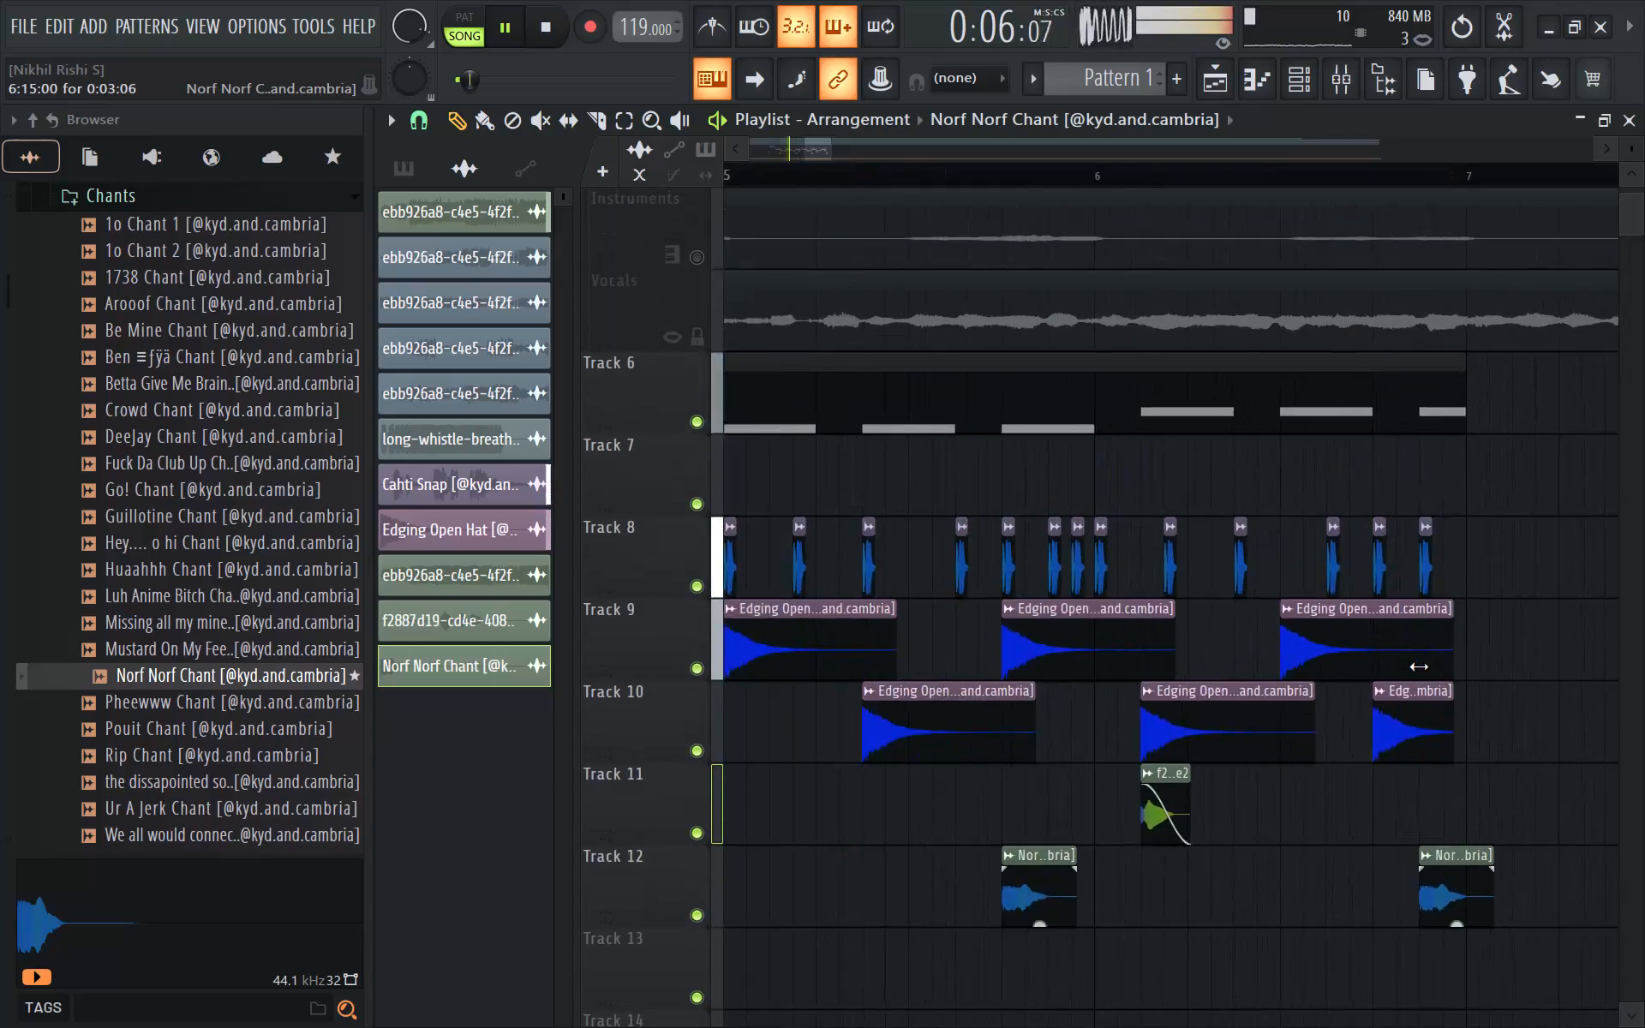
scroll(1419, 666, "up", 2)
scroll(1419, 666, "down", 7)
scroll(1264, 683, "up", 6, "ctrl")
scroll(1240, 677, "down", 12, "ctrl")
scroll(876, 691, "up", 9)
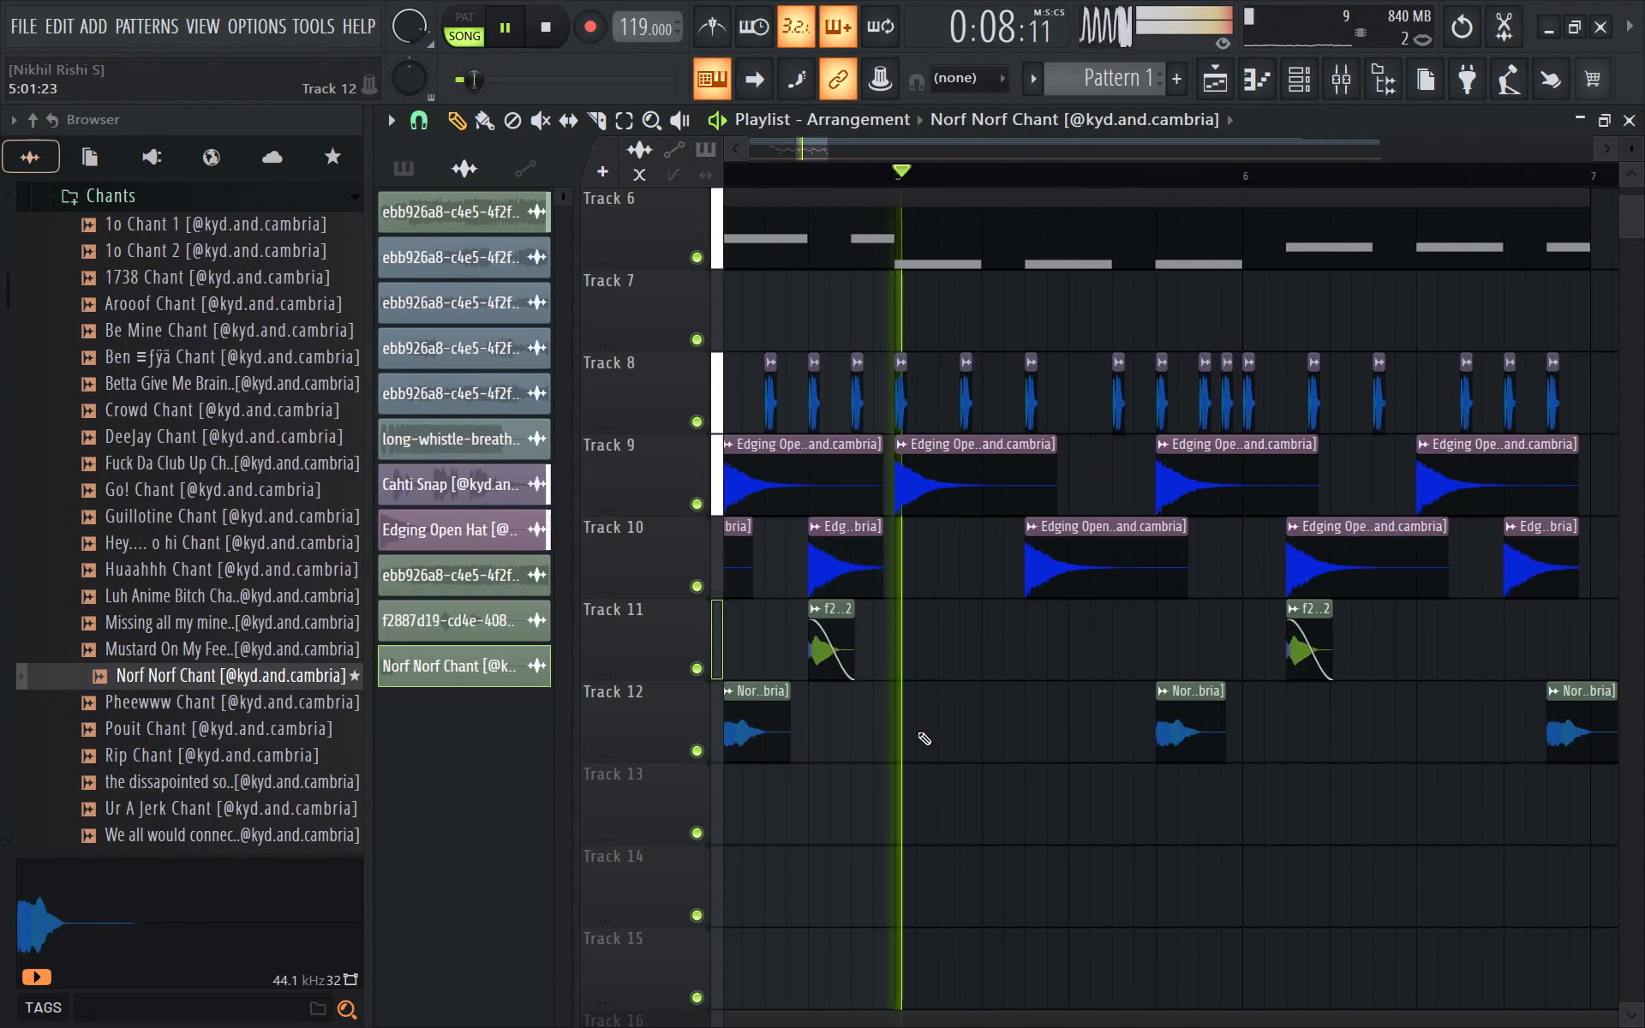
scroll(918, 734, "down", 6, "ctrl")
scroll(918, 734, "up", 9, "ctrl")
scroll(936, 724, "down", 10, "ctrl")
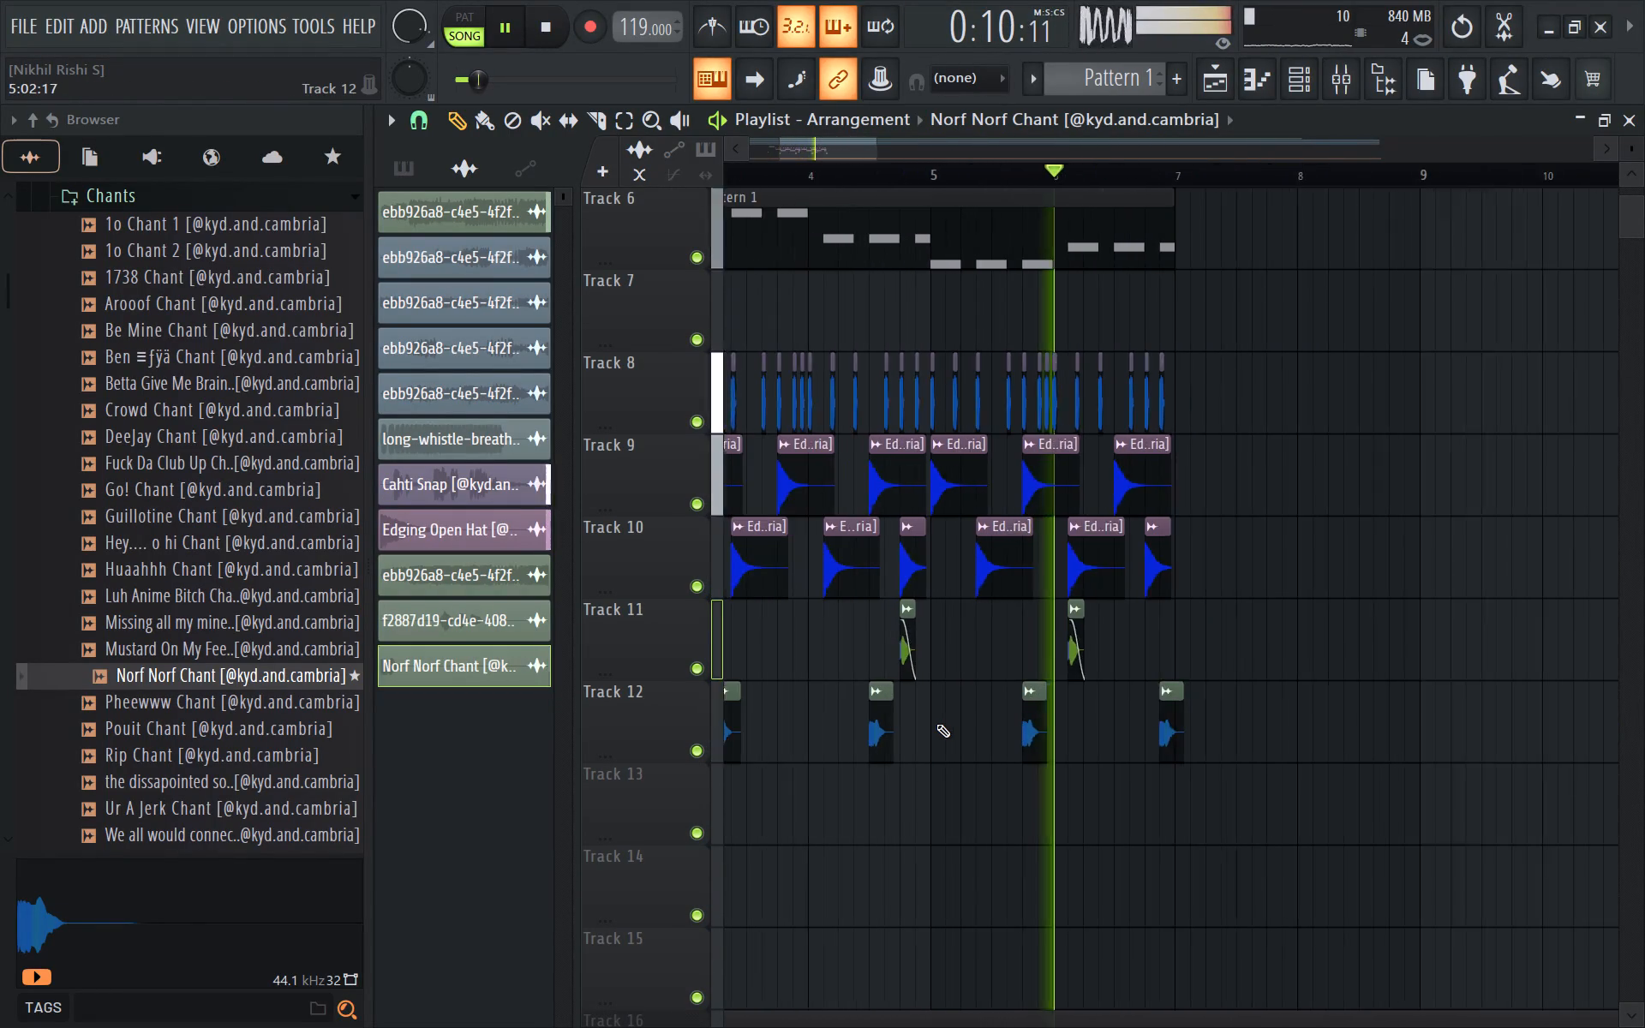
scroll(957, 760, "up", 4, "ctrl")
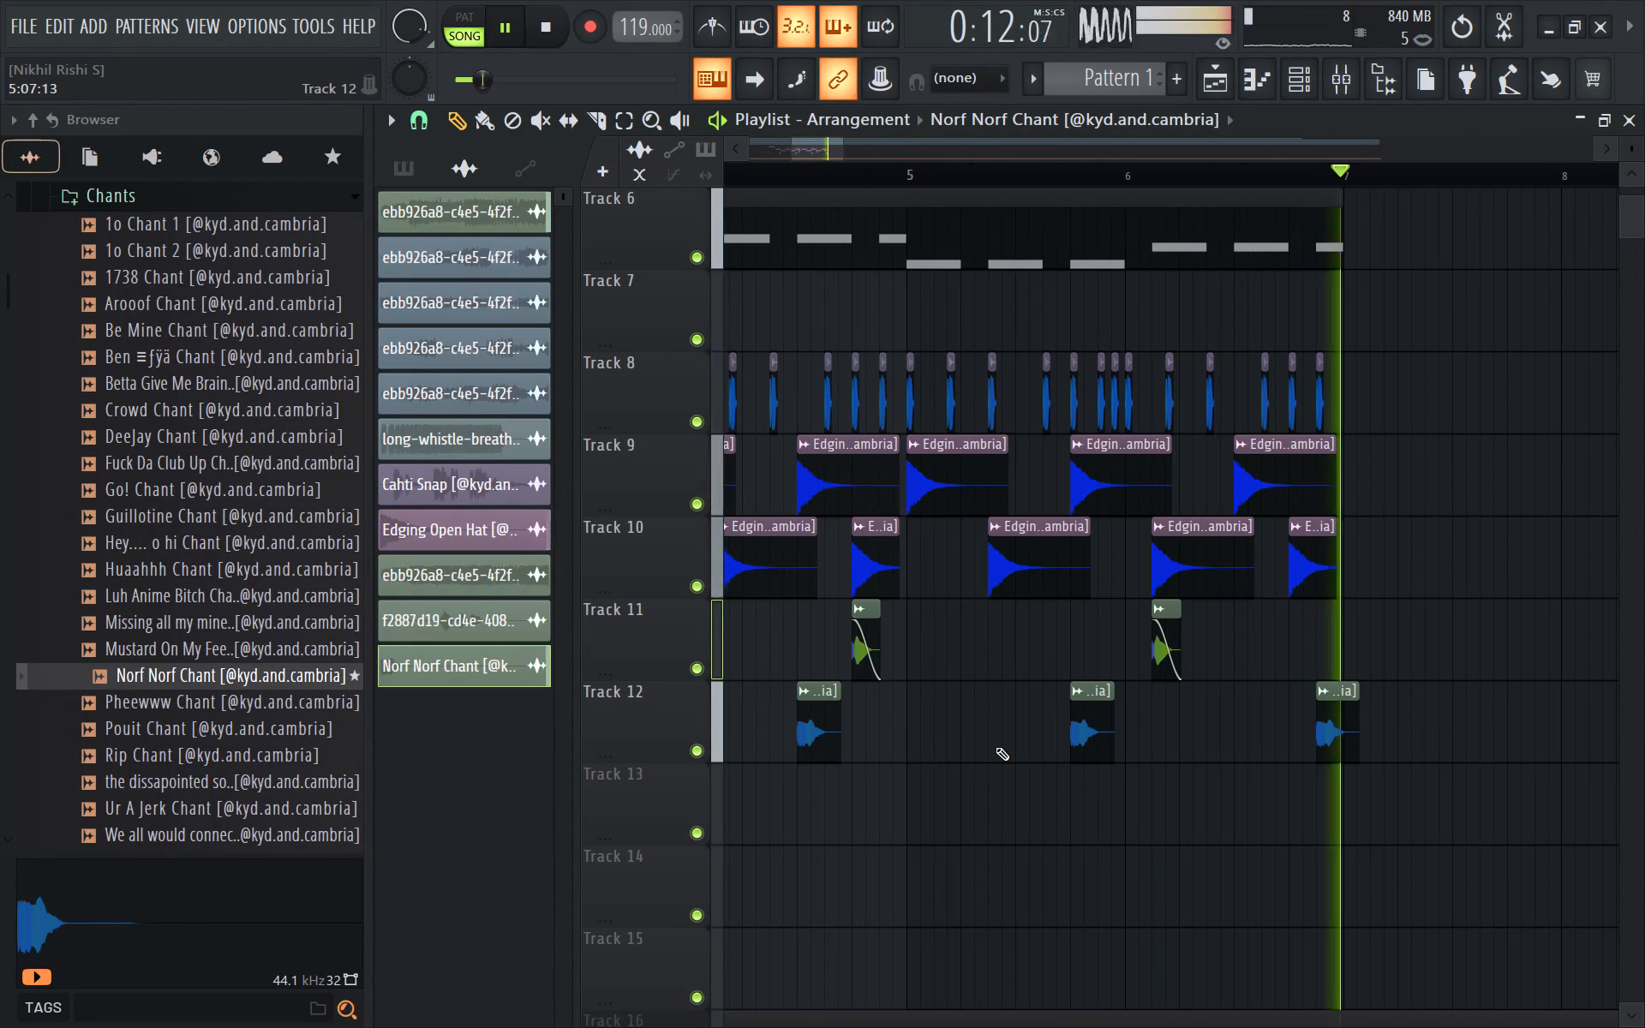
scroll(996, 746, "down", 3, "ctrl")
Lower the channel volume of the Norf Norf Chant audio clip and close its settings.
key("ctrl+space")
double_click(883, 732)
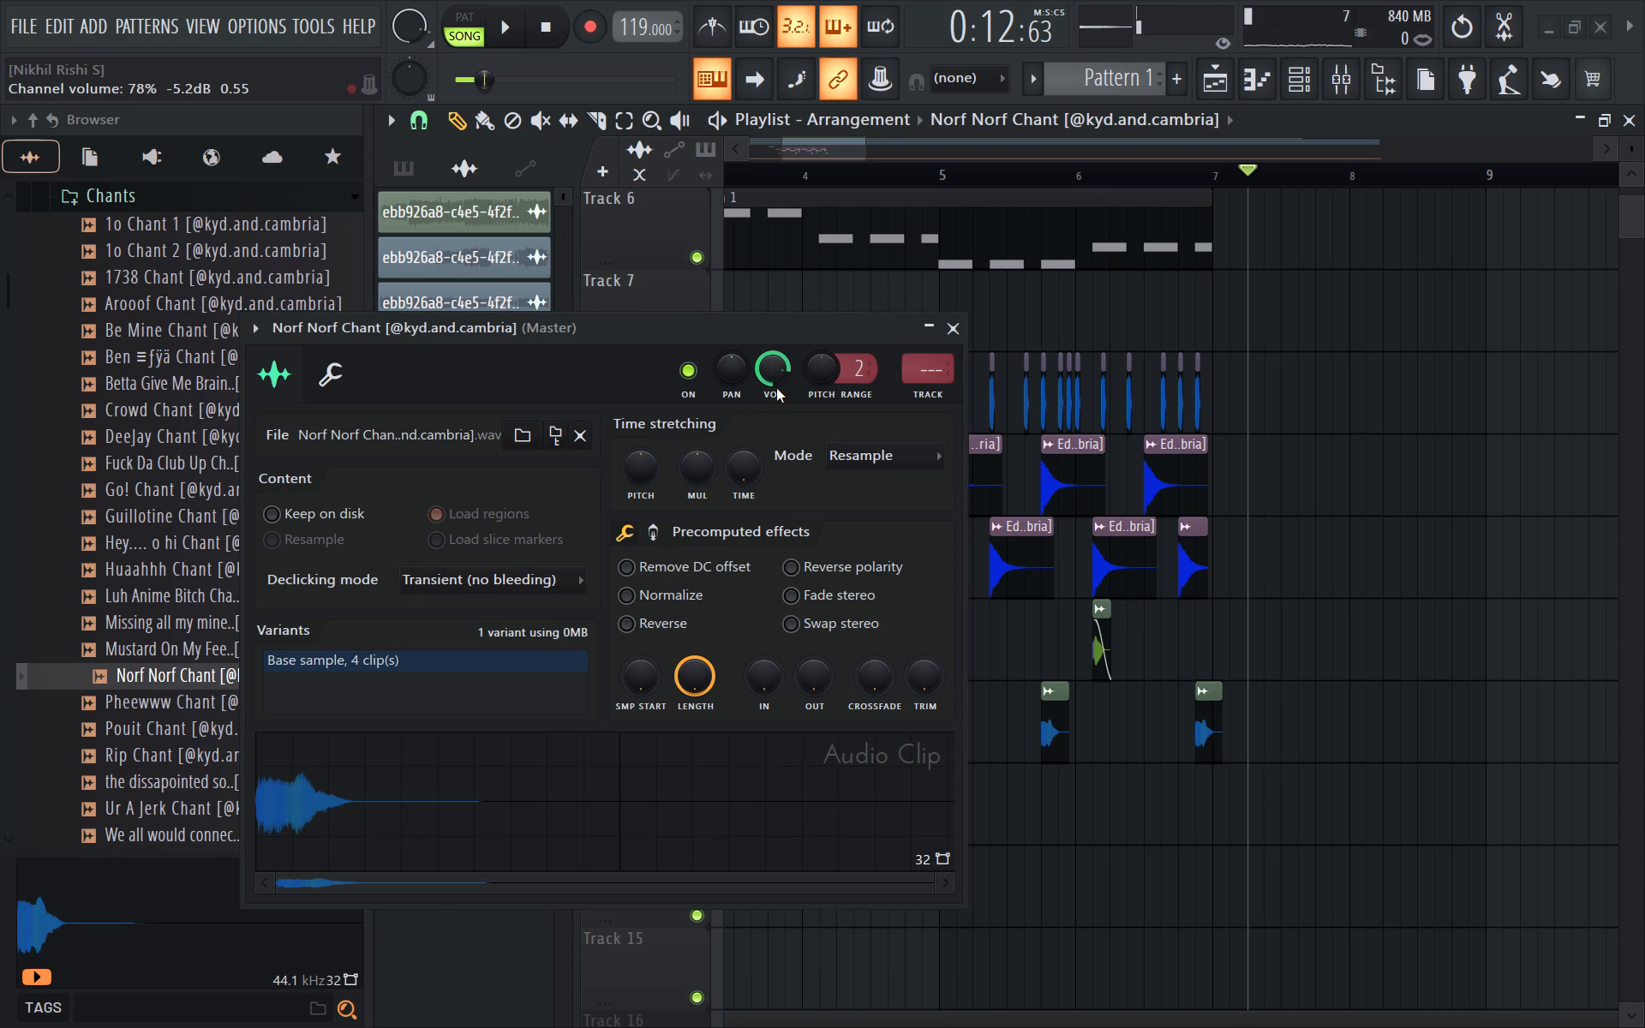
left_click_drag(776, 388, 776, 433)
key("space")
left_click(950, 314)
Replay the arrangement from bar 2 to check the chant's level in the mix.
key("space")
scroll(936, 302, "down", 5, "ctrl")
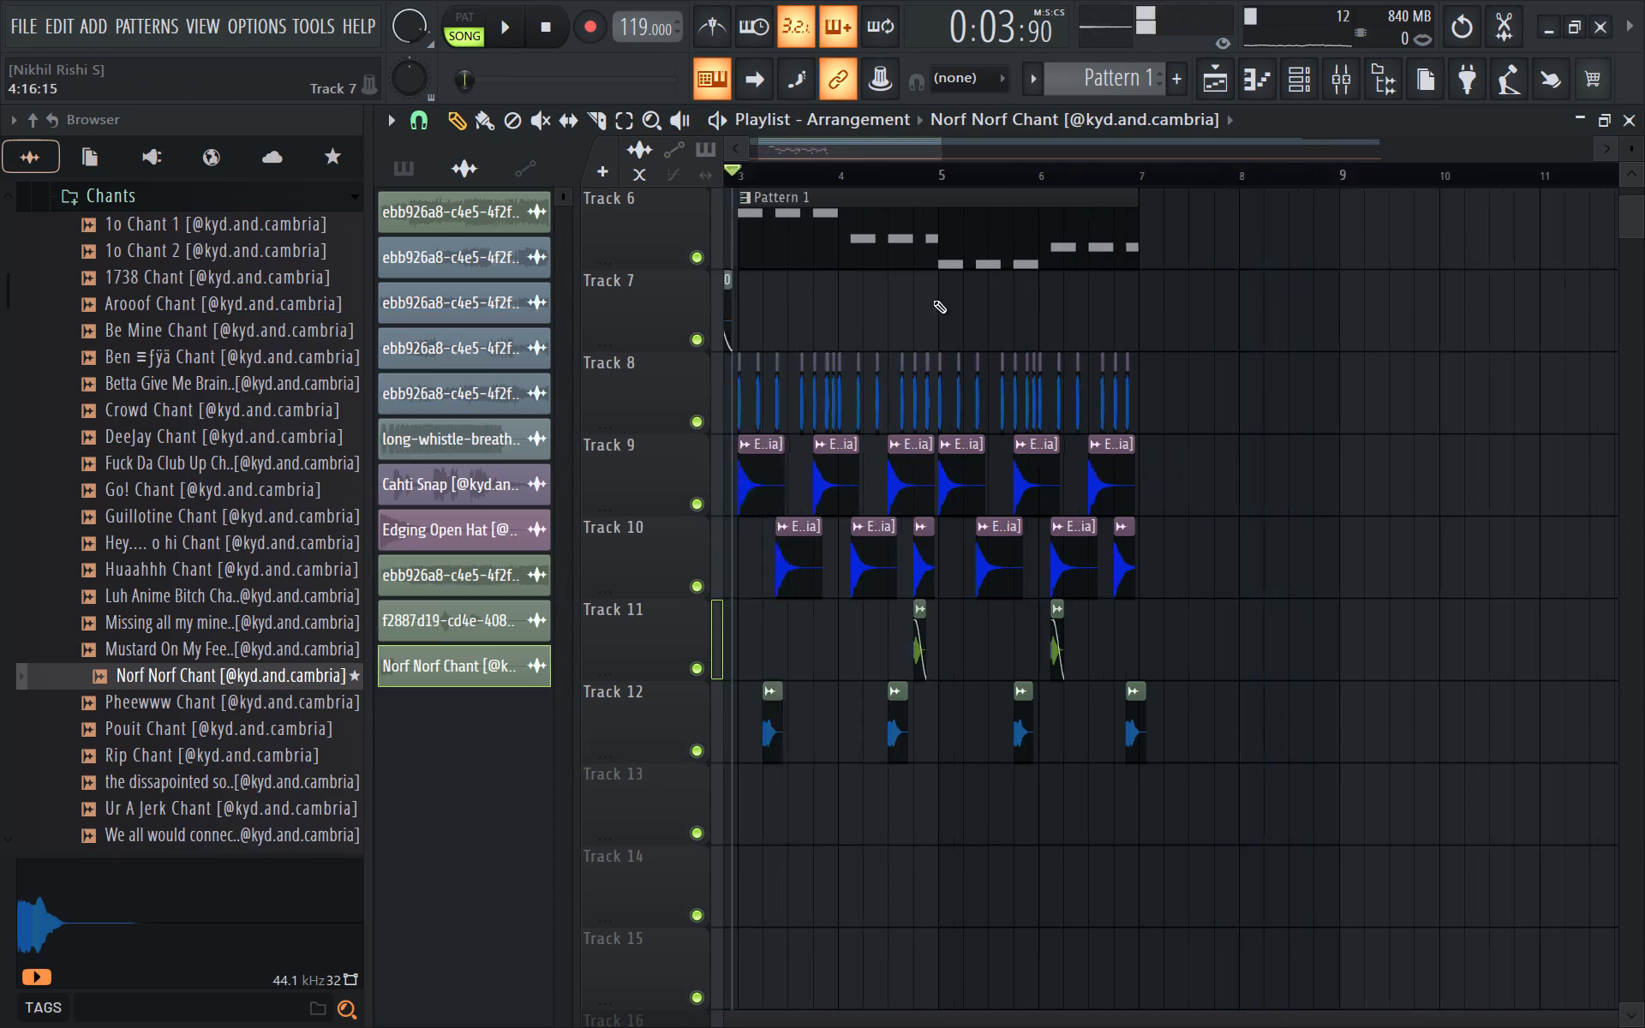
scroll(673, 686, "up", 1, "ctrl")
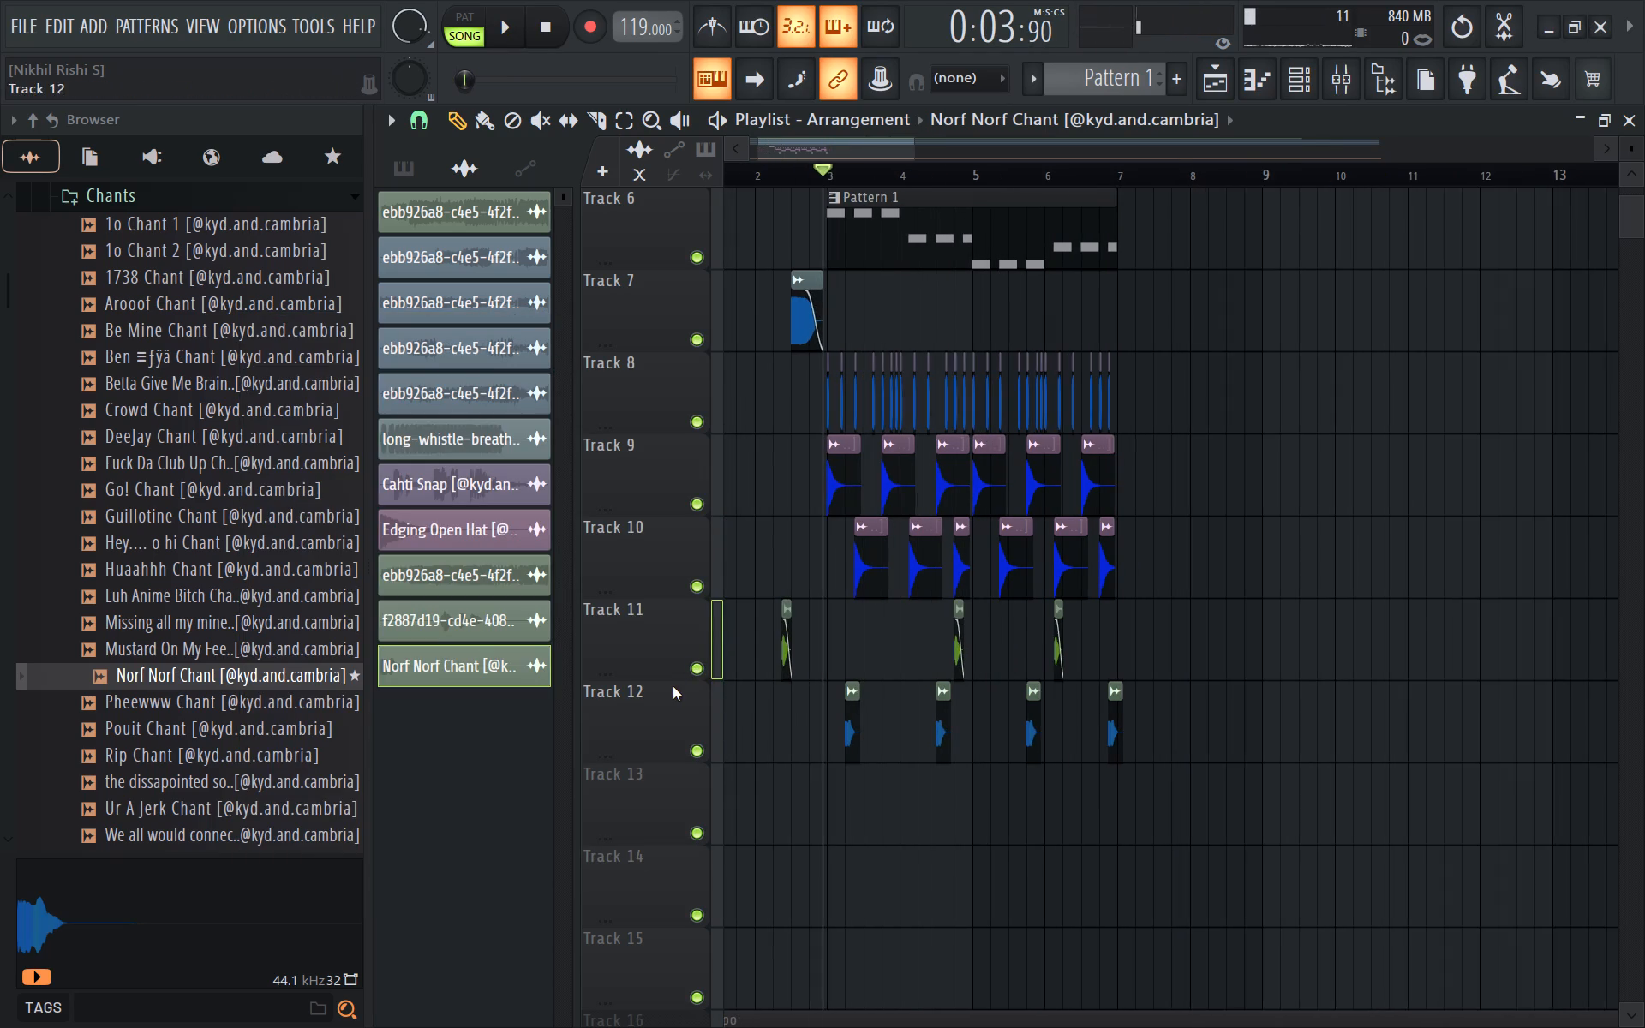
left_click(750, 167)
key("space")
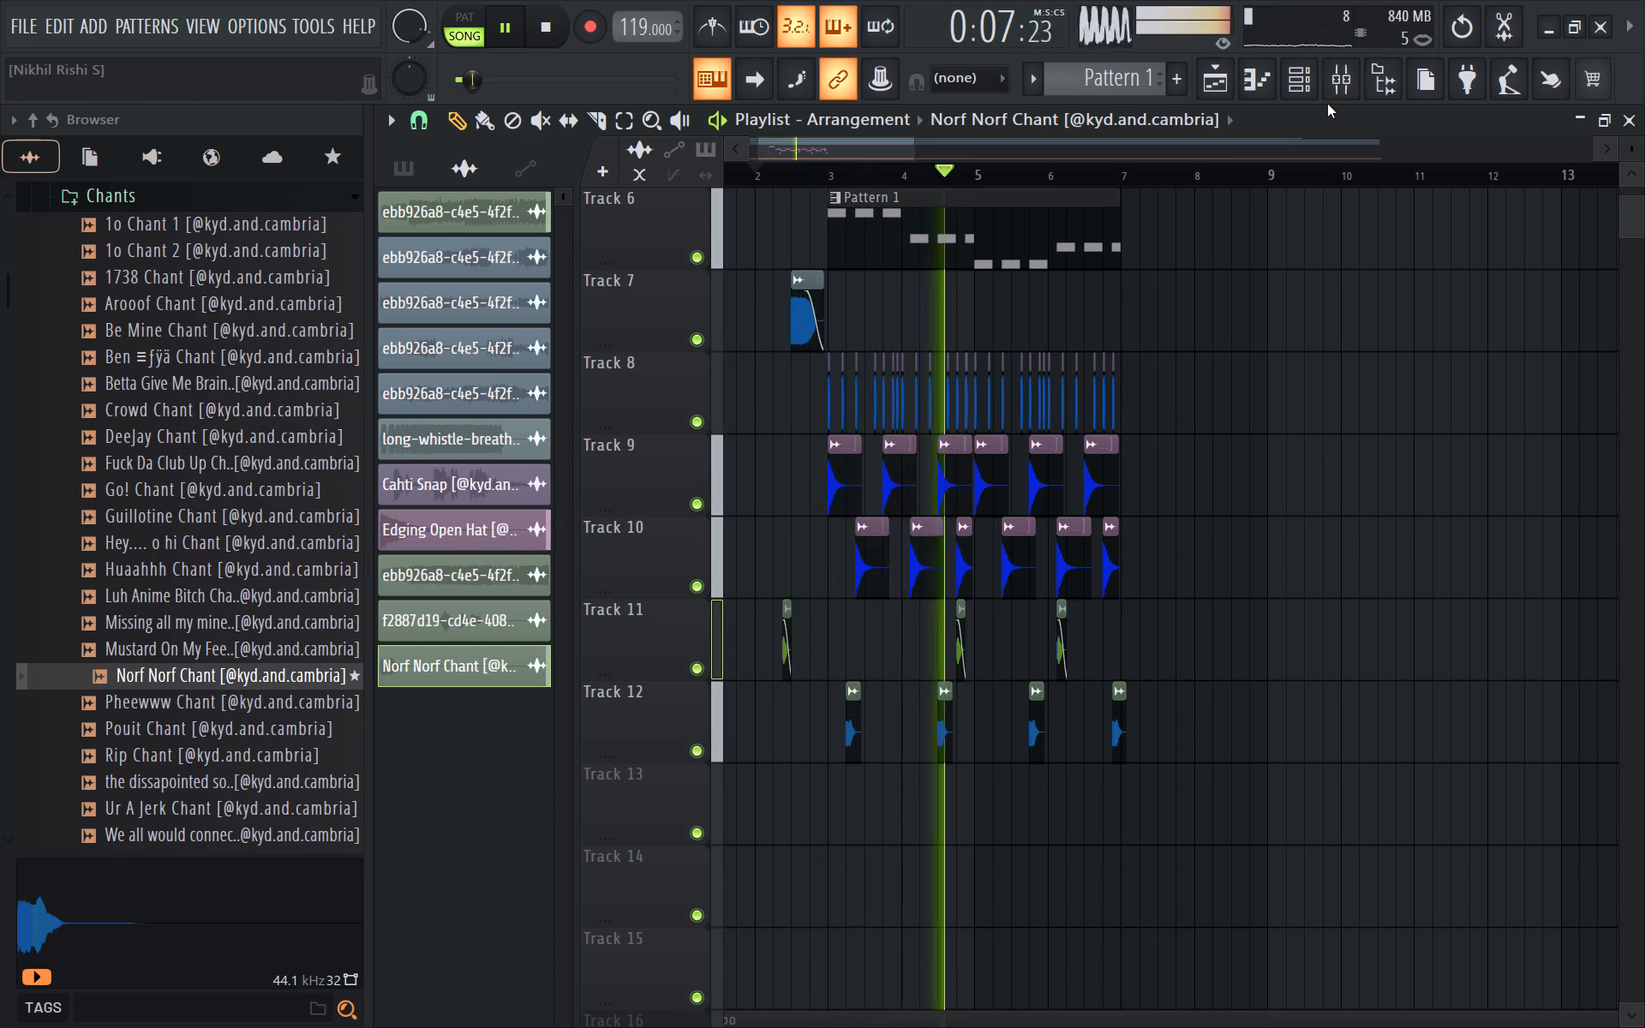
scroll(1326, 103, "up", 5, "ctrl")
scroll(1218, 564, "up", 3, "ctrl")
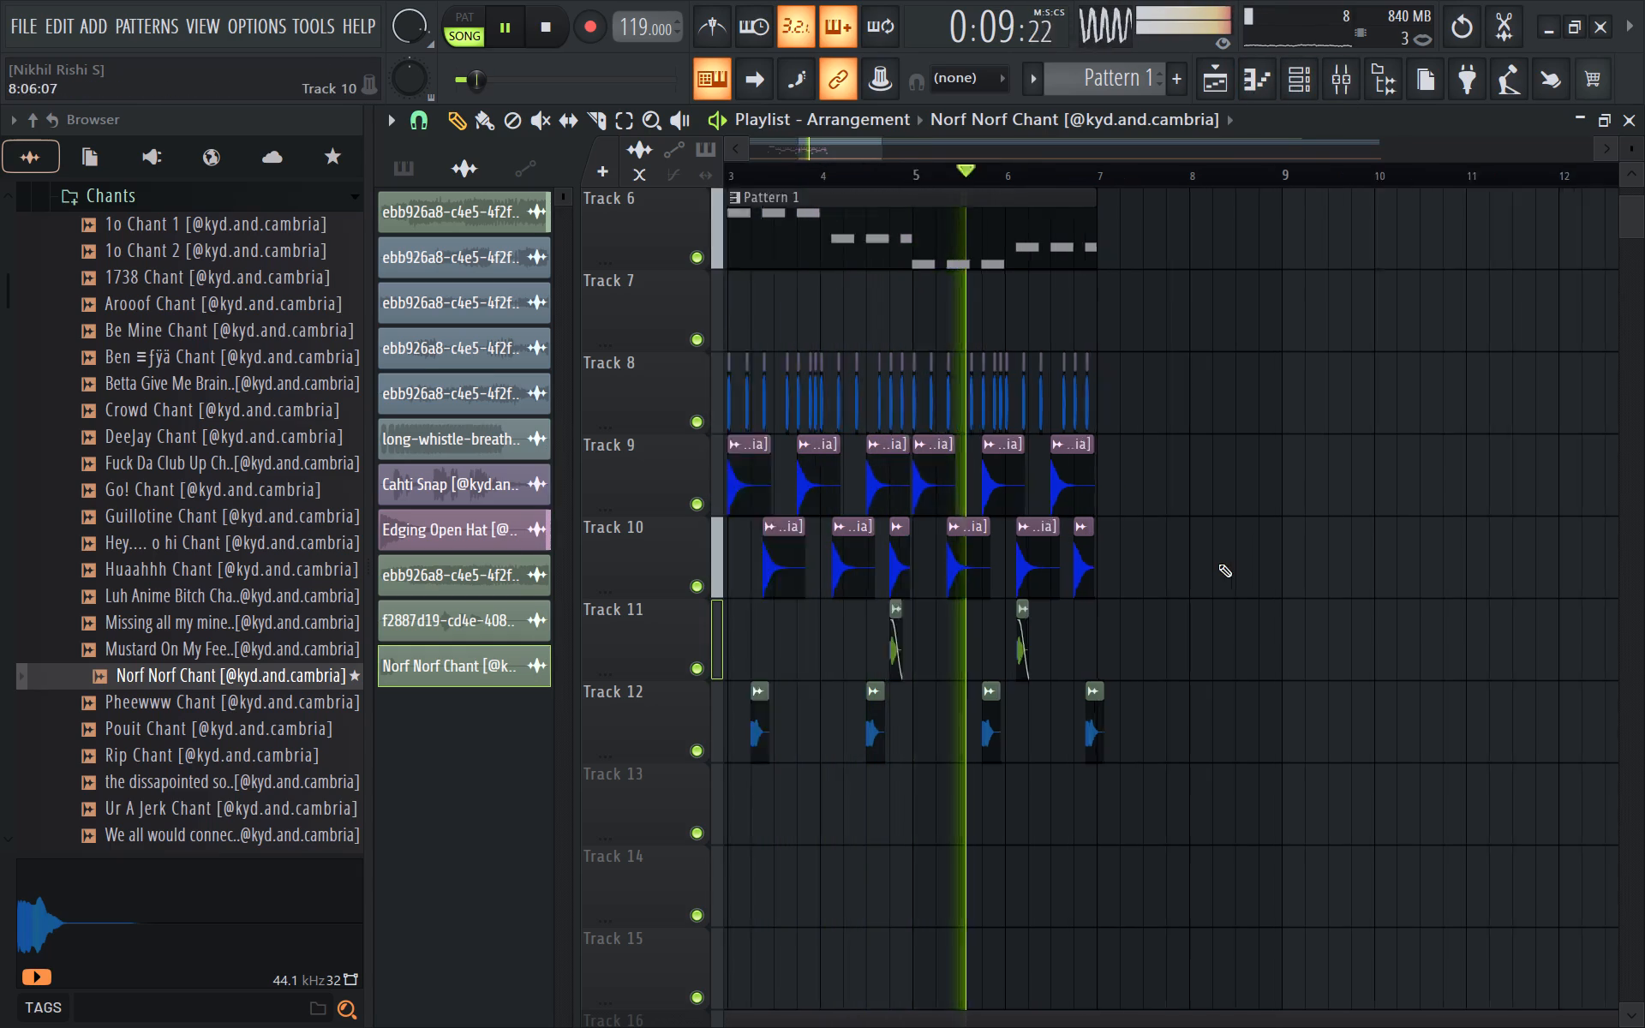
scroll(1218, 564, "up", 2, "ctrl")
key("space")
Move the bar 6 f2887d19 clip on Track 11 to 6:09:00, aligned with Track 9's last open hat, and replay.
scroll(897, 596, "down", 4, "ctrl")
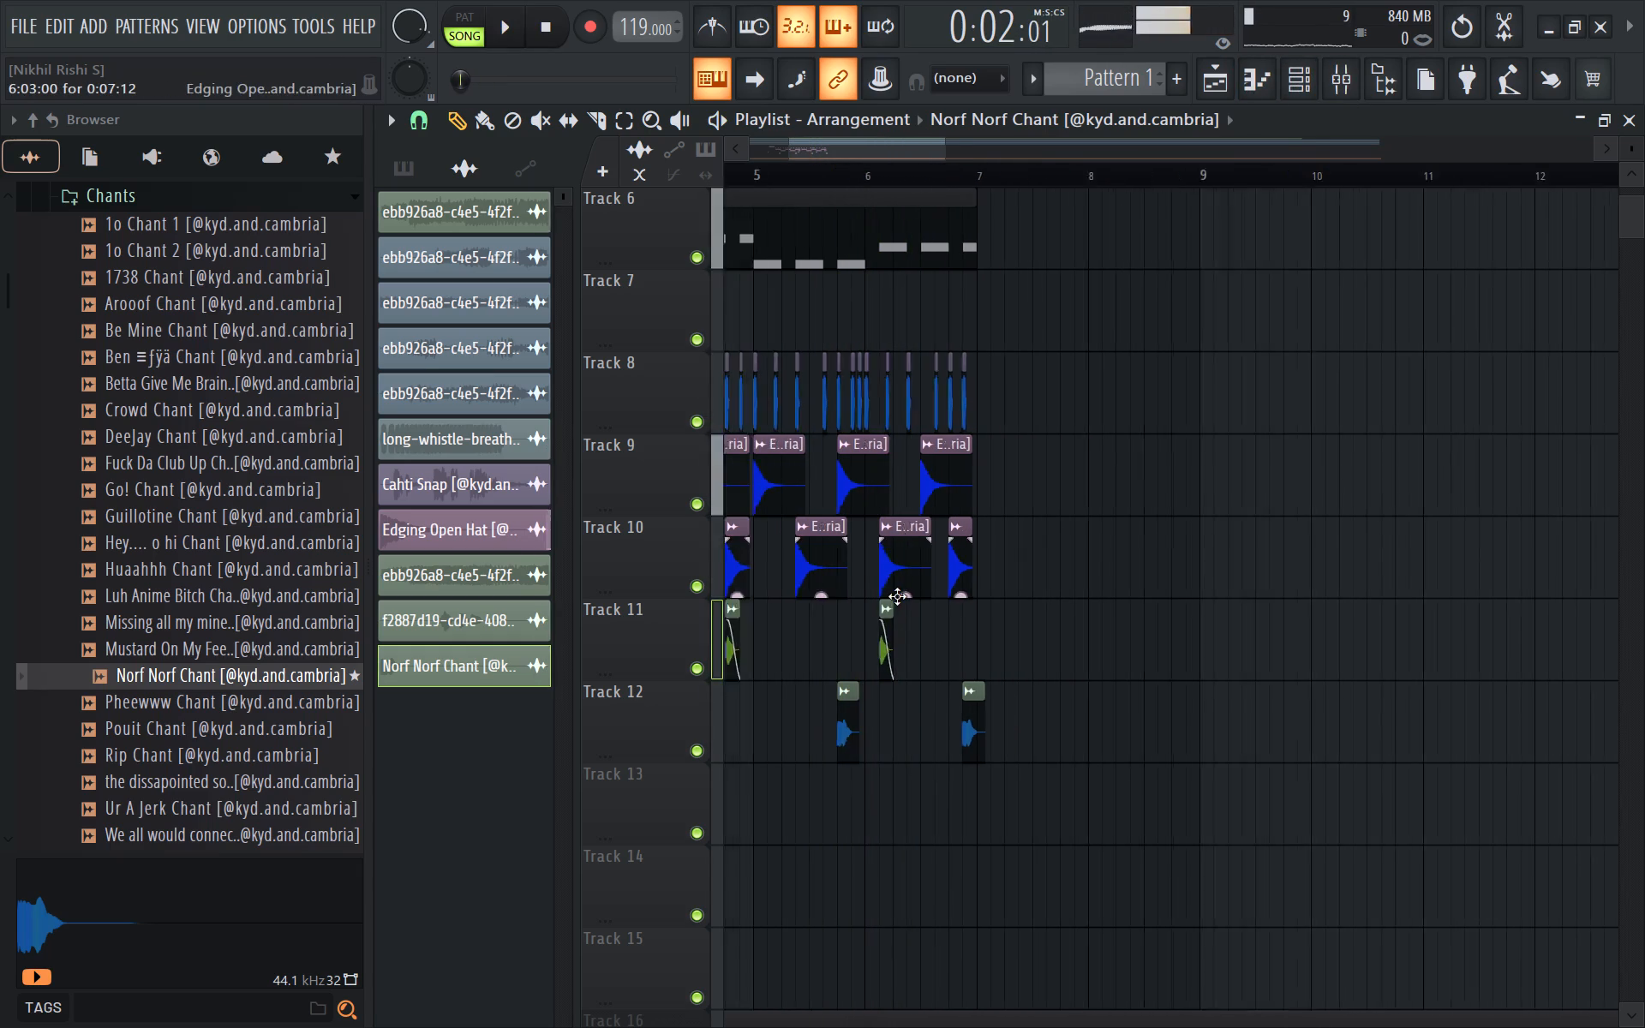
scroll(897, 596, "down", 2, "ctrl")
key("ctrl+space")
scroll(890, 617, "up", 10, "ctrl")
left_click_drag(882, 608, 929, 606)
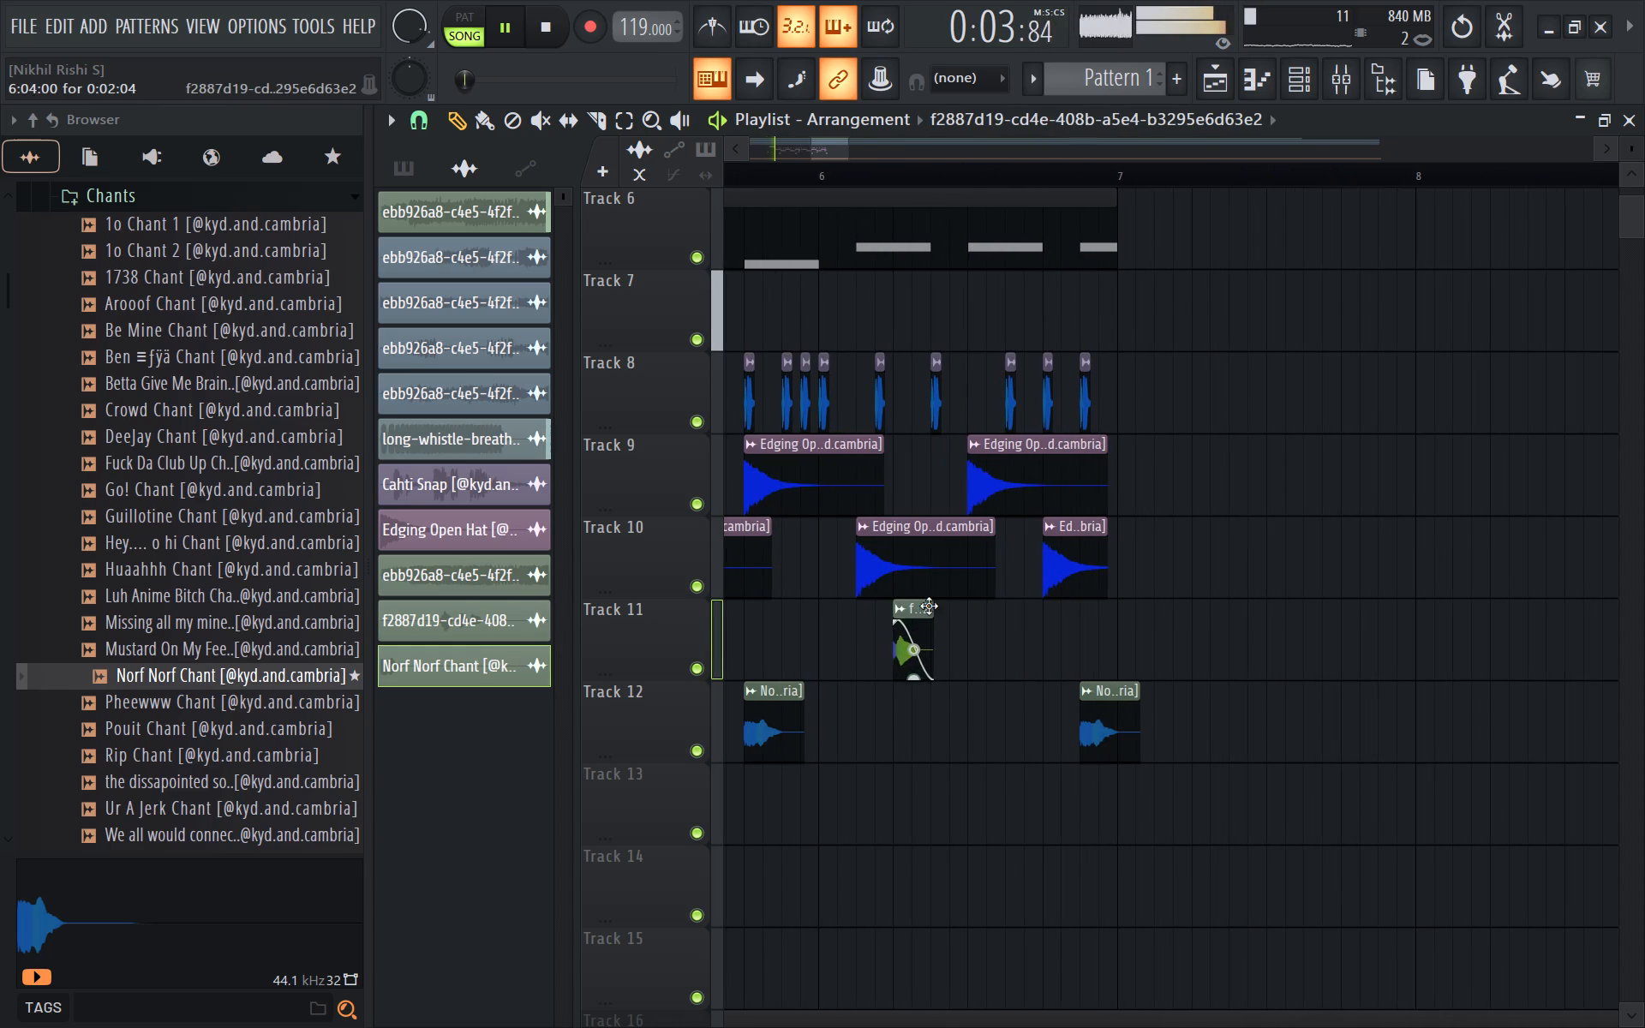
left_click_drag(929, 606, 988, 598)
scroll(988, 586, "down", 12, "ctrl")
scroll(809, 599, "up", 5, "ctrl")
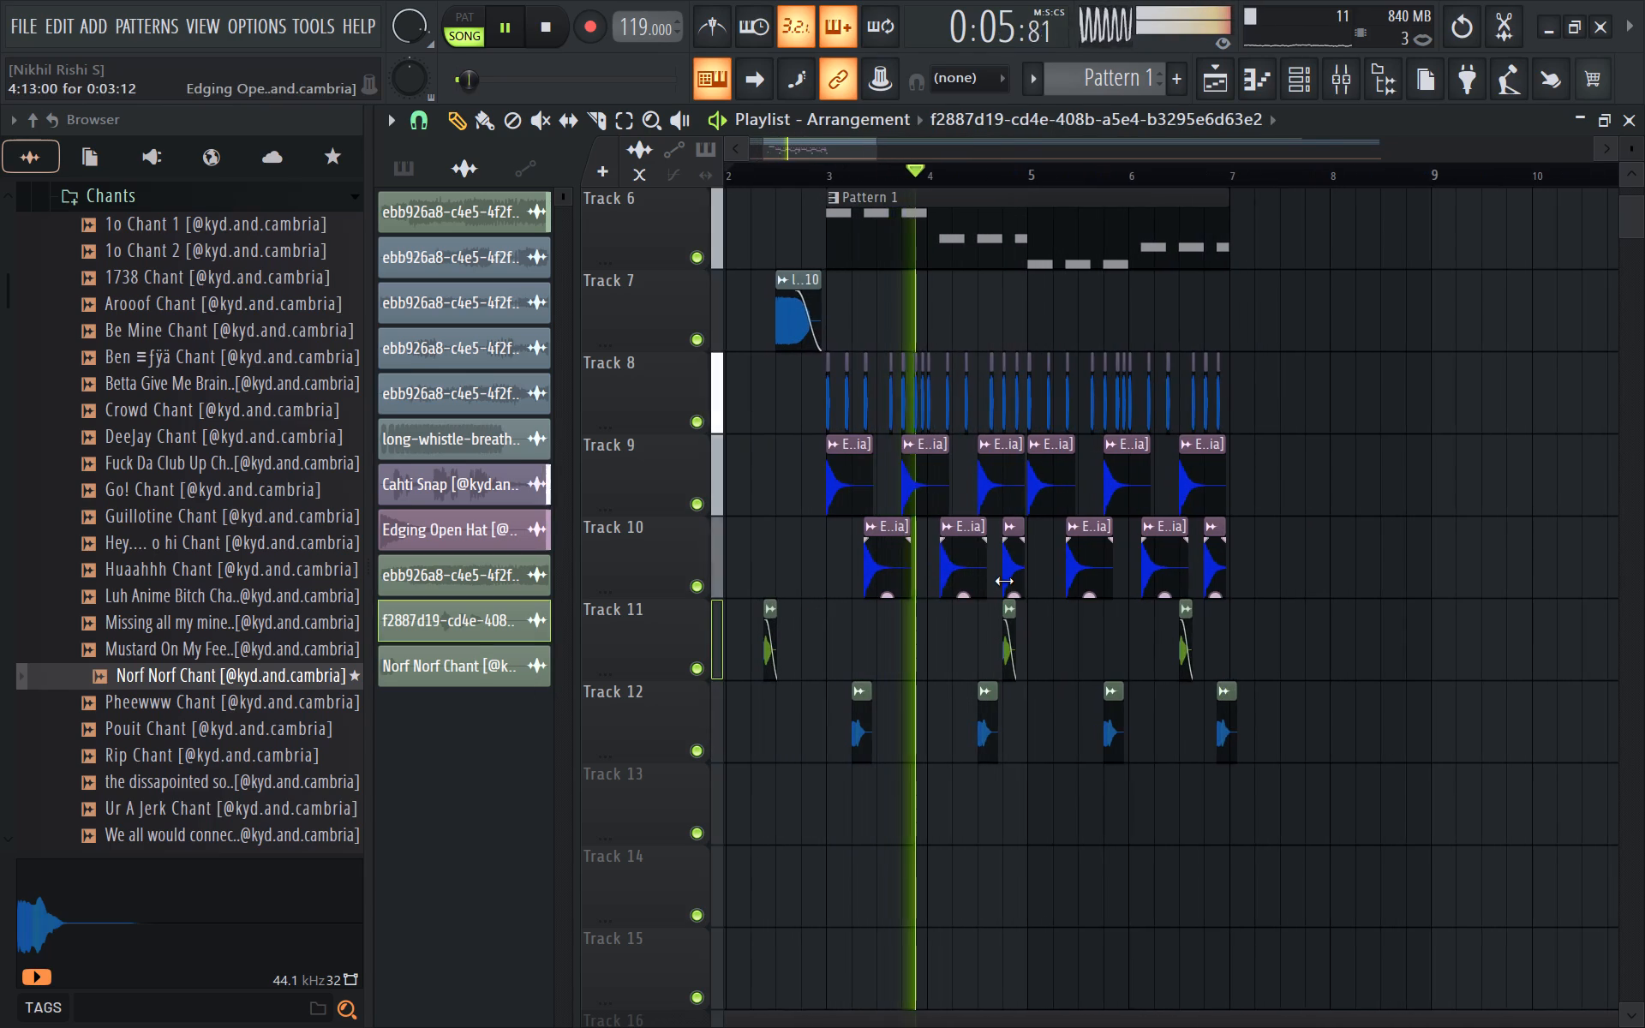
scroll(1010, 574, "up", 4, "ctrl")
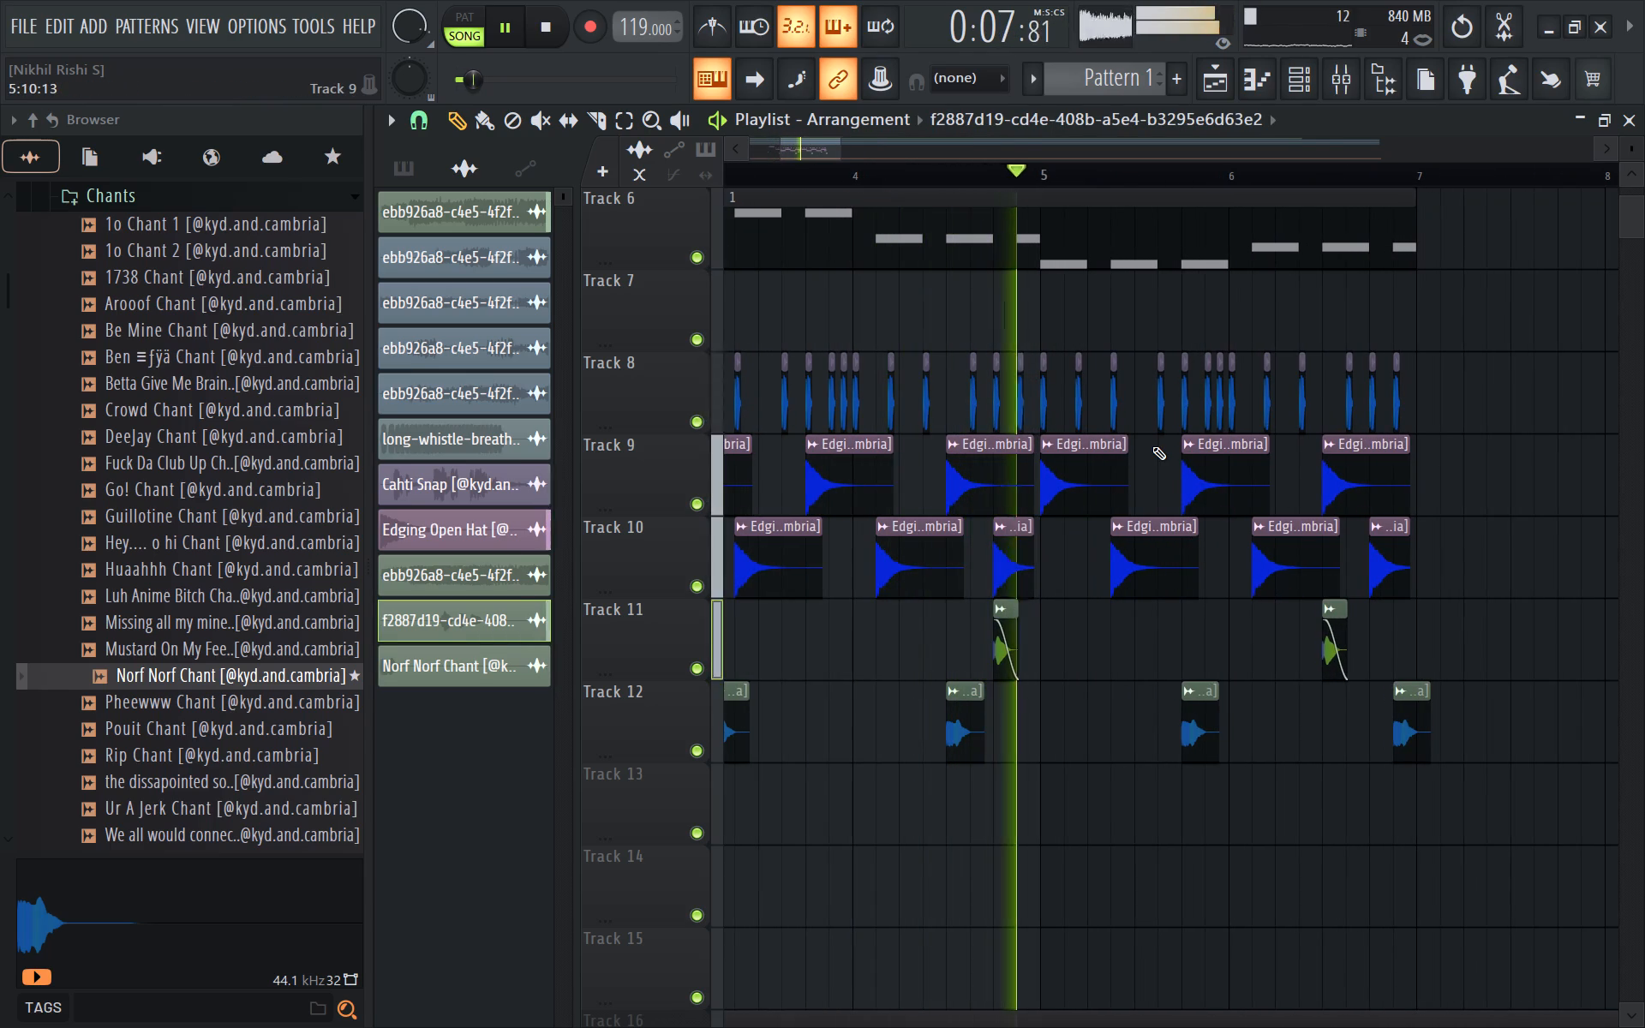
Trim the end of the last Norf Norf Chant clip on Track 12 back to the start of bar 7.
scroll(1174, 567, "up", 3, "ctrl")
scroll(1206, 584, "down", 4, "ctrl")
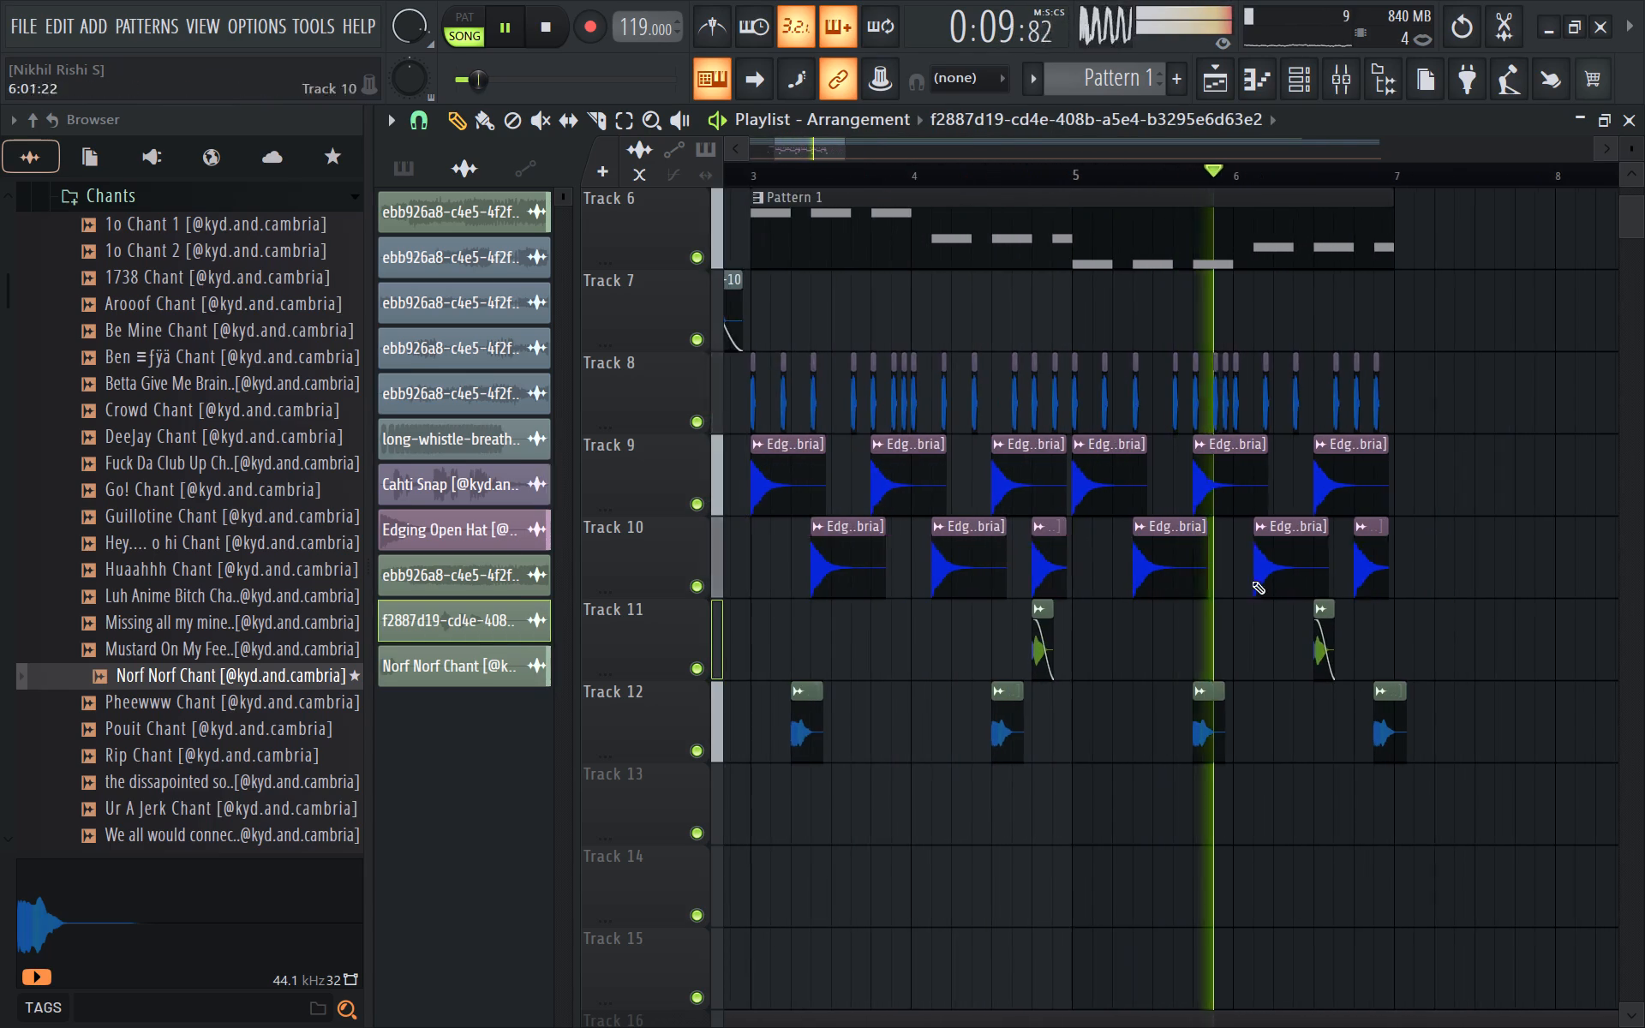
scroll(1314, 561, "up", 5, "ctrl")
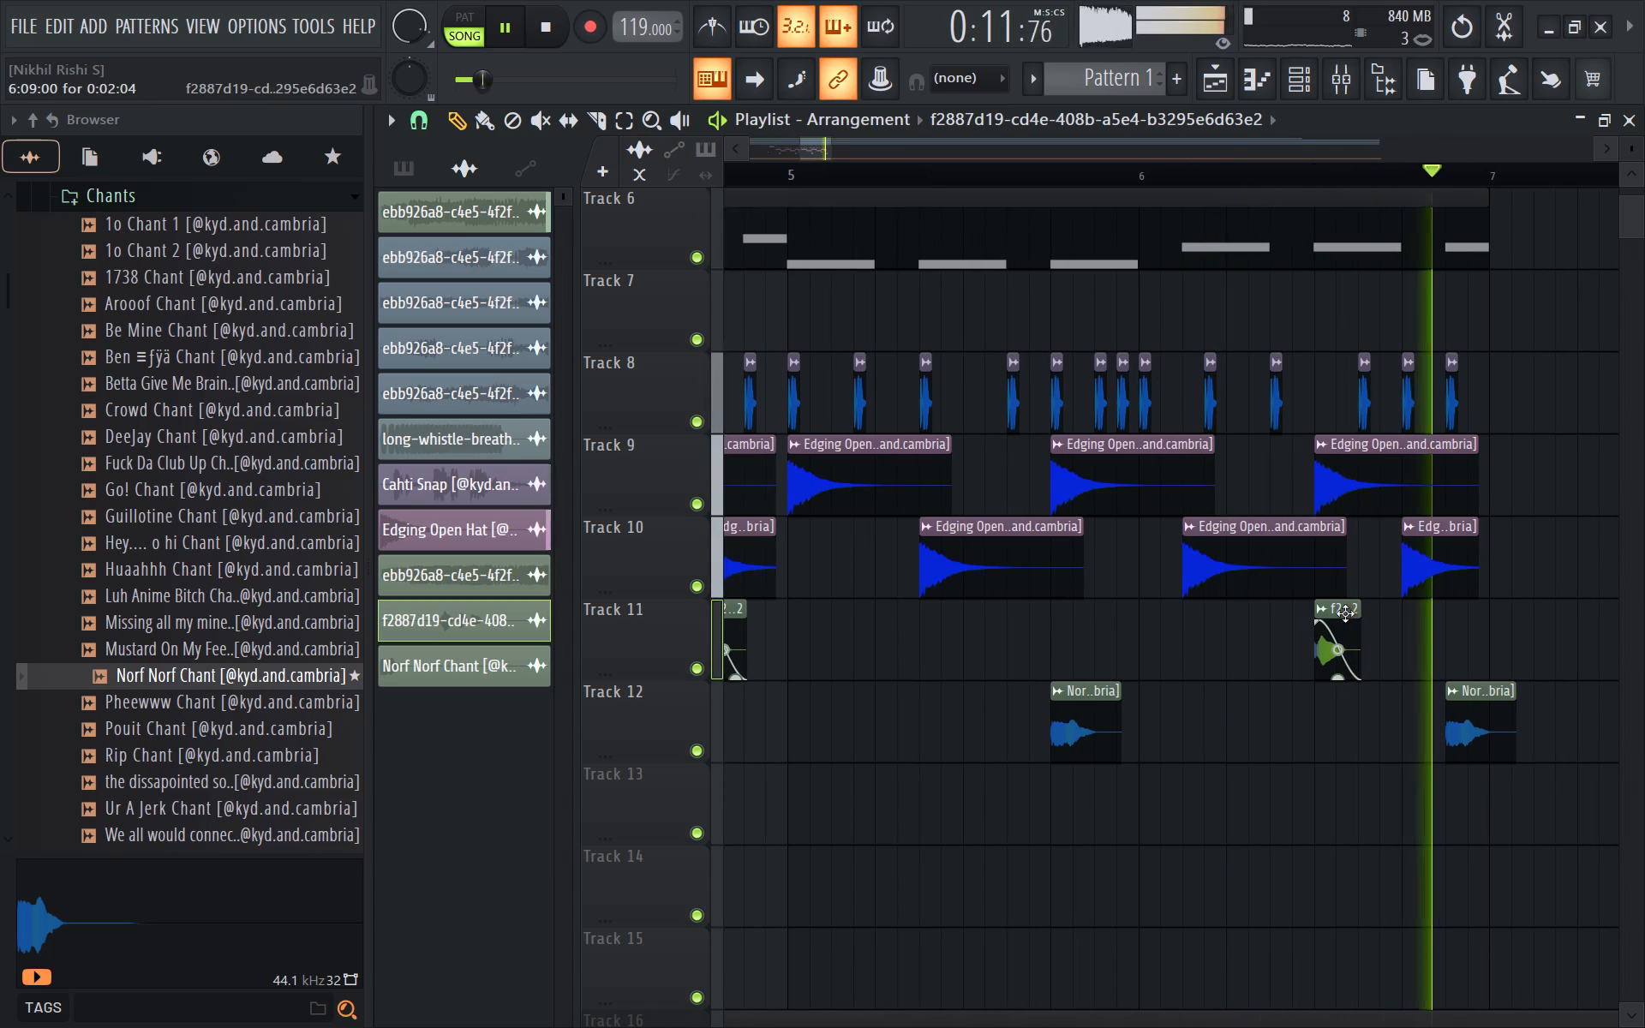
key("ctrl+space")
scroll(1345, 613, "down", 11, "ctrl")
scroll(1325, 660, "up", 6)
scroll(1280, 676, "down", 2)
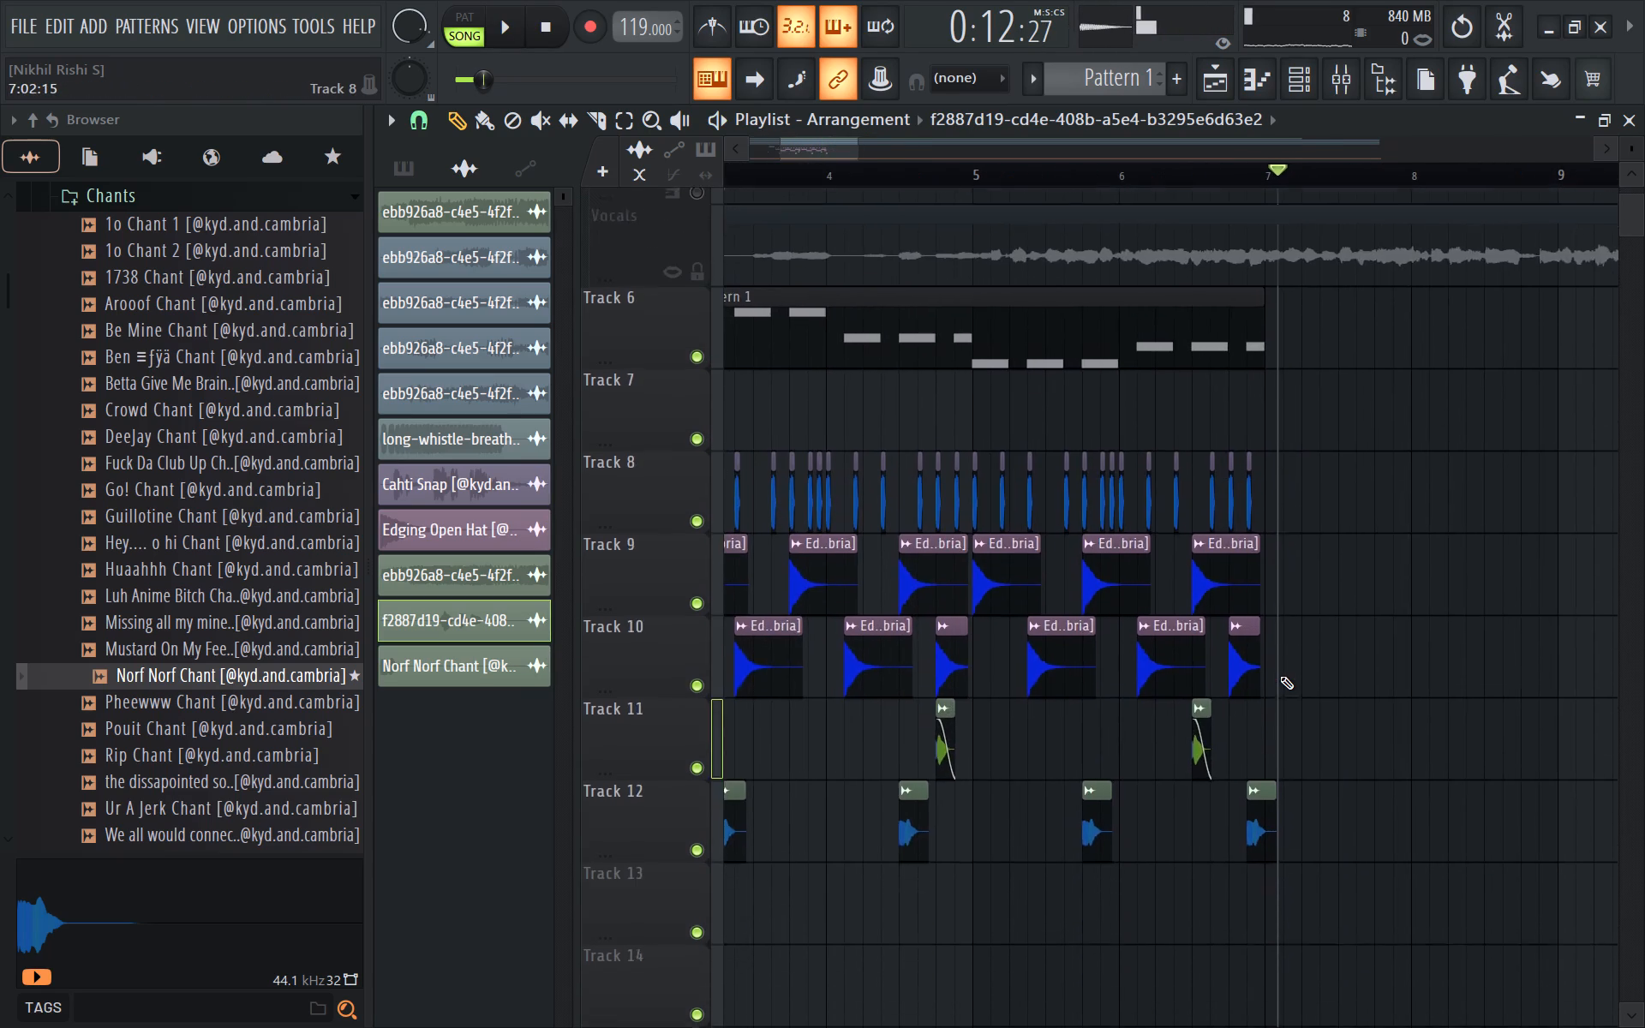
scroll(1280, 676, "up", 2)
scroll(1280, 676, "down", 2)
scroll(1280, 676, "down", 2, "ctrl")
scroll(1280, 676, "up", 18, "ctrl")
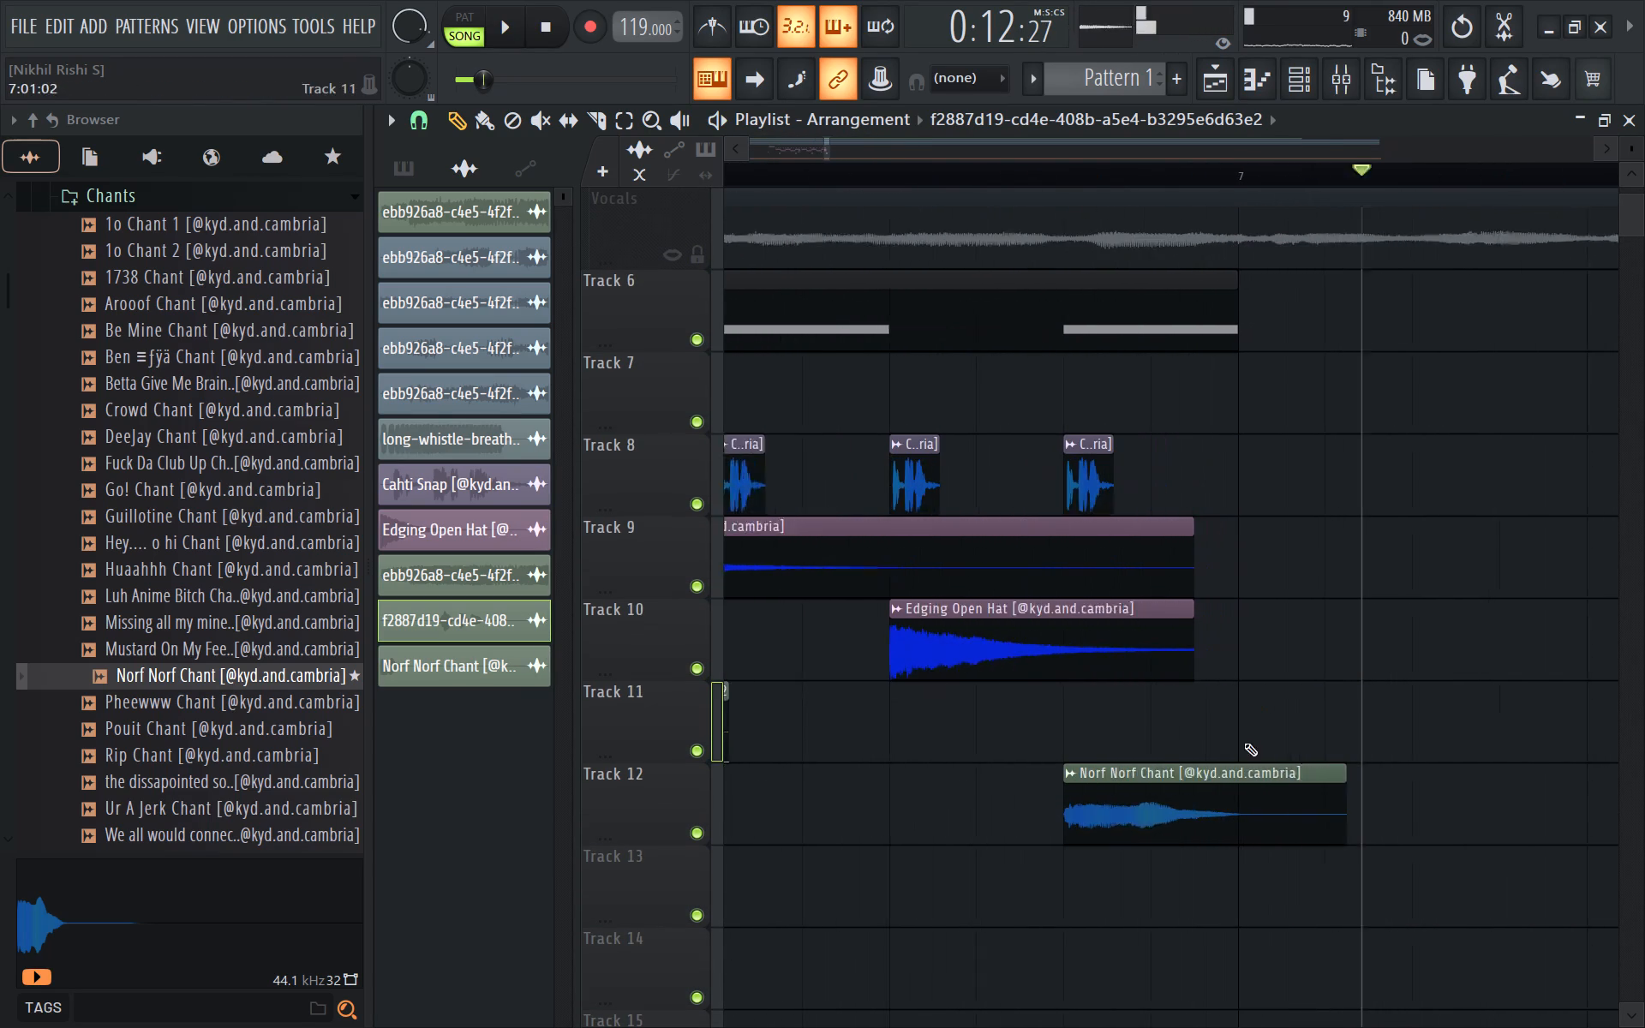
left_click_drag(1374, 779, 1227, 774)
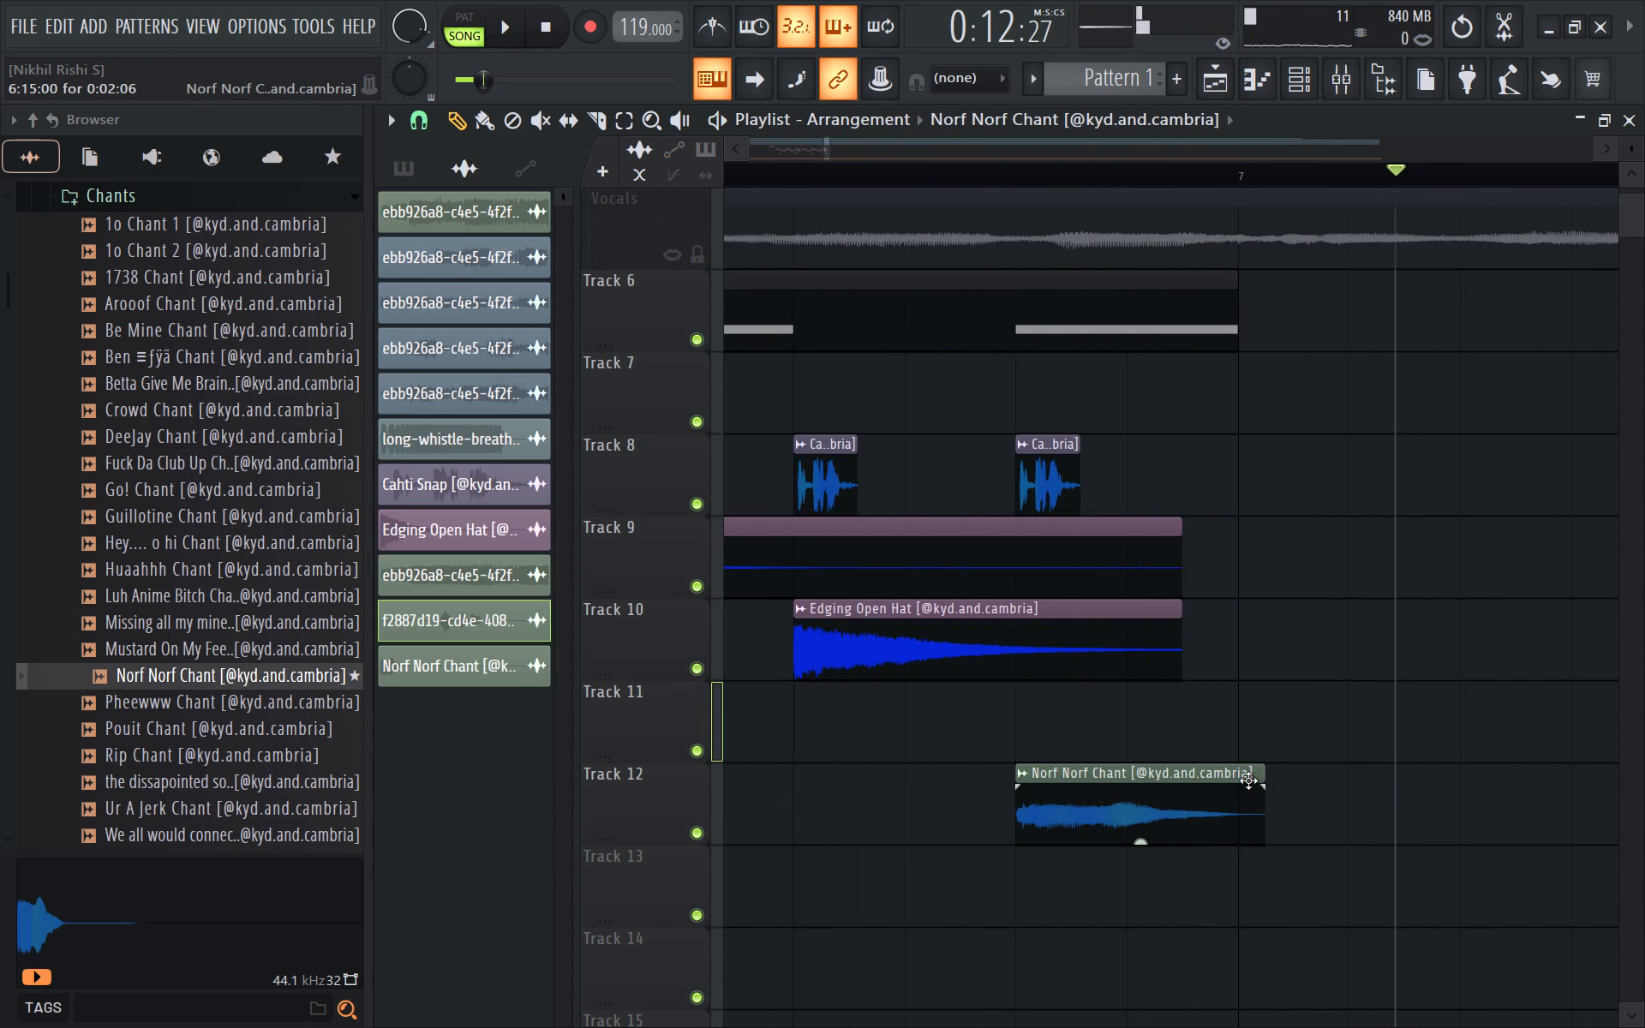
scroll(1262, 776, "up", 13, "ctrl")
left_click_drag(1271, 776, 1219, 773)
scroll(1216, 768, "down", 16, "ctrl")
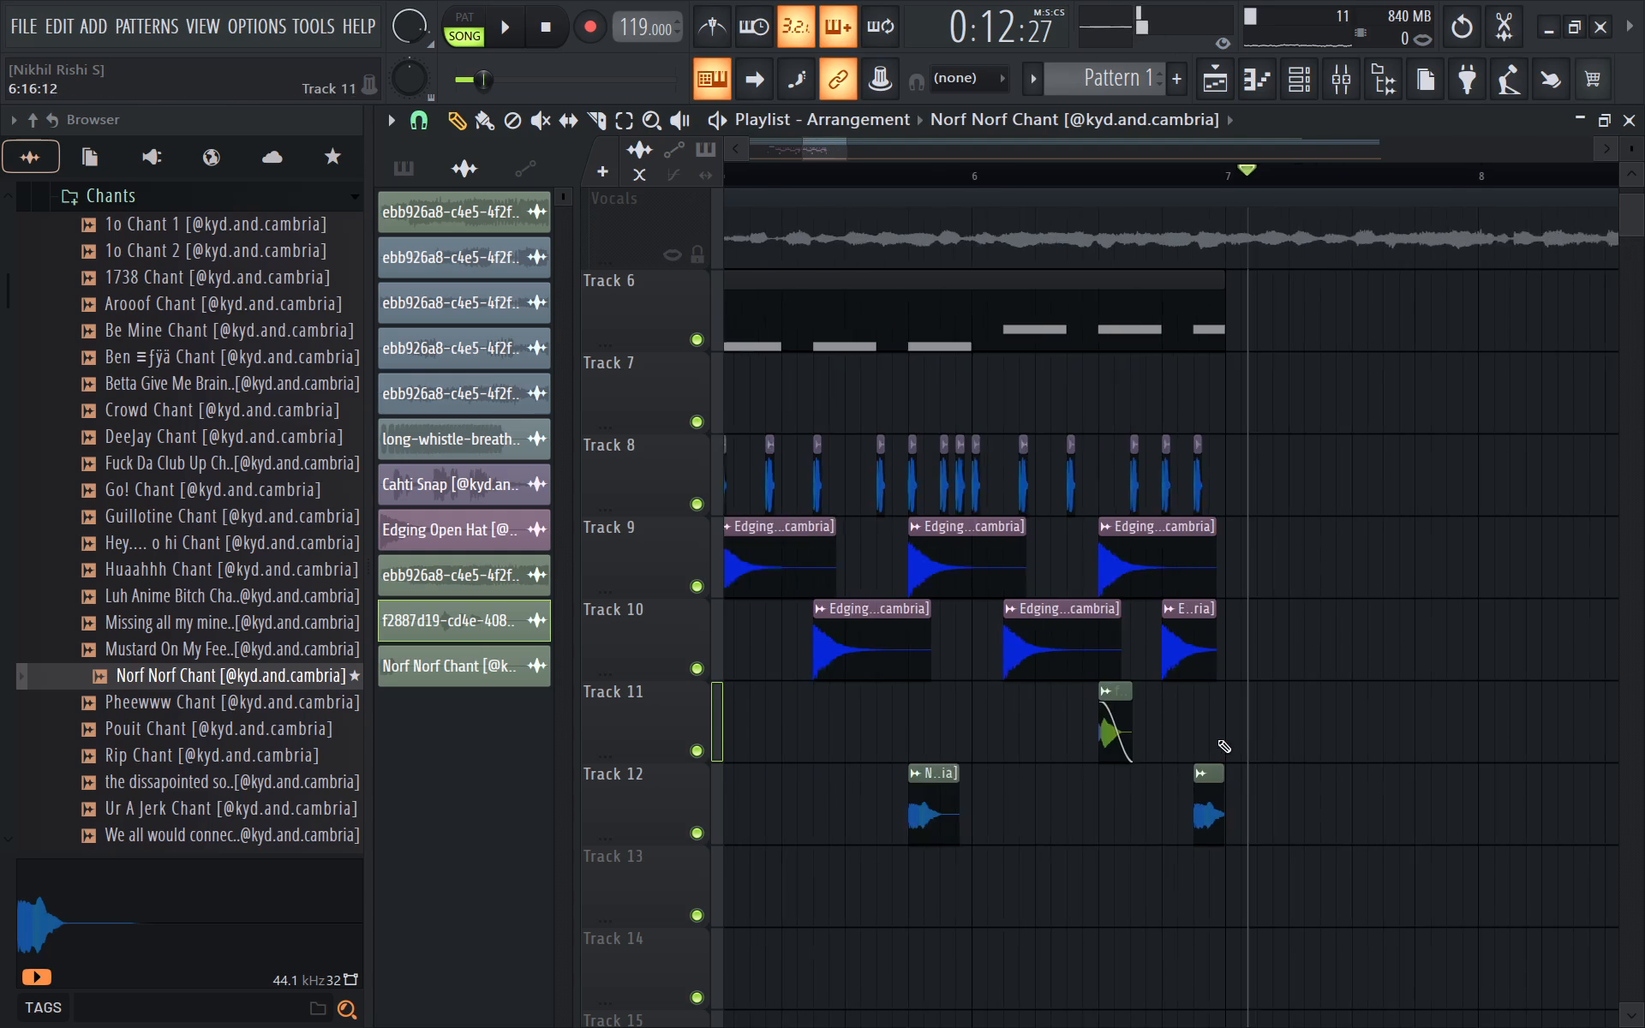
Duplicate all clips from bar 3 to bar 7 on Tracks 6 to 12, starting the copy at bar 7.
scroll(1347, 350, "down", 6, "ctrl")
left_click_drag(1351, 320, 918, 874, "ctrl")
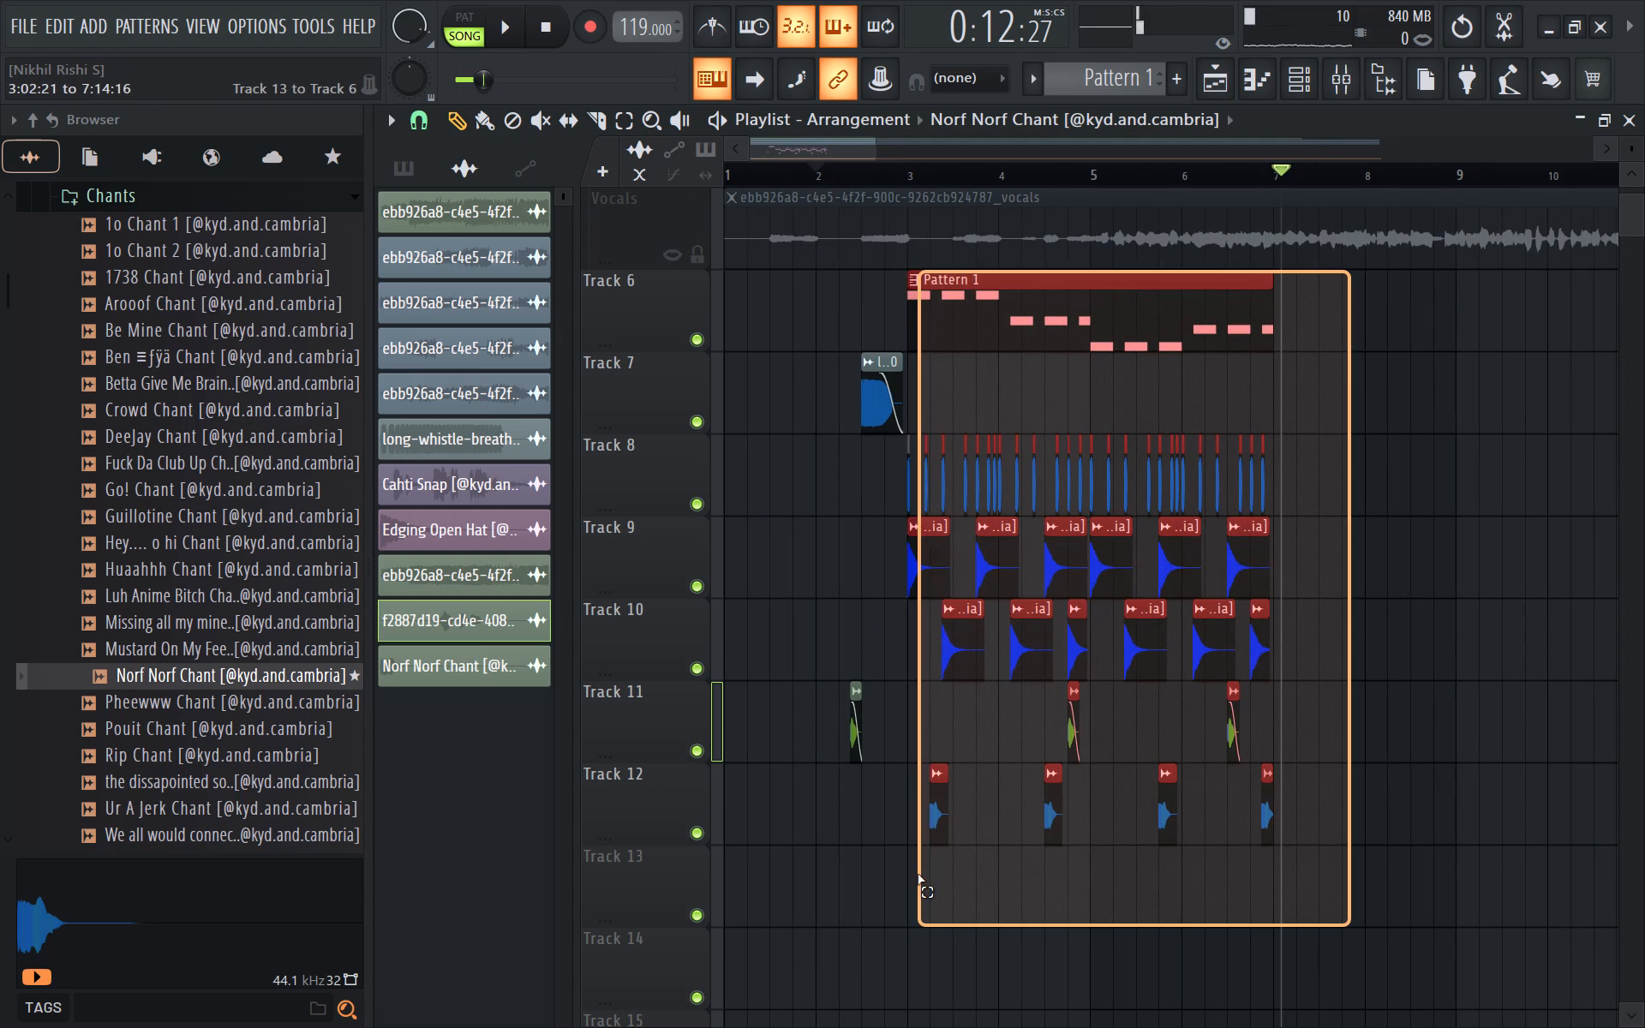
left_click_drag(918, 874, 907, 890, "ctrl")
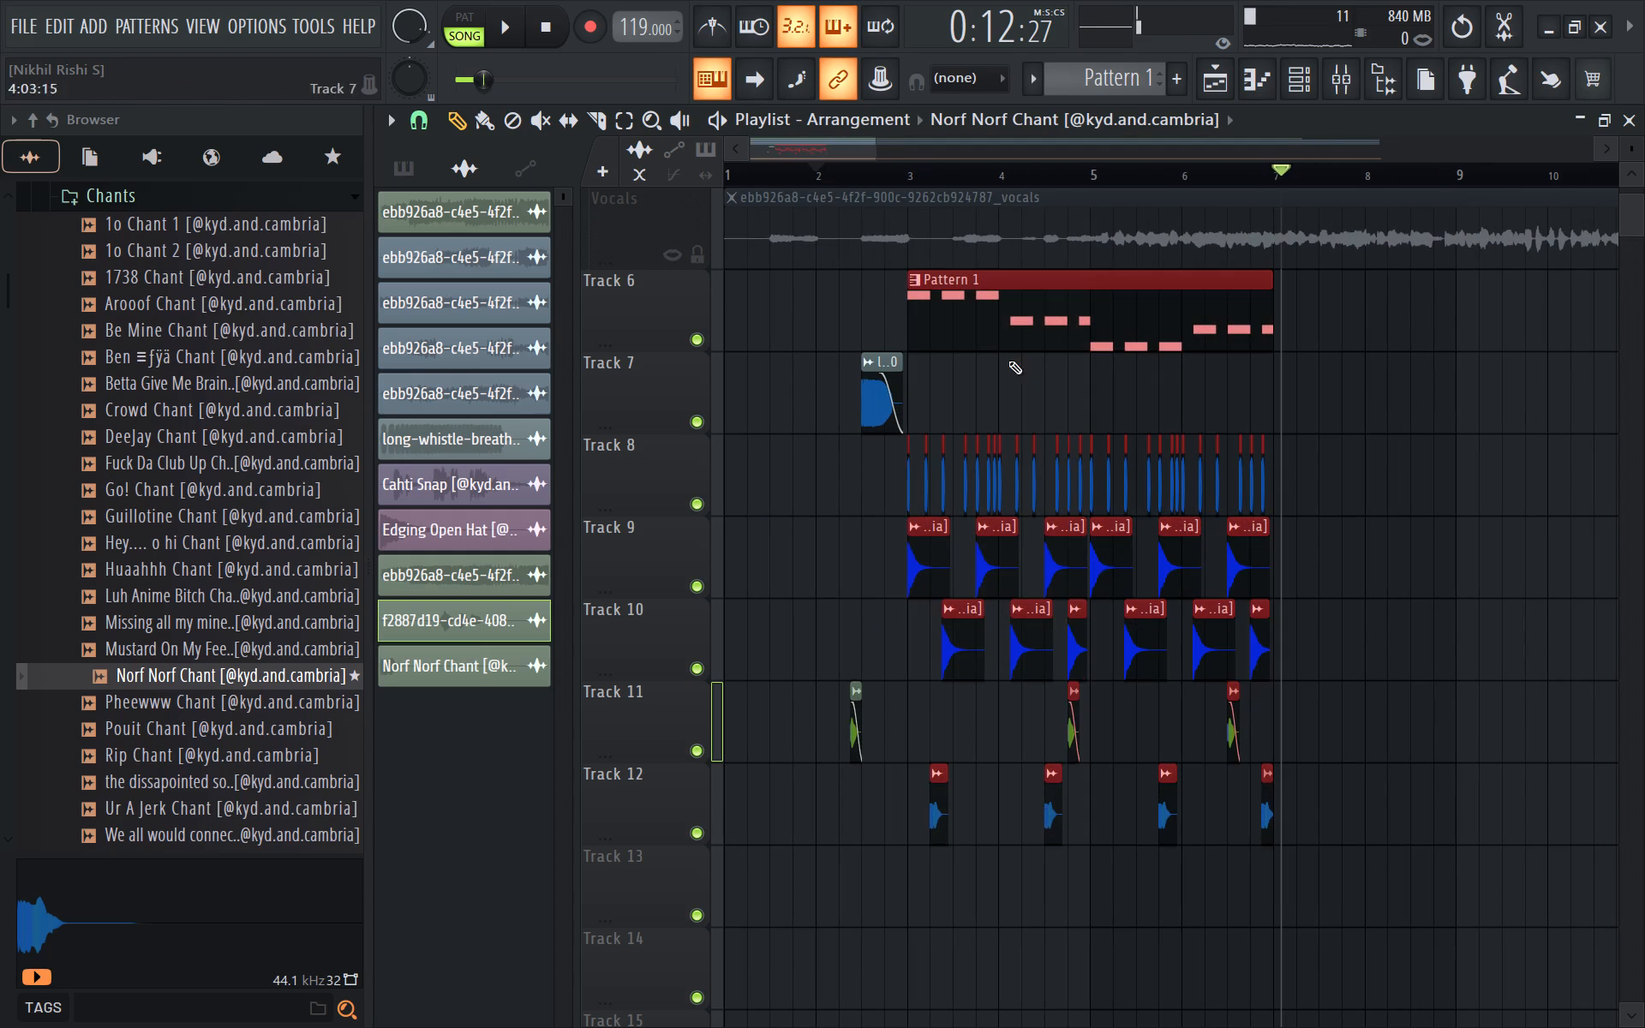
scroll(922, 468, "up", 3, "ctrl")
left_click_drag(951, 319, 1534, 308, "shift")
Listen to the duplicated section from bar 7 past bar 11 and compare it with the source waveforms, stopping at the end.
key("space")
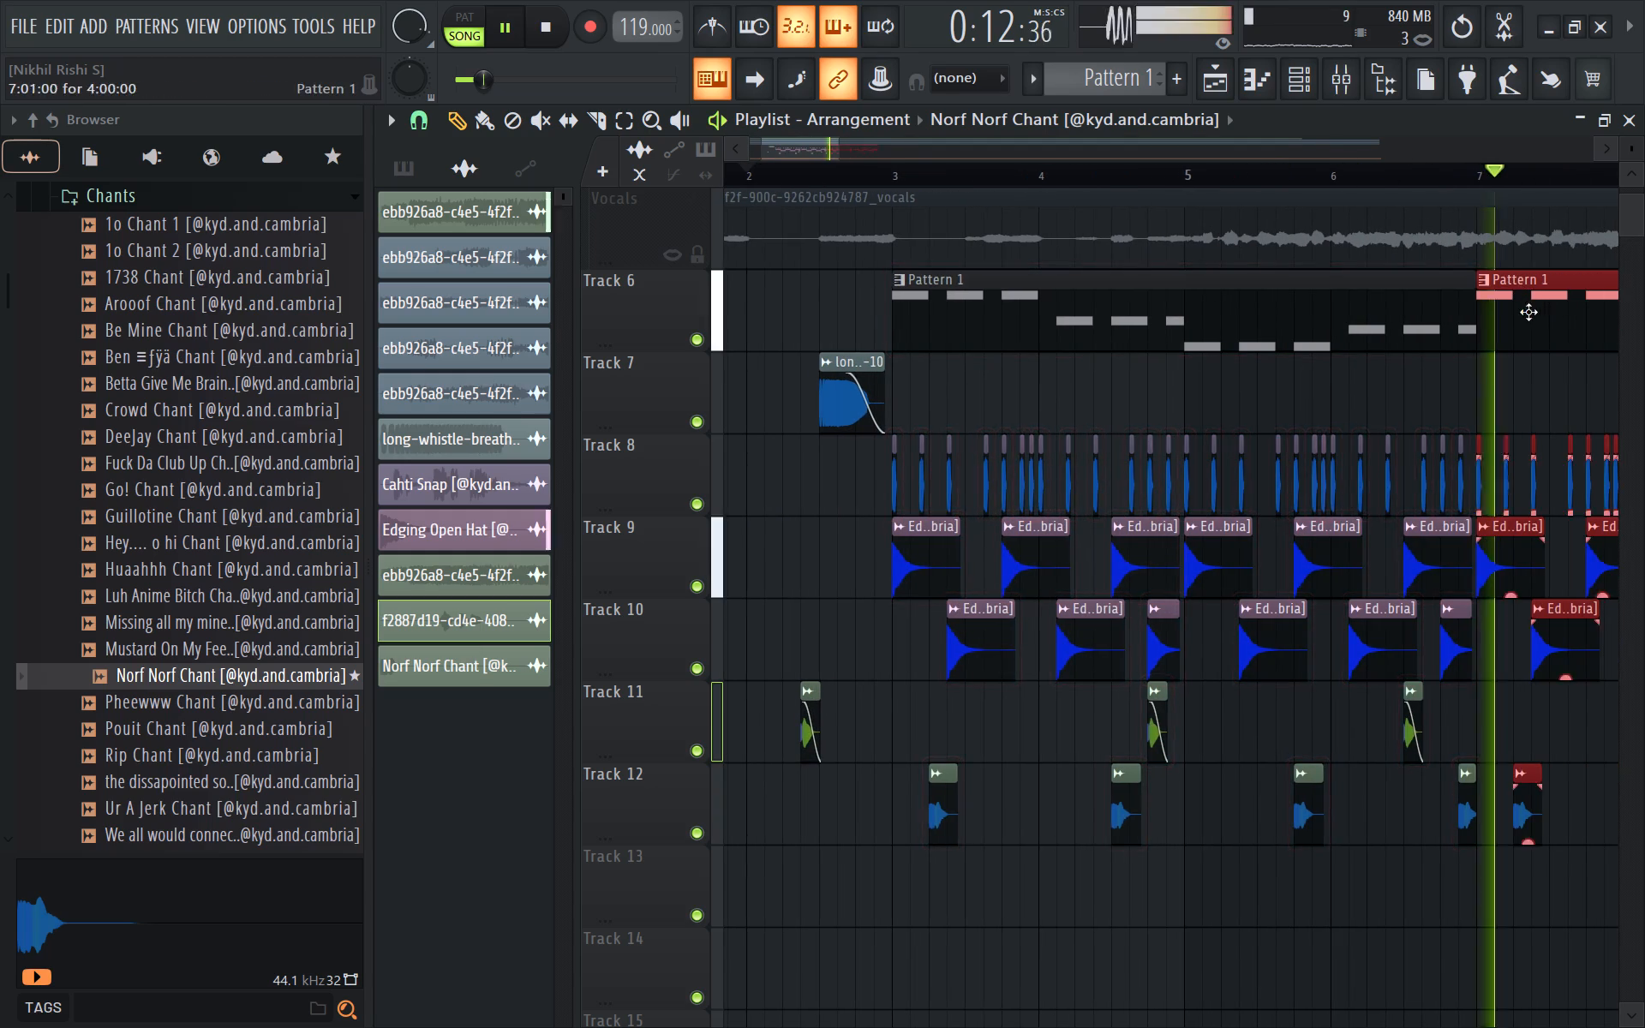
scroll(1516, 347, "down", 9, "ctrl")
scroll(1524, 451, "up", 5, "ctrl")
scroll(1510, 475, "down", 20, "ctrl")
scroll(1510, 475, "down", 7, "ctrl")
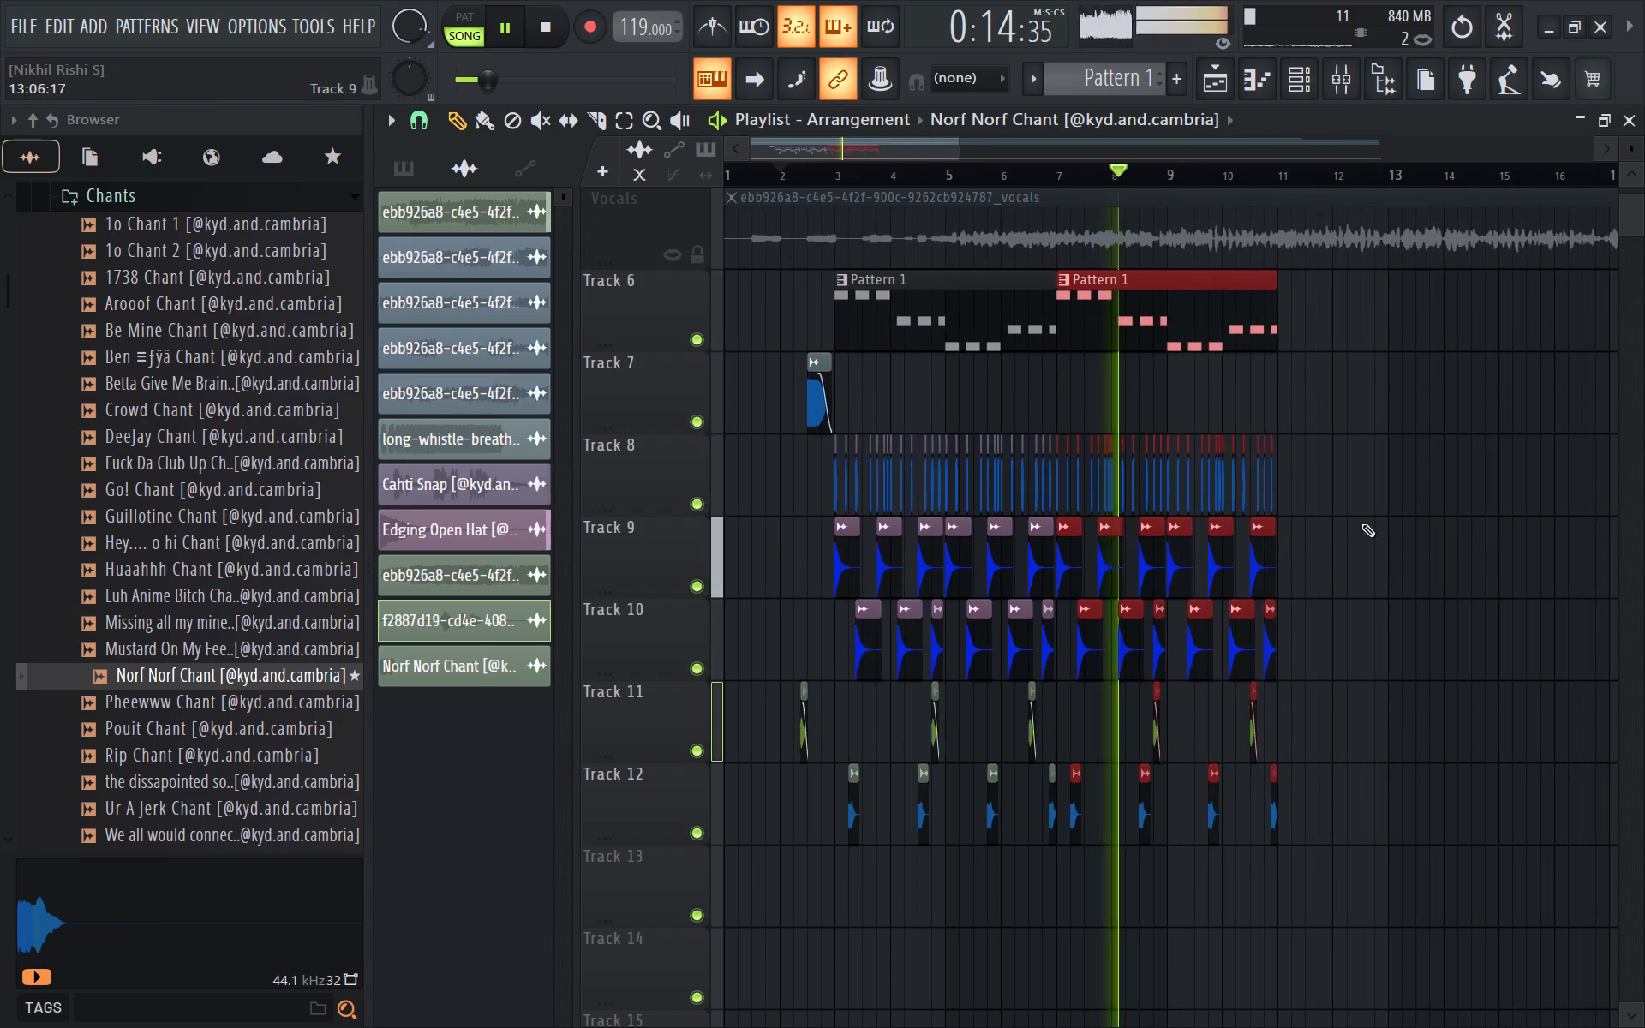
scroll(1283, 541, "up", 7, "ctrl")
scroll(1284, 541, "up", 5)
scroll(1287, 541, "down", 6)
scroll(1288, 541, "up", 12)
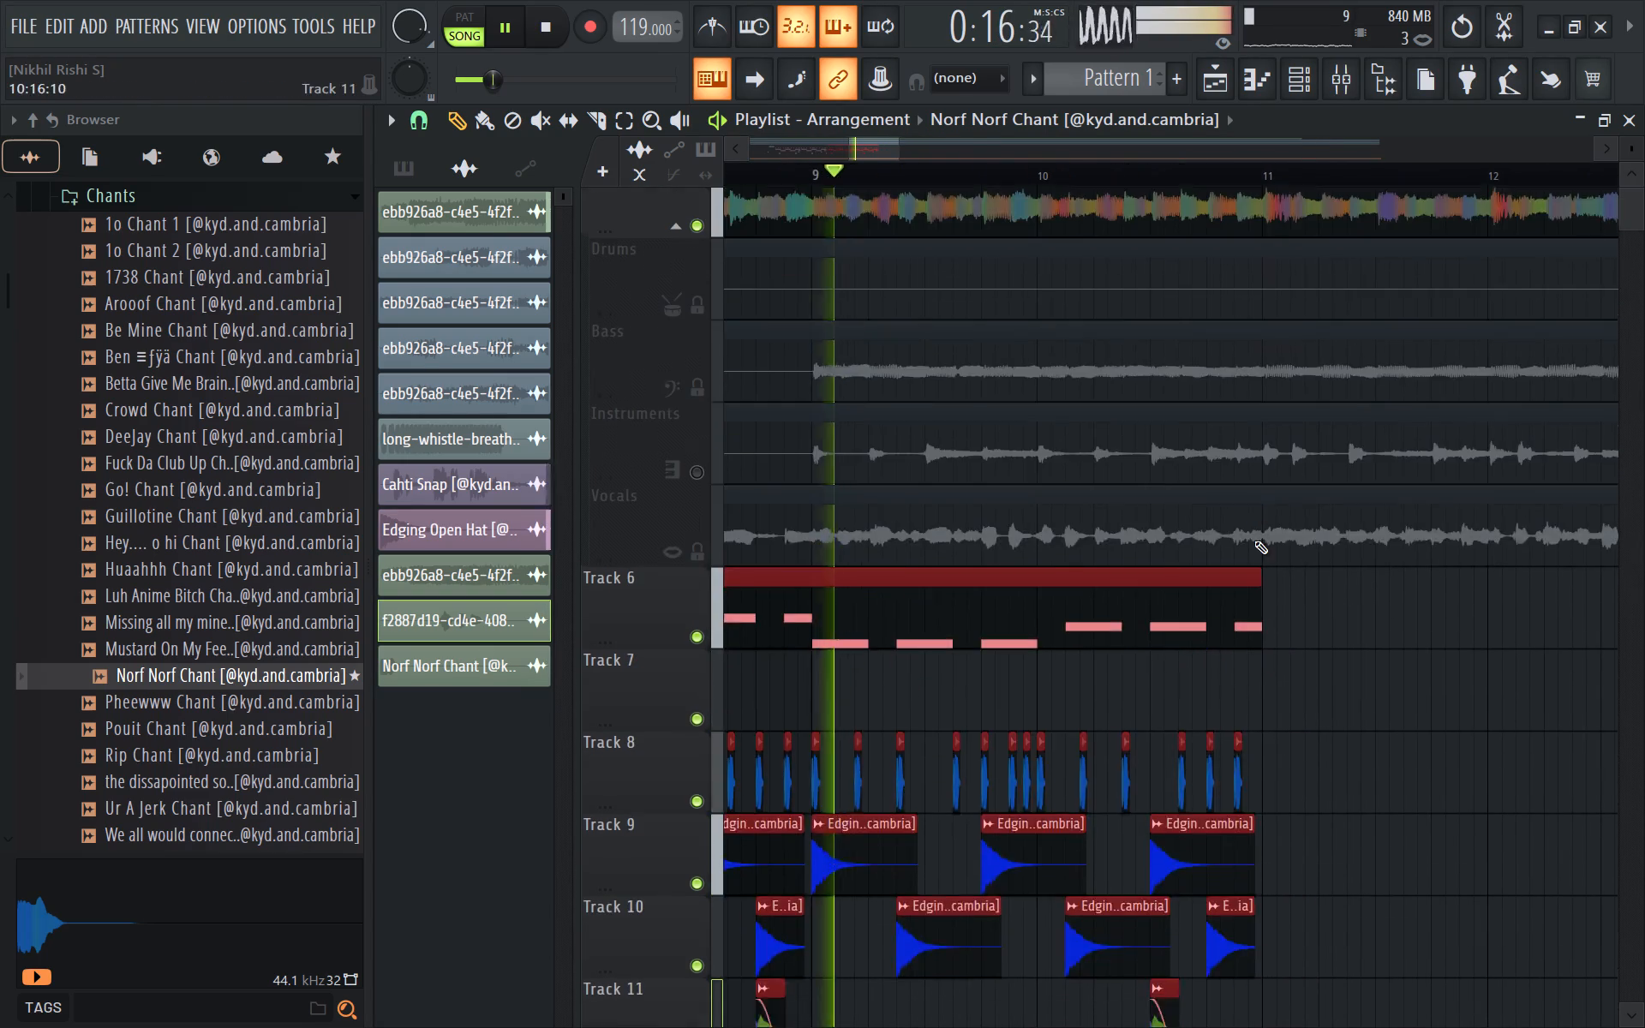
scroll(1253, 541, "down", 13, "ctrl")
scroll(1247, 561, "up", 12)
scroll(1247, 562, "down", 2, "ctrl")
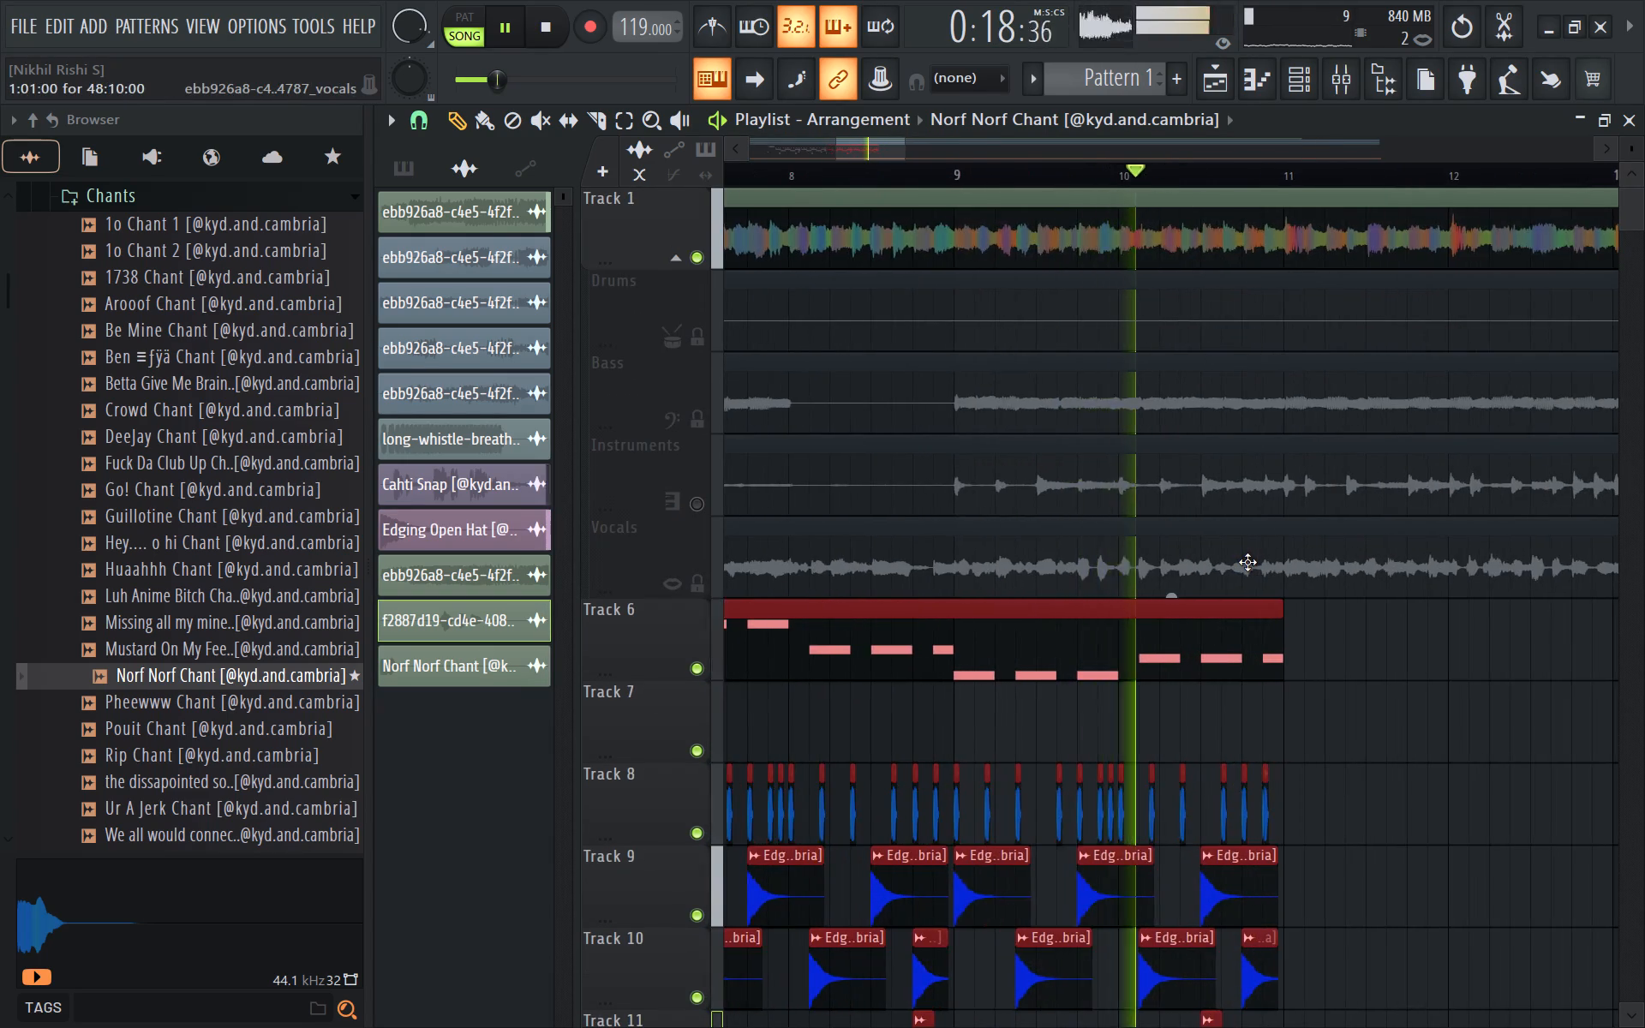
scroll(1247, 562, "down", 6, "ctrl")
scroll(1277, 632, "up", 7, "ctrl")
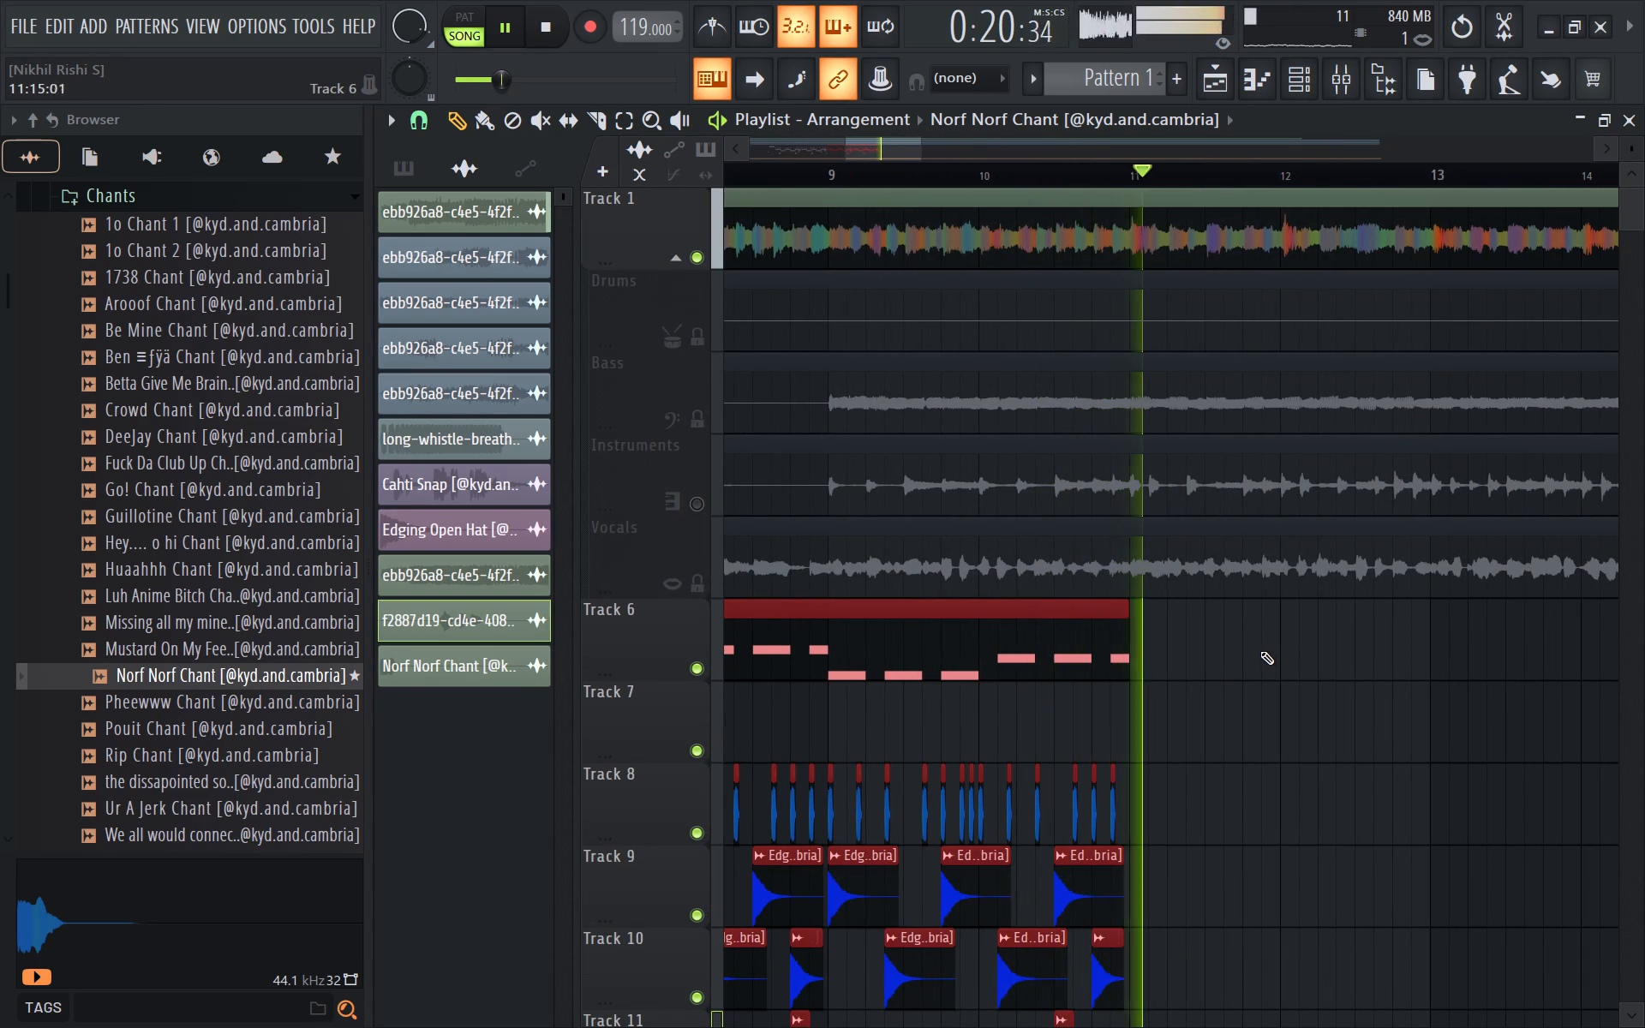
scroll(1260, 651, "down", 5, "ctrl")
scroll(1260, 651, "up", 3, "ctrl")
scroll(1260, 651, "down", 2, "ctrl")
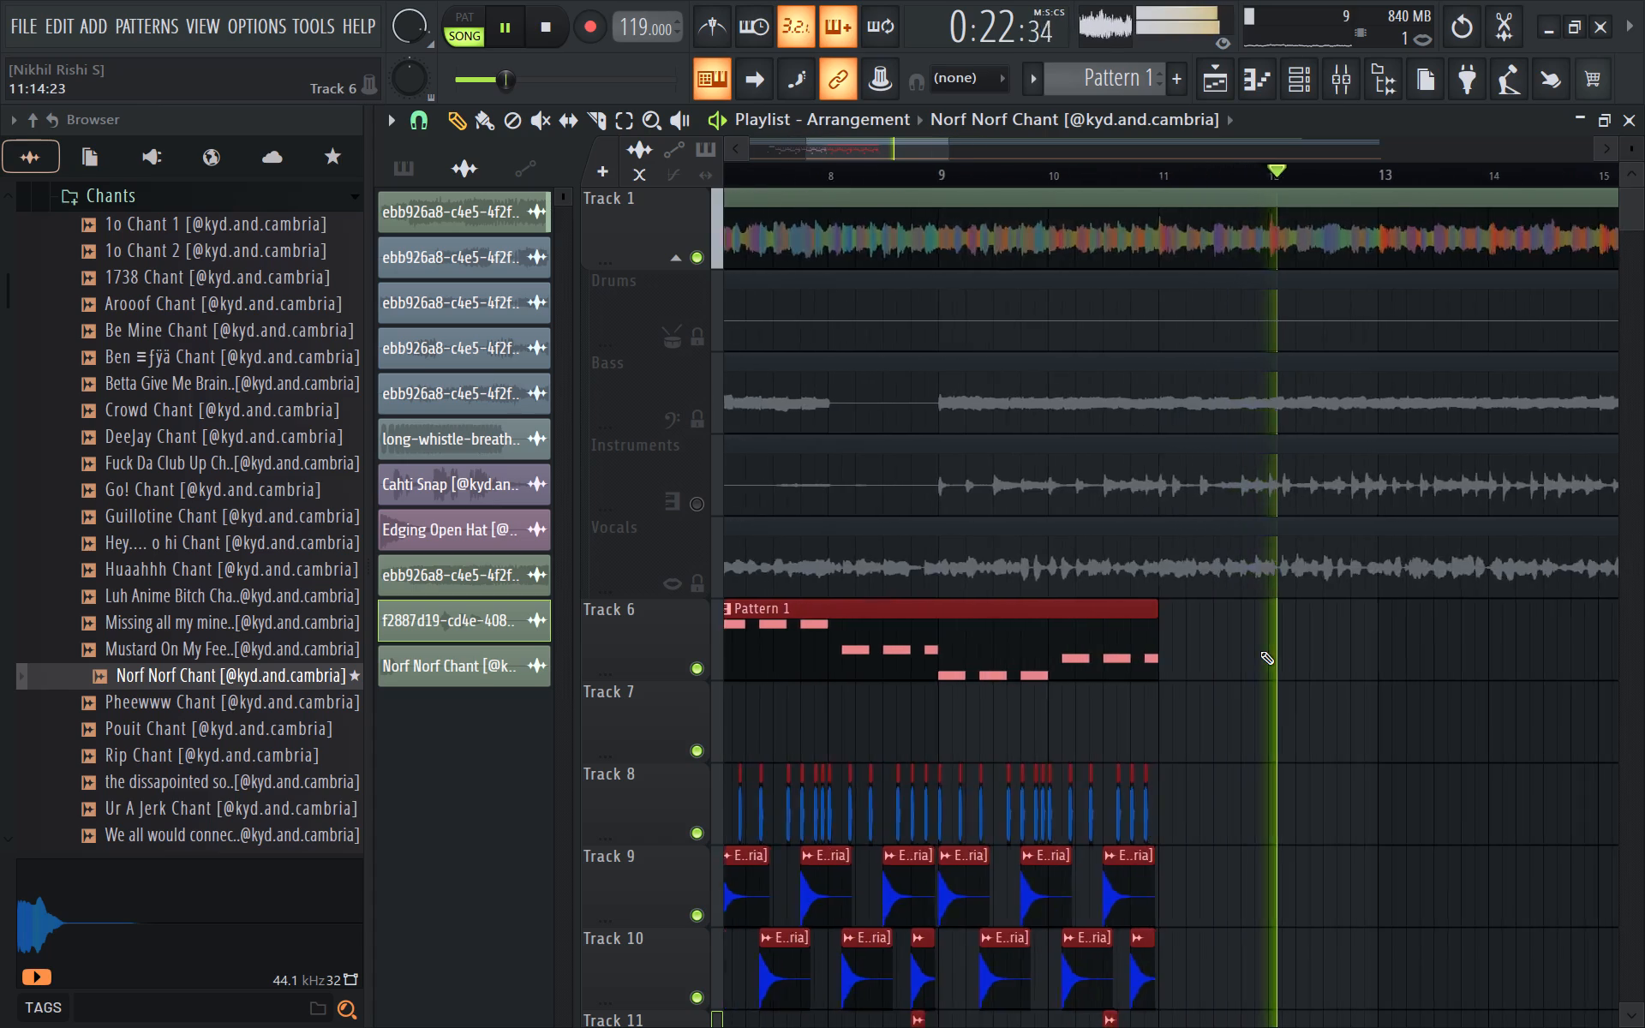
scroll(1260, 651, "down", 9, "ctrl")
scroll(1138, 819, "down", 5)
key("space")
Replay the arrangement from bar 1 with playlist auto-scrolling turned on.
left_click_drag(765, 172, 519, 201)
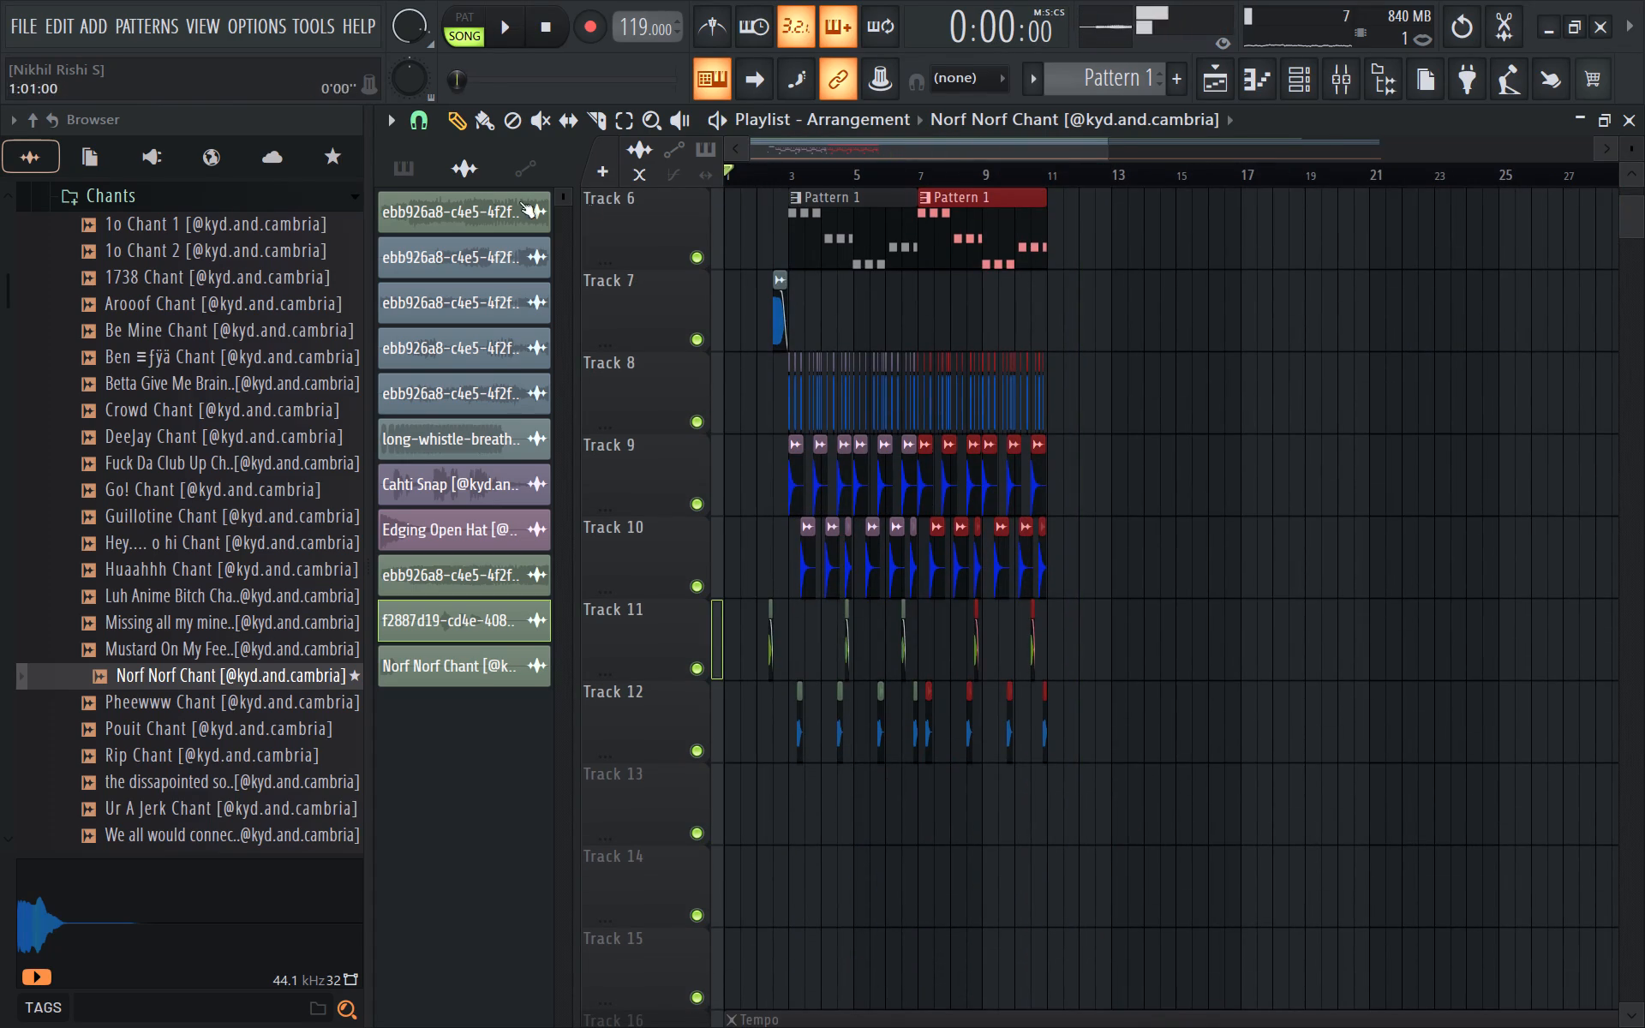
left_click_drag(519, 201, 471, 202)
left_click(748, 75)
scroll(611, 573, "up", 20, "ctrl")
scroll(611, 573, "up", 4, "ctrl")
key("space")
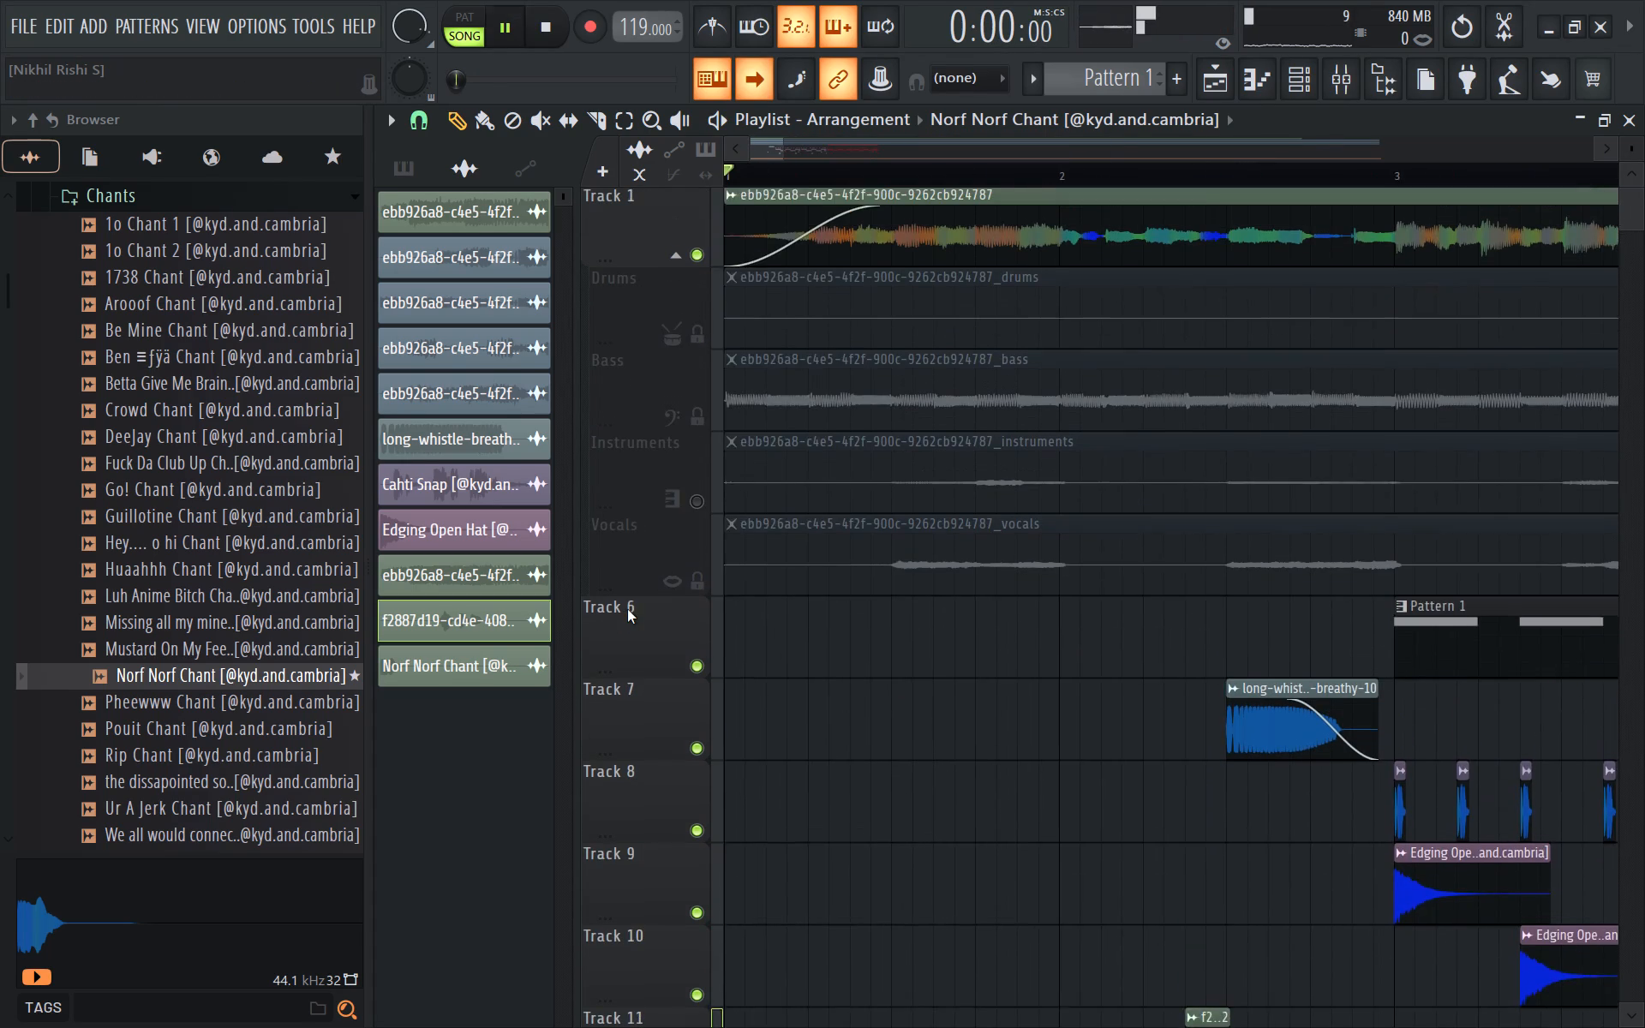
scroll(692, 671, "down", 6)
scroll(694, 690, "up", 5)
scroll(958, 722, "up", 1, "ctrl")
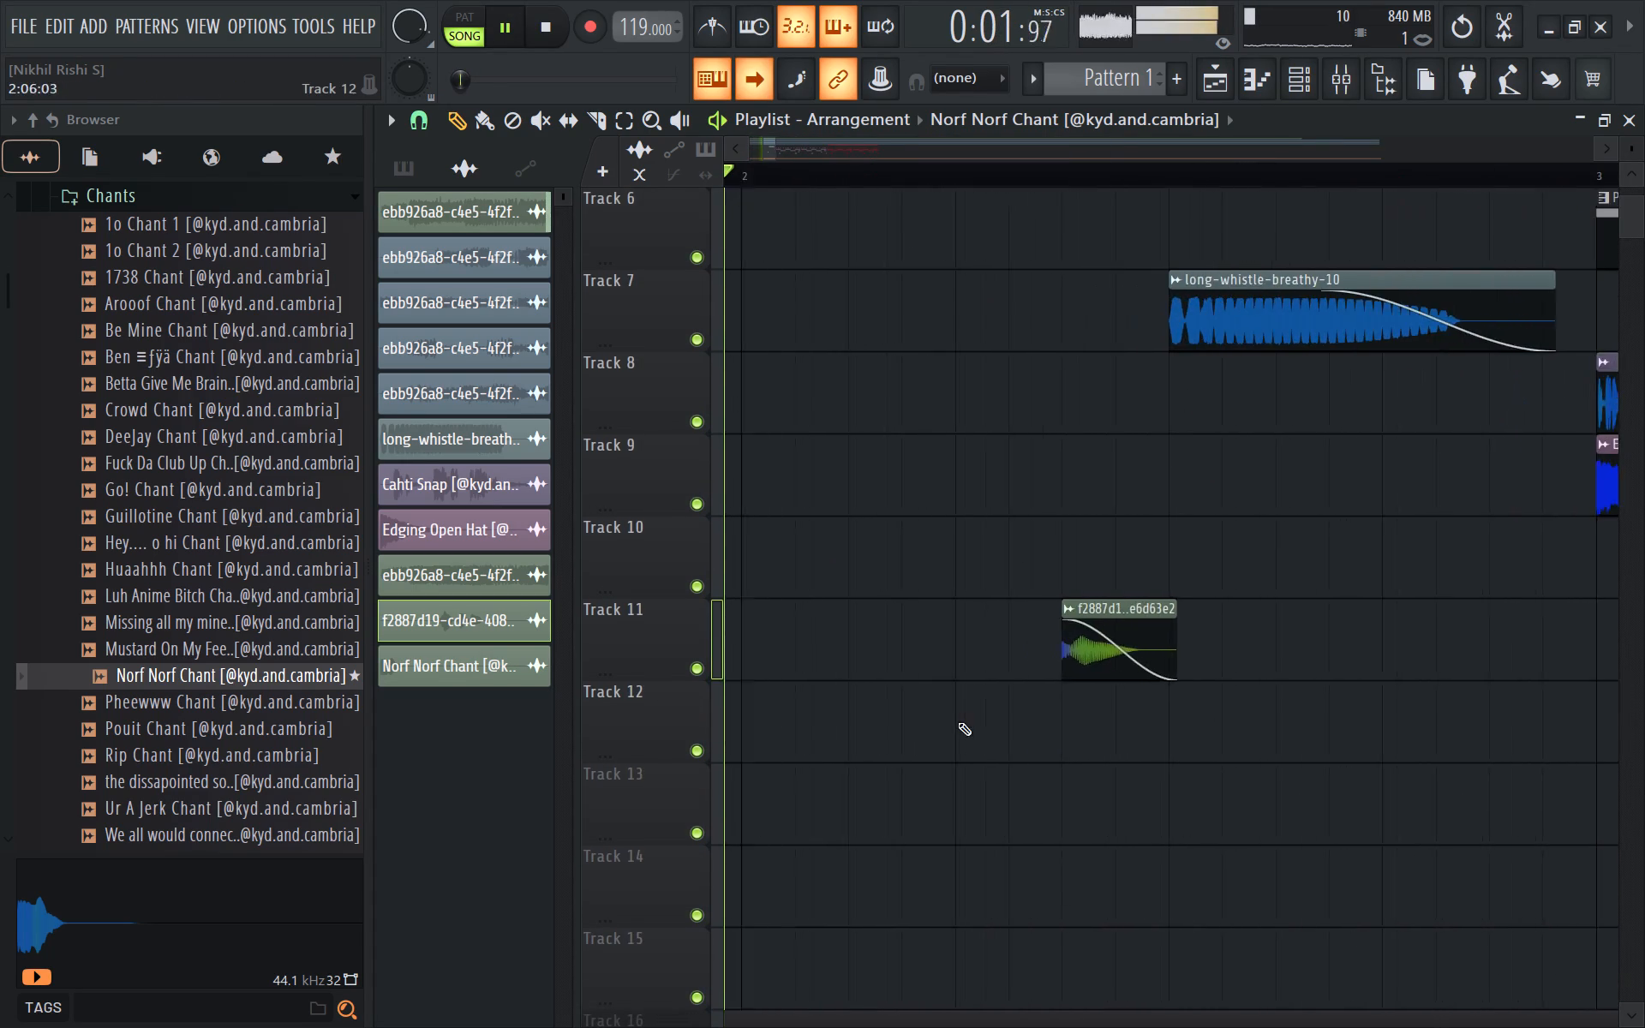
scroll(958, 722, "up", 3, "ctrl")
scroll(1209, 815, "down", 2, "ctrl")
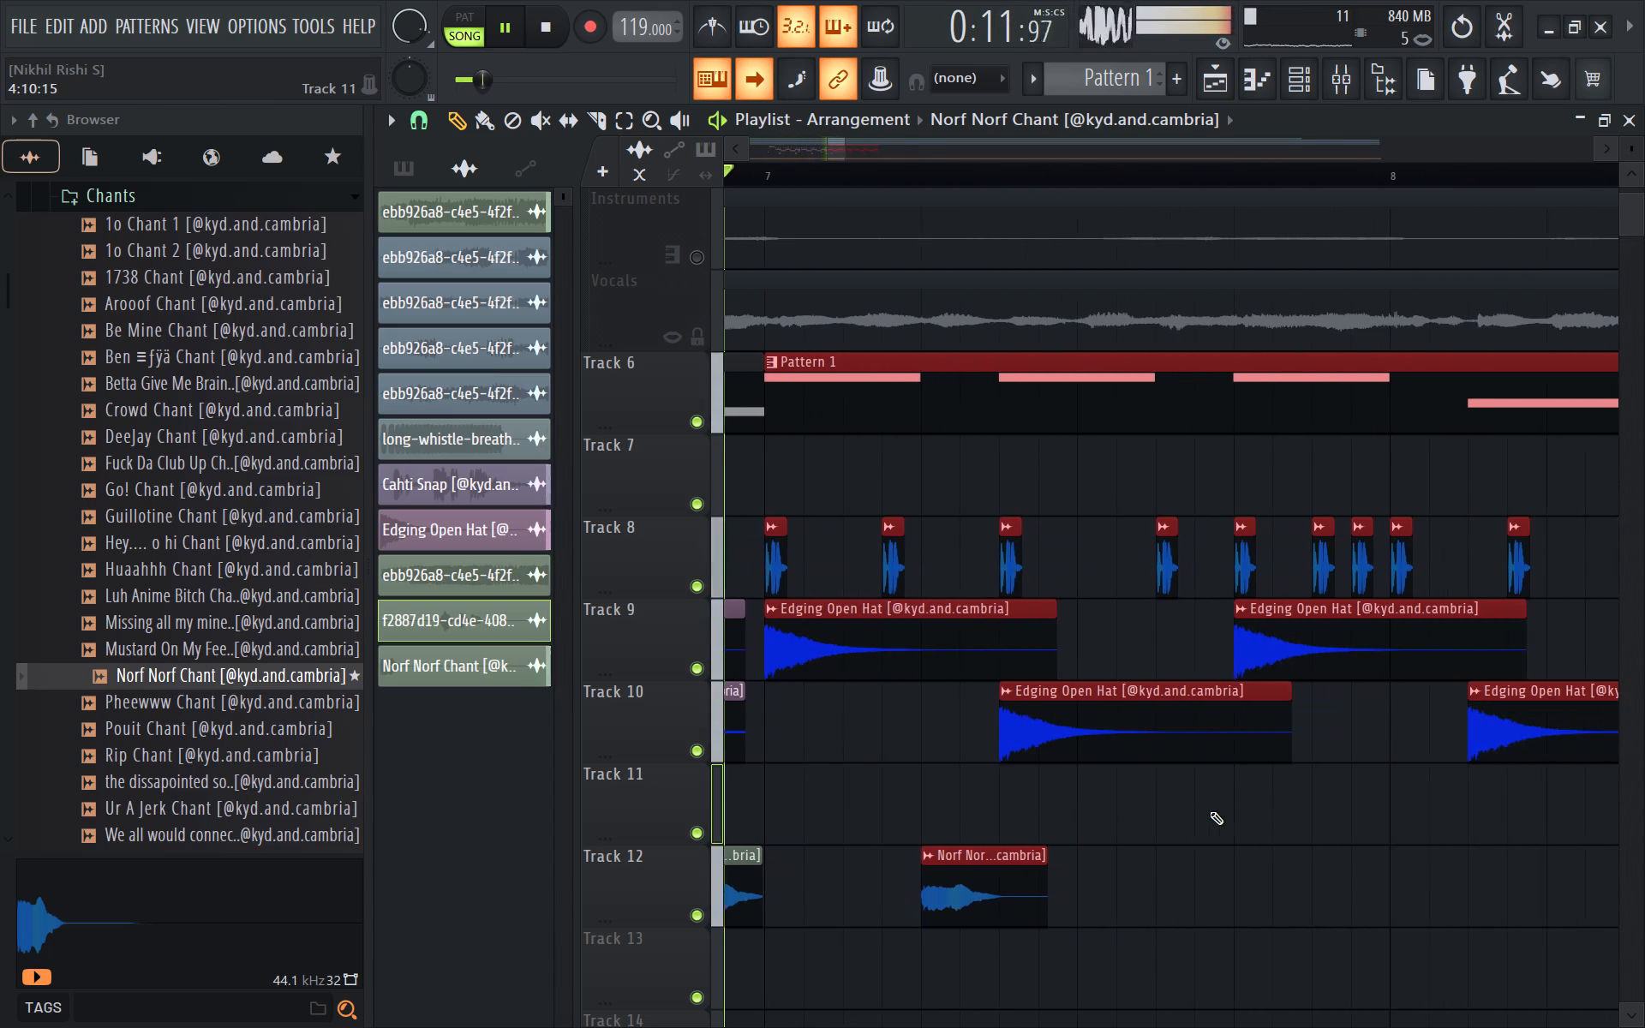
key("space")
scroll(1210, 811, "down", 20)
scroll(1210, 811, "down", 2)
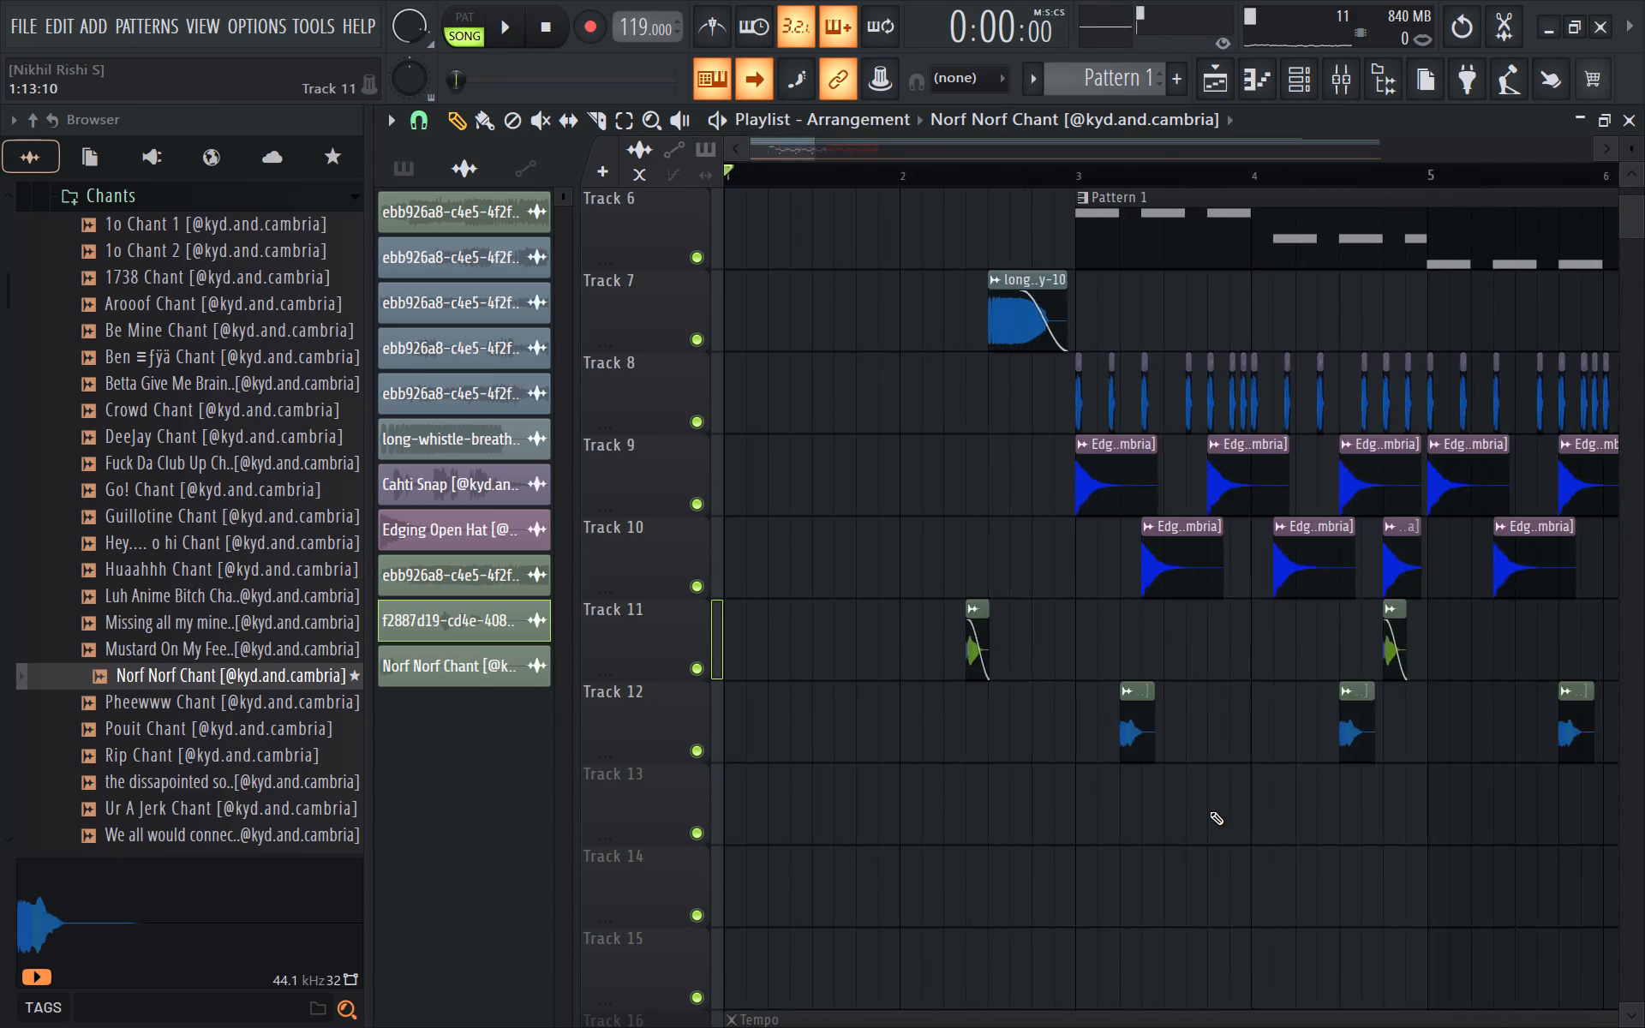
Replay the arrangement from bar 1 with playlist auto-scrolling turned off, checking the original and duplicated sections.
scroll(1210, 811, "down", 4)
scroll(1215, 811, "down", 5, "ctrl")
scroll(1215, 811, "up", 5, "ctrl")
key("space")
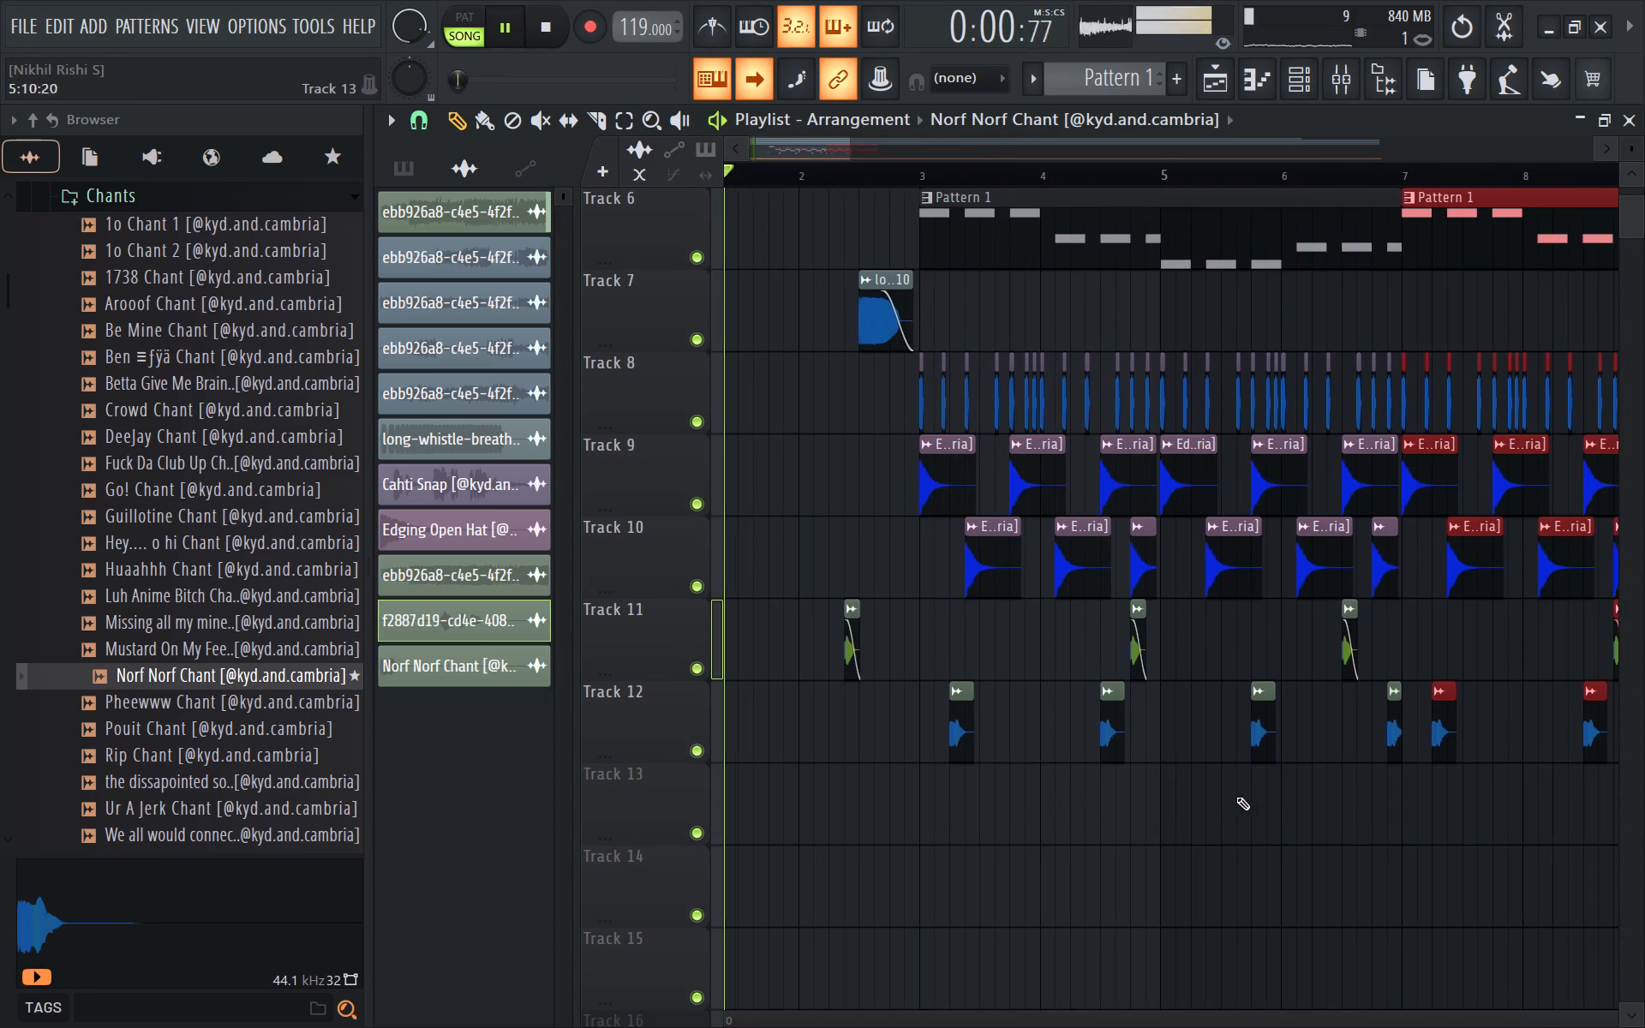
scroll(1391, 807, "up", 1, "ctrl")
left_click(745, 73)
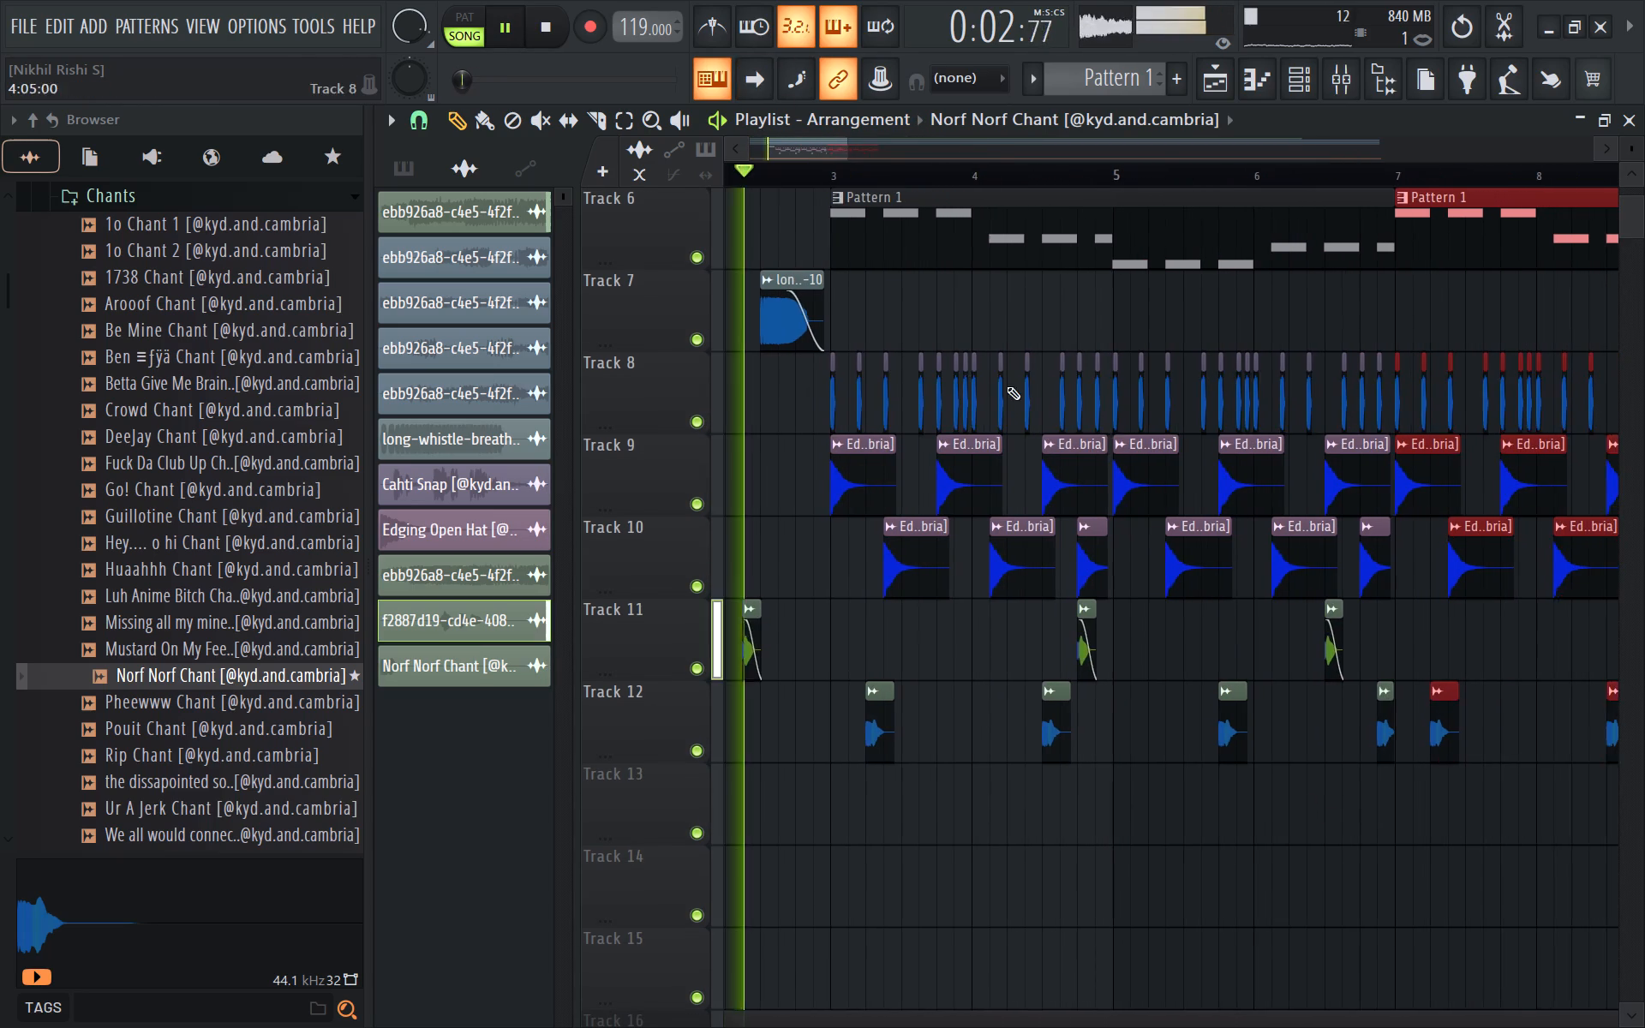
scroll(1009, 426, "down", 2, "ctrl")
scroll(1062, 728, "up", 3, "ctrl")
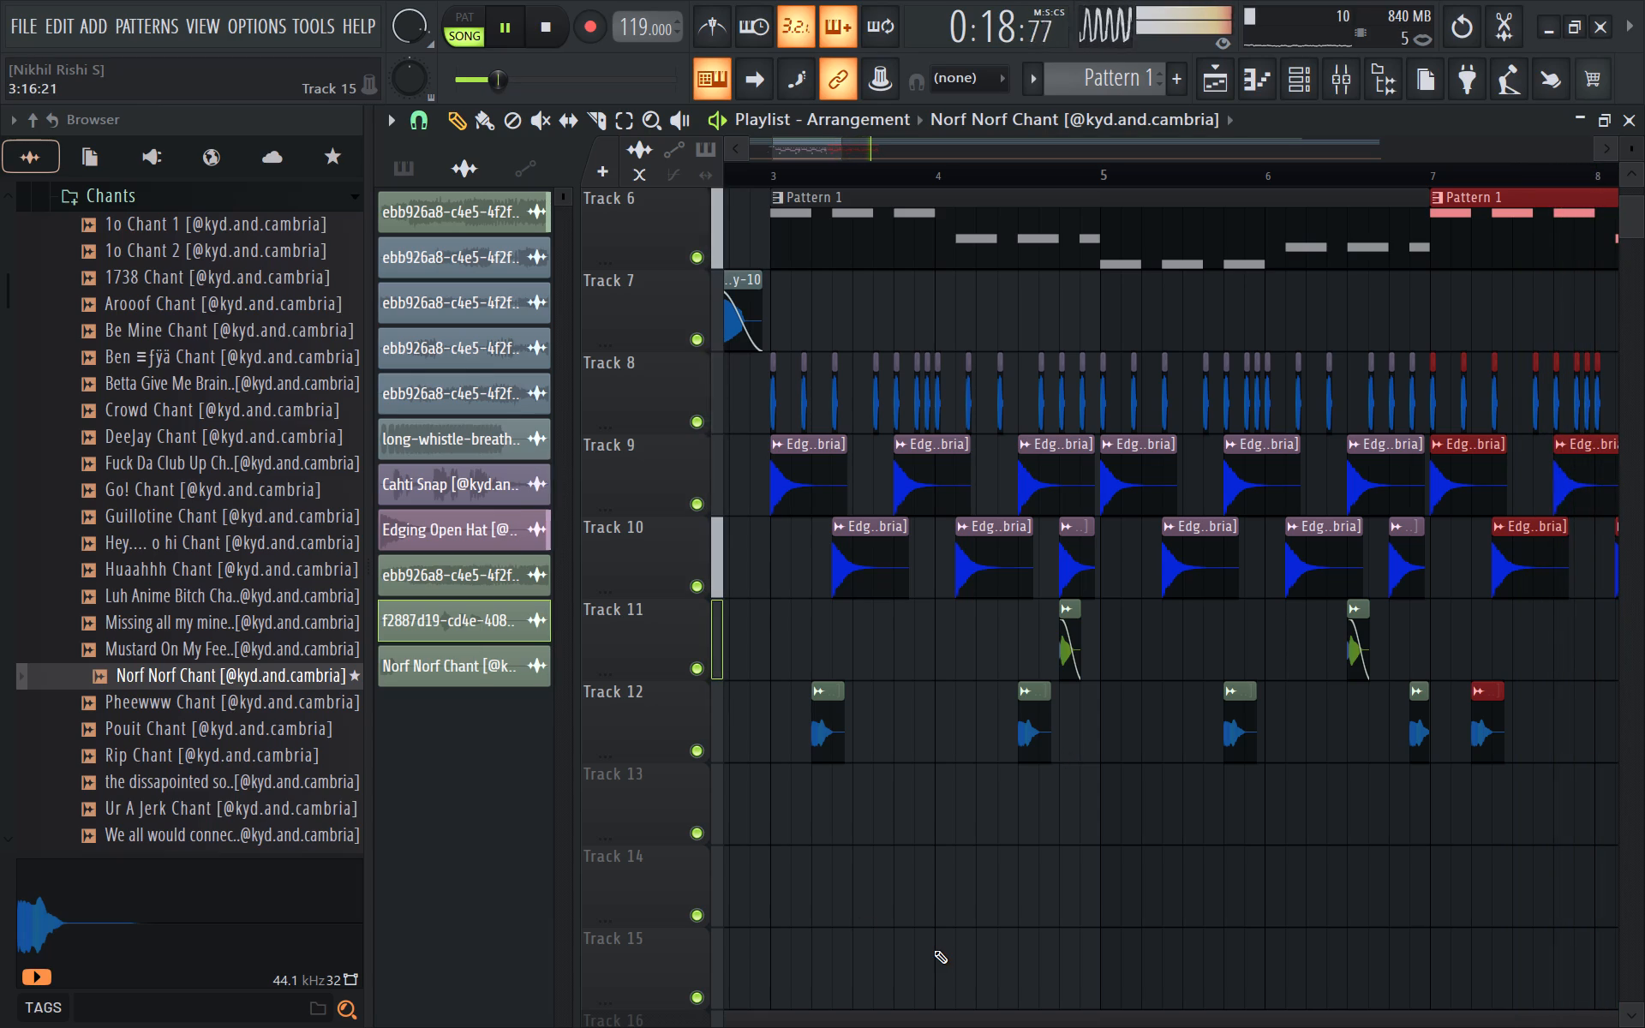
scroll(934, 950, "down", 5)
scroll(934, 950, "up", 6)
scroll(967, 830, "down", 9, "ctrl")
key("space")
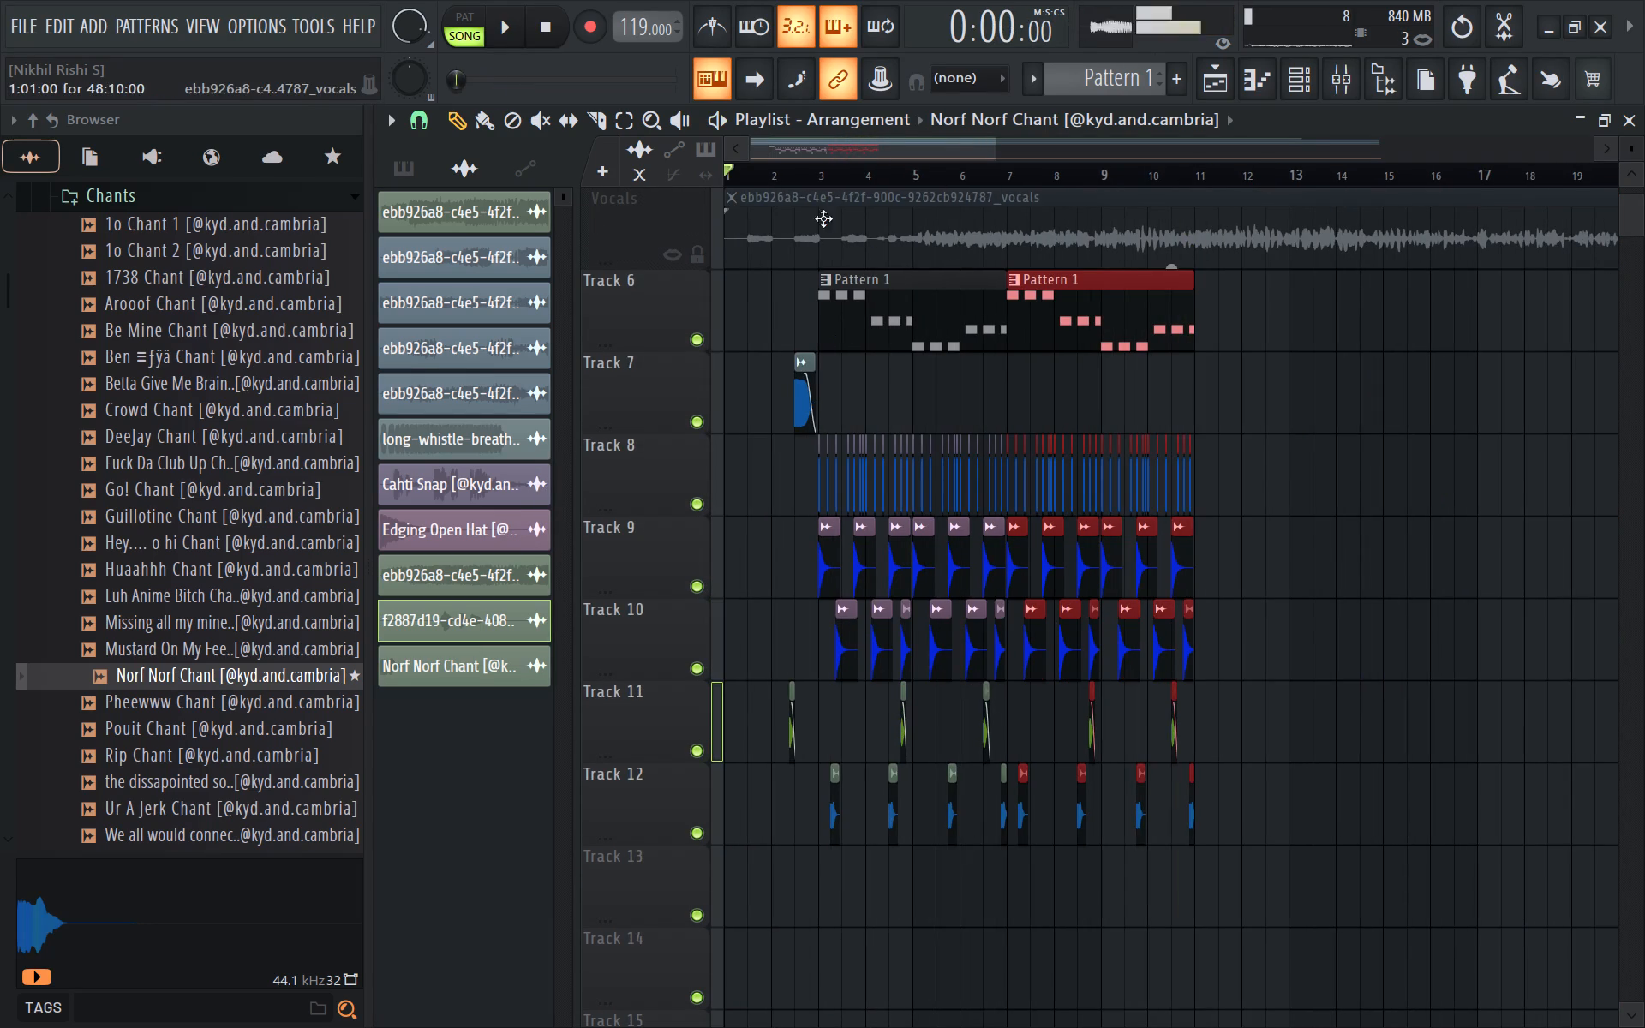
Replay from the middle of bar 2 to check how the first section leads into its copy.
left_click(796, 182)
key("space")
scroll(971, 552, "up", 4, "ctrl")
scroll(958, 557, "down", 3)
scroll(793, 633, "up", 4)
scroll(733, 700, "down", 6, "ctrl")
scroll(626, 775, "up", 2, "ctrl")
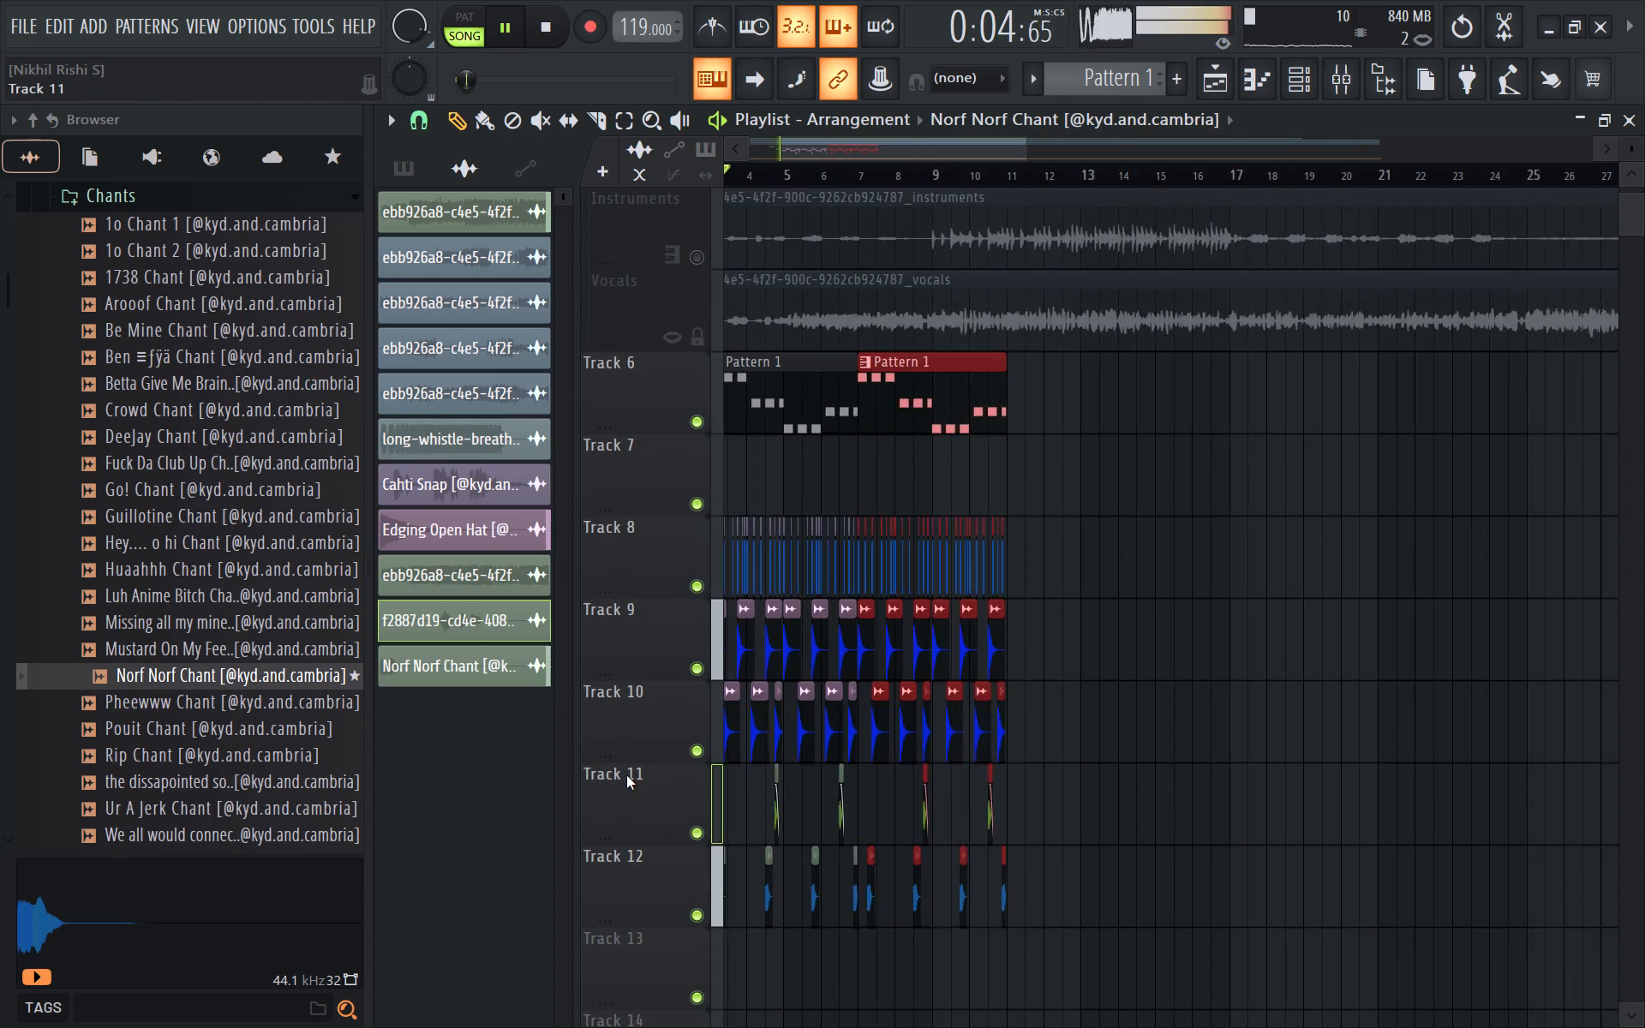
scroll(626, 775, "up", 3, "ctrl")
left_click_drag(855, 140, 823, 142)
left_click_drag(822, 141, 879, 136)
left_click_drag(876, 146, 825, 135)
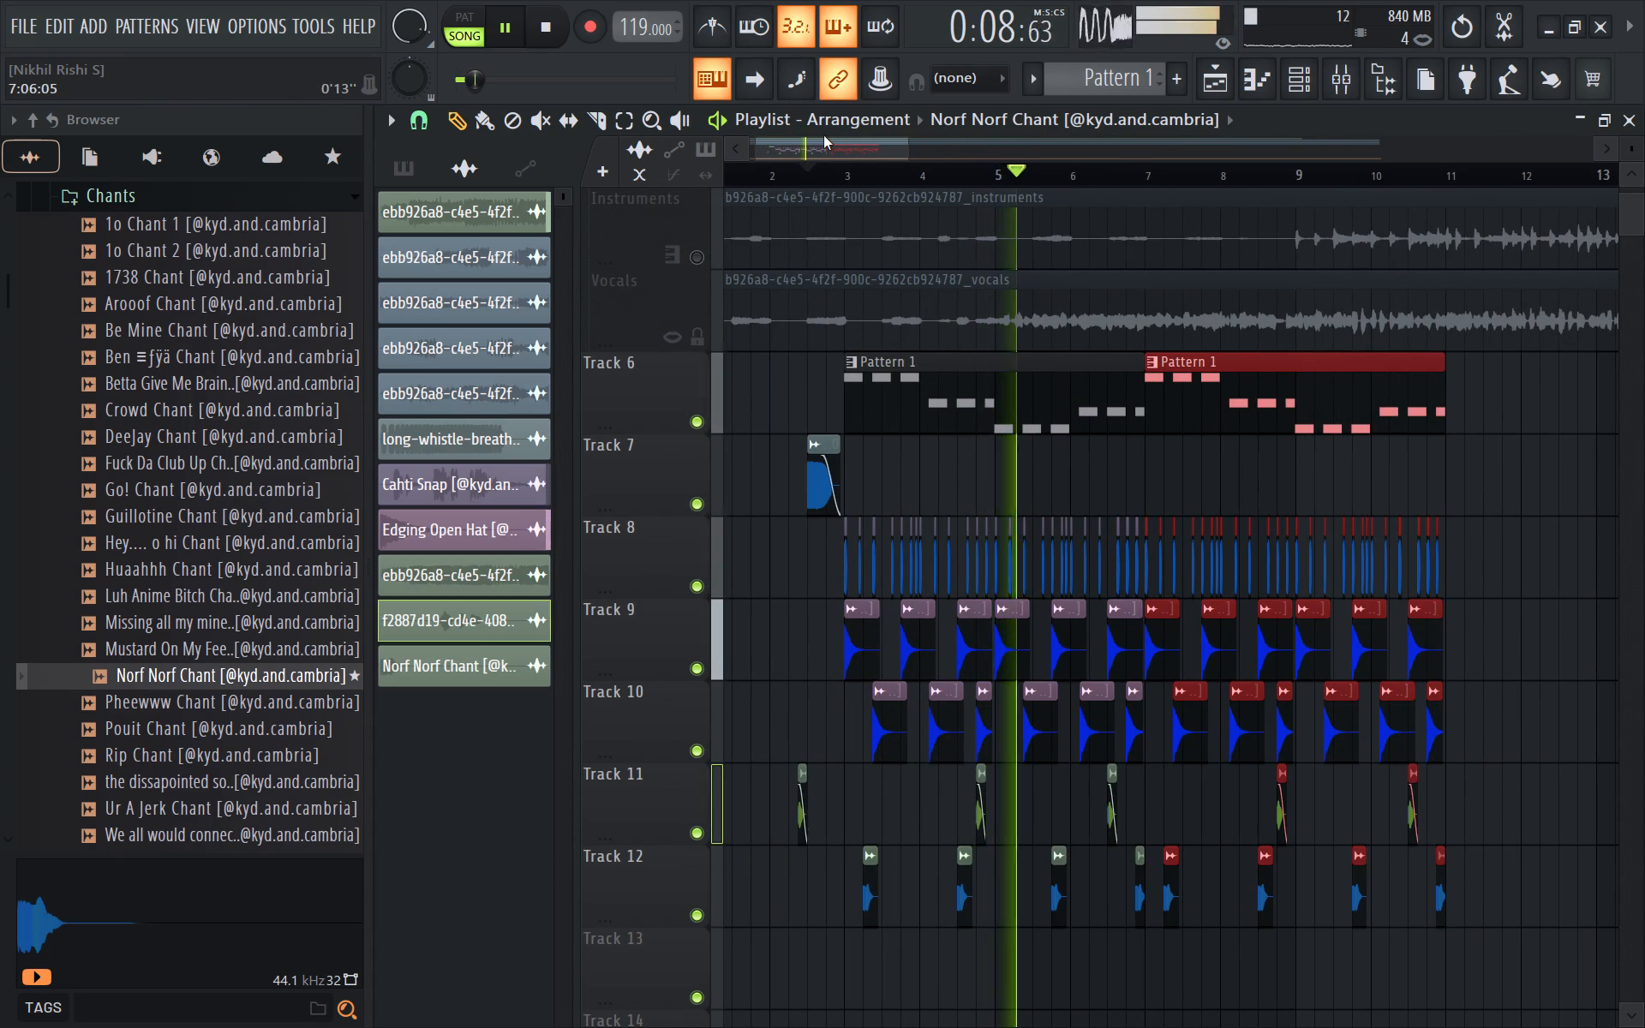
Delete the shortened Norf Norf Chant clip at the end of bar 6 on Track 12.
scroll(1316, 433, "down", 4)
scroll(1192, 575, "up", 5, "ctrl")
right_click(1094, 570)
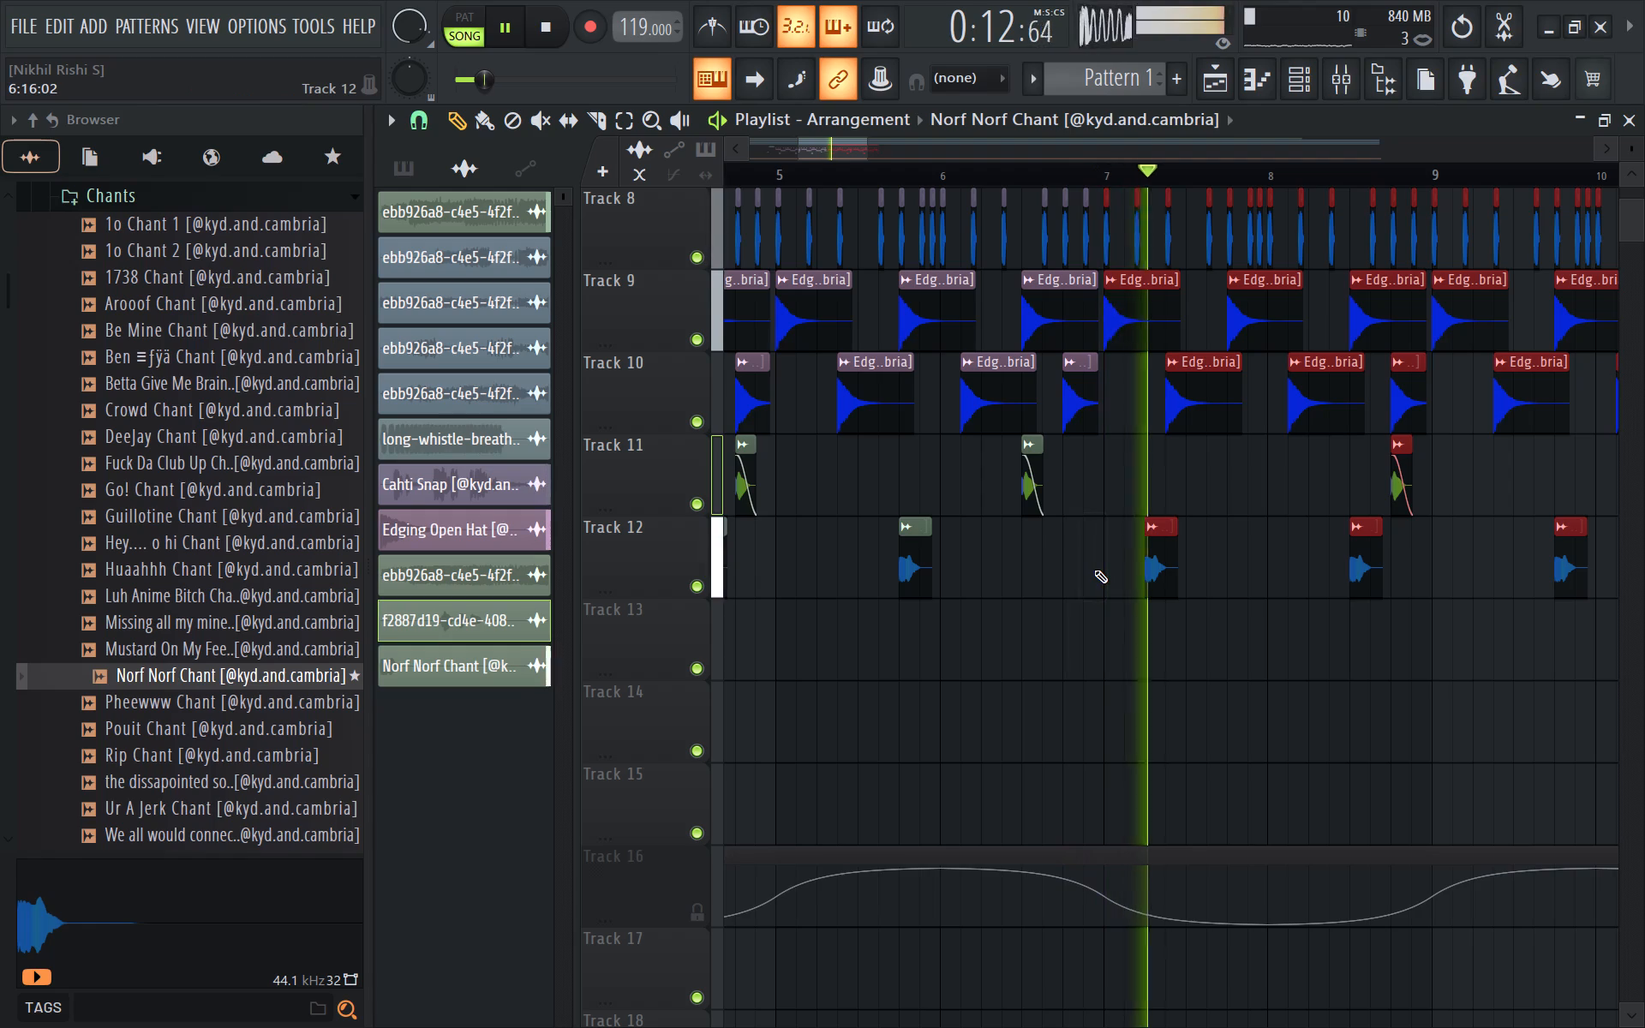
Listen on through bars 7 to 10, clear the clip selection and stop playback.
scroll(1097, 570, "down", 4, "ctrl")
scroll(1189, 667, "up", 3, "ctrl")
scroll(1183, 682, "down", 6, "ctrl")
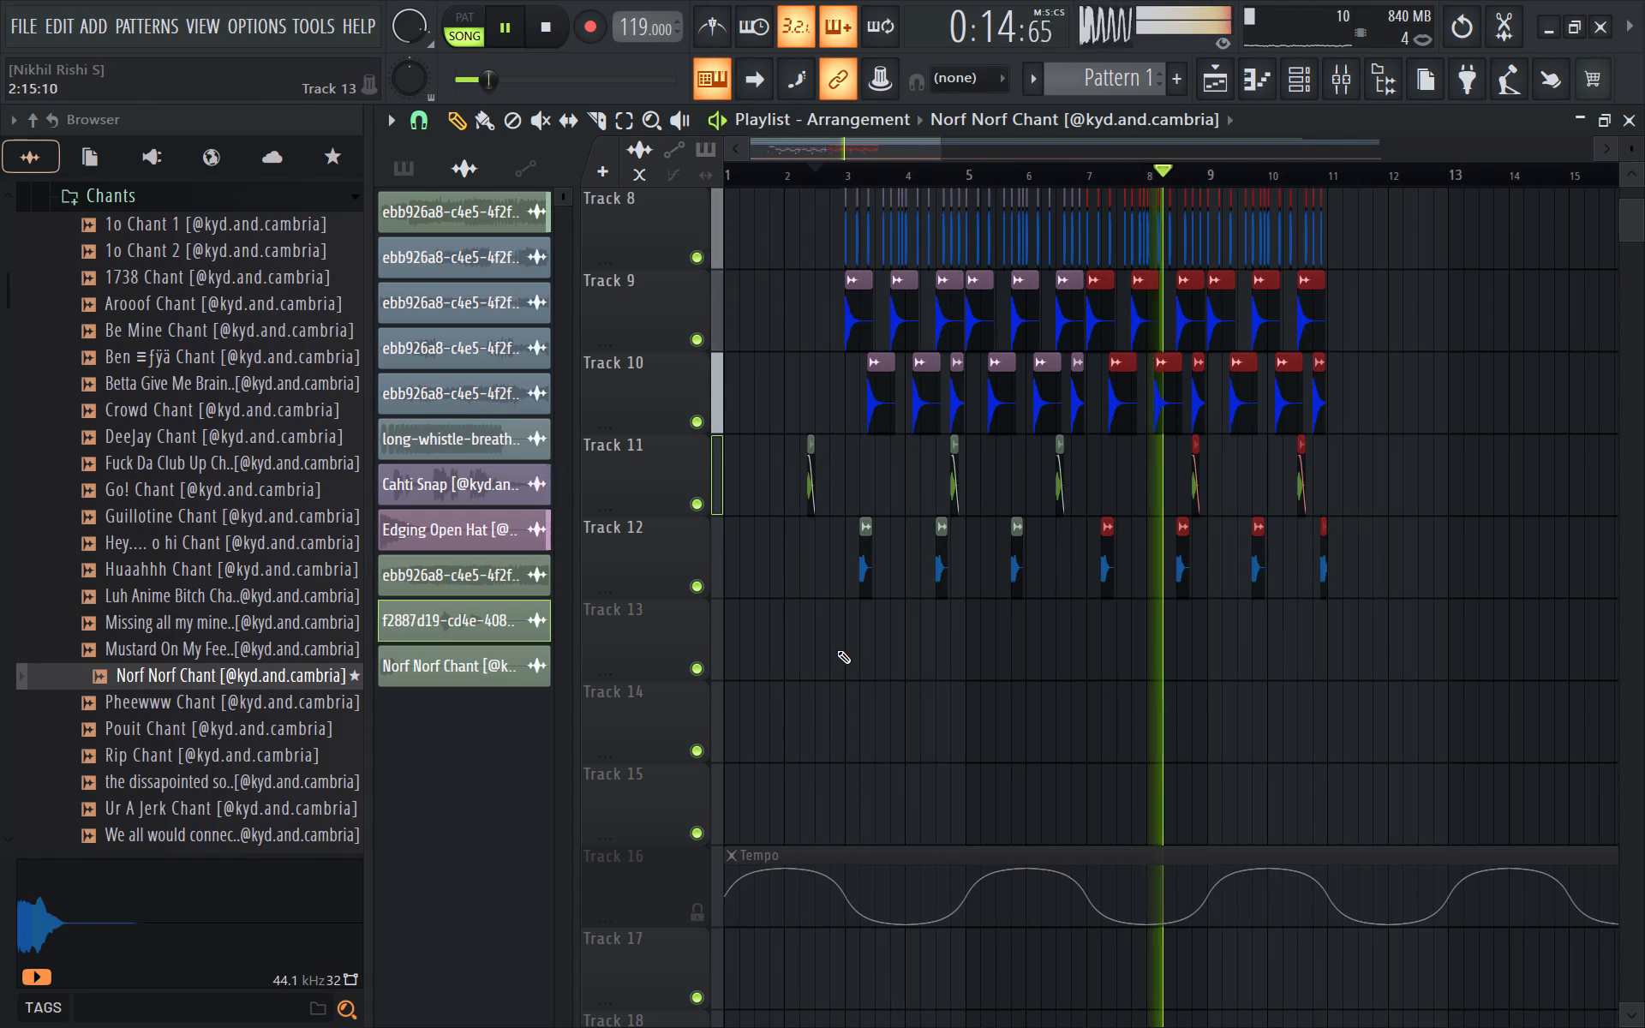
scroll(835, 648, "up", 4, "ctrl")
scroll(838, 638, "down", 5, "ctrl")
scroll(1014, 674, "up", 3, "ctrl")
right_click(1287, 708)
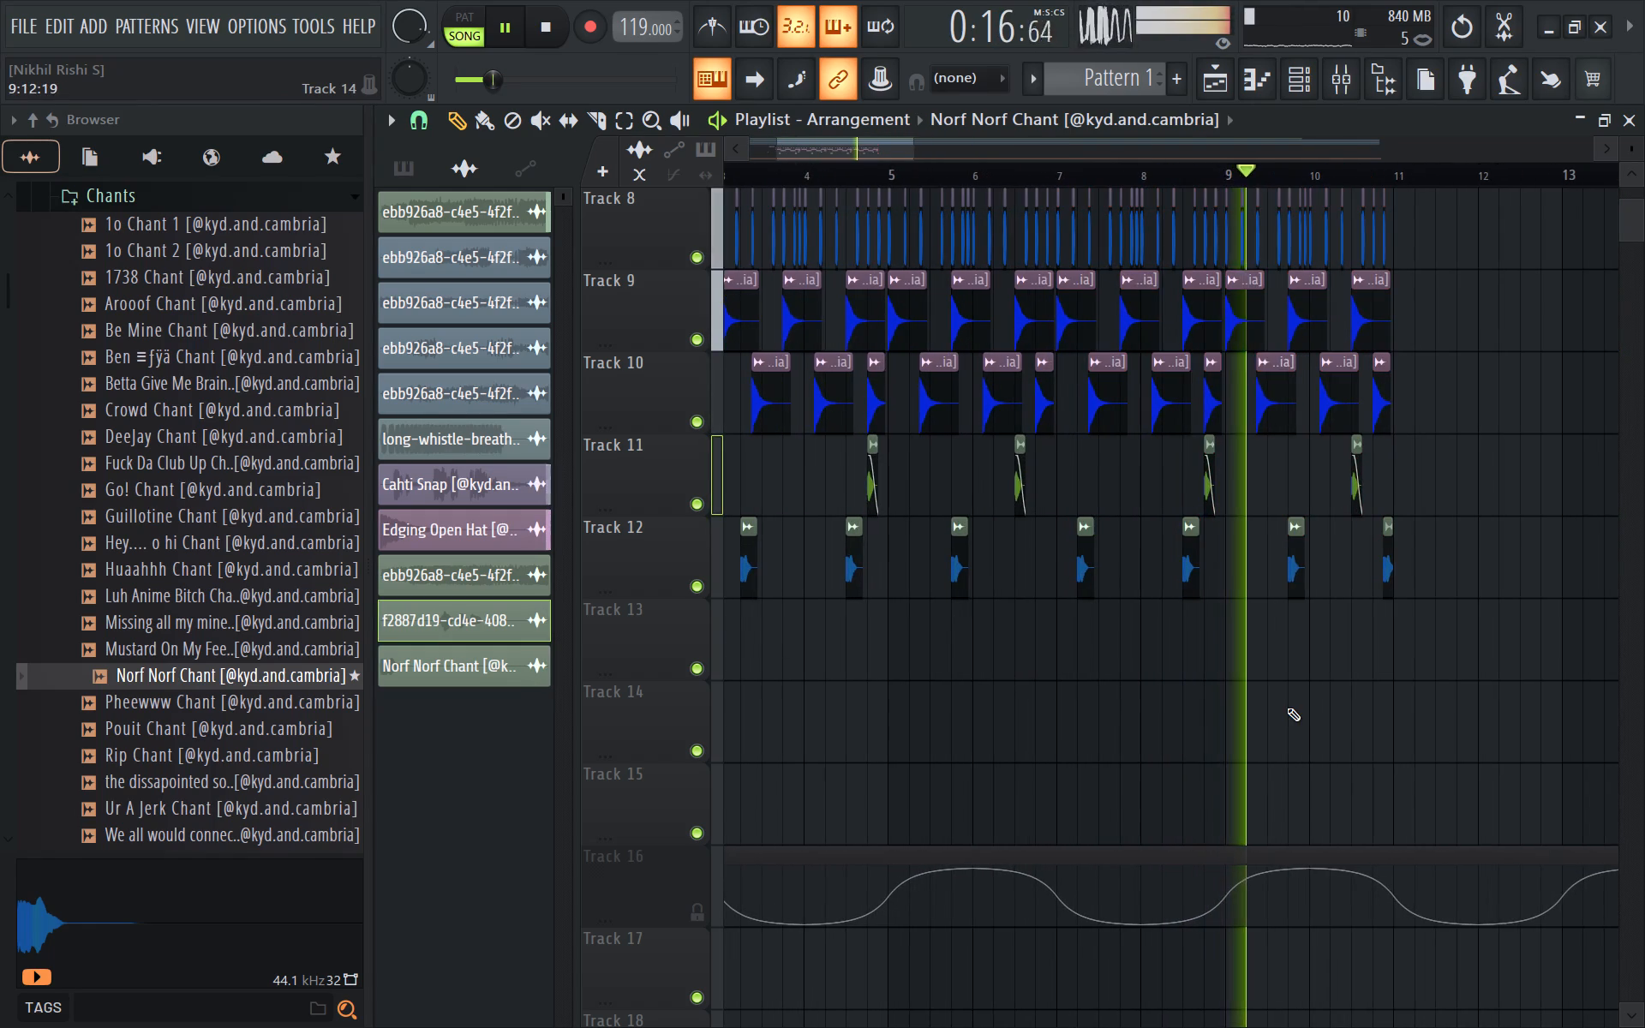
scroll(1283, 702, "up", 3, "ctrl")
scroll(1283, 702, "down", 4, "ctrl")
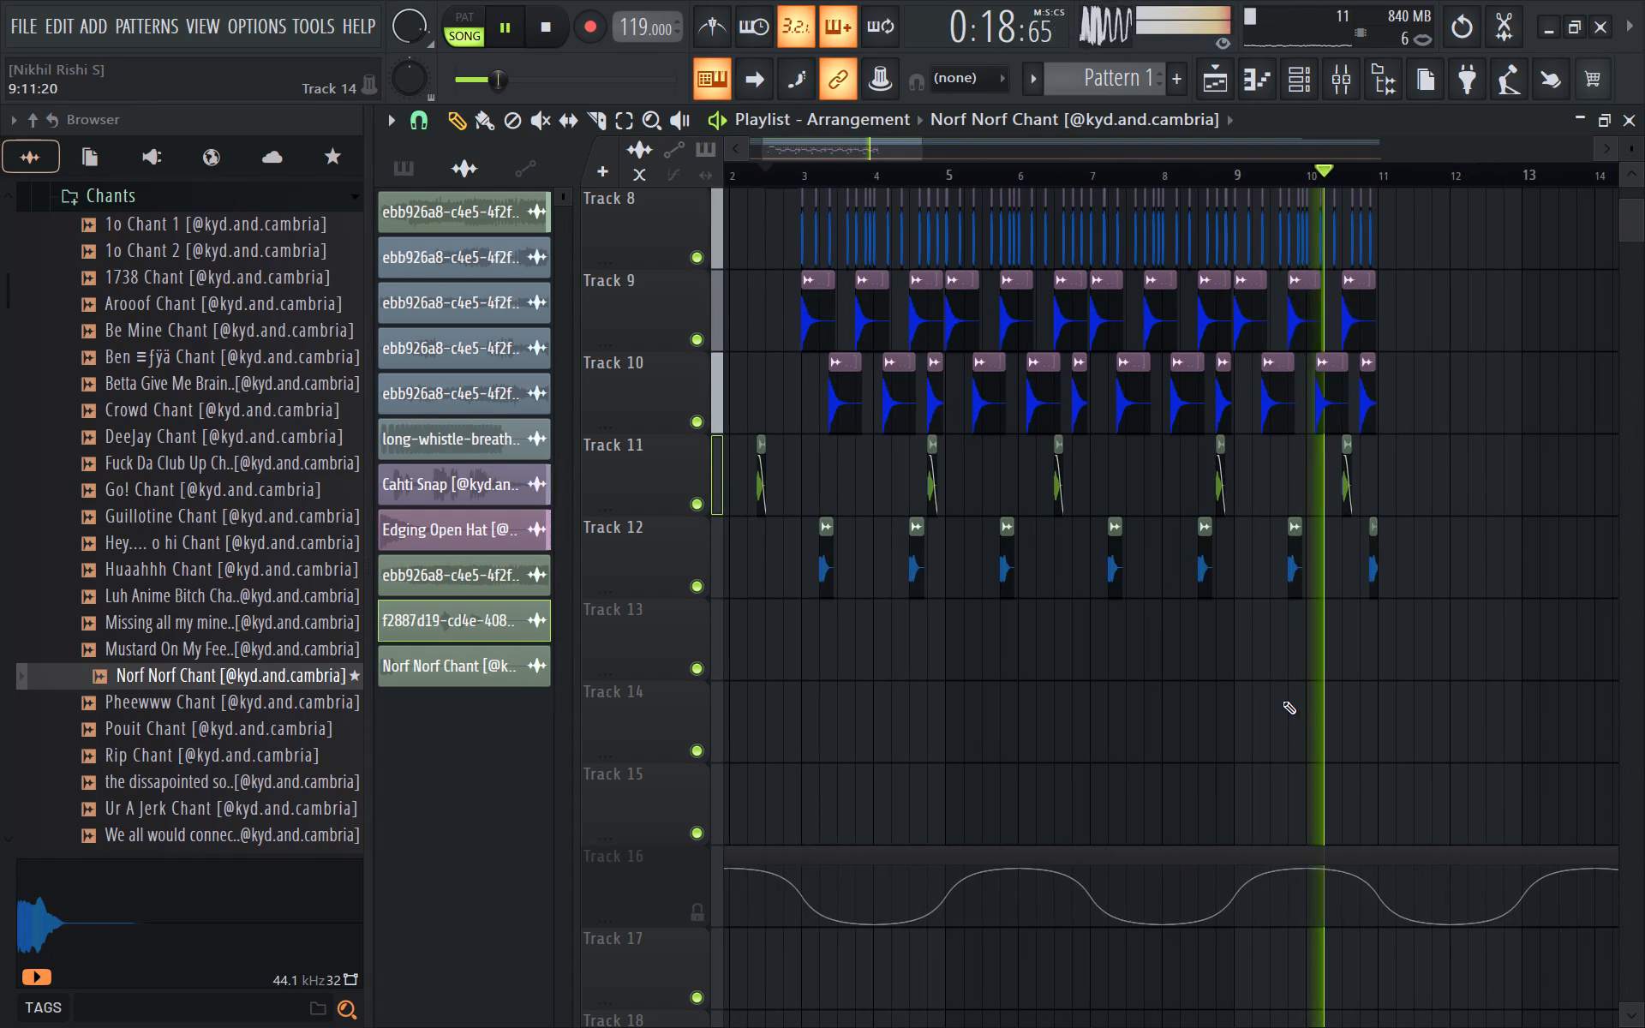
scroll(862, 649, "up", 4)
key("space")
Check the time-stretching settings of the main ebb926a8 audio clip on Track 1 and close them.
scroll(807, 206, "up", 6)
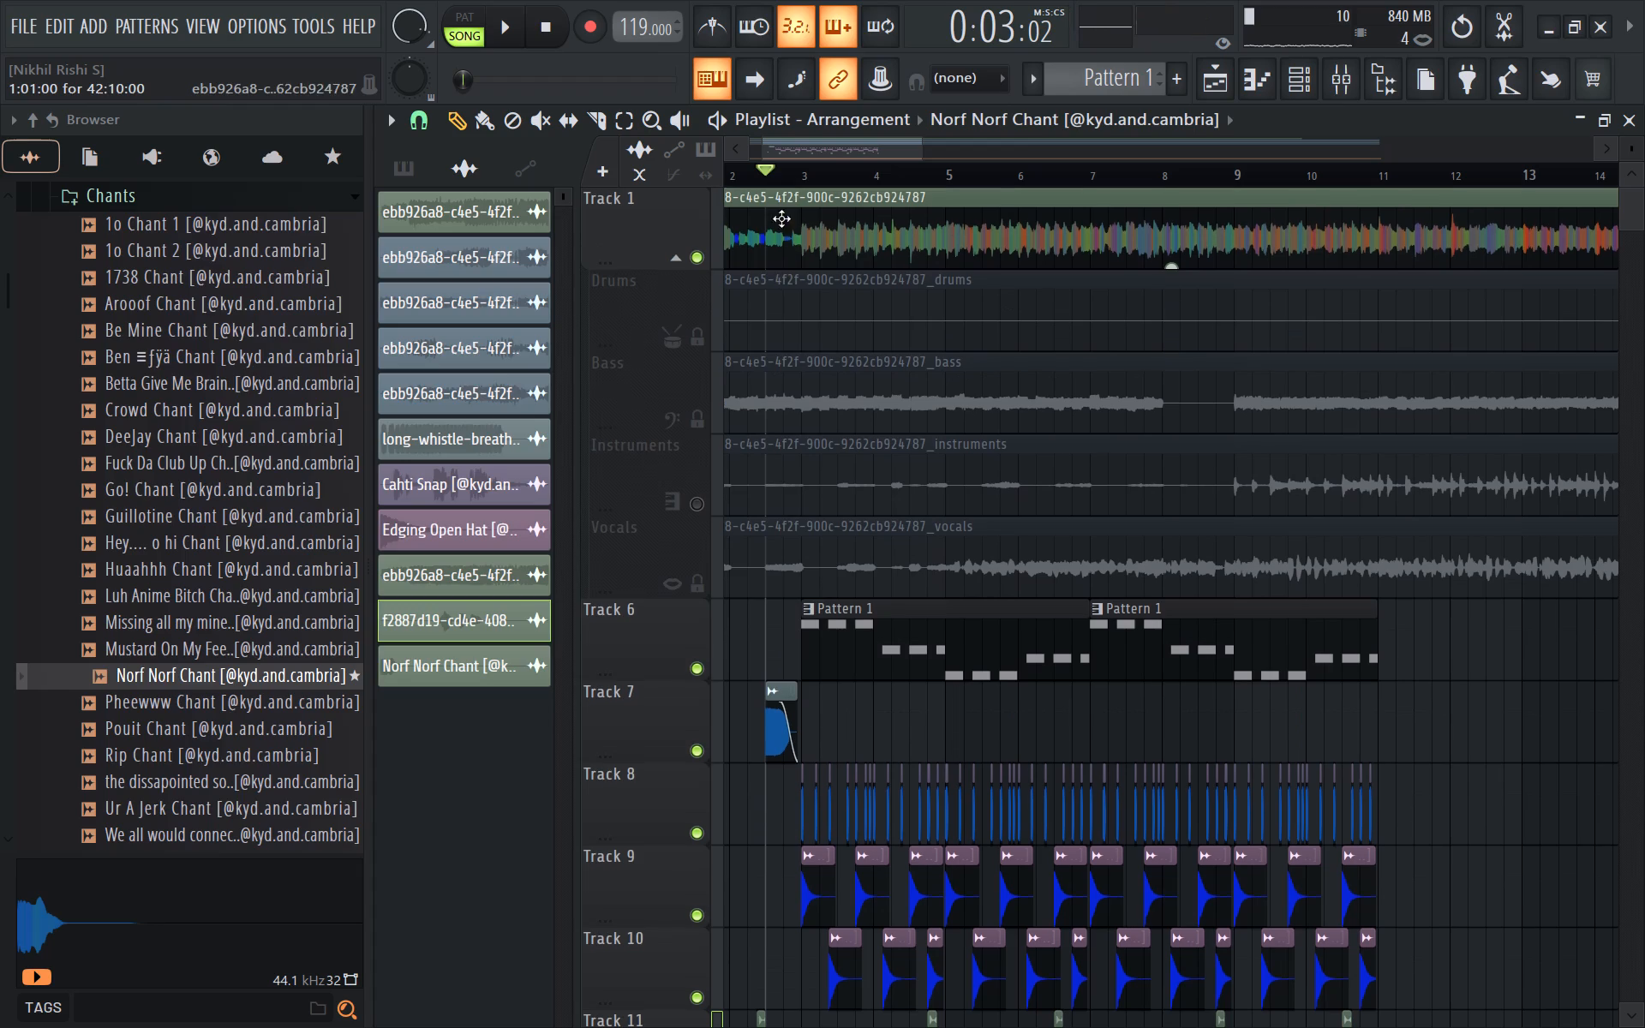
double_click(811, 253)
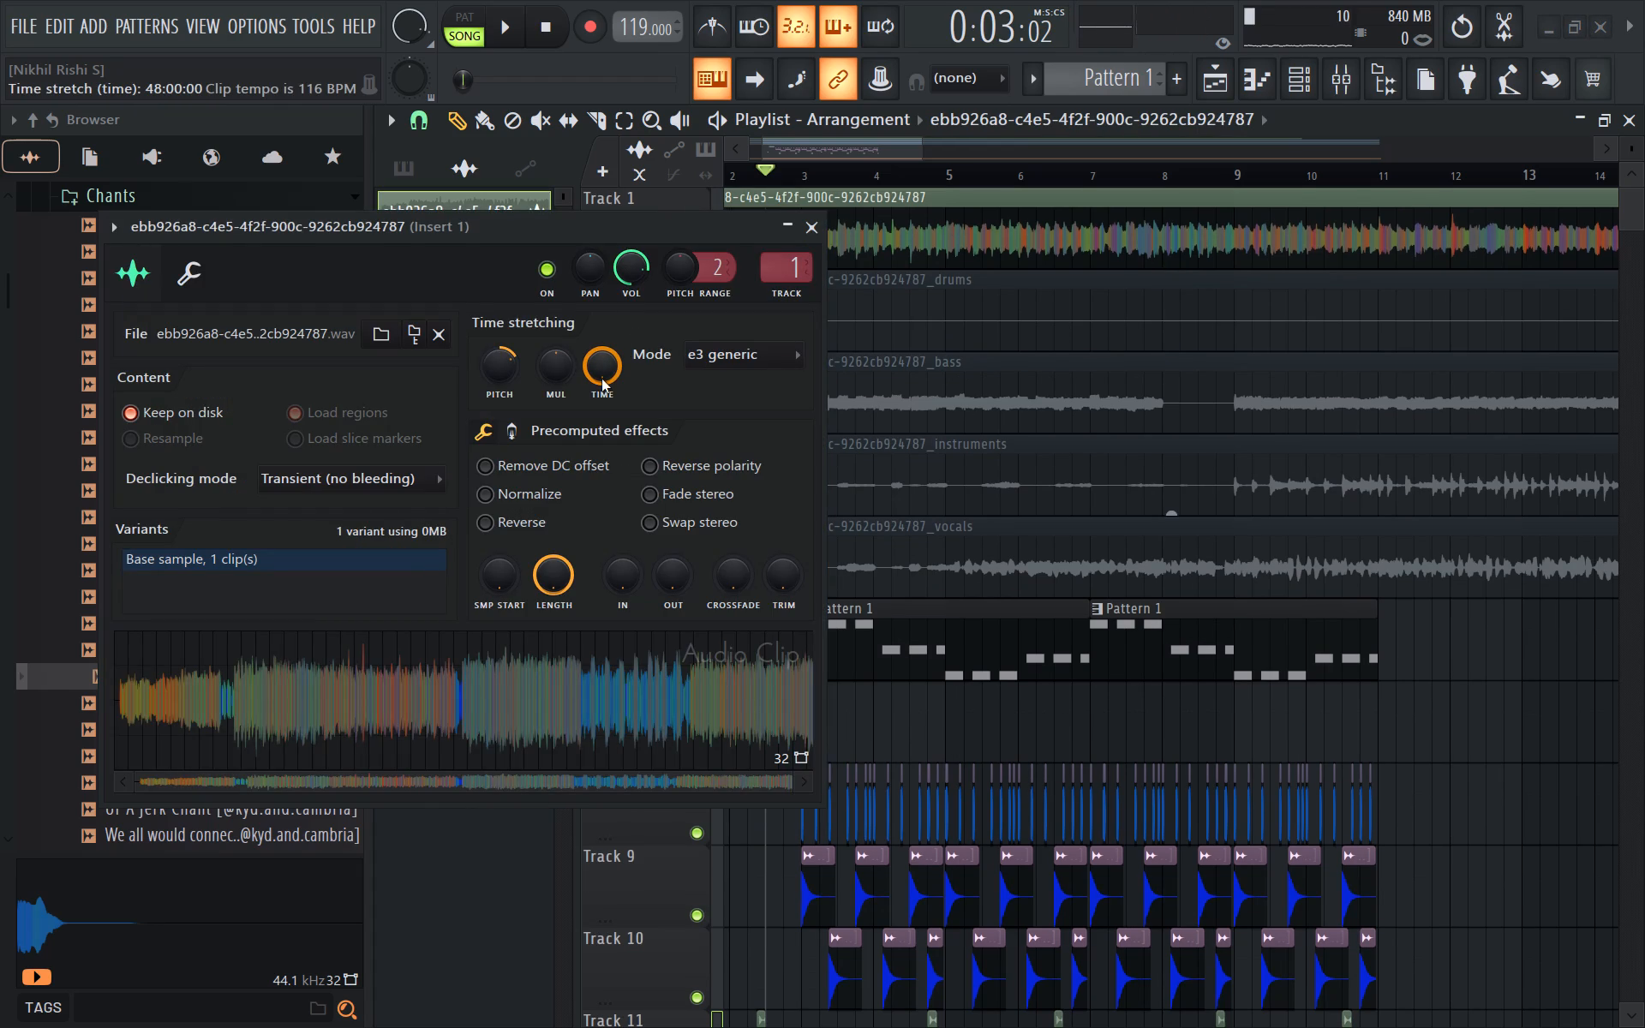
left_click(810, 222)
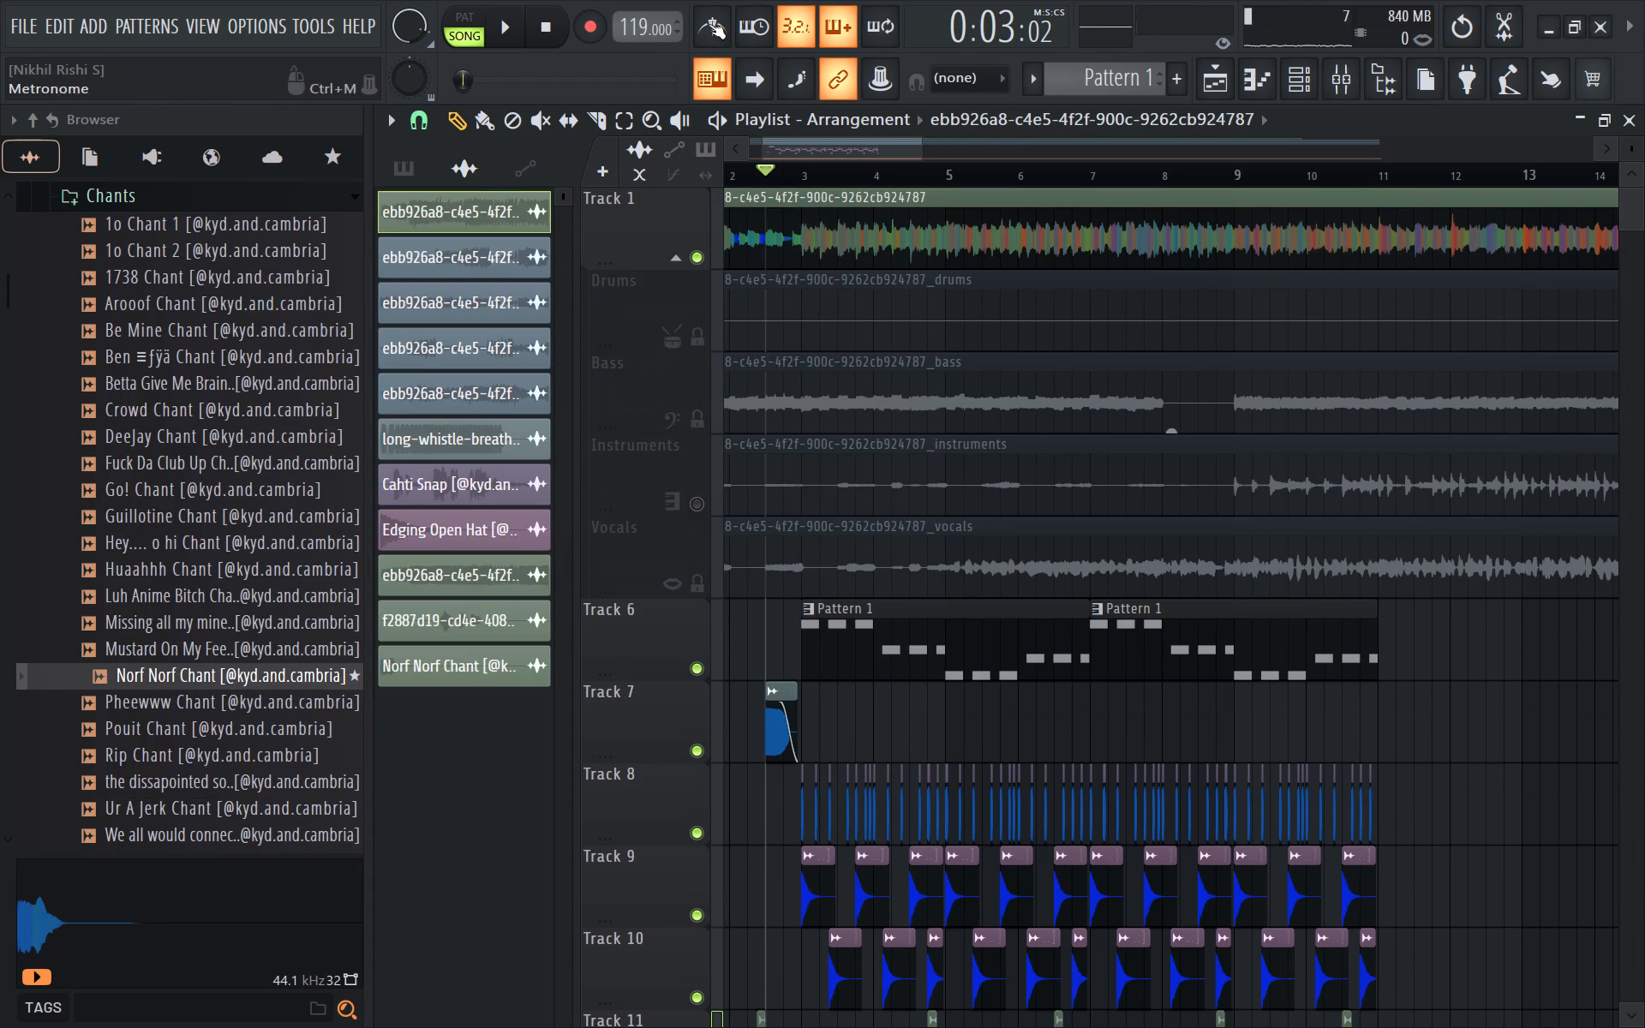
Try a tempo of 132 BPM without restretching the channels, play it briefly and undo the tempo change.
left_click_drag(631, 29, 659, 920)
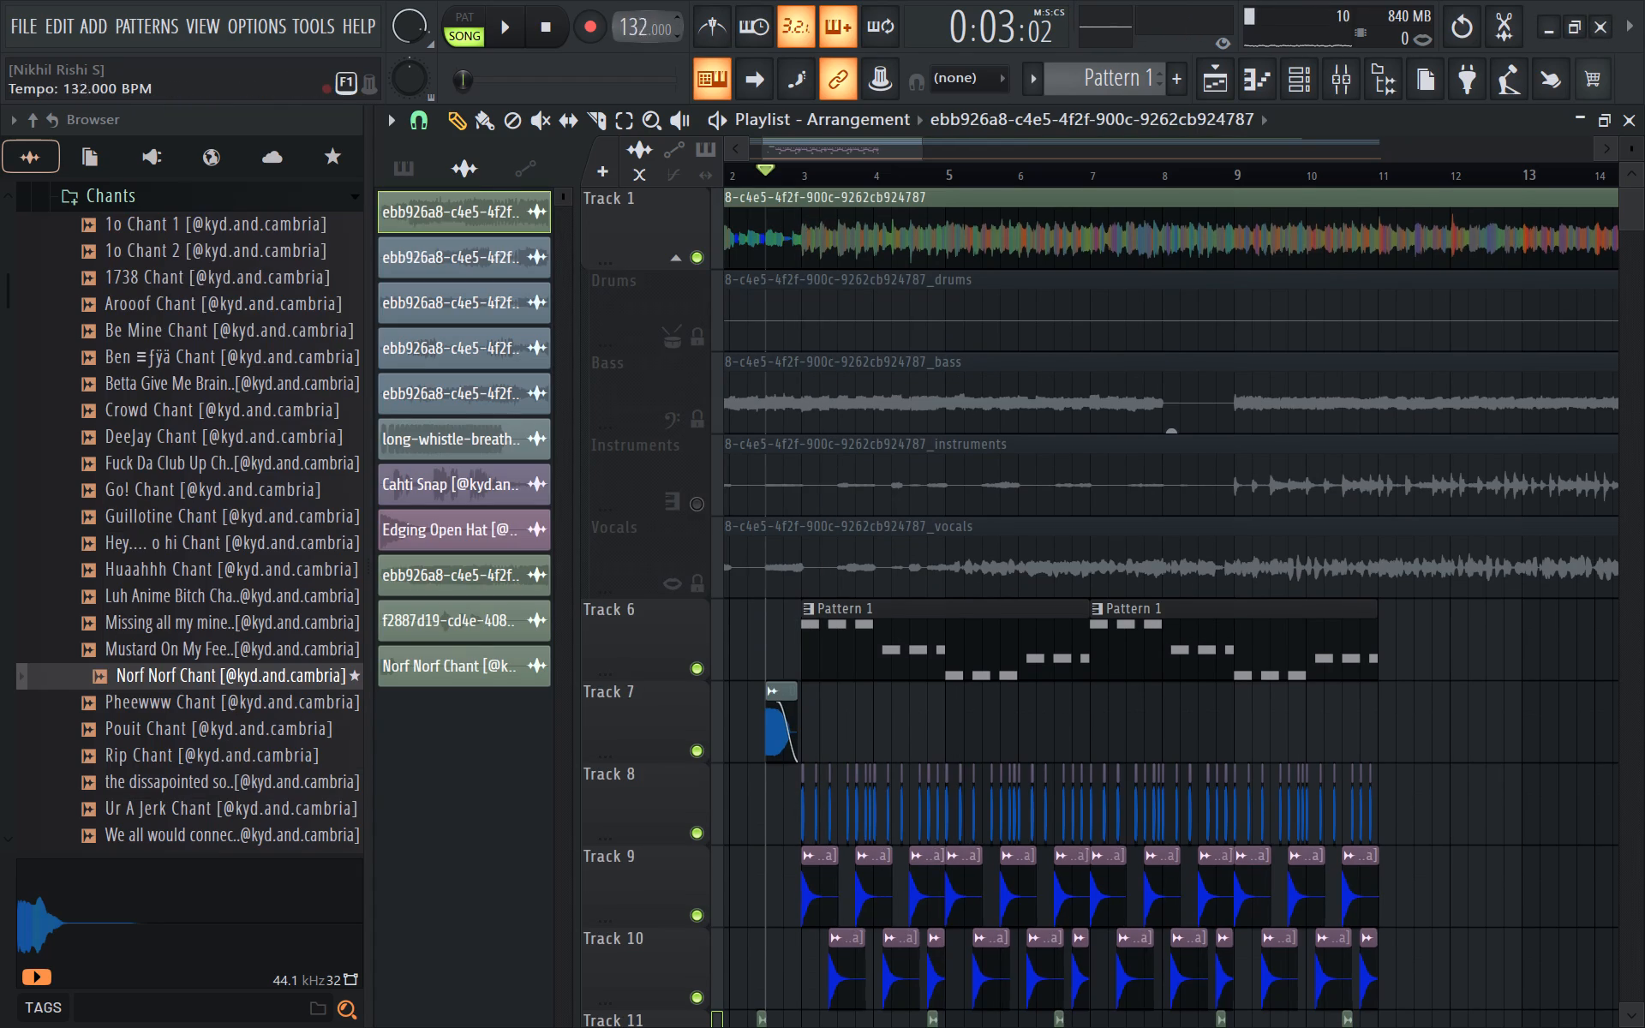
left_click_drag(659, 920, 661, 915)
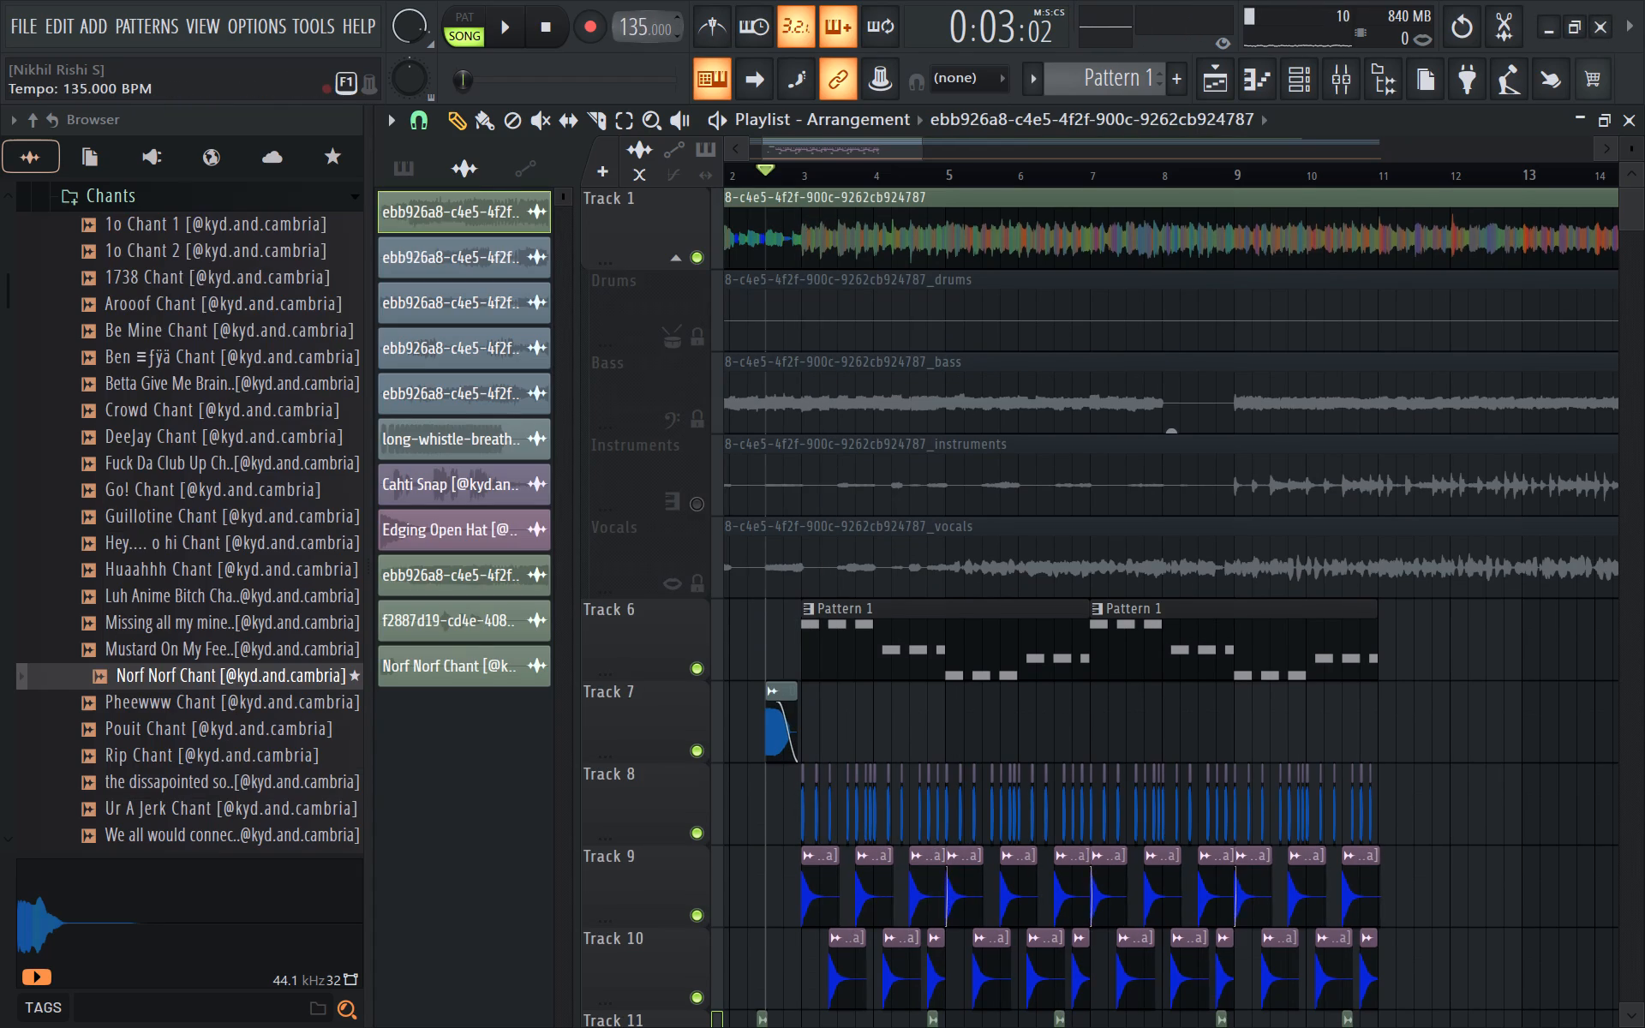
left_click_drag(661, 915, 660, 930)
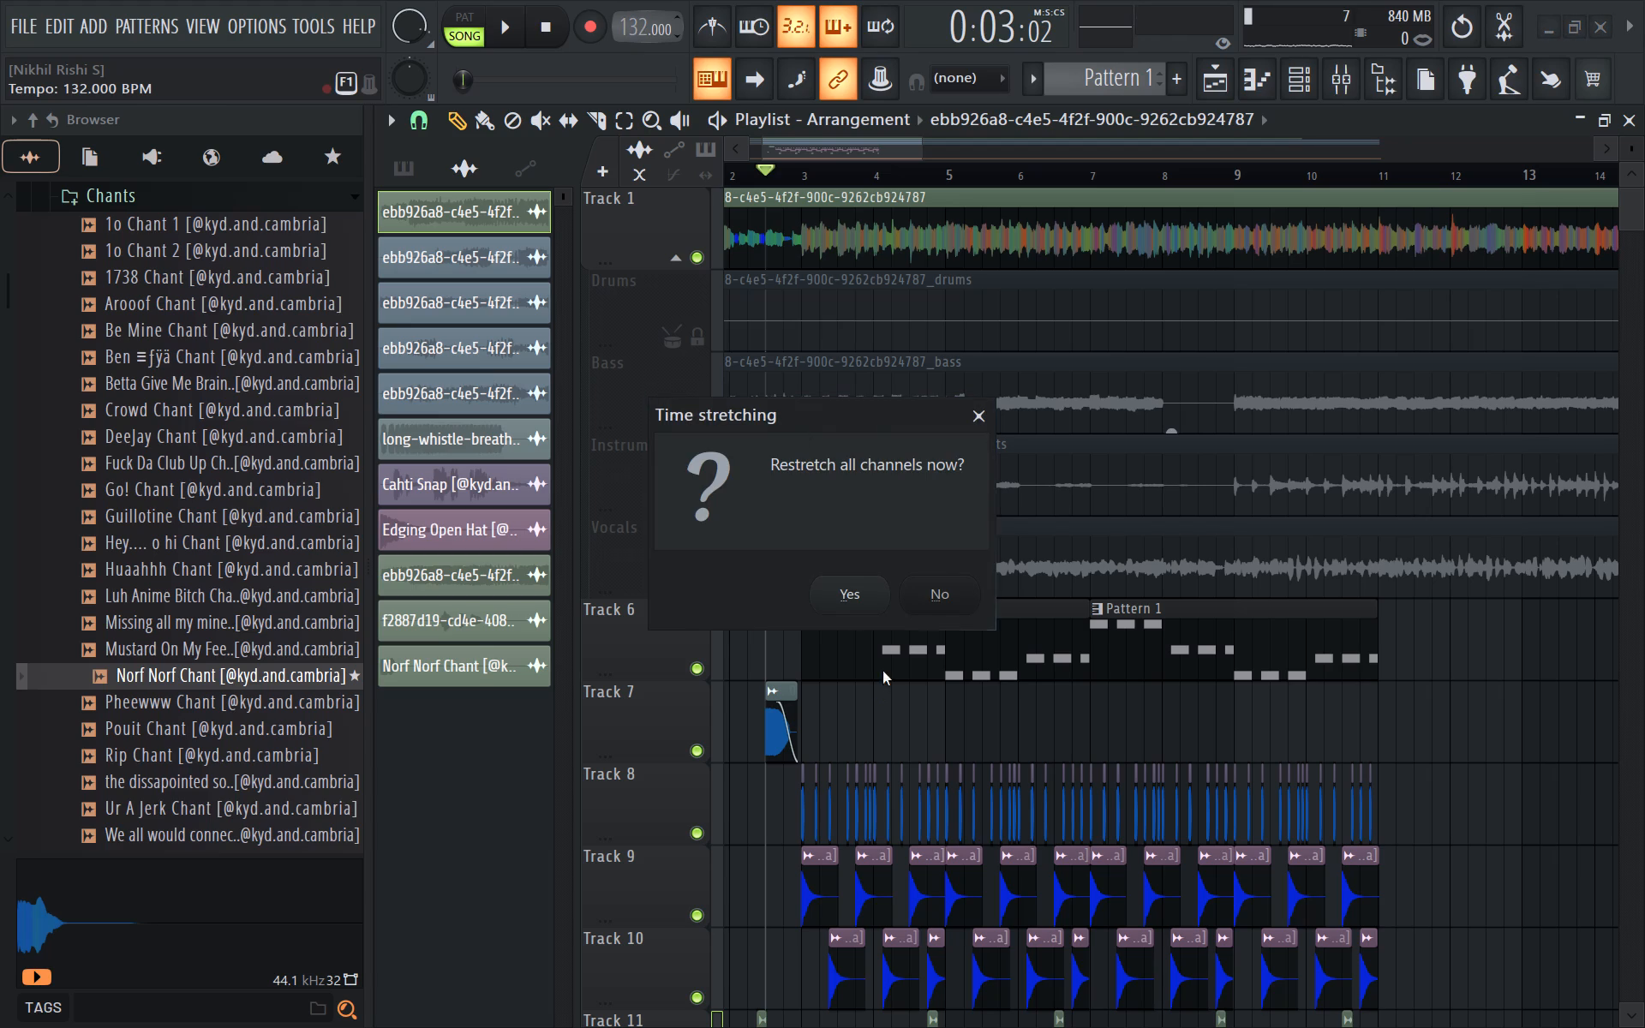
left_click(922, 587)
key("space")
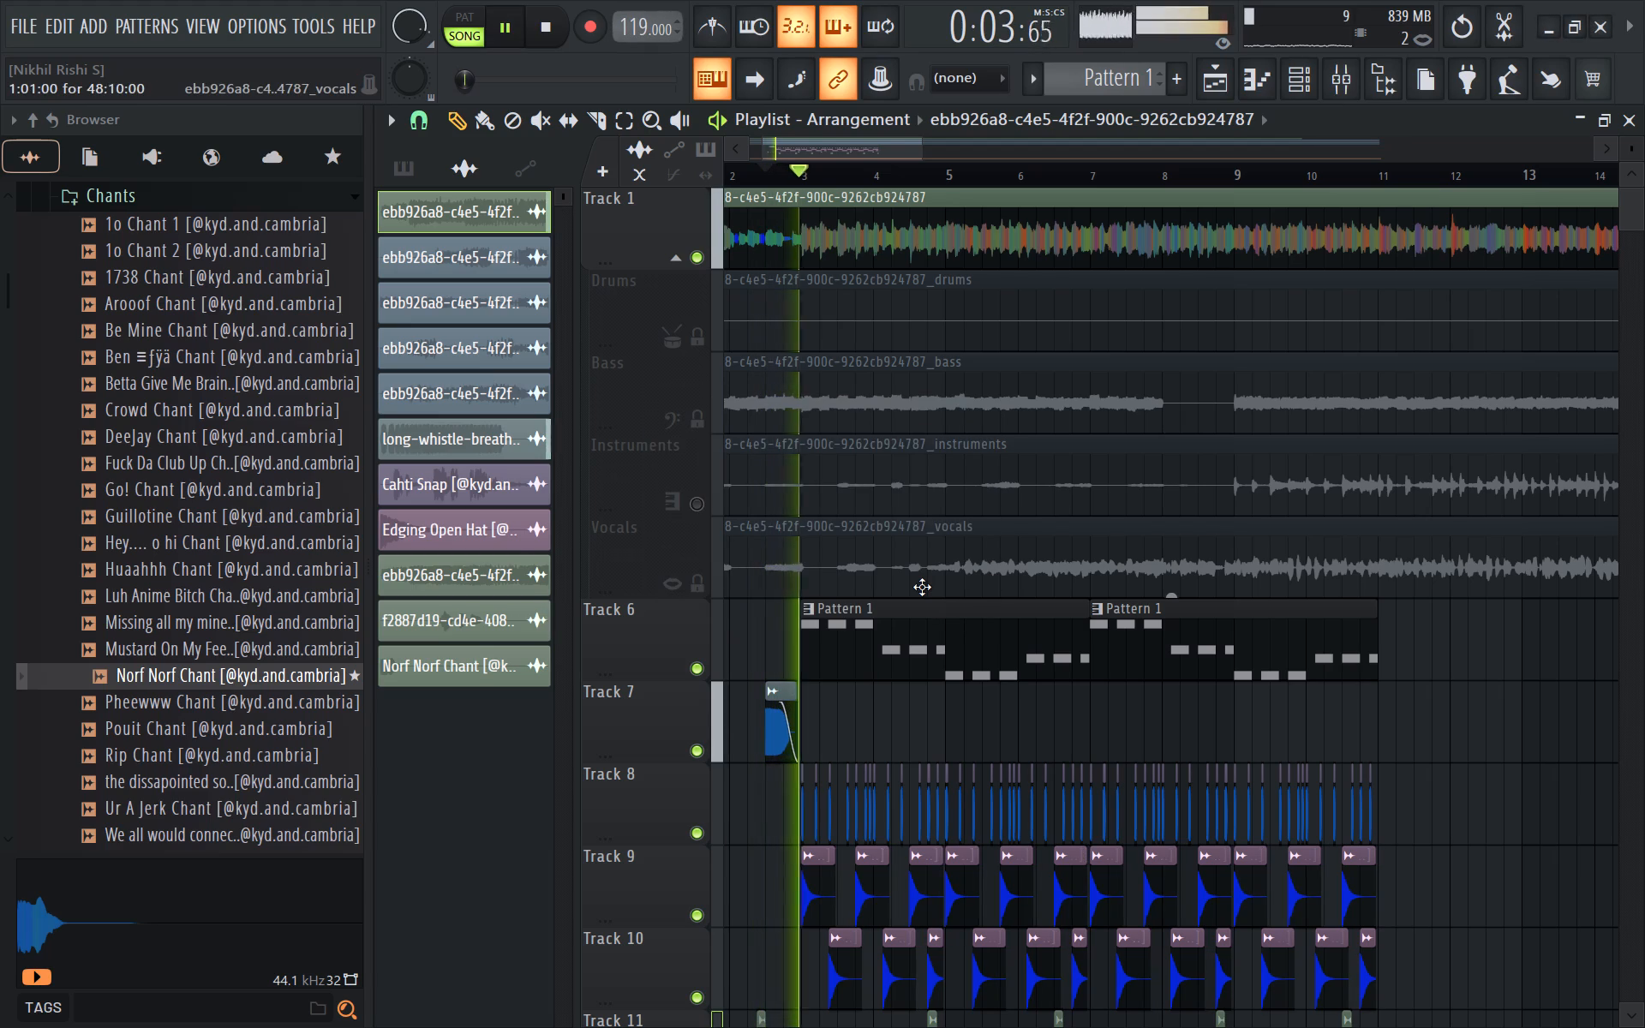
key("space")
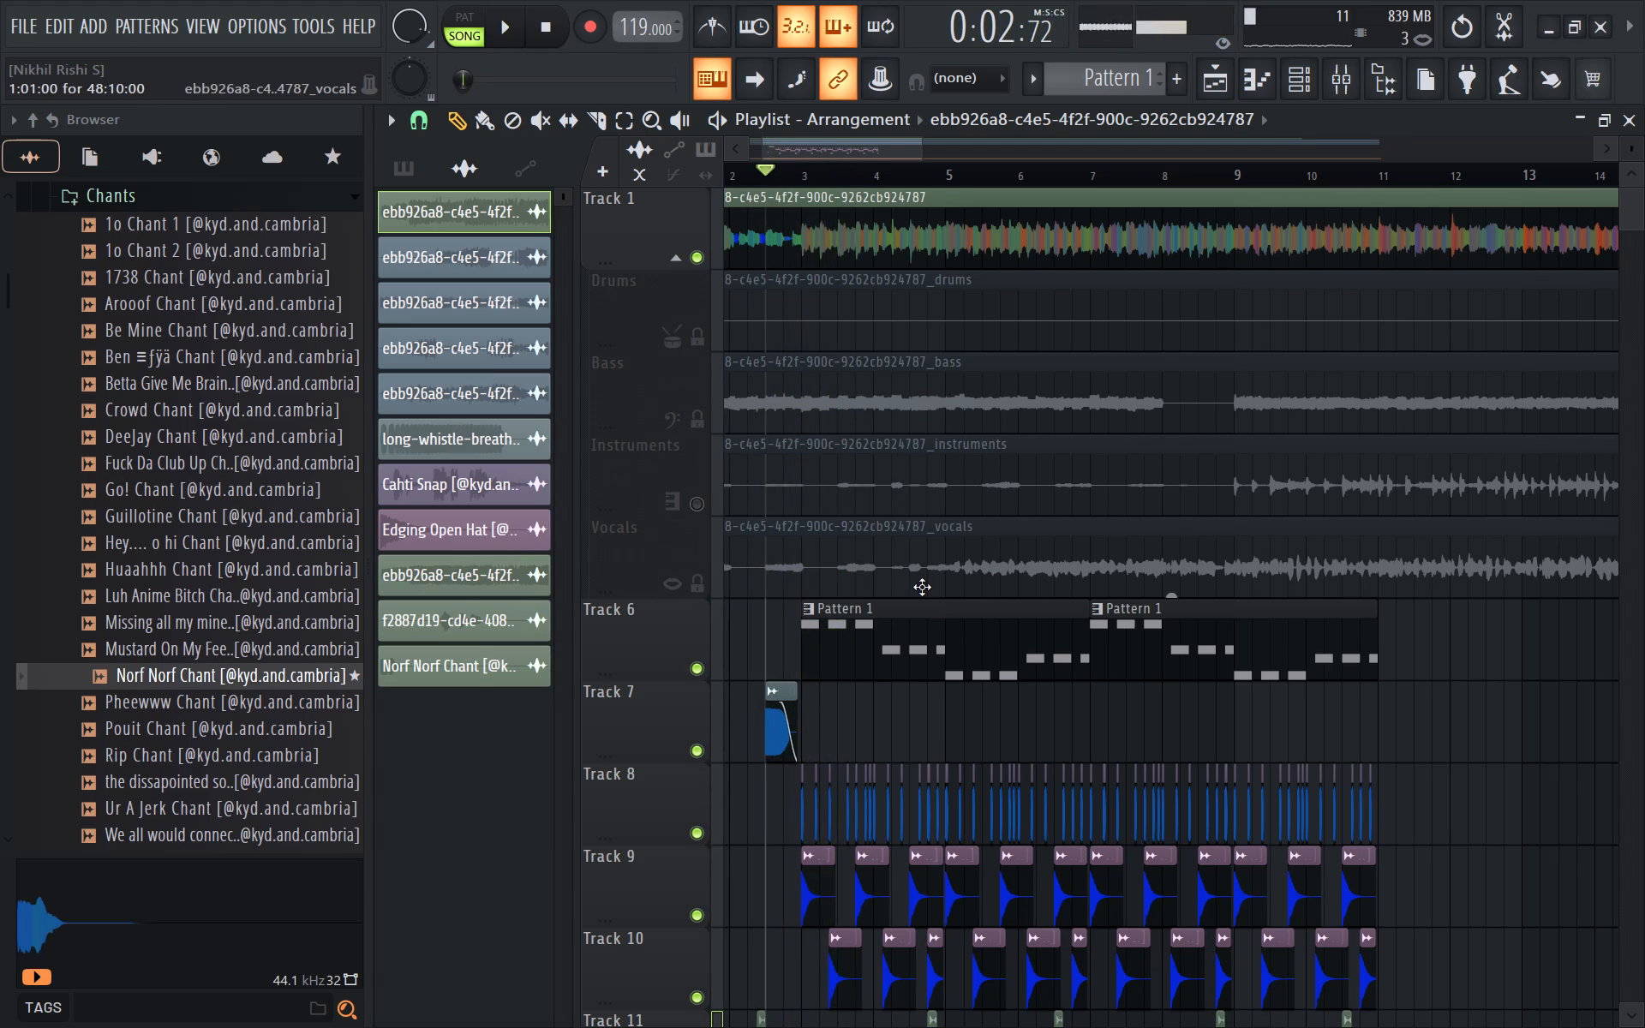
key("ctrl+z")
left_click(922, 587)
Listen to the opening from the middle of bar 2 and save the project as wtfisthis.
key("space")
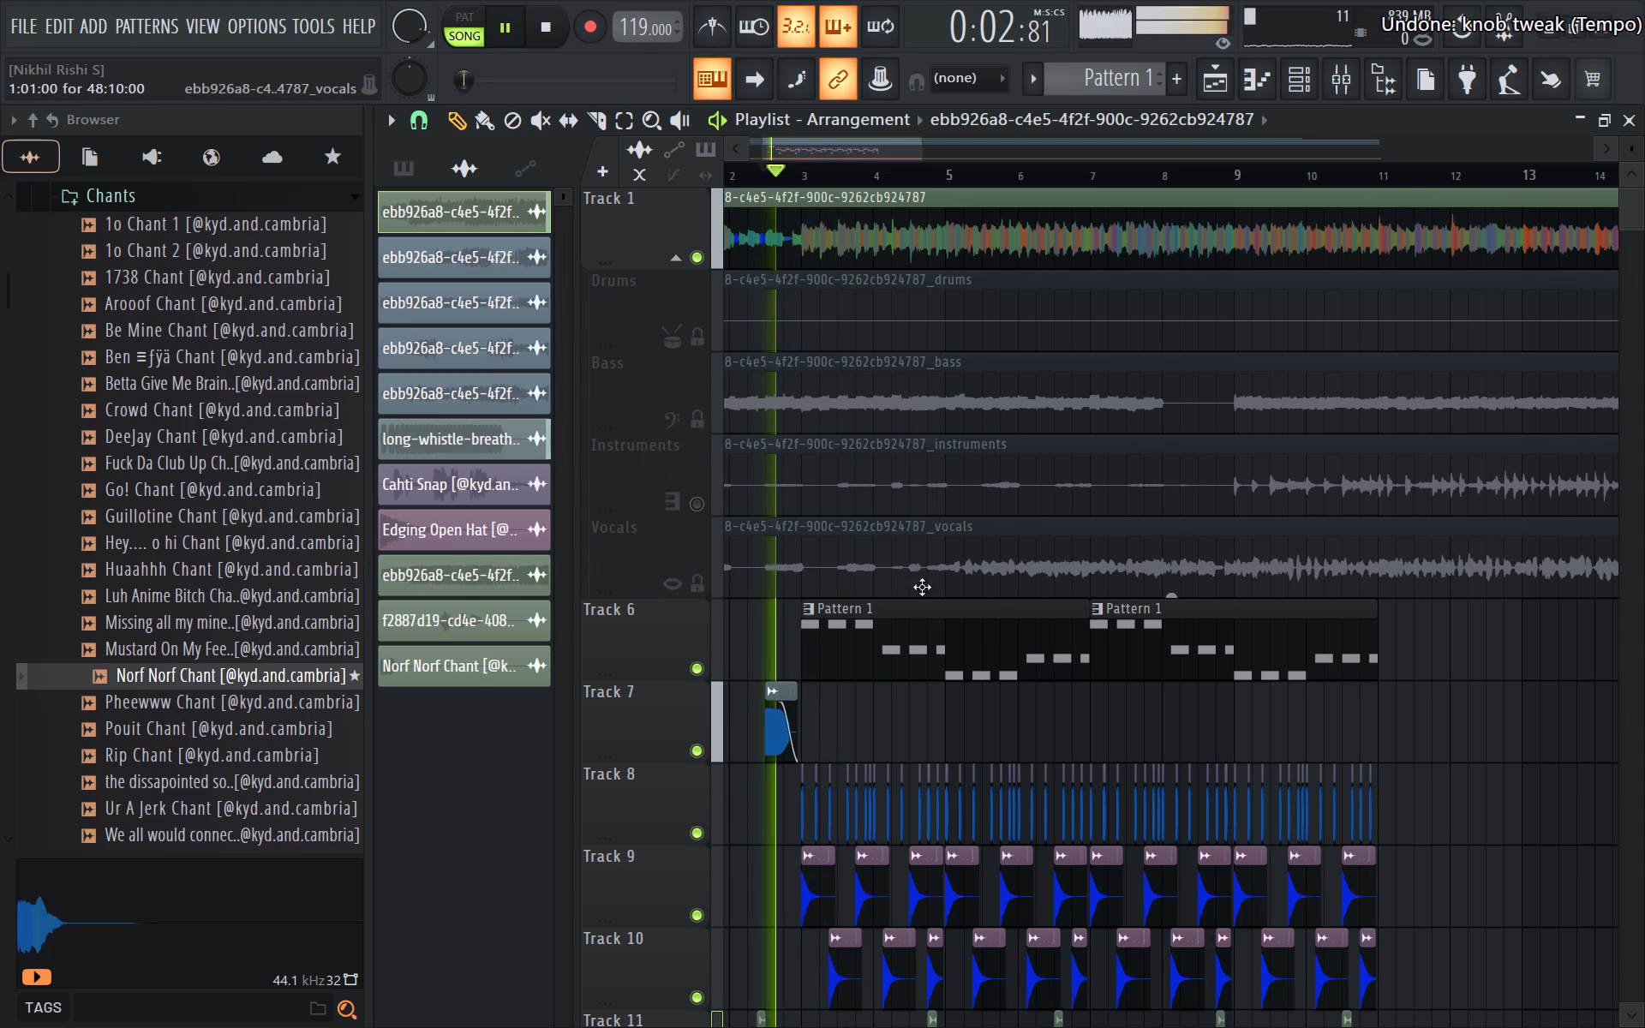
scroll(820, 666, "down", 2, "ctrl")
scroll(805, 684, "up", 5)
scroll(805, 684, "down", 3, "ctrl")
scroll(805, 684, "up", 8, "ctrl")
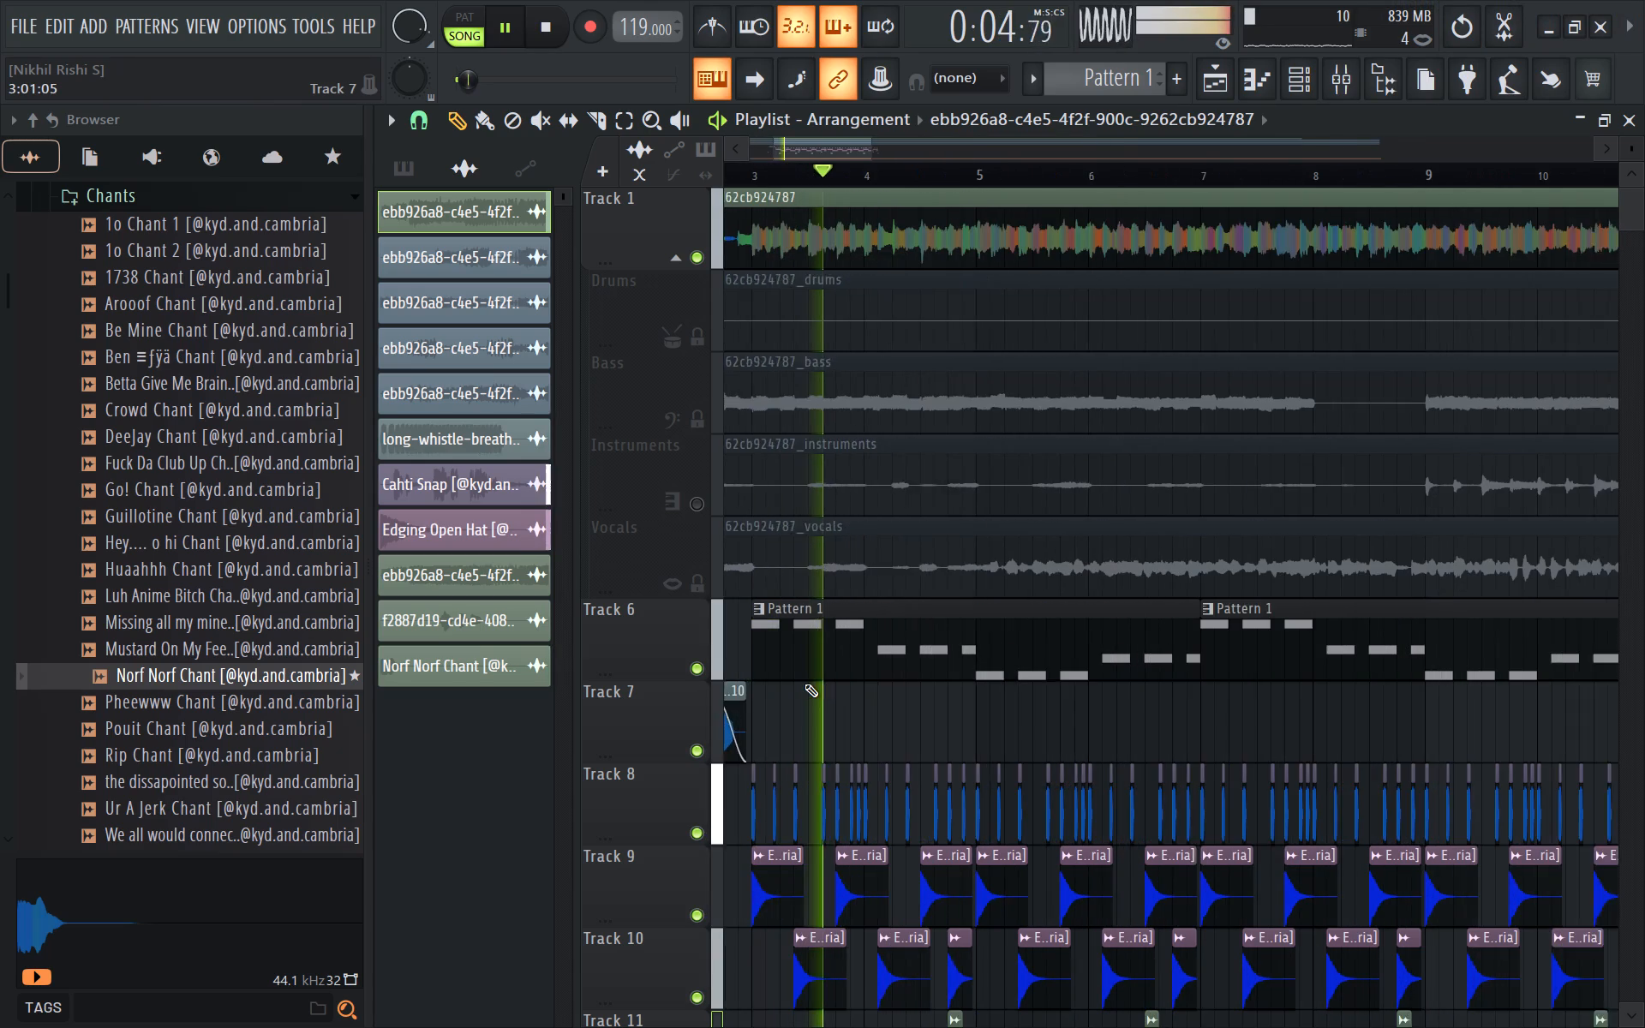
key("ctrl+s")
type("wtfisthis")
key("Return")
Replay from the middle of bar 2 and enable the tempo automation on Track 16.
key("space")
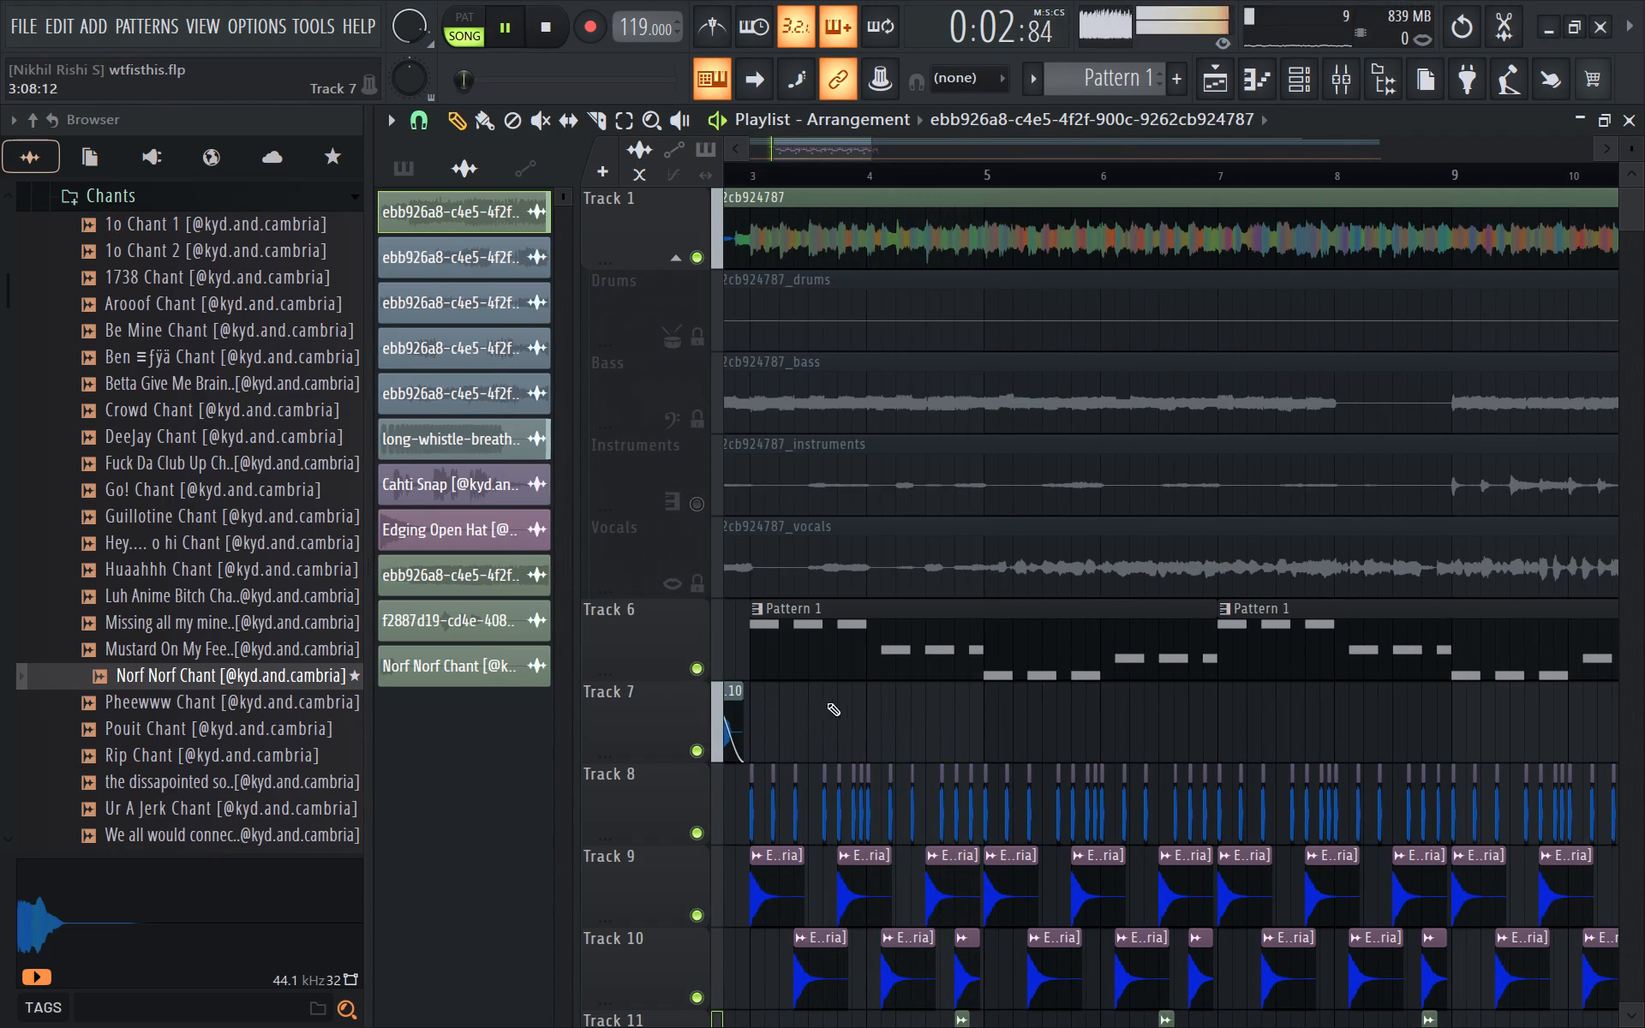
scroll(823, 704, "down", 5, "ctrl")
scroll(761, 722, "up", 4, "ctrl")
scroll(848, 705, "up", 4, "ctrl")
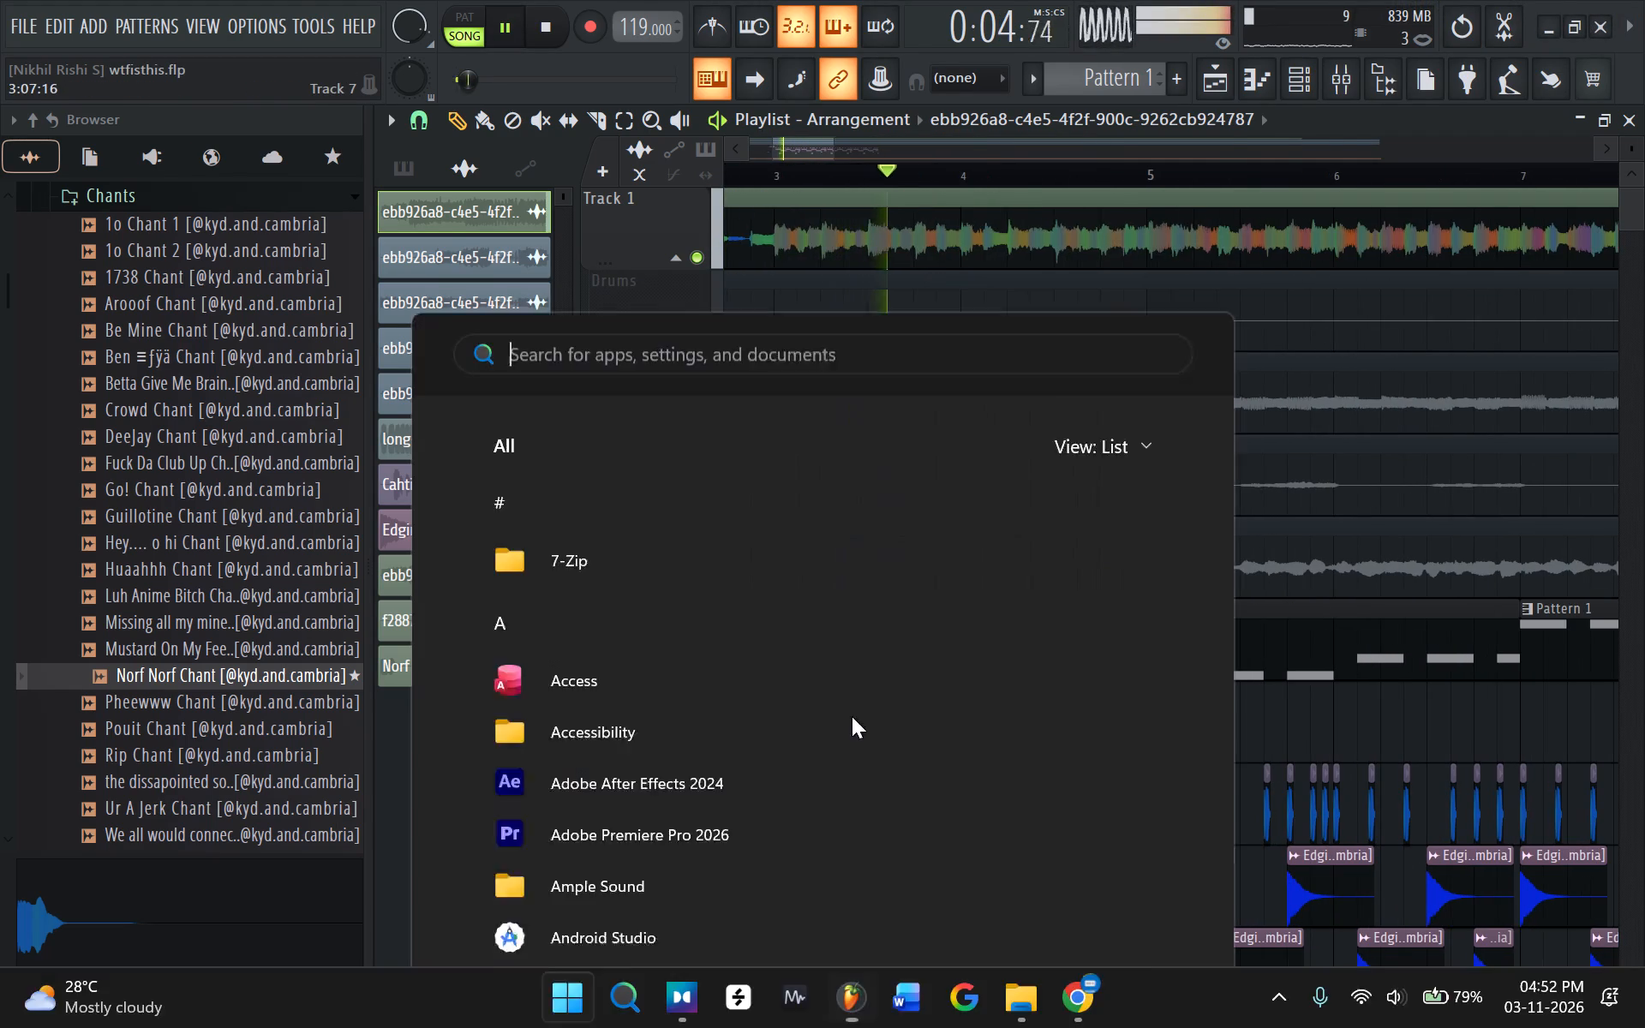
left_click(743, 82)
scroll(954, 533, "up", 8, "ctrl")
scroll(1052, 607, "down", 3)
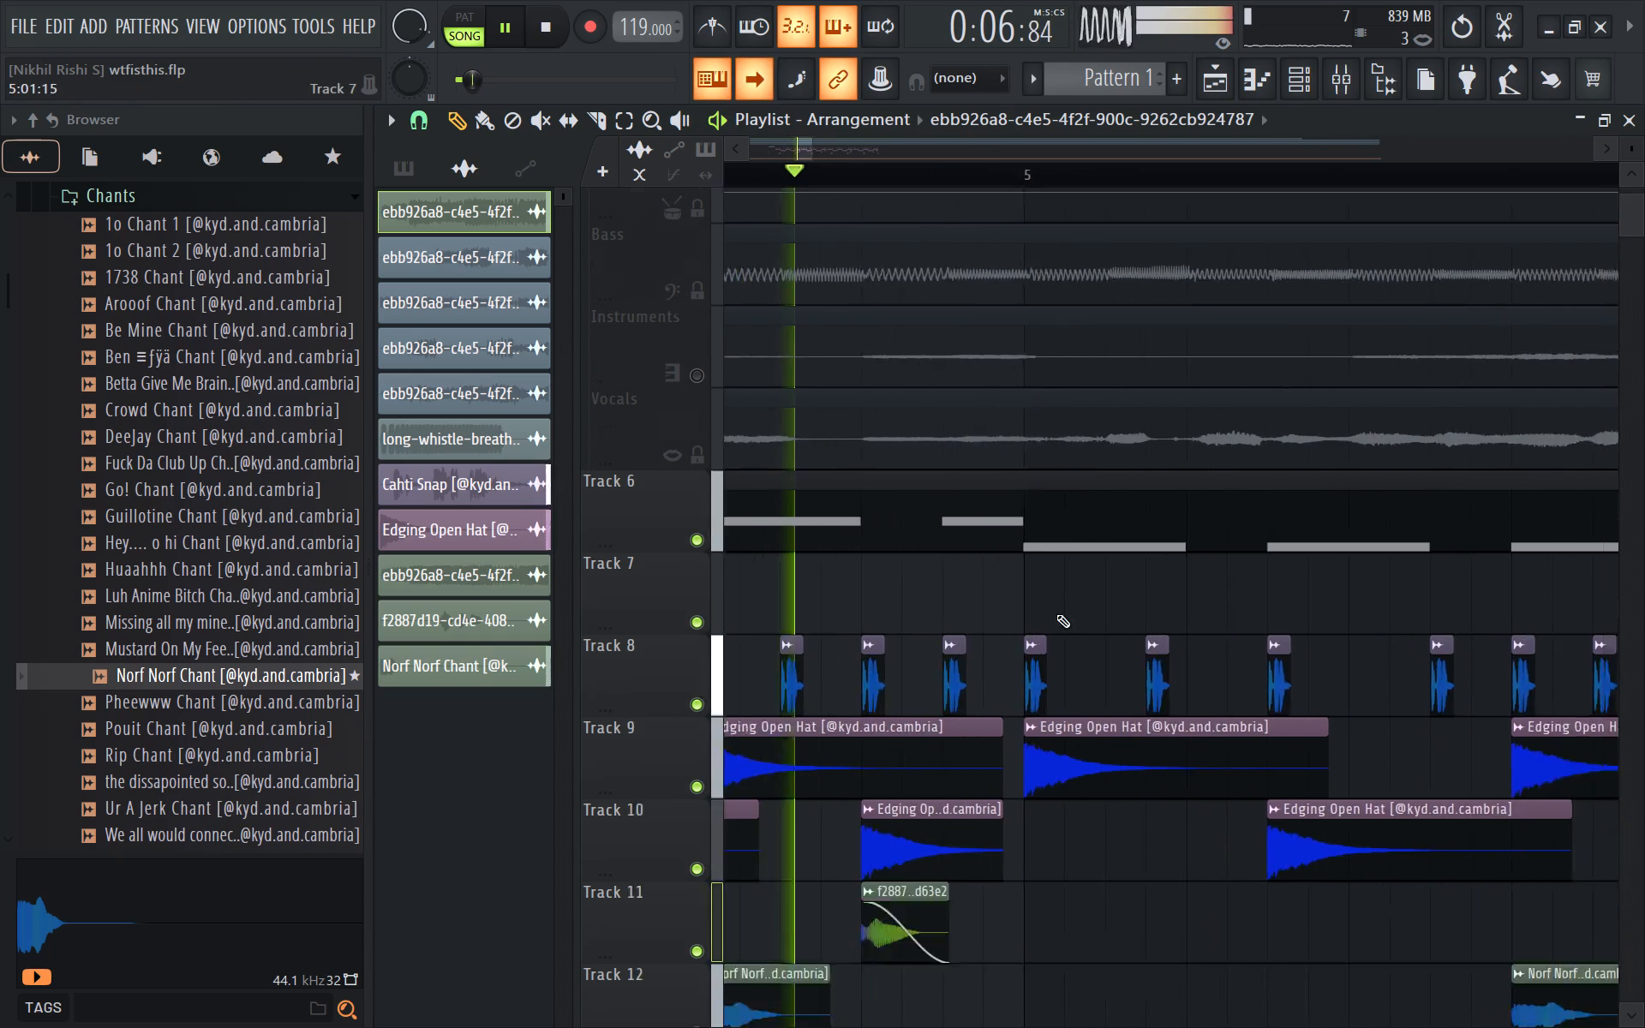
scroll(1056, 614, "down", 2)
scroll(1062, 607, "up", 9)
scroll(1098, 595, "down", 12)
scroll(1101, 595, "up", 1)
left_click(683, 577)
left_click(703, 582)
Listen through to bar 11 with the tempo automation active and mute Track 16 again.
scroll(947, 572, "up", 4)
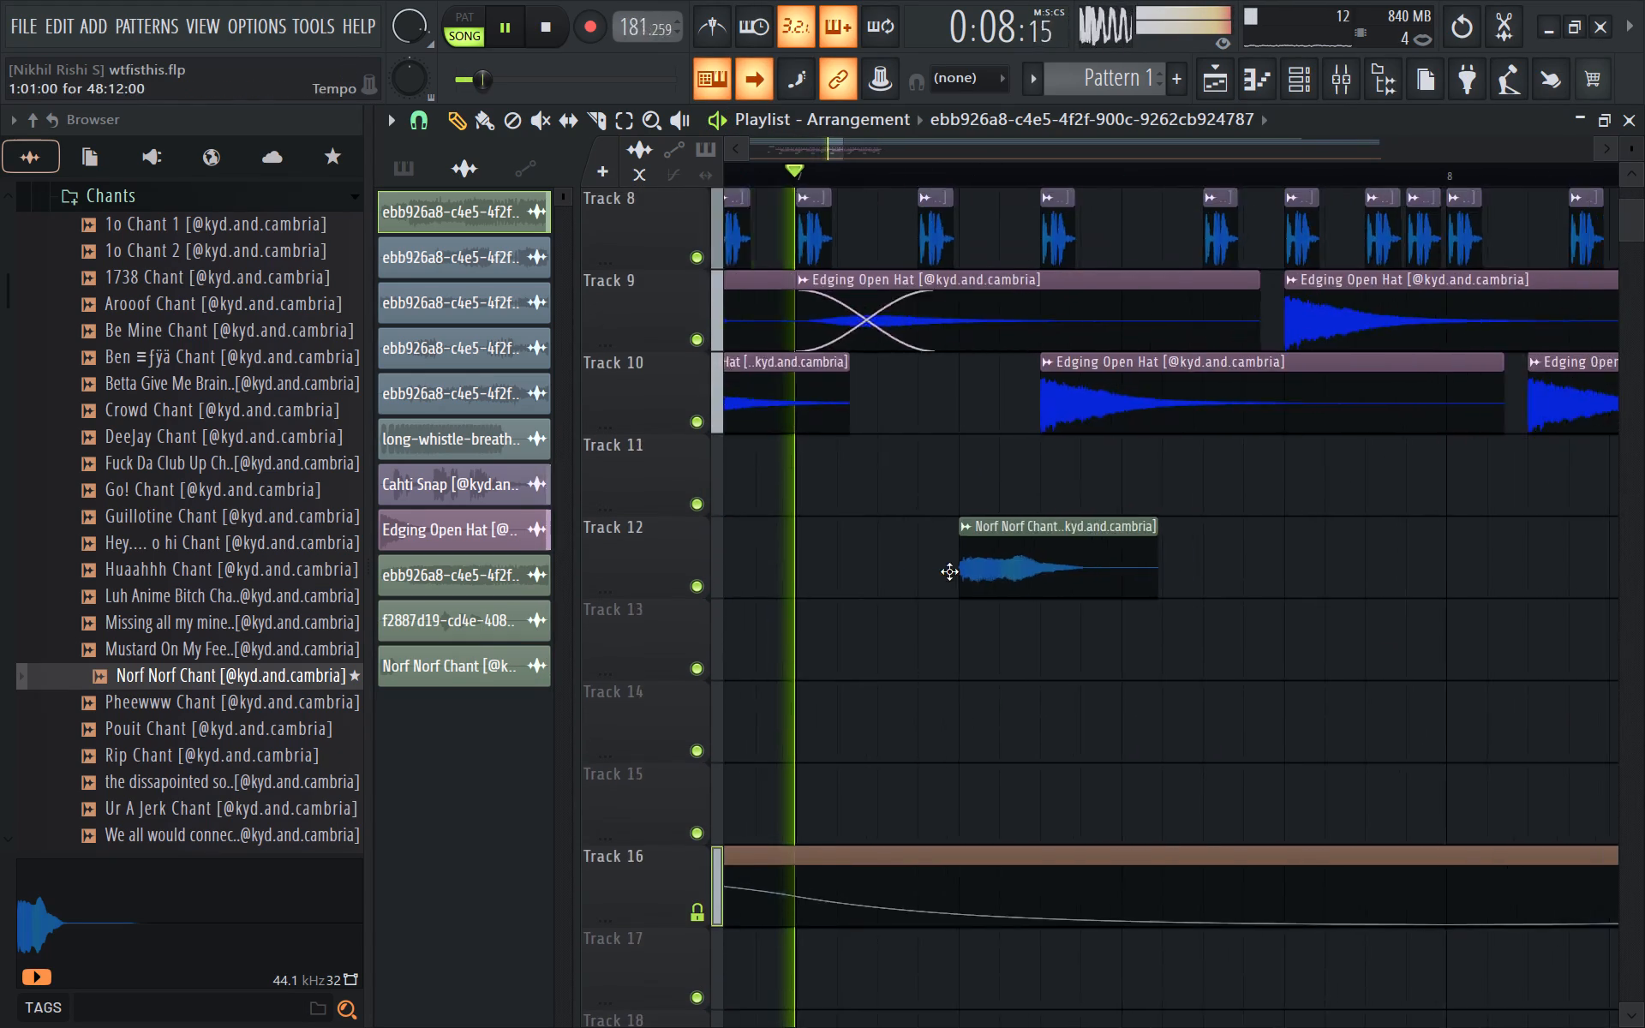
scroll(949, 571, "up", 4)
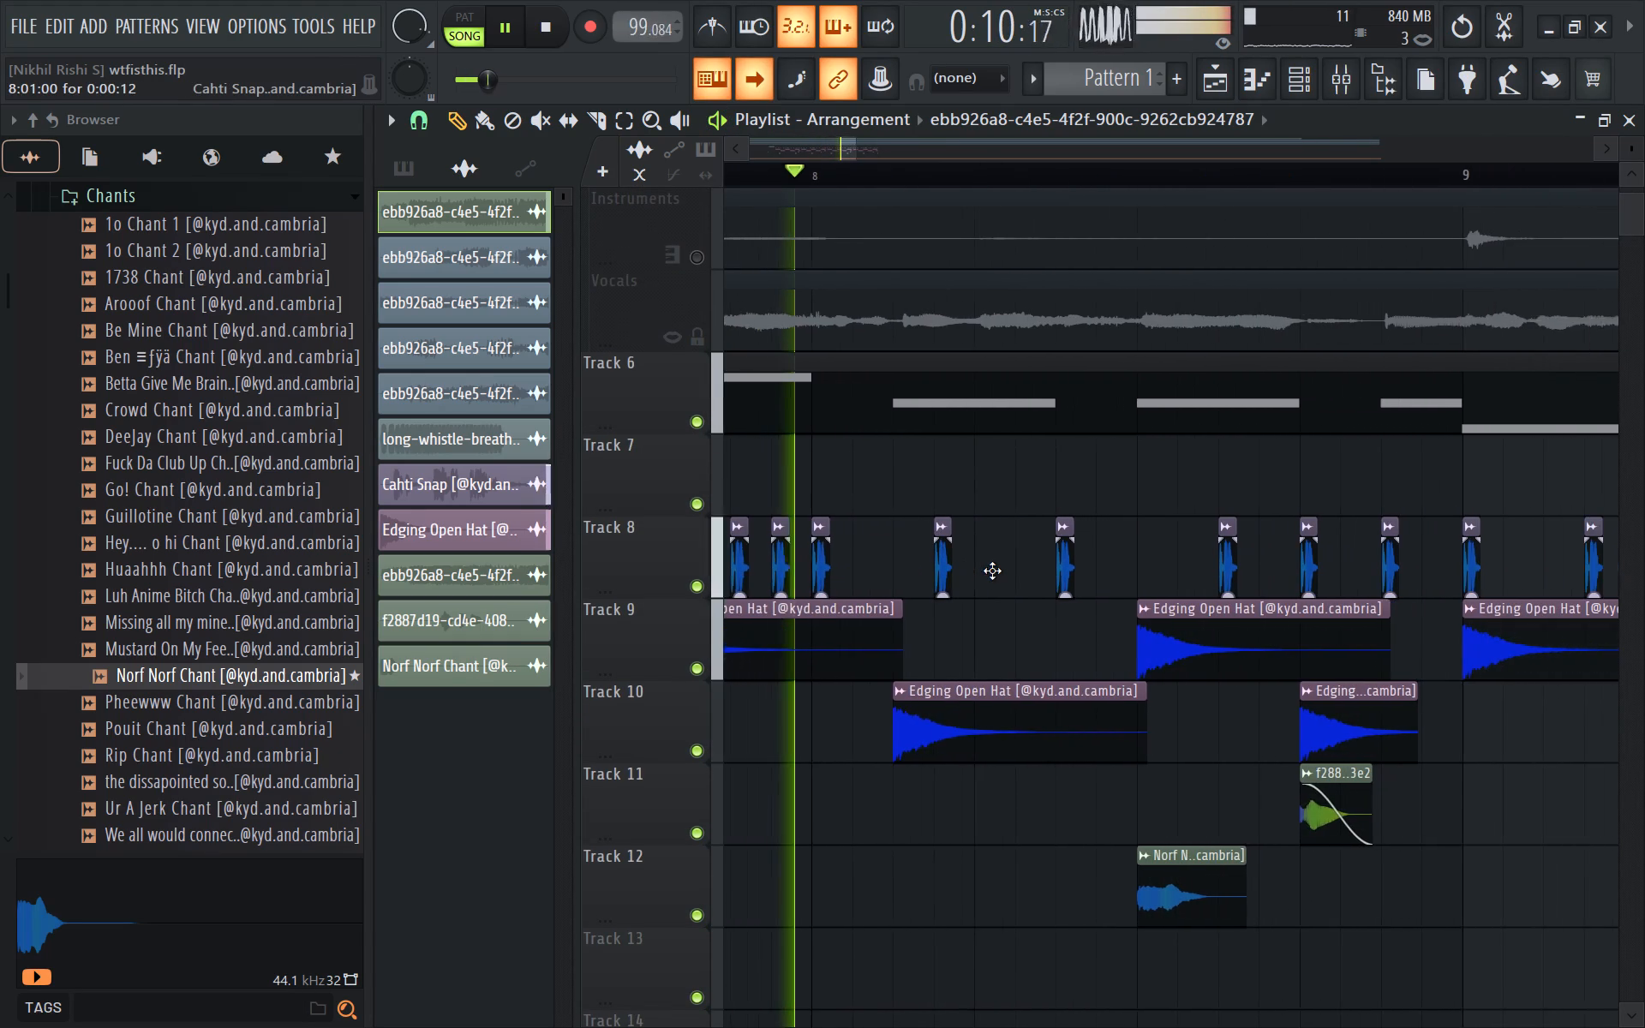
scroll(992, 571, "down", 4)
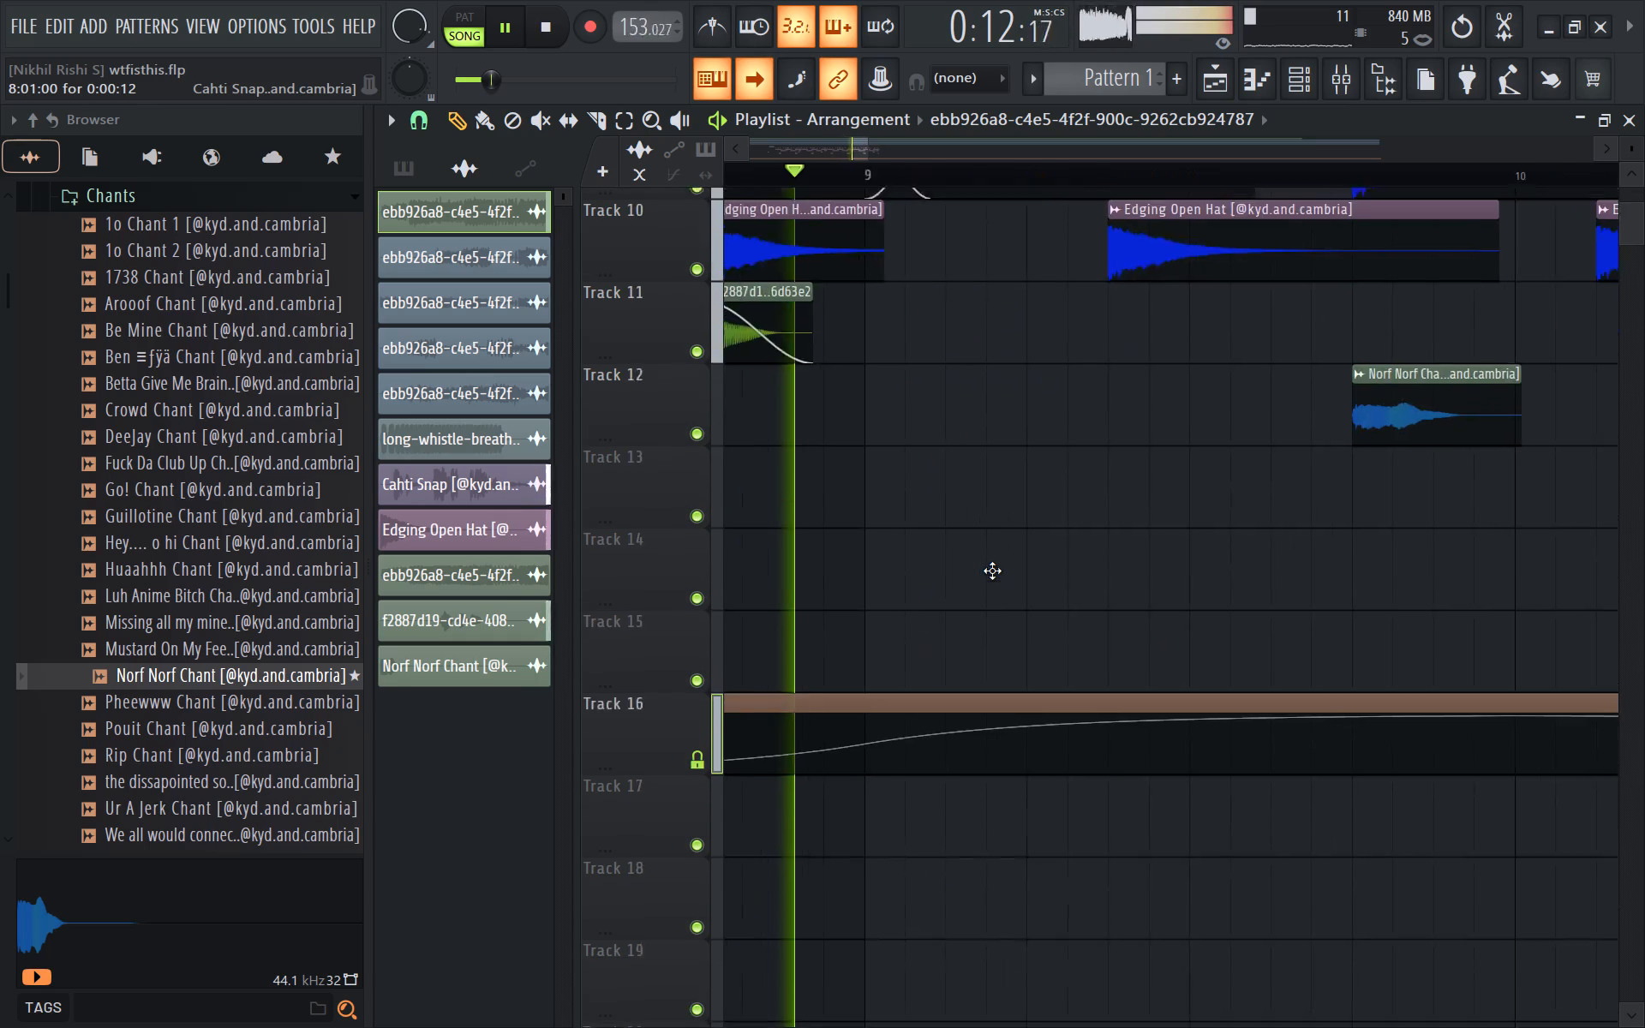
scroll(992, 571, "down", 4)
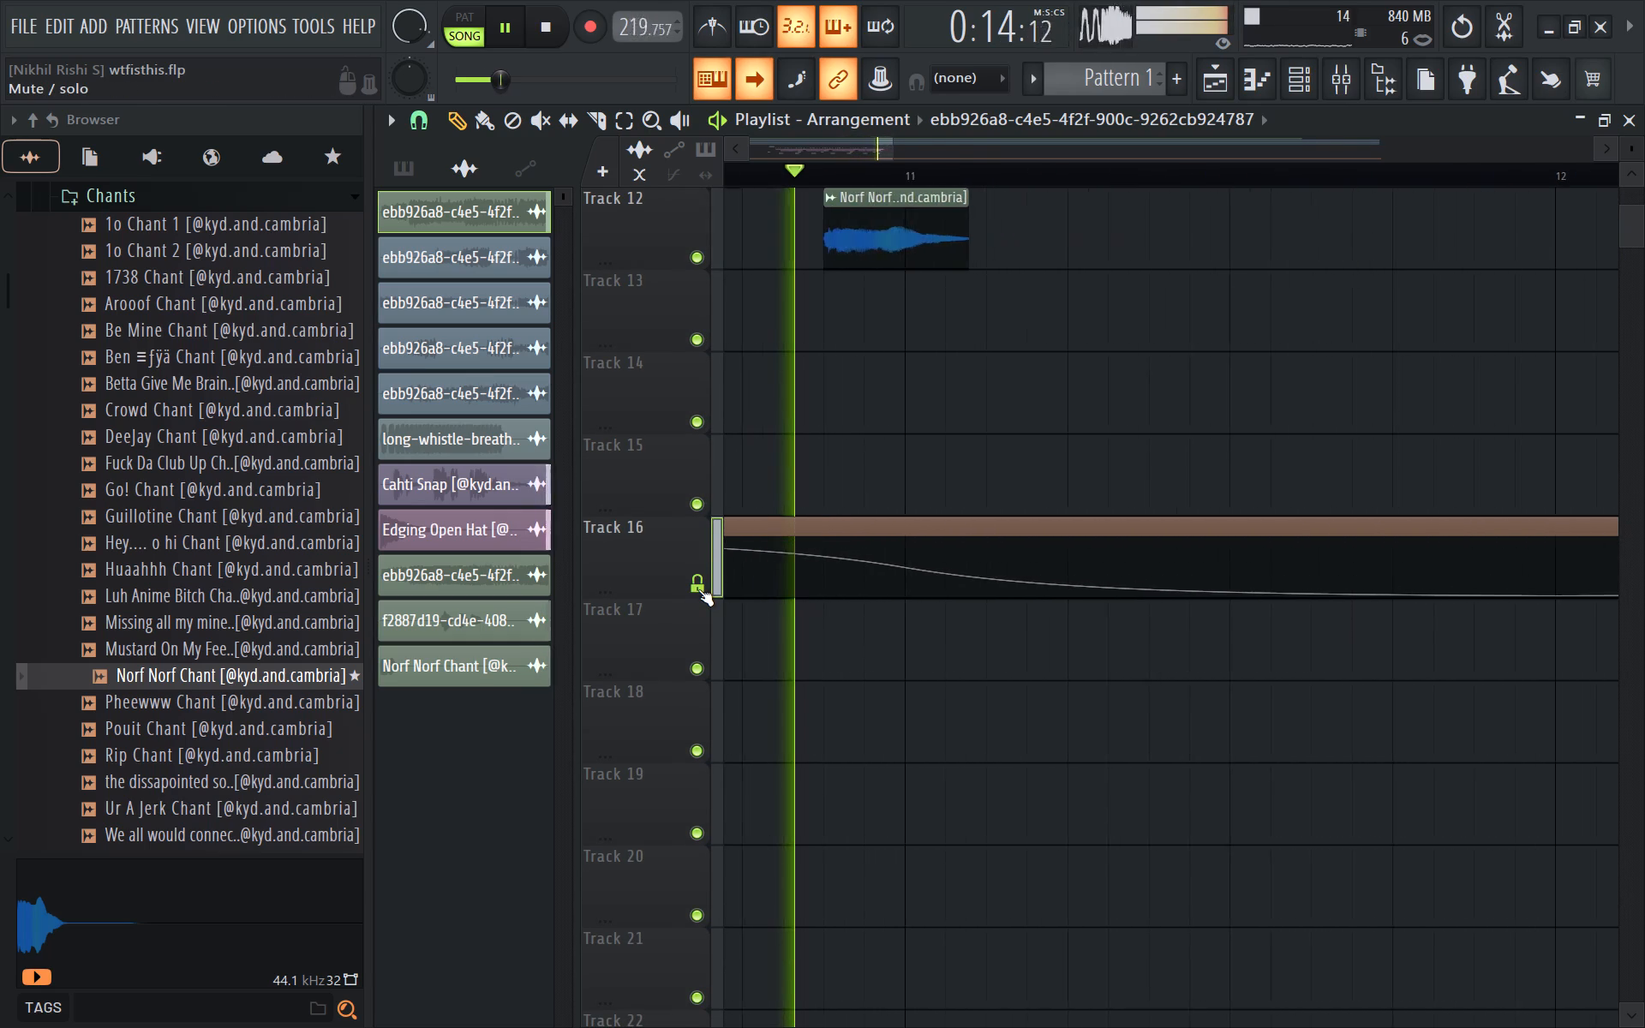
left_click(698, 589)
Select bars 1 to 11 of the arrangement and consolidate all their tracks into one 16-bit WAV audio clip.
key("space")
key("space")
scroll(923, 541, "up", 1)
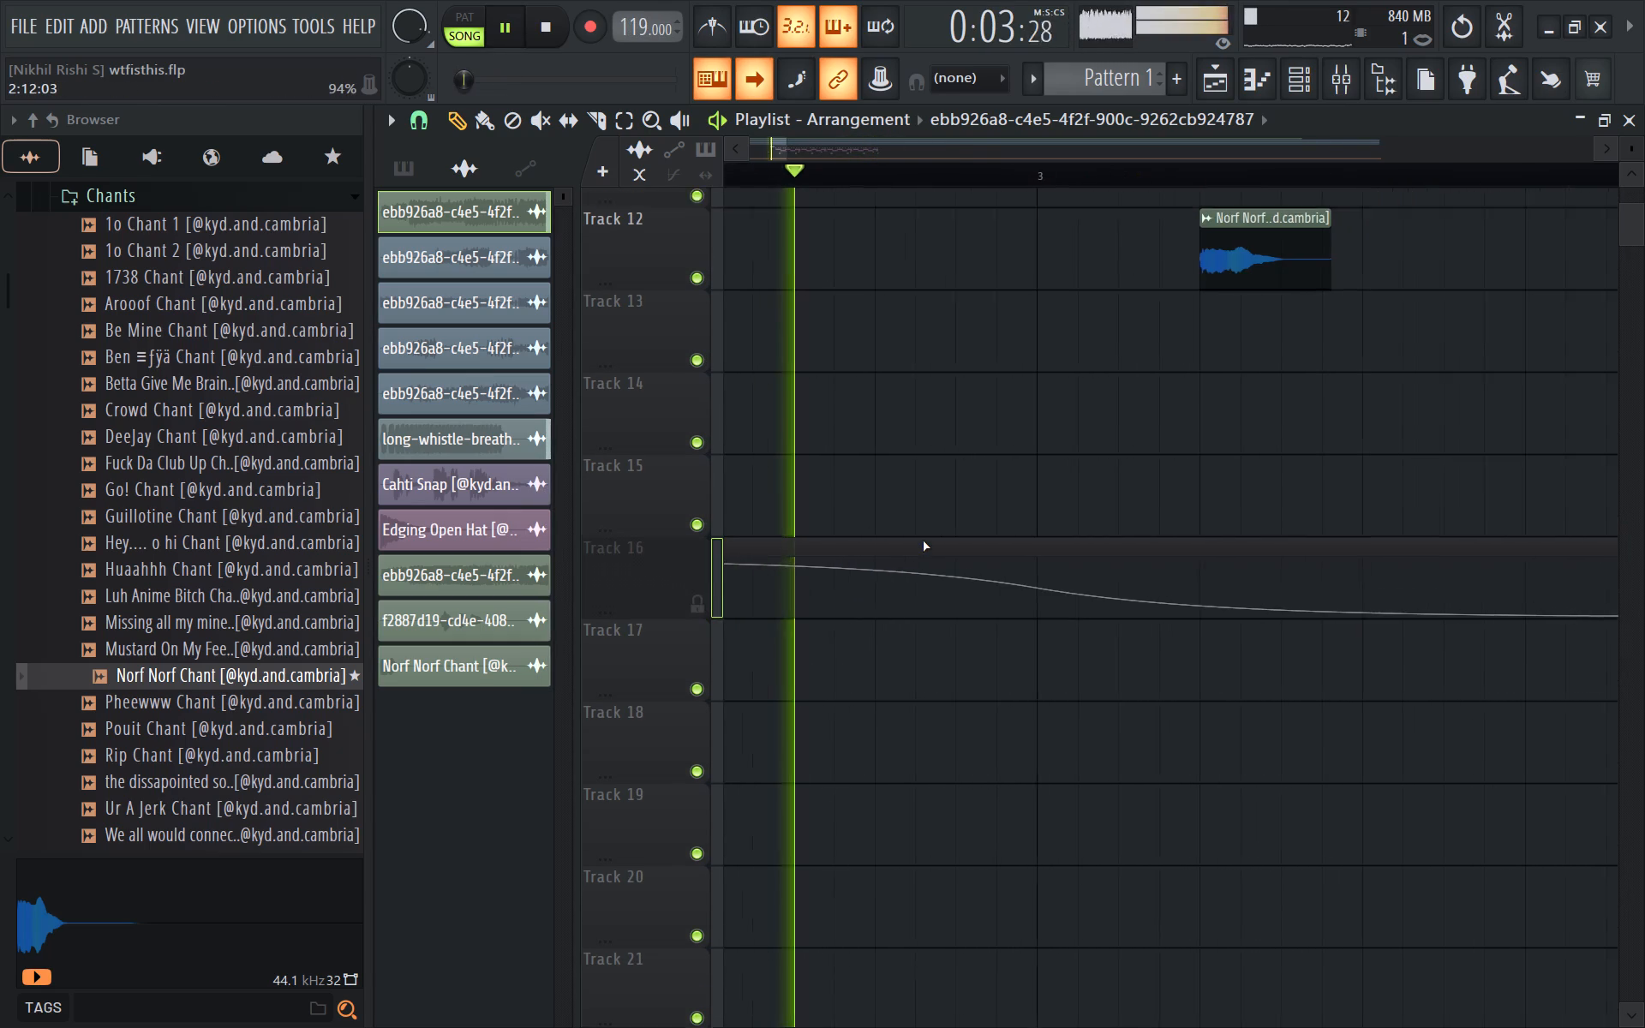
scroll(923, 541, "up", 11)
scroll(923, 541, "down", 3)
scroll(923, 541, "up", 4)
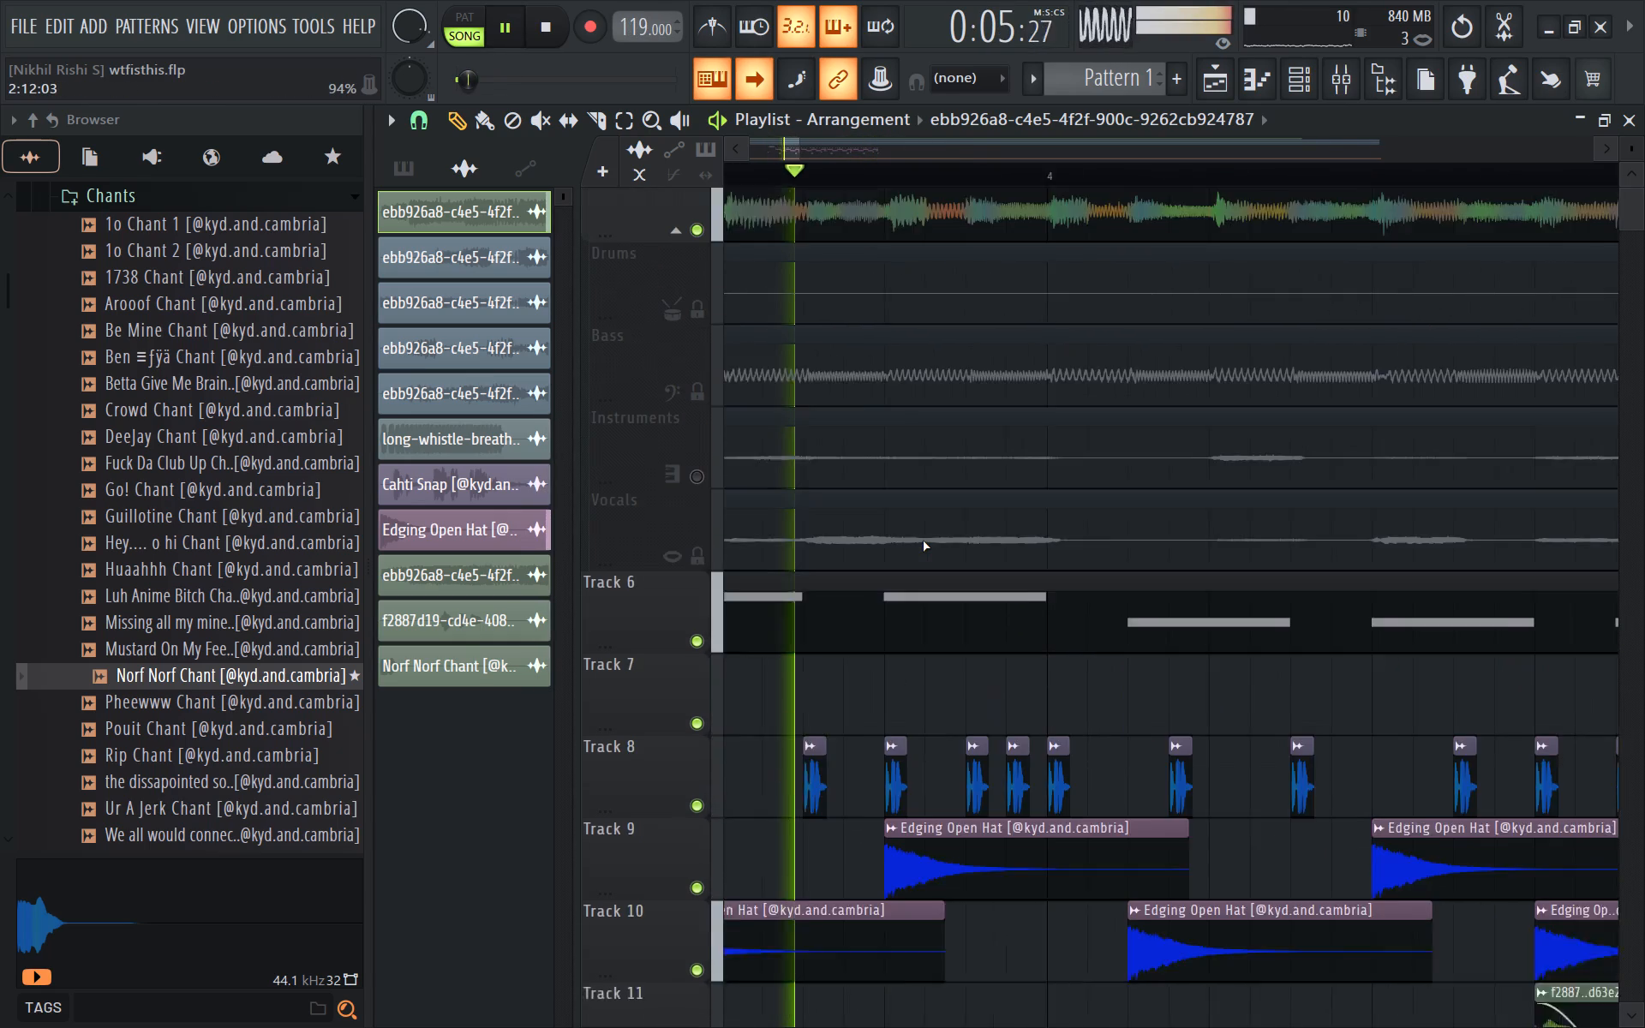
scroll(923, 541, "down", 5, "ctrl")
scroll(923, 541, "down", 3)
scroll(923, 541, "down", 15, "ctrl")
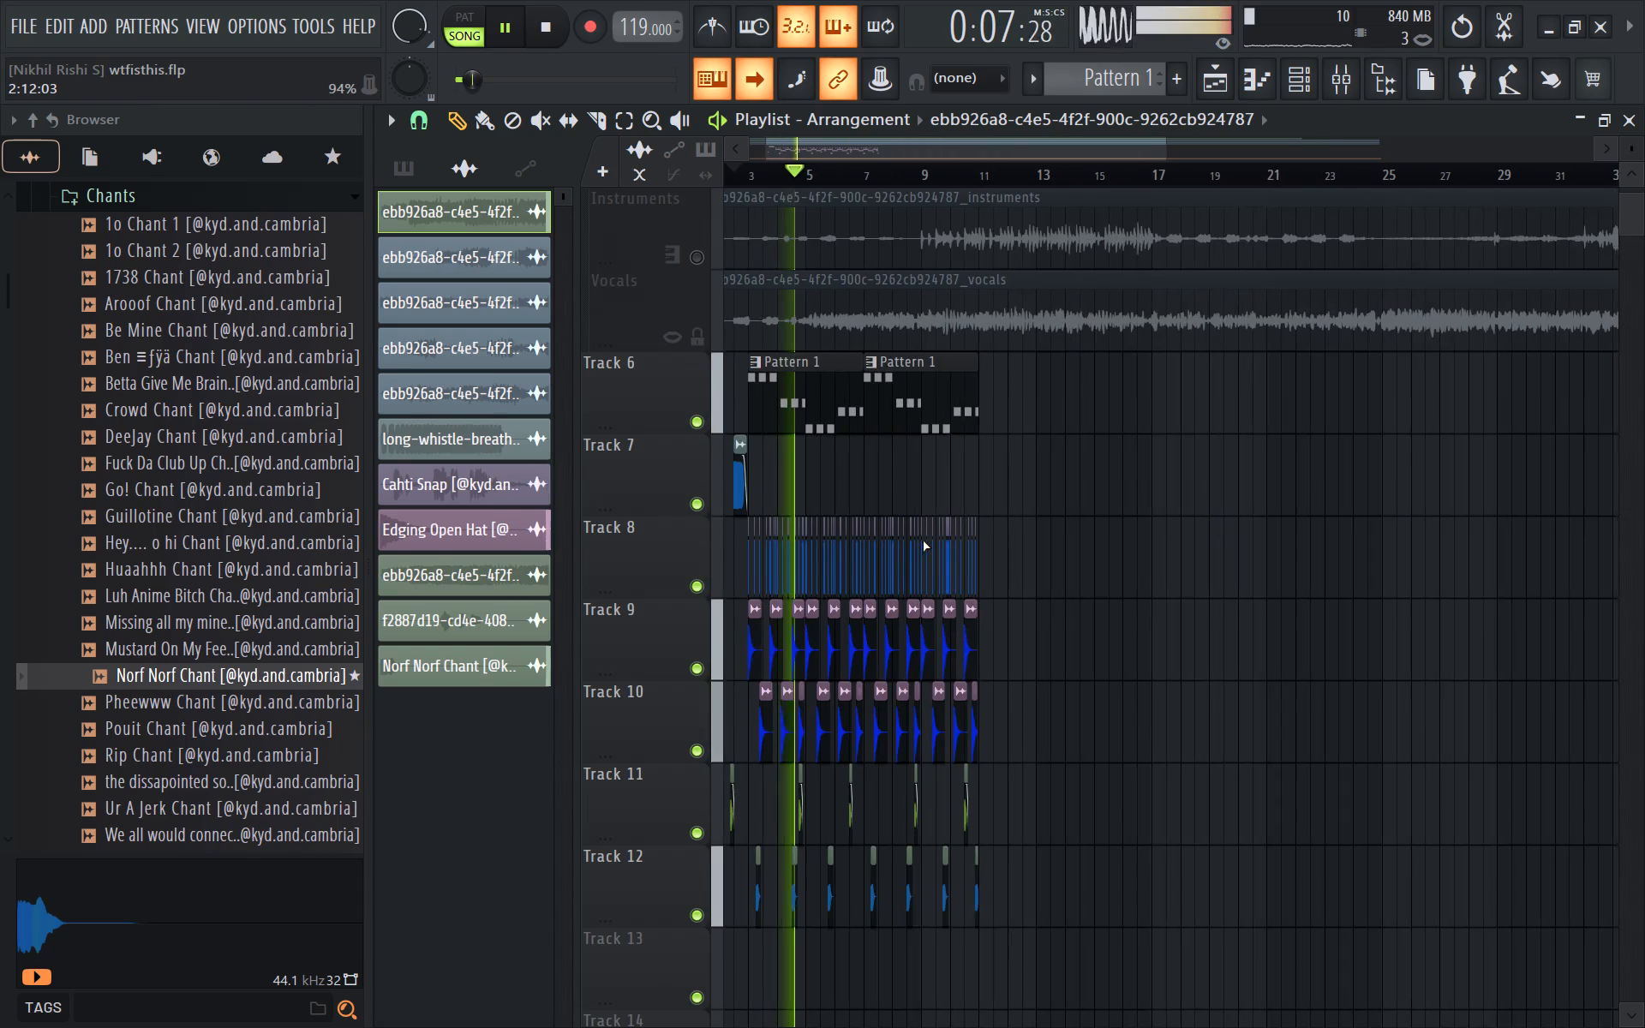
scroll(923, 541, "up", 2)
left_click_drag(995, 171, 0, 291, "ctrl+shift")
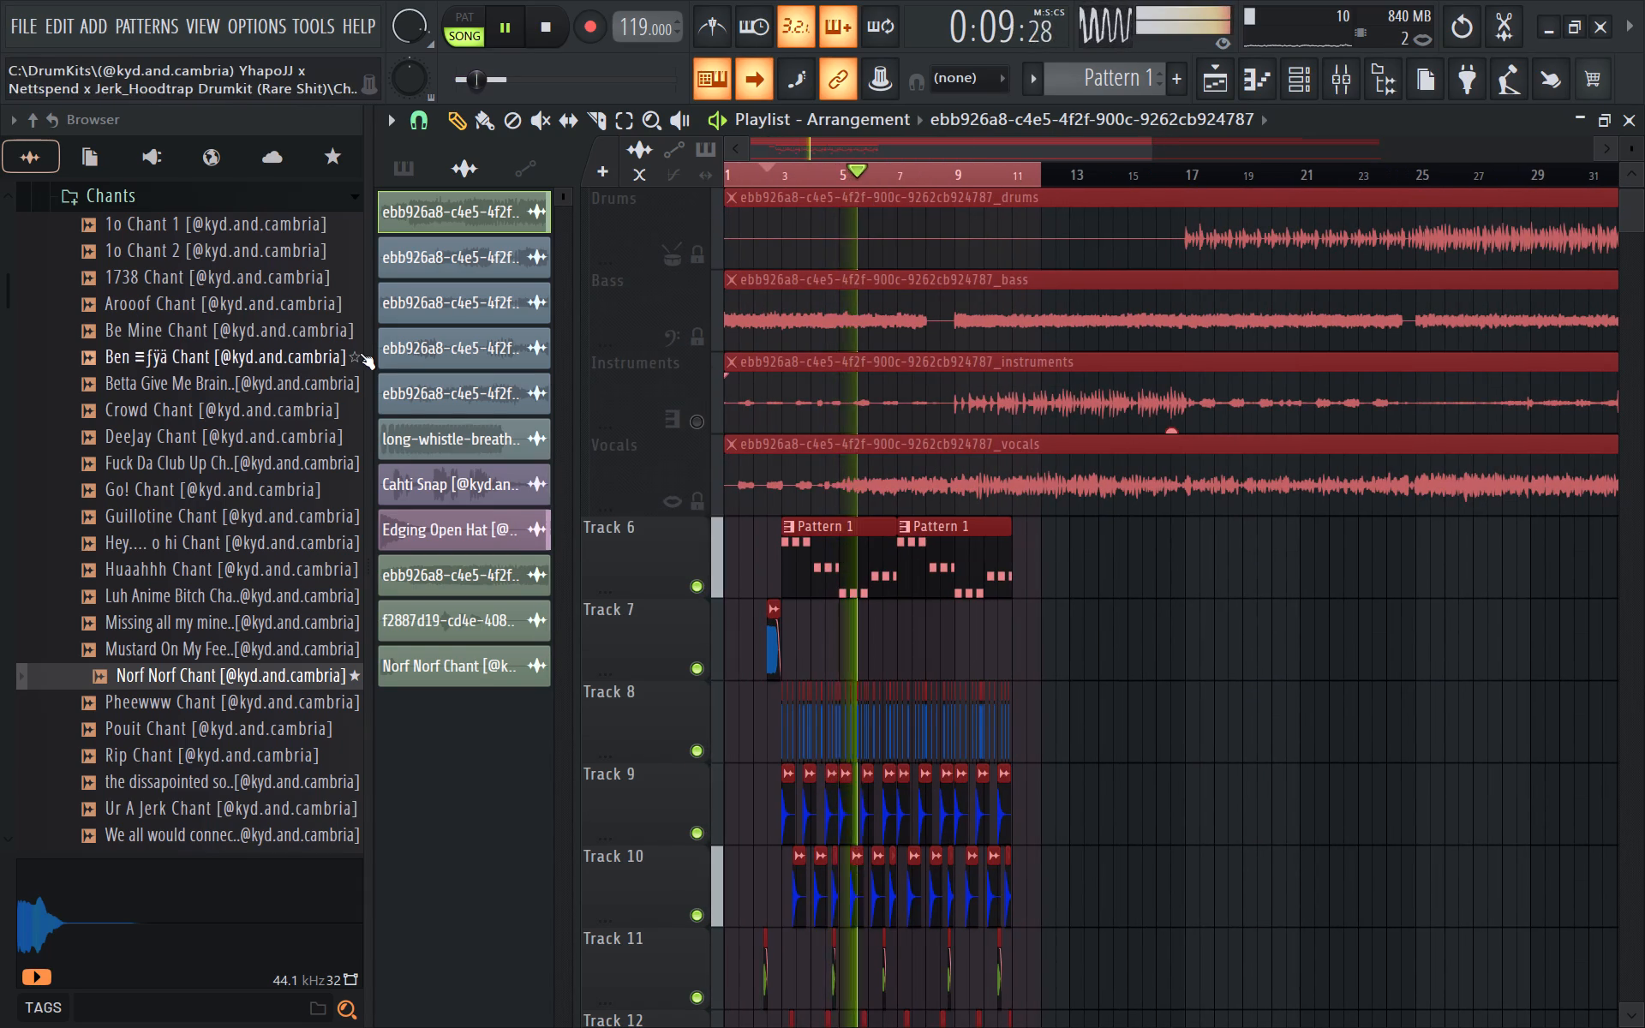
key("ctrl+alt+c")
left_click(1064, 892)
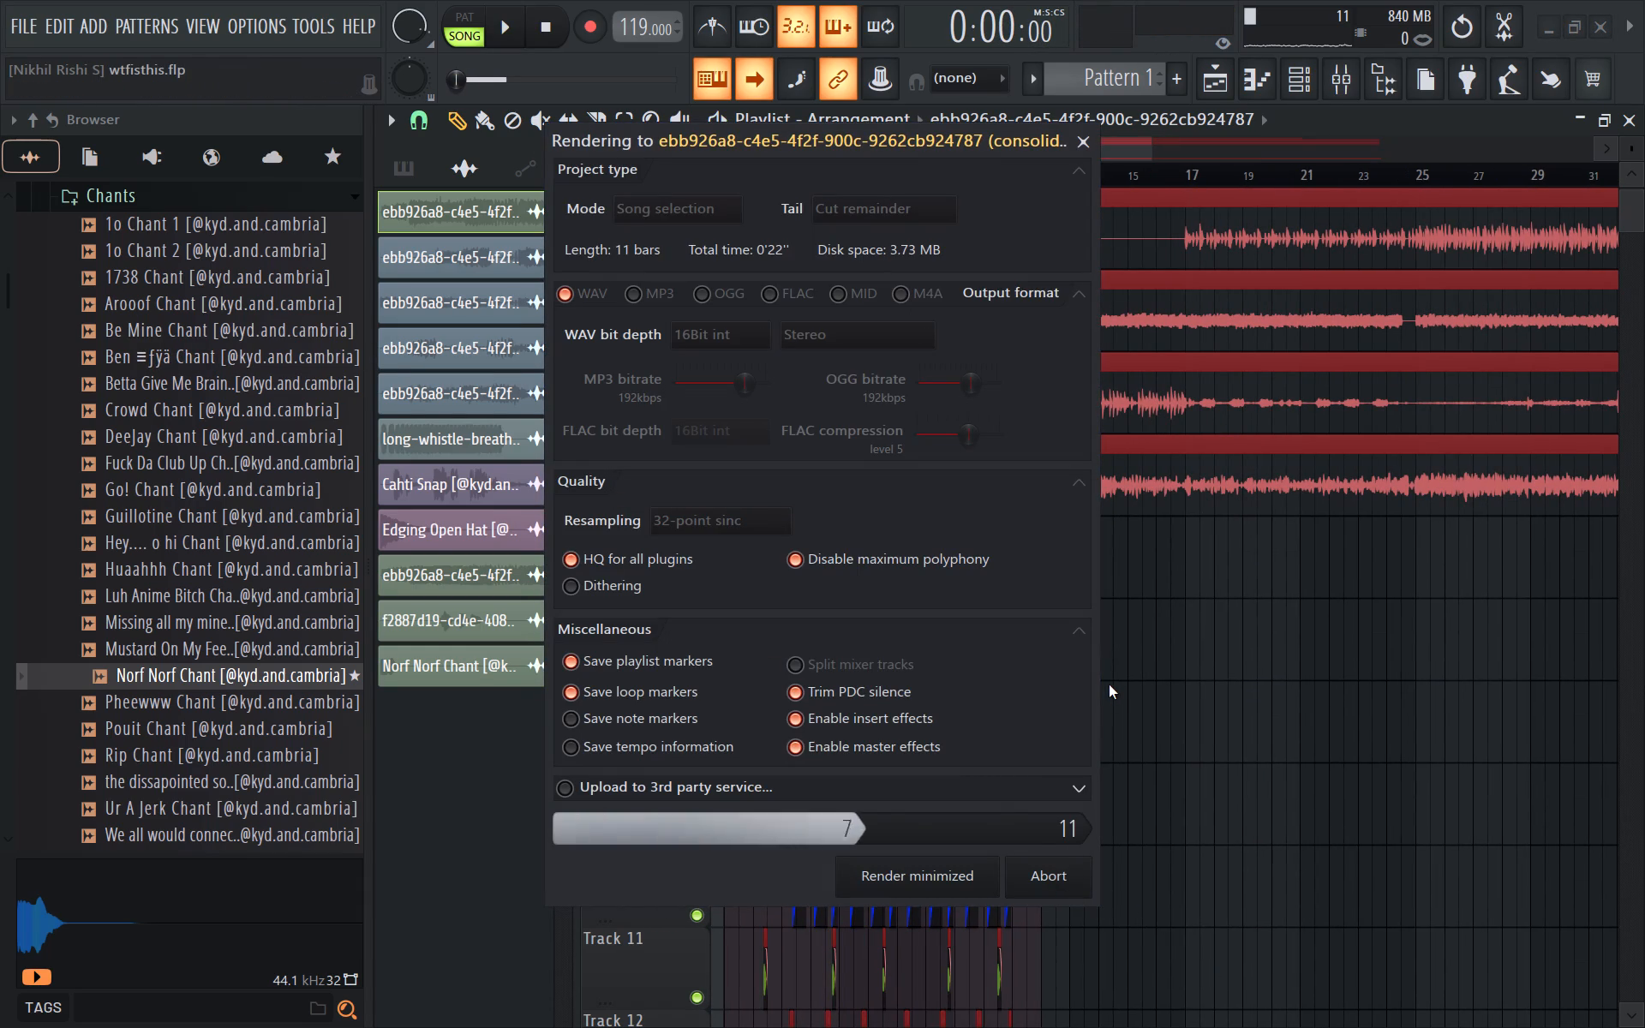
scroll(1107, 678, "up", 4)
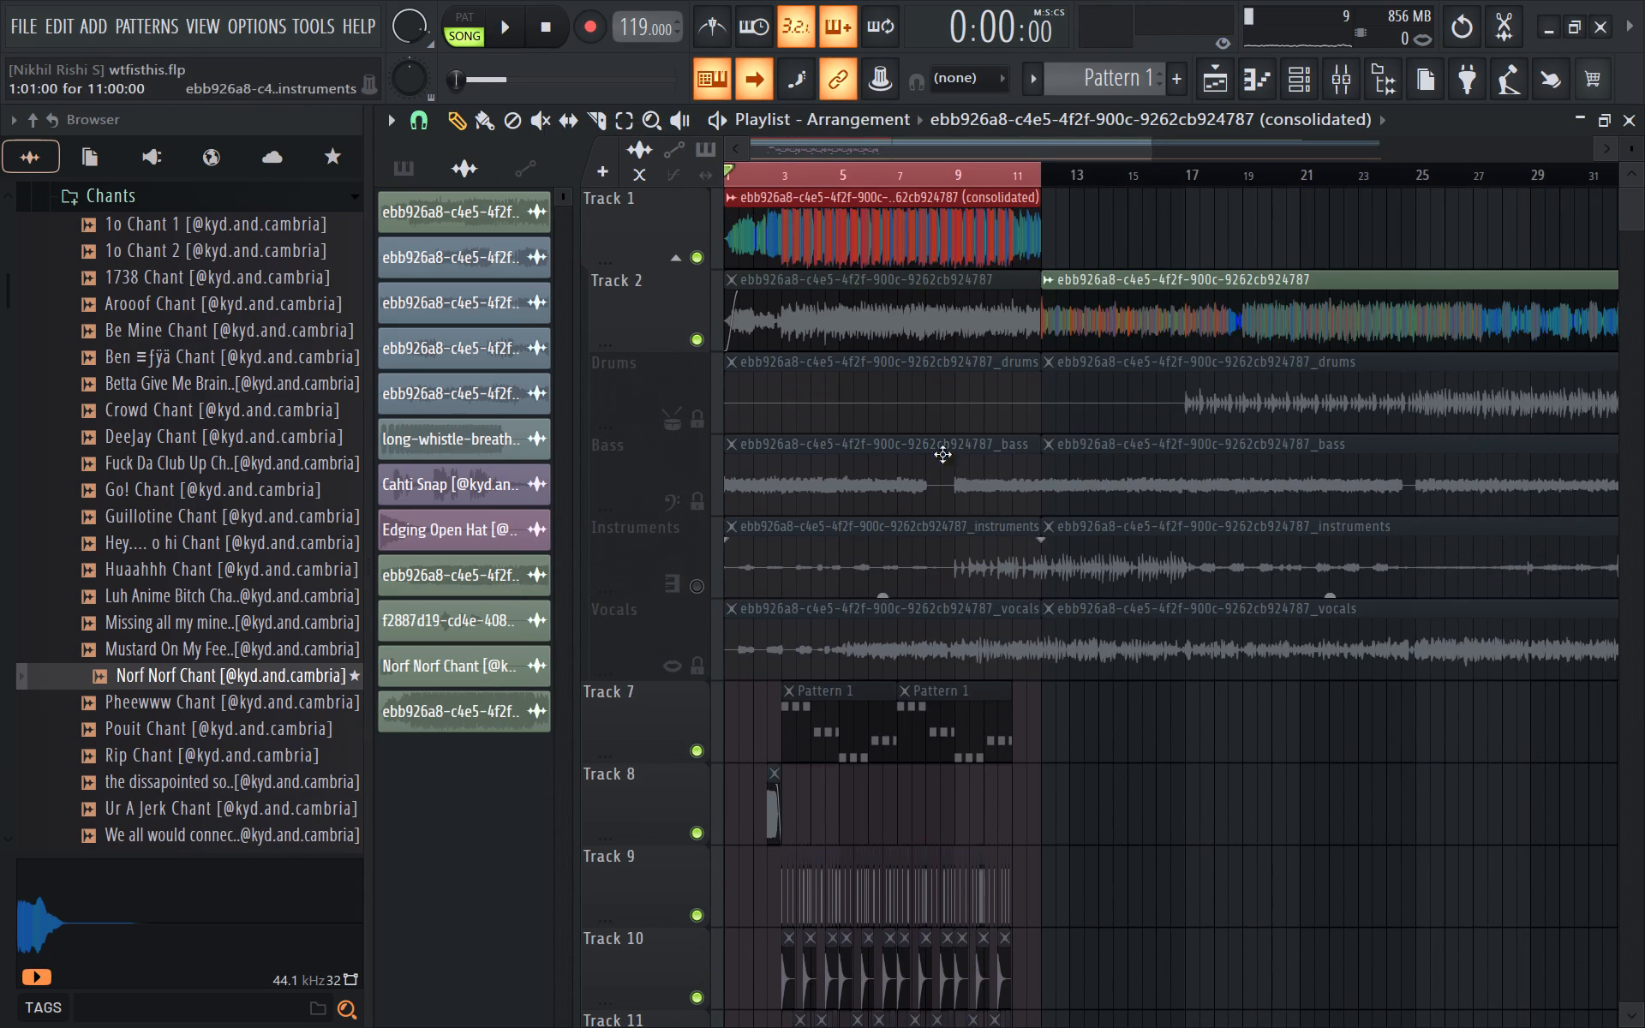
Solo Track 1 with the consolidated clip and play its beginning.
scroll(771, 353, "up", 10, "ctrl")
left_click(700, 252, "ctrl")
key("space")
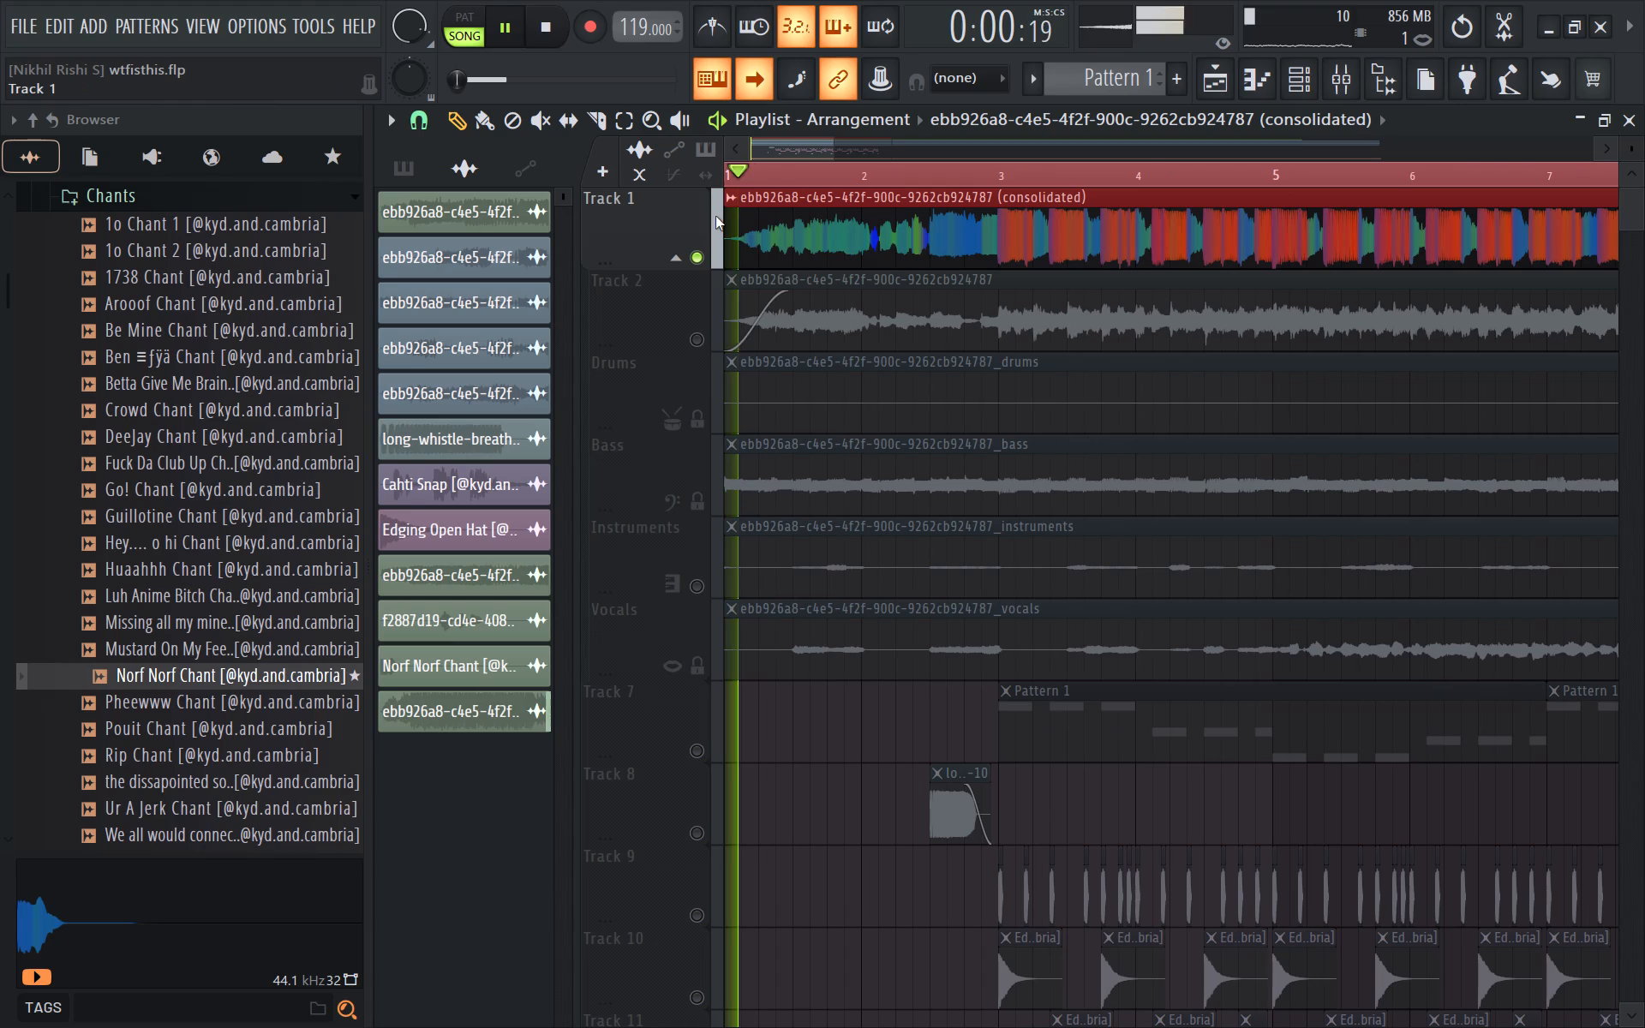
key("space")
key("space")
key("space")
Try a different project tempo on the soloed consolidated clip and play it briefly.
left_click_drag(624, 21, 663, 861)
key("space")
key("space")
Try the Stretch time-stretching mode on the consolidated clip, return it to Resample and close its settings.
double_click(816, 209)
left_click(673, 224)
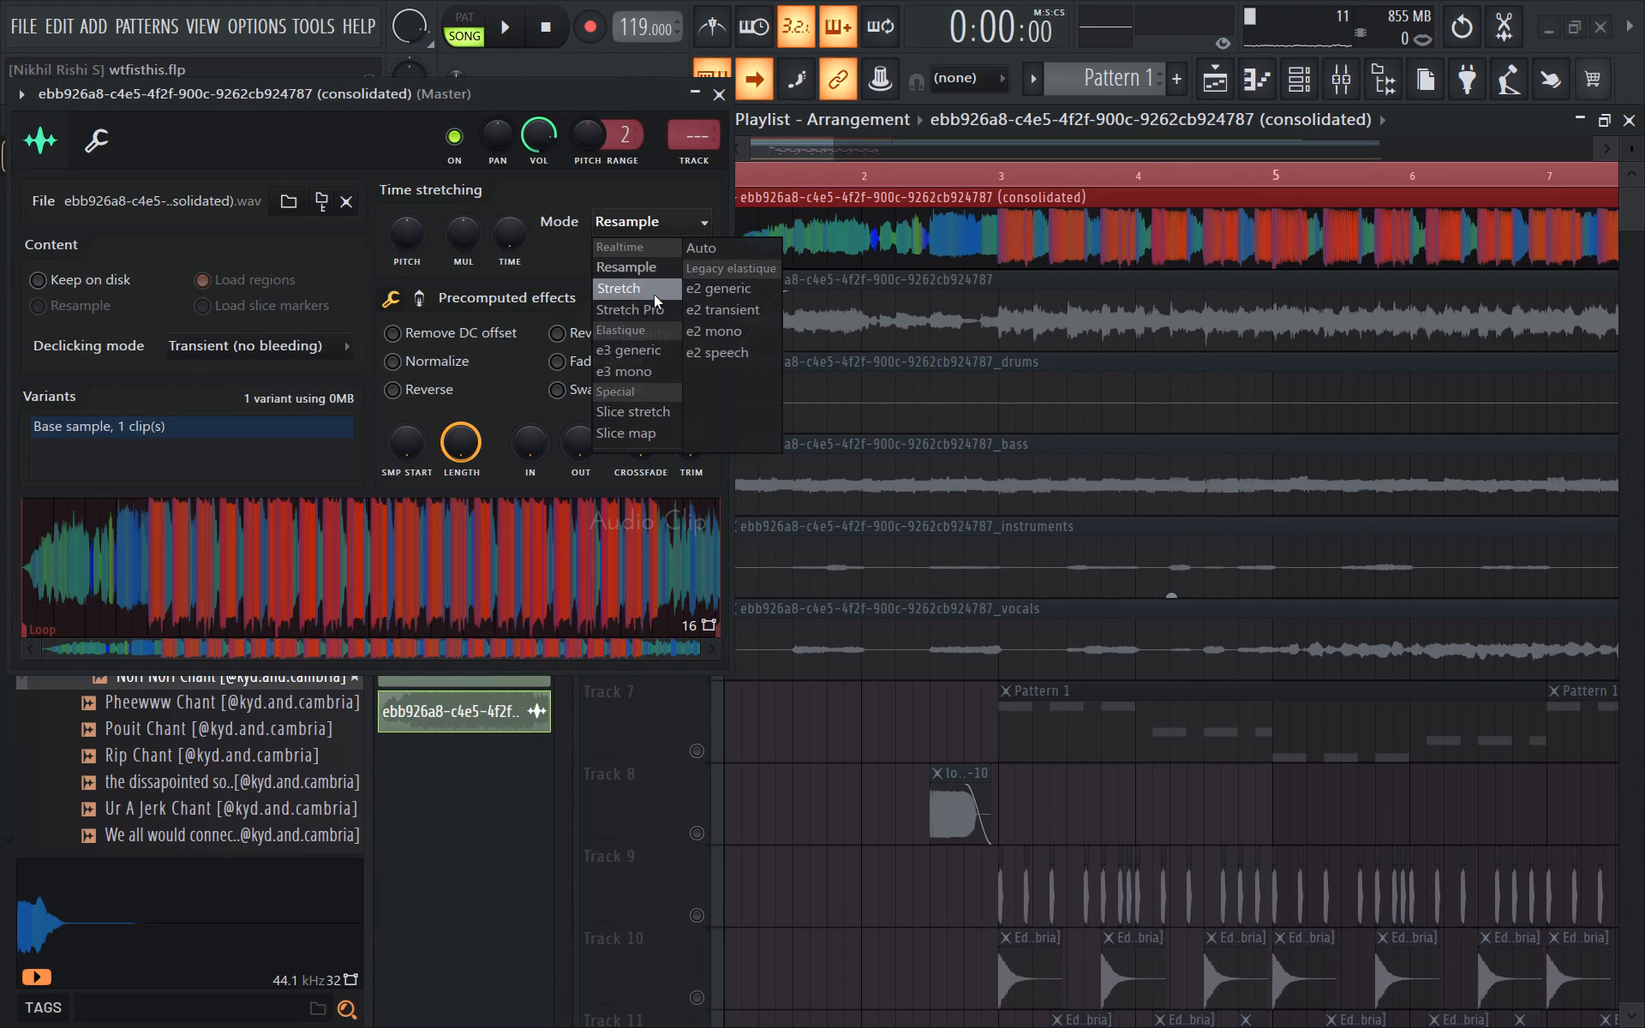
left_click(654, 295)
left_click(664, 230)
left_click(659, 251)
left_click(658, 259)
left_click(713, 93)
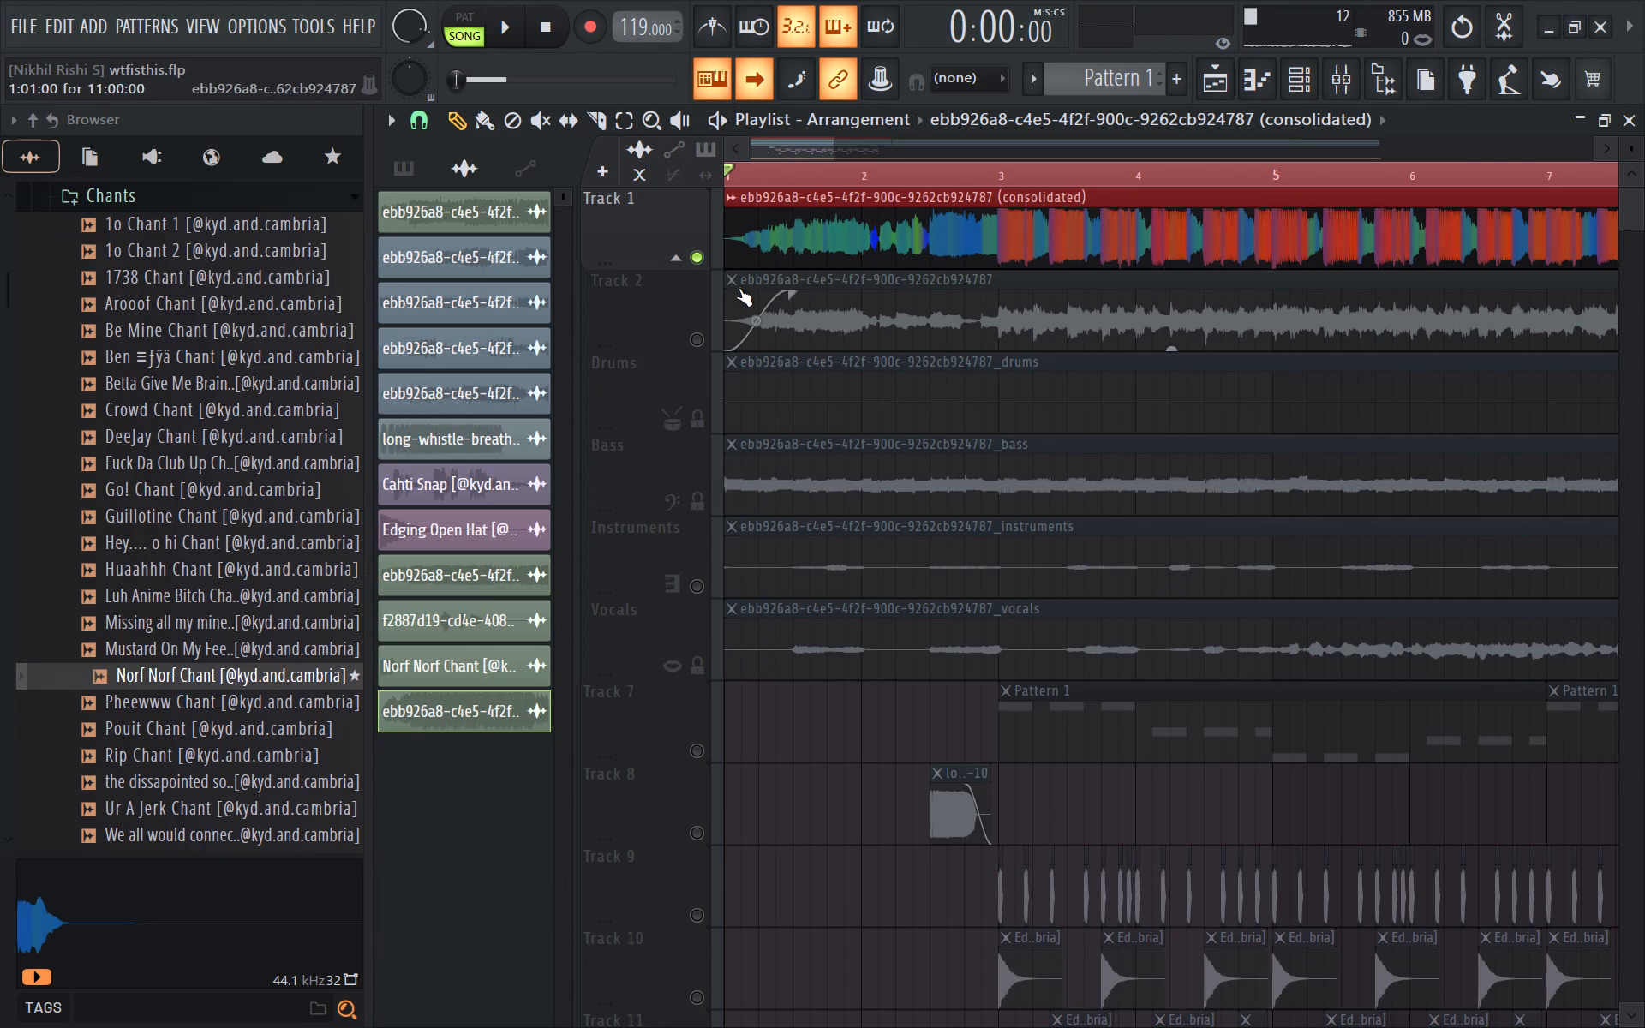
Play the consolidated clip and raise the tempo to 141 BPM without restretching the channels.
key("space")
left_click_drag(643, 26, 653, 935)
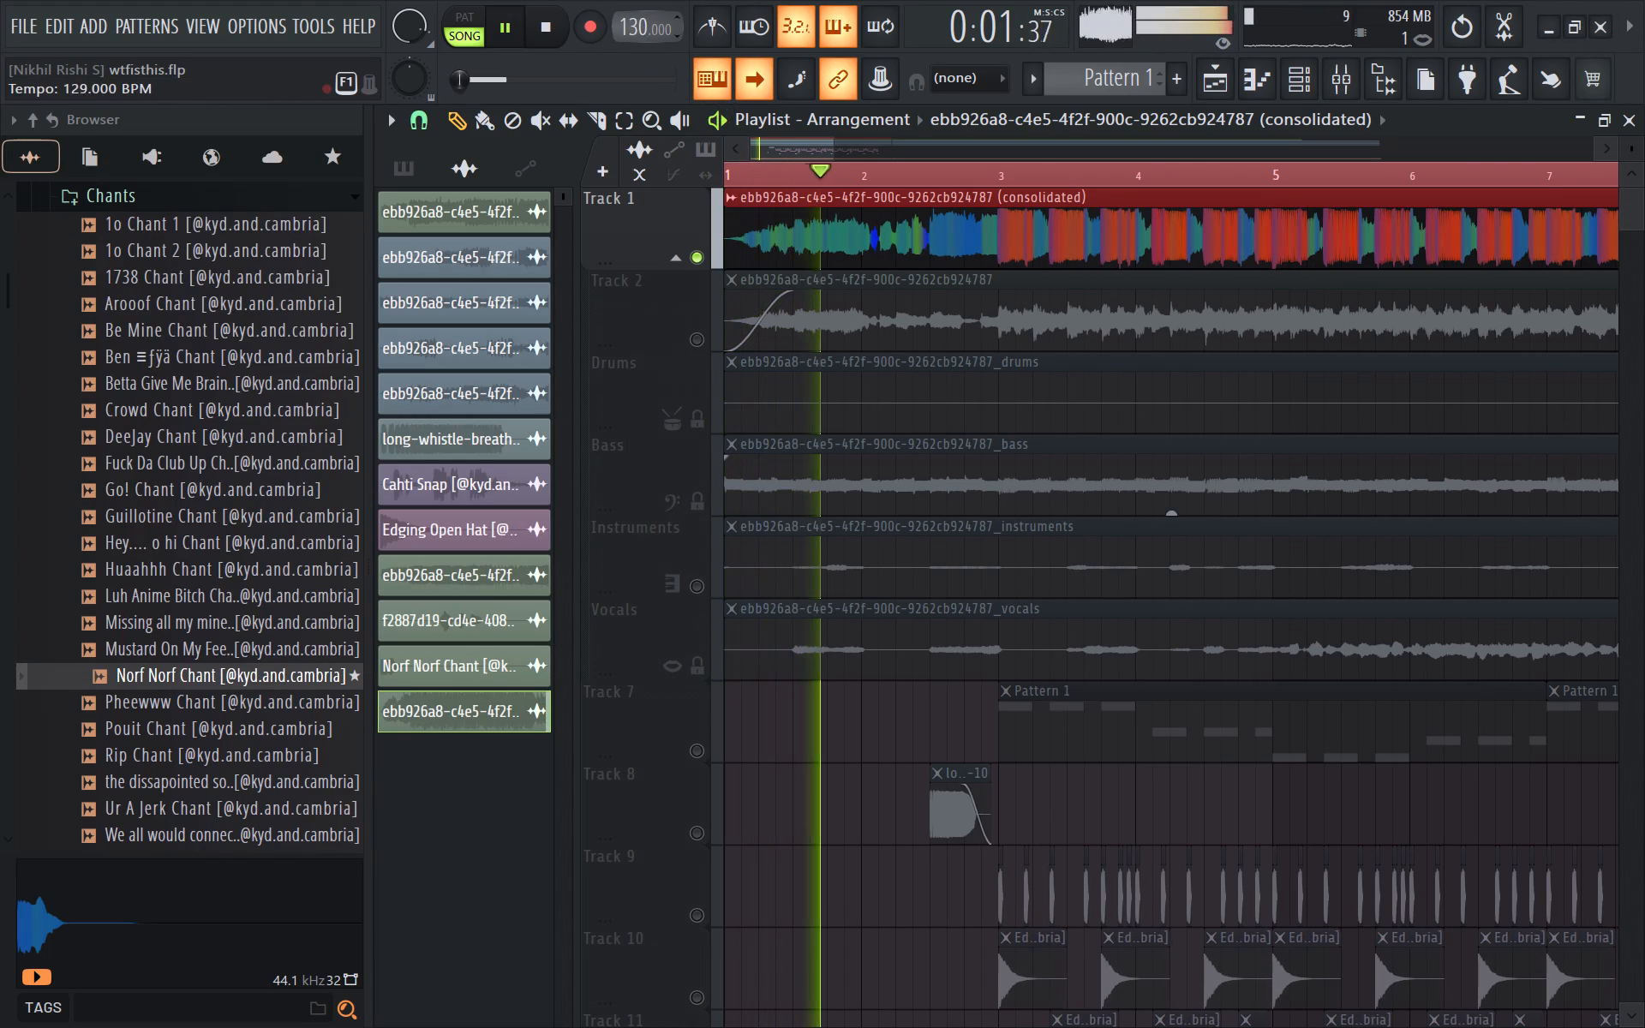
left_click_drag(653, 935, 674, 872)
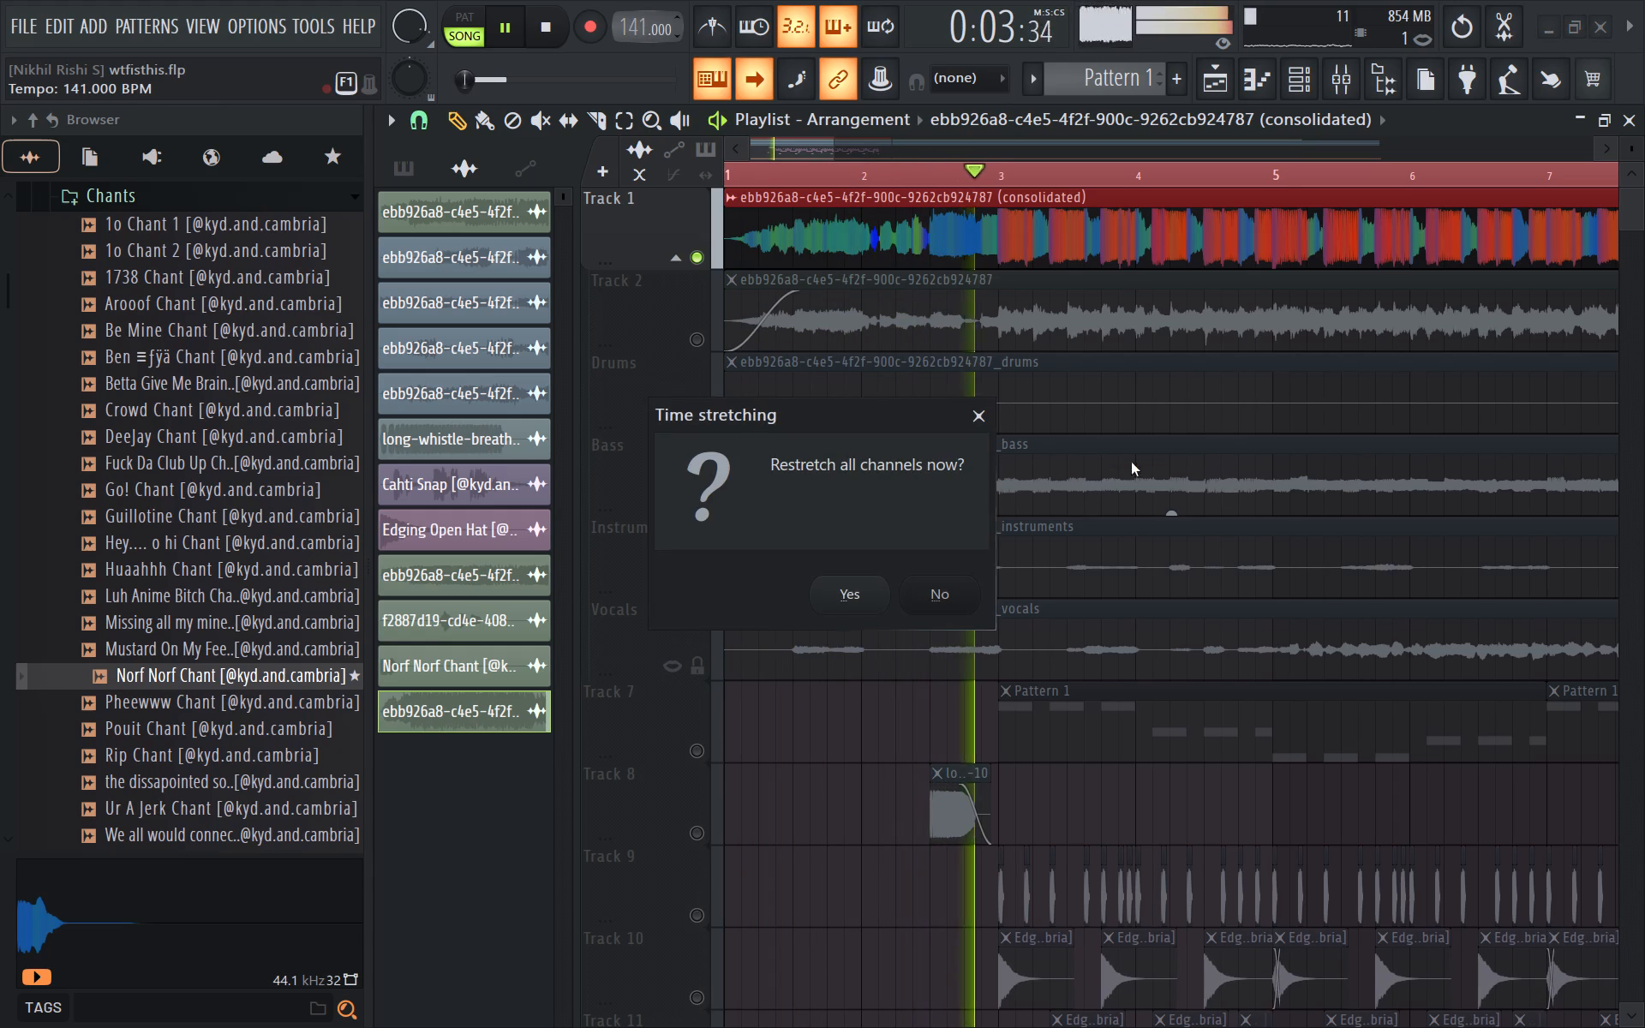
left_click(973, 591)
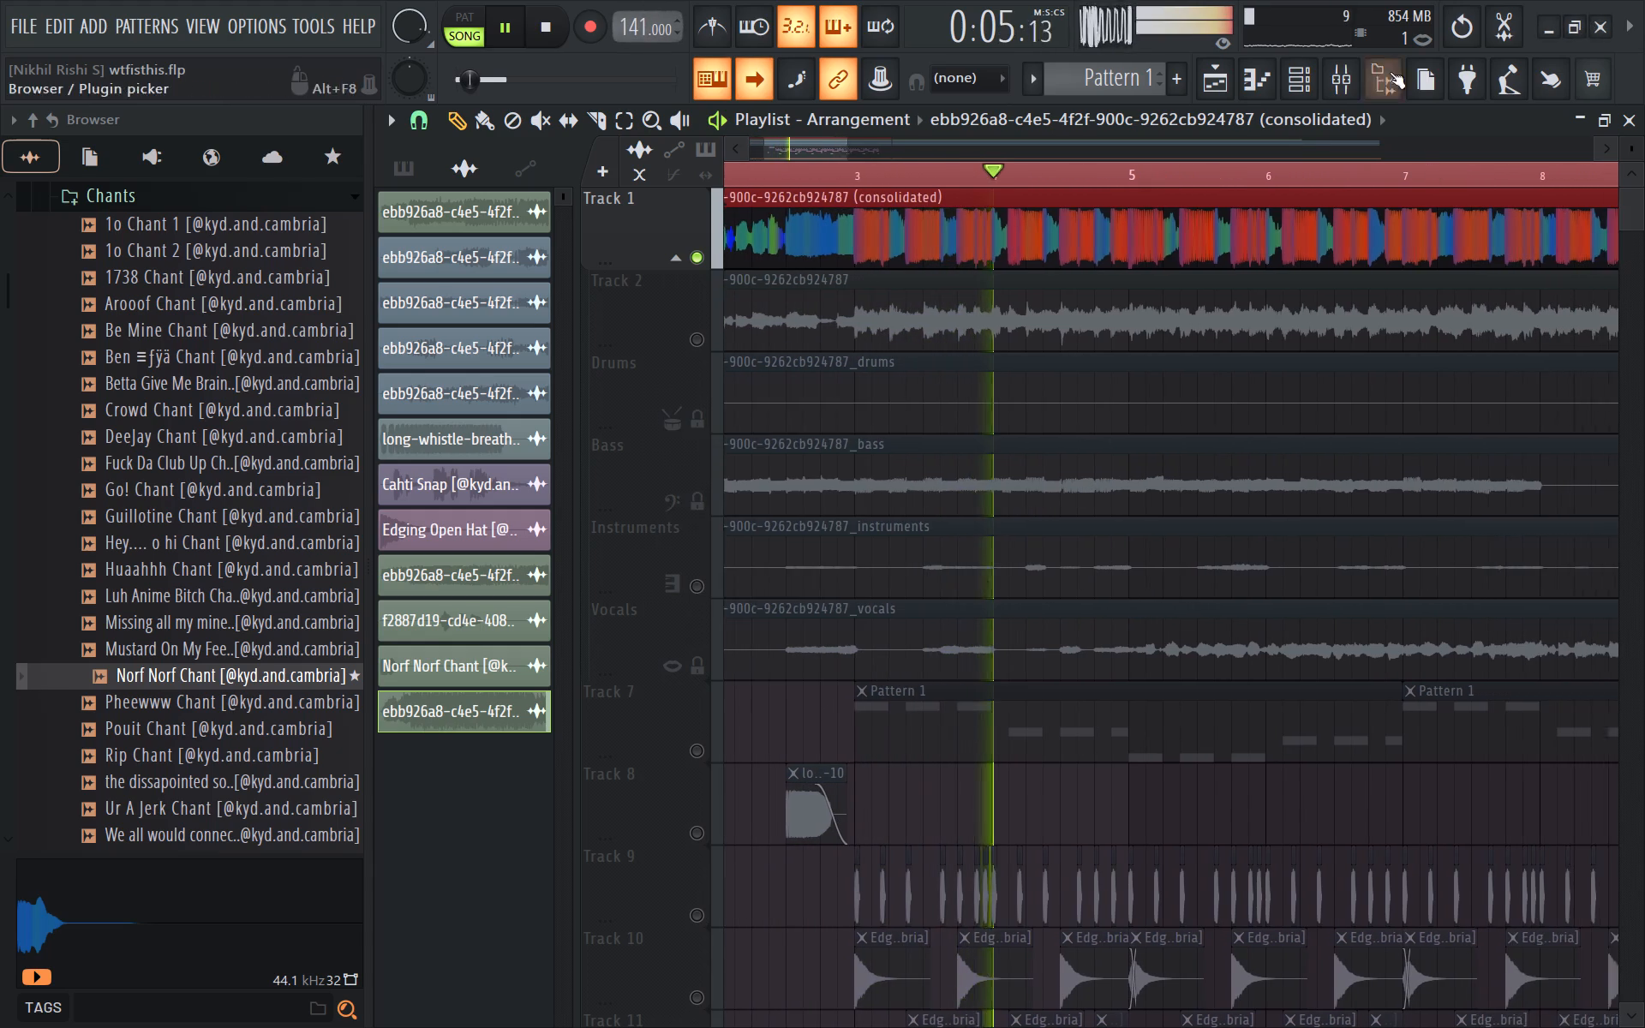
Disable the Fruity WaveShaper on the mixer's Master track and return to the playlist with playback running.
left_click(1346, 73)
key("space")
key("space")
key("space")
key("space")
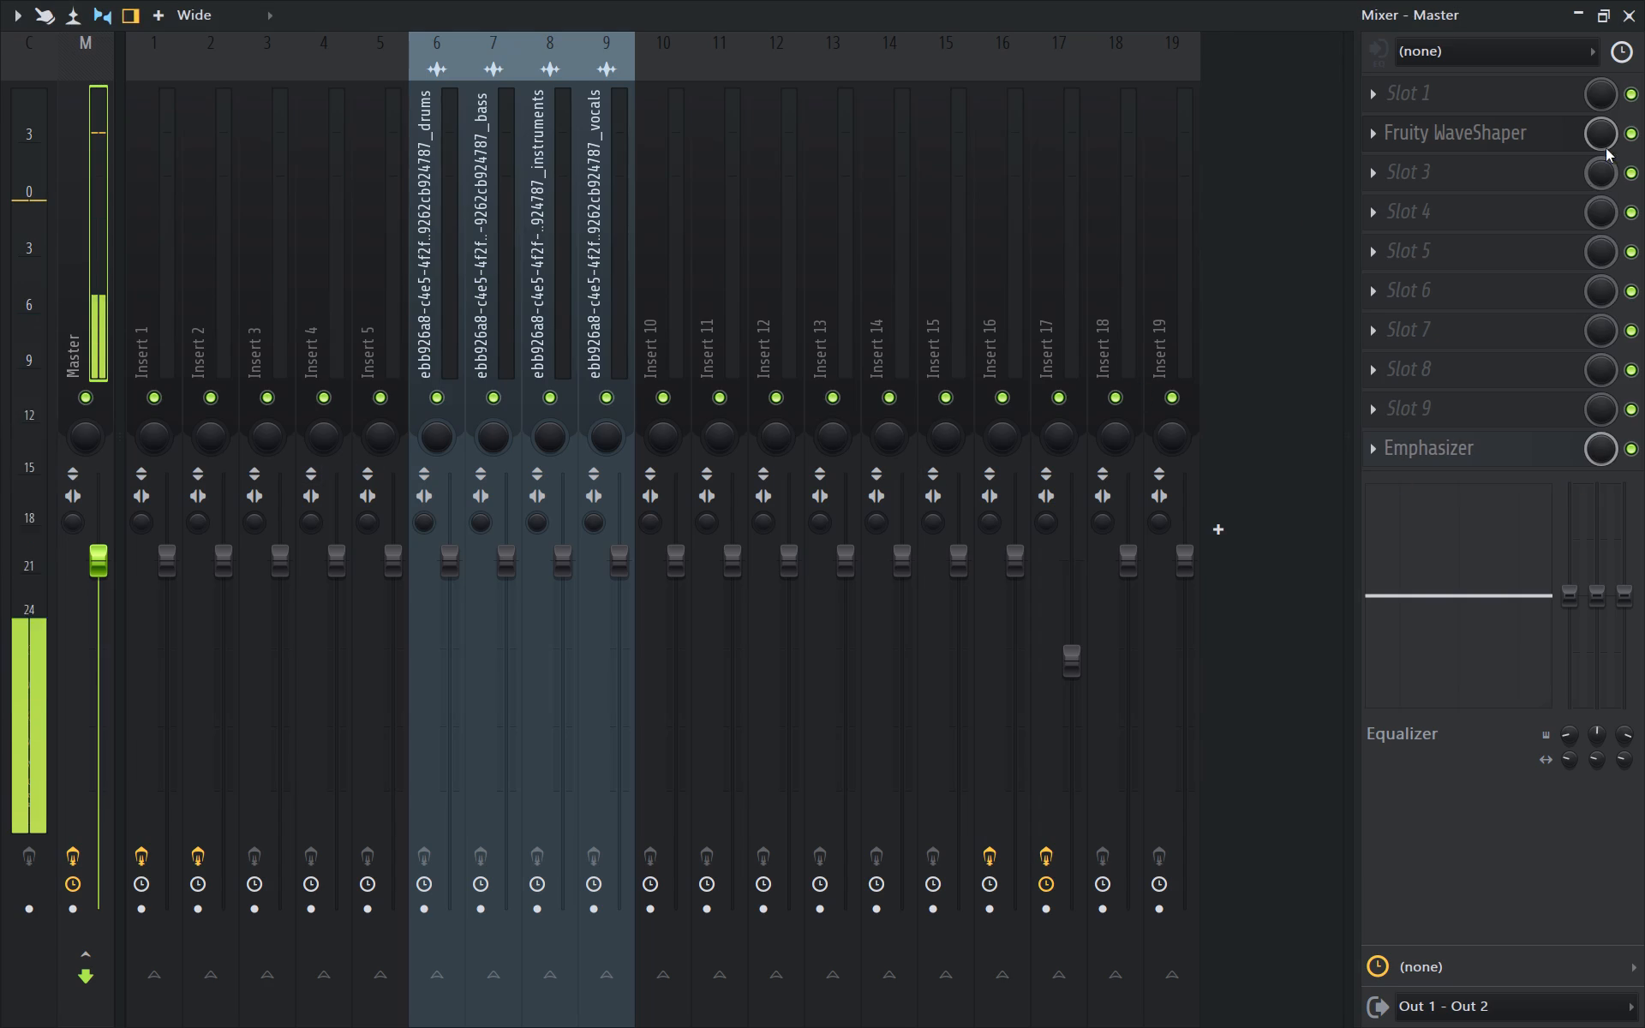
key("space")
left_click(1635, 140)
key("space")
double_click(1621, 0)
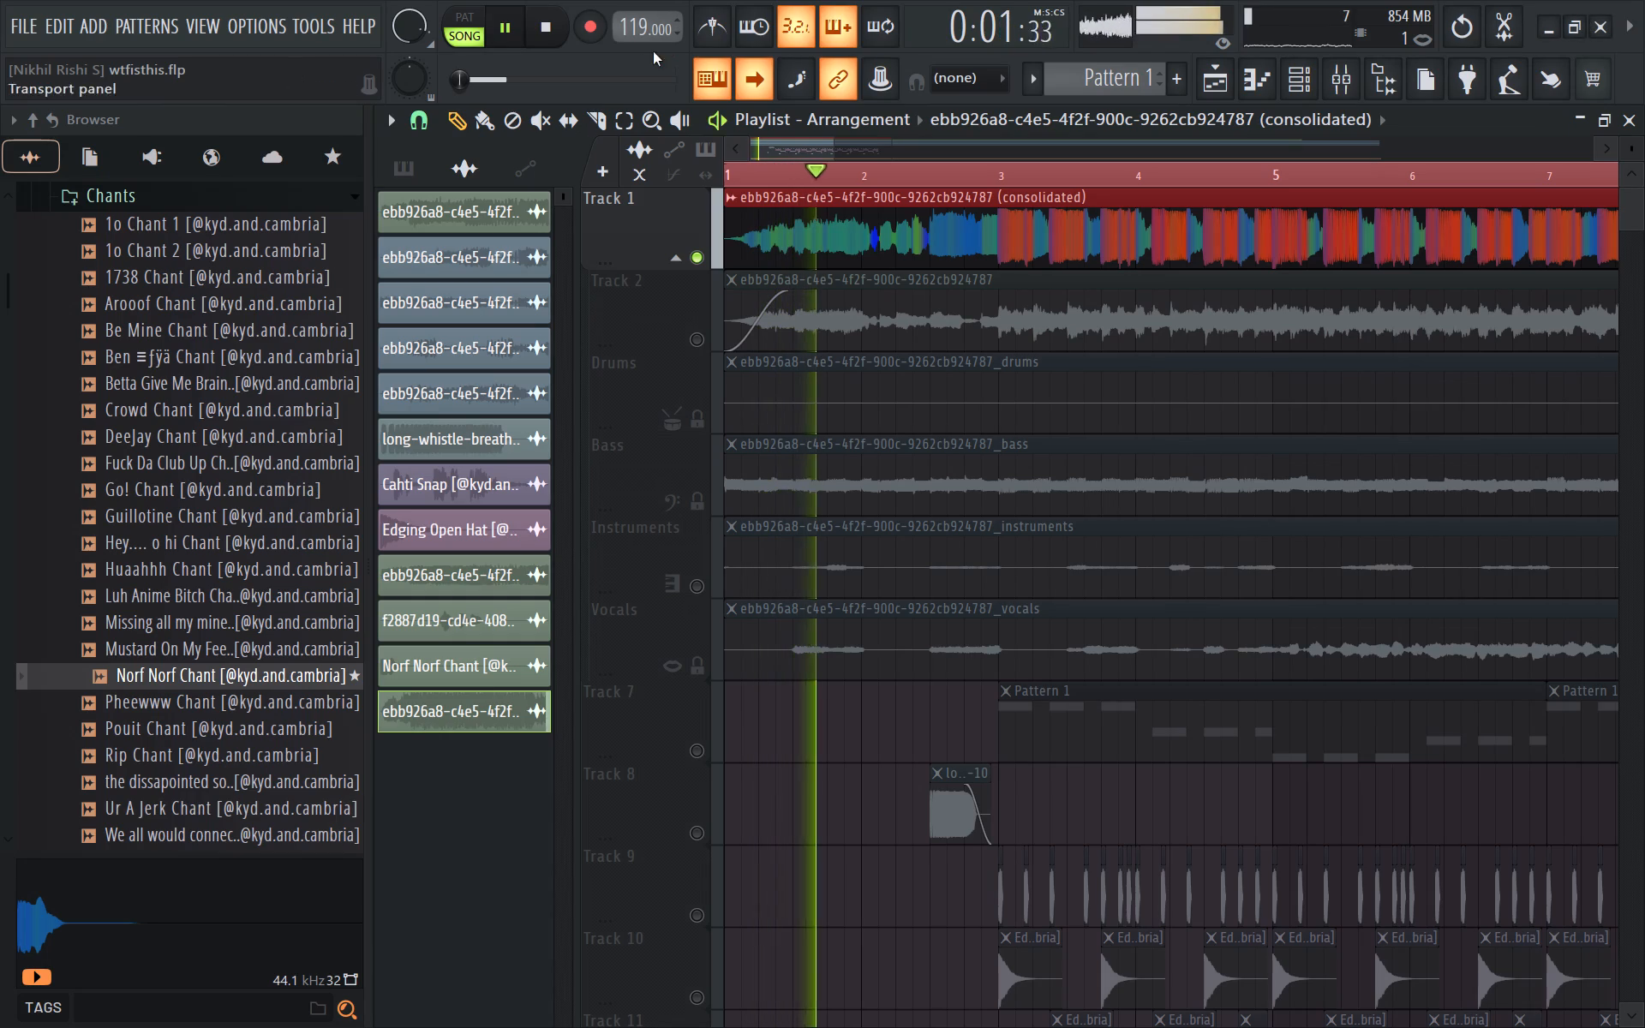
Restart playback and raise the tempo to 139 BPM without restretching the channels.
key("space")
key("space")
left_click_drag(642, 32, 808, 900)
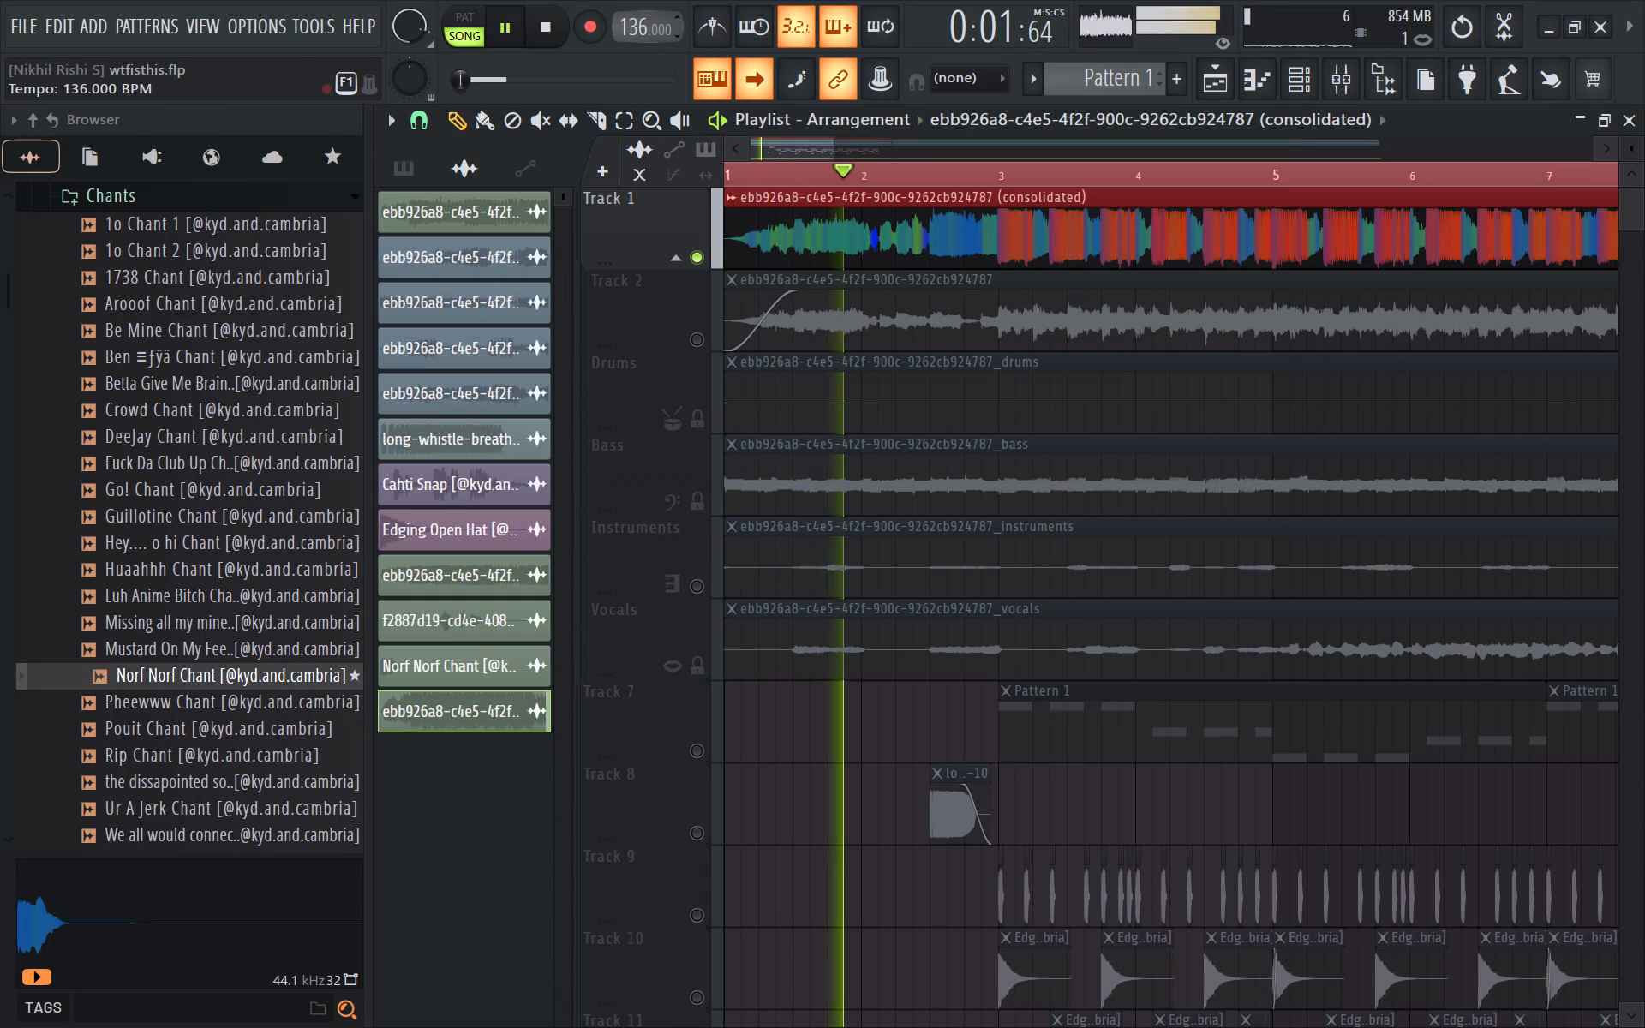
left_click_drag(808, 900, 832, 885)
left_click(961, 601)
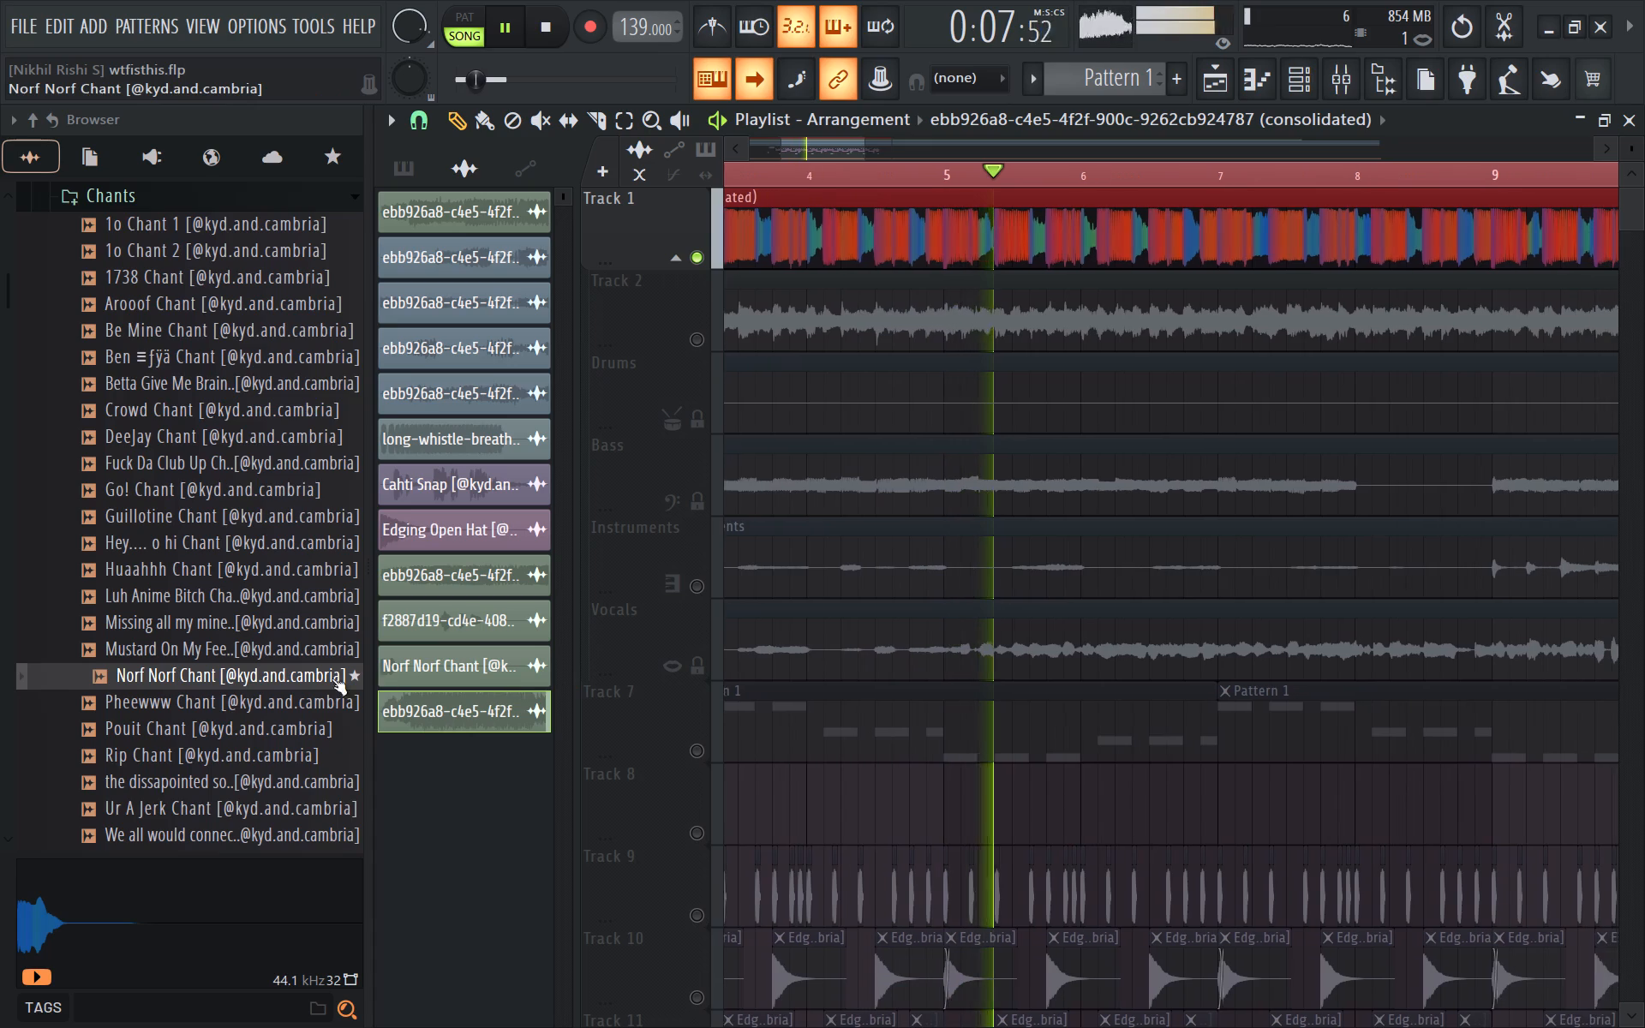
Collapse the Chants folder in the browser.
scroll(200, 682, "up", 3)
left_click(211, 676)
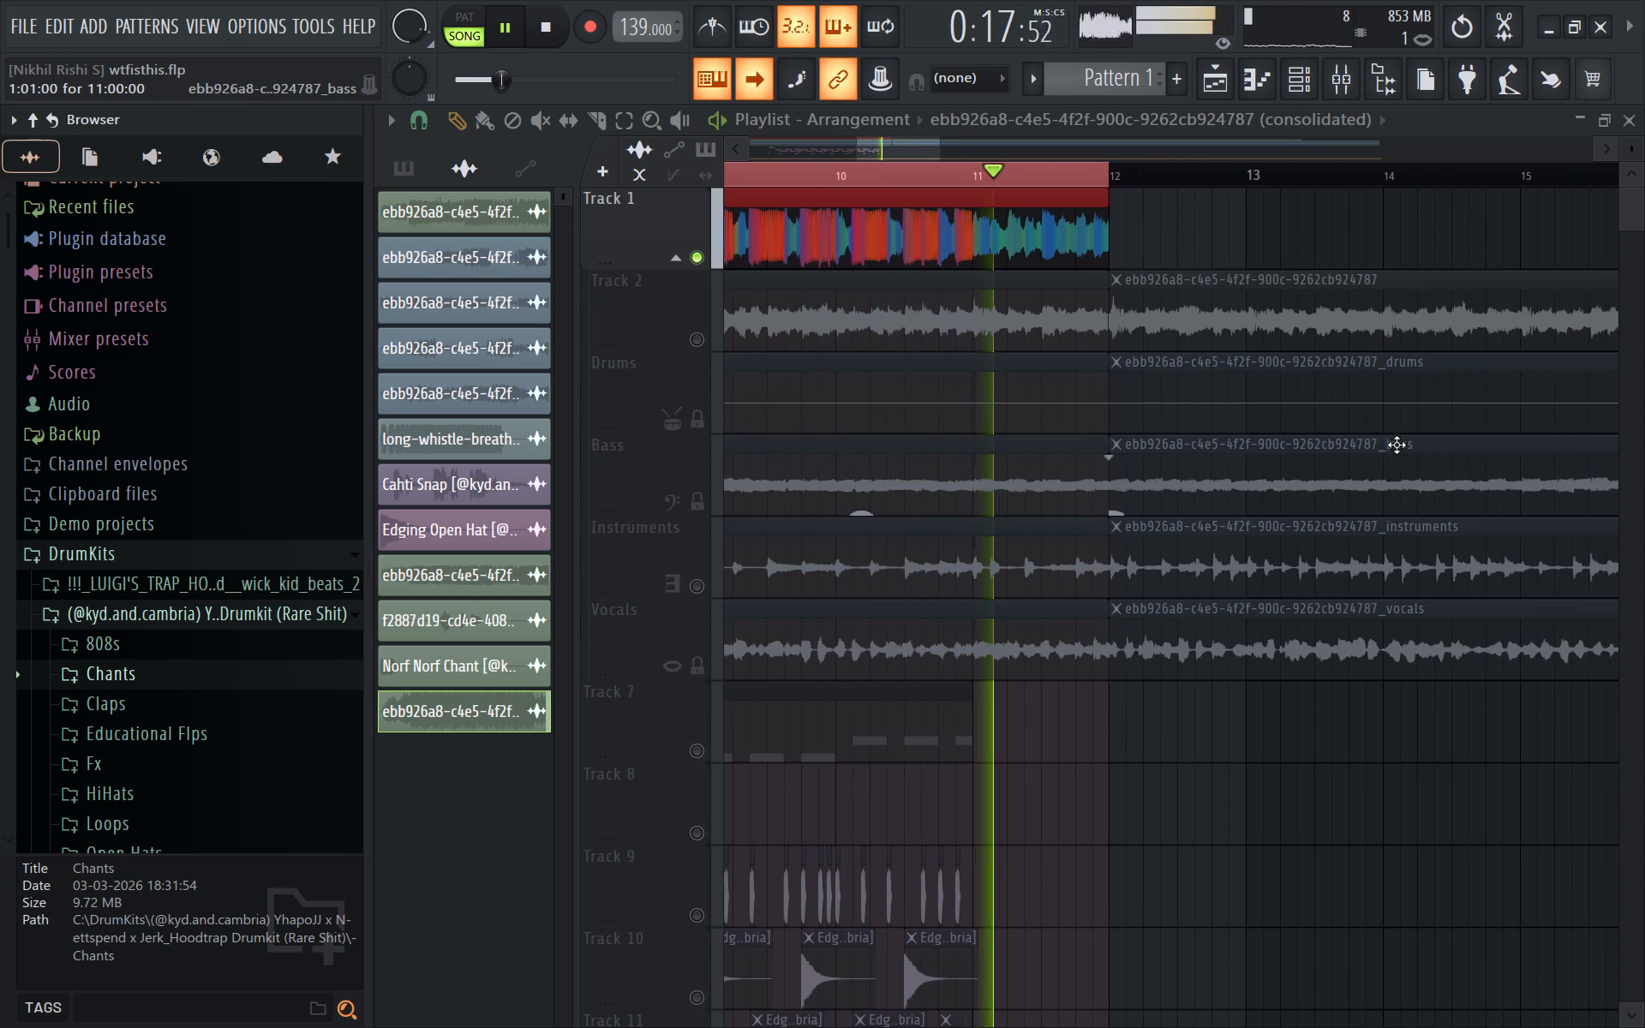
Replay the consolidated clip from bar 1, set the tempo to 297 BPM with all channels restretched, and stop playback.
key("space")
key("space")
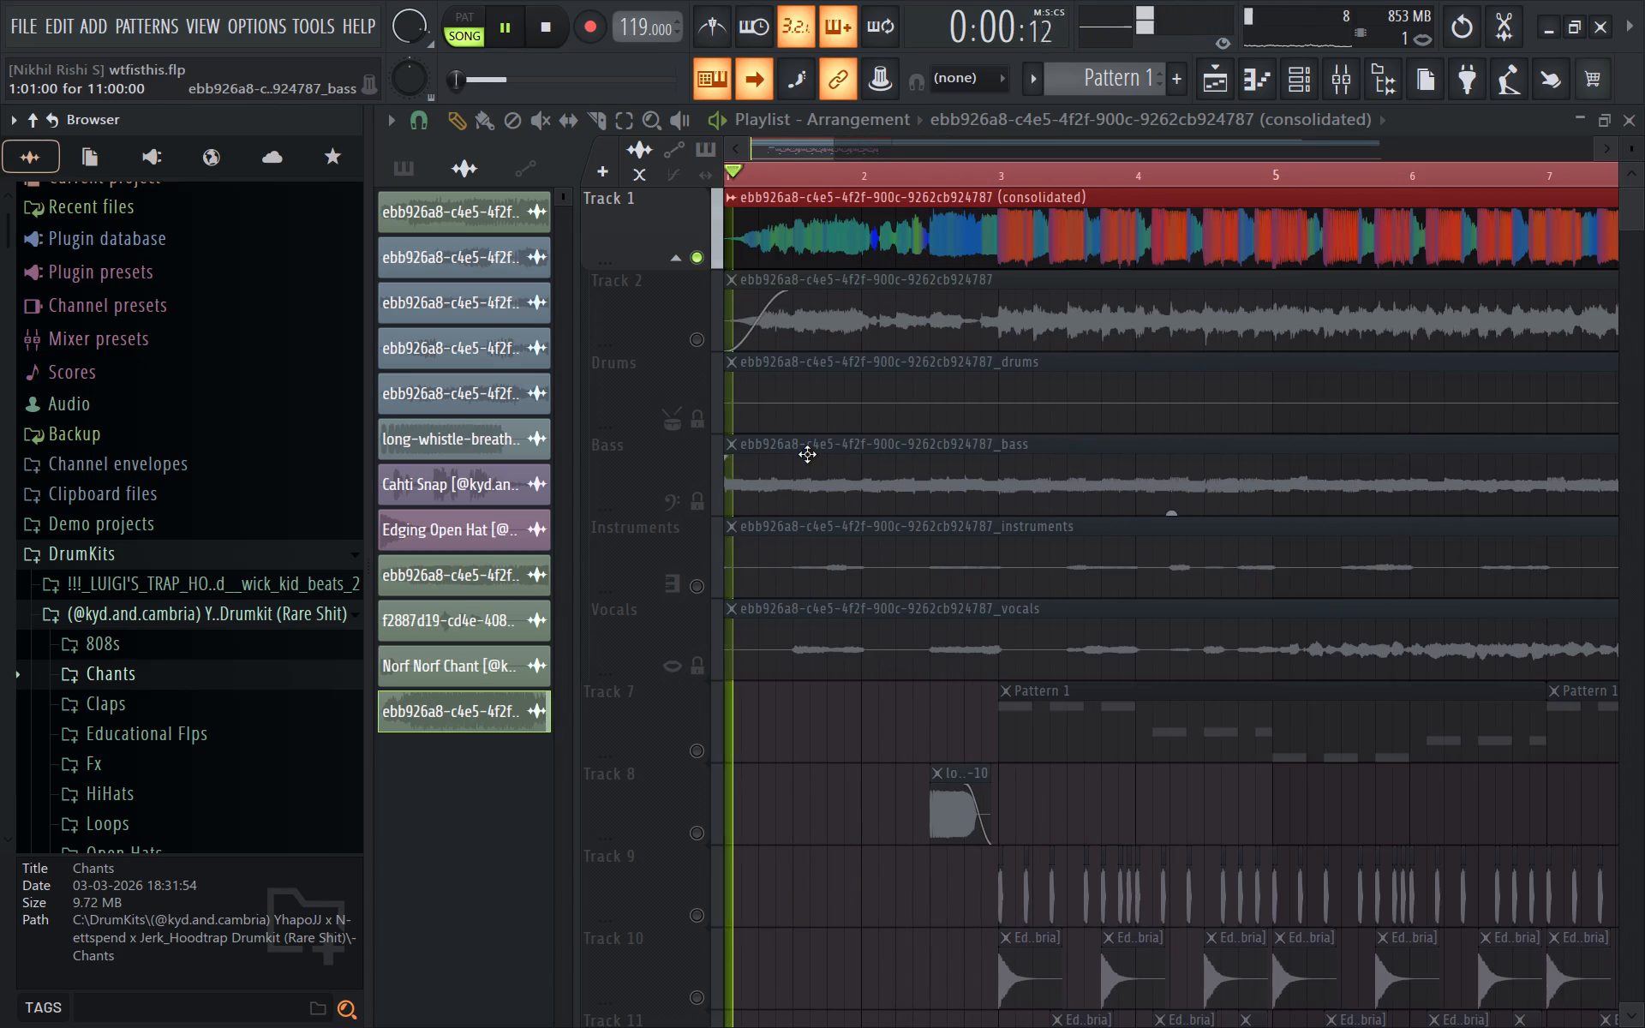
left_click_drag(623, 18, 638, 975)
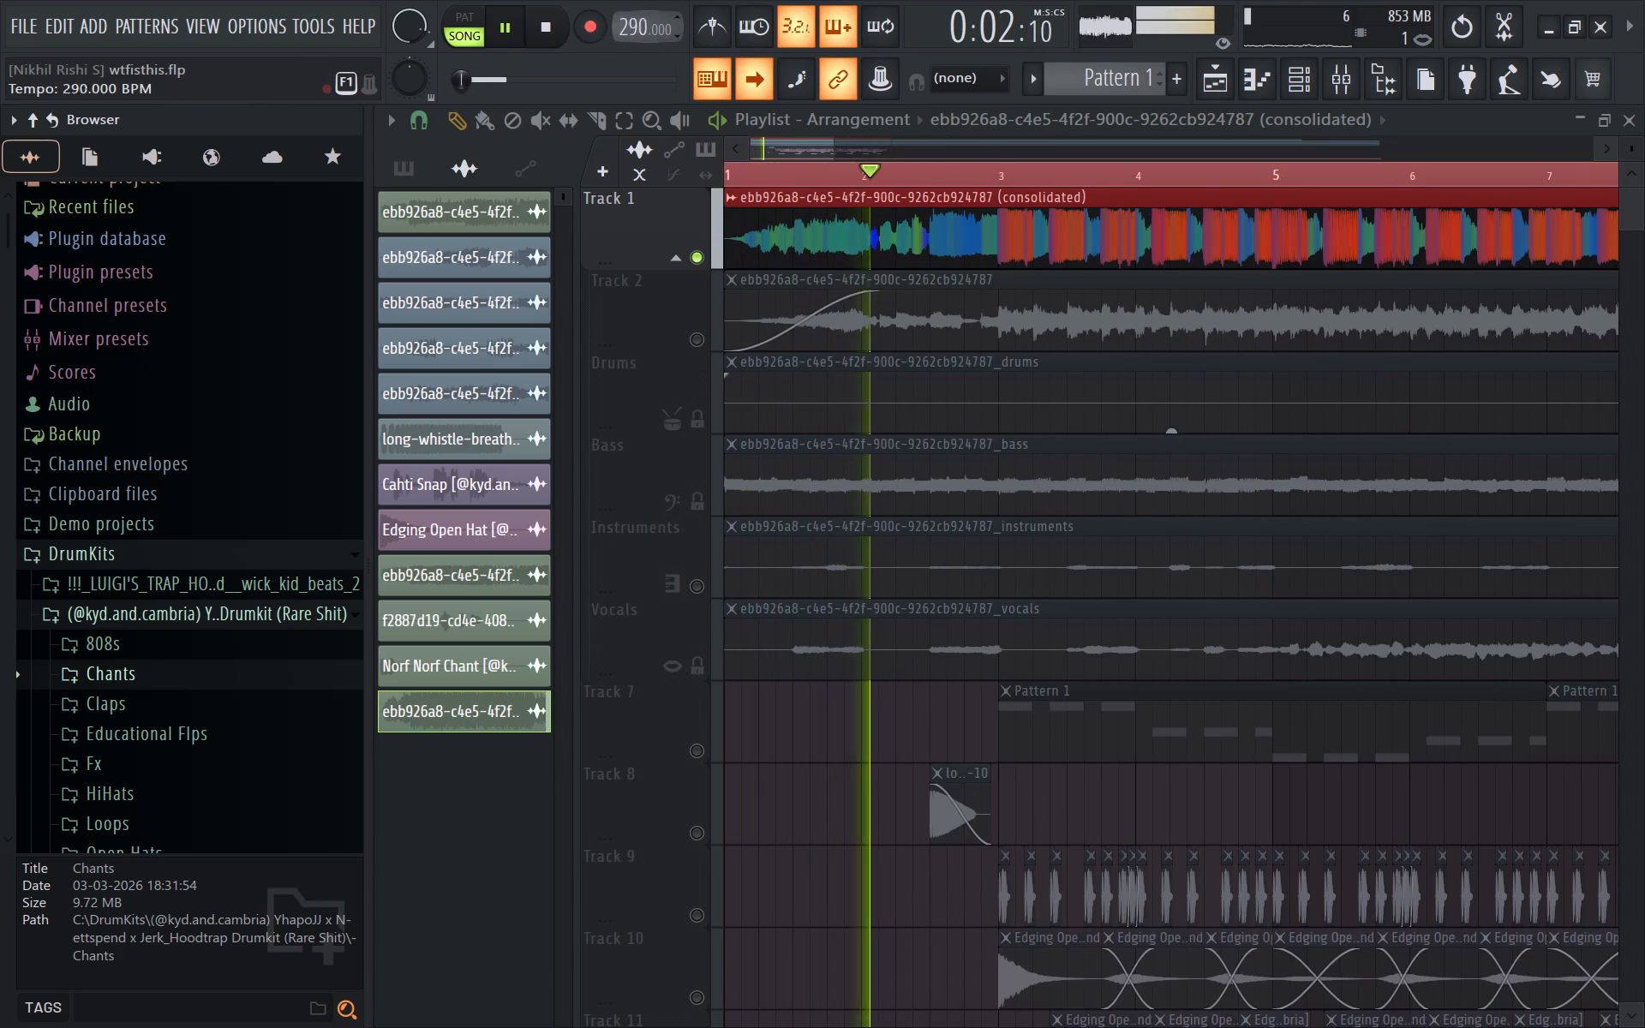
left_click_drag(638, 975, 679, 938)
key("space")
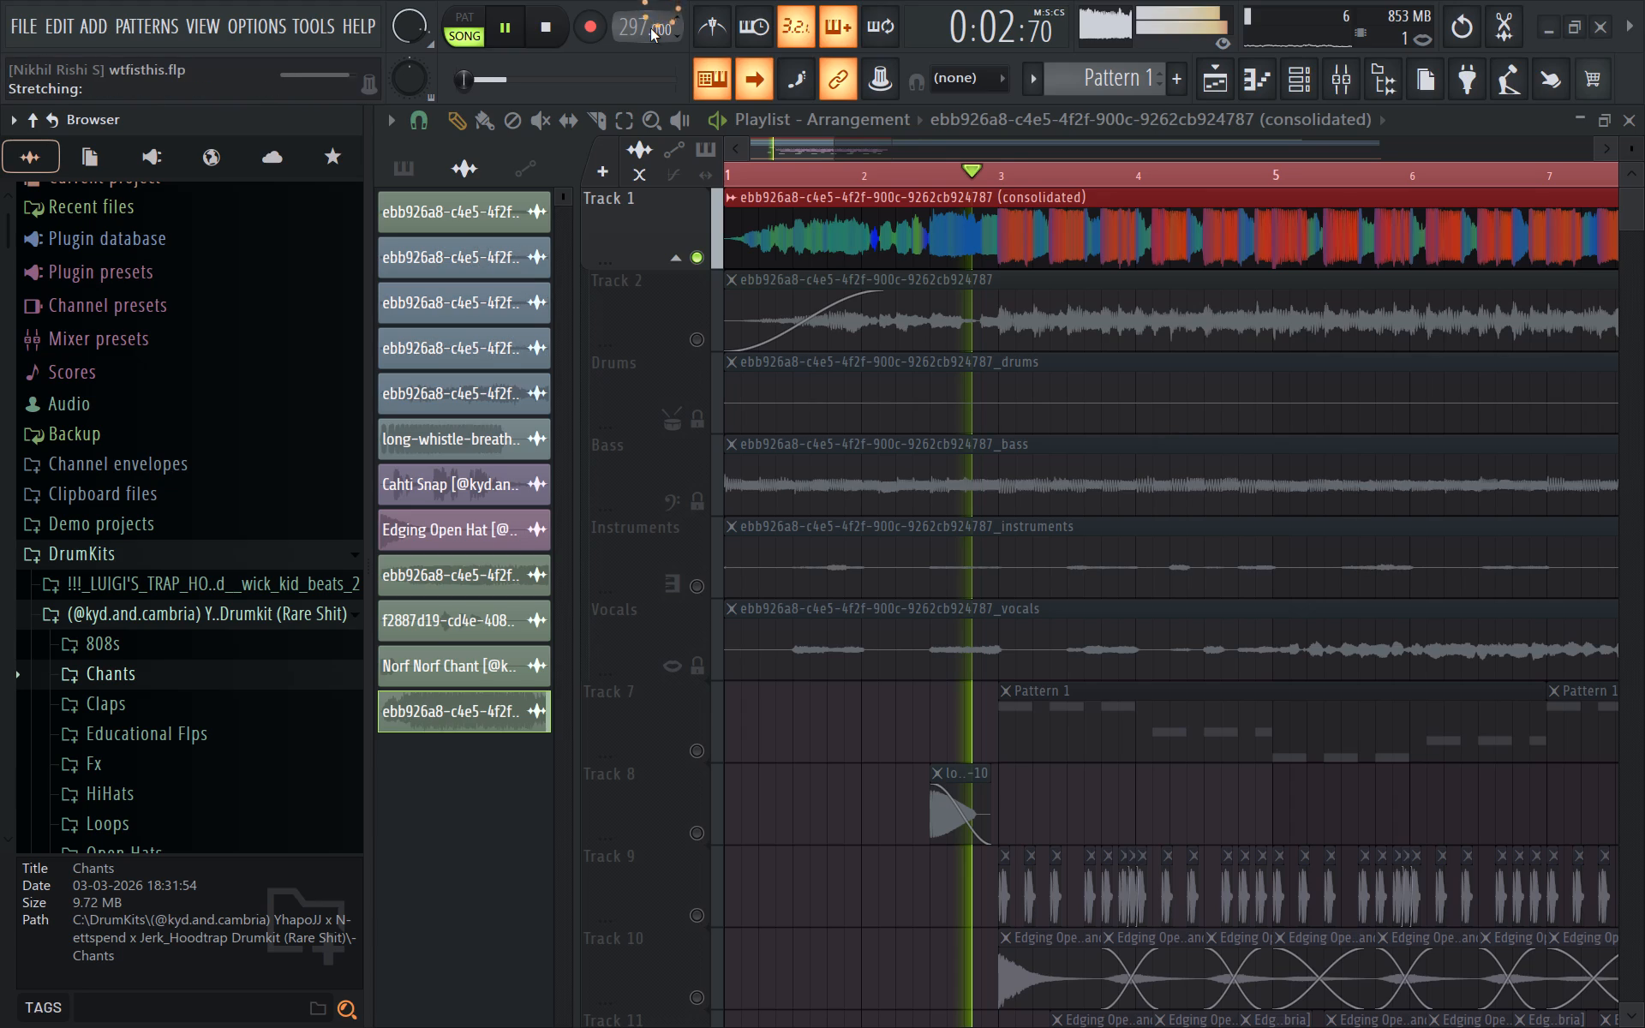
key("space")
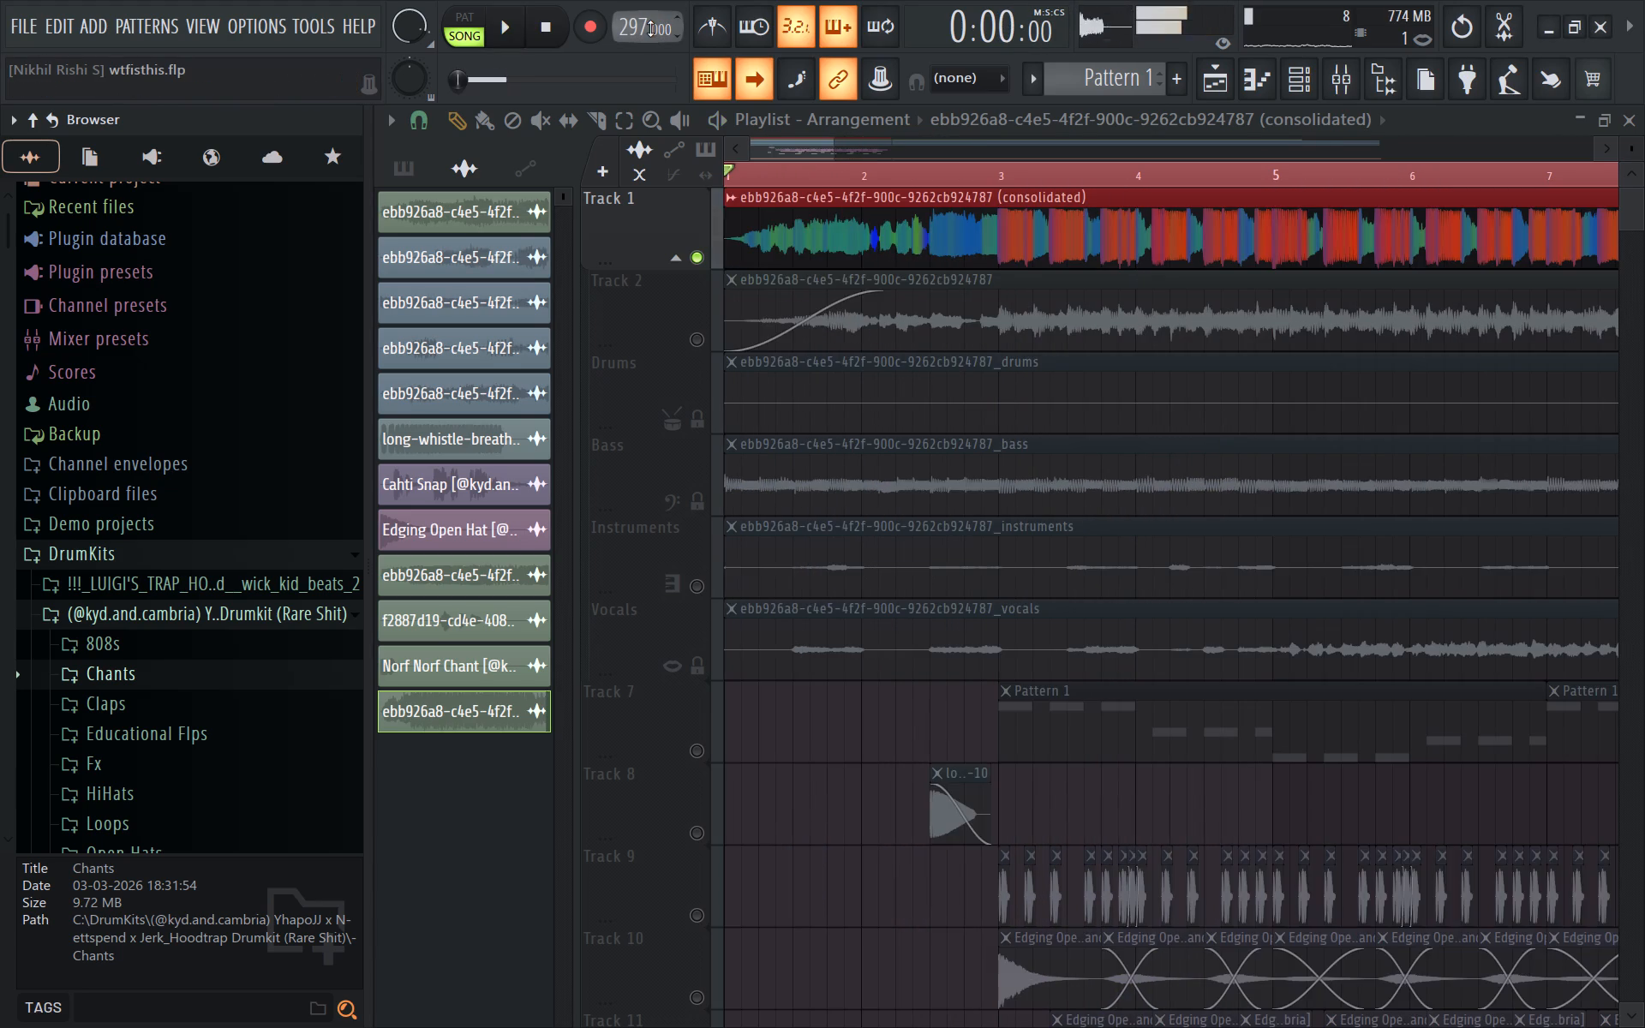
Play the consolidated clip on Track 1 from bar 1 to its end and restart playback.
key("space")
key("space")
key("space")
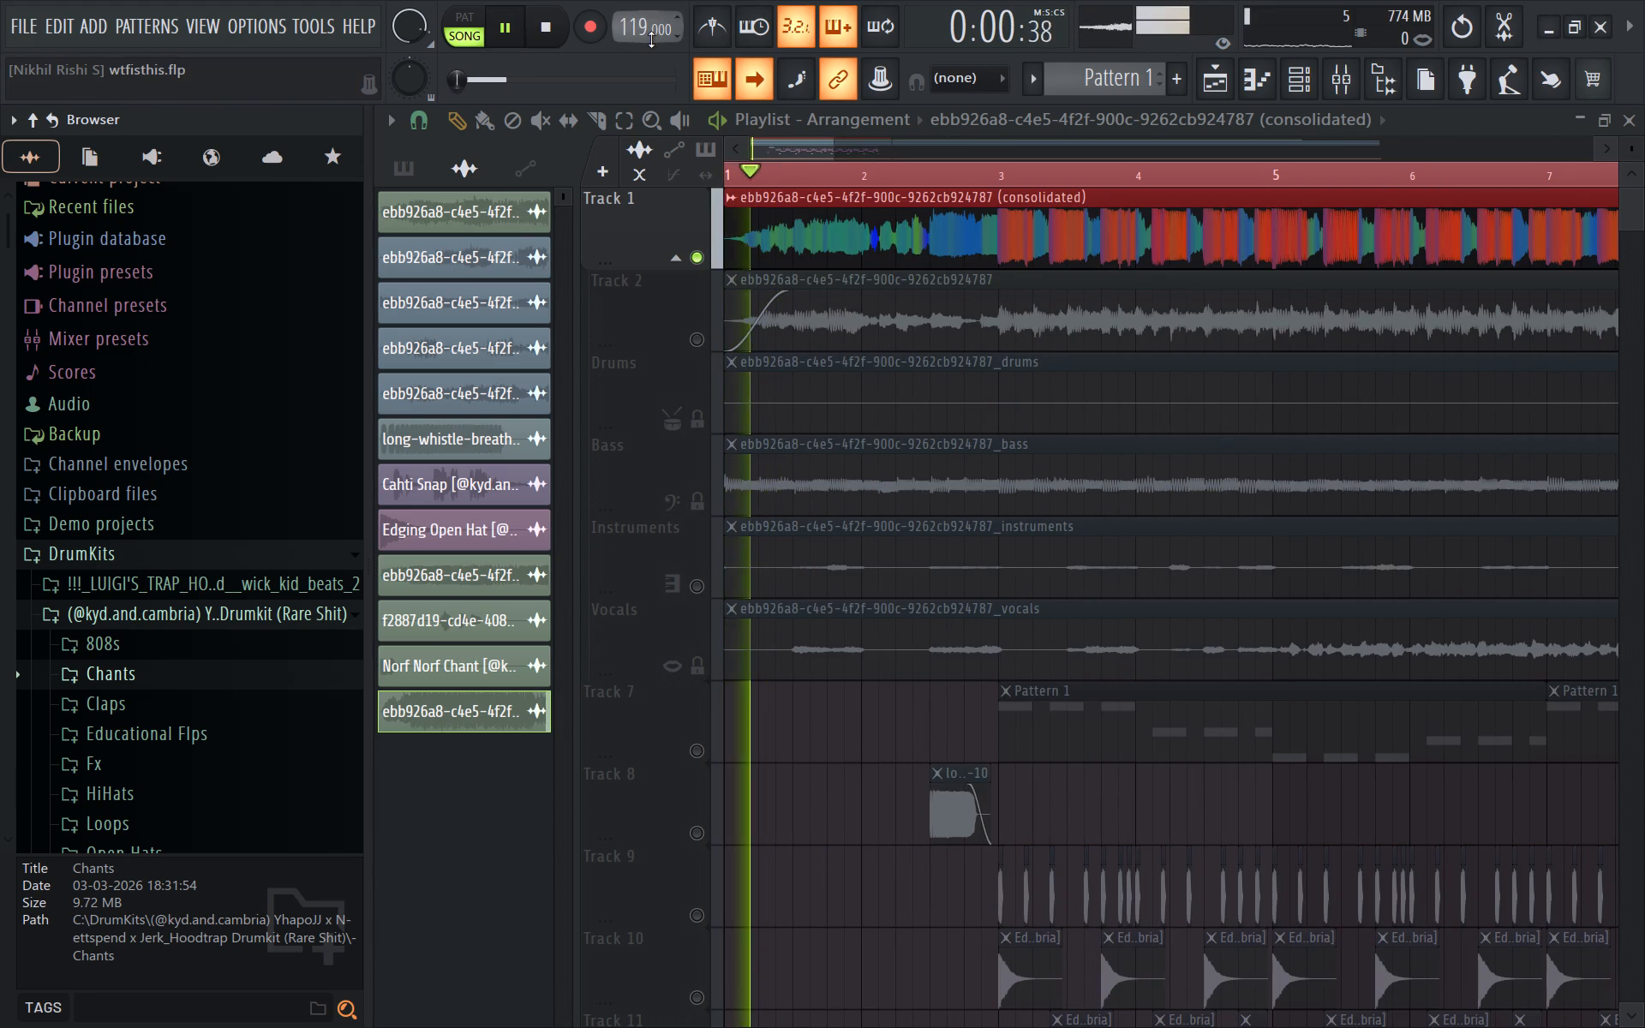
scroll(1145, 239, "down", 4, "ctrl")
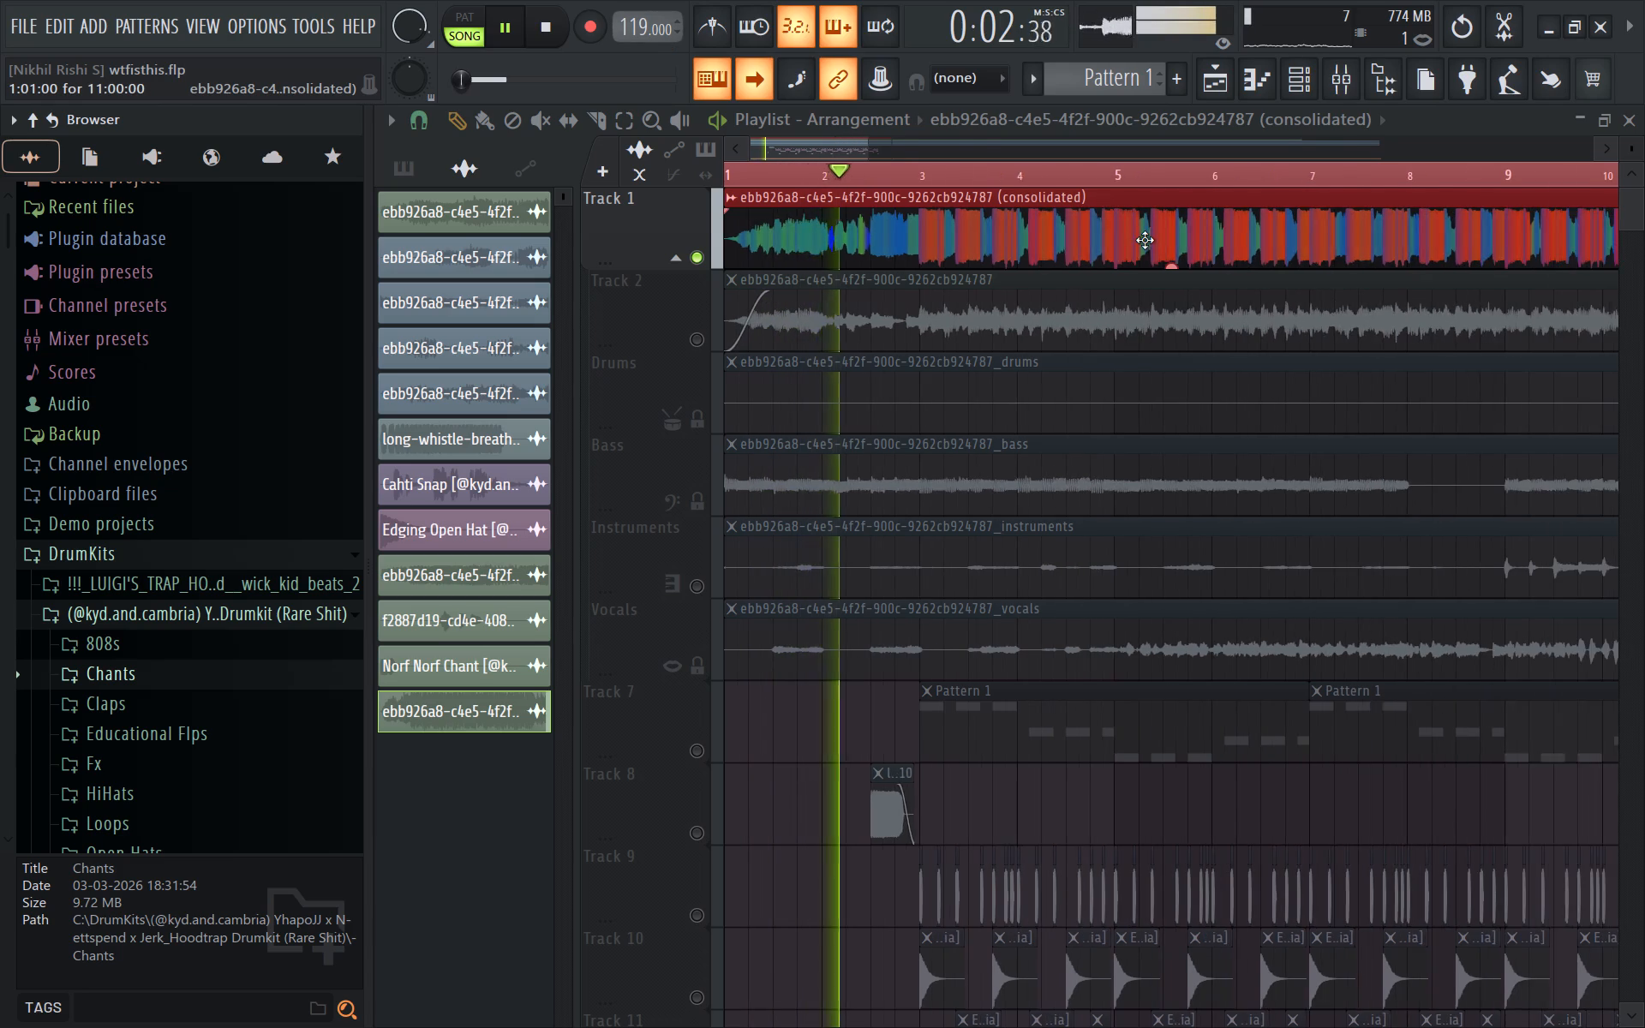
scroll(1145, 240, "down", 8, "ctrl")
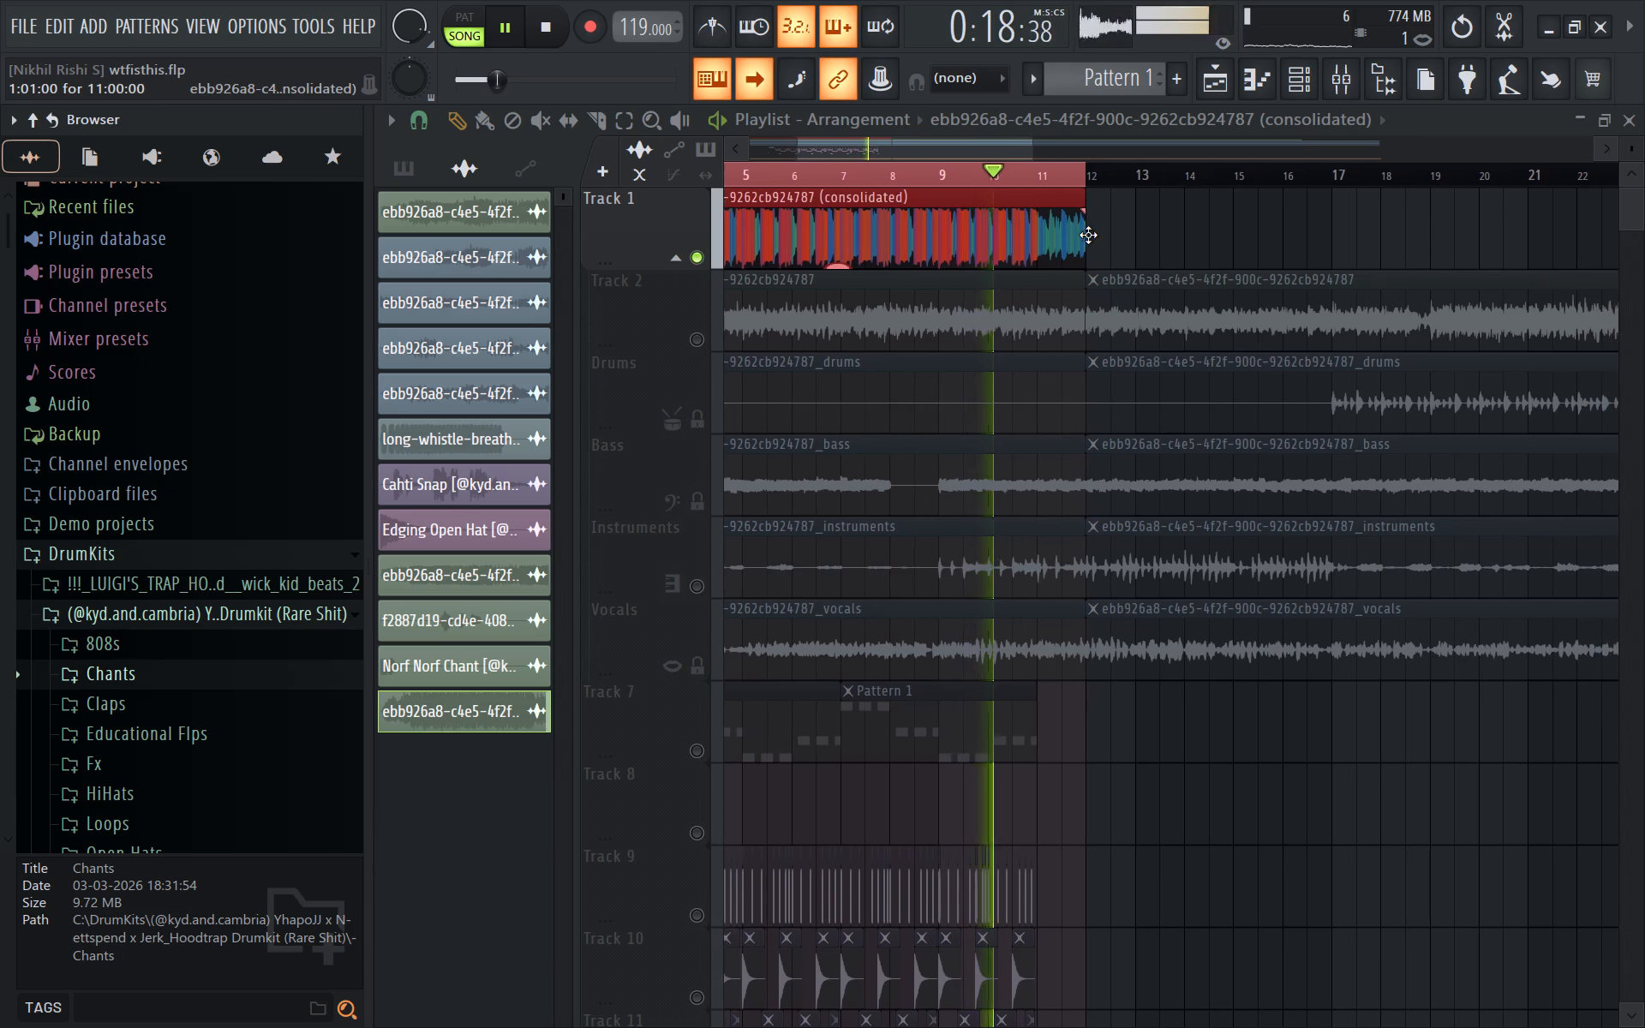
key("space")
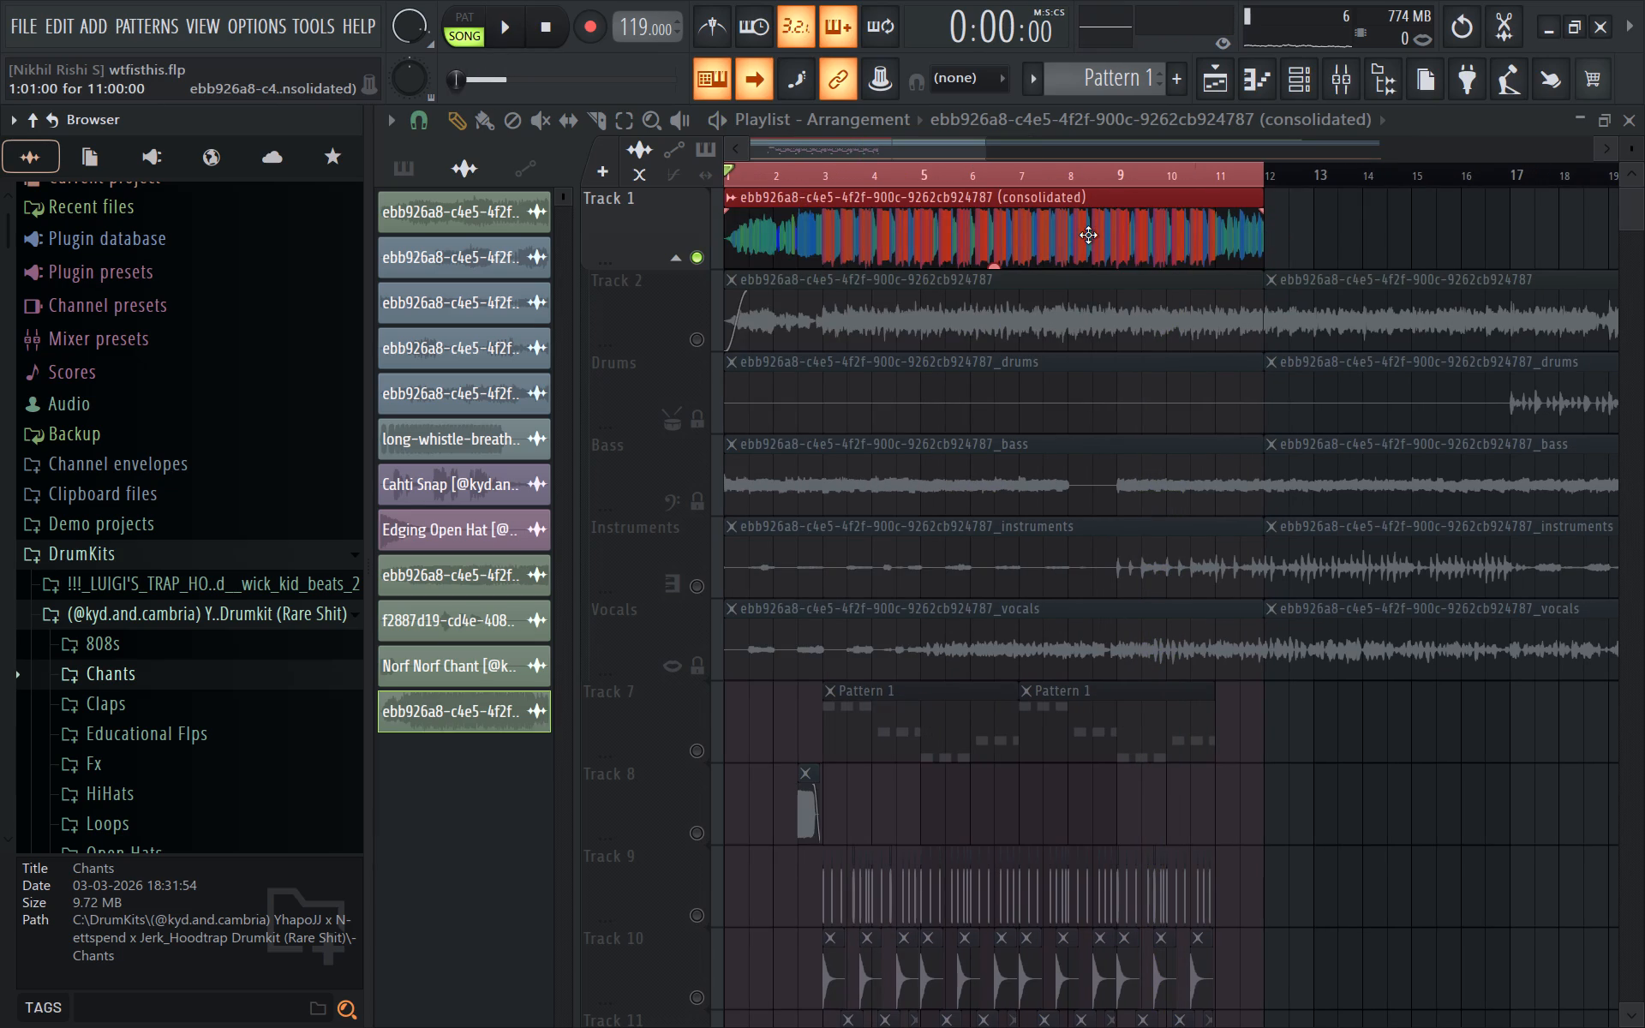
scroll(679, 300, "up", 4, "ctrl")
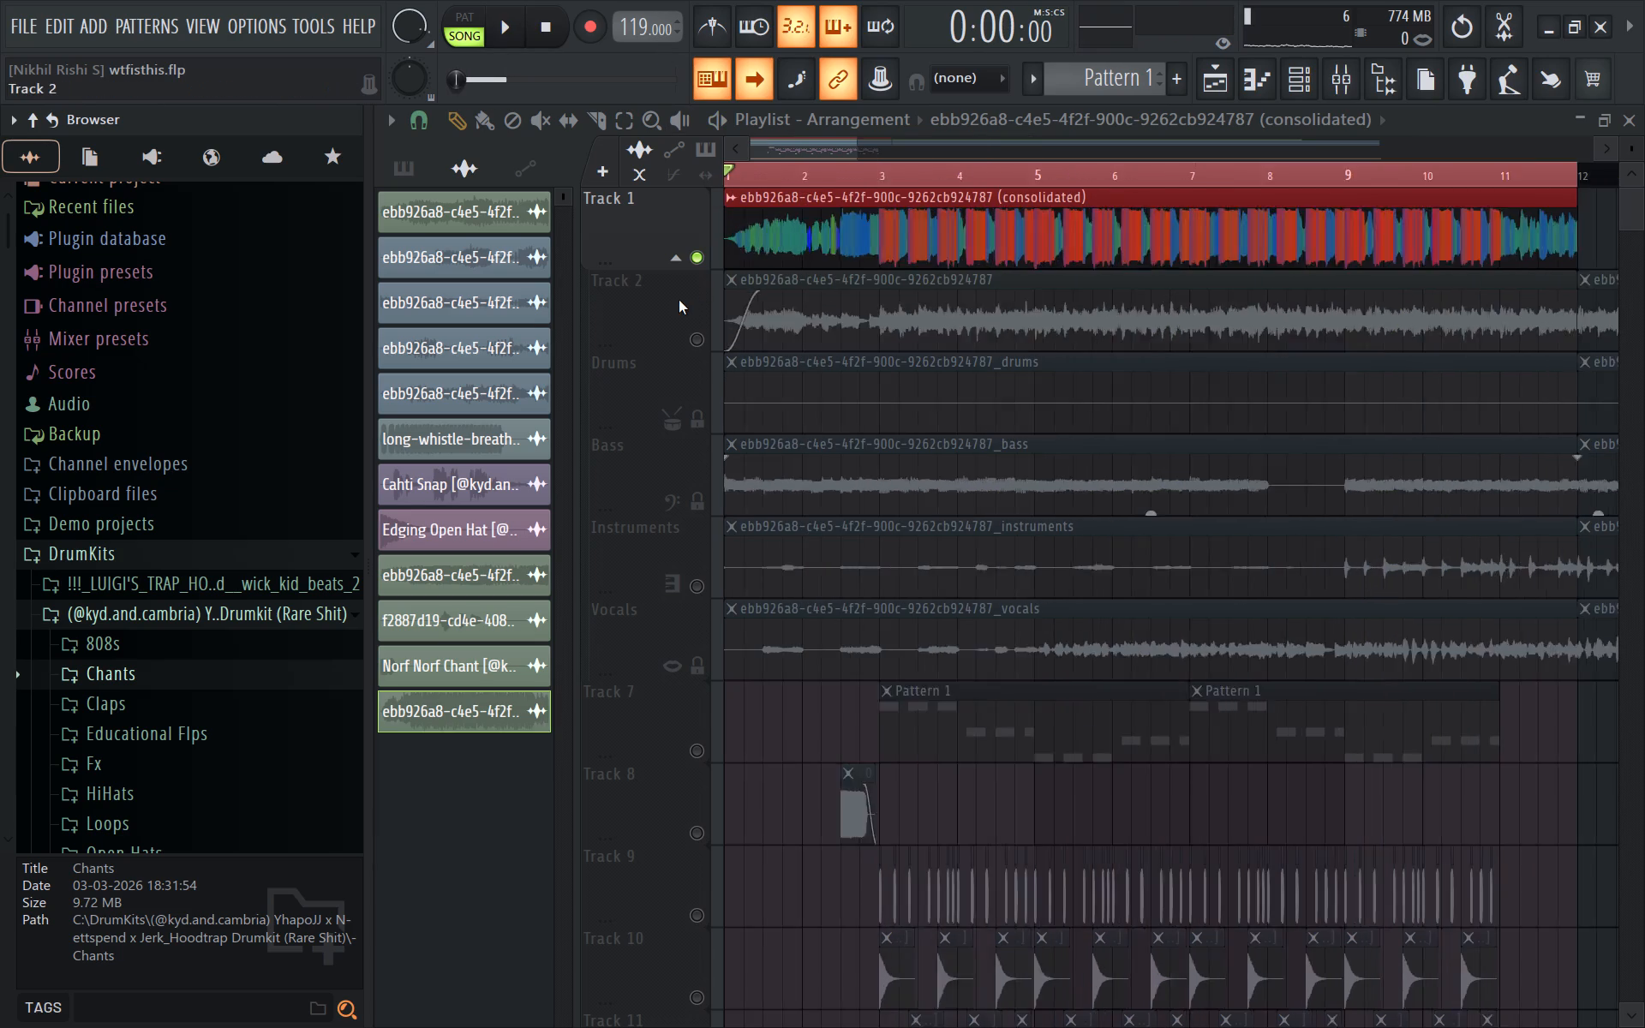
scroll(679, 300, "up", 5, "ctrl")
left_click(725, 170)
left_click(733, 176)
key("space")
key("space")
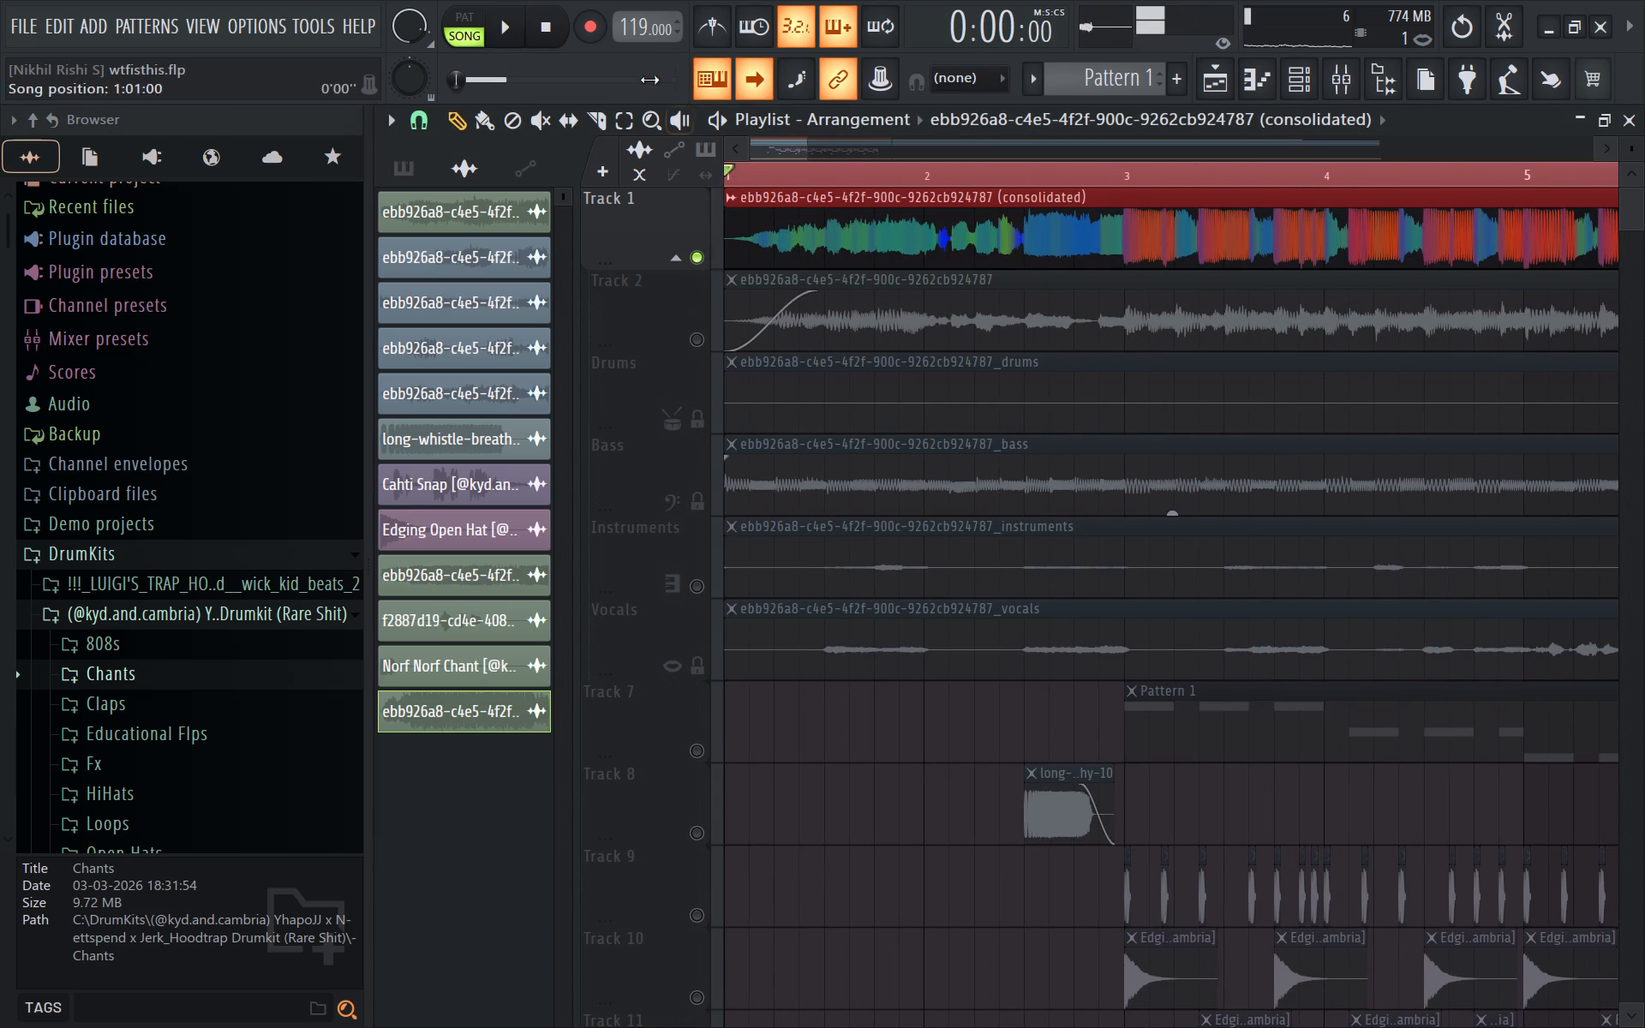
key("space")
key("space")
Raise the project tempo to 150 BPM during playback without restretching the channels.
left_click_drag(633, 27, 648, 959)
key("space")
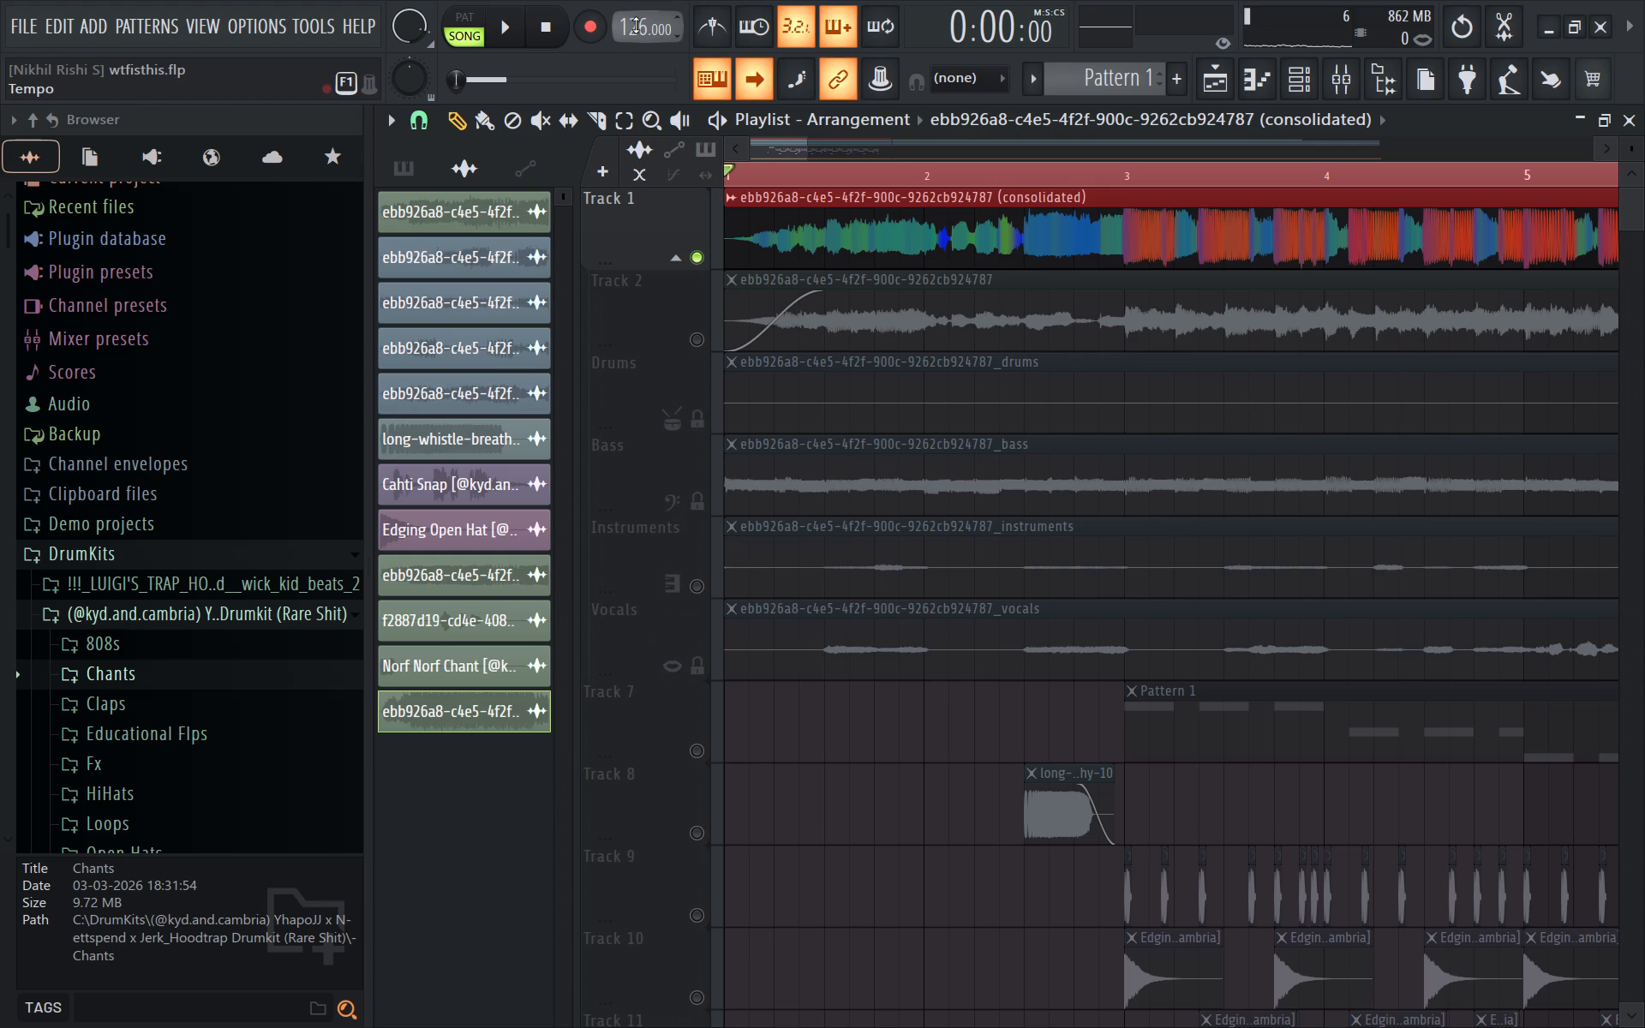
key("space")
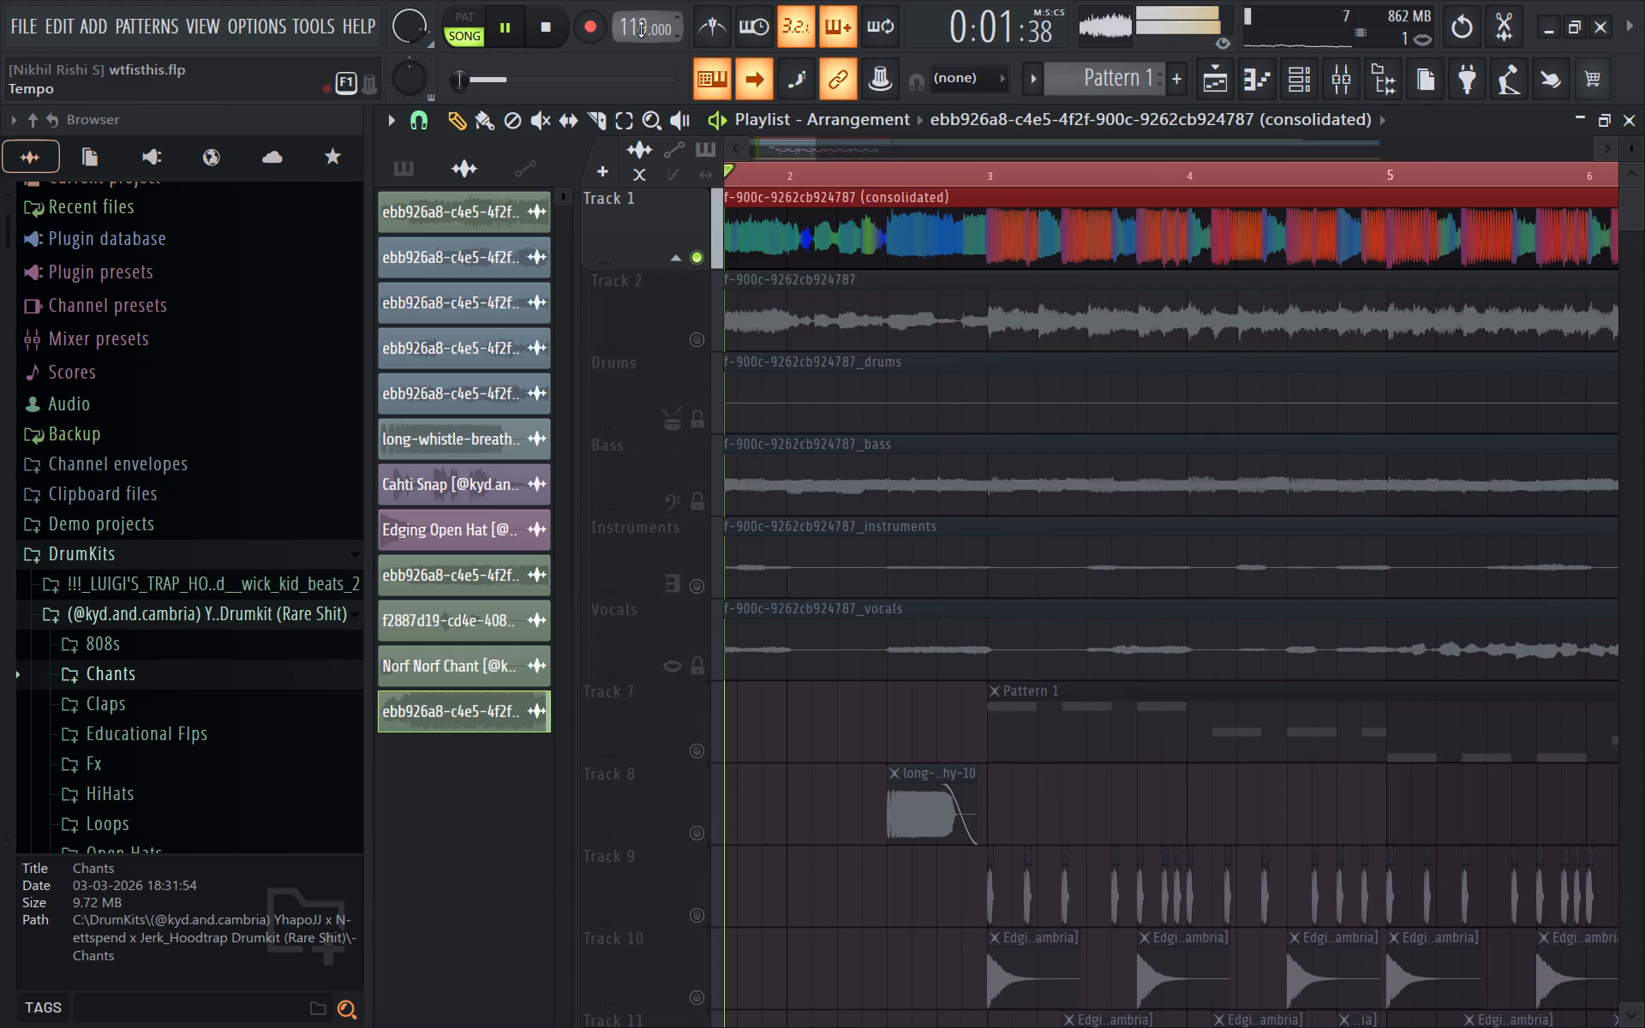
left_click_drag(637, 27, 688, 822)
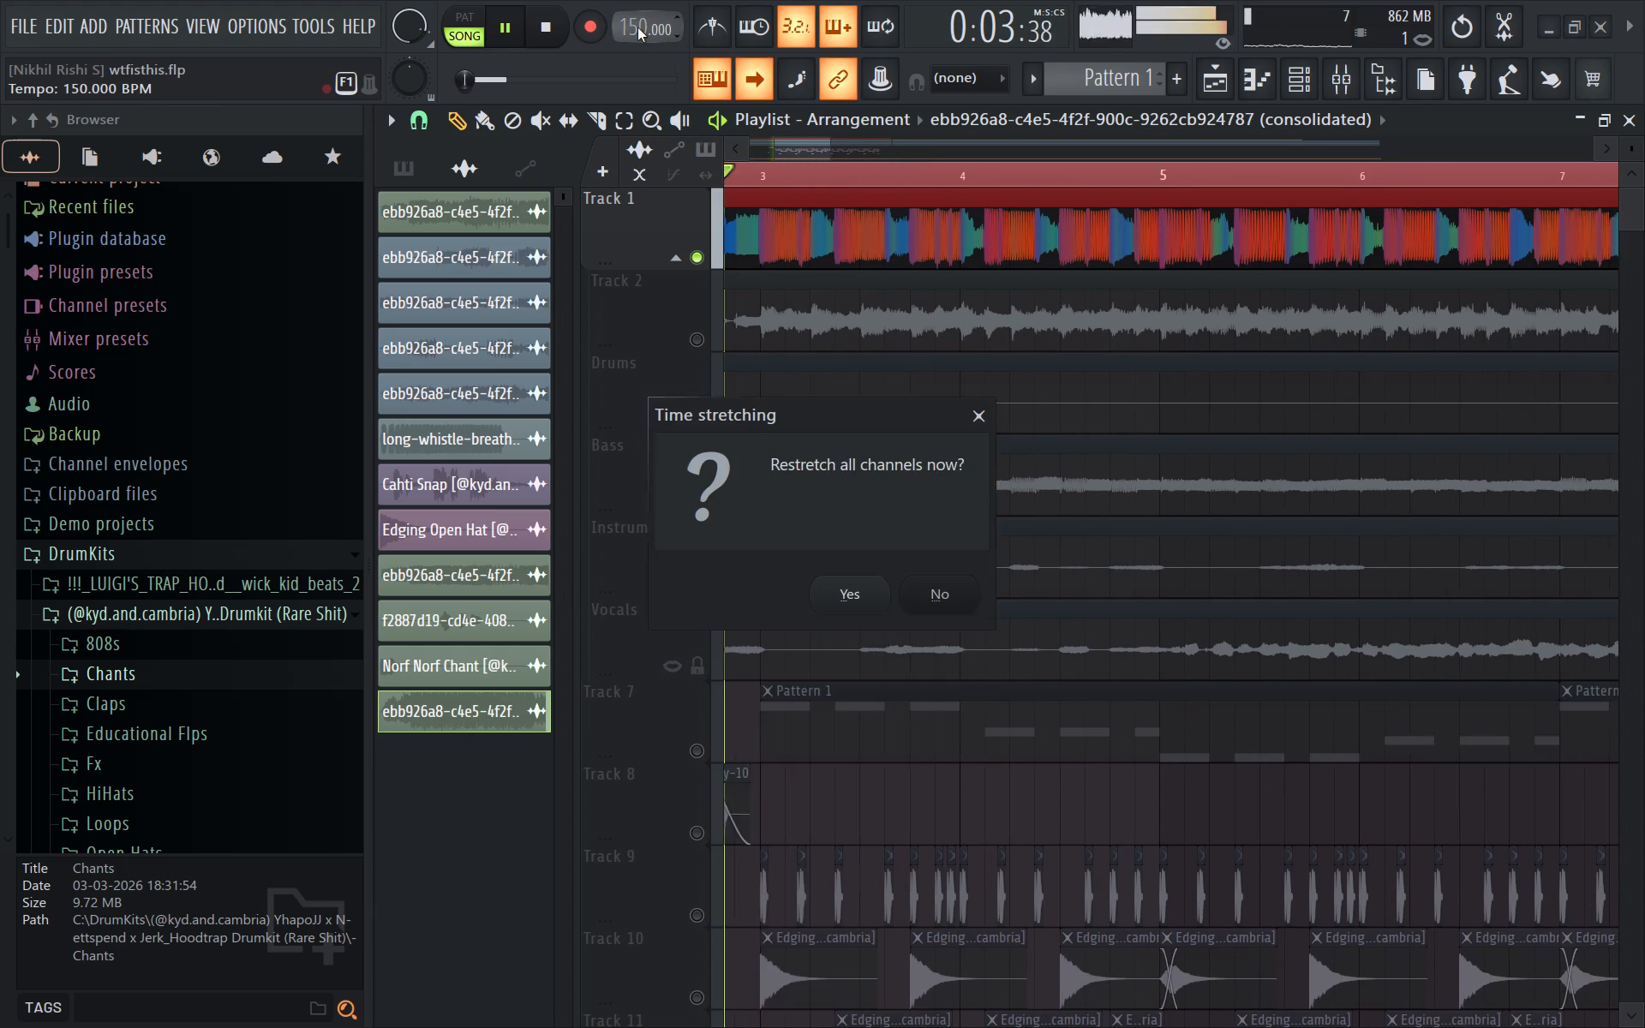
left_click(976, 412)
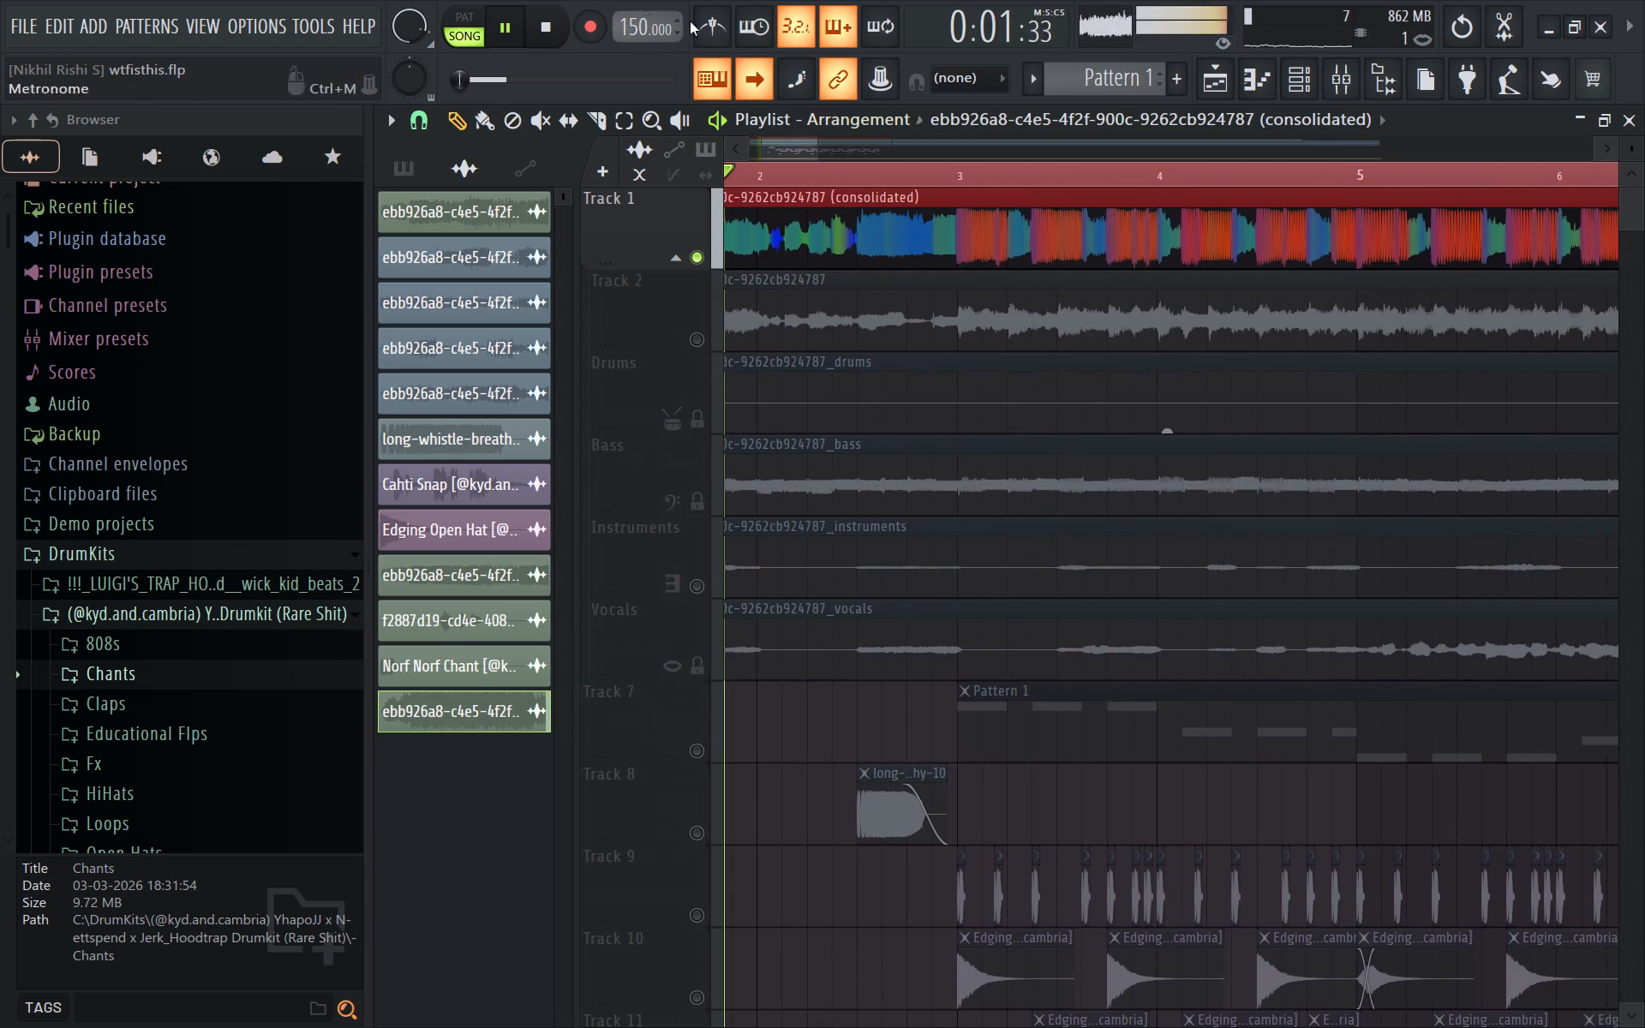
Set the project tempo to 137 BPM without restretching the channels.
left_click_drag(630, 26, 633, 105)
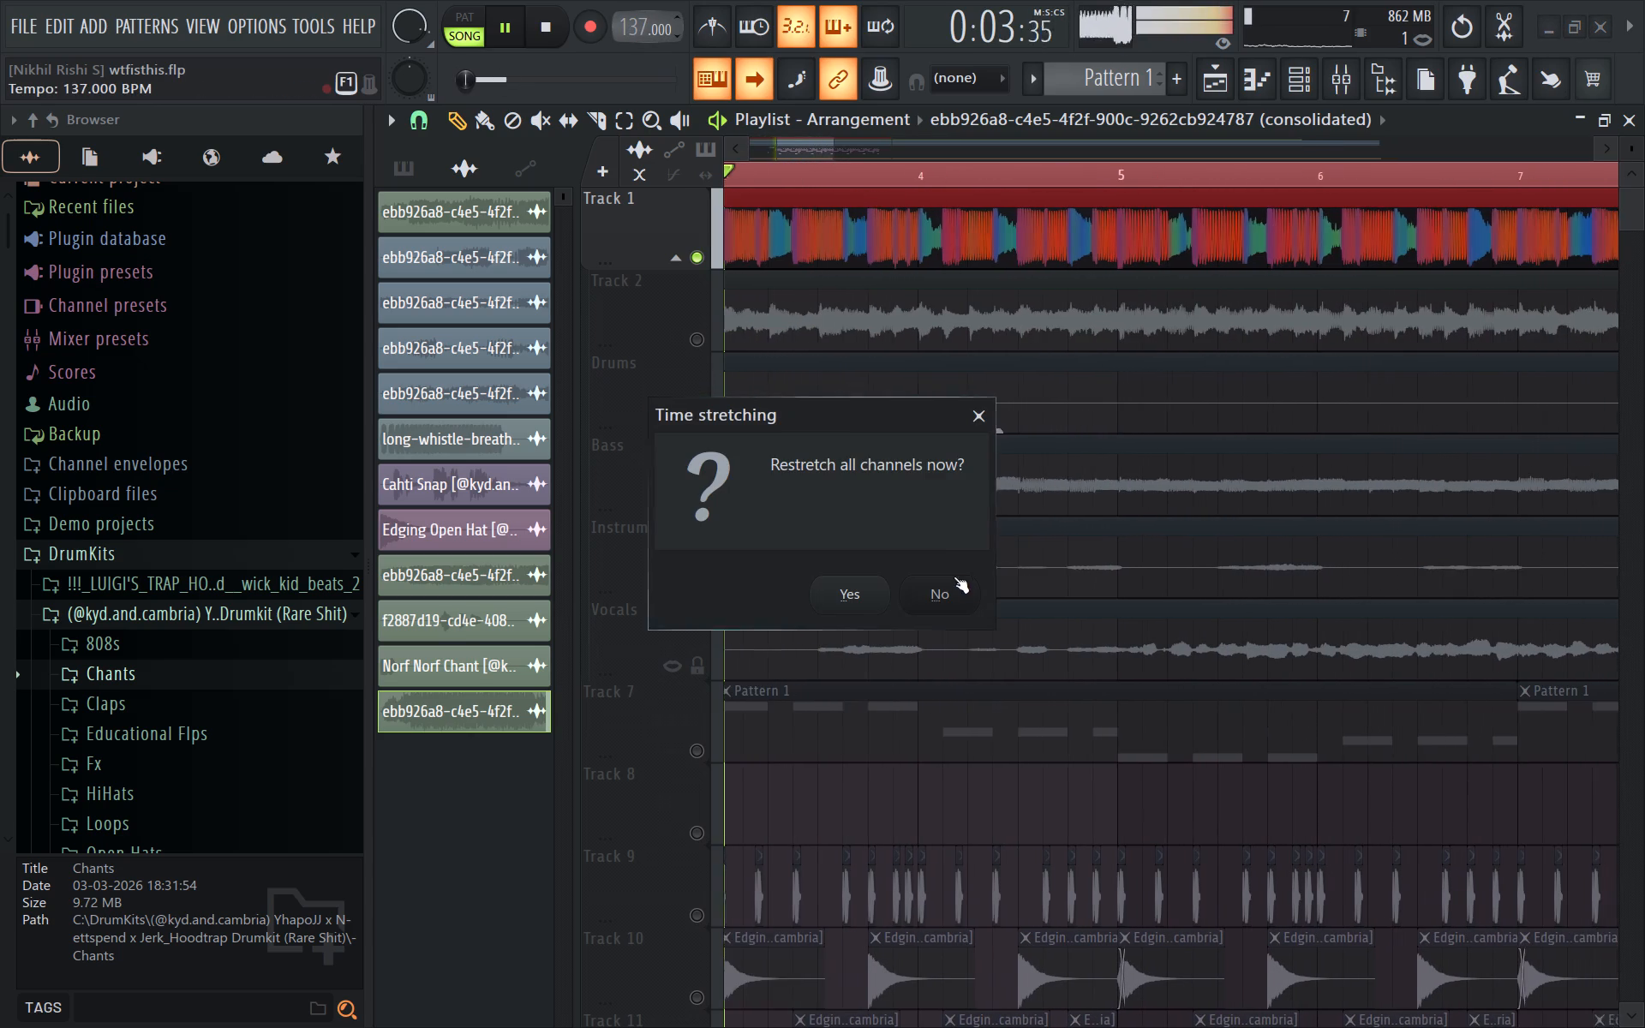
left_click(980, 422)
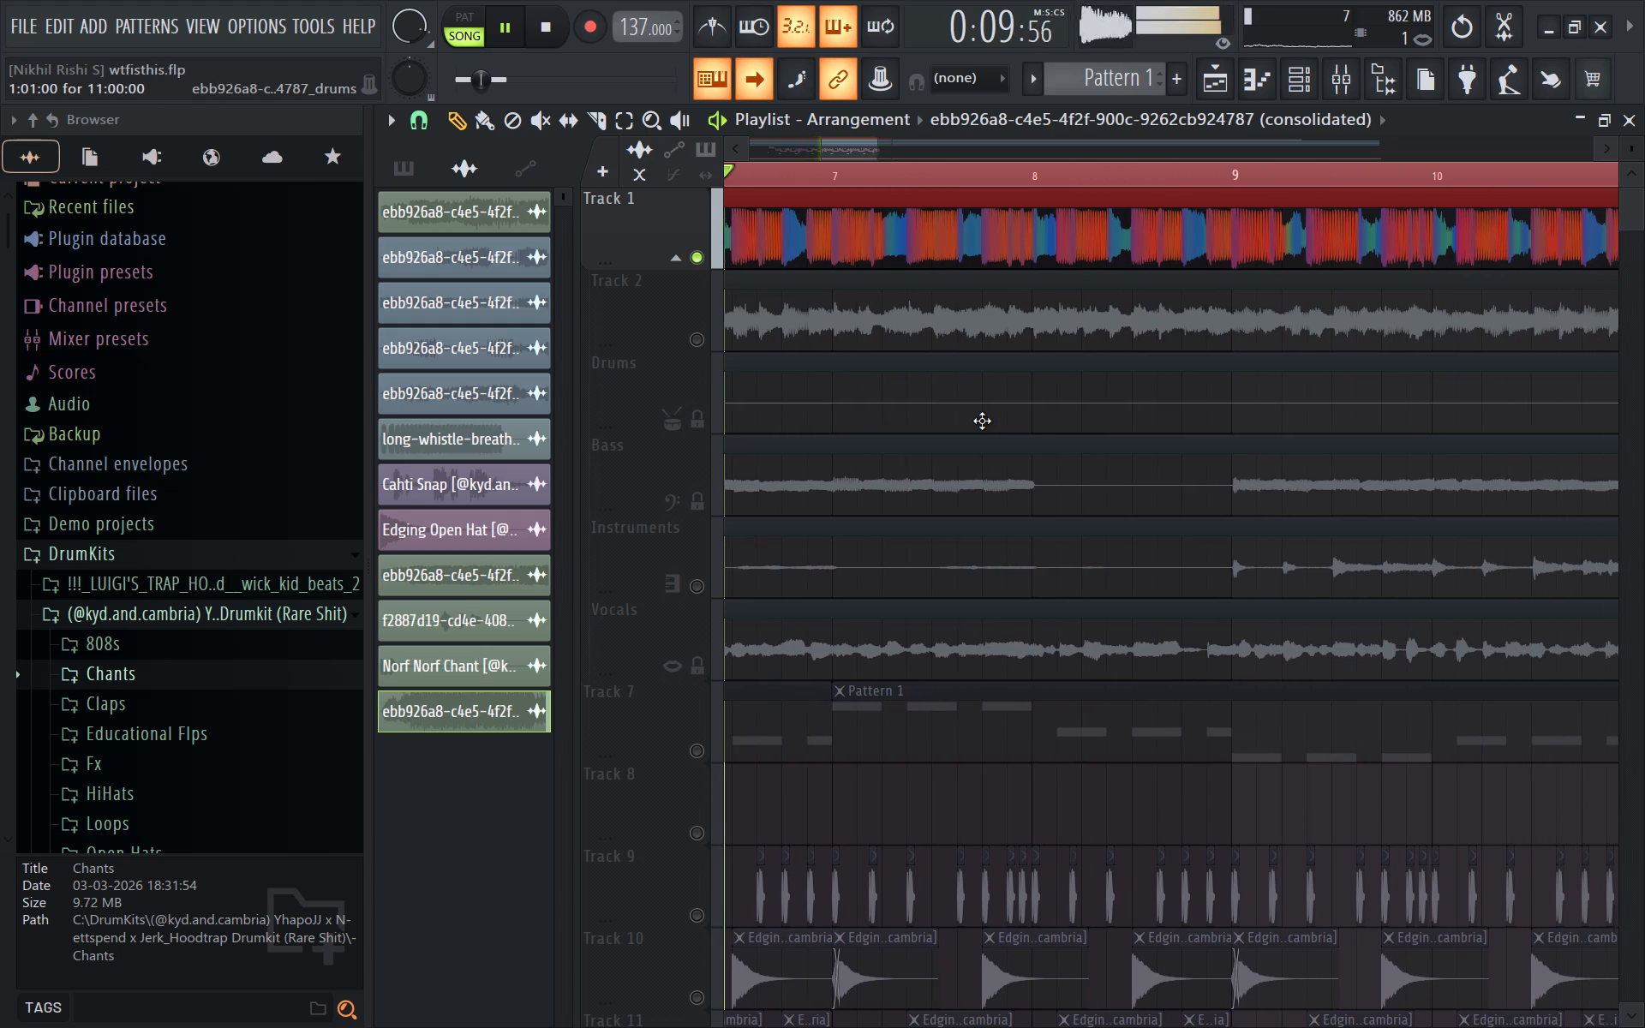
Adjust the stereo separation of the mixer's Master track and return to the playlist.
left_click(1337, 84)
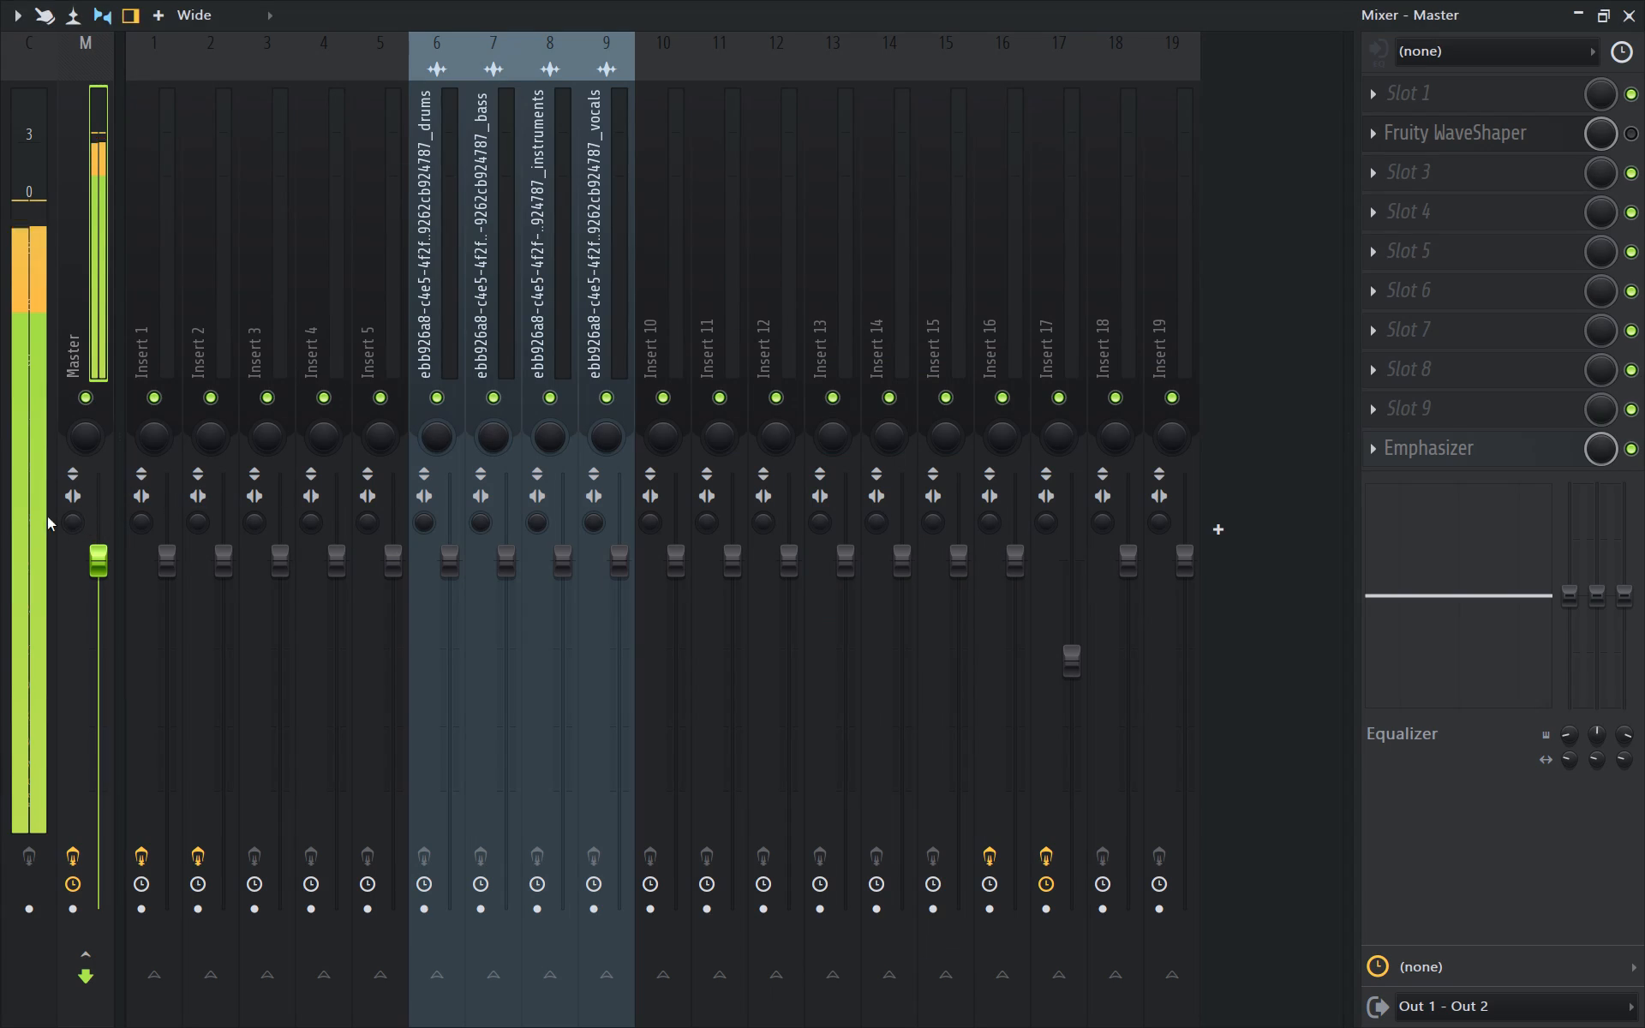
left_click_drag(74, 523, 626, 561)
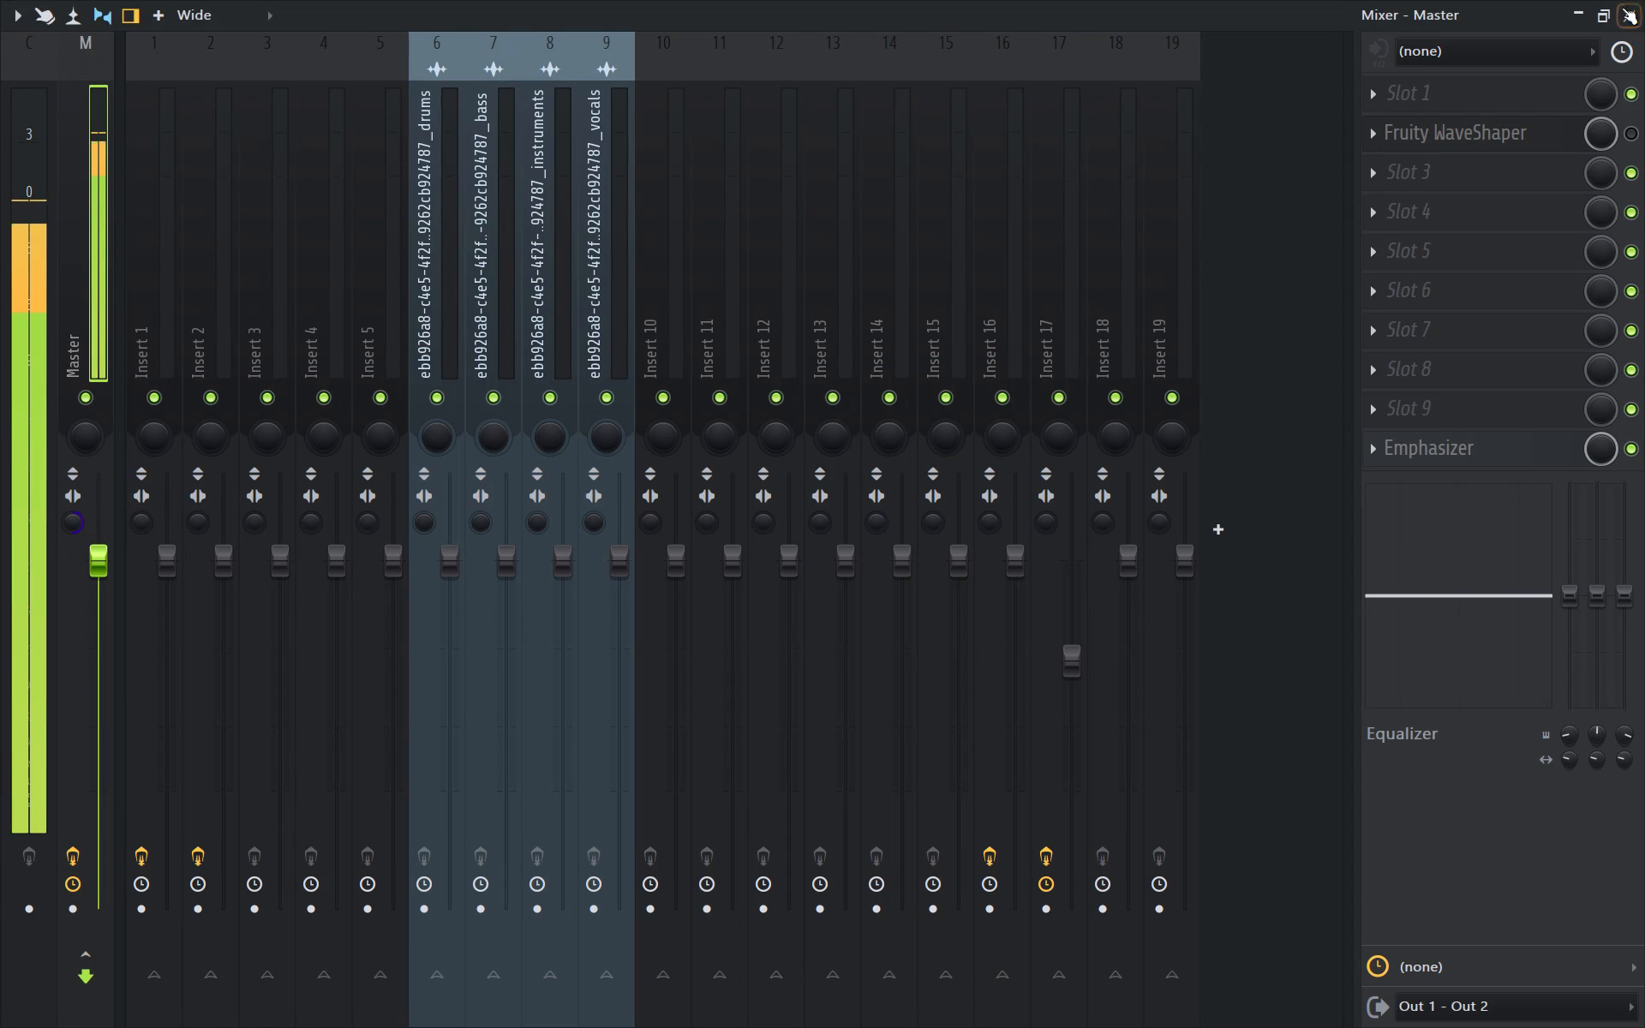
left_click(1607, 20)
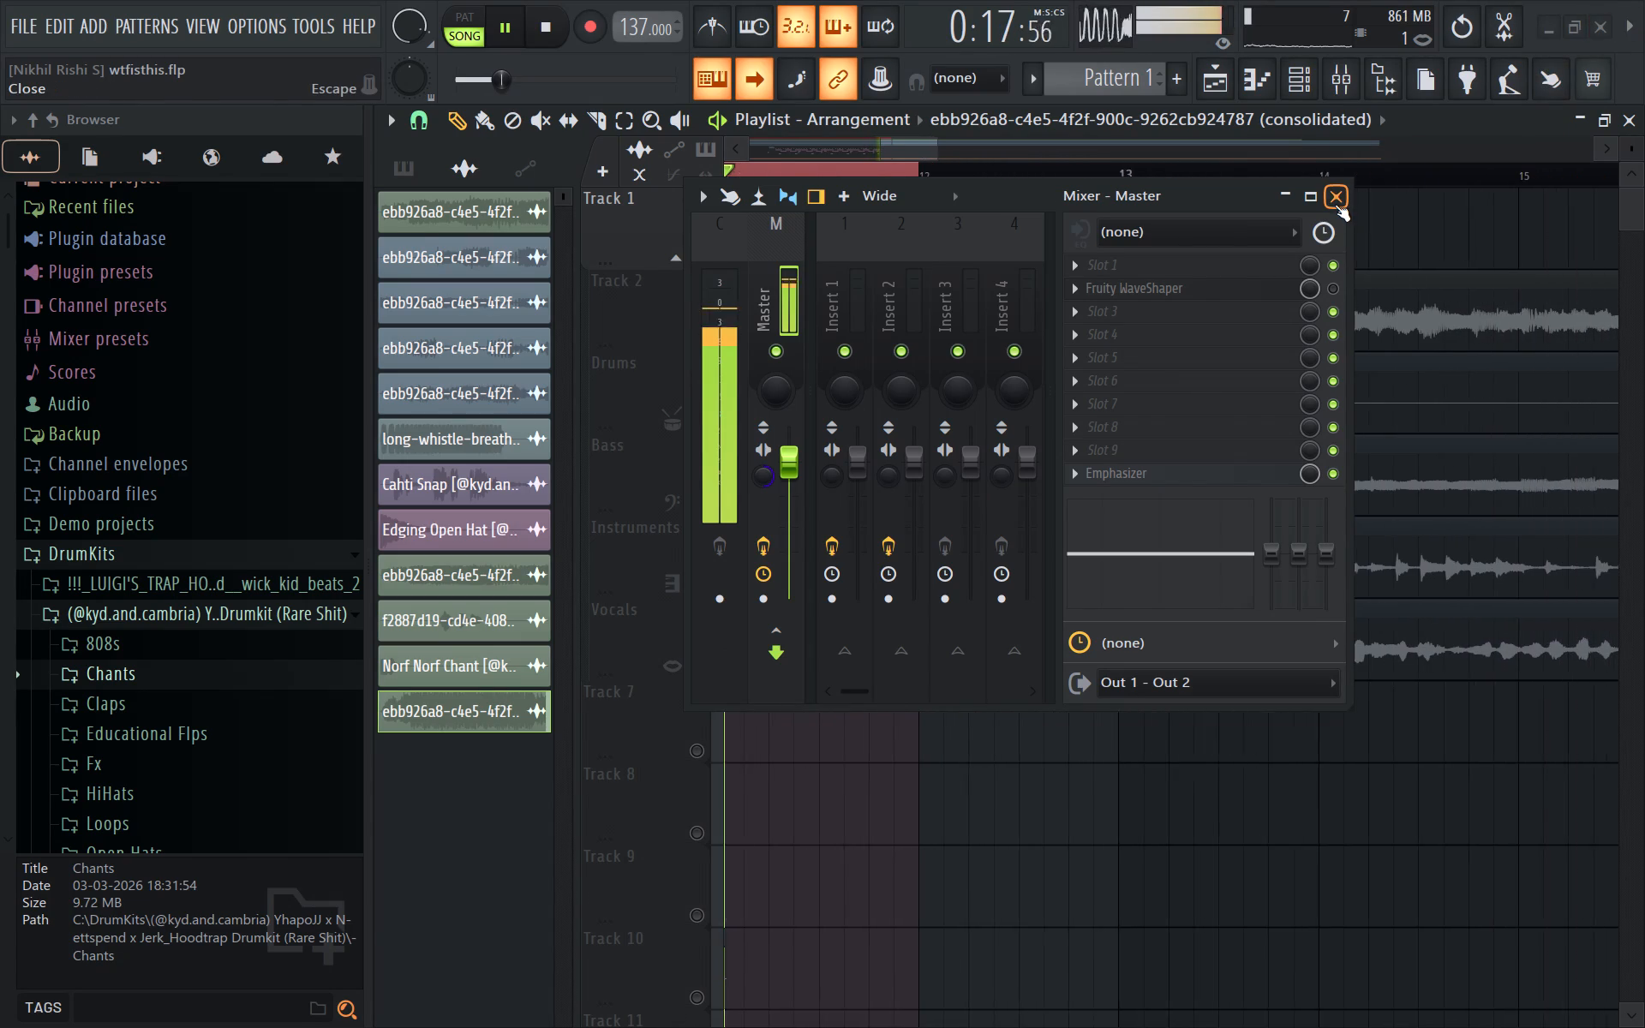
left_click(1335, 205)
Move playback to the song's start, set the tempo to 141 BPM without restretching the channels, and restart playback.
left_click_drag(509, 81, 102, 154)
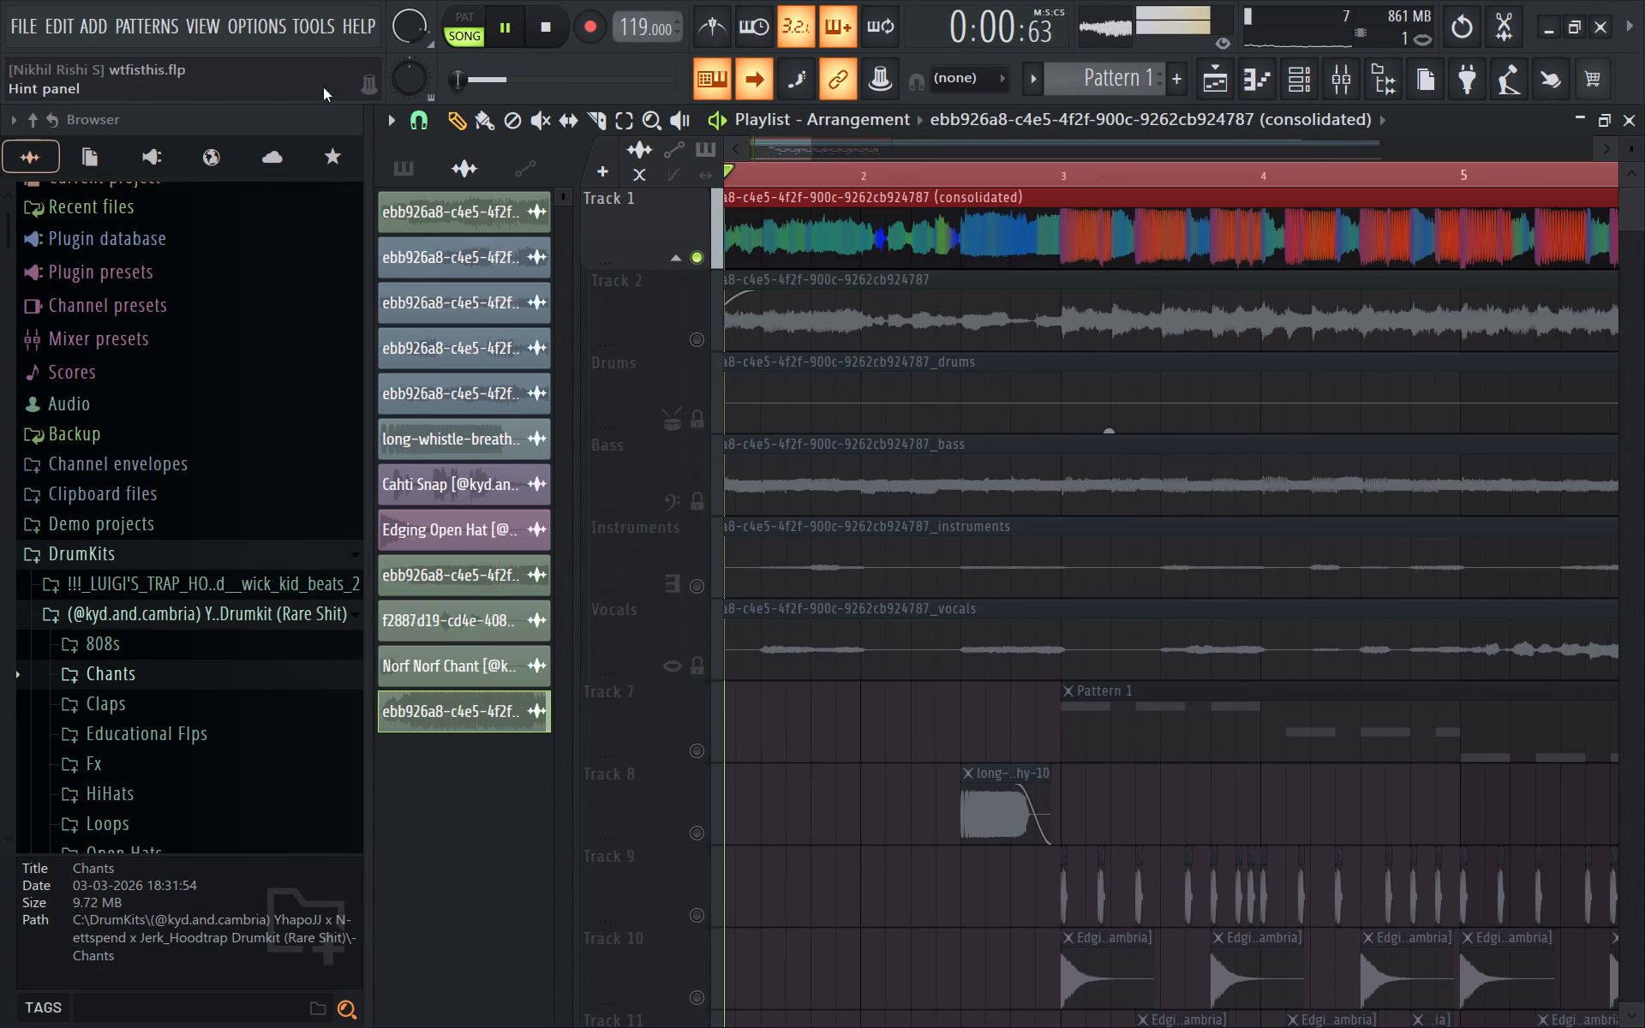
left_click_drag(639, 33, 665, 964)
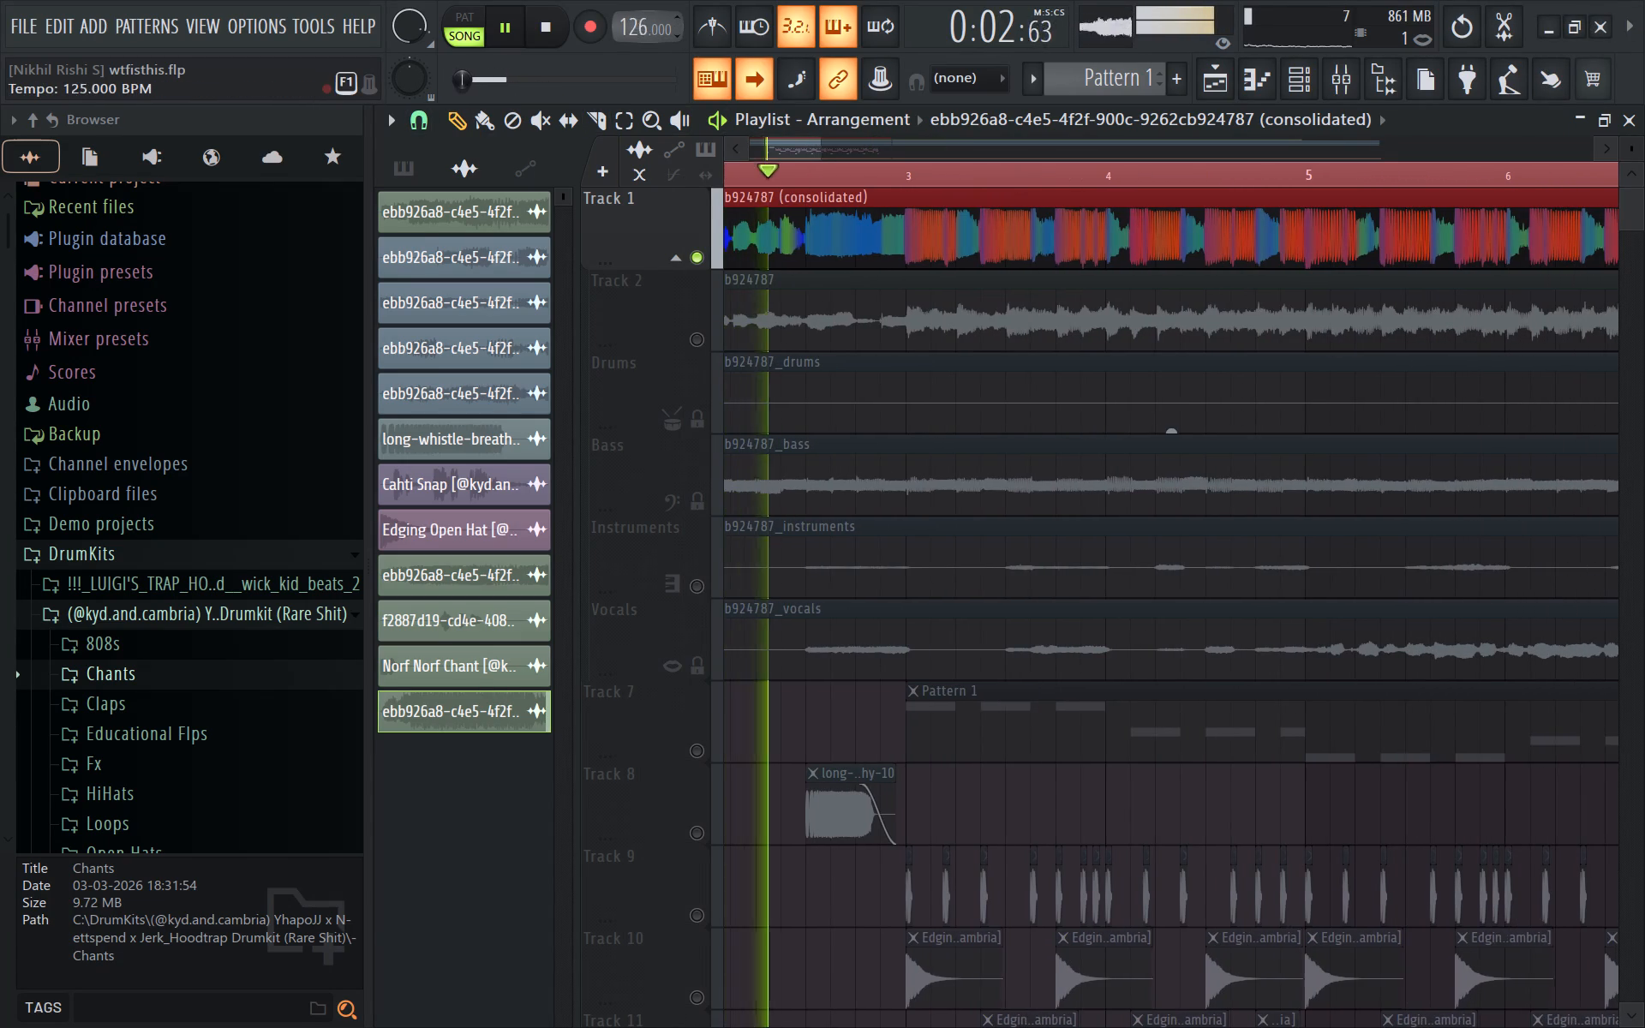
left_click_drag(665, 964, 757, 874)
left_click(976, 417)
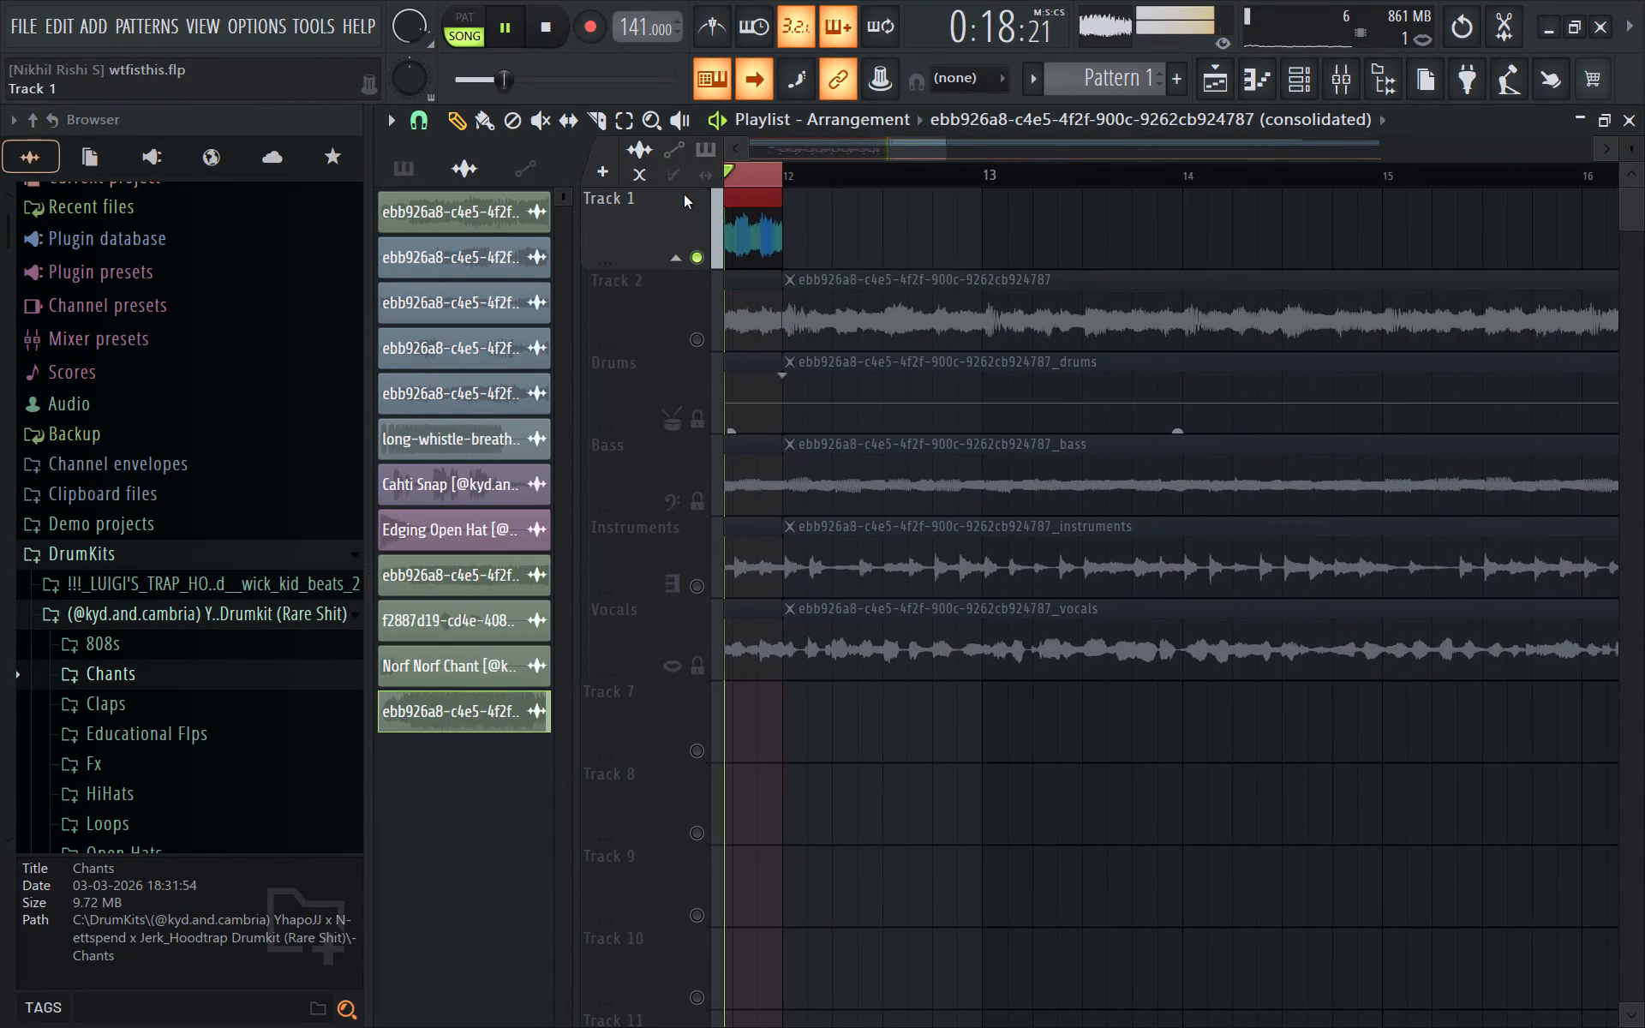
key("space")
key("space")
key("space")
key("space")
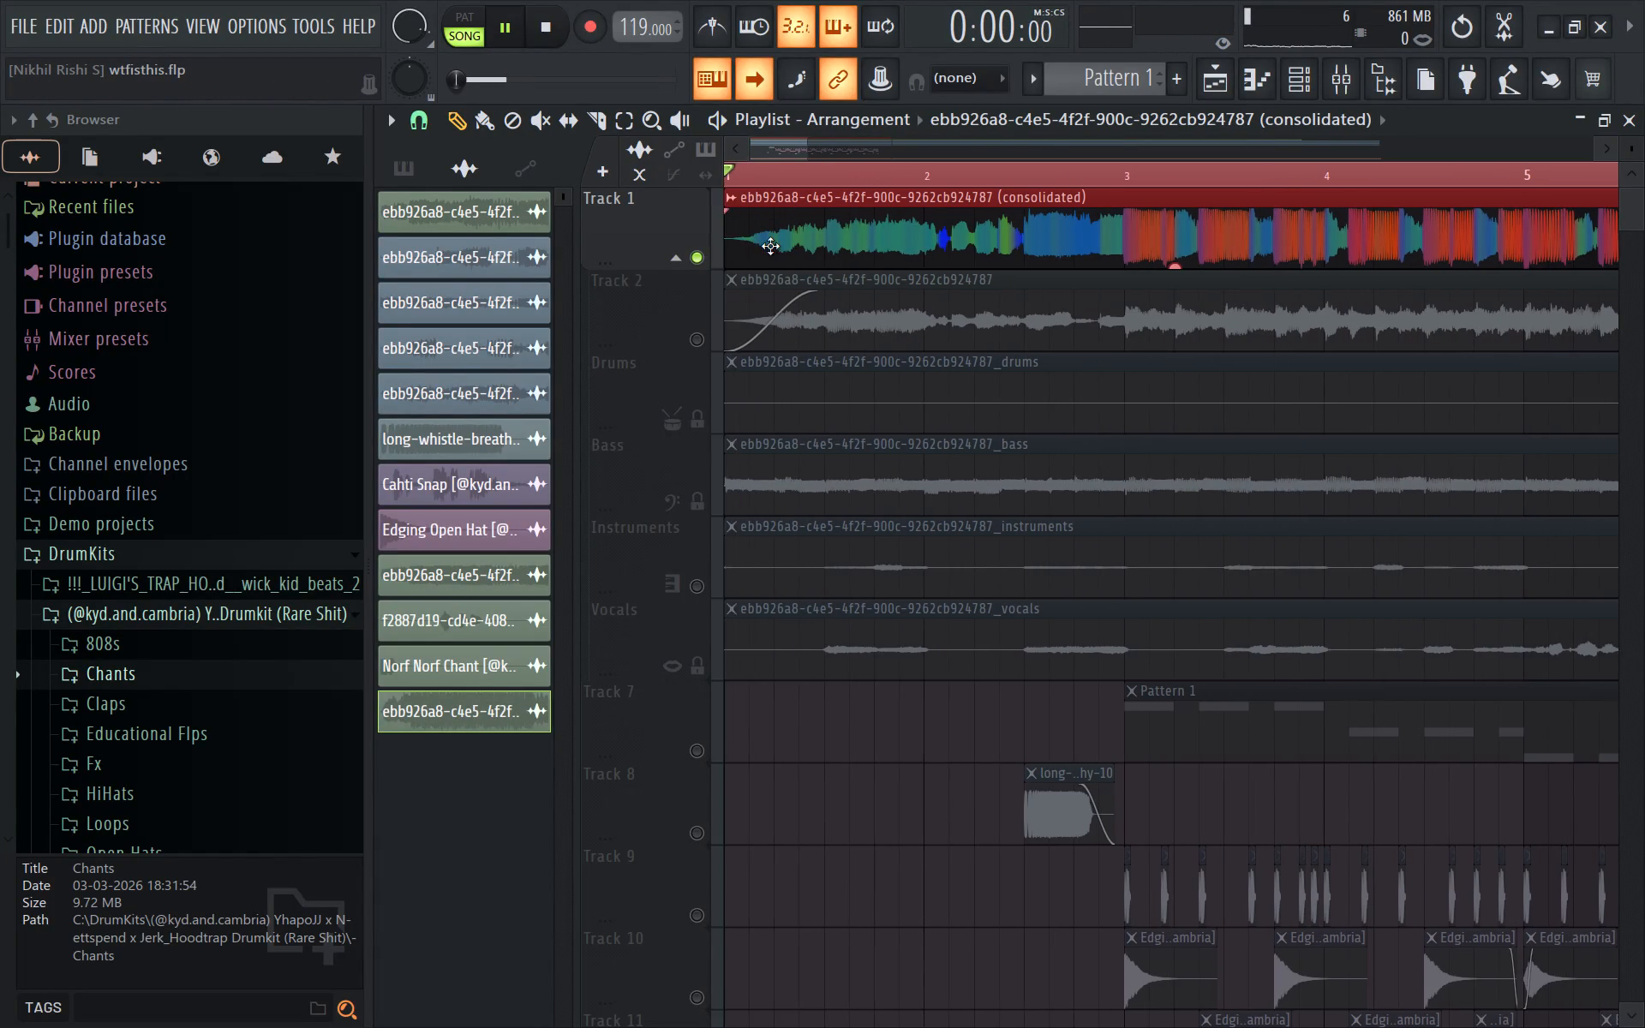
Solo Track 2, unmute its audio clip starting at bar 1, and restart playback.
left_click(708, 349, "ctrl")
scroll(790, 341, "down", 6, "ctrl")
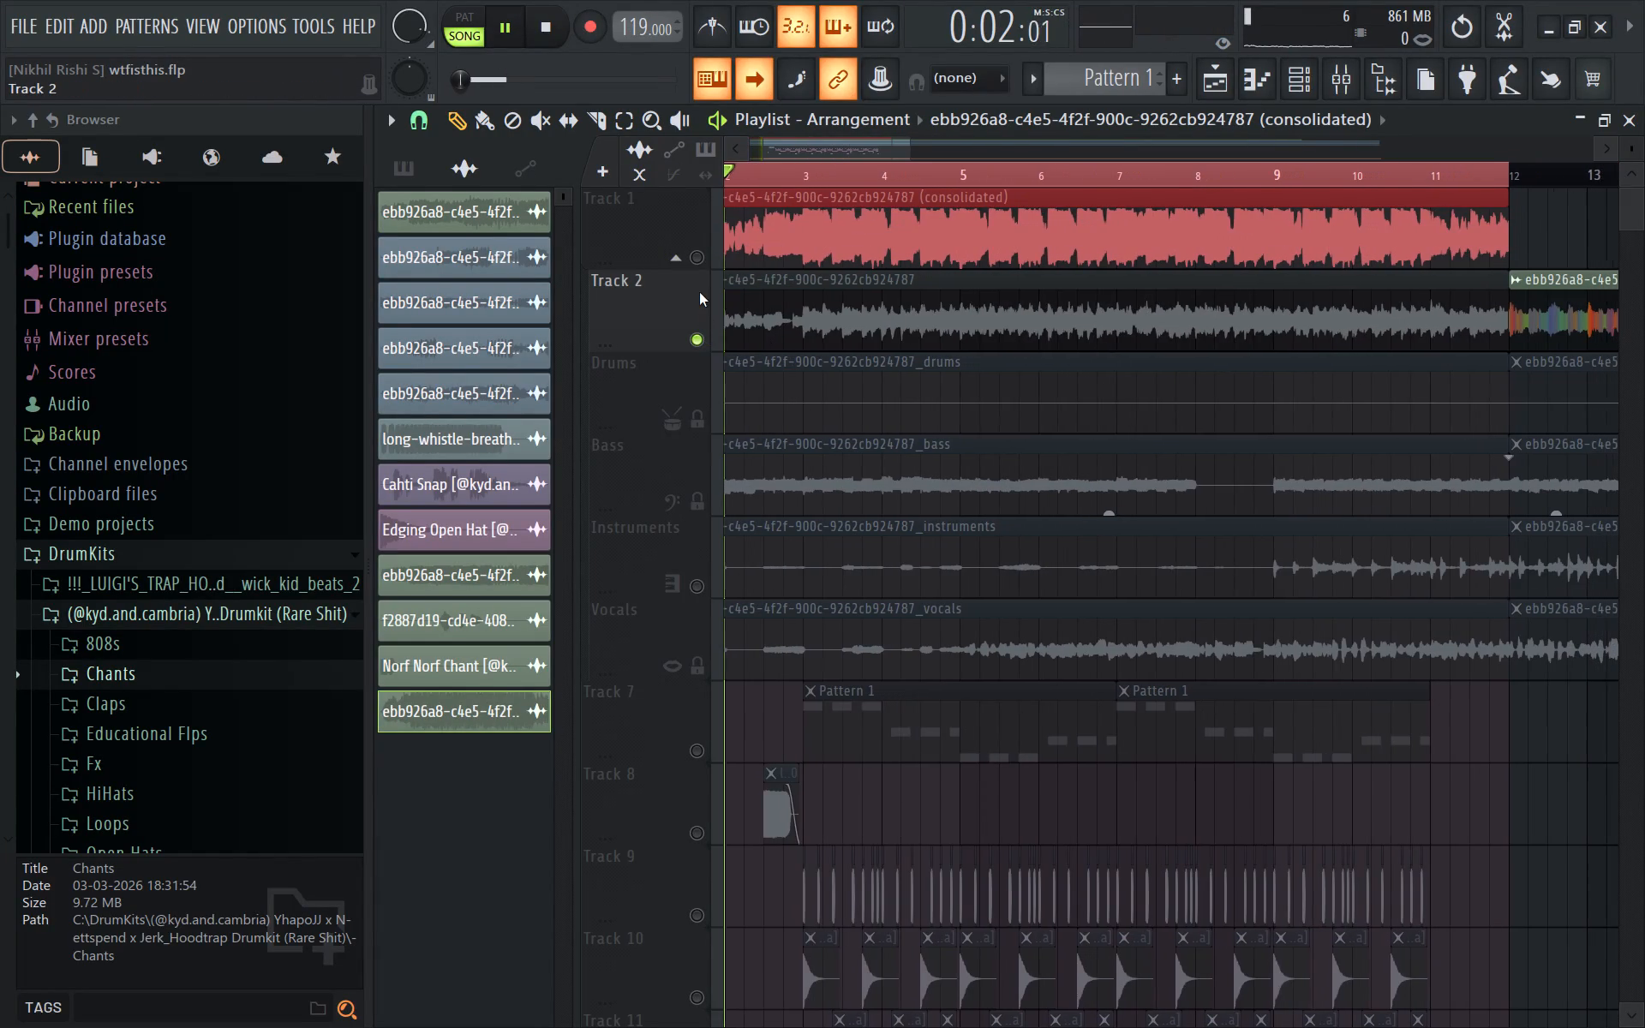
left_click(699, 291)
double_click(757, 278)
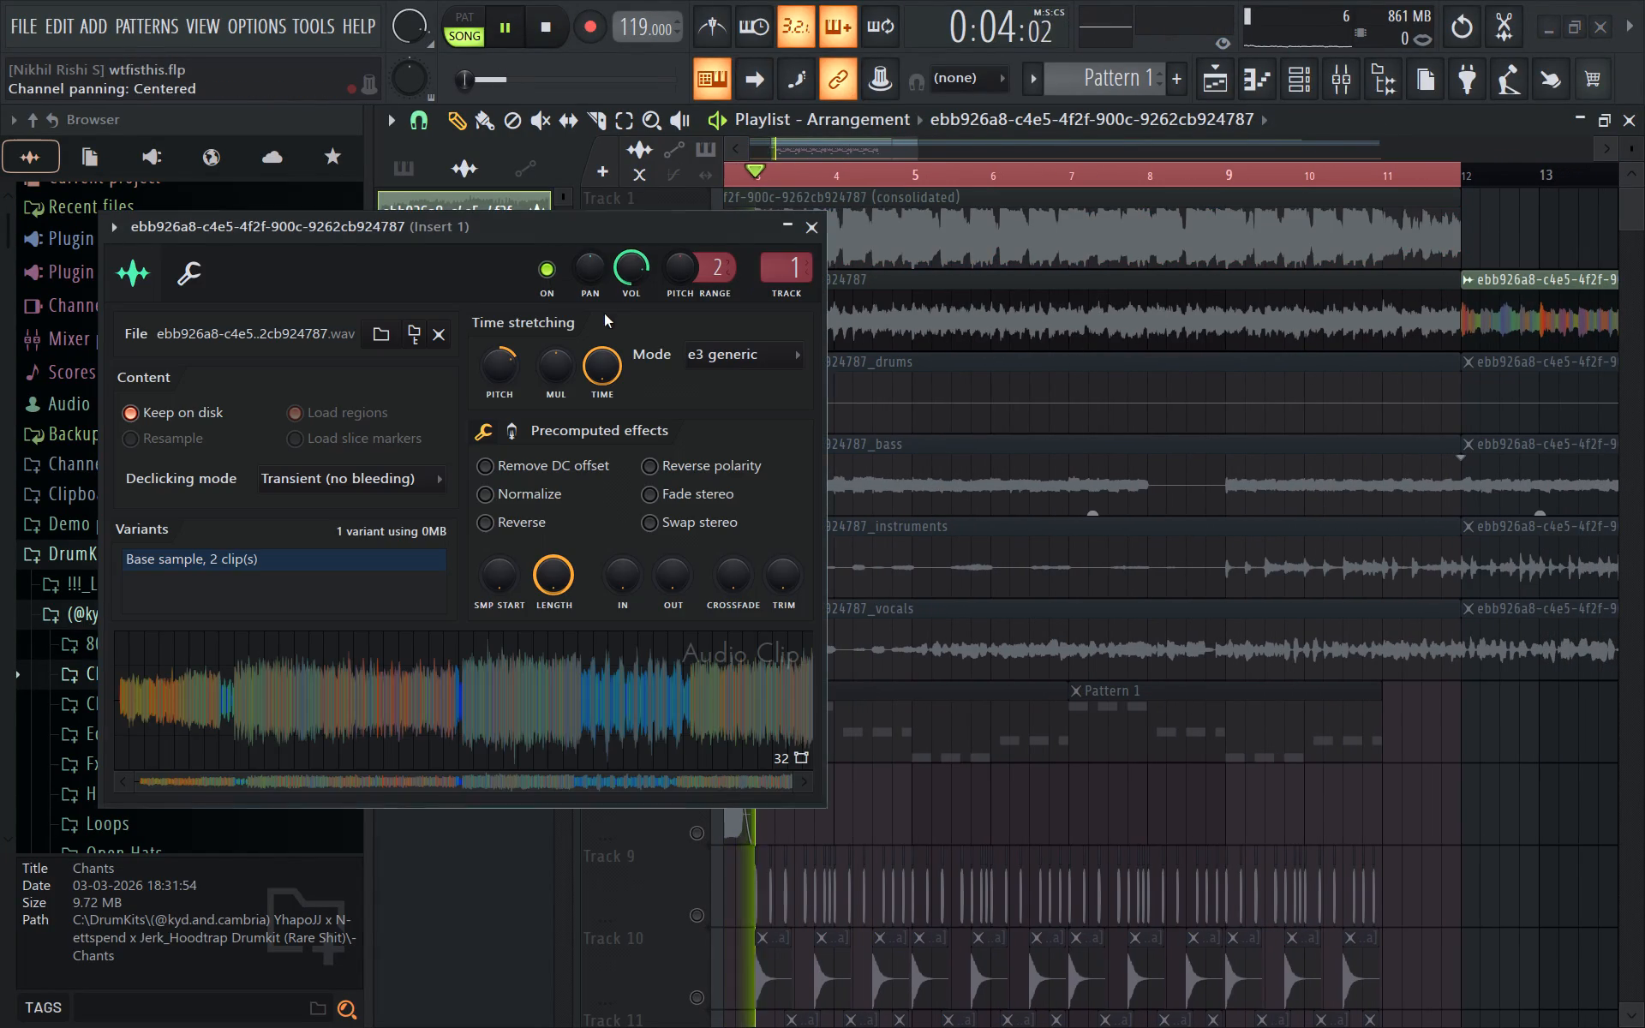
left_click(801, 229)
left_click_drag(858, 152, 727, 187)
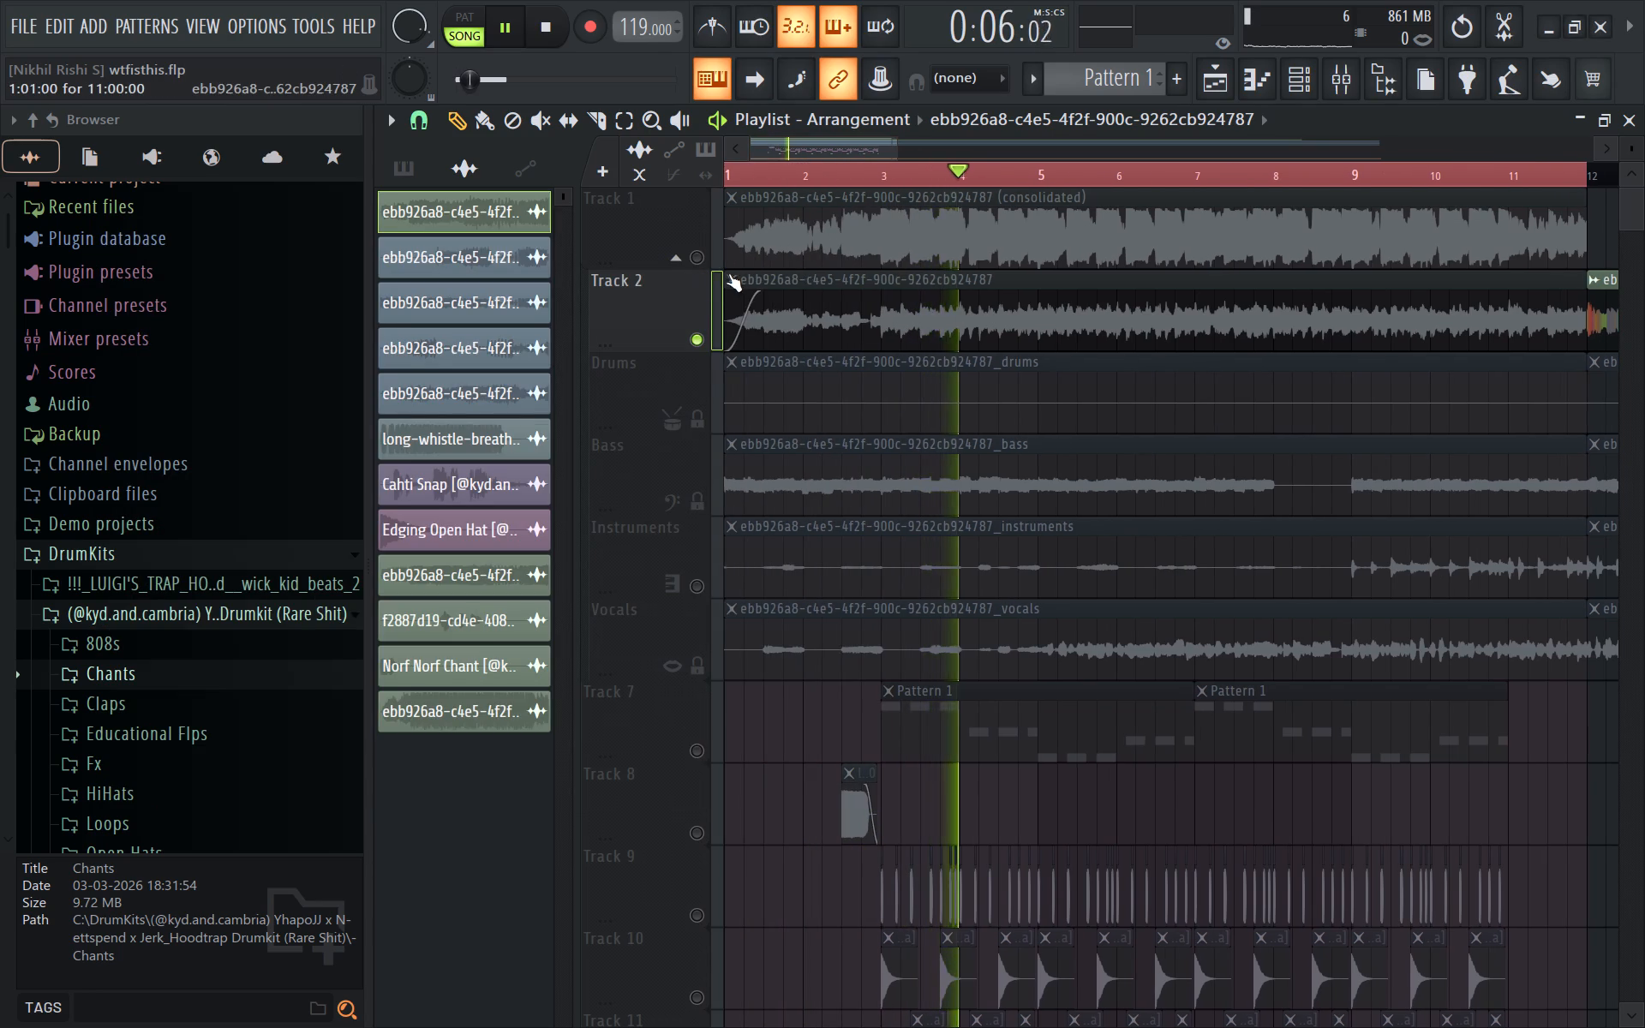
left_click(729, 272)
left_click(836, 343)
key("space")
key("space")
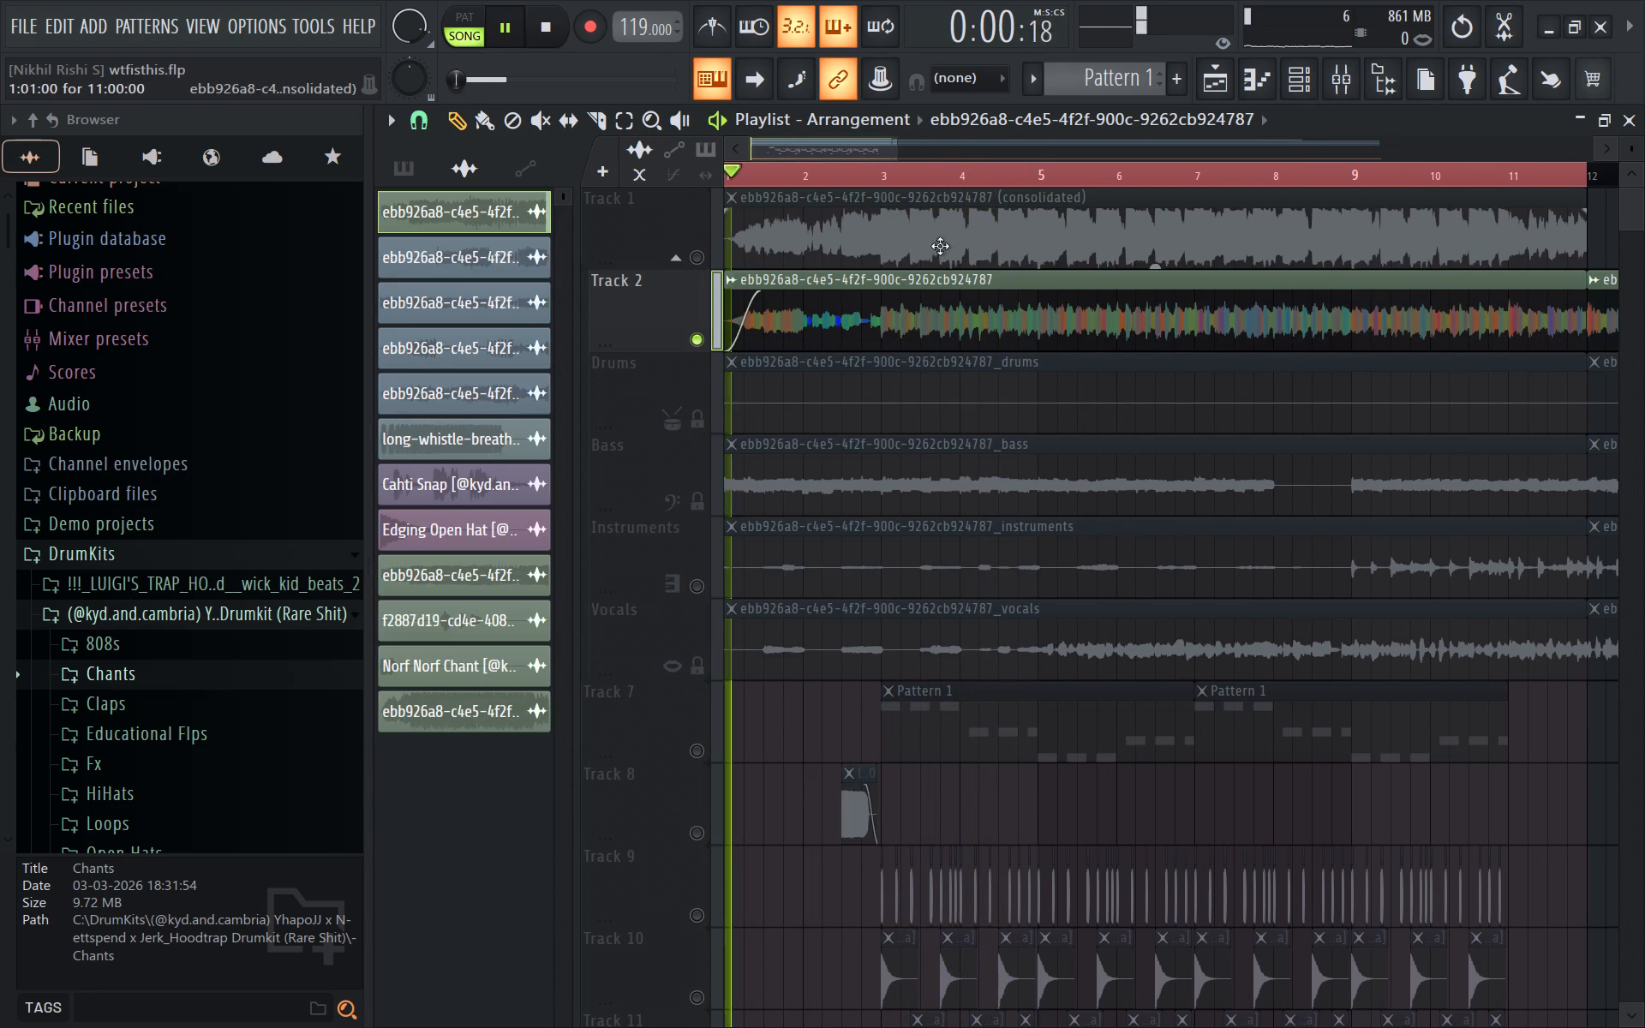
Listen to the soloed Track 2 audio, mainly around bars 9 to 11.
left_click(910, 168)
scroll(972, 202, "down", 4, "ctrl")
scroll(974, 206, "up", 4, "ctrl")
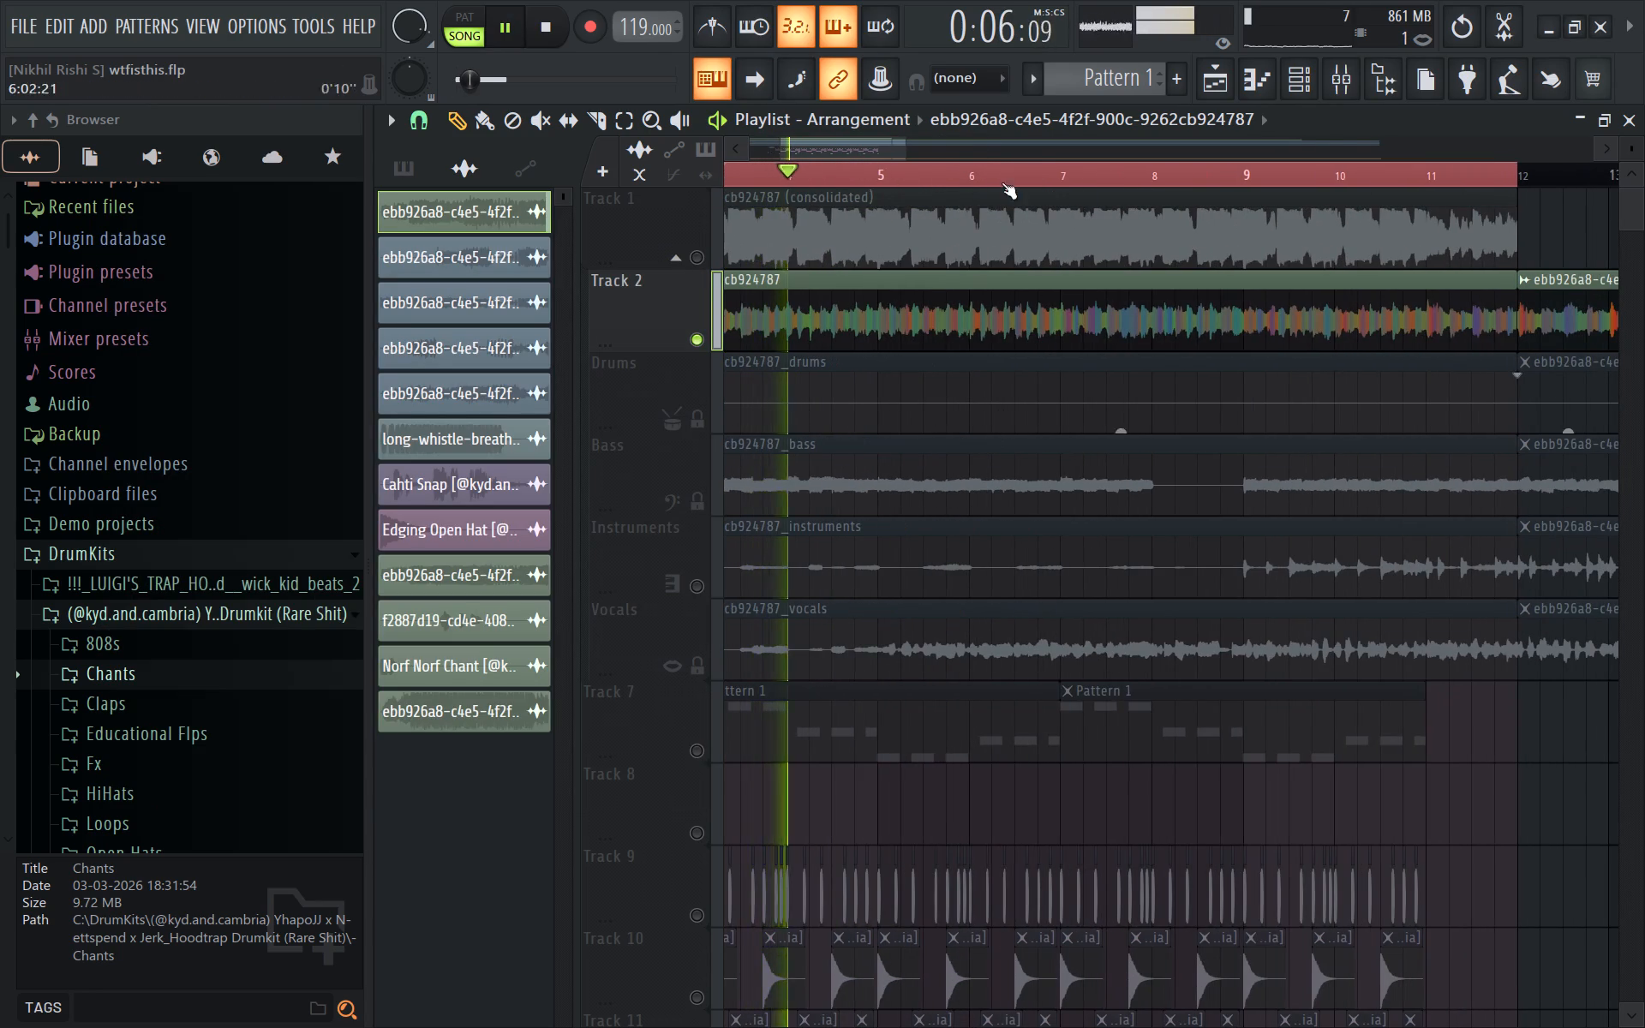
left_click(1378, 168)
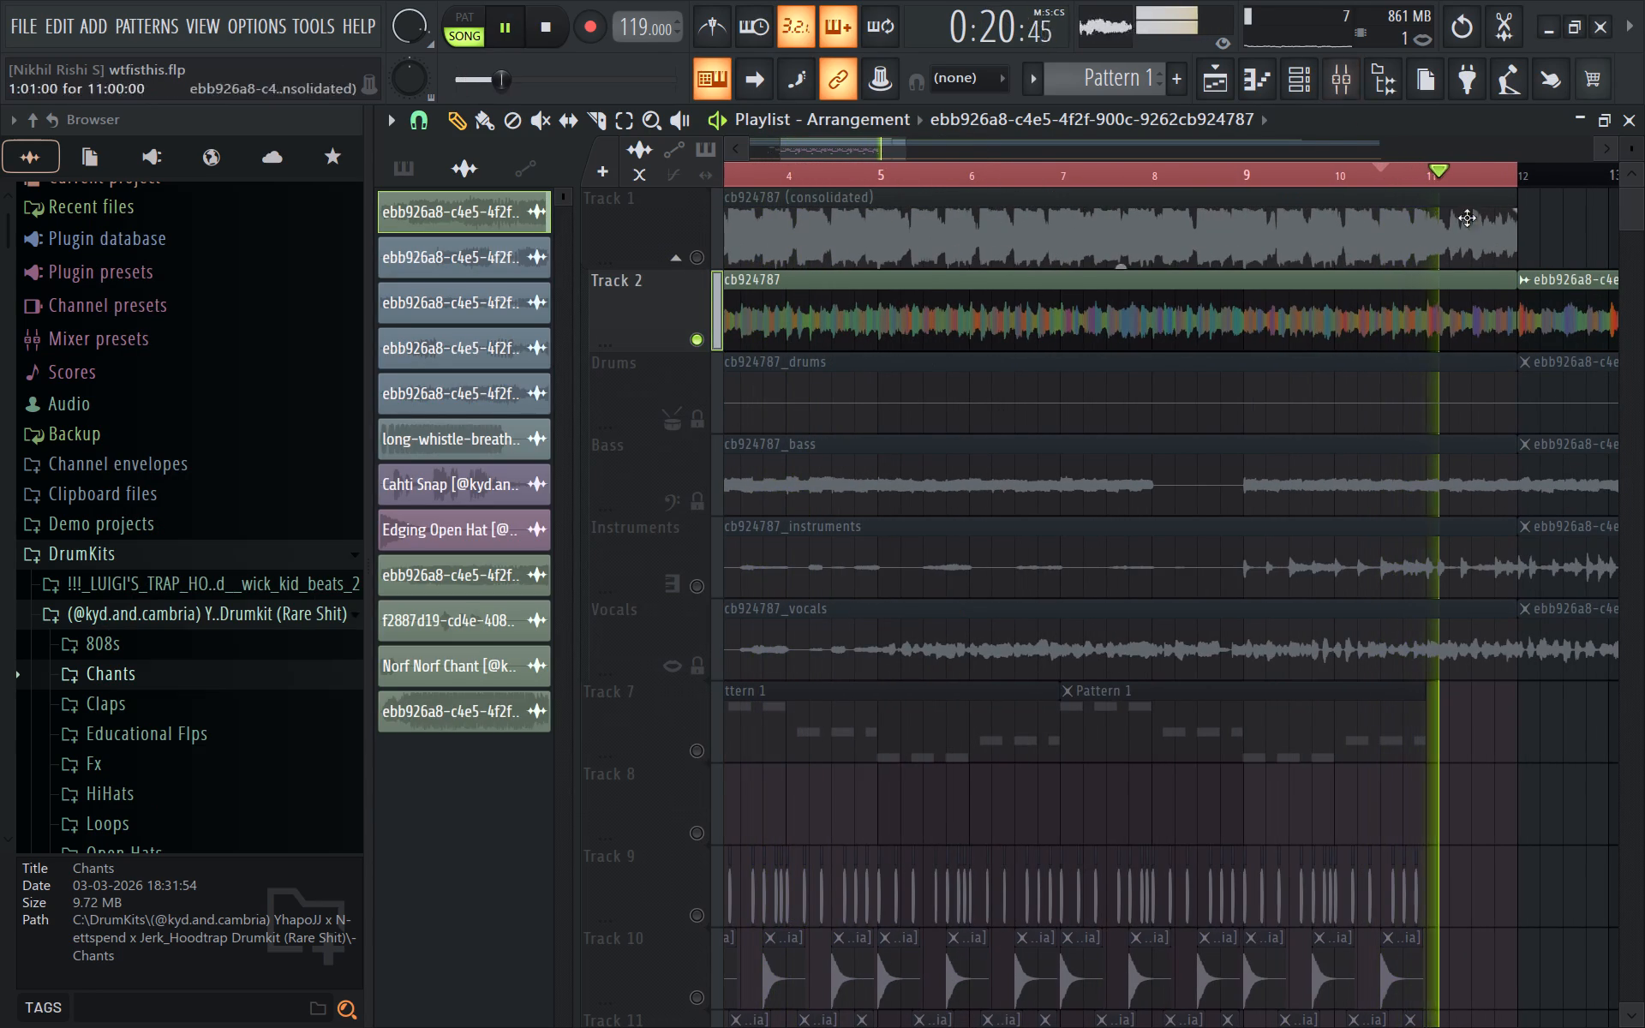
left_click_drag(1338, 158, 1330, 164)
left_click(1266, 181)
key("space")
scroll(1349, 239, "up", 9, "ctrl")
key("ctrl+space")
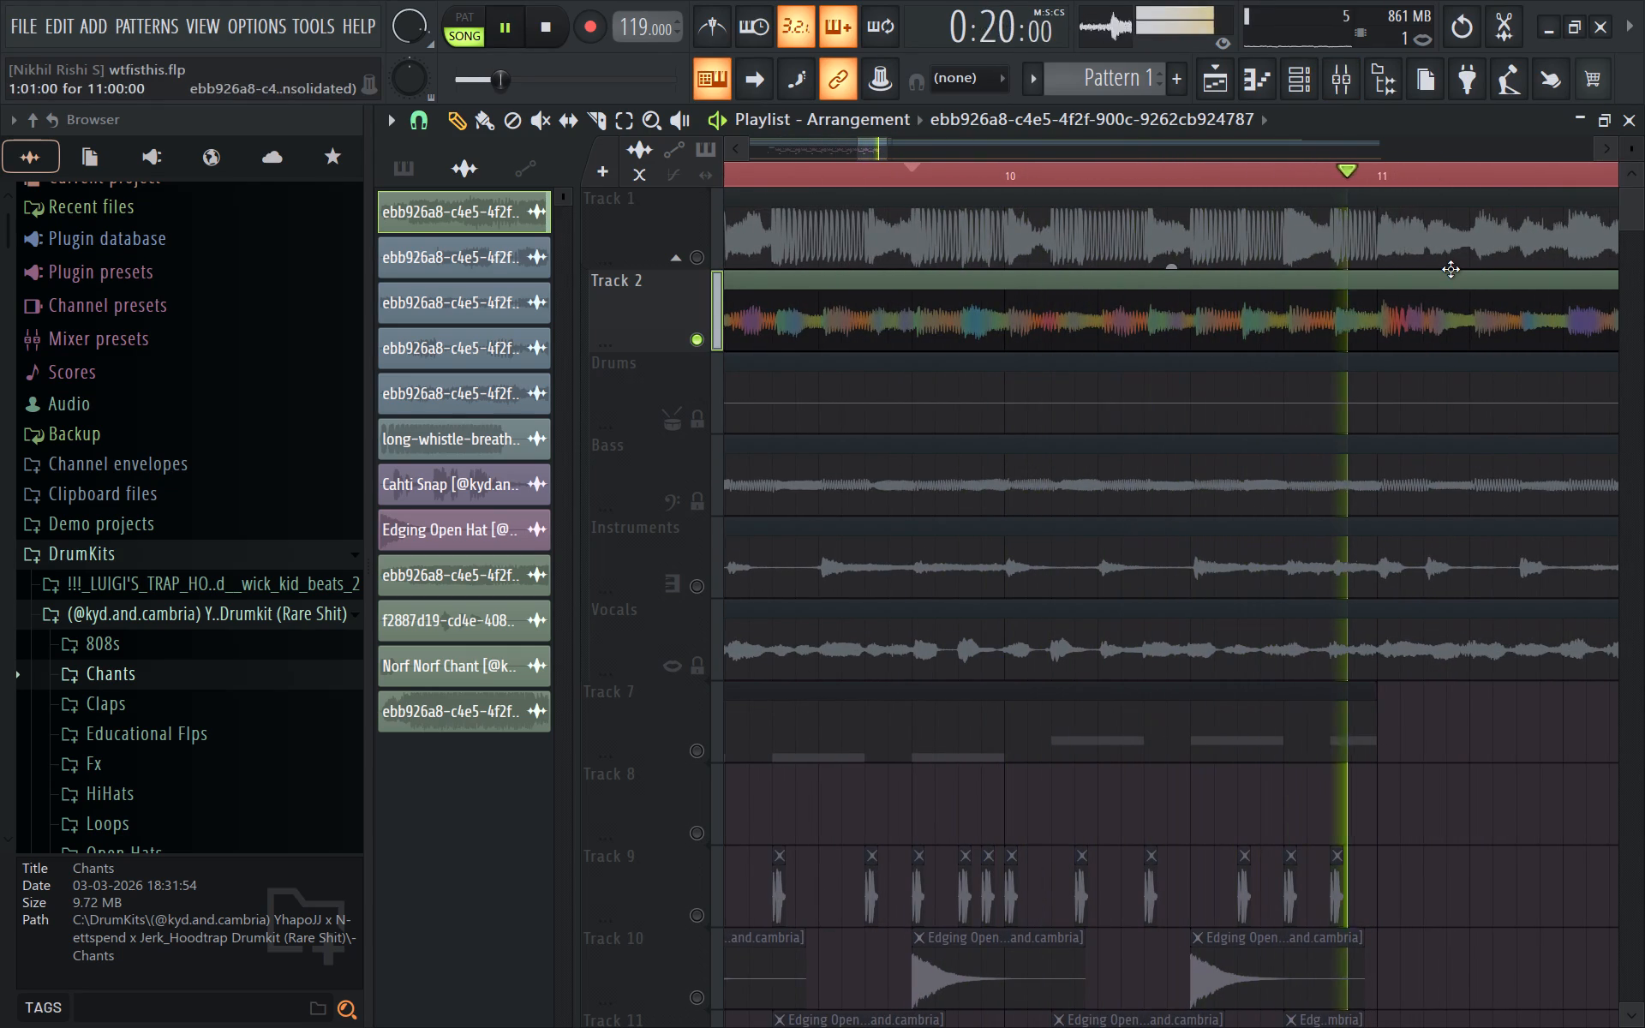
key("space")
key("space")
Solo the Vocals track and unmute its audio clip starting at bar 1.
left_click(692, 669, "ctrl")
key("ctrl+space")
key("ctrl+space")
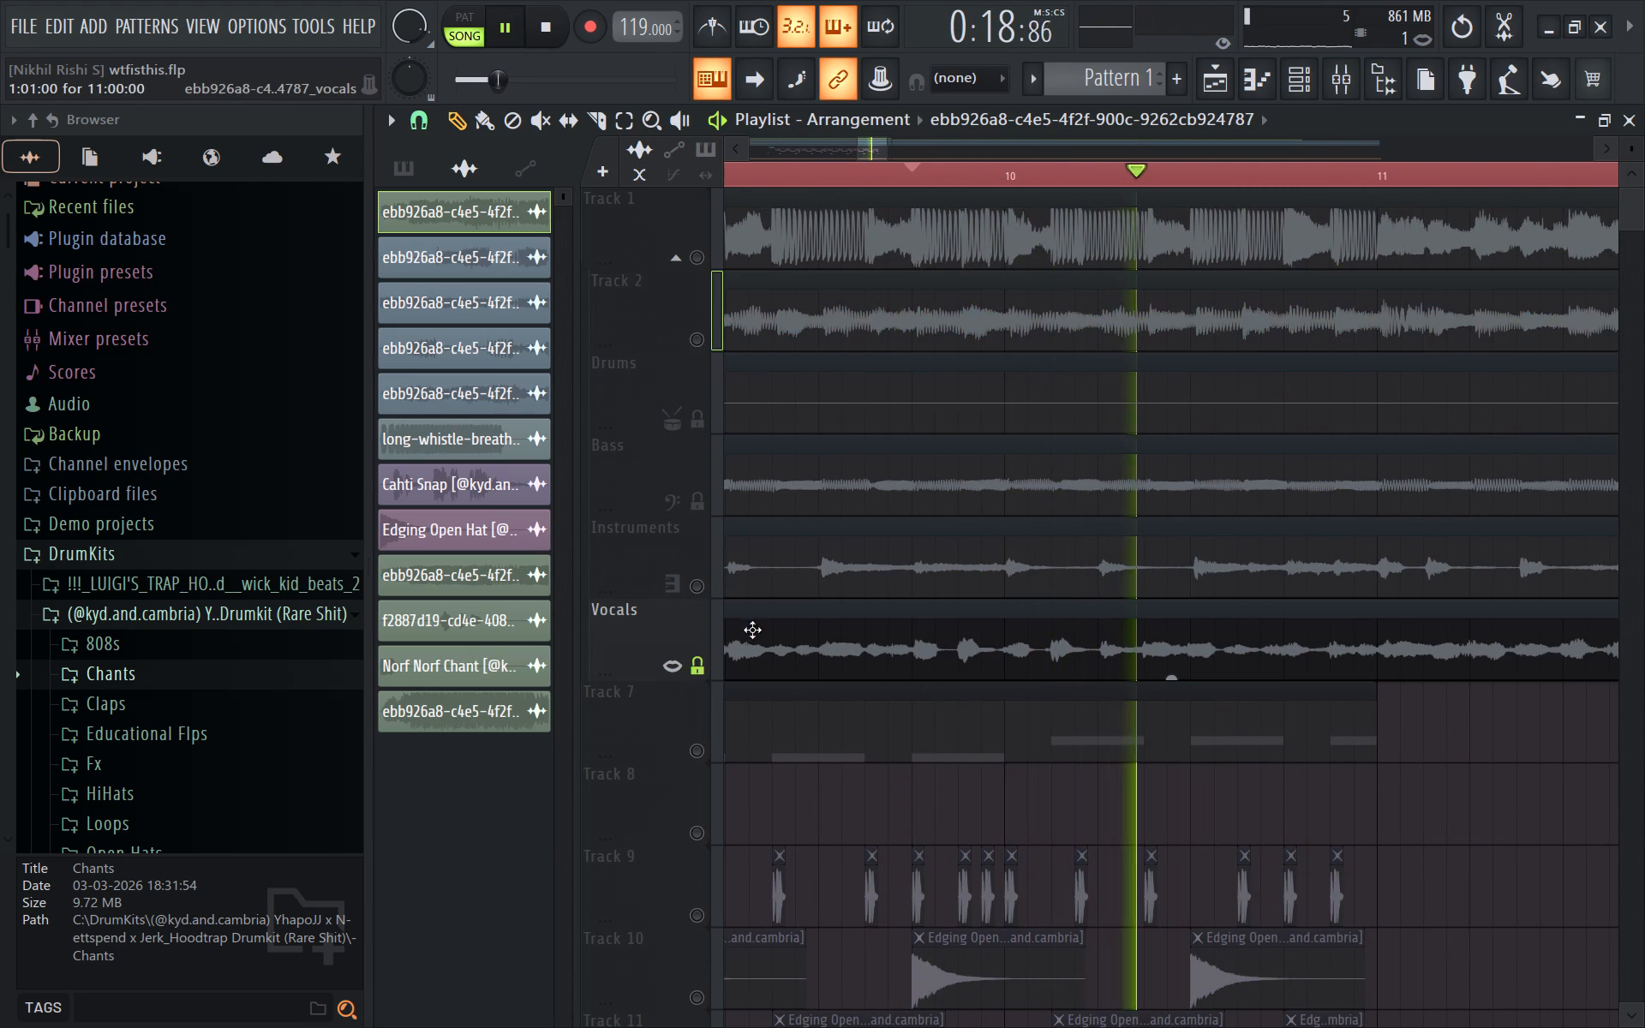
double_click(759, 621)
key("space")
left_click(755, 122)
scroll(892, 608, "down", 5, "ctrl")
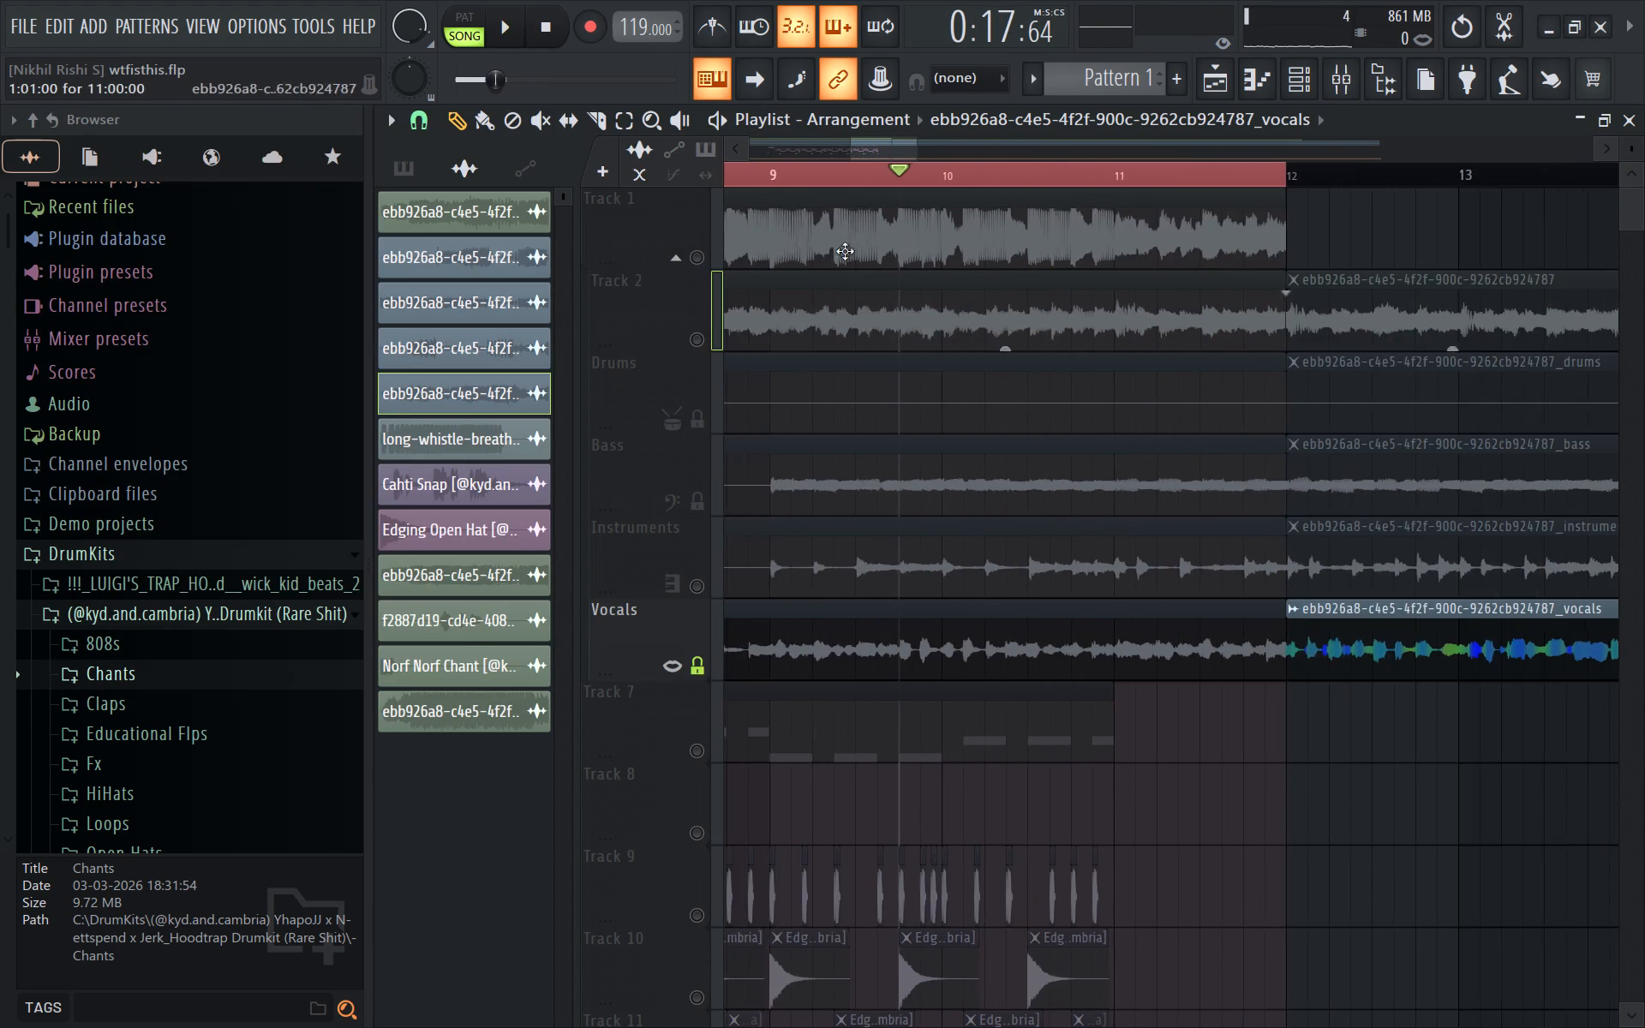
left_click_drag(876, 143, 502, 226)
left_click(740, 619)
left_click(733, 614)
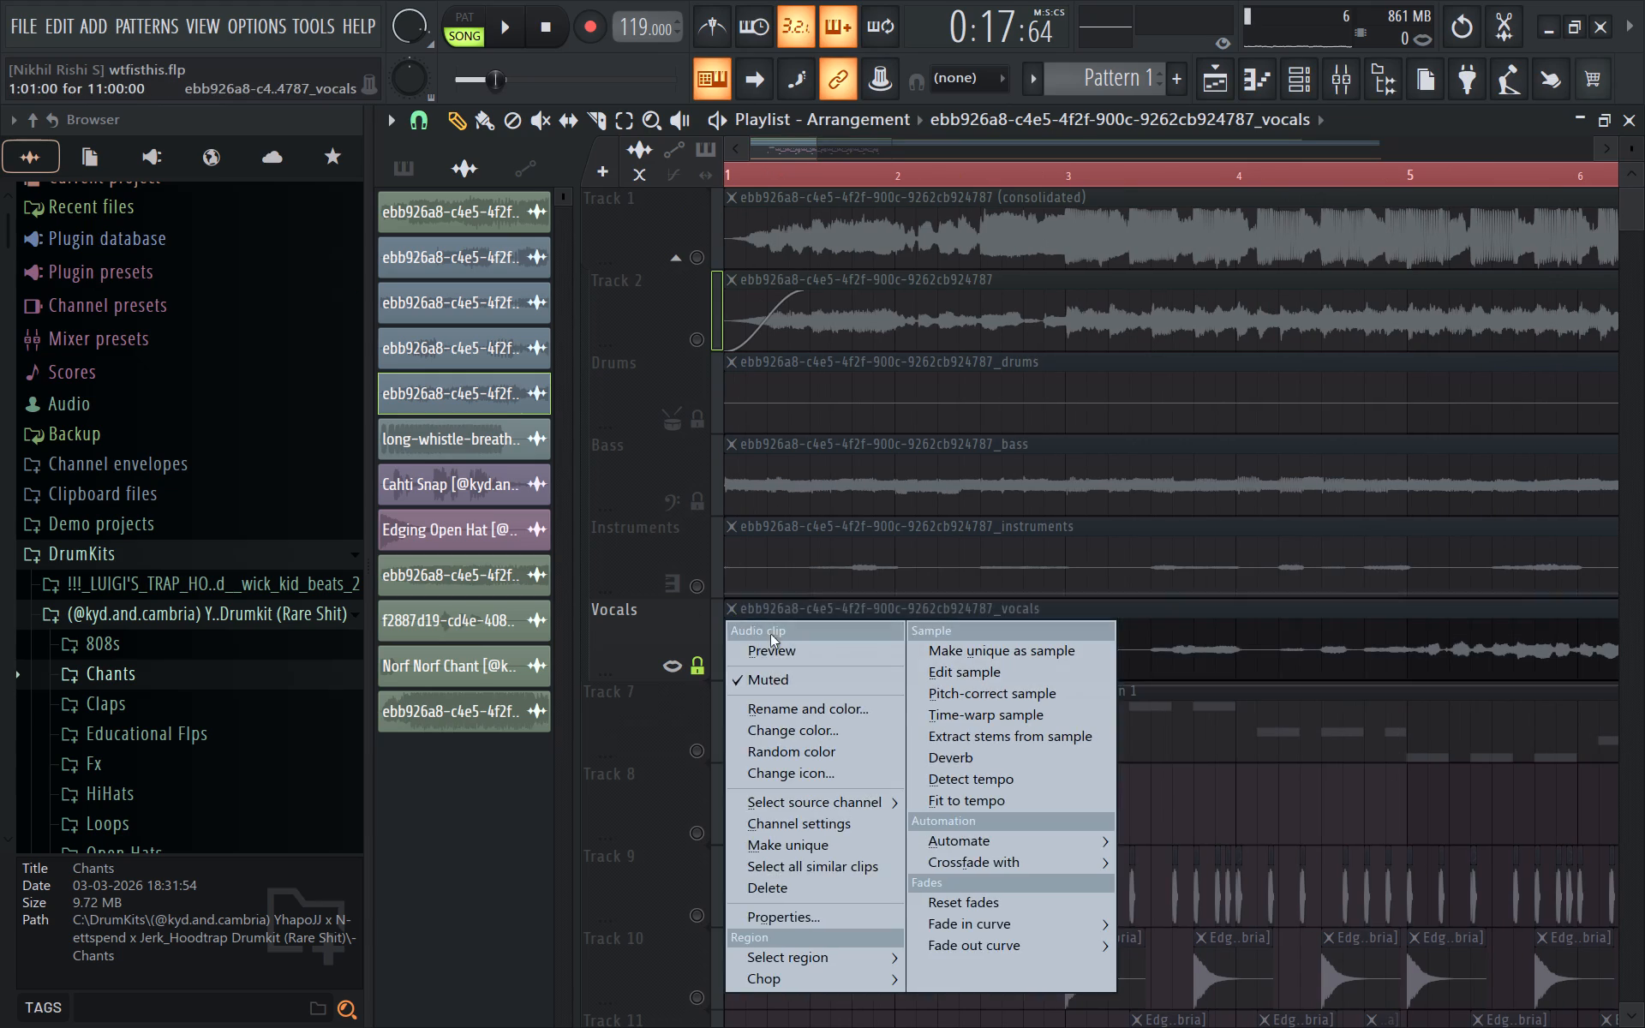
left_click(821, 674)
Listen to the soloed Vocals track through bars 10 and 11 up to the cut at bar 12.
key("space")
scroll(1062, 538, "down", 11, "ctrl")
scroll(1192, 576, "up", 9, "ctrl")
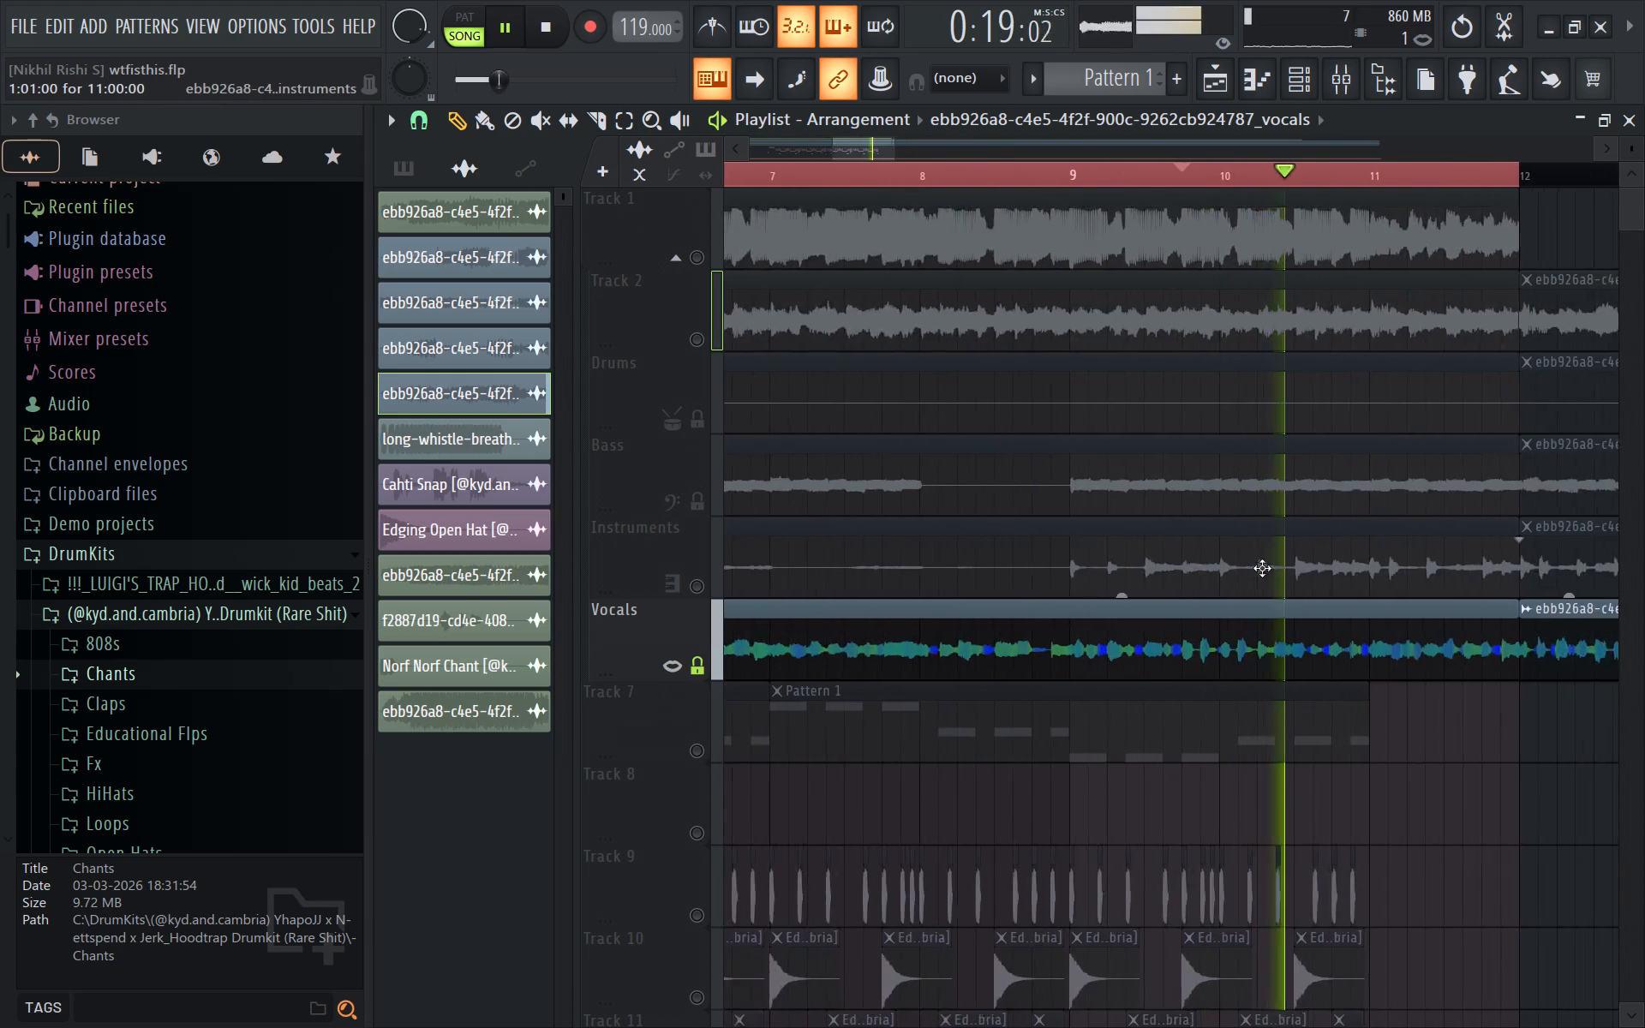
scroll(1436, 559, "down", 13, "ctrl")
scroll(1461, 572, "up", 9, "ctrl")
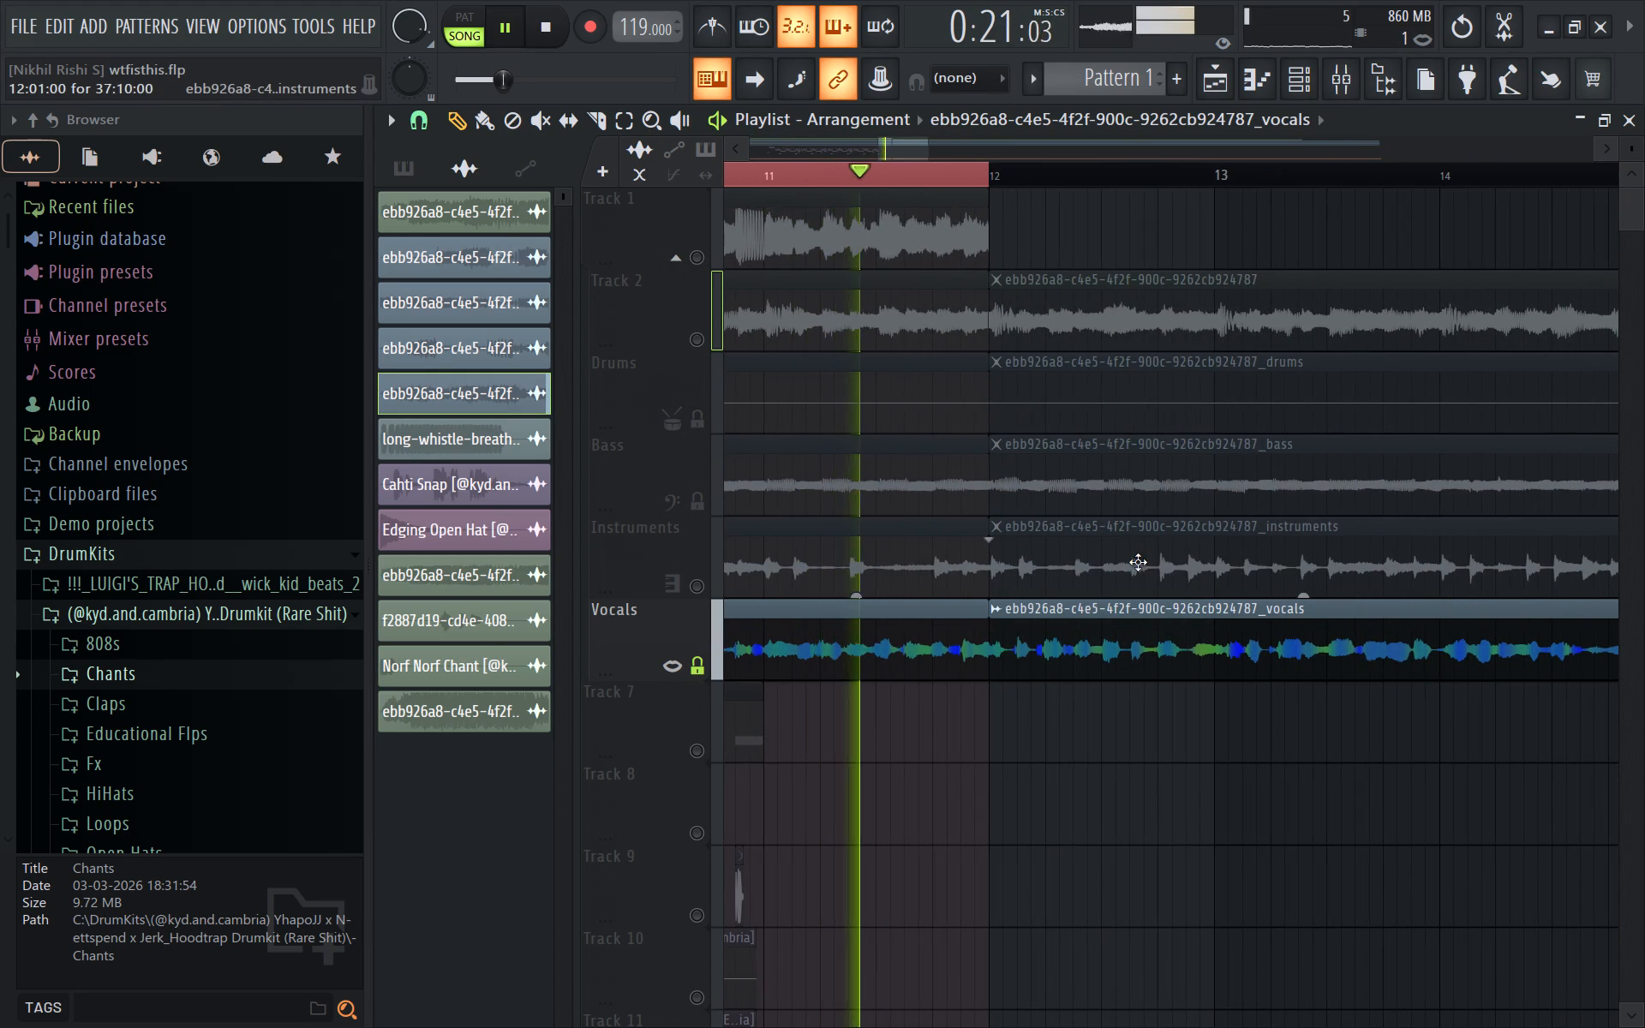
scroll(1131, 554, "down", 4, "ctrl")
scroll(1266, 565, "up", 4)
key("space")
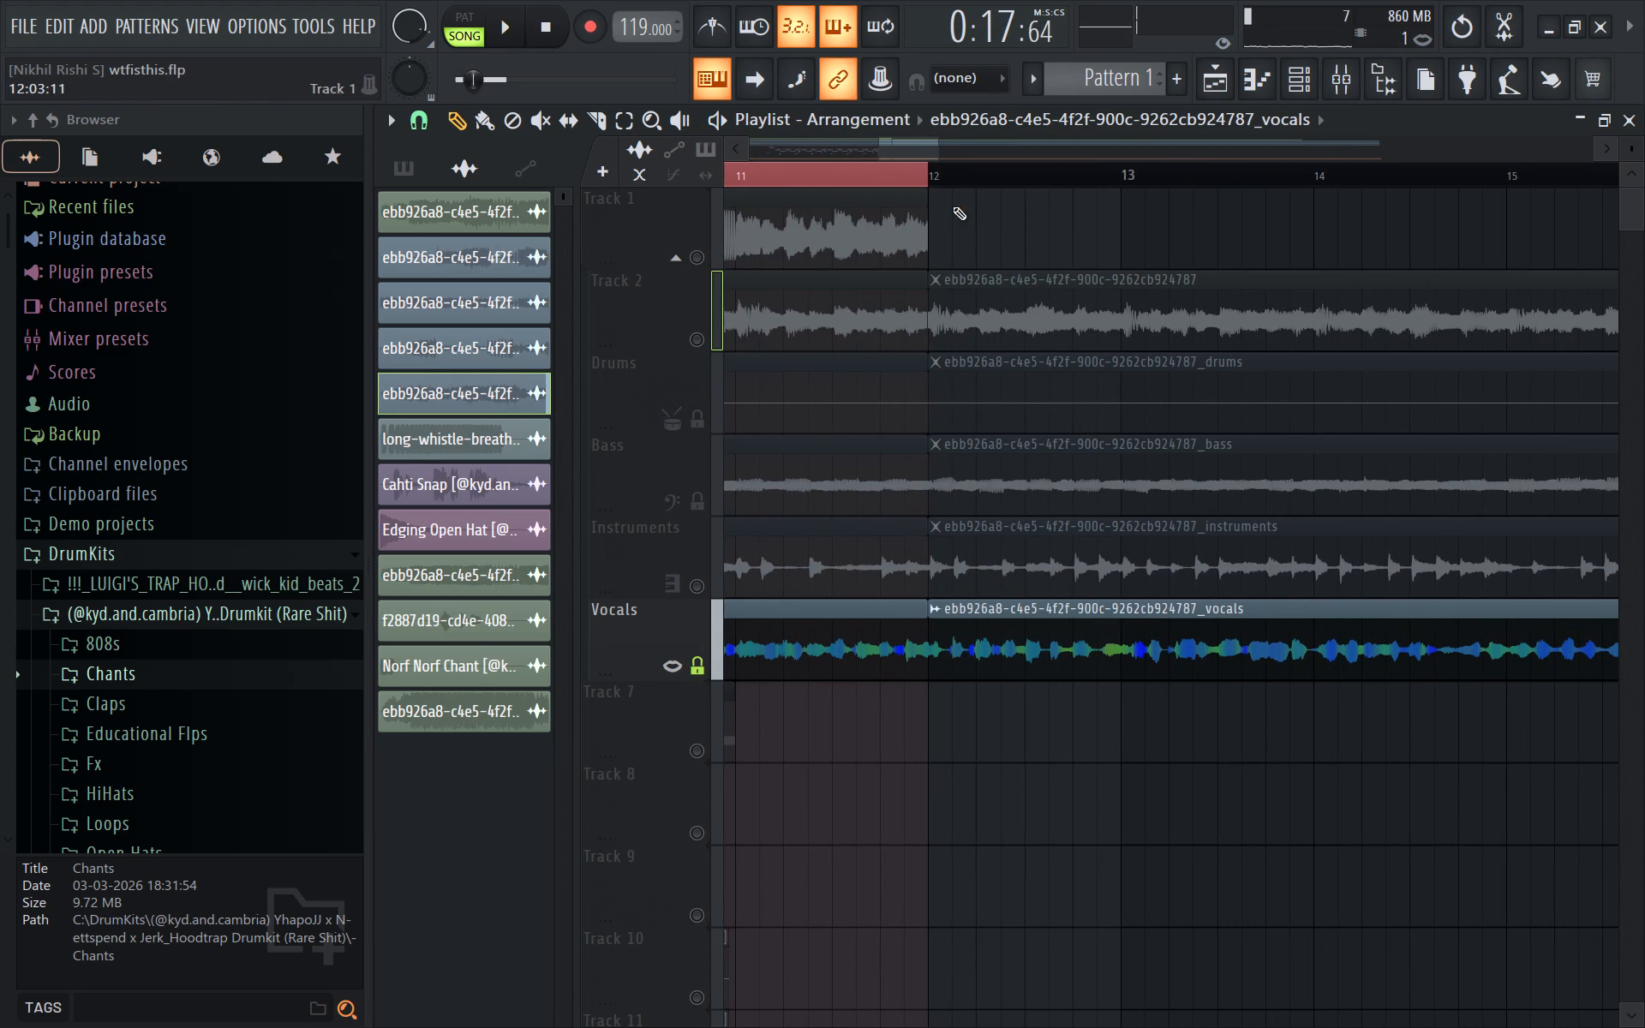
Clear the eleven-bar time selection and listen to the Vocals track from bar 12 to about bar 16.
double_click(934, 172)
key("space")
left_click(934, 172)
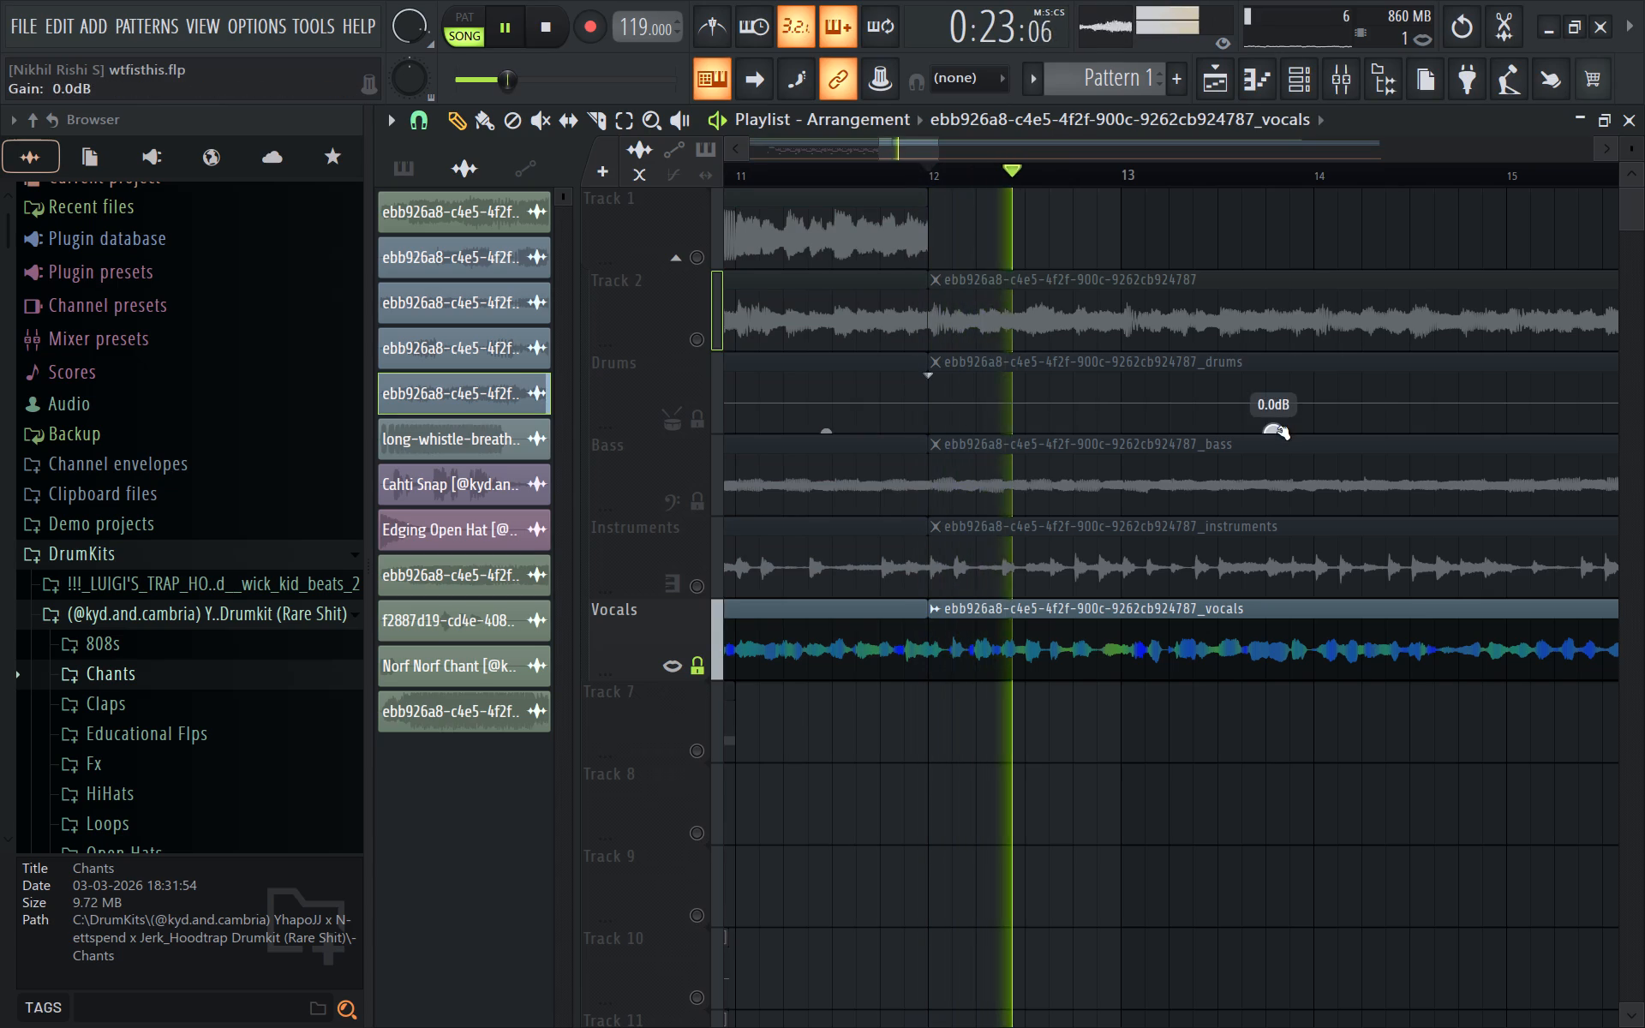
scroll(1385, 681, "down", 18, "ctrl")
scroll(1386, 626, "up", 5, "ctrl")
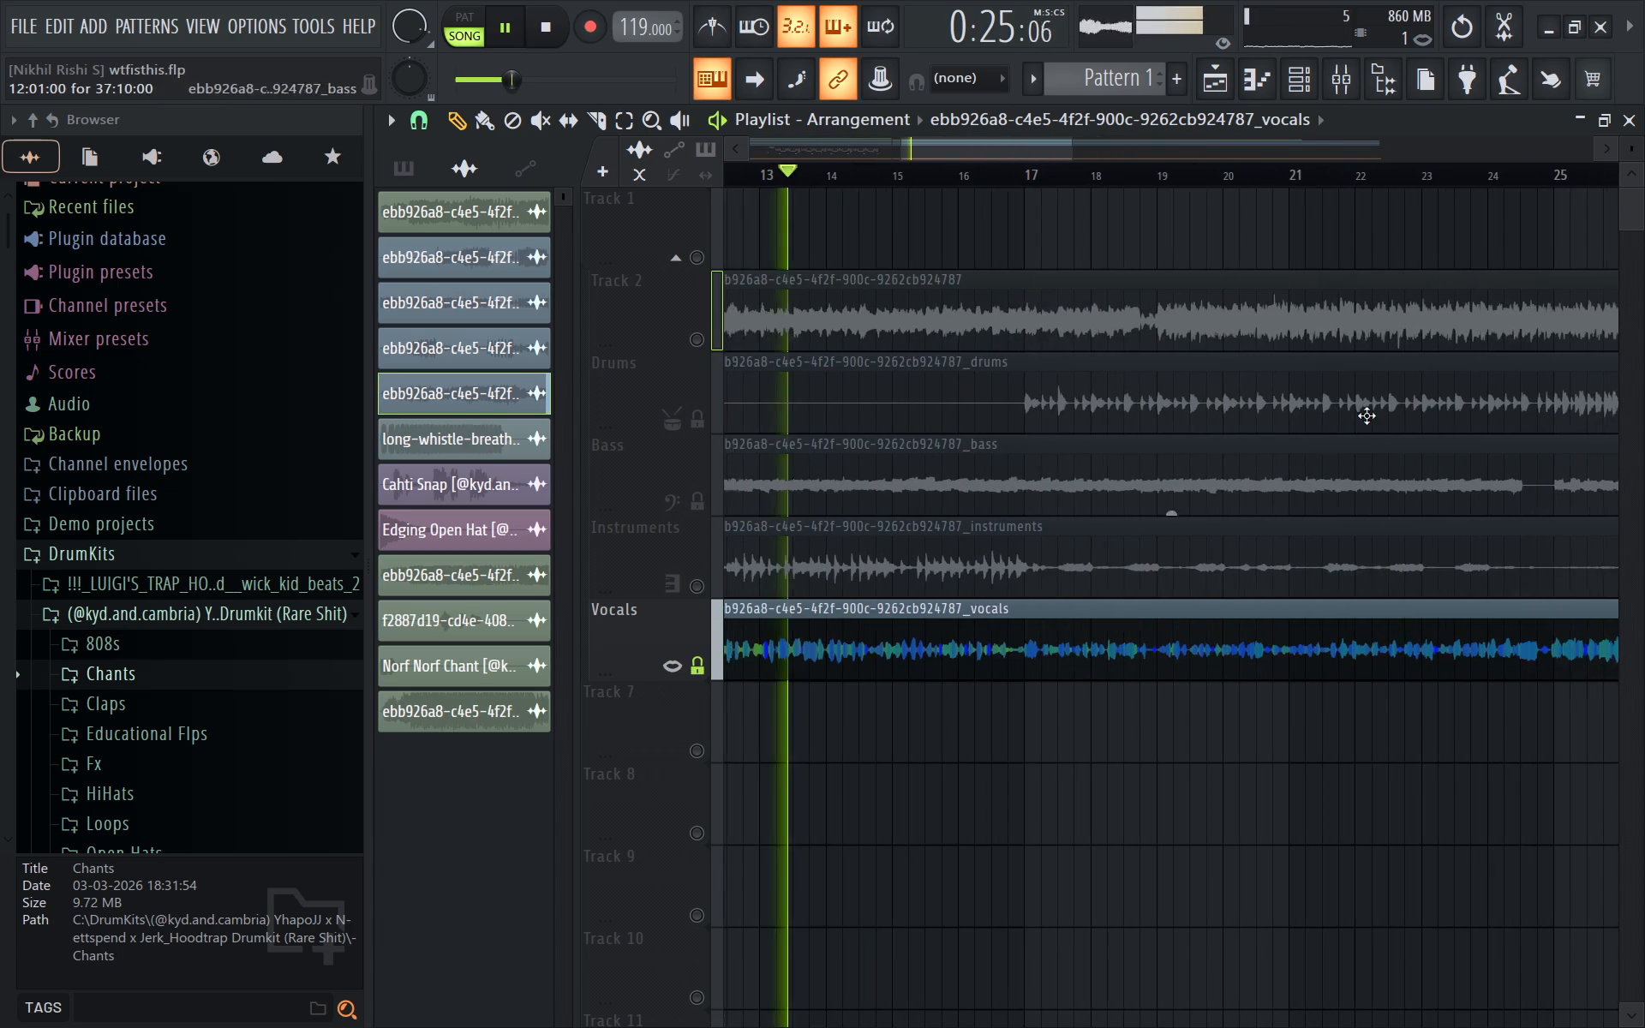
left_click(1050, 166)
left_click(999, 175)
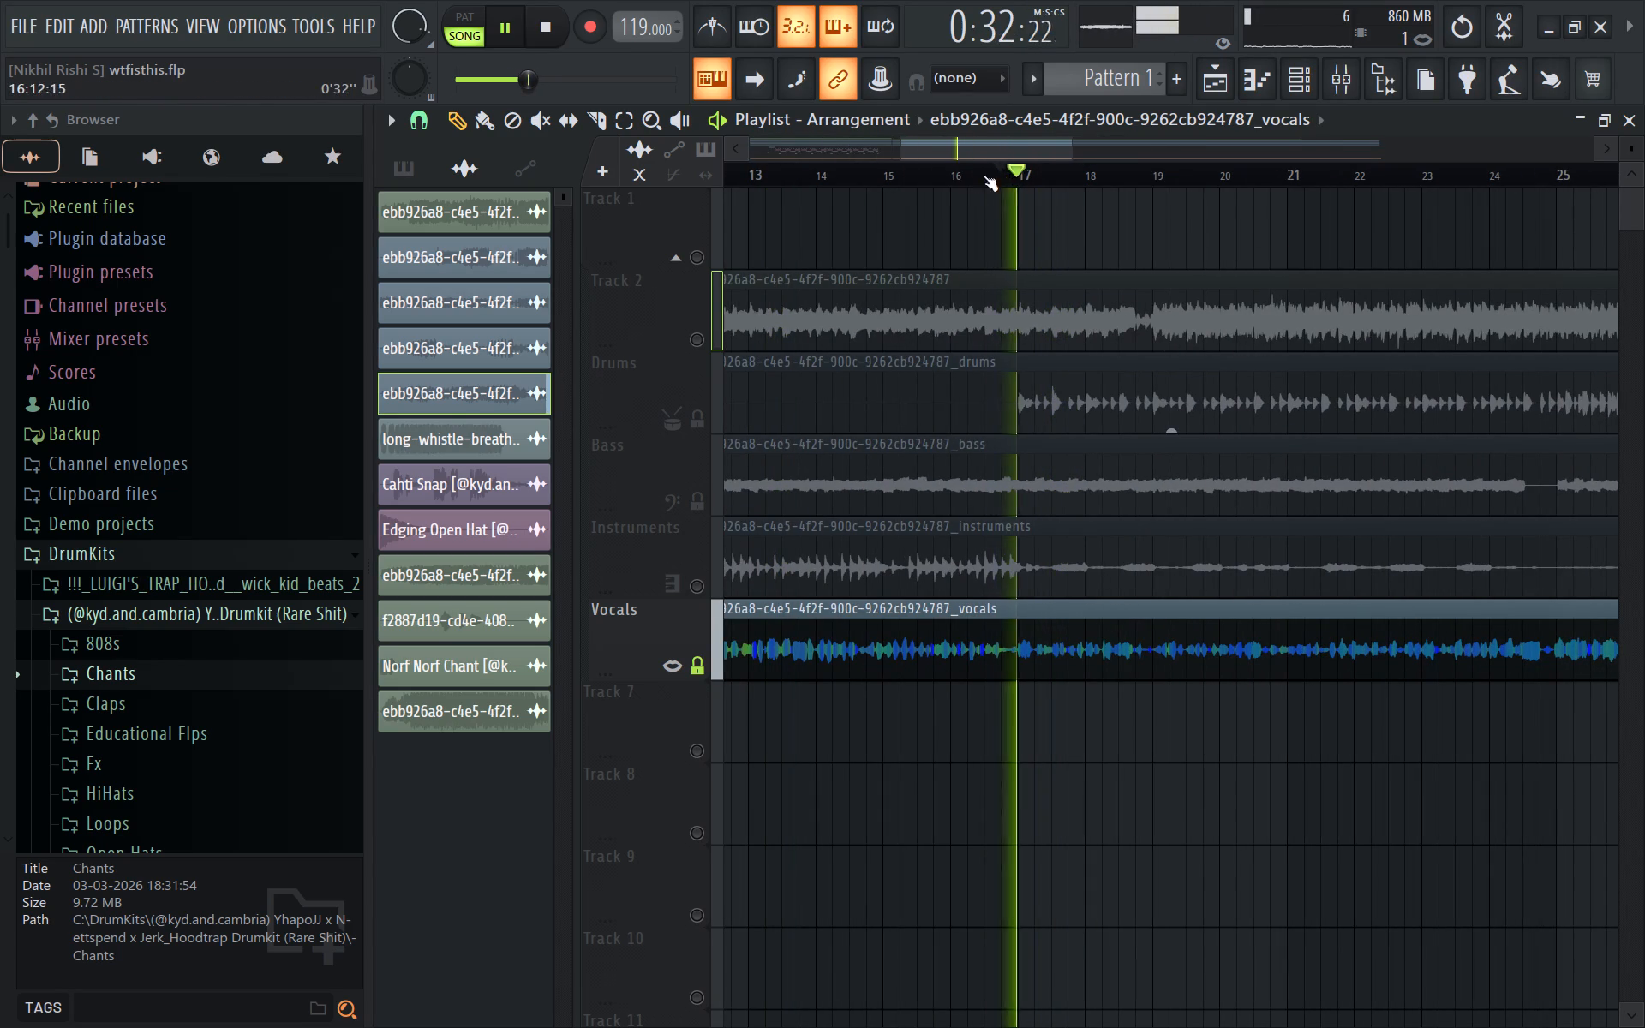
Listen to the soloed Vocals track from about bar 15 to bar 17.
left_click(948, 176)
left_click(876, 183)
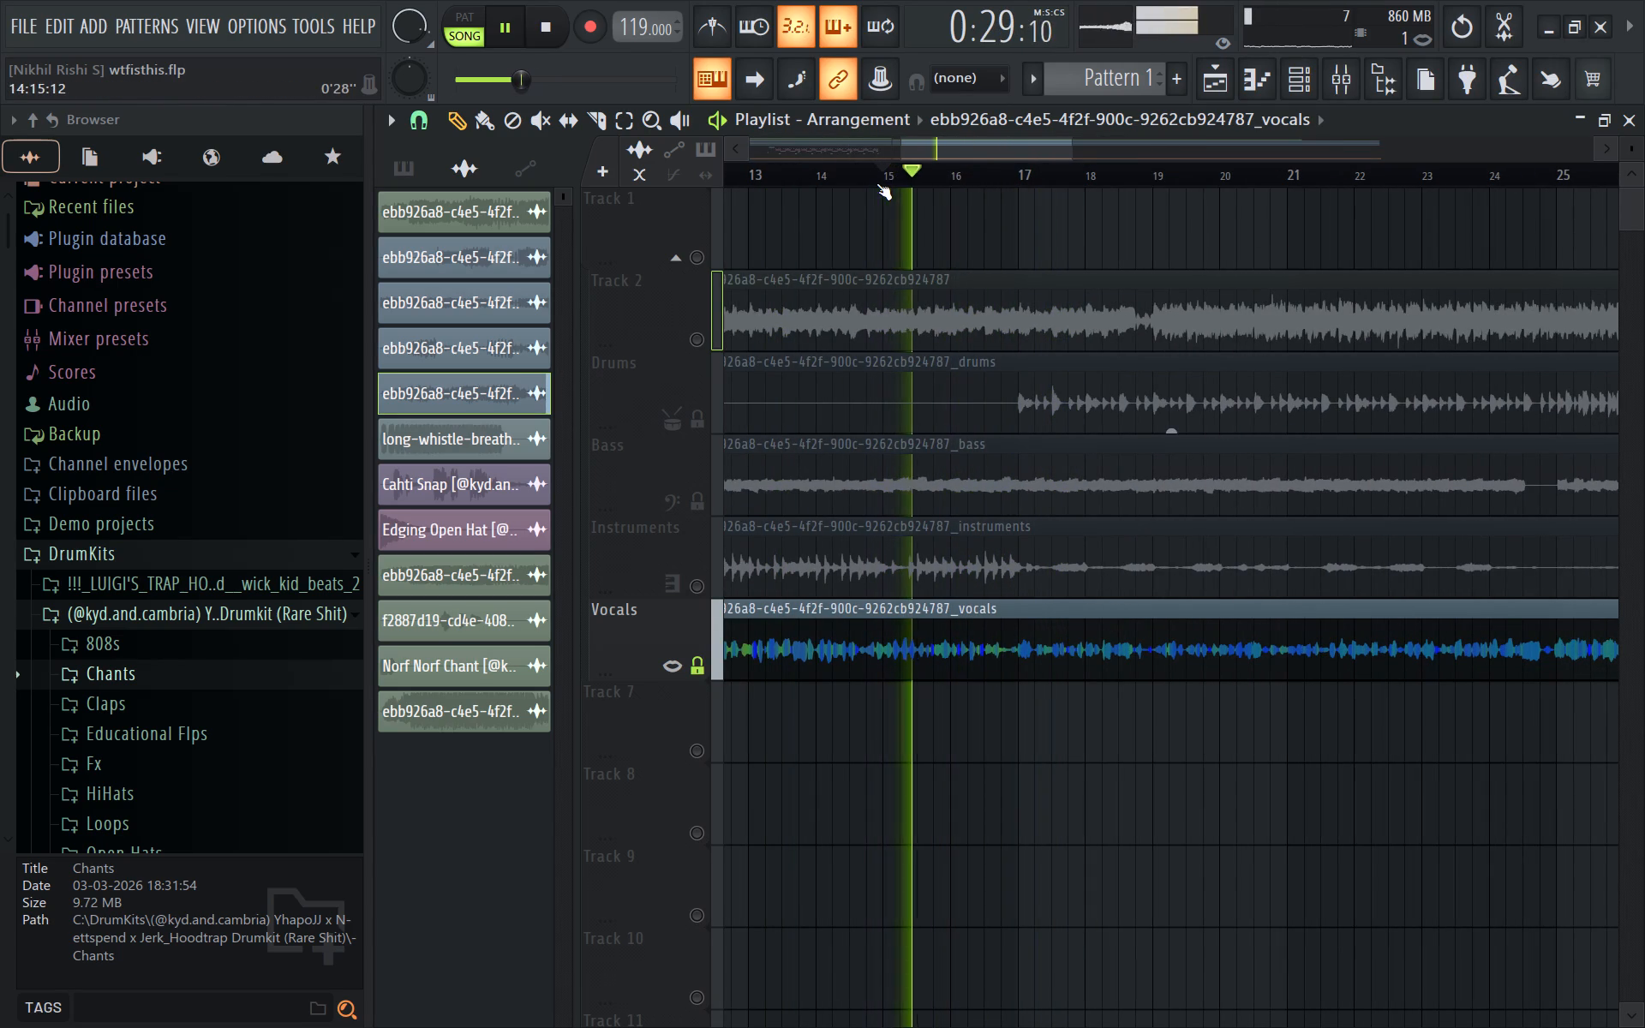
scroll(995, 273, "up", 6, "ctrl")
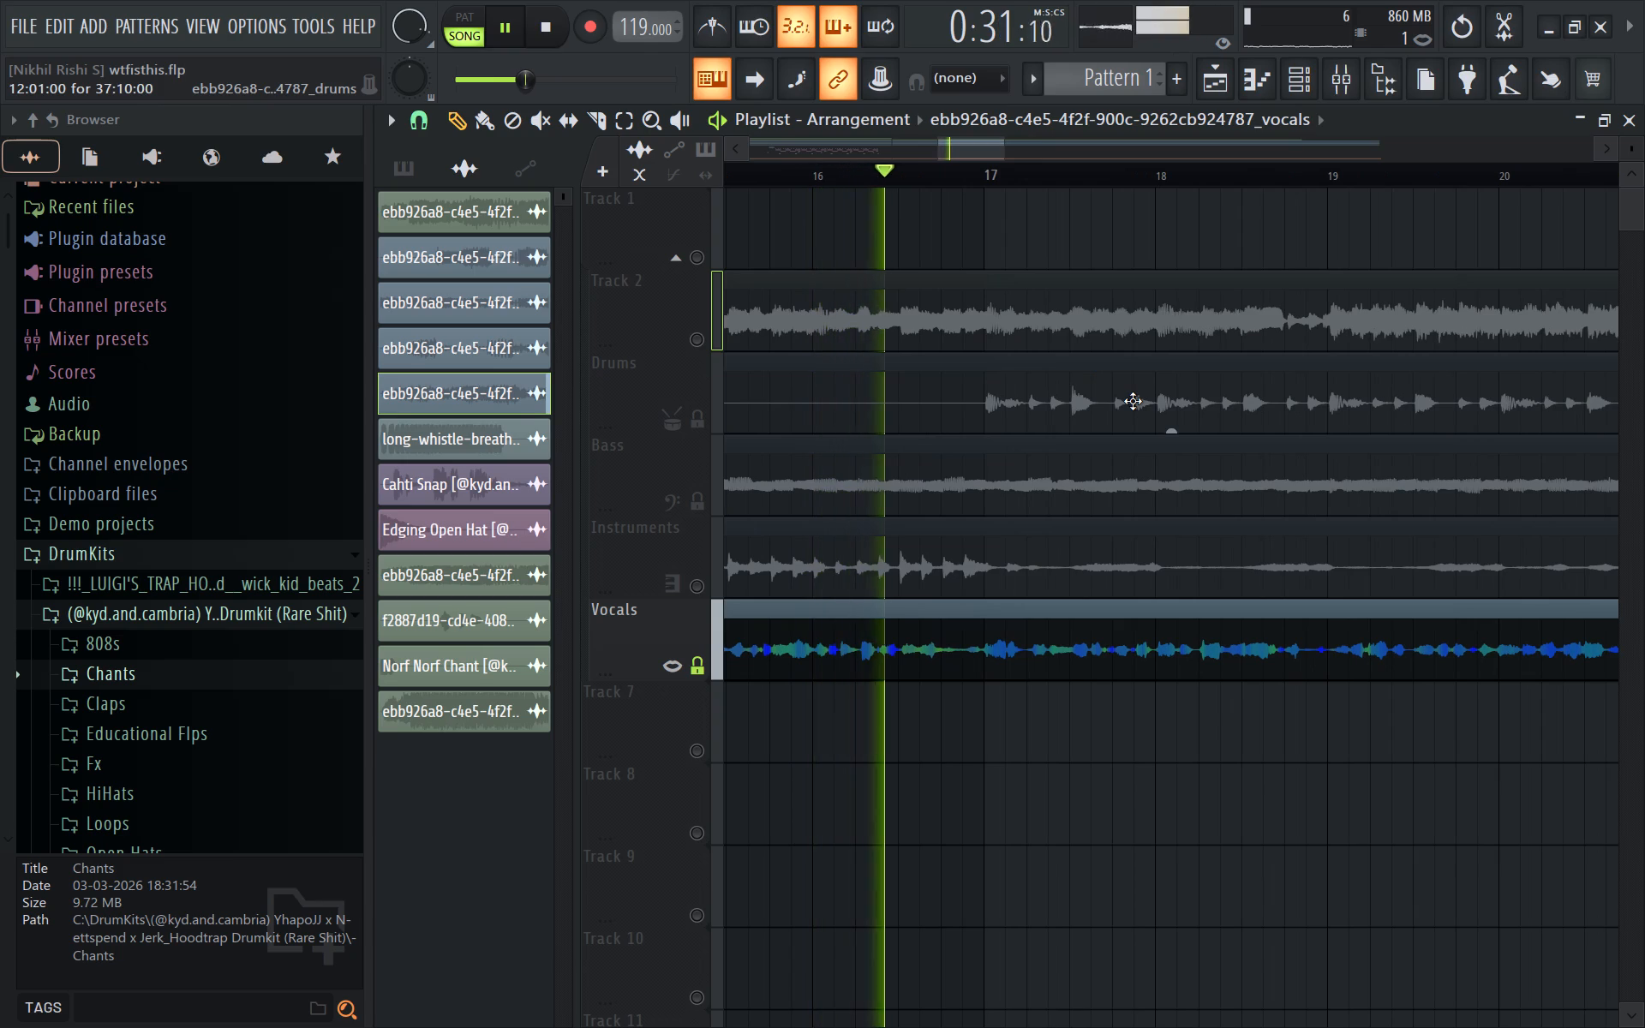
scroll(1141, 411, "down", 15, "ctrl")
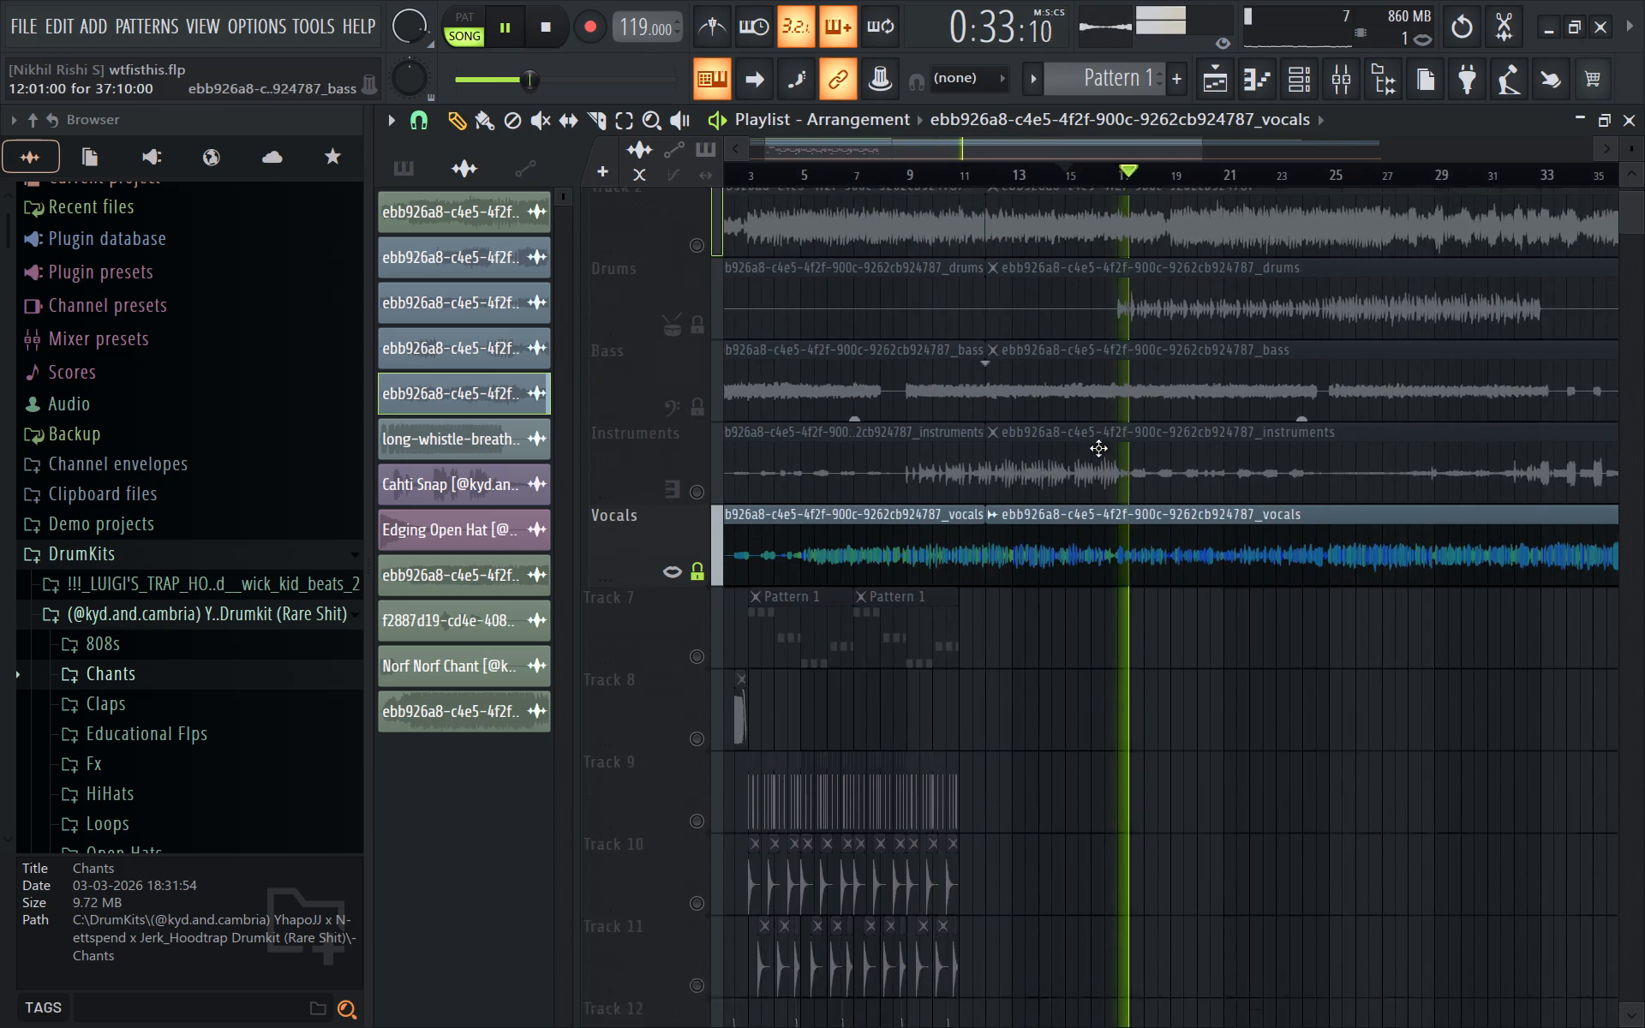
scroll(1098, 448, "down", 1, "ctrl")
scroll(776, 465, "up", 7, "ctrl")
Turn on Track 1, silence the Vocals track, and play the consolidated clip alone from bar 1.
left_click(702, 256, "ctrl")
key("space")
left_click_drag(757, 172, 721, 172)
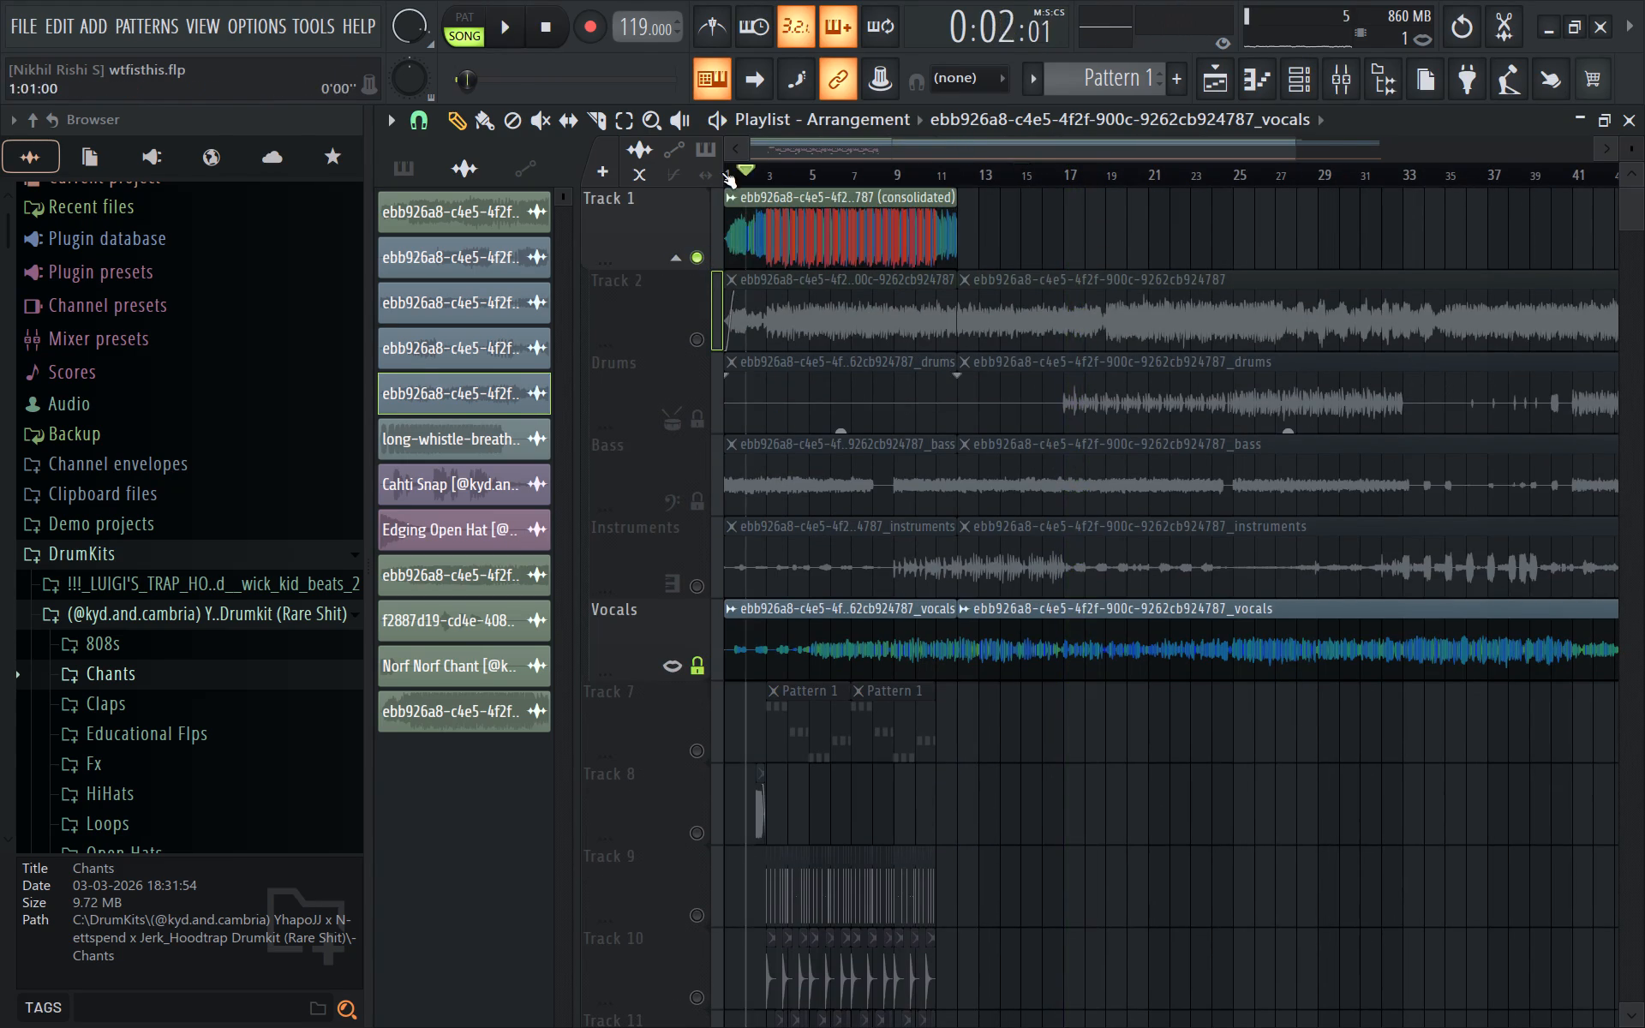
left_click_drag(721, 172, 682, 170)
key("space")
scroll(652, 399, "up", 2, "ctrl")
key("space")
left_click(705, 674)
key("space")
scroll(639, 470, "up", 3, "ctrl")
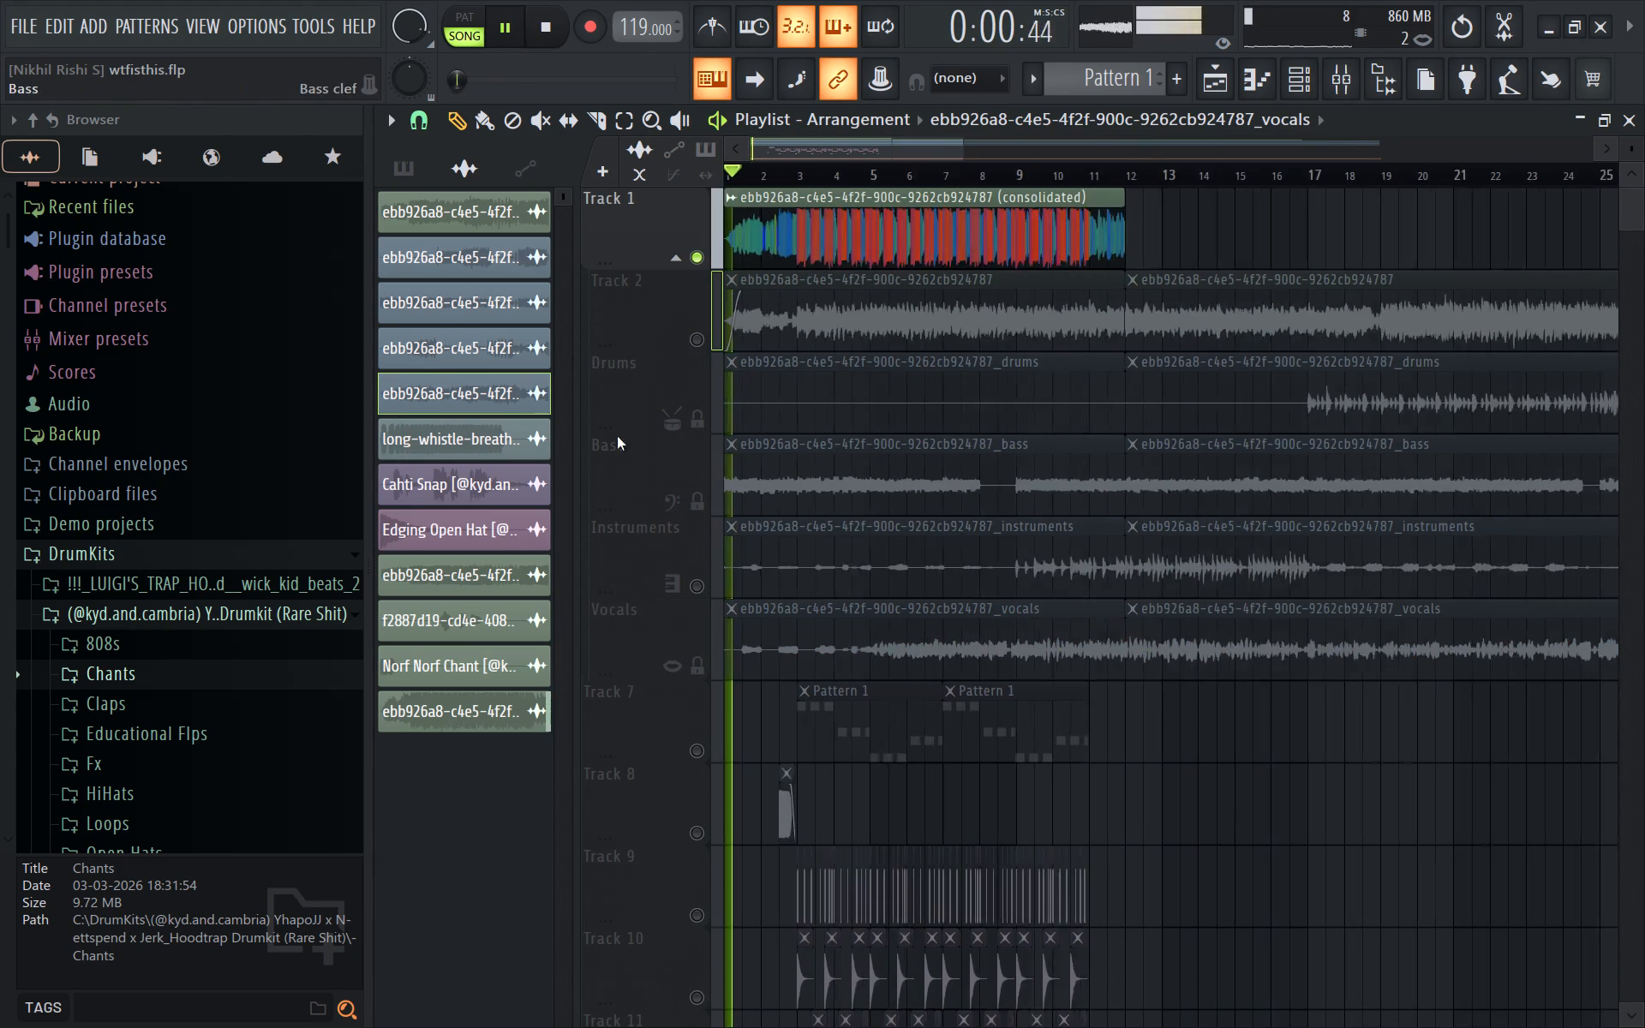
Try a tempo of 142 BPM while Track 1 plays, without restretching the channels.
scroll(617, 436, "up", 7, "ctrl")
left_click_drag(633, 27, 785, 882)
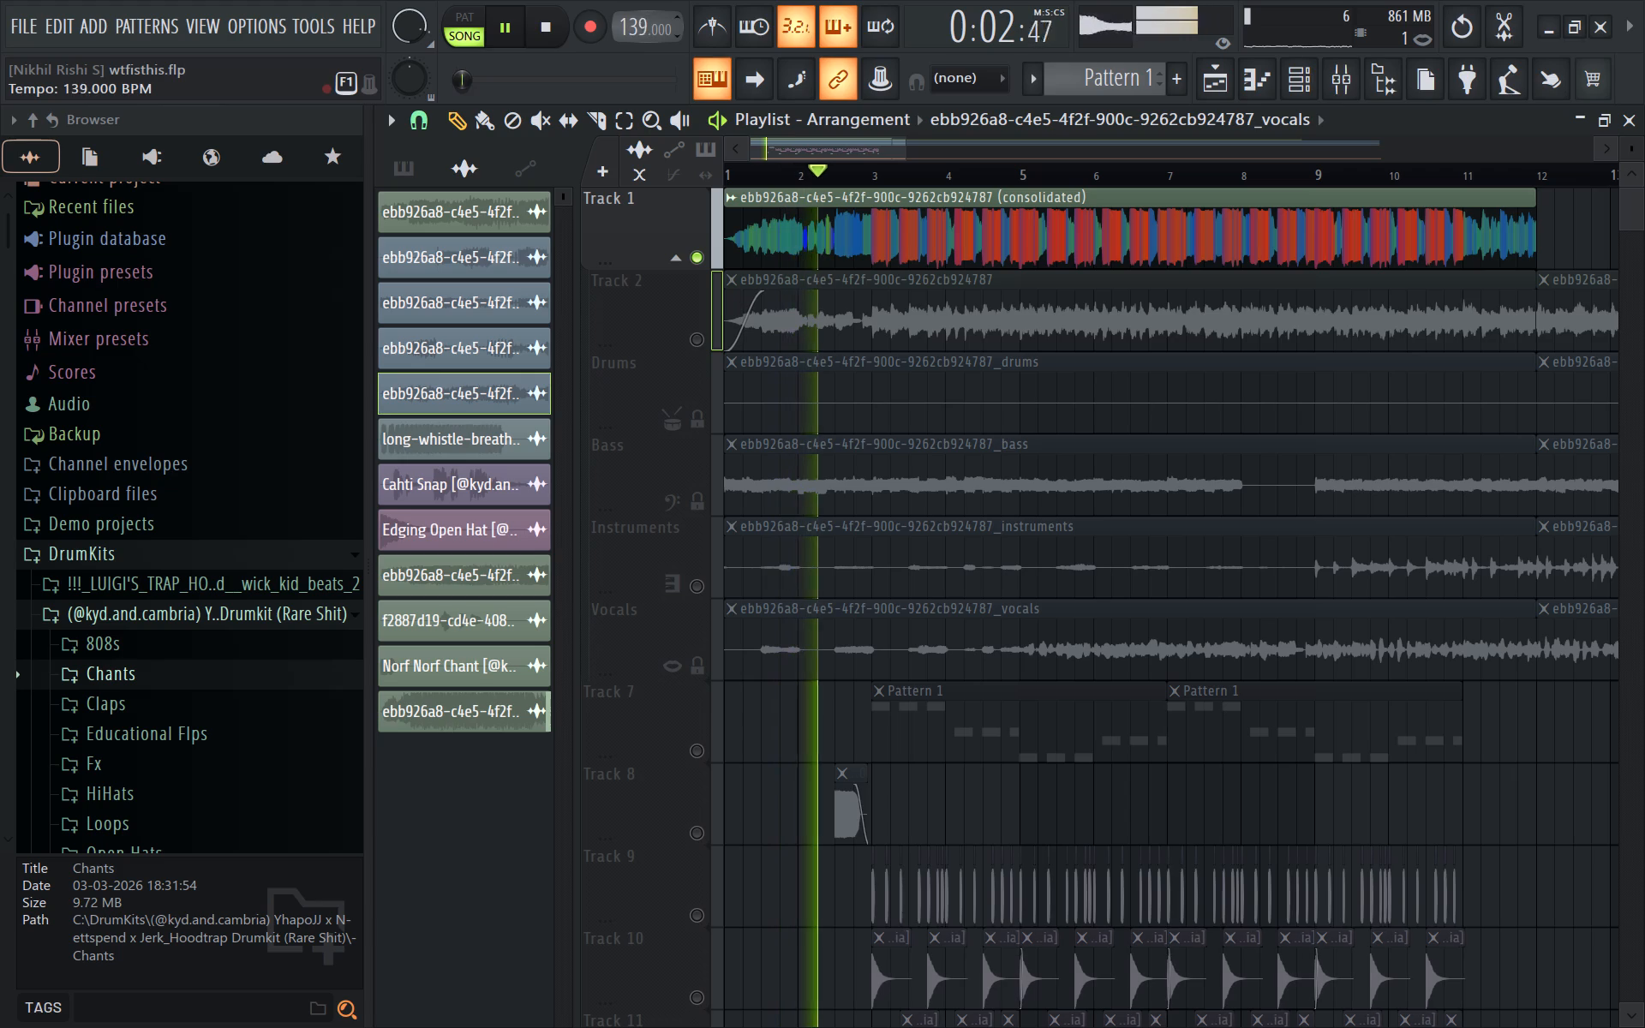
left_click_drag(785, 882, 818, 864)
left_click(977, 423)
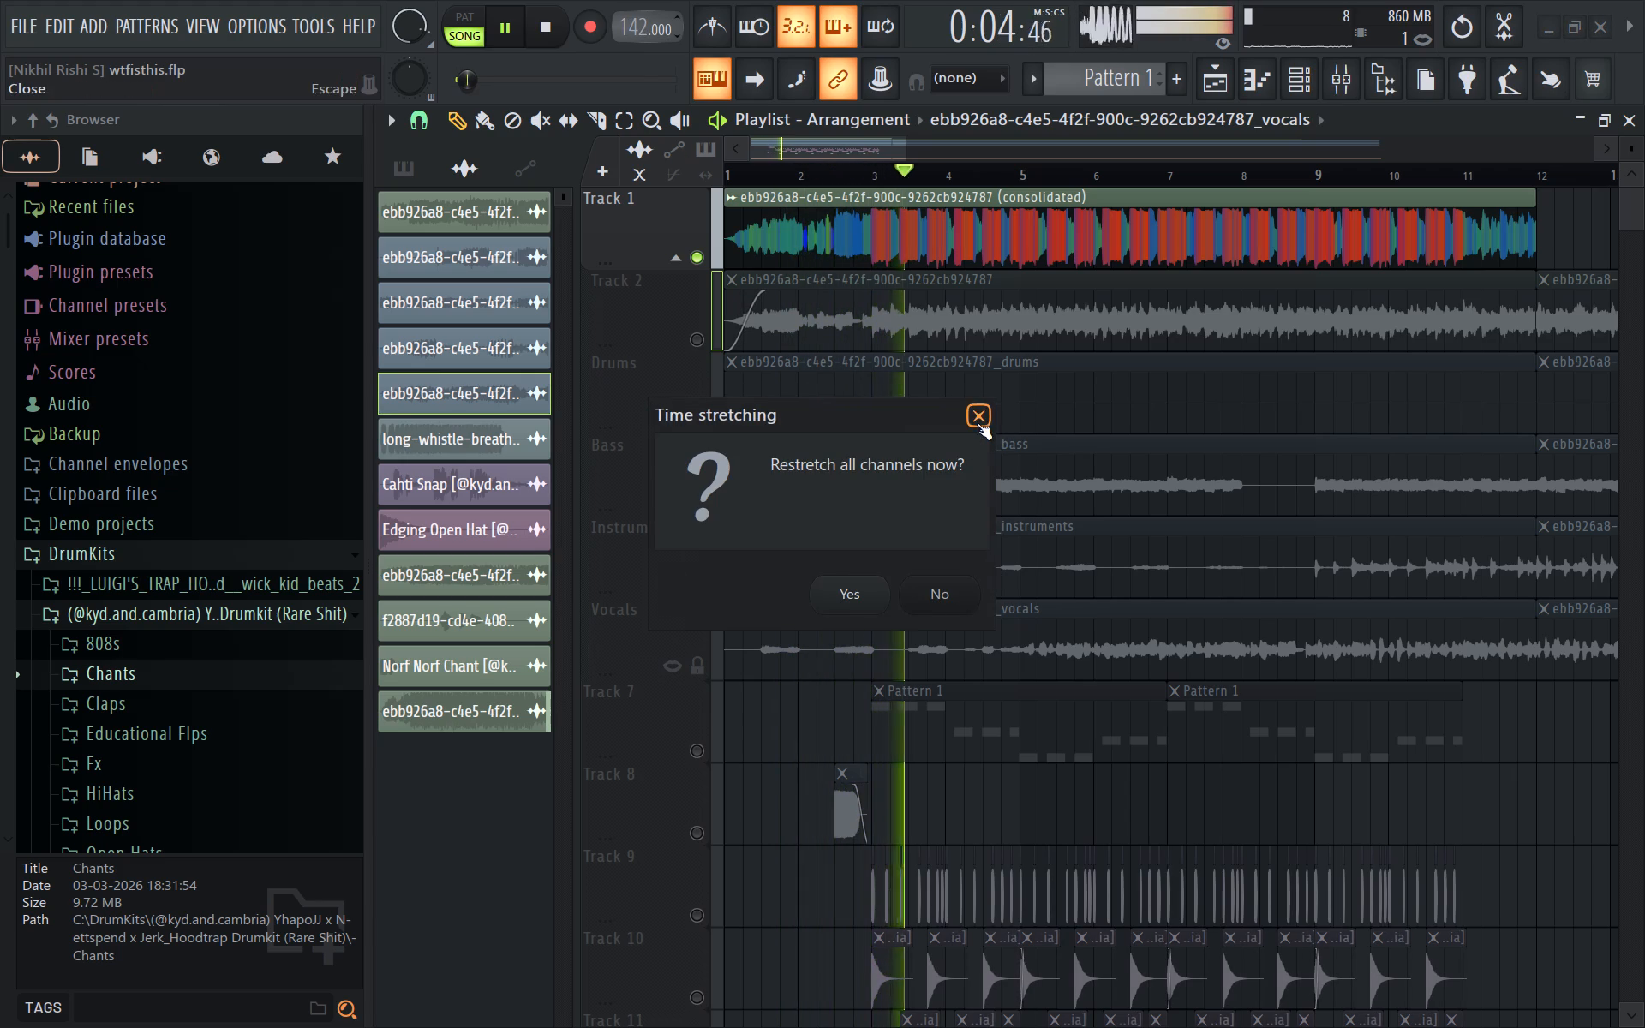
Reset the Master track's stereo separation in the mixer, keep listening, and close the mixer.
left_click(1330, 73)
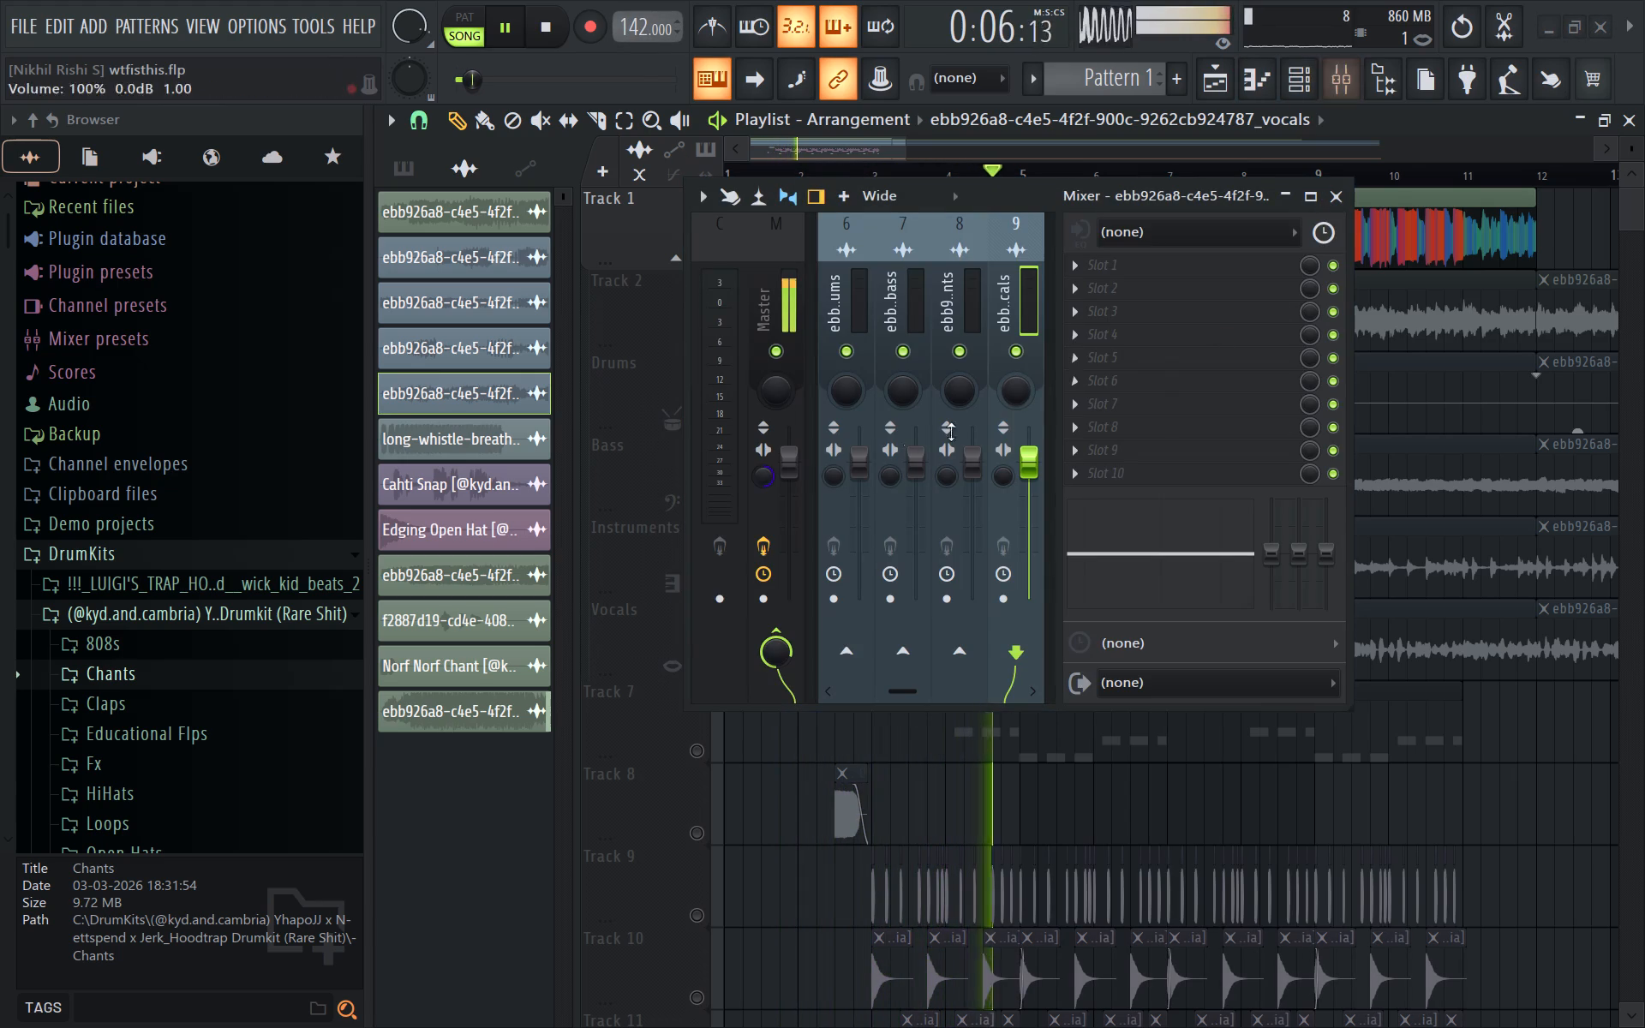
right_click(776, 475)
right_click(764, 486)
left_click(801, 502)
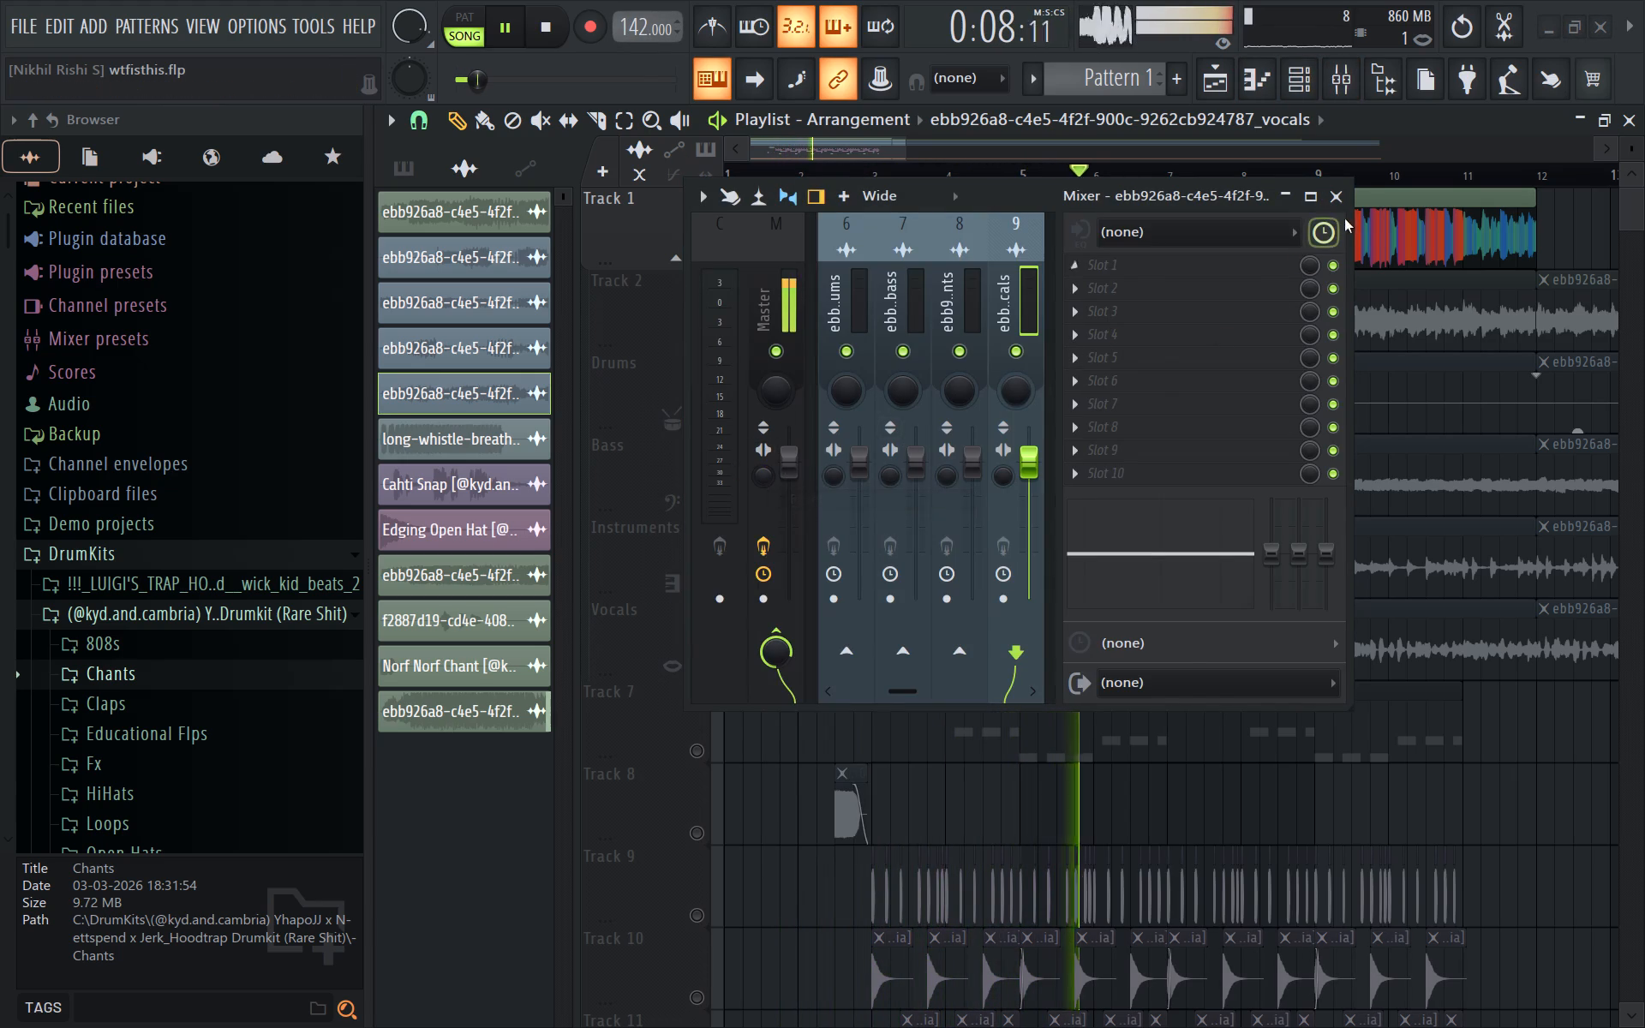
left_click(1342, 193)
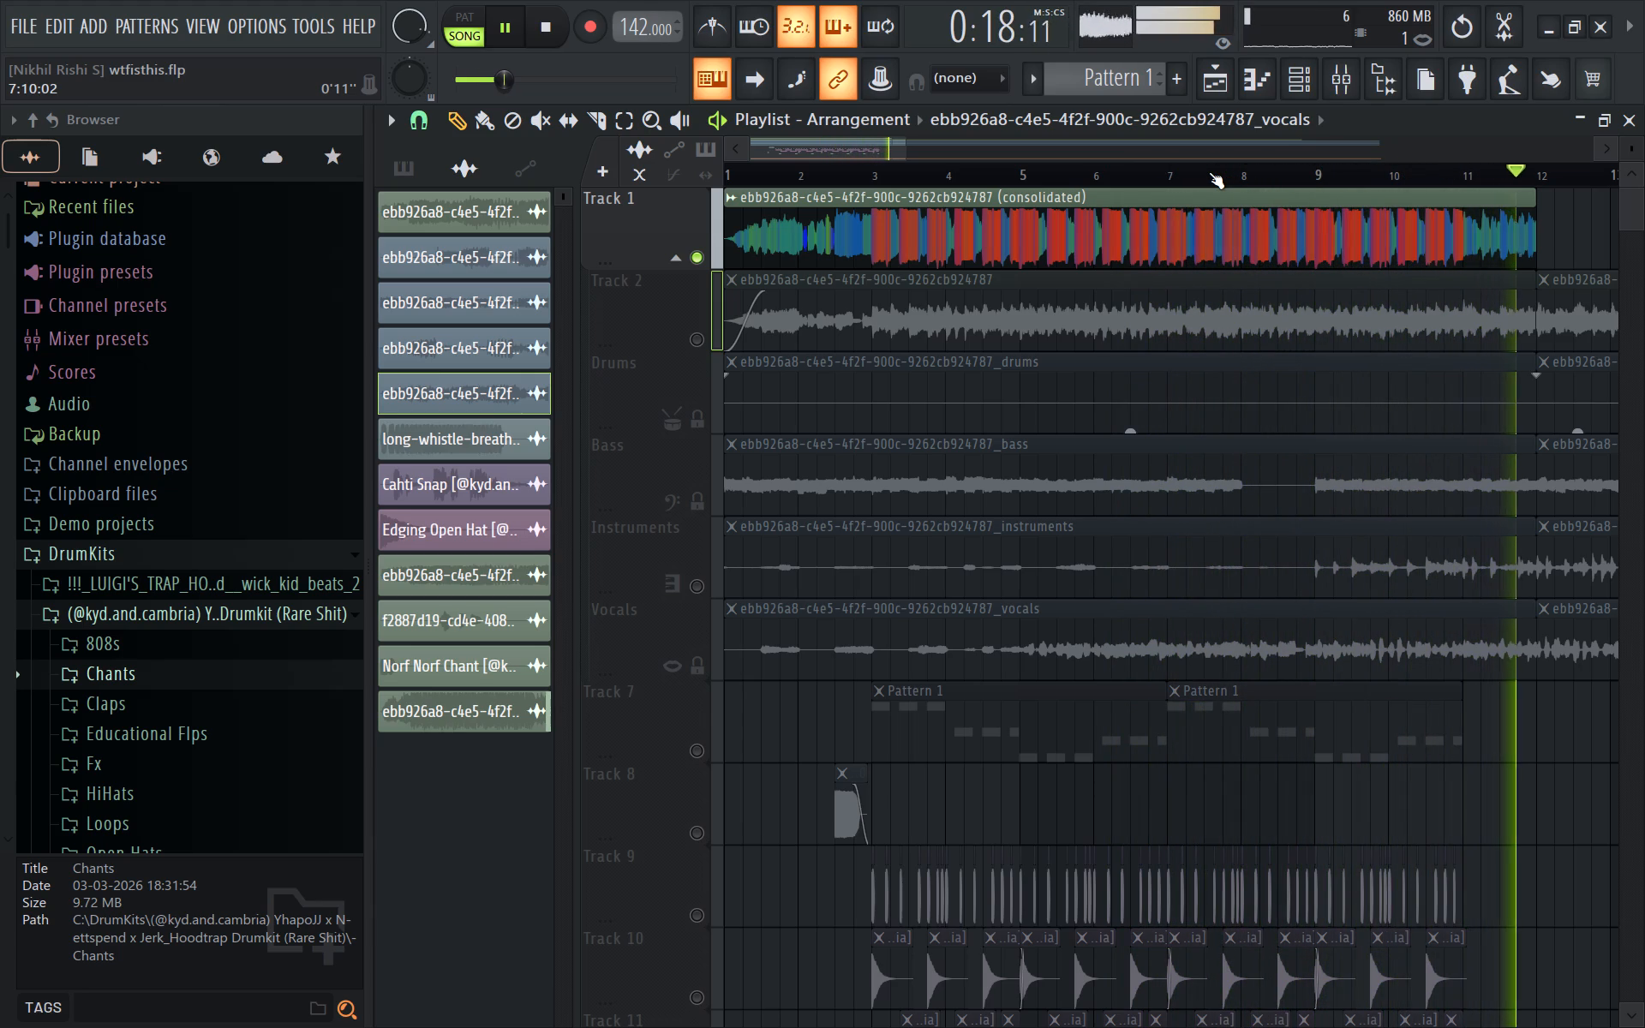
Return the song to bar 1 with auto-scrolling turned on and playback stopped.
left_click_drag(873, 177, 602, 182)
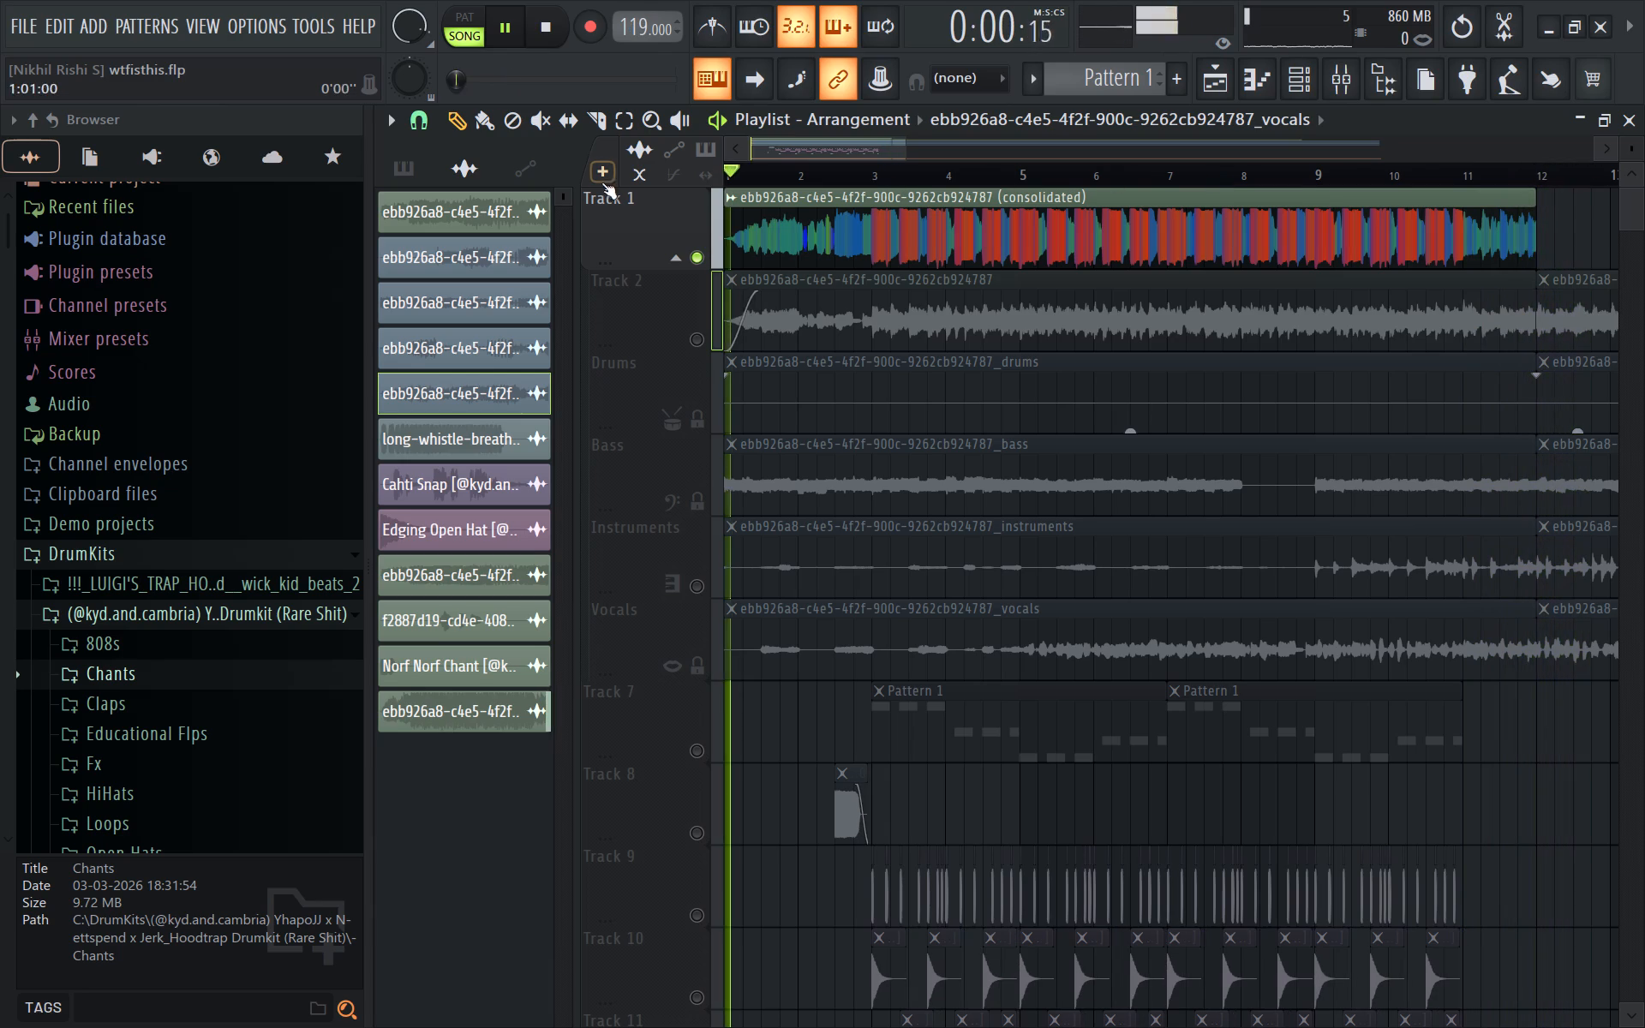
left_click(772, 82)
scroll(675, 147, "up", 6)
key("space")
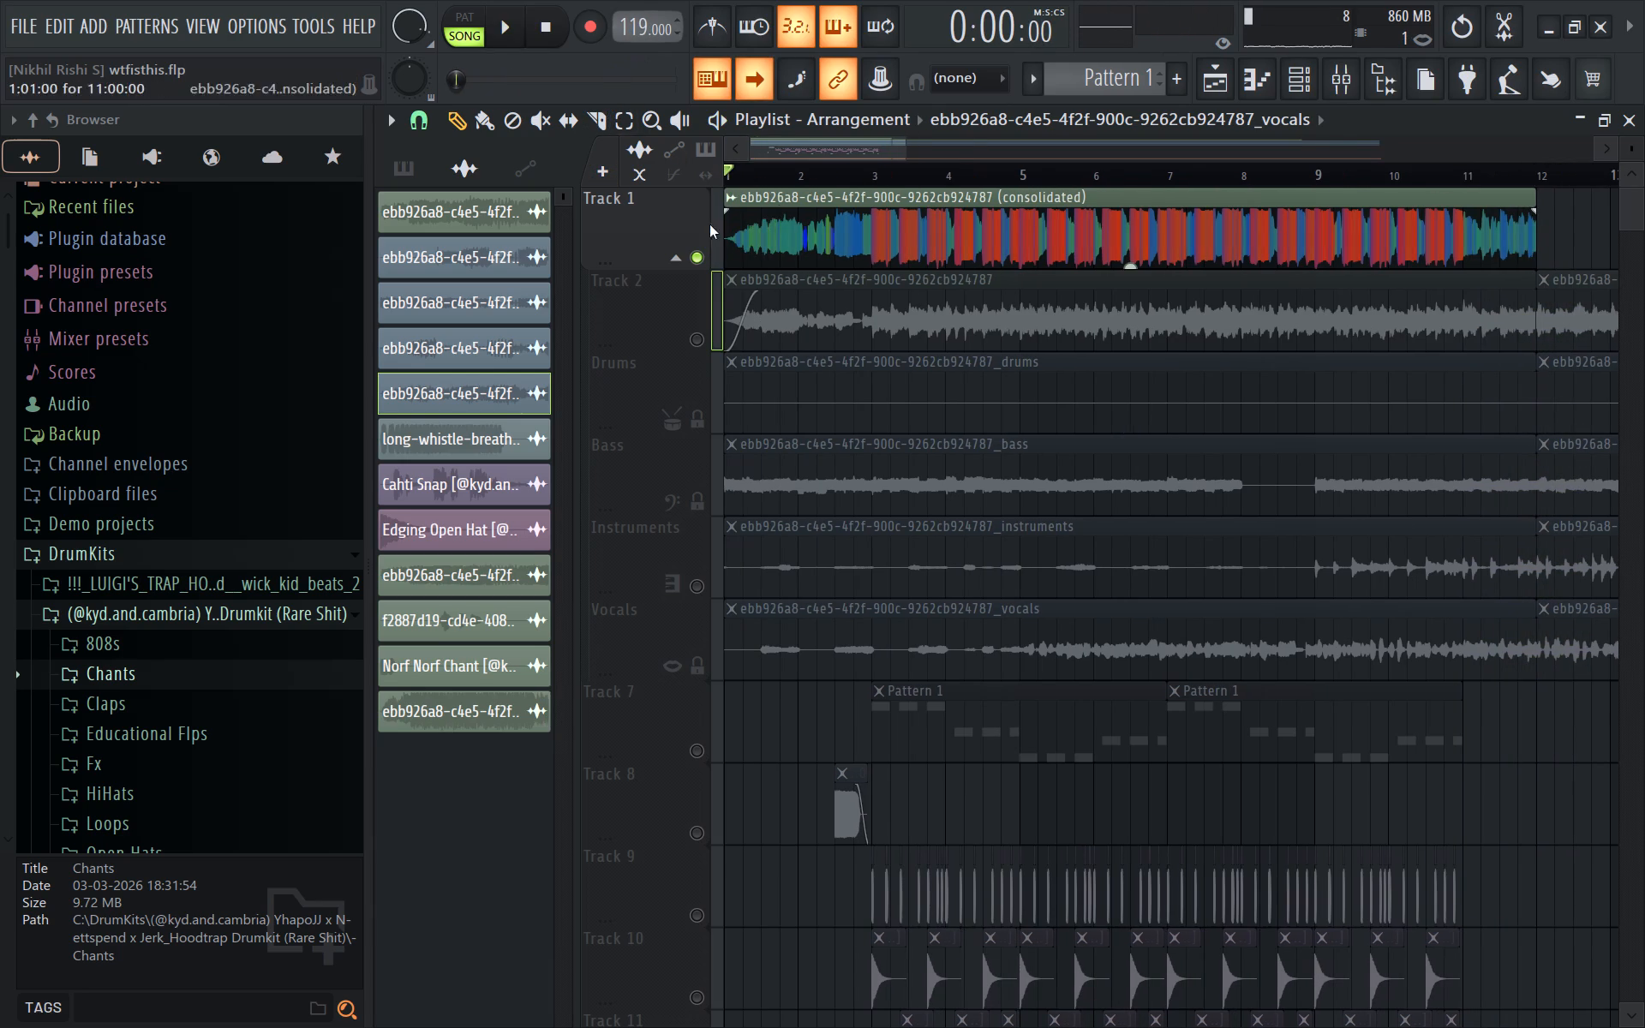
scroll(647, 228, "up", 9, "ctrl")
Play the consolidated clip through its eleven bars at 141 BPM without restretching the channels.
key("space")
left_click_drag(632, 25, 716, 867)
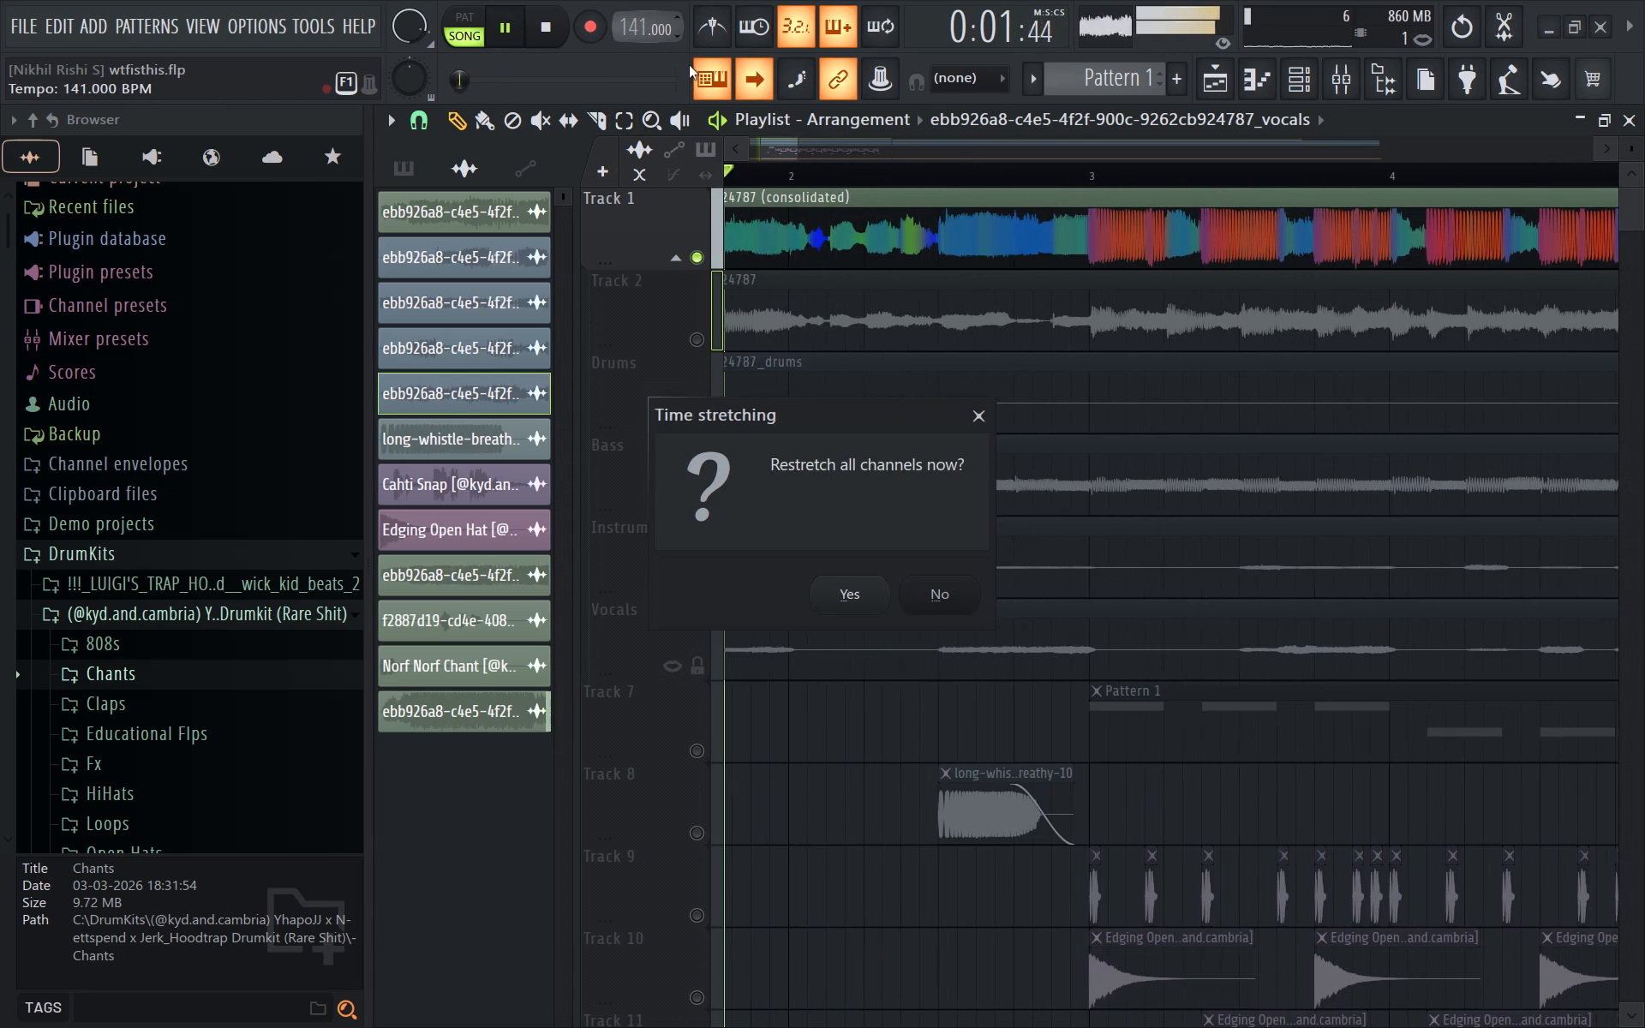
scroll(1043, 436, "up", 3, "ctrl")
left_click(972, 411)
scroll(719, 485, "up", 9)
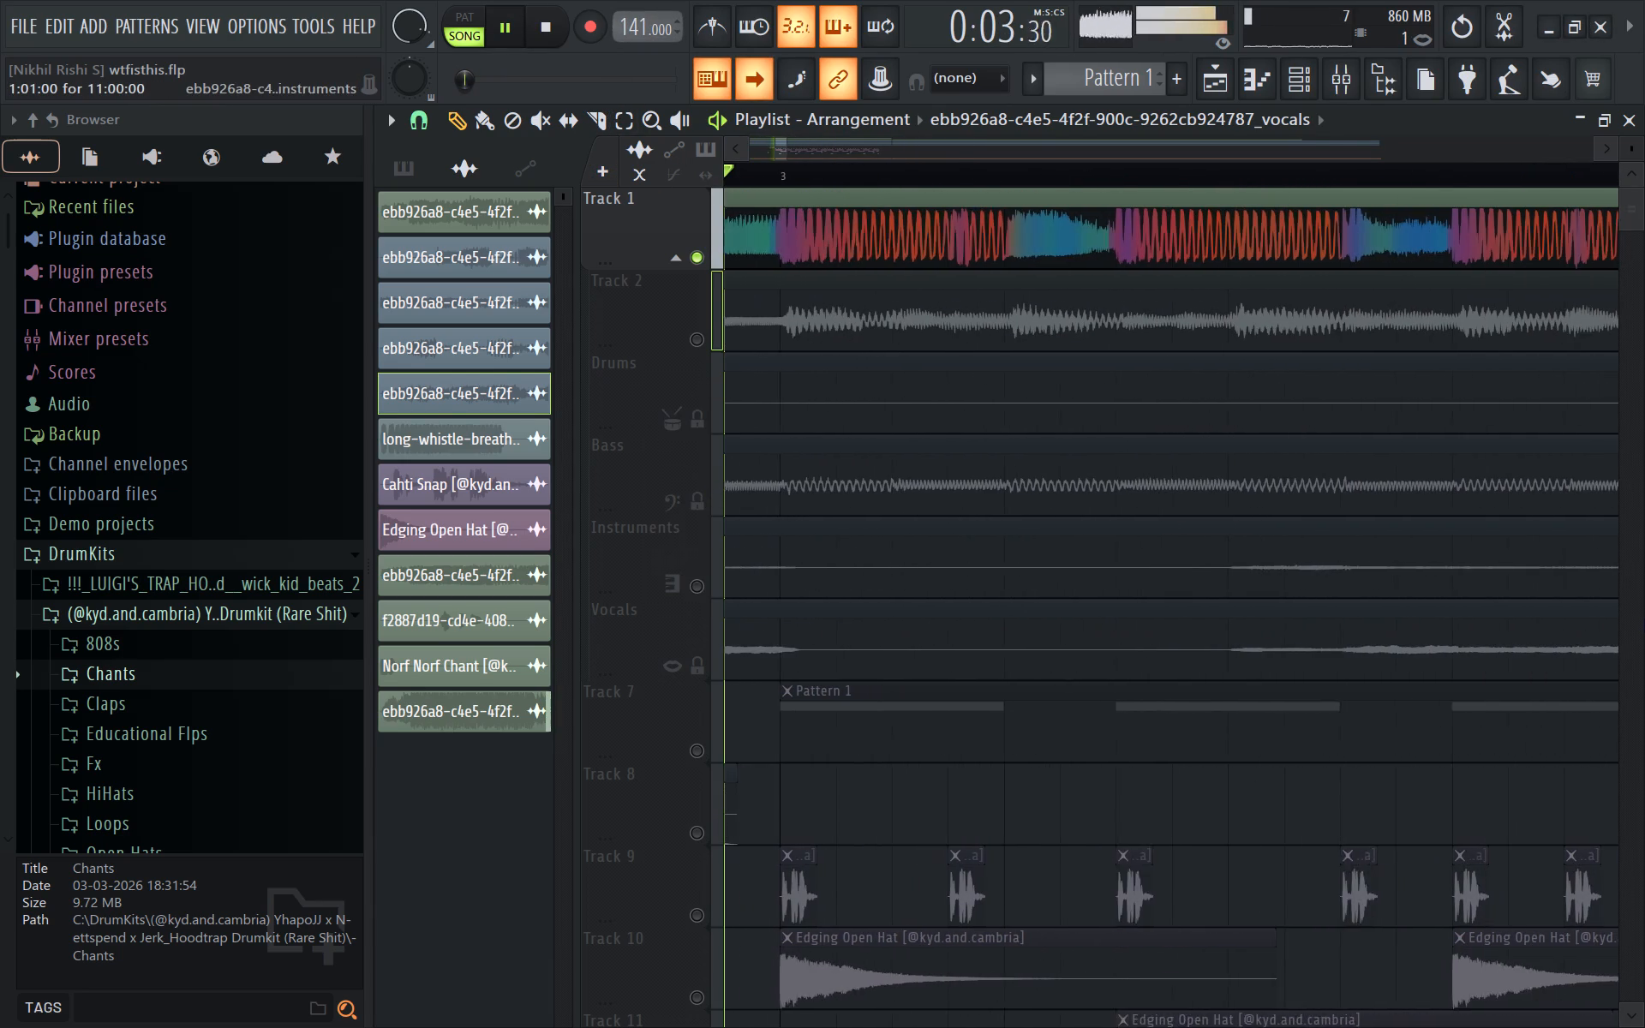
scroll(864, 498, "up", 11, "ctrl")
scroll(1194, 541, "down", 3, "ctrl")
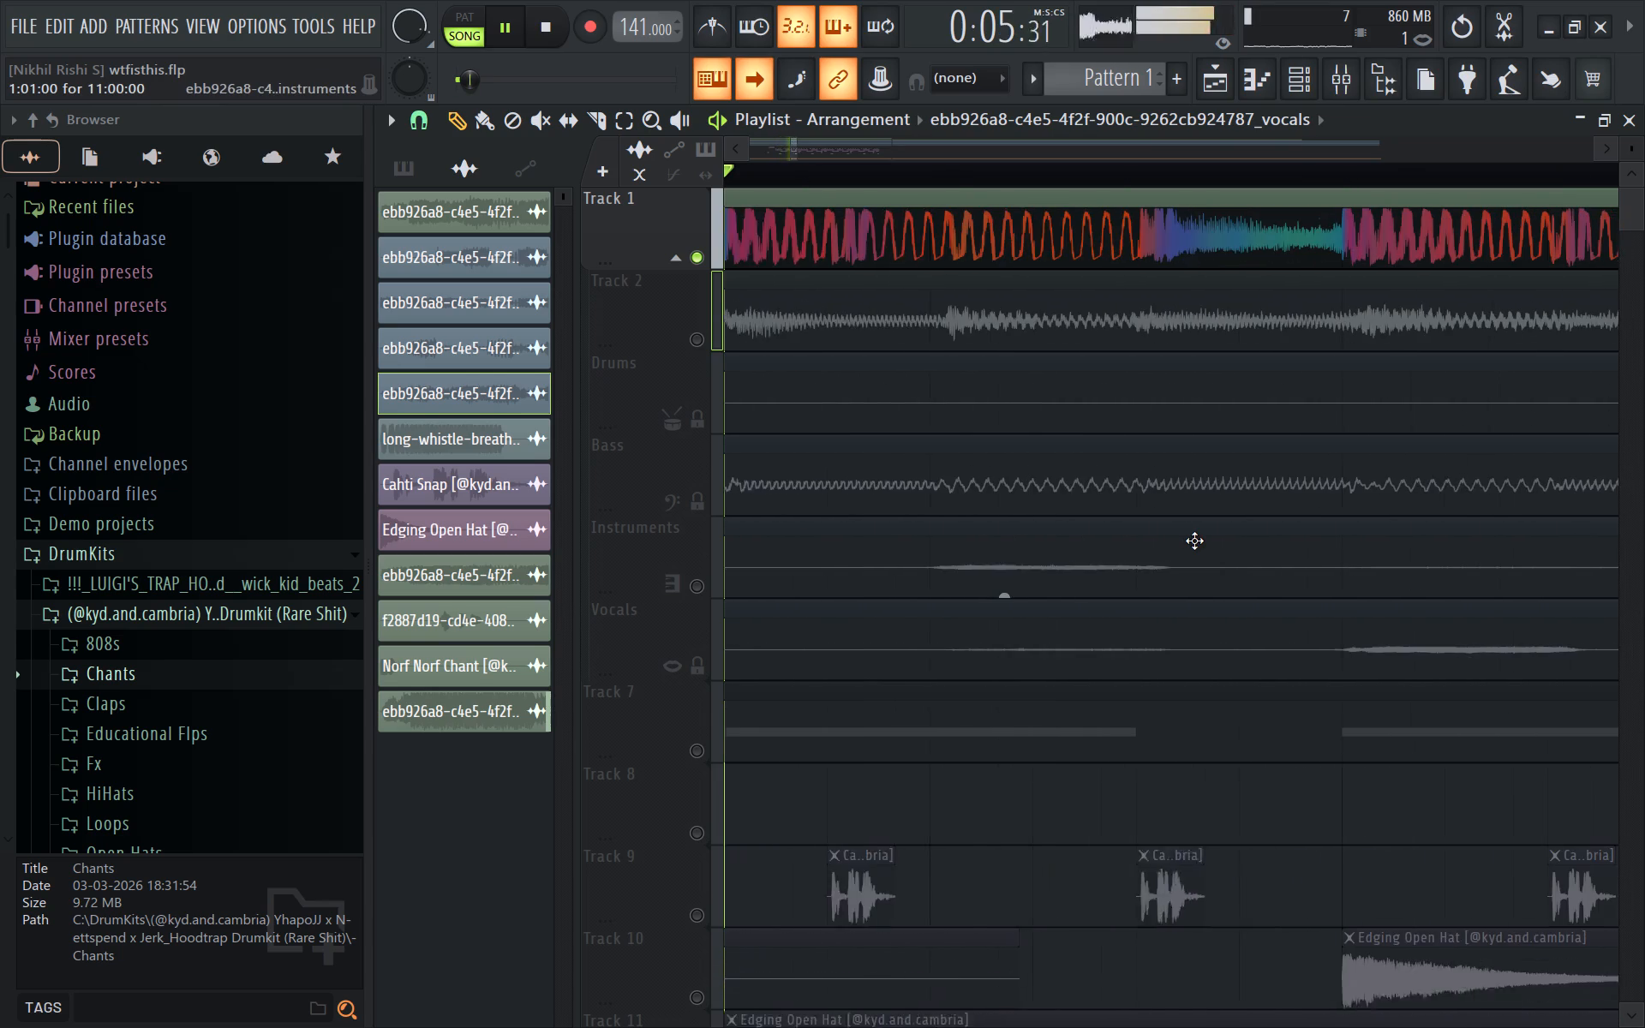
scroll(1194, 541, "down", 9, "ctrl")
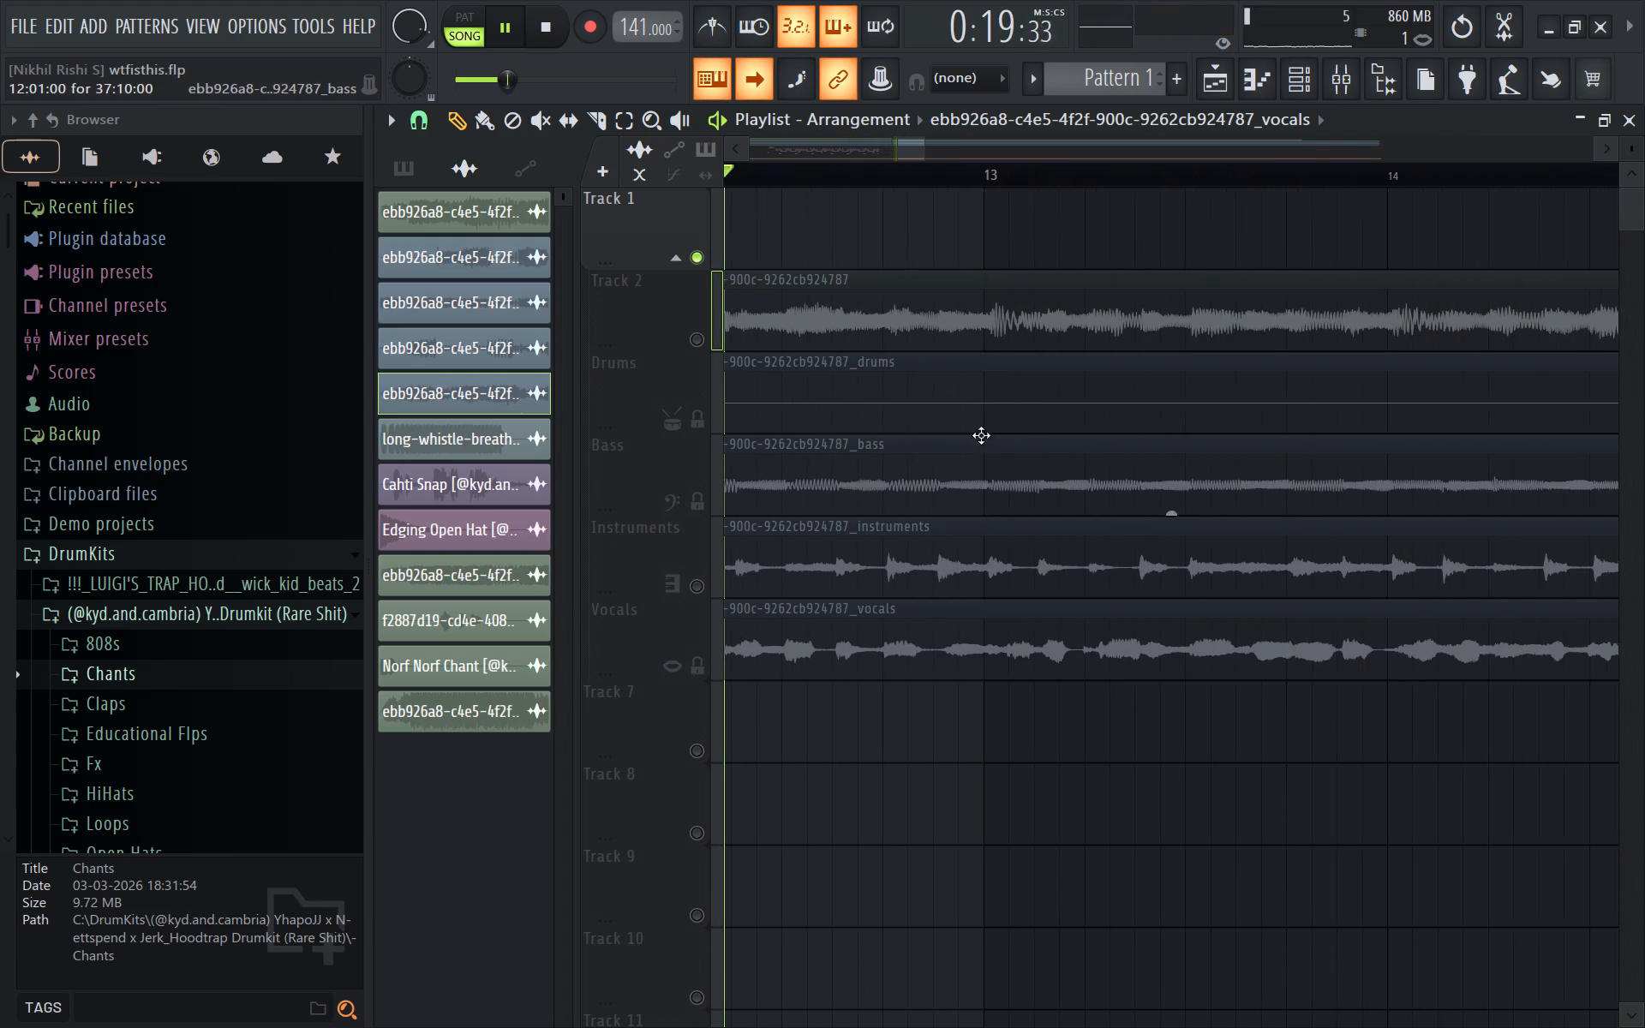
Replay Track 1 around bars 9 and 10, trying short time selections there.
left_click_drag(753, 172, 0, 171)
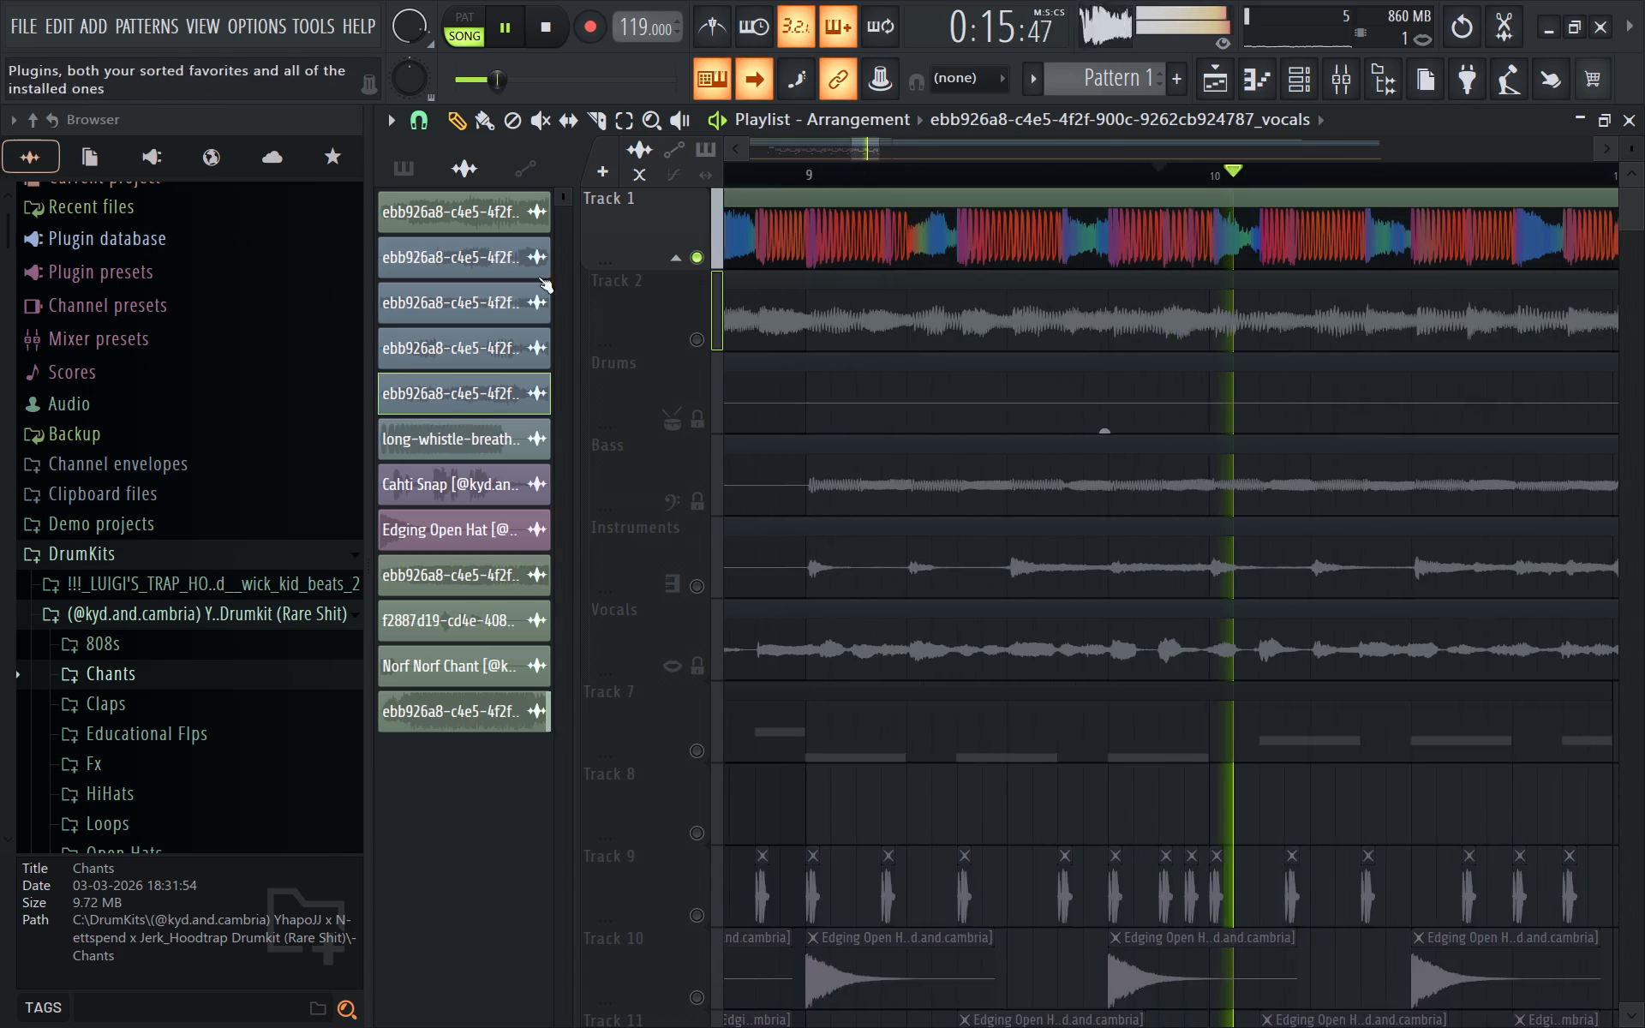
key("space")
left_click_drag(1205, 182, 1231, 178, "ctrl+shift")
key("ctrl+shift+space")
left_click_drag(1204, 176, 1193, 176, "shift")
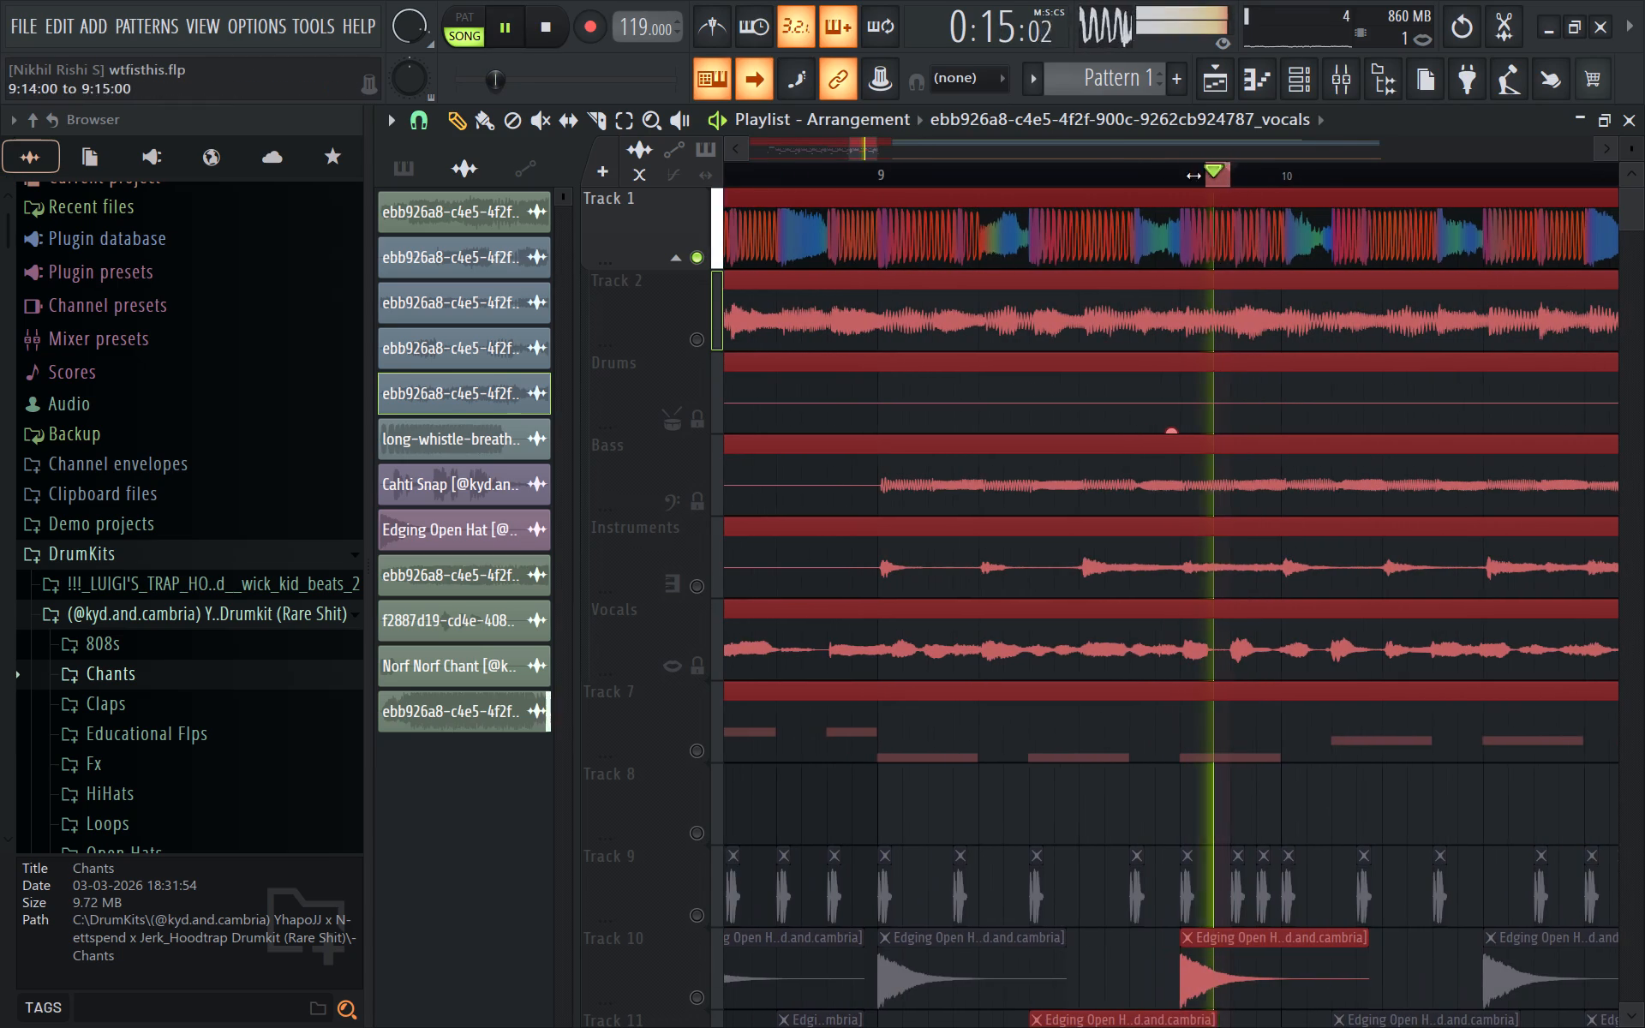
left_click_drag(1193, 176, 855, 184, "shift")
scroll(849, 187, "down", 6, "ctrl")
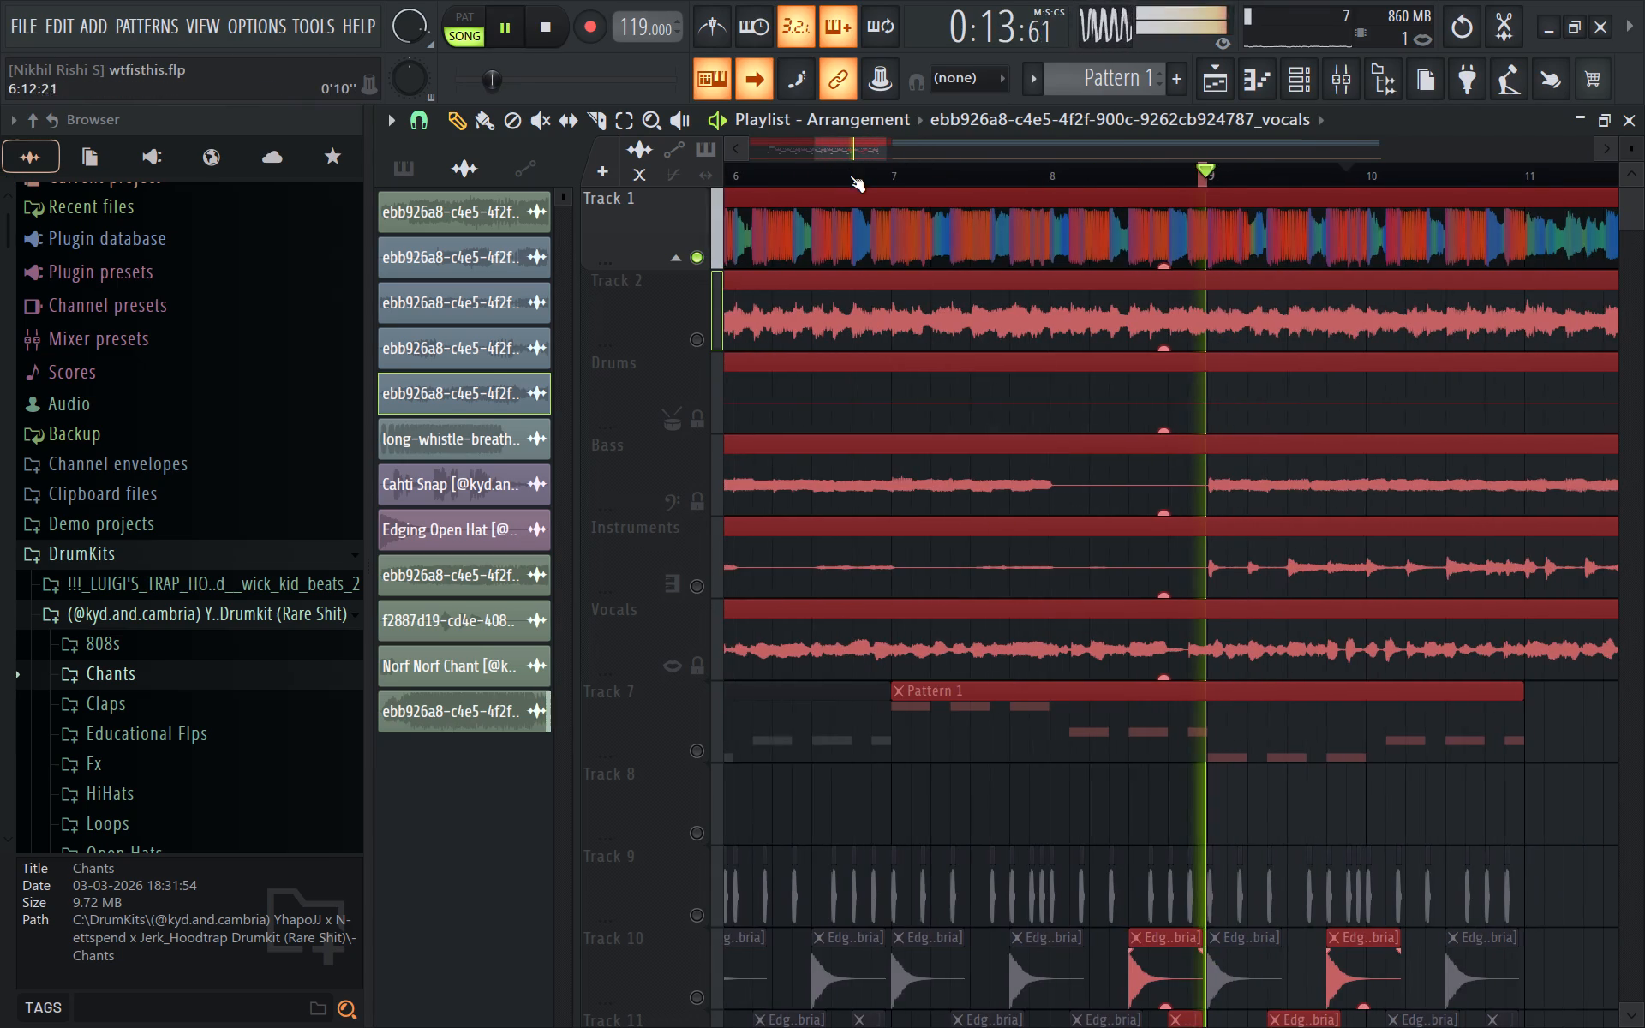
Replay Track 1 from the start of bar 7 using short time selections.
double_click(849, 182)
left_click_drag(849, 182, 970, 171, "ctrl+shift")
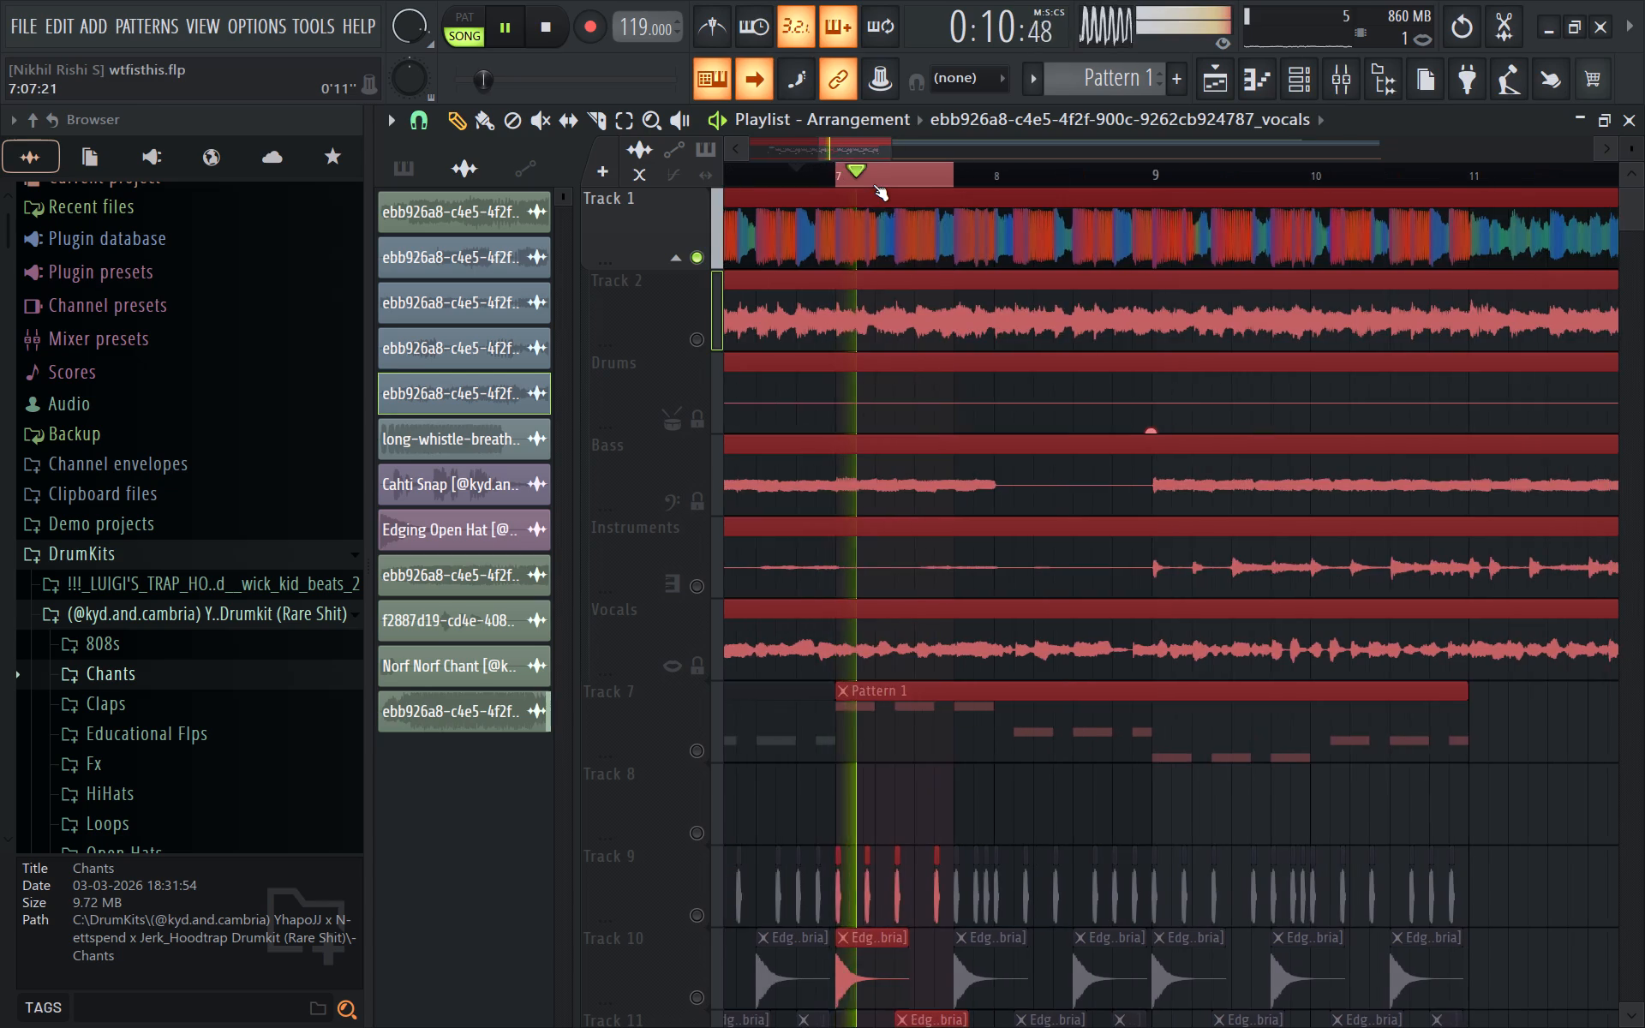
key("space")
double_click(835, 180)
left_click_drag(835, 180, 915, 170, "ctrl+shift")
key("ctrl+shift+space")
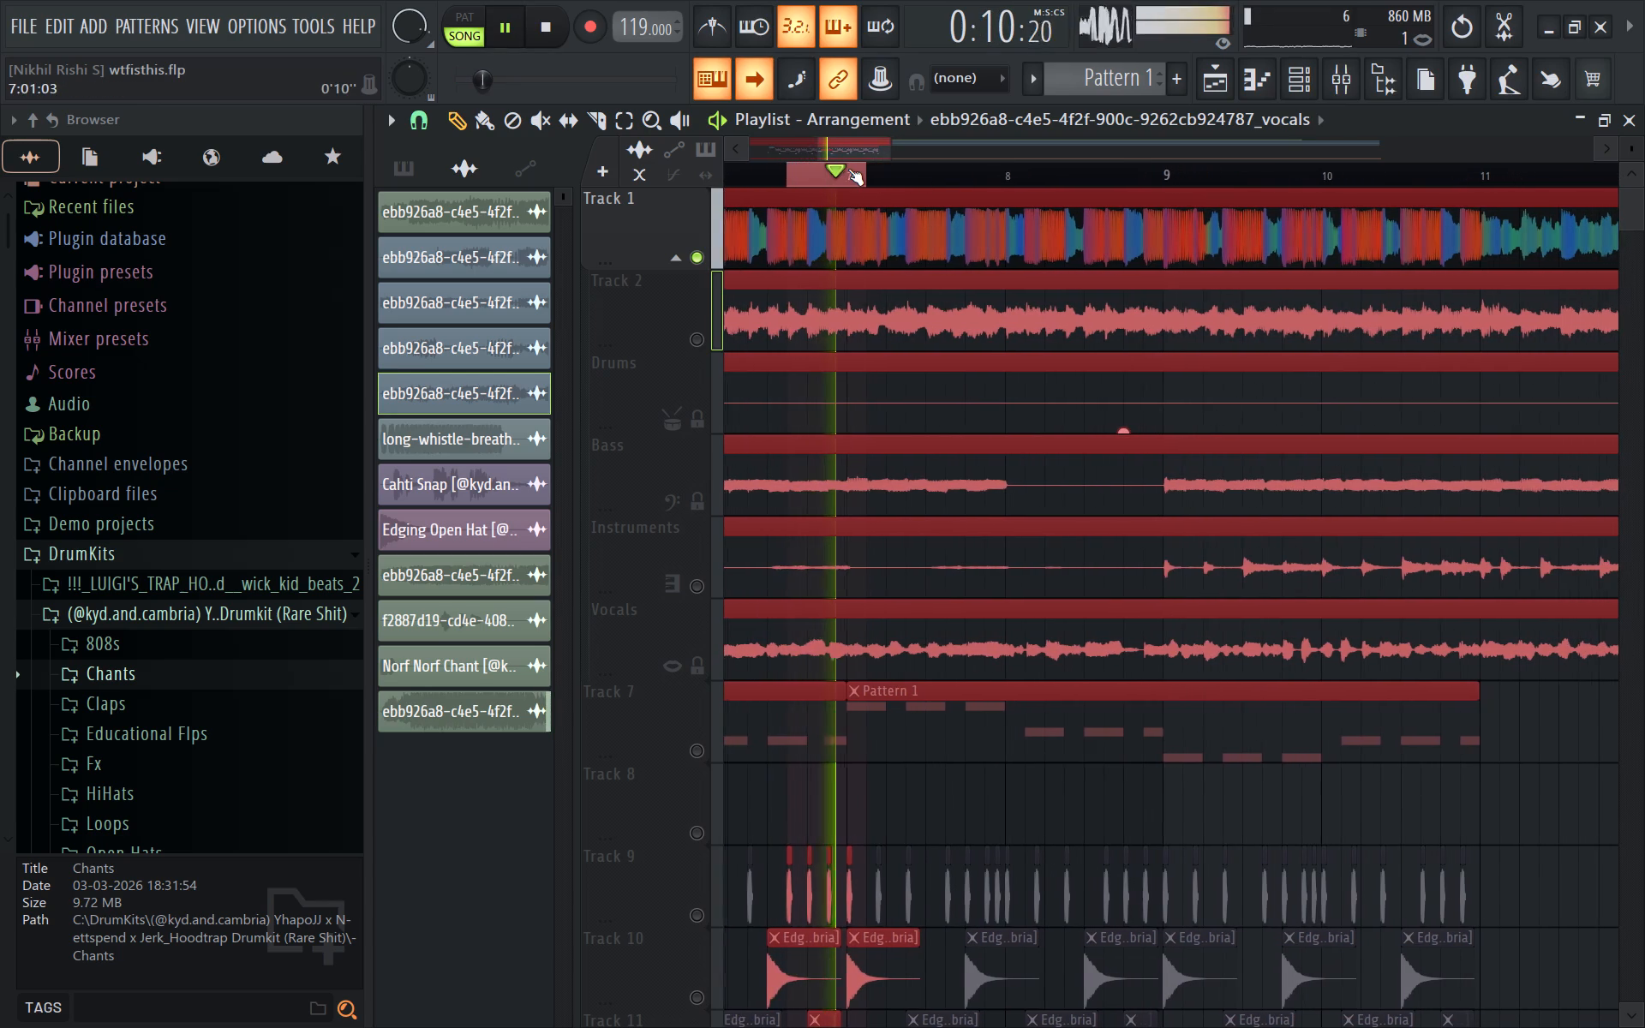
Move playback back towards the opening and listen to Track 1 around bars 1 and 2.
left_click_drag(836, 176, 505, 206, "shift")
key("space")
key("space")
key("space")
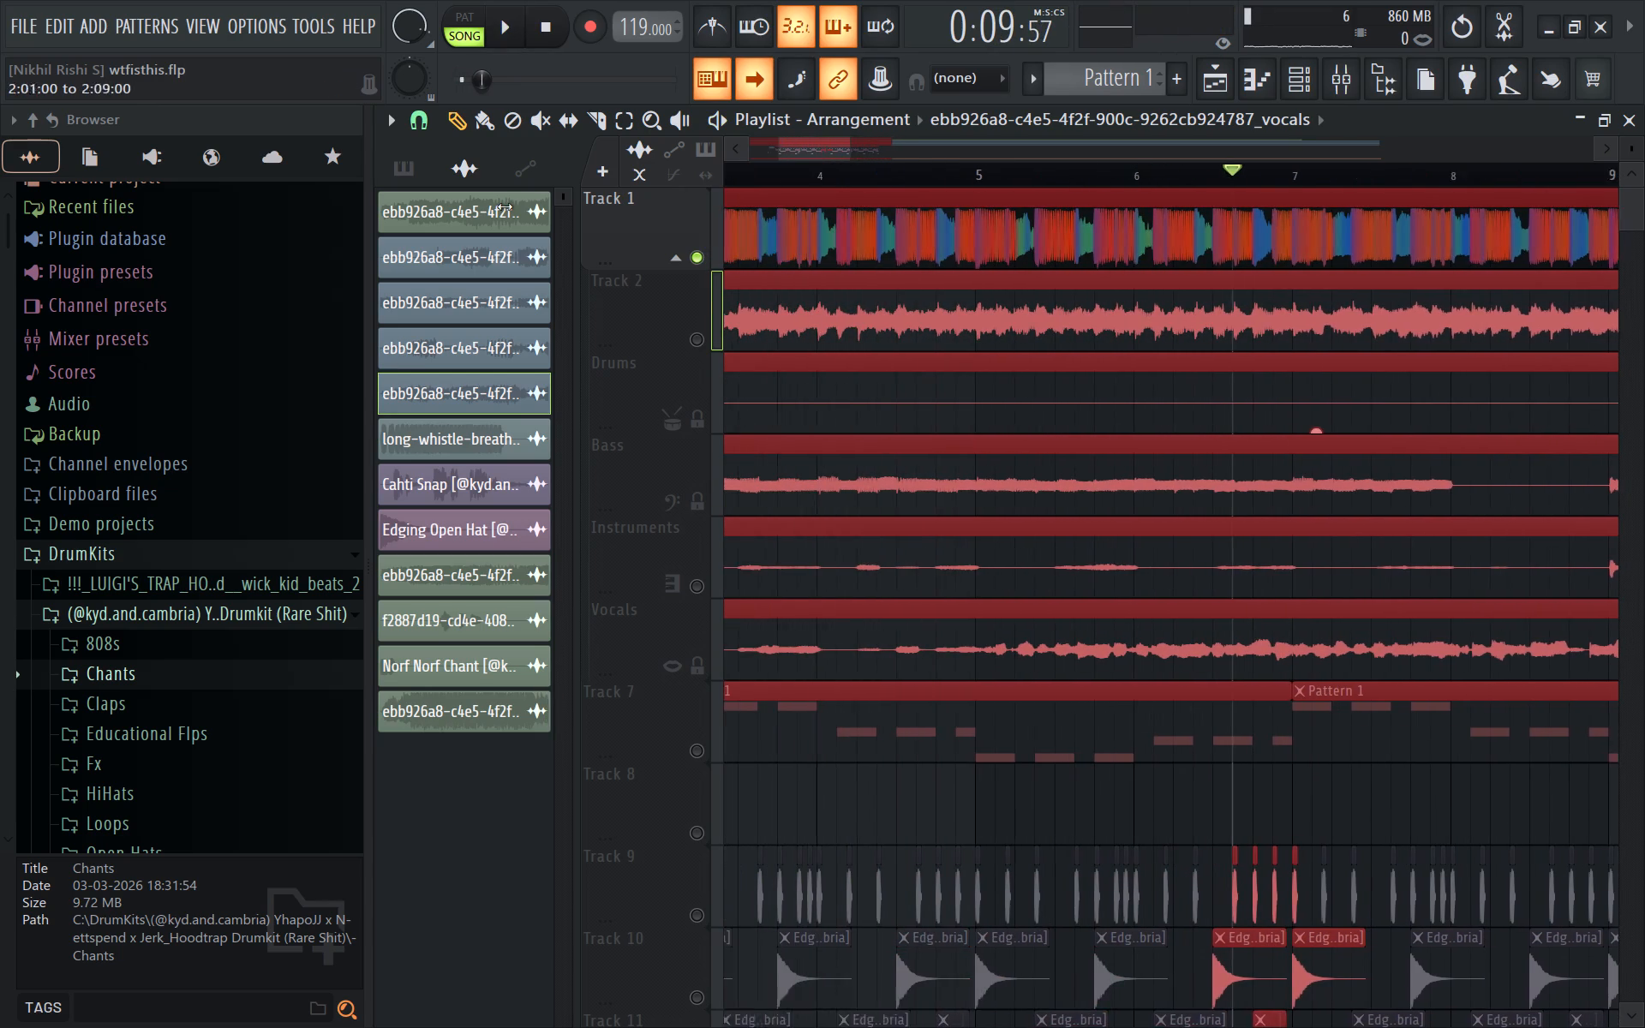
left_click_drag(505, 206, 843, 155, "shift")
key("space")
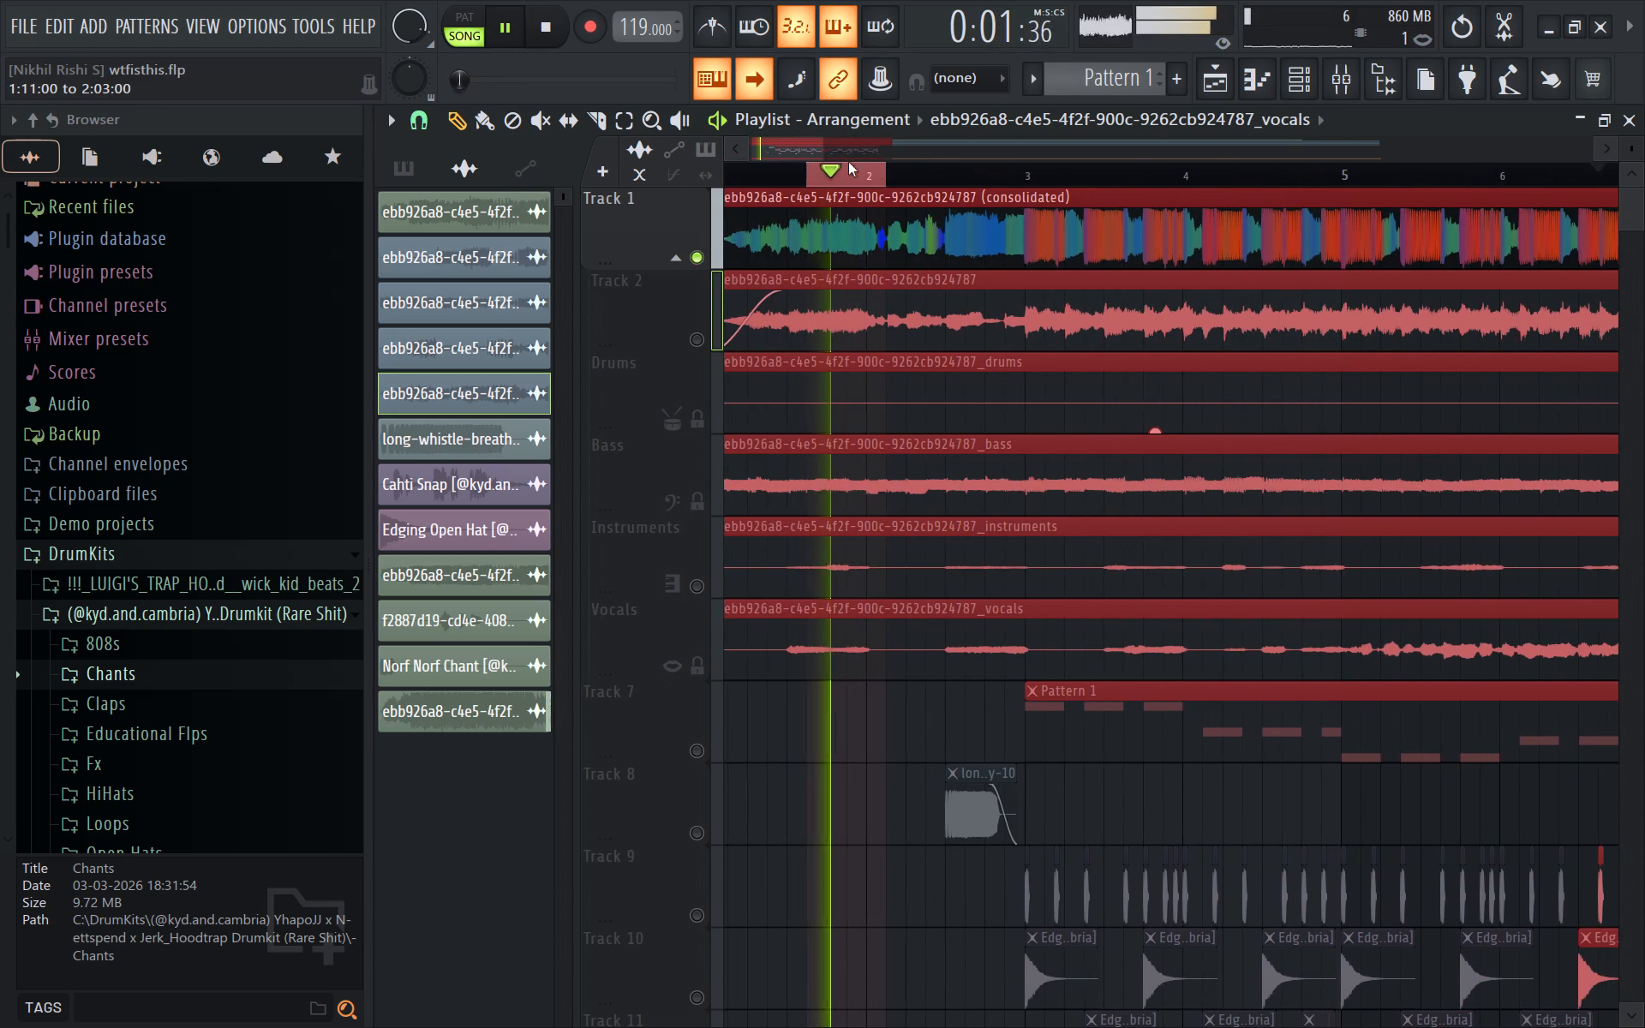
Replay short time selections of Track 1 within bars 6 and 7, such as 6:11 to 6:13.
key("space")
triple_click(880, 178)
left_click_drag(880, 178, 907, 175, "ctrl+shift")
key("ctrl+shift+space")
left_click_drag(879, 177, 822, 194, "shift")
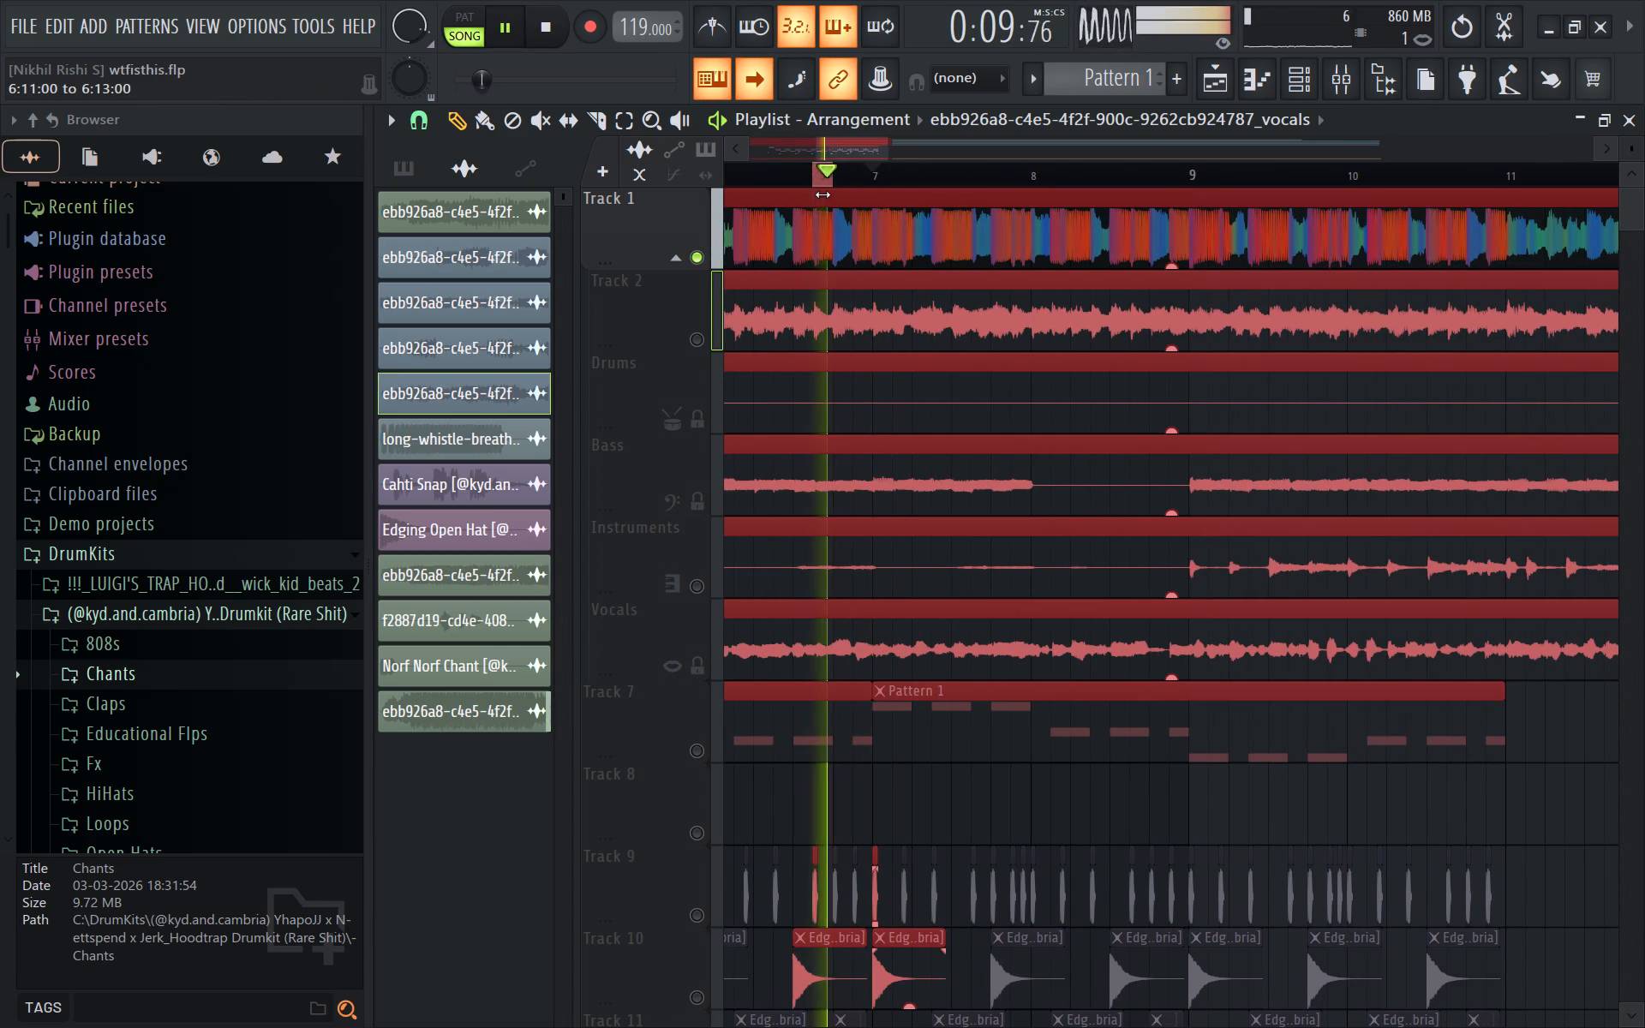
left_click_drag(822, 194, 905, 175, "shift")
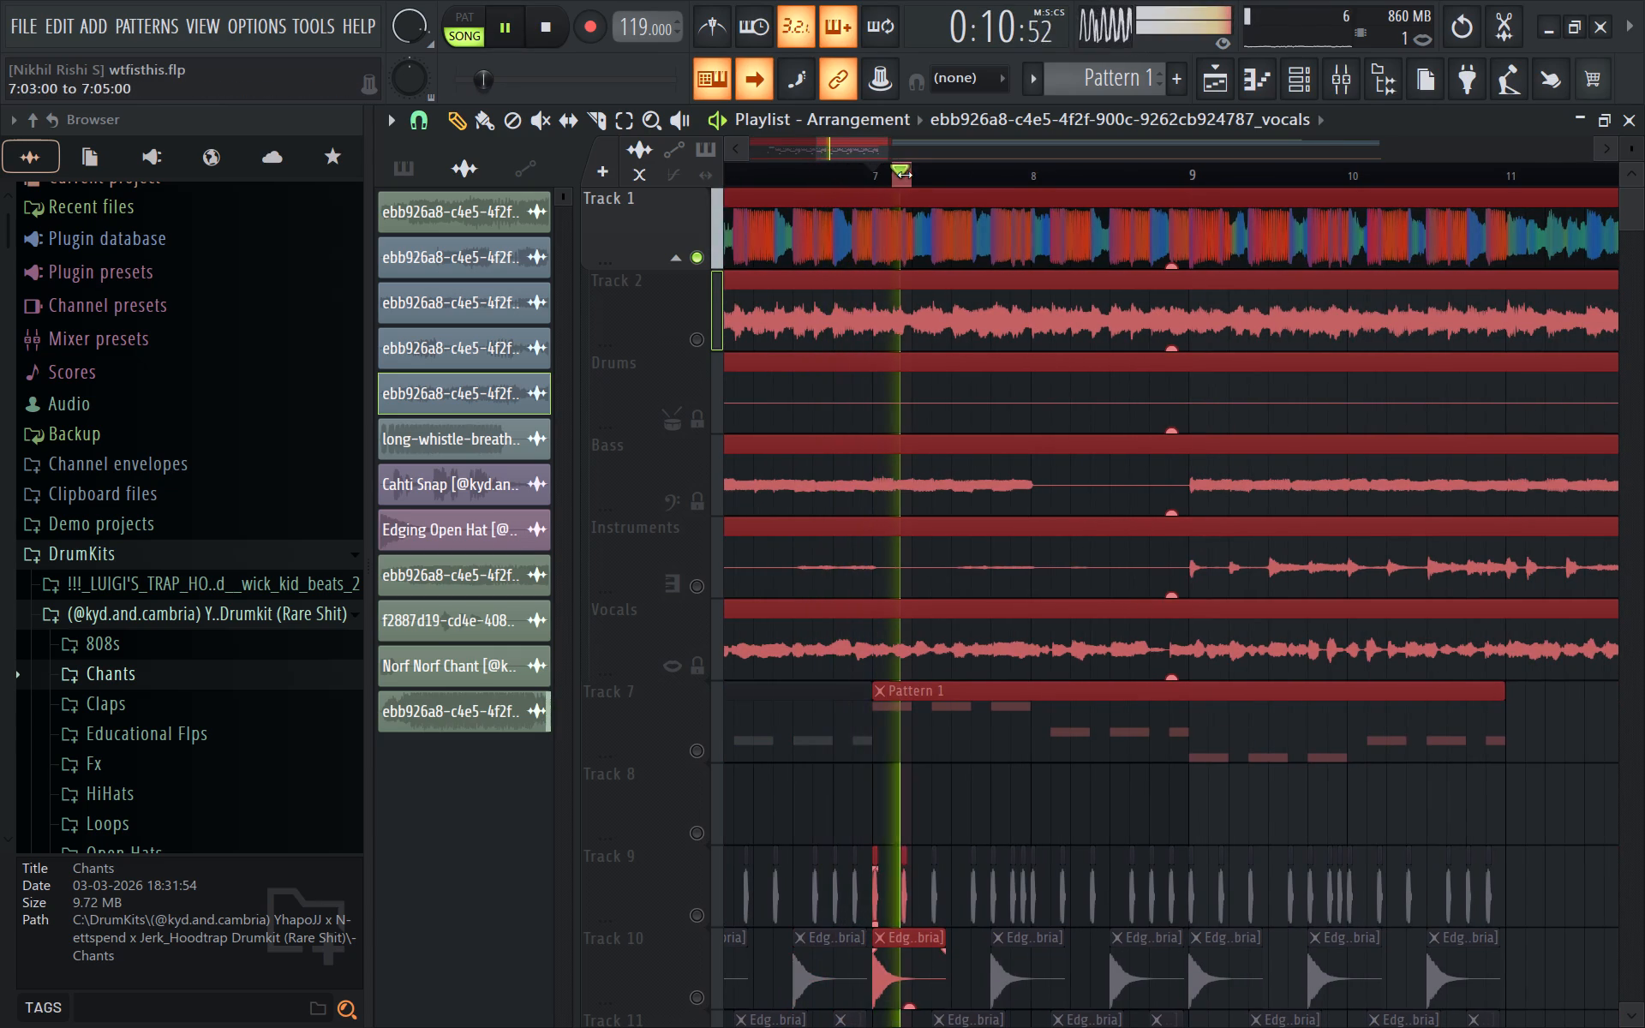
left_click_drag(905, 175, 775, 204, "shift")
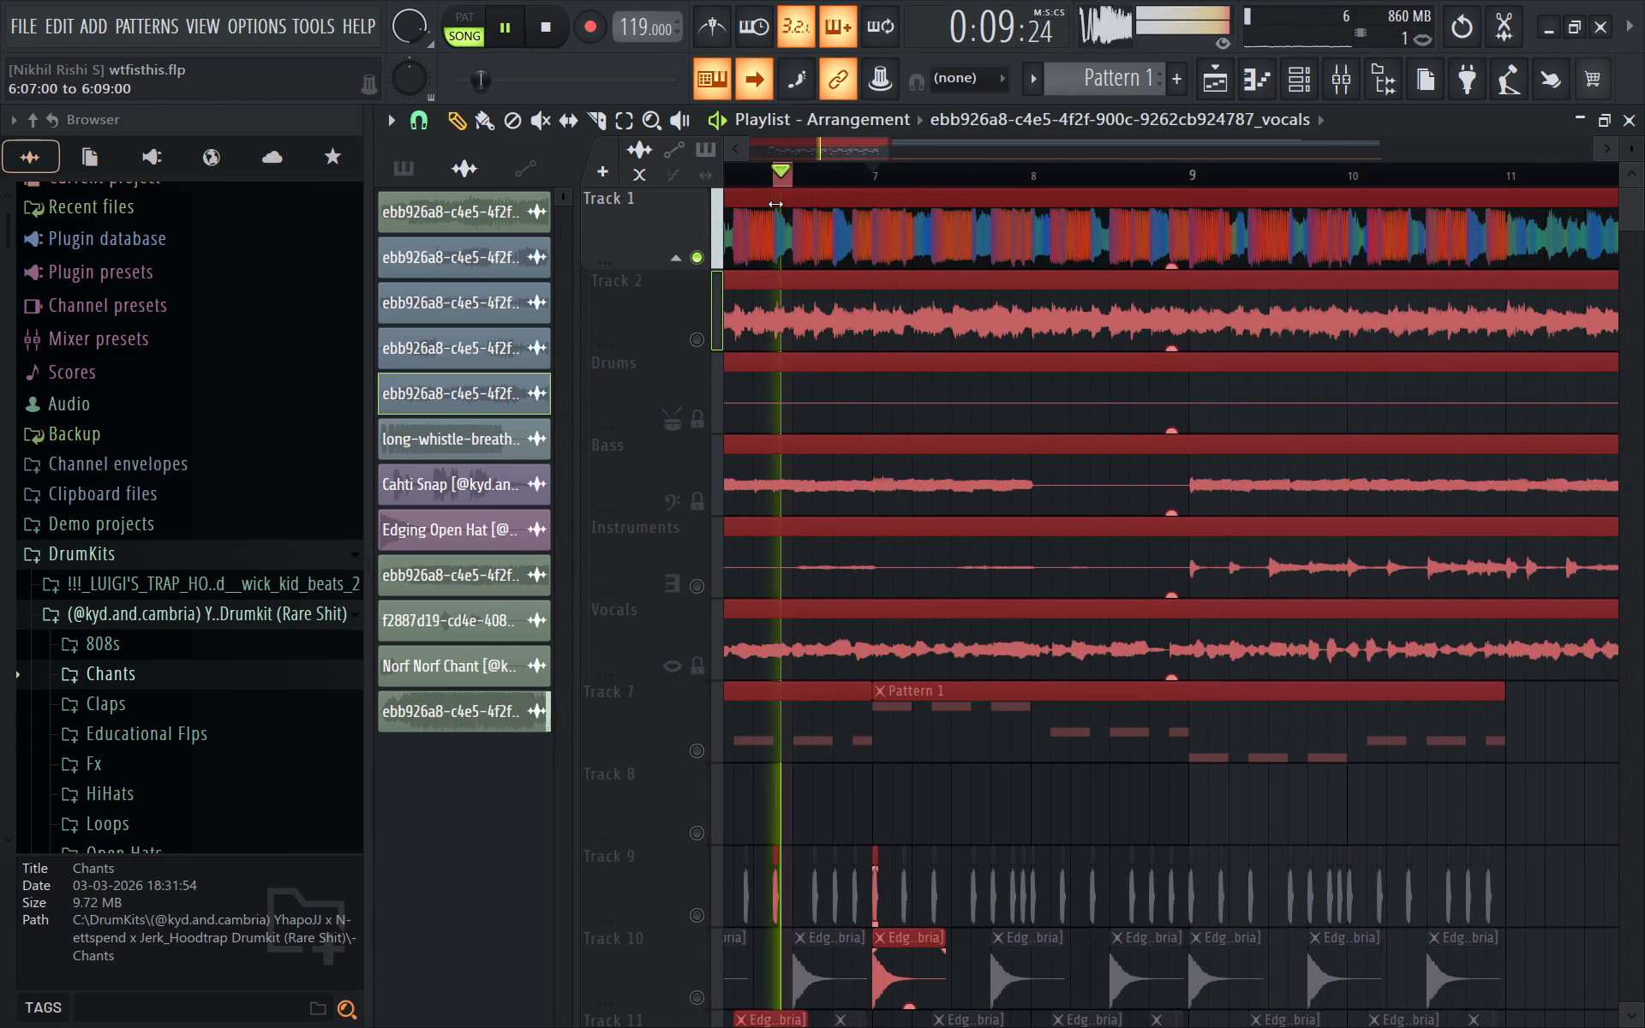
left_click_drag(775, 204, 816, 184, "shift")
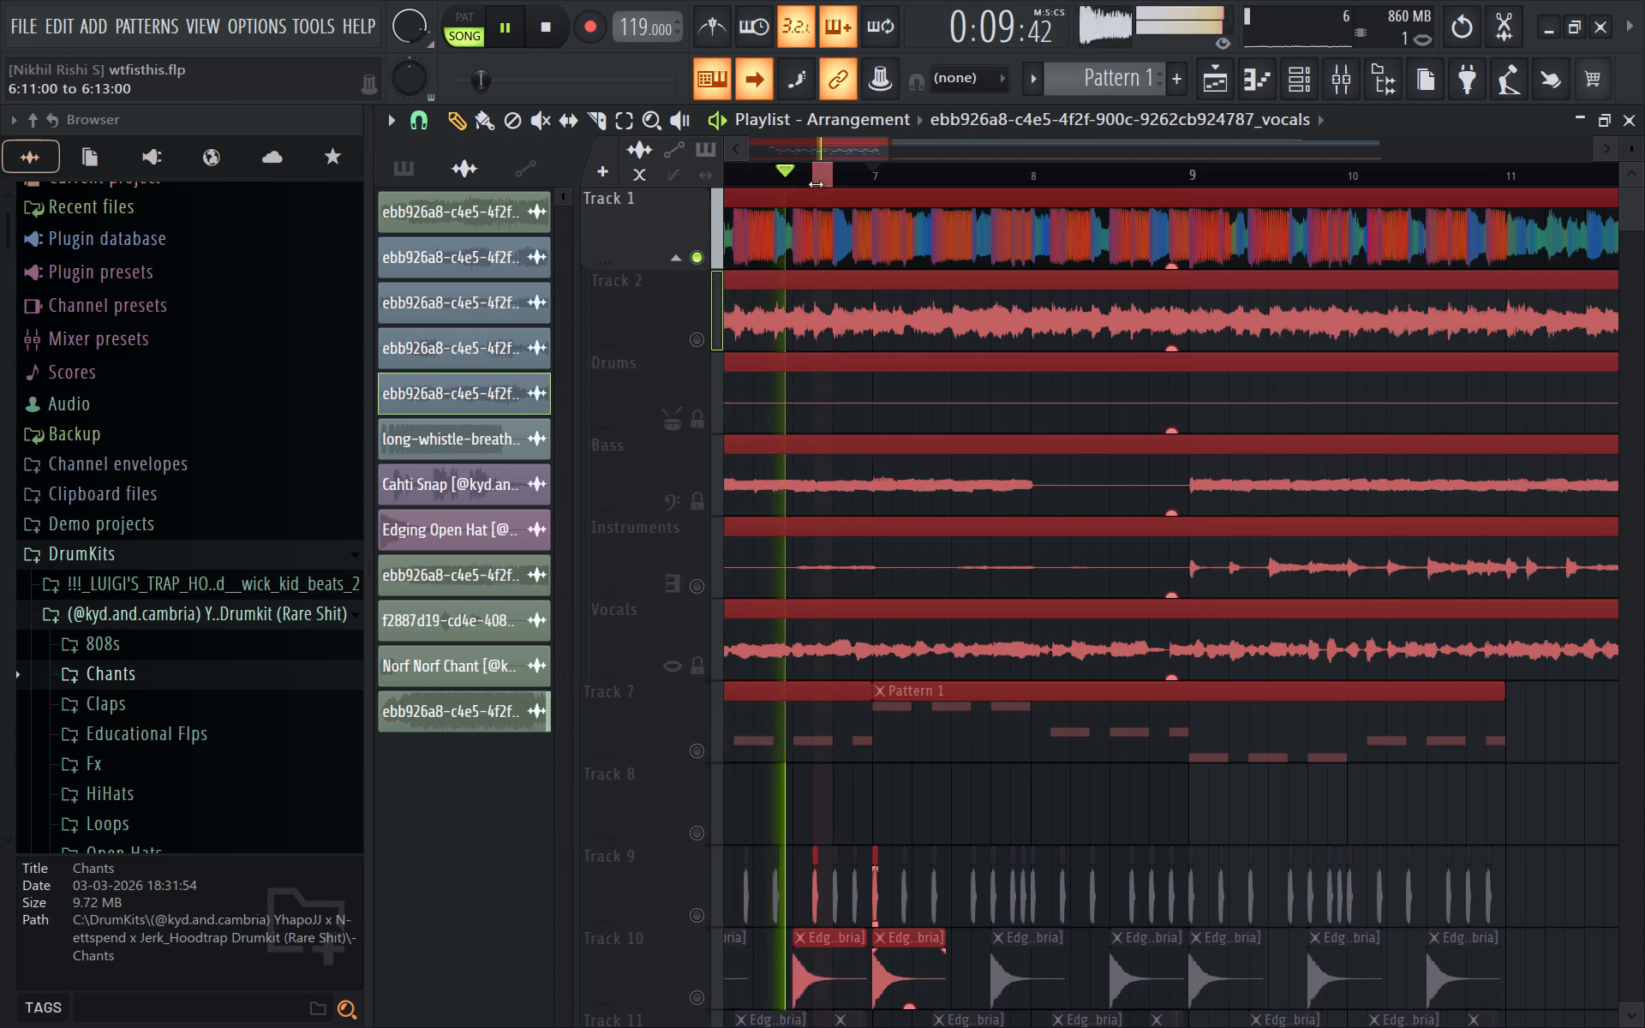
left_click_drag(816, 184, 753, 196, "shift")
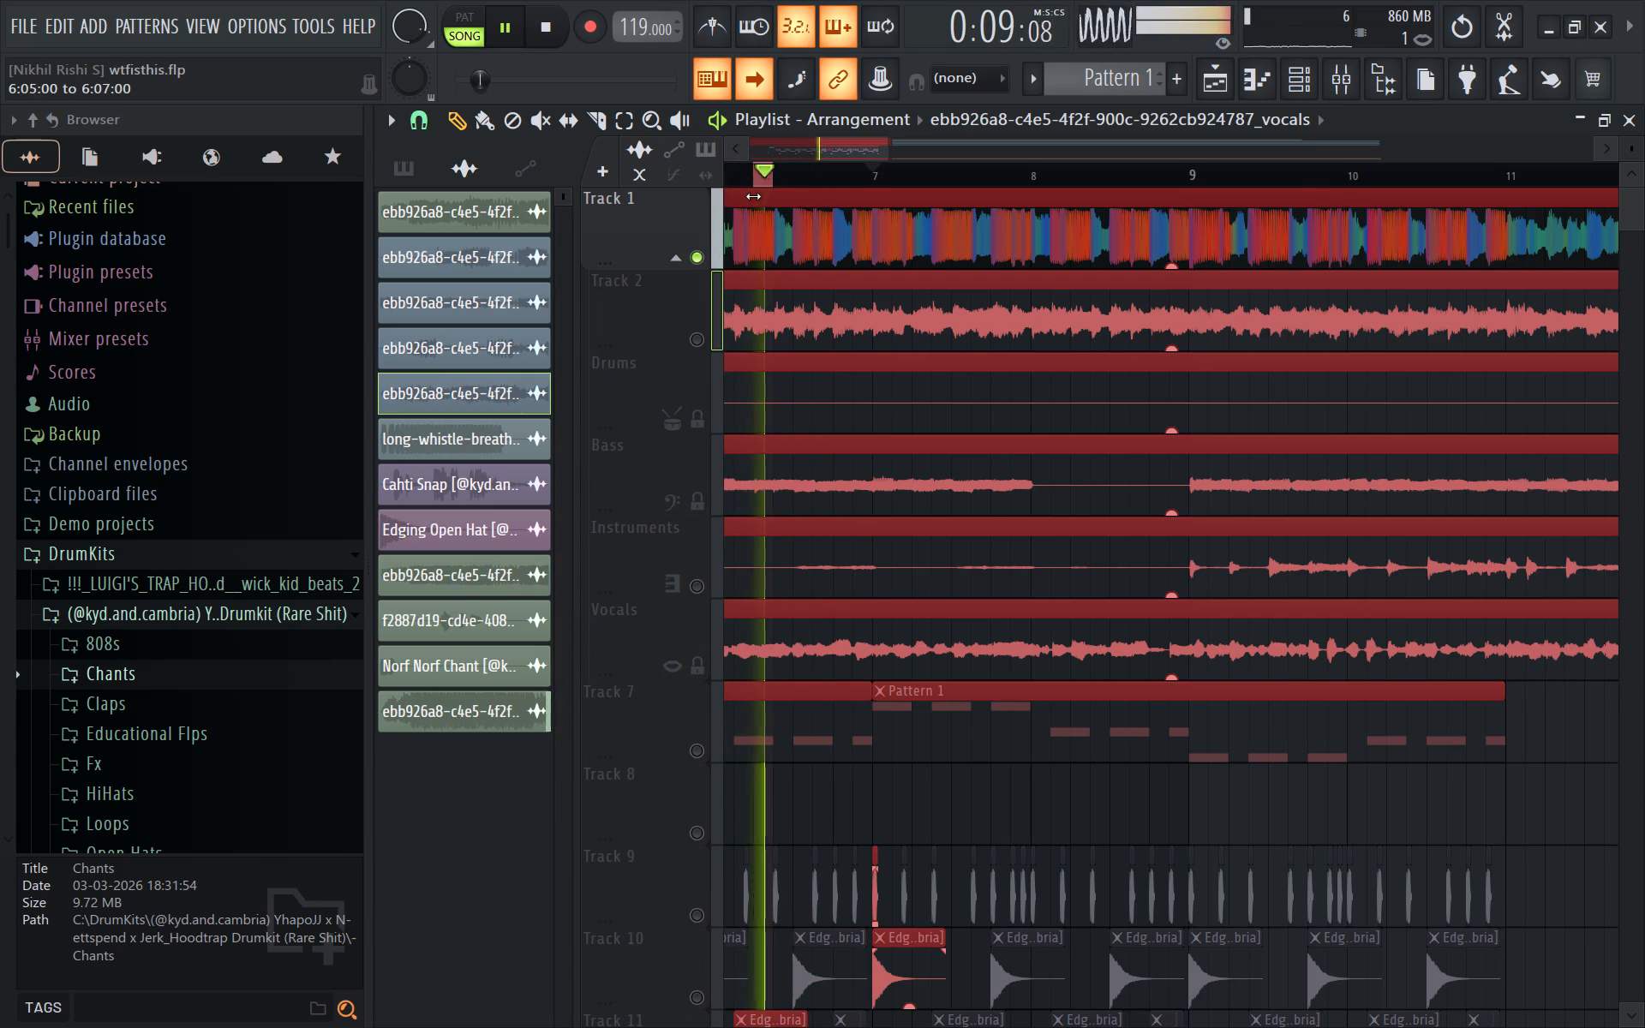
left_click_drag(753, 196, 741, 194, "shift")
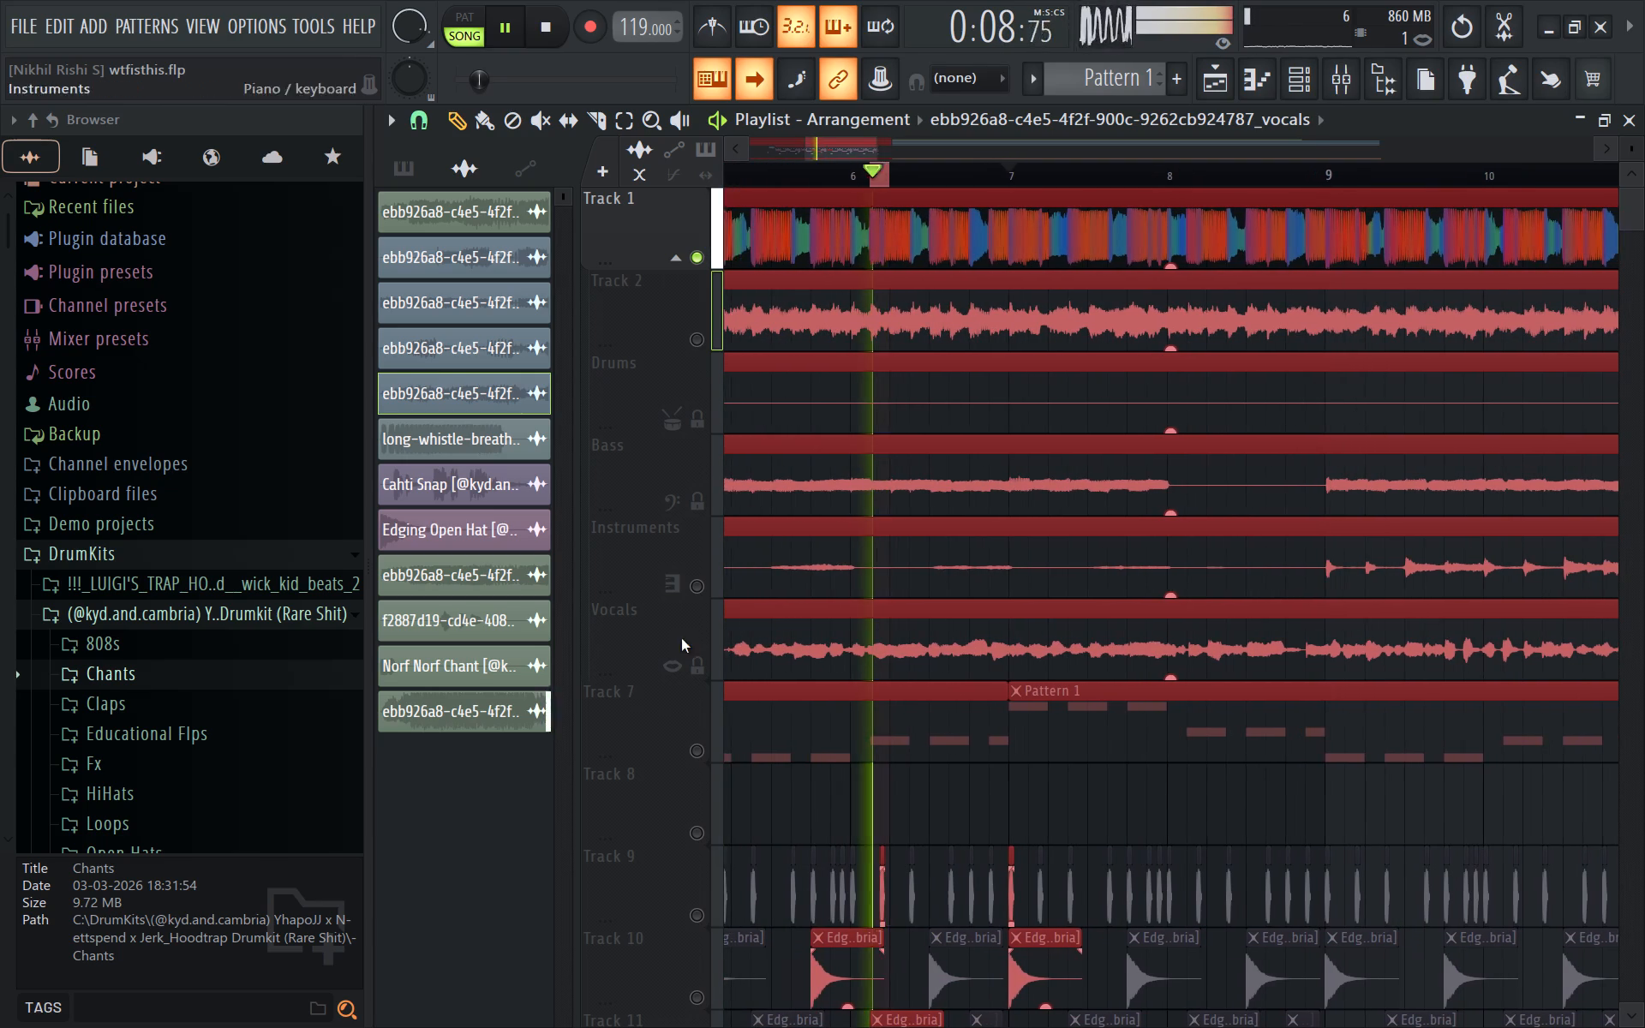
Solo the Vocals track and replay short time selections around bars 5 to 7.
left_click(698, 675, "ctrl")
left_click_drag(865, 175, 894, 169, "shift")
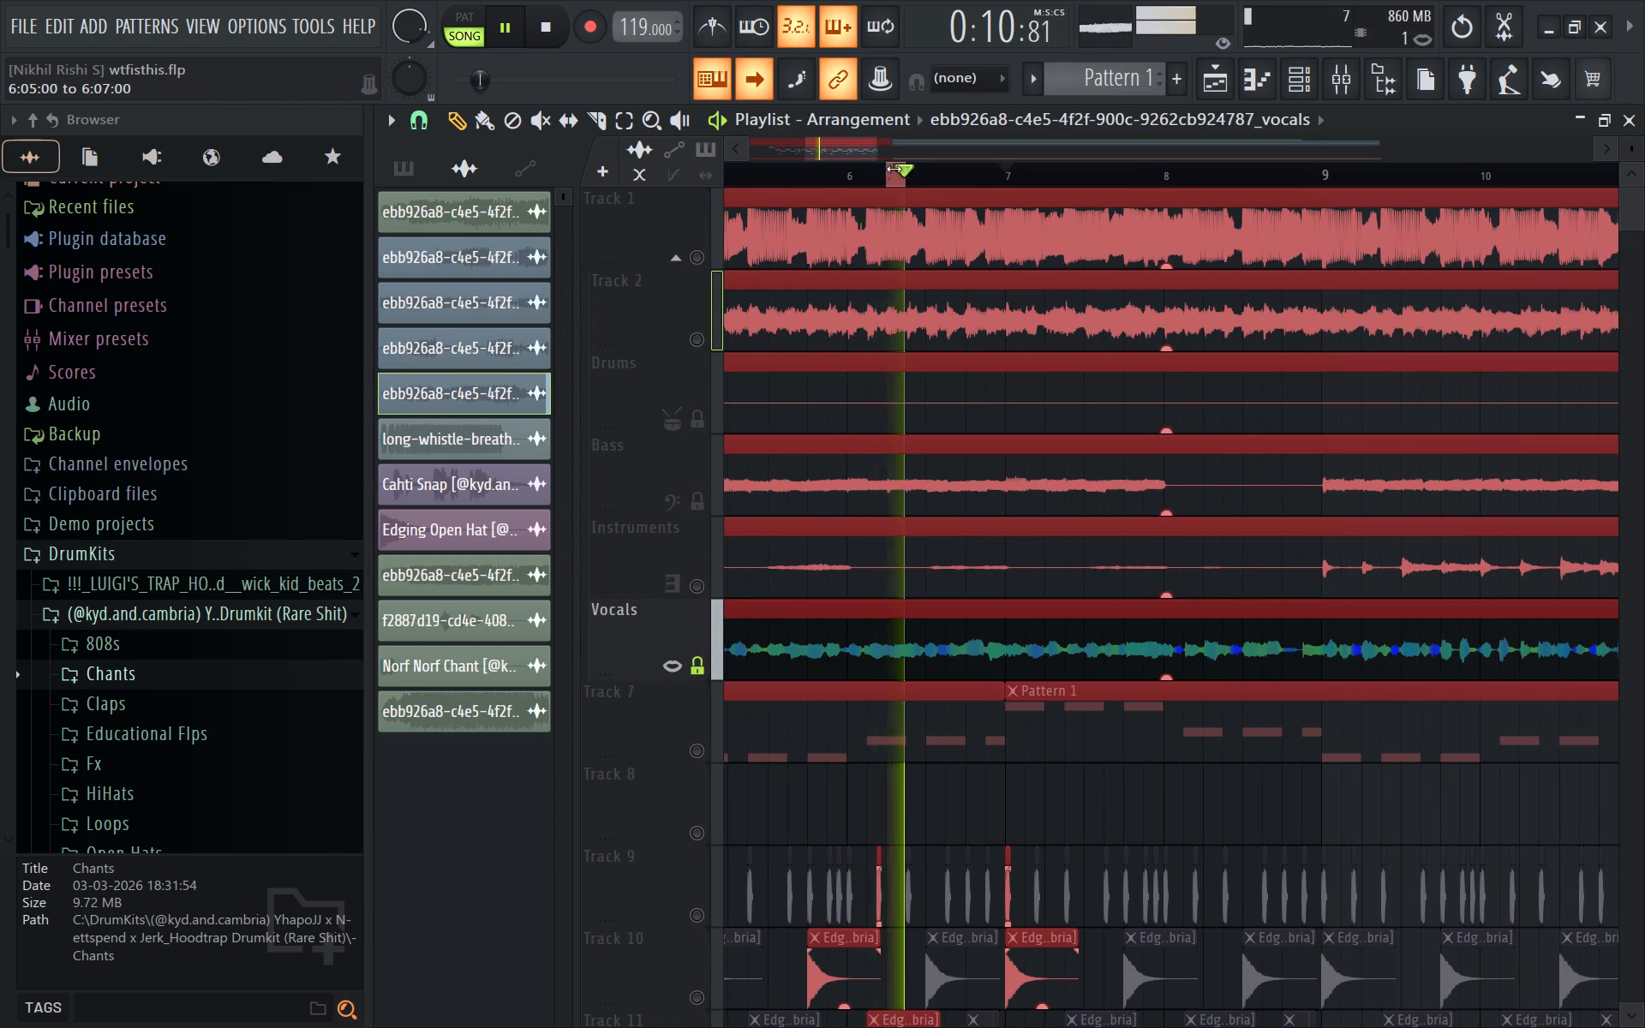
left_click_drag(894, 169, 855, 182, "shift")
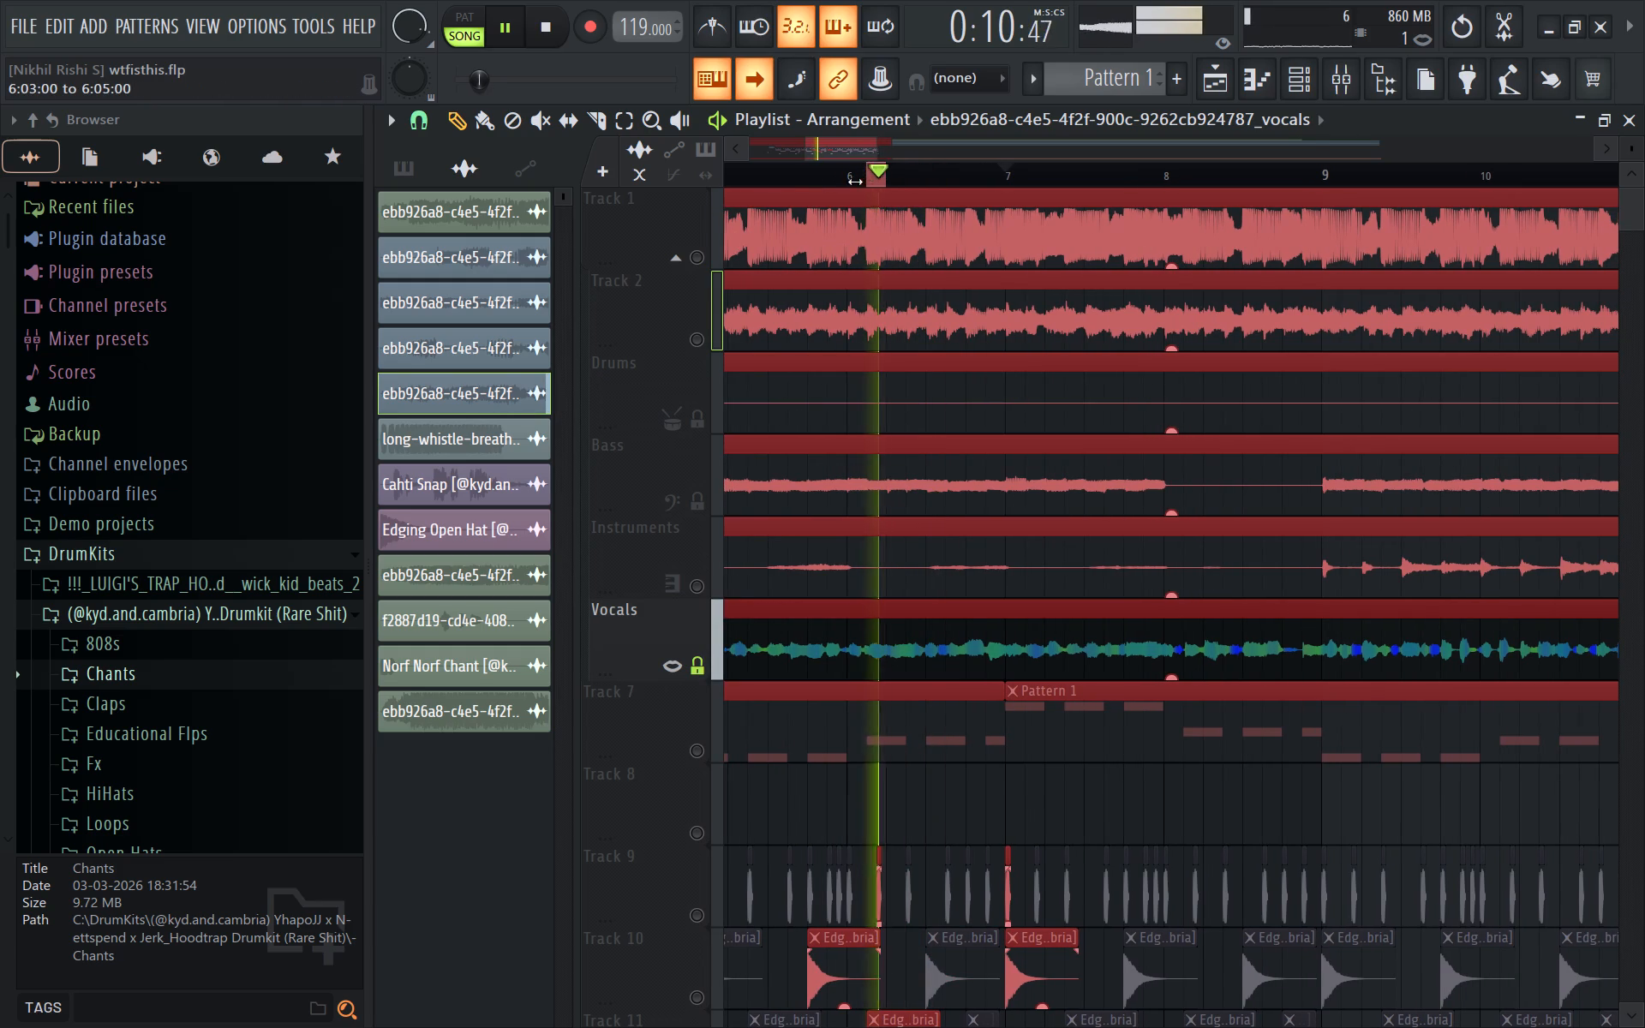
left_click_drag(855, 182, 845, 201, "shift")
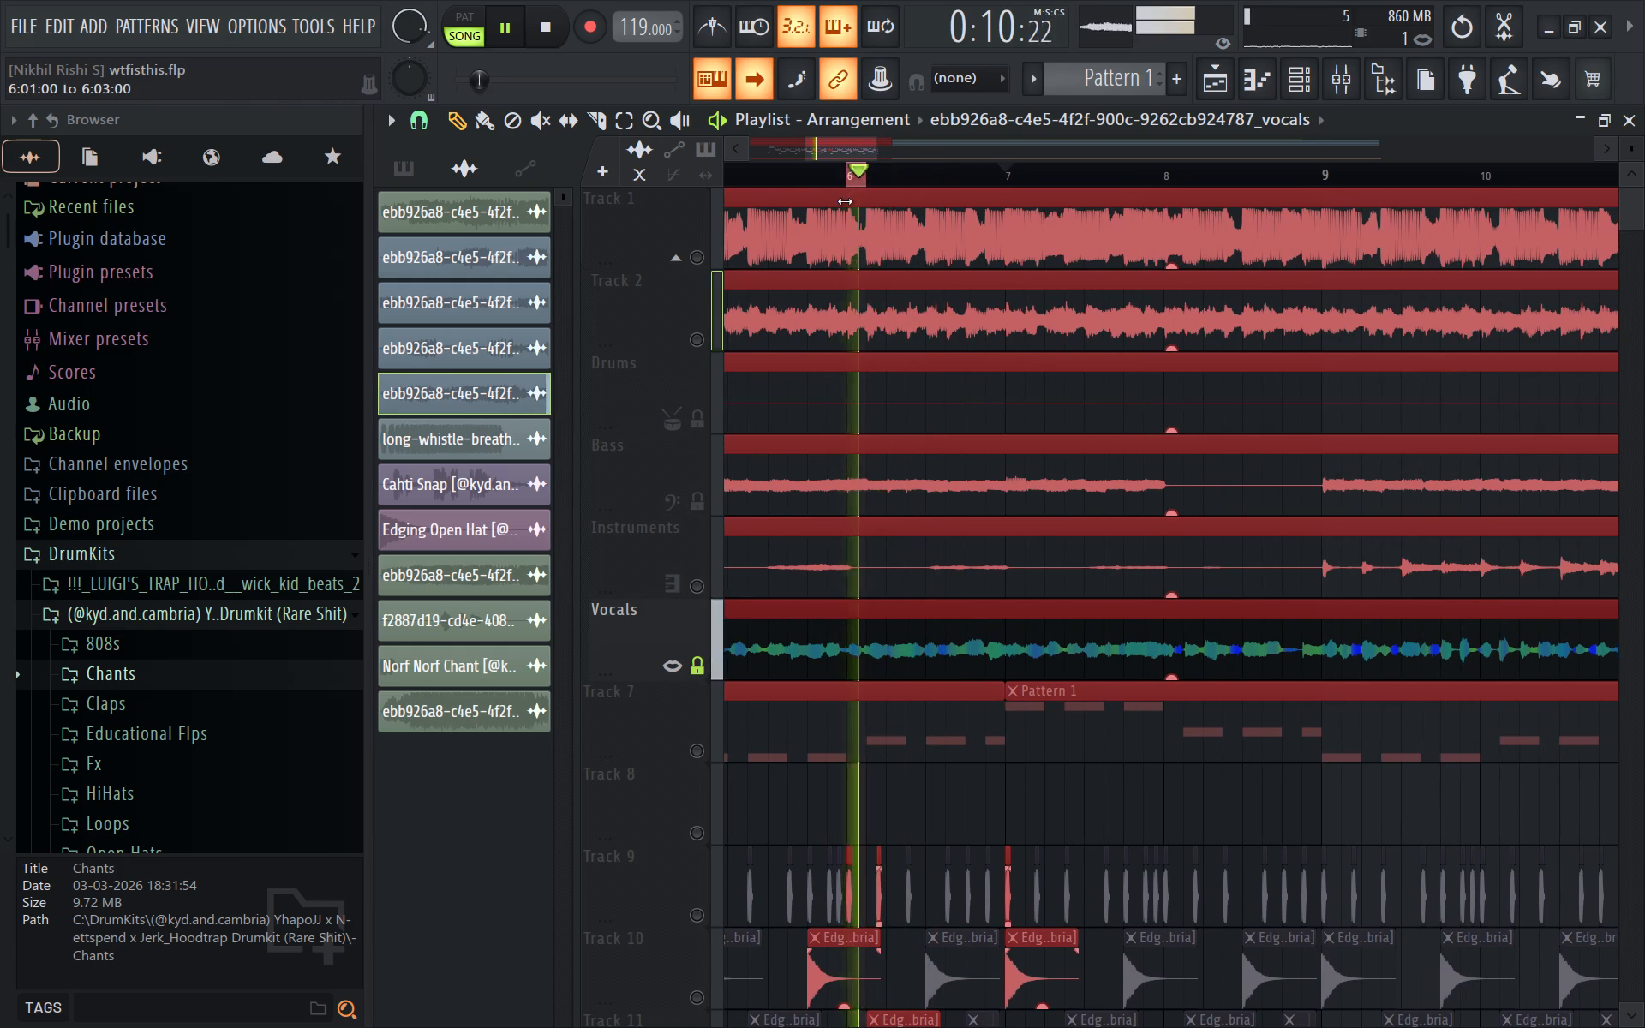
left_click_drag(845, 201, 992, 229, "shift")
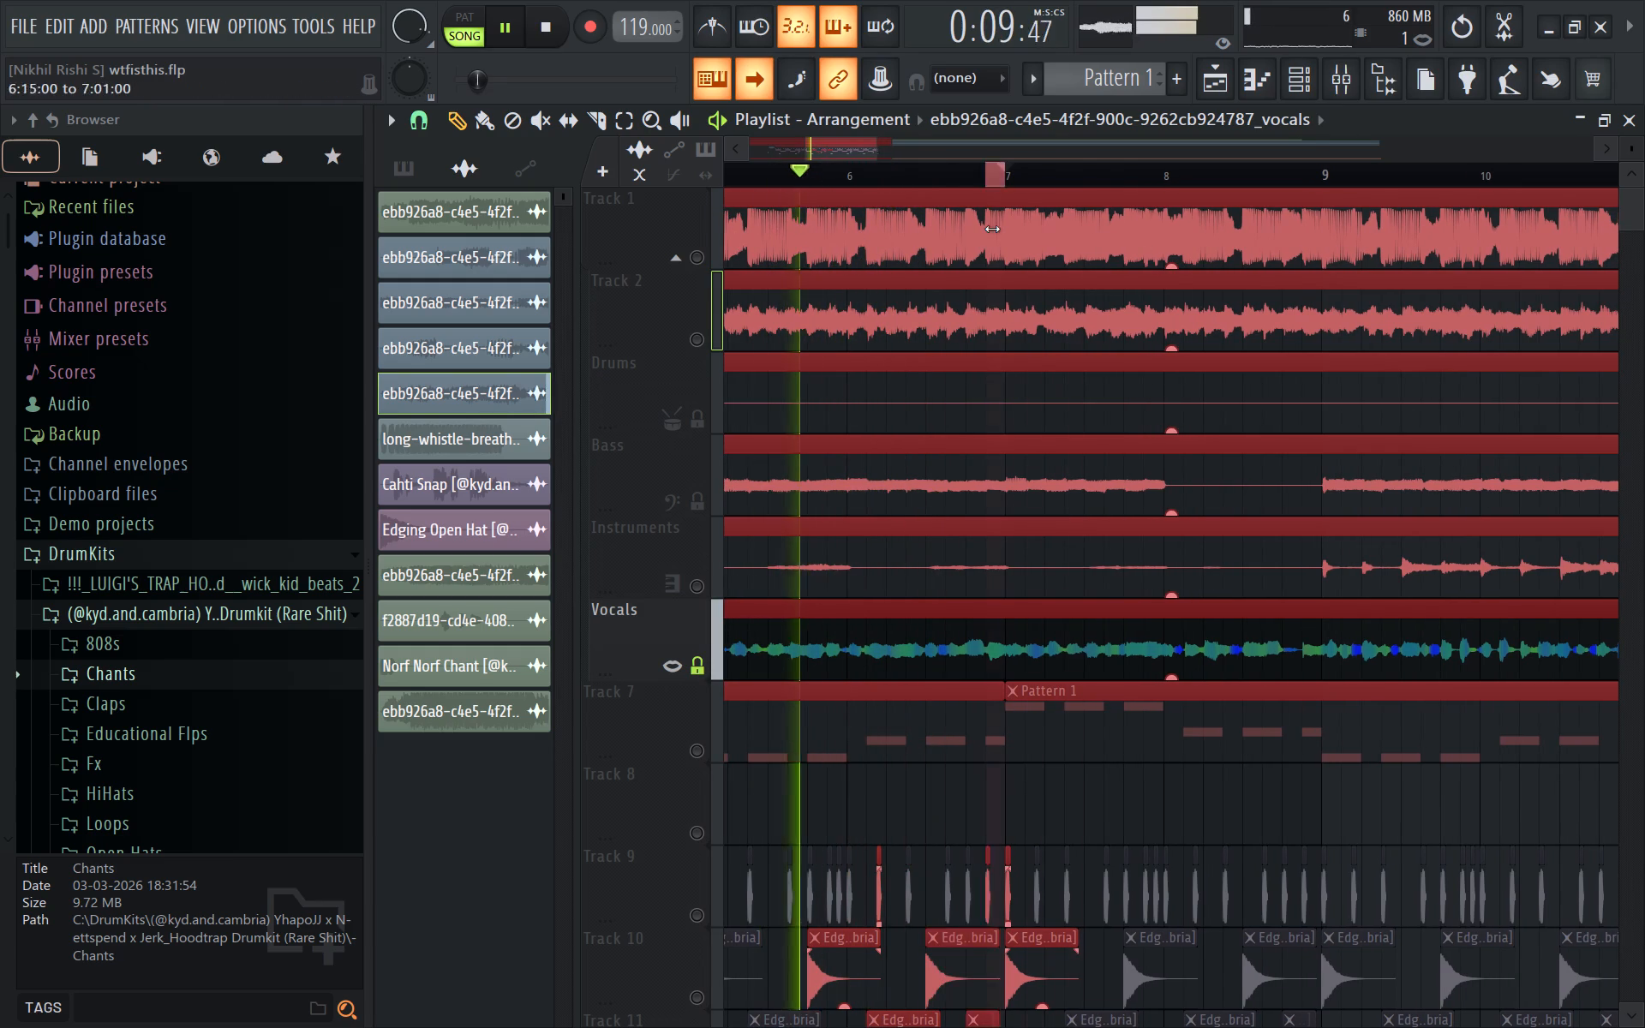
left_click_drag(992, 229, 872, 200, "shift")
key("space")
key("space")
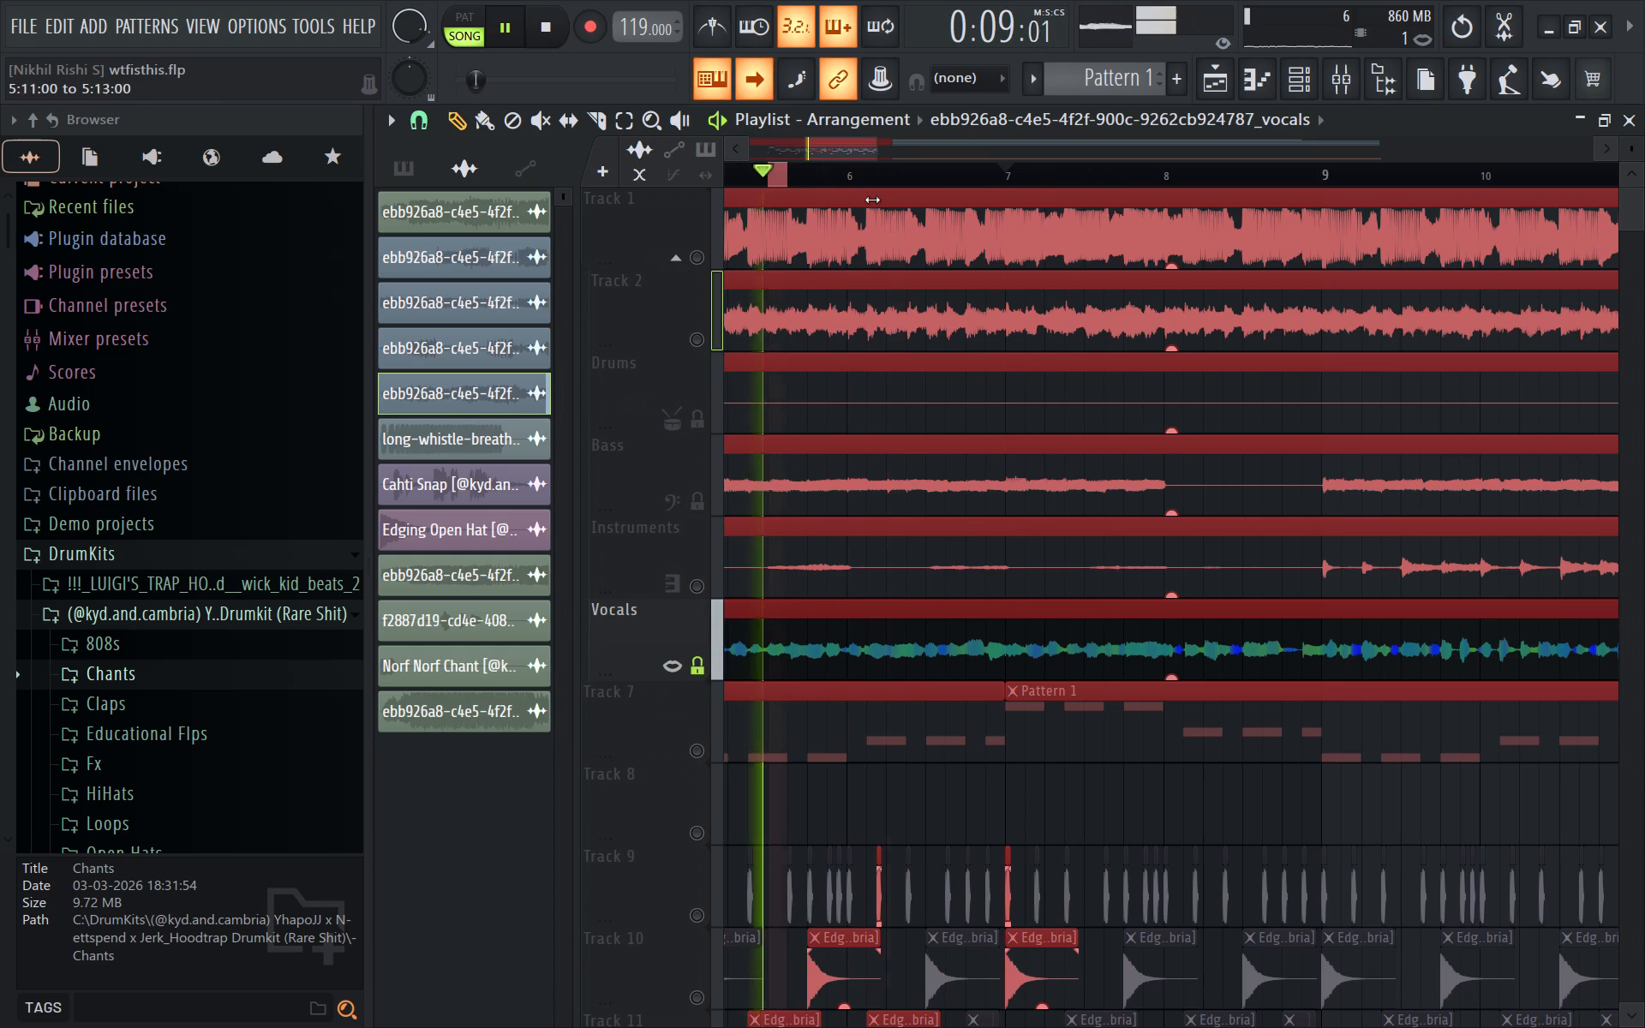
Replay the soloed Vocals track in short time selections from about 5:11 through to 6:07.
left_click_drag(872, 200, 841, 203, "shift")
key("space")
key("space")
double_click(858, 180)
left_click_drag(858, 180, 902, 176, "ctrl+shift")
key("ctrl+shift+space")
key("space")
left_click_drag(848, 176, 807, 176, "shift")
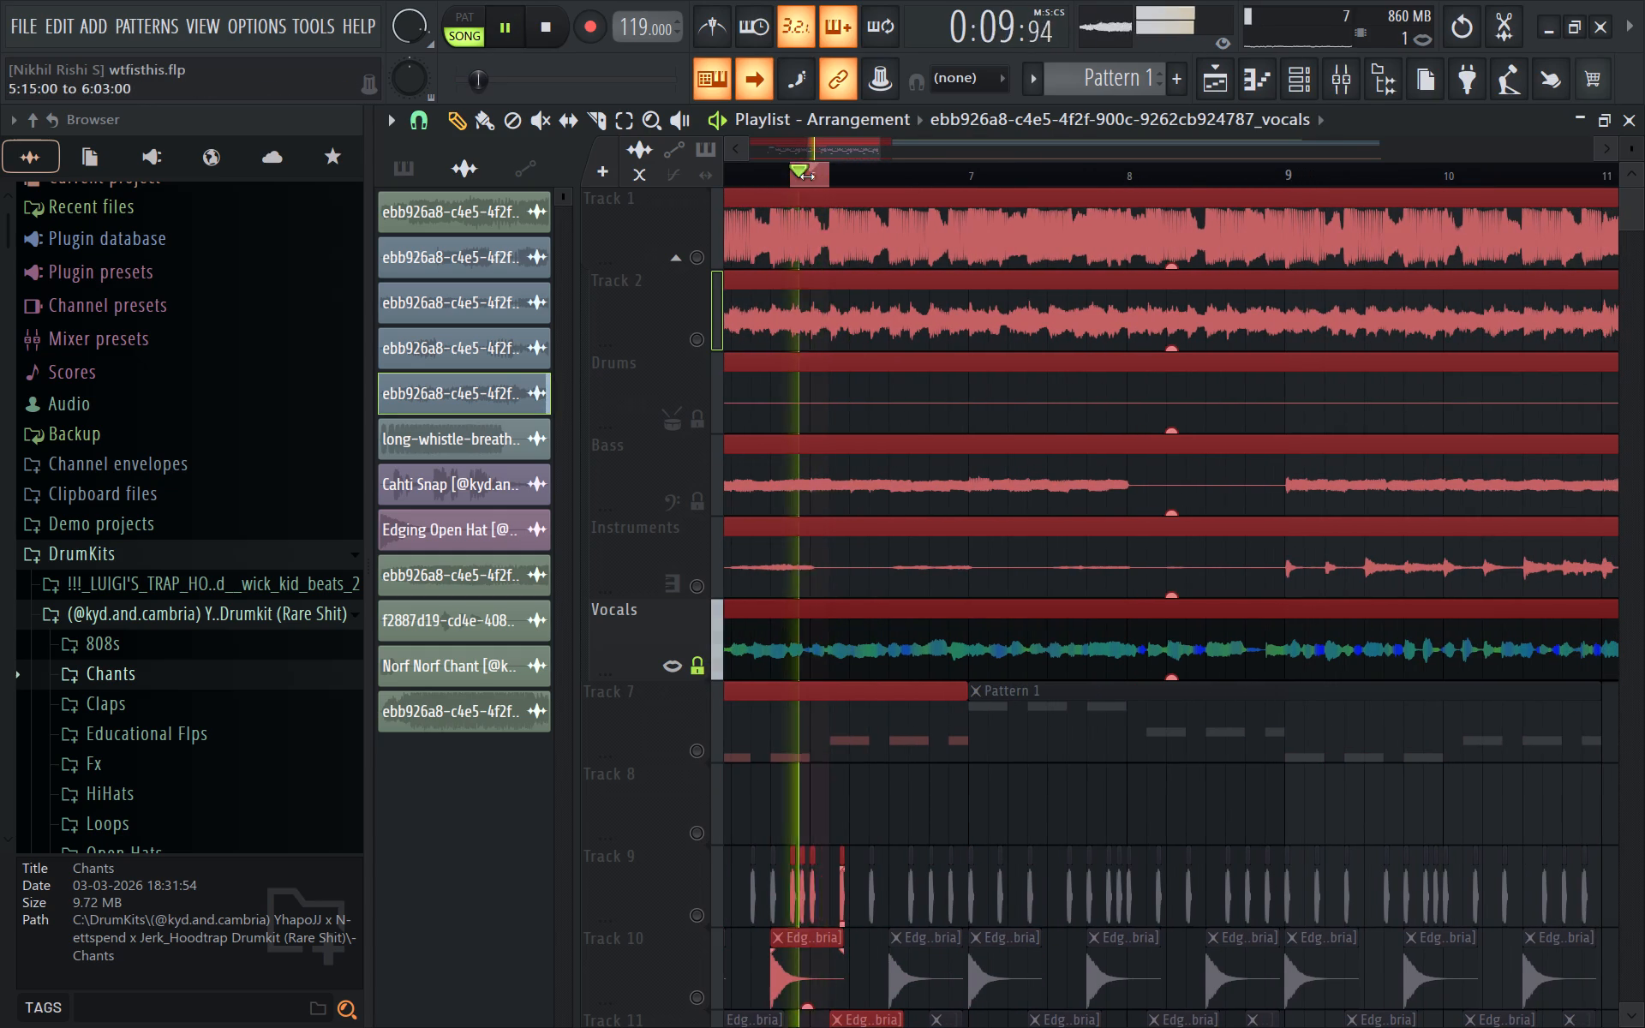
left_click_drag(807, 176, 846, 158, "shift")
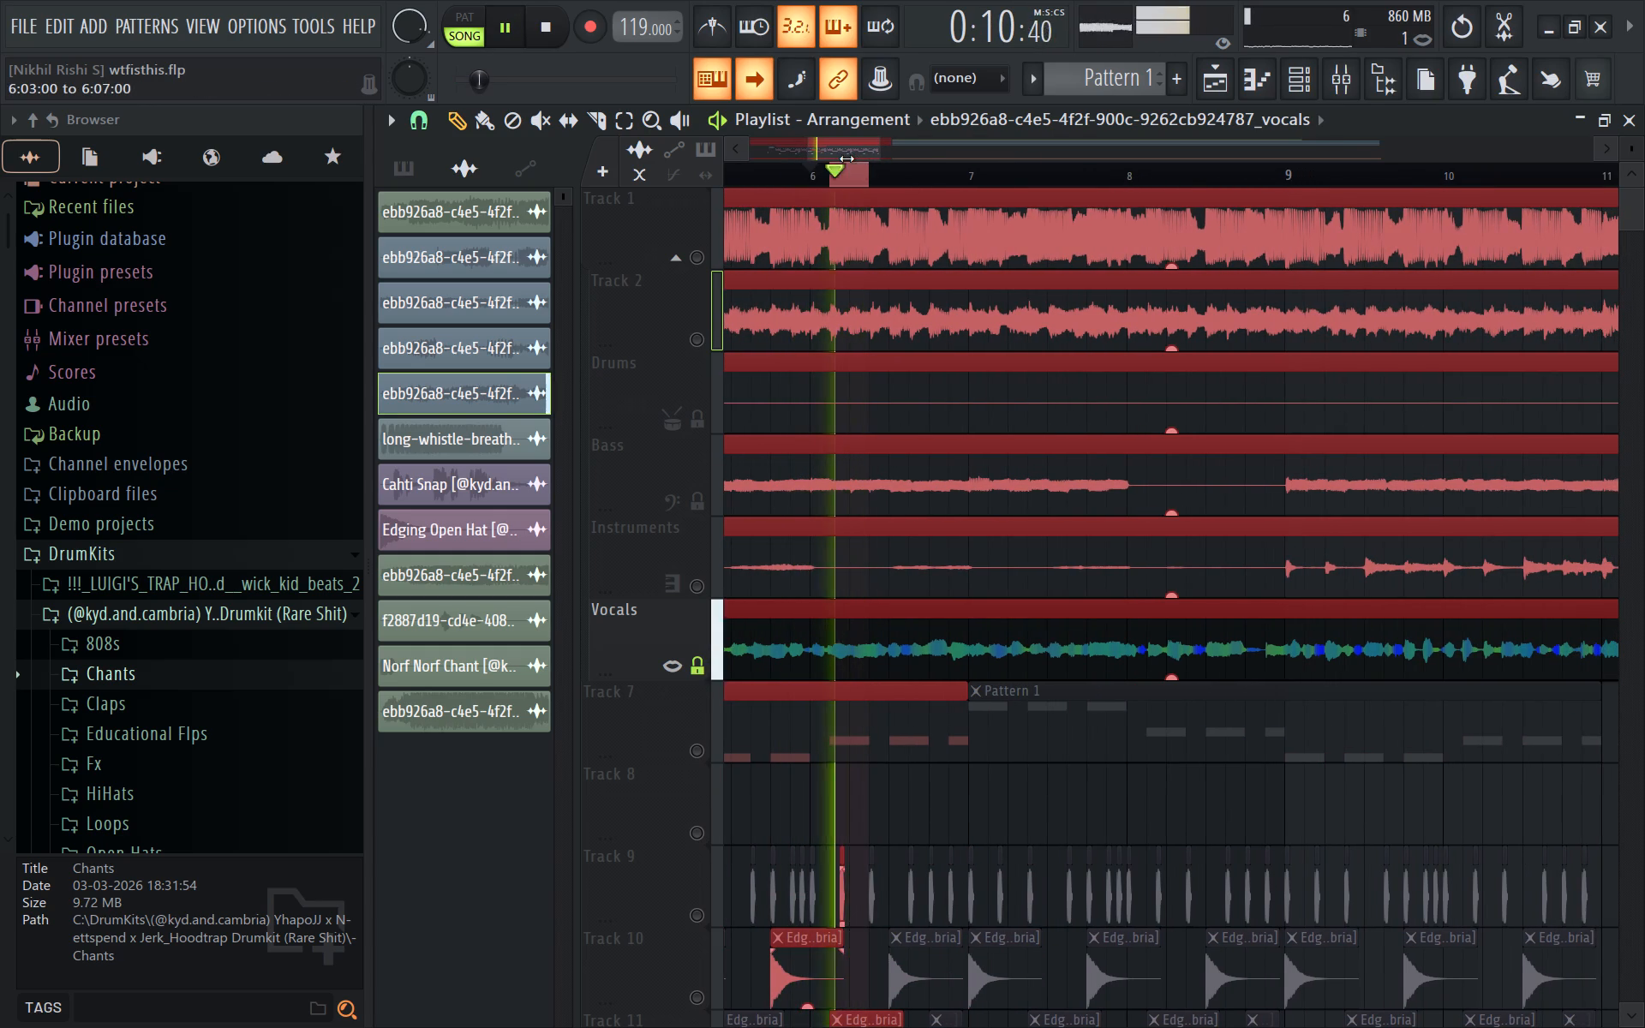
Replay the Vocals track in short time selections from about 5:01 onwards, ending on a selection starting at 6:07.
left_click_drag(846, 158, 731, 180, "shift")
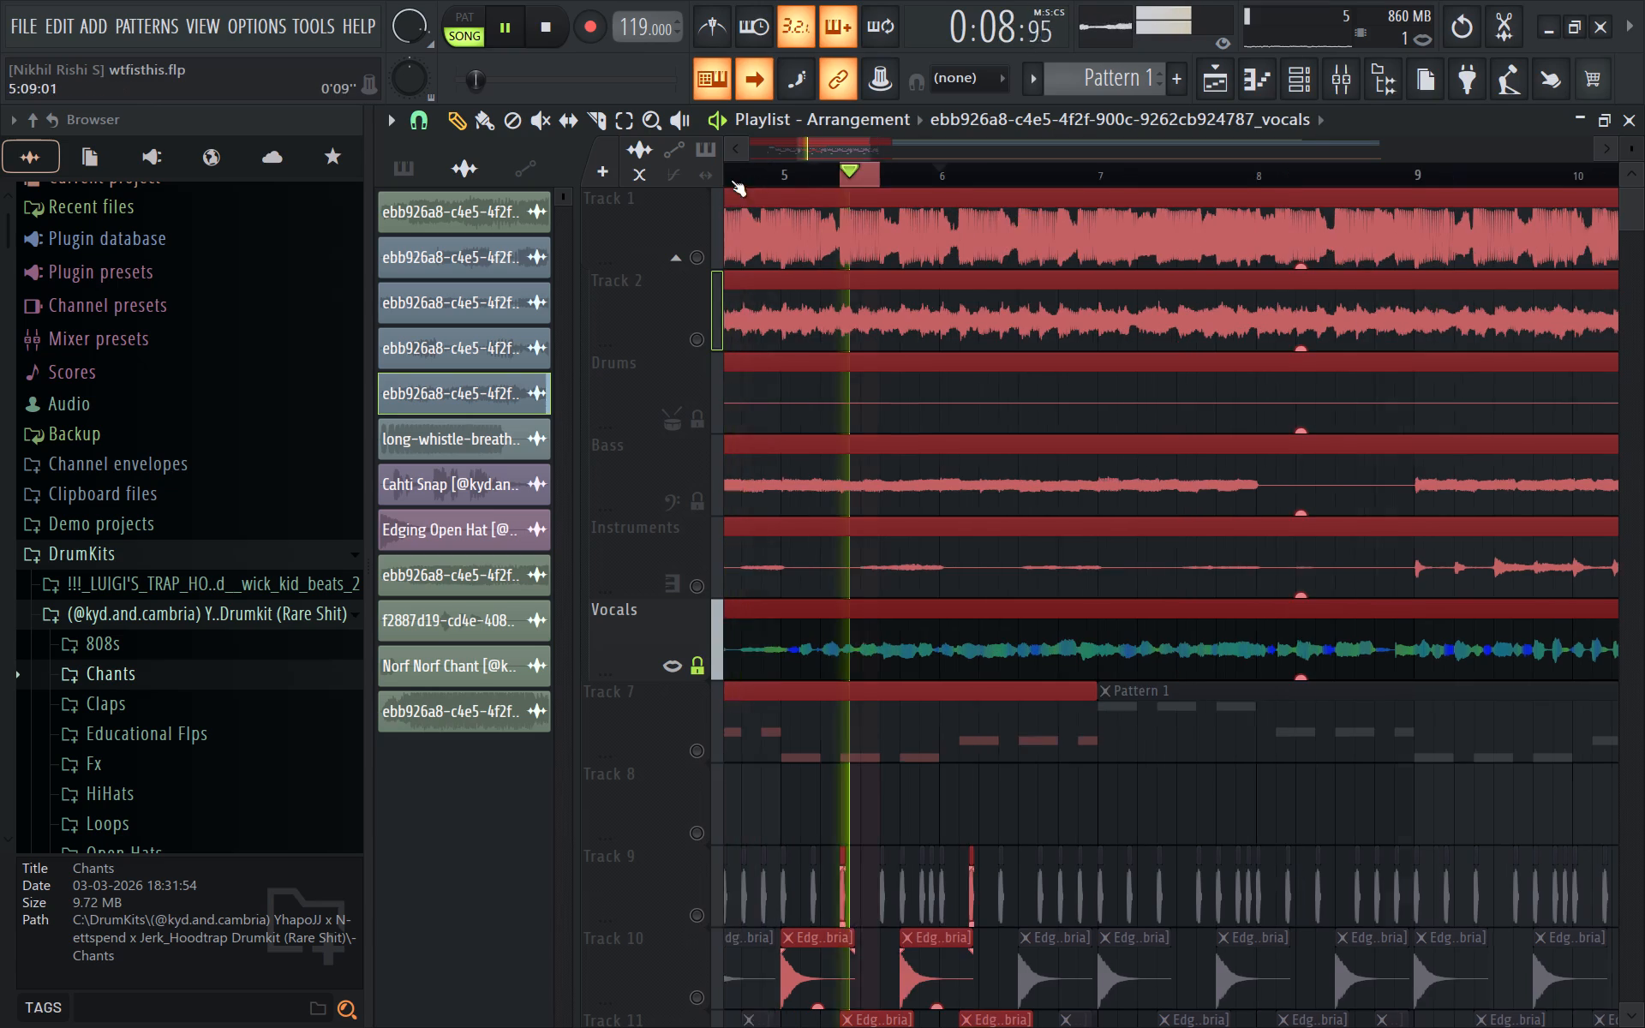
left_click_drag(850, 155, 824, 161)
left_click_drag(851, 176, 850, 176, "shift")
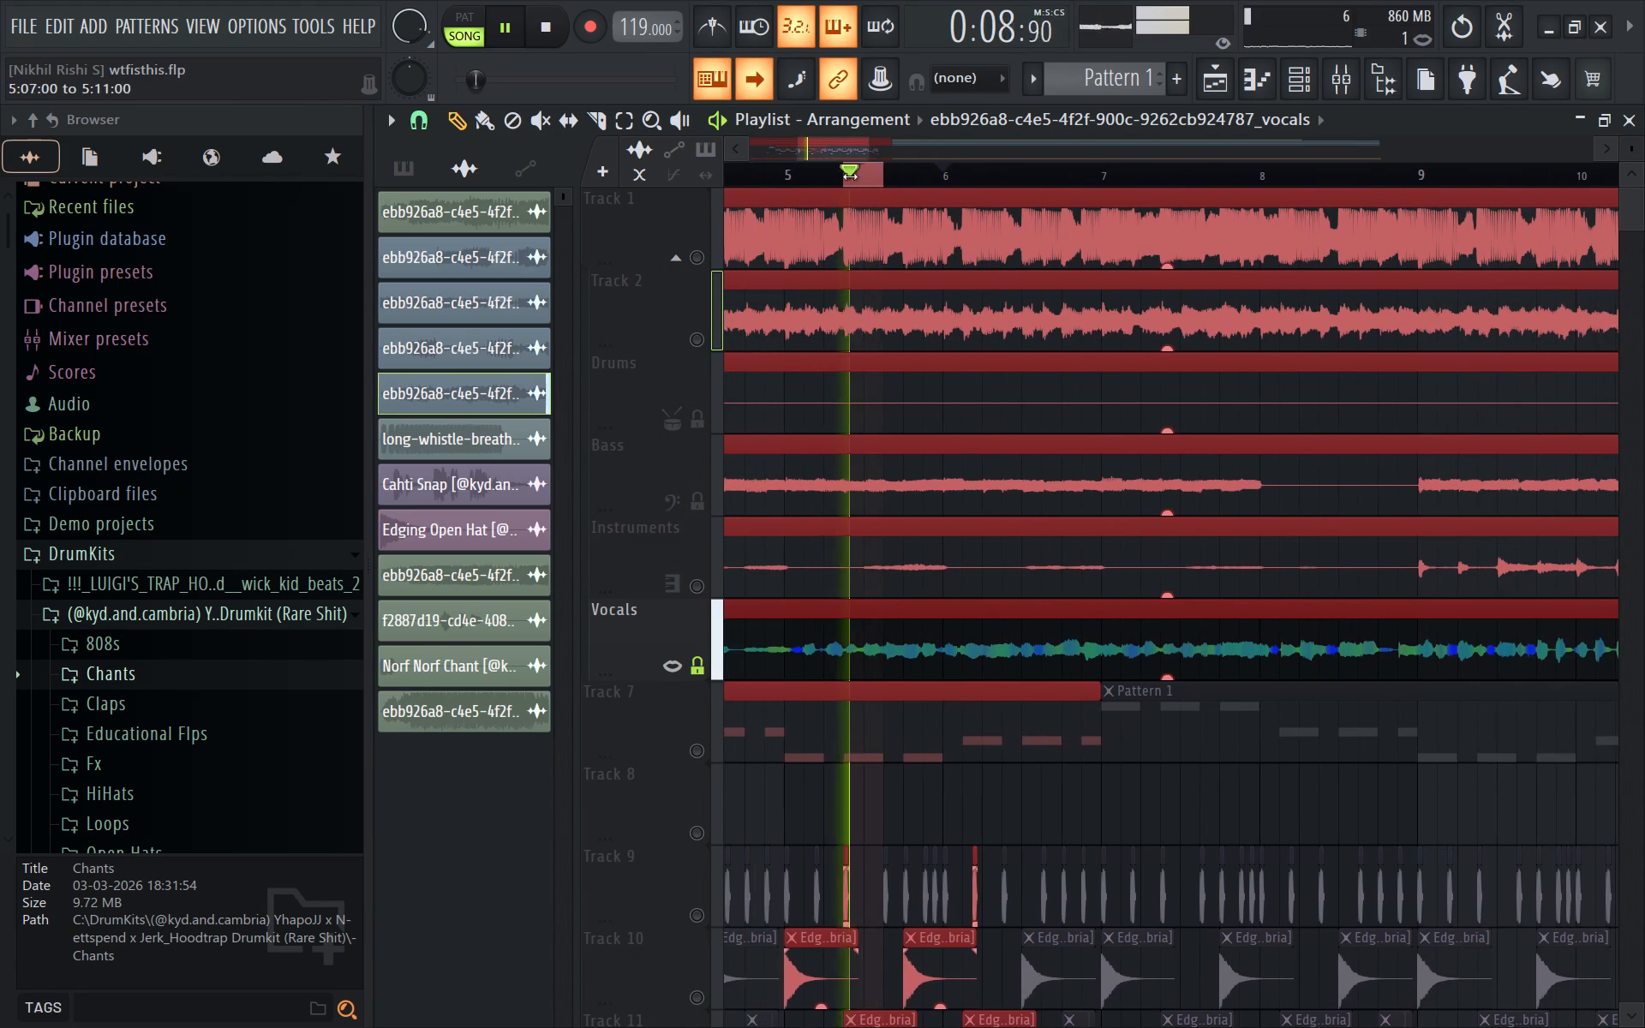
left_click_drag(850, 176, 793, 178, "shift")
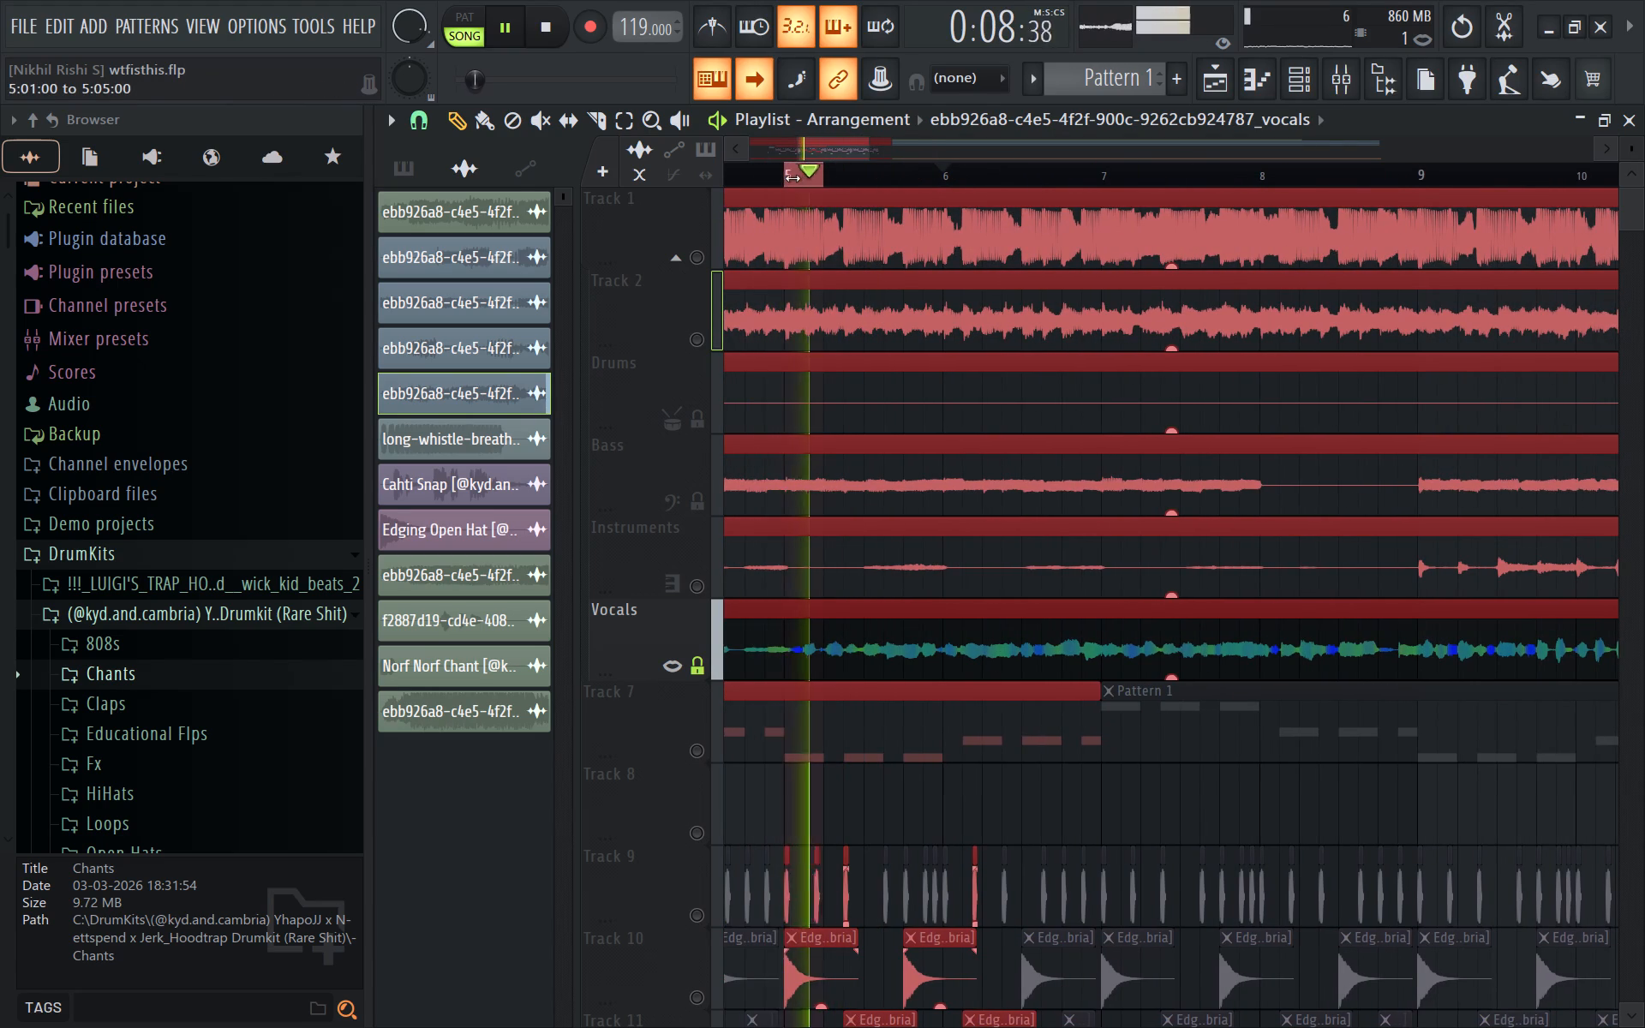
left_click_drag(793, 178, 846, 174, "shift")
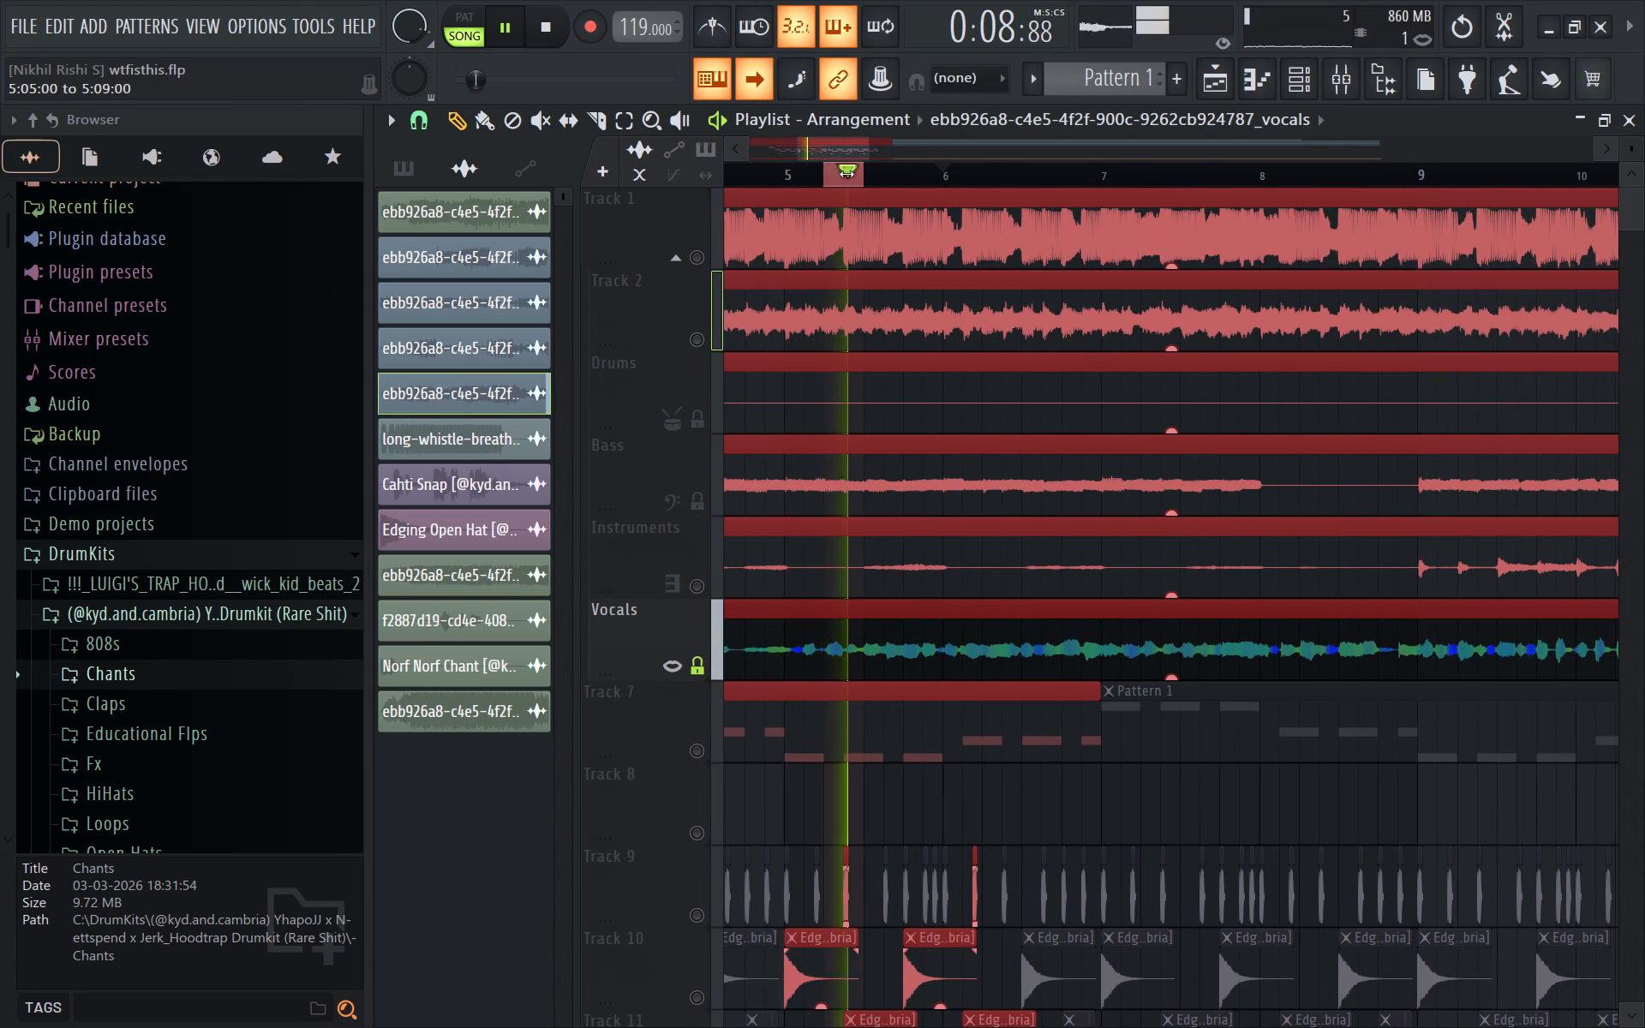
left_click_drag(846, 174, 879, 185, "shift")
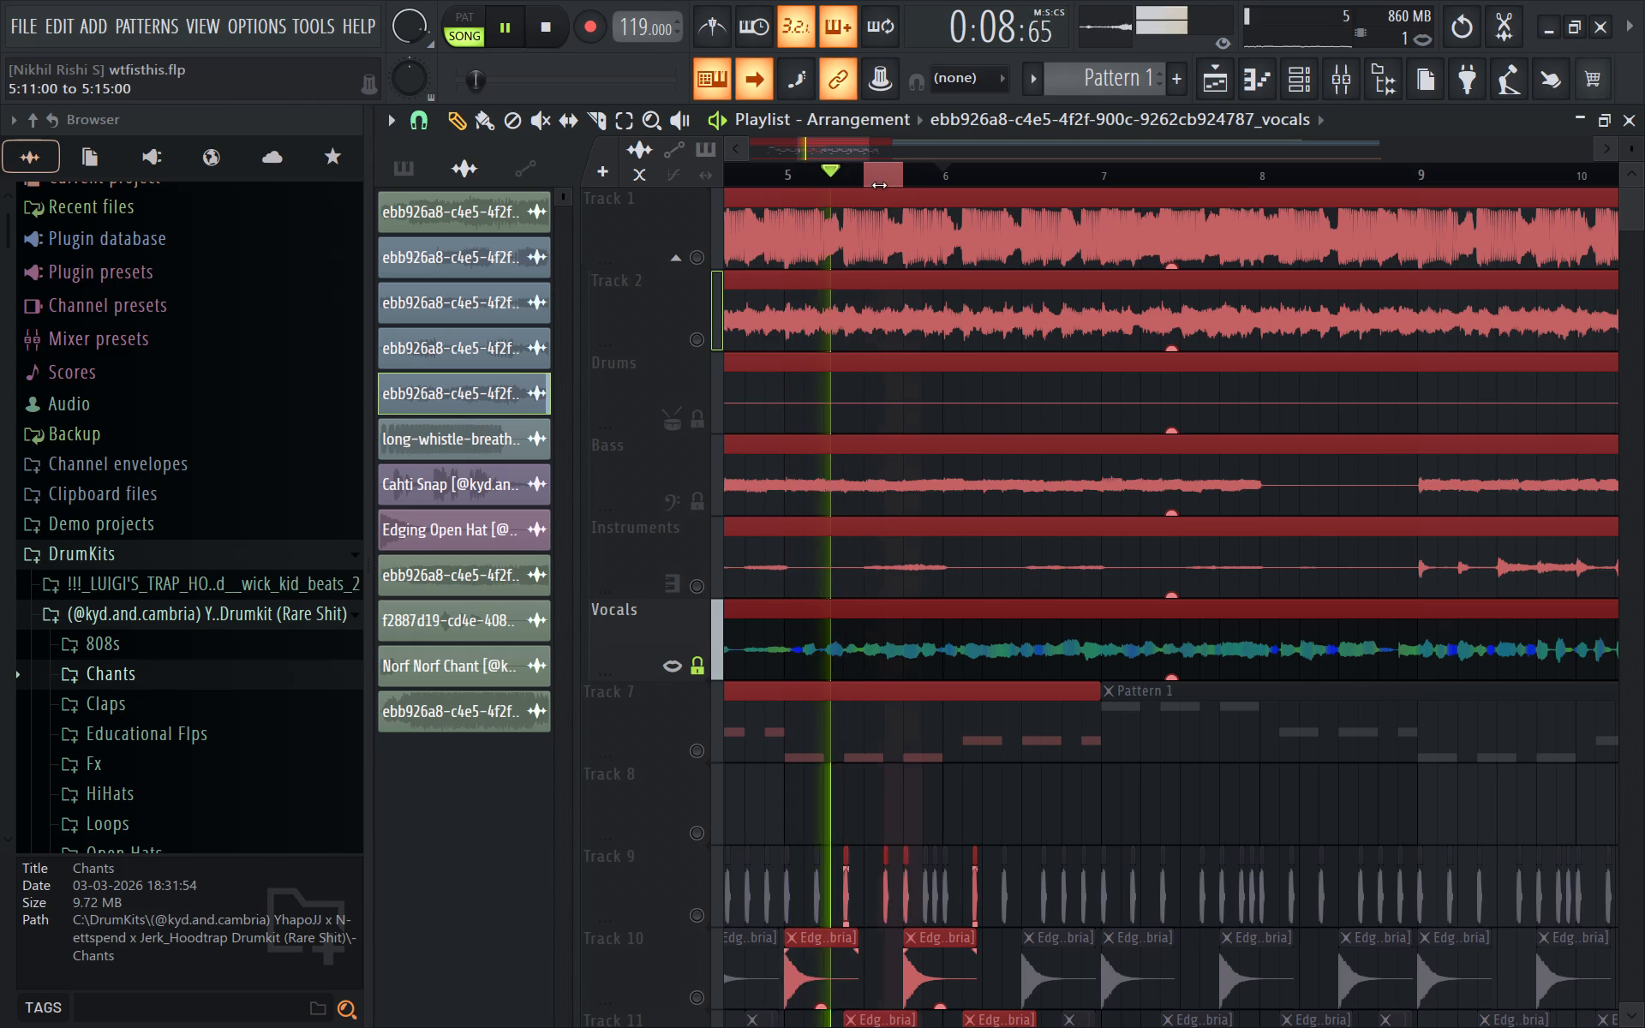
left_click_drag(879, 185, 930, 174, "shift")
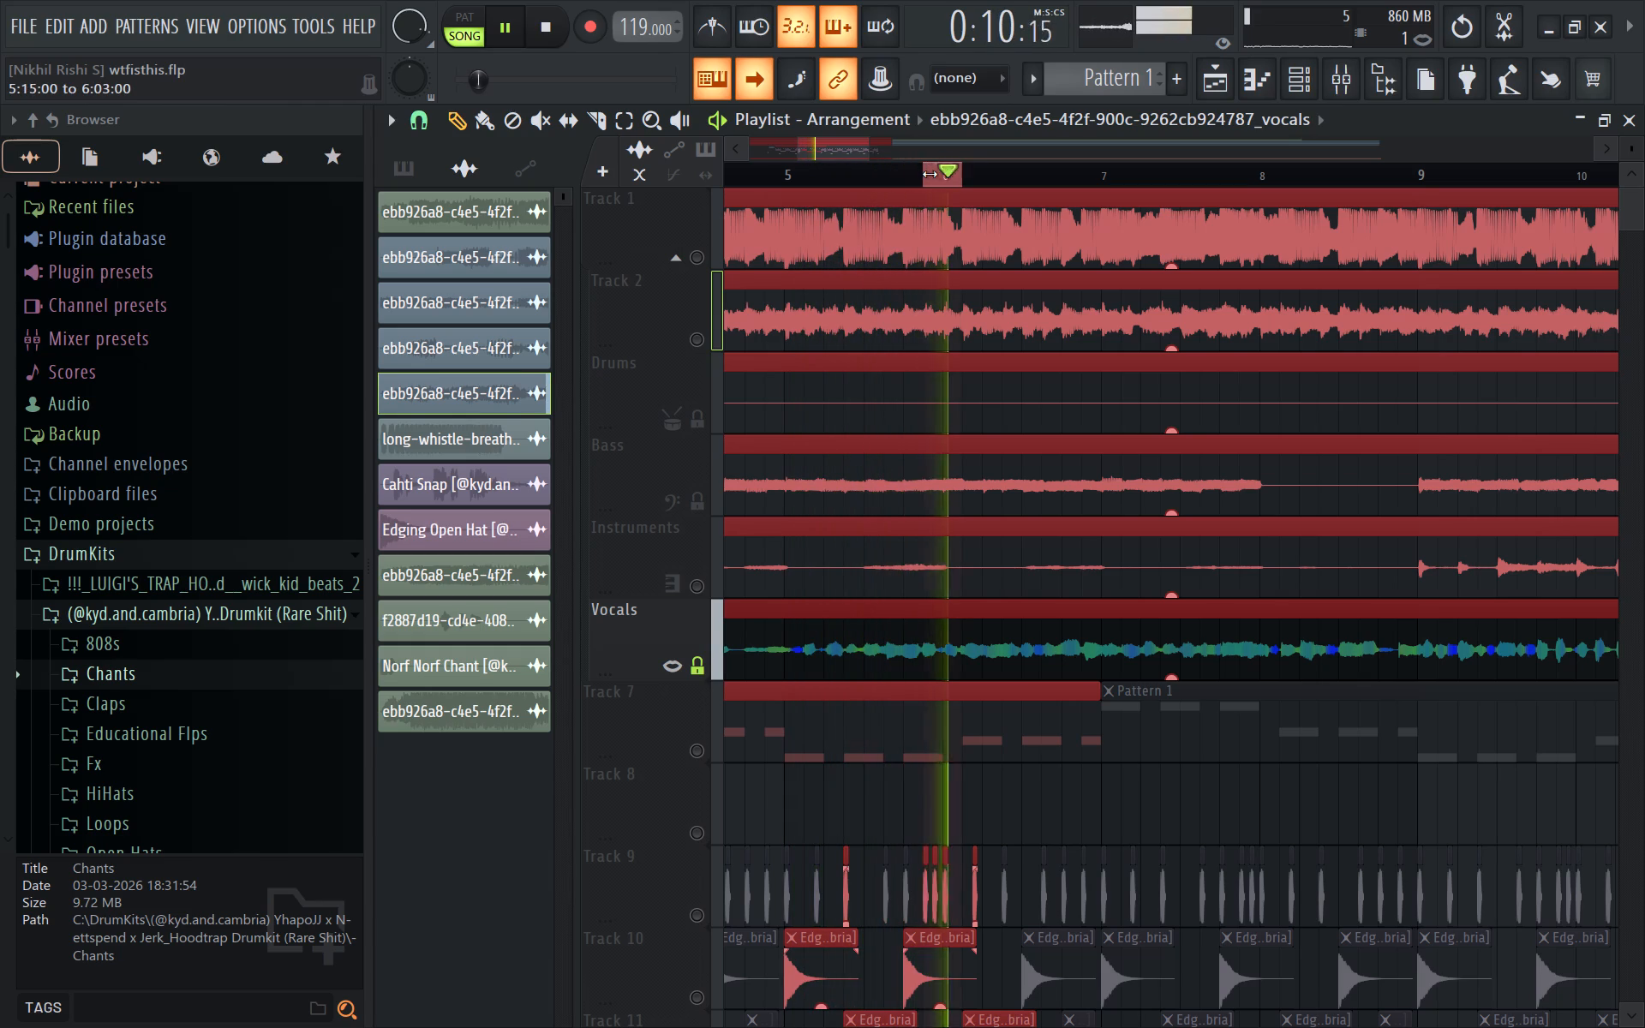
left_click_drag(930, 174, 1007, 164, "shift")
scroll(1011, 487, "down", 5, "ctrl")
scroll(773, 613, "up", 6, "ctrl")
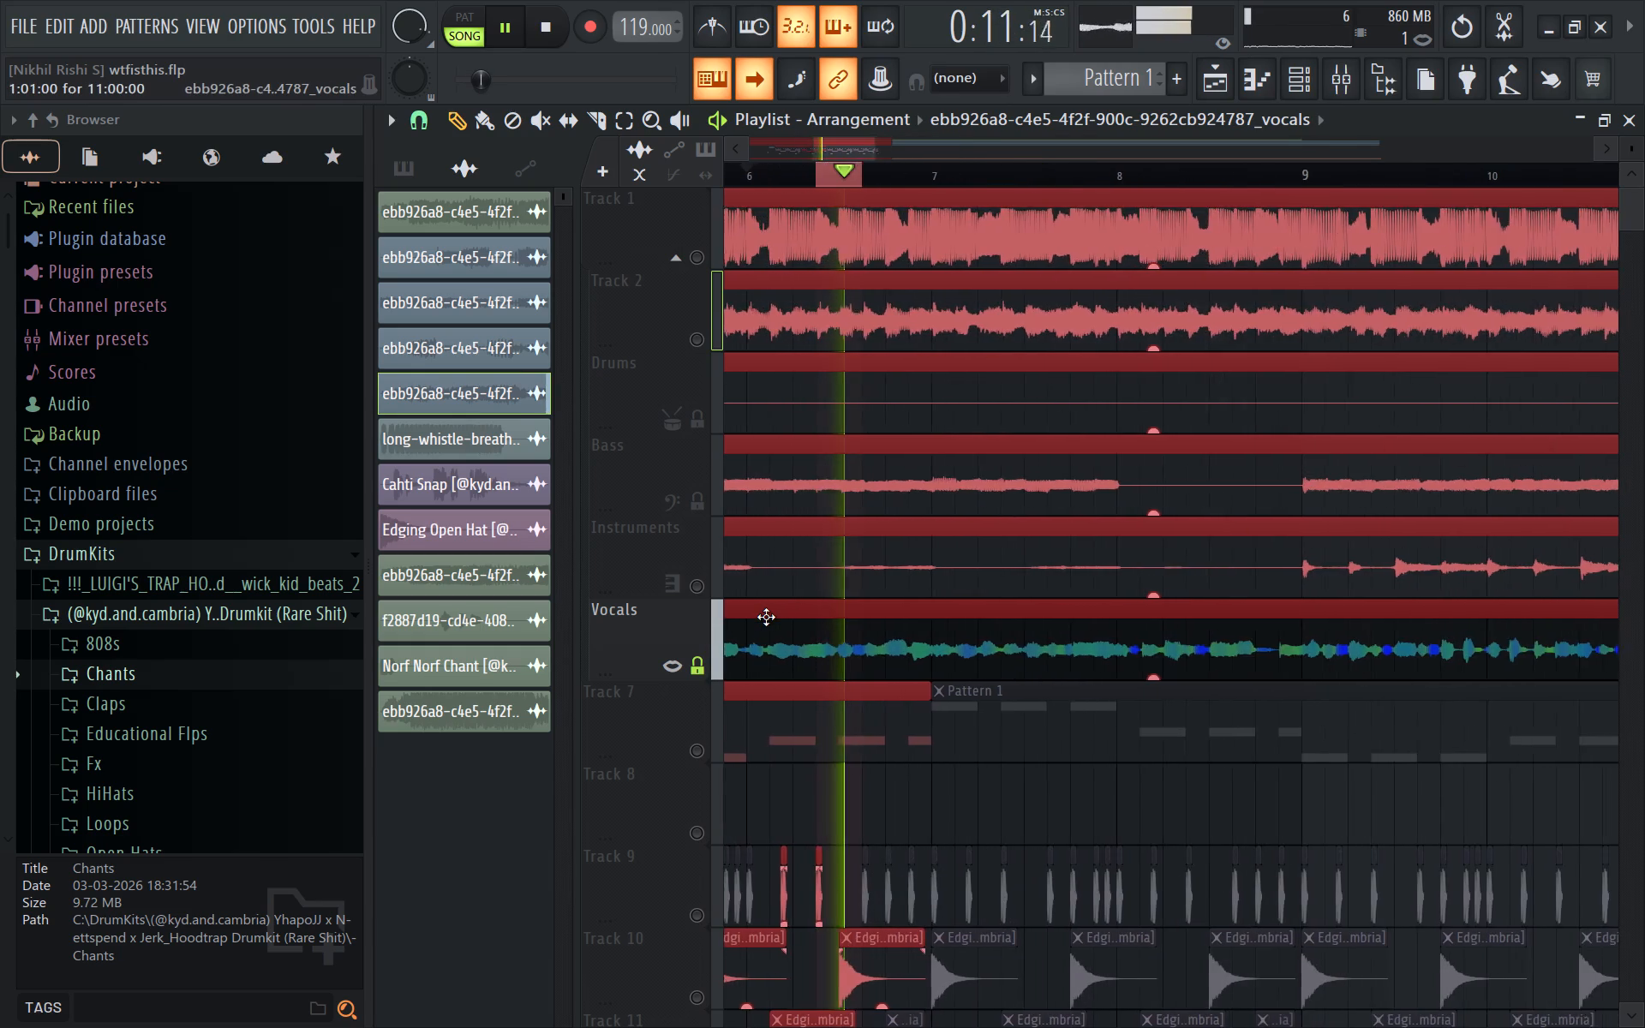
Insert a new empty pattern before the existing one and place it on Track 8 at 6:07.
scroll(766, 617, "up", 7, "ctrl")
left_click(409, 170)
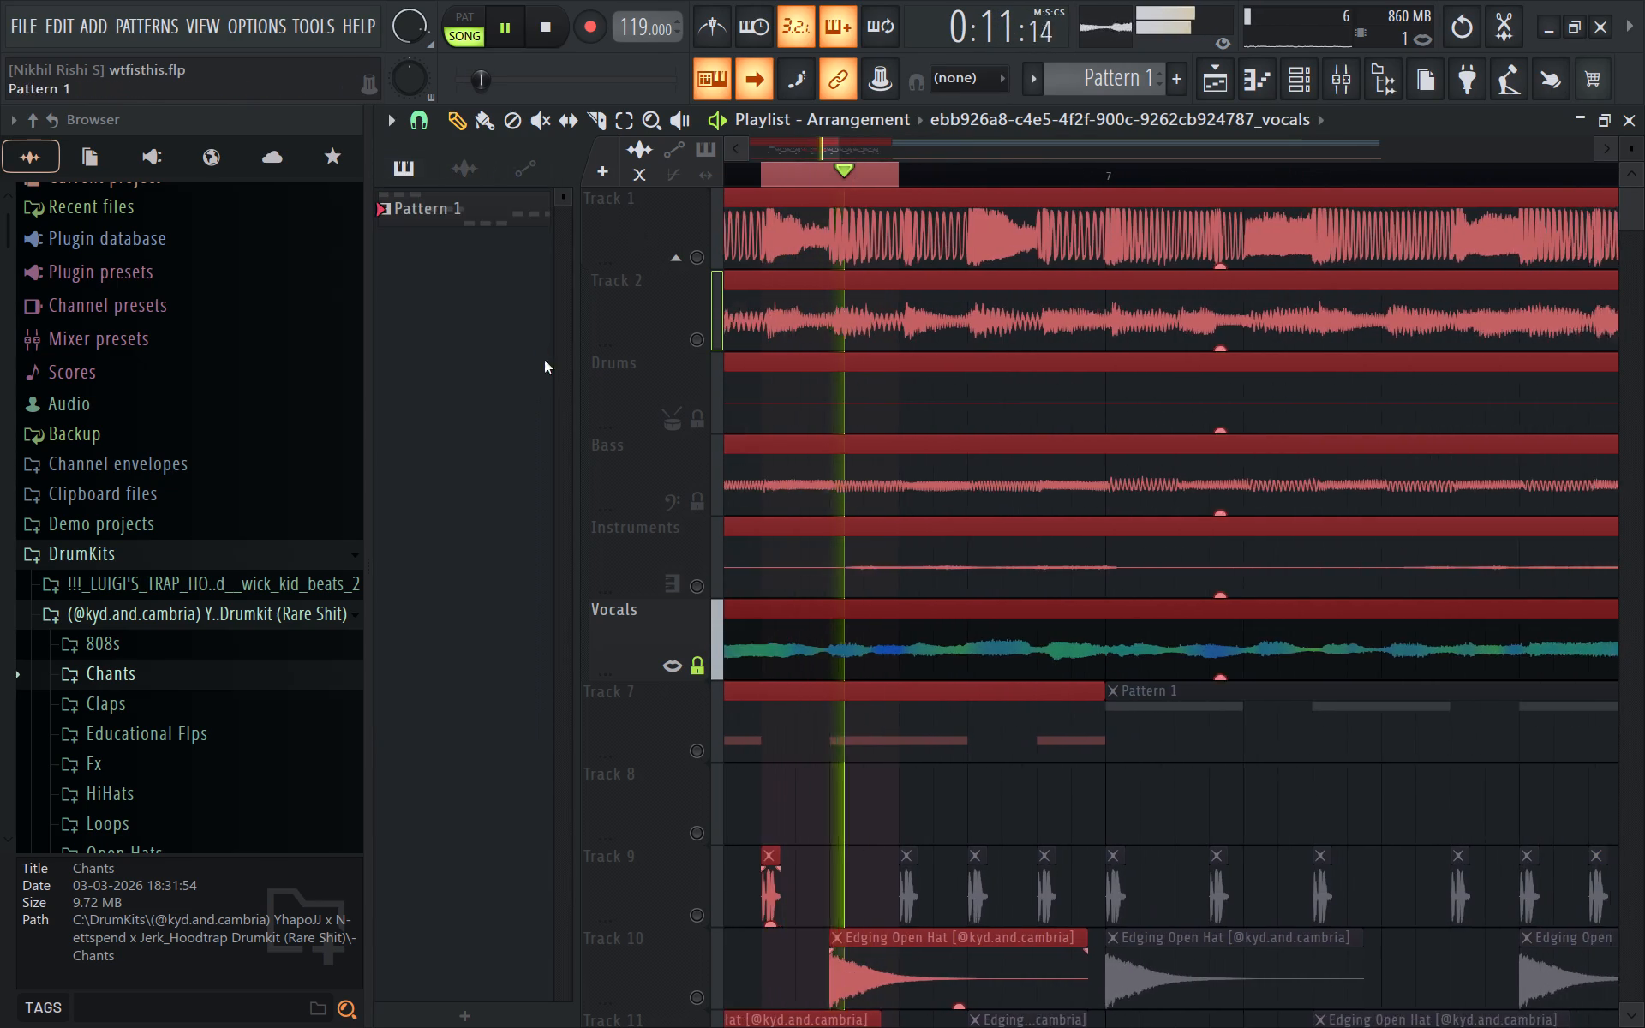
key("space")
right_click(467, 207)
left_click(577, 475)
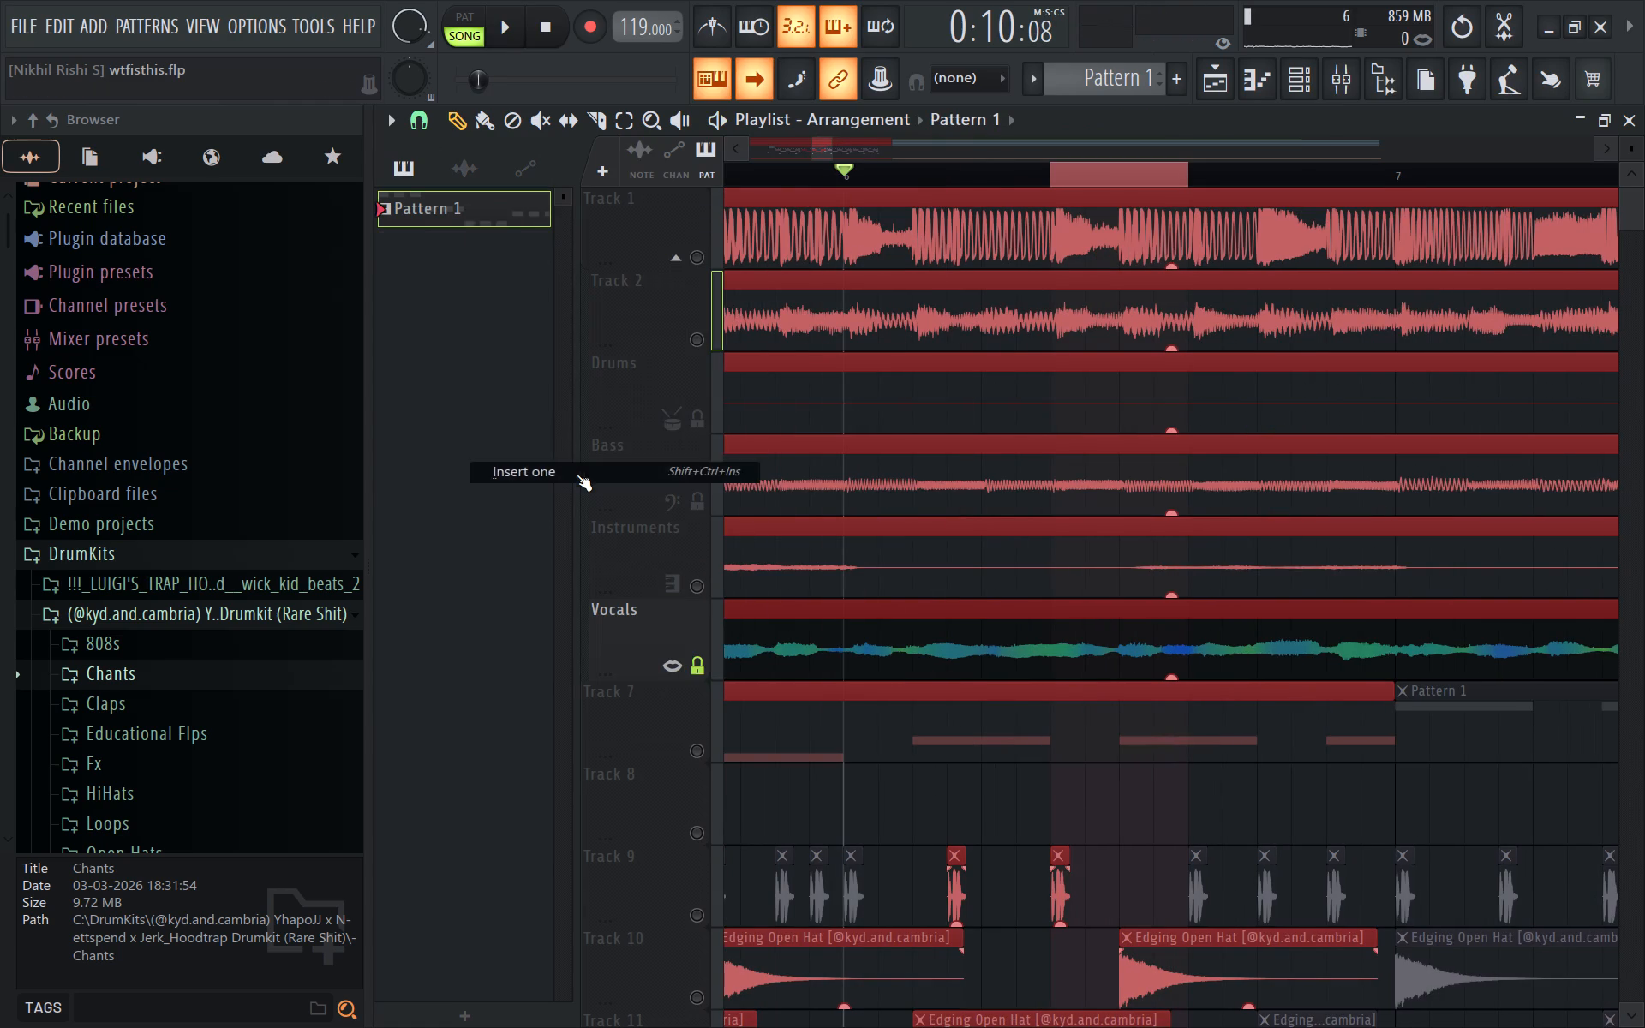
key("Return")
left_click_drag(511, 218, 996, 738)
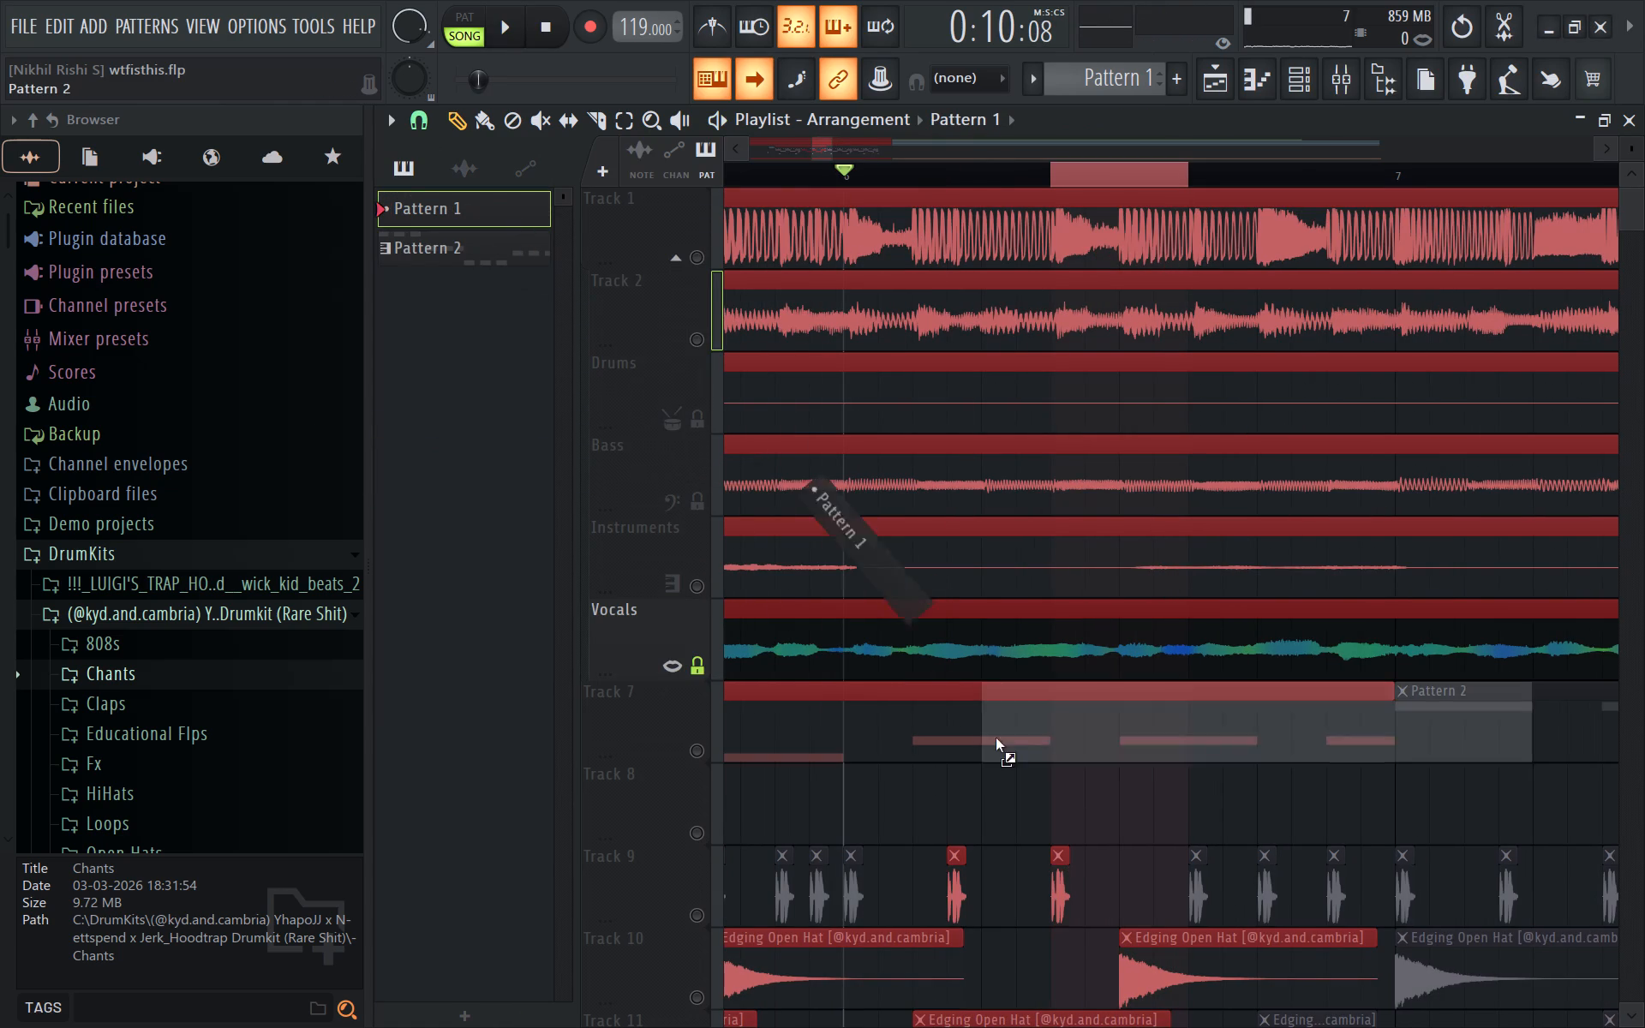
left_click_drag(996, 738, 1057, 814)
Clear the time selection and turn on the metronome for playback from 6:07.
key("space")
key("space")
key("space")
key("space")
double_click(1050, 178)
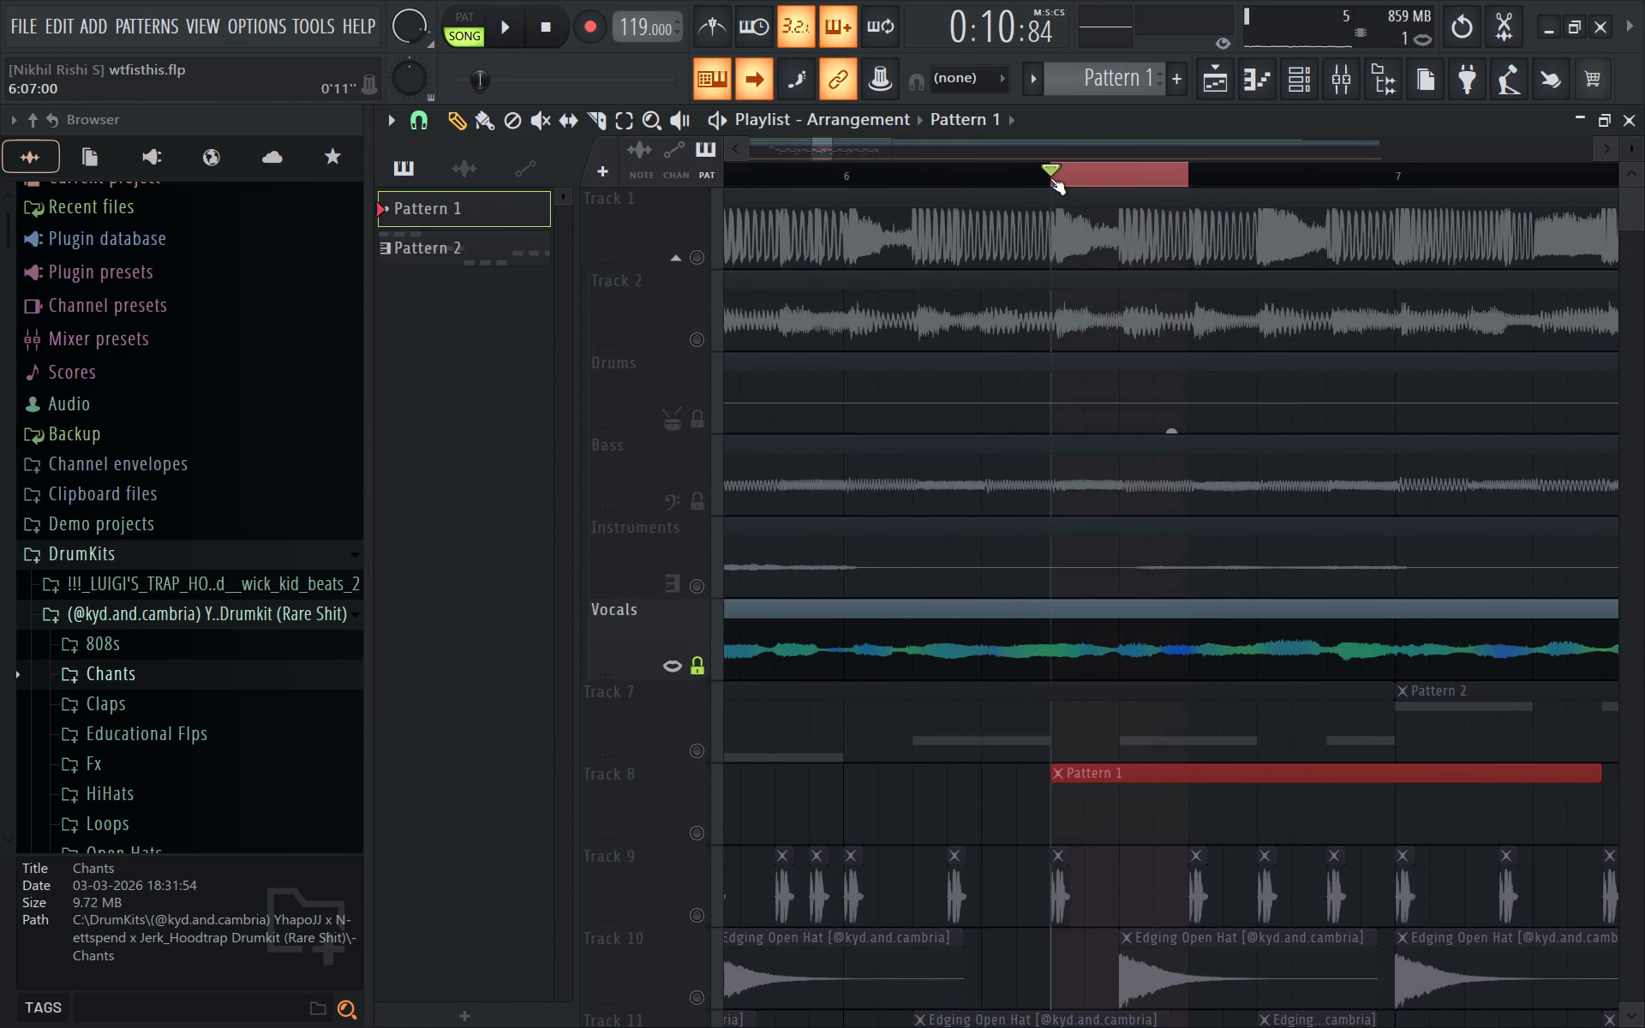
left_click(712, 38)
key("space")
key("space")
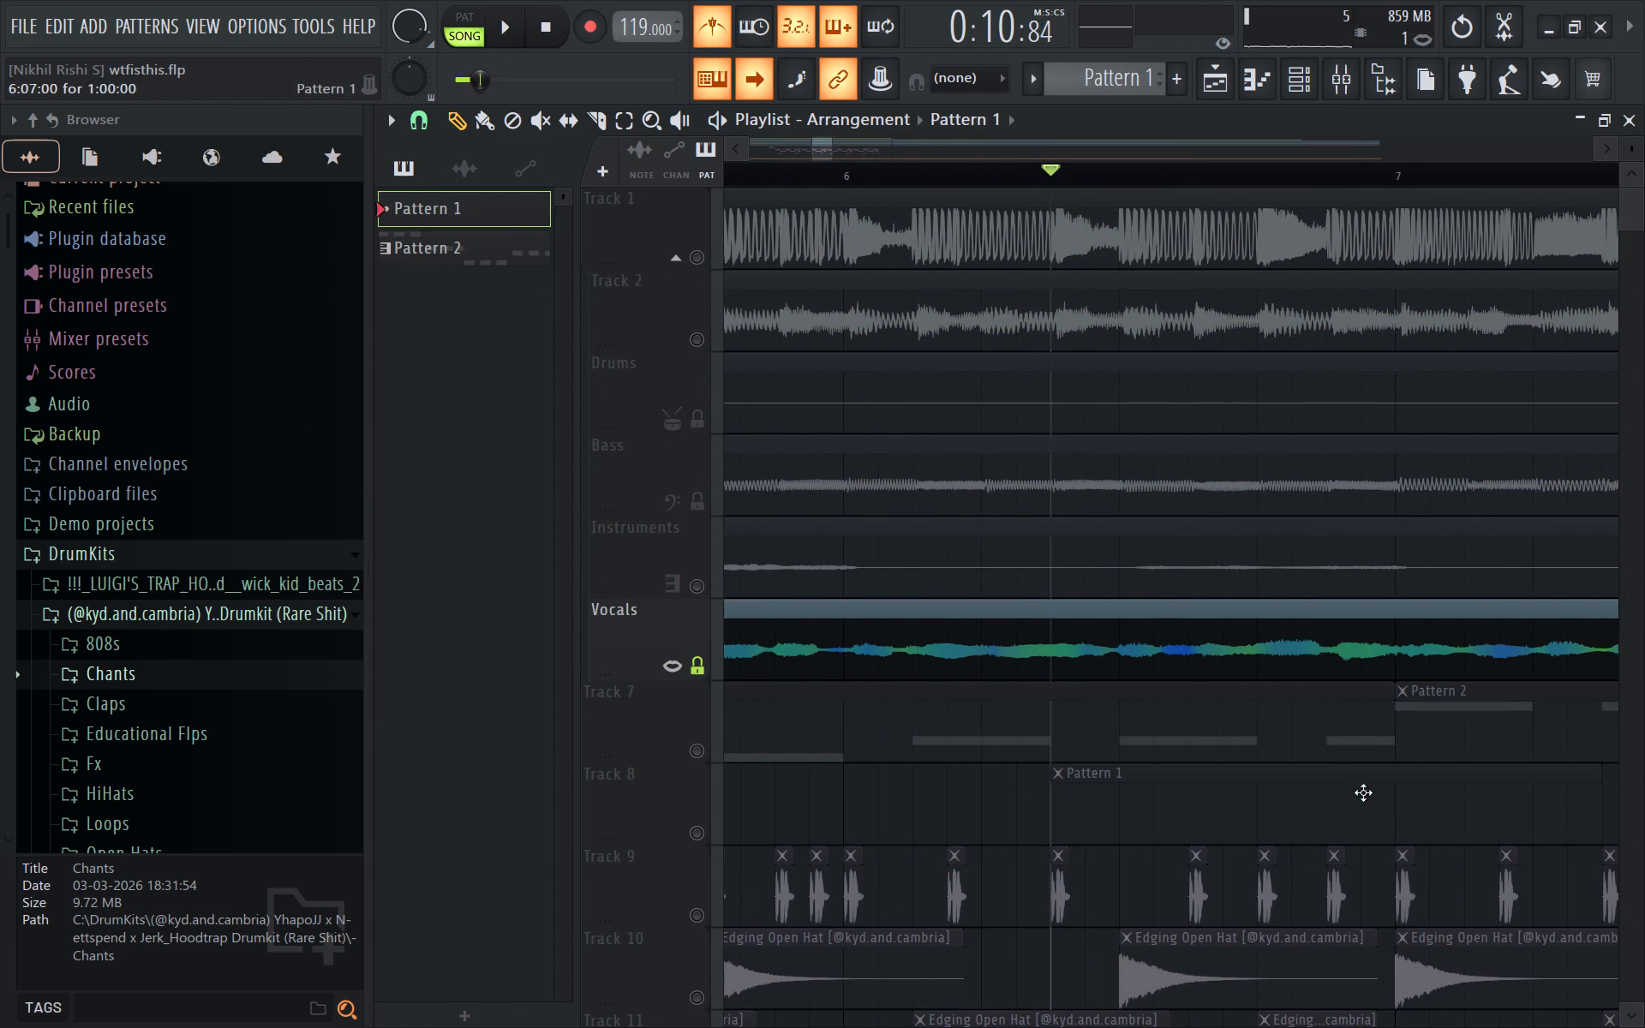
Enable Track 8 and mute Vocals, testing playback against the metronome before and after.
left_click(691, 822, "ctrl")
key("space")
key("space")
key("space")
key("space")
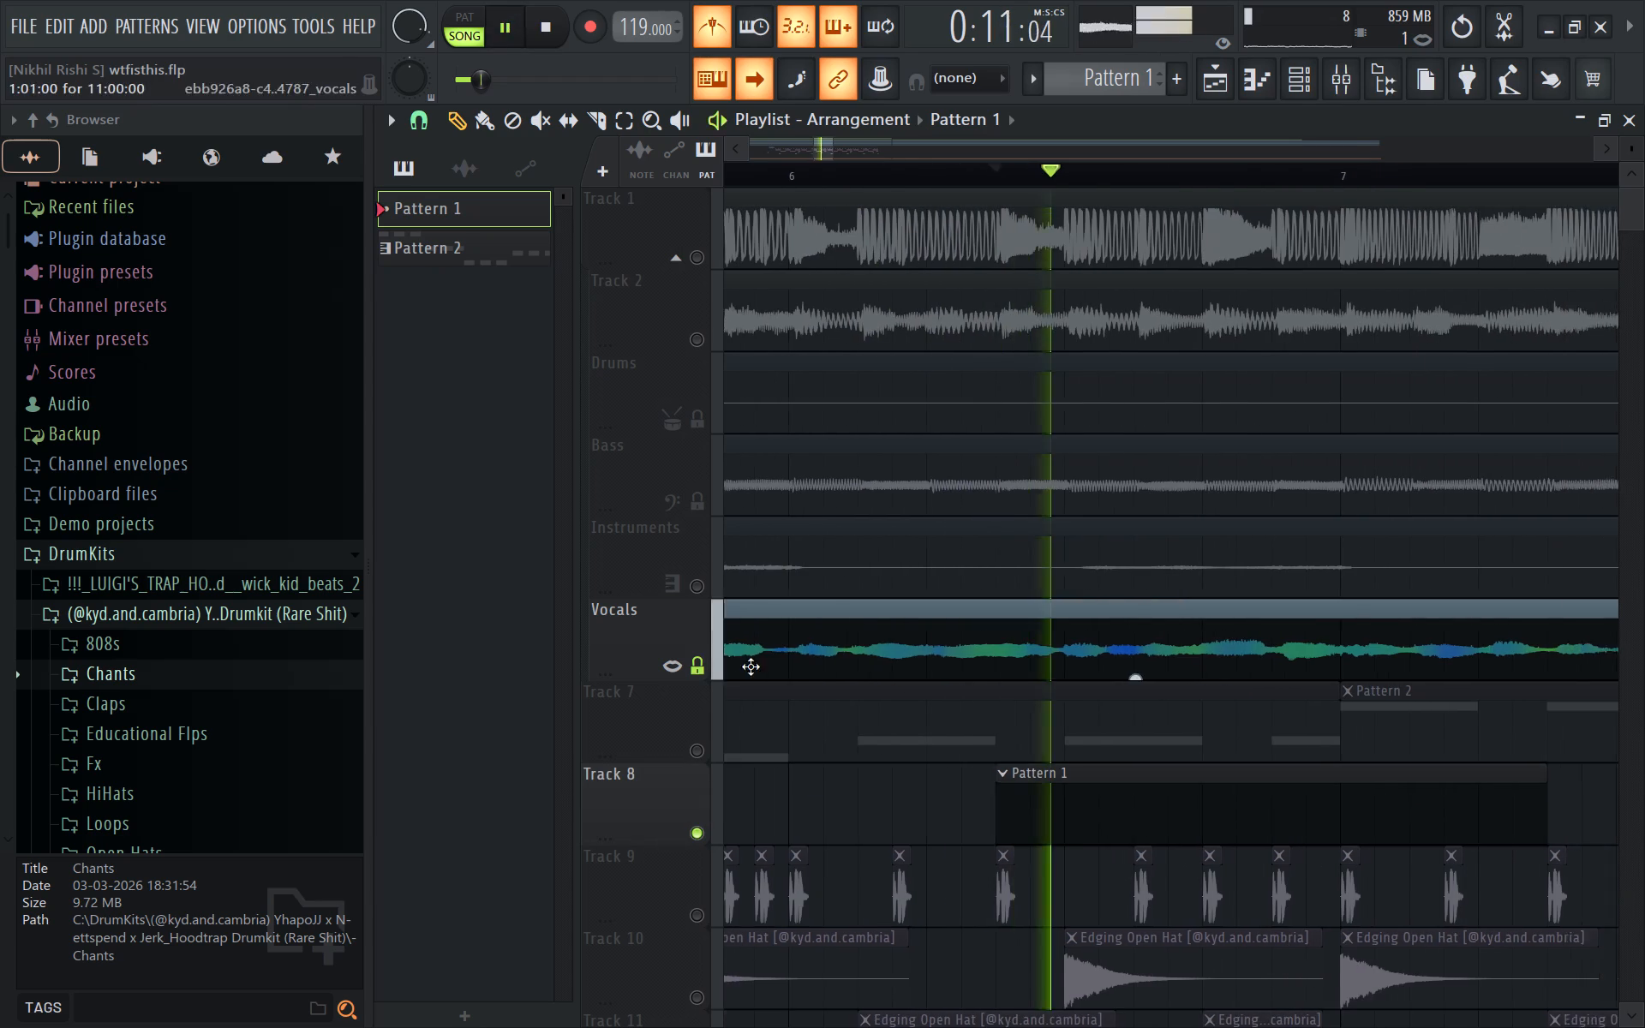
left_click(694, 668)
key("space")
key("space")
key("space")
Move the Pattern 1 clip on Track 8 to the start of bar 7.
left_click_drag(1215, 829, 1462, 781)
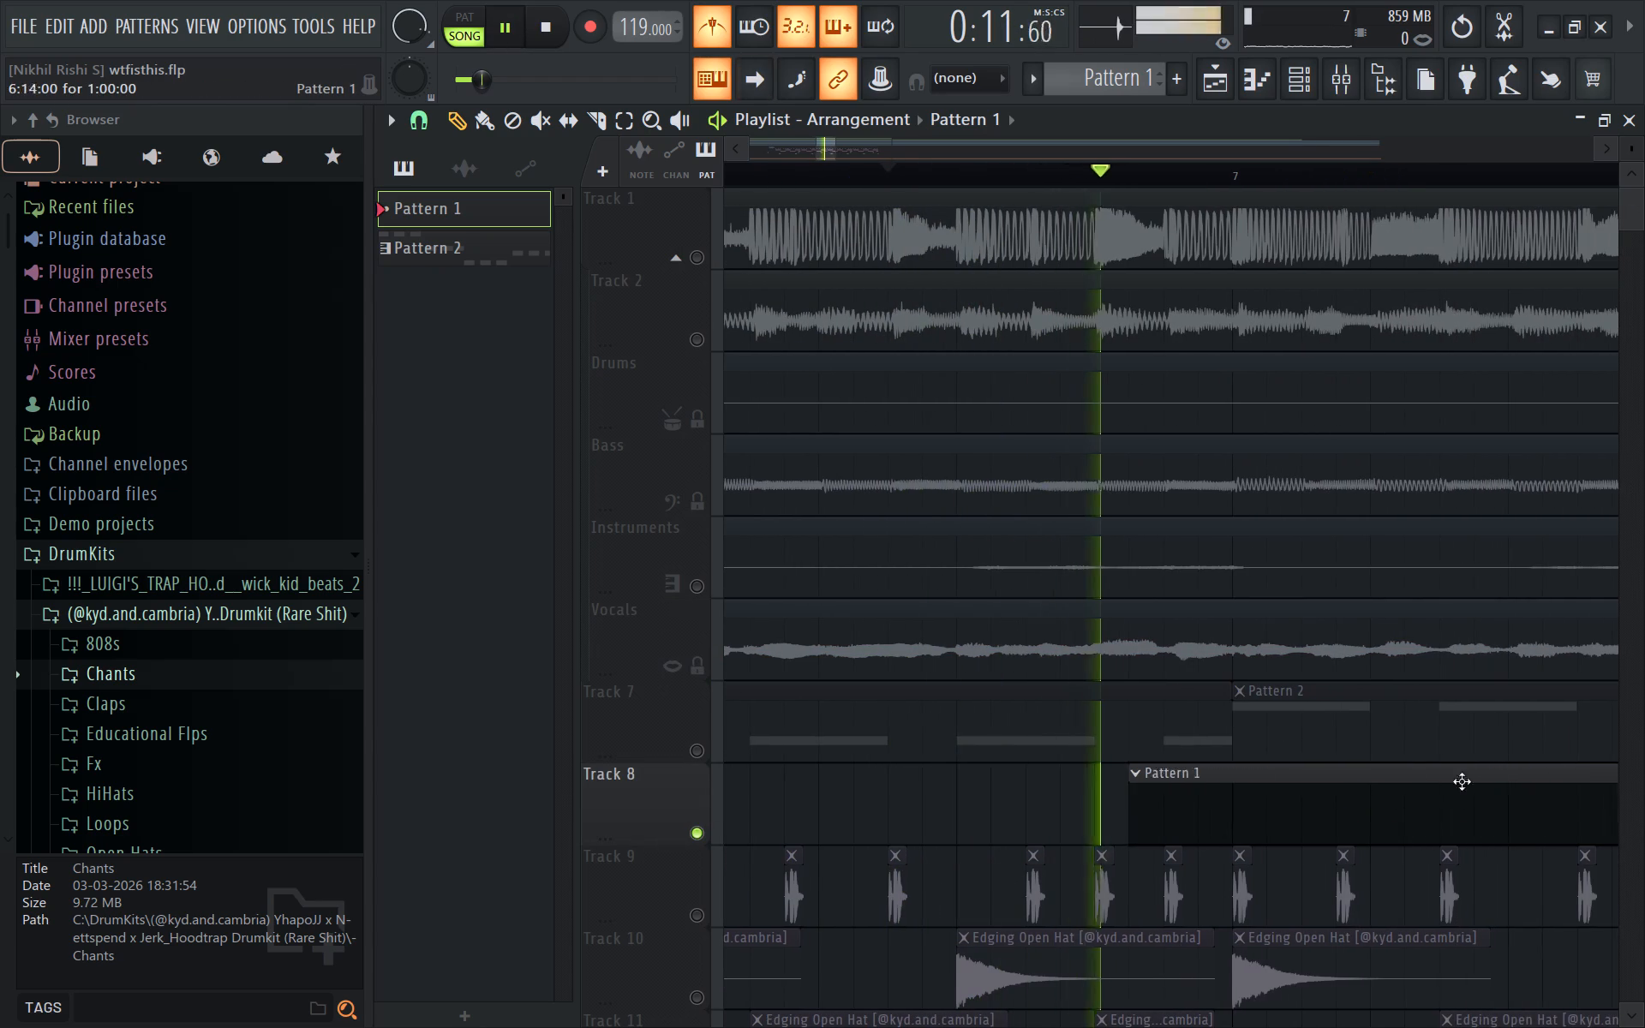
left_click_drag(1462, 781, 1559, 771)
key("space")
key("space")
scroll(1510, 756, "down", 6, "ctrl")
scroll(1523, 756, "up", 3, "ctrl")
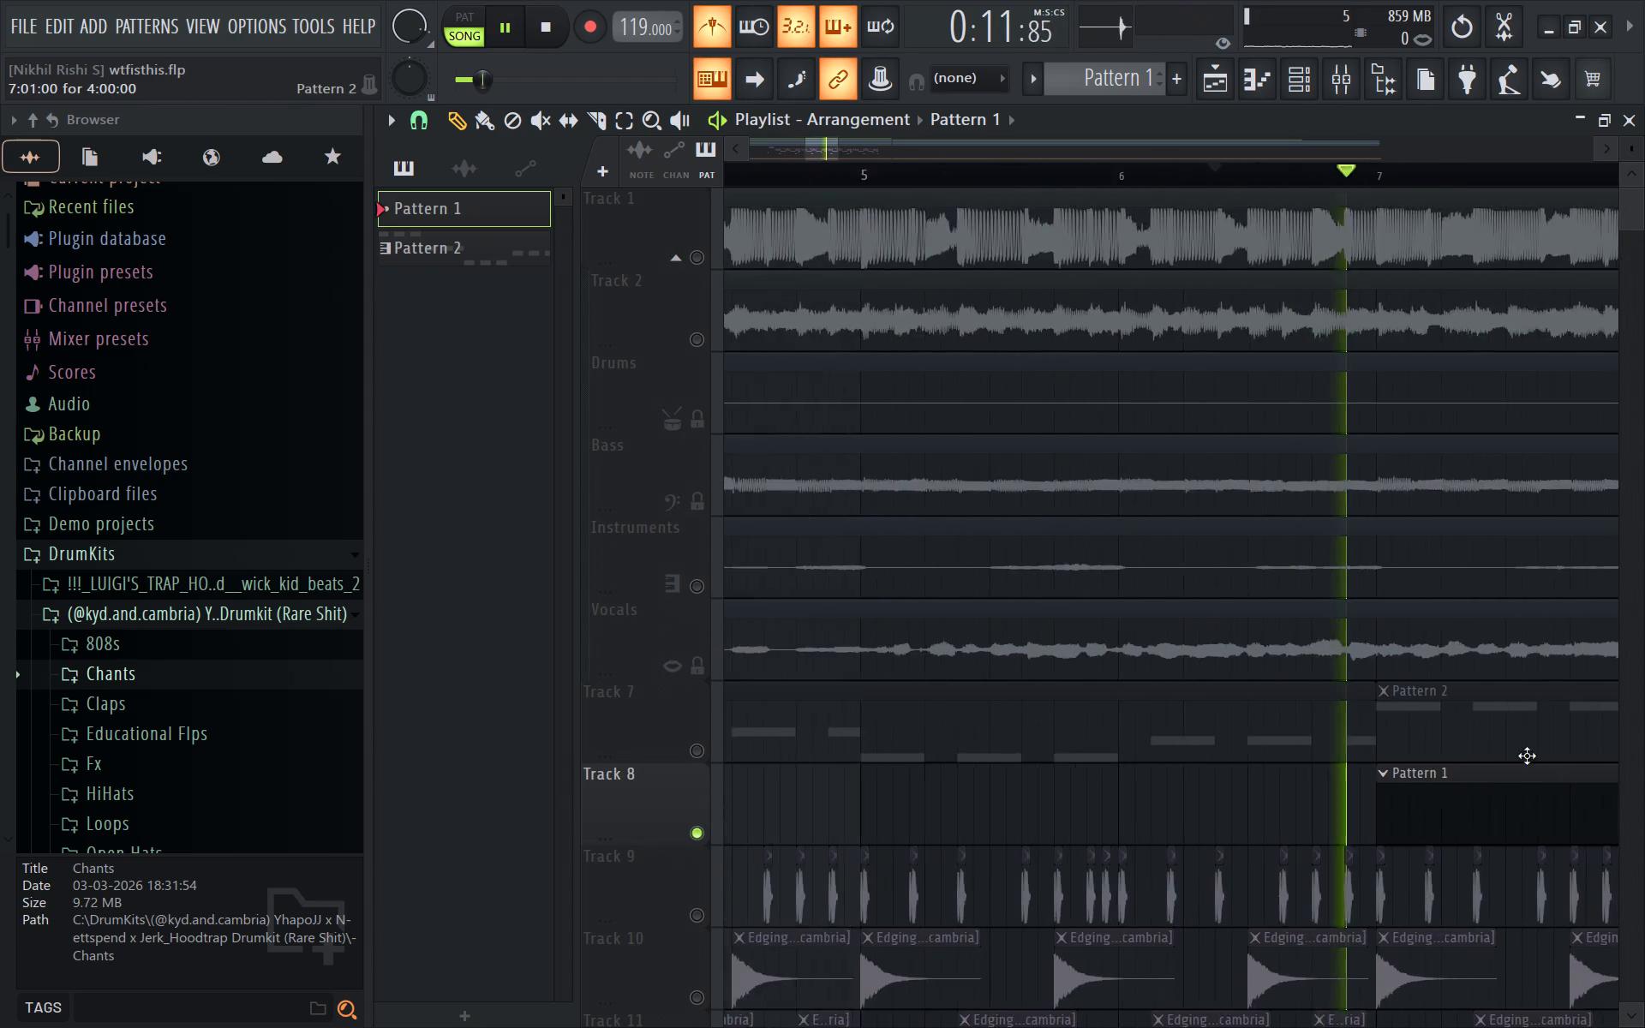
scroll(1527, 756, "up", 6, "ctrl")
key("space")
Set the playback position to the start of bar 7 and replay the passage repeatedly against the metronome.
left_click(978, 166)
key("space")
scroll(1007, 225, "down", 12, "ctrl")
key("ctrl+space")
key("space")
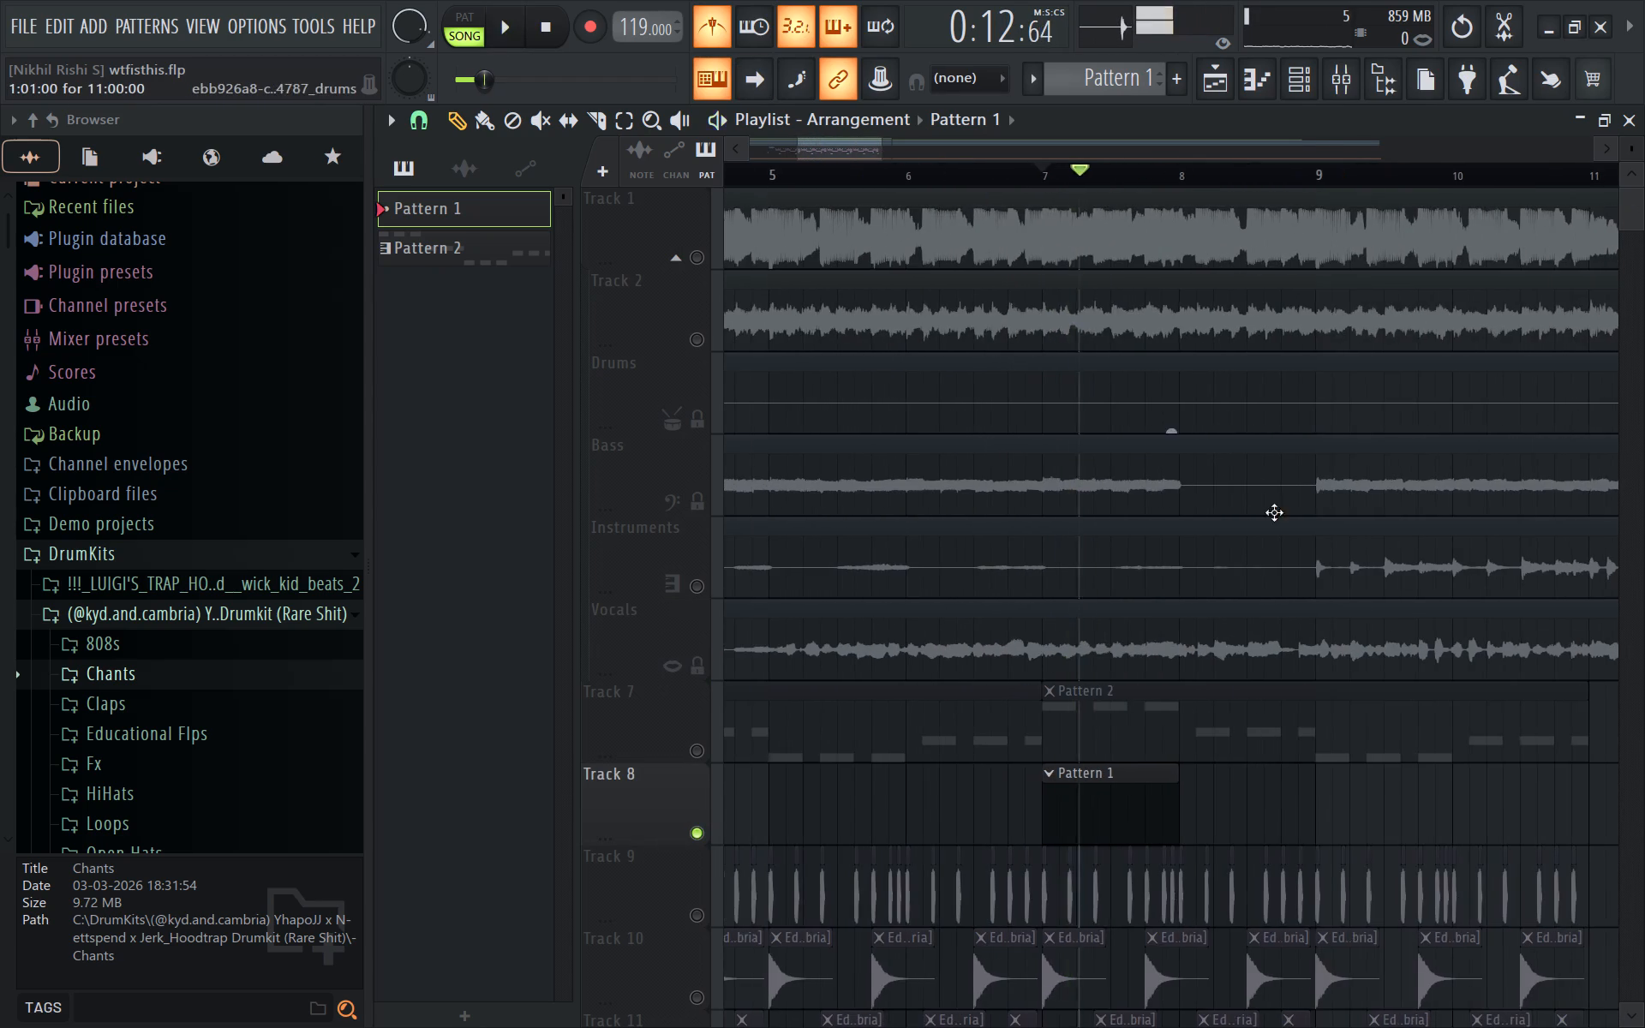
key("space")
key("space")
key("space")
key("space")
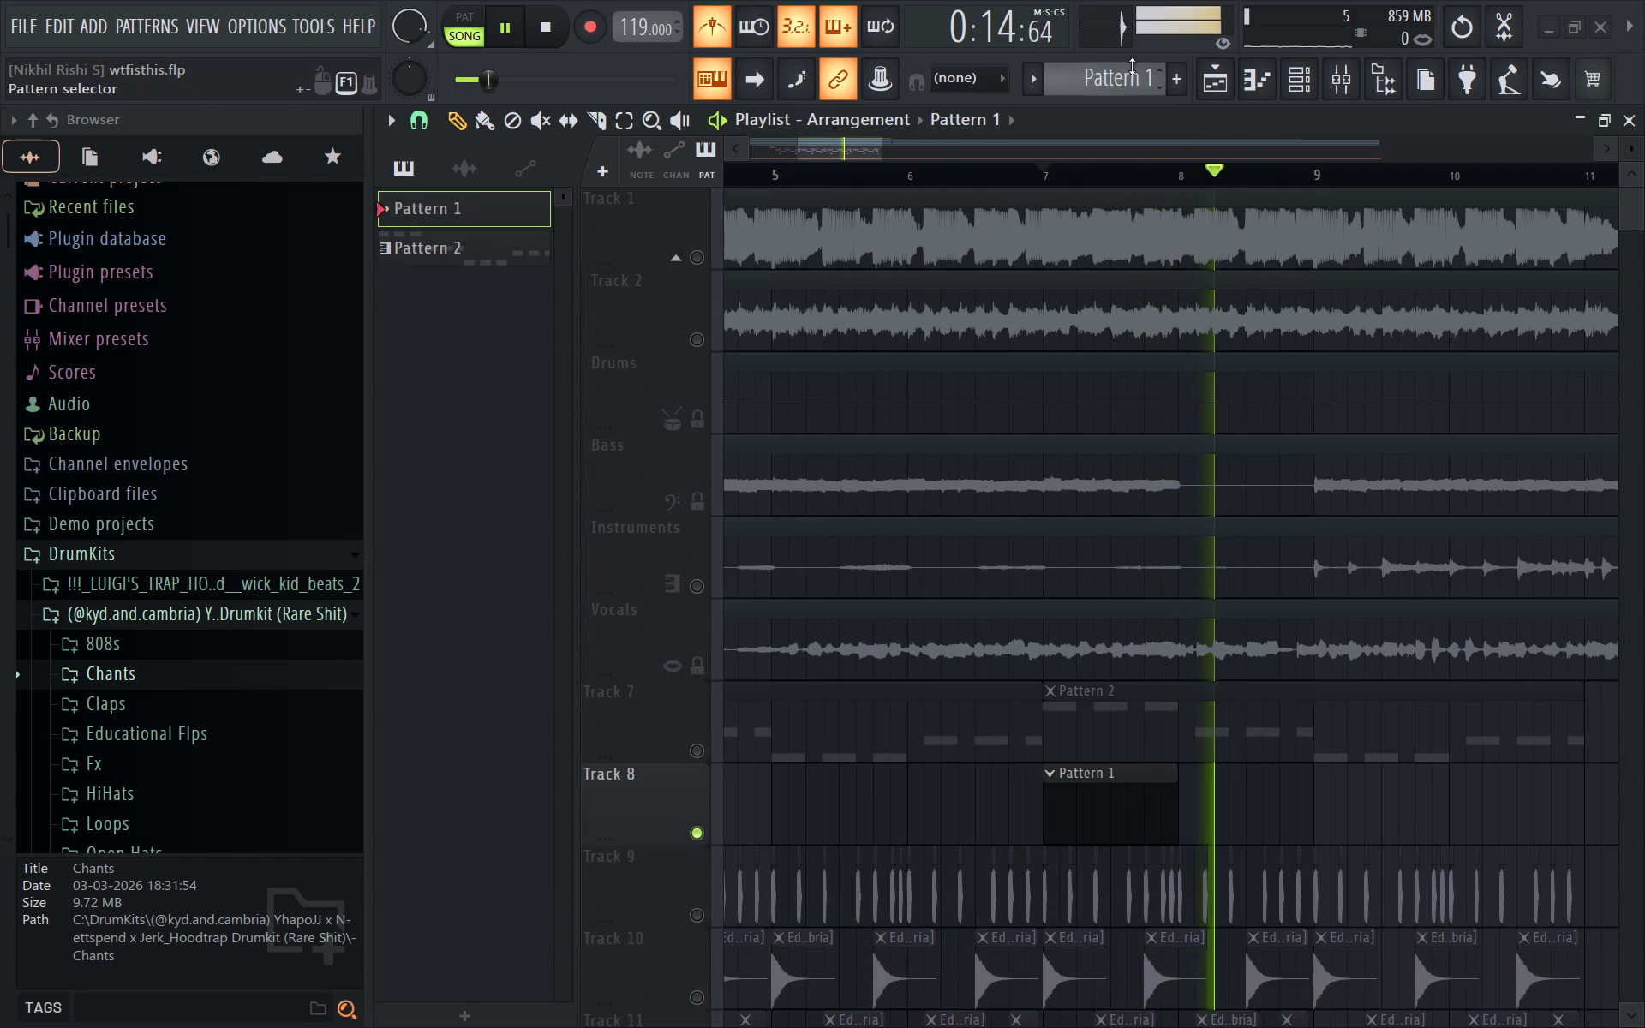
key("space")
key("space")
left_click(1096, 123)
key("space")
key("space")
key("space")
Shorten the Pattern 1 clip at 7:01 on Track 8 to two steps and play against it.
scroll(1074, 562, "up", 8)
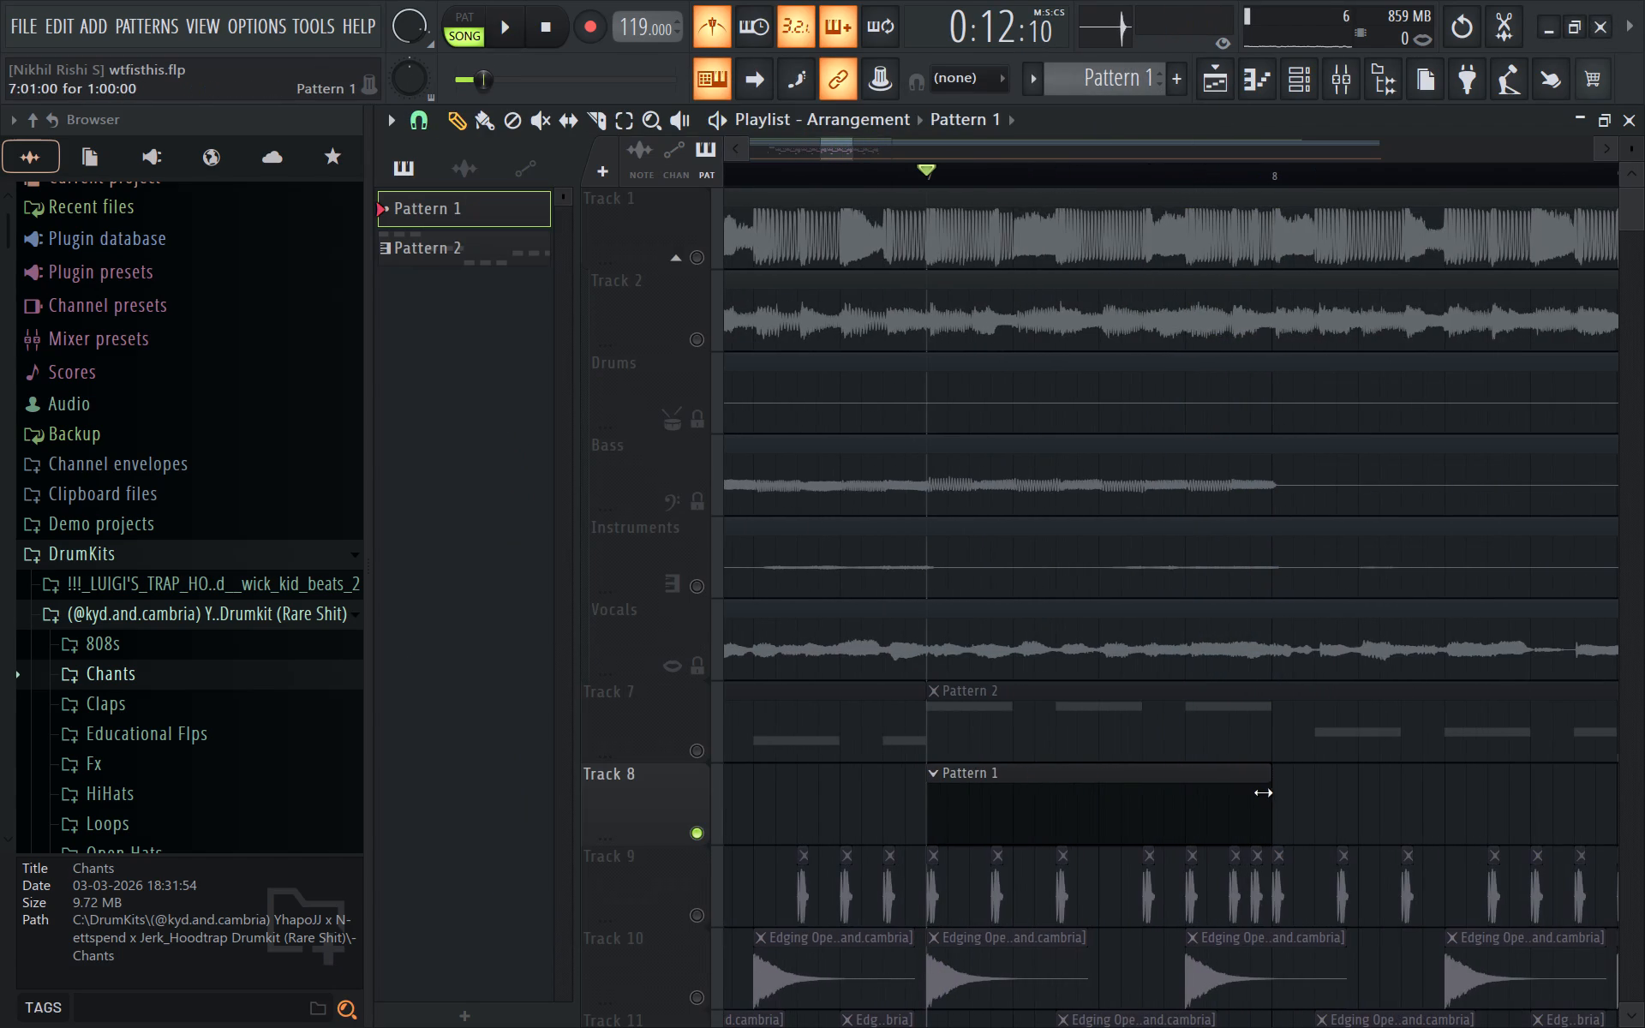
left_click_drag(1270, 789, 997, 799)
left_click_drag(987, 804, 971, 811)
key("space")
key("space")
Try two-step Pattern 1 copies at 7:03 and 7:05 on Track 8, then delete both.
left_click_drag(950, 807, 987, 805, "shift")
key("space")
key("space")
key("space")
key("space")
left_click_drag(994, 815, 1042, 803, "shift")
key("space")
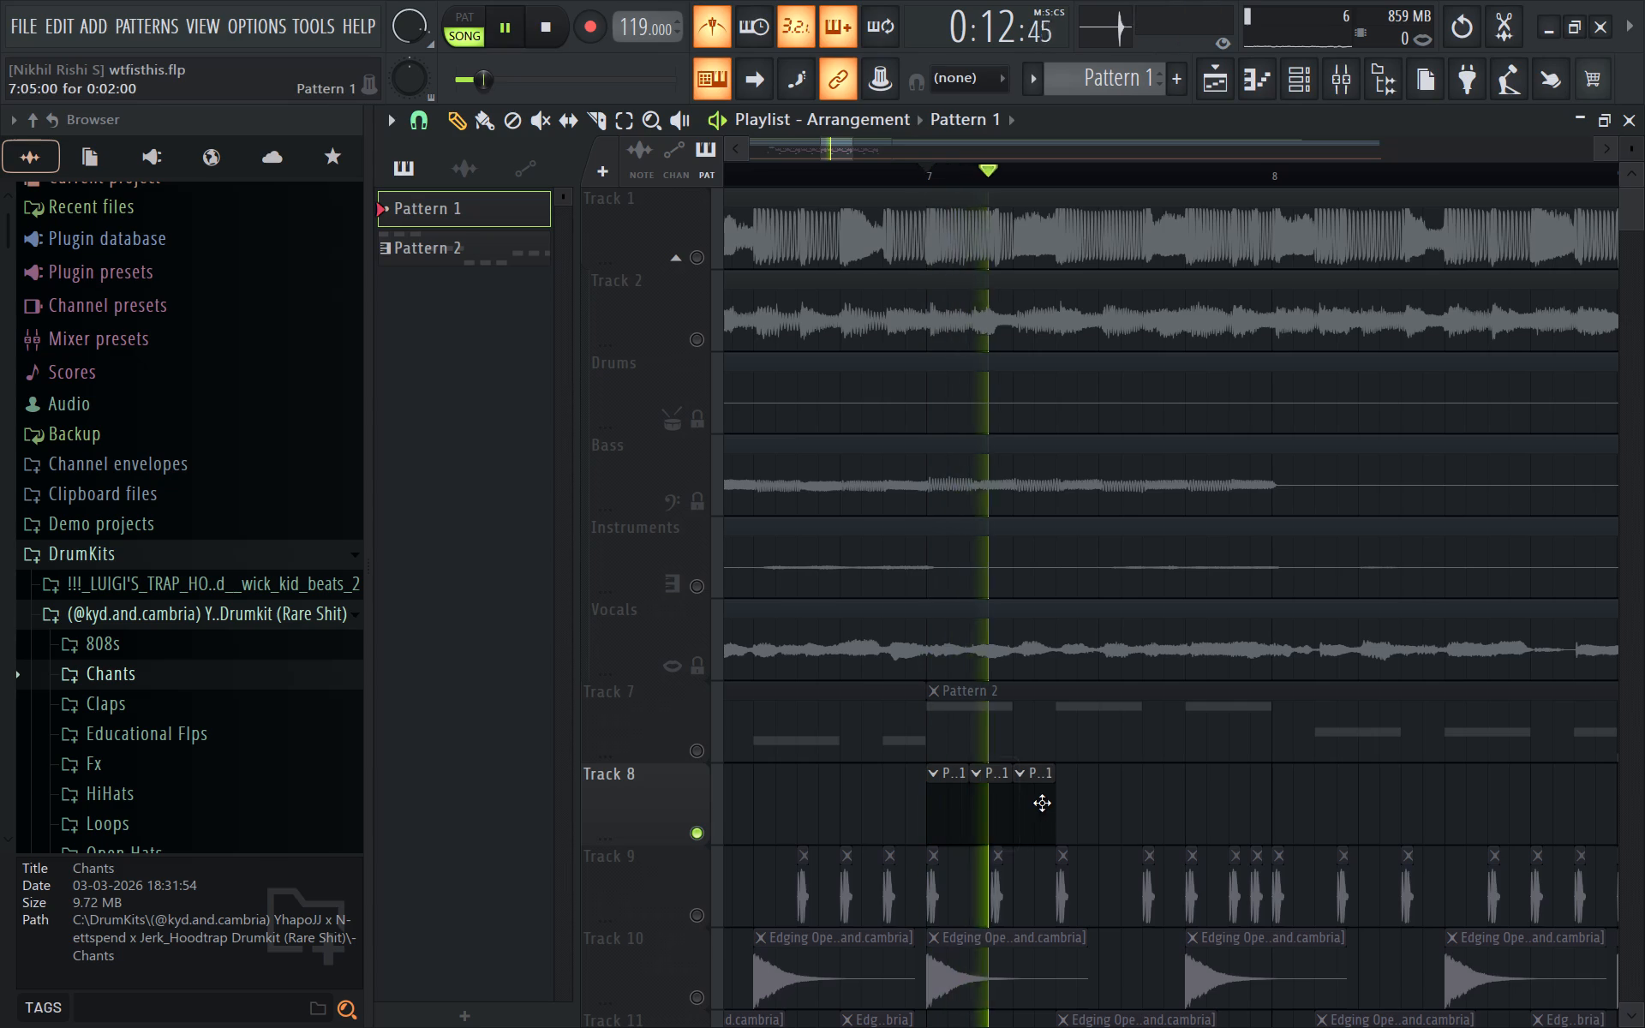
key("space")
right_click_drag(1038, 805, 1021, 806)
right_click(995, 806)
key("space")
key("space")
Shorten the Pattern 1 clip at 7:01 to one step and add a one-step copy at 7:03 on Track 8.
left_click_drag(969, 806, 972, 806)
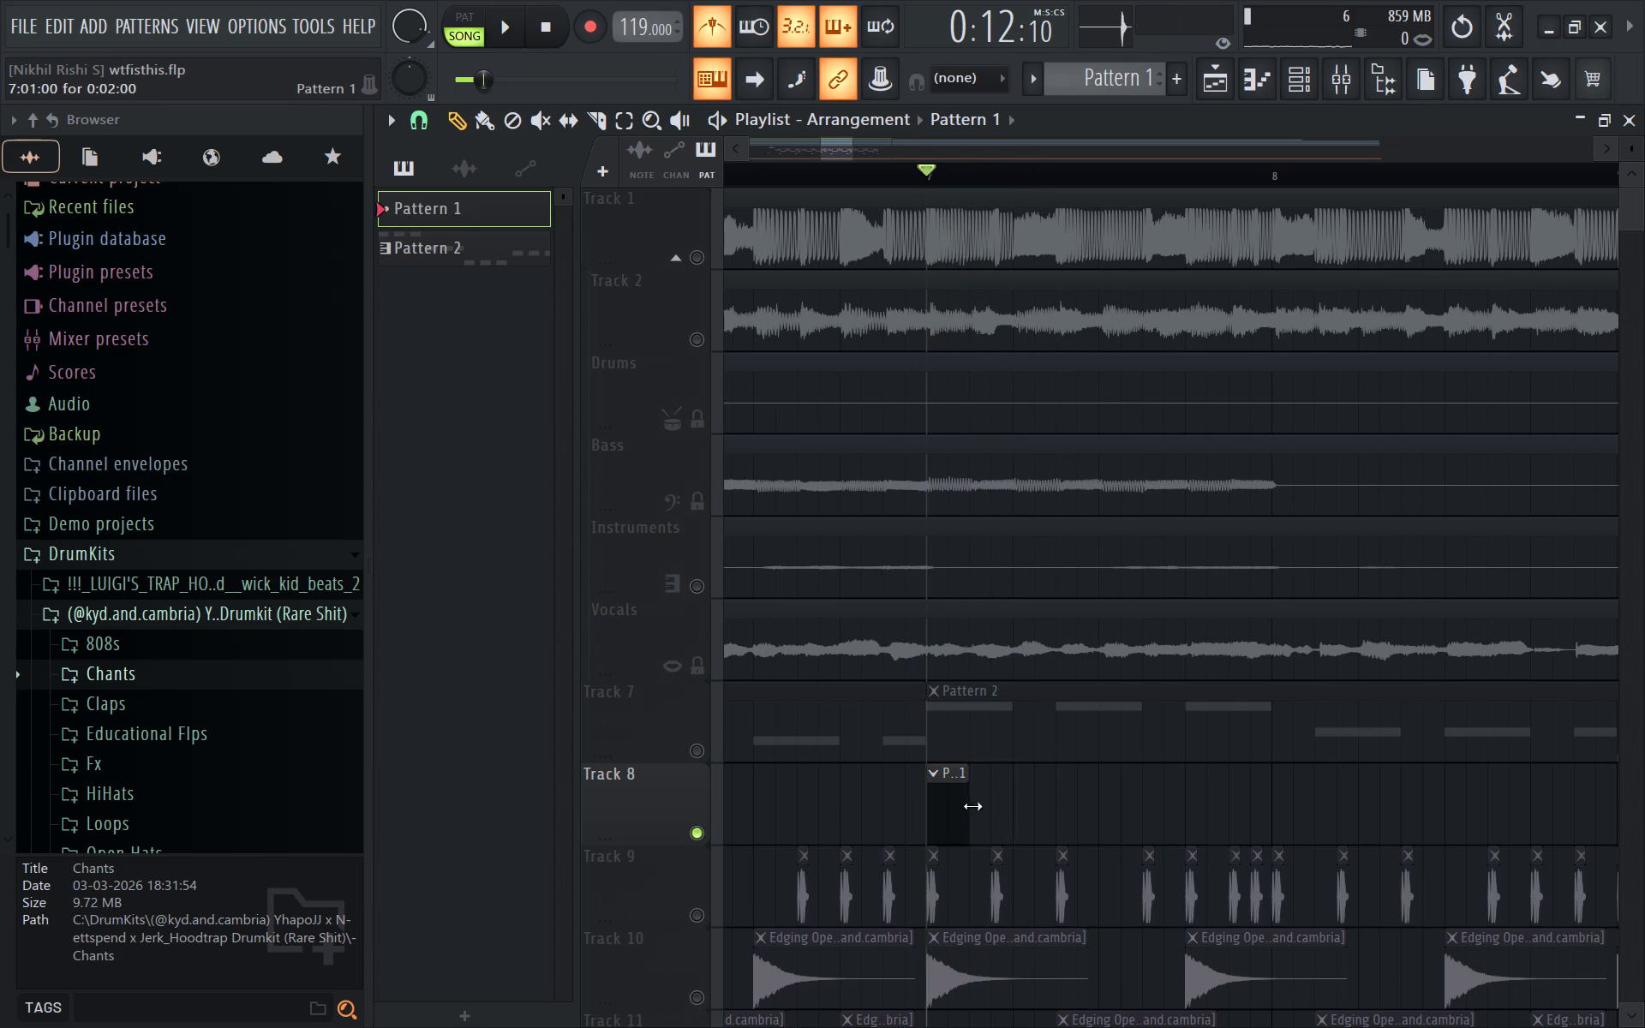
left_click_drag(972, 806, 953, 821)
key("space")
key("space")
left_click_drag(940, 813, 953, 811, "shift")
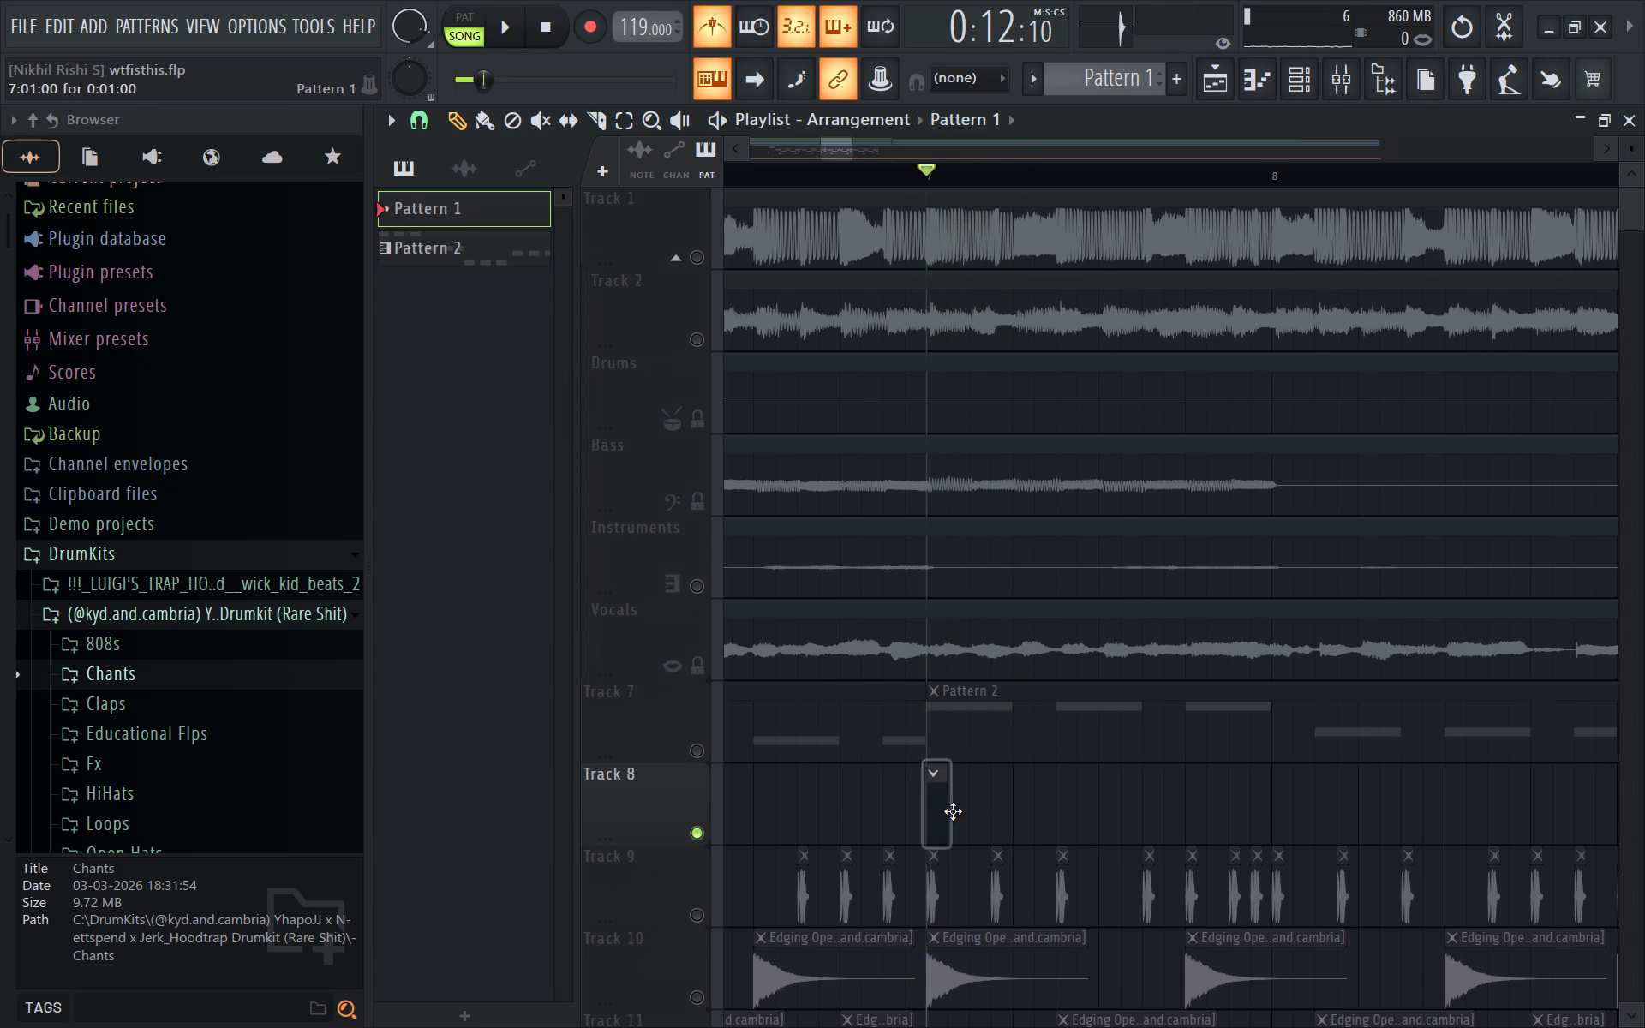
key("space")
left_click_drag(953, 811, 960, 810, "shift")
key("space")
key("space")
key("space")
left_click_drag(958, 810, 979, 816)
key("space")
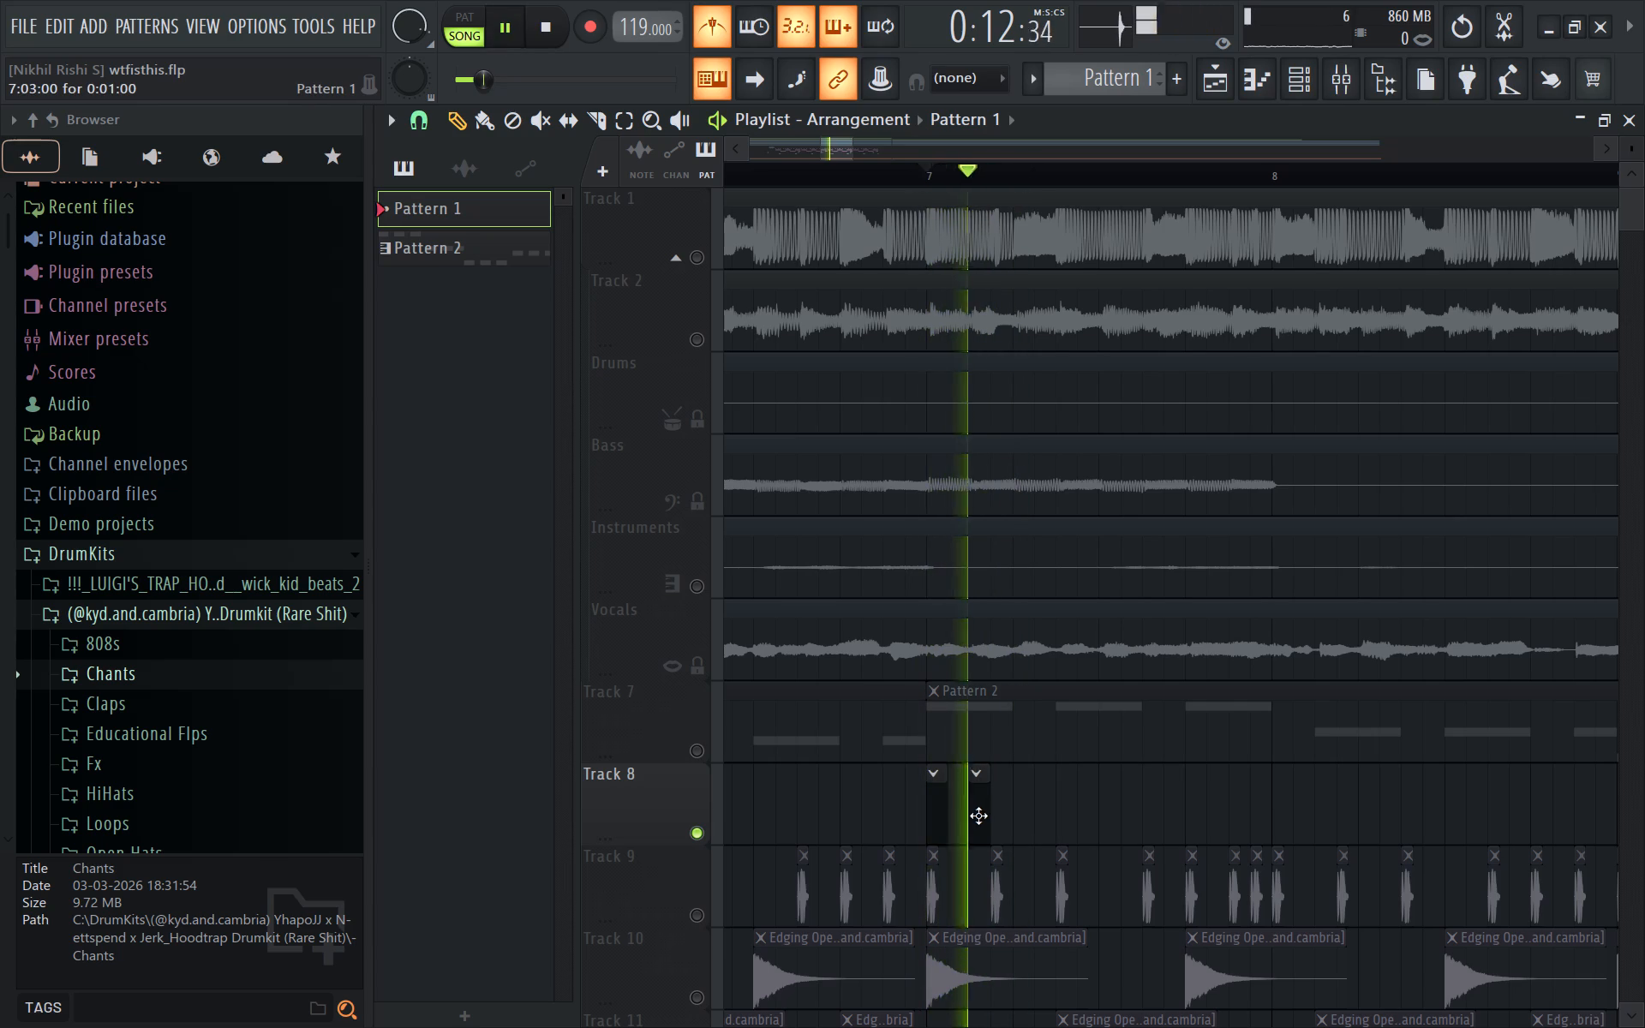
key("space")
Lengthen the clips at 7:01 and 7:03 to two steps and add a two-step copy at 7:05.
left_click_drag(947, 816, 960, 816)
key("space")
key("space")
key("space")
left_click_drag(990, 805, 1014, 806)
key("space")
key("space")
left_click_drag(981, 813, 1021, 827, "shift")
key("space")
key("space")
key("space")
key("space")
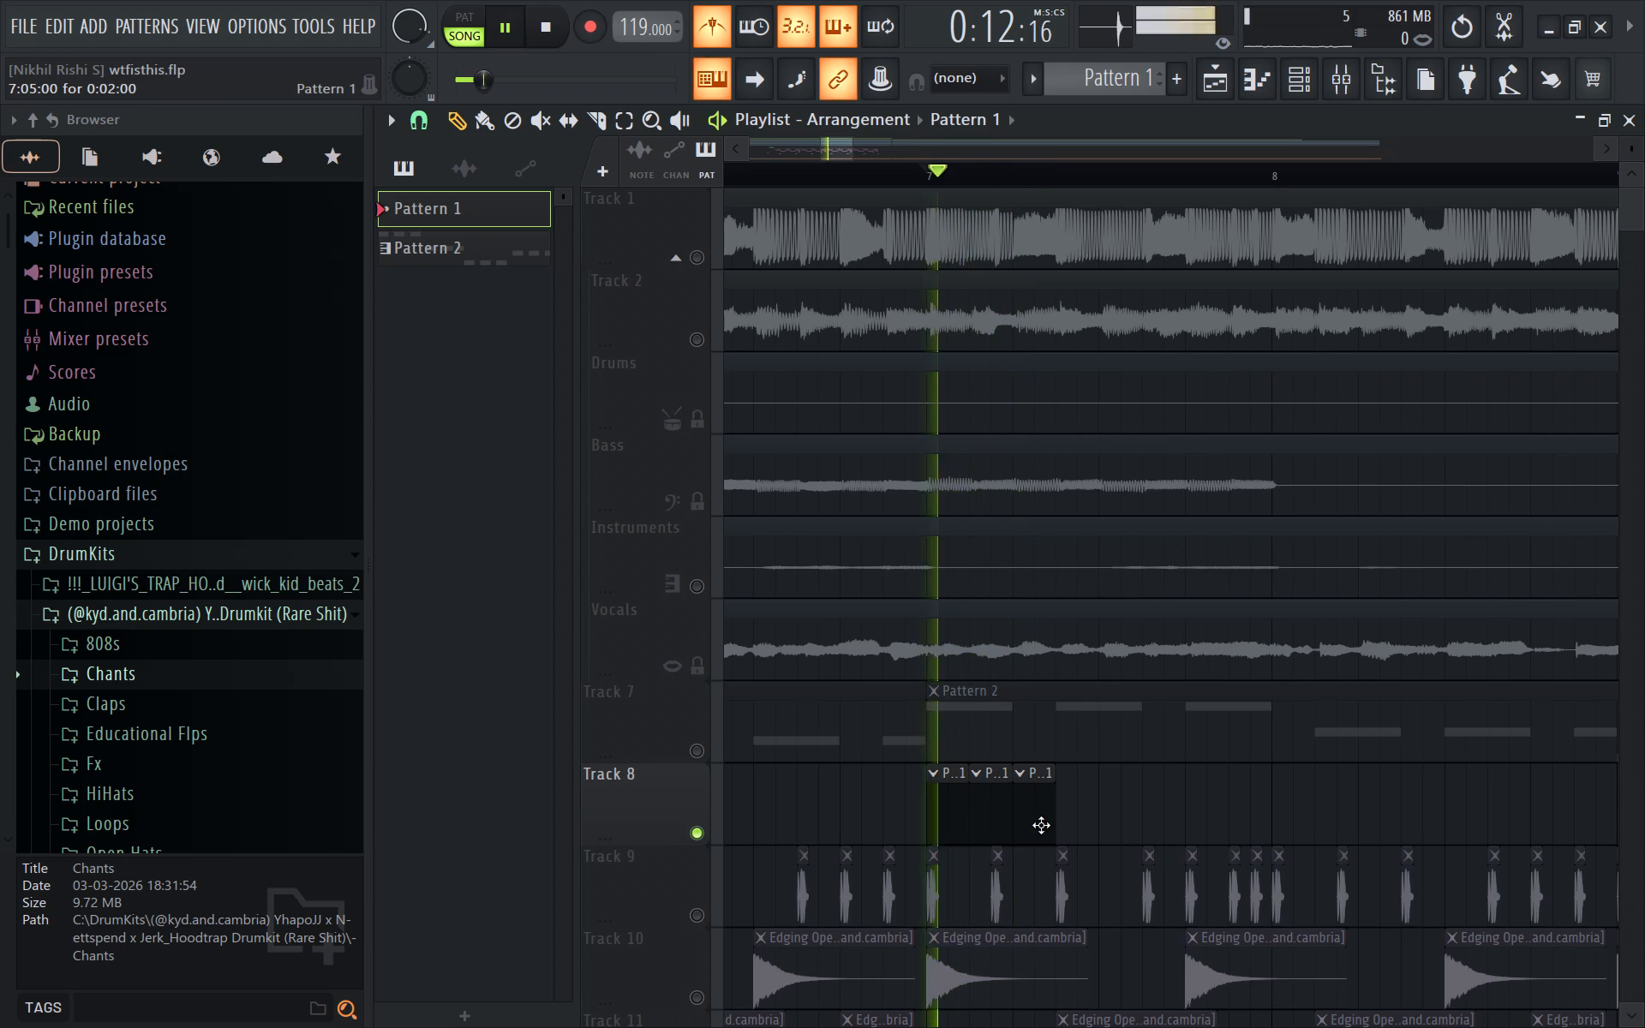
Add a Pattern 1 clip at 7:07 on Track 8, shorten it to one step and place a one-step copy at 7:08.
left_click_drag(1041, 822, 1087, 812, "shift")
key("space")
left_click_drag(1096, 810, 1073, 822)
key("space")
left_click_drag(1067, 817, 1087, 813, "shift")
key("space")
key("space")
key("space")
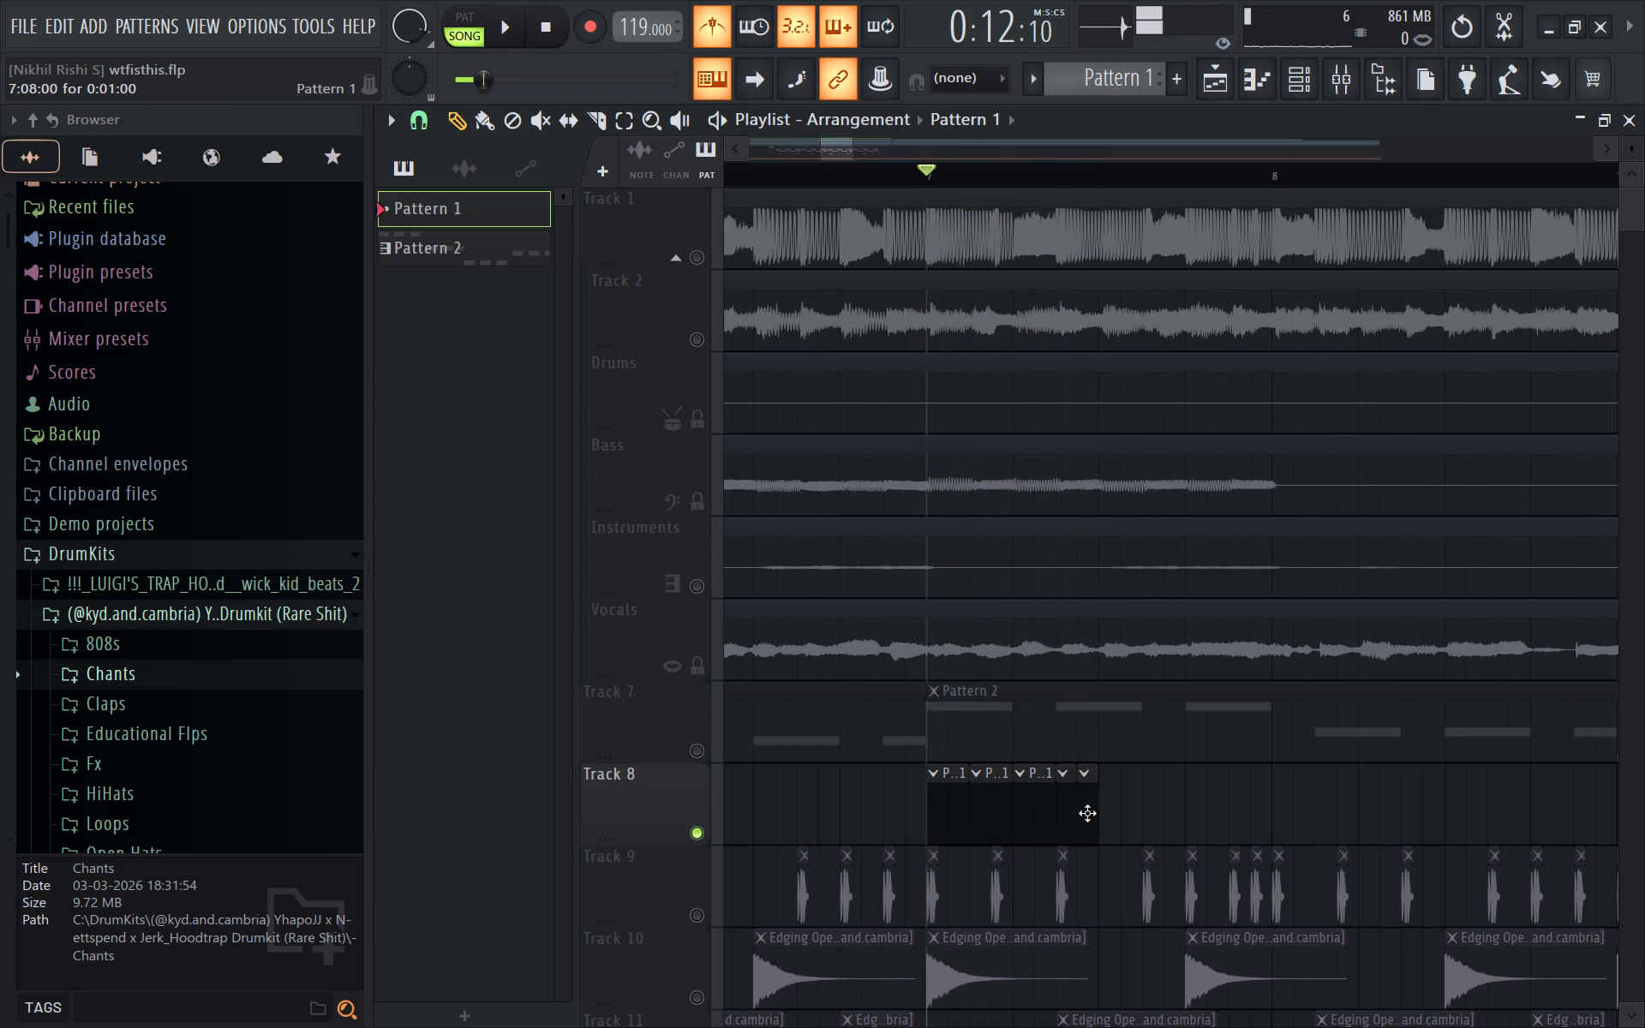
Delete the copy at 7:08 and lengthen the Pattern 1 clip at 7:07 to two steps.
right_click(1087, 813)
key("space")
left_click_drag(1076, 810, 1094, 812)
key("space")
Add two-step Pattern 1 copies at 7:09, 7:11, 7:13 and 7:15 on Track 8 to fill bar 7.
left_click_drag(1080, 813, 1115, 808, "shift")
key("shift+space")
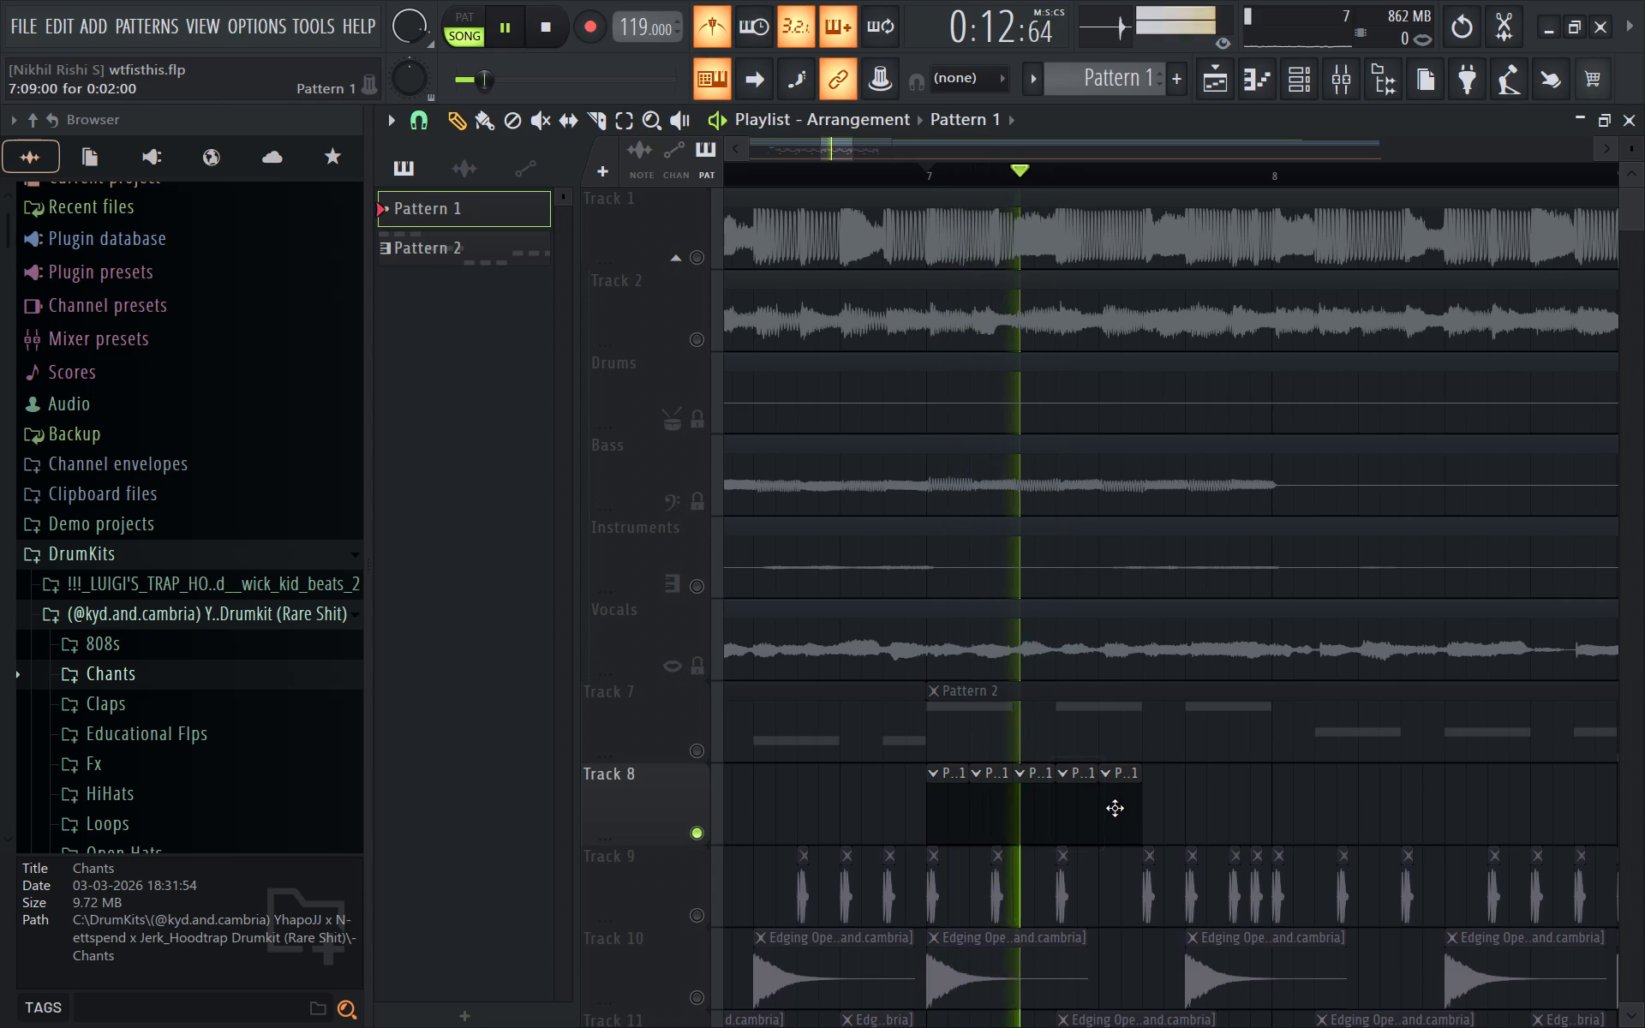
key("space")
left_click_drag(1115, 808, 1155, 804, "shift")
key("space")
left_click_drag(1155, 804, 1183, 805, "shift")
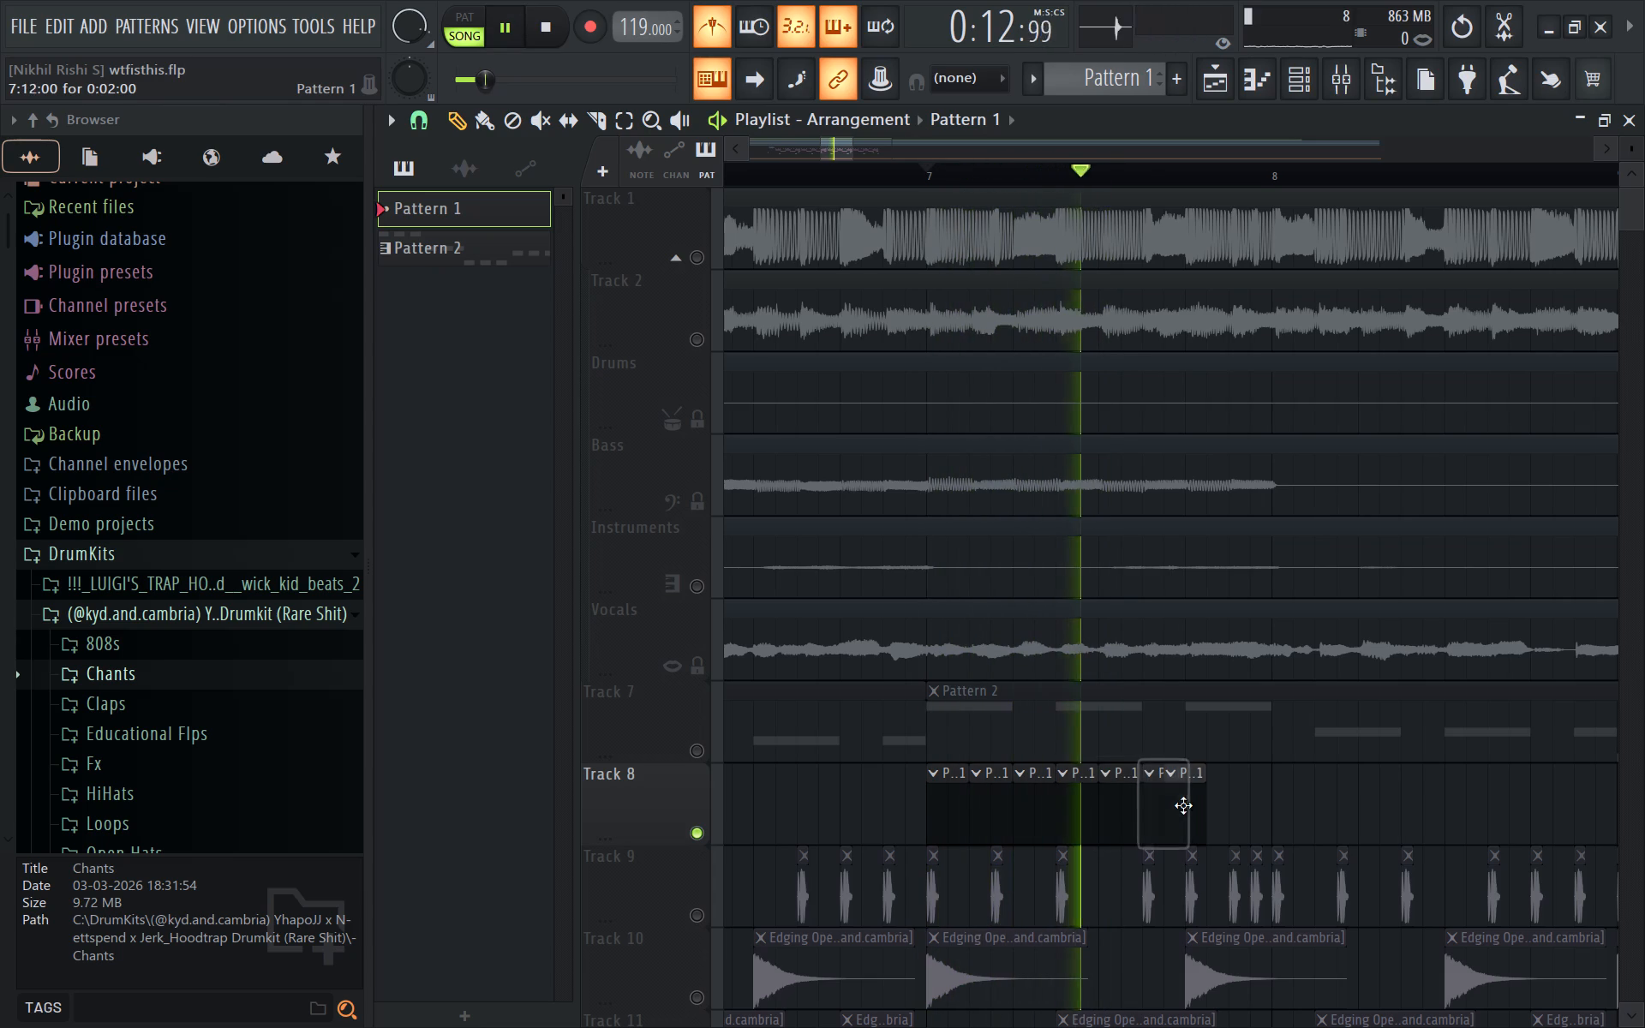
left_click_drag(1183, 805, 1195, 805, "shift")
key("space")
left_click_drag(1212, 811, 1253, 807, "shift")
key("space")
Select all the drum sample clips on Tracks 9 to 13 and move them down two tracks.
scroll(1253, 807, "down", 2, "ctrl")
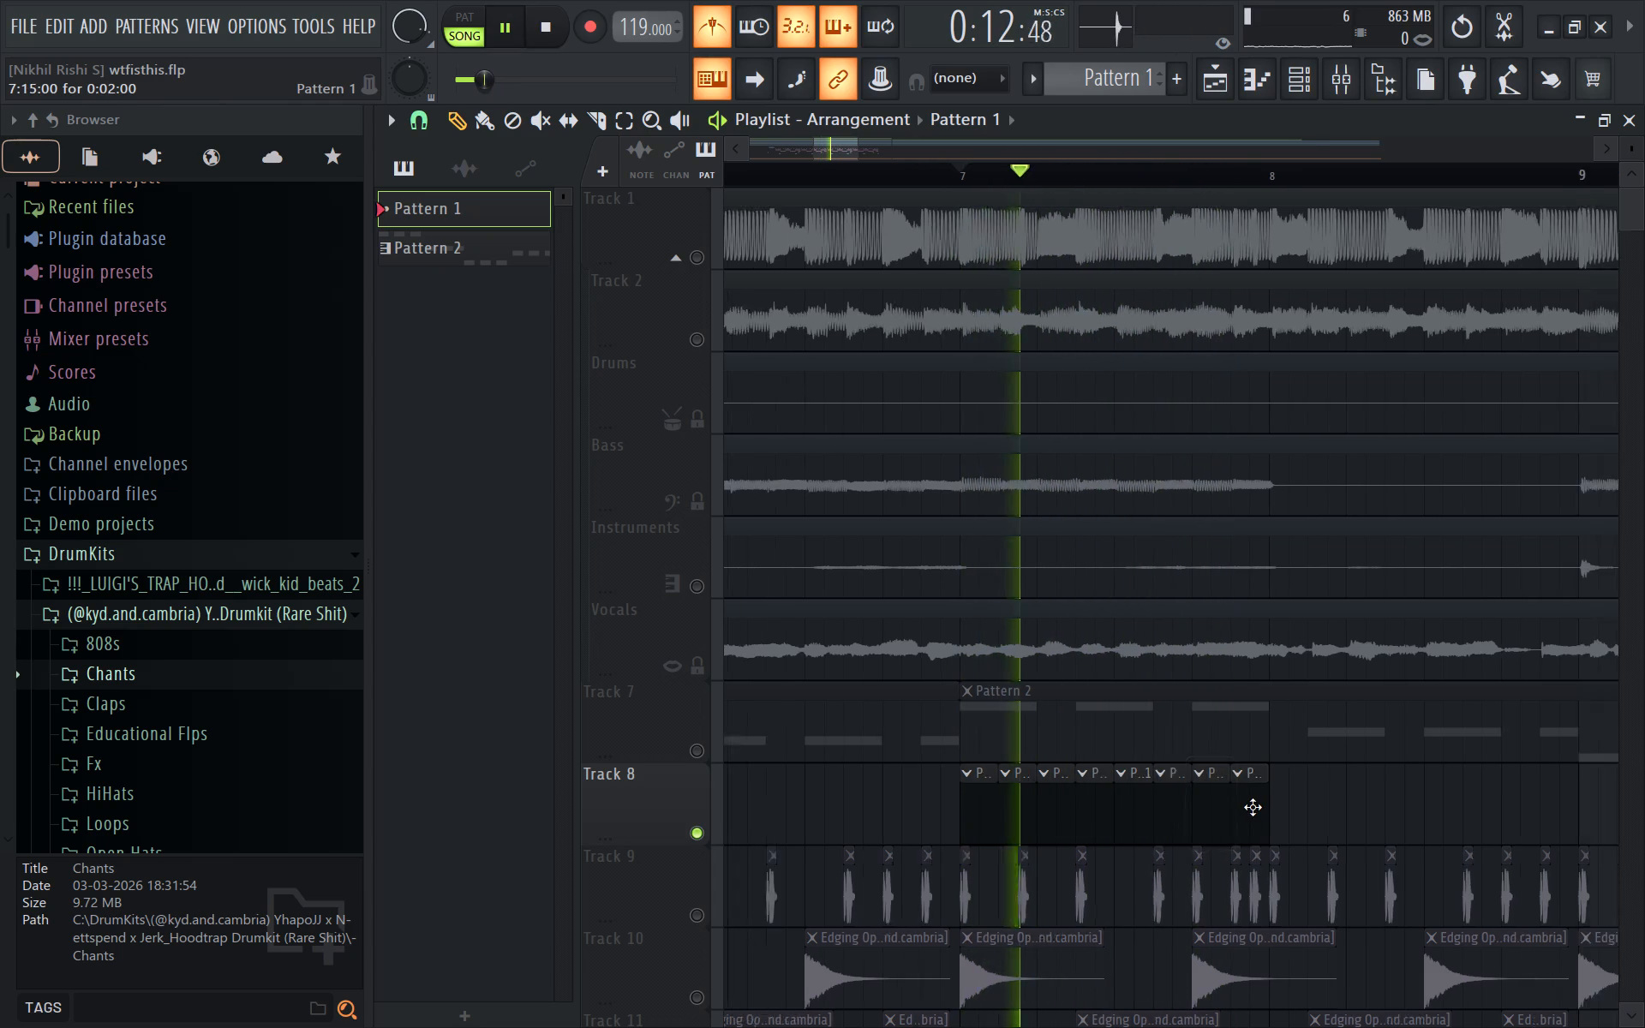
scroll(1253, 807, "down", 9, "ctrl")
scroll(1293, 790, "up", 3)
scroll(1294, 790, "down", 9, "ctrl")
left_click_drag(1295, 792, 1250, 850, "ctrl")
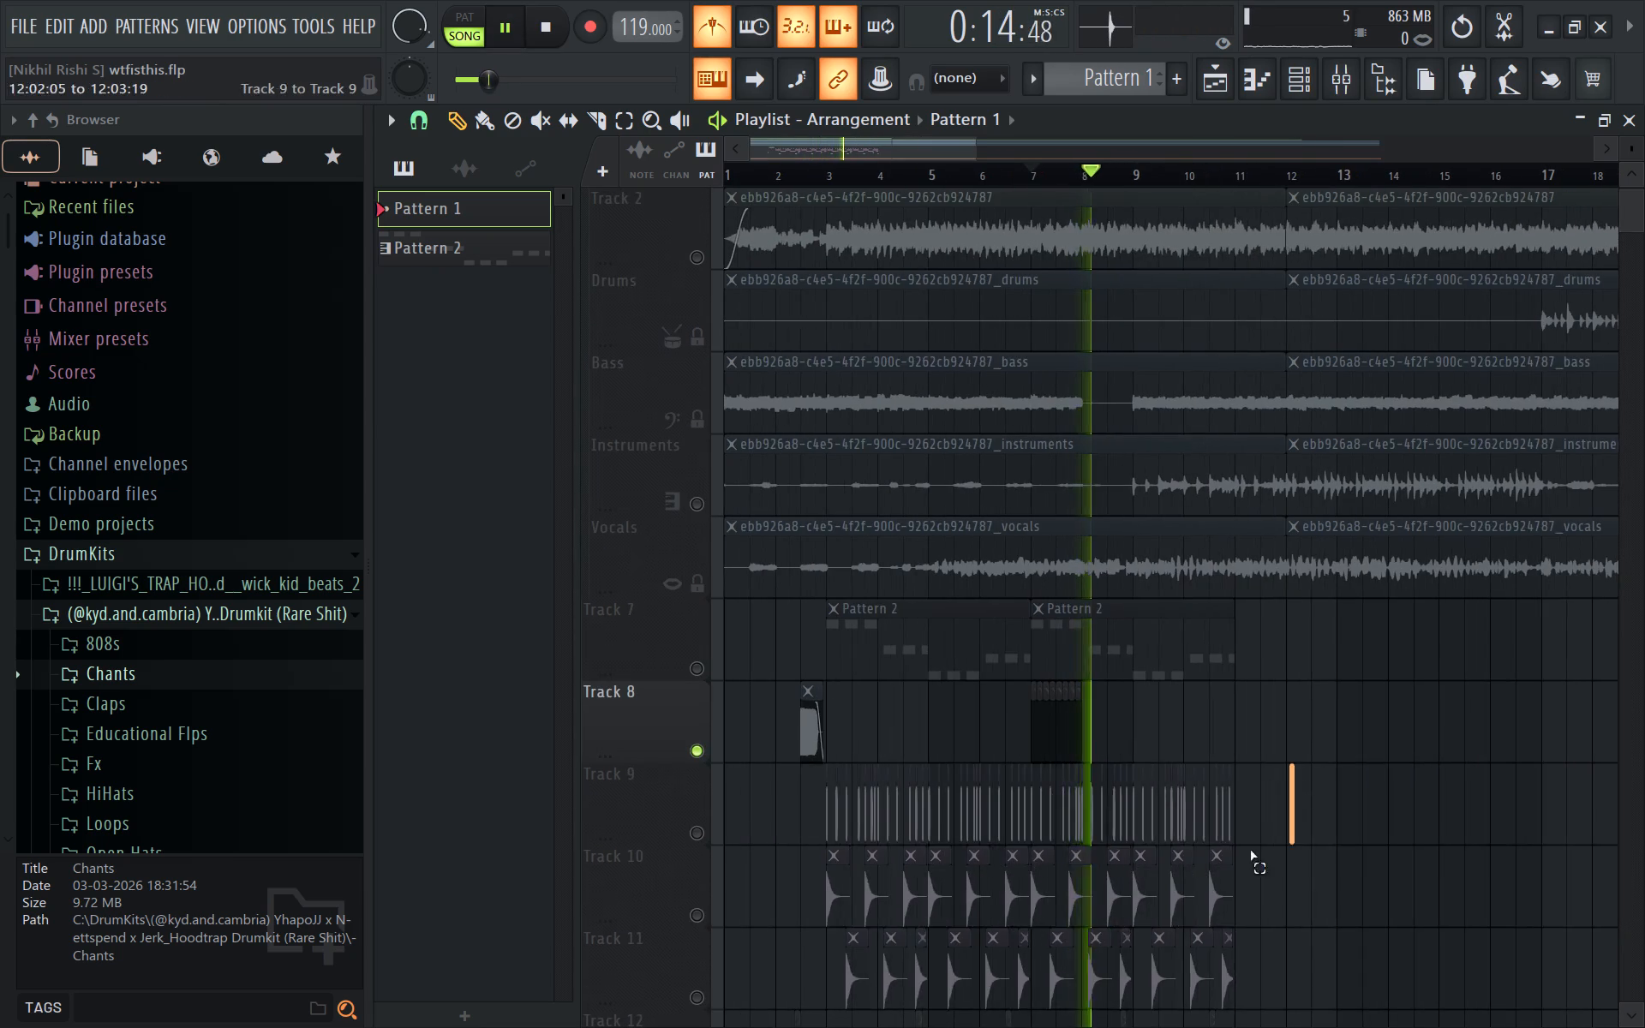
left_click_drag(1250, 850, 692, 1027, "ctrl")
key("space")
key("space")
left_click_drag(827, 618, 830, 683)
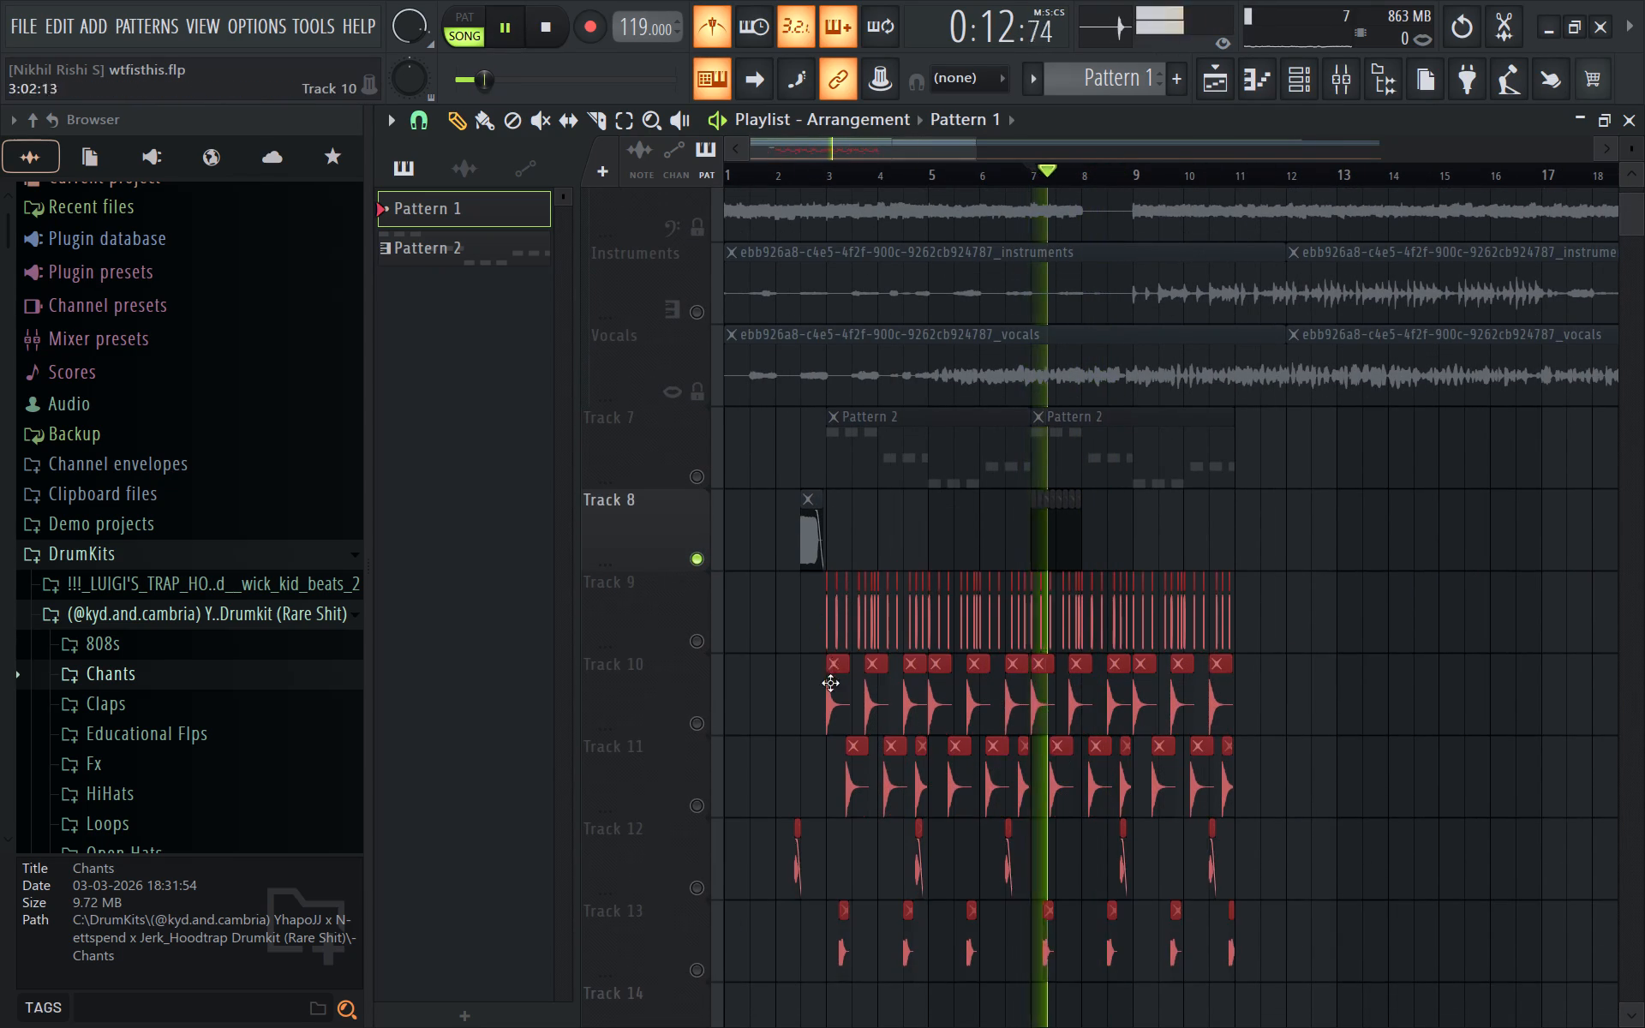
left_click_drag(830, 683, 818, 825)
Copy the first vocals clip to Track 9 starting at 1:09, solo Track 9 and play it from bar 7.
scroll(915, 593, "up", 2)
key("space")
left_click_drag(991, 510, 1006, 802, "shift")
left_click(697, 792, "ctrl")
scroll(998, 770, "up", 1, "ctrl")
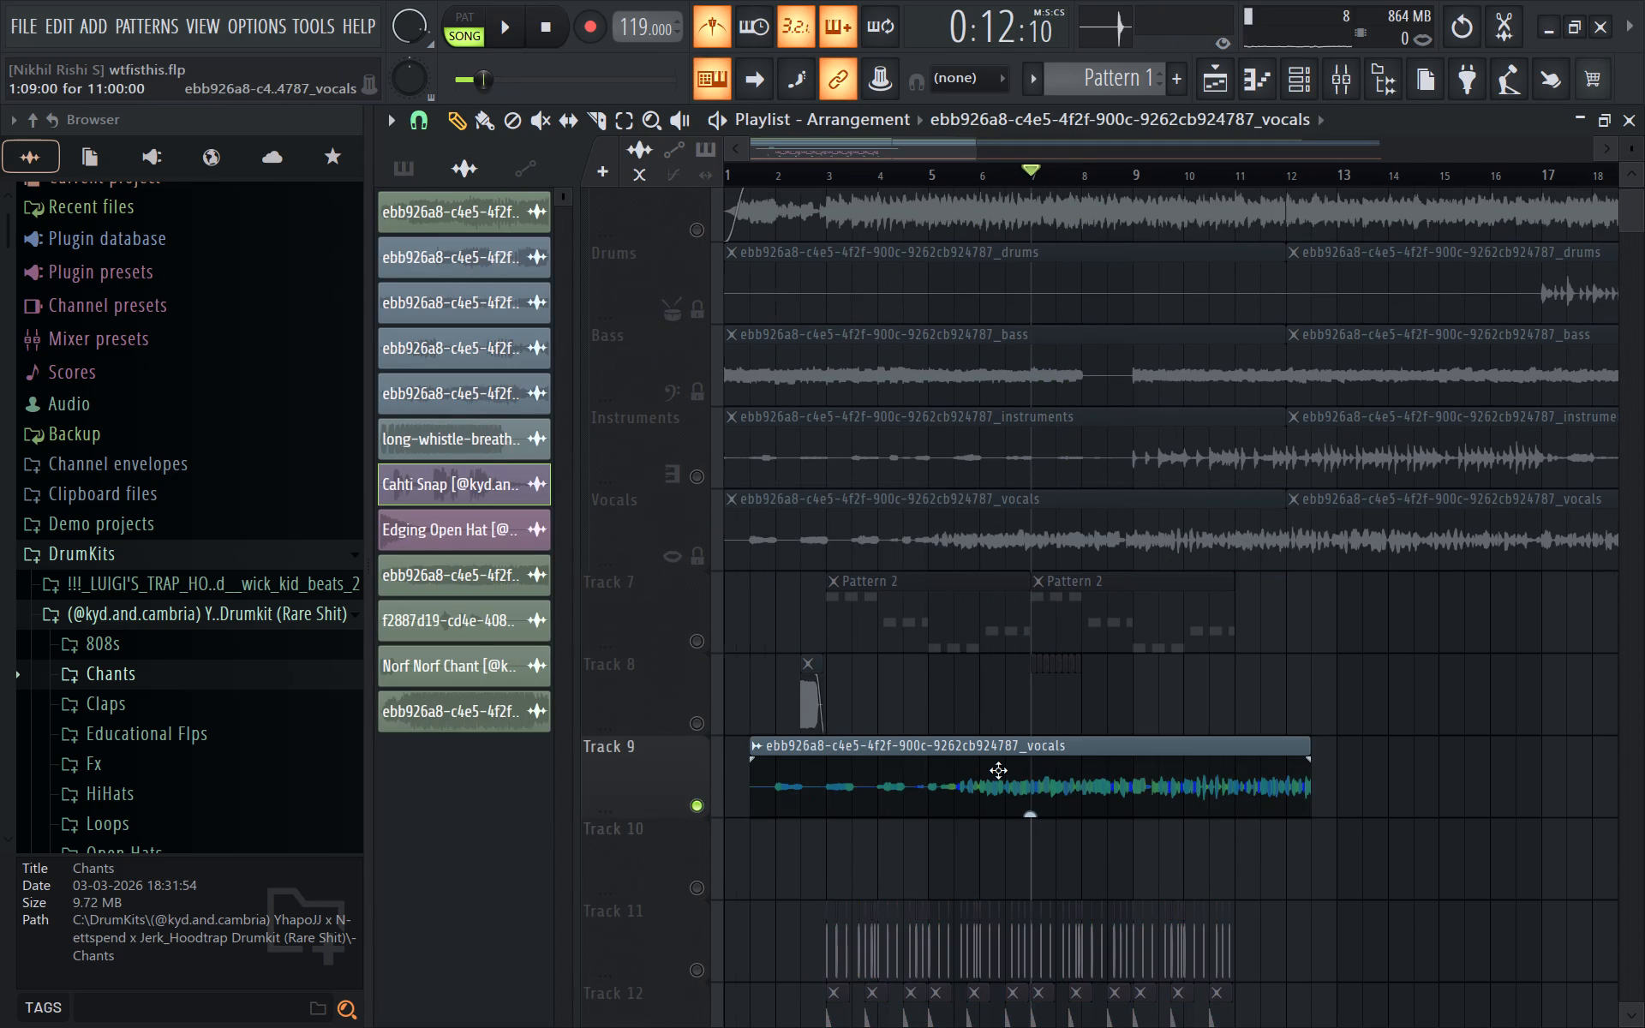
scroll(998, 770, "up", 2, "ctrl")
key("space")
key("space")
key("space")
scroll(1043, 780, "up", 6, "ctrl")
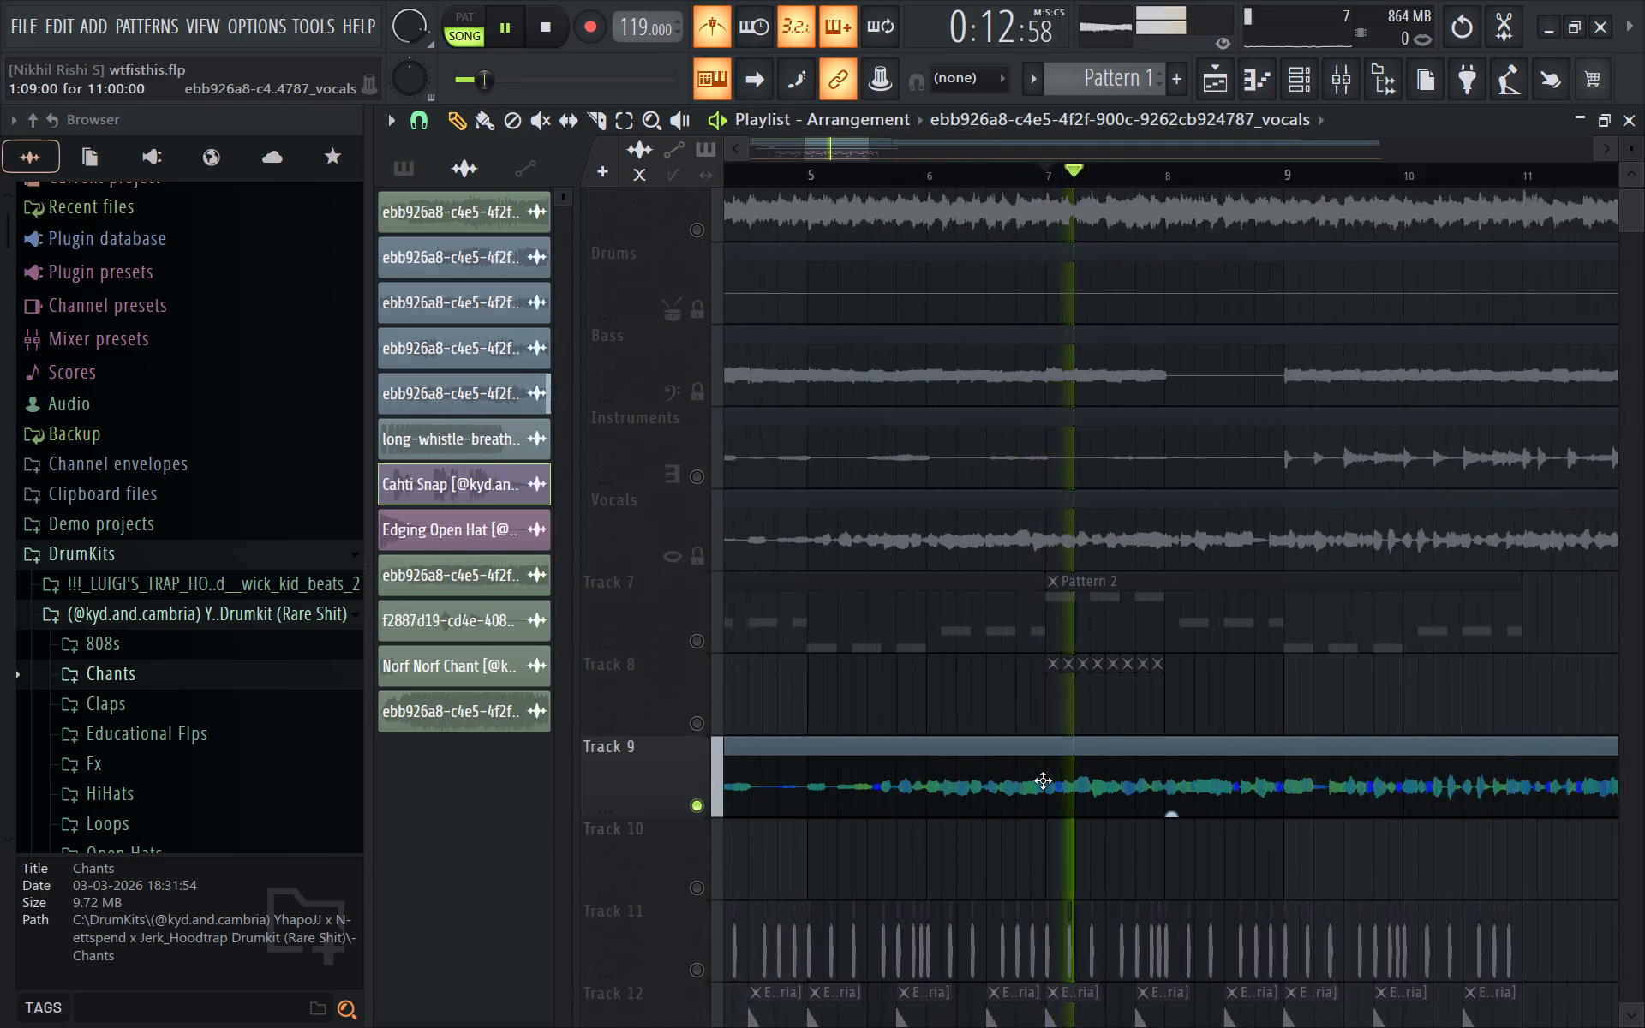
Replay the soloed Track 9 vocals from bar 7 to hear where the words fall against the metronome.
key("space")
key("space")
scroll(1063, 768, "up", 6)
key("space")
key("space")
key("space")
Play the soloed vocals from bar 7 and slice the Track 9 clip at 7:01, 7:03 and 7:05.
left_click_drag(590, 105, 595, 116)
key("space")
key("space")
key("space")
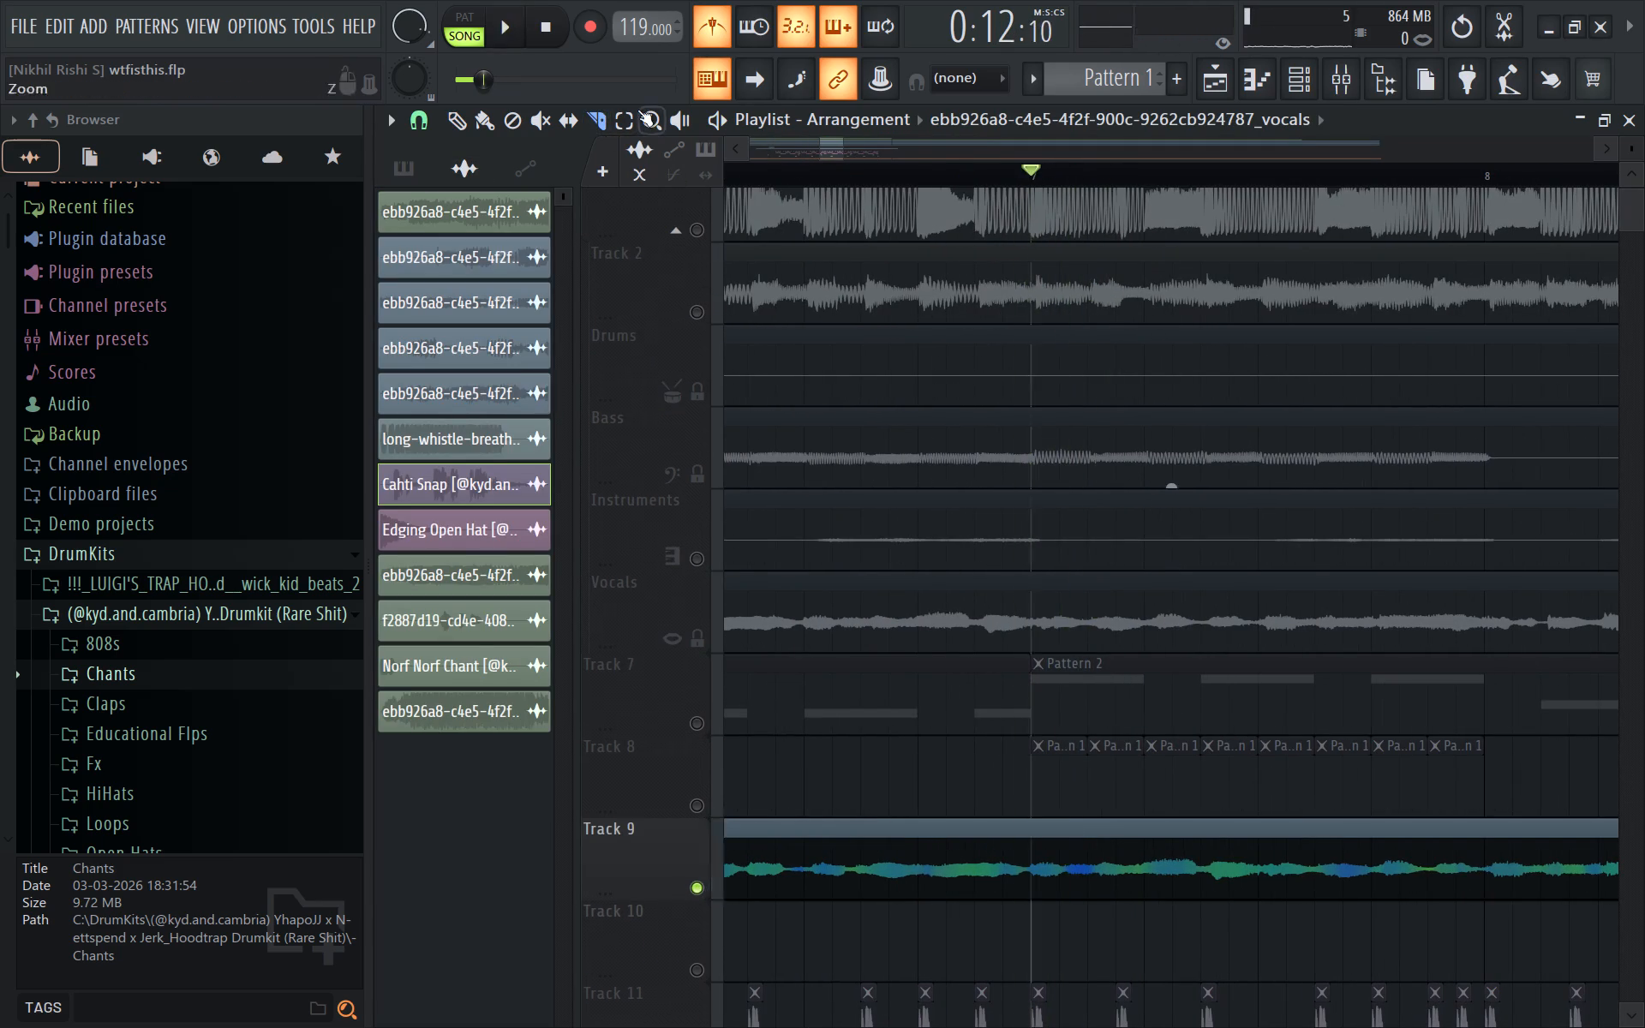
key("space")
key("space")
key("space")
key("space")
key("space")
key("space")
key("space")
left_click(1035, 872)
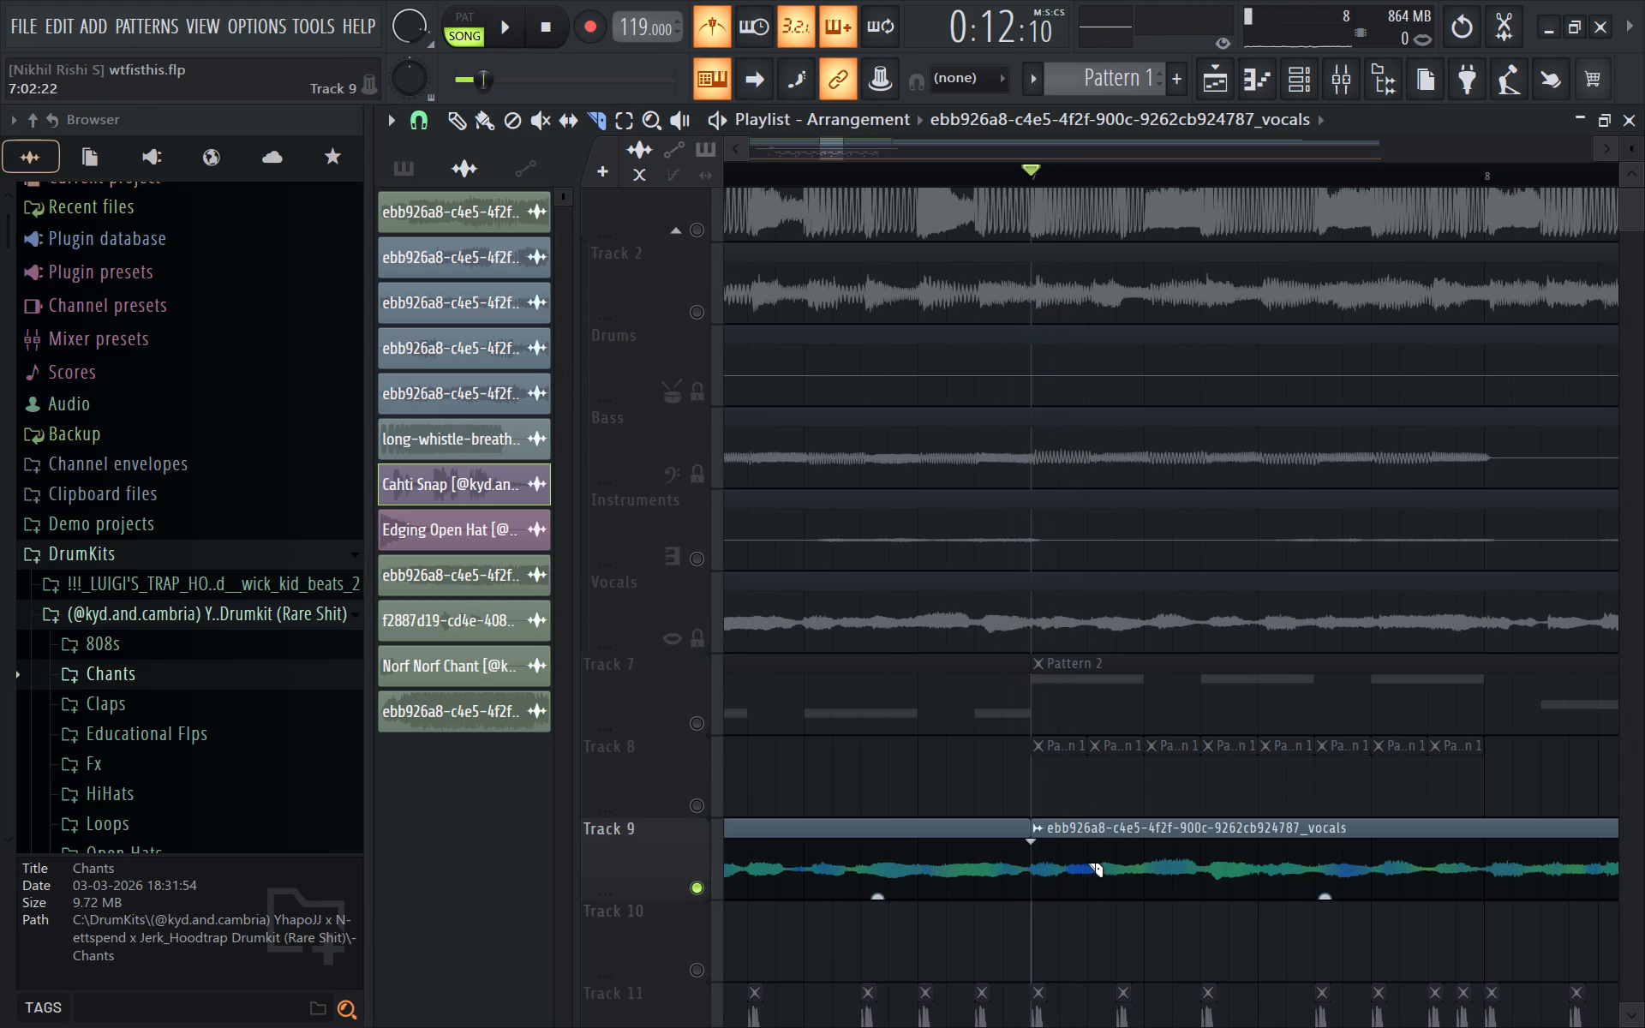
left_click(1087, 863)
left_click(1130, 859)
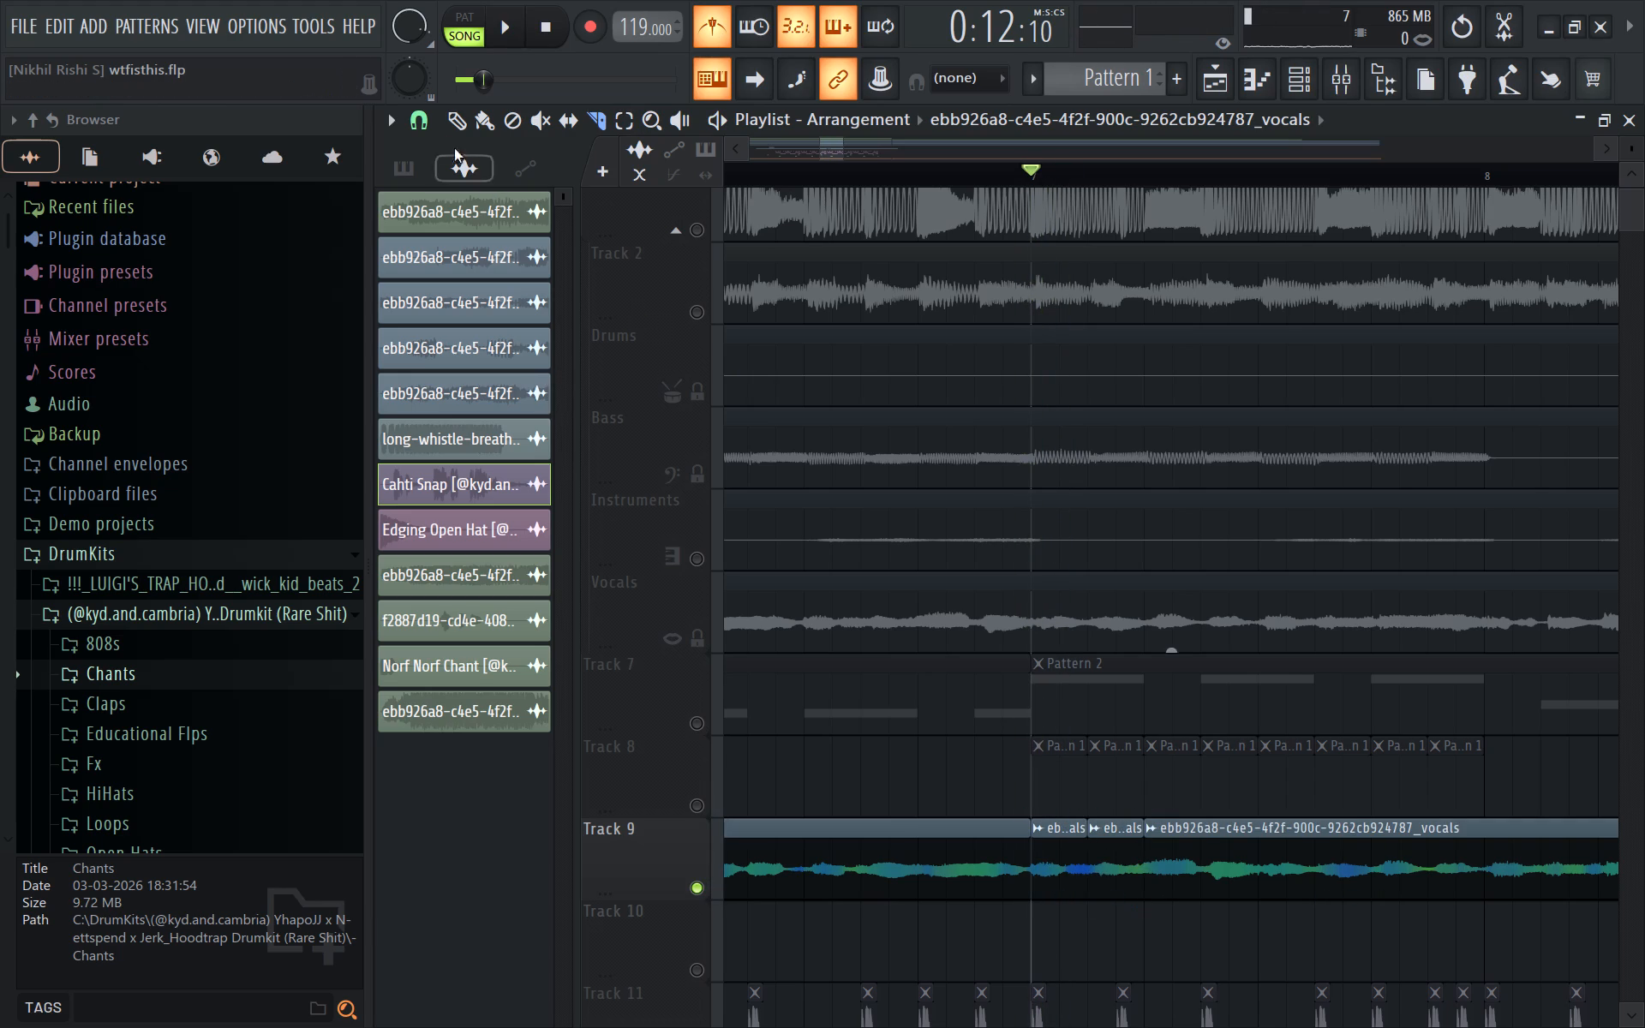
Delete the Track 9 vocals before bar 7 and after 7:05, leaving the two two-step slices.
left_click_drag(444, 121, 462, 139)
right_click_drag(868, 827, 885, 836)
right_click(1319, 885)
scroll(1103, 880, "down", 3, "ctrl")
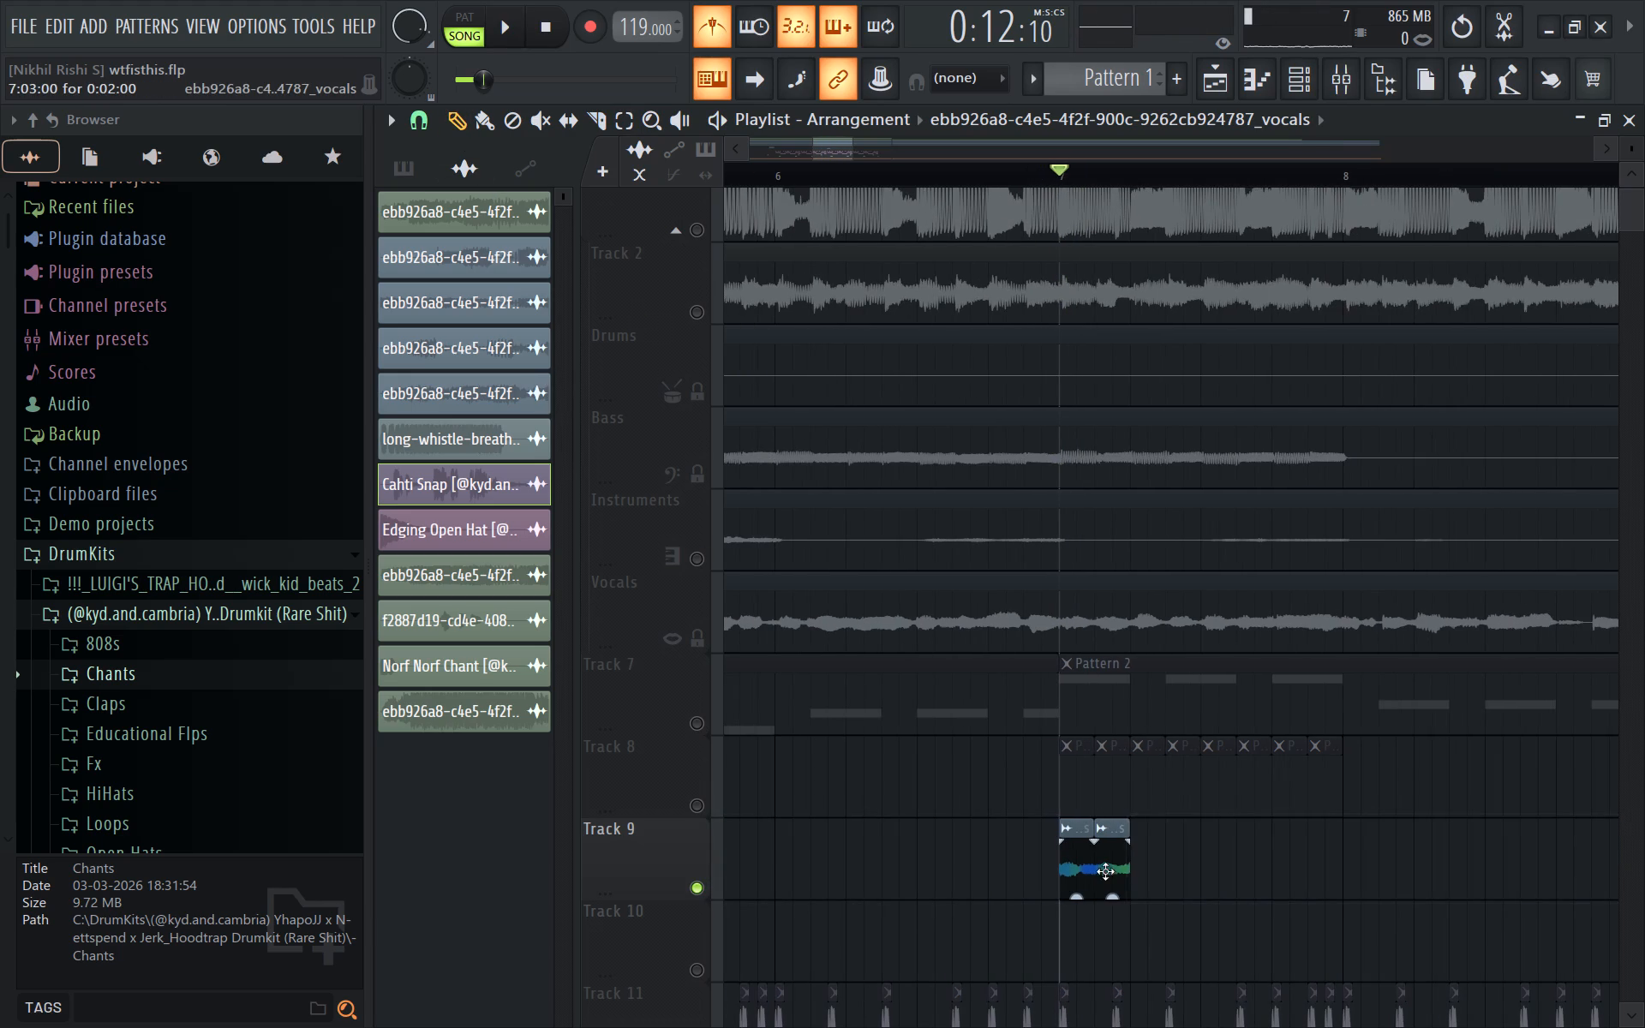
Copy the two-step vocals slices along Track 9 to 7:05, 7:07, 7:09, 7:11, 7:13 and 7:15 to fill bar 7.
left_click_drag(1105, 871, 1147, 886, "shift")
left_click_drag(1201, 870, 1045, 858, "ctrl")
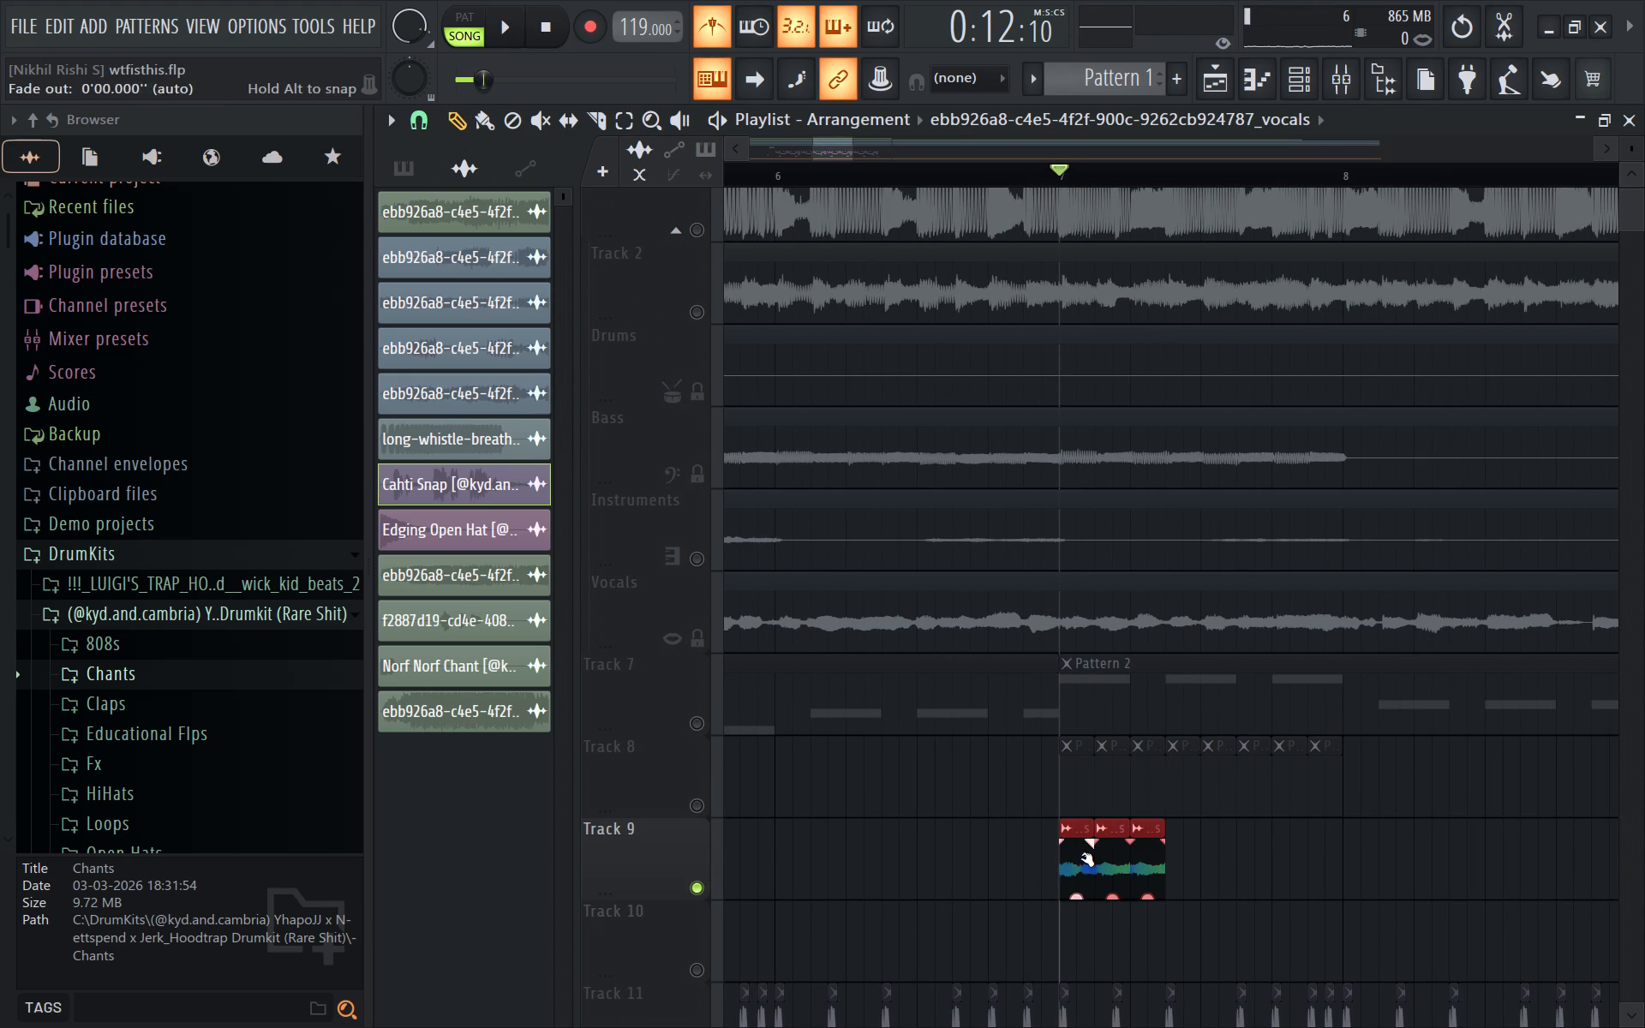
left_click(1082, 857, "shift")
left_click_drag(1080, 871, 1197, 873, "shift")
left_click_drag(1197, 873, 1185, 877)
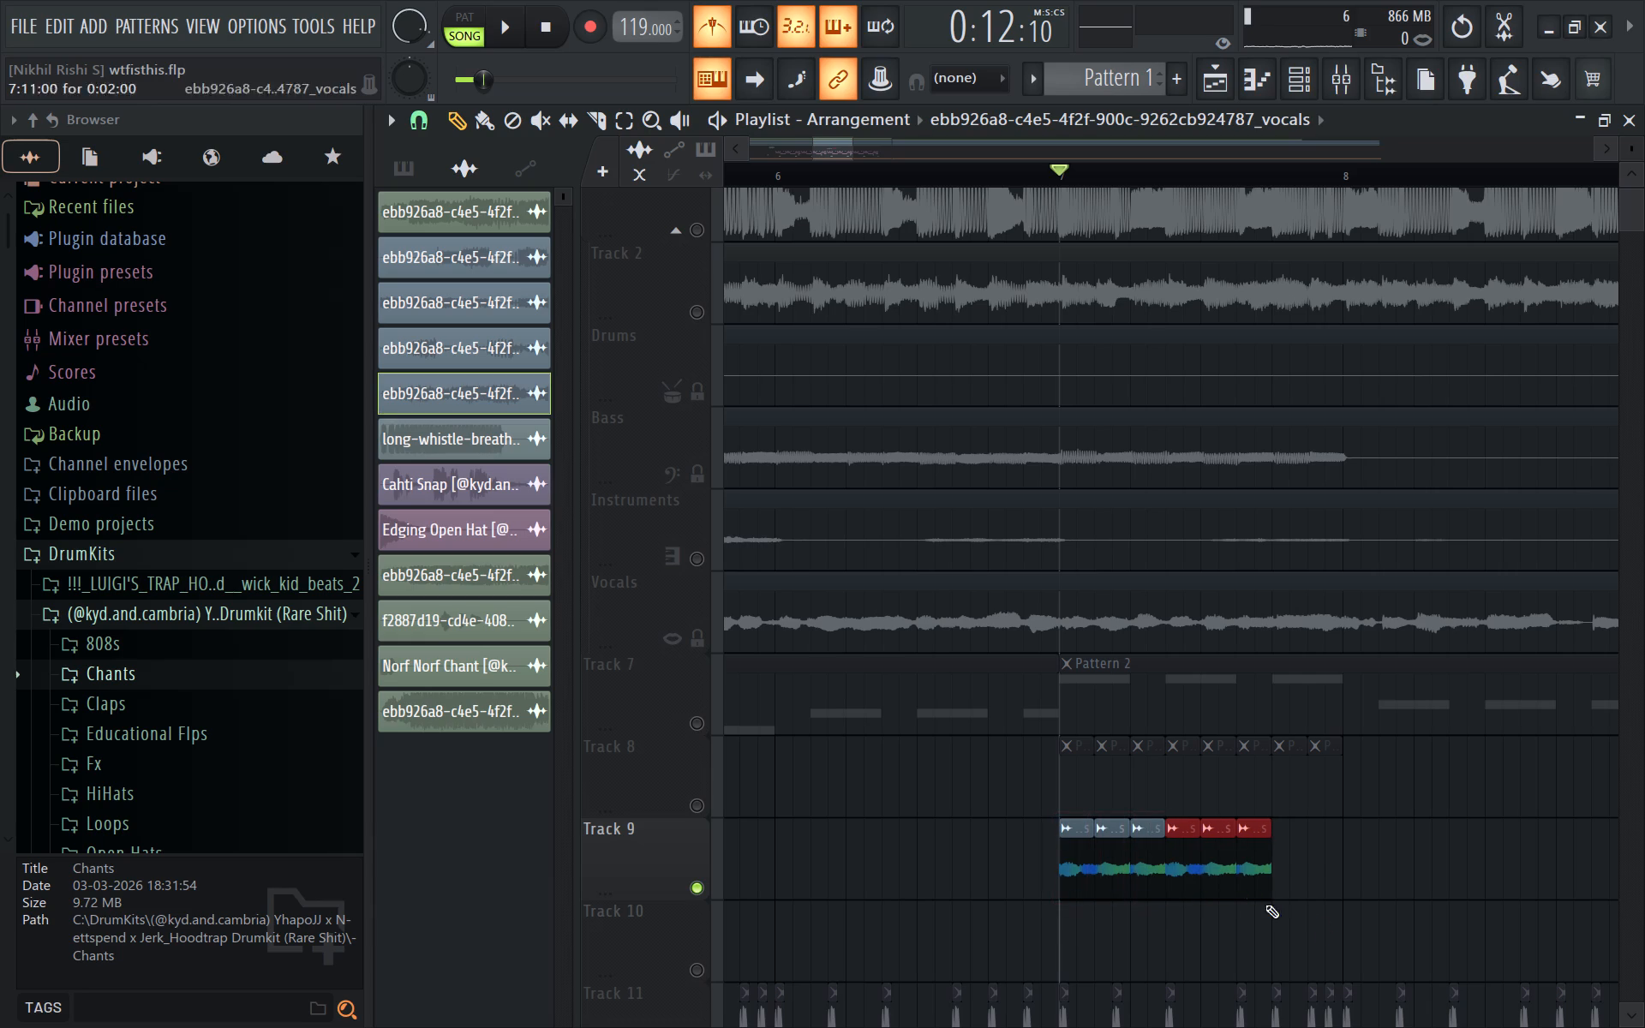
right_click(1316, 918)
left_click_drag(1298, 874, 1220, 865, "ctrl")
left_click_drag(1222, 867, 1299, 864, "shift")
scroll(1133, 906, "up", 4, "ctrl")
Play the repeated vocals slices in bar 7 on Track 9 several times to check how they sound.
key("space")
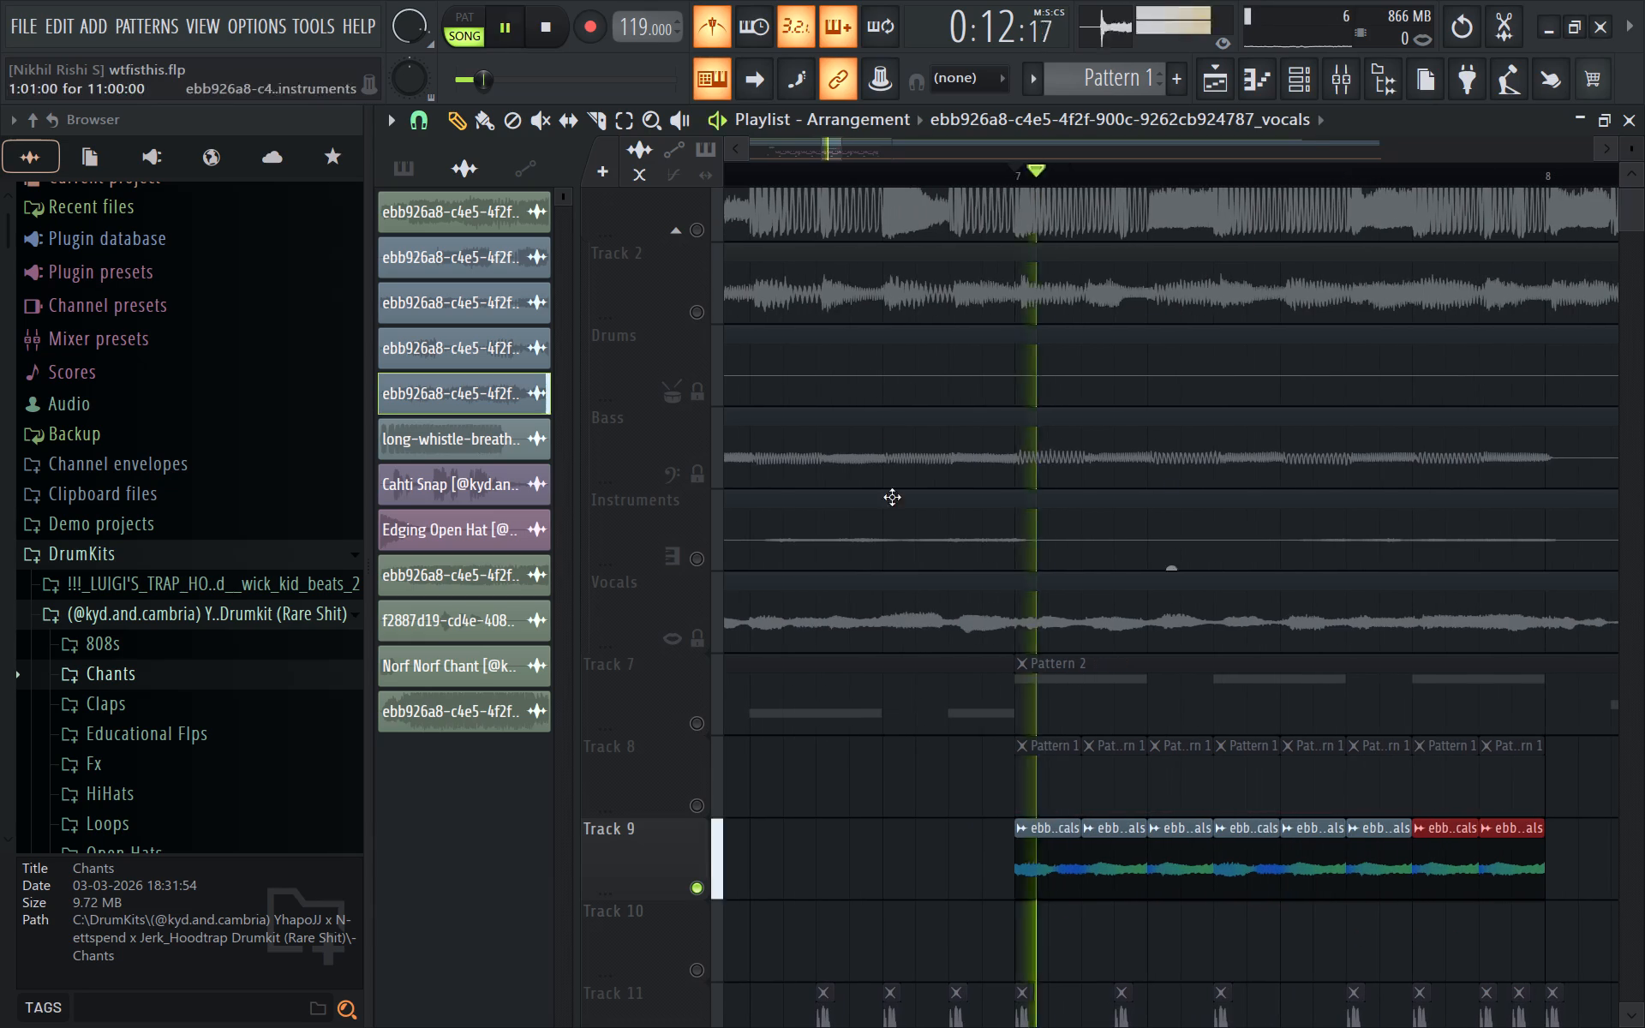
key("space")
key("space")
key("space")
key("space")
key("space")
key("space")
key("space")
key("space")
key("shift+space")
key("space")
key("space")
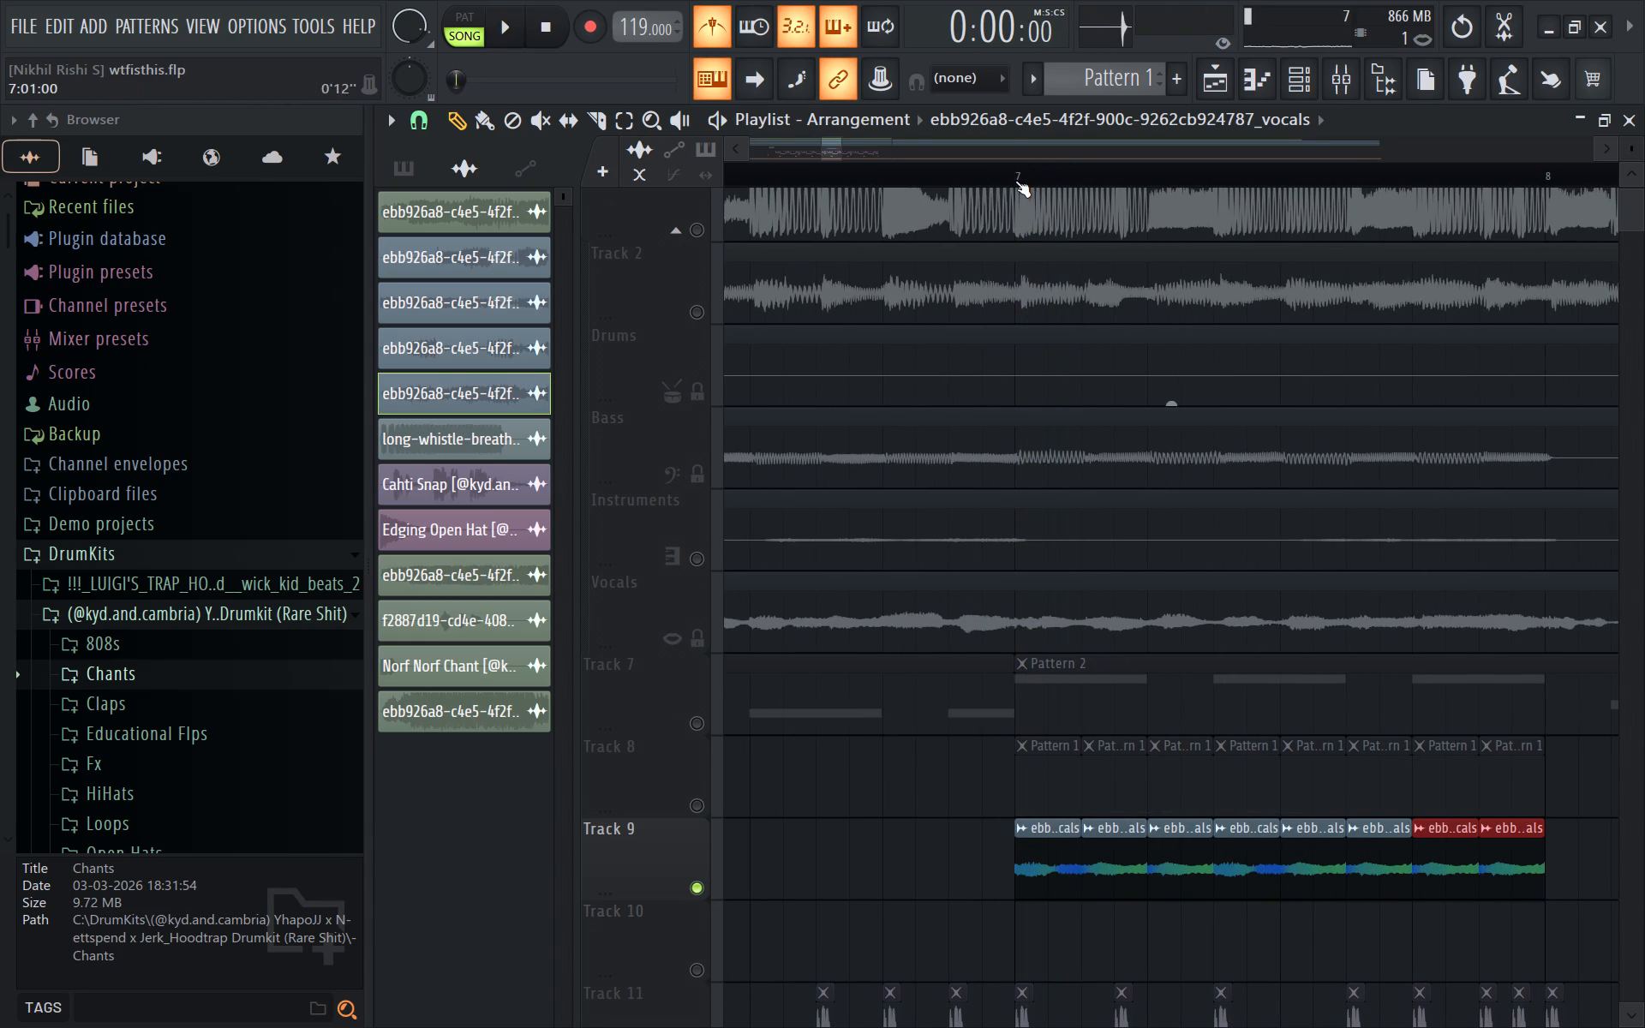
Loop playback over the two steps from 7:01 to 7:03 and switch the metronome off.
left_click_drag(1017, 180, 1069, 180, "ctrl+shift")
key("space")
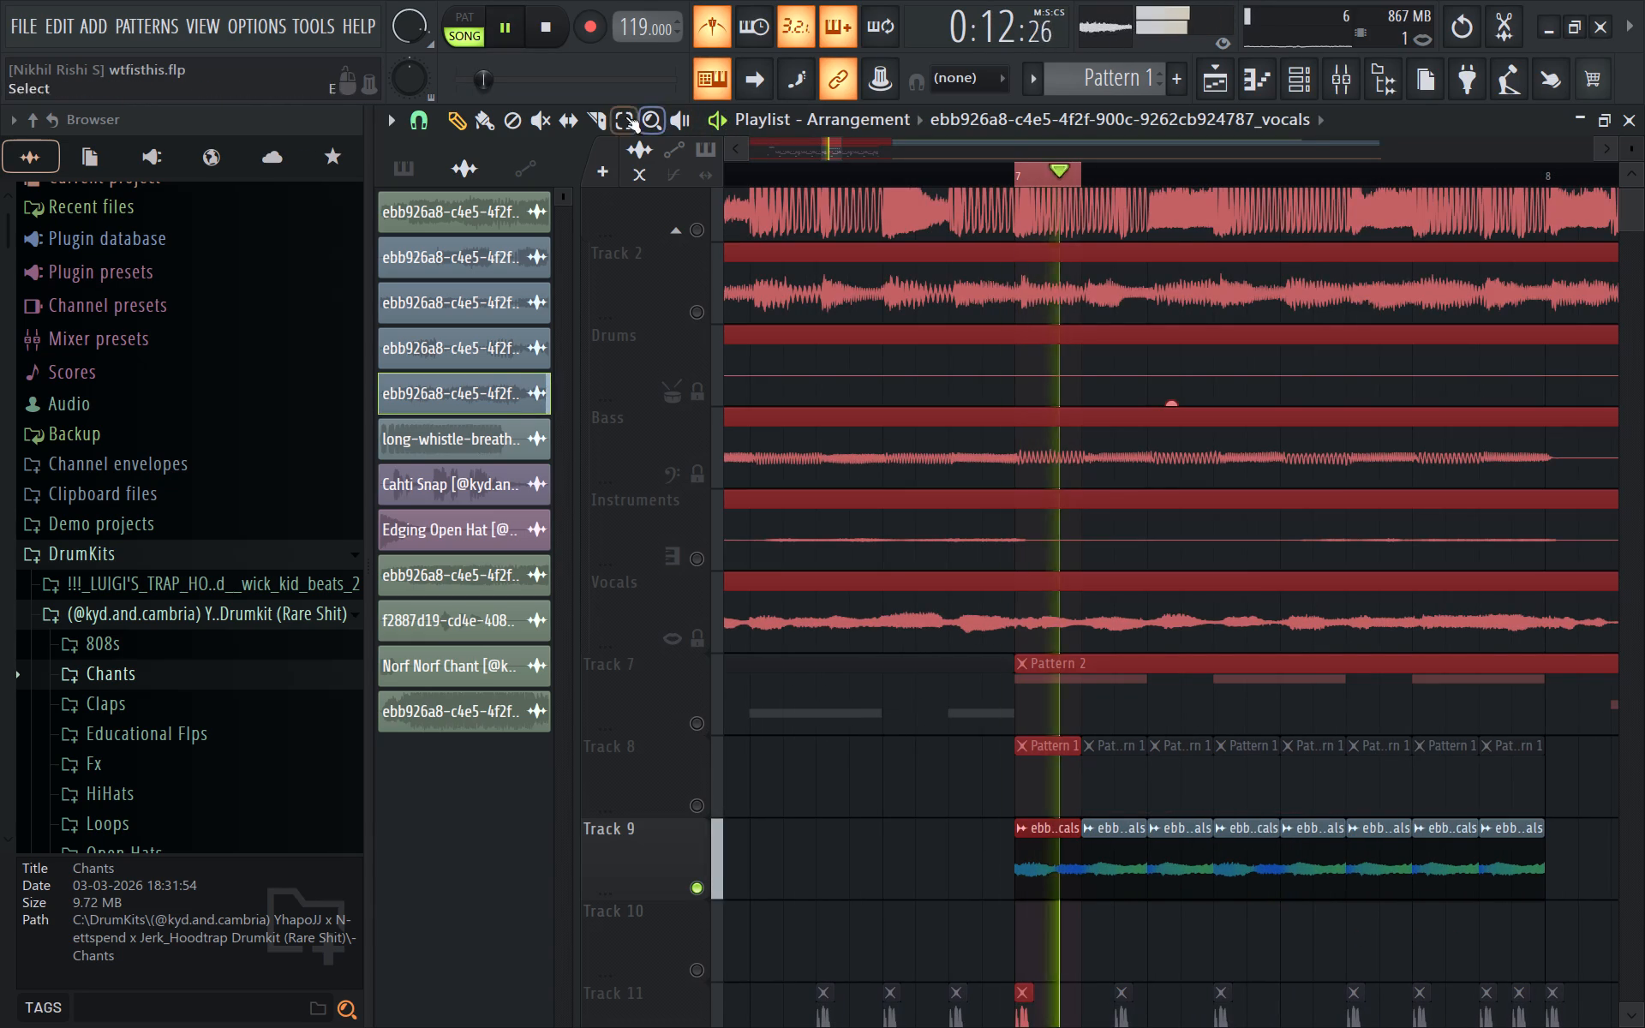
left_click(715, 33)
Slip the audio inside the first Track 9 vocals slice at 7:01 to different points while the loop plays.
left_click(574, 123)
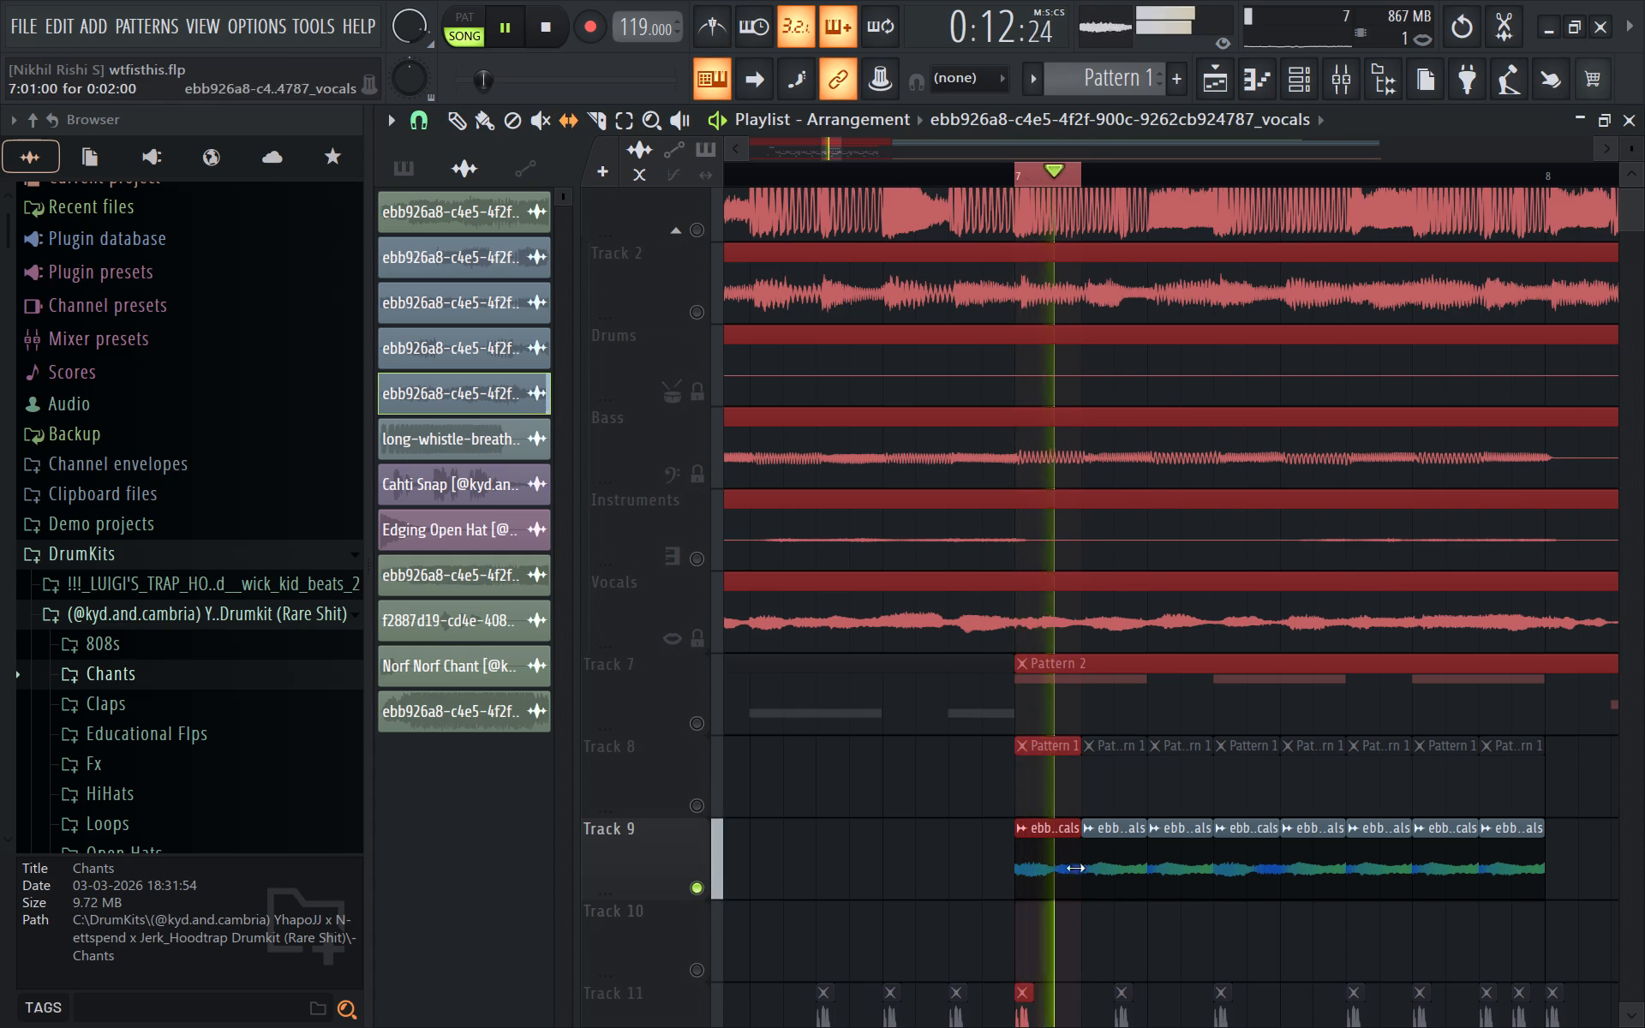
left_click_drag(1074, 873, 1043, 887)
left_click_drag(1047, 870, 1258, 867)
left_click_drag(1068, 876, 1004, 871)
left_click_drag(1034, 863, 1099, 861)
right_click(942, 859)
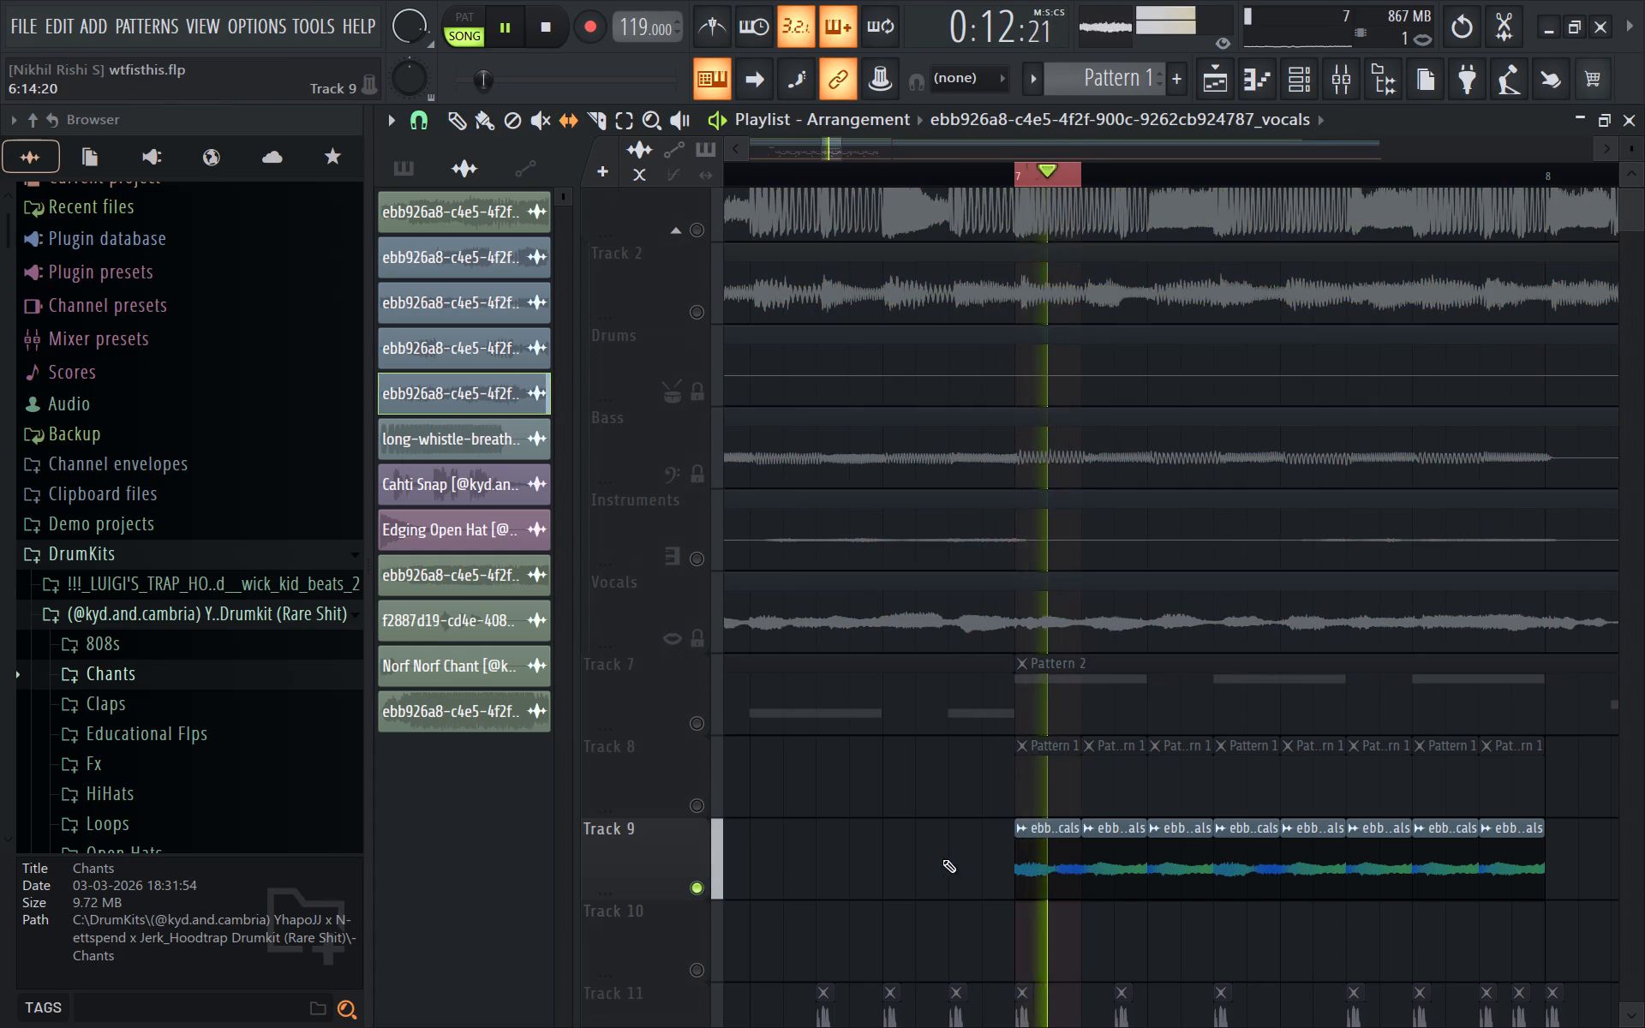
left_click_drag(1053, 874, 836, 892)
left_click_drag(1038, 866, 913, 871)
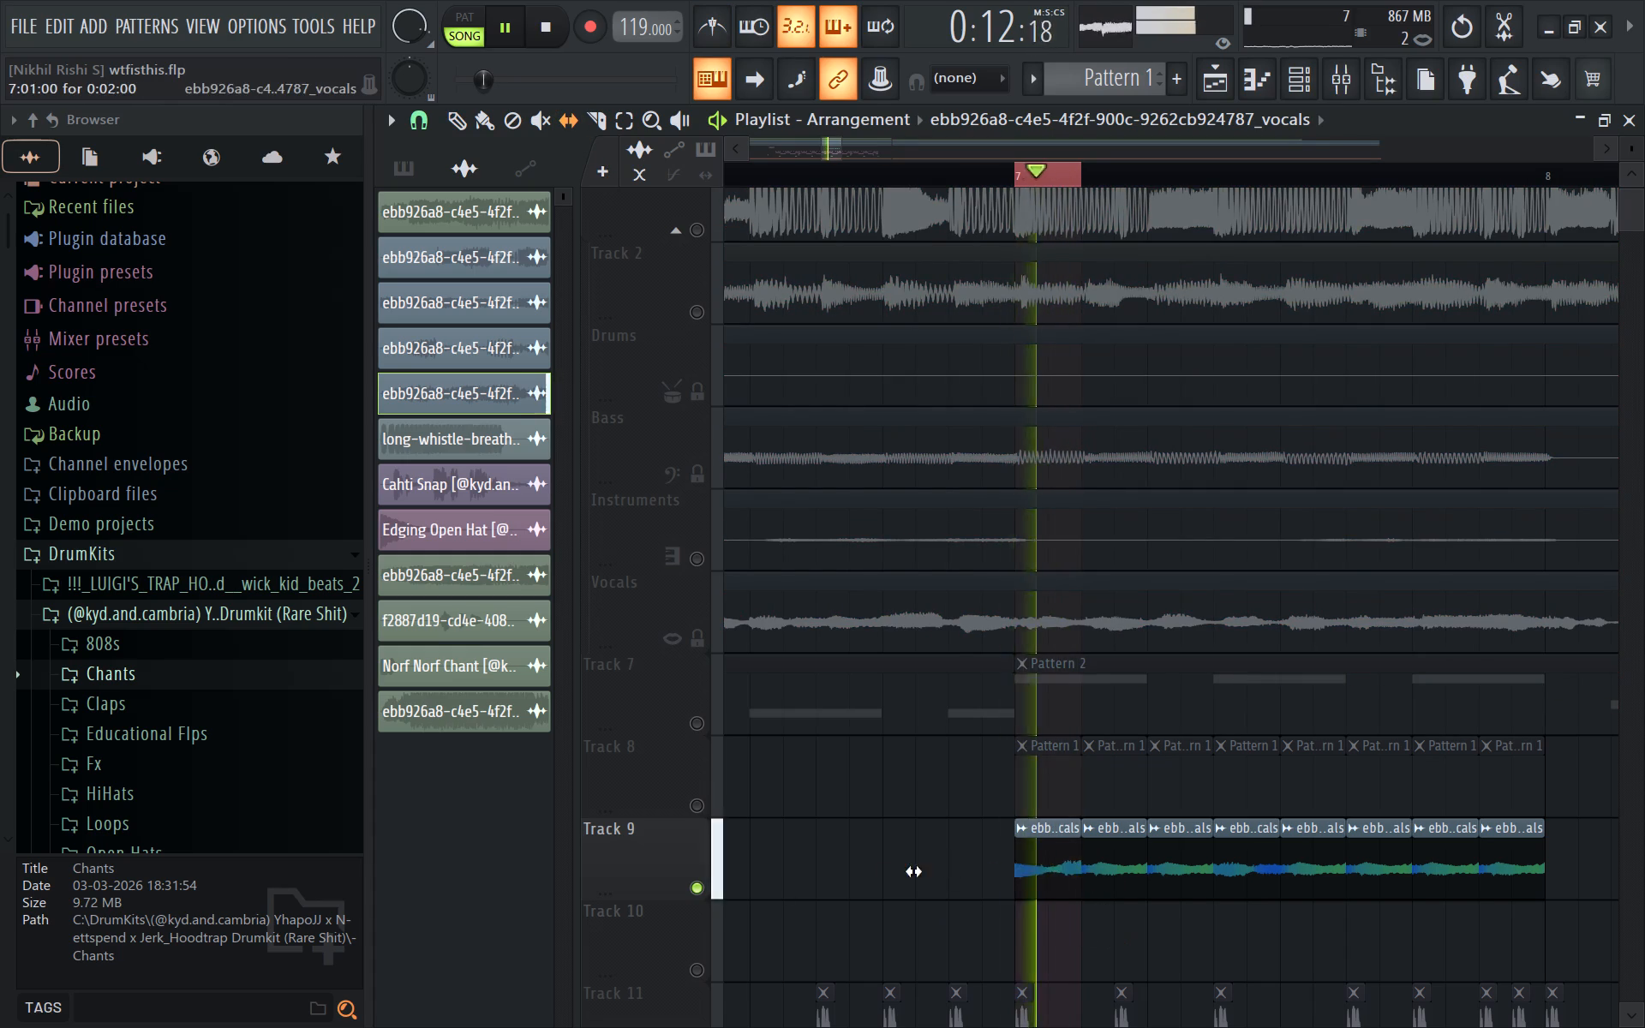
left_click_drag(913, 871, 876, 866)
left_click_drag(1050, 882, 906, 882)
left_click_drag(1053, 881, 994, 891)
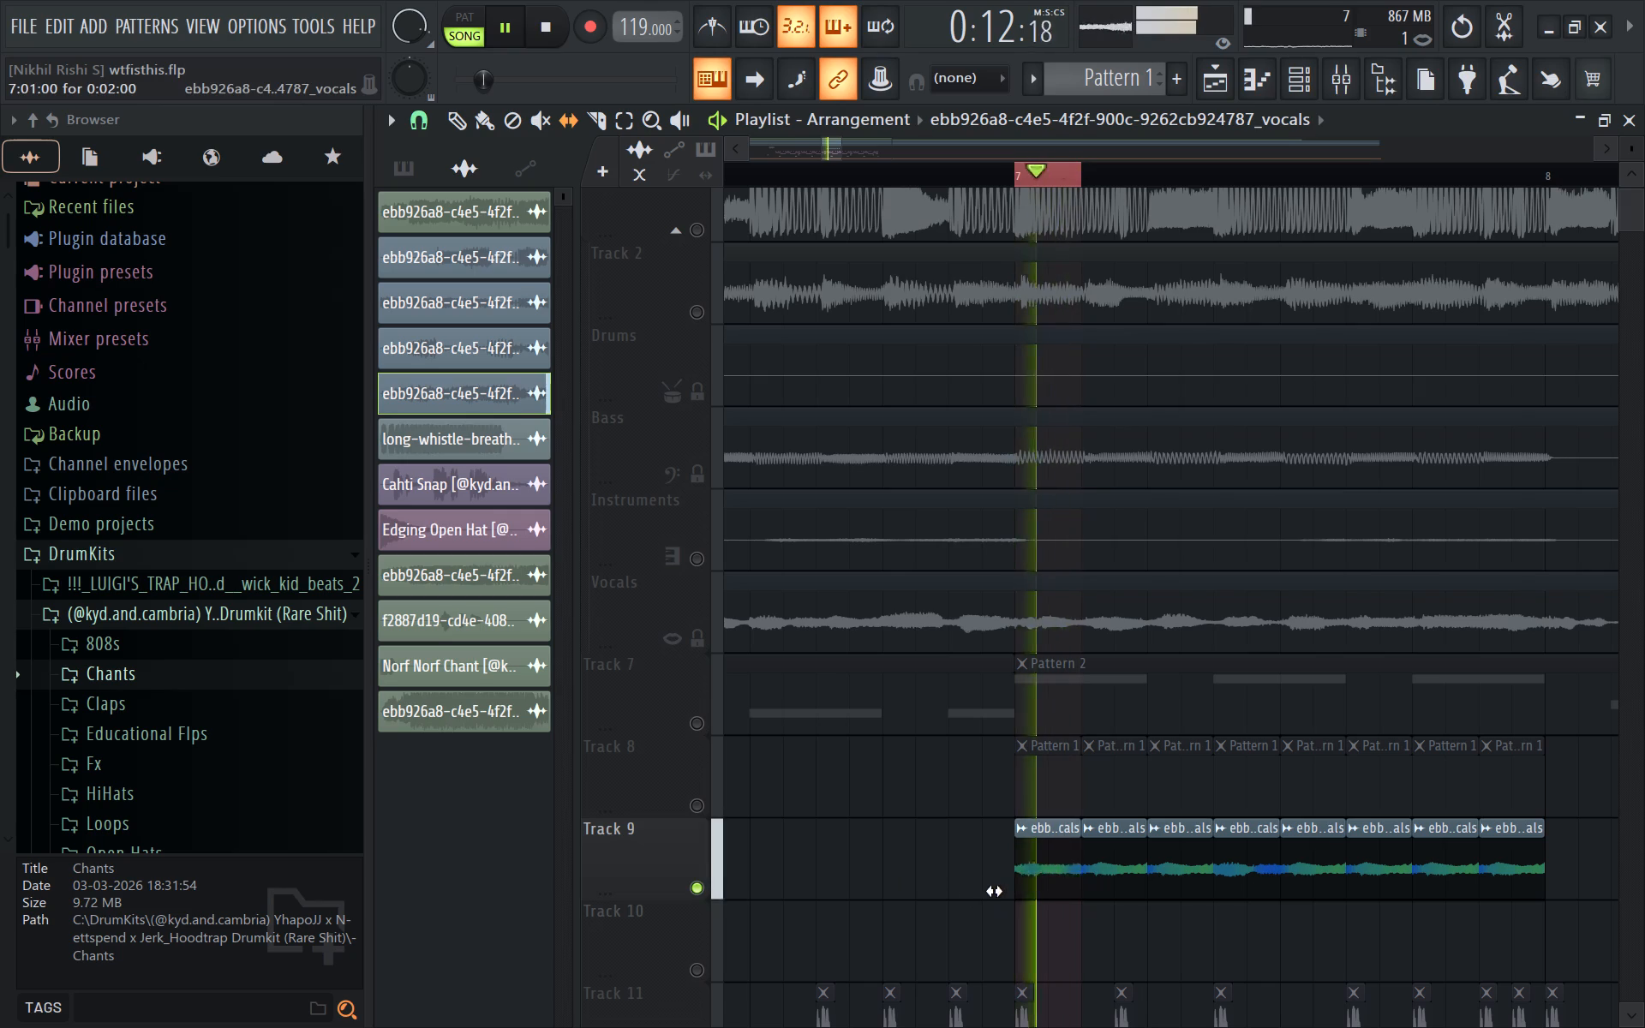
left_click_drag(994, 891, 1644, 857)
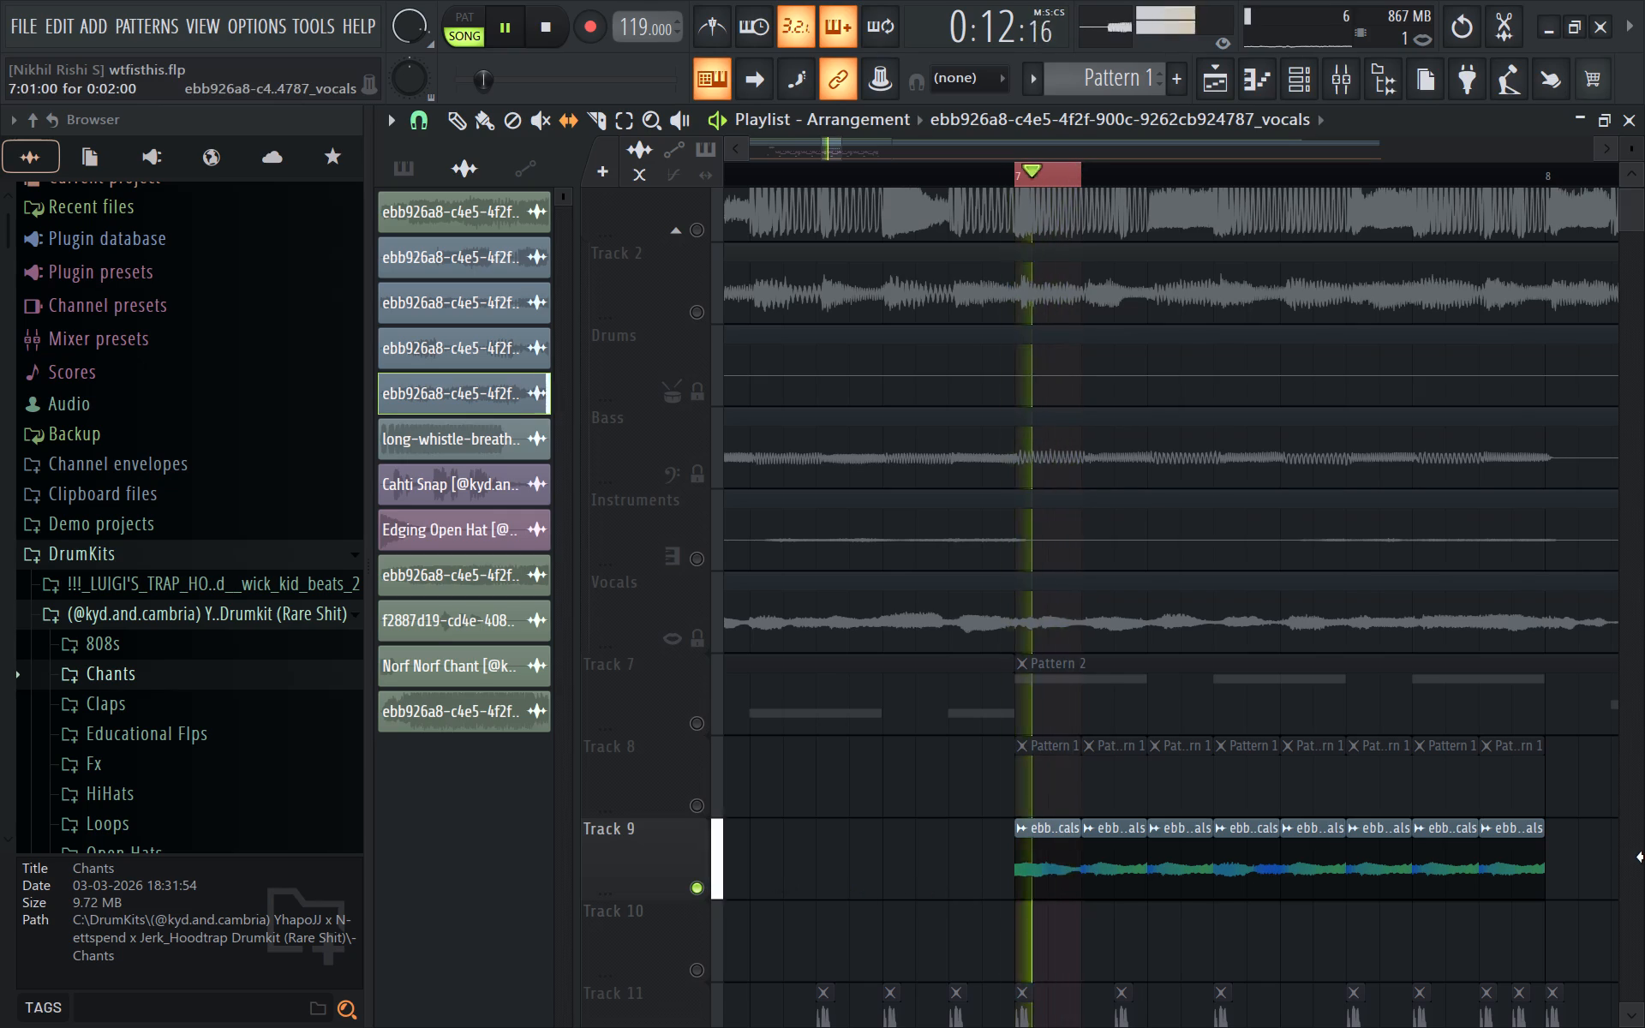
left_click_drag(1644, 857, 1644, 838)
Slip the slice at 7:01 mainly toward earlier vocals audio, replaying the loop after each shift to check its onset.
key("space")
left_click_drag(1044, 875, 1165, 875)
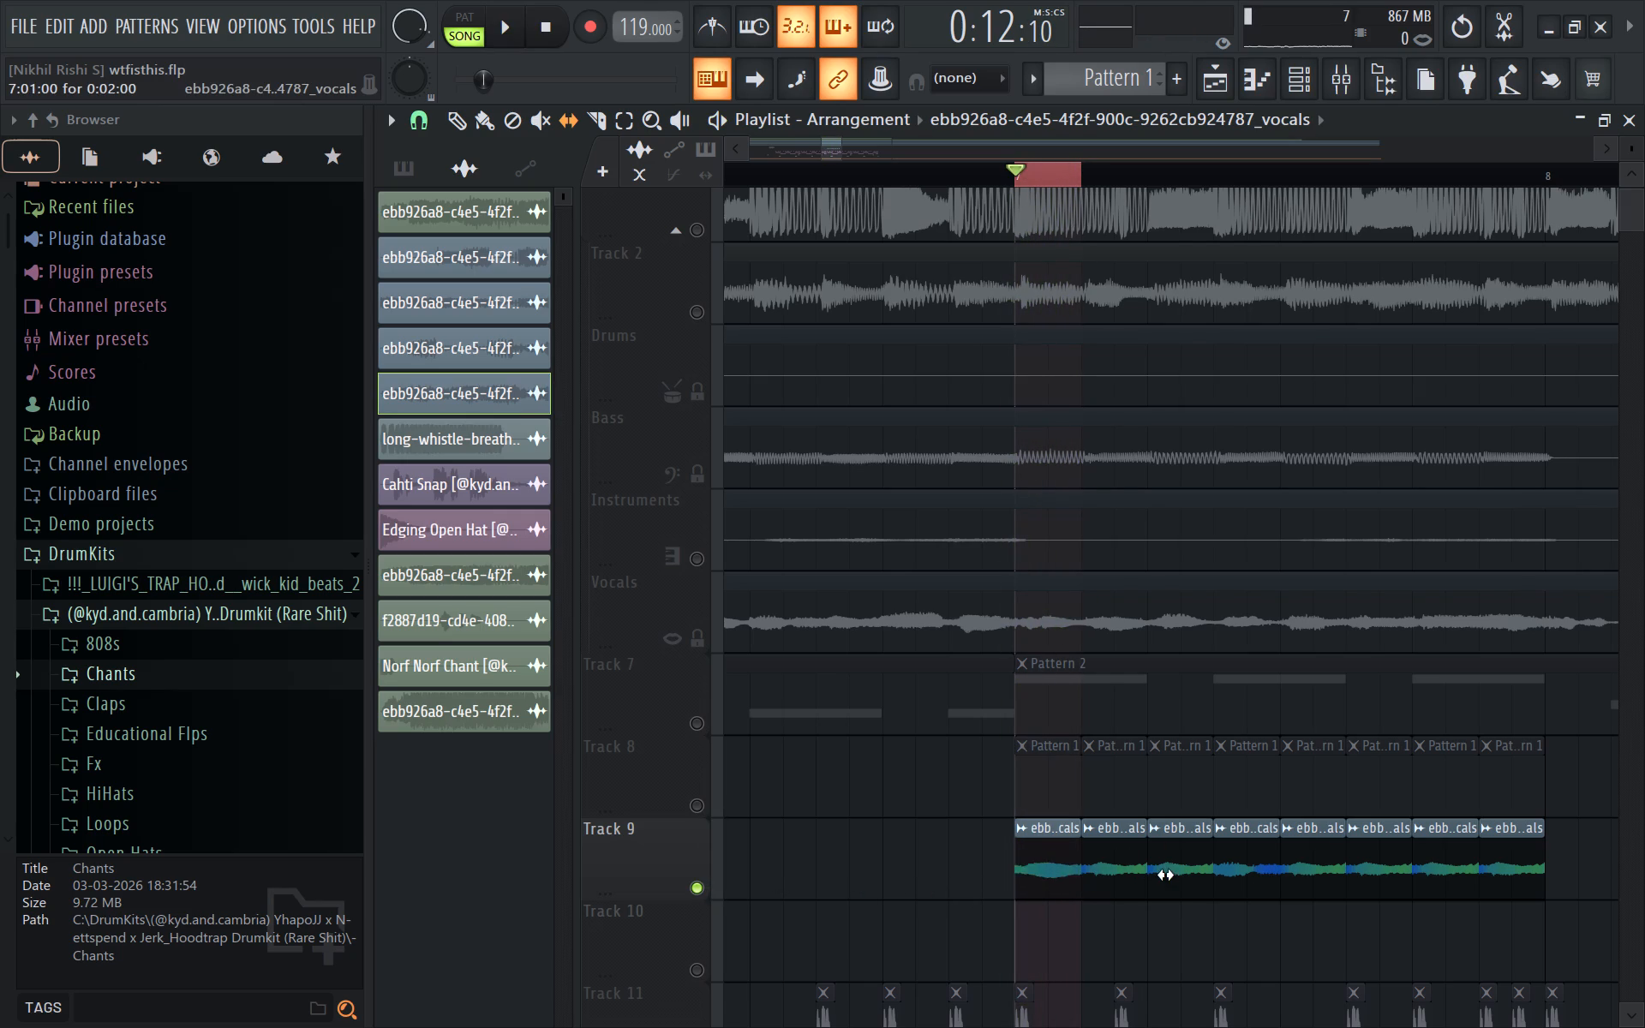
left_click_drag(1165, 875, 1193, 895)
key("space")
key("space")
key("space")
key("space")
key("space")
left_click_drag(1052, 875, 1379, 881)
key("space")
left_click_drag(1053, 871, 1042, 871)
key("space")
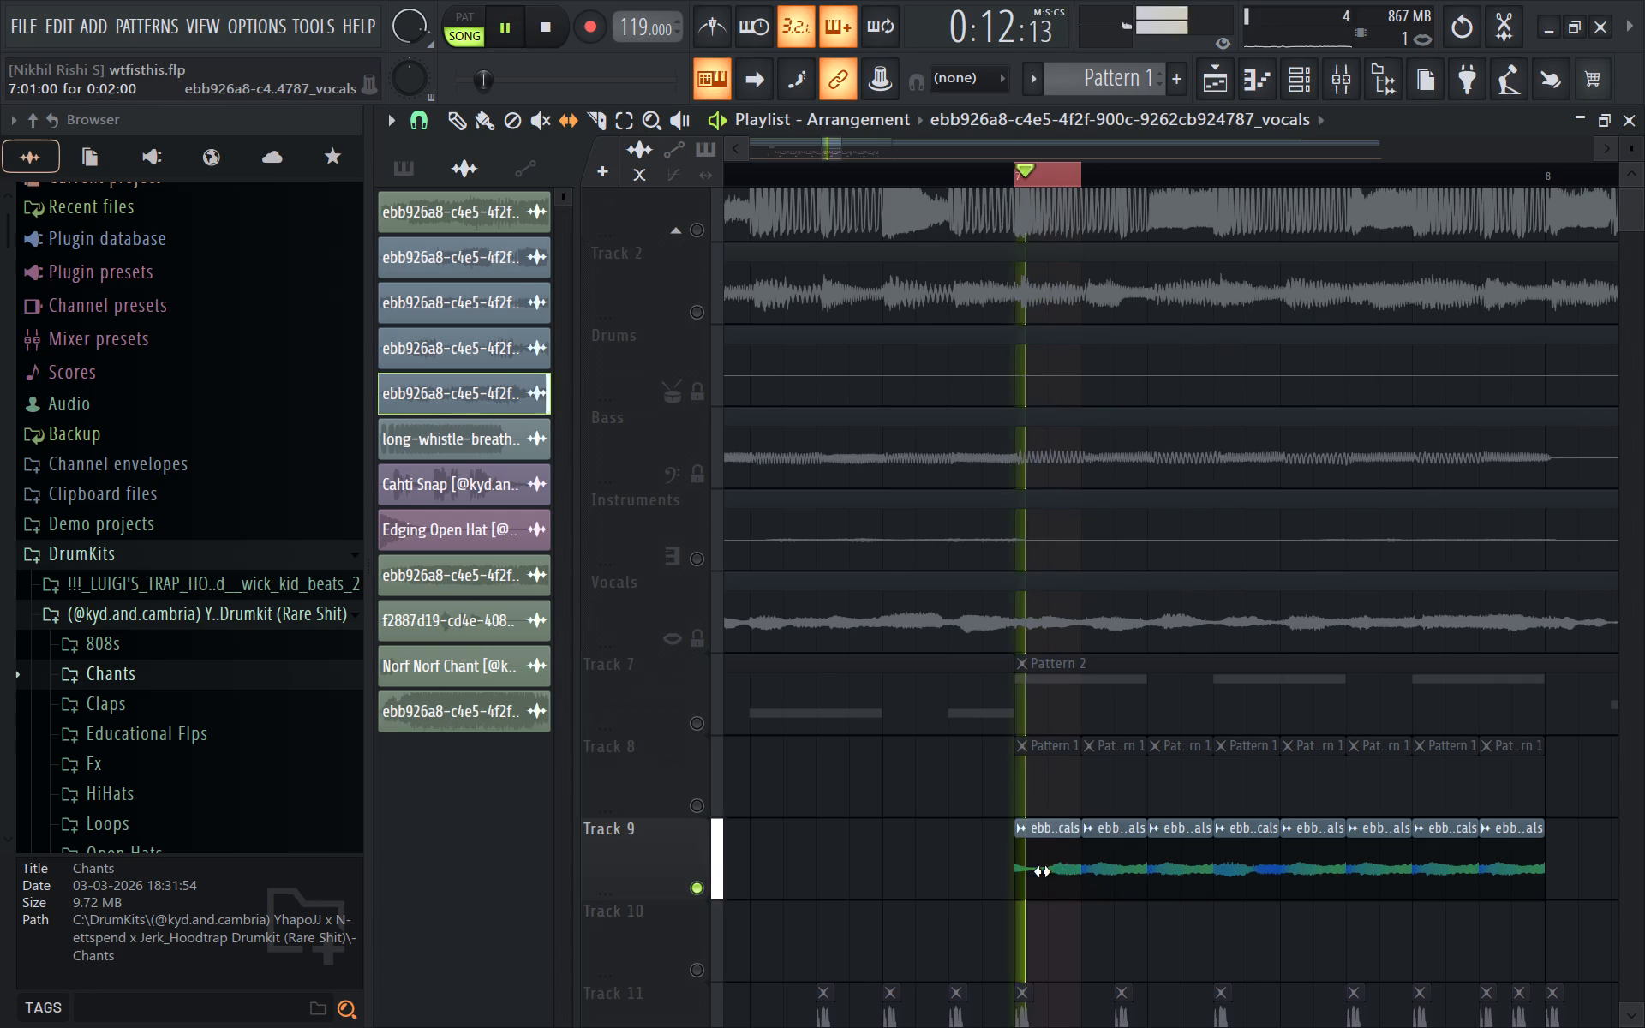
left_click_drag(1042, 871, 1020, 880)
key("space")
key("space")
Slip the 7:01 slice's audio back and forth around the wanted vocal sound, replaying the loop after each adjustment.
left_click_drag(1049, 875, 1248, 858)
key("space")
key("space")
key("space")
key("space")
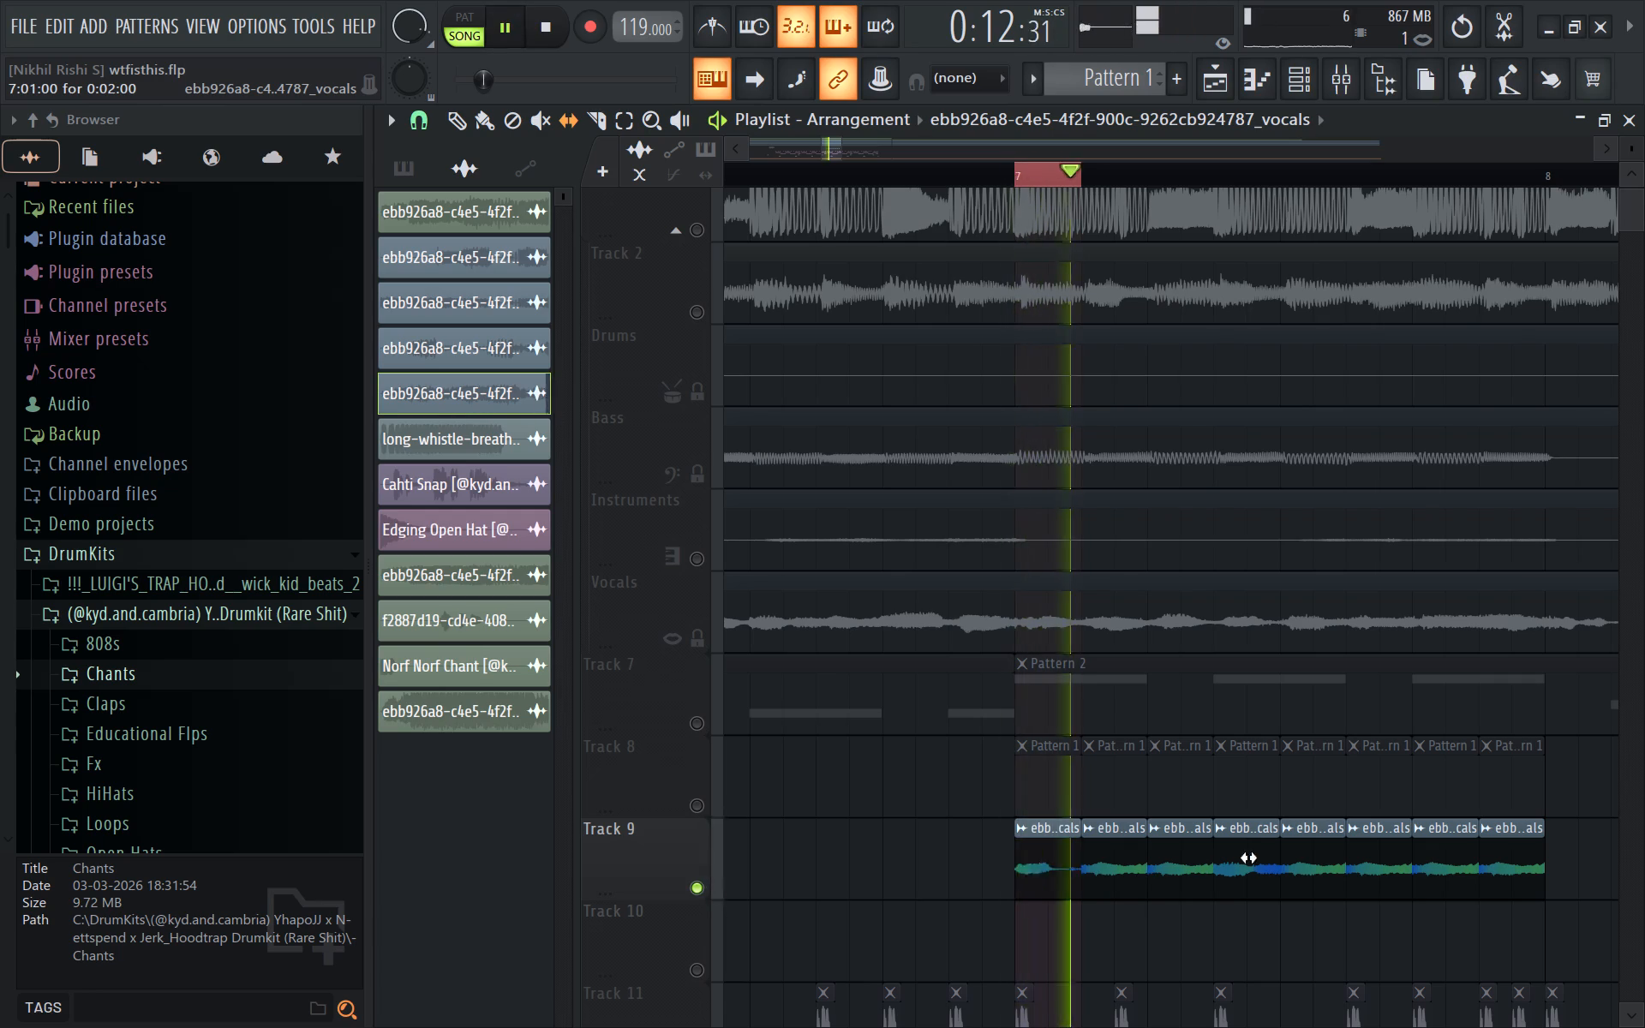
left_click_drag(1248, 858, 1286, 858)
key("space")
key("space")
key("space")
key("space")
key("space")
key("space")
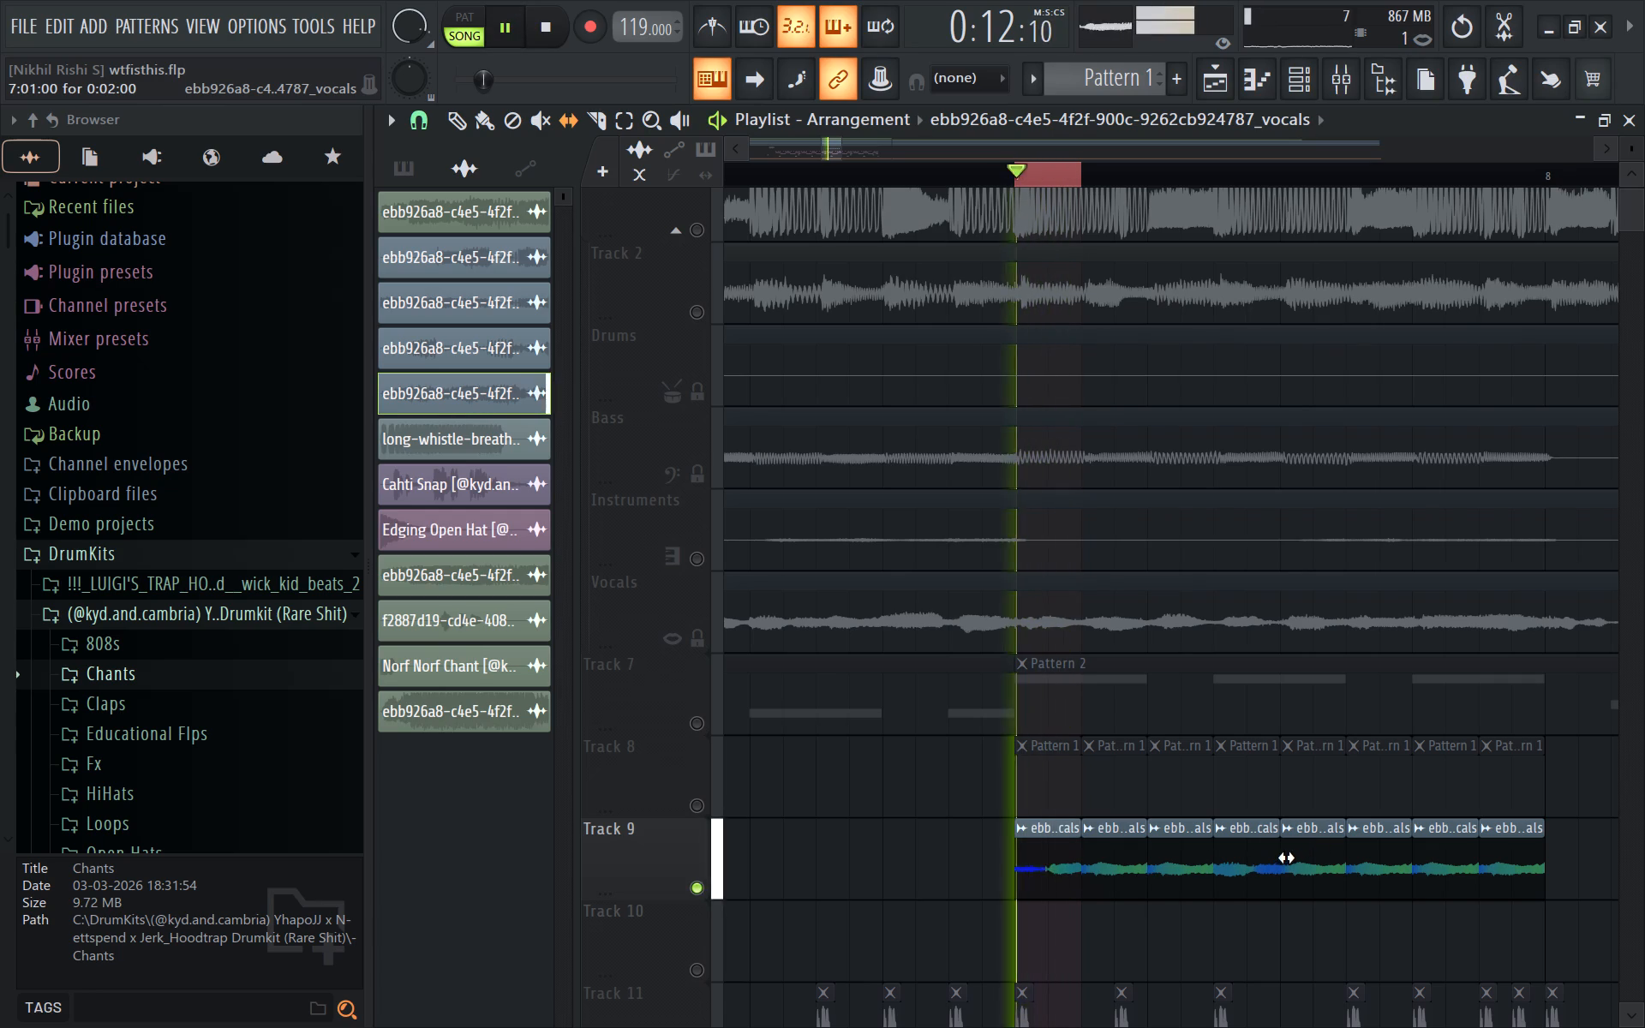
left_click_drag(1286, 858, 1179, 864)
key("space")
key("space")
key("space")
key("space")
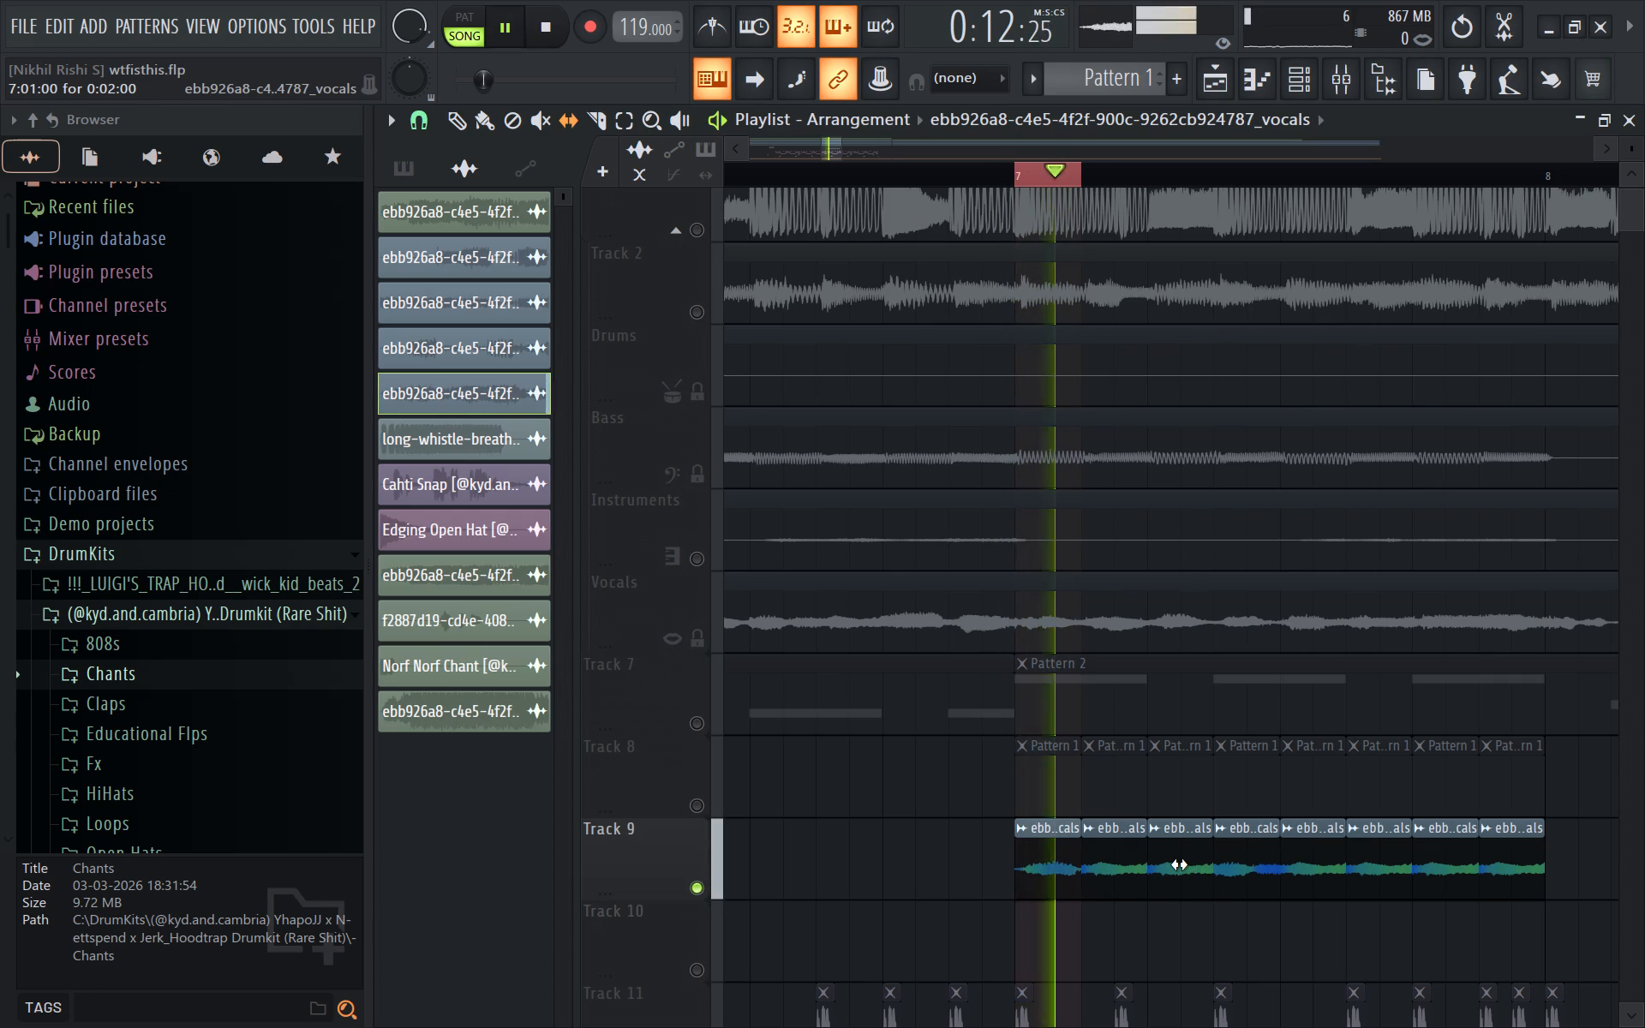
left_click_drag(1179, 864, 1251, 873)
key("space")
key("space")
key("space")
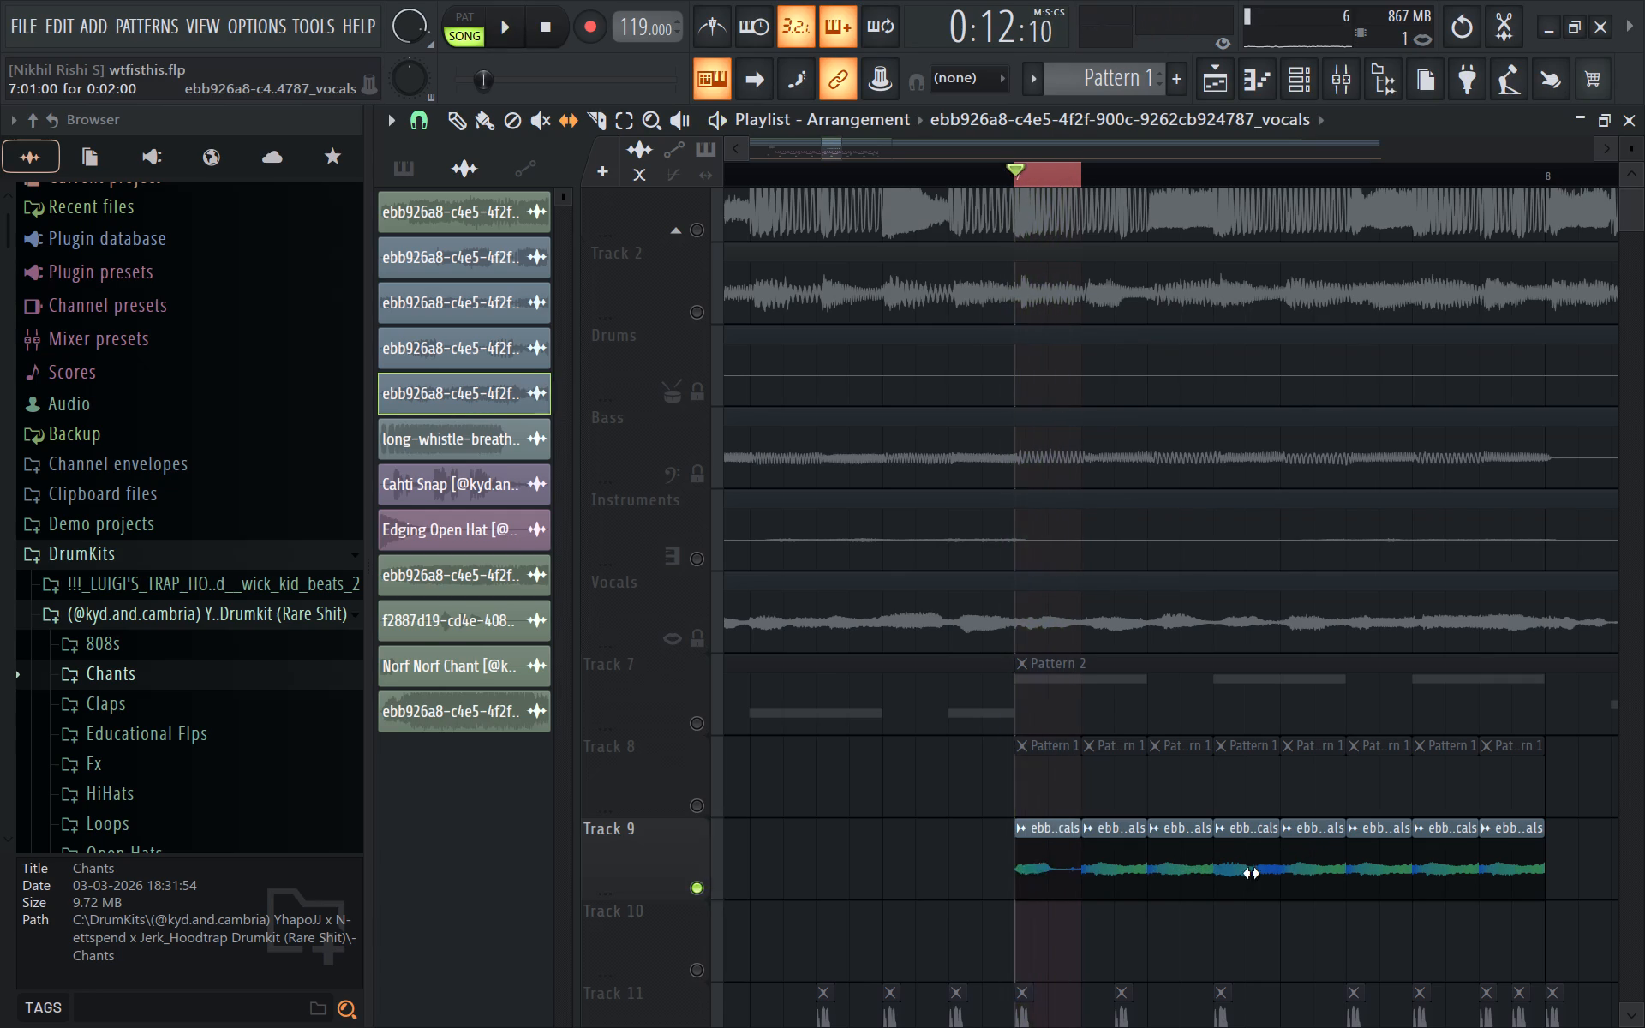
Fine-tune the slipped audio in the 7:01 slice and replay the loop to check the vocal onset.
left_click_drag(1251, 873, 1154, 858)
key("space")
key("space")
key("space")
key("space")
key("space")
key("space")
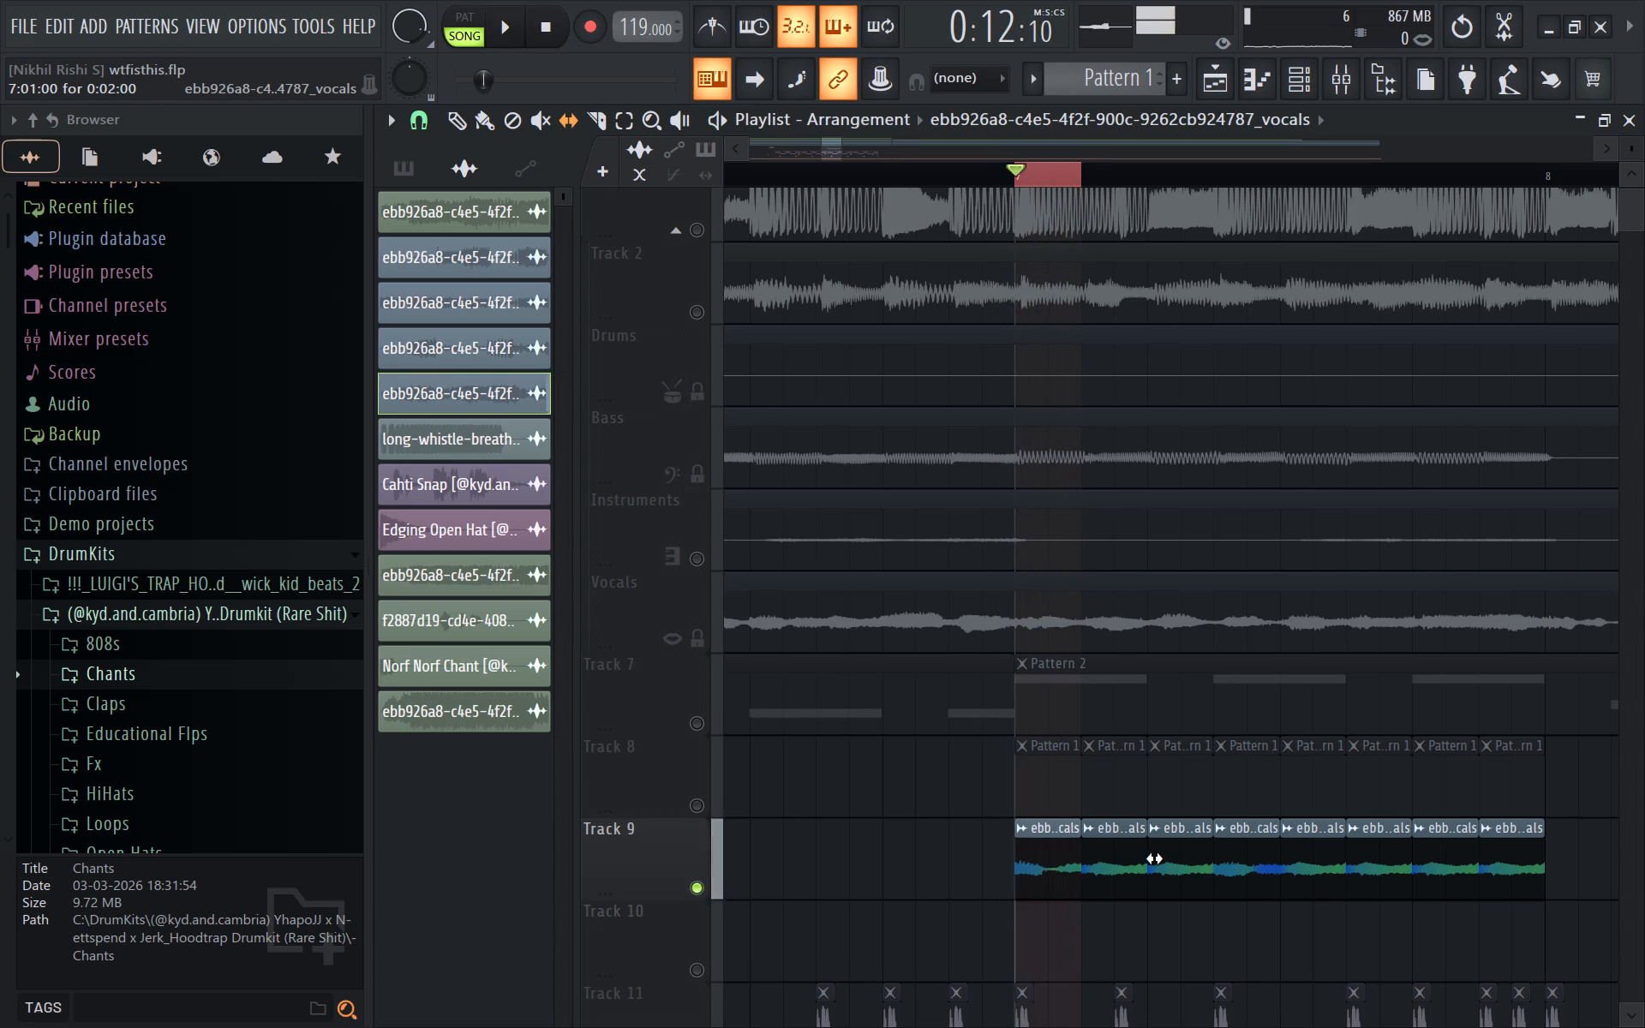
left_click_drag(1154, 858, 1191, 854)
key("space")
key("space")
key("space")
key("space")
key("space")
Slip the audio in the second Track 9 vocals slice at 7:03 toward a later part and play it.
left_click_drag(1114, 888, 1007, 876)
key("space")
key("space")
key("space")
key("space")
key("space")
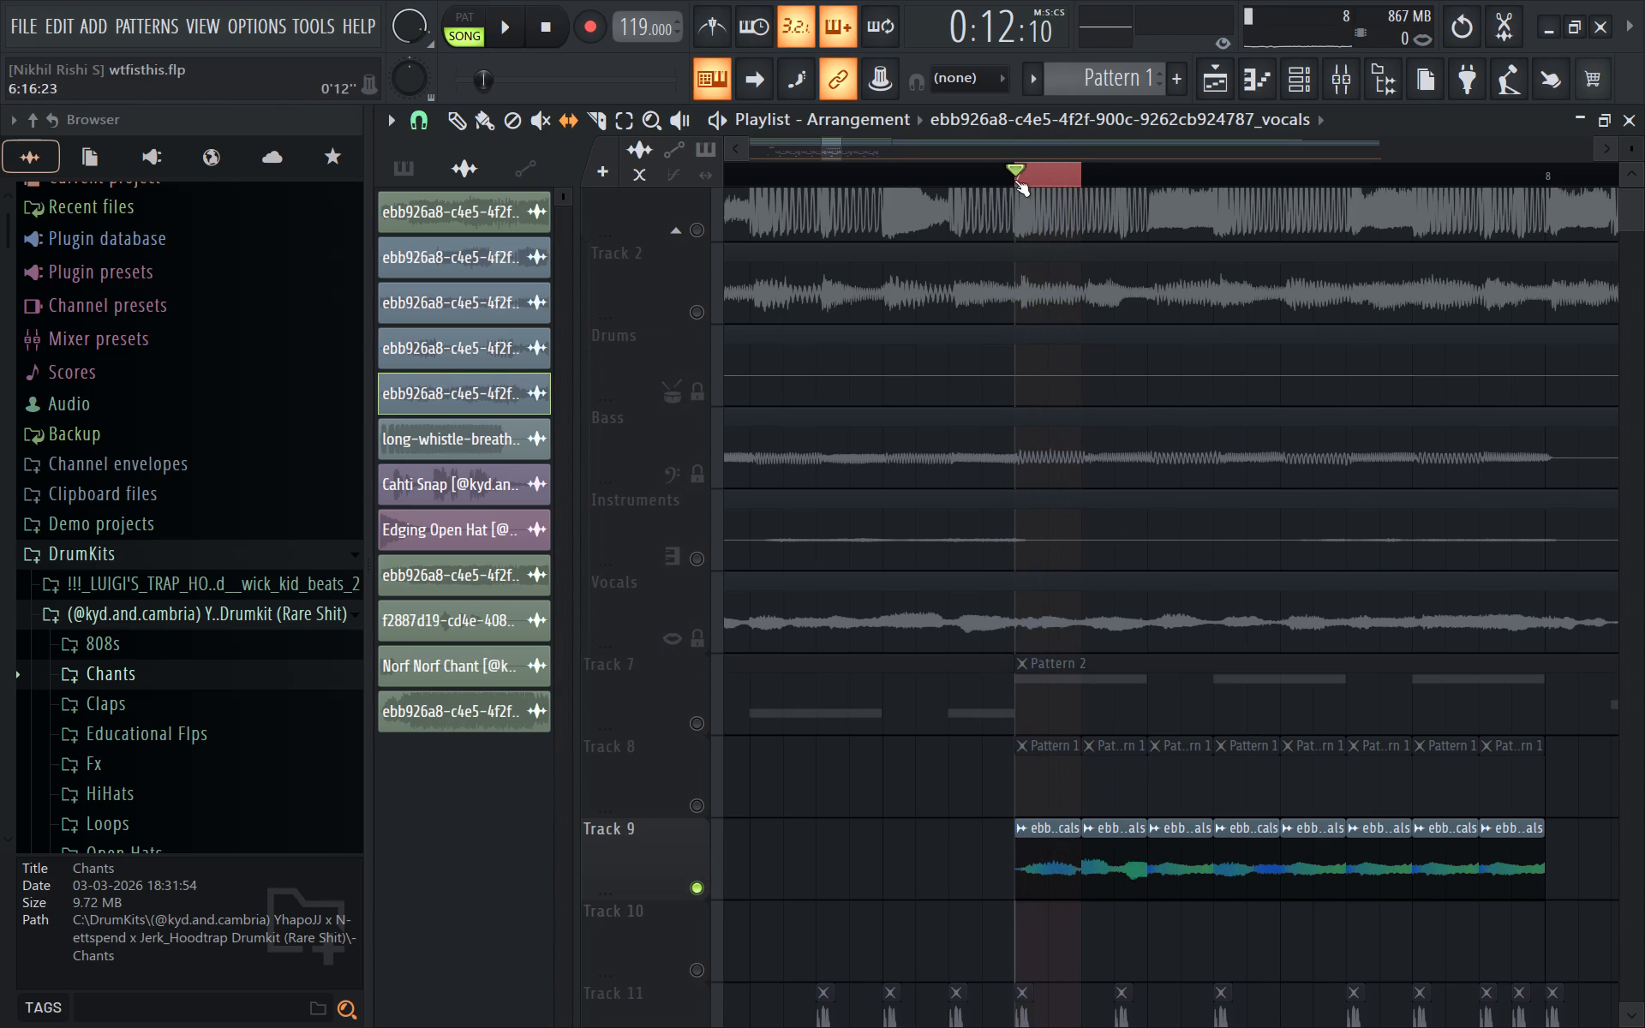
Clear the two-step loop range and play the vocals slices from bar 7.
double_click(1014, 180)
key("space")
key("space")
key("space")
Slip the 7:03 slice's audio further toward later vocals, replaying from bar 7 after each shift.
left_click_drag(1104, 878, 1012, 879)
key("space")
key("space")
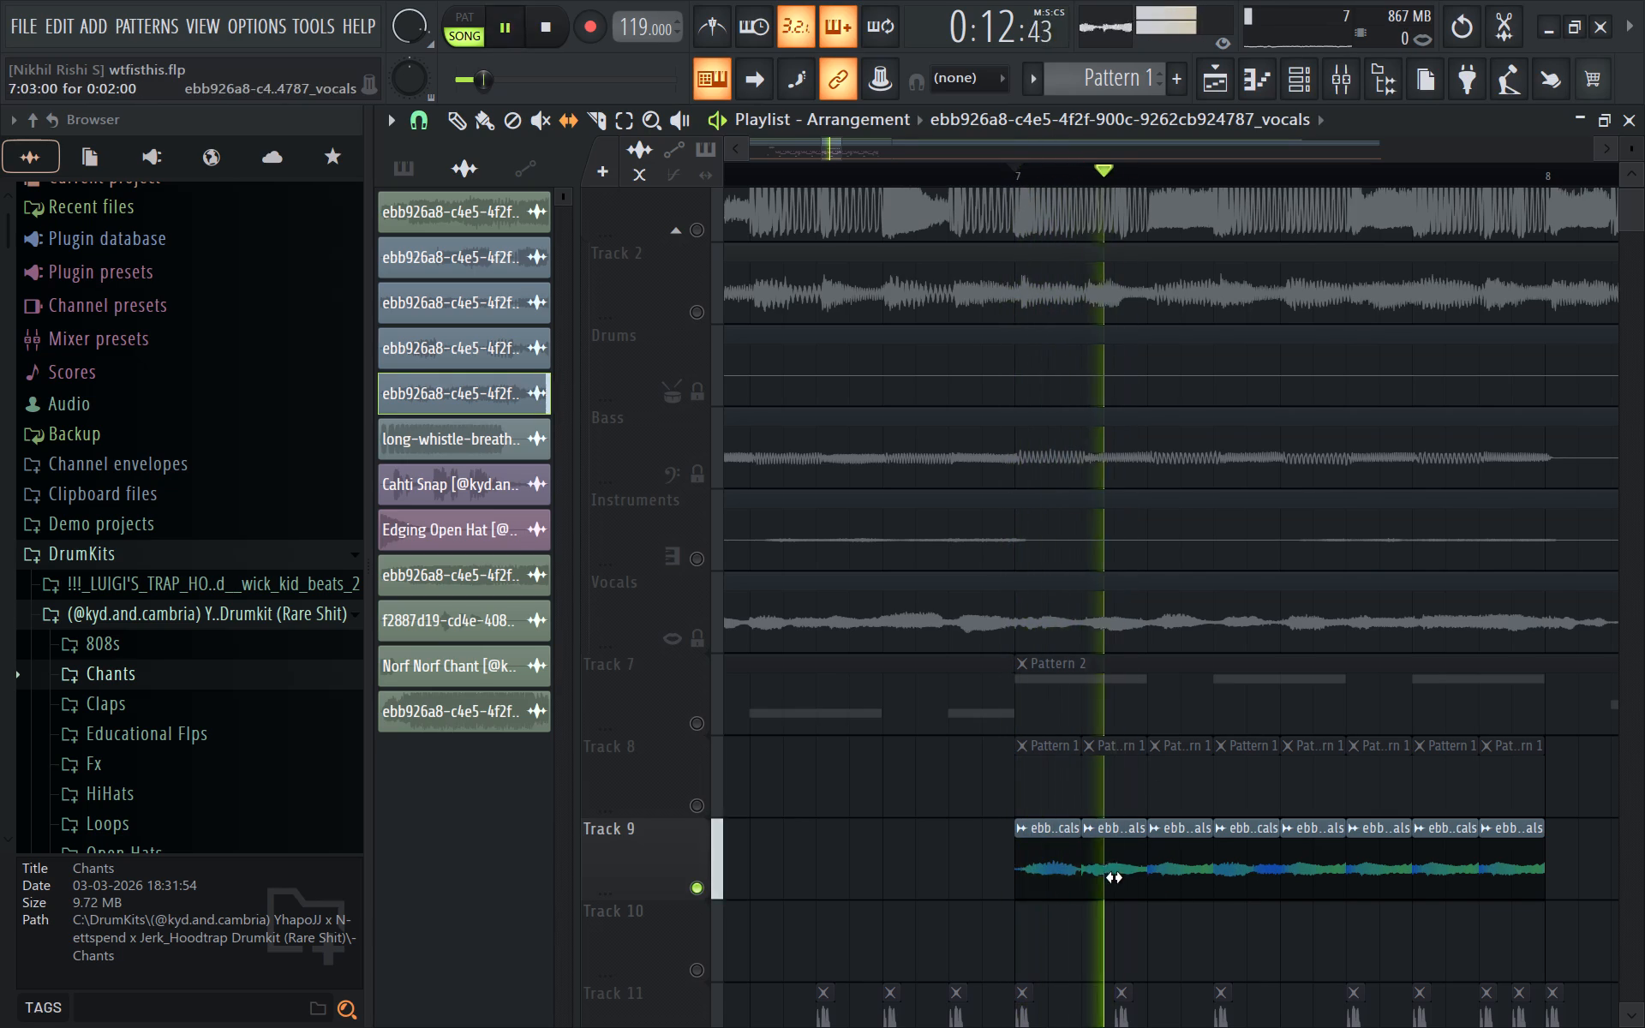
key("space")
left_click_drag(1115, 877, 1014, 883)
key("space")
key("space")
left_click_drag(1122, 882, 1033, 894)
key("space")
key("space")
key("space")
Nudge the 7:03 slice's audio later in small amounts, replaying from bar 7 to check how it follows the first slice.
left_click_drag(1127, 875, 1070, 884)
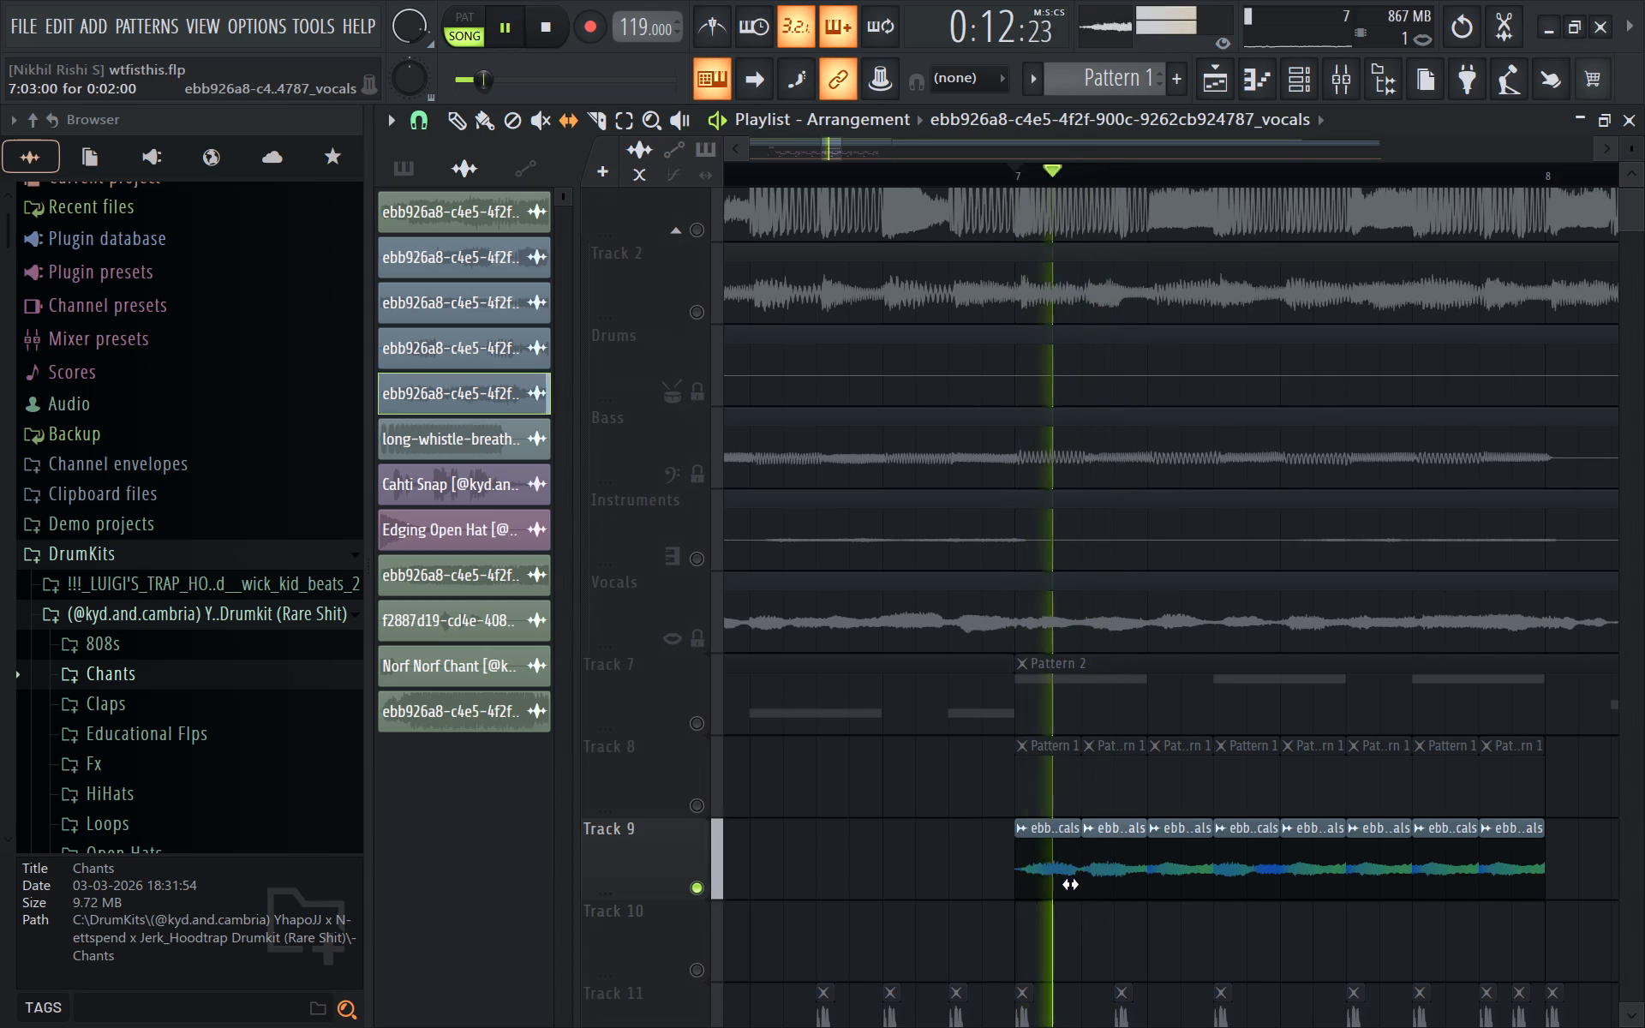
left_click_drag(1070, 884, 1069, 884)
key("space")
left_click_drag(1124, 875, 1080, 886)
key("space")
key("space")
left_click_drag(1128, 875, 1094, 887)
key("space")
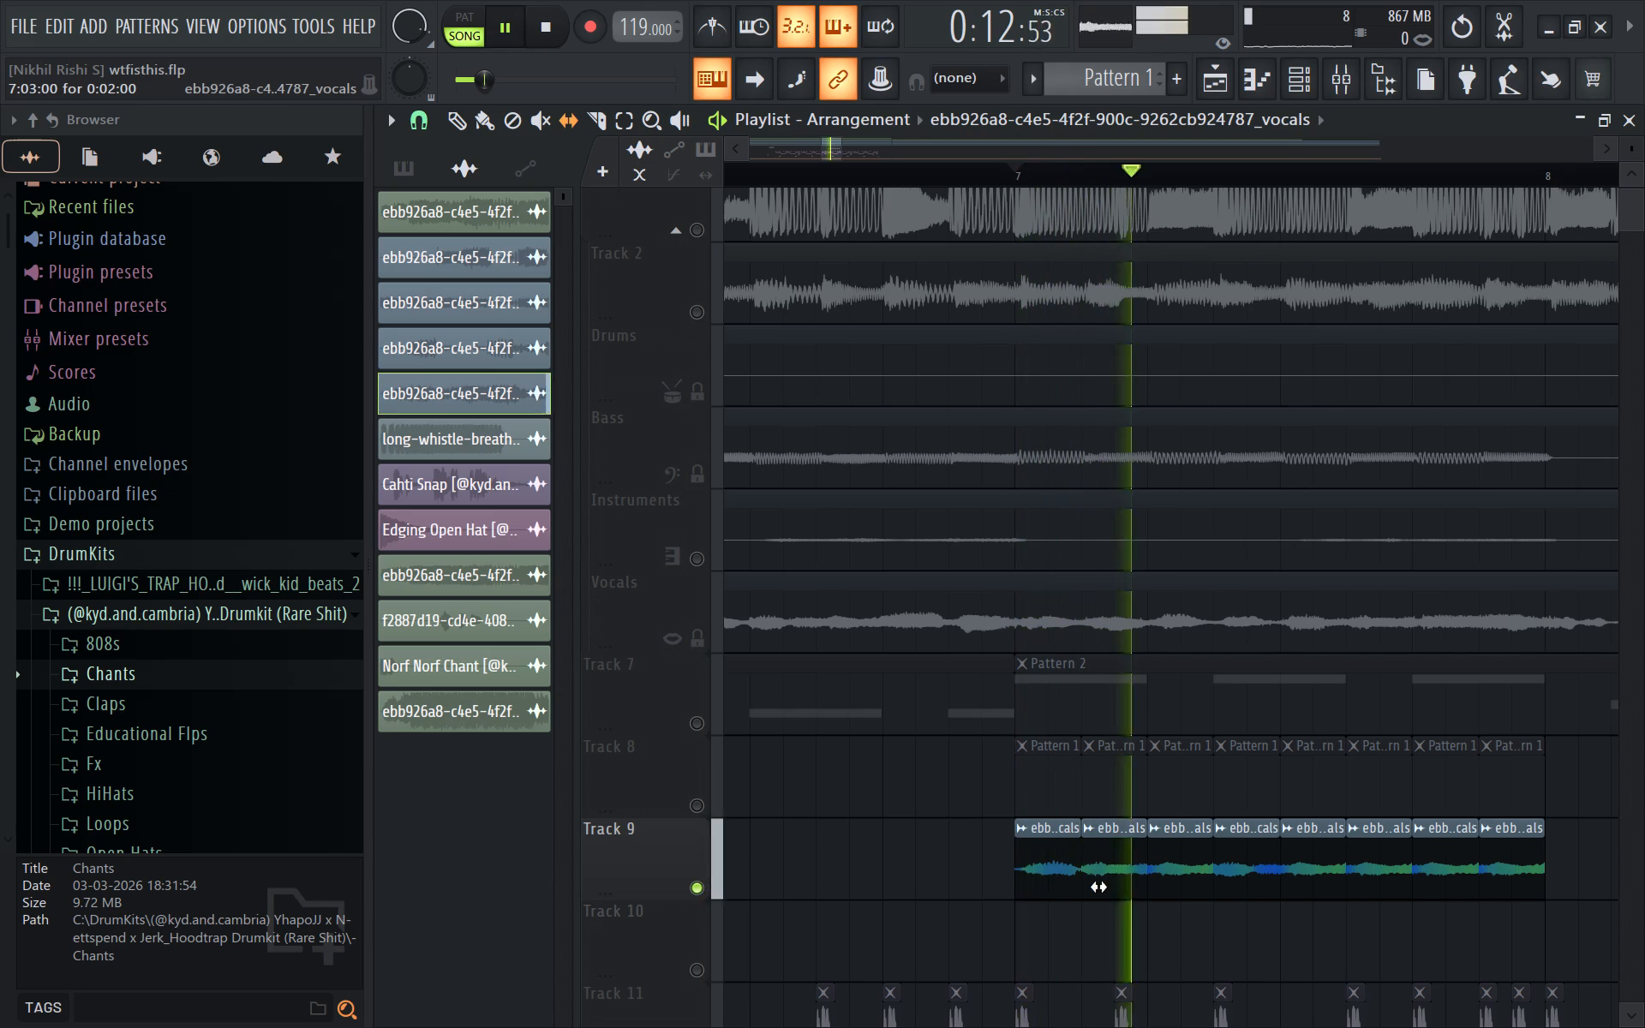
key("space")
left_click_drag(1127, 872, 1104, 882)
key("space")
key("space")
key("space")
Slip the second Track 9 vocals slice's audio at 7:03 further toward later vocals, replaying from bar 7 between shifts.
left_click_drag(1122, 874, 1063, 891)
key("space")
key("space")
key("space")
key("space")
left_click_drag(1128, 874, 1101, 883)
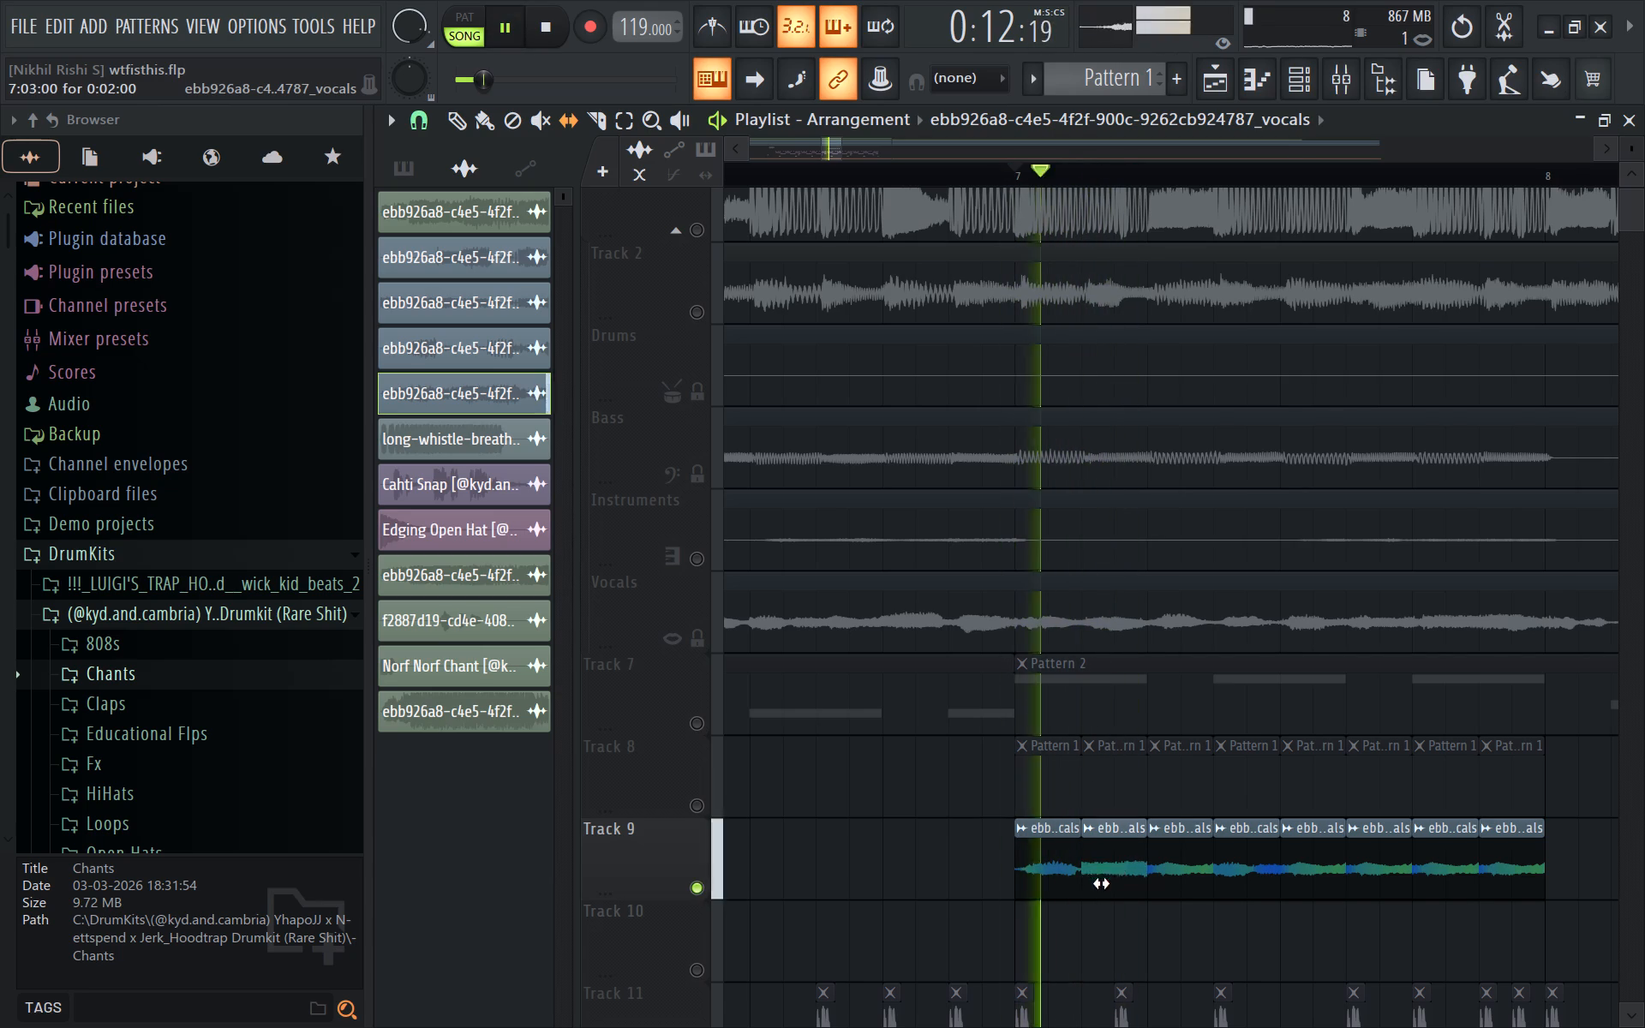
left_click_drag(1101, 883, 1077, 890)
key("space")
key("space")
left_click_drag(1111, 873, 1051, 888)
key("space")
left_click_drag(1108, 877, 1044, 890)
key("space")
key("space")
Keep slipping the 7:03 vocals slice's audio later in small shifts, replaying bar 7 to check each one.
left_click_drag(1111, 877, 1094, 884)
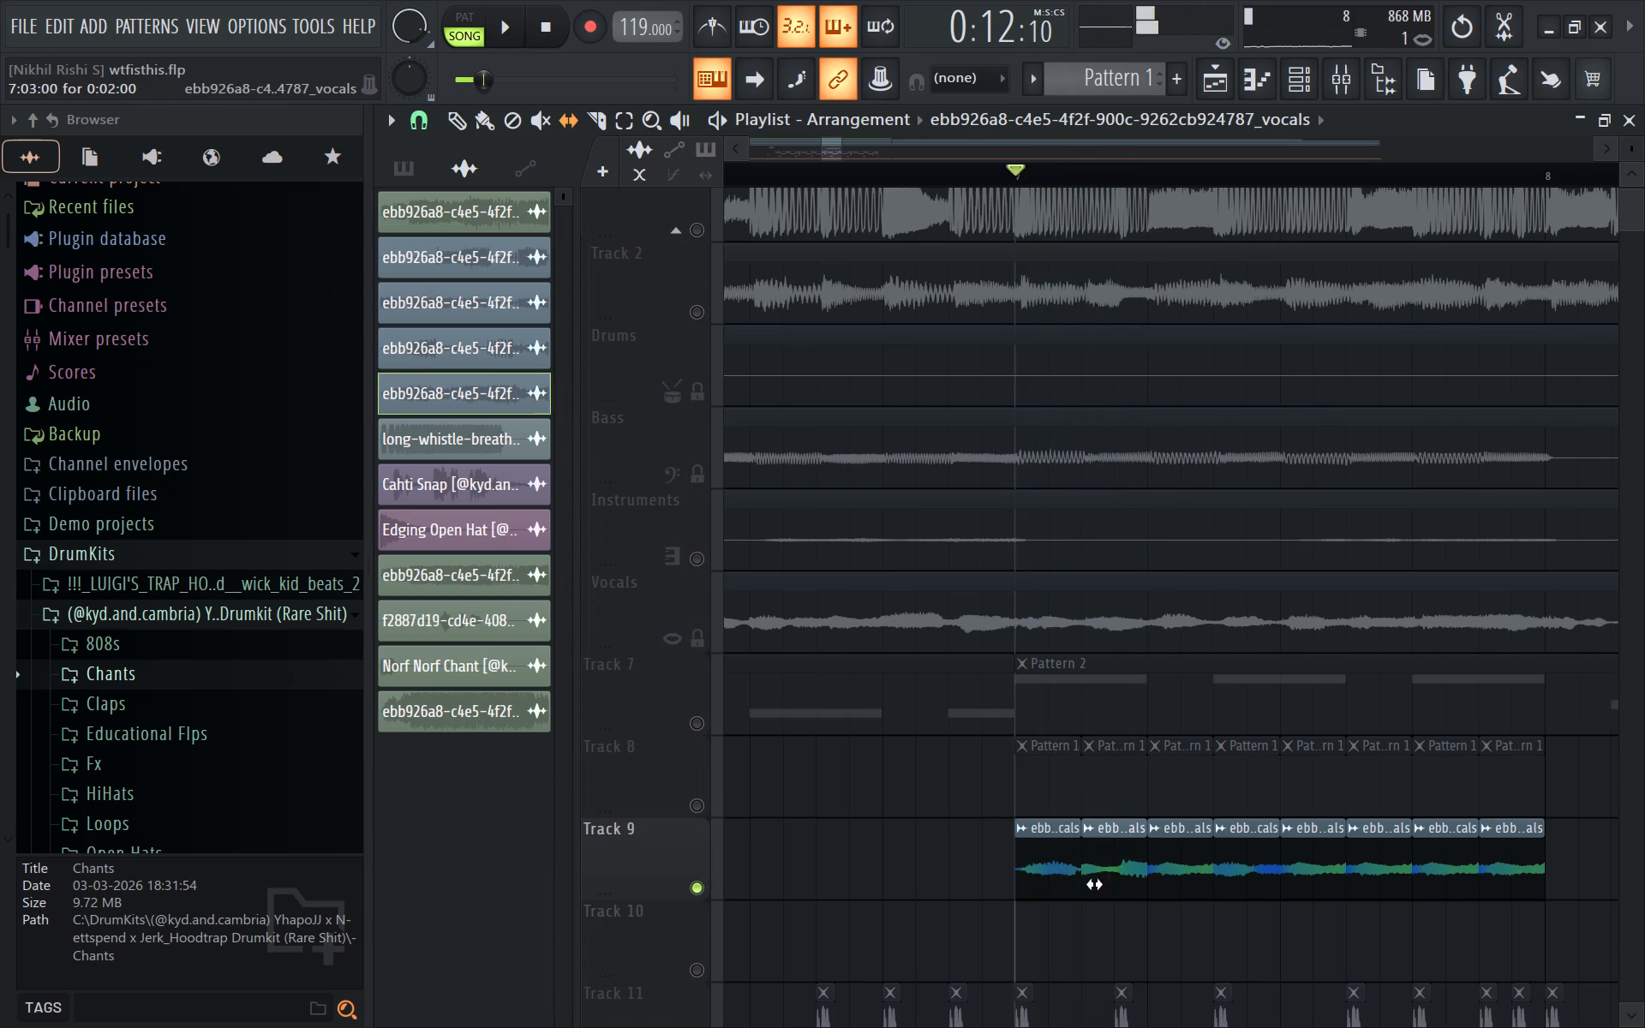
left_click_drag(1094, 884, 1080, 889)
key("space")
key("space")
left_click_drag(1110, 875, 1068, 888)
key("space")
key("space")
left_click_drag(1110, 876, 1044, 887)
key("space")
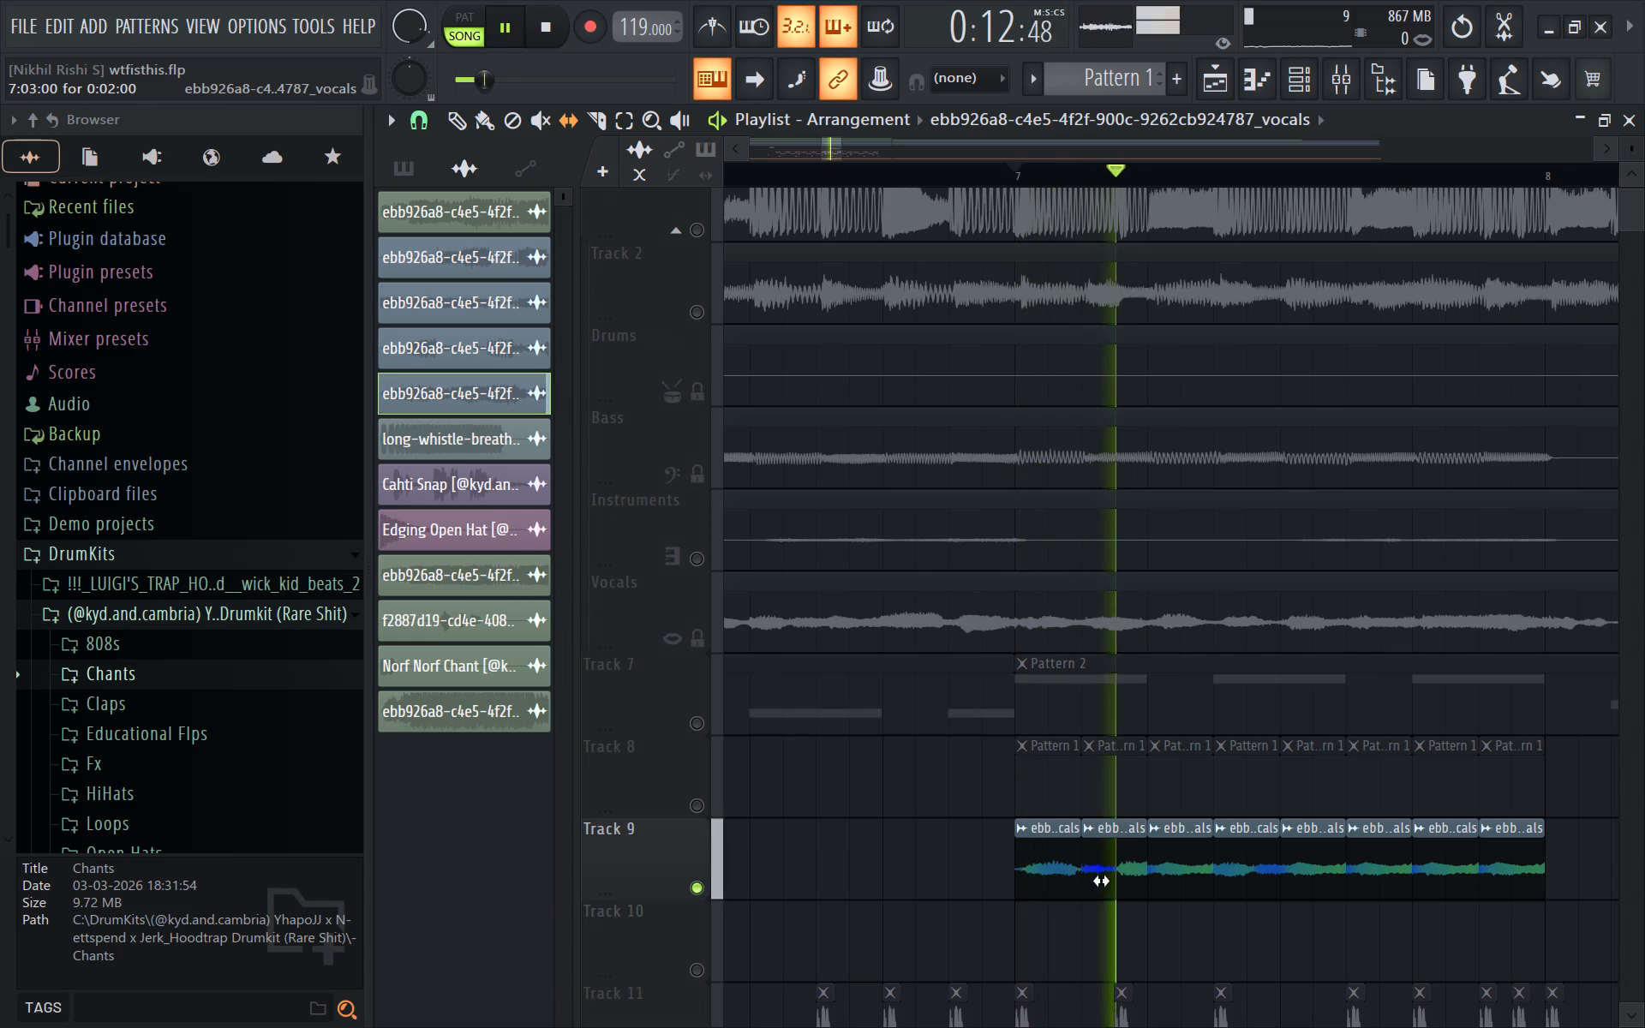
key("space")
left_click_drag(1121, 882, 1110, 888)
key("space")
key("space")
Try further later portions of audio in the 7:03 vocals slice, playing from bar 7 after each slip.
left_click_drag(1122, 883, 1083, 890)
key("space")
key("space")
left_click_drag(1111, 870, 1073, 880)
key("space")
key("space")
left_click_drag(1113, 864, 1081, 873)
key("space")
key("space")
left_click_drag(1108, 872, 1047, 879)
key("space")
key("space")
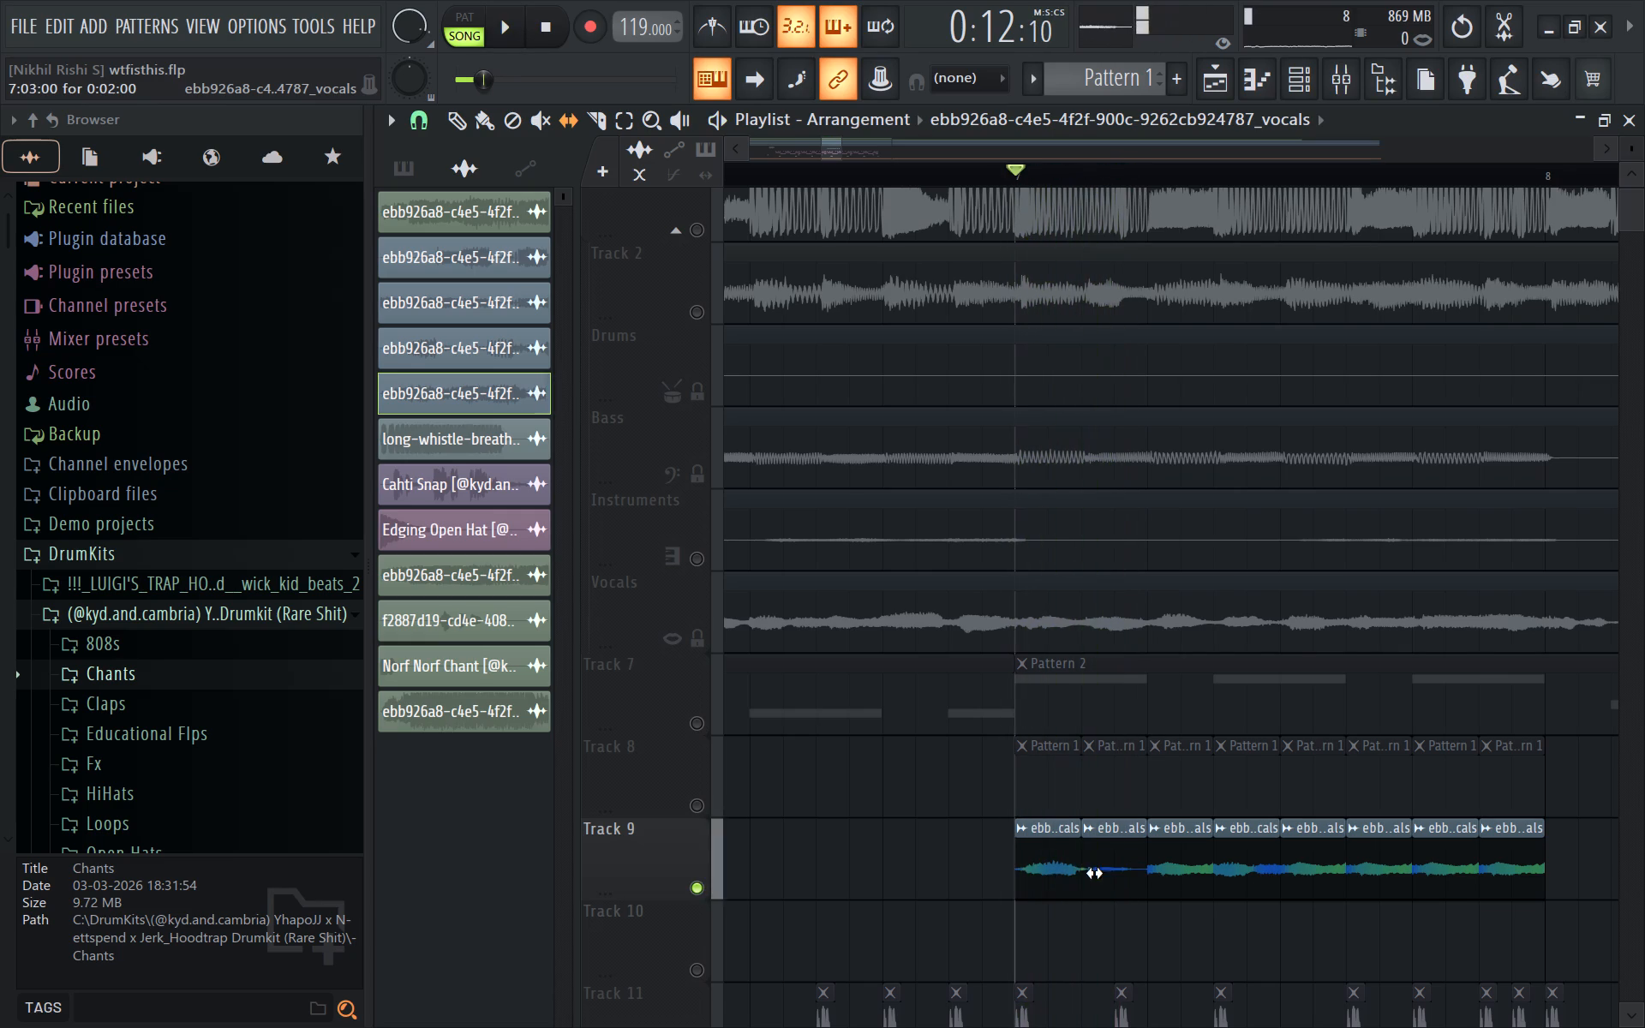
Slip the 7:03 vocals slice's audio back toward earlier vocals in large shifts, playing from bar 7 to compare.
left_click_drag(1095, 872, 1343, 851)
key("space")
left_click_drag(1107, 877, 1292, 860)
key("space")
key("space")
left_click_drag(1110, 882, 1074, 882)
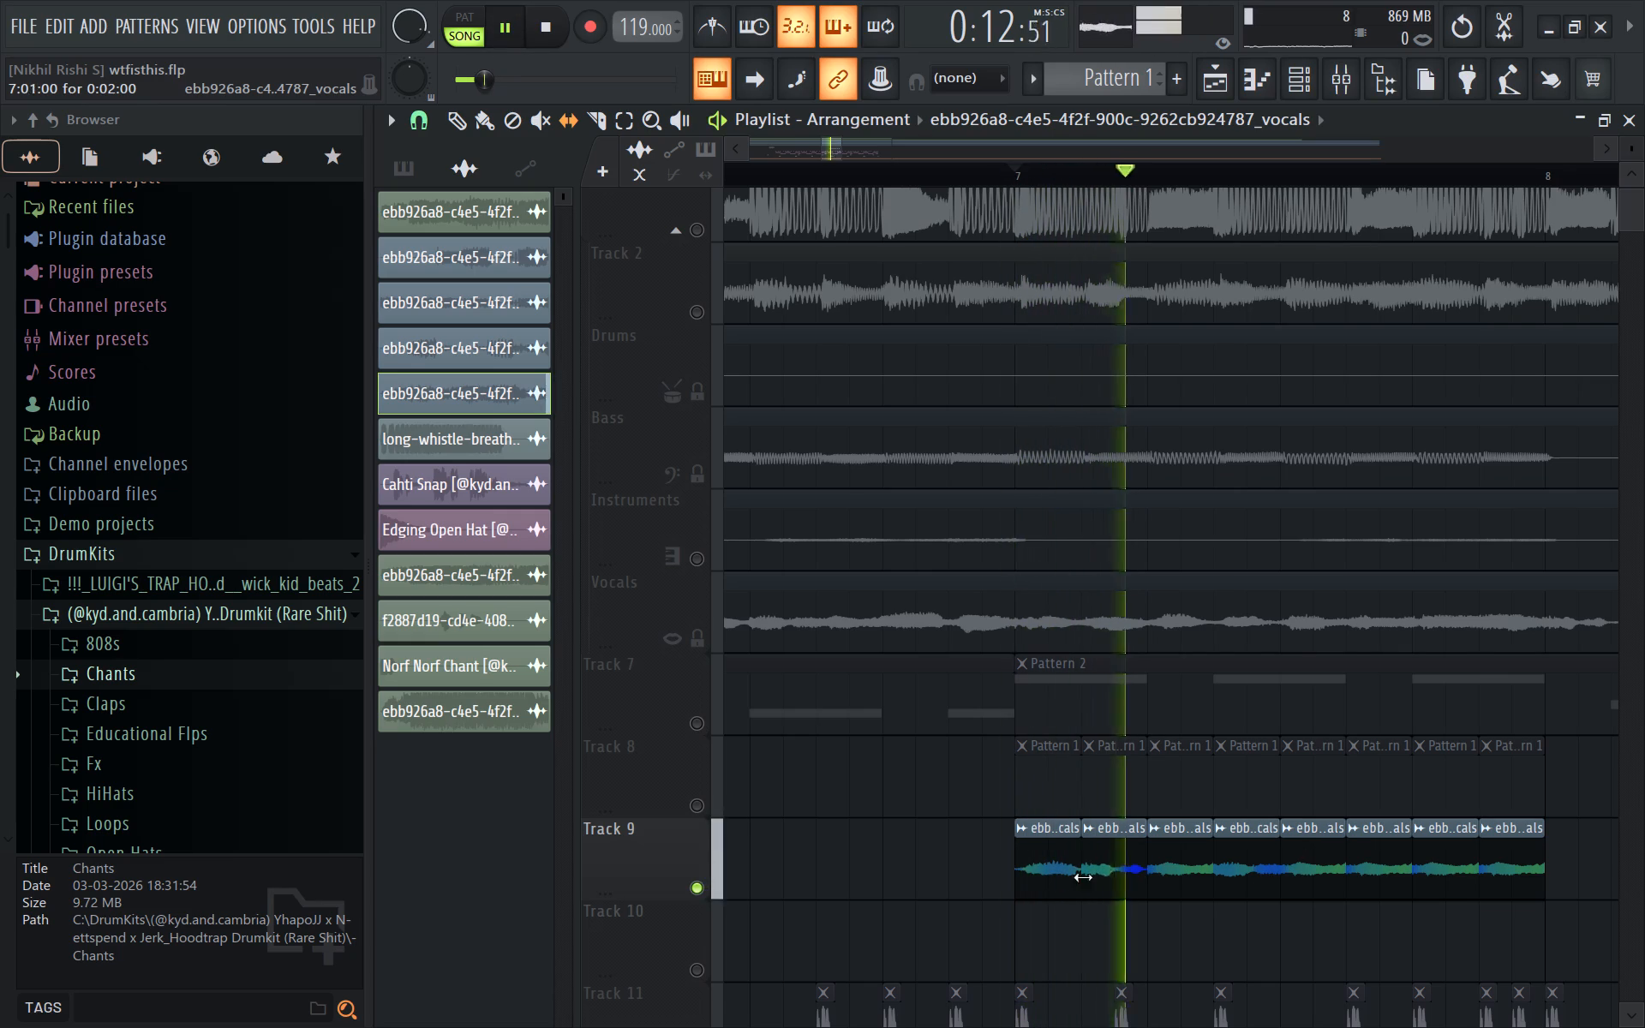
key("space")
left_click_drag(1104, 870, 1270, 869)
key("space")
key("space")
left_click_drag(1110, 873, 1222, 873)
key("space")
key("space")
Fine-tune the 7:03 vocals slice by slipping its audio further toward earlier vocals, and play from bar 7.
left_click_drag(1103, 867, 1147, 871)
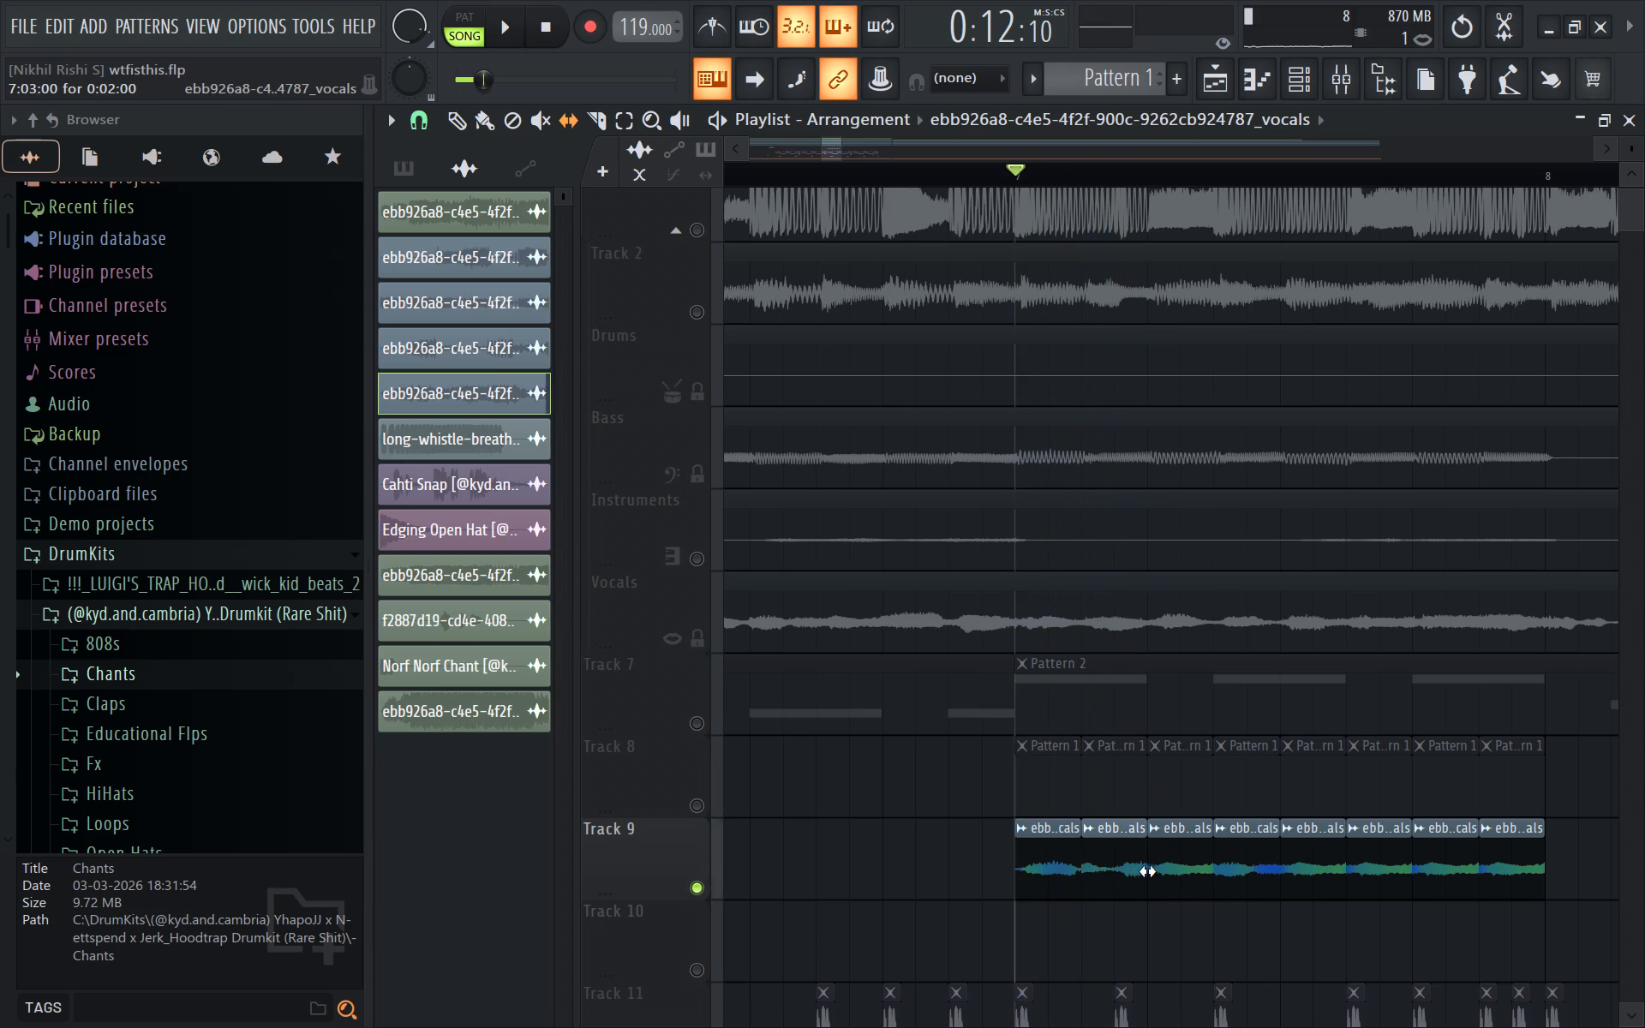
left_click_drag(1147, 871, 1190, 872)
key("space")
key("space")
left_click_drag(1131, 875, 1225, 870)
key("space")
key("space")
left_click_drag(1108, 872, 1122, 871)
left_click_drag(1122, 871, 1110, 885)
key("space")
key("space")
key("space")
key("space")
Slip the audio in the third Track 9 vocals slice at 7:05 toward later vocals, replaying from bar 7 between shifts.
left_click_drag(1165, 873, 1114, 882)
key("space")
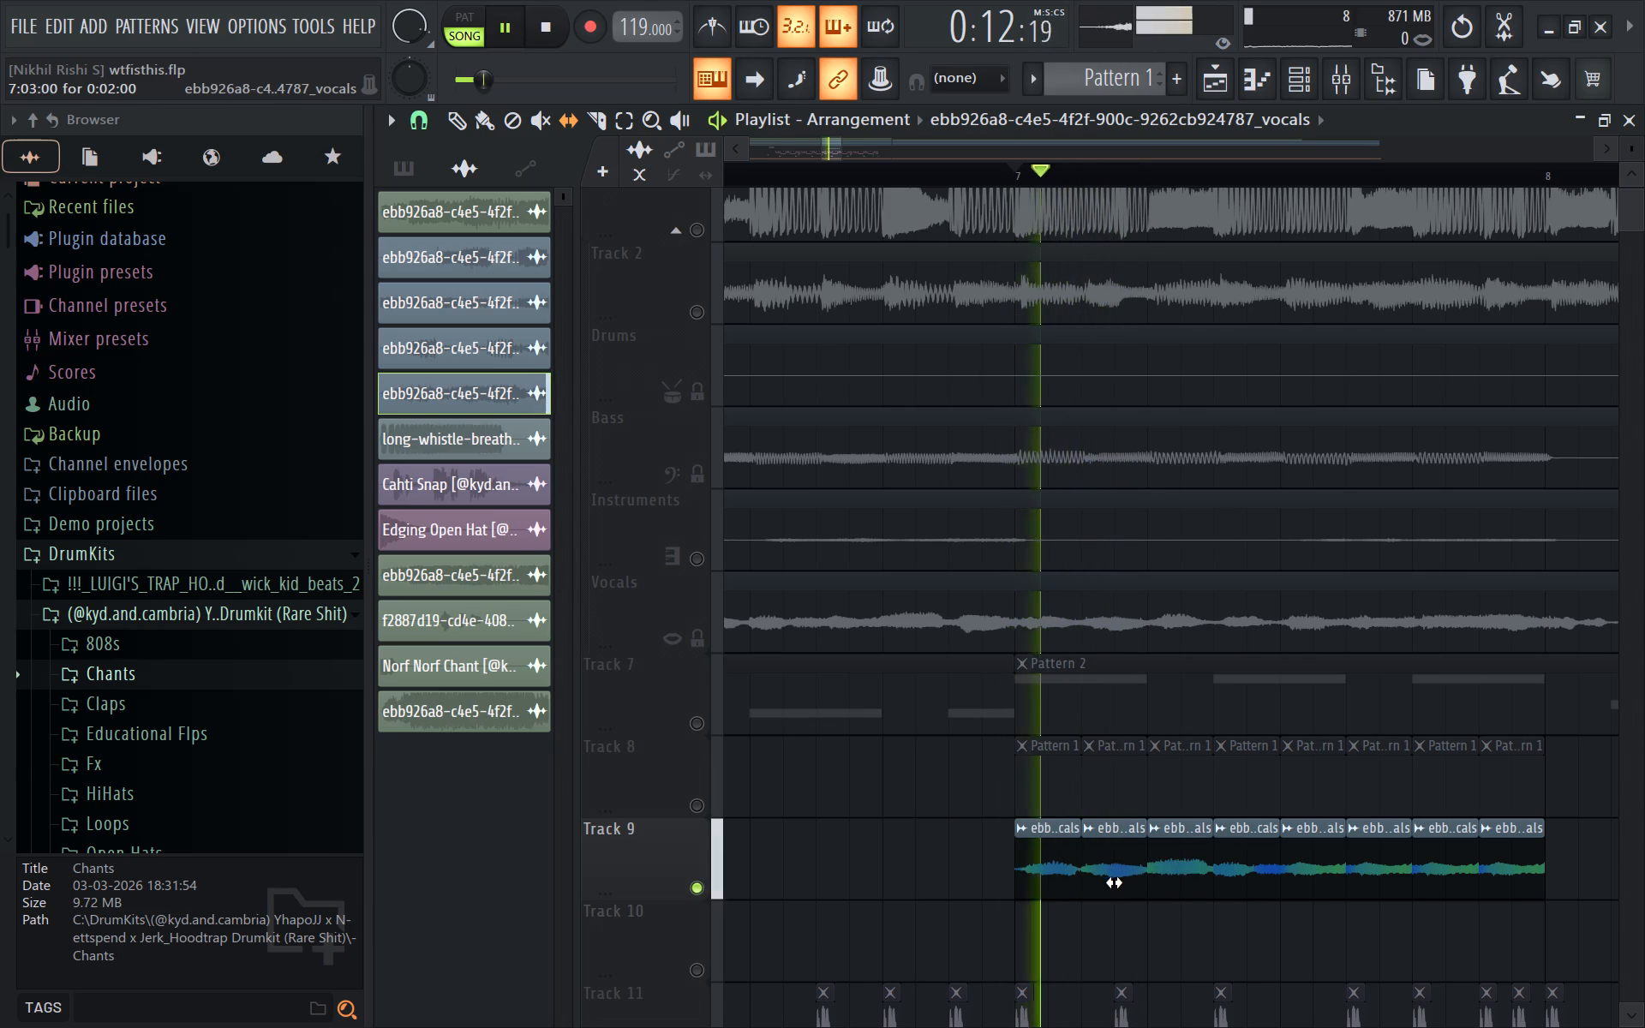
key("space")
left_click_drag(1178, 878, 1087, 870)
key("space")
key("space")
left_click_drag(1185, 883, 1159, 884)
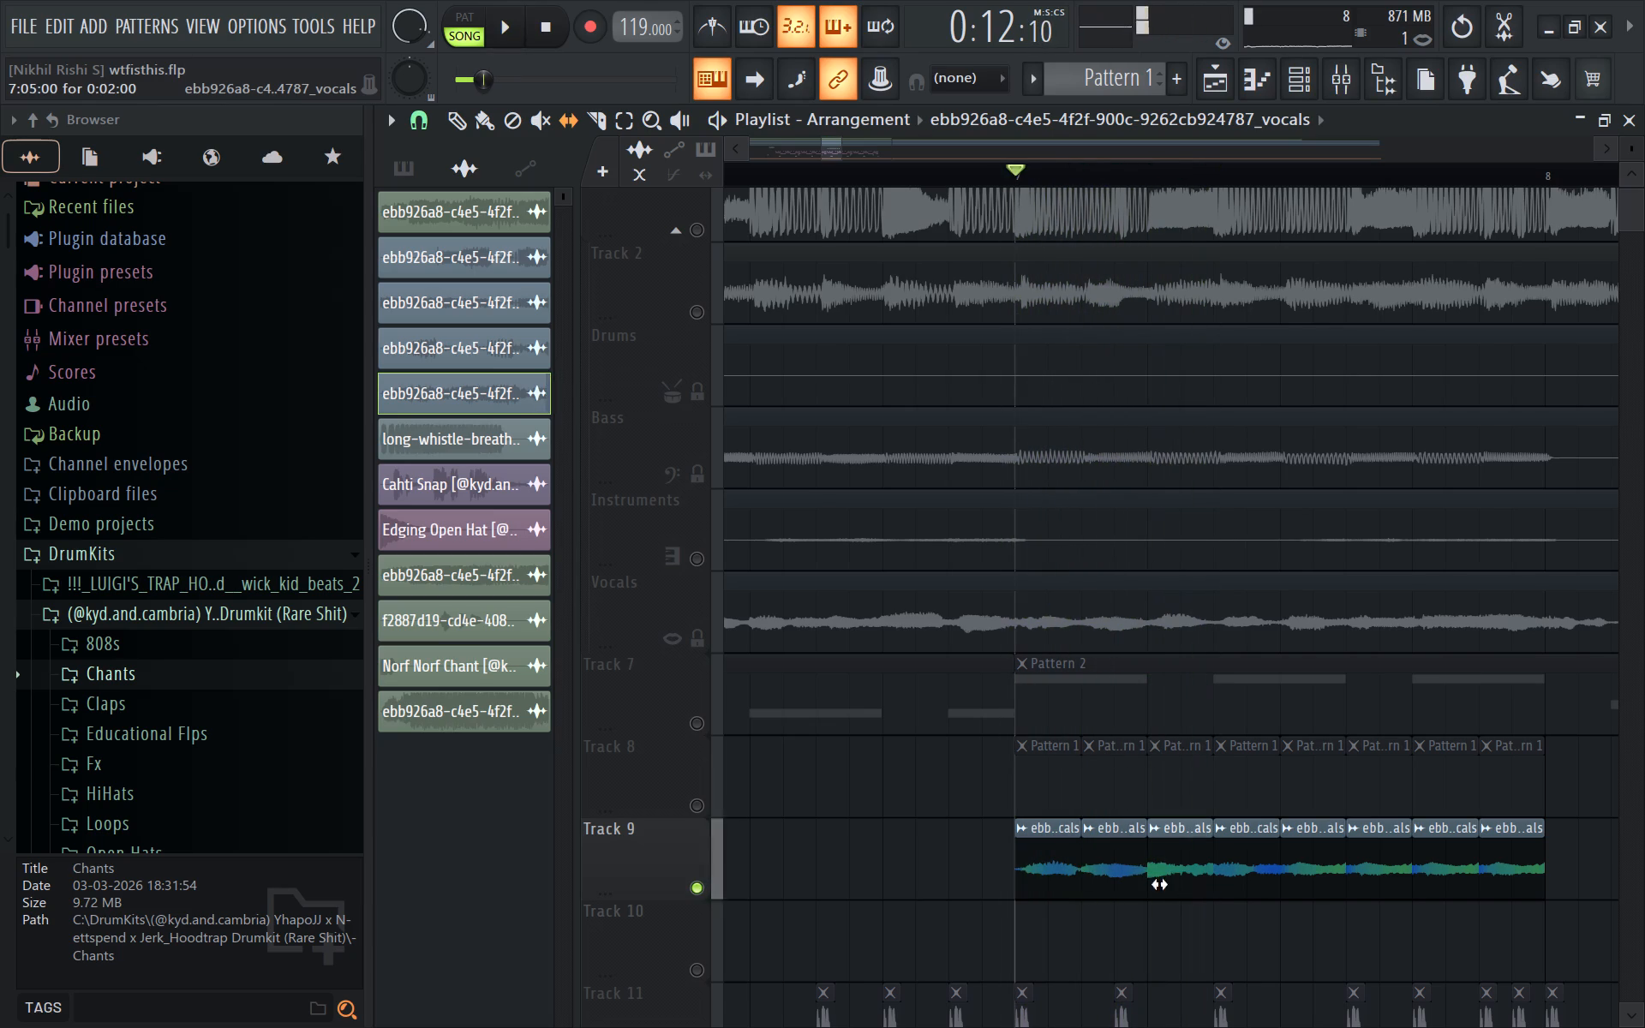
left_click_drag(1159, 884, 1080, 877)
key("space")
key("space")
left_click_drag(1187, 879, 1081, 892)
key("space")
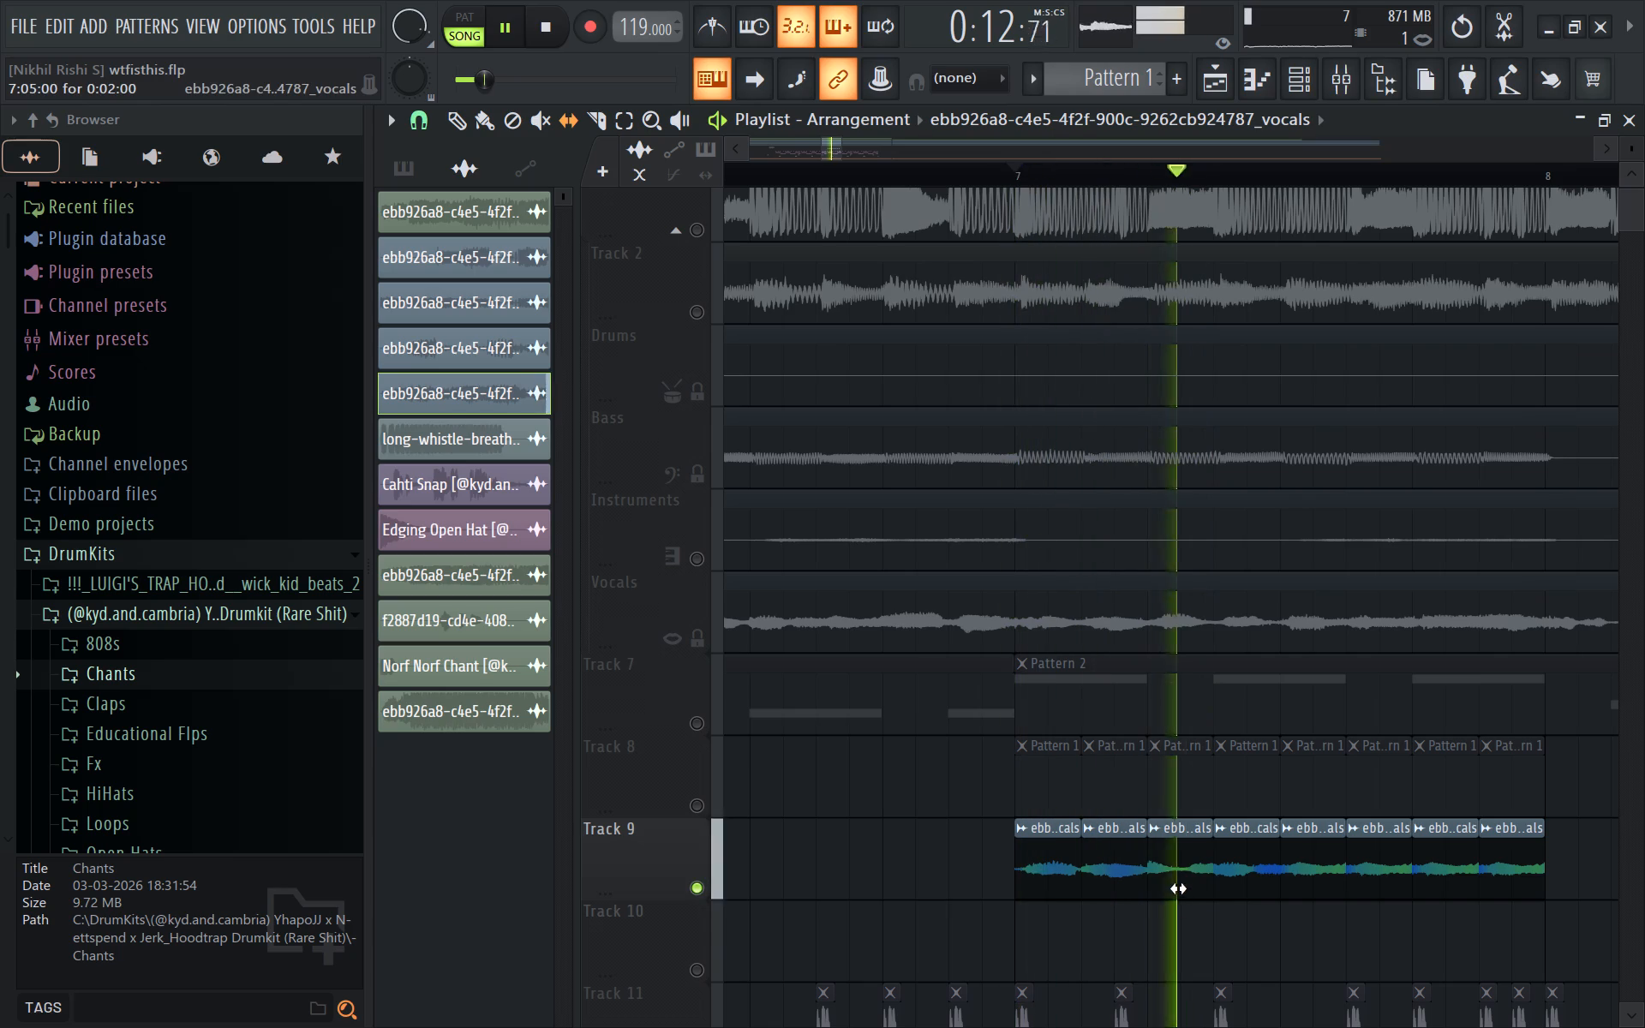
key("space")
Refine the 7:05 vocals slice by slipping its audio further later, replaying from bar 7 to check how it follows.
left_click_drag(1185, 881, 1125, 887)
key("space")
key("space")
left_click_drag(1198, 876, 1141, 881)
key("space")
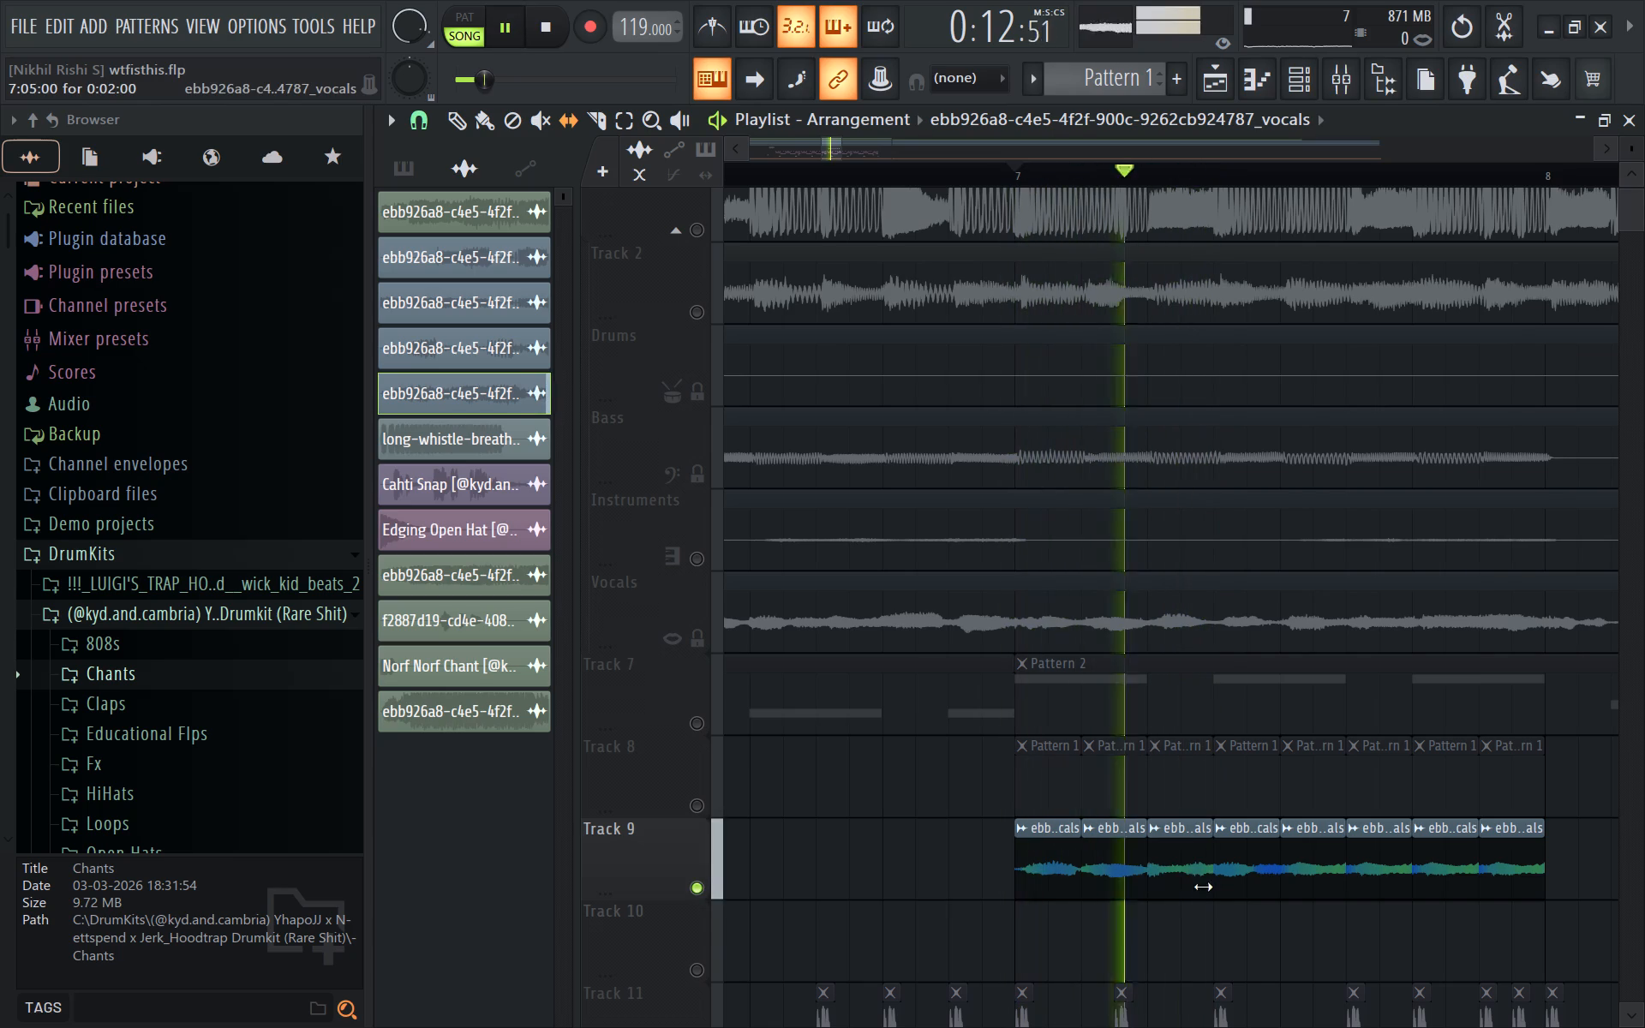
key("space")
left_click_drag(1187, 879, 1157, 889)
key("space")
key("space")
left_click_drag(1187, 884, 1100, 886)
key("space")
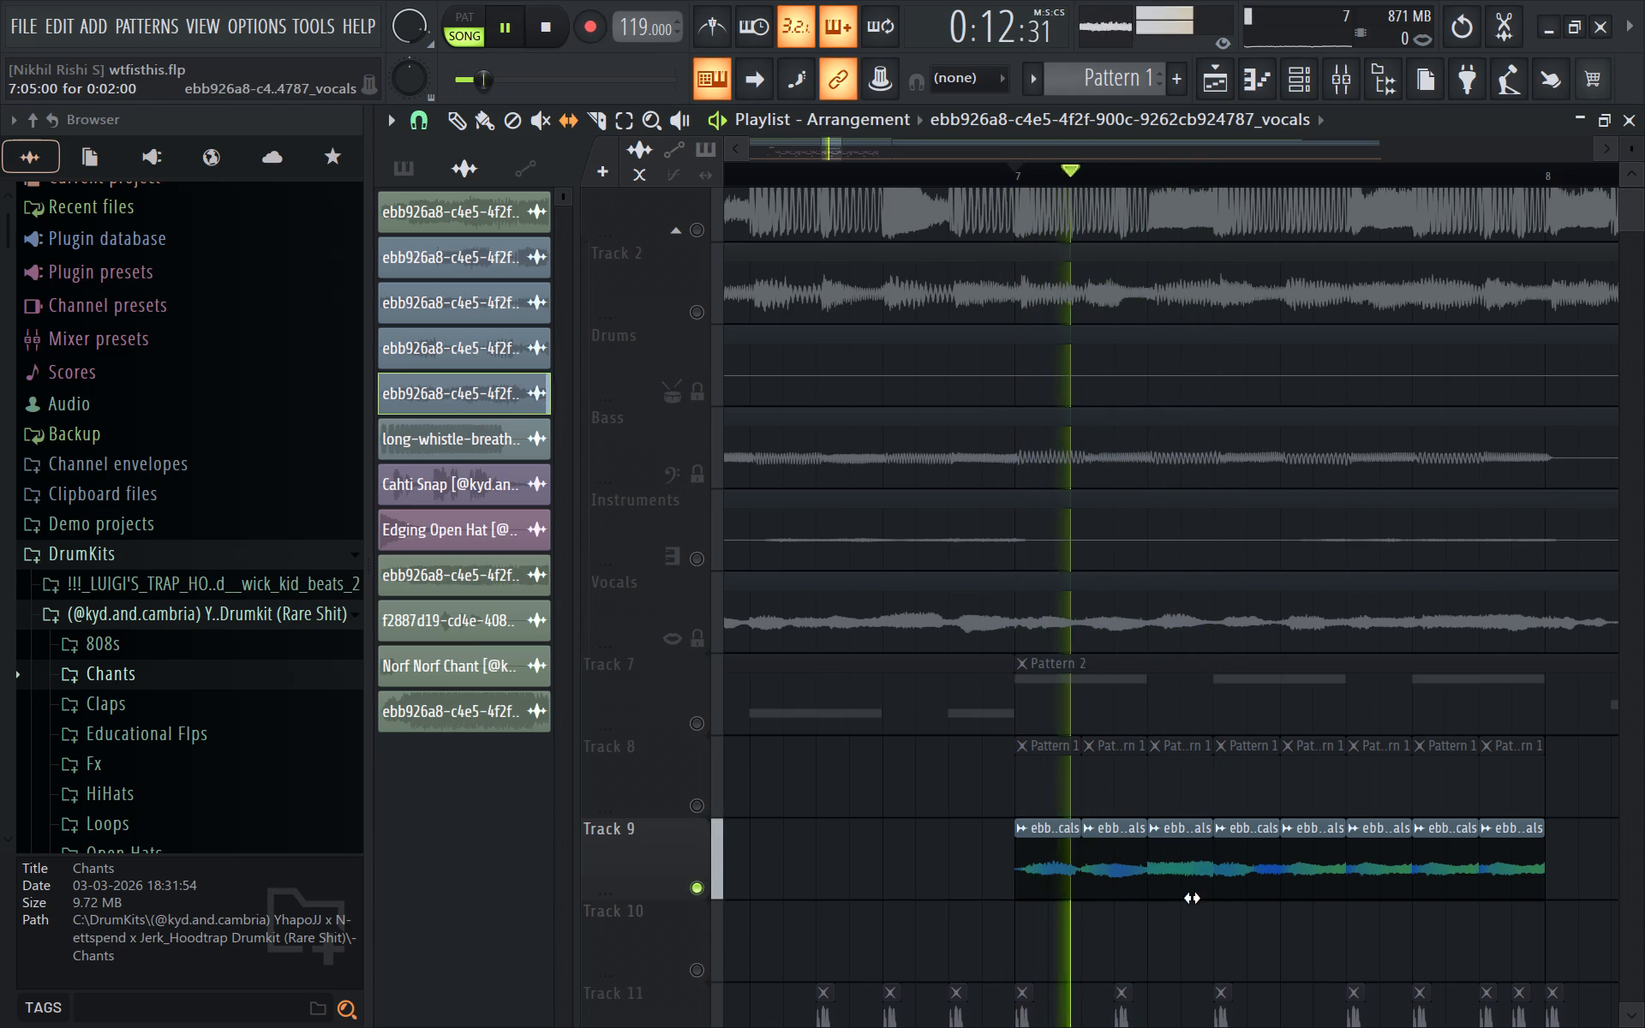
key("space")
left_click_drag(1200, 882, 1172, 893)
key("space")
key("space")
key("space")
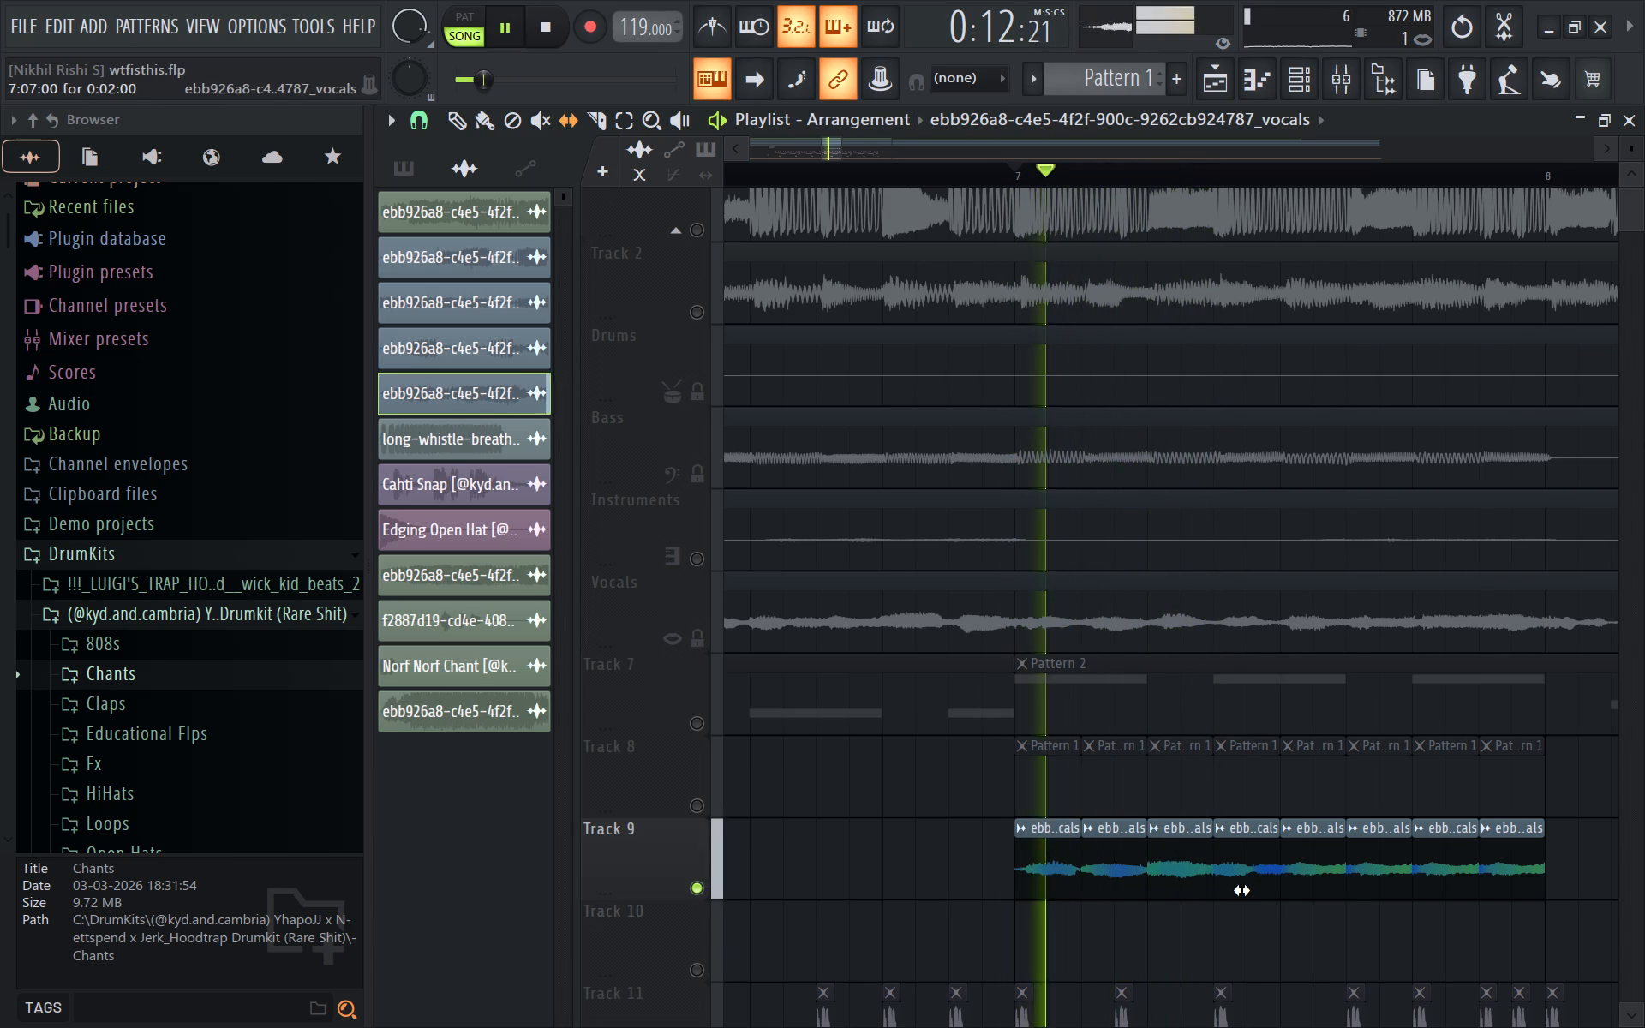
Slip the audio in the fourth Track 9 vocals slice at 7:07 toward a later part and play from bar 7.
left_click_drag(1237, 886, 1114, 911)
key("space")
key("space")
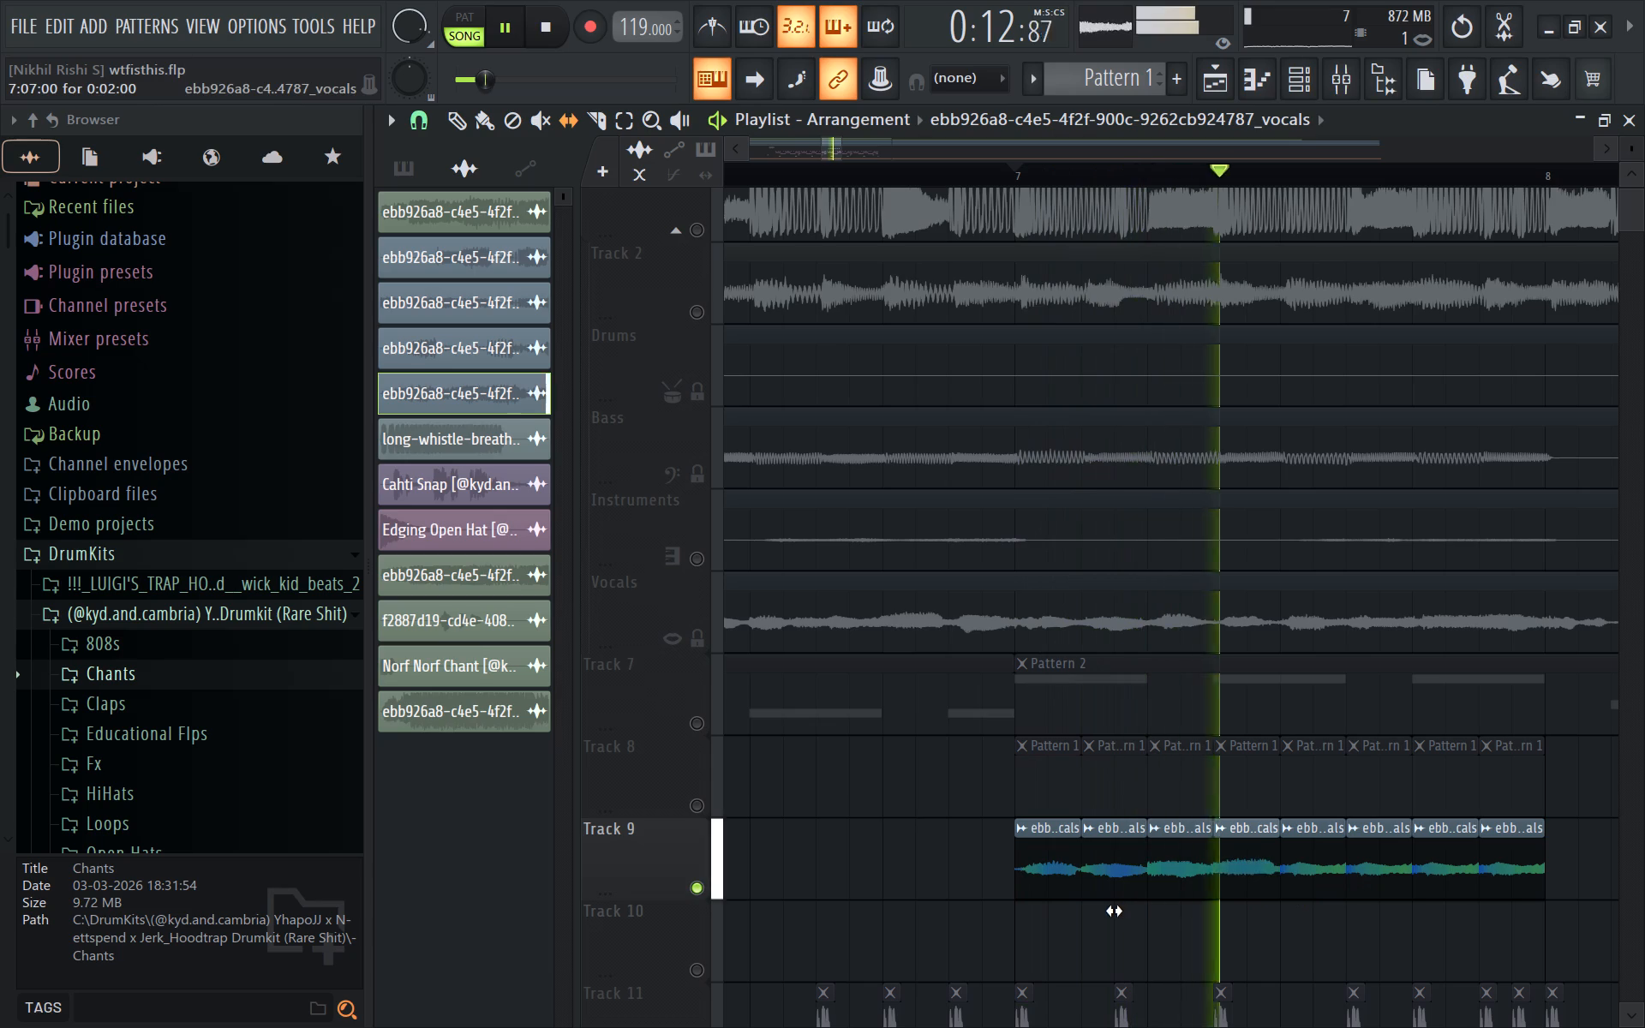
left_click_drag(1114, 911, 1110, 905)
key("space")
key("space")
key("space")
key("space")
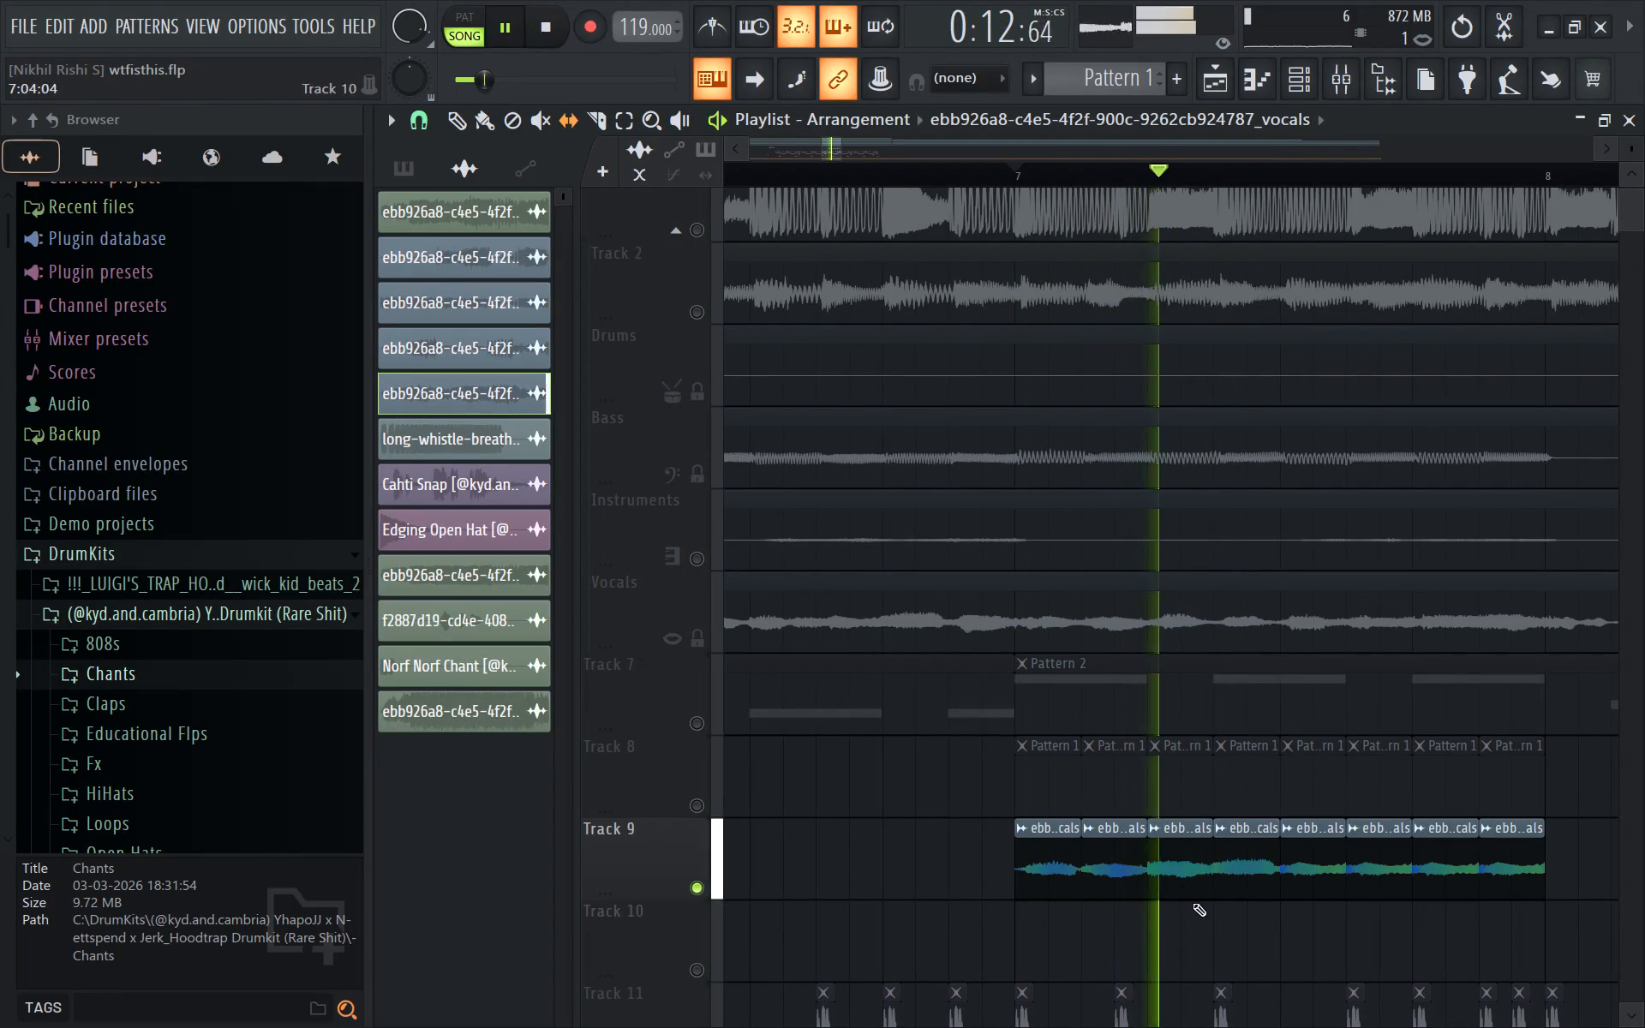
key("space")
Slip the audio in the fifth Track 9 vocals slice at 7:09 toward a later part and play it.
left_click_drag(1311, 887, 1112, 890)
key("space")
key("space")
left_click_drag(1315, 884, 1322, 863)
key("space")
Slip the audio in the sixth Track 9 vocals slice at 7:11 toward a later part and play from bar 7.
left_click_drag(1376, 876, 1215, 882)
key("space")
key("space")
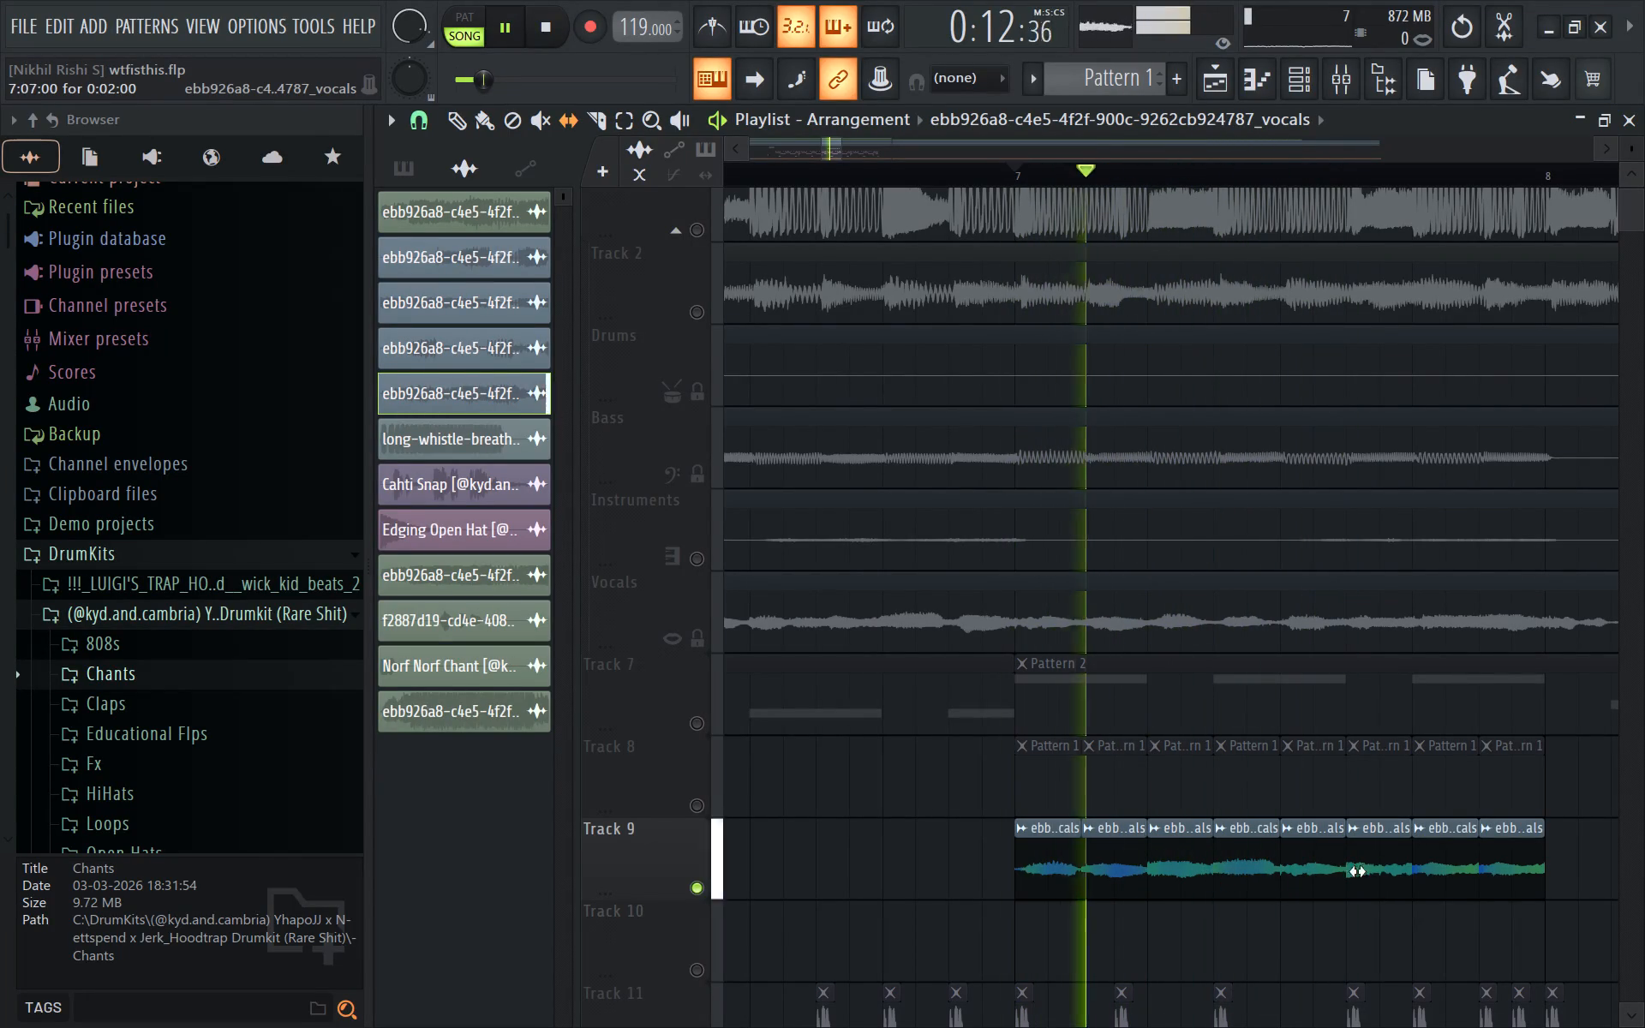
scroll(1386, 856, "down", 5, "ctrl")
scroll(1531, 891, "up", 6, "ctrl")
key("space")
key("space")
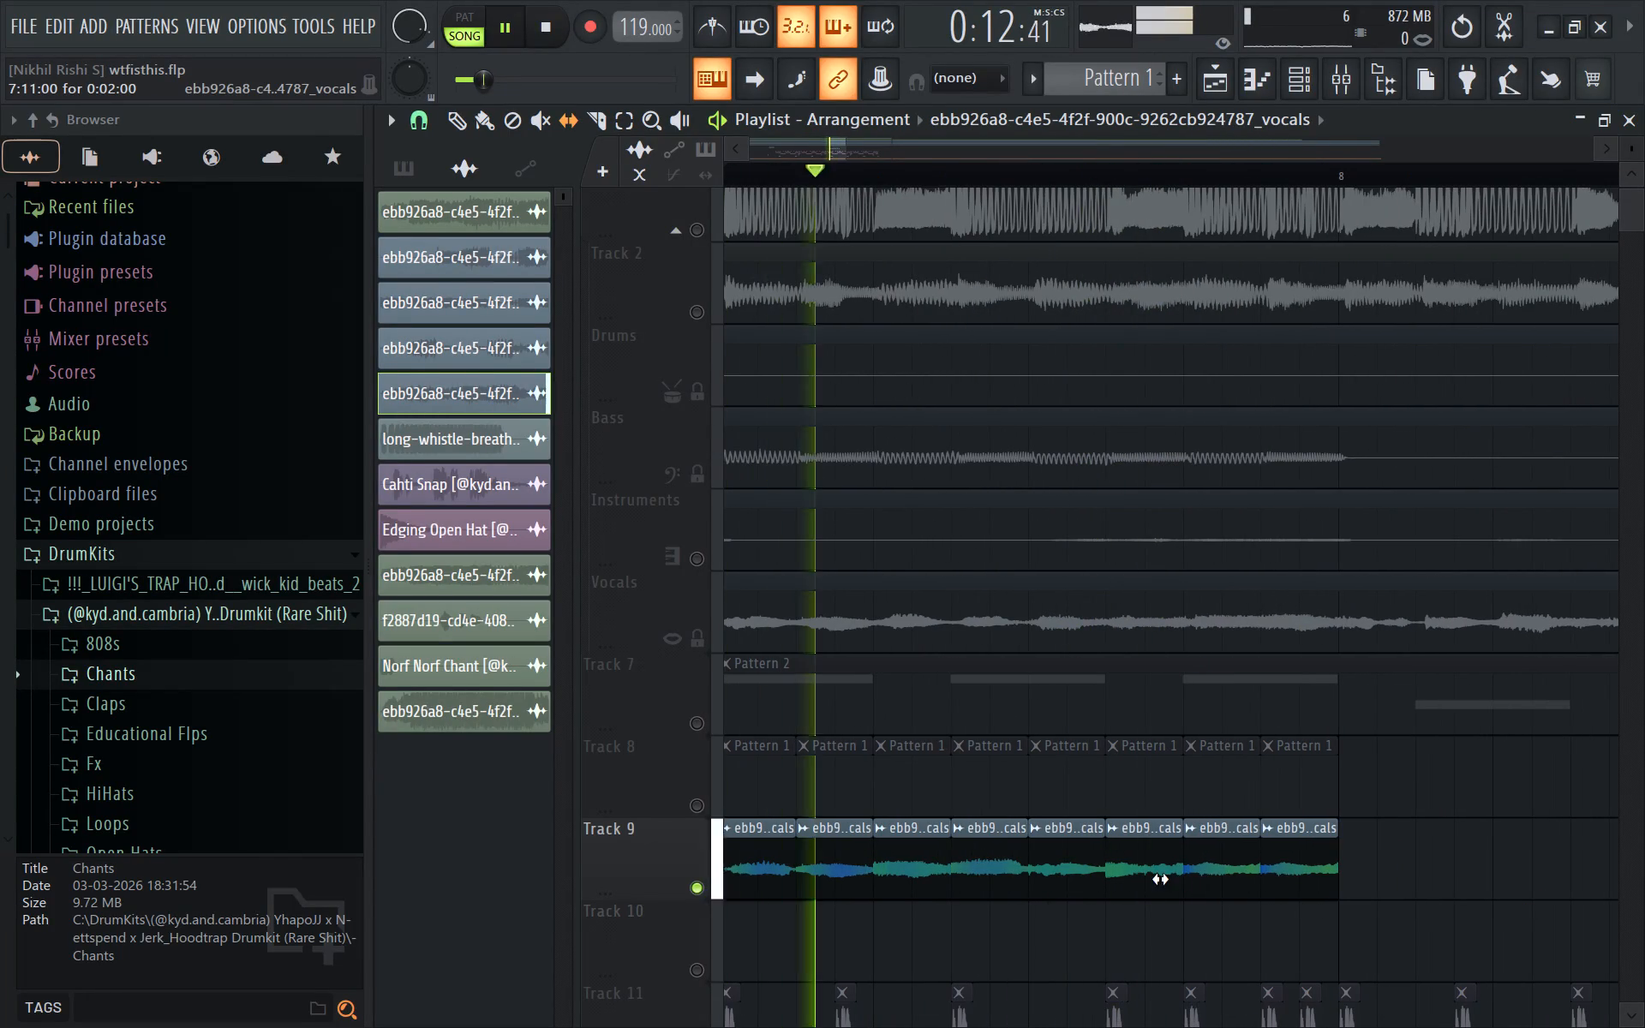
Slip the audio in the last two Track 9 vocals slices, at 7:13 and 7:15, toward later parts and play bar 7.
left_click_drag(1210, 871, 1086, 886)
key("space")
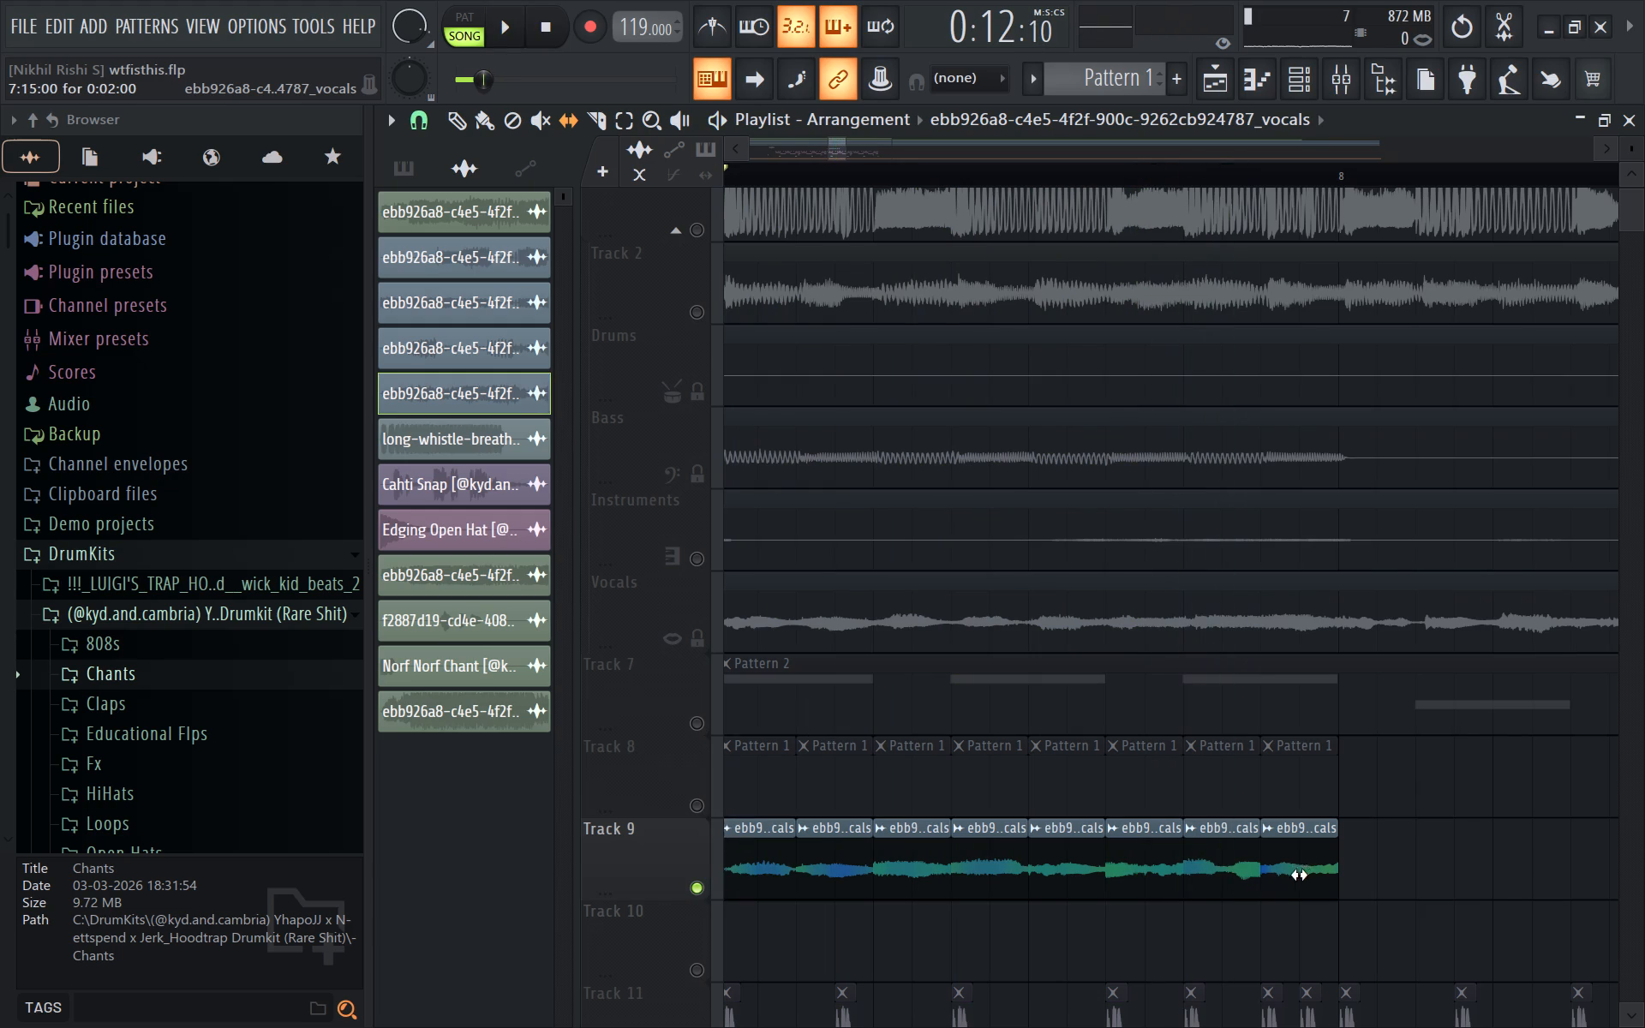
key("space")
left_click_drag(1299, 875, 933, 913)
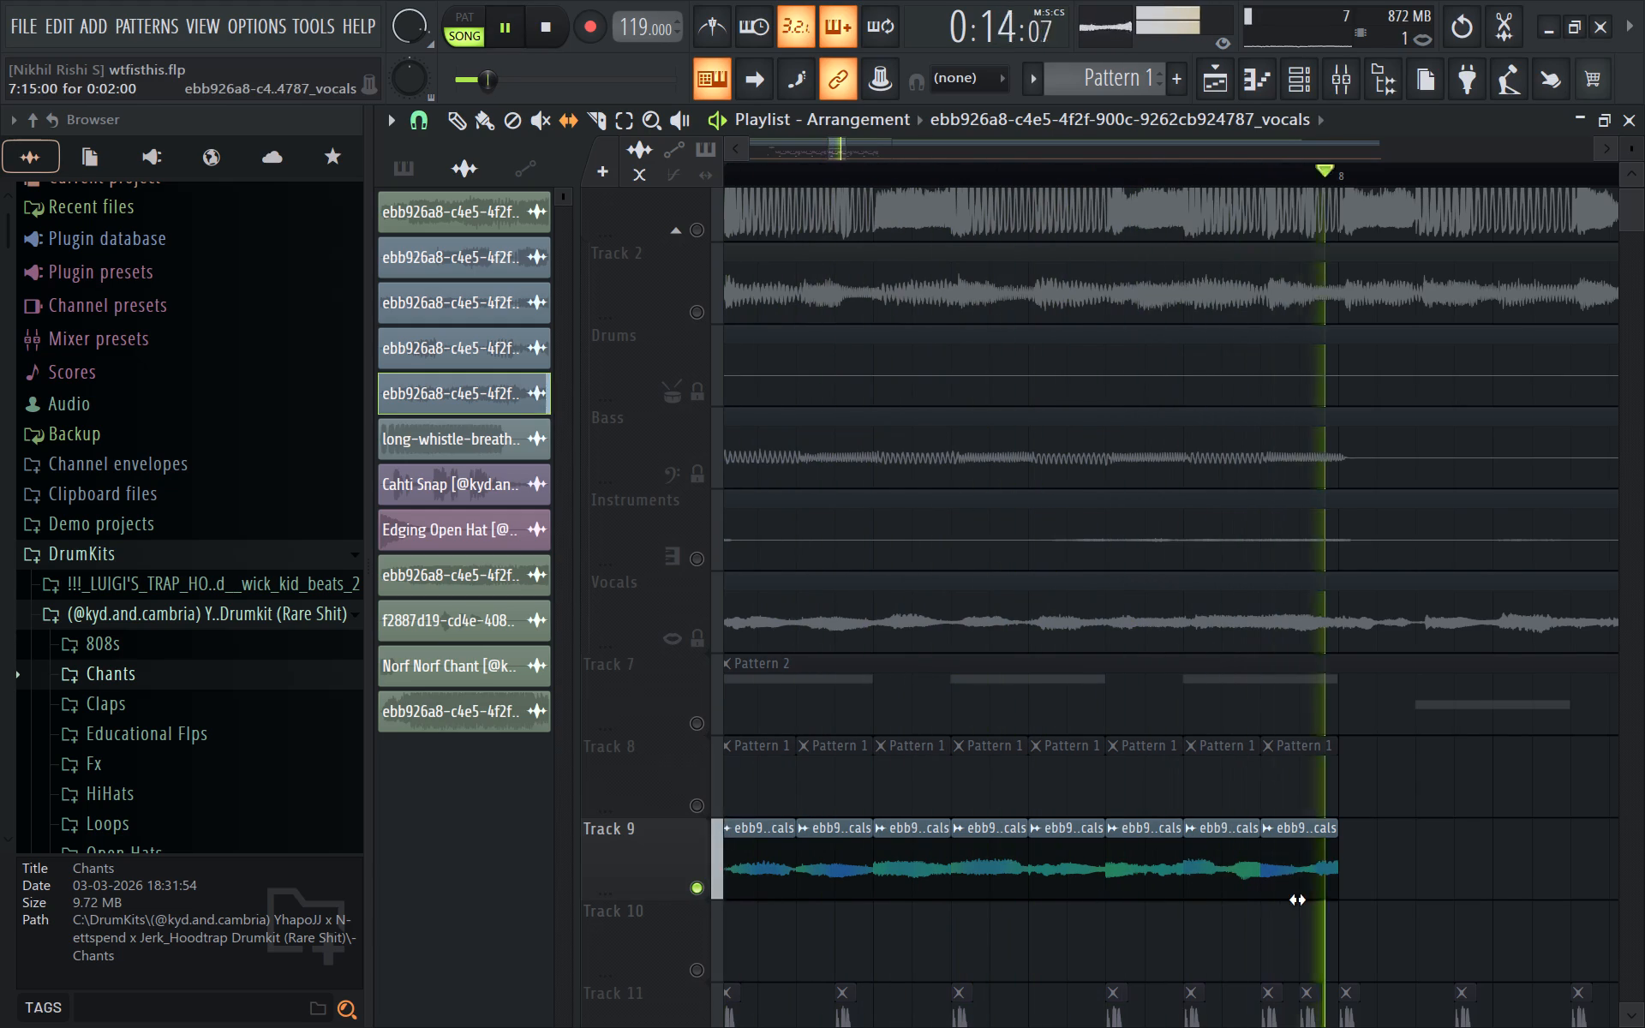
key("space")
Set bar 7, from 7:01 to 8:01, as the looped time selection.
scroll(1397, 578, "down", 5, "ctrl")
left_click_drag(1376, 183, 1080, 222, "ctrl+shift")
key("ctrl+shift+space")
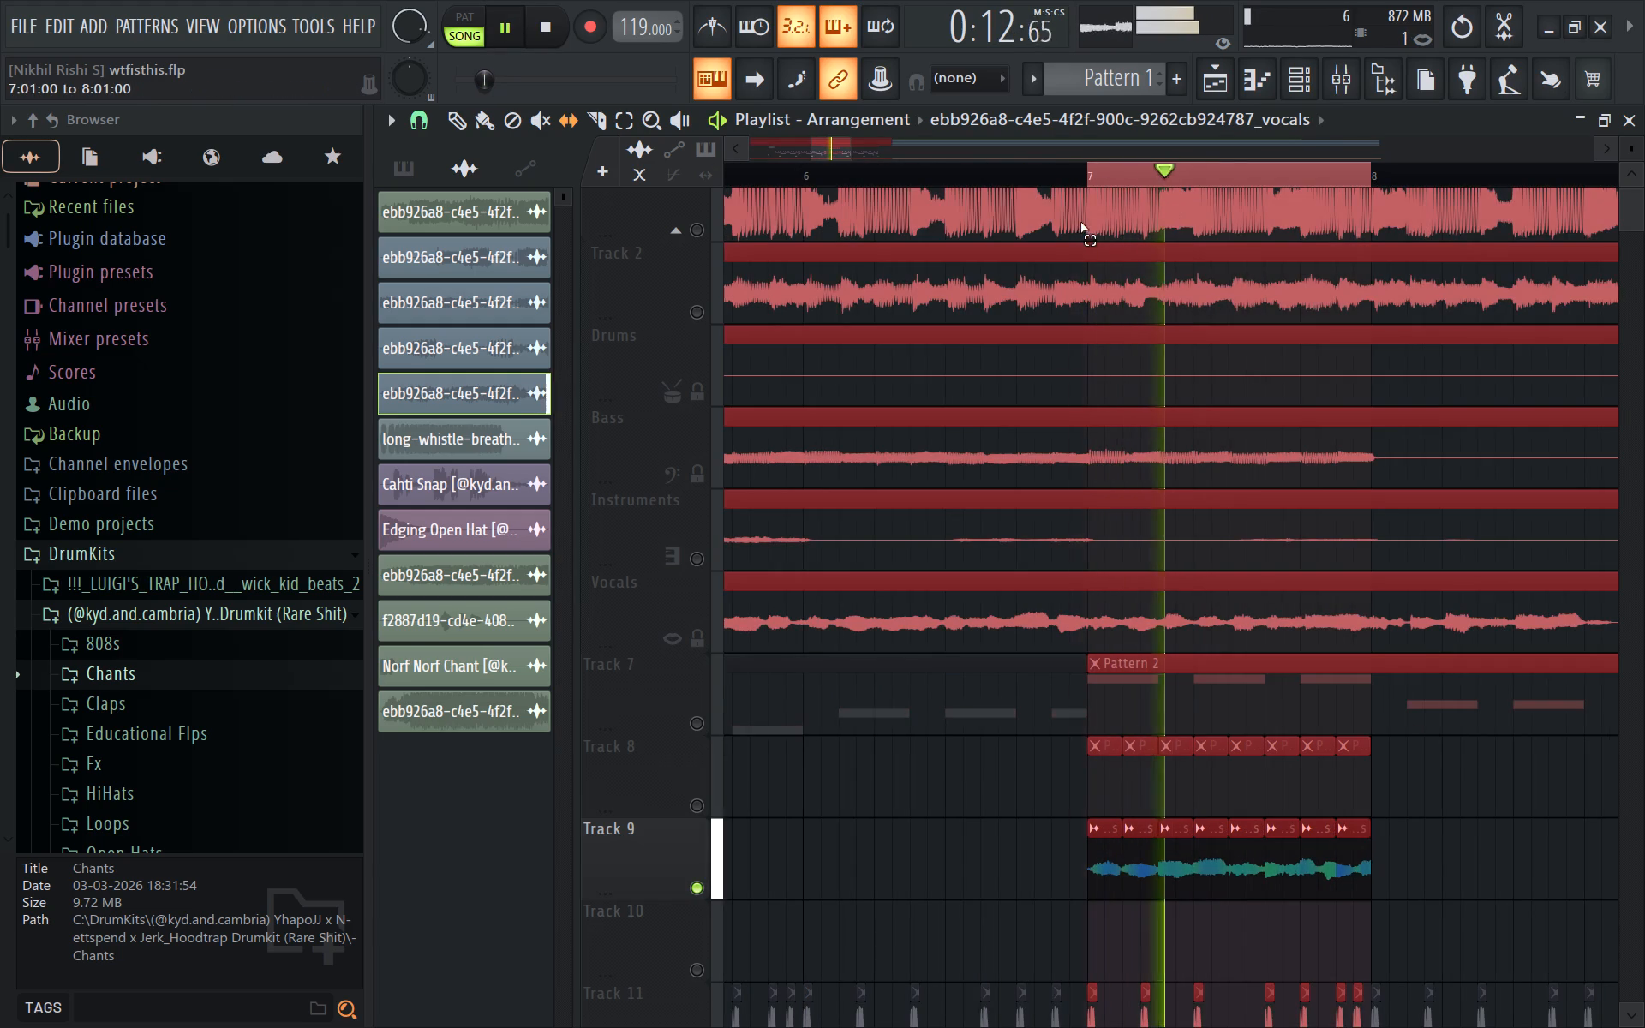
left_click_drag(1080, 222, 1089, 219, "ctrl+shift")
Slip the selected clips' audio slightly later using the first vocals slice at 7:01, and replay the start of bar 7.
scroll(1281, 507, "down", 4, "ctrl")
scroll(1283, 531, "up", 11)
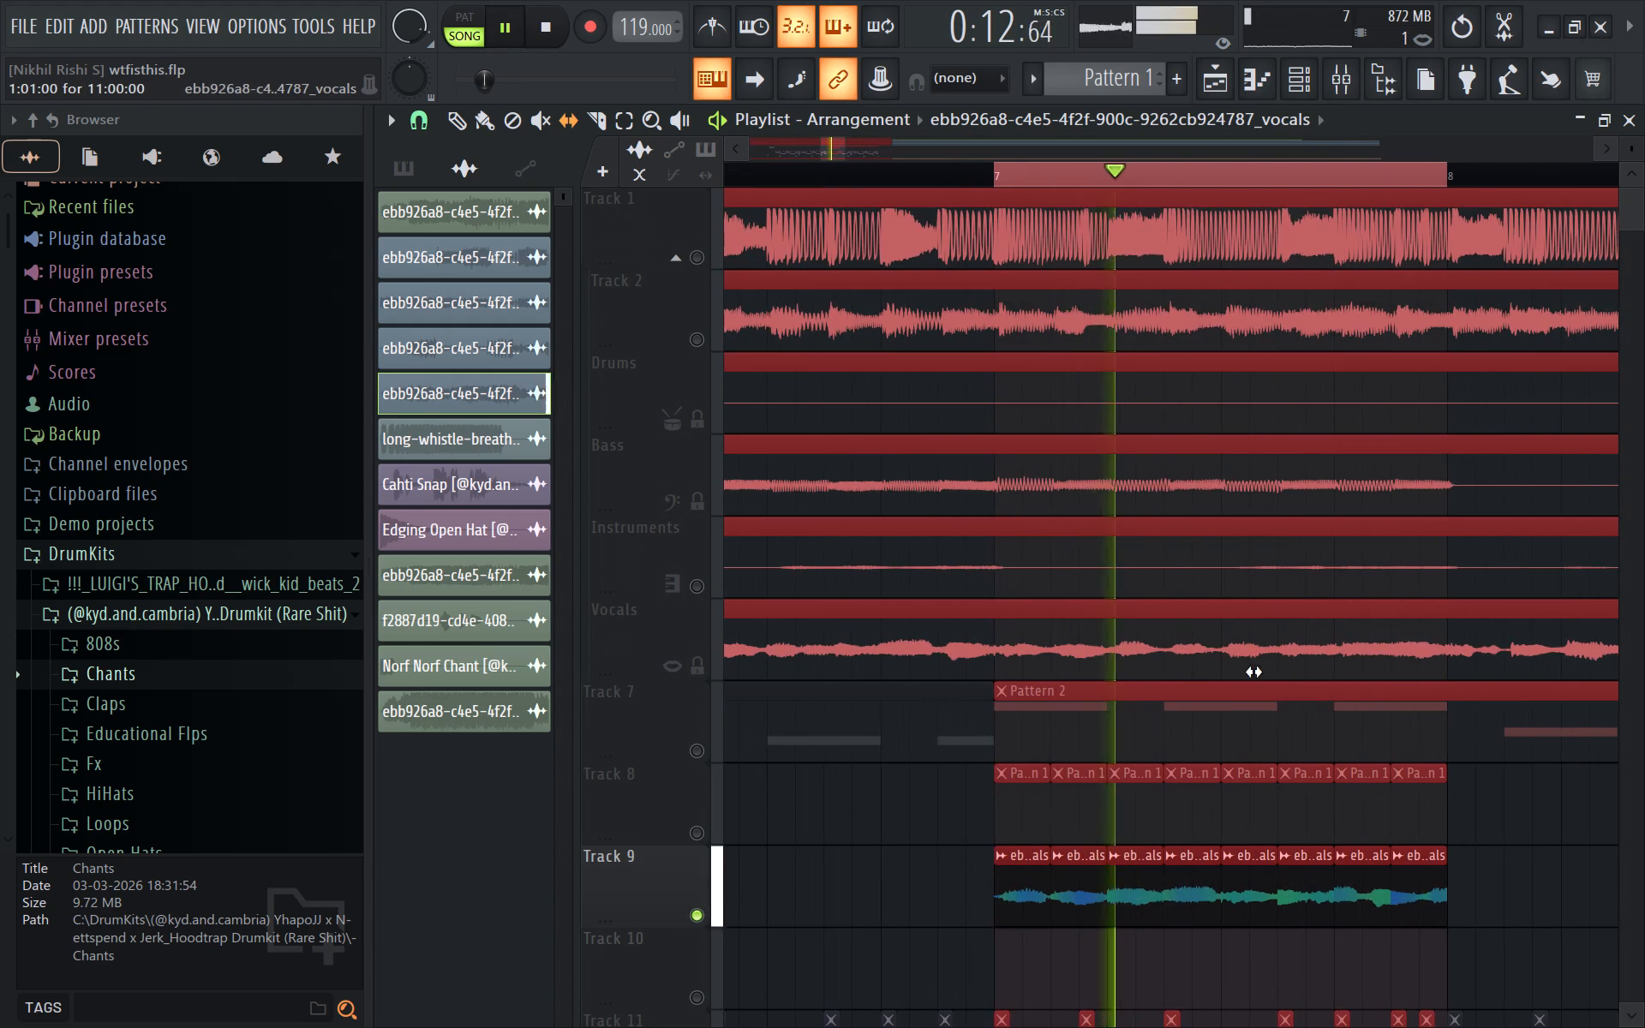
scroll(1248, 684, "up", 4)
scroll(996, 909, "up", 5, "ctrl")
scroll(1025, 908, "up", 18, "ctrl")
key("ctrl+space")
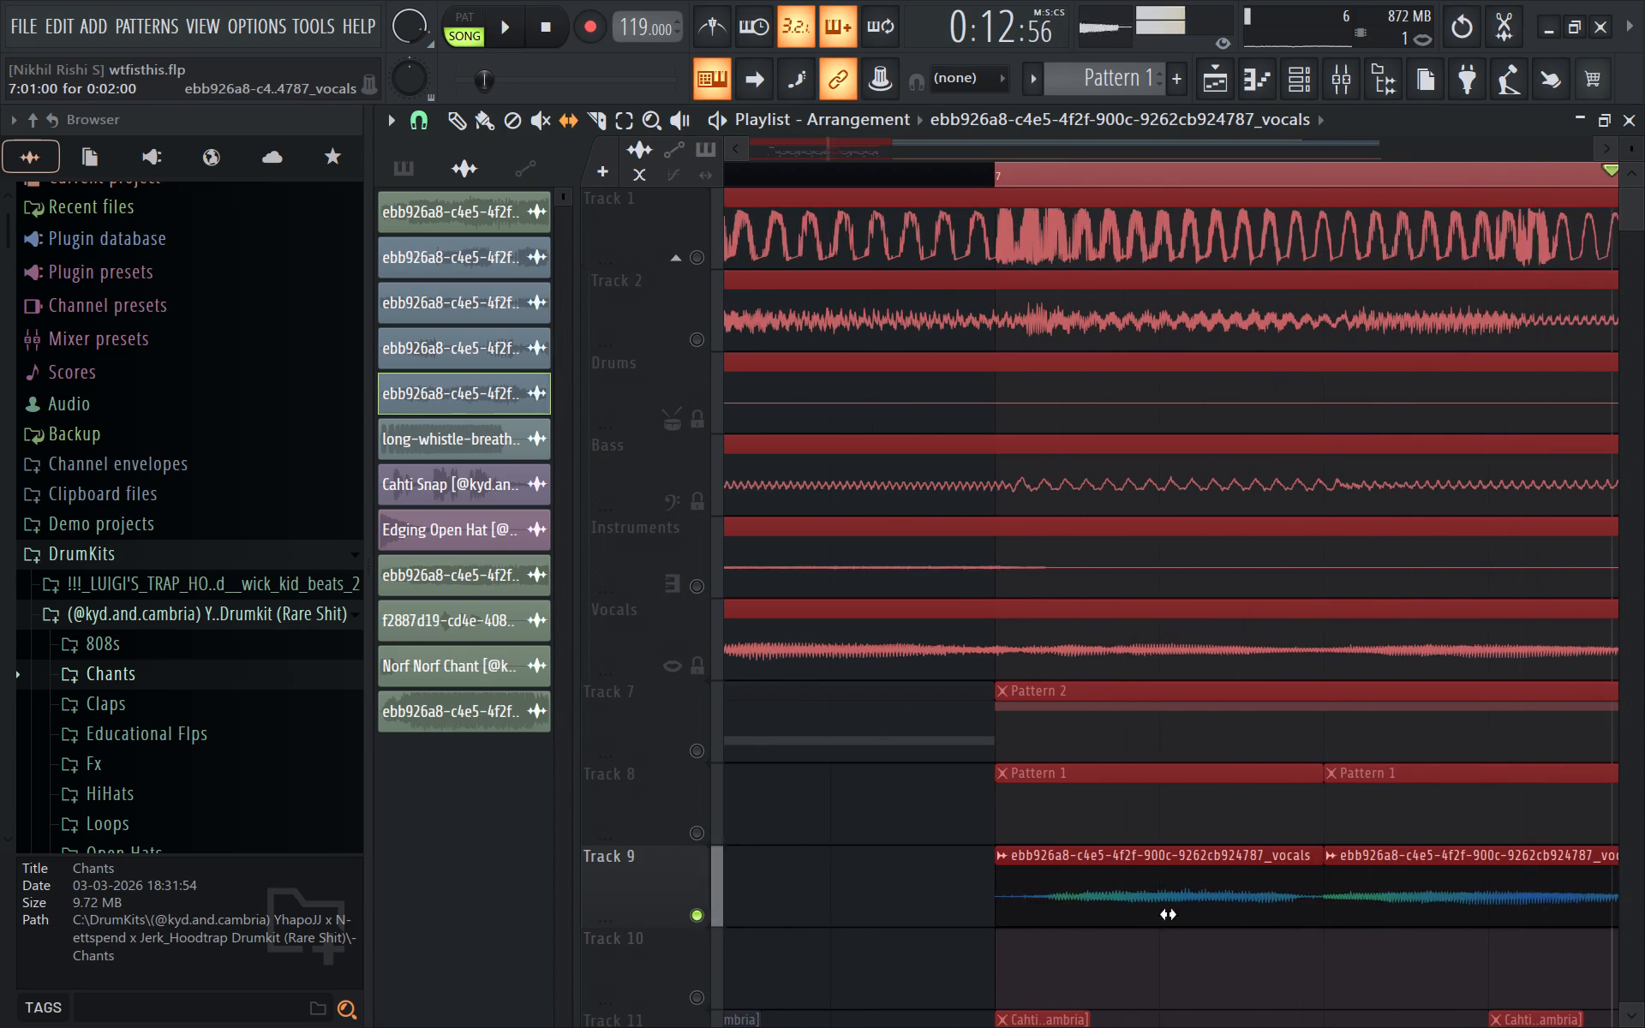
left_click_drag(1169, 911, 1146, 916)
key("space")
key("space")
key("space")
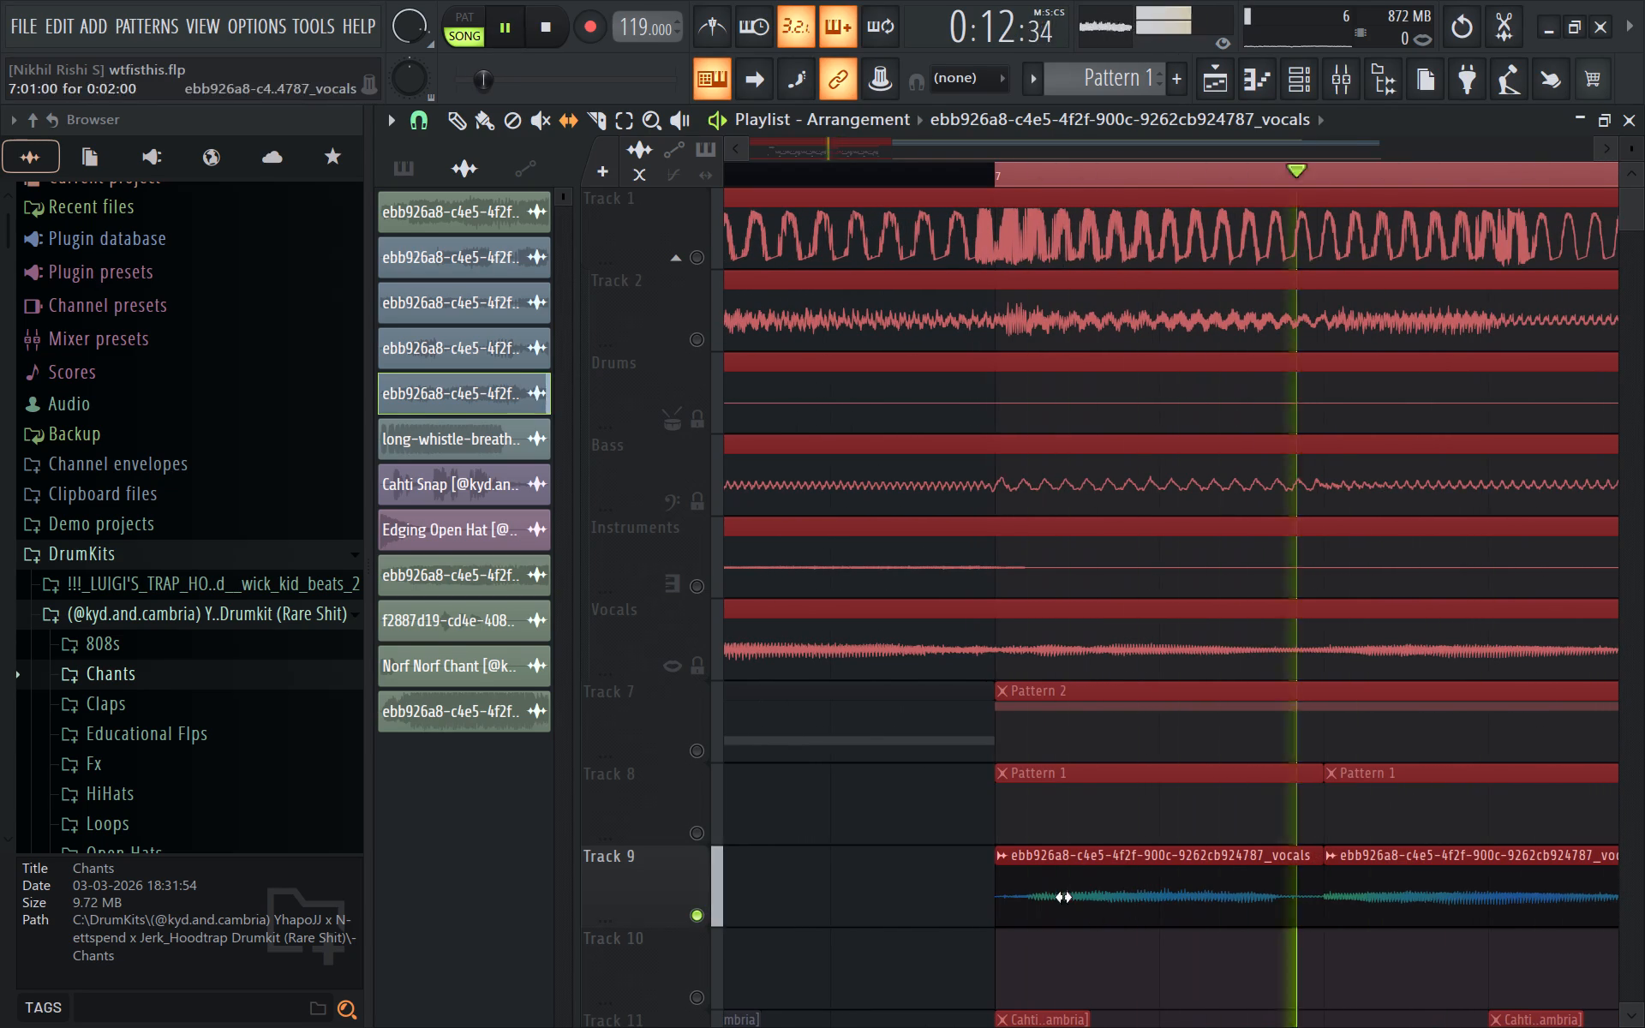
Deselect the clips, slip the first vocals slice's audio at 7:01 slightly later, and play the bar 7 loop.
right_click(924, 863)
key("space")
scroll(1067, 892, "up", 13, "ctrl")
left_click_drag(1073, 891, 1040, 905)
key("space")
key("space")
key("space")
scroll(1051, 893, "down", 15, "ctrl")
scroll(1235, 914, "up", 4, "ctrl")
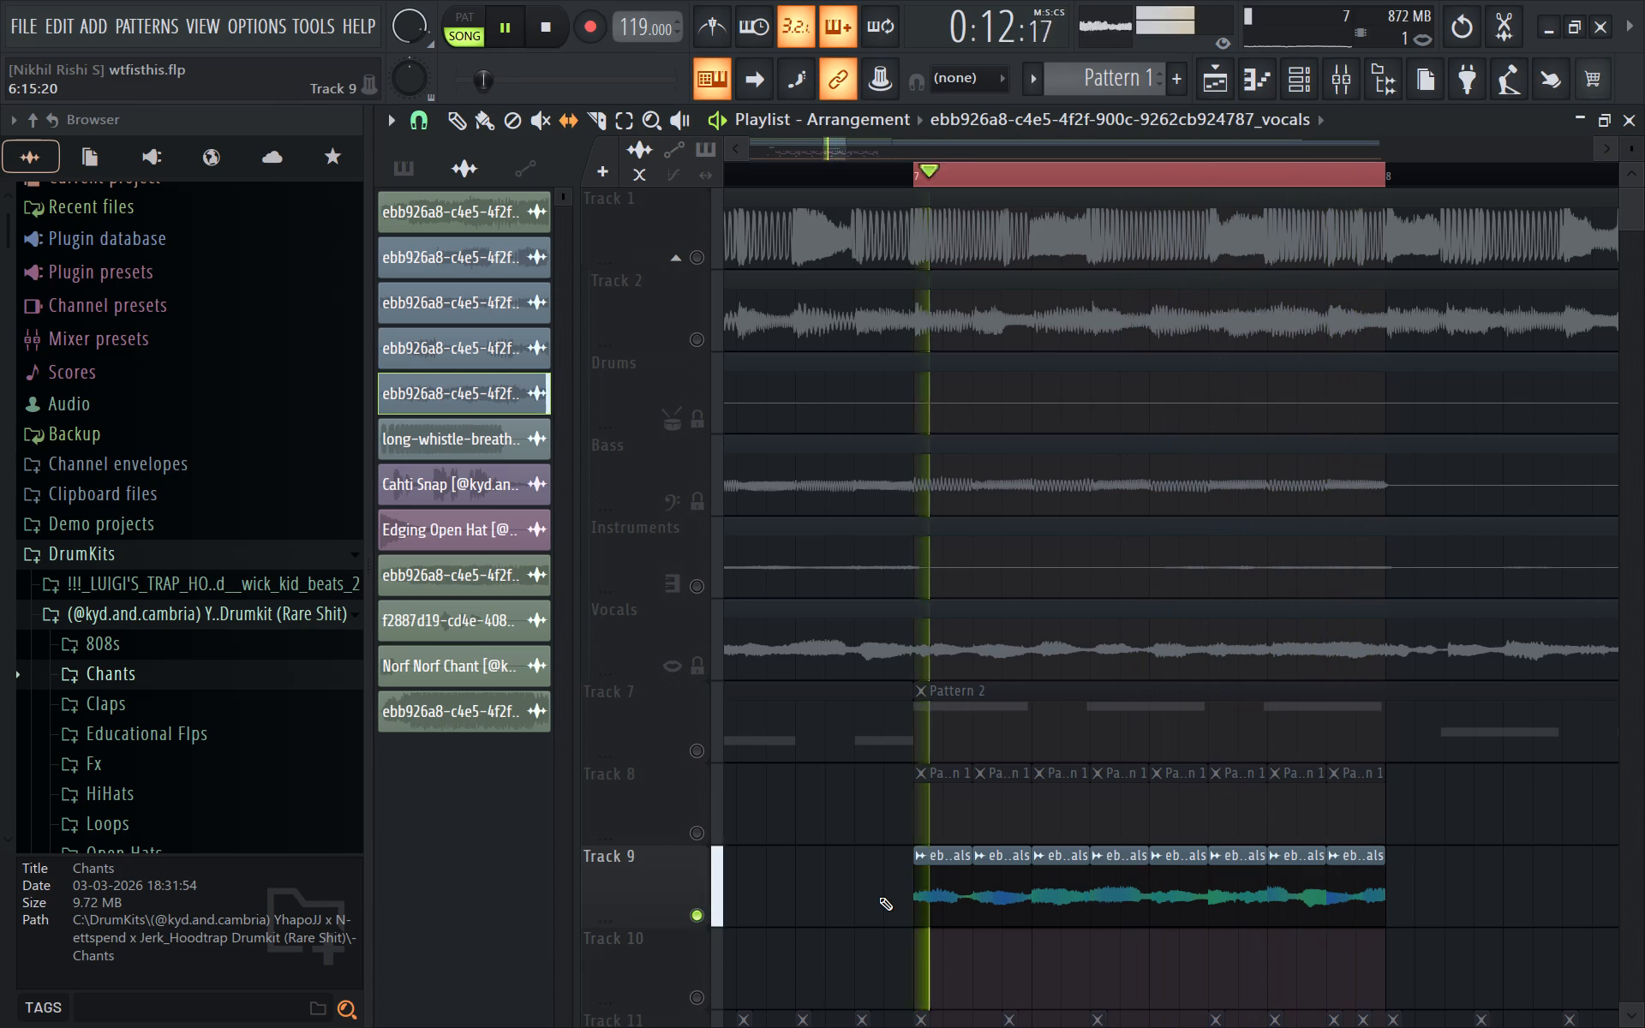
Check the vocals clip's target mixer track and load the autochroma effect into slot 1 of that track.
double_click(942, 899)
left_click_drag(433, 252, 553, 172)
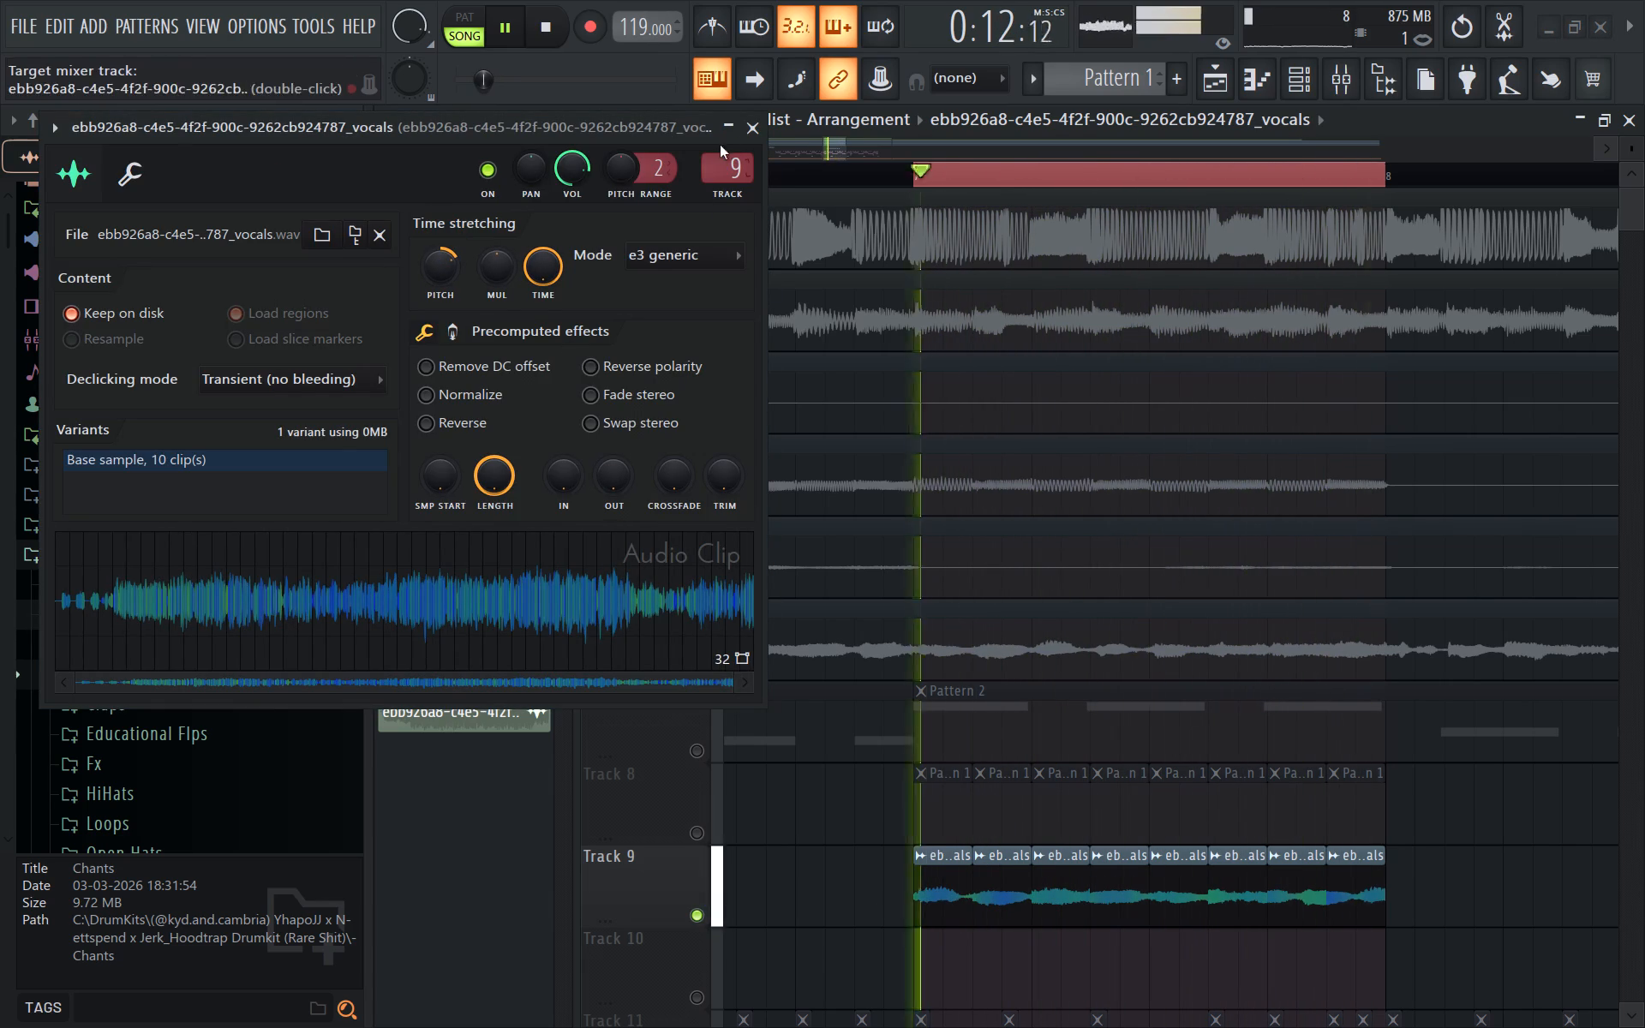
left_click(756, 132)
left_click(1342, 74)
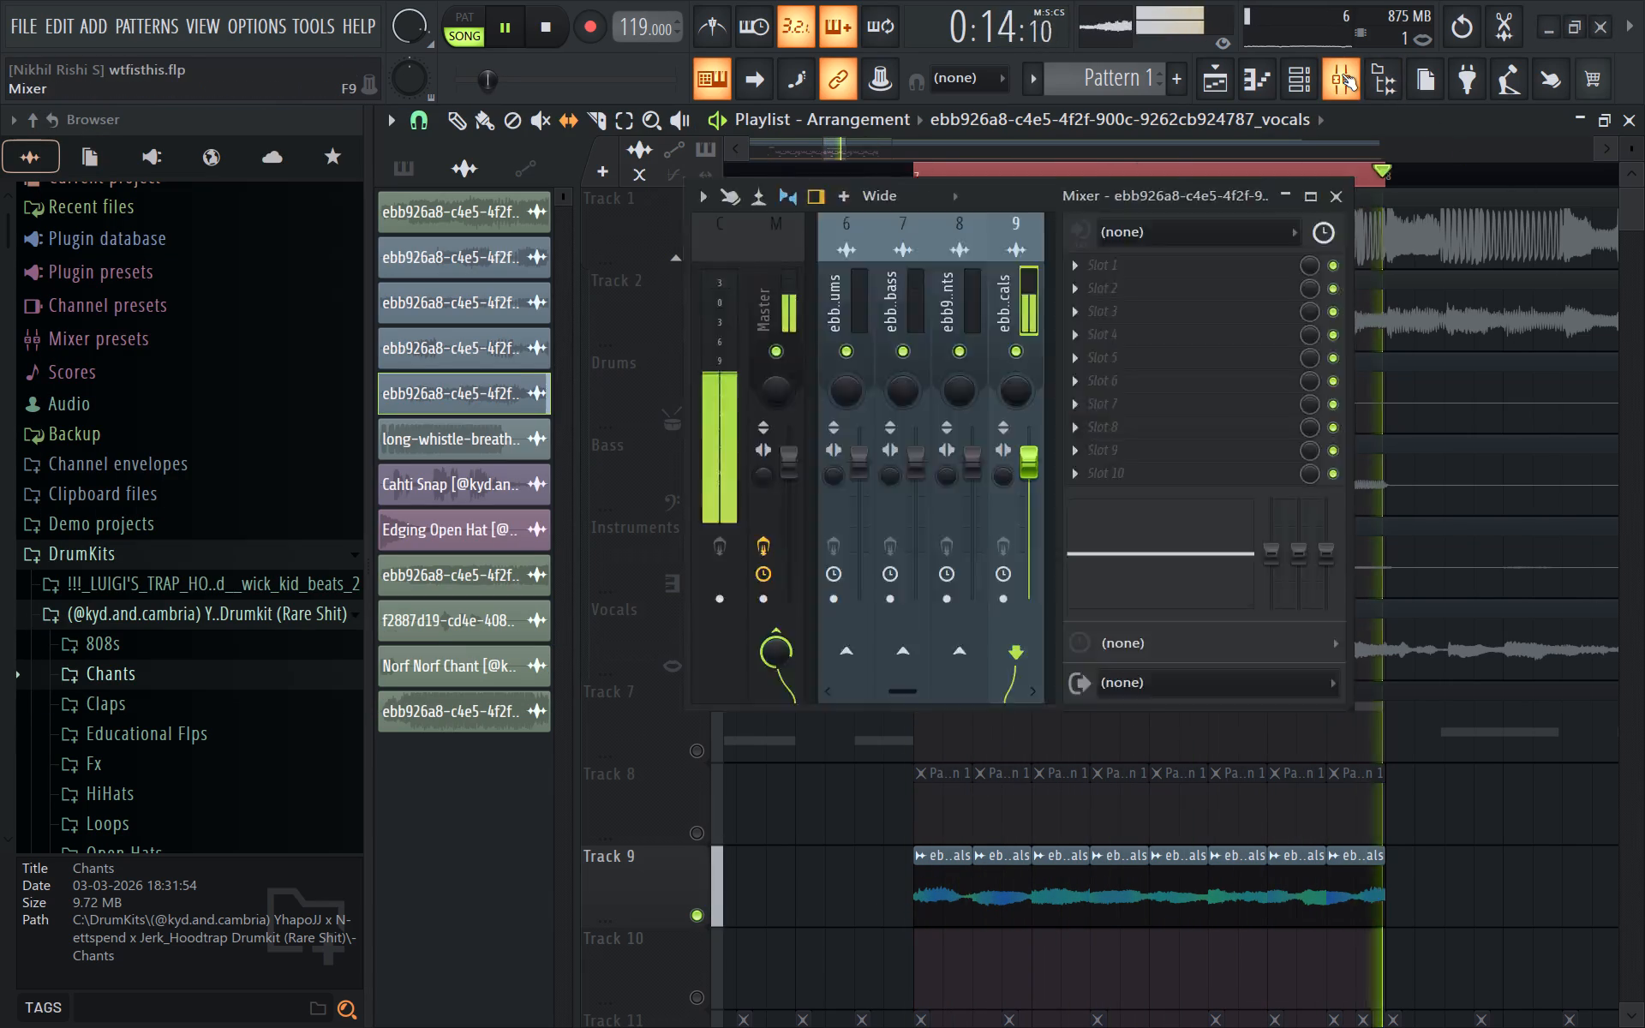
left_click(1195, 262)
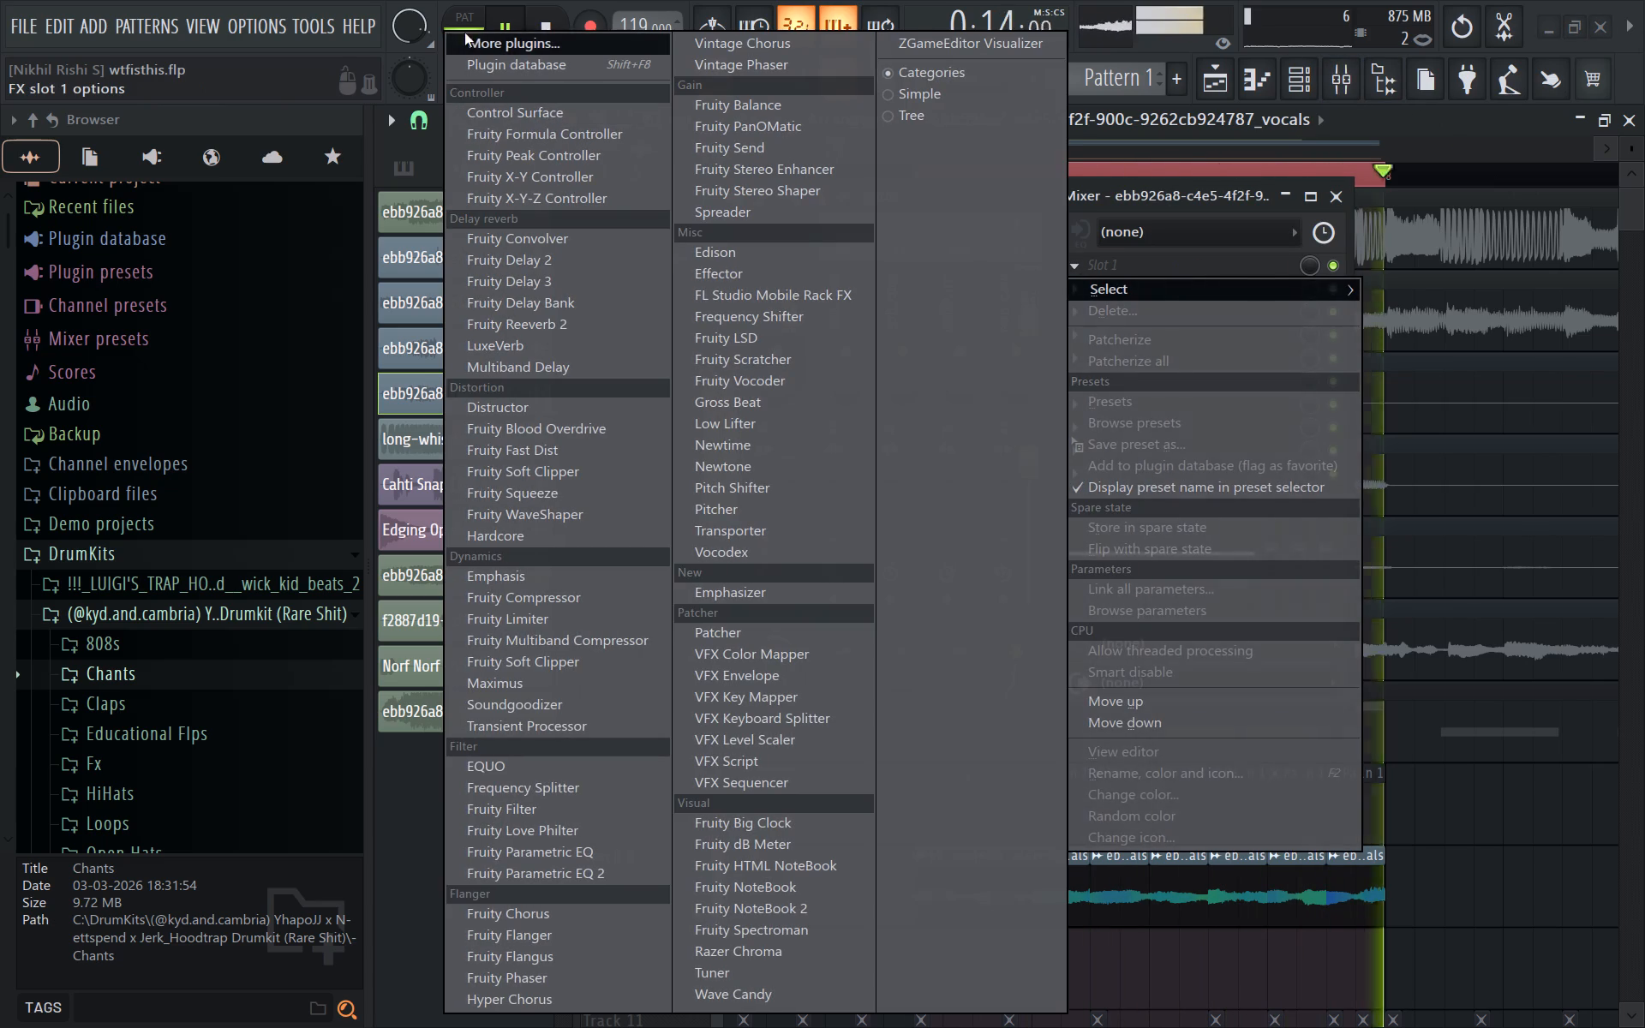
left_click(482, 46)
key("a")
type("ut")
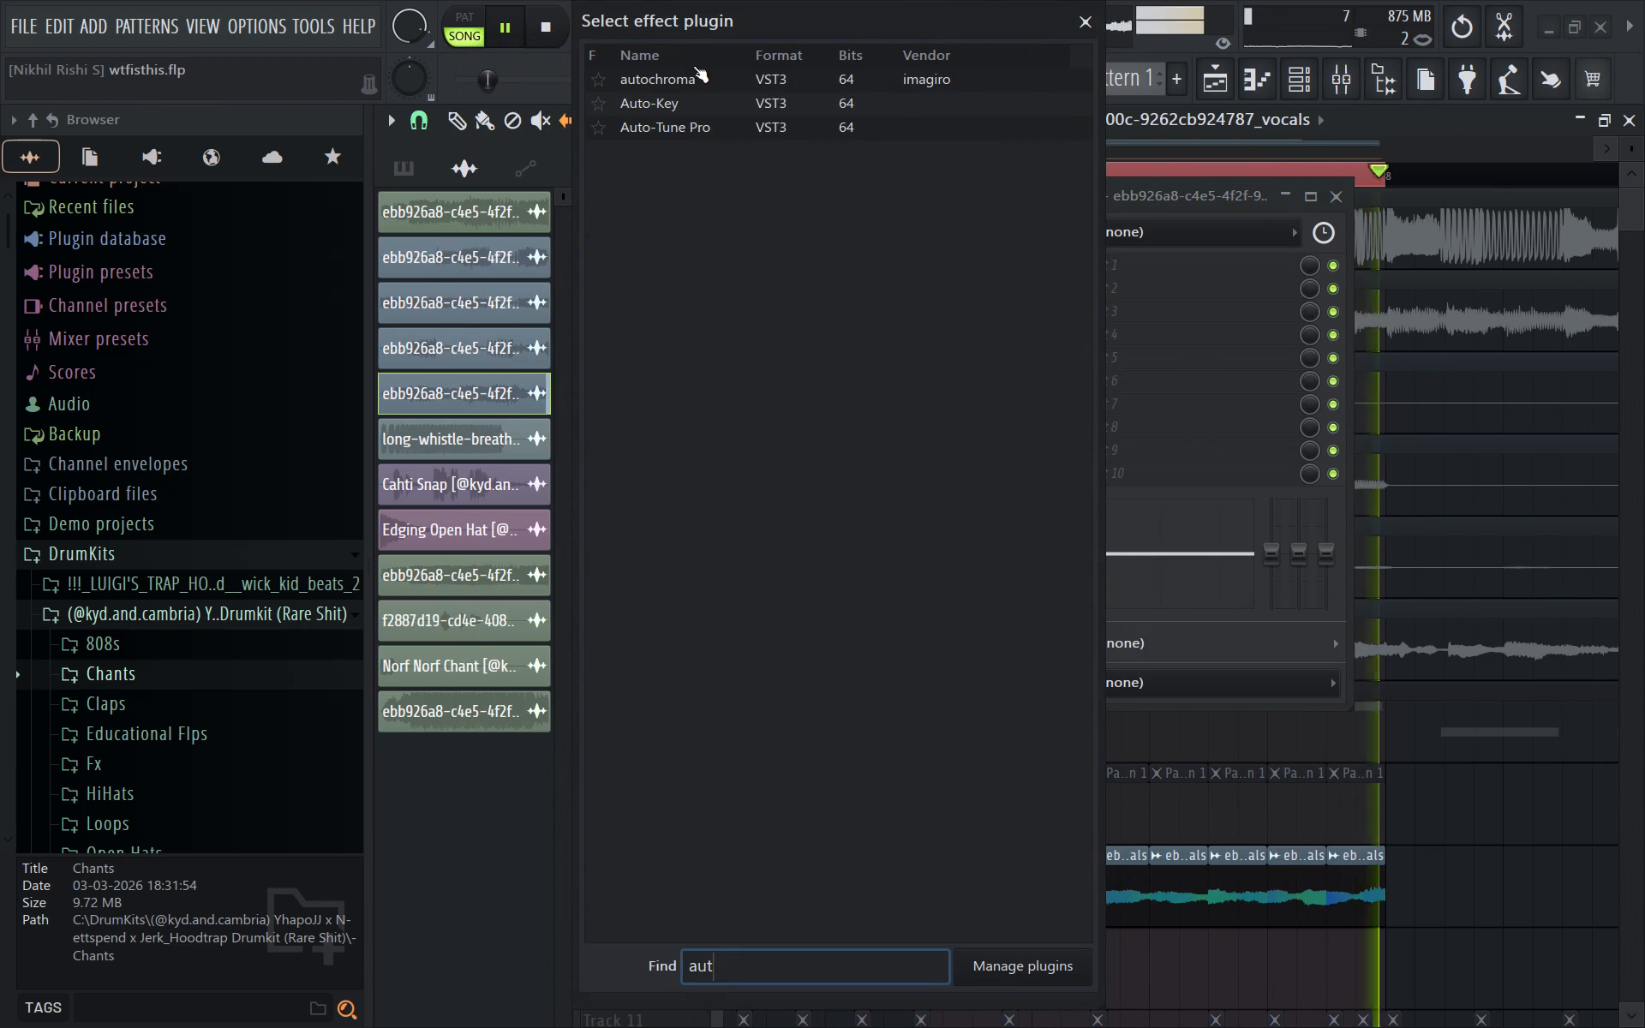
double_click(672, 86)
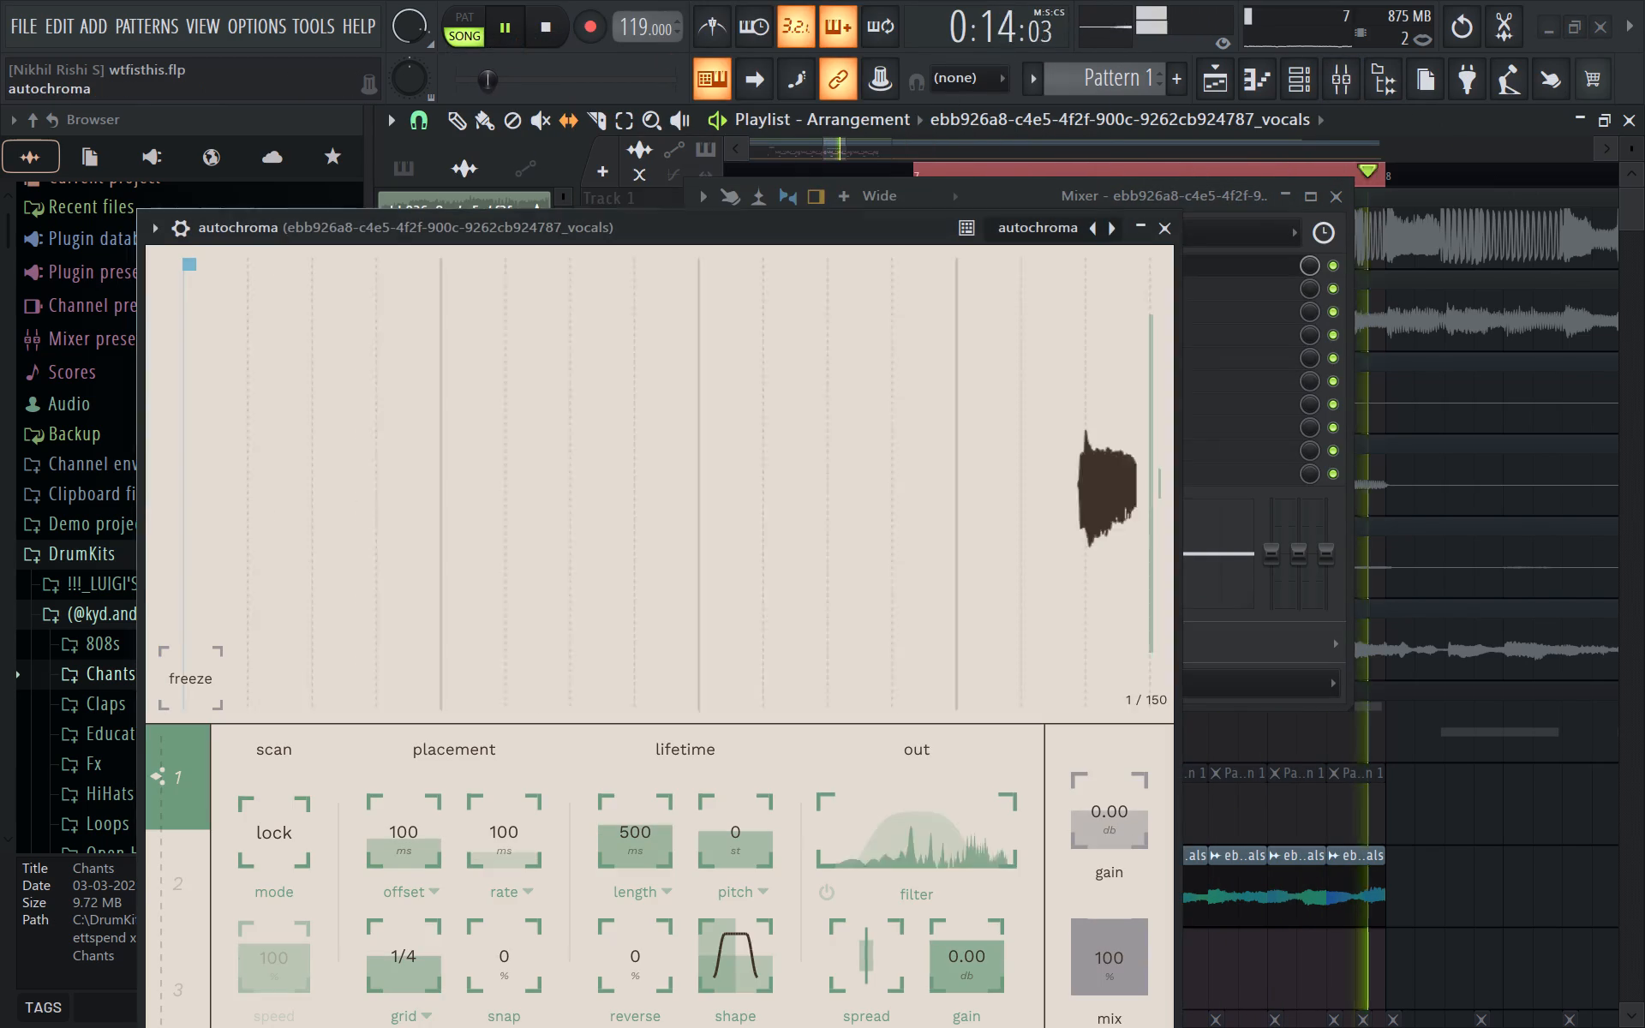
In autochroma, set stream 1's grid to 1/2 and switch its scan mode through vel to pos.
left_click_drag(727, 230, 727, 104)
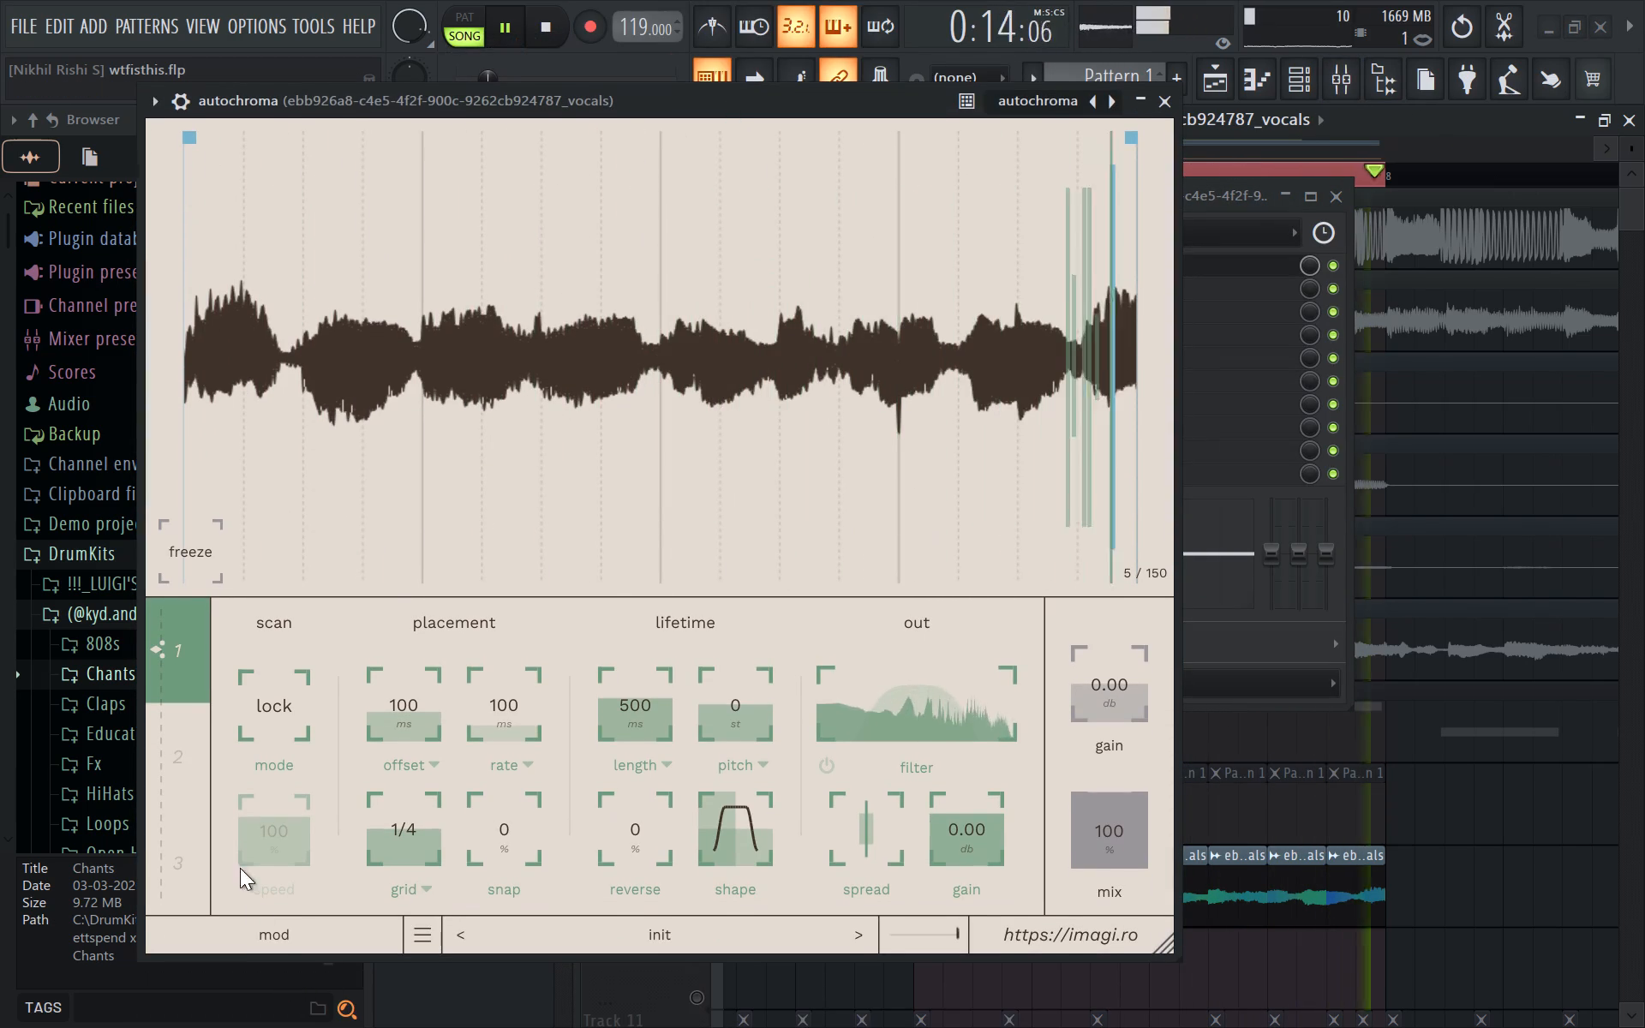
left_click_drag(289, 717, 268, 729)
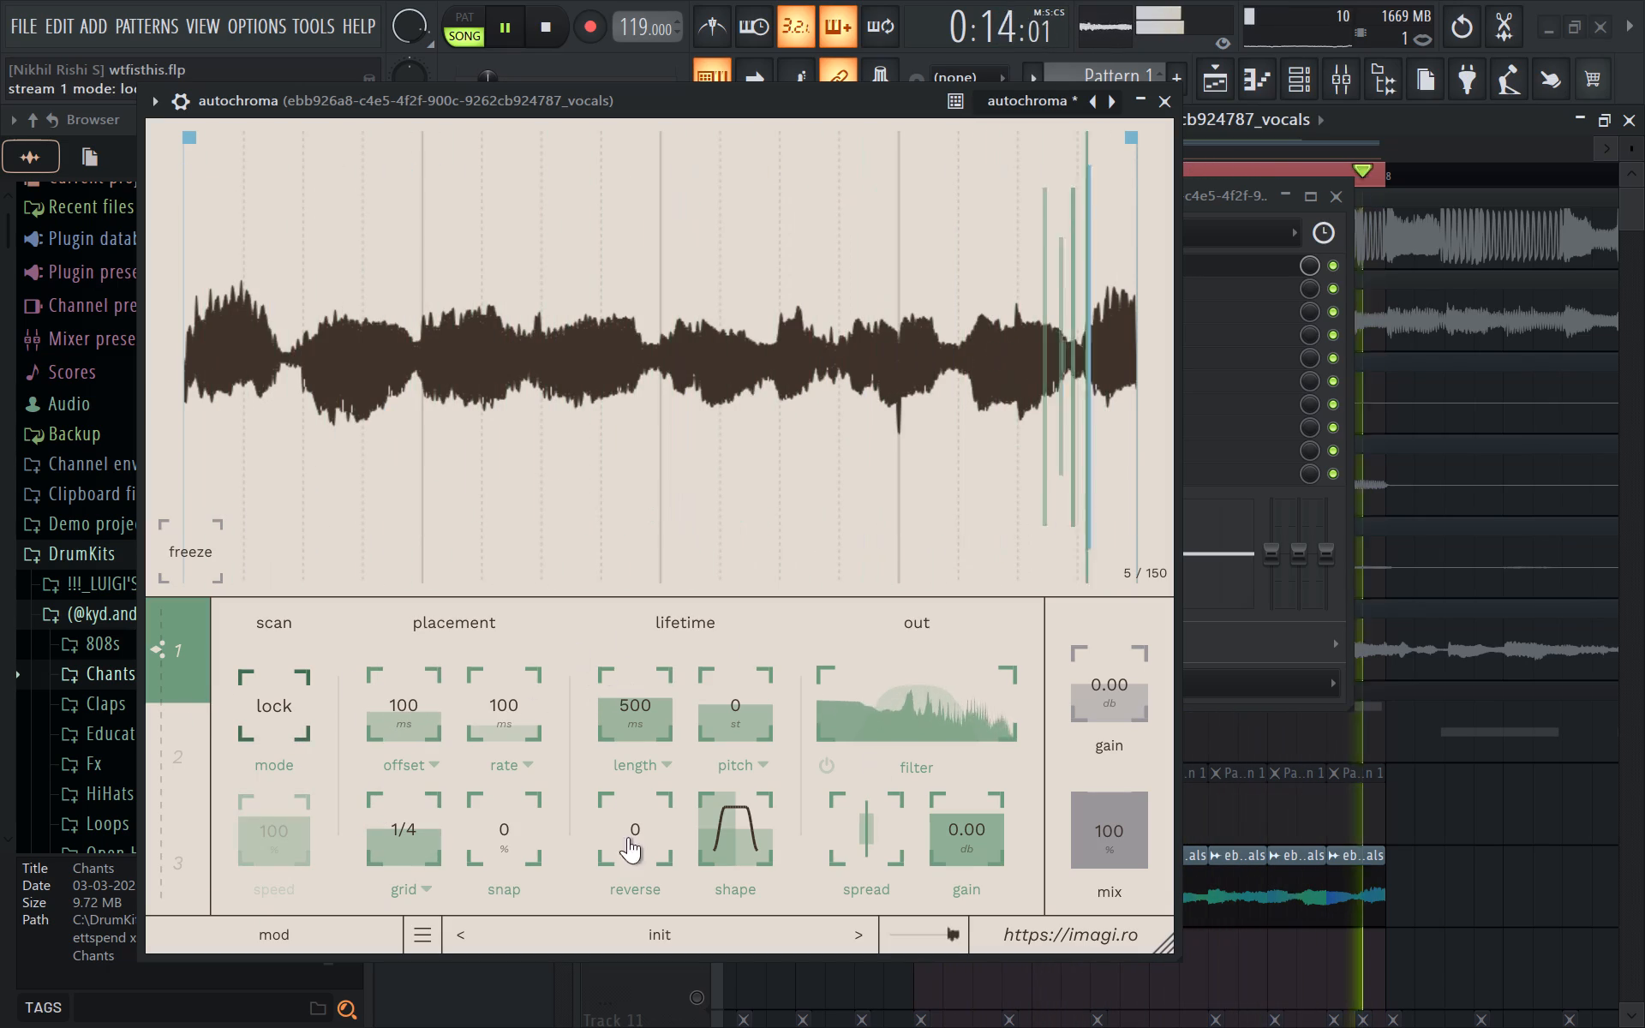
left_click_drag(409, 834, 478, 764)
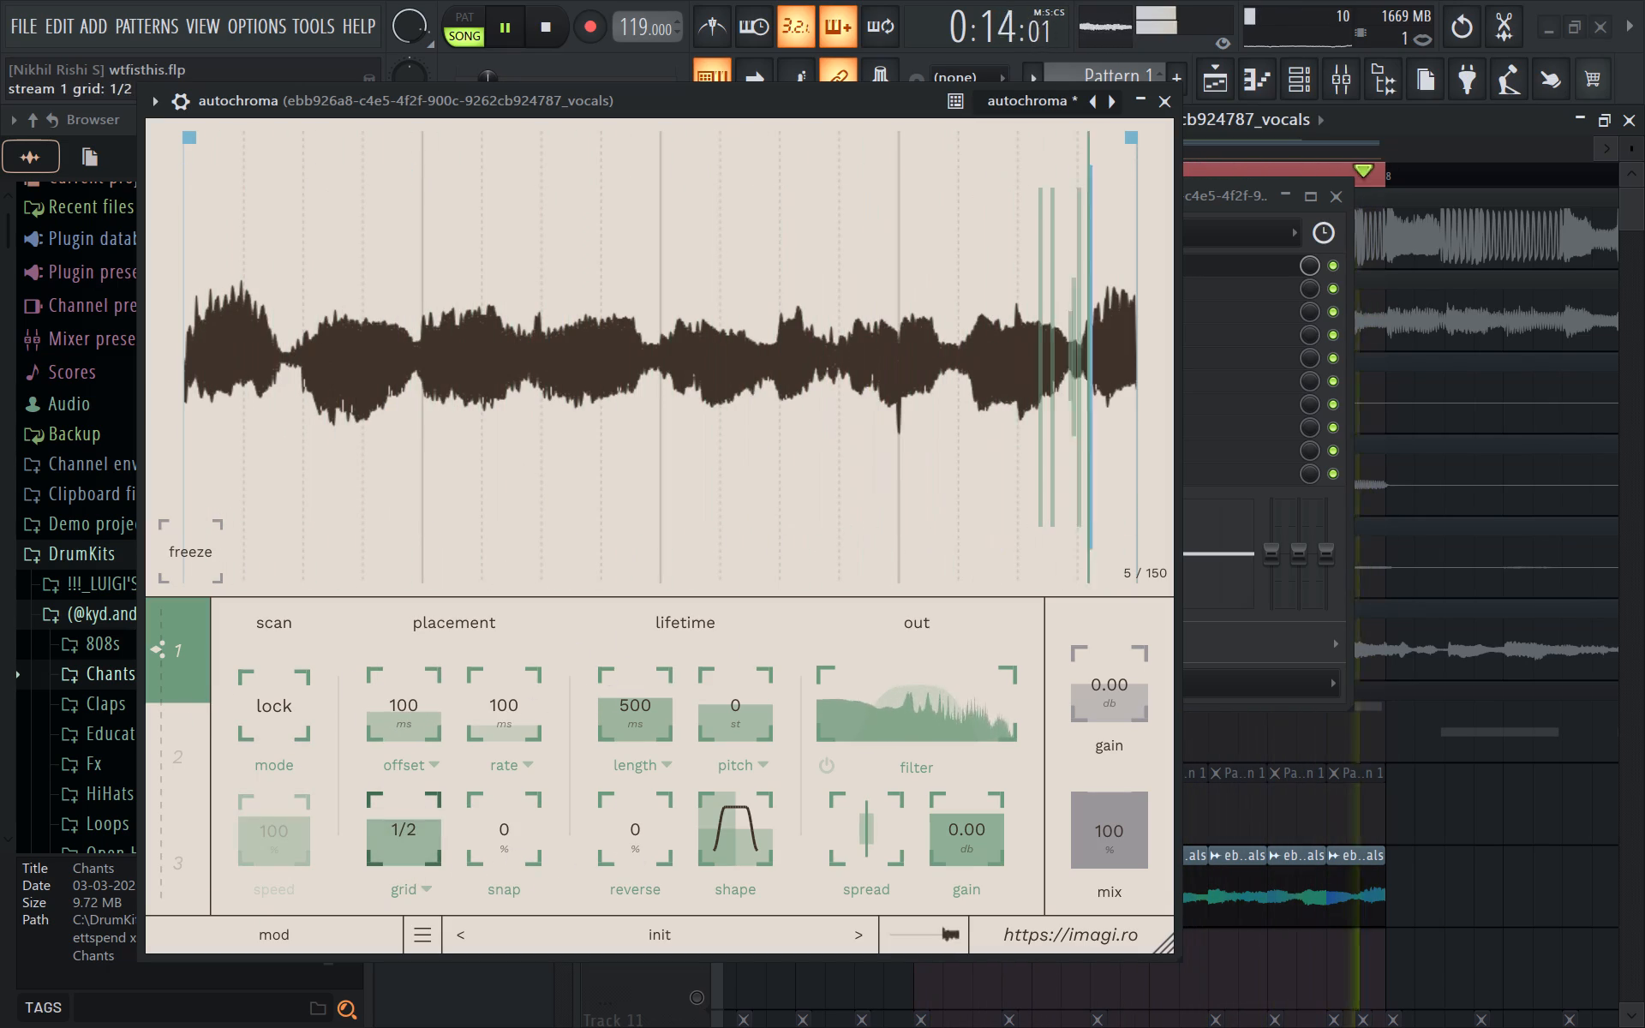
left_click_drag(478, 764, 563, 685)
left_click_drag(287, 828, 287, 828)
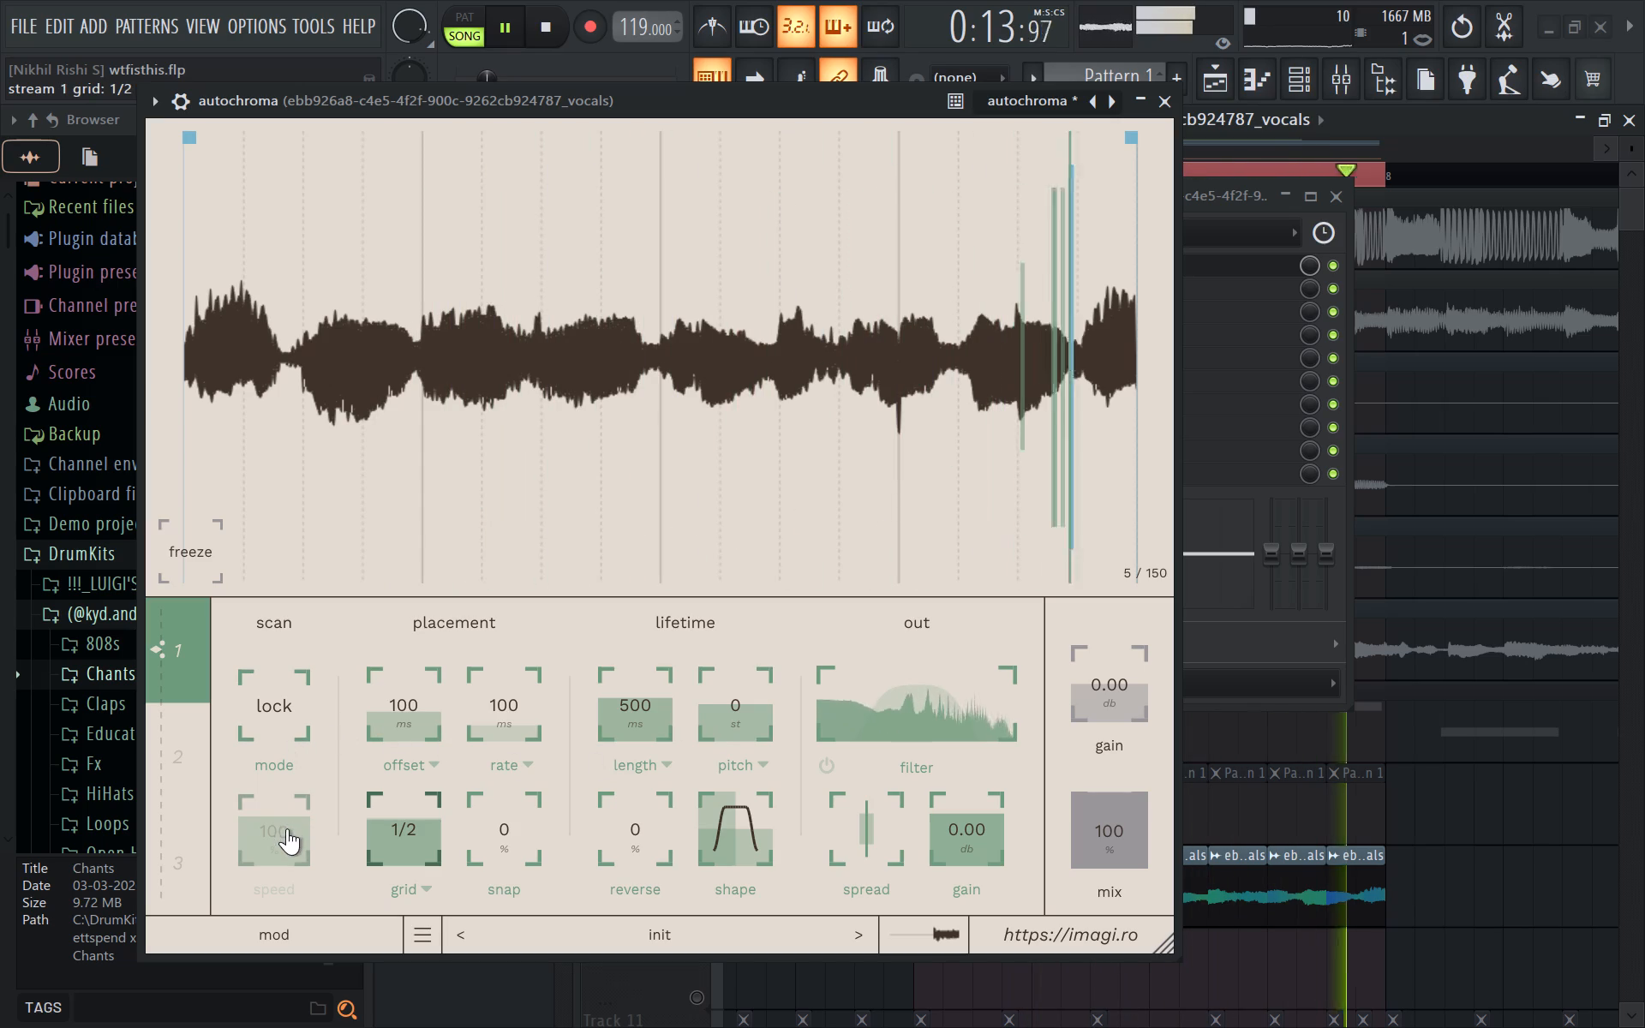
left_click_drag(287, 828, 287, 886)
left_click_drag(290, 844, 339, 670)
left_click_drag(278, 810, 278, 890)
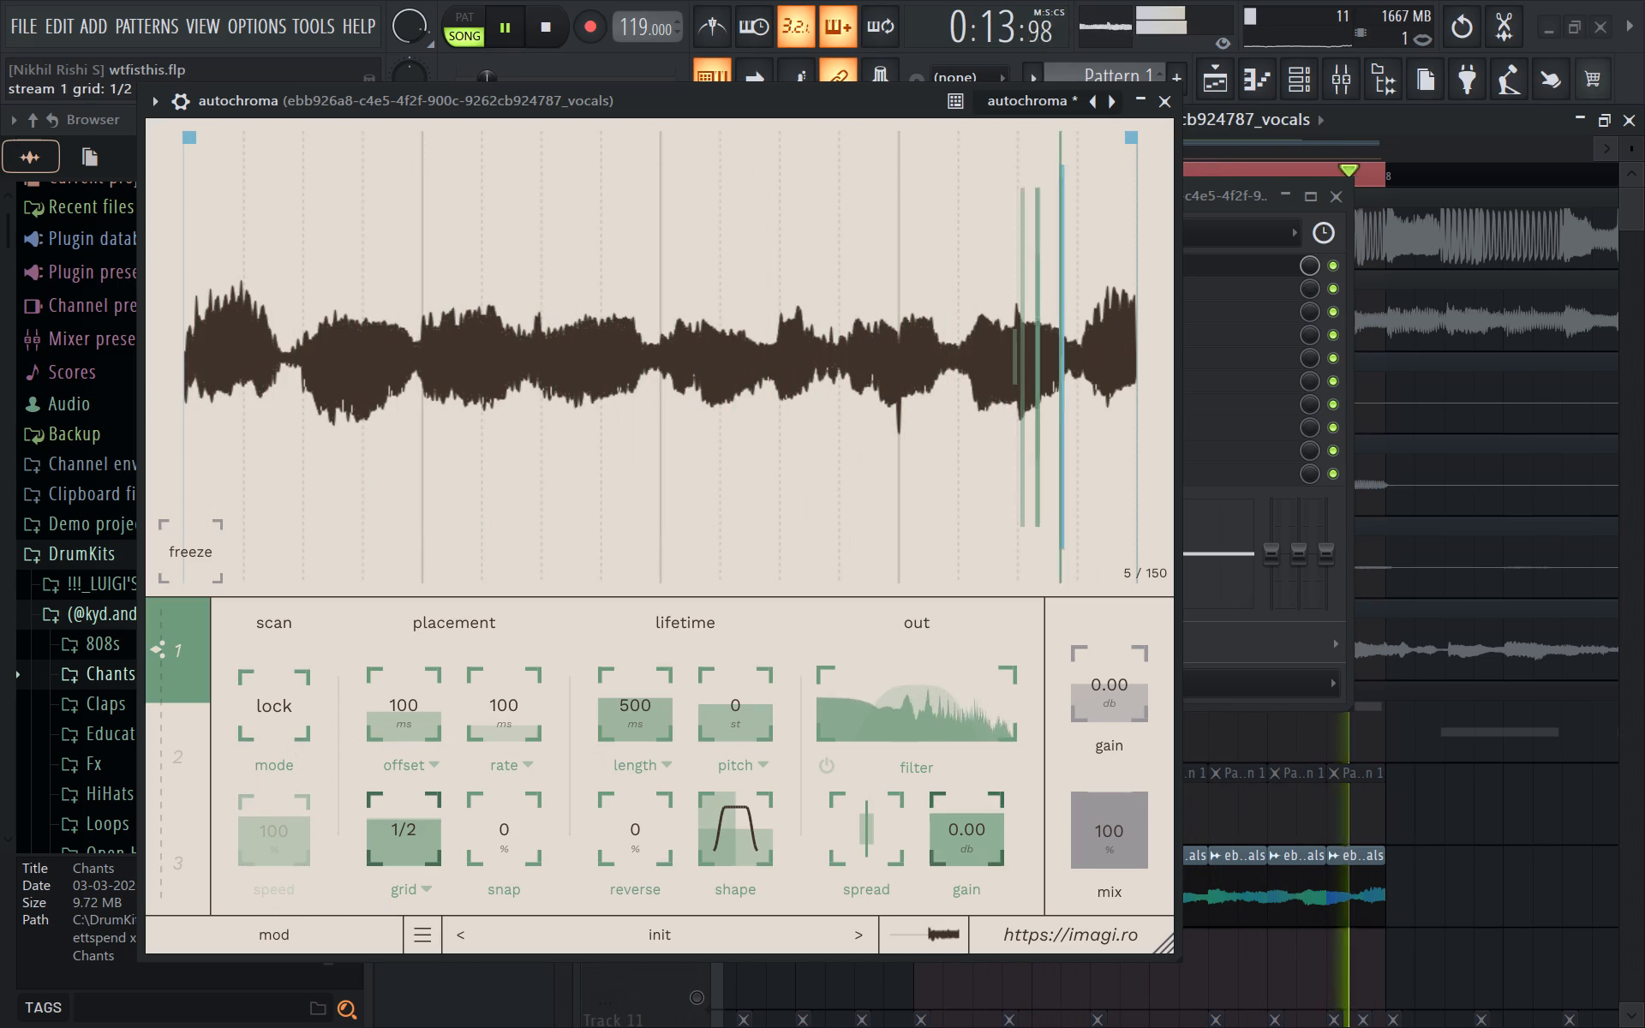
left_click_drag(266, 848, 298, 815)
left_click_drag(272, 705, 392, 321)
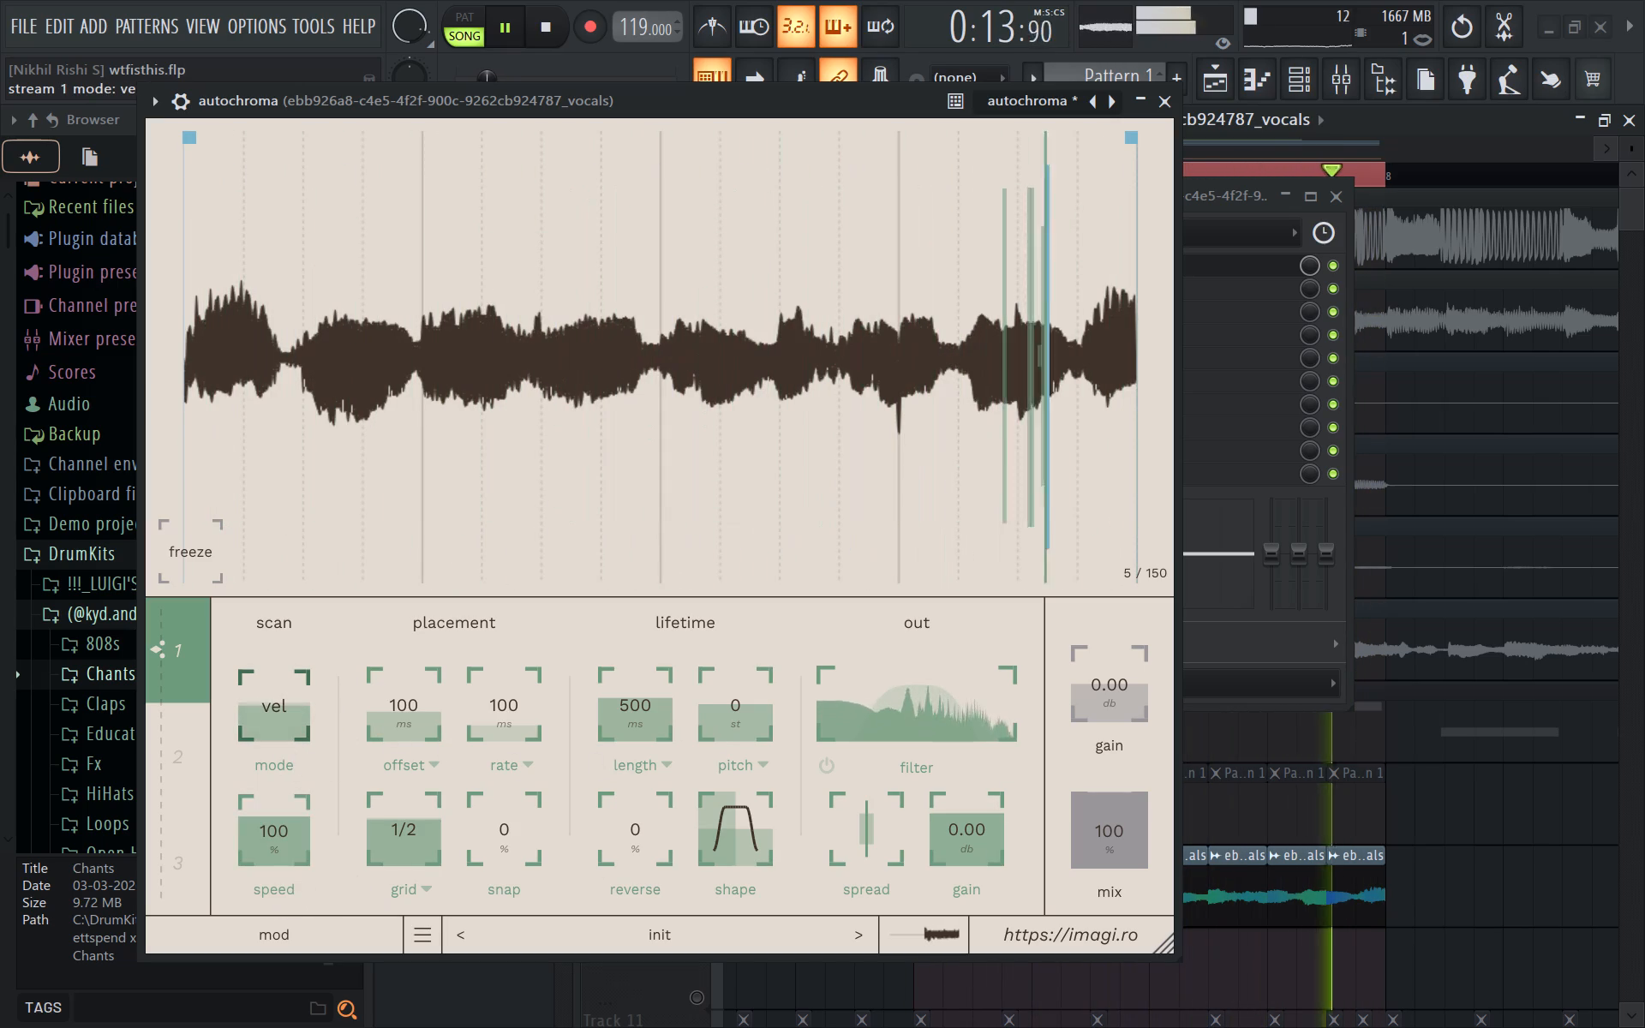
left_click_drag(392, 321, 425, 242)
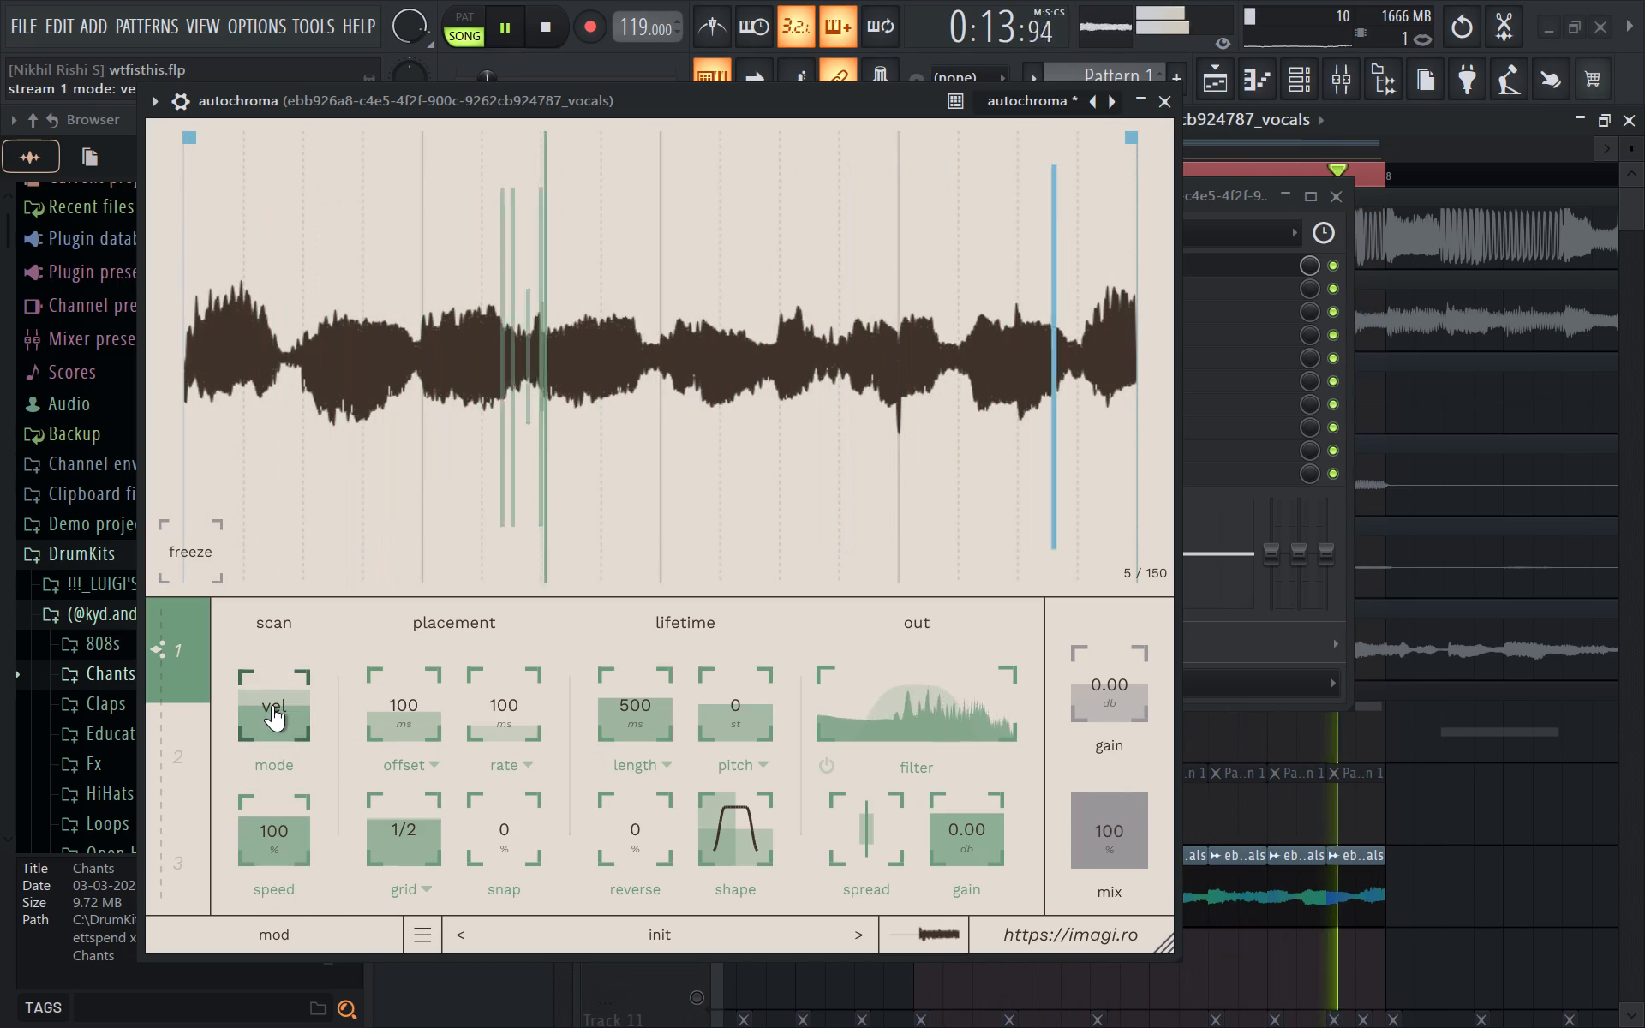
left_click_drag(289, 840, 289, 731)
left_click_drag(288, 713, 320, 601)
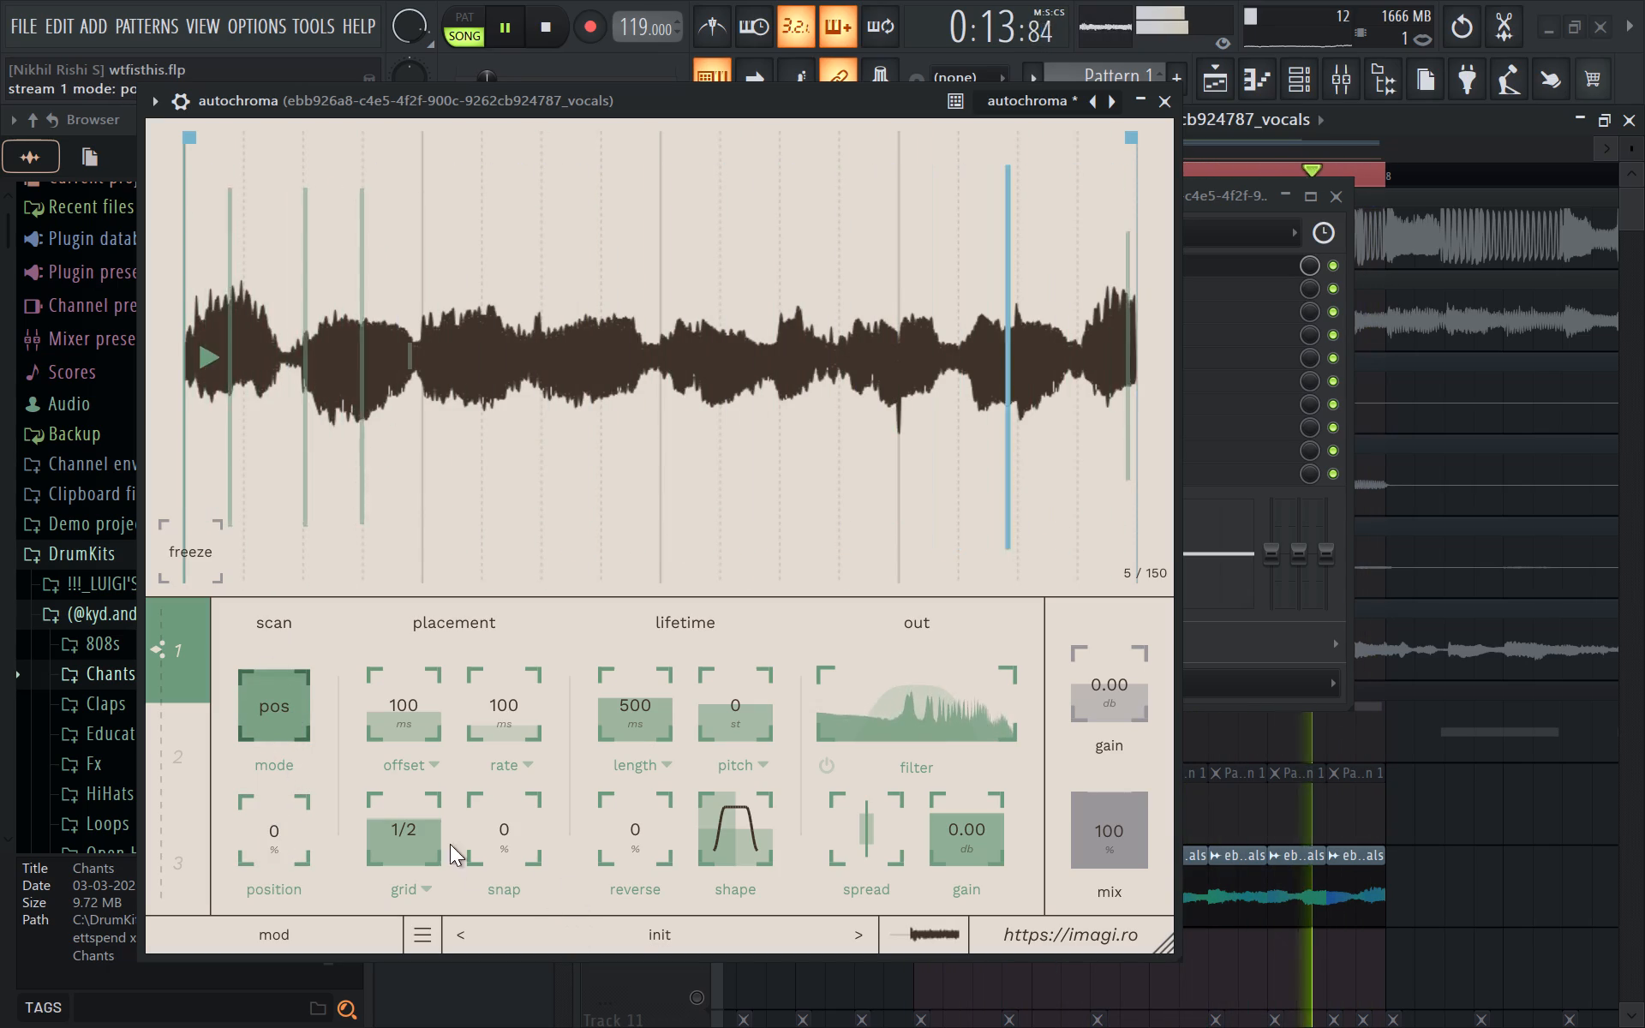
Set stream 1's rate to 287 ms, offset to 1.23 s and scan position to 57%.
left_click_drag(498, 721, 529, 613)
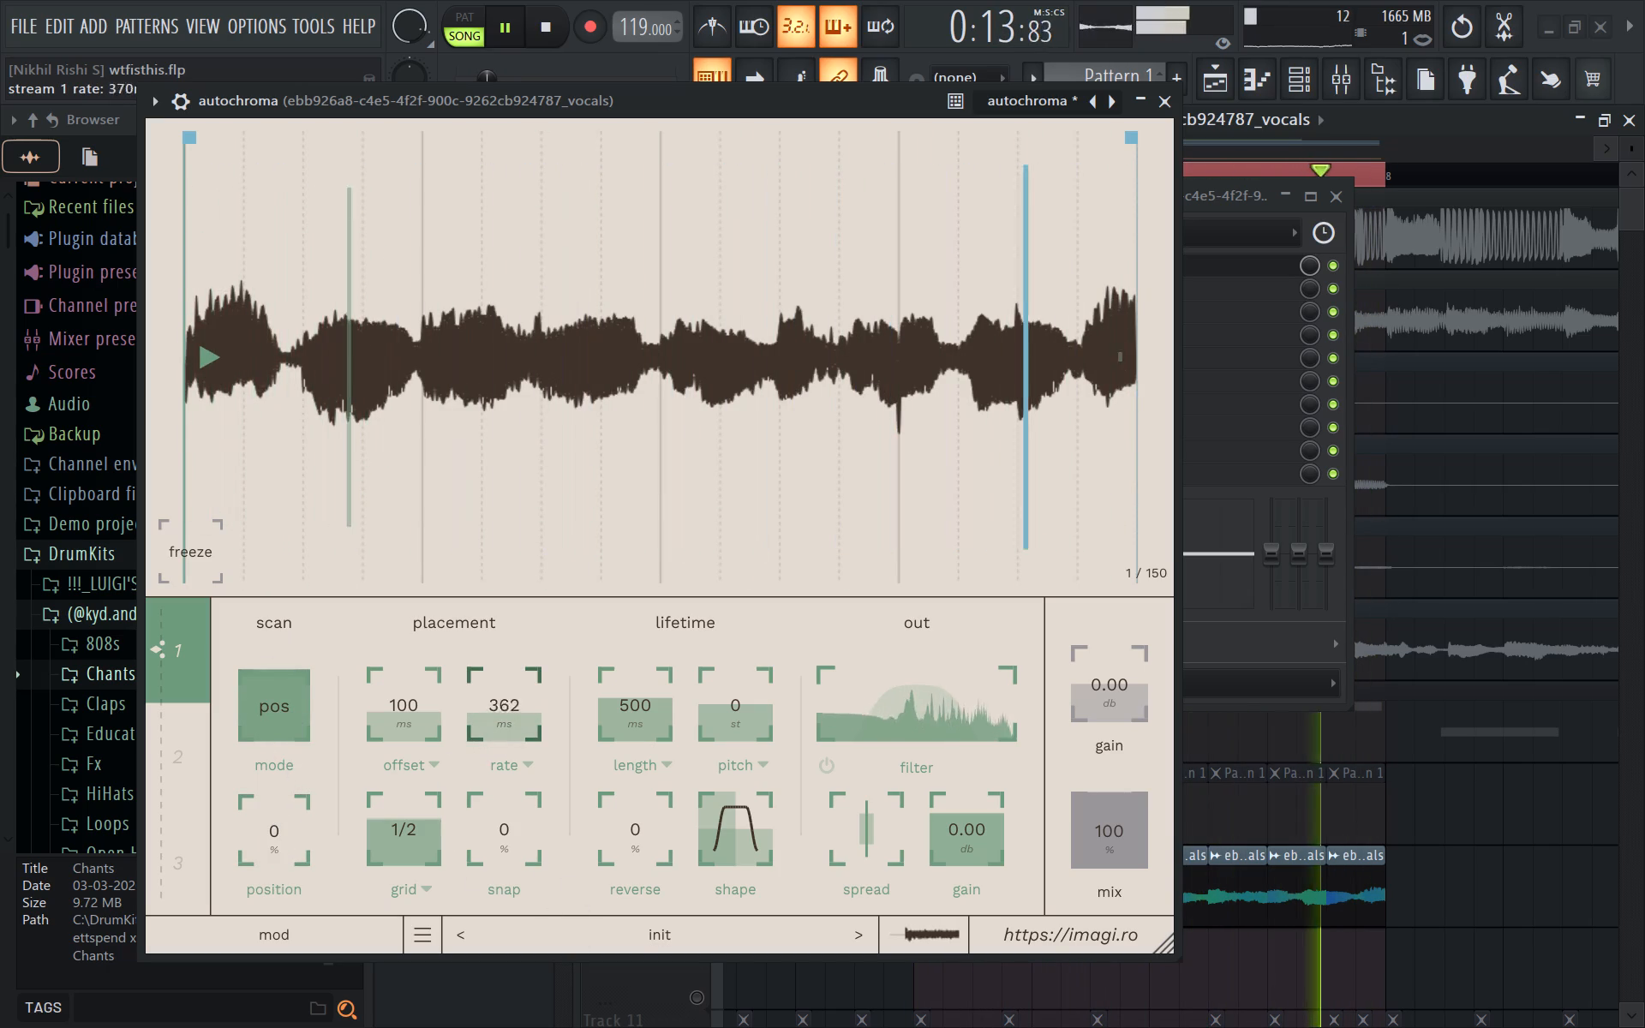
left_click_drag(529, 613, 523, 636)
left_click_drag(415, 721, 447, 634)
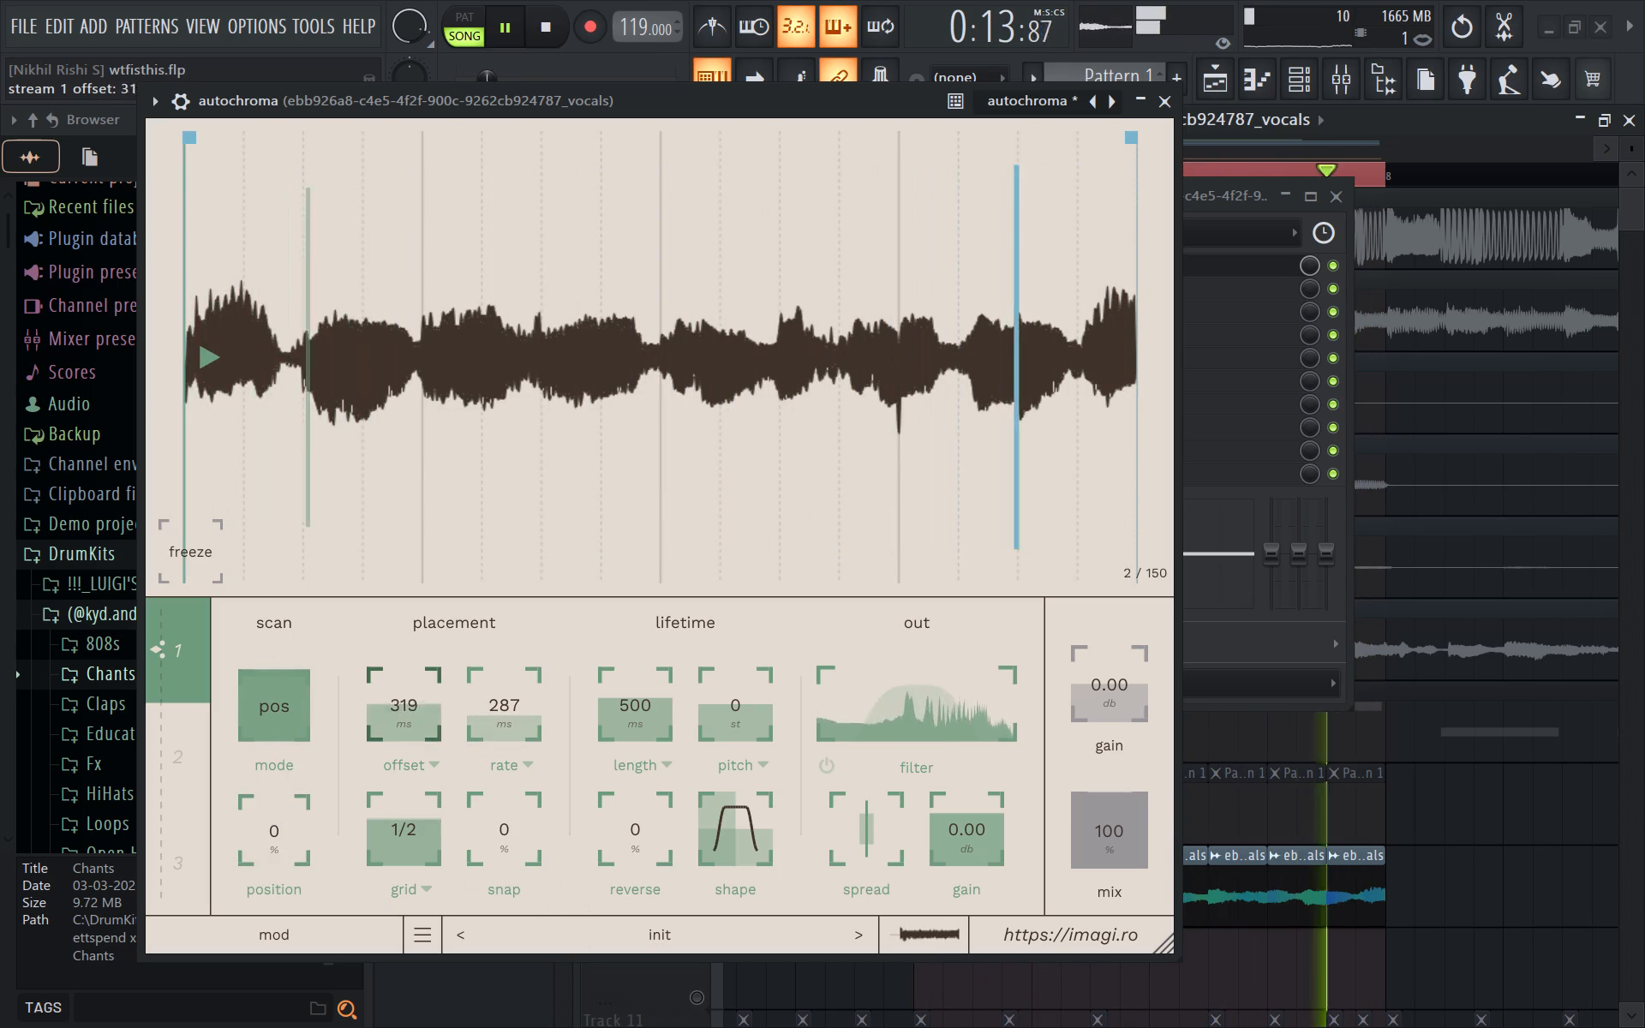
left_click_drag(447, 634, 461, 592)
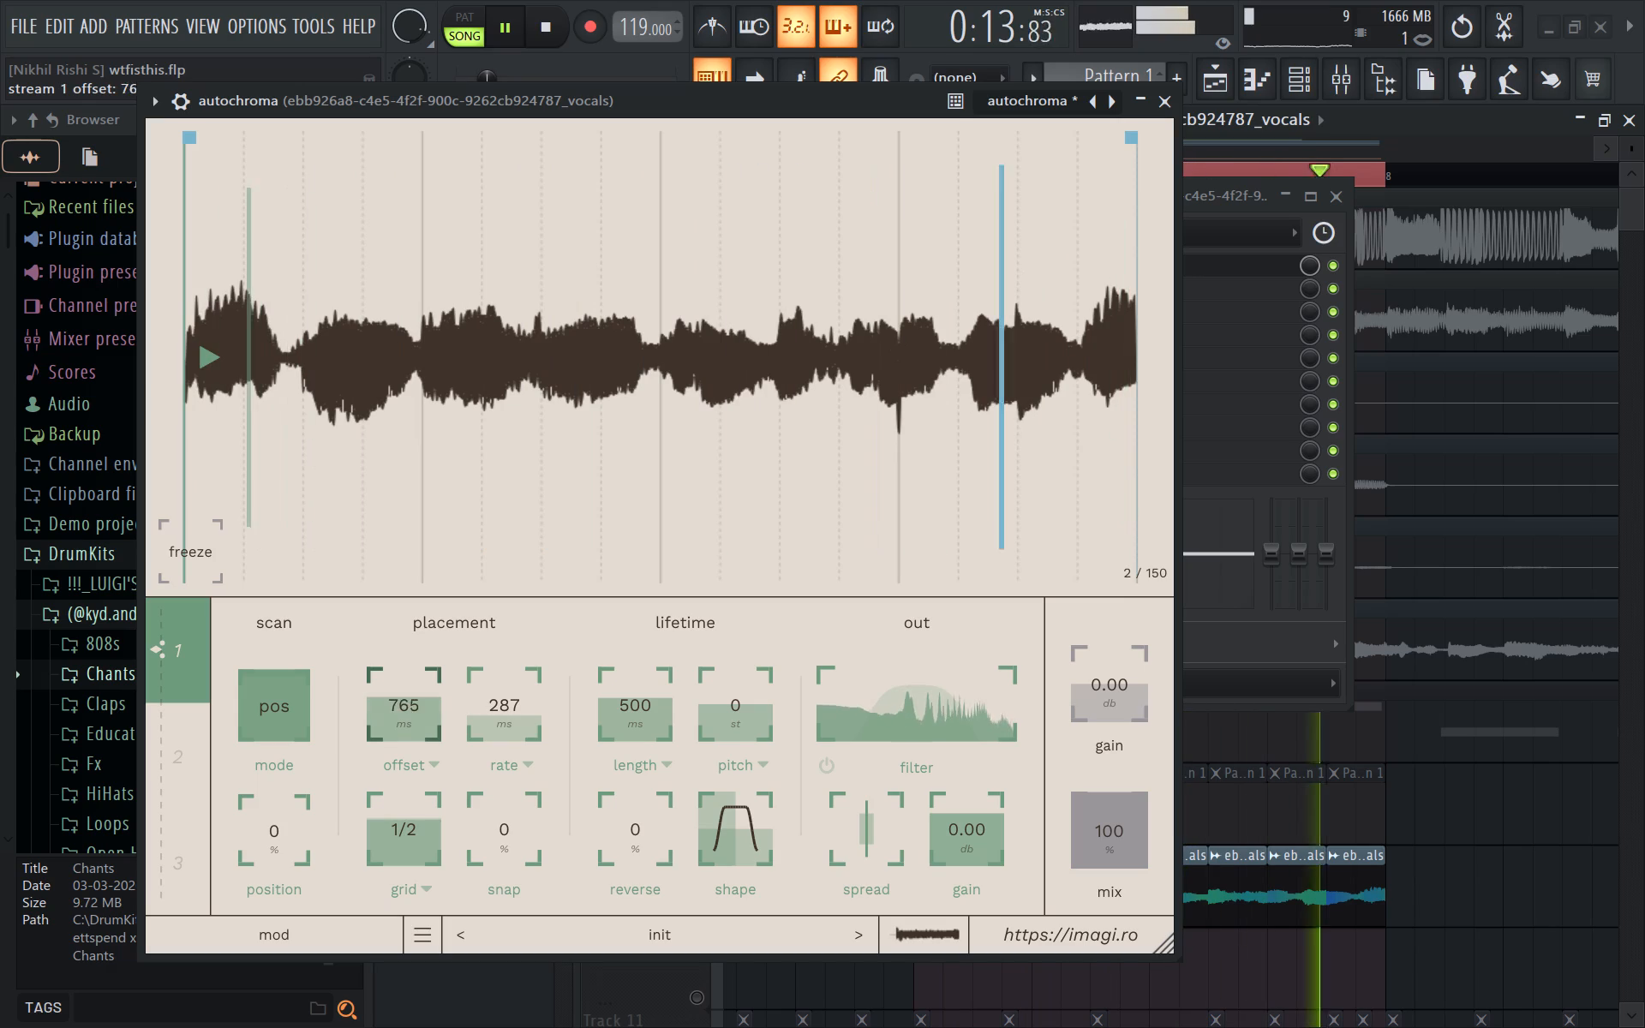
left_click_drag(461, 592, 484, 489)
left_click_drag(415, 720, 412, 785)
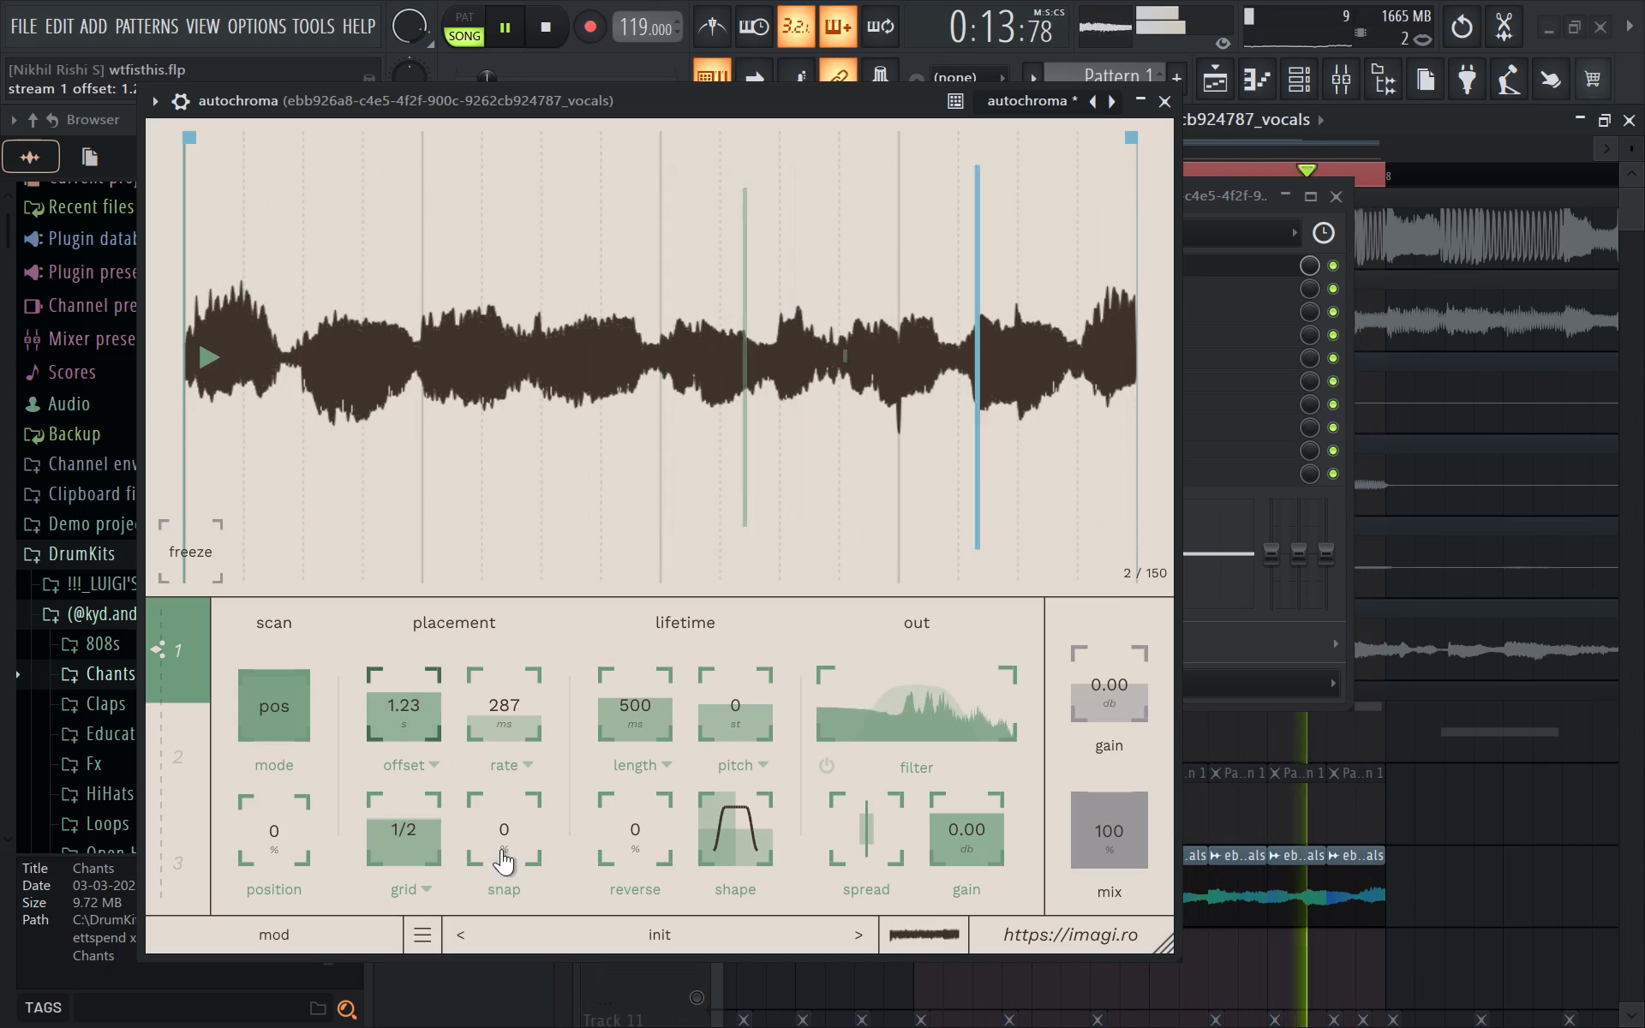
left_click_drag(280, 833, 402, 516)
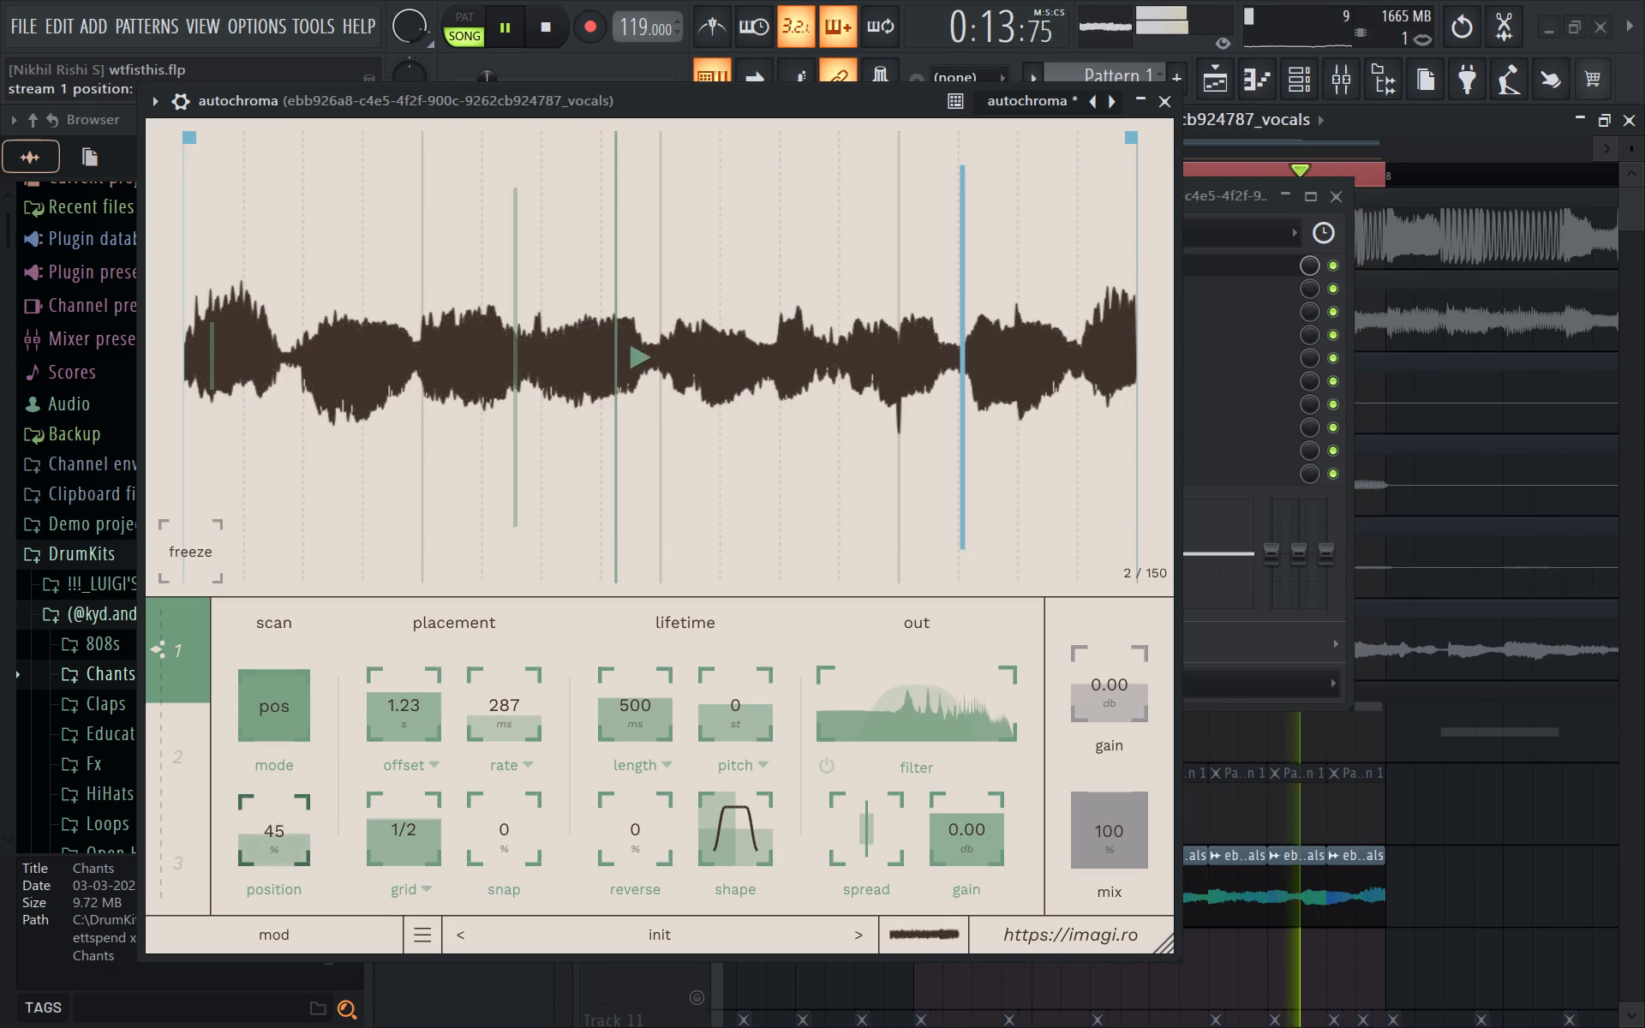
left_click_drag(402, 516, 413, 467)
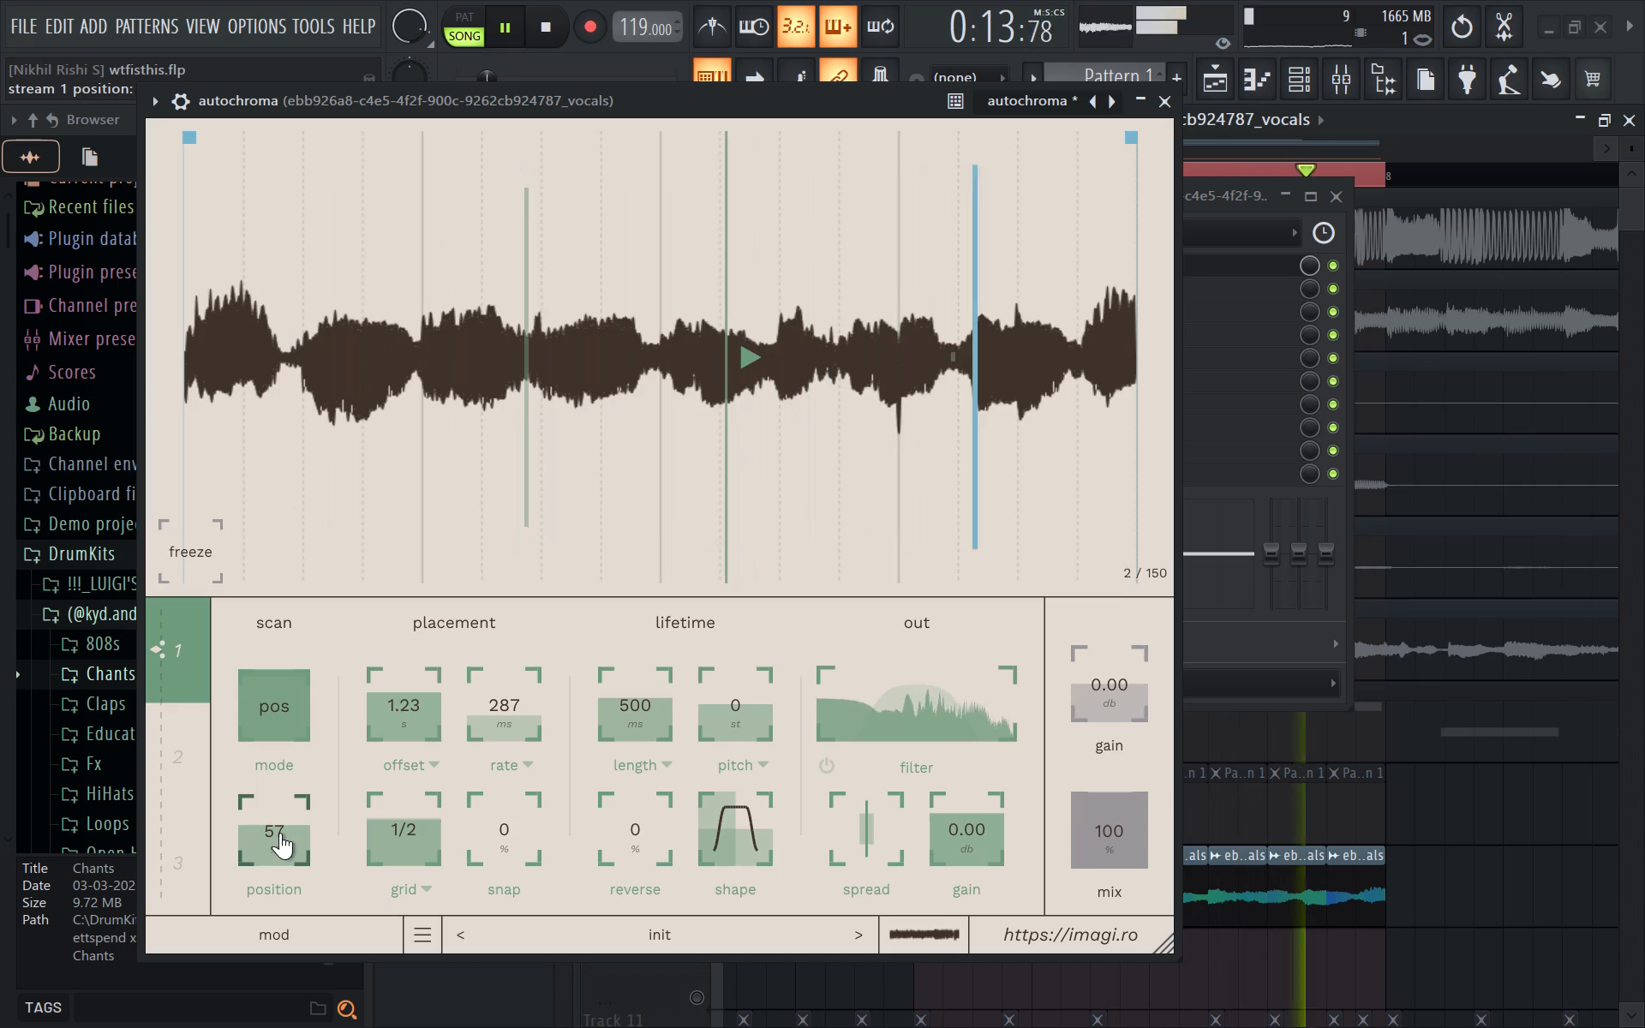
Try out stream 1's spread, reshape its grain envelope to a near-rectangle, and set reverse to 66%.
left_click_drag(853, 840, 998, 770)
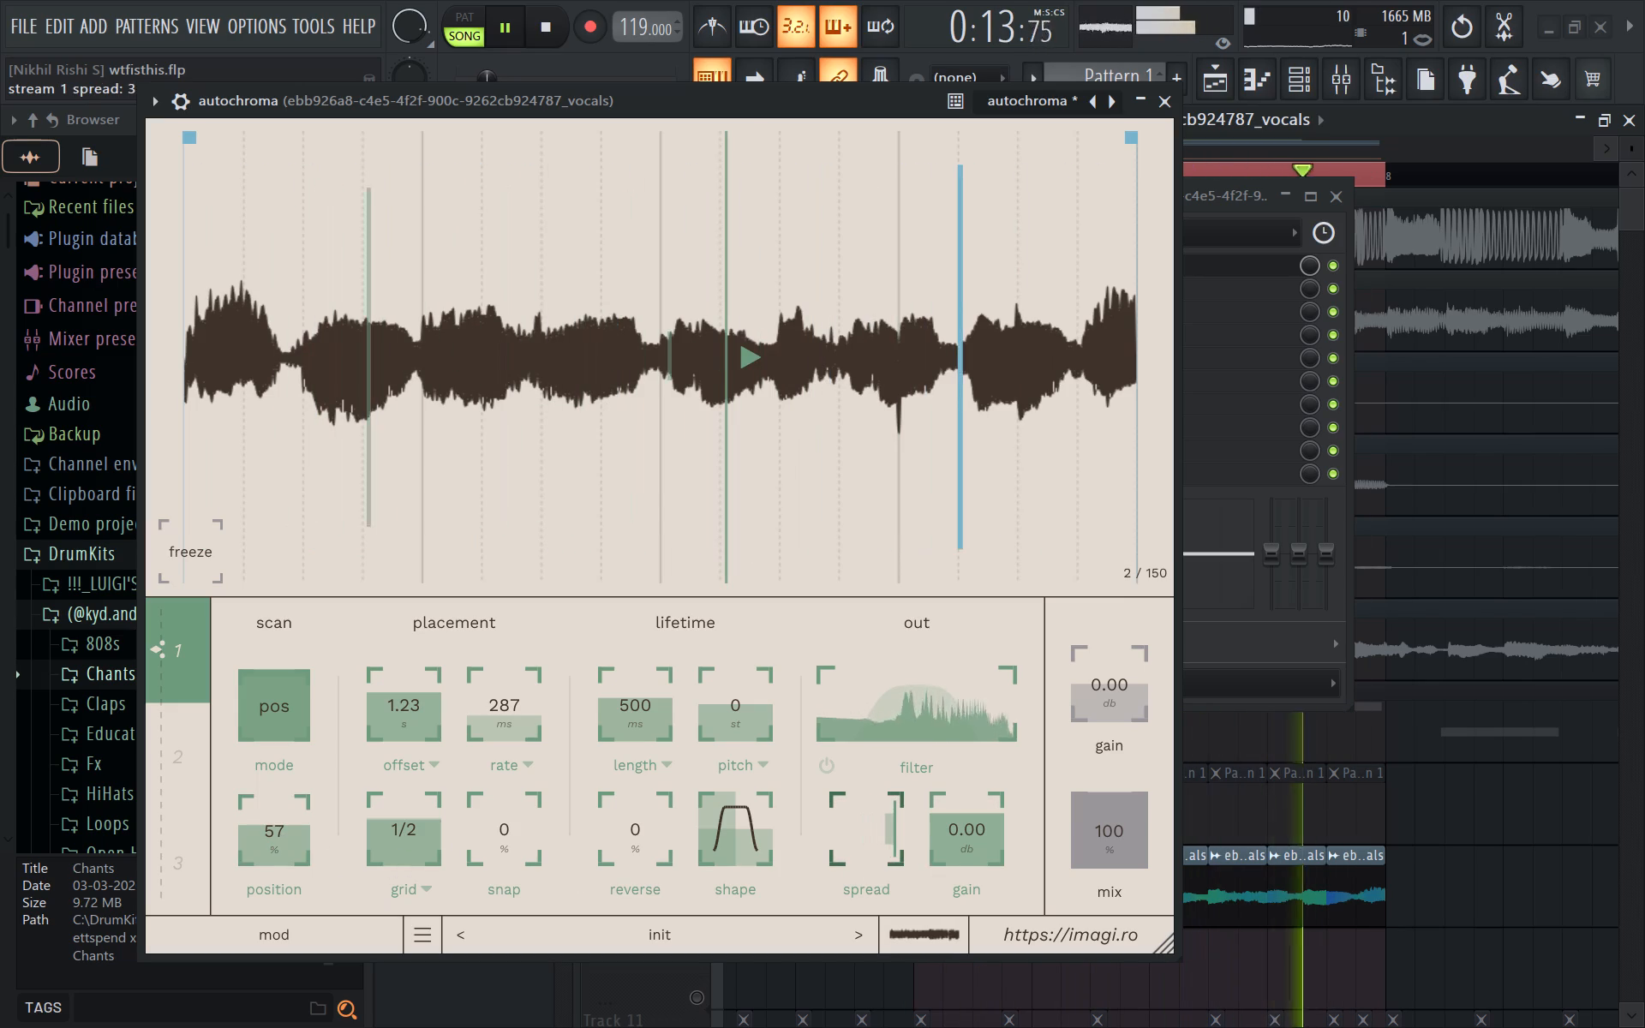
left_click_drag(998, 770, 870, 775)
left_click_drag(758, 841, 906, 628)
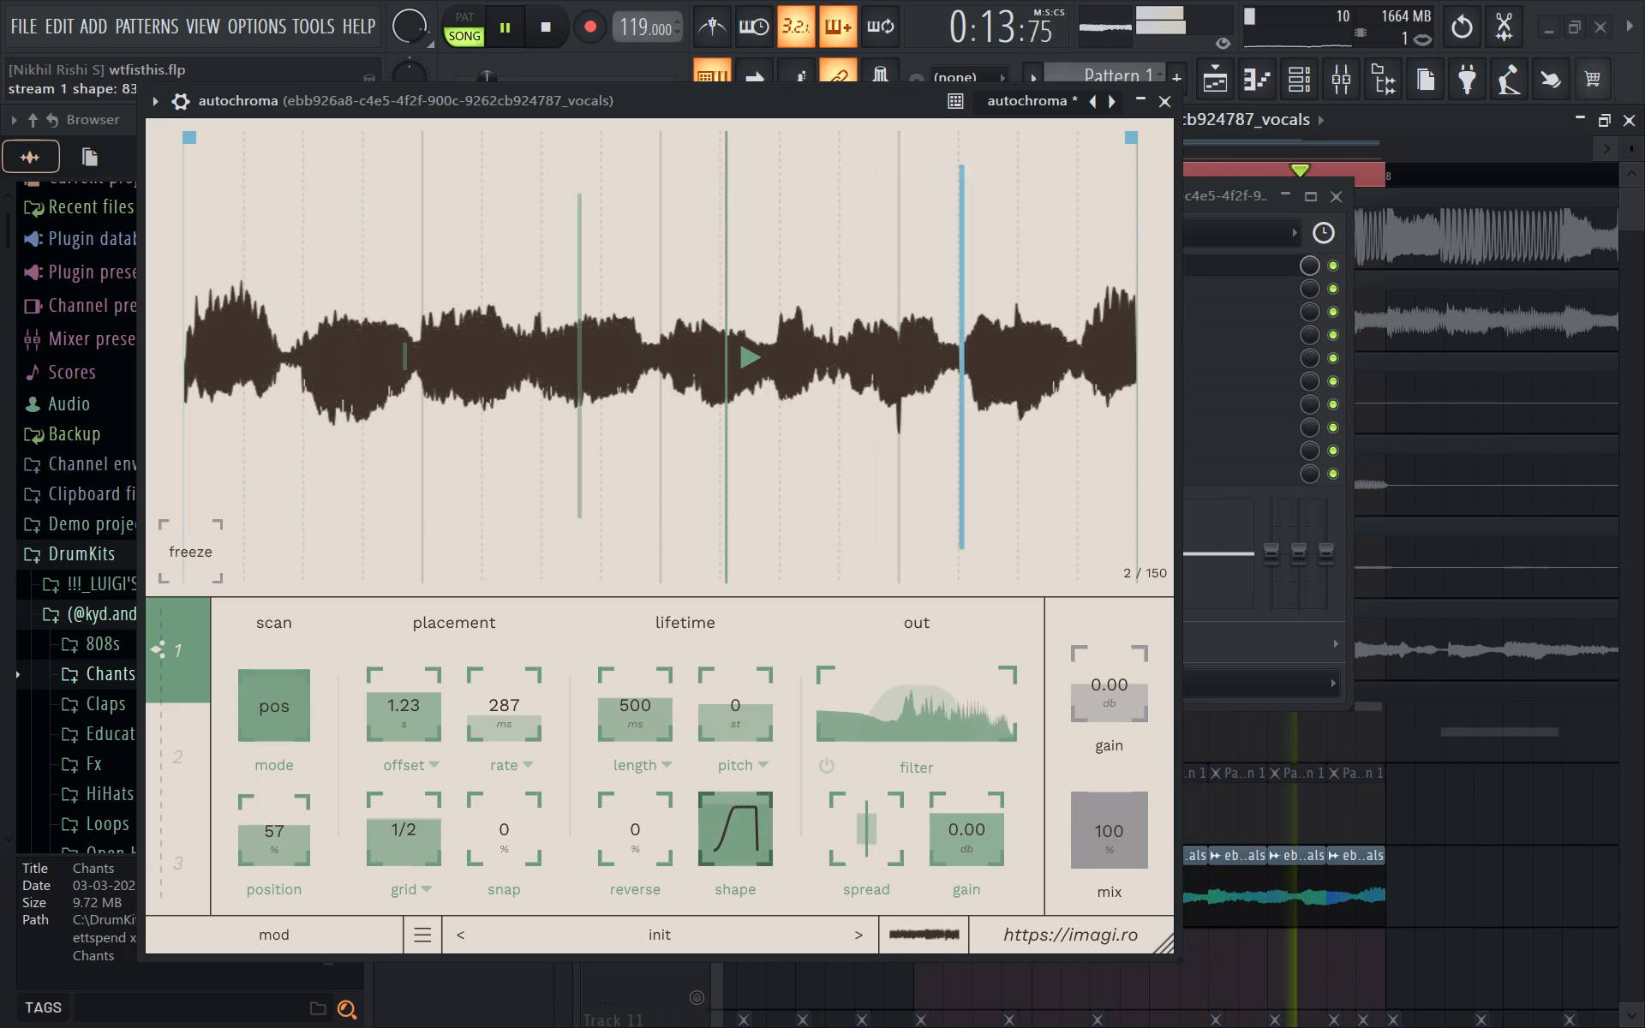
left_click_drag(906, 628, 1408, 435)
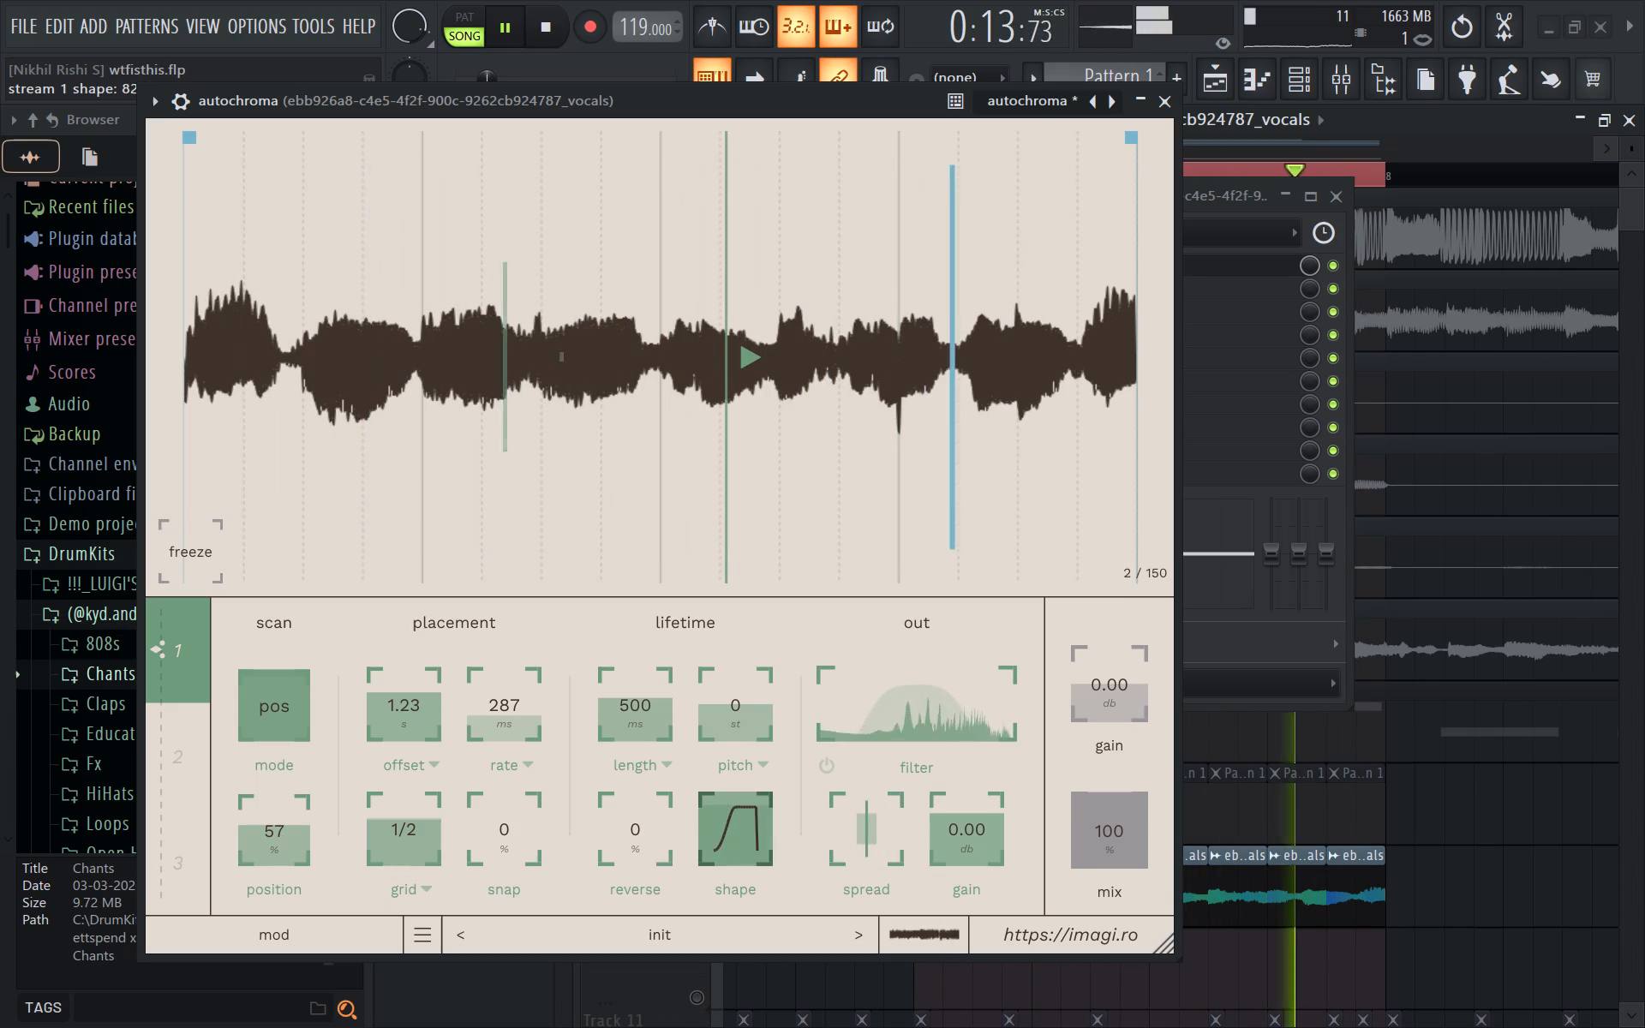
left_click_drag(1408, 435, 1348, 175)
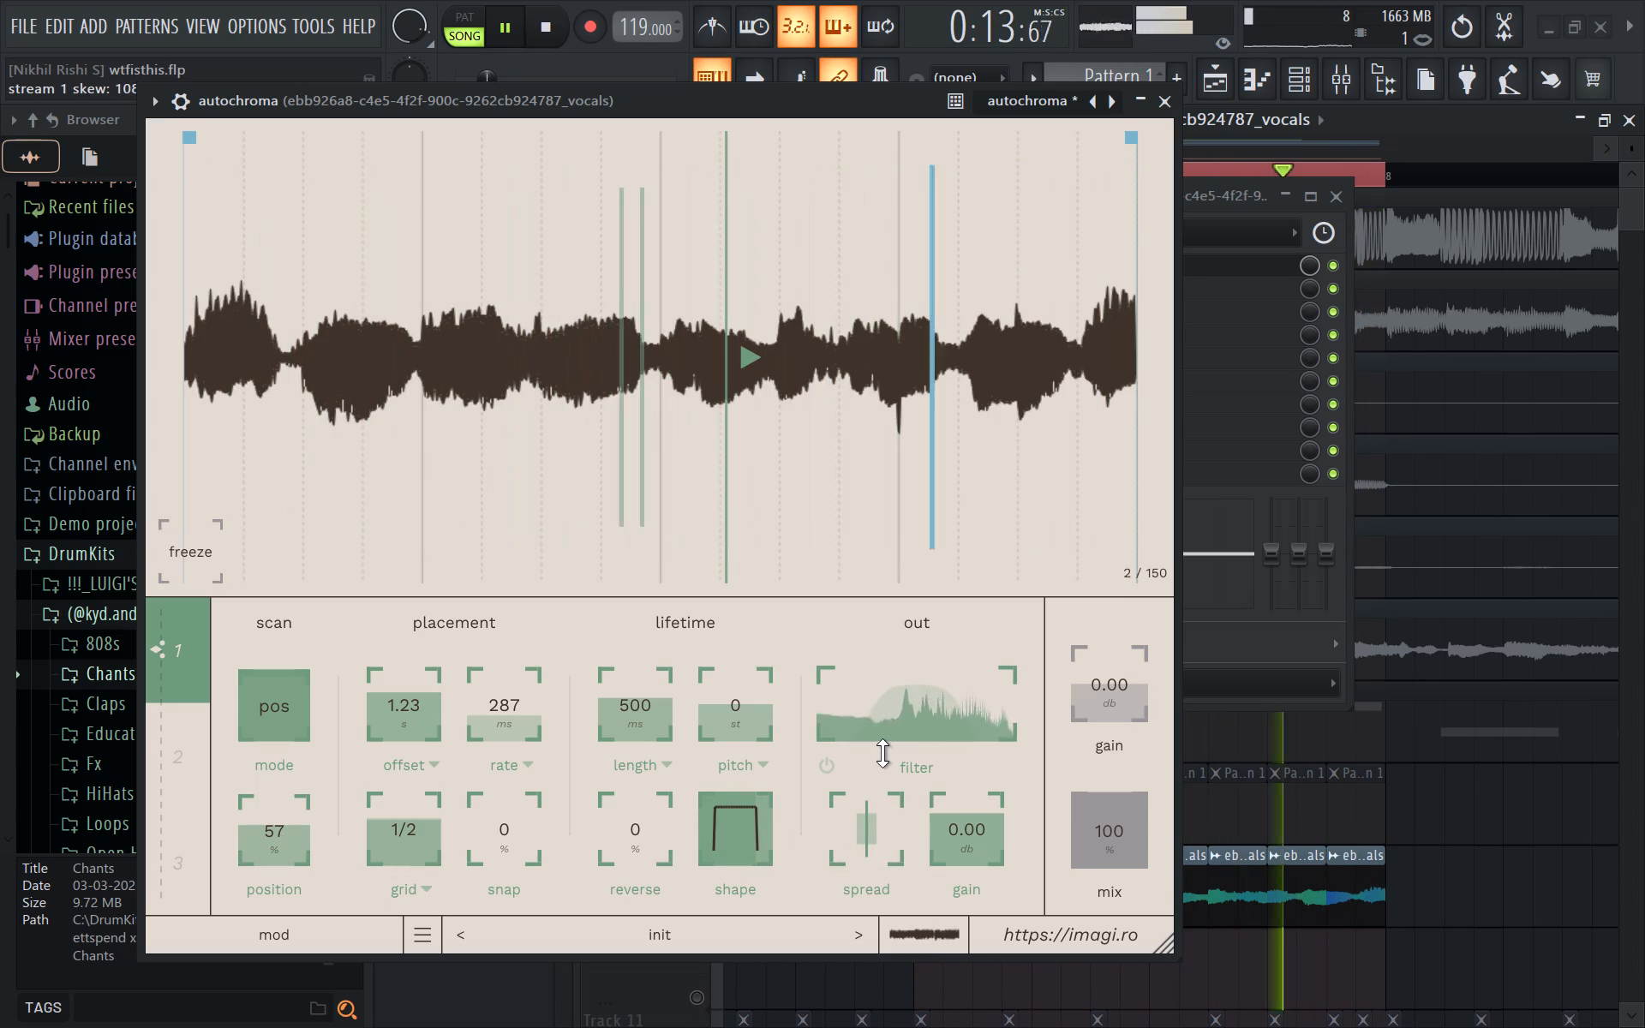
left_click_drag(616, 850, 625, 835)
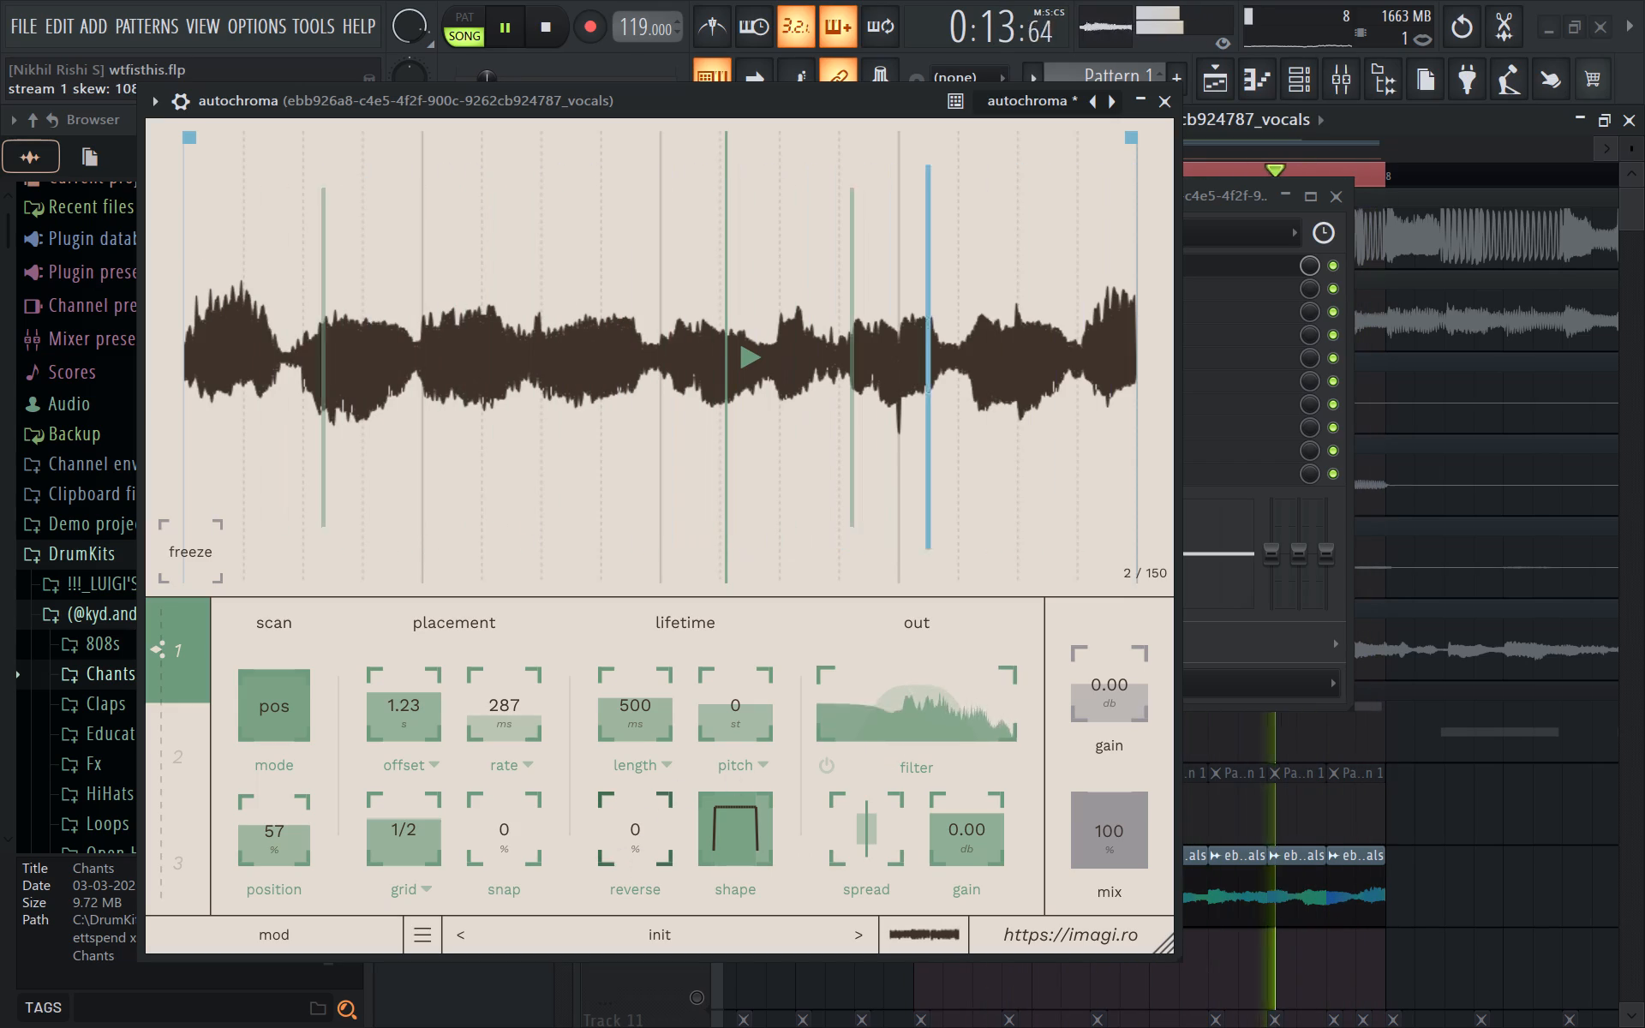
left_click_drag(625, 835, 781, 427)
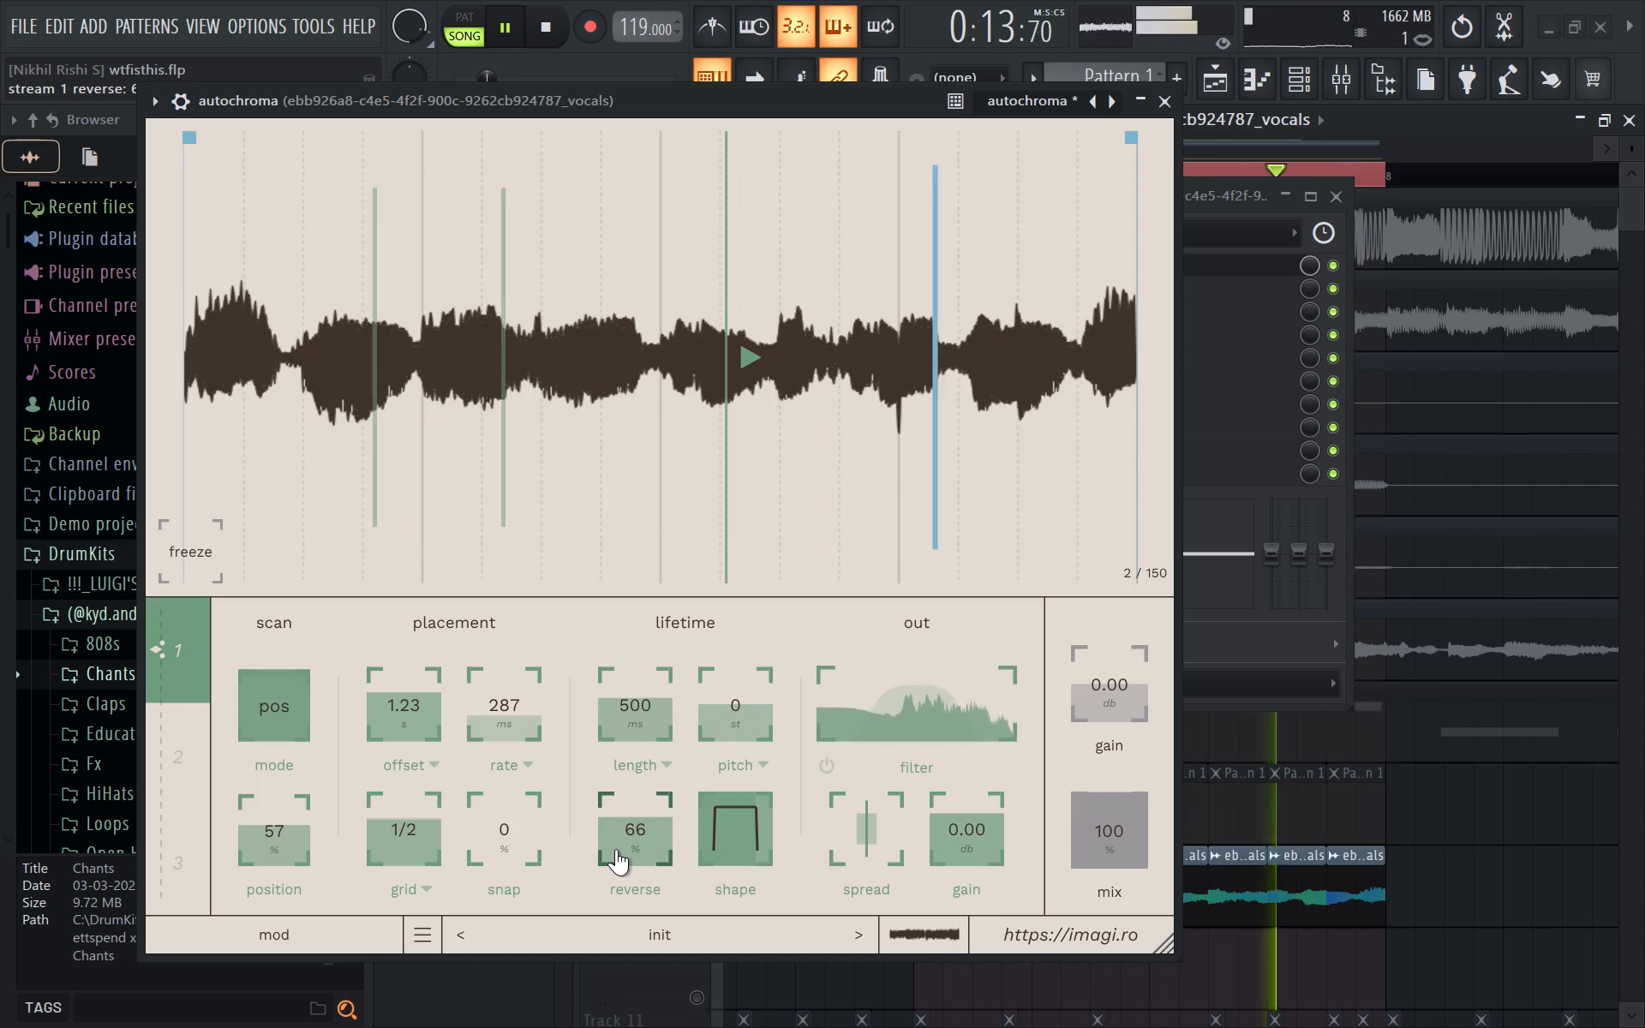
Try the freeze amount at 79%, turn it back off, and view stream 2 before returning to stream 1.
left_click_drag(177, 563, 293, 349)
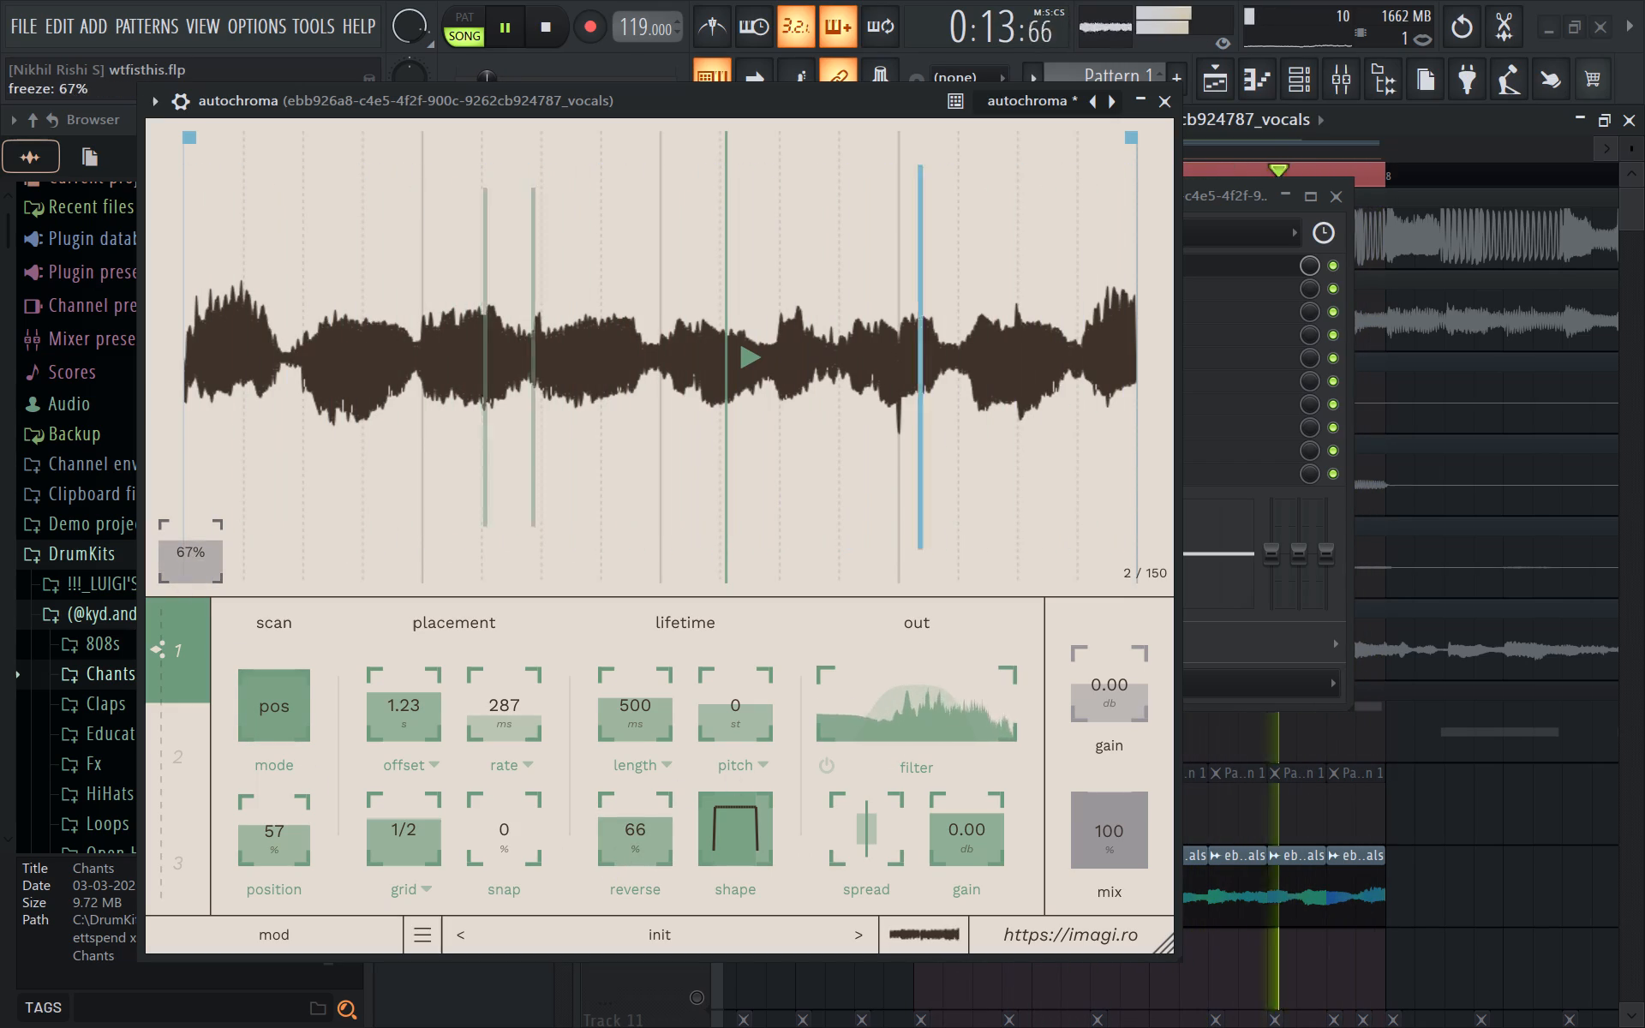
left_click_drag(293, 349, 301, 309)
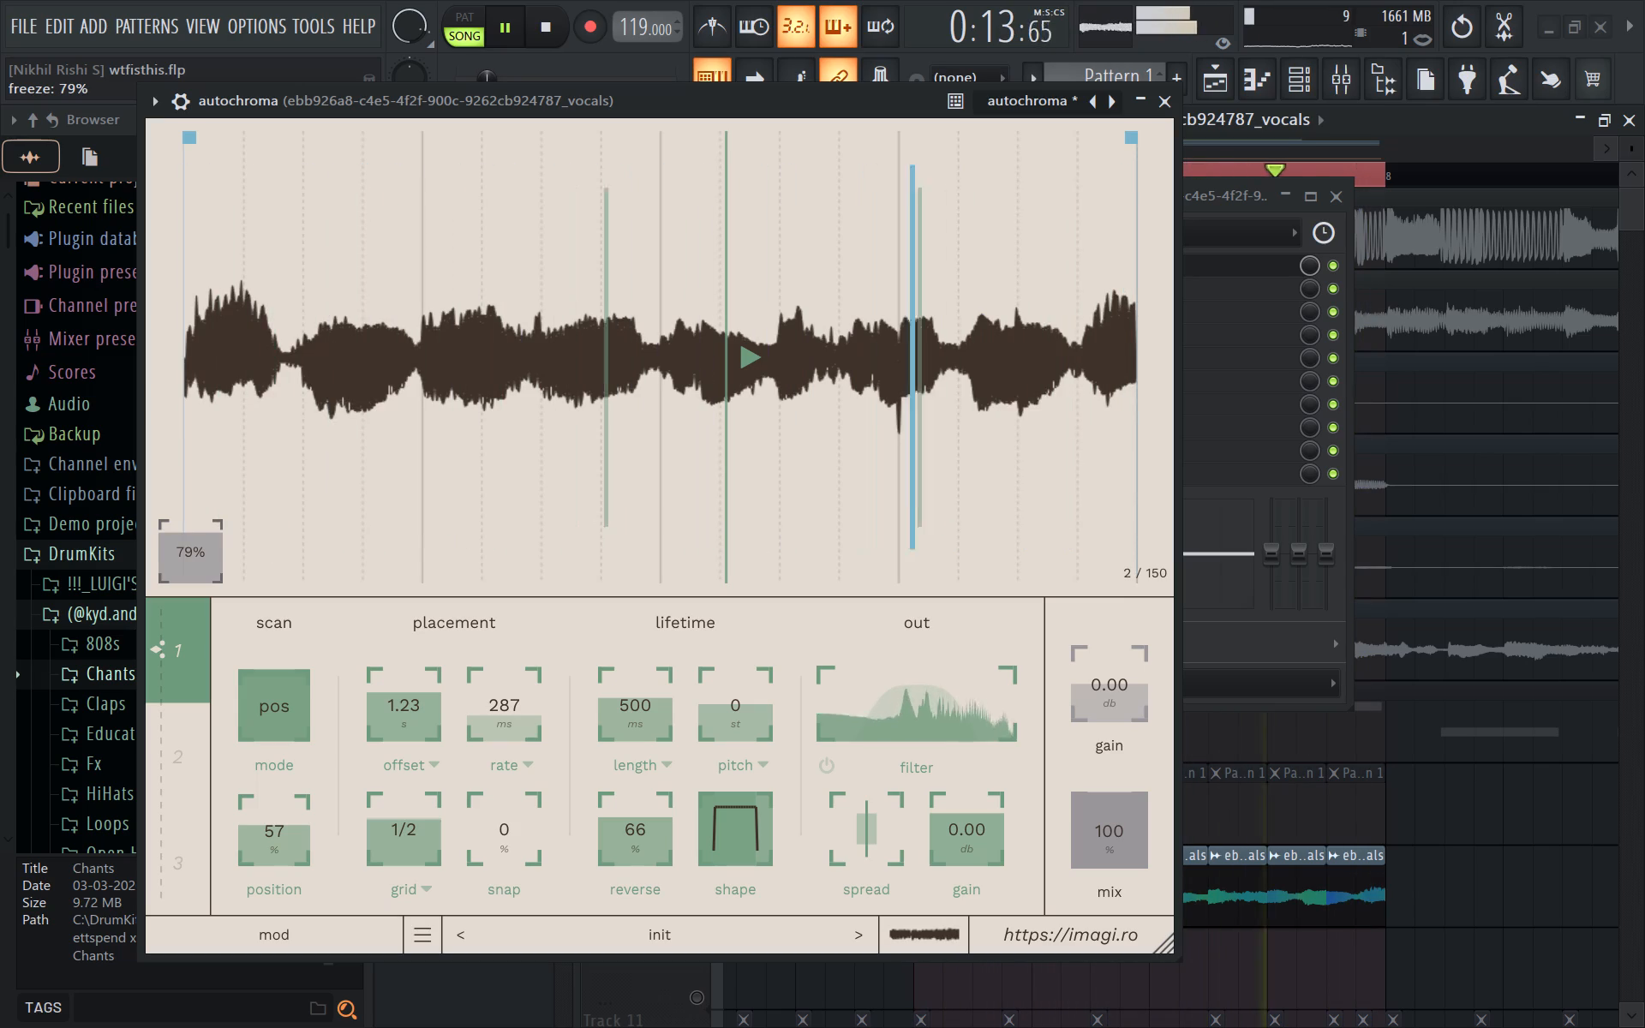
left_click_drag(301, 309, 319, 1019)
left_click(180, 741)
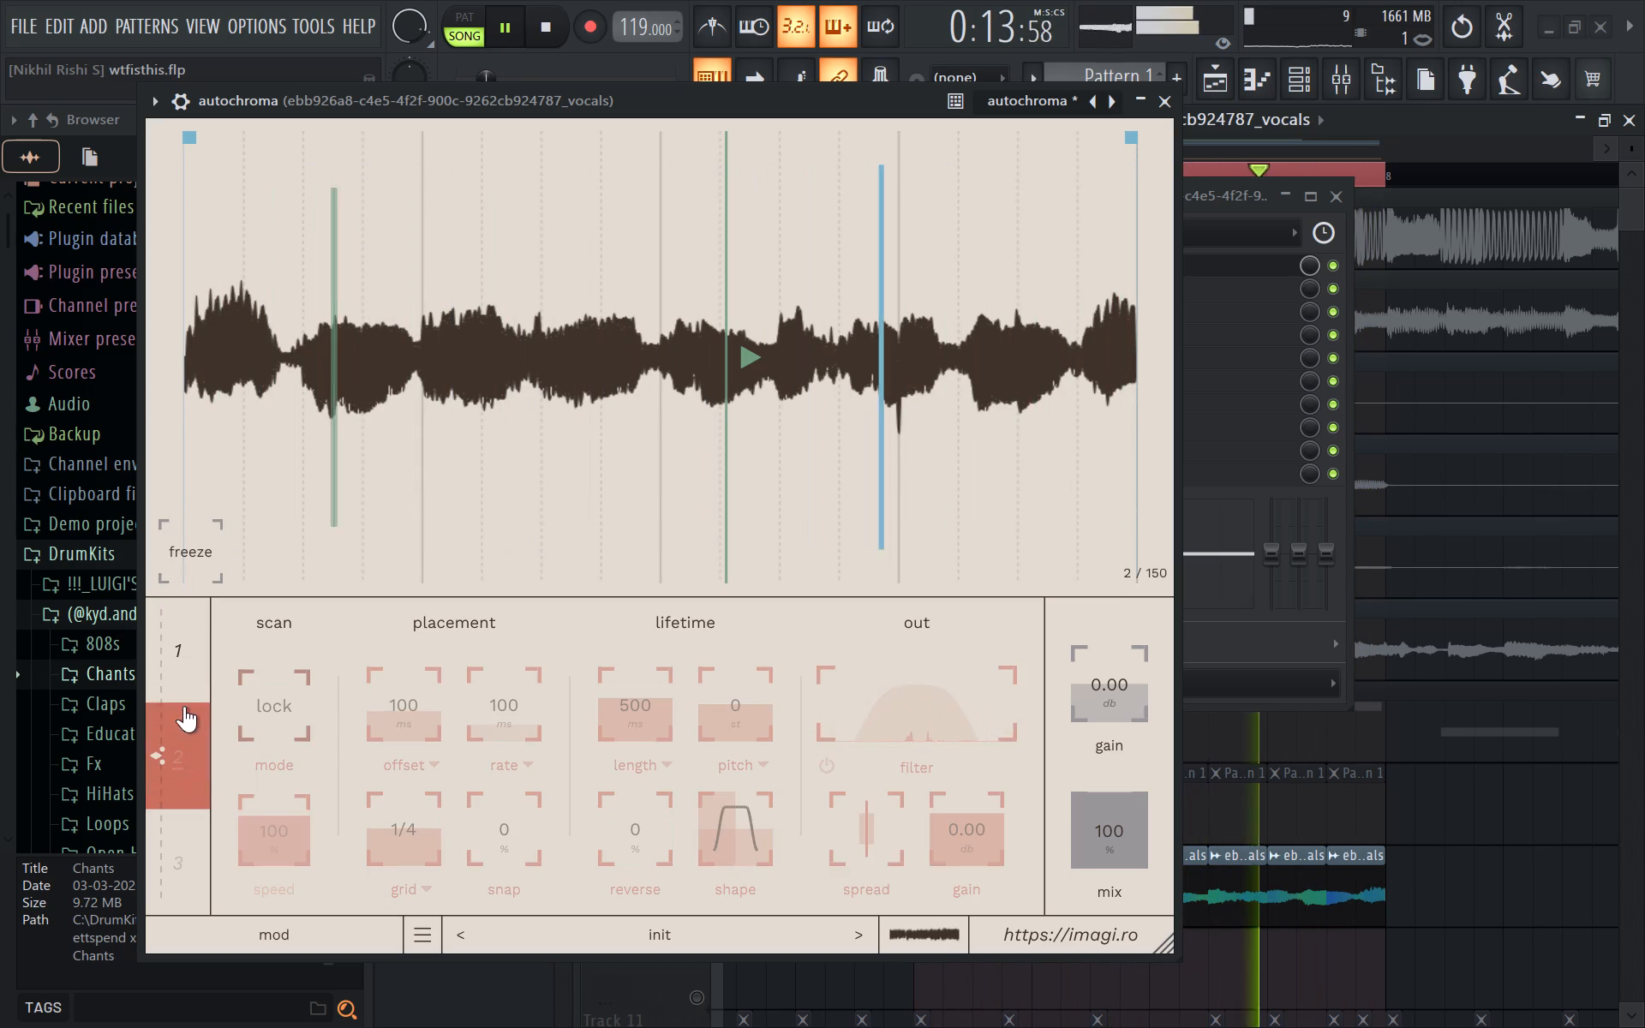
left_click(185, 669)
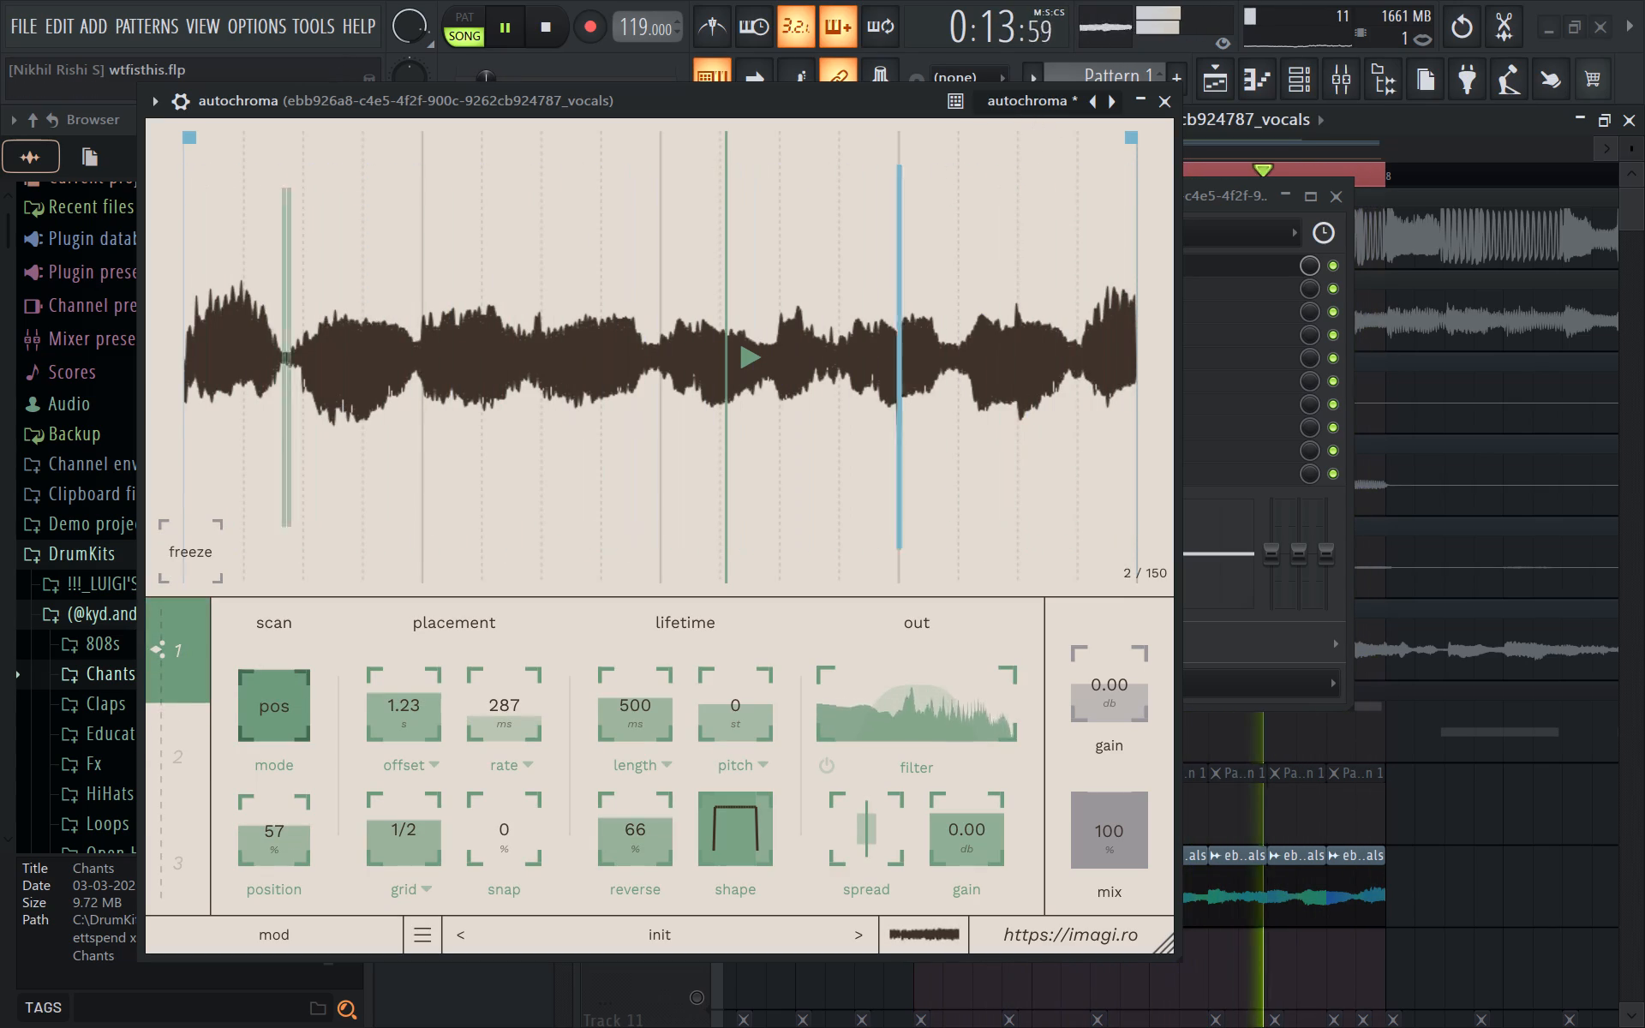
Audition autochroma presets including underwater birds and fragmented room, load lush chorus from artist - conner, and close the effect and mixer.
left_click(769, 930)
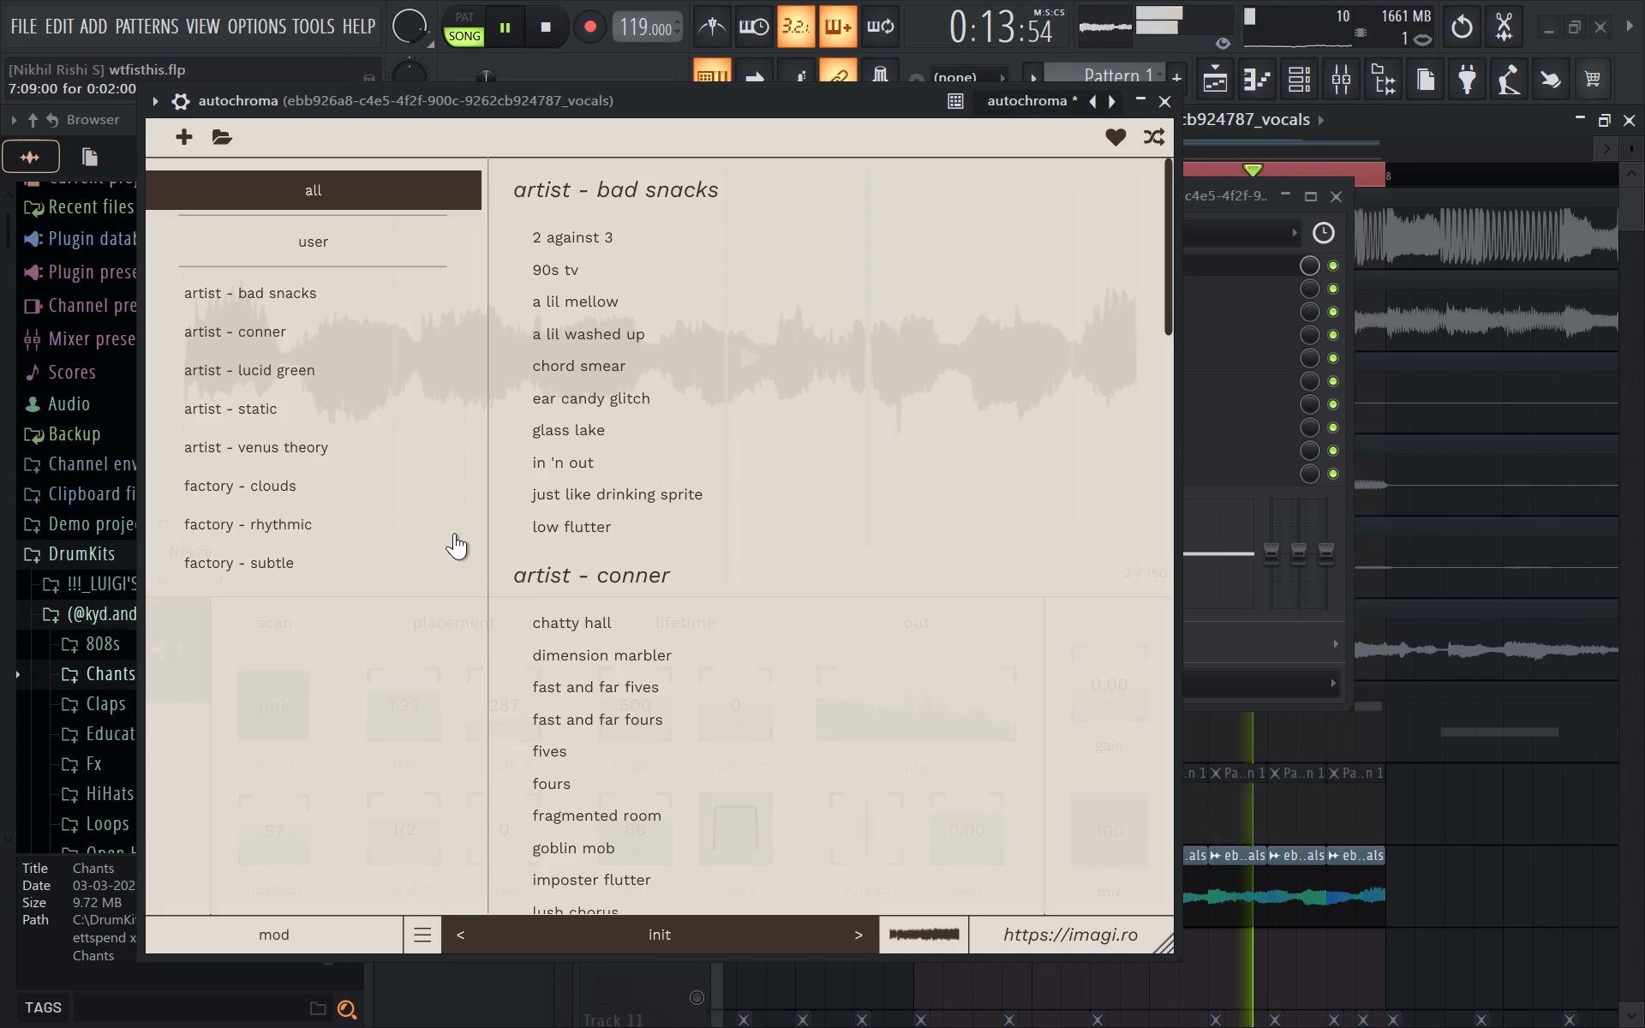
left_click(308, 363)
left_click(675, 294)
left_click(226, 332)
left_click(757, 188)
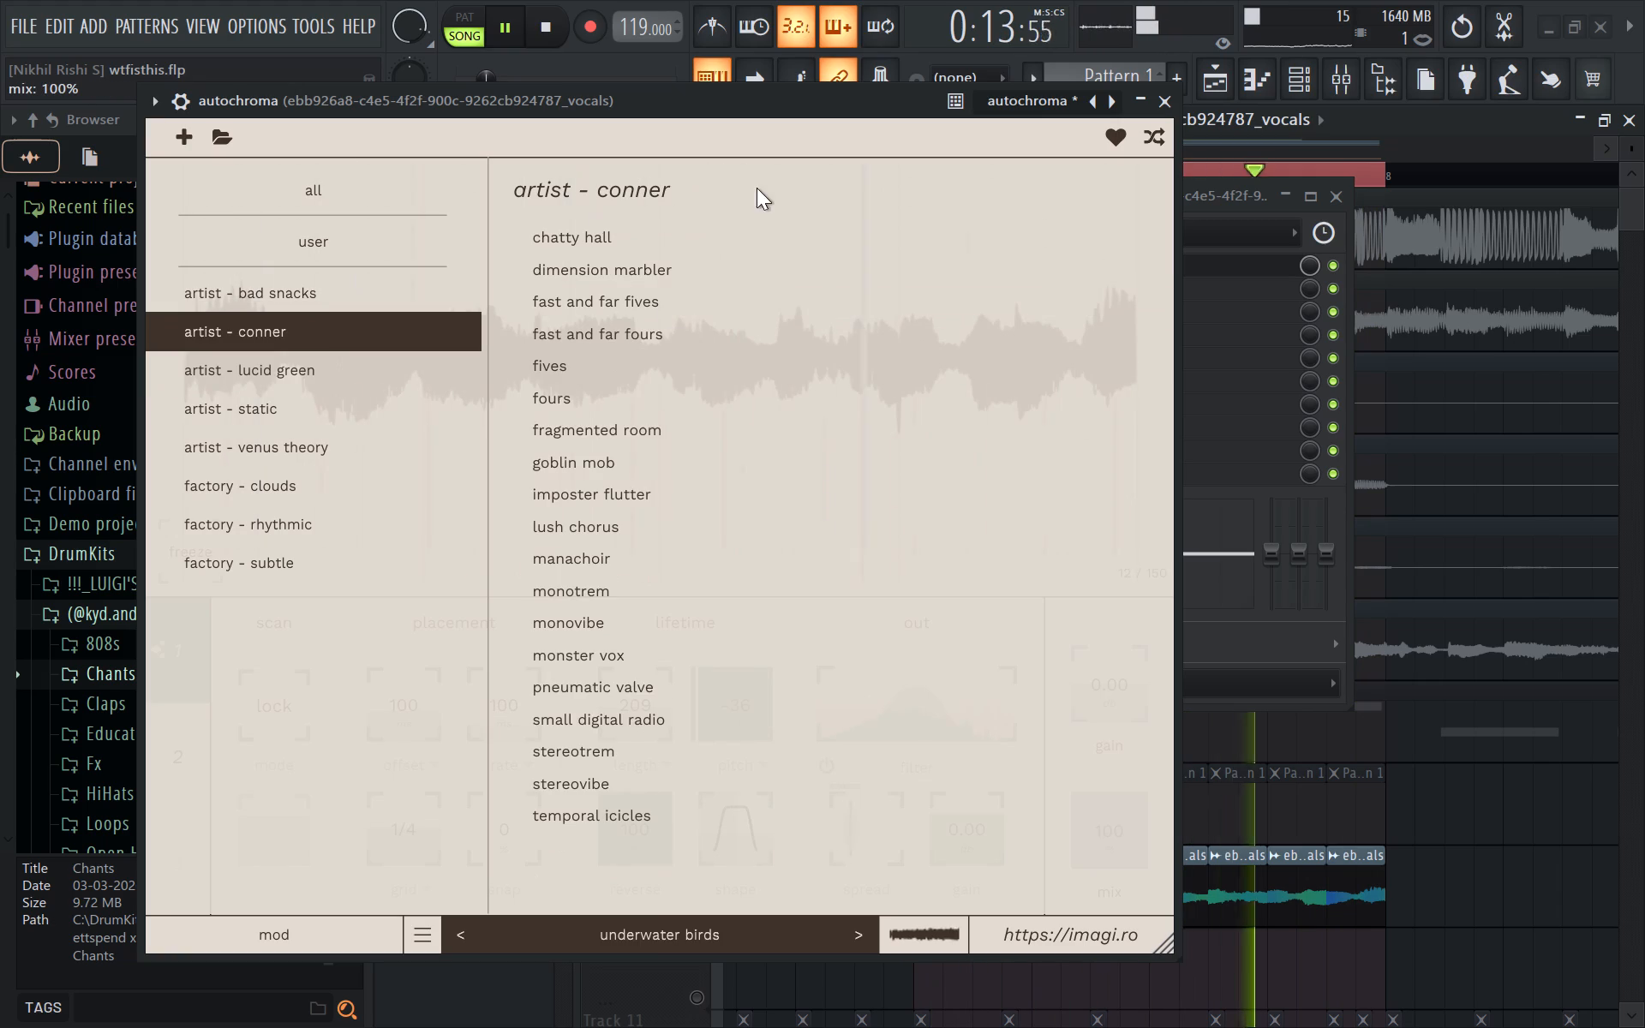
left_click(564, 382)
left_click(733, 383)
left_click(690, 433)
scroll(701, 461, "down", 2)
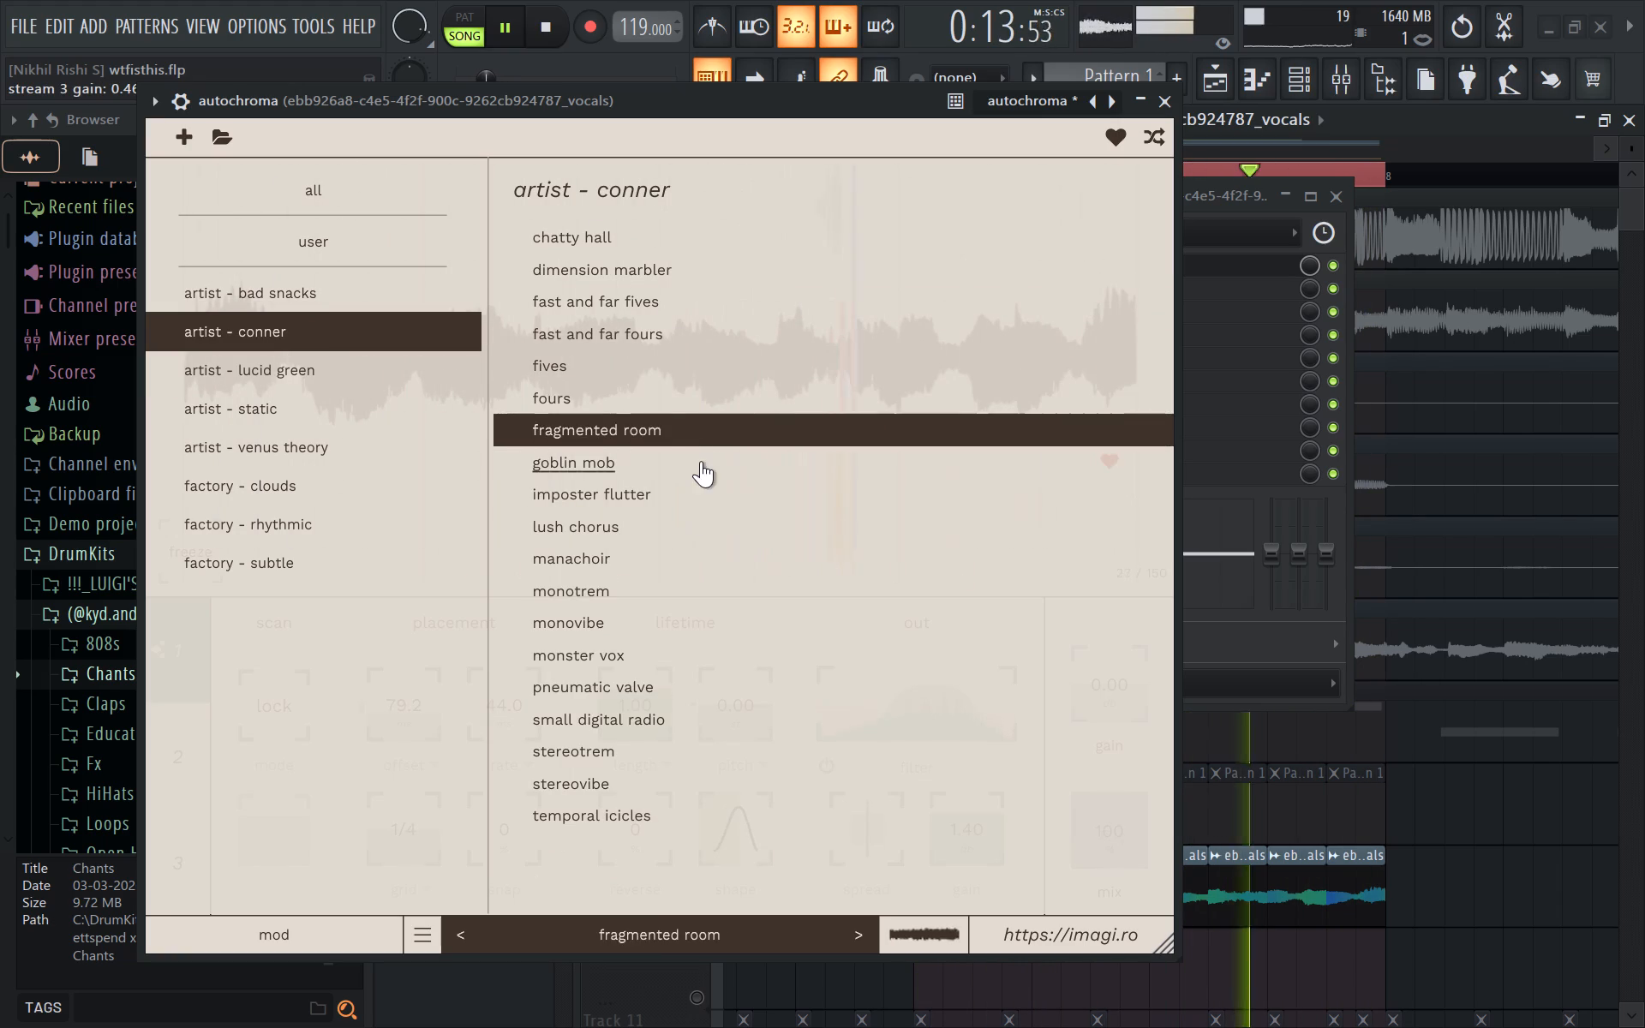
left_click(702, 534)
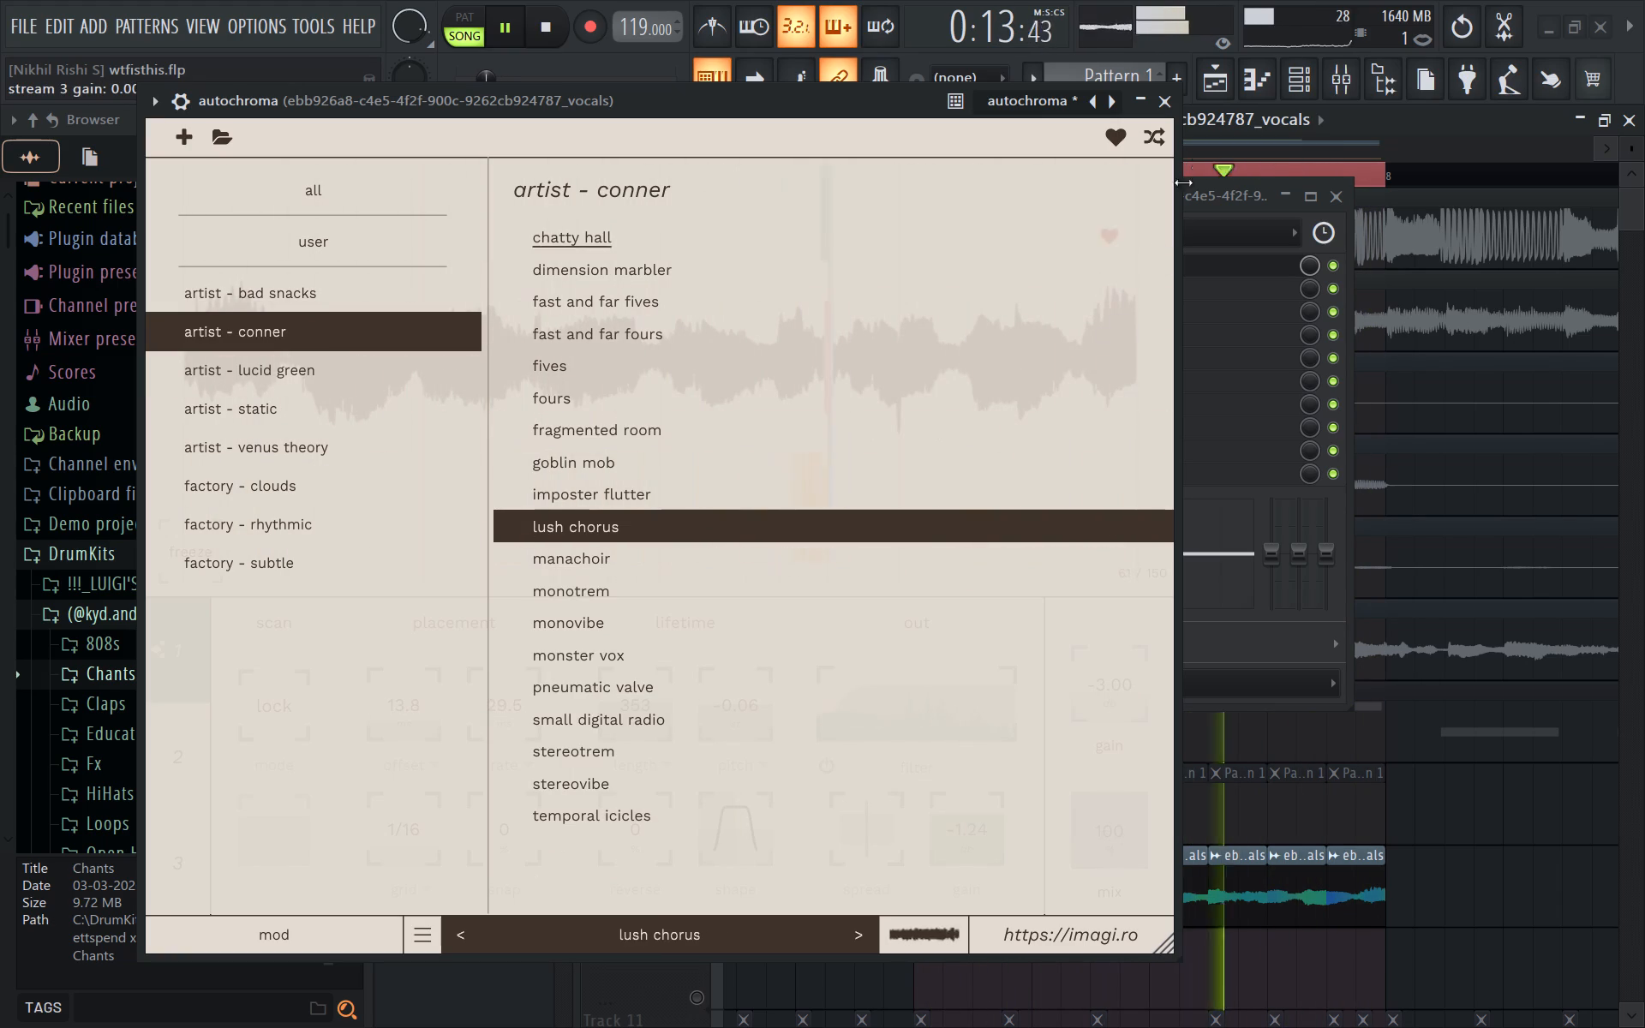
left_click(1163, 92)
left_click(1343, 194)
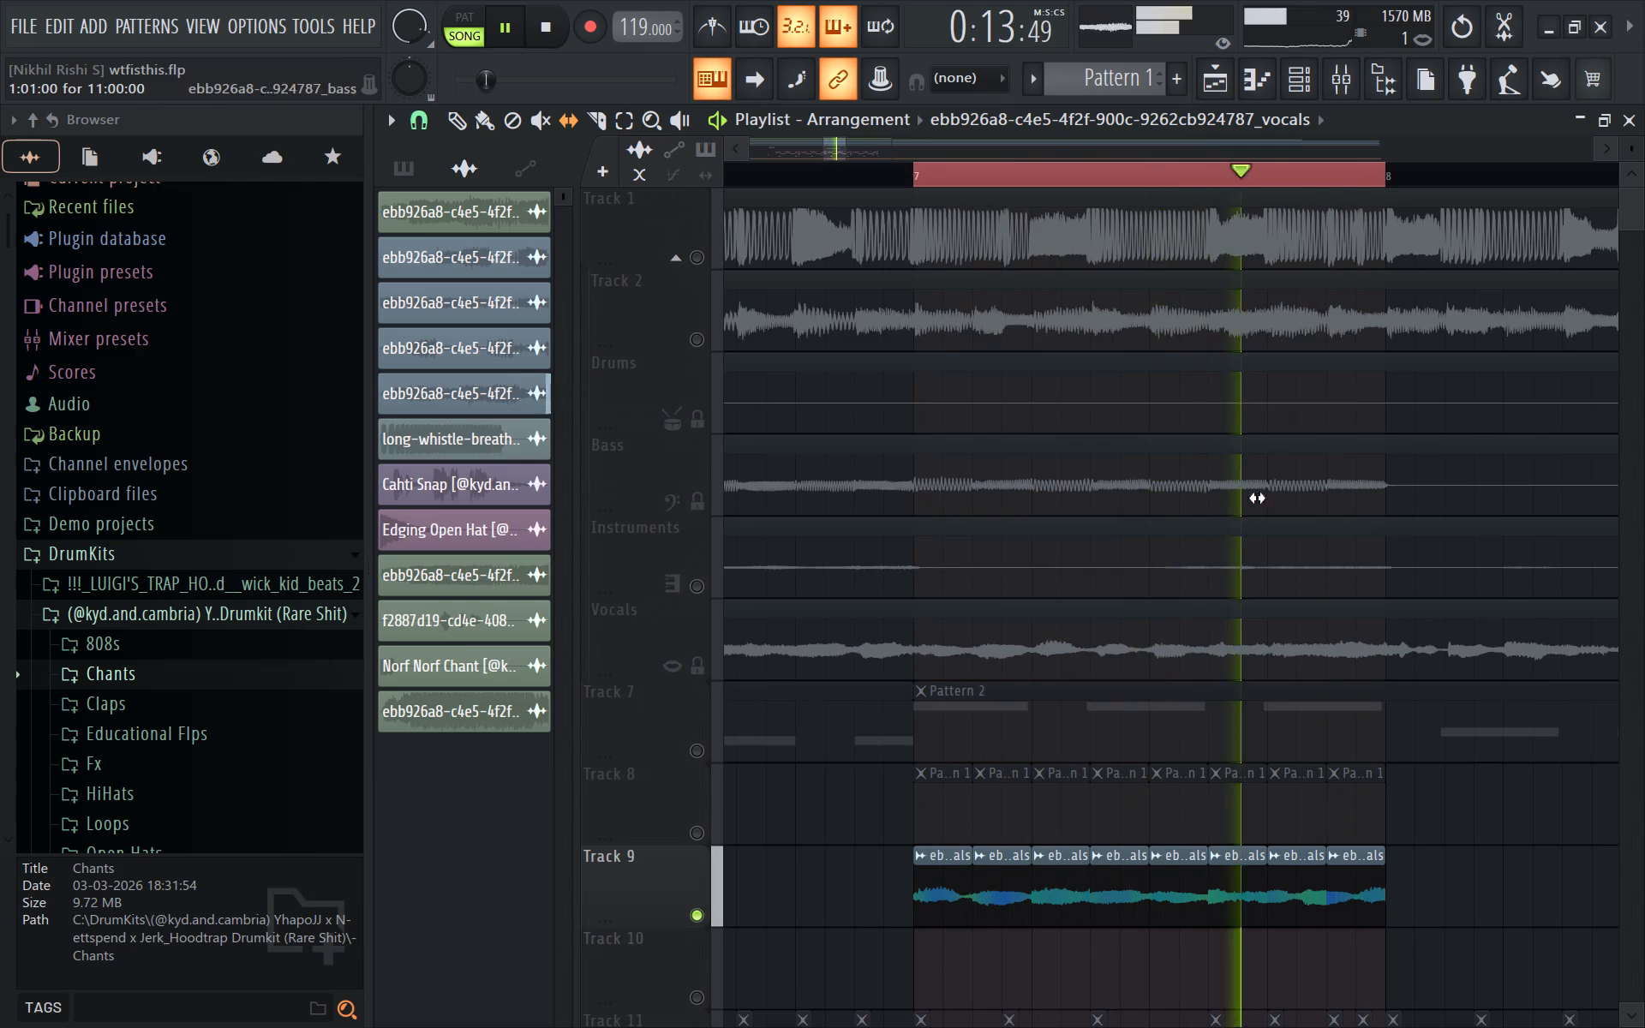
Slip the first vocals slice's audio at 7:01 on Track 9 later in stages, replaying the bar's start after each change.
scroll(962, 884, "up", 4, "ctrl")
key("space")
left_click_drag(928, 911, 1127, 888)
key("space")
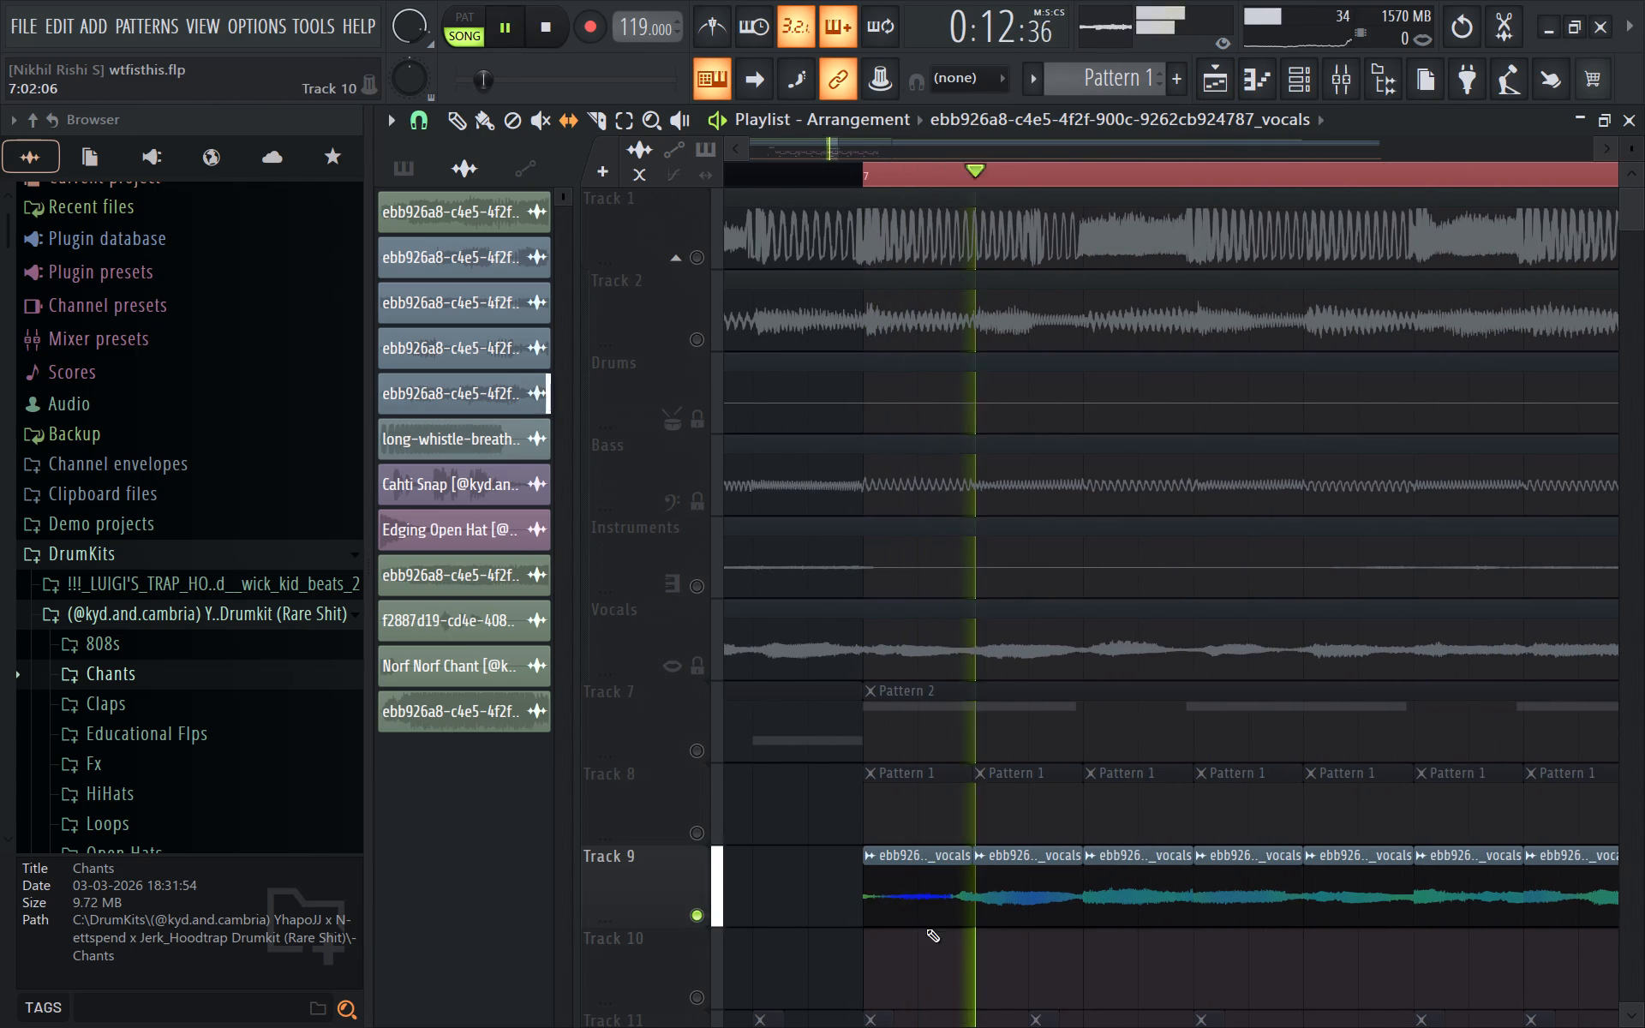
key("space")
left_click_drag(890, 900, 1210, 880)
key("space")
key("space")
left_click_drag(900, 903, 1280, 883)
key("space")
key("space")
left_click_drag(933, 917, 1291, 904)
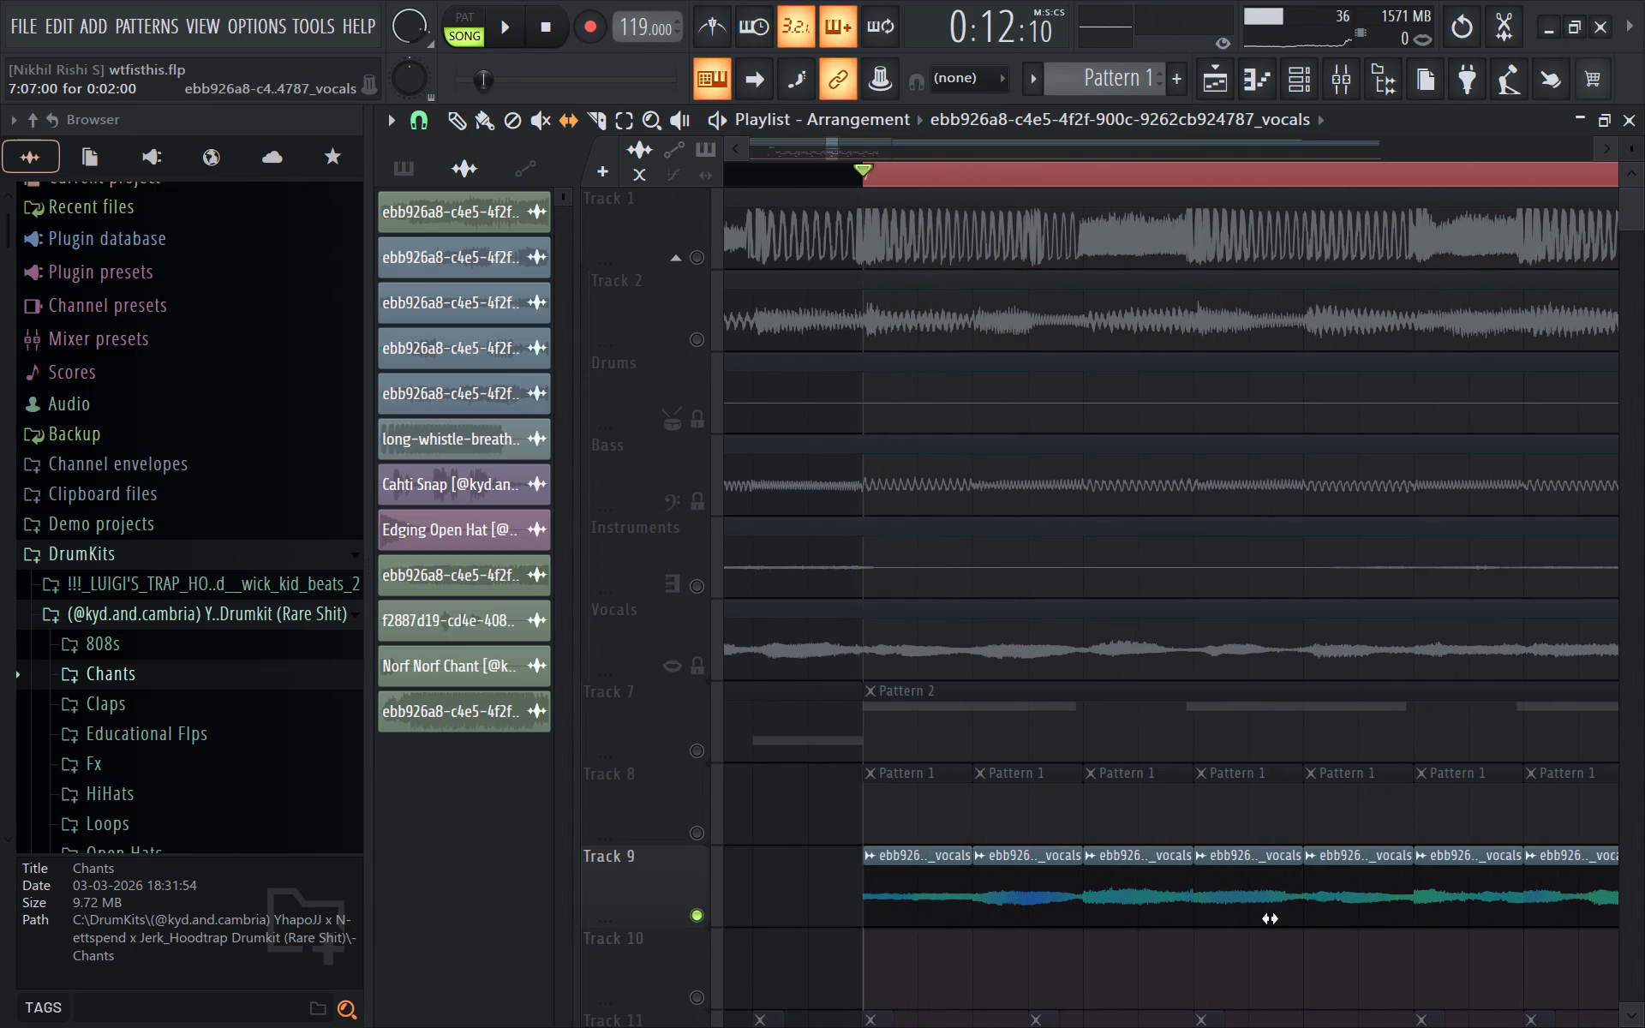
key("space")
key("space")
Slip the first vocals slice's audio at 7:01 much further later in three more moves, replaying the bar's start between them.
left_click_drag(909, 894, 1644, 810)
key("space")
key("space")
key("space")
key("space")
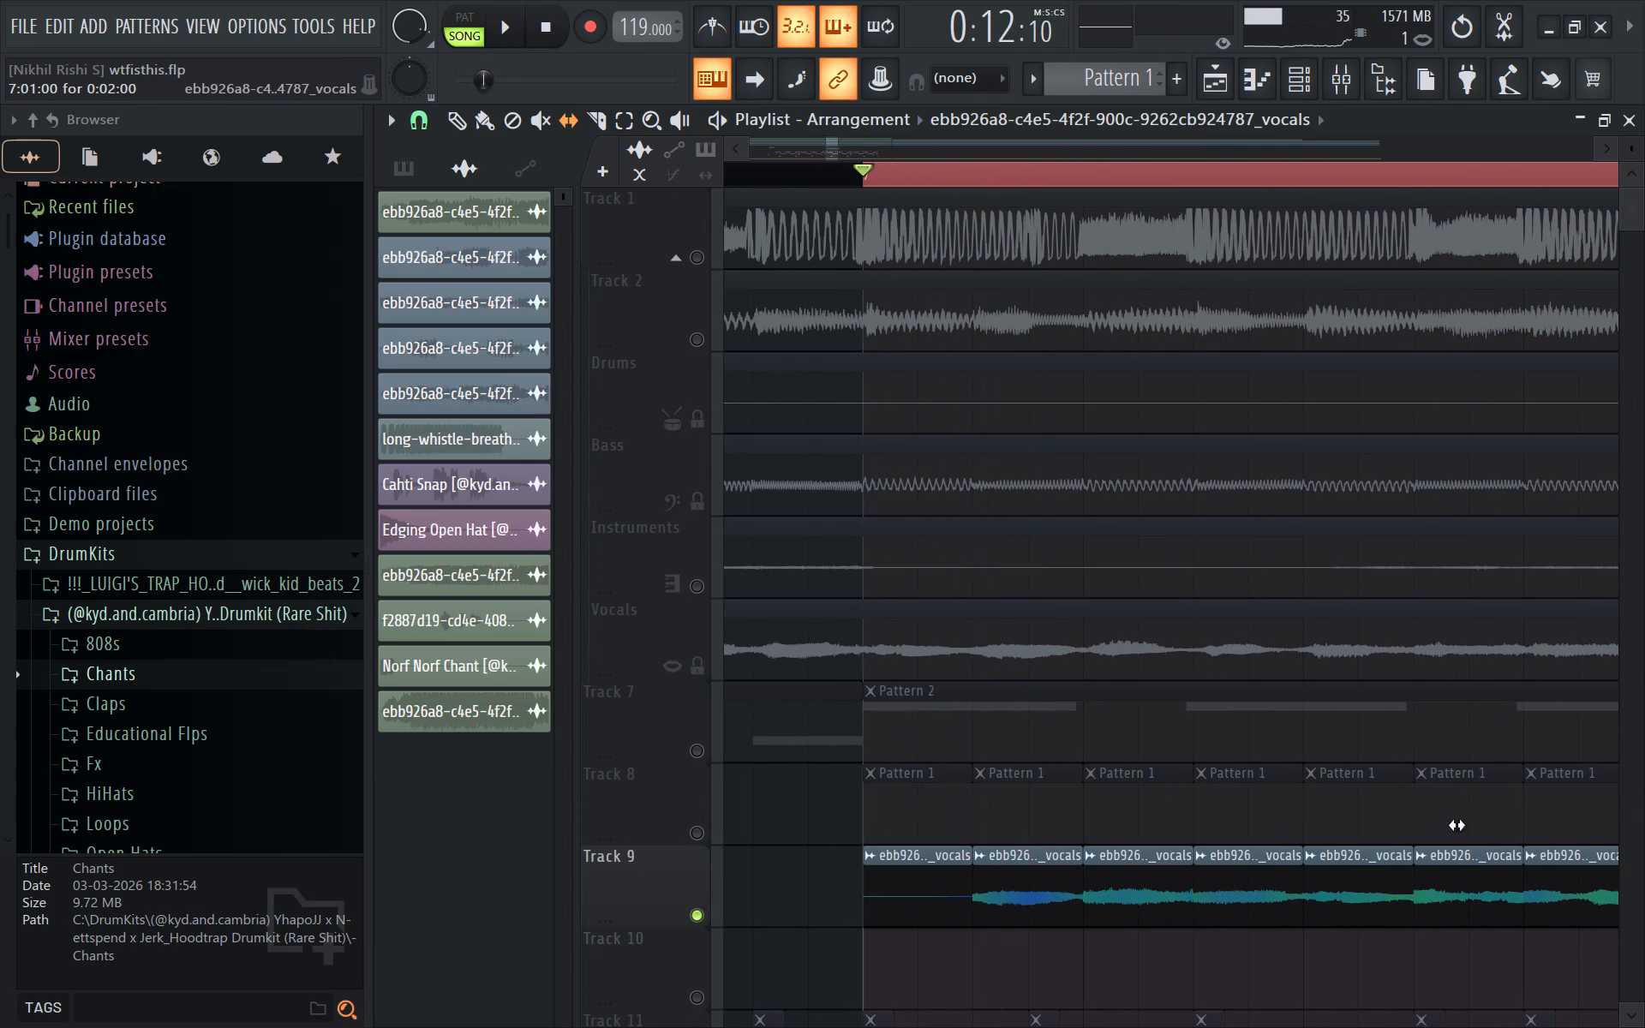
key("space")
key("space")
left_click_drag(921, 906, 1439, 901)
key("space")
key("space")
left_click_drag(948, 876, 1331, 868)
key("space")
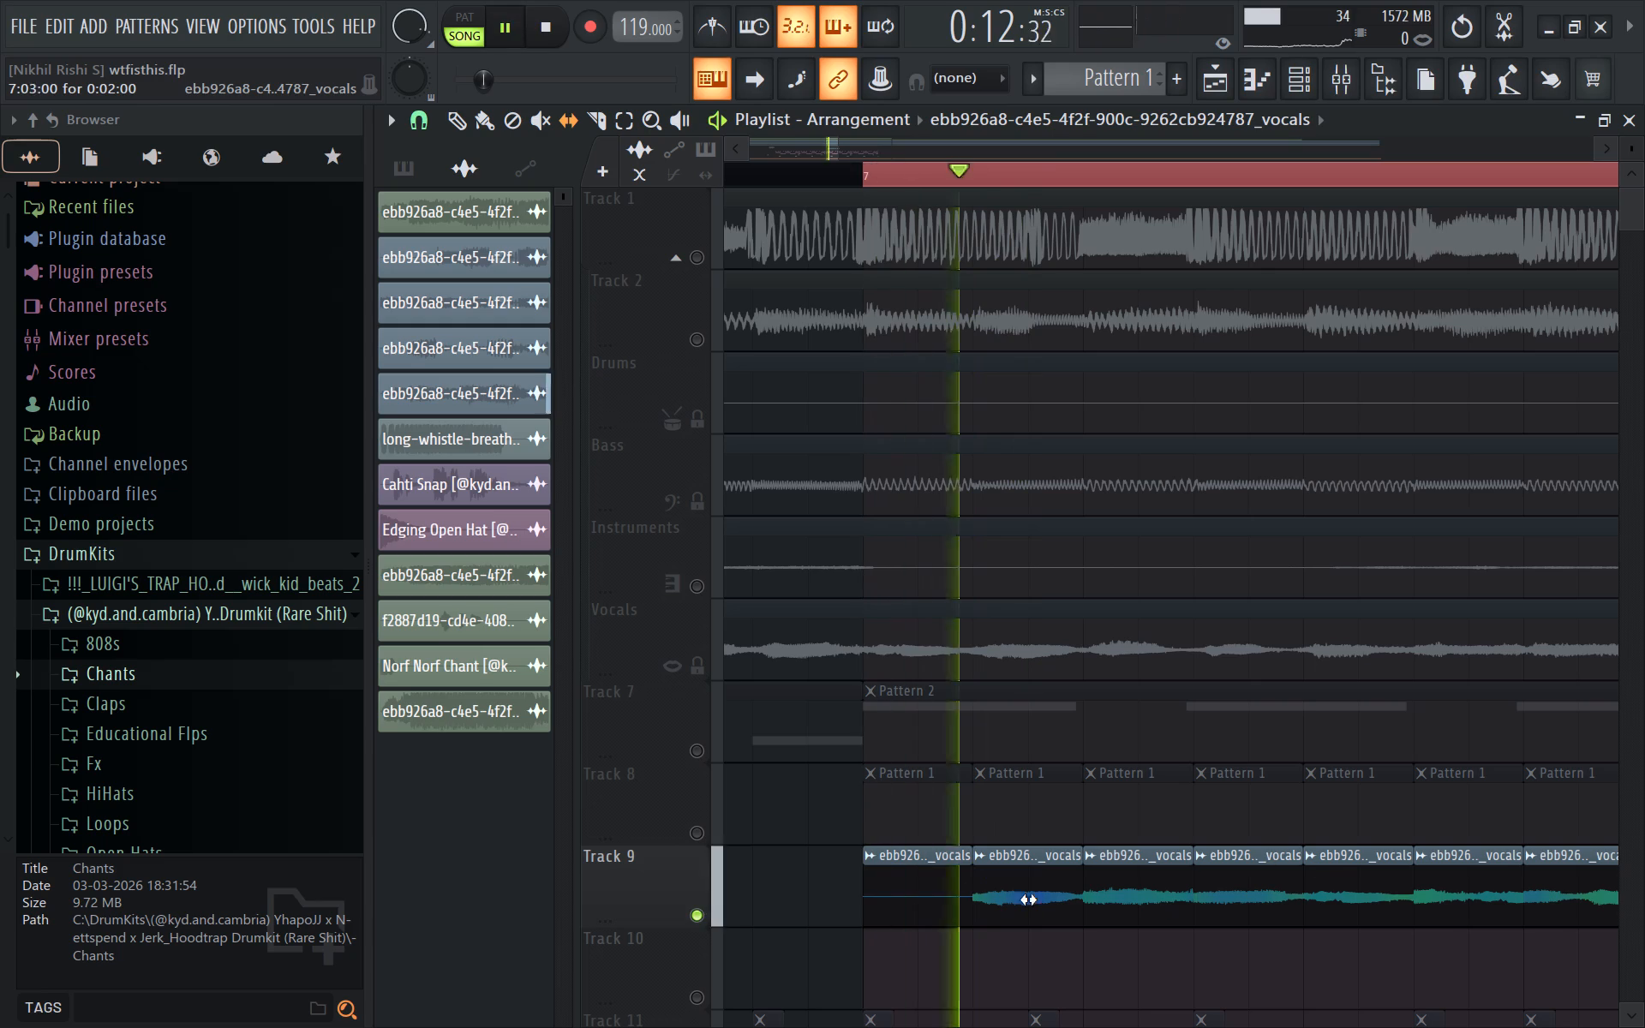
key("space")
Slip the first vocals slice's audio at 7:01 on Track 9 far back earlier in stages, replaying the bar's start.
left_click_drag(936, 886, 0, 923)
left_click_drag(934, 903, 424, 958)
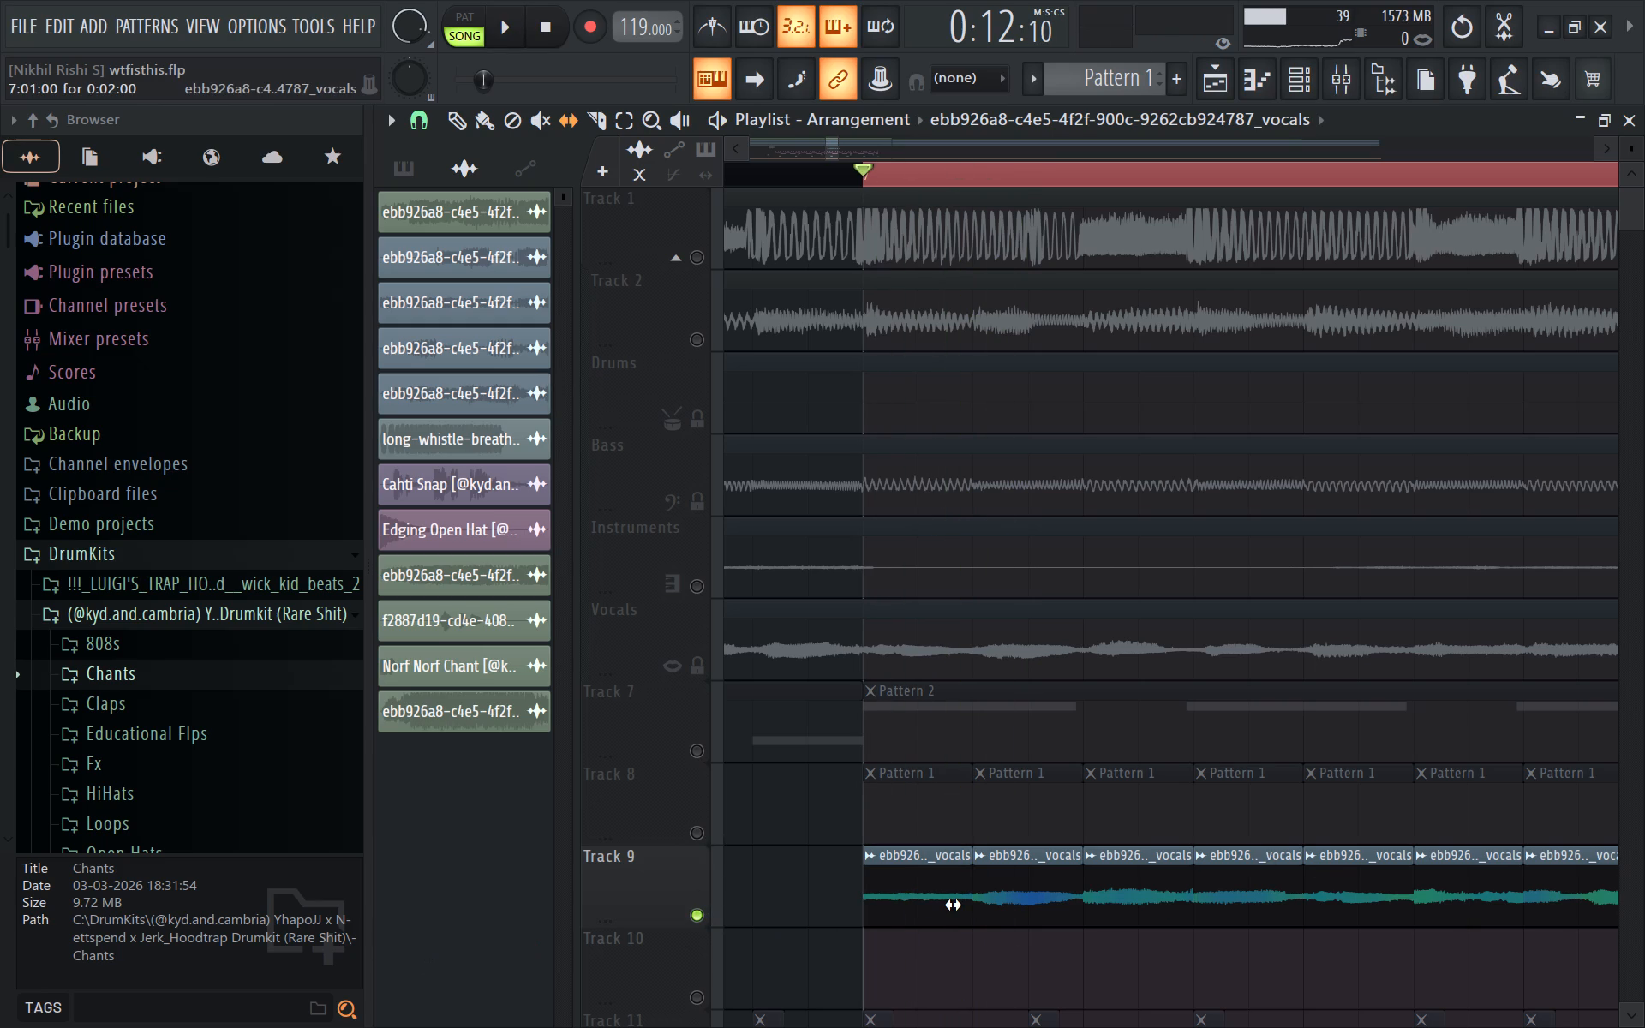
left_click_drag(953, 905, 38, 892)
key("space")
key("space")
key("space")
key("space")
left_click_drag(930, 892, 145, 888)
key("space")
key("space")
Nudge the 7:01 vocals slice's audio slightly later and replay the start of bar 7 several times.
left_click_drag(948, 903, 954, 894)
key("space")
key("space")
key("space")
key("space")
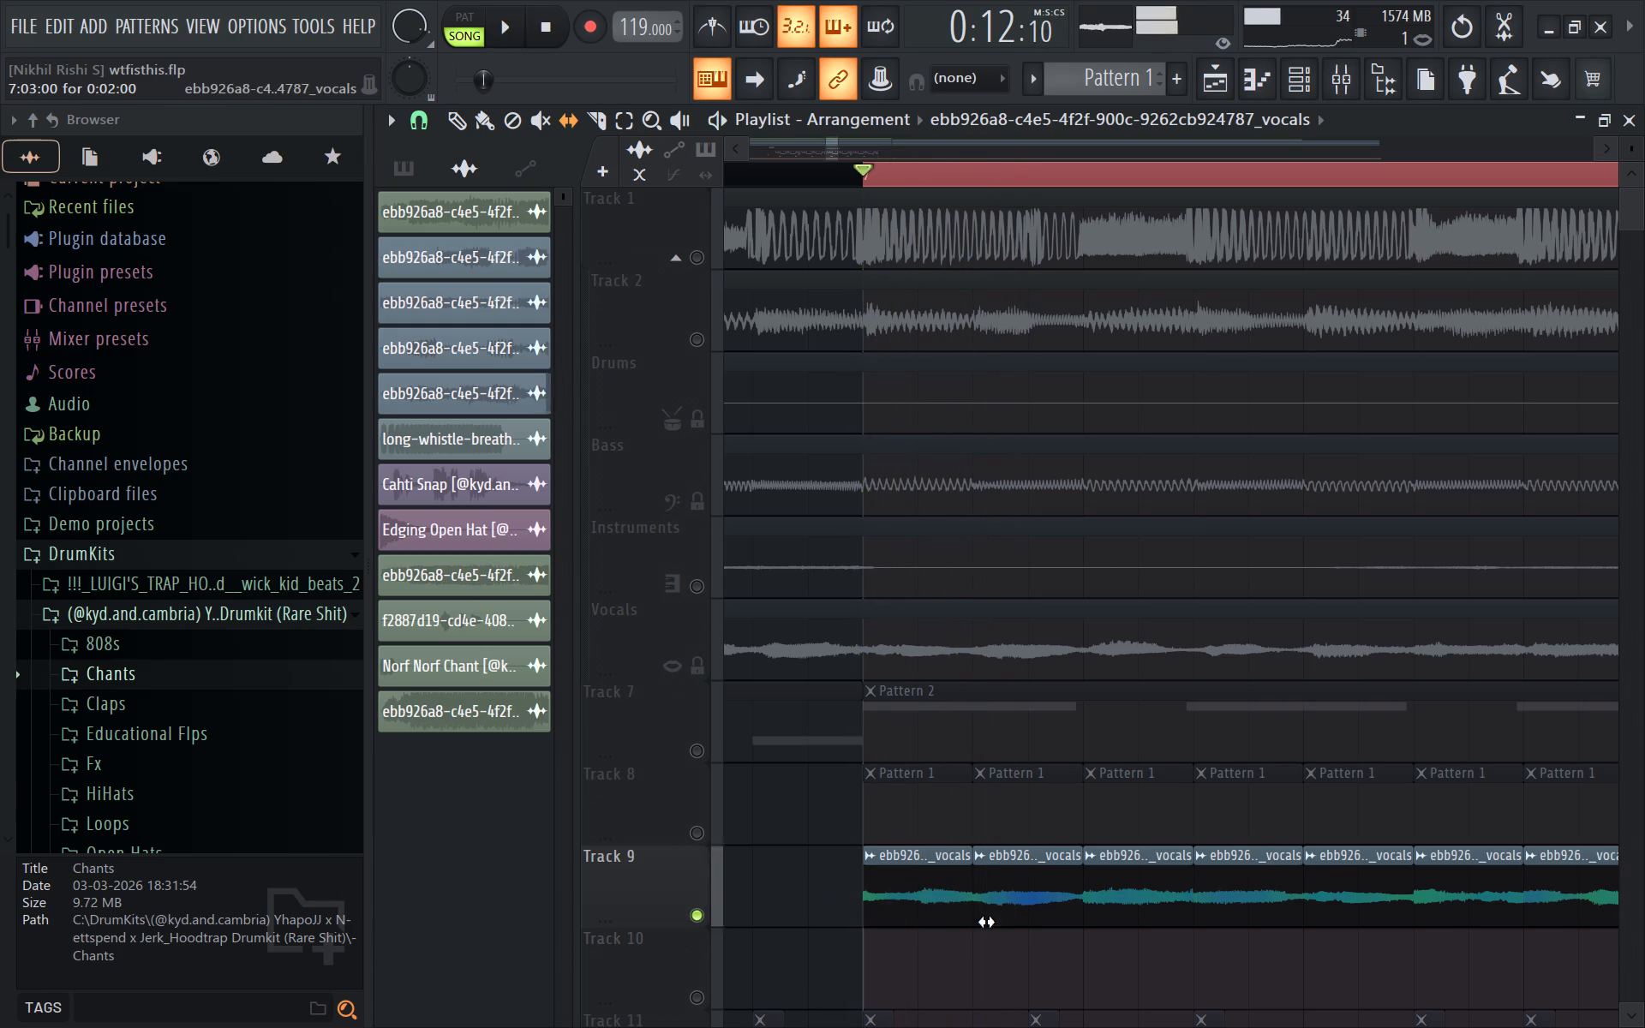
key("space")
key("space")
Slip the third vocals slice's audio at 7:05 on Track 9 earlier in four moves, replaying the bar between them.
left_click_drag(1127, 917, 929, 925)
key("space")
key("space")
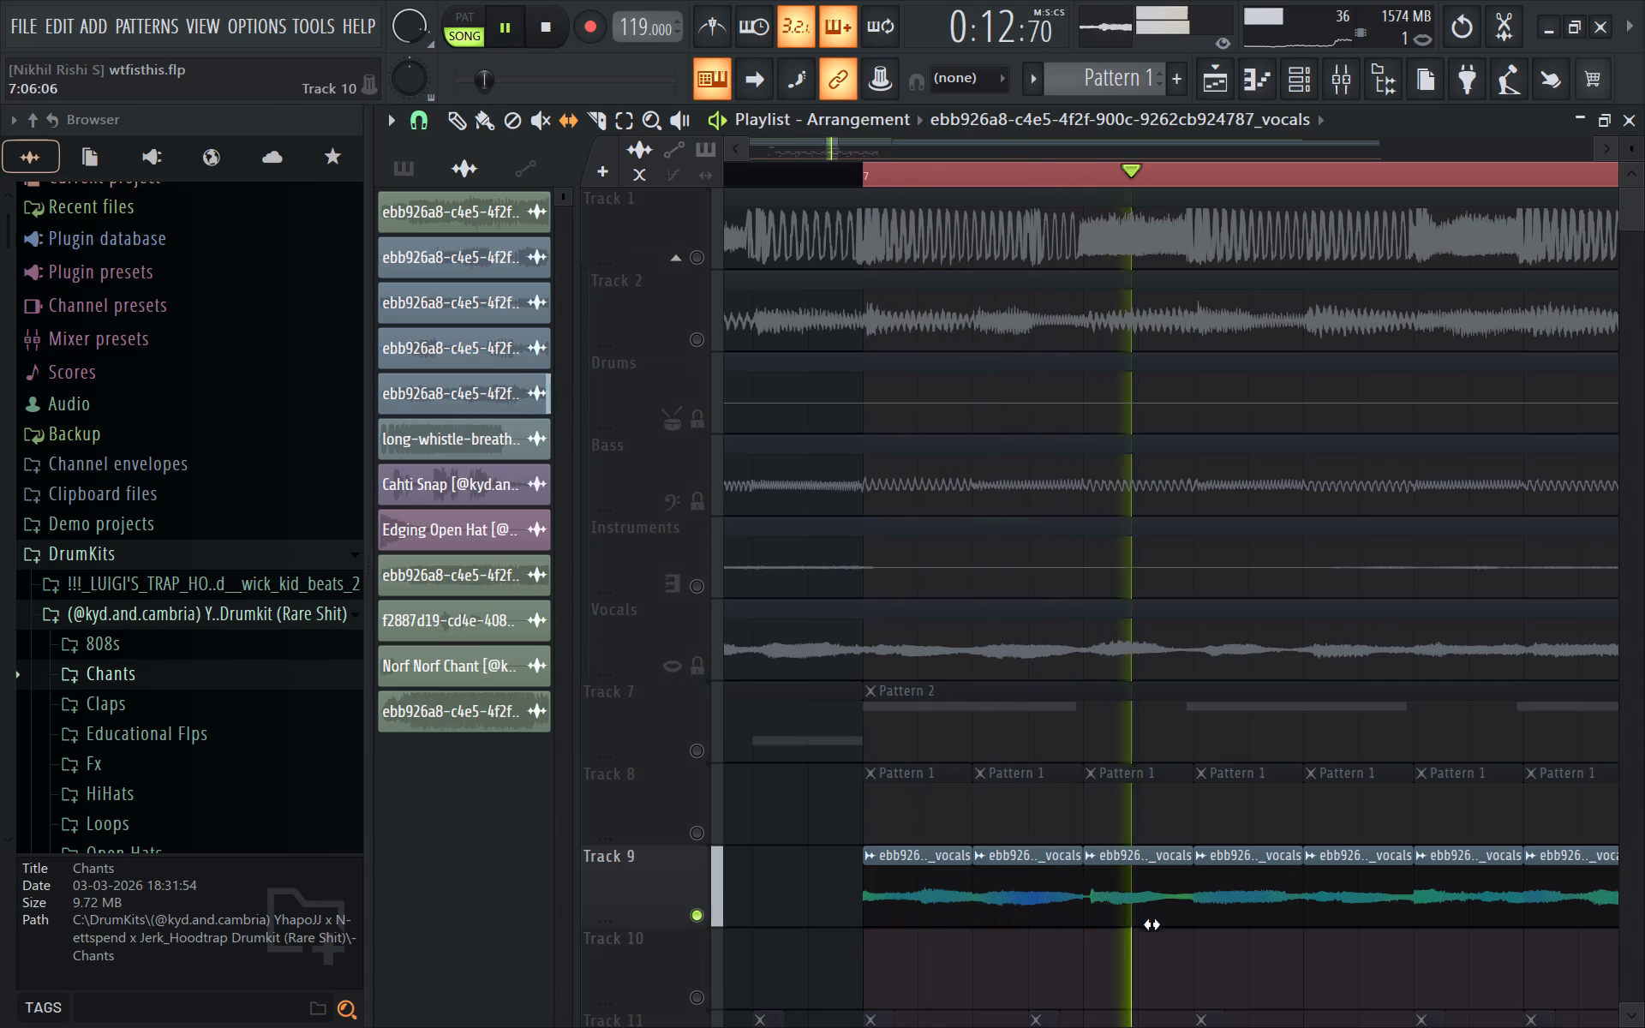
left_click_drag(1157, 906, 834, 939)
key("space")
key("space")
left_click_drag(1163, 907, 1048, 934)
key("space")
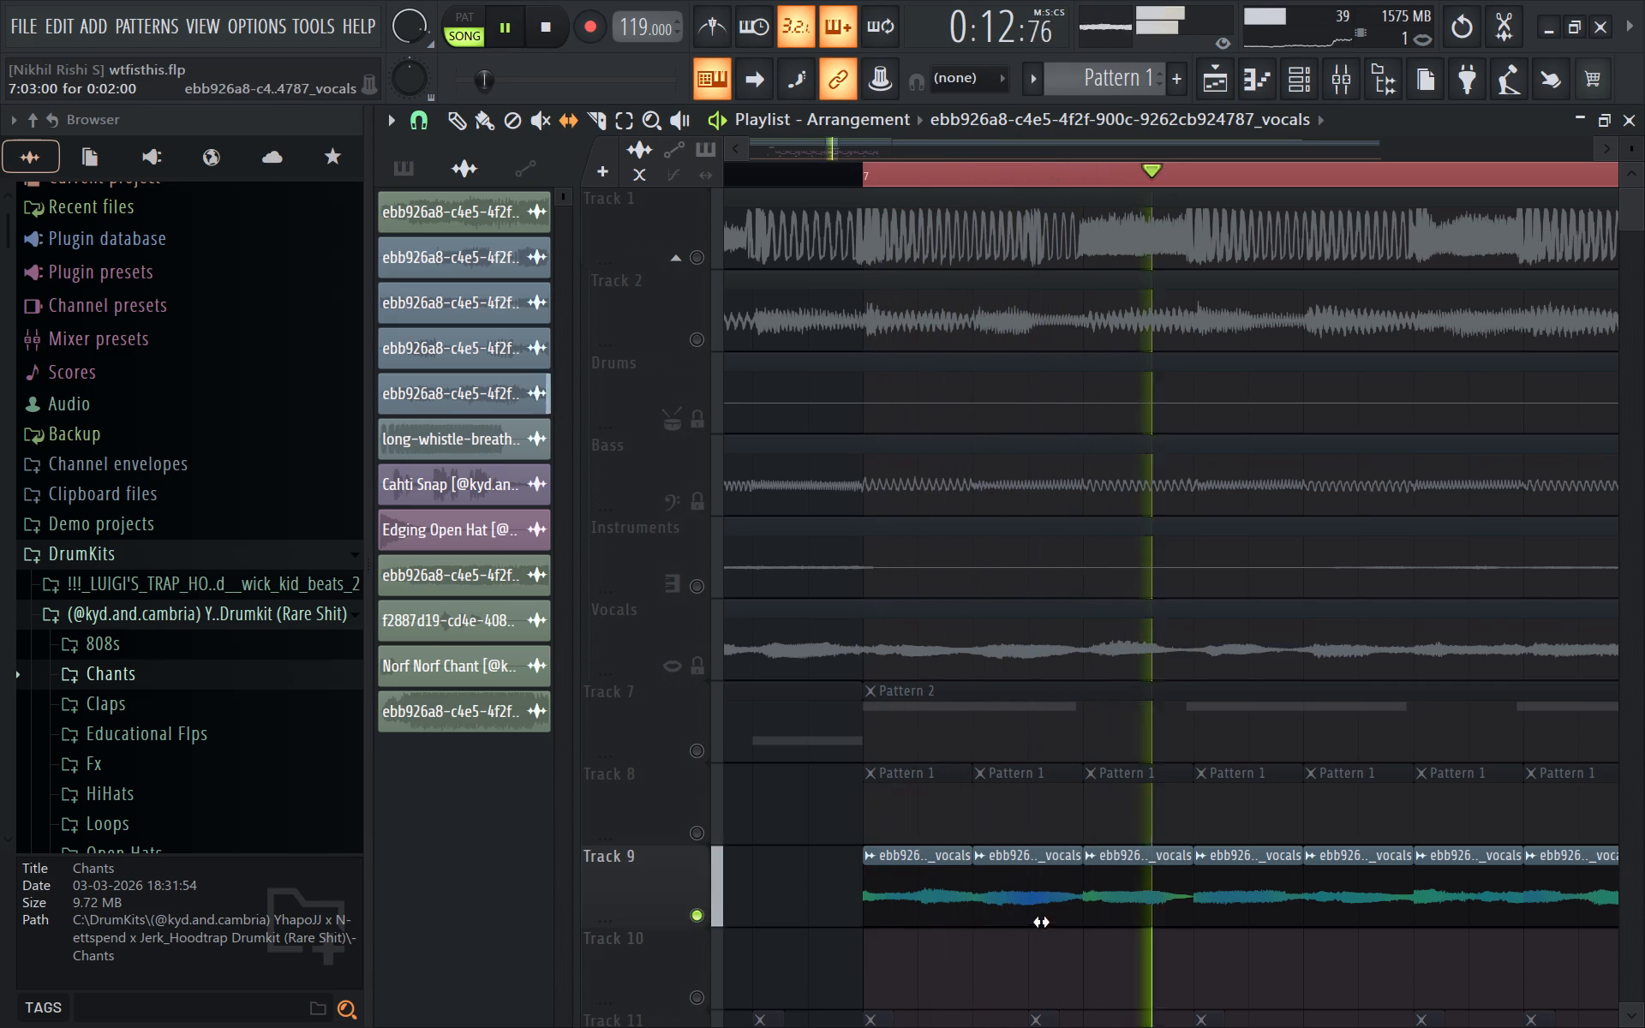
key("space")
left_click_drag(1118, 907, 1104, 912)
key("space")
Slip the fourth vocals slice's audio at 7:07 on Track 9 earlier, replay it, and fine-tune its offset.
left_click_drag(1247, 887, 1046, 924)
key("space")
key("space")
left_click_drag(1265, 902, 1224, 911)
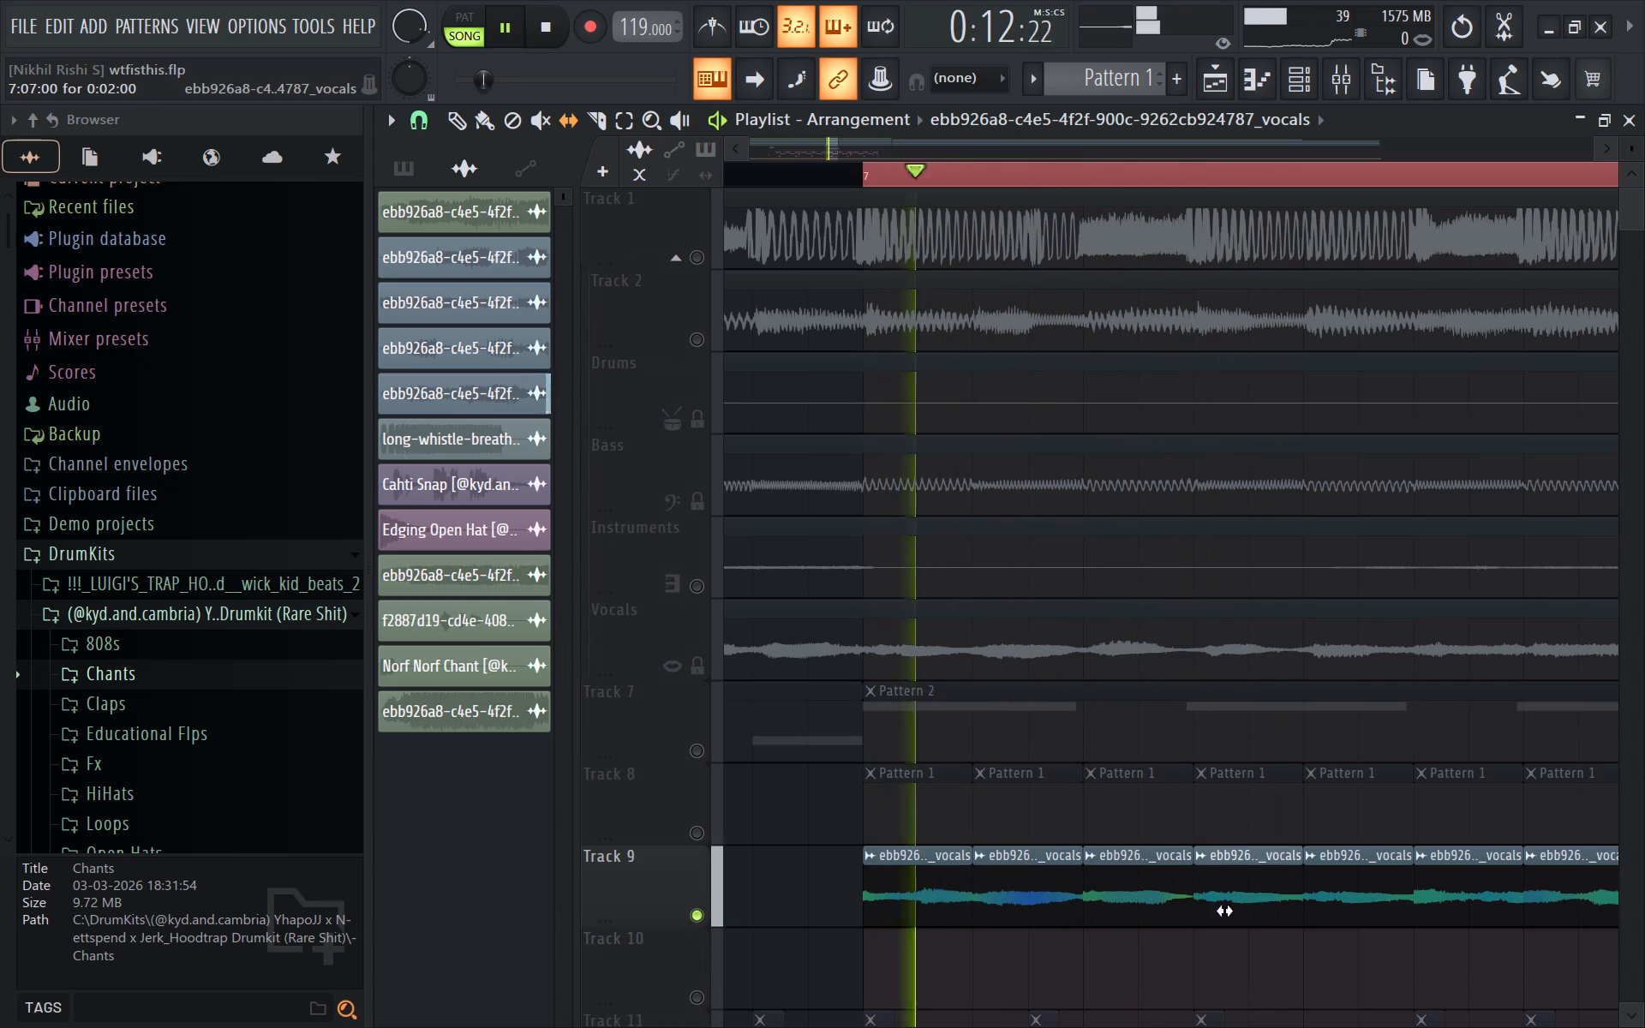
left_click_drag(1224, 911, 1256, 897)
Replay bar 7 and slip the last vocals slice's audio at 7:15 earlier and later in four moves to refine it.
scroll(1258, 894, "down", 5, "ctrl")
scroll(1349, 914, "up", 4, "ctrl")
key("ctrl+space")
key("space")
key("space")
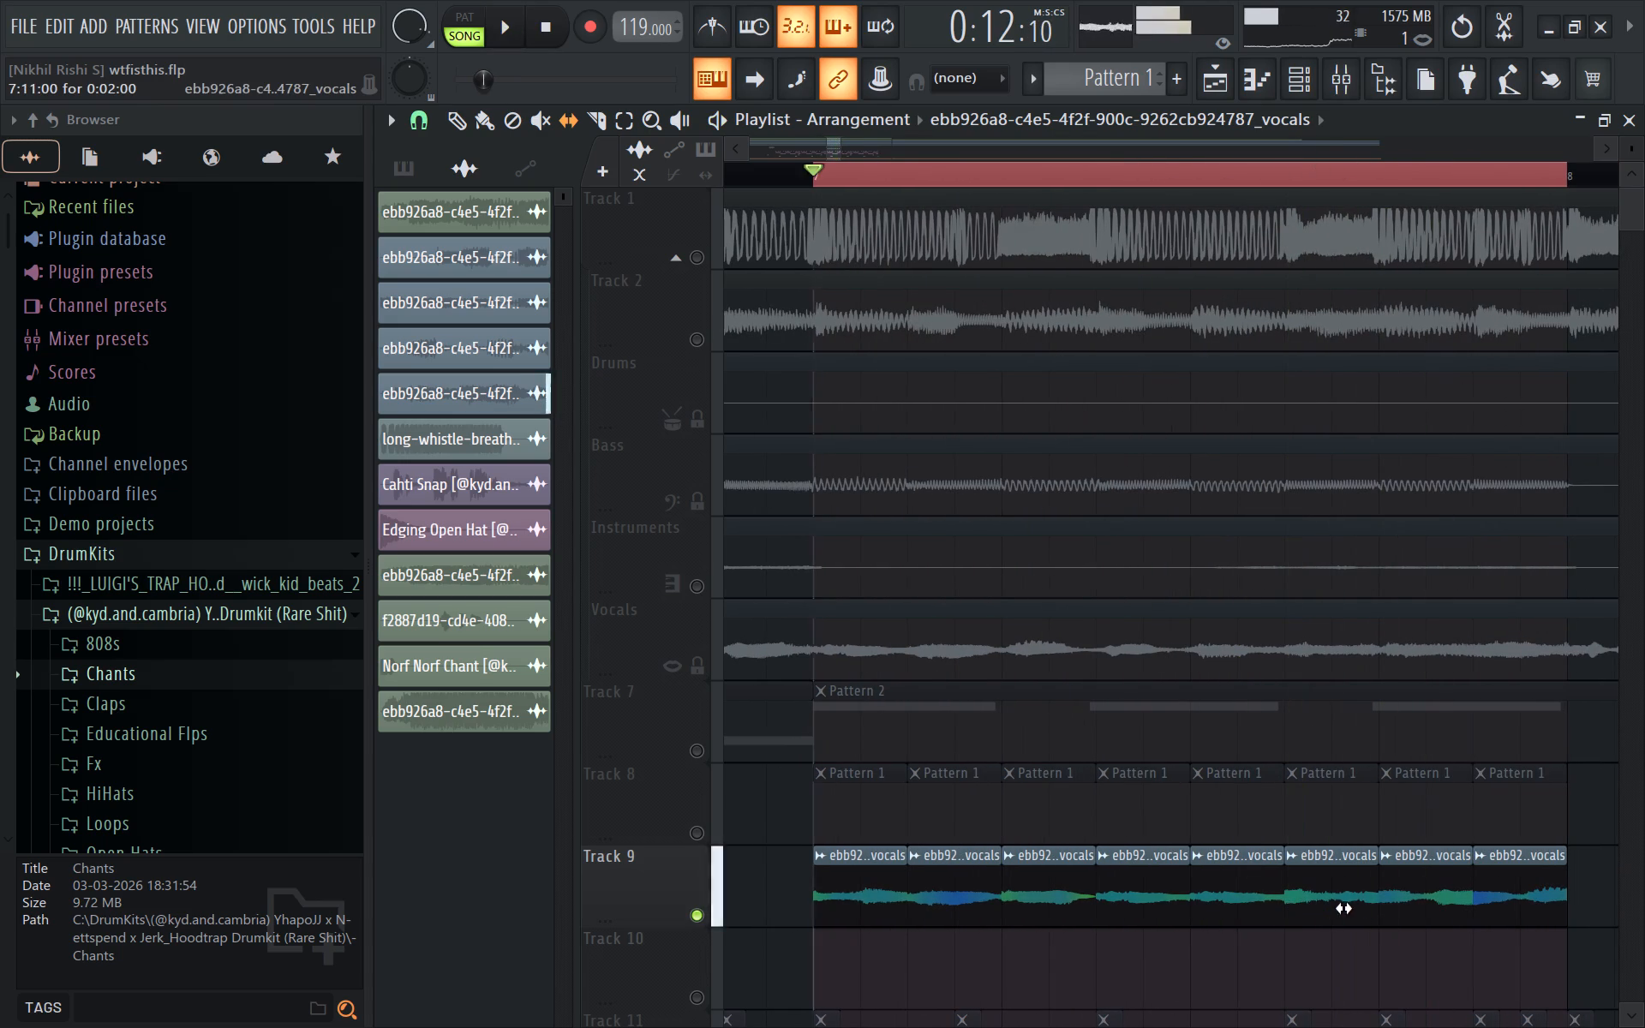
key("space")
left_click_drag(1503, 899, 1220, 919)
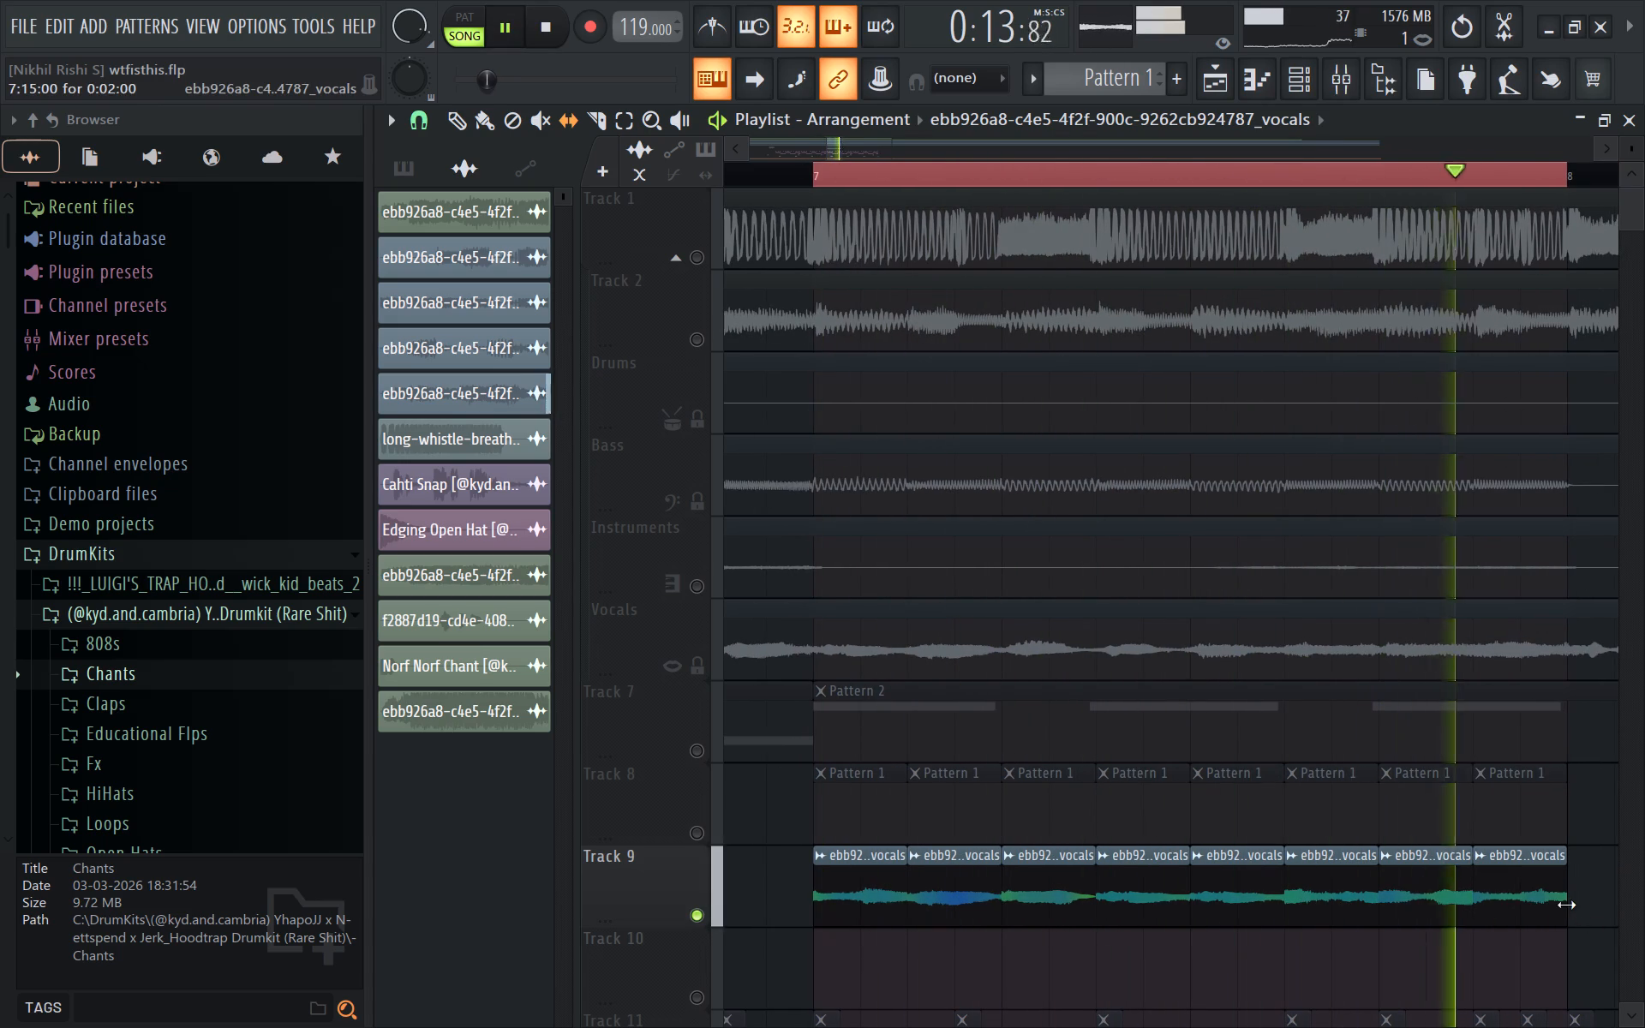
left_click_drag(1552, 900, 1644, 899)
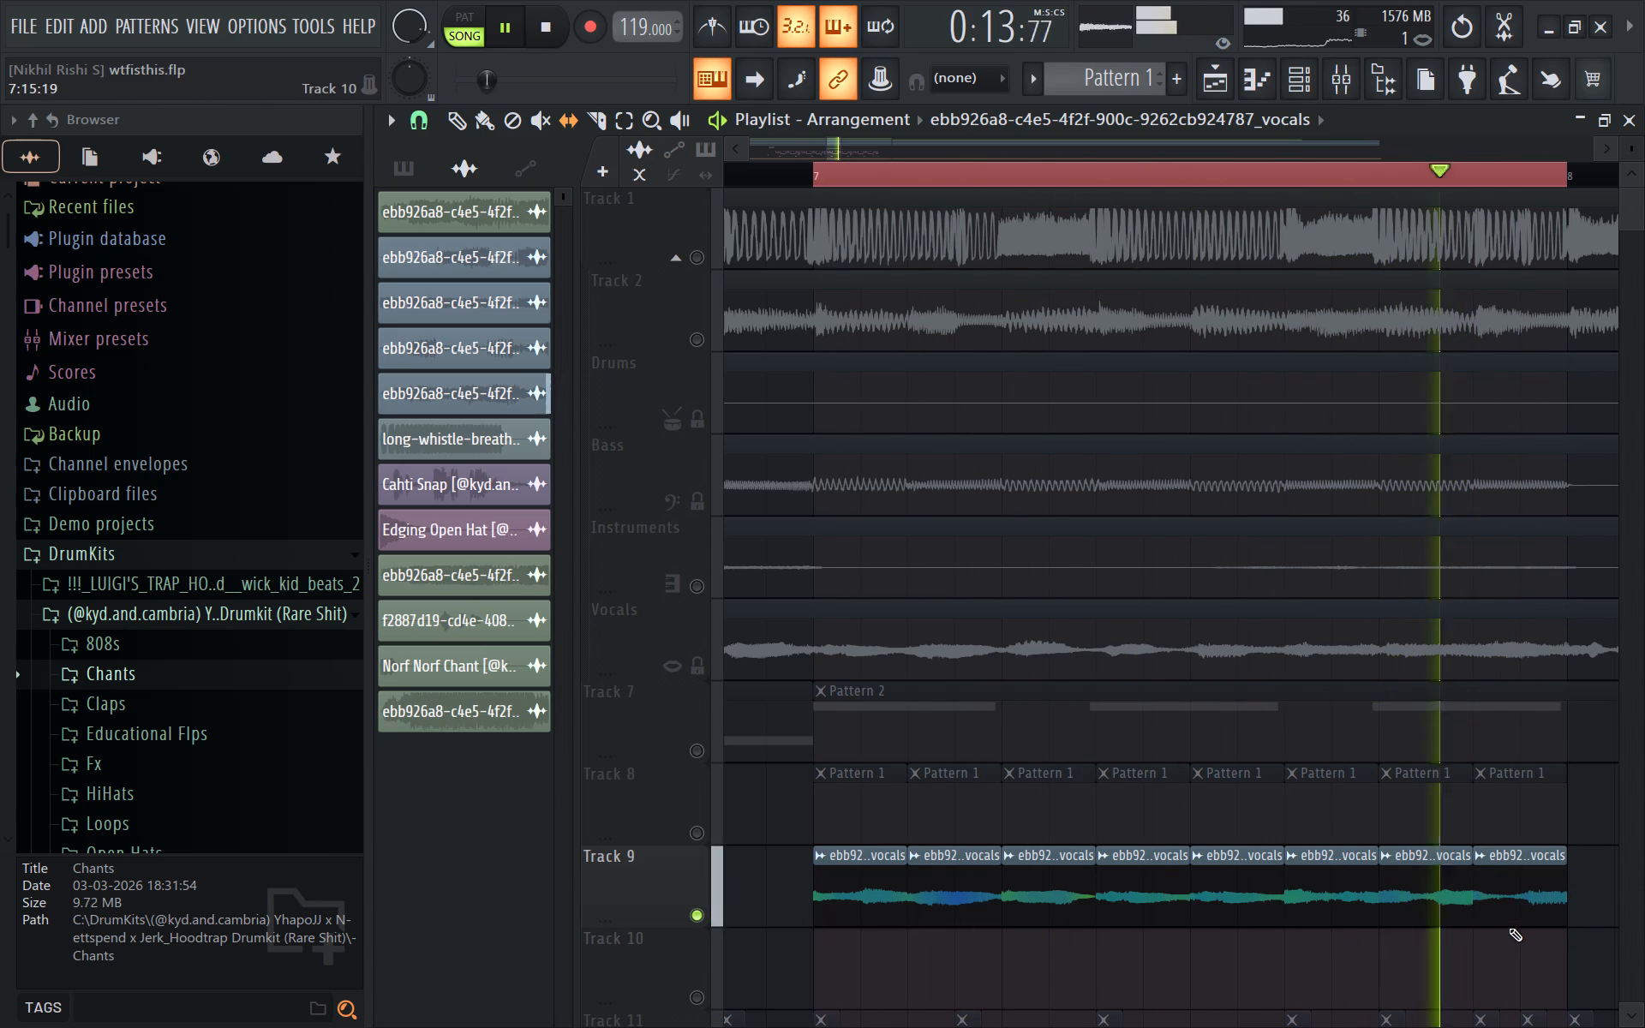
left_click_drag(1520, 904, 1571, 892)
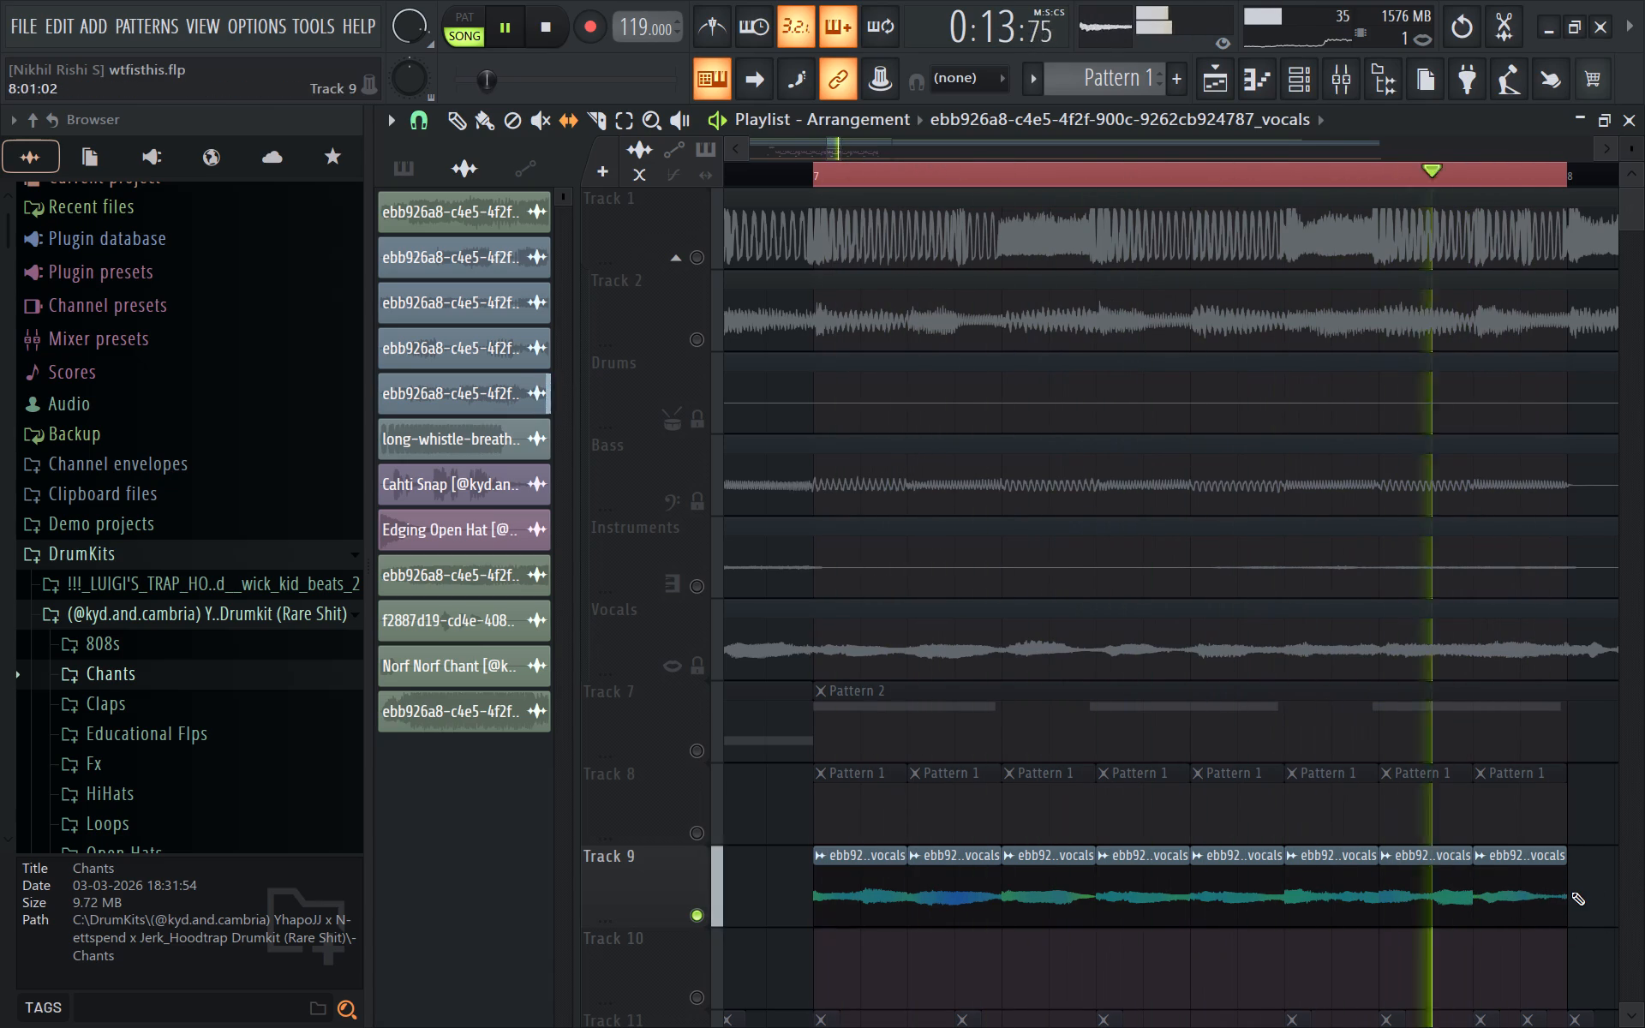
left_click_drag(1546, 898, 1487, 911)
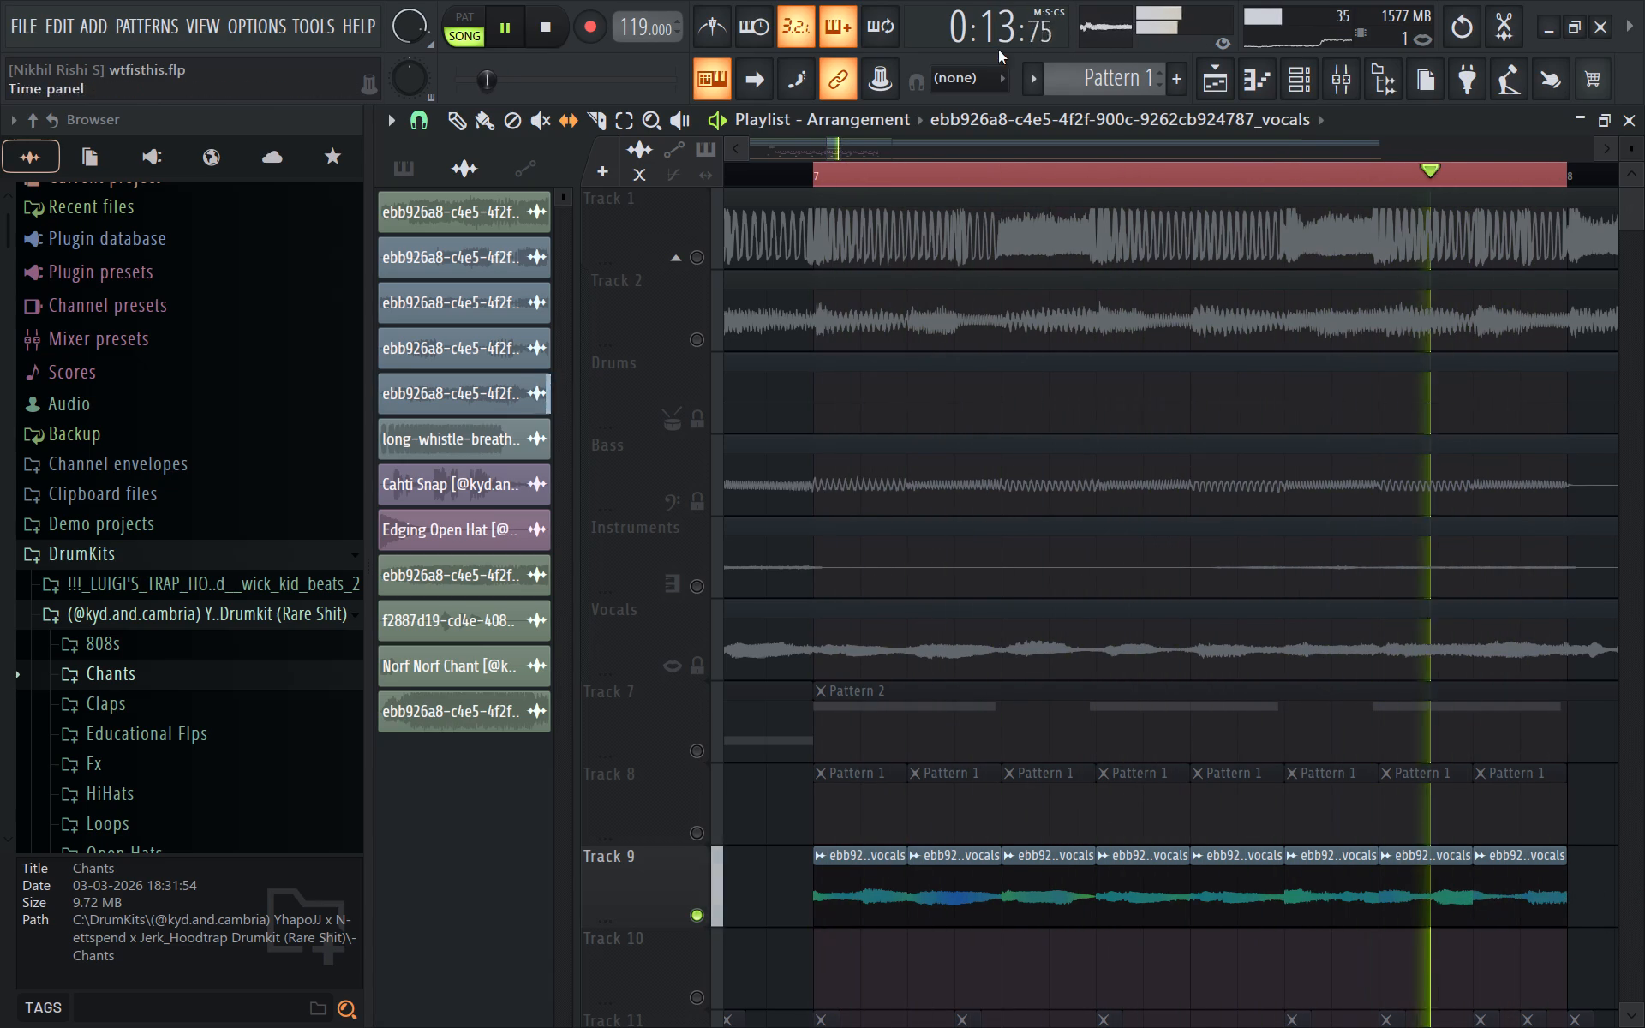
Turn off the autochroma effect on the vocals mixer track, replay bar 7, and close the mixer.
left_click(1352, 73)
key("space")
left_click(1330, 253)
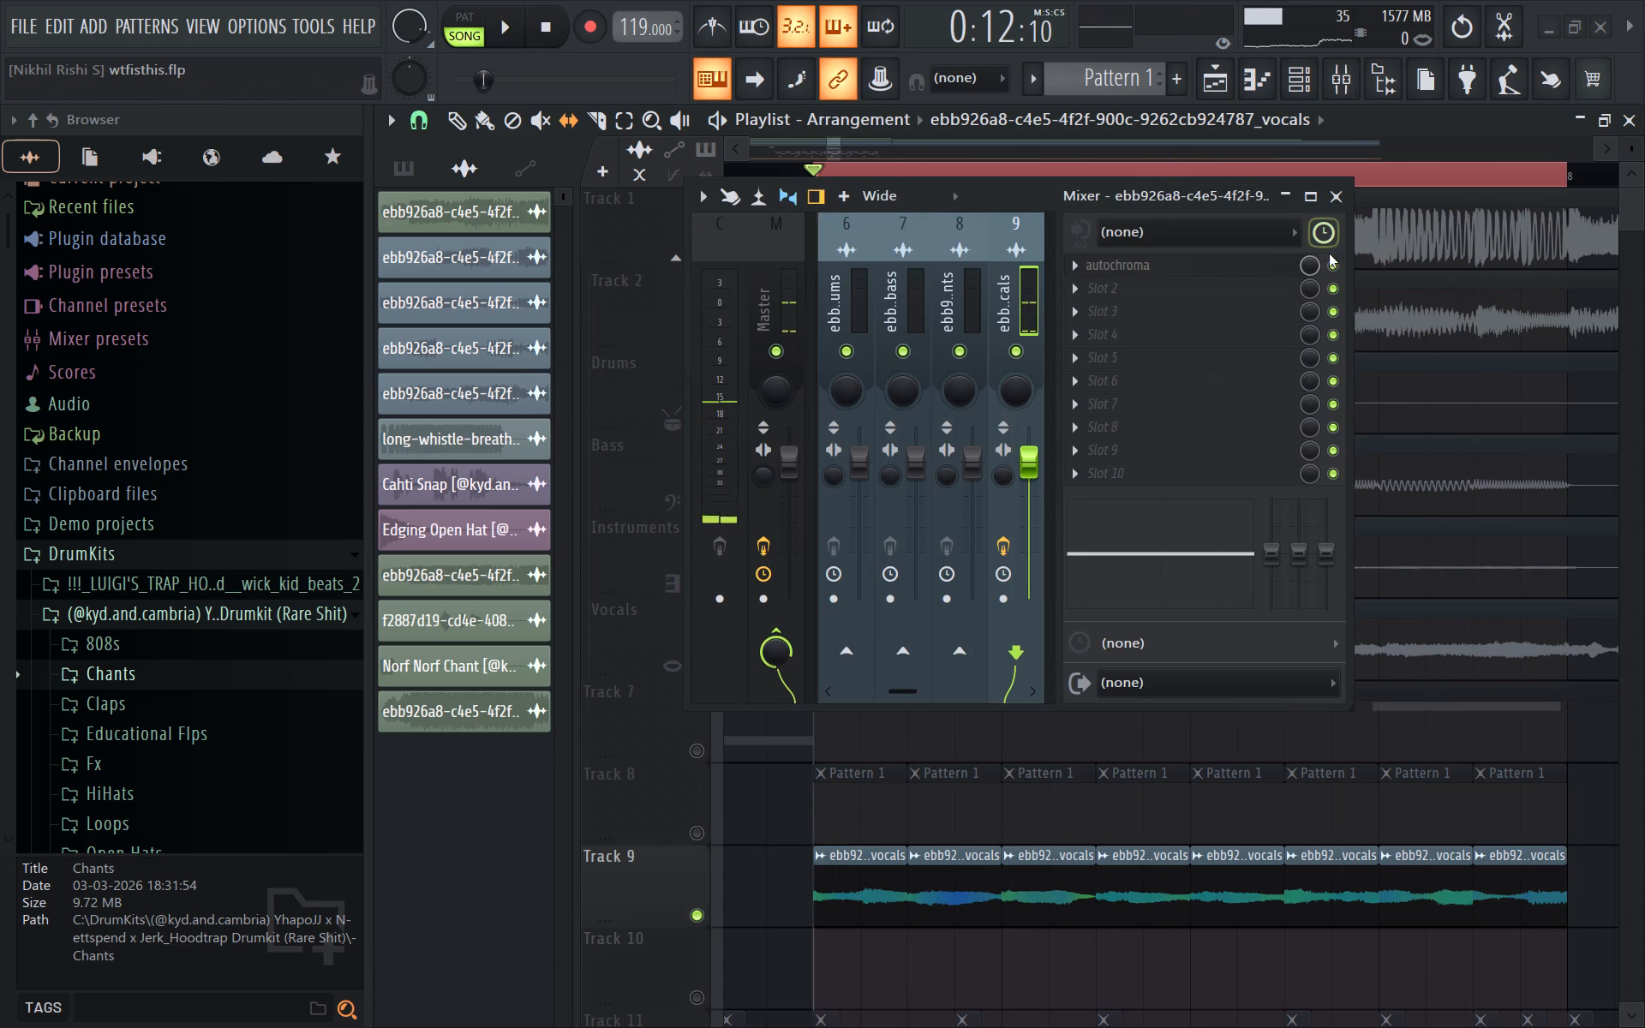
left_click(1331, 261)
key("space")
left_click(1345, 195)
Lower the vocals audio clip's time-stretching pitch shift to +200 cents and on to 0 cents, and close its settings.
double_click(1175, 865)
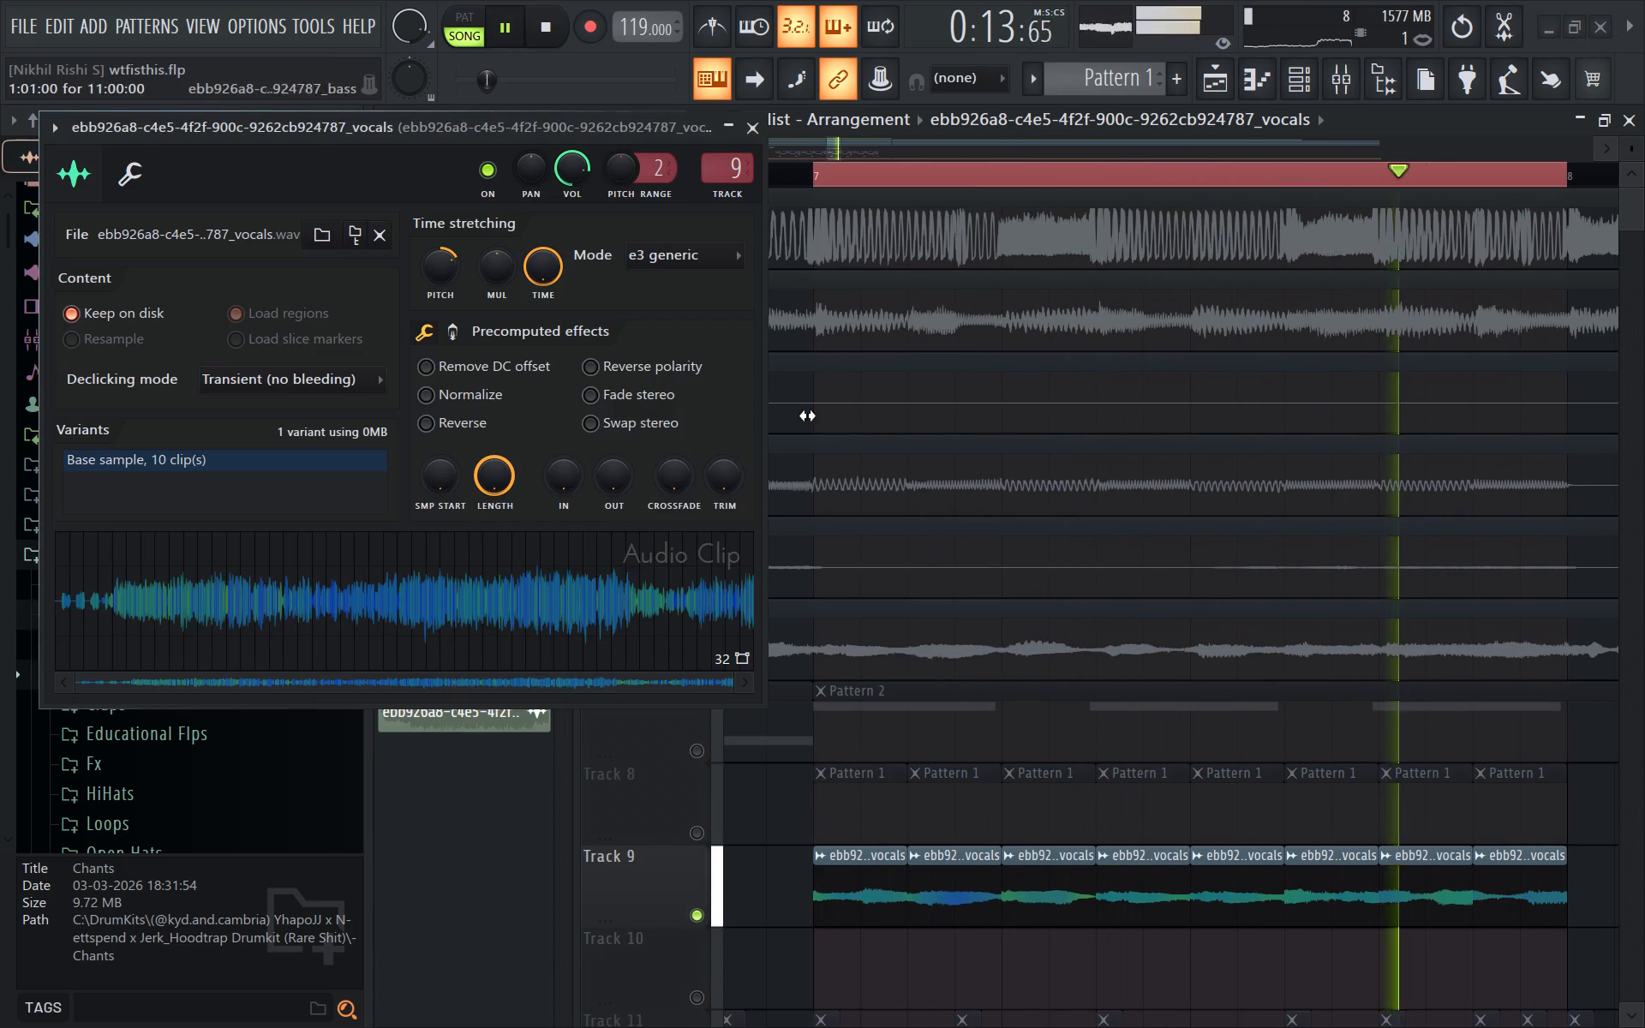
left_click_drag(446, 272, 447, 345)
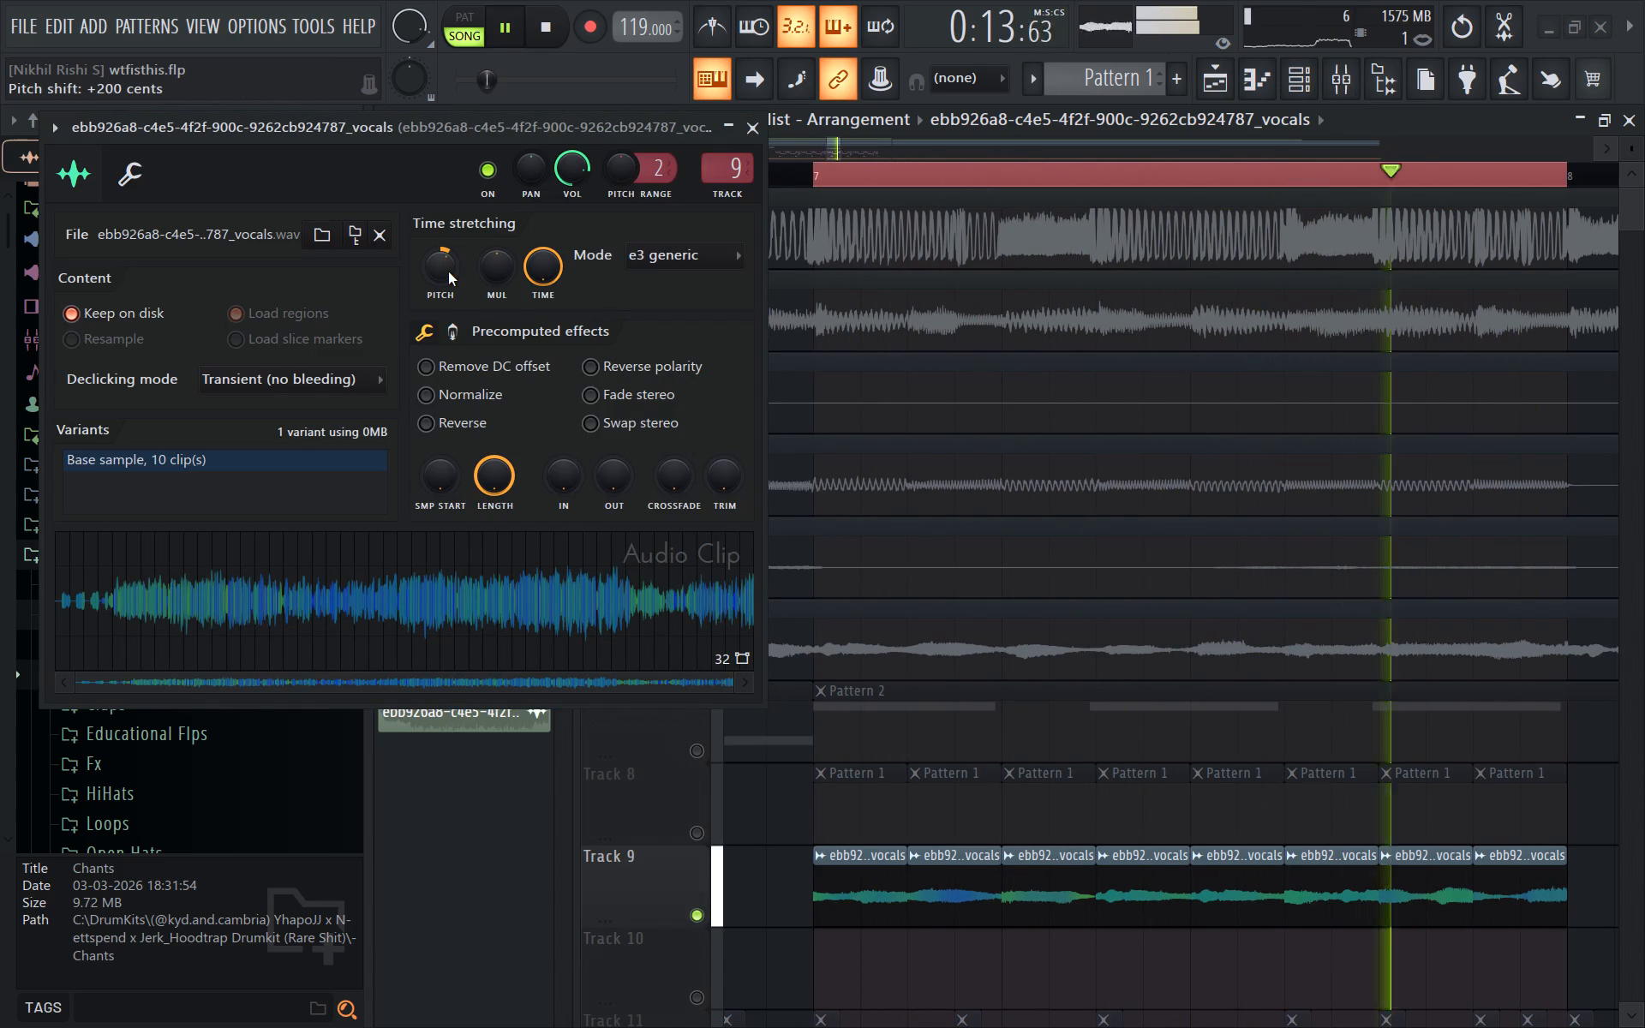
left_click_drag(448, 272, 448, 332)
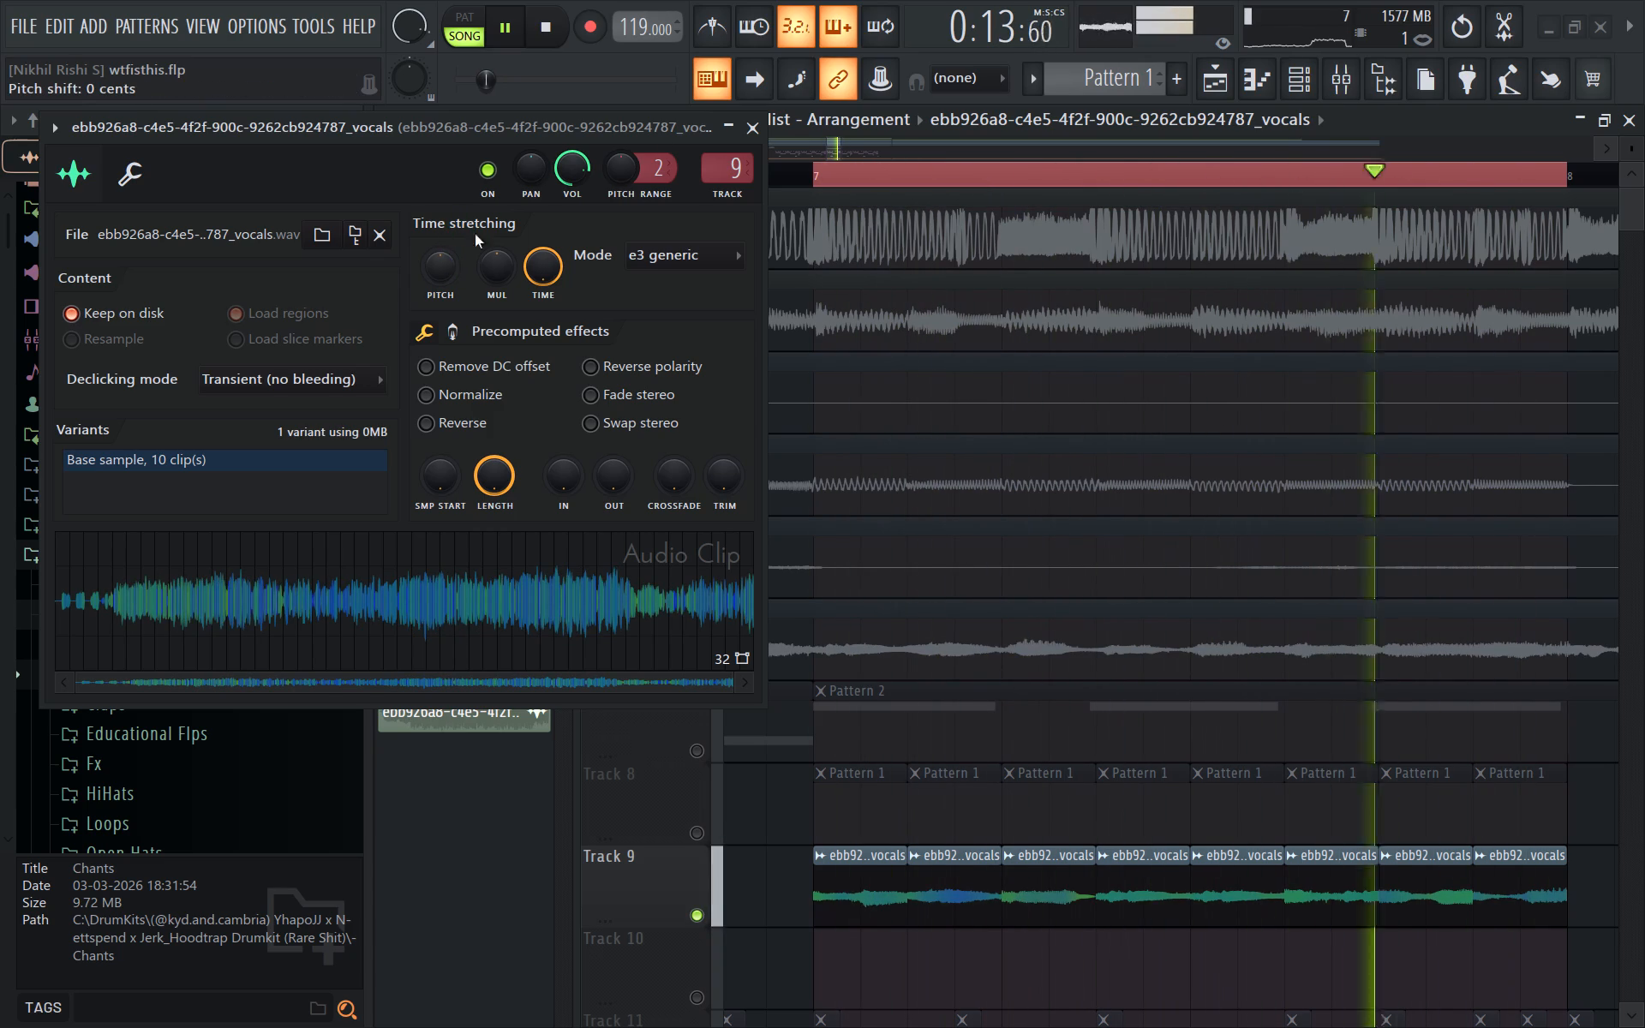
left_click(747, 126)
Solo Track 7, unmute the Pattern 2 clip at bar 7, and enable Track 9 to play both together.
scroll(1291, 633, "down", 11, "ctrl")
scroll(1462, 737, "up", 6, "ctrl")
scroll(1211, 803, "down", 2)
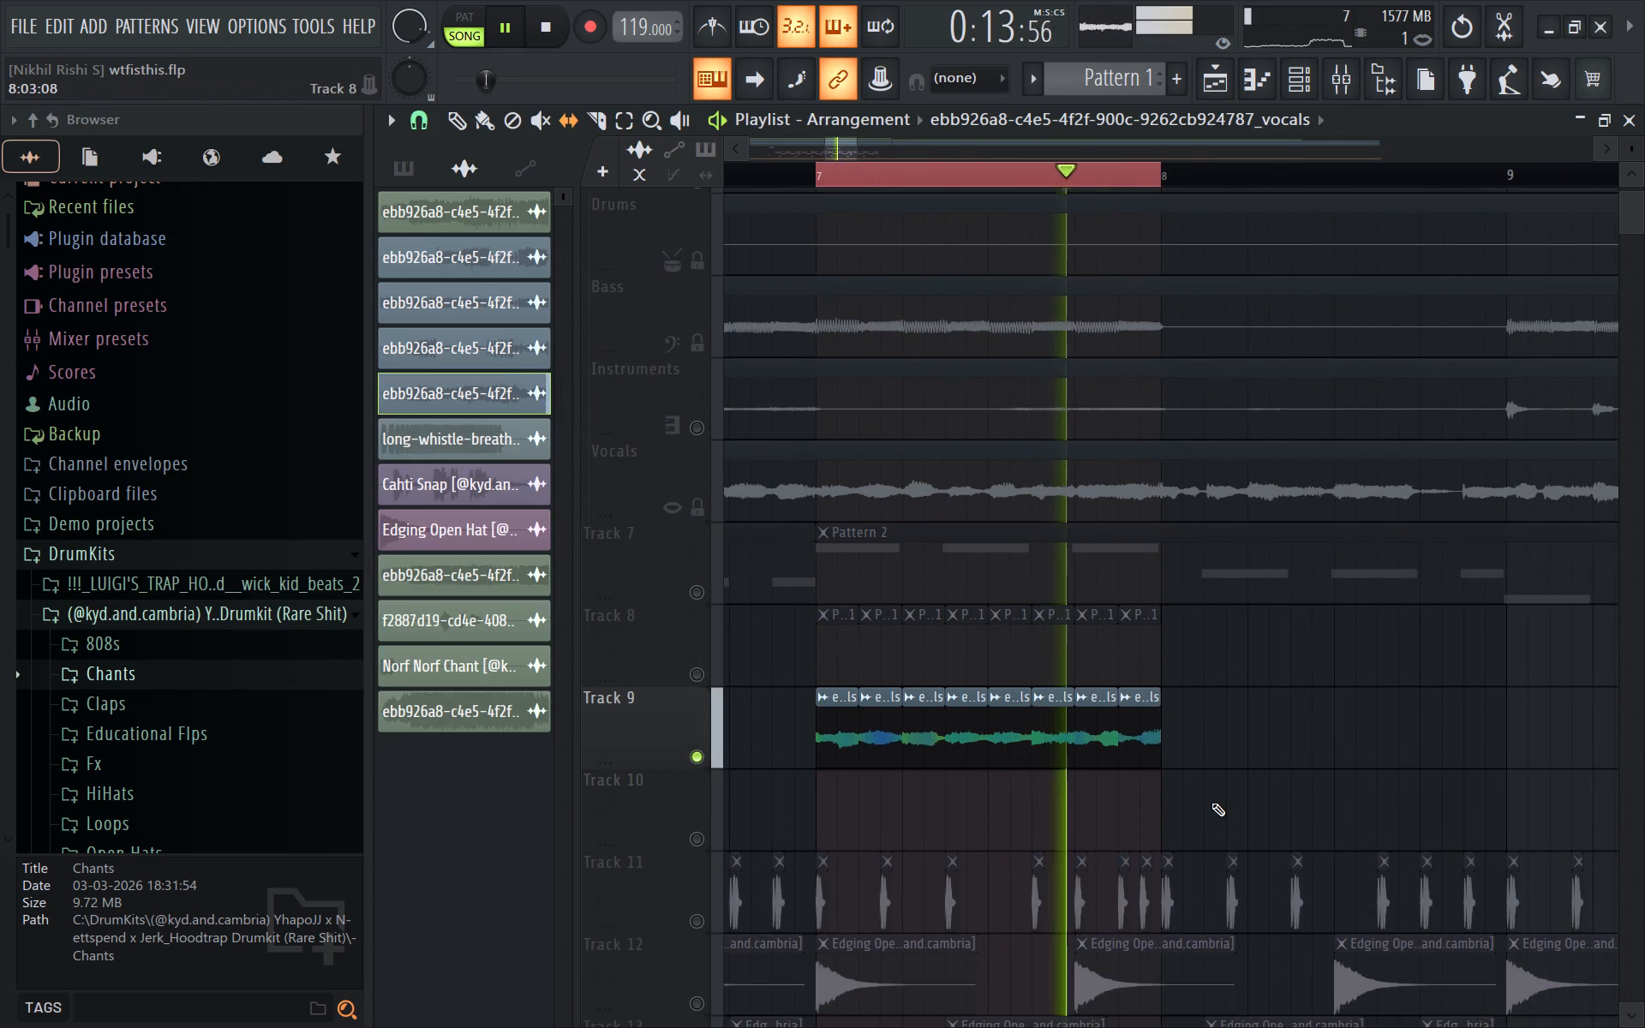
left_click(700, 589, "ctrl")
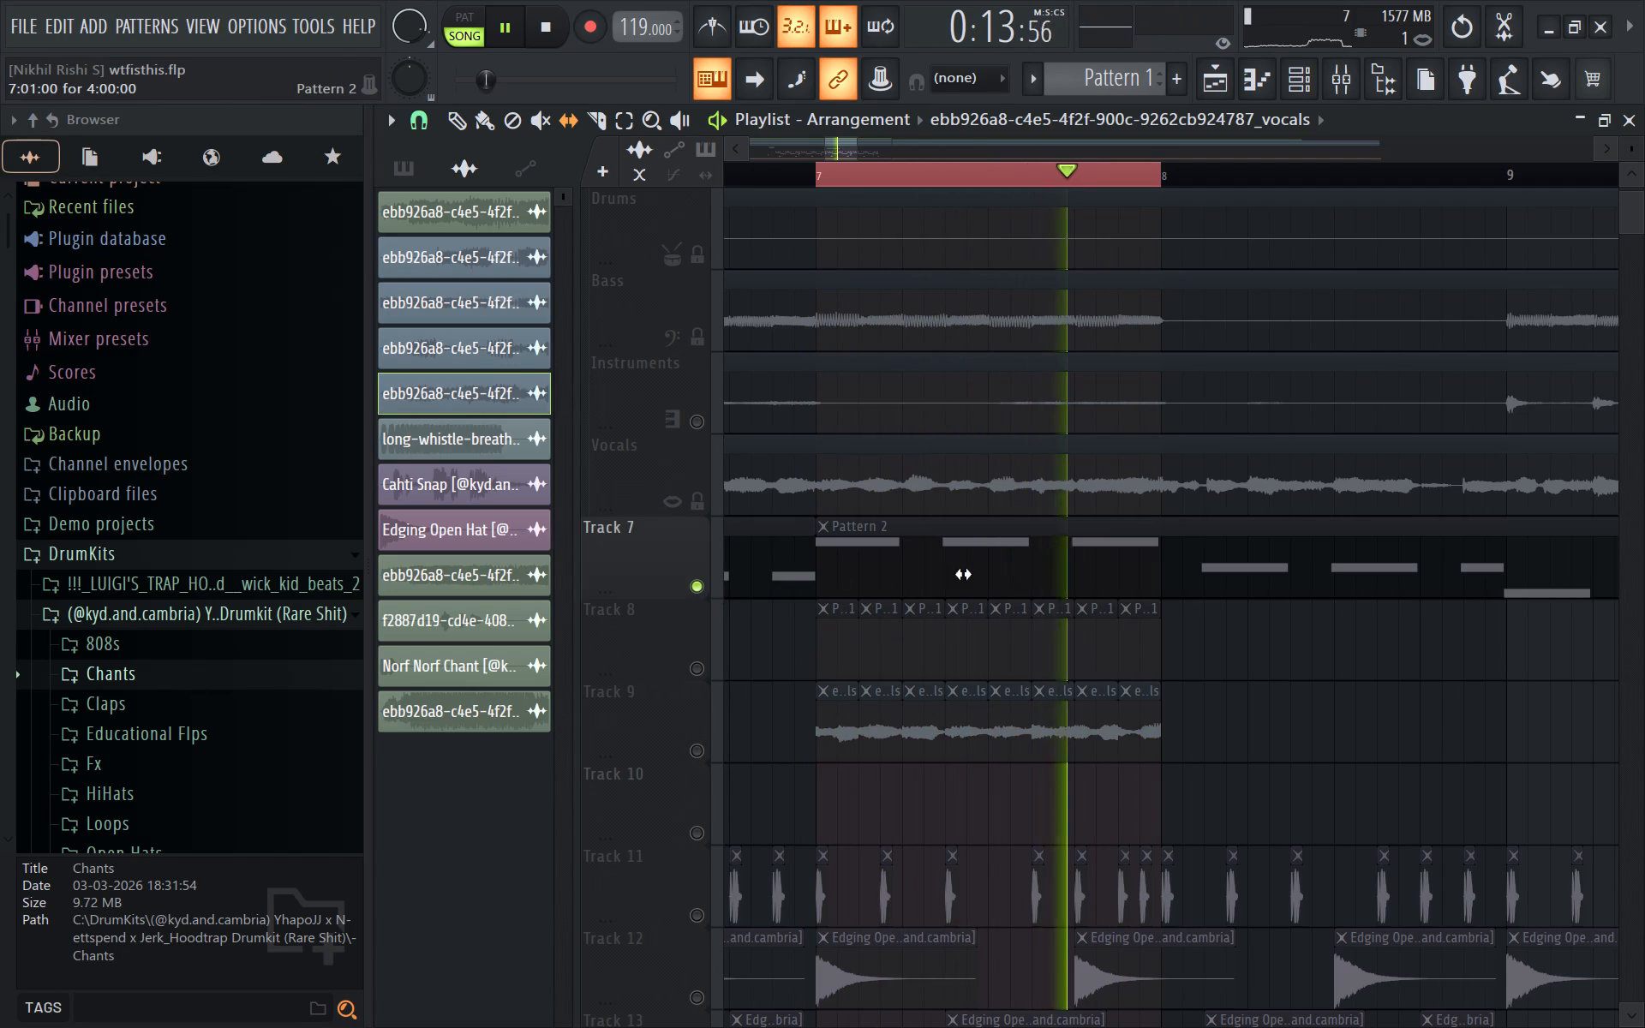
key("space")
left_click(820, 529)
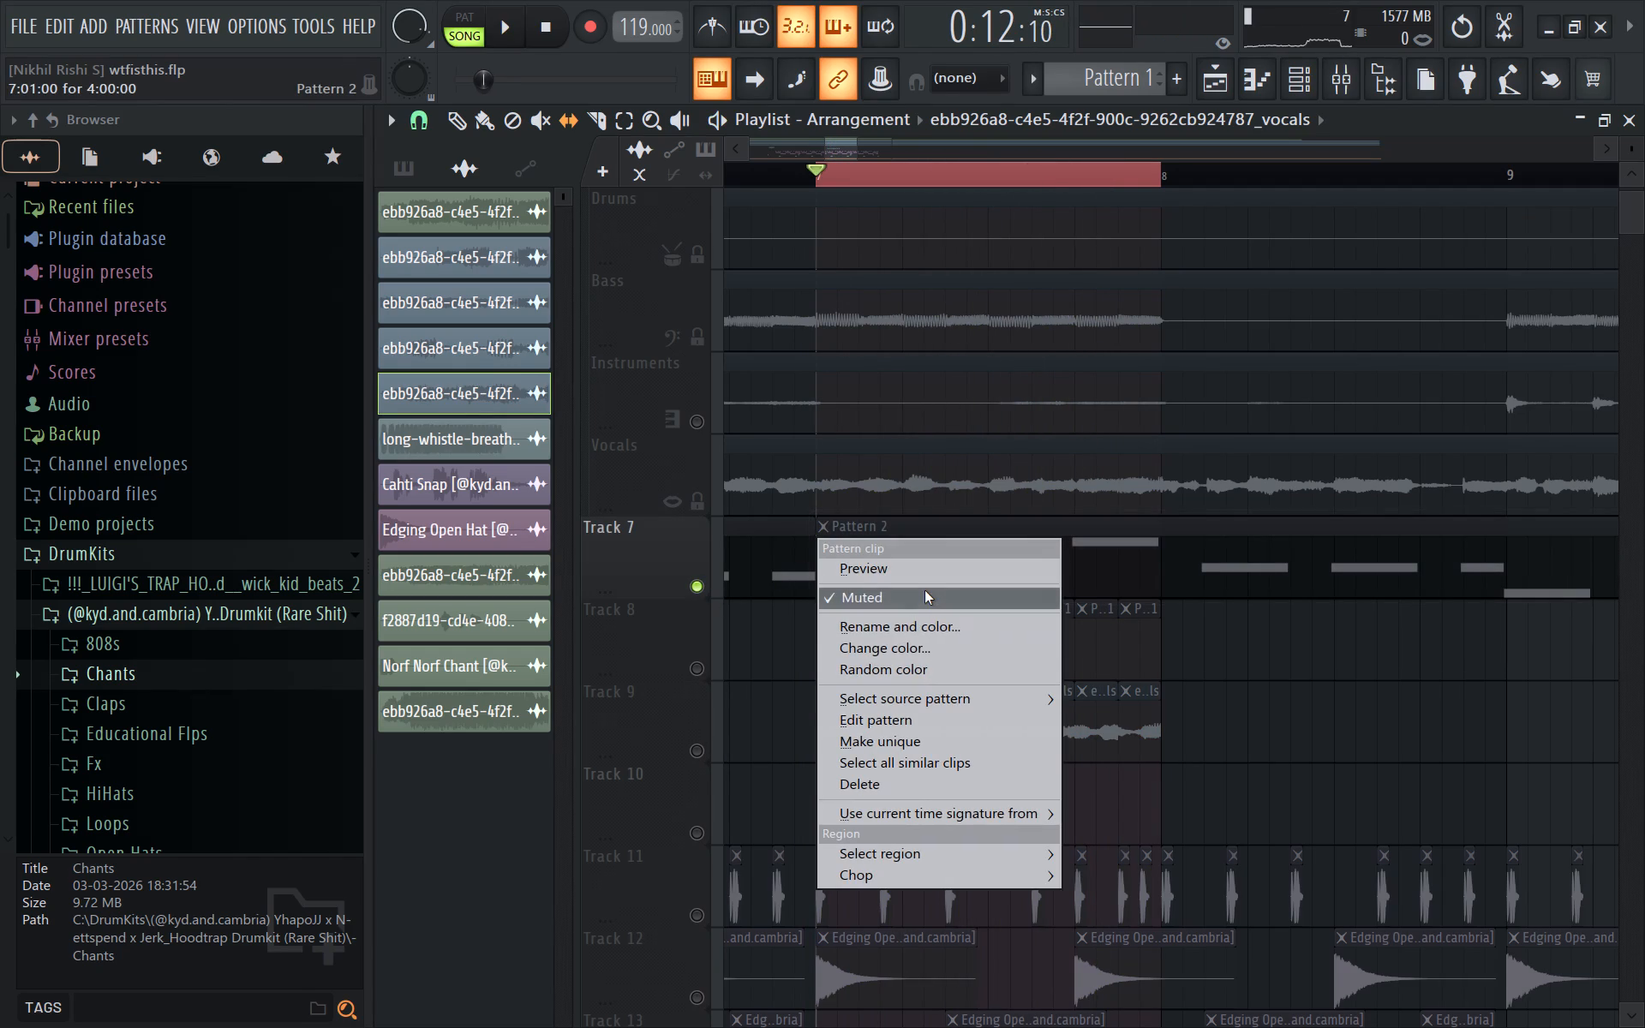
left_click(924, 590)
key("space")
key("space")
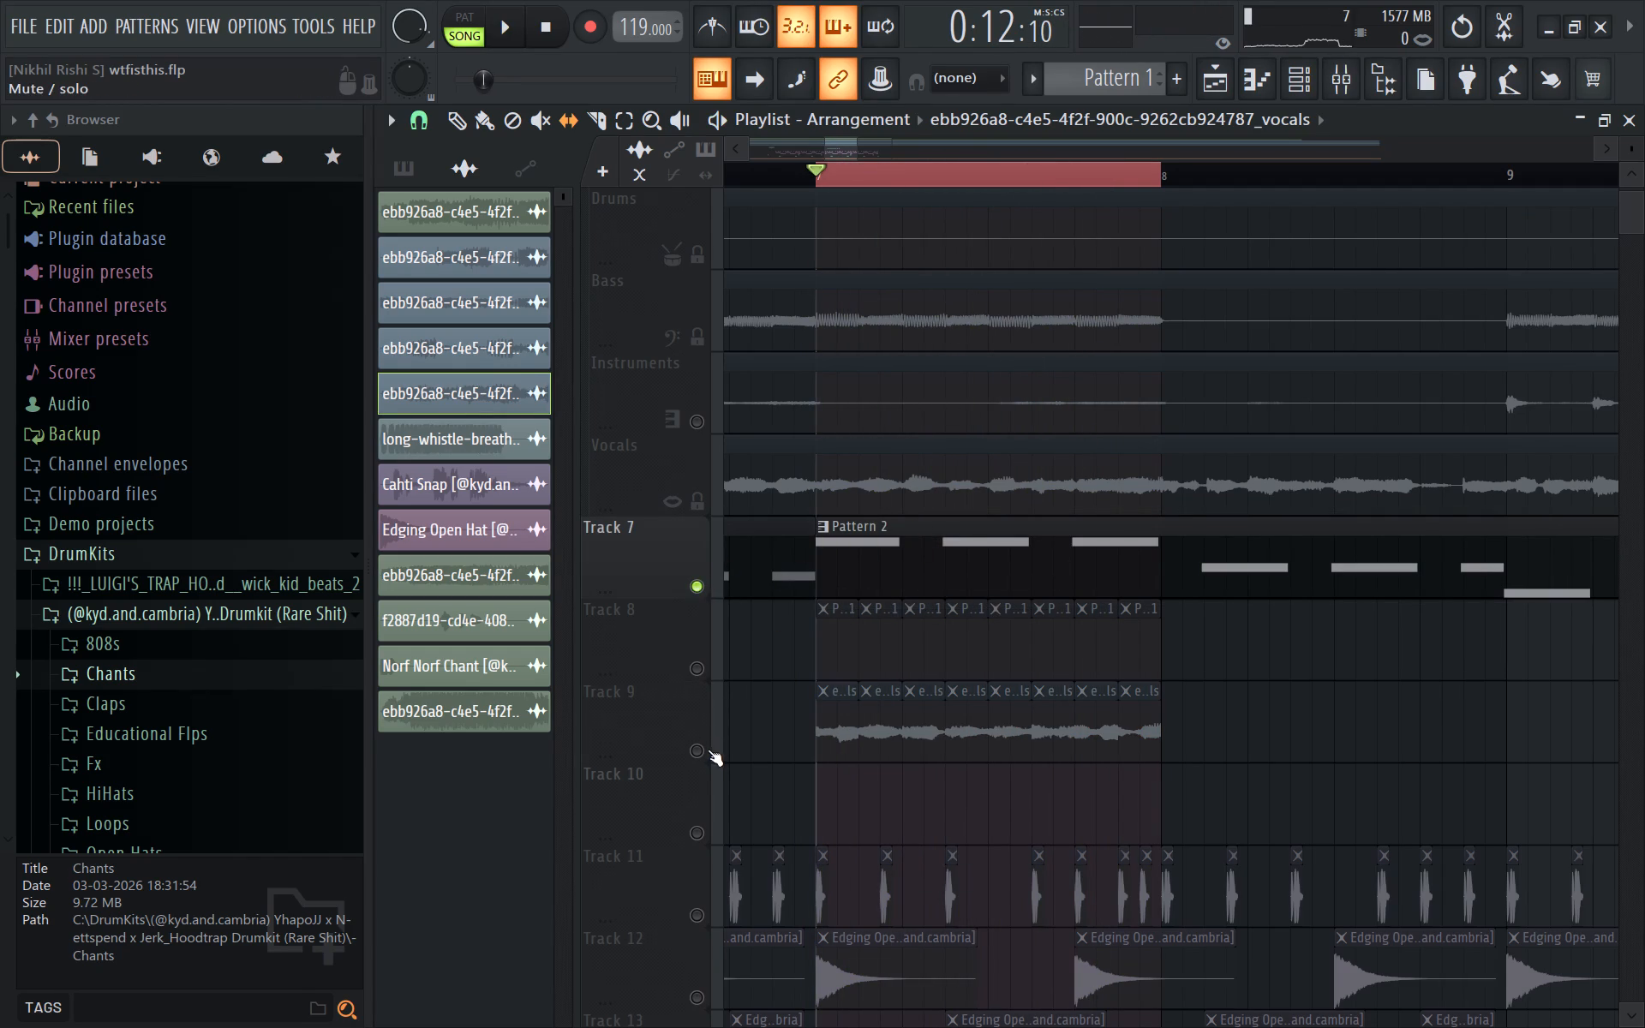
left_click(707, 750)
key("space")
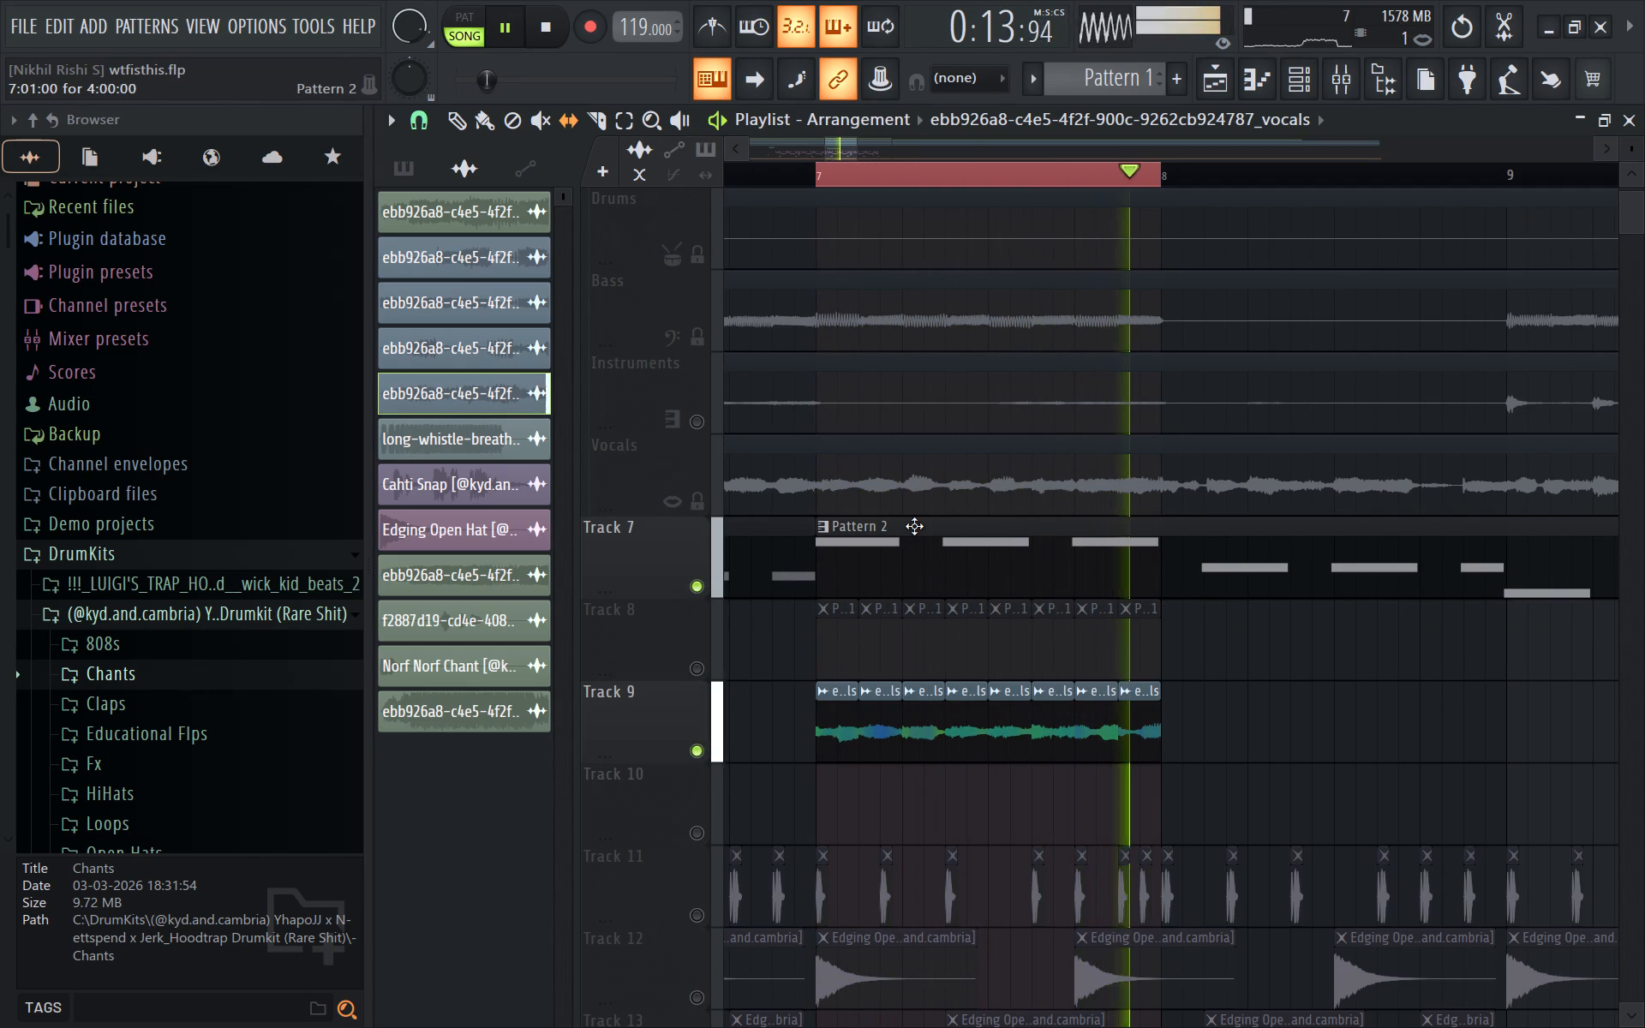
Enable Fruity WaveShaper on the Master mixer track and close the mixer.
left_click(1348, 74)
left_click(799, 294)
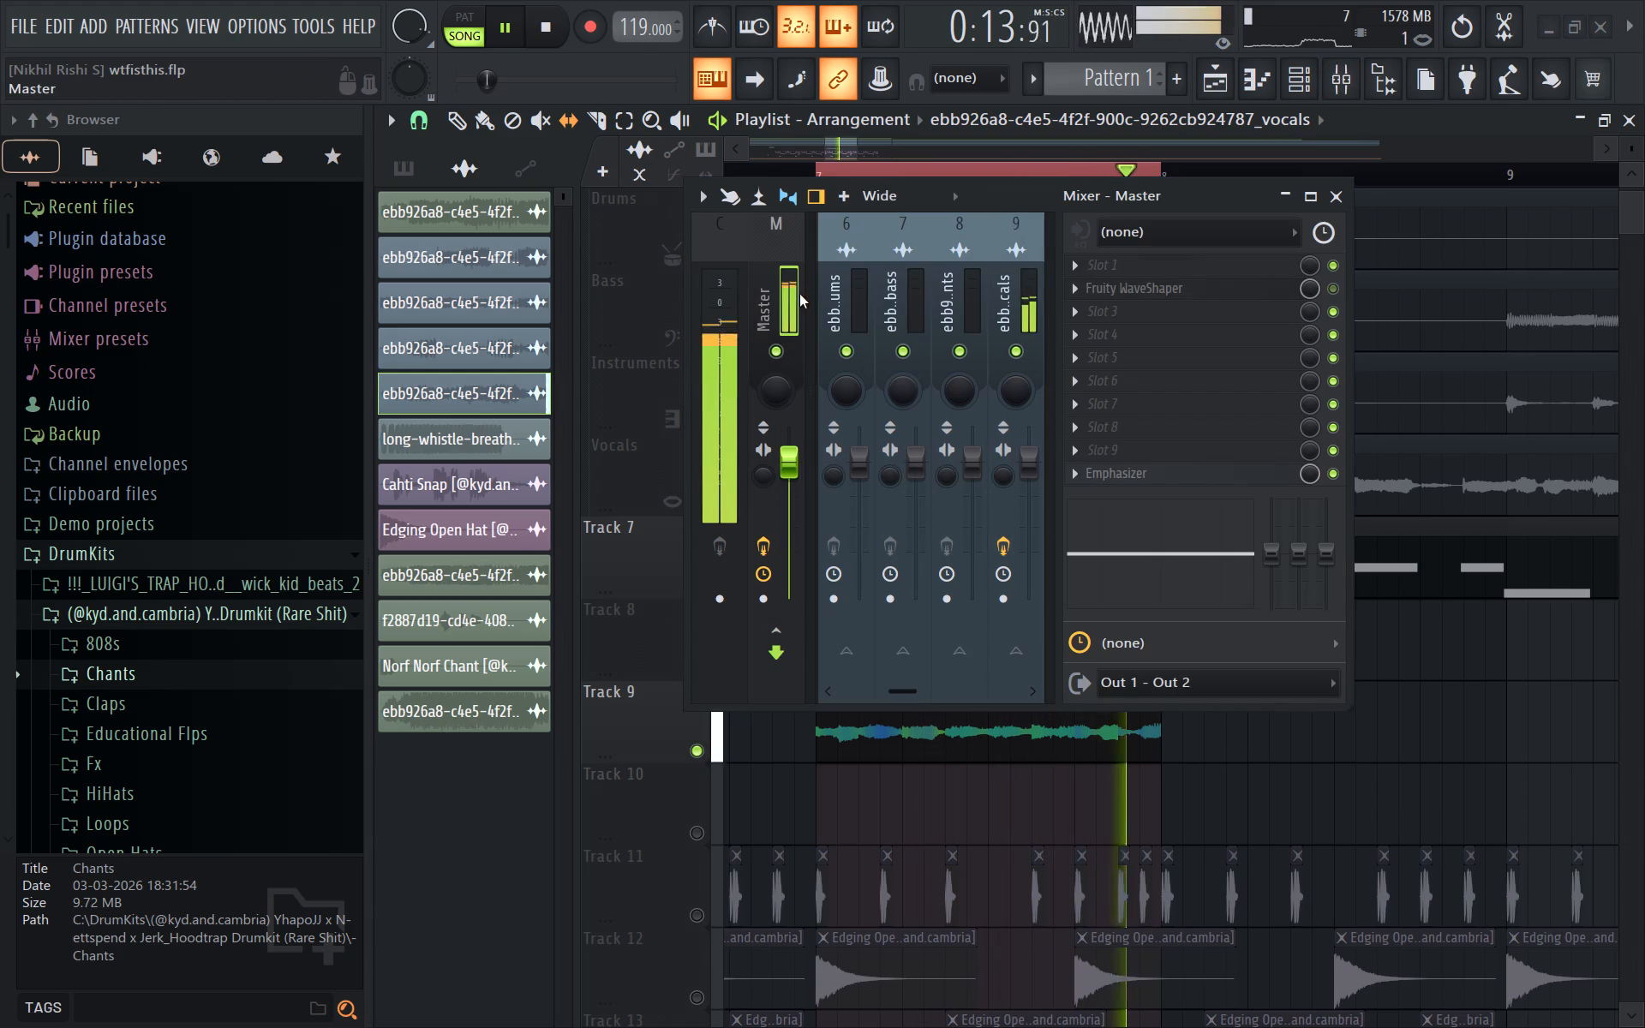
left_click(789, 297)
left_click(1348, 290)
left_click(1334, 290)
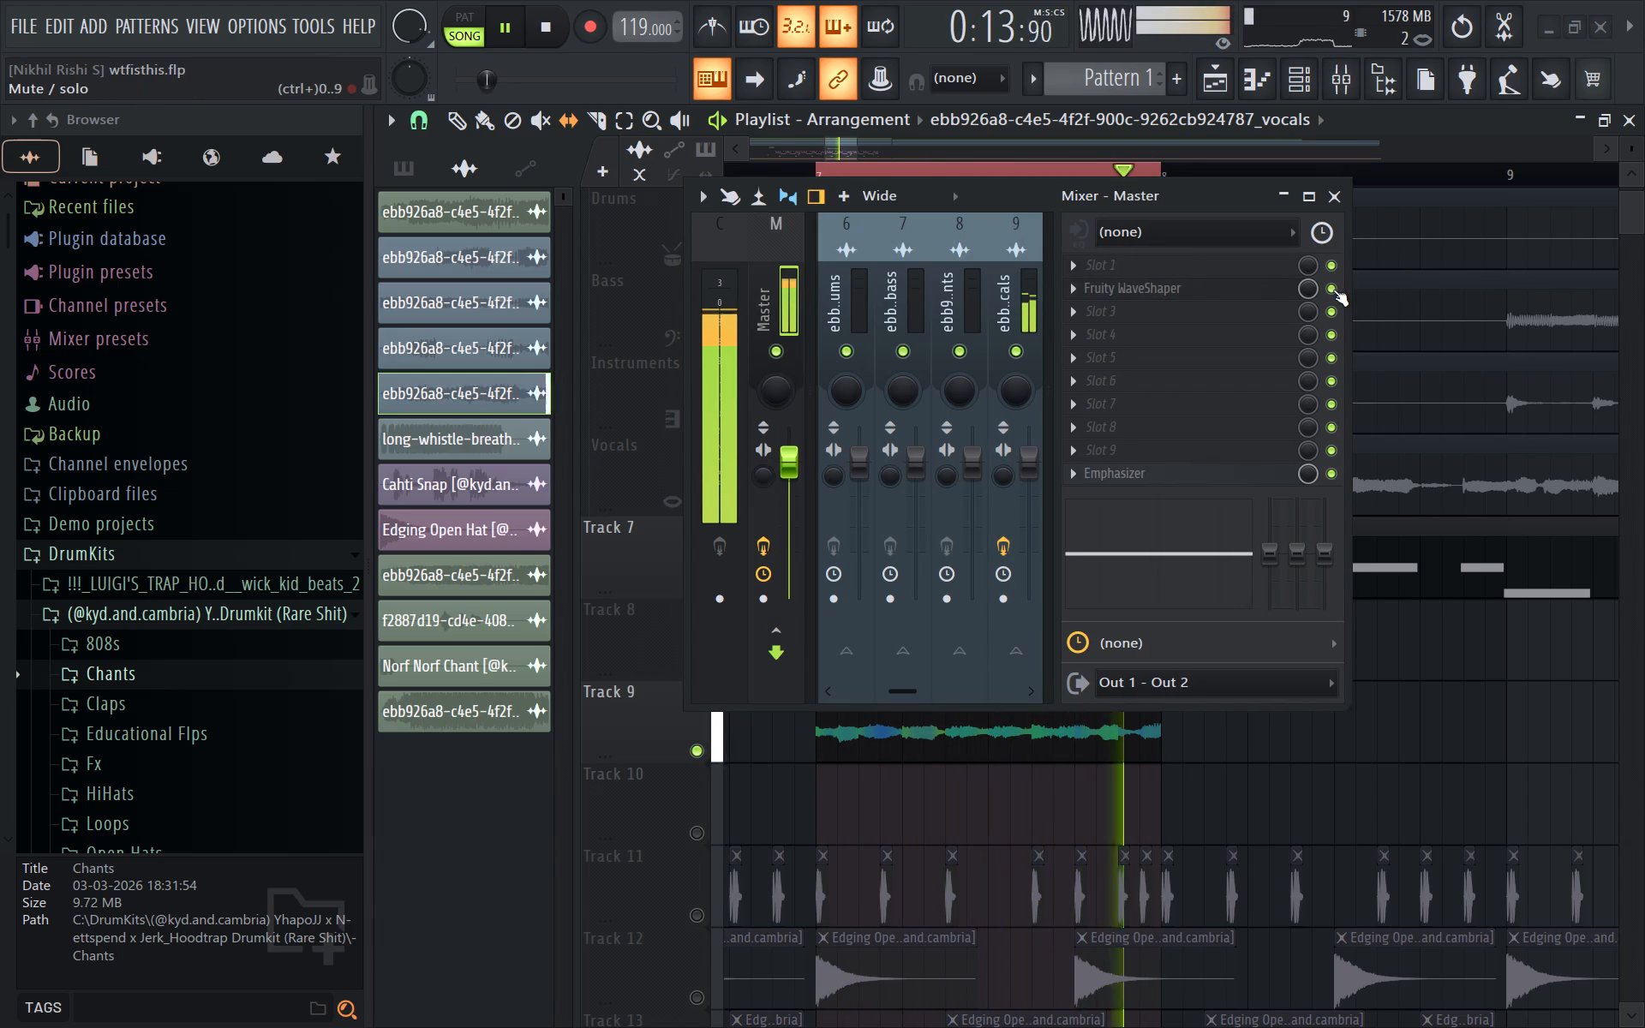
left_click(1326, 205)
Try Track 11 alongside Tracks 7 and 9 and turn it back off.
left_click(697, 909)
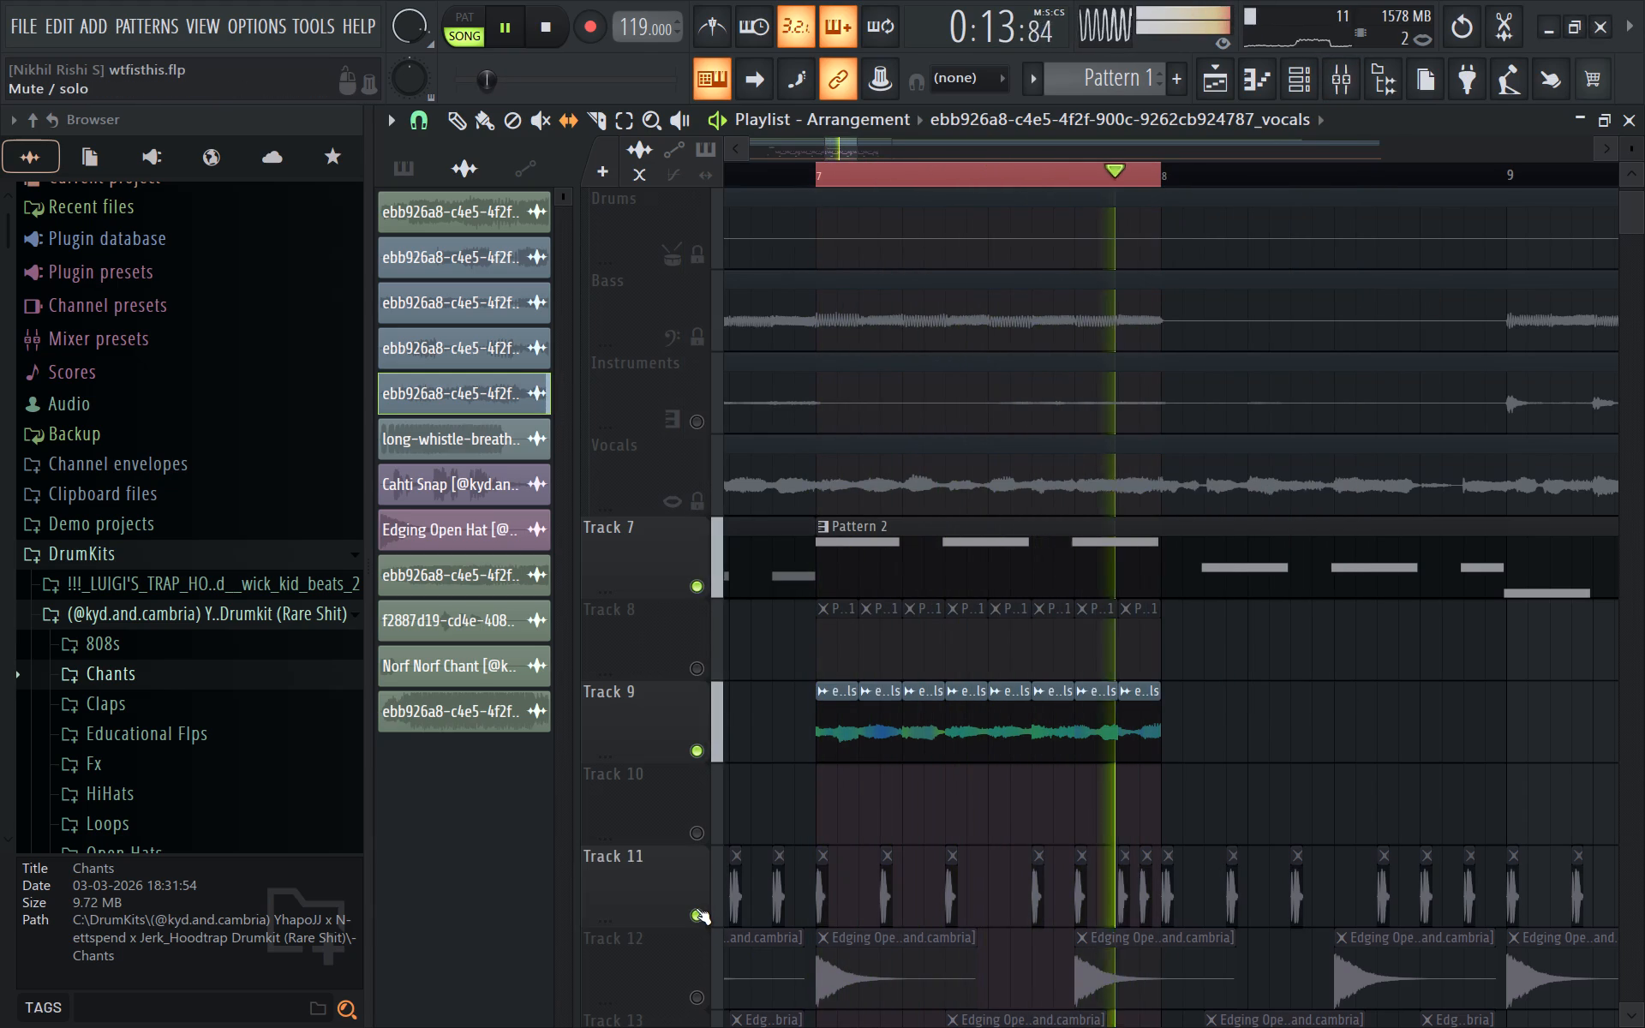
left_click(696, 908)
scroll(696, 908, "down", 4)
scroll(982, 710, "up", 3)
Move Fruity WaveShaper up to slot 1 on the Master mixer track, turn it off, and close the mixer.
left_click(1331, 69)
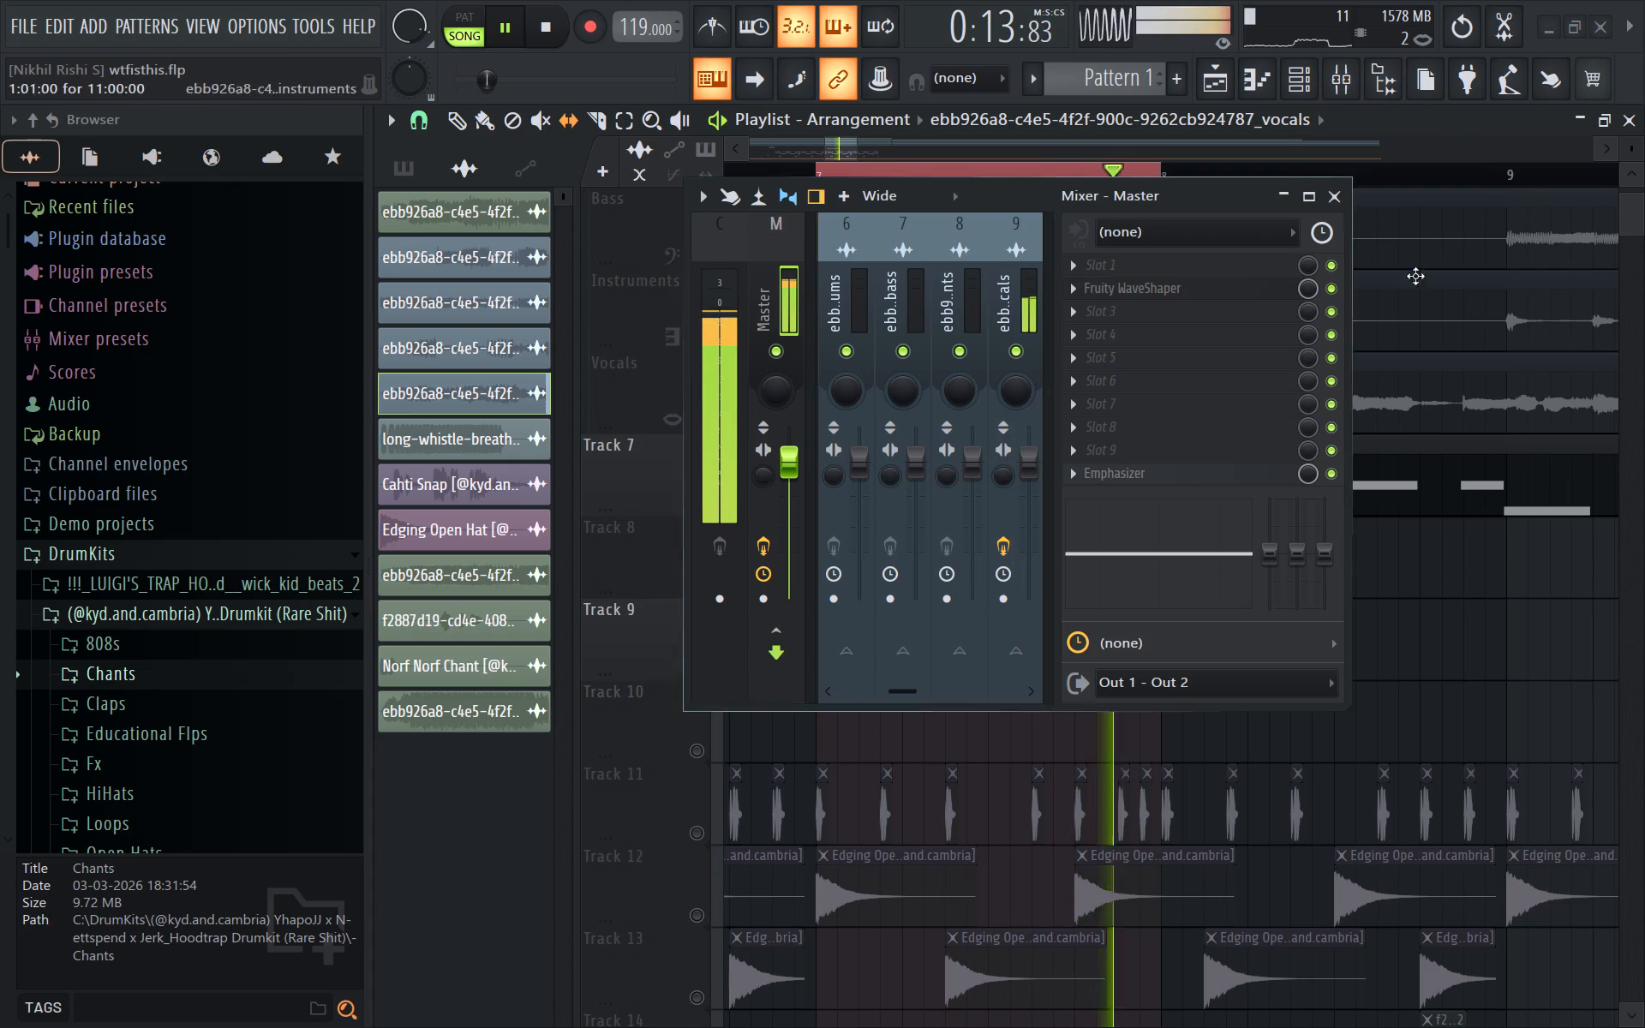
scroll(1217, 298, "up", 1)
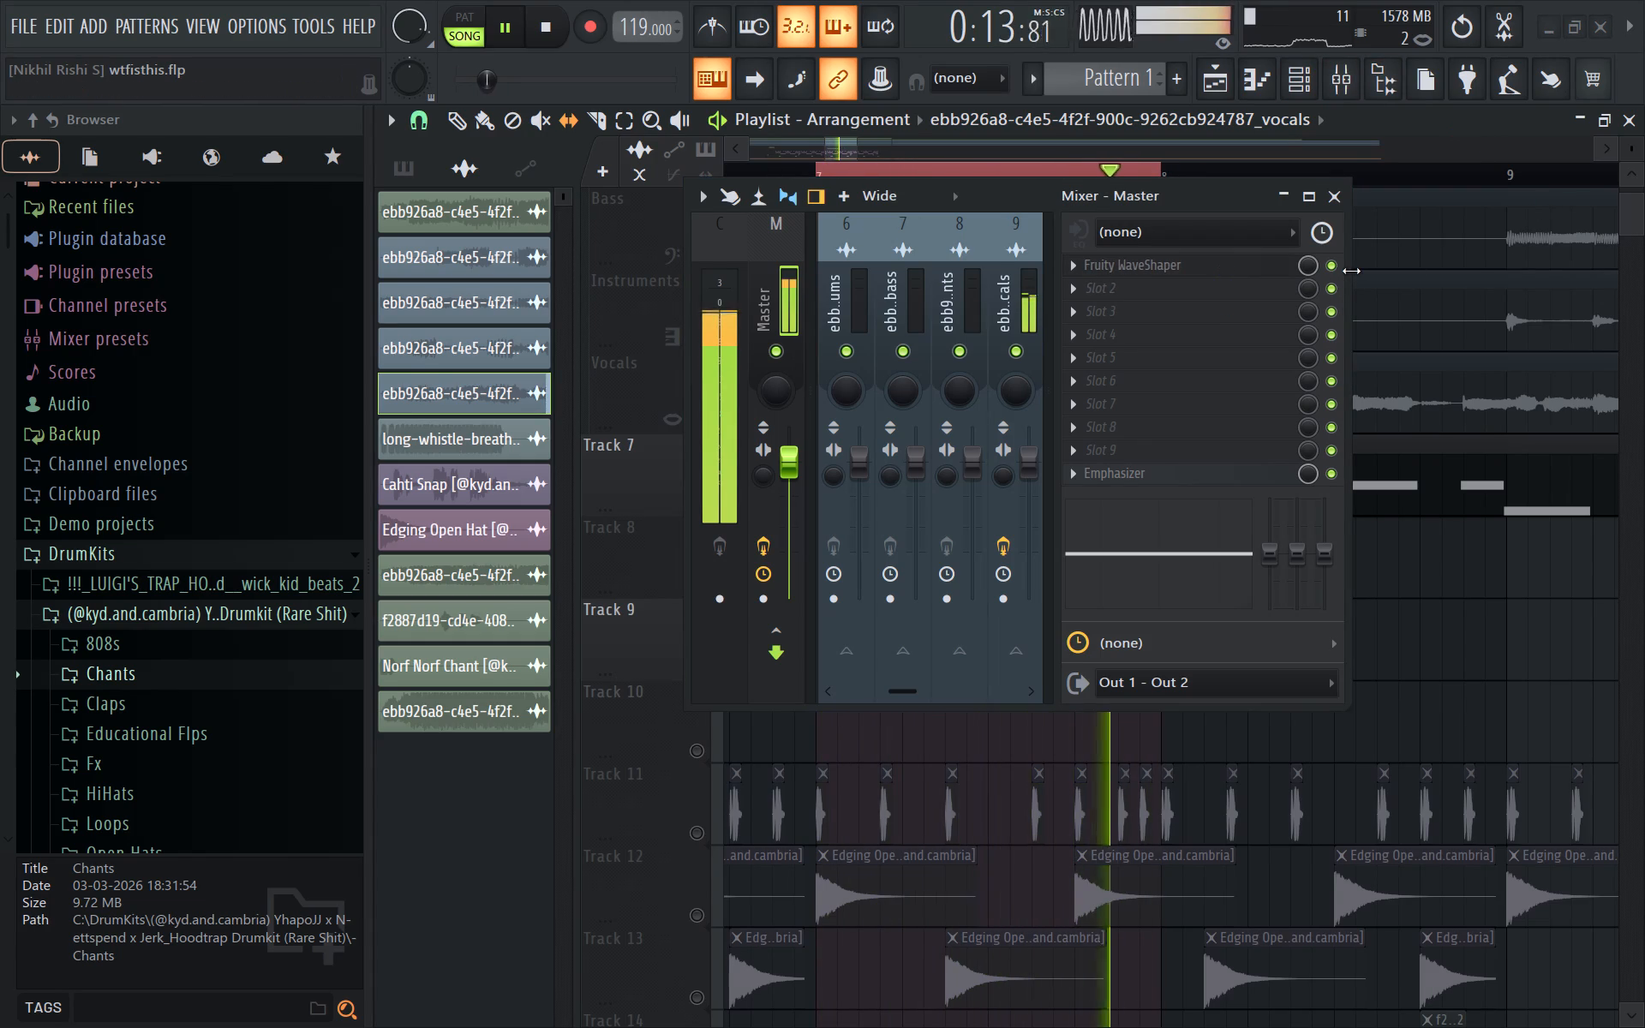
left_click(1332, 272)
left_click(1338, 188)
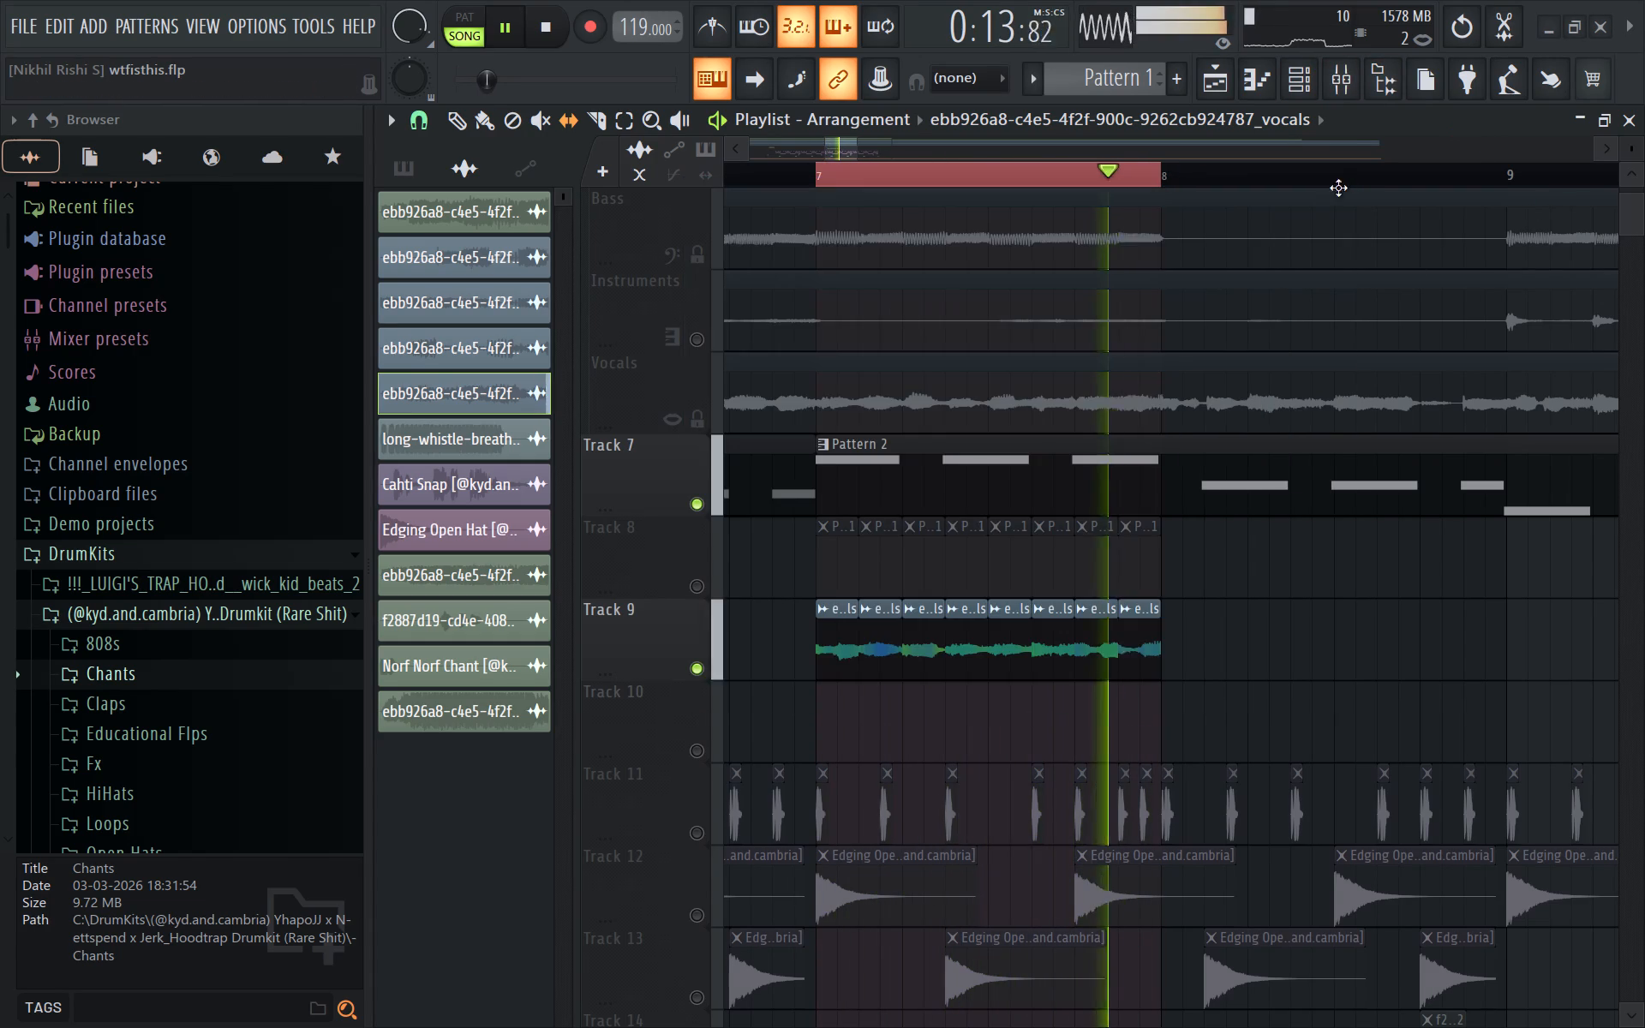
View Pattern 2's 3x Osc notes in the piano roll and close it.
double_click(1140, 473)
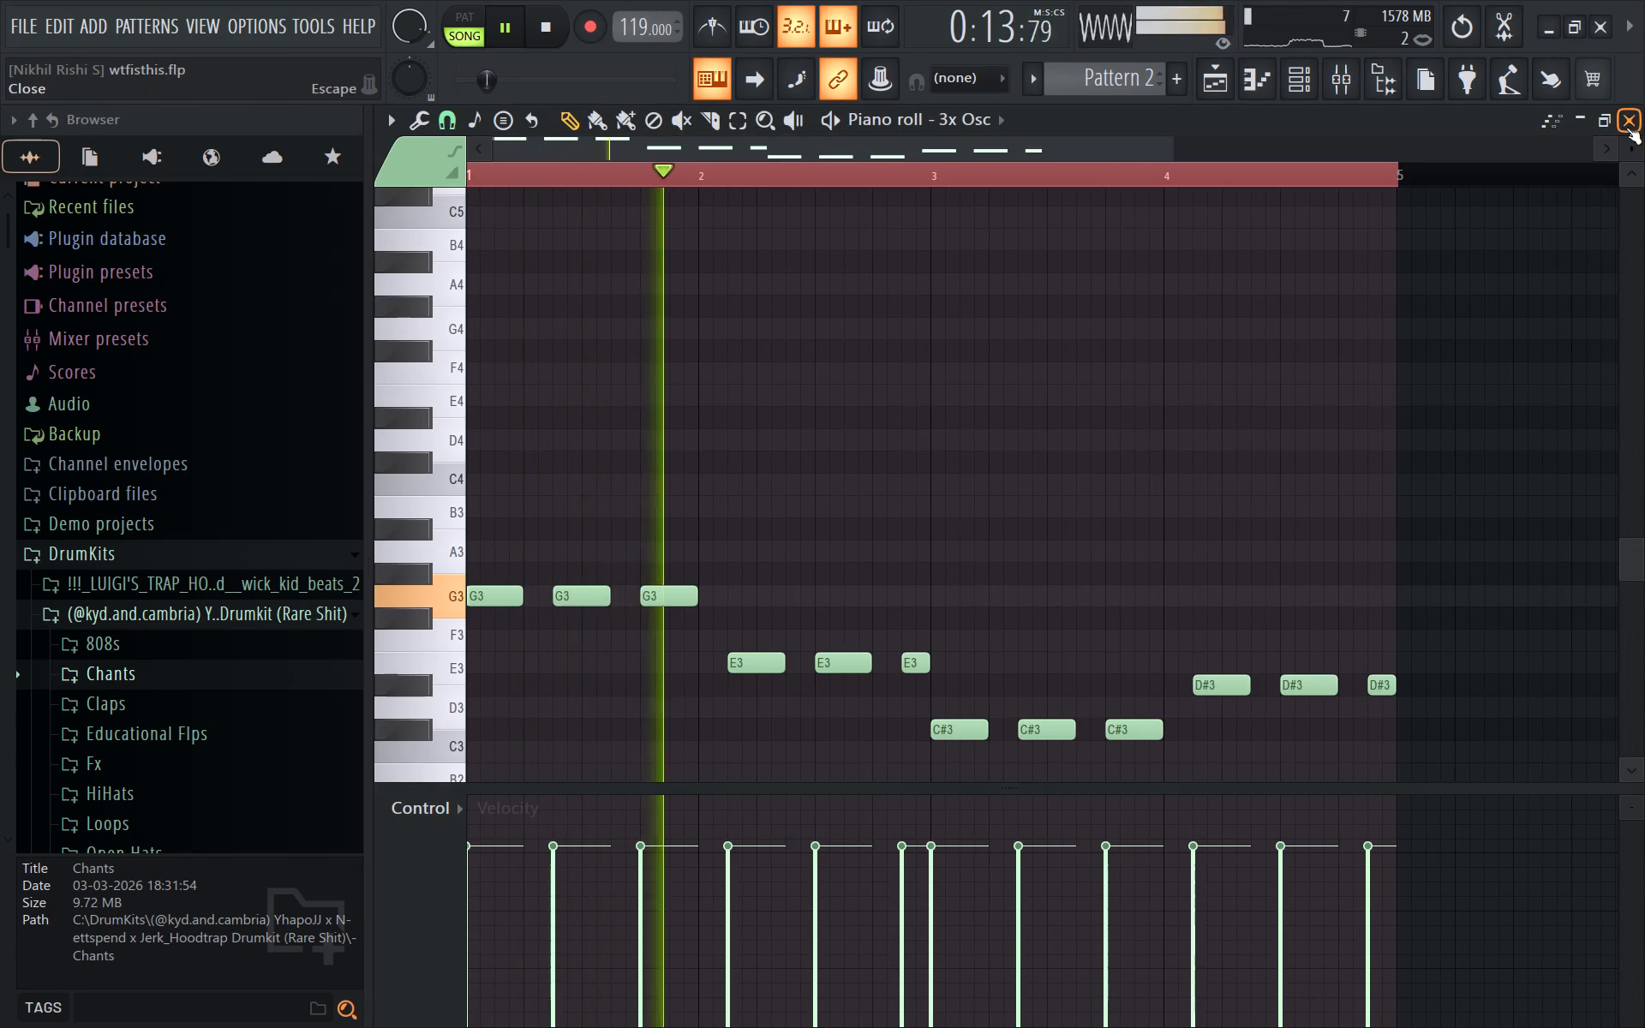
left_click(1626, 128)
Reverse the vocals audio clip on Track 9, play it over bar 7, and close its settings.
scroll(752, 710, "up", 6, "ctrl")
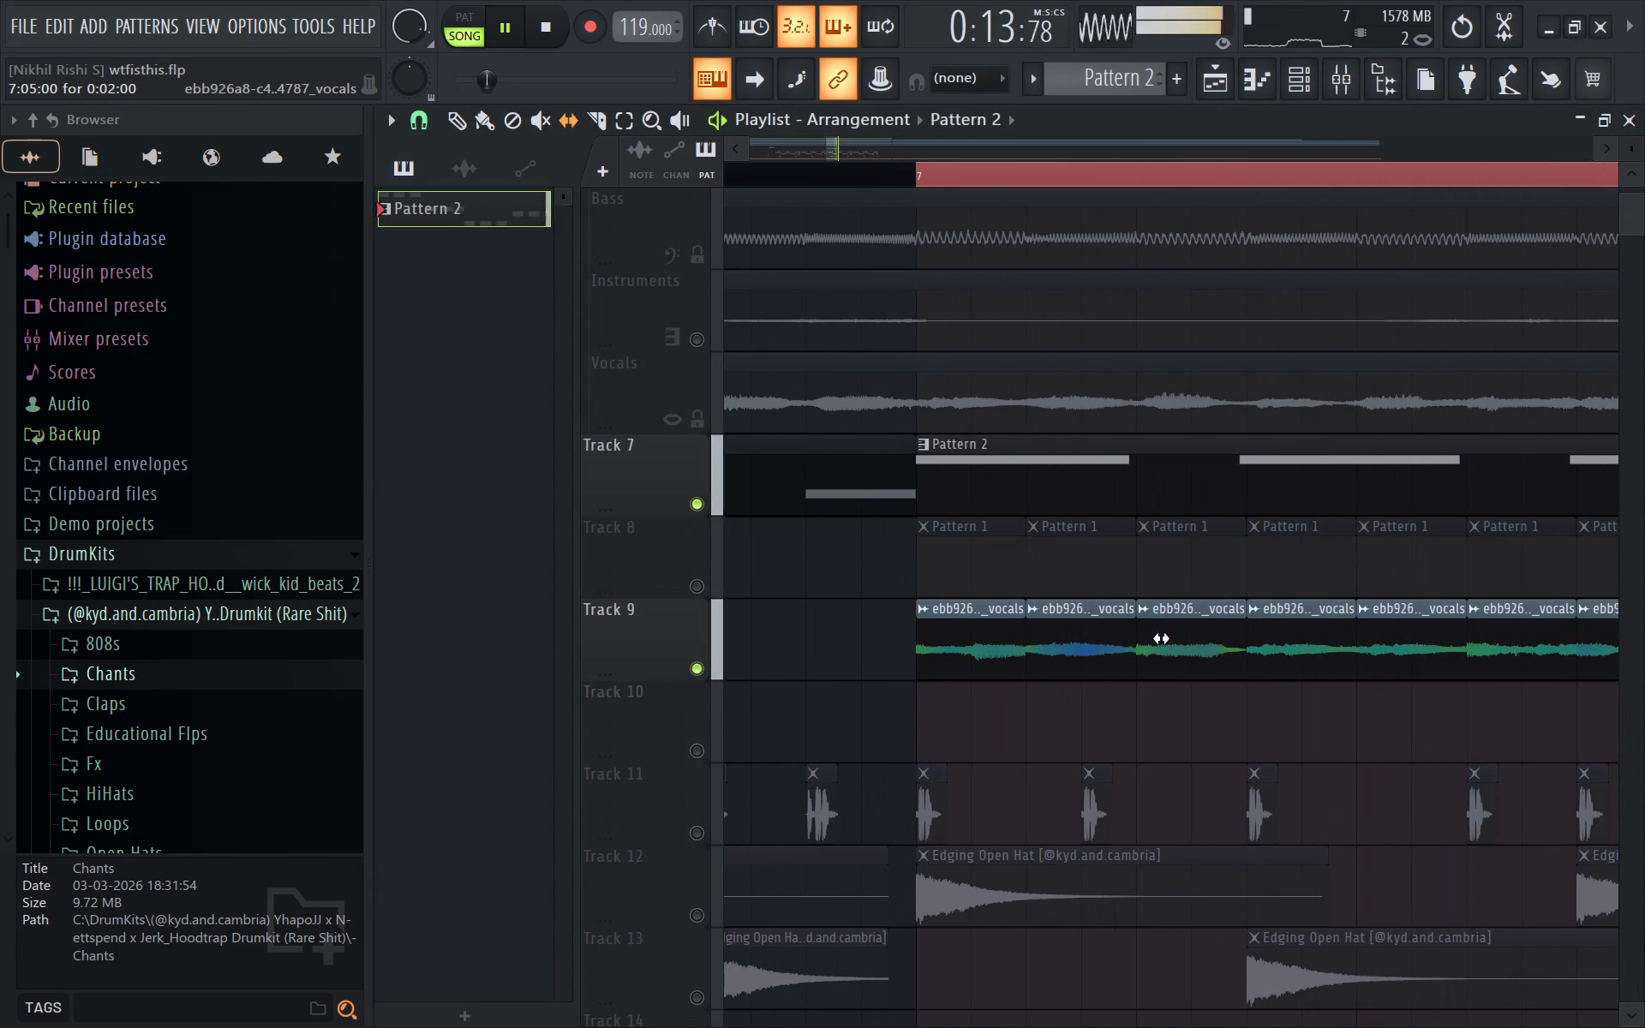
double_click(1001, 656)
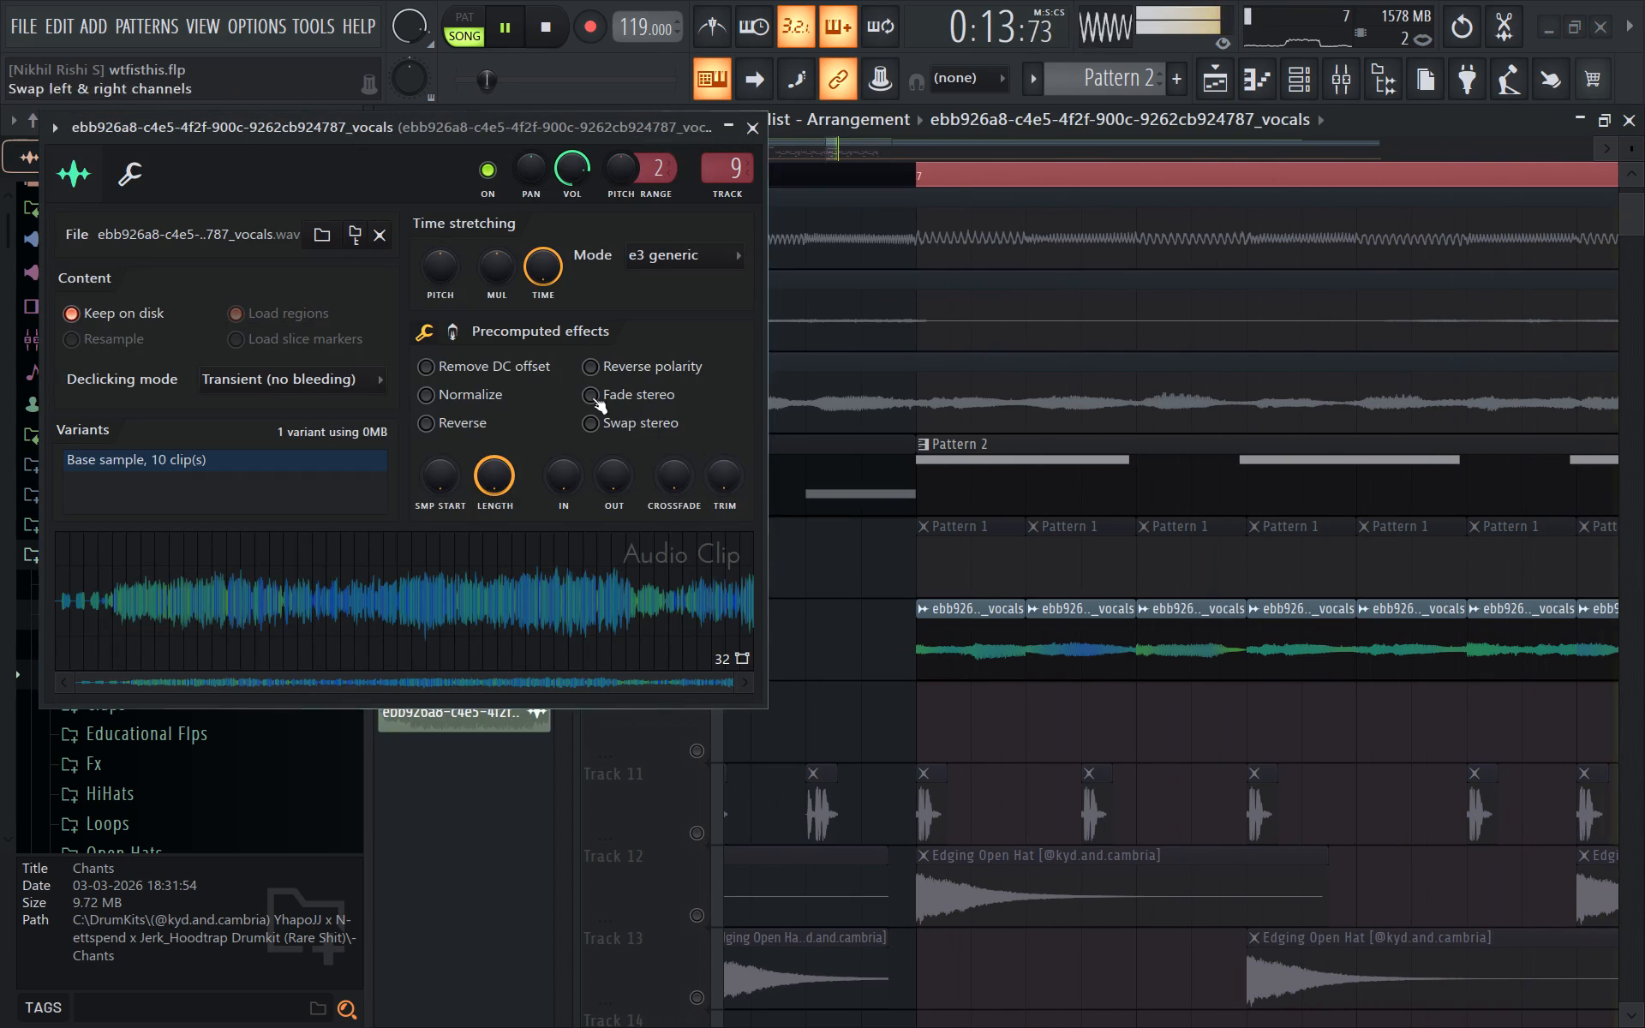
key("space")
left_click(482, 421)
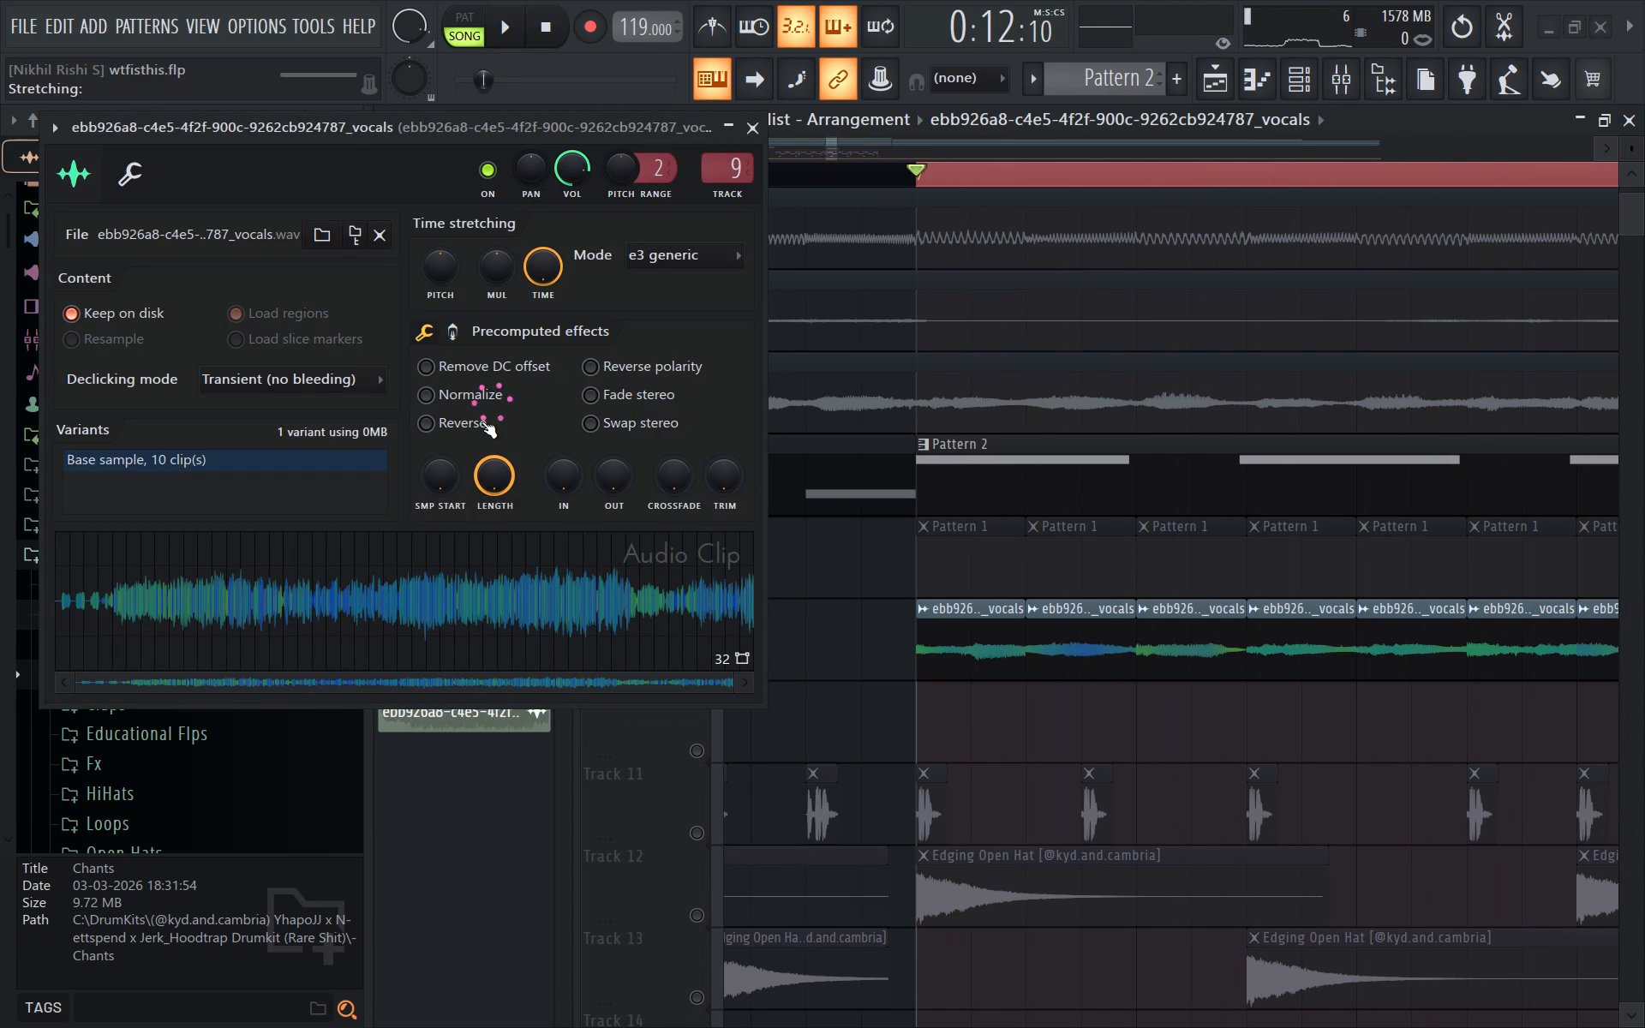
key("space")
scroll(1235, 690, "down", 9, "ctrl")
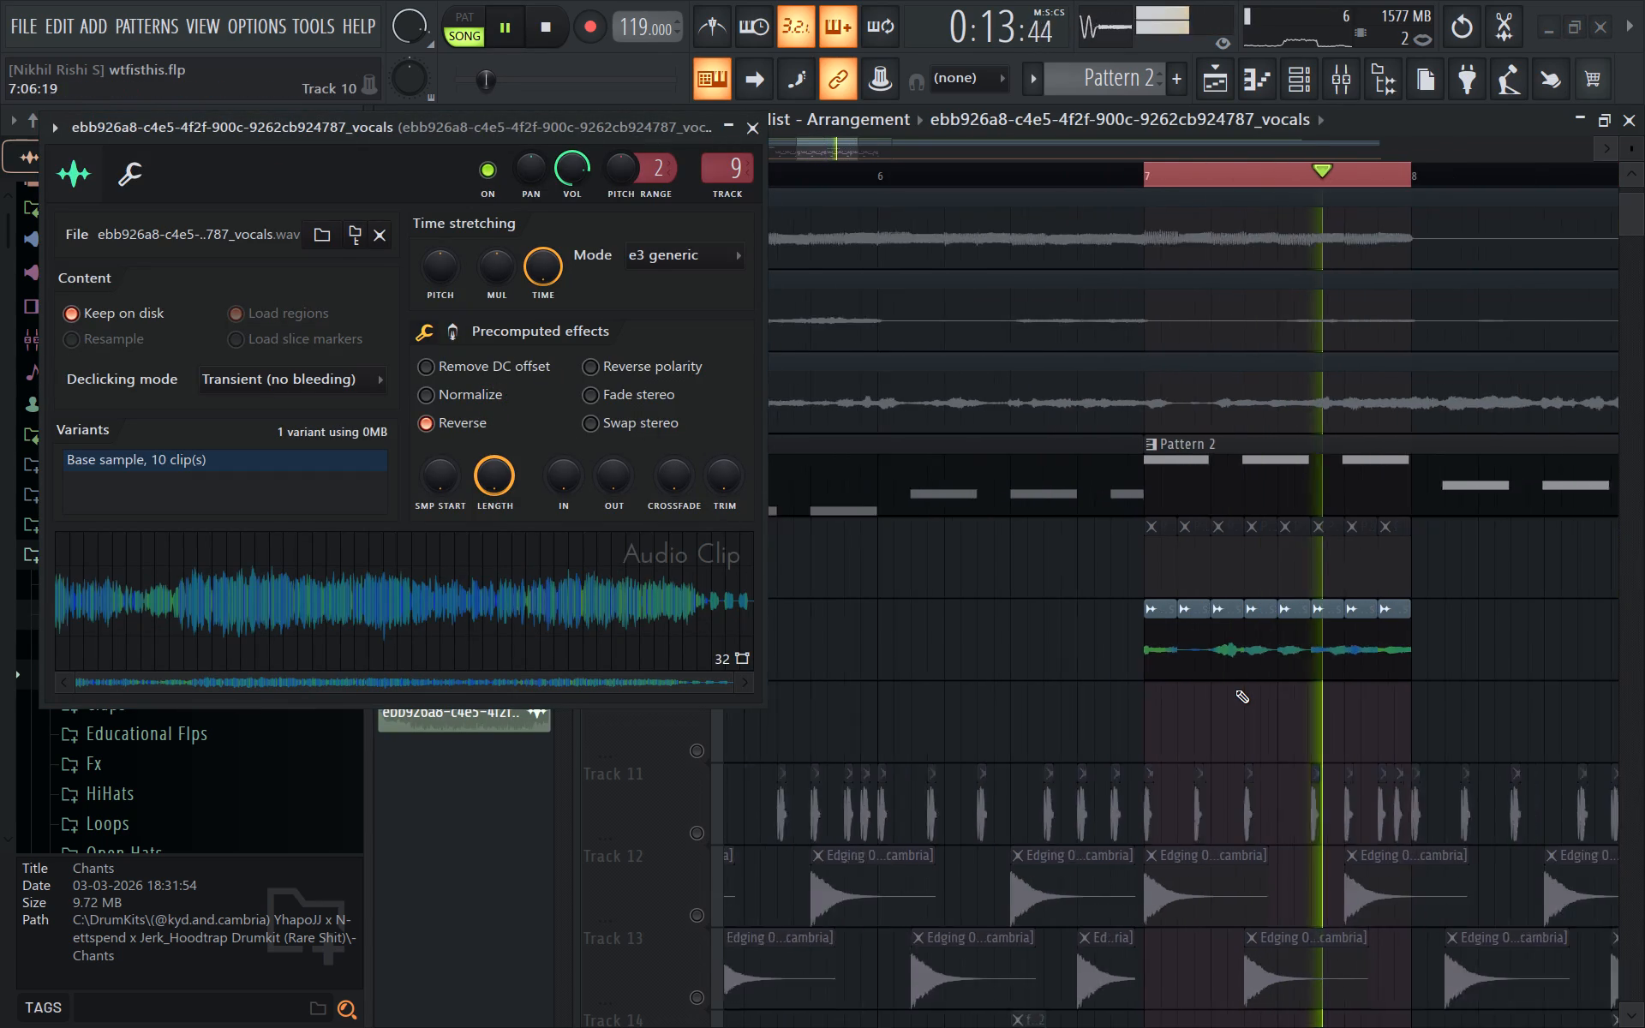
scroll(1235, 690, "down", 1, "ctrl")
scroll(1235, 690, "up", 4, "ctrl")
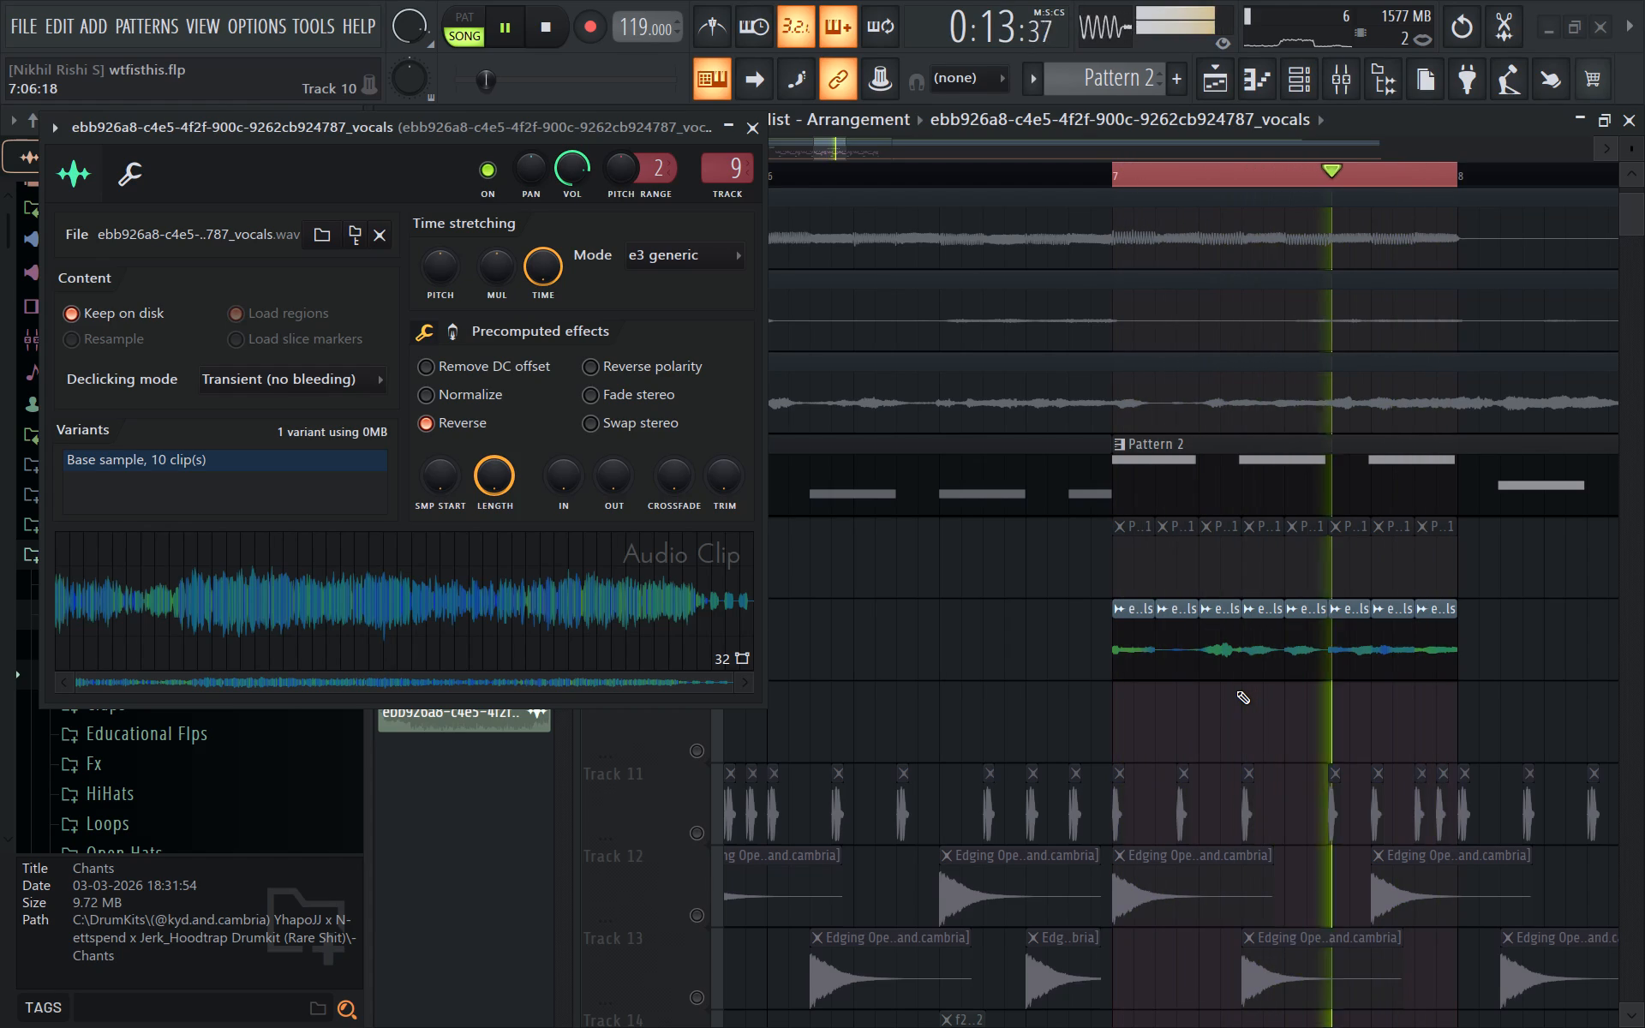
left_click(763, 123)
Turn off Track 7 and replay the start of bar 7 with the reversed vocals slices.
scroll(1176, 702, "up", 4, "ctrl")
left_click(691, 501)
scroll(1085, 815, "up", 3, "ctrl")
key("space")
key("space")
key("space")
key("space")
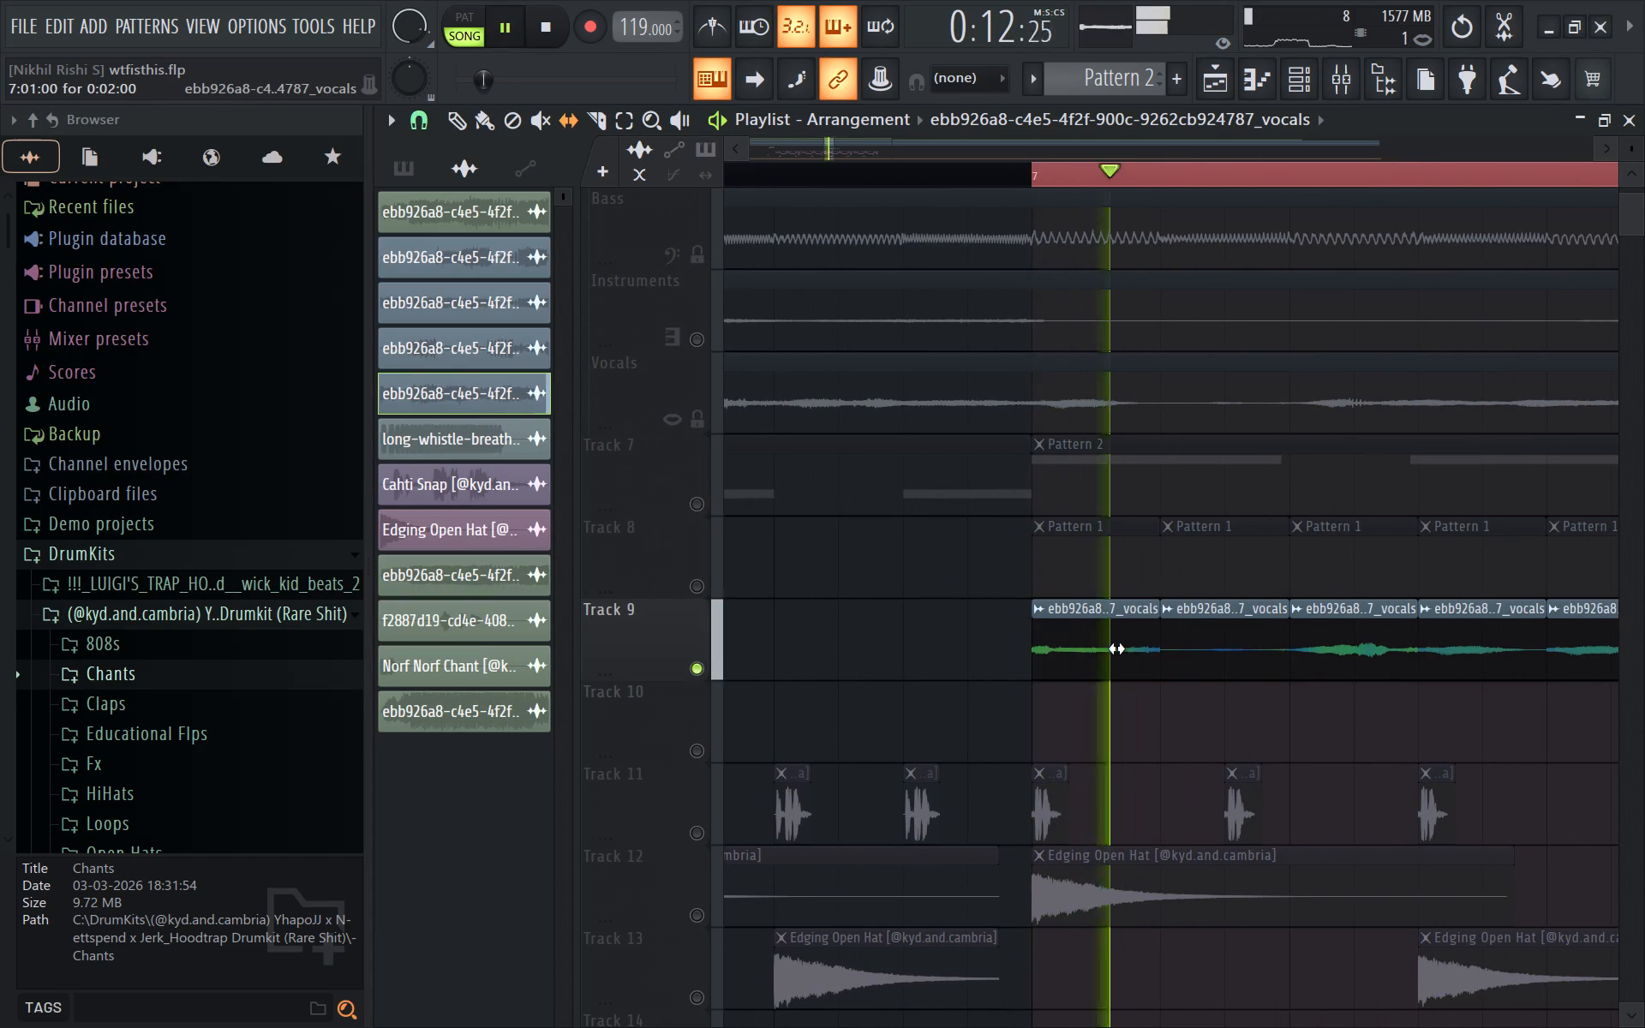
key("space")
key("space")
key("space")
Slip the second reversed vocals slice's audio at 7:03 on Track 9 earlier in stages, replaying the bar's start between moves.
left_click_drag(1247, 666, 1149, 673)
key("space")
key("space")
left_click_drag(1237, 658, 1117, 685)
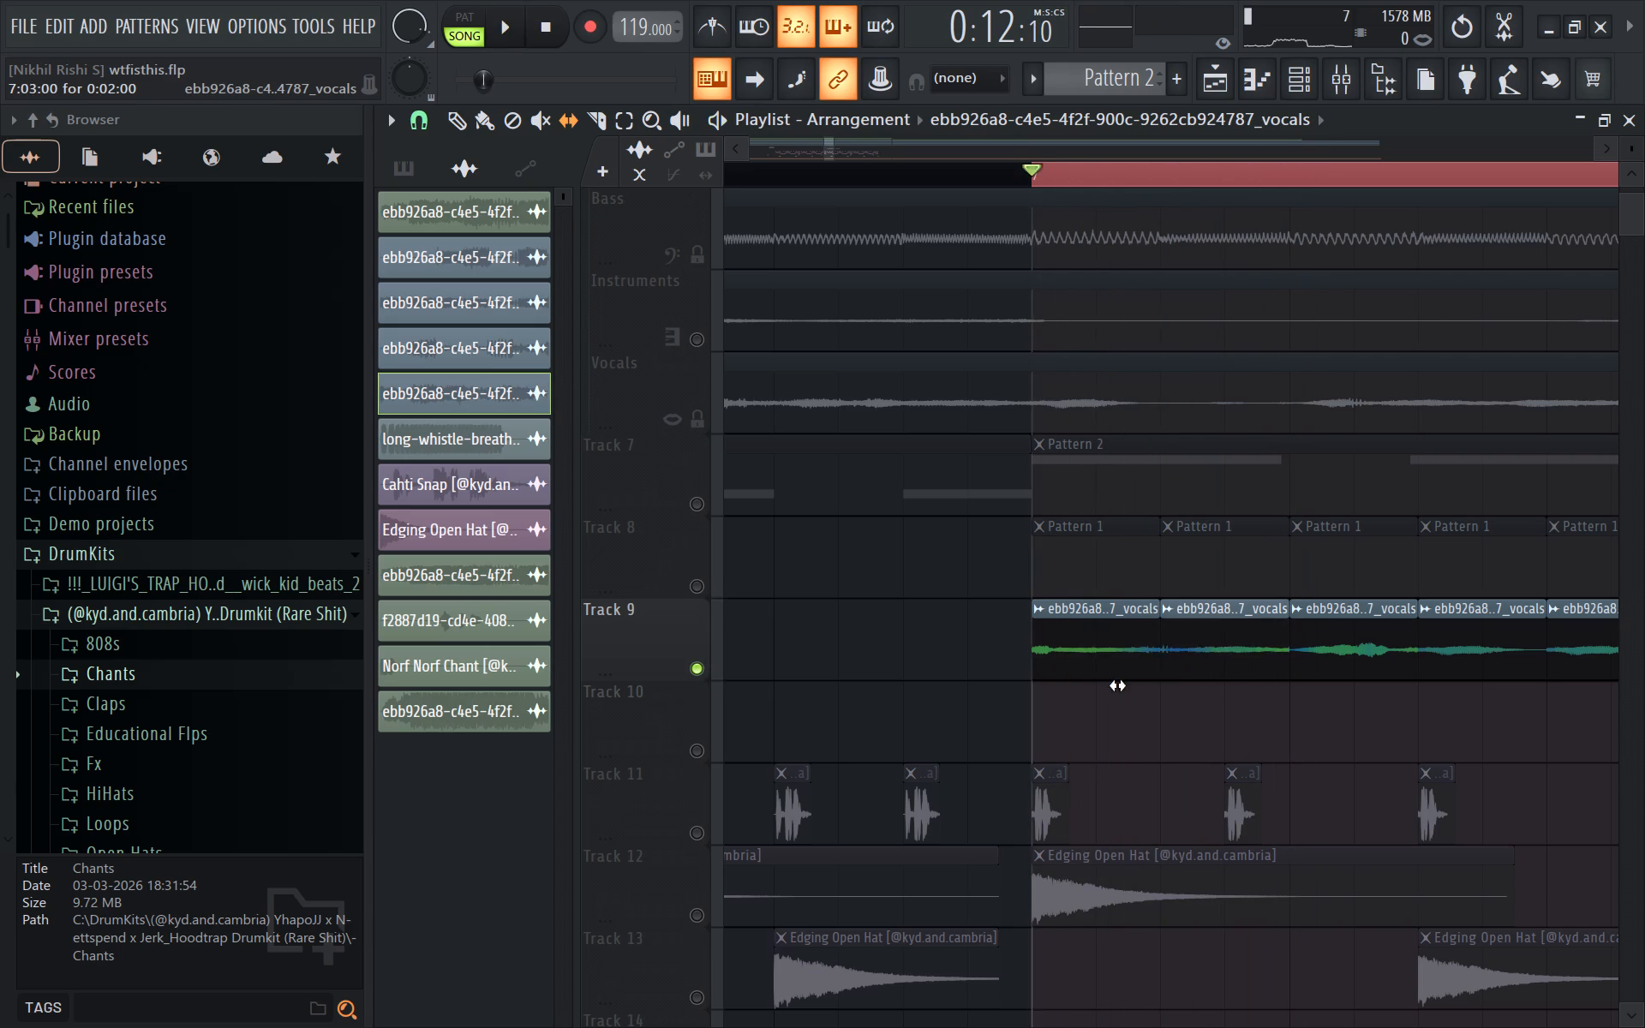
key("space")
left_click_drag(1117, 685, 1114, 685)
key("space")
left_click_drag(1226, 665, 999, 679)
key("space")
key("space")
key("space")
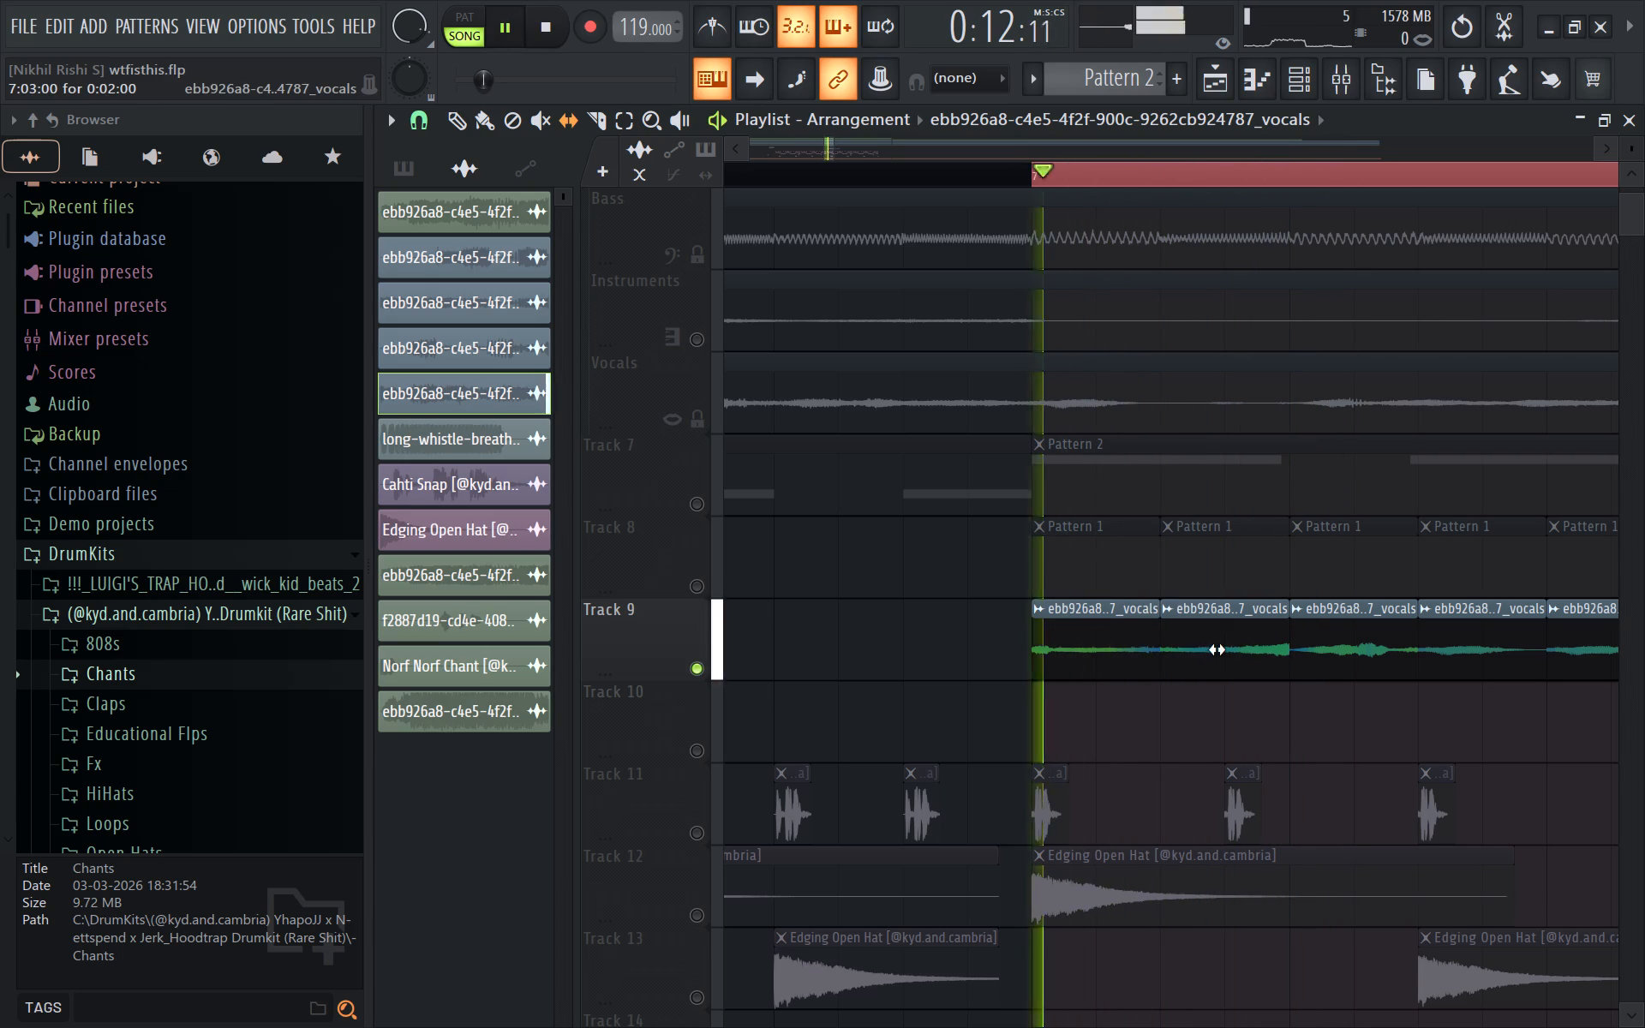
Slip the audio inside the second reversed vocals slice at 7:03 on Track 9 earlier in three moves, auditioning each from bar 7.
key("space")
left_click_drag(1235, 650, 1130, 661)
key("space")
key("space")
left_click_drag(1216, 650, 1060, 660)
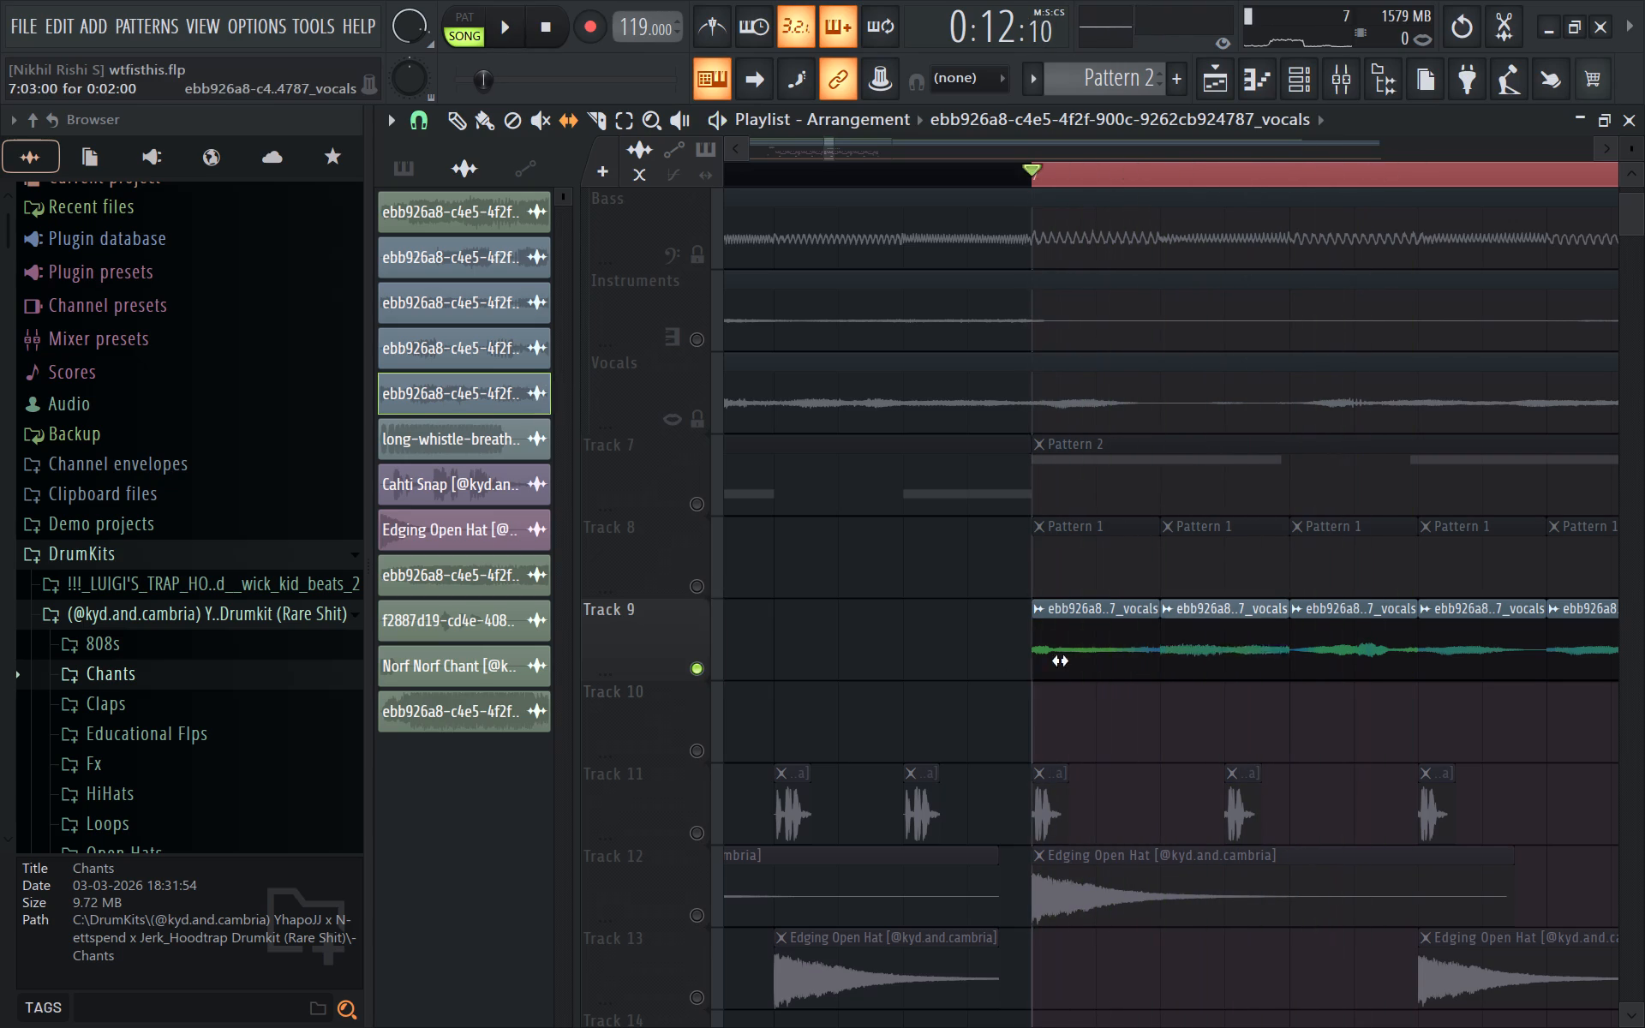
left_click_drag(1060, 660, 1018, 660)
key("space")
key("space")
left_click_drag(1216, 648, 1042, 687)
key("space")
key("space")
Shift the 7:03 vocals slice's audio earlier by three more moves within its fixed boundaries, replaying the start of bar 7 after each.
left_click_drag(1257, 658, 1200, 670)
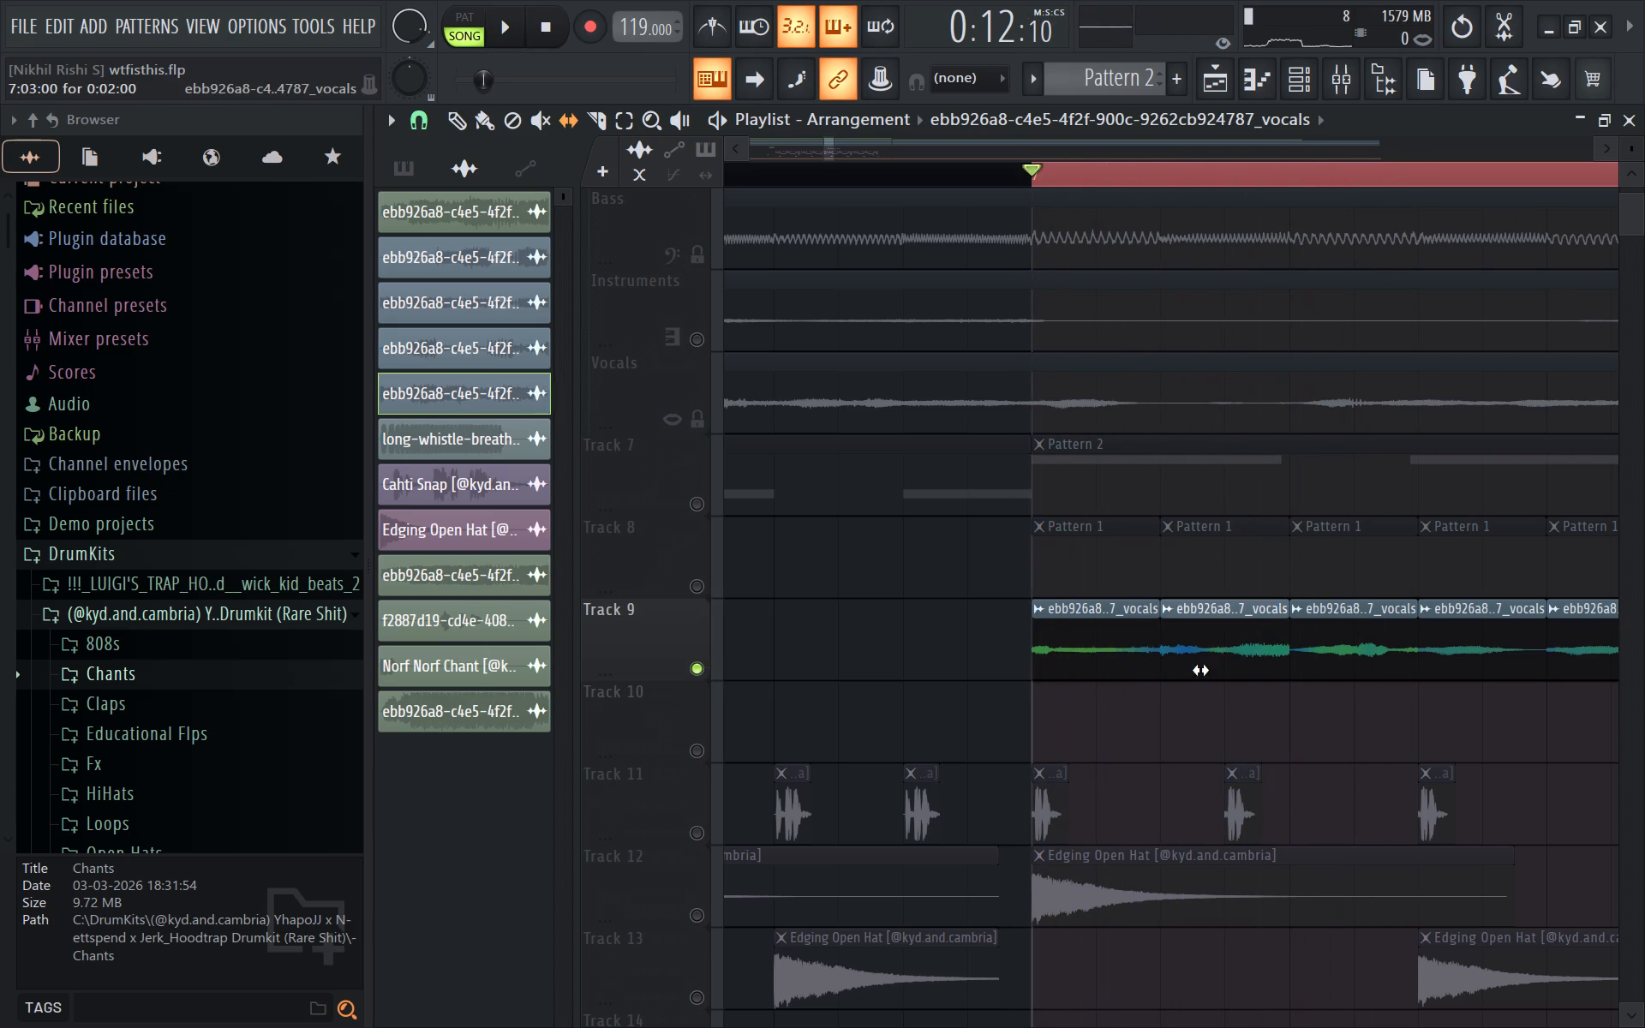
left_click_drag(1200, 670, 1115, 677)
key("space")
key("space")
left_click_drag(1209, 654, 1082, 667)
key("space")
key("space")
left_click_drag(1193, 655, 1126, 671)
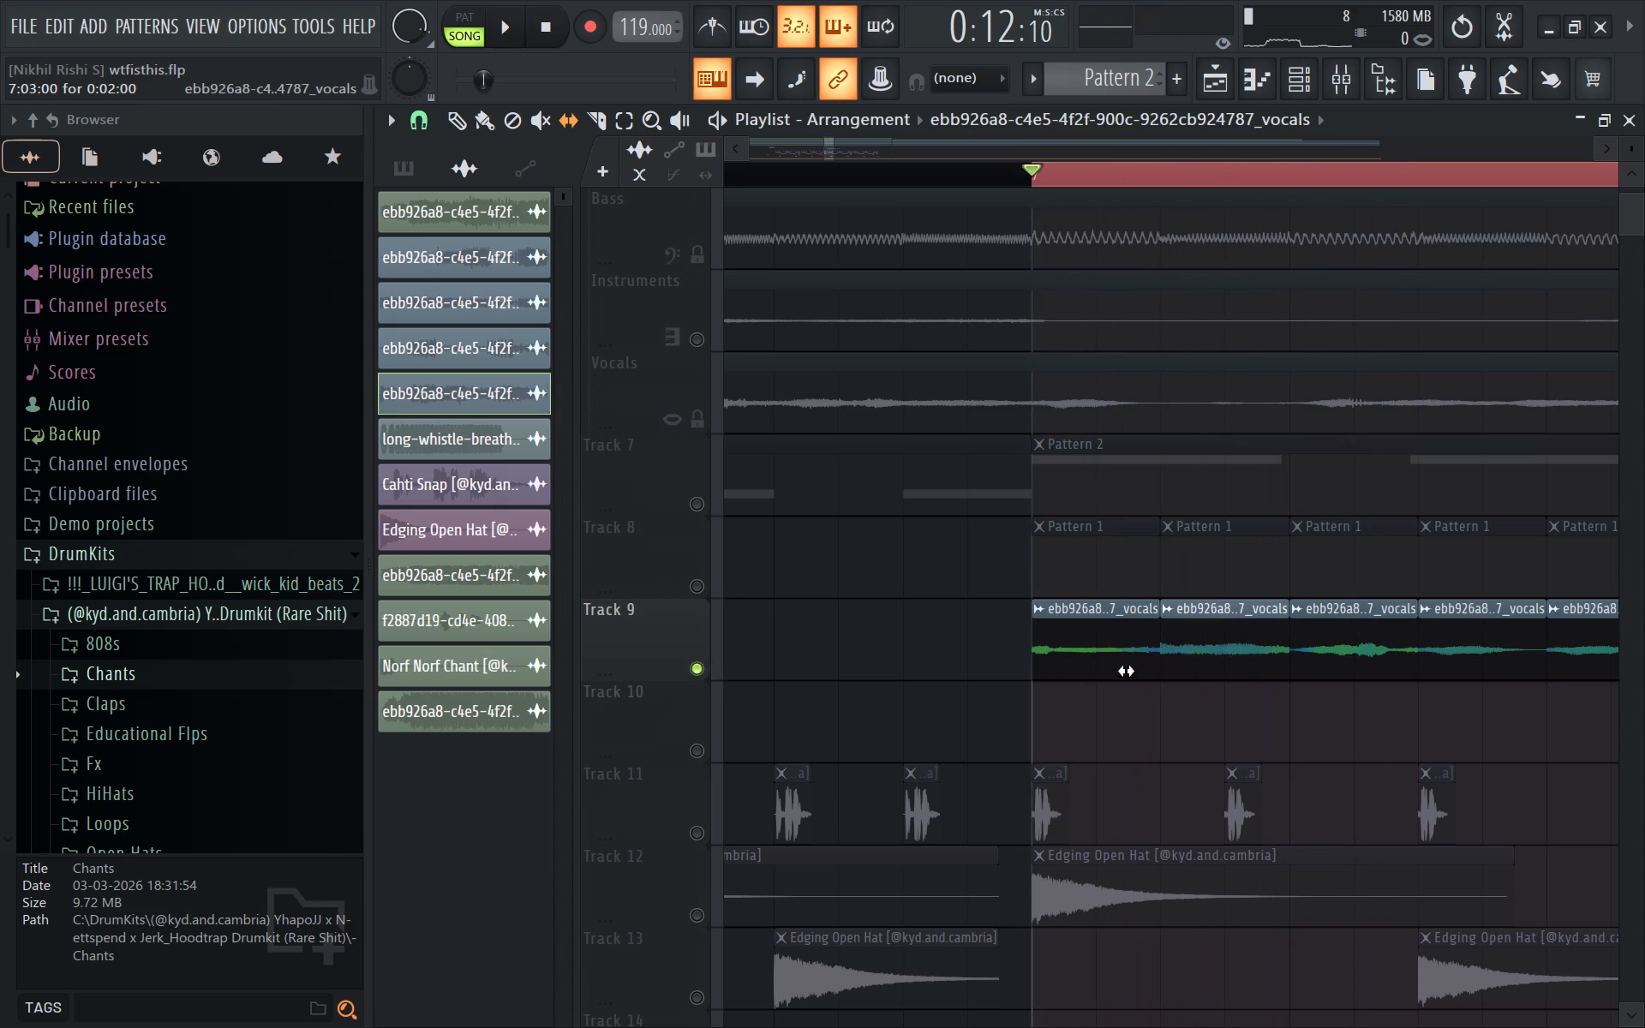
left_click_drag(1126, 671, 1108, 674)
key("space")
key("space")
Slip the 7:03 vocals slice's audio further earlier in four moves, checking each position by playing from bar 7.
left_click_drag(1203, 653, 1022, 652)
key("space")
key("space")
left_click_drag(1193, 653, 1065, 669)
key("space")
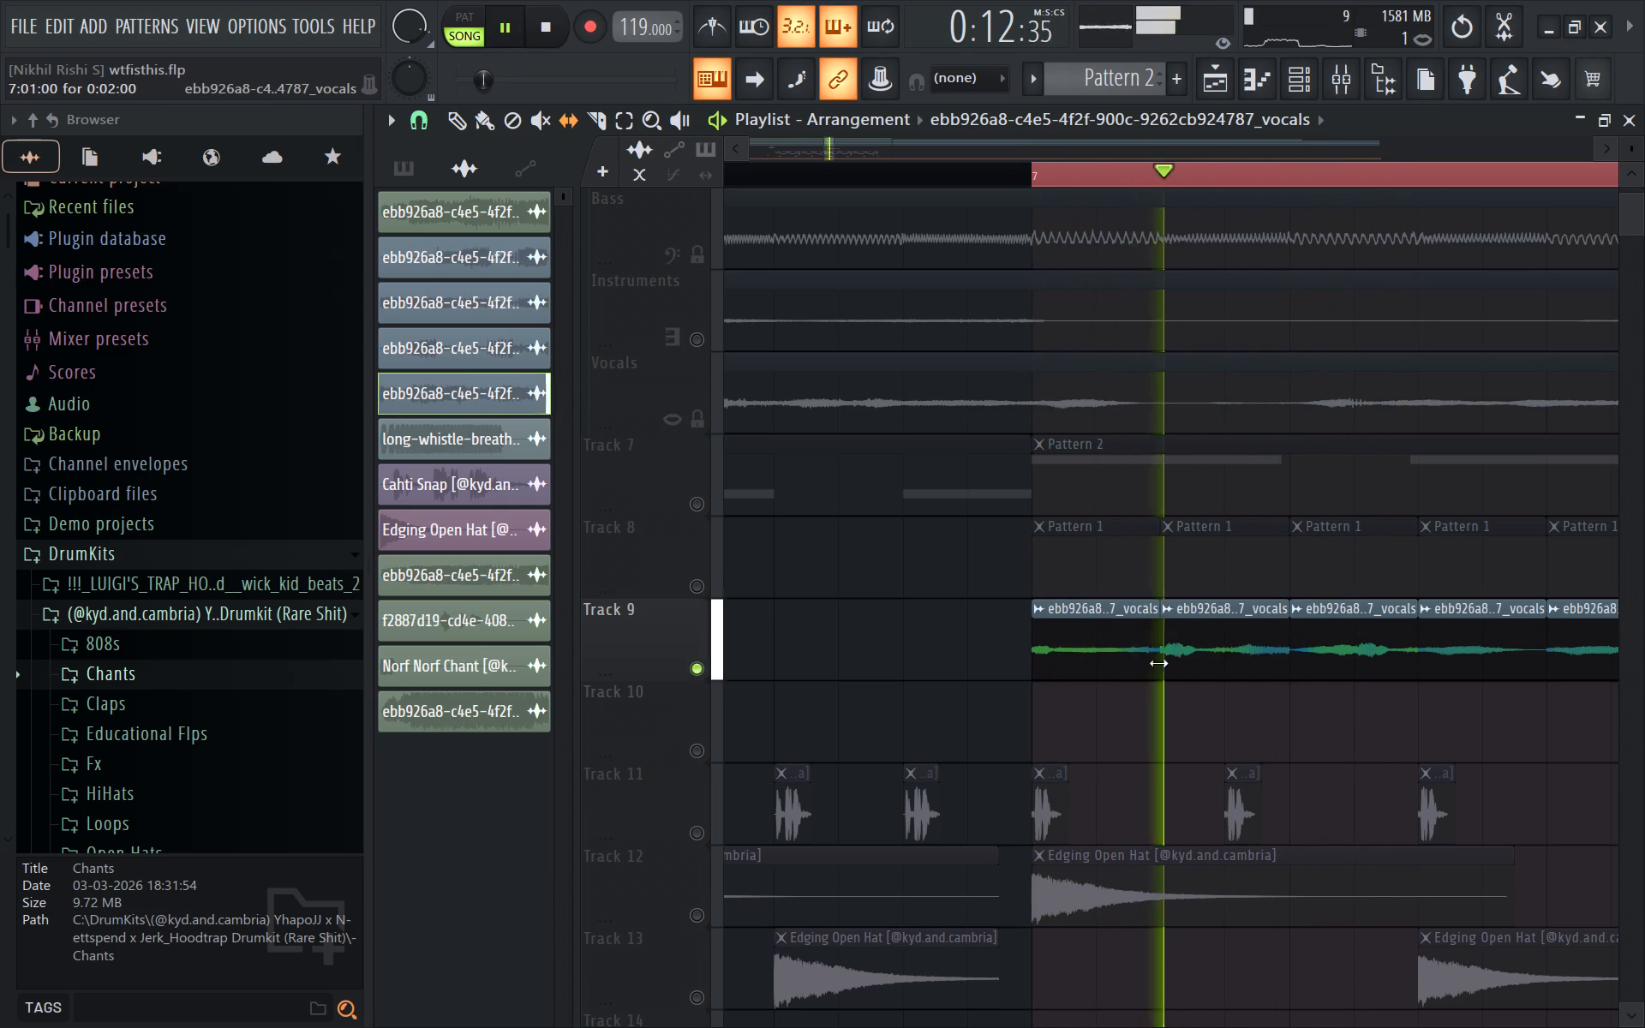
key("space")
left_click_drag(1247, 658, 1127, 668)
key("space")
key("space")
left_click_drag(1217, 661, 1146, 678)
key("space")
key("space")
Nudge the 7:03 vocals slice's audio slightly later on Track 9 and replay bar 7.
left_click_drag(1224, 661, 1249, 657)
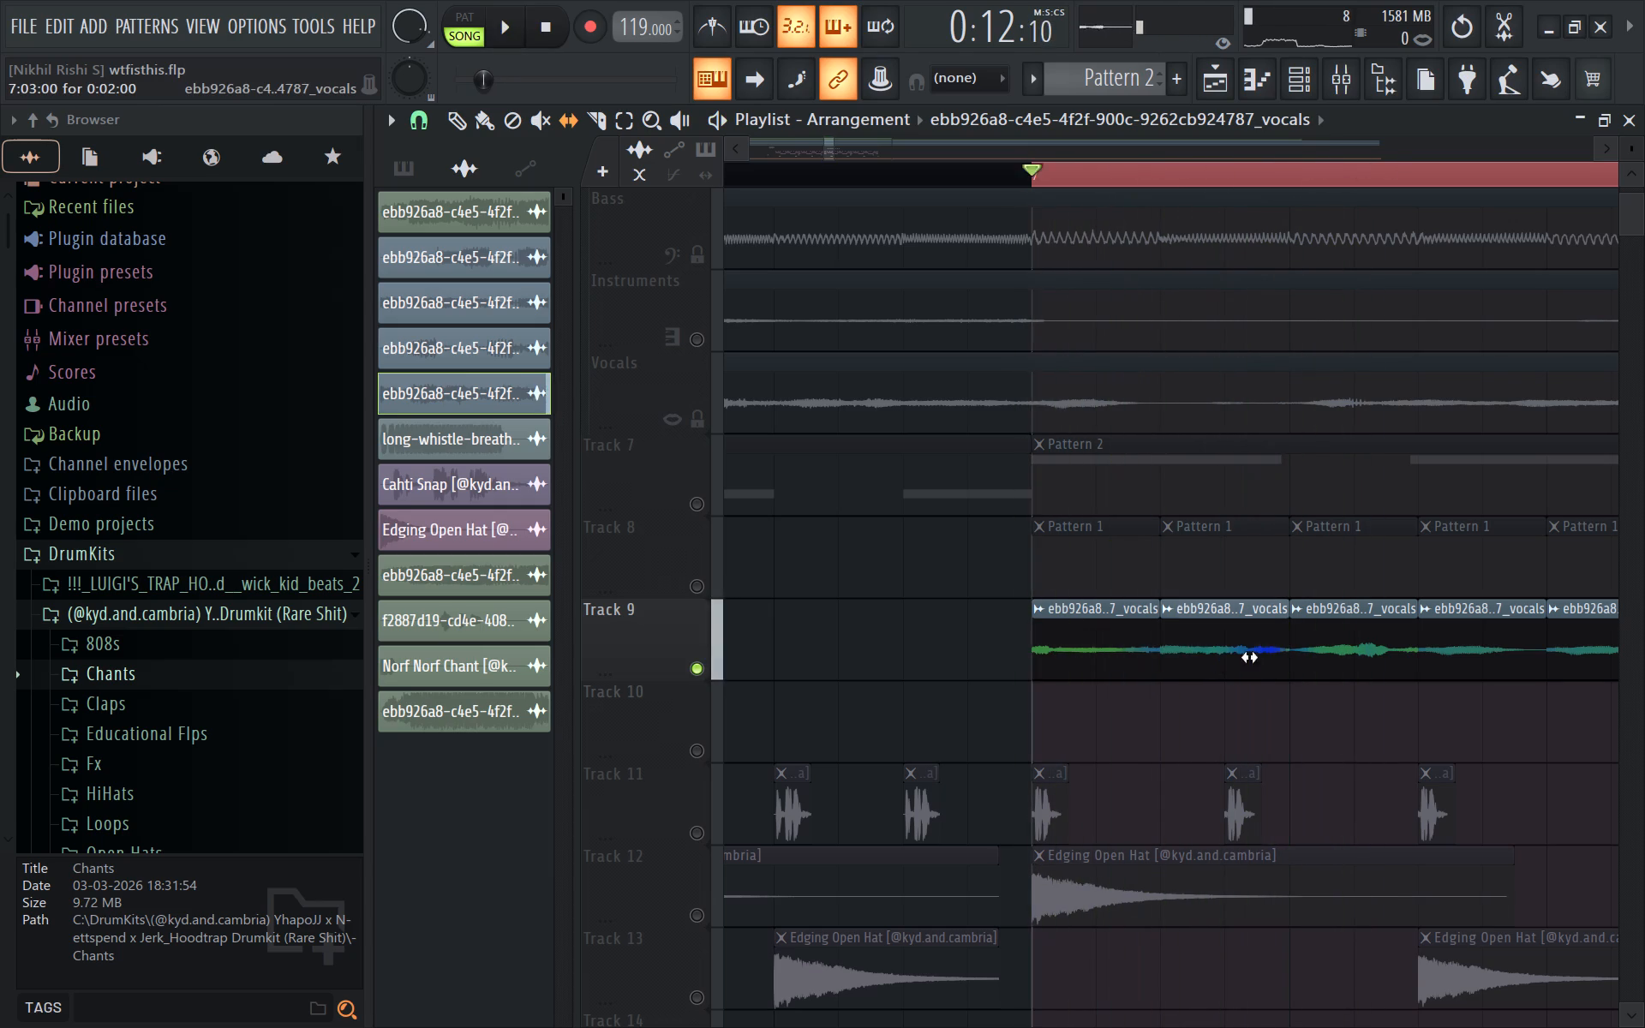
left_click_drag(1249, 657, 1271, 660)
key("space")
key("space")
key("space")
Slip the audio inside the fourth reversed vocals slice at 7:07 on Track 9 earlier.
left_click_drag(1468, 656, 1362, 672)
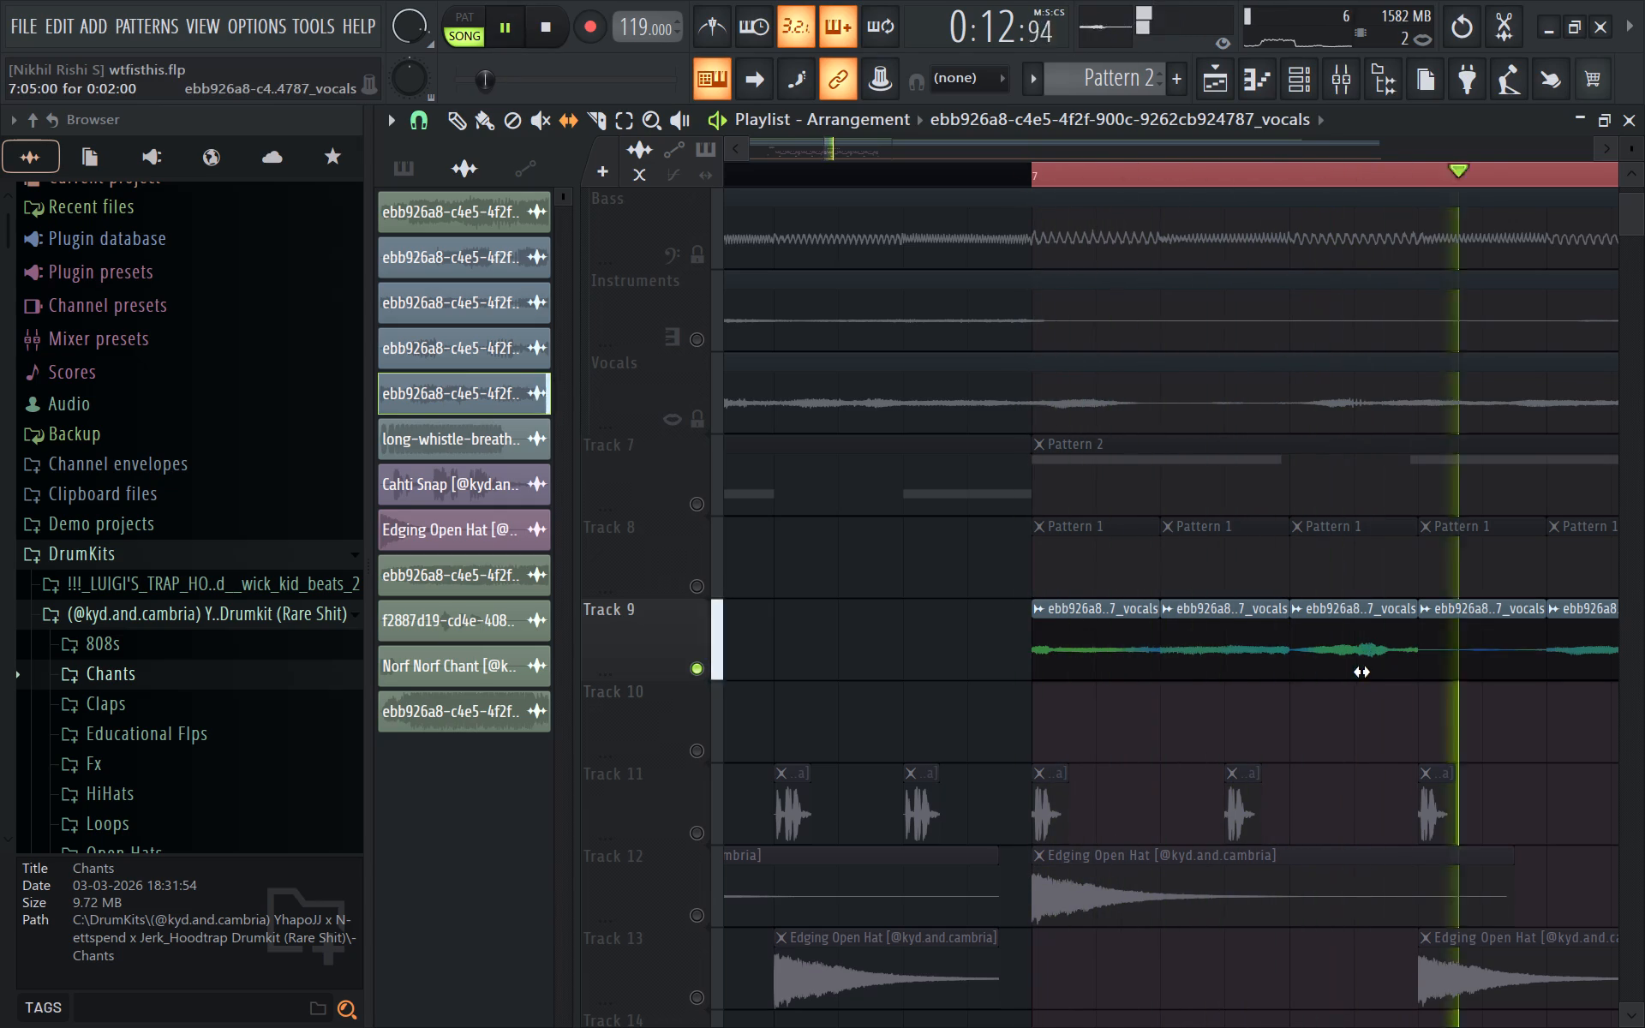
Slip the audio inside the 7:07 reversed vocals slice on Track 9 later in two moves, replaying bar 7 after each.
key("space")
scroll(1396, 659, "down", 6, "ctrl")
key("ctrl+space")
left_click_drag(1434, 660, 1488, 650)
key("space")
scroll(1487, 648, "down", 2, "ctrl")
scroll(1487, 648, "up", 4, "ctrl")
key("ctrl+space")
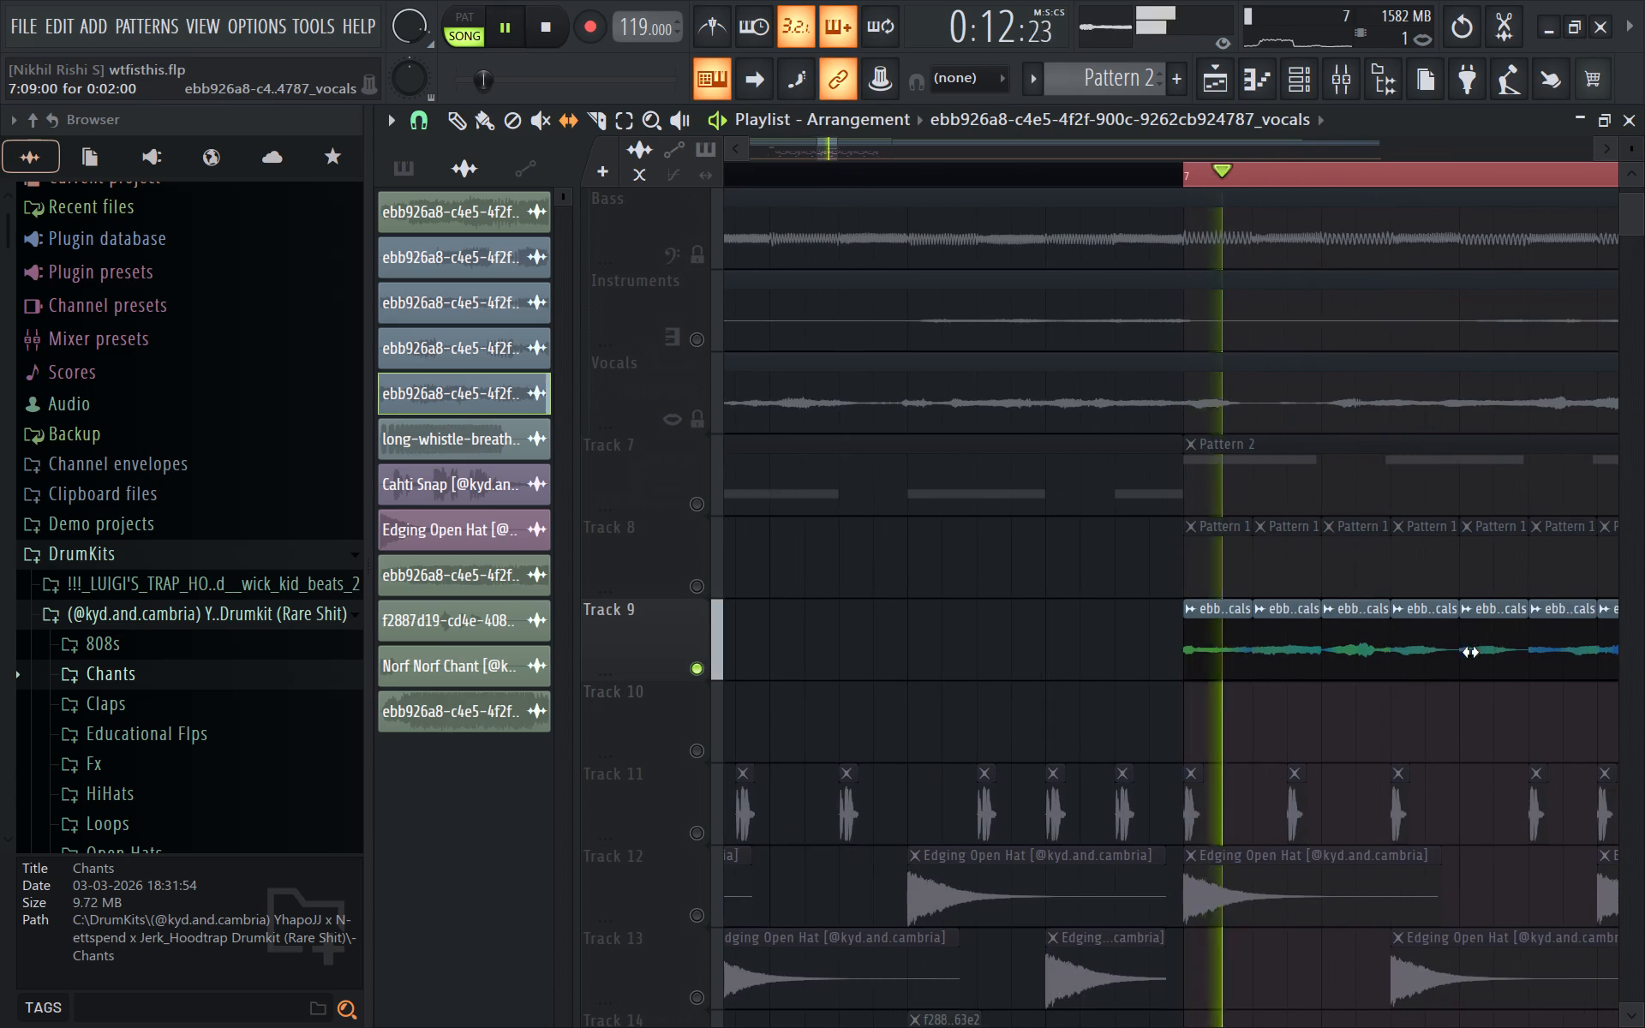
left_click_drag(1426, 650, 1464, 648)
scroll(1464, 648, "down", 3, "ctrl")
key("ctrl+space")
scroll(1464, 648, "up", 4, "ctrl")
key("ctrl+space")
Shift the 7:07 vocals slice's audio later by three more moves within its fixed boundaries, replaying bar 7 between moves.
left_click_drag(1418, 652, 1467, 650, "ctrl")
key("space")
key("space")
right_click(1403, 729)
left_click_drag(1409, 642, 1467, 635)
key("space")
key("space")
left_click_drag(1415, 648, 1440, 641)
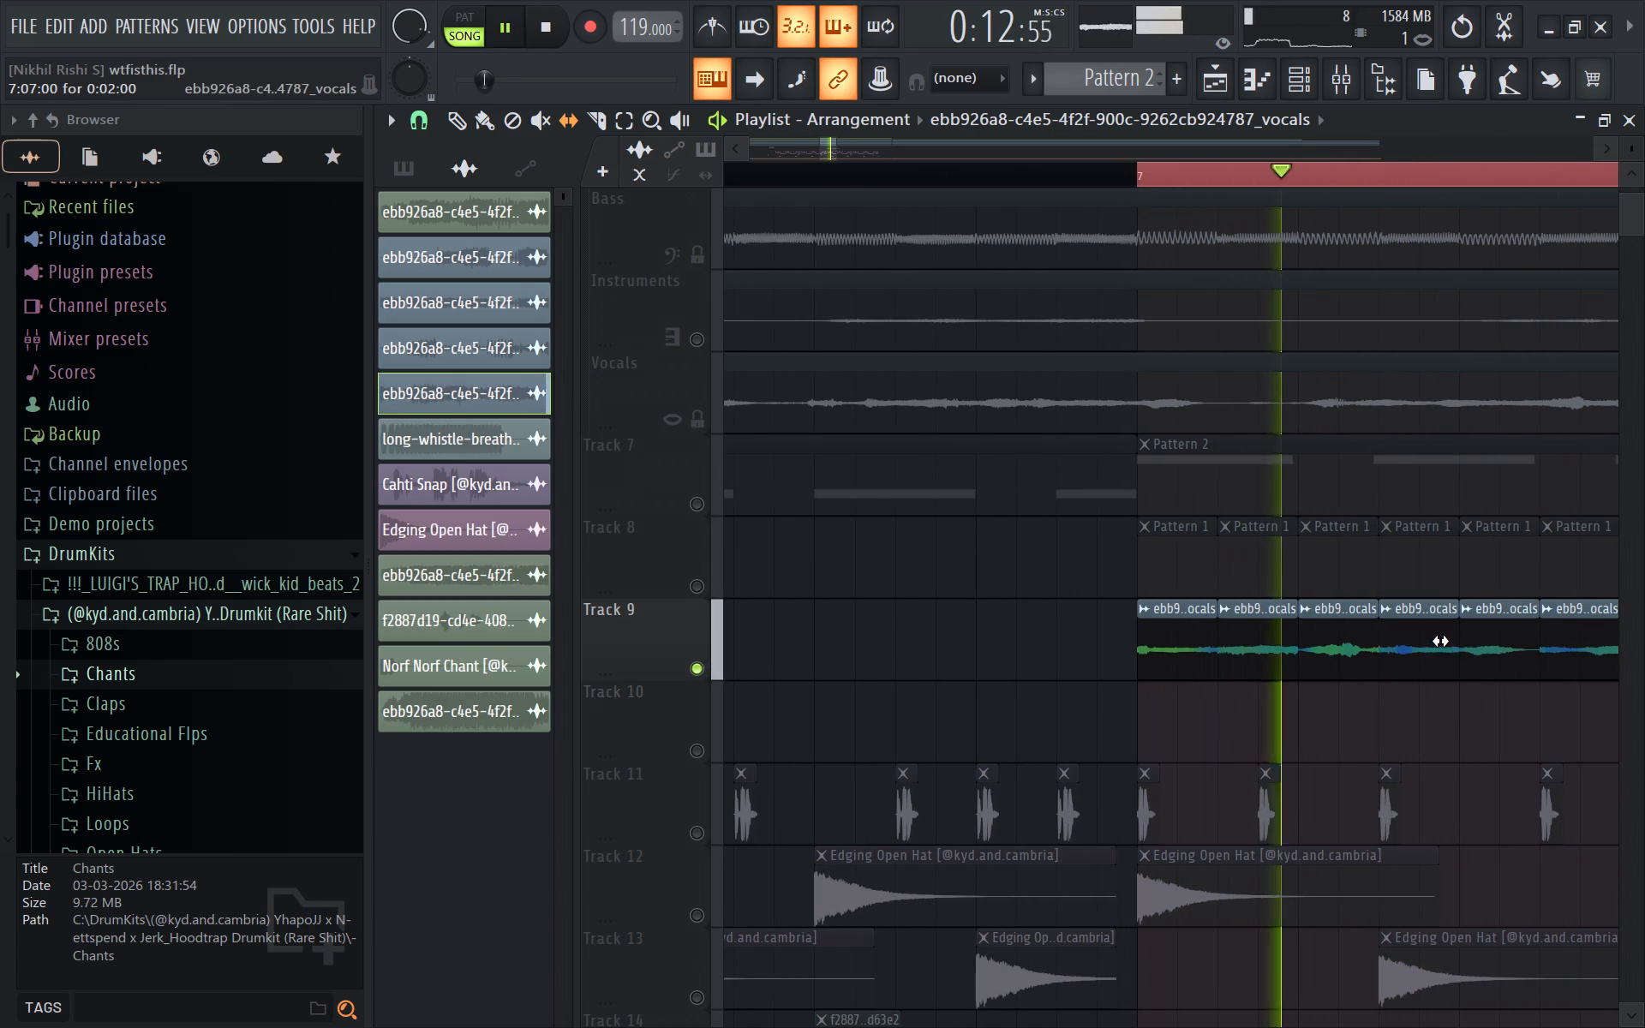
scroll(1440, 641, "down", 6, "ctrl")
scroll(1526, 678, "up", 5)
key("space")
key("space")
Play bar 7 in a loop to hear how all the Track 9 vocals slices sit with the rest of the arrangement.
scroll(1502, 737, "down", 5, "ctrl")
scroll(1522, 740, "up", 6, "ctrl")
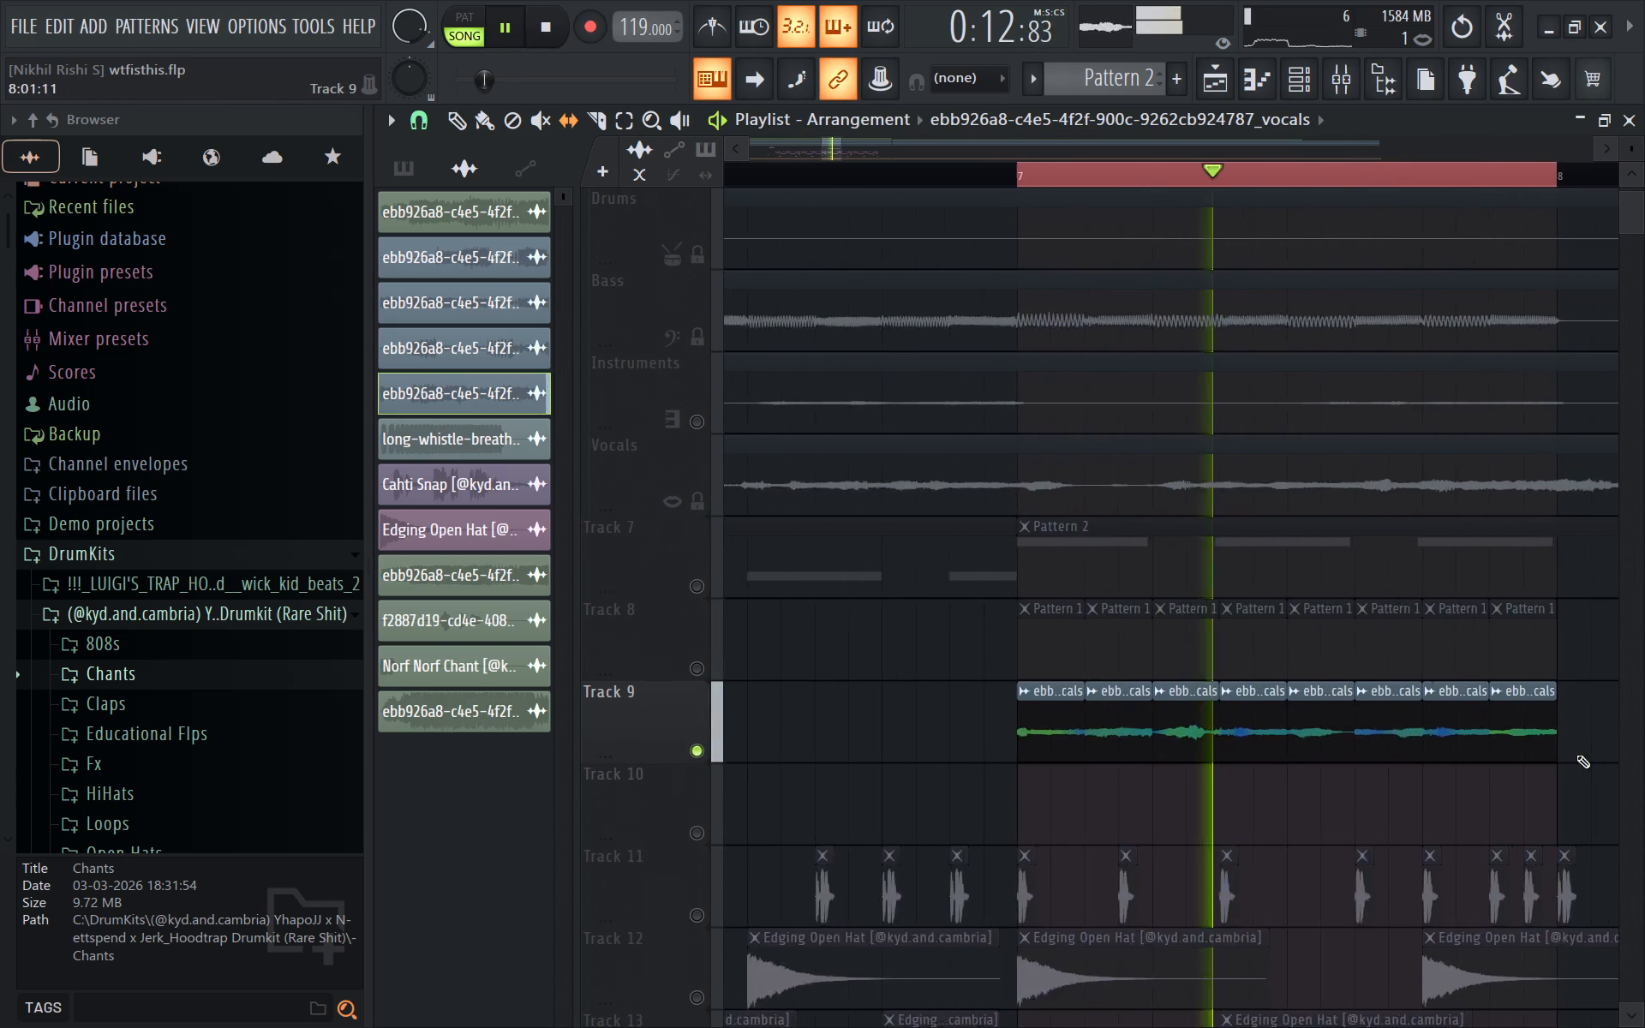
scroll(1576, 755, "up", 4, "ctrl")
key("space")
scroll(1467, 744, "down", 6, "ctrl")
key("ctrl+space")
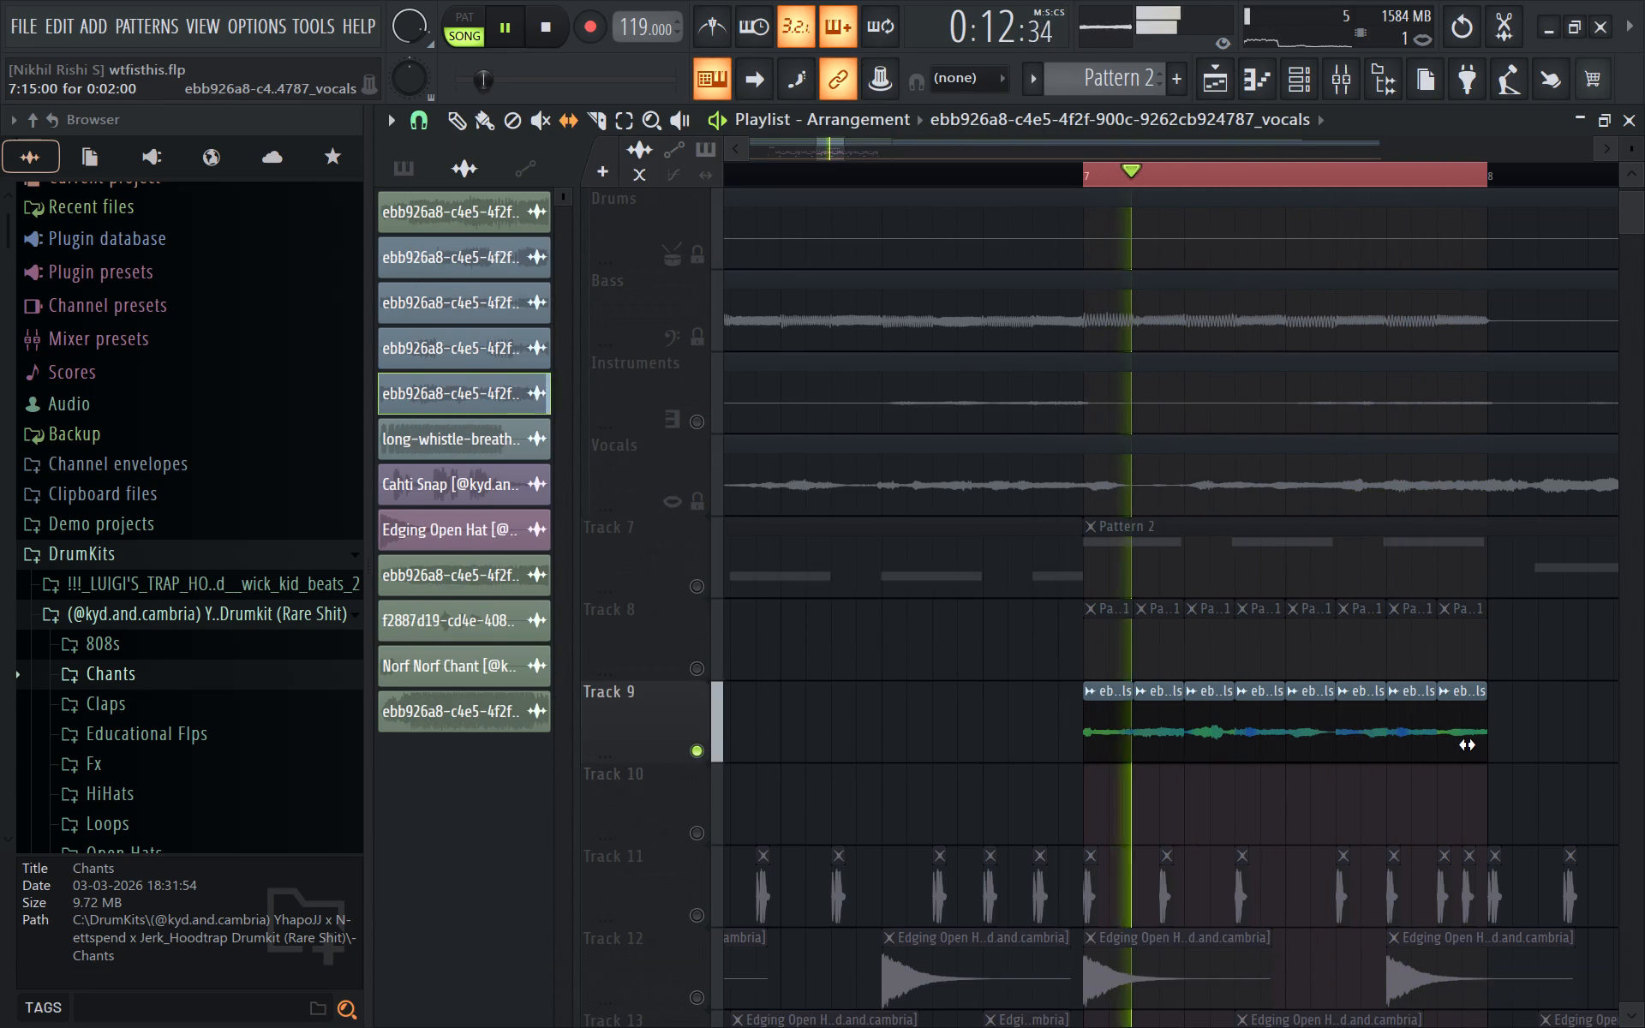
Close FL Studio without saving the changes to wtfisthis.flp, leaving the keep-or-delete question about the consolidated sample unanswered.
left_click(1594, 27)
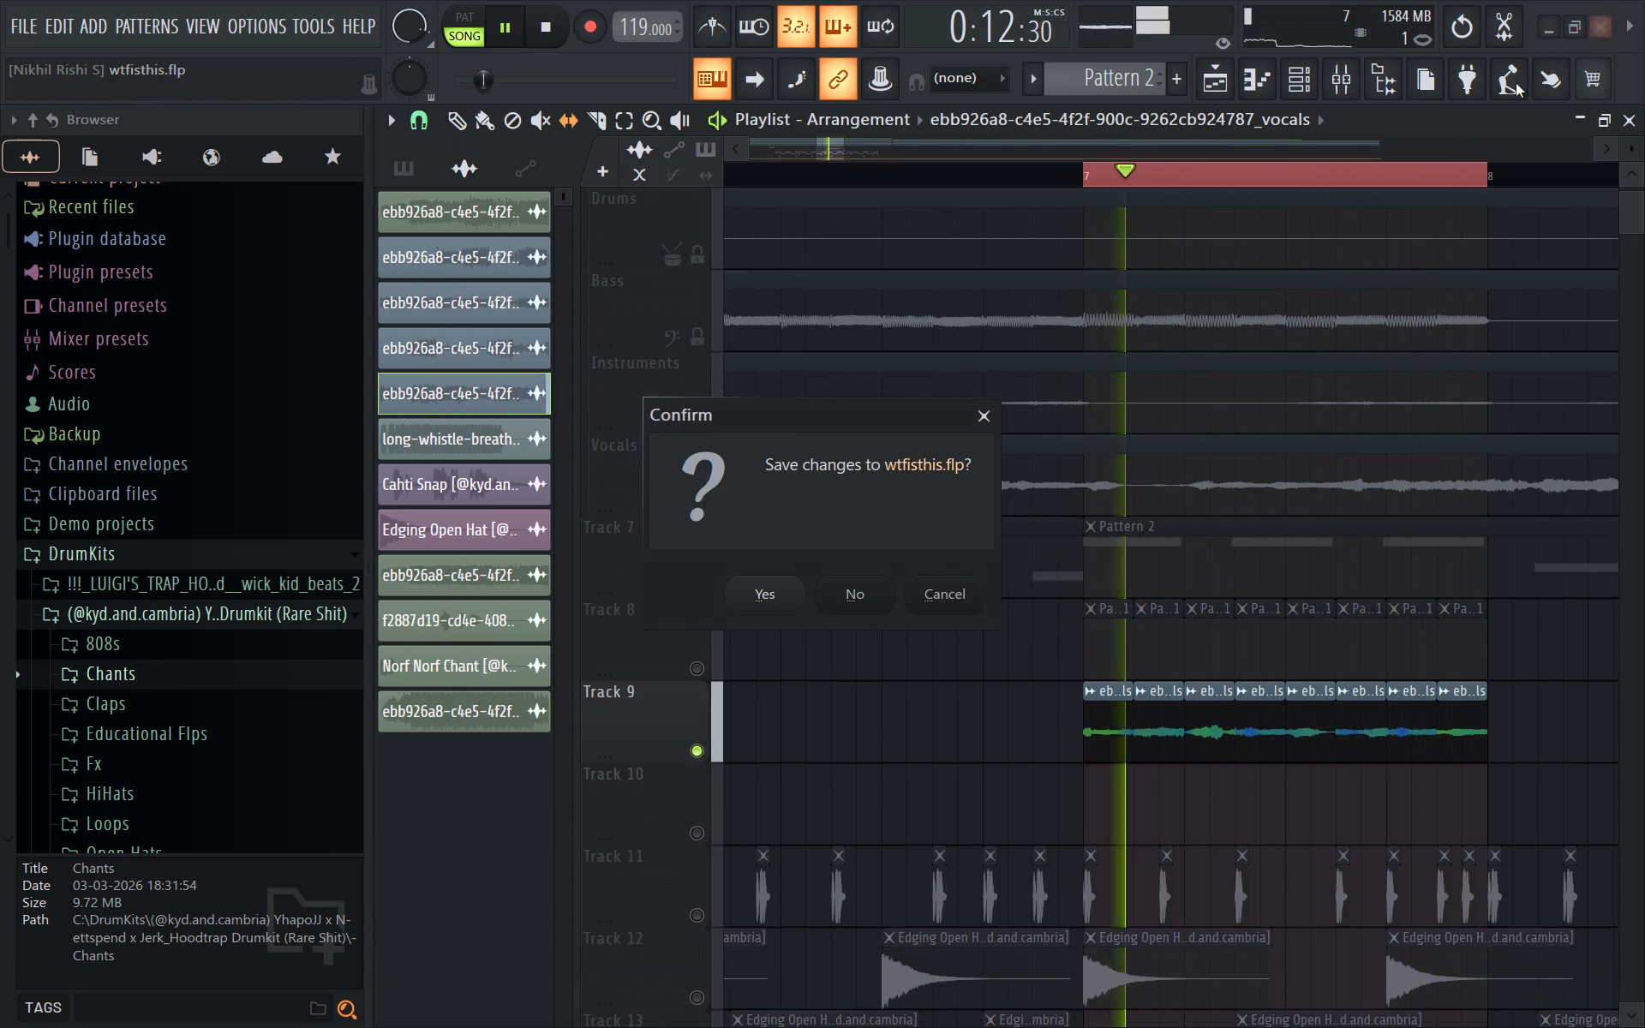
left_click(828, 602)
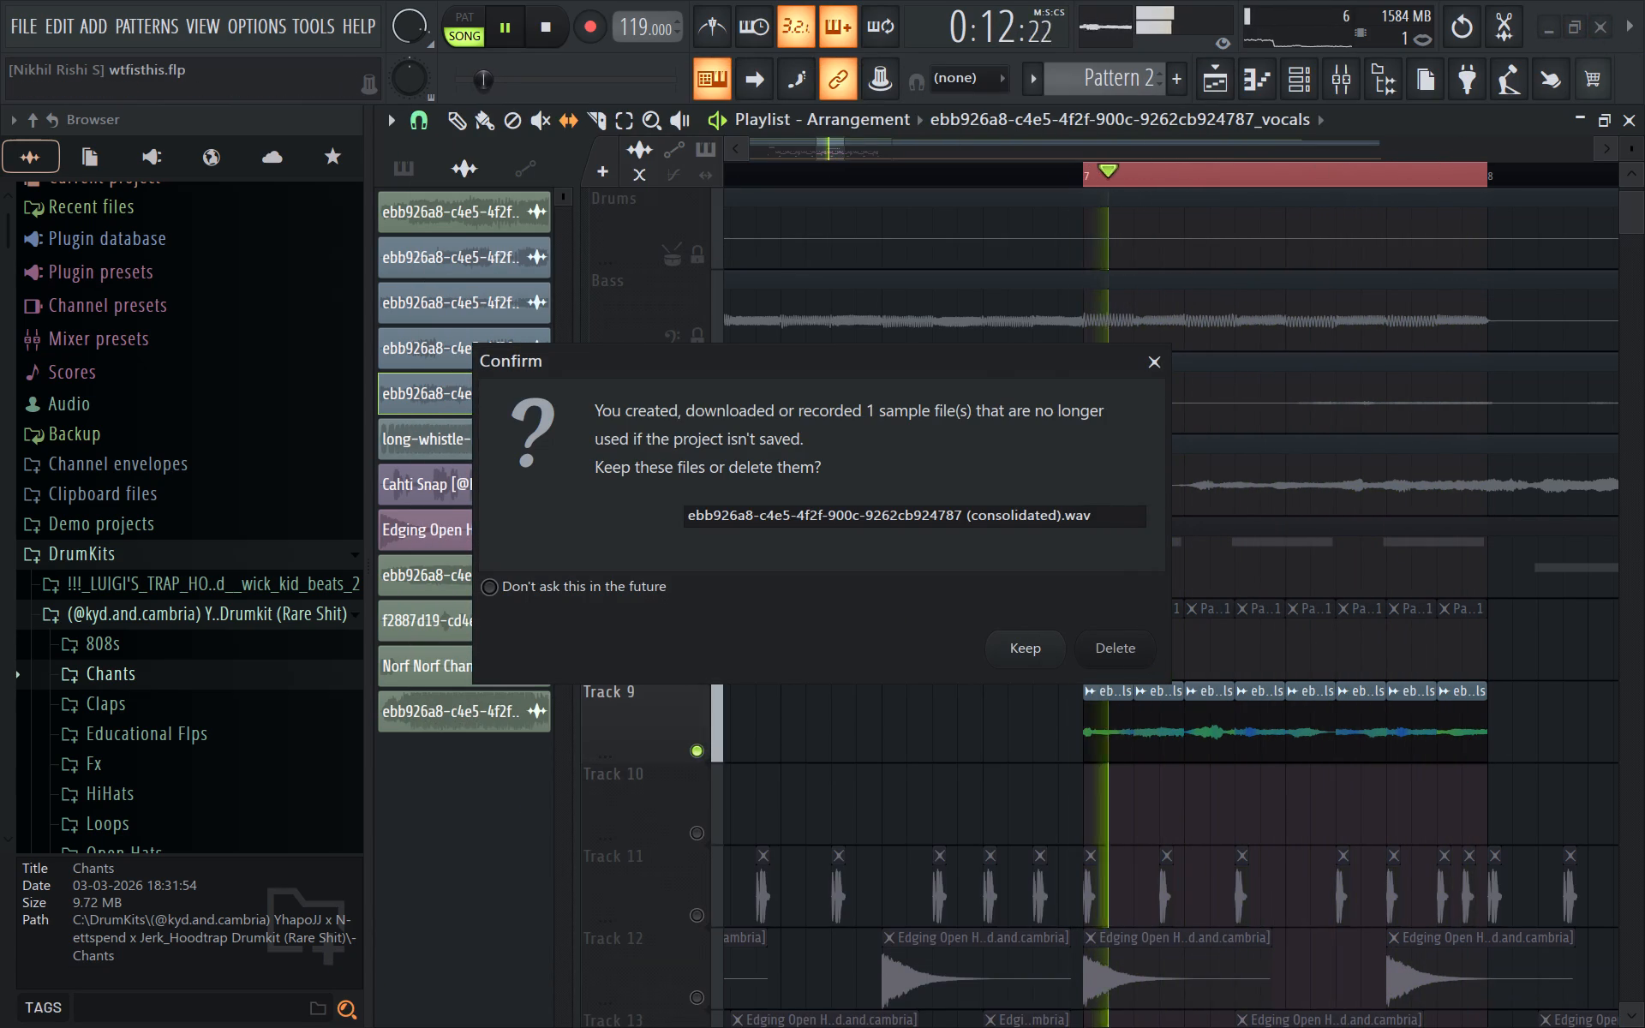
left_click(1151, 360)
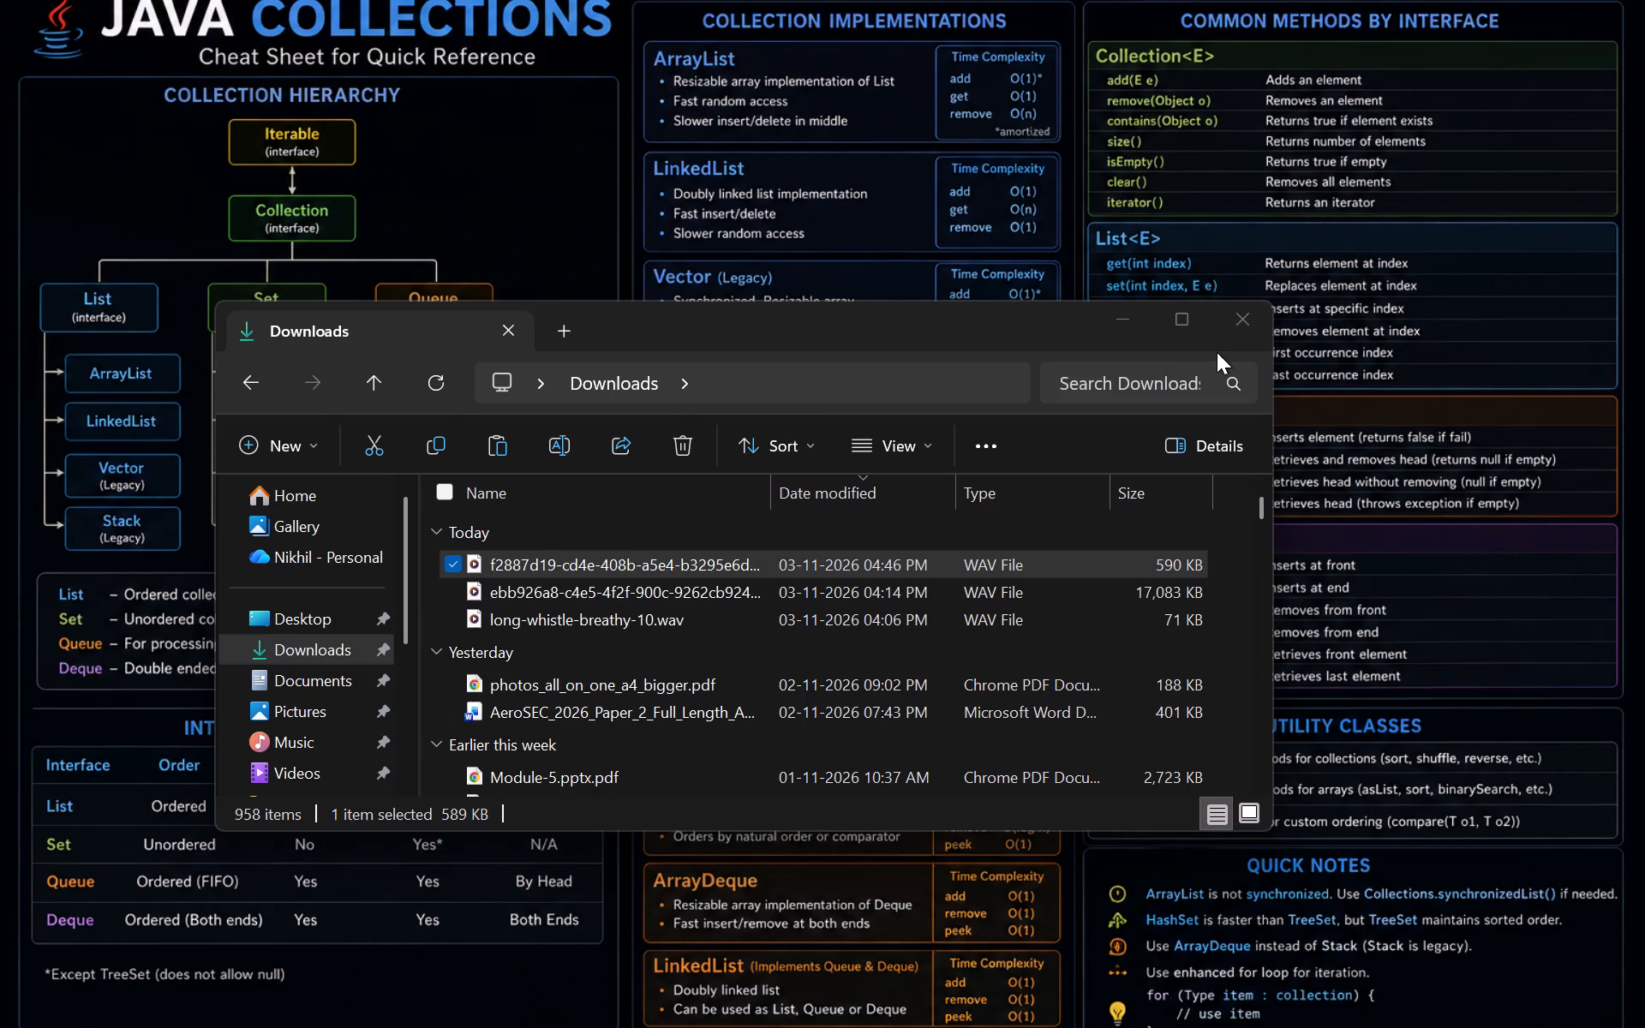
Close the Downloads folder window and switch to the Chrome browser showing YouTube.
left_click(1229, 326)
left_click(1064, 1006)
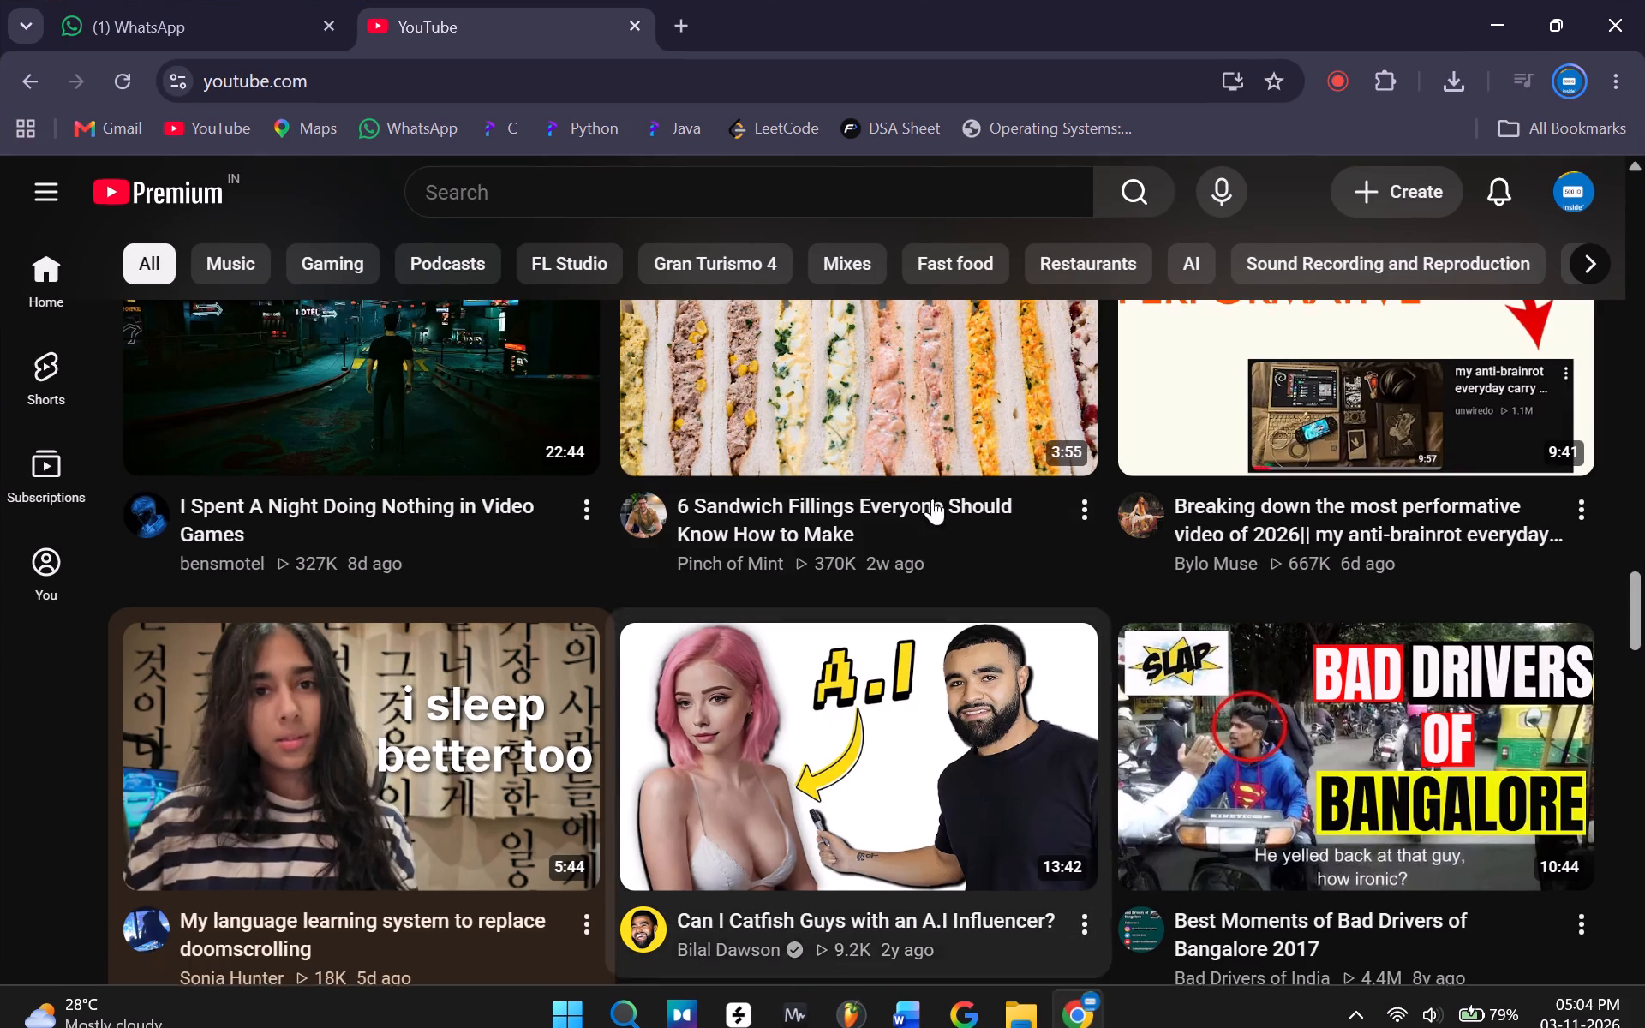